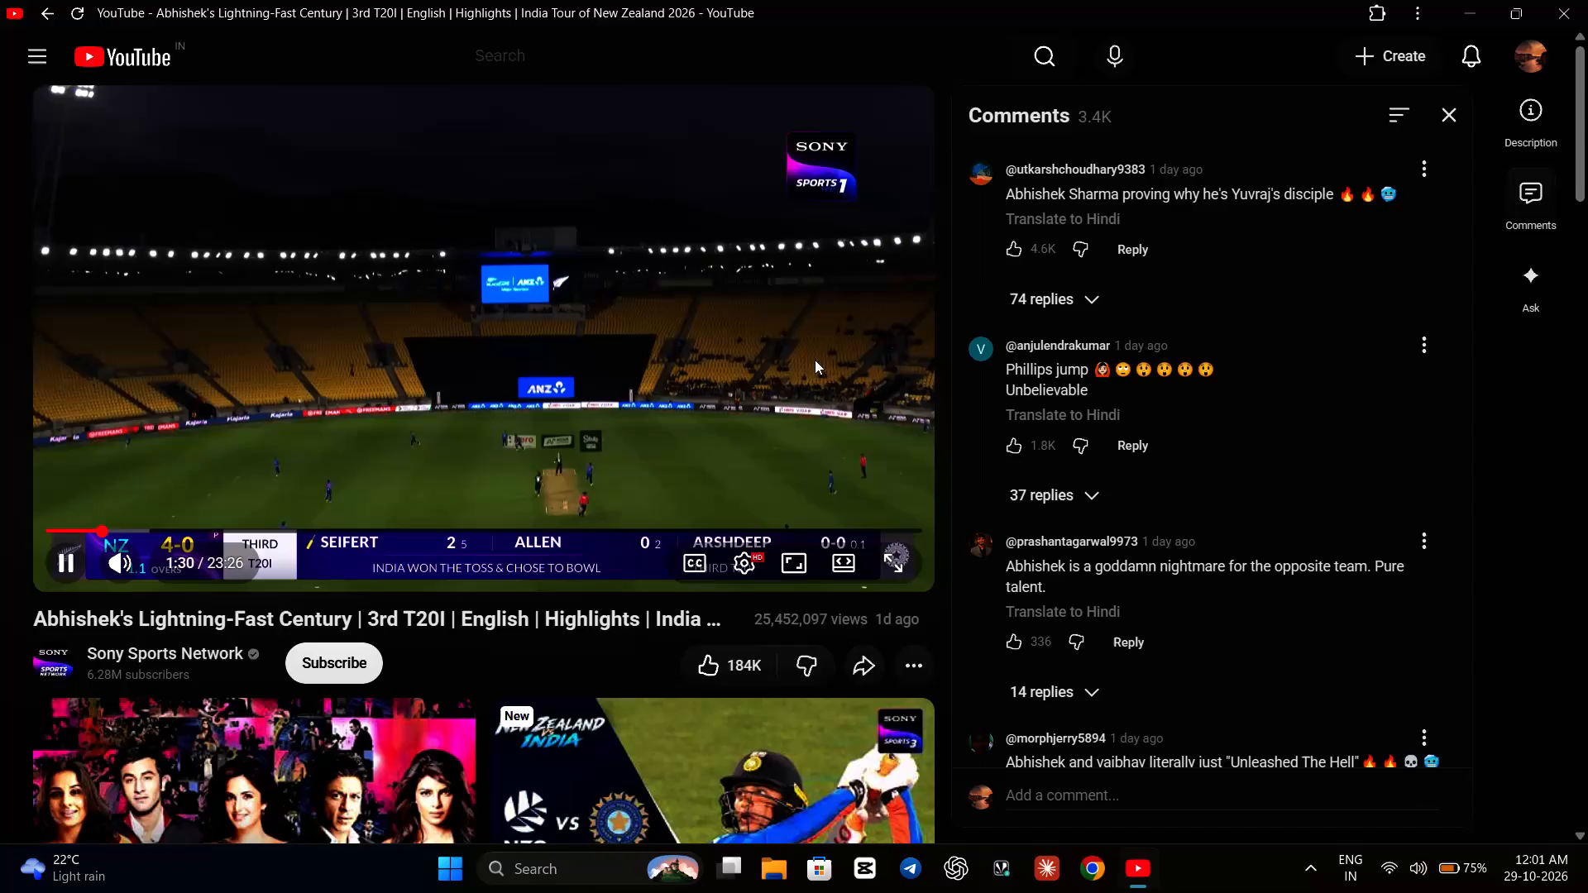
Turn on the computer's Bluetooth.
{"action": "left_click", "coordinate": [1433, 873]}
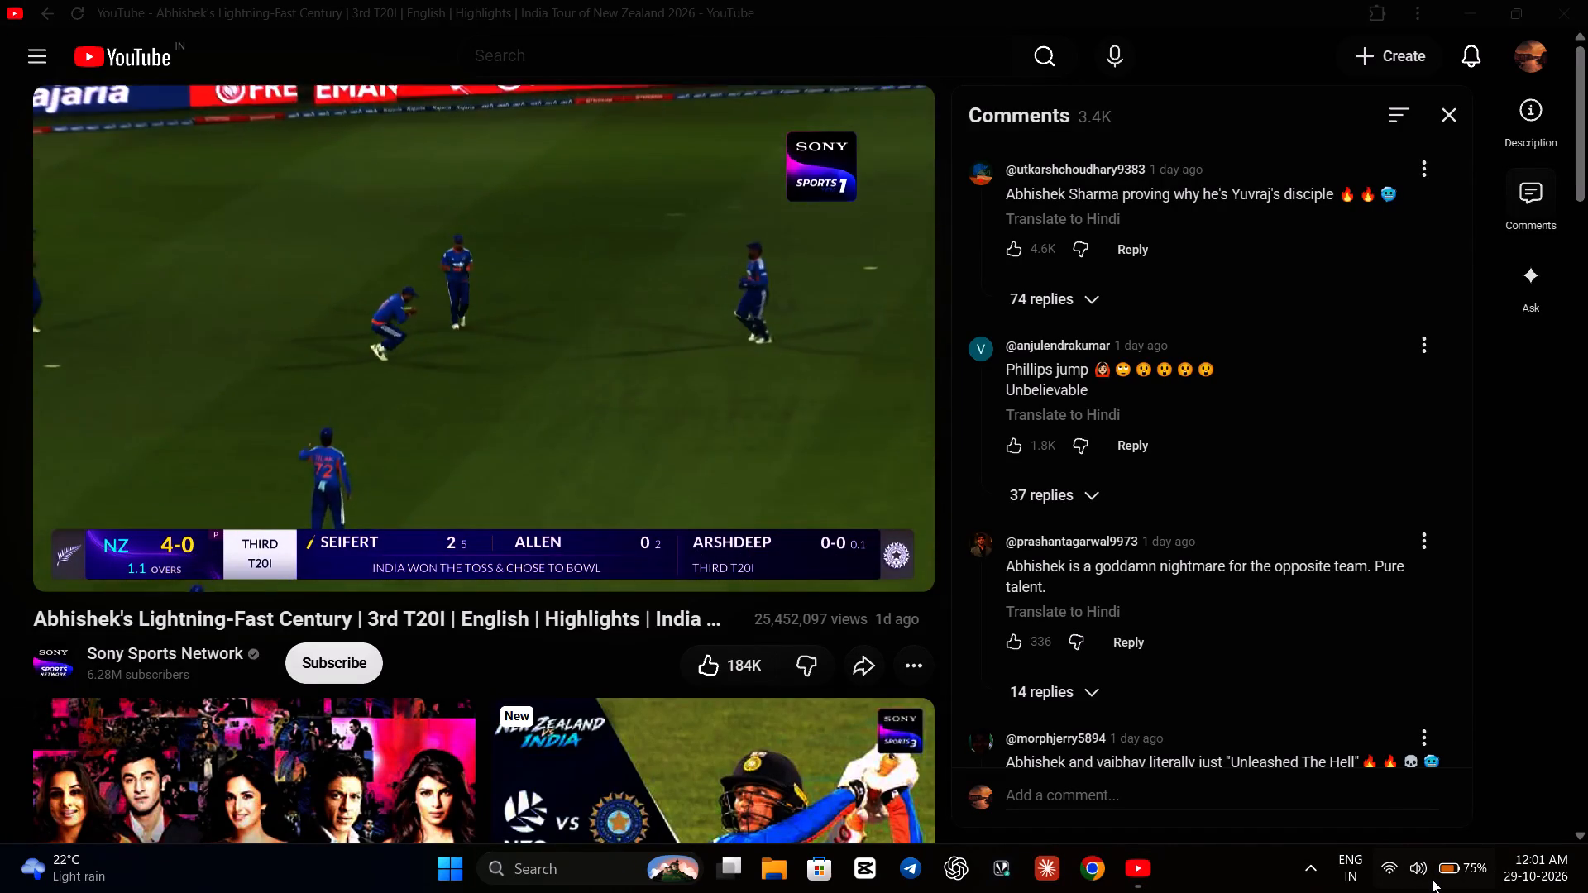
{"action": "left_click", "coordinate": [1432, 879]}
{"action": "left_click", "coordinate": [1432, 879]}
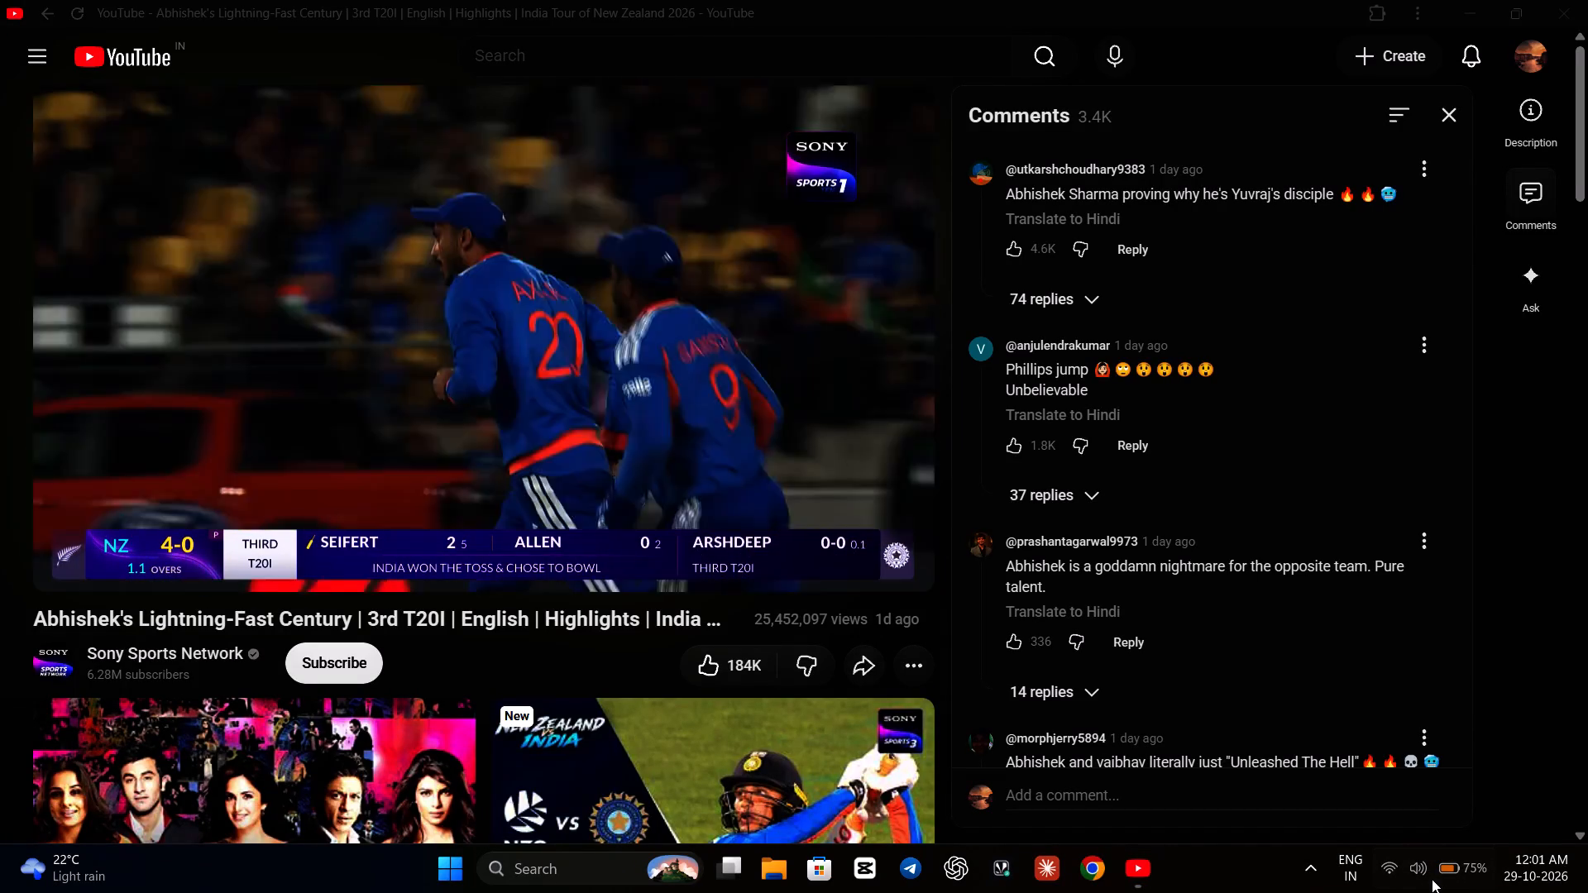
{"action": "left_click", "coordinate": [1432, 879]}
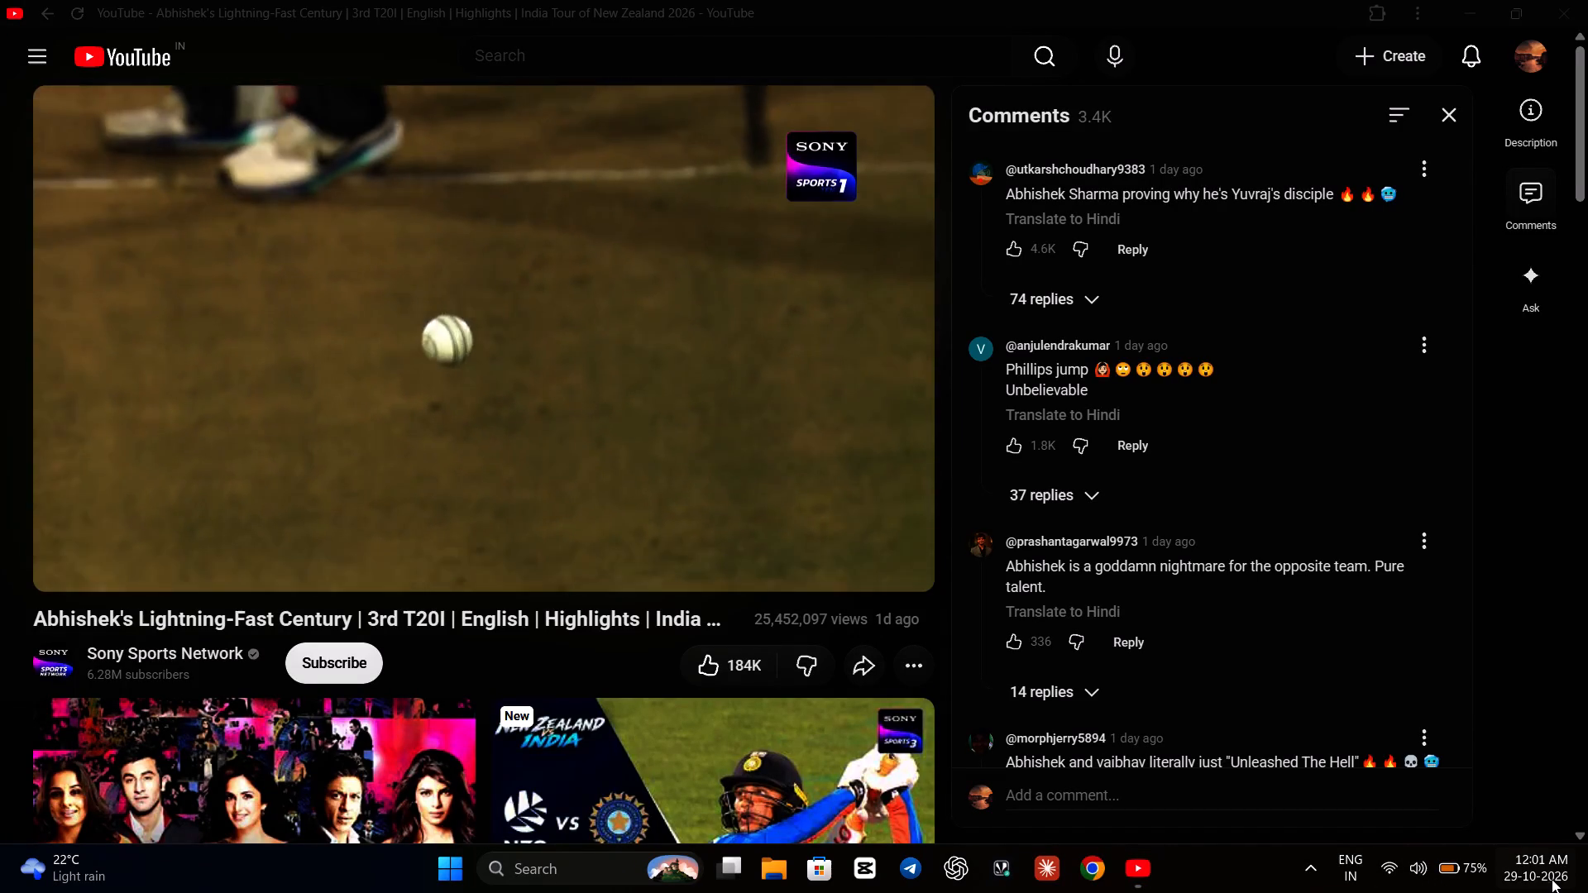
{"action": "left_click", "coordinate": [1435, 867]}
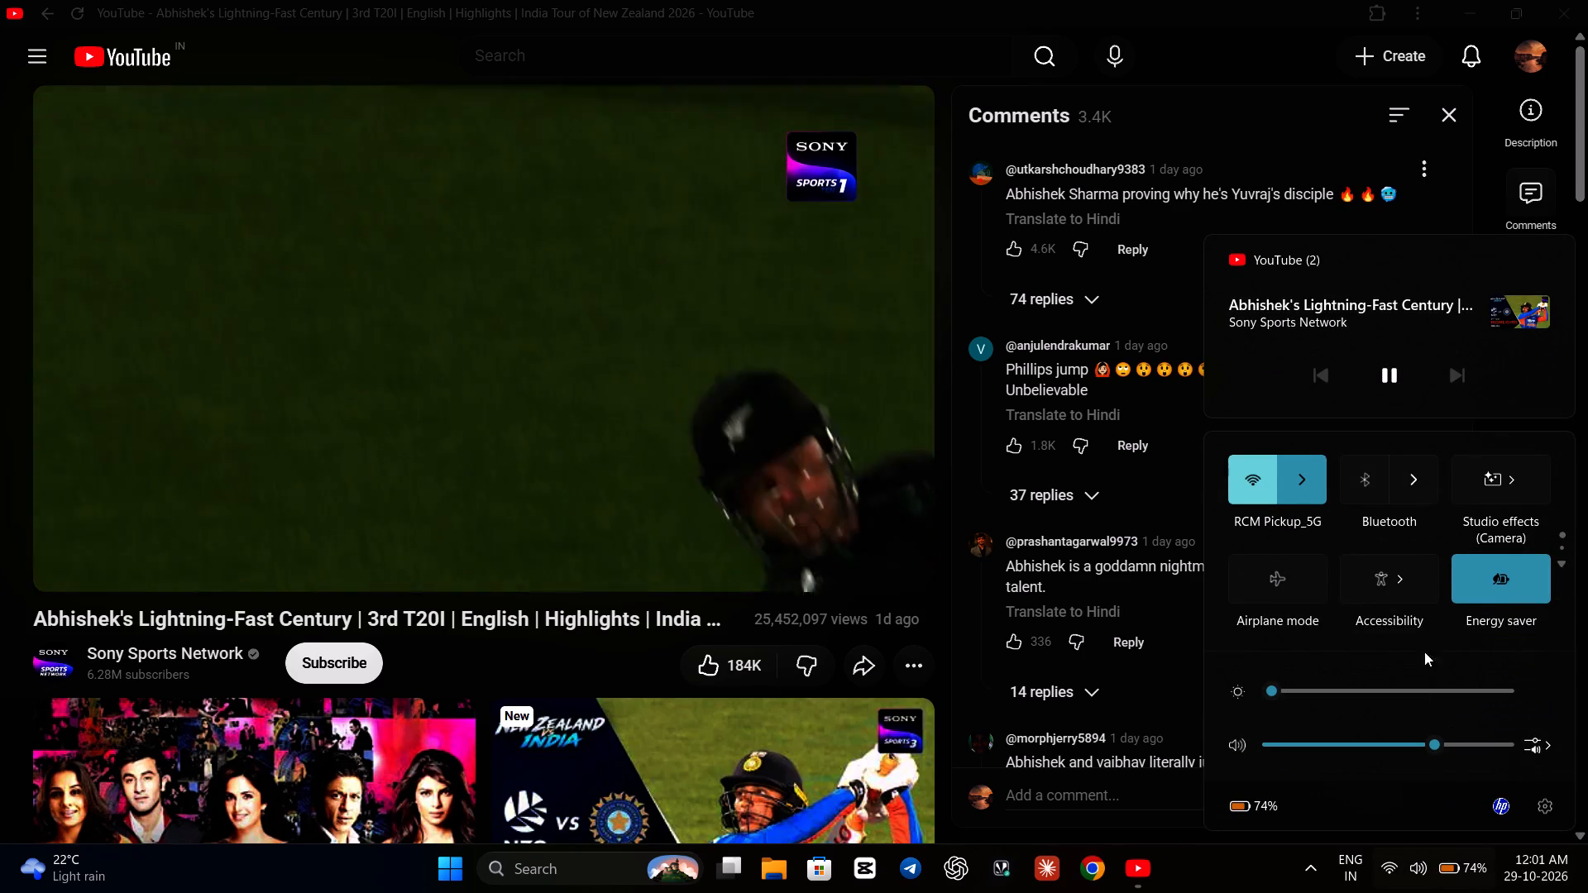
{"action": "left_click", "coordinate": [1377, 487]}
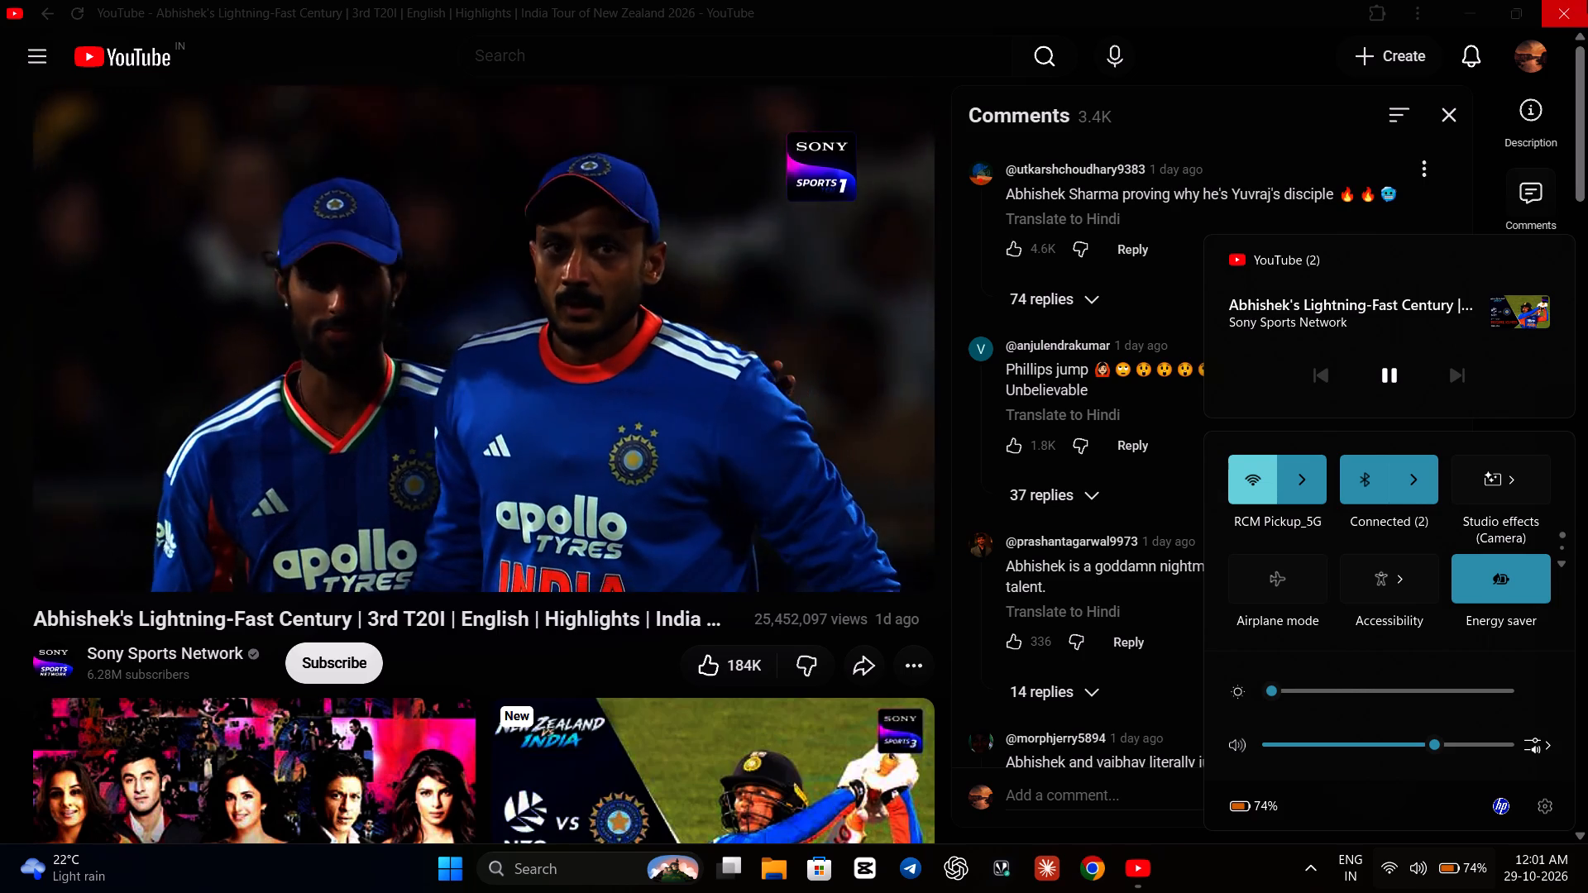
Close the YouTube window and open project 1026 in CapCut.
{"action": "left_click", "coordinate": [1587, 0]}
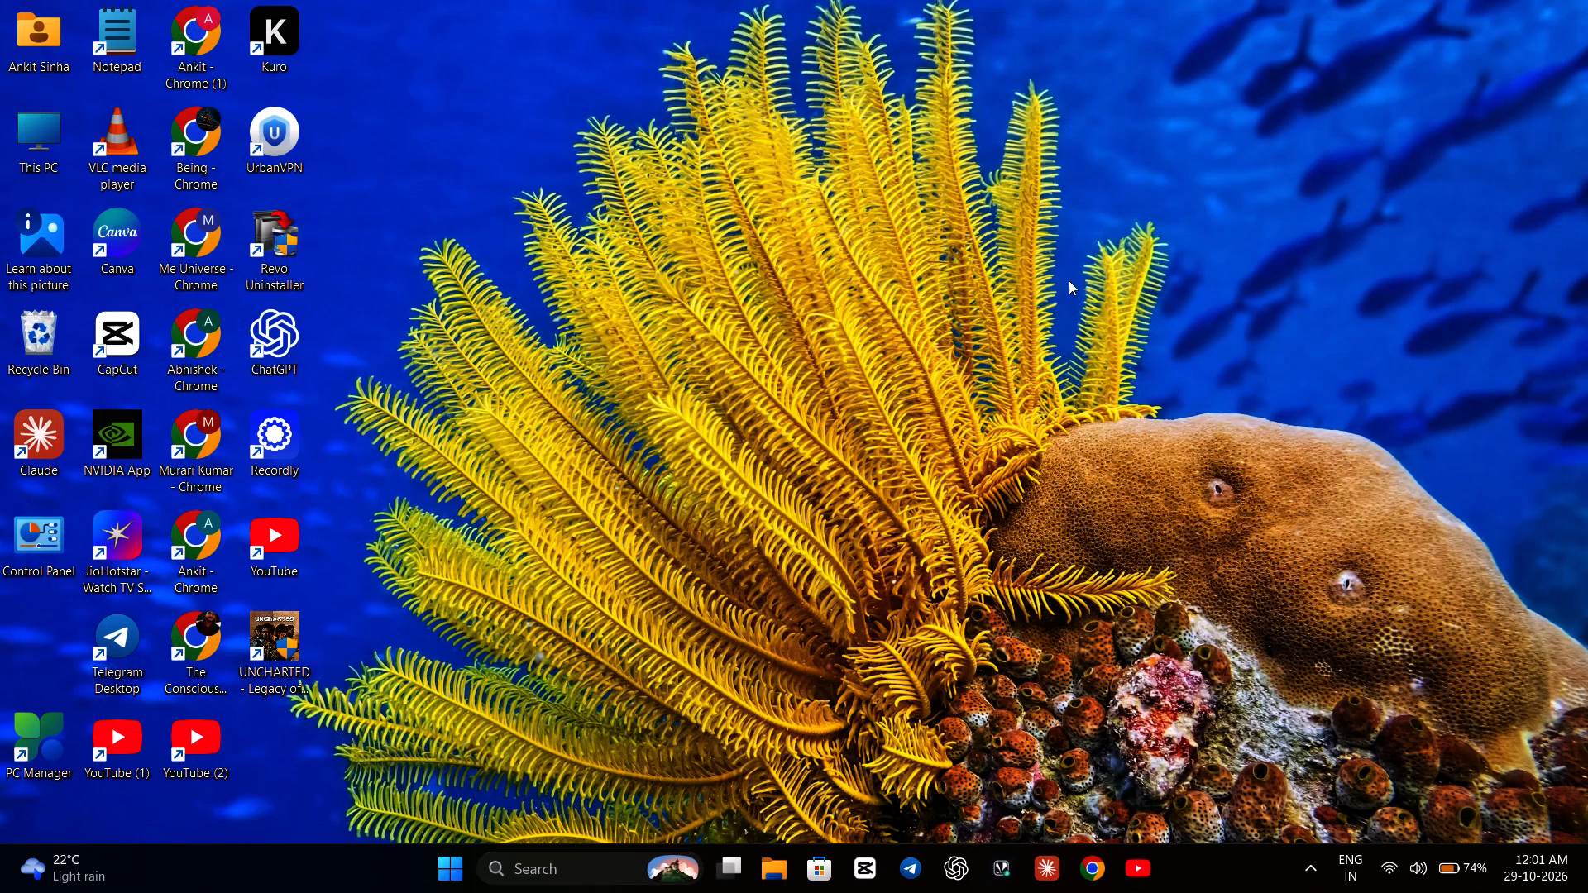
{"action": "left_click", "coordinate": [856, 848]}
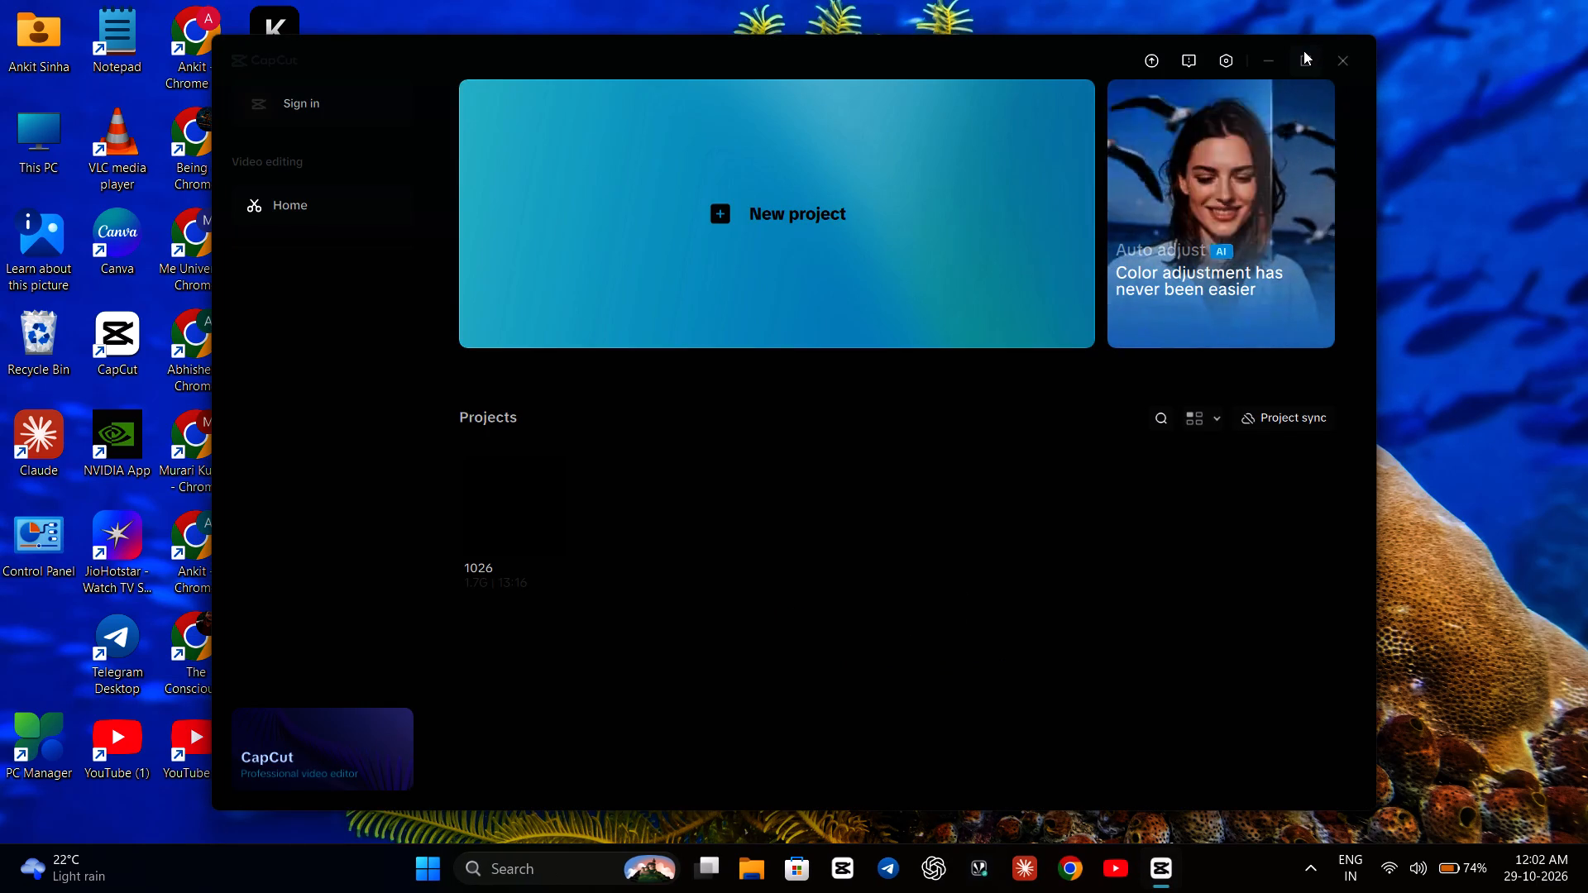
{"action": "left_click", "coordinate": [487, 540]}
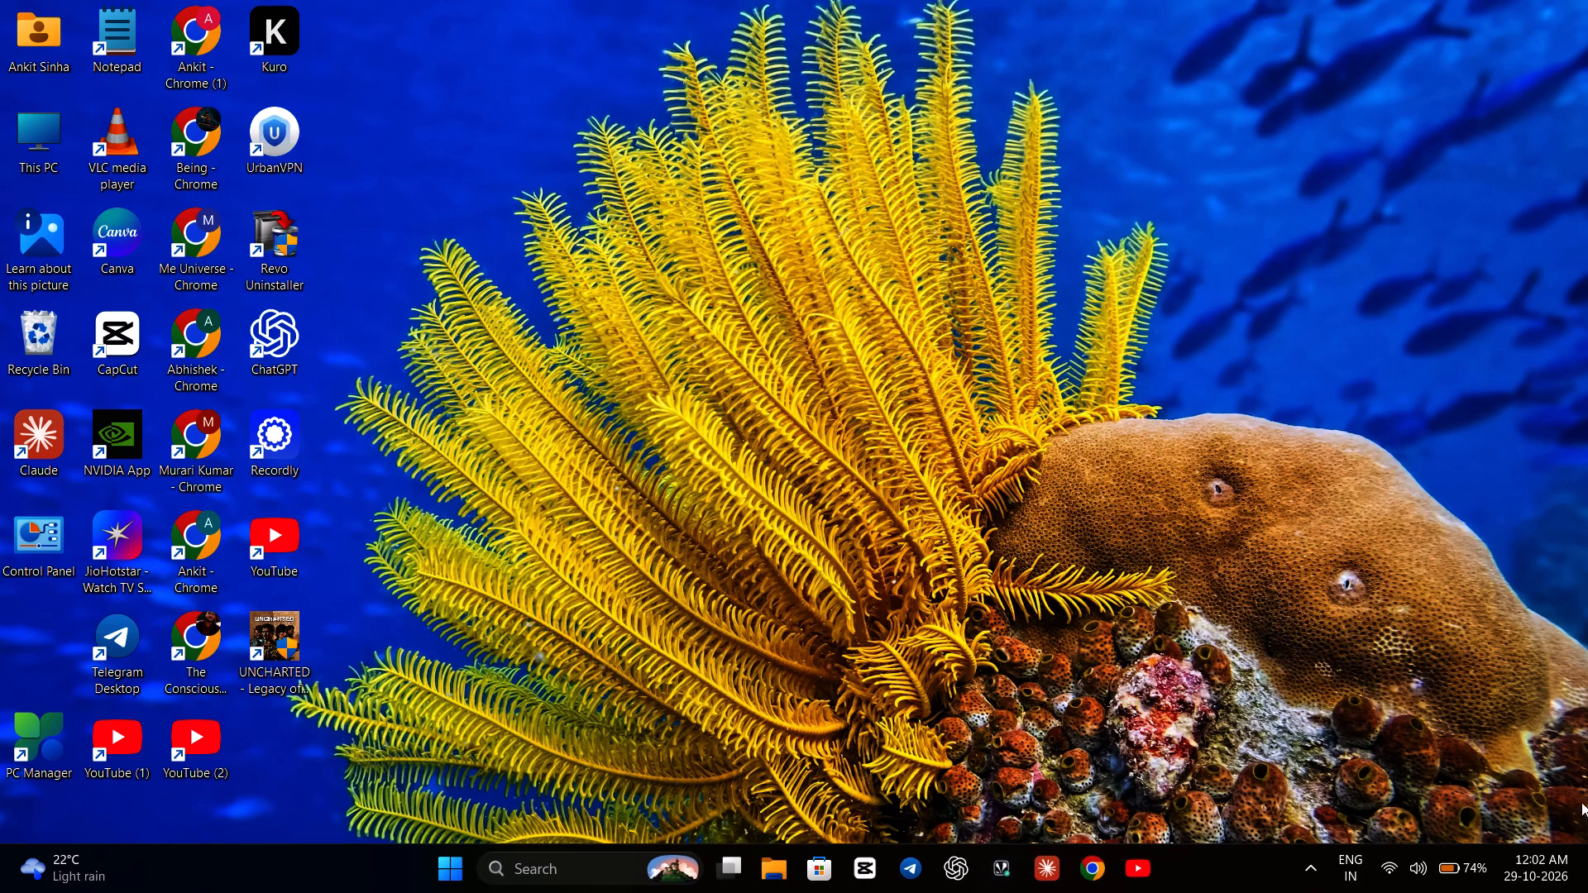
Raise the system volume to maximum.
{"action": "left_click", "coordinate": [1452, 881]}
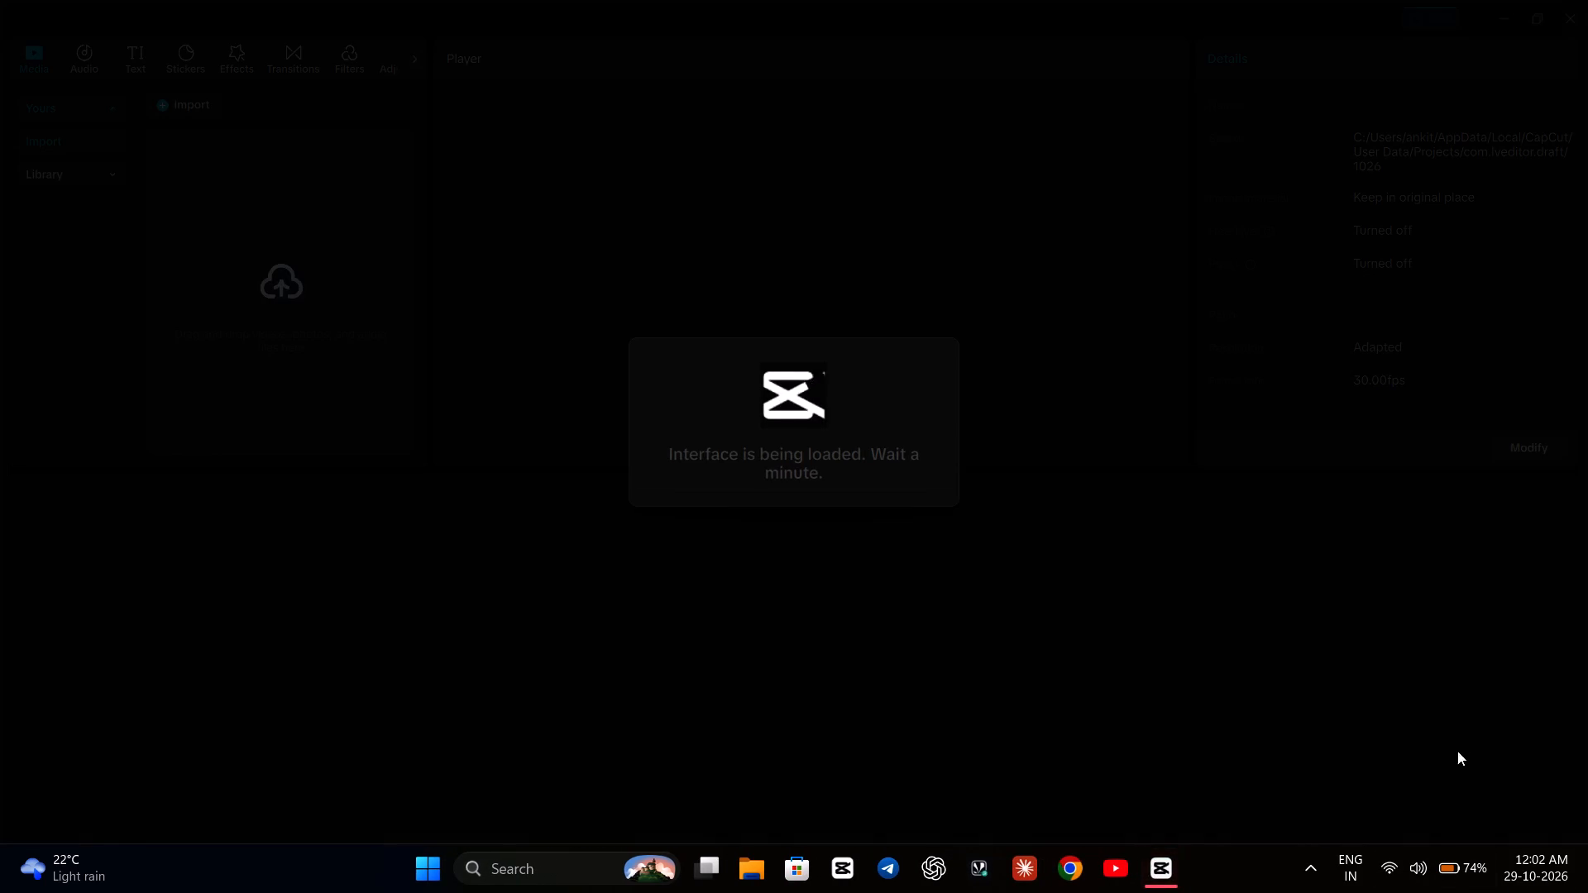
{"action": "left_click", "coordinate": [1446, 876]}
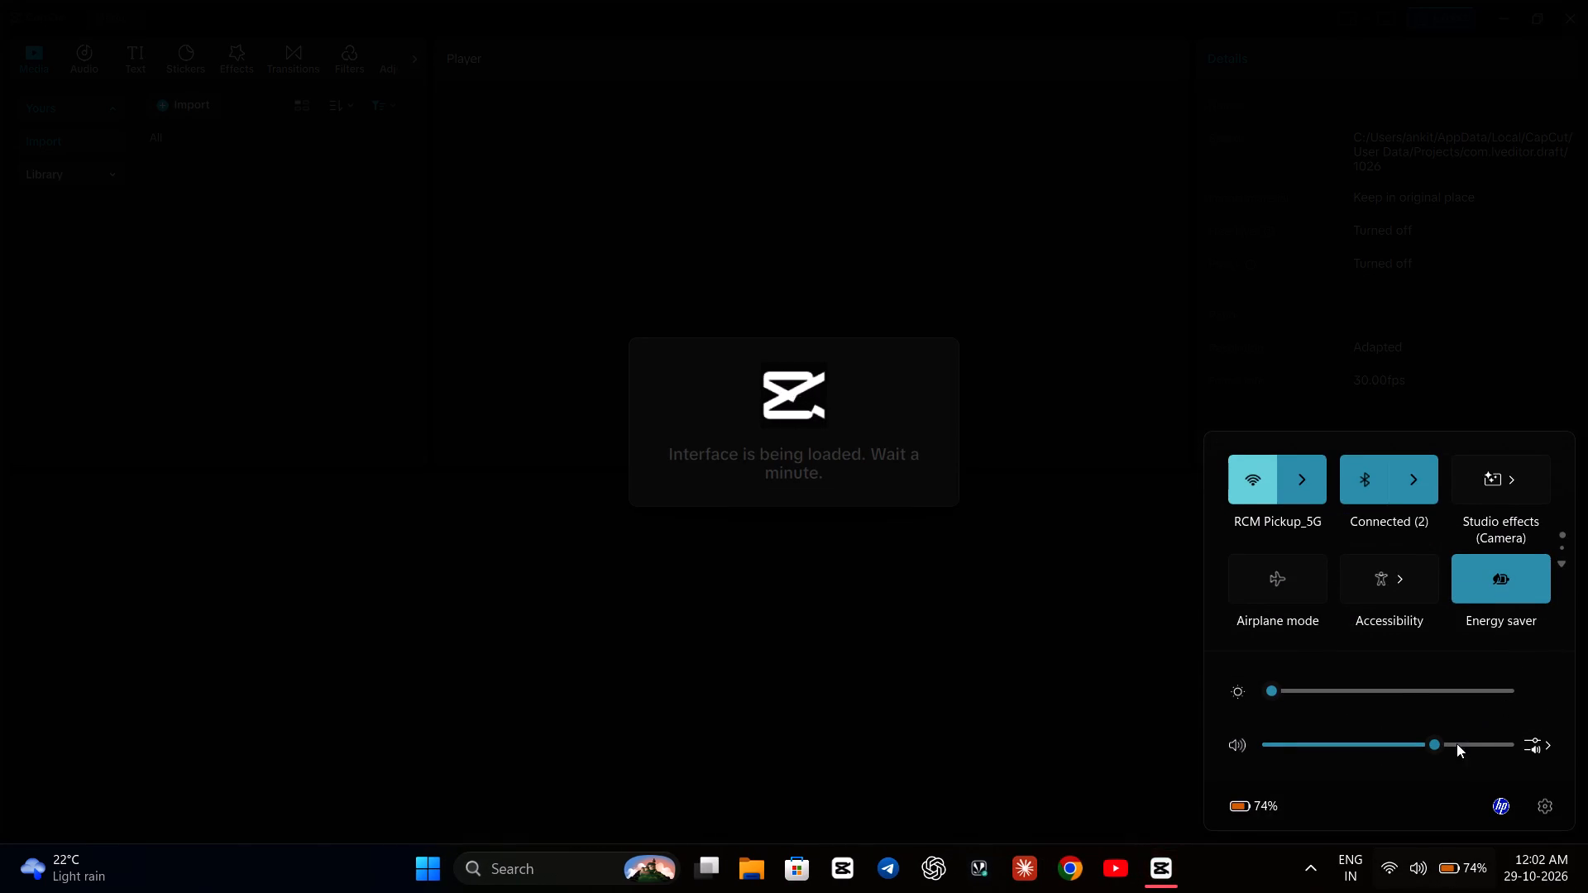
{"action": "left_click_drag", "start_coordinate": [1438, 746], "coordinate": [1548, 753]}
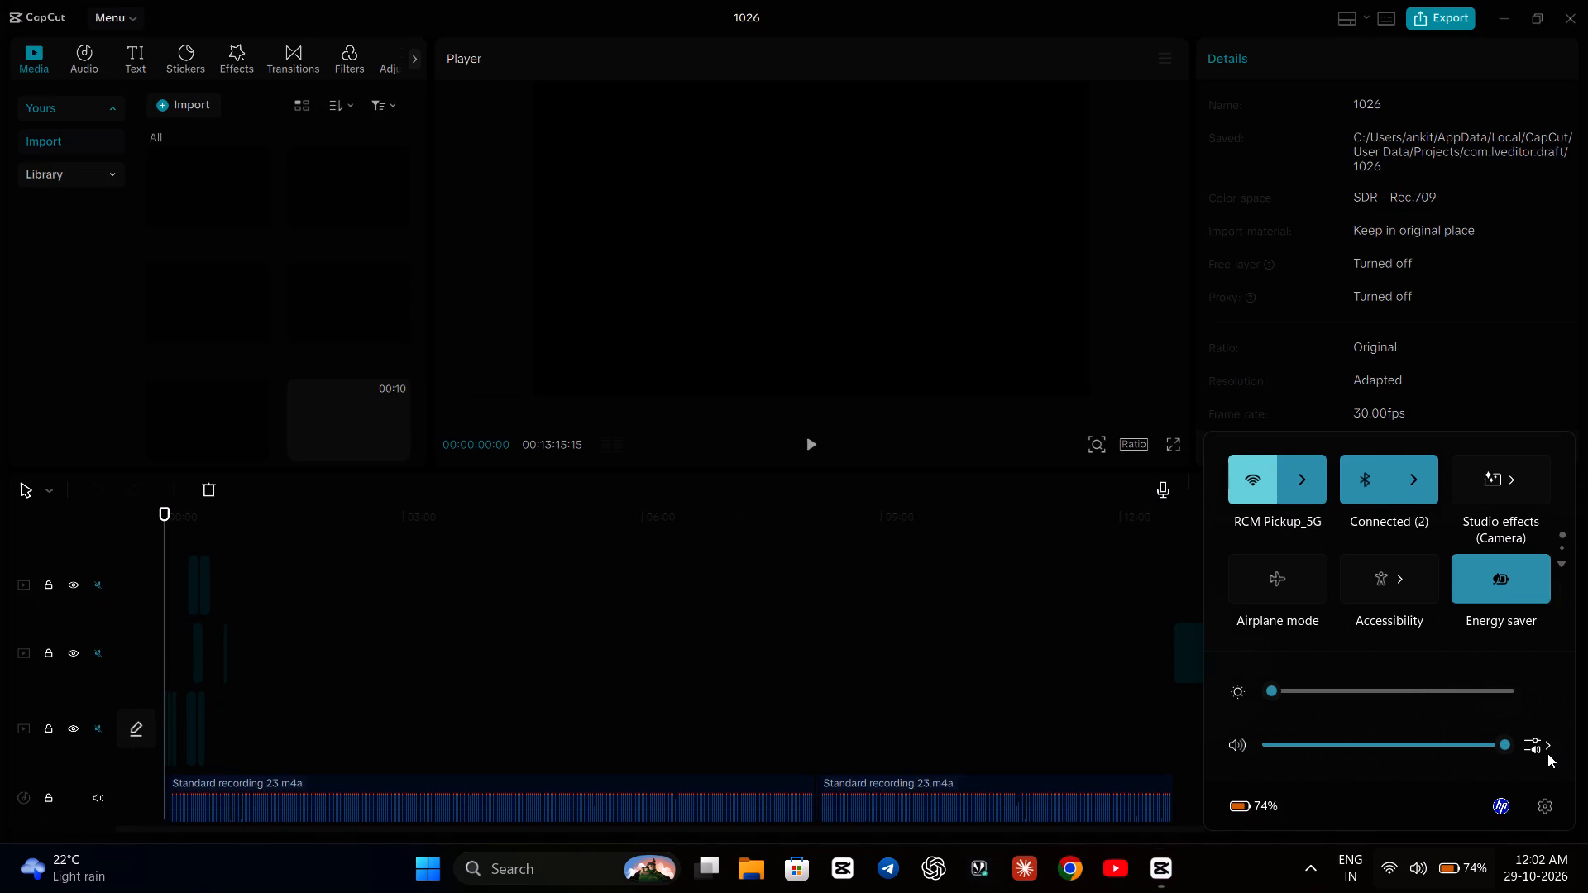
Check the available sound output devices and the connection status of the paired Bluetooth devices.
{"action": "left_click", "coordinate": [1536, 745]}
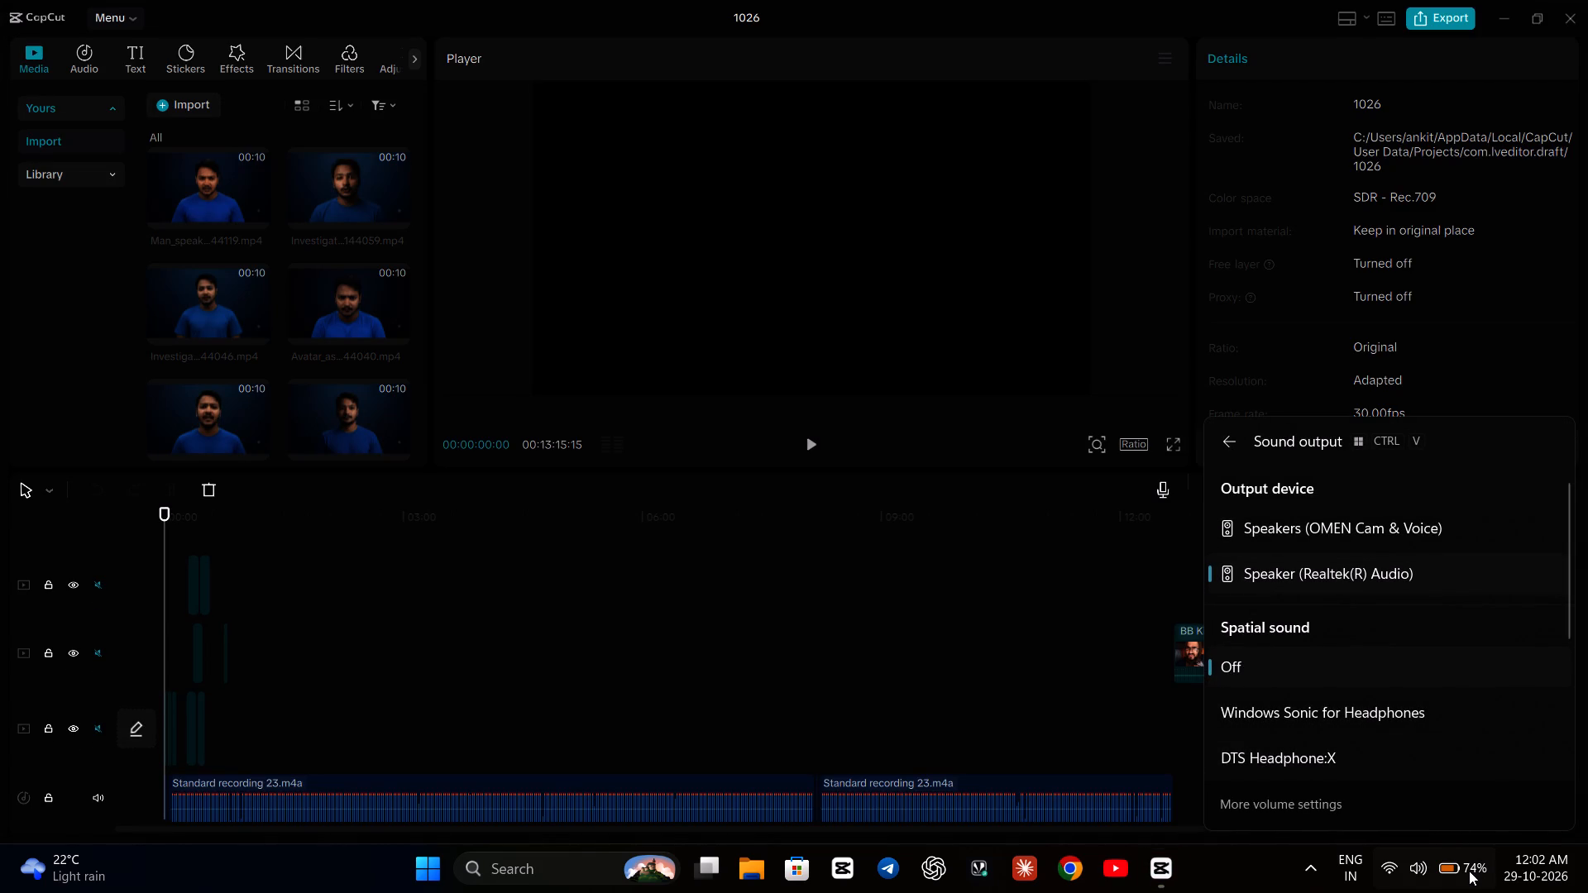
{"action": "left_click", "coordinate": [1222, 449]}
{"action": "left_click", "coordinate": [1407, 479]}
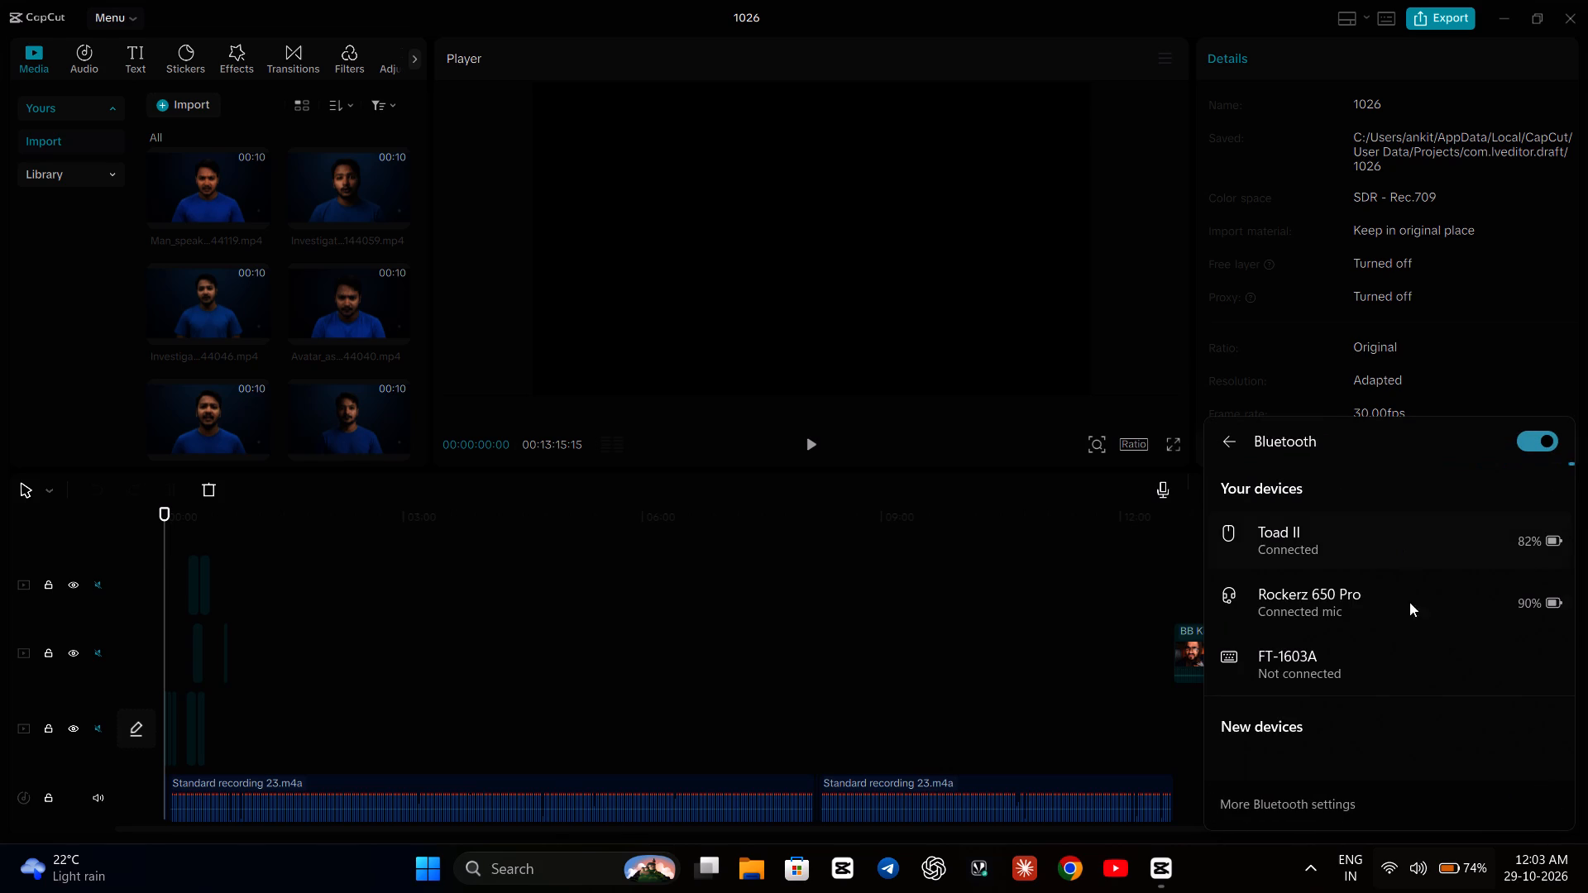
{"action": "left_click", "coordinate": [1447, 872]}
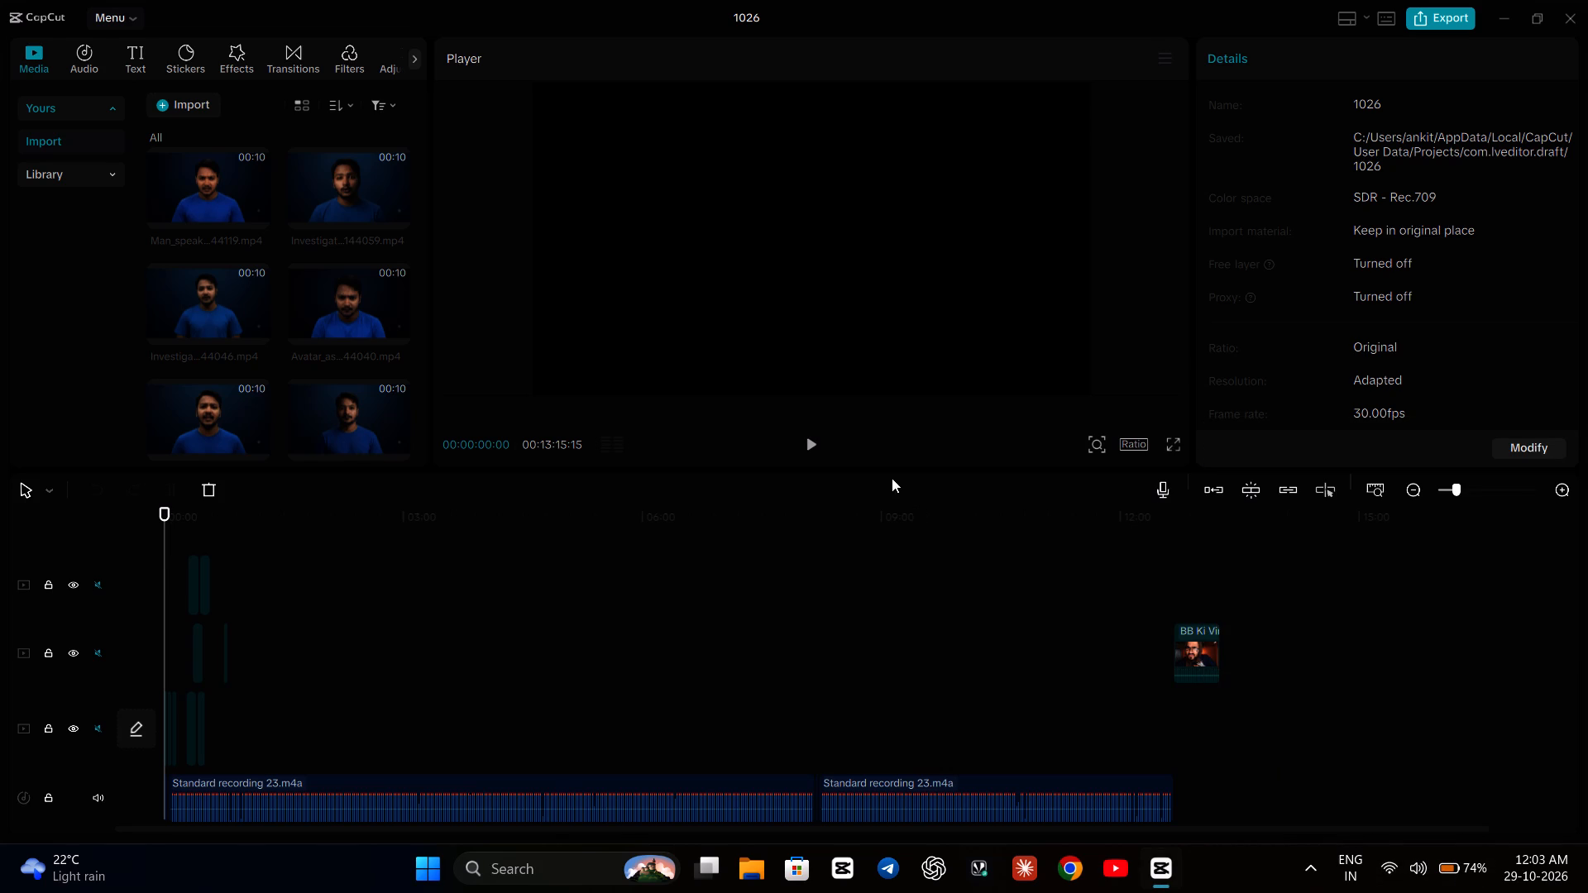
Briefly play the opening of project 1026 to test the audio, and pause it.
{"action": "left_click", "coordinate": [816, 445]}
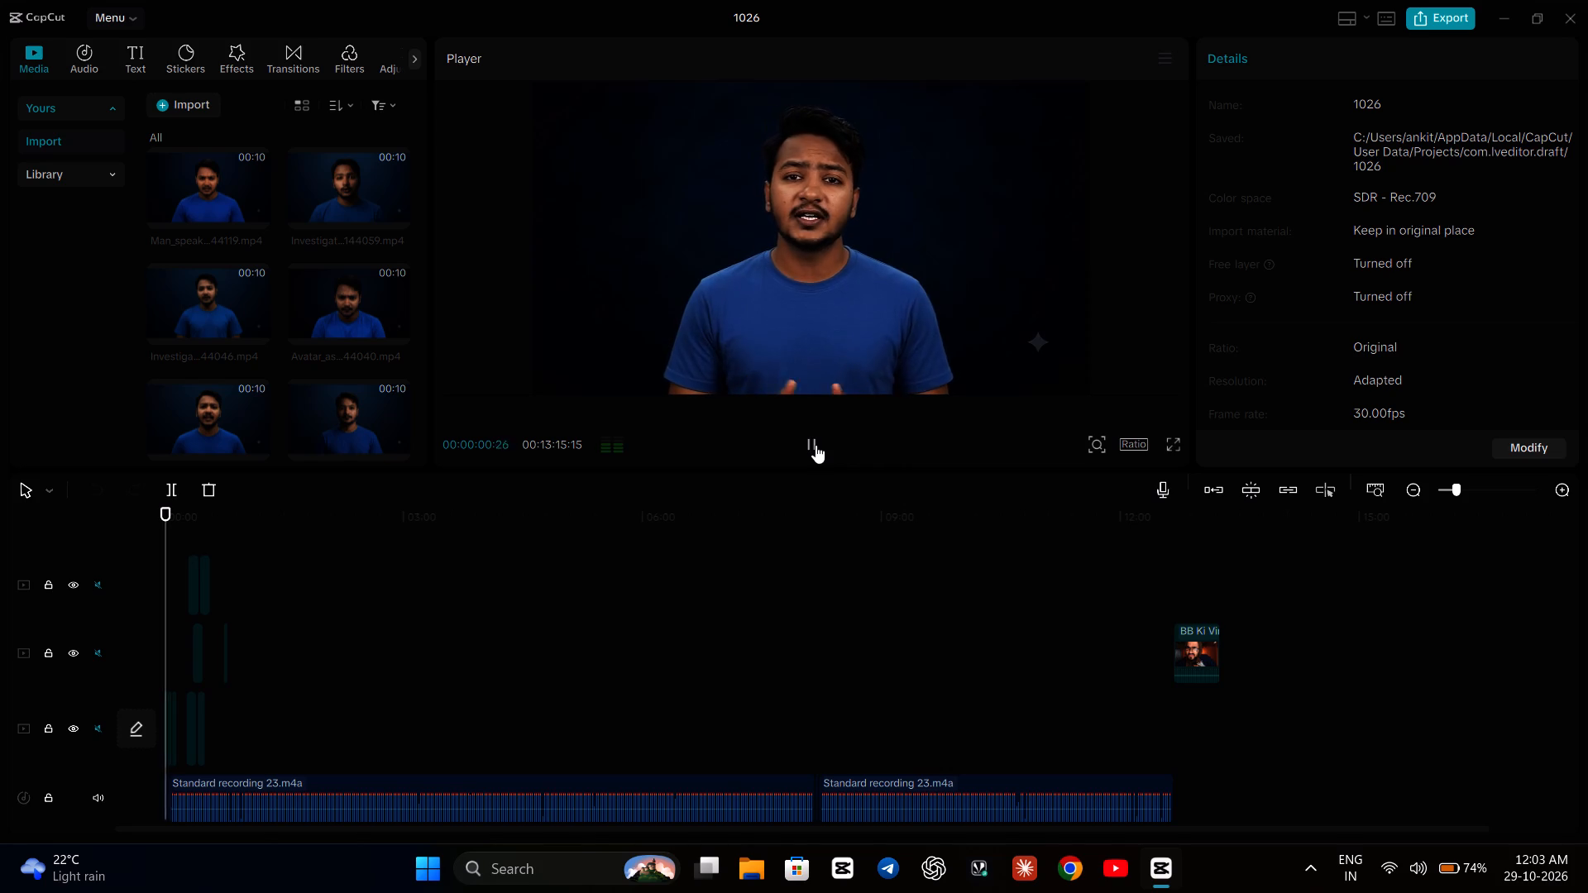
{"action": "left_click", "coordinate": [816, 445]}
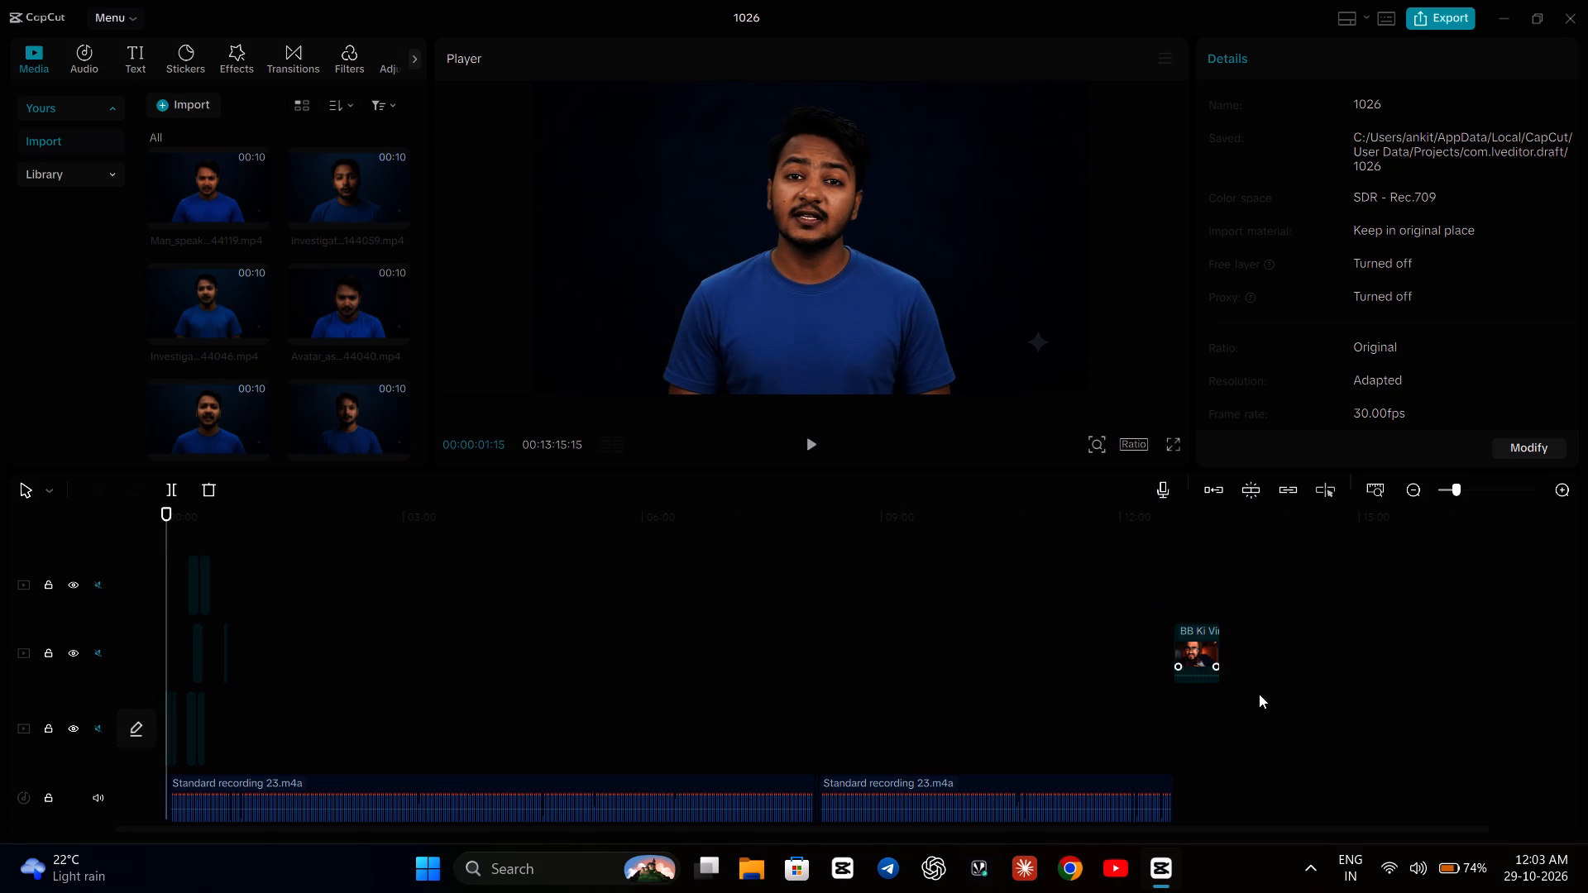
Switch to YouTube, check the sound output devices, and play the 3rd T20I "Abhishek's Lightning-Fast Century" highlights from the watch history.
{"action": "left_click", "coordinate": [1117, 867]}
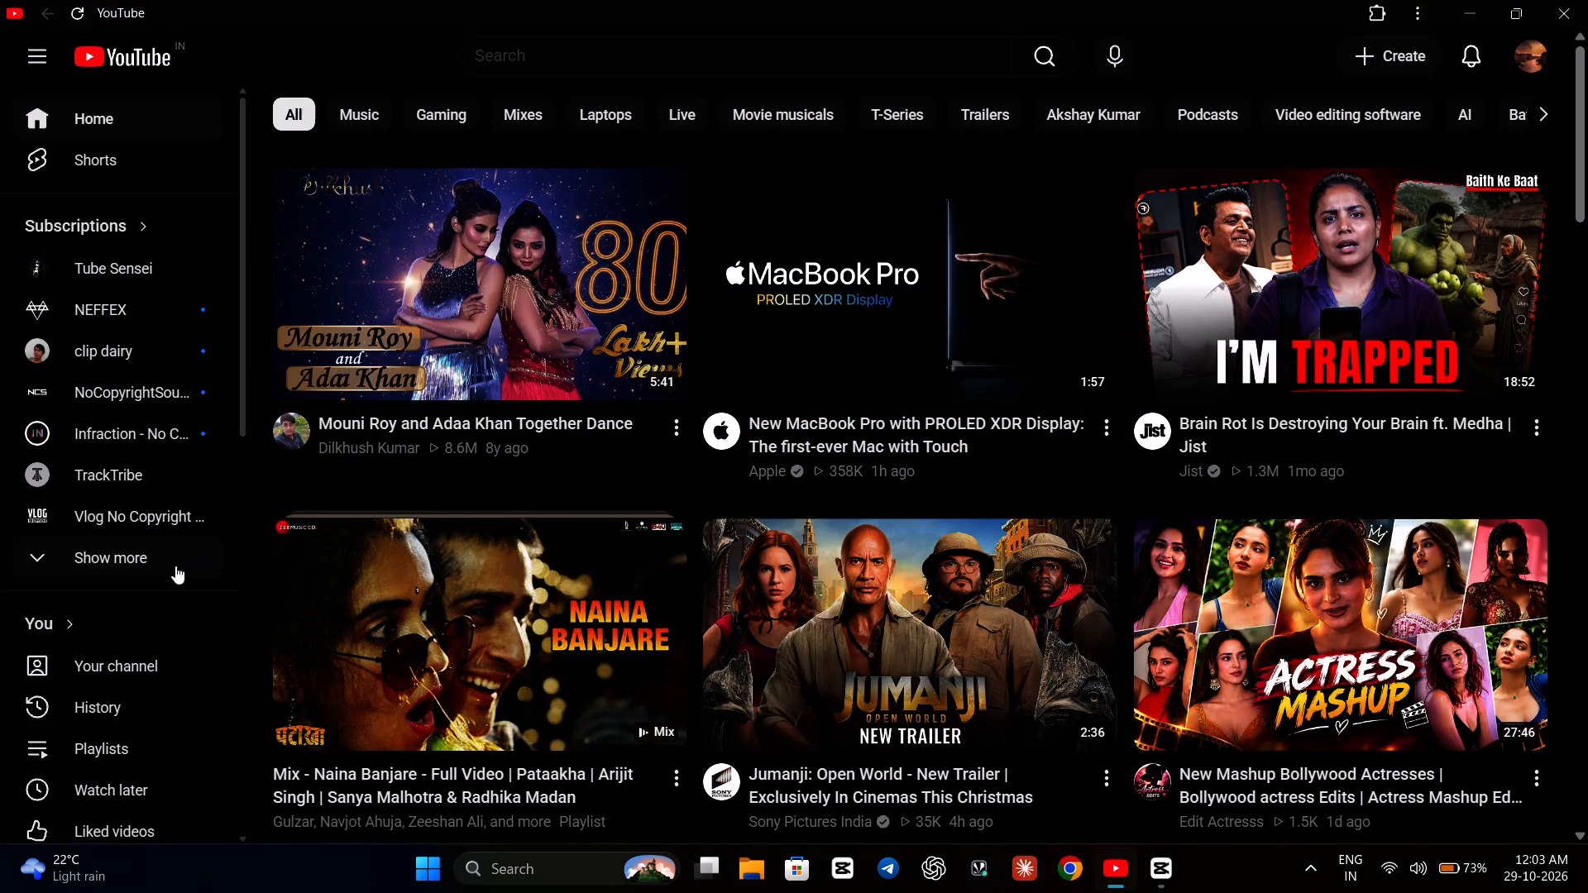
{"action": "left_click", "coordinate": [96, 709]}
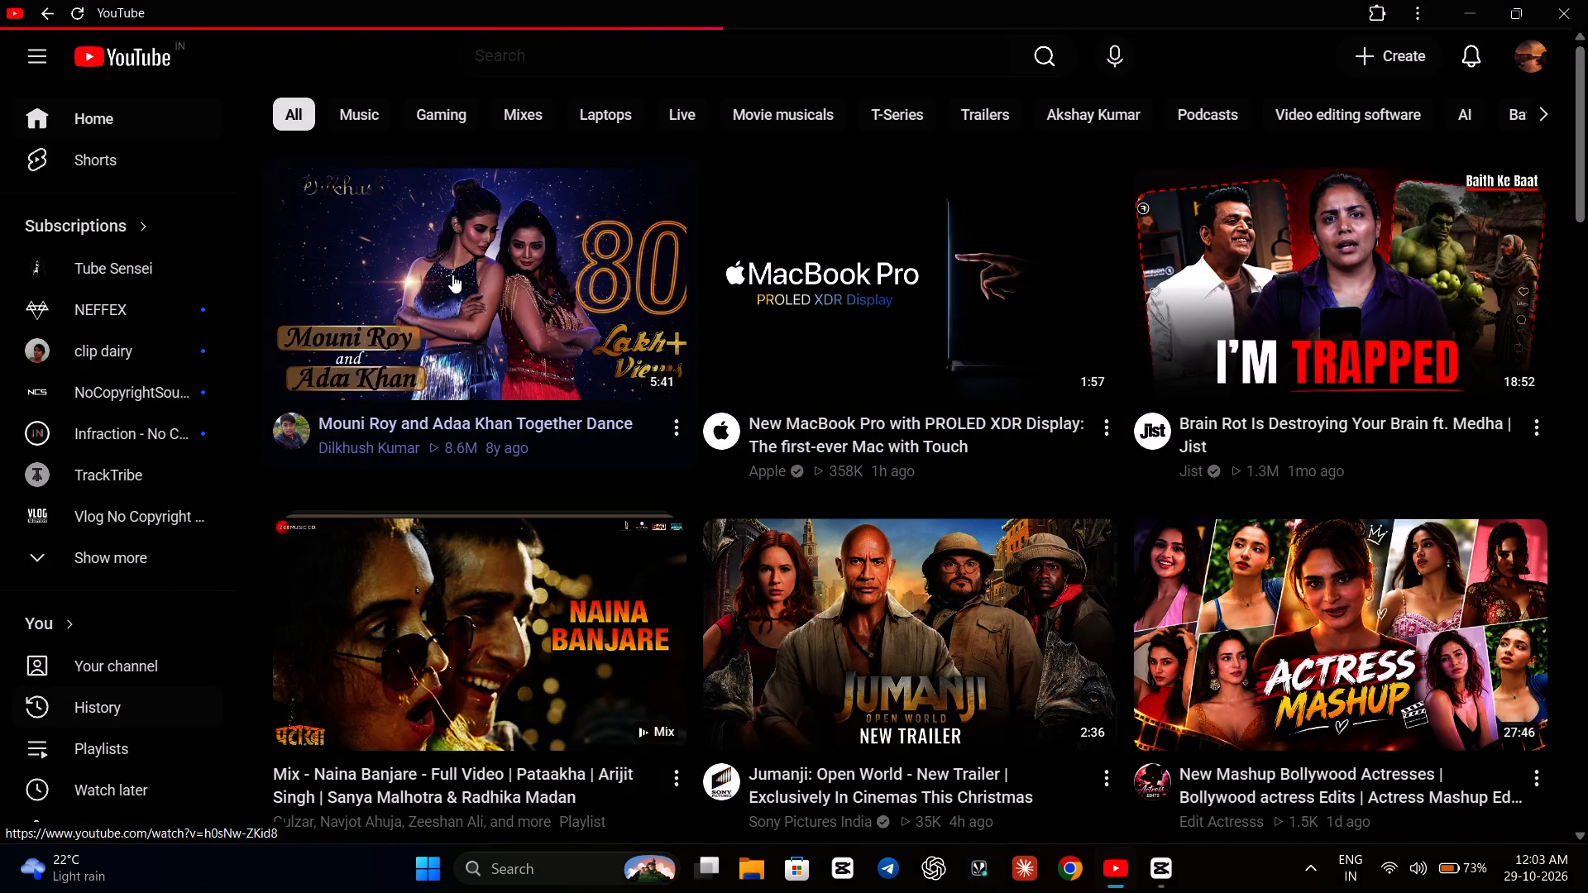
{"action": "left_click", "coordinate": [1444, 876]}
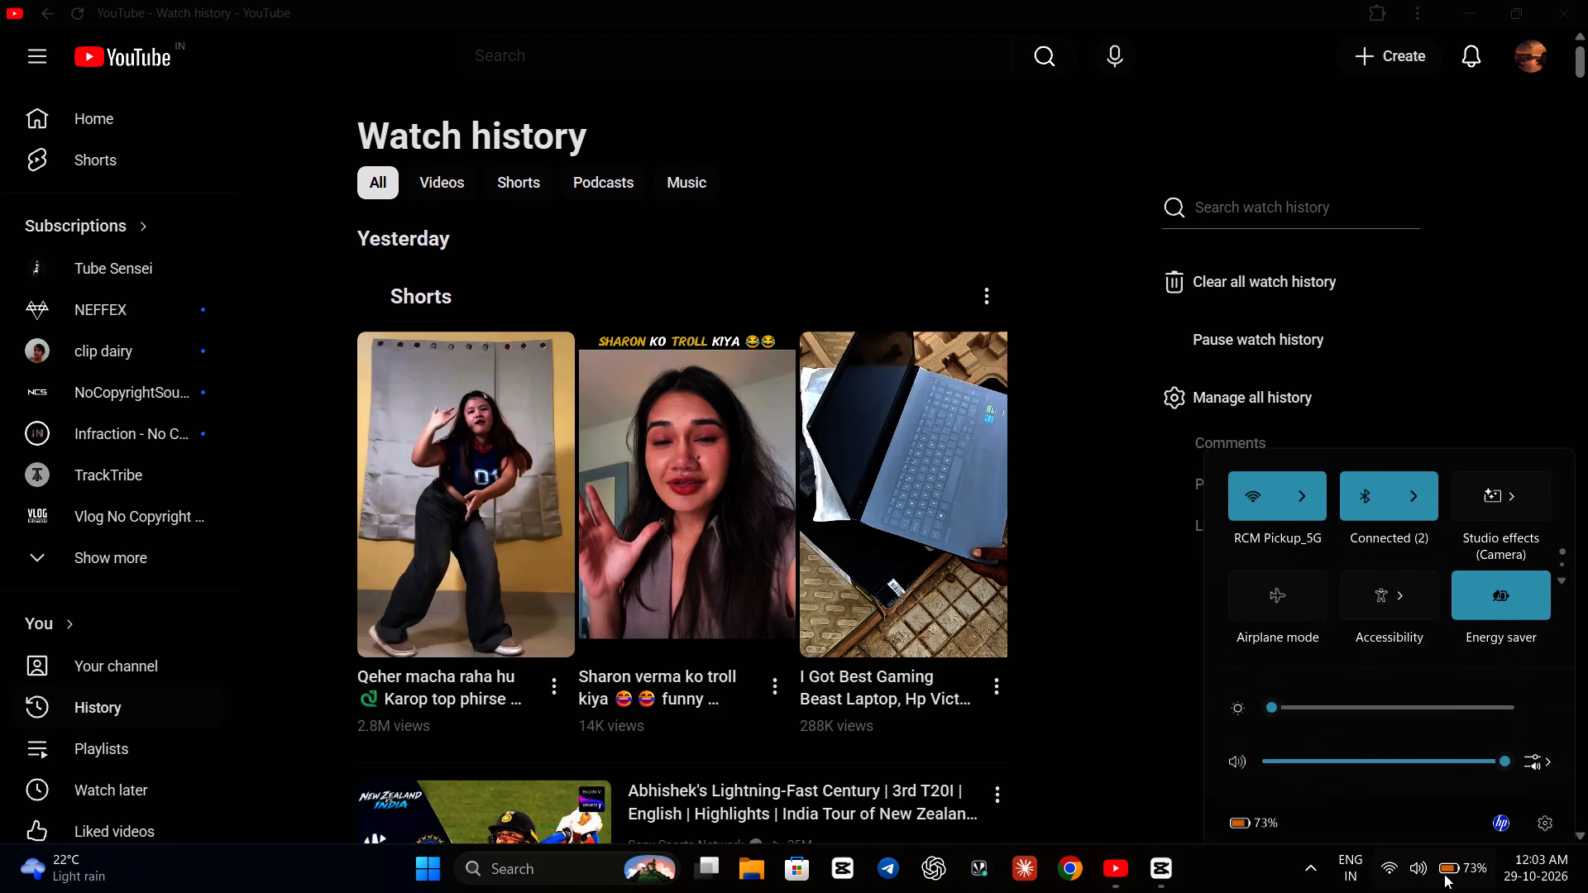
{"action": "left_click", "coordinate": [1544, 759]}
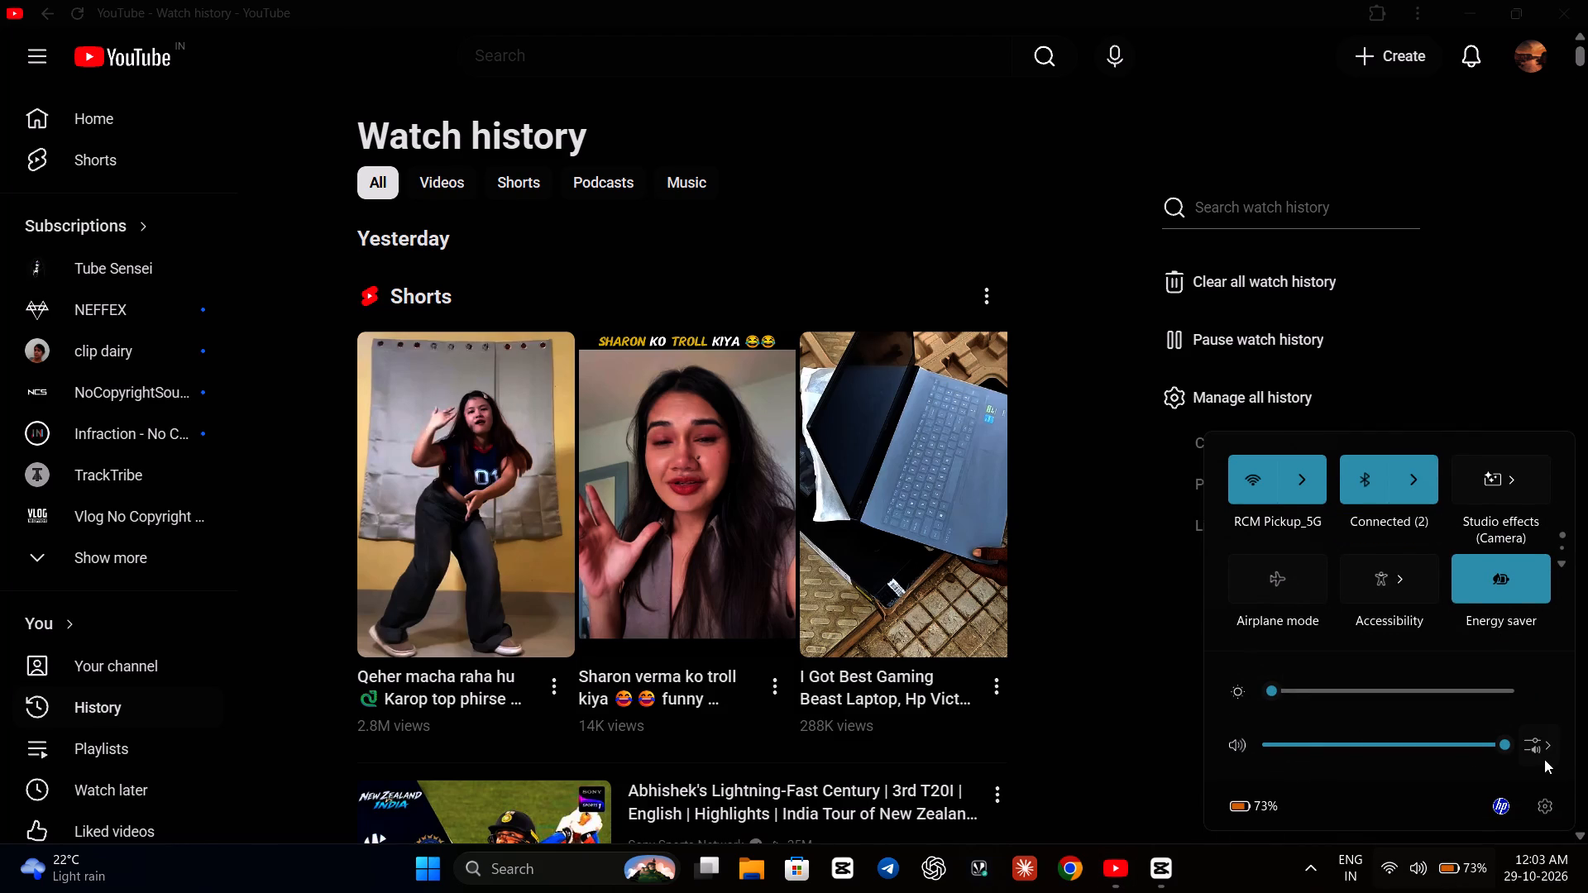
{"action": "left_click", "coordinate": [1451, 867]}
{"action": "scroll", "coordinate": [764, 637], "scroll_direction": "down", "scroll_amount": 2}
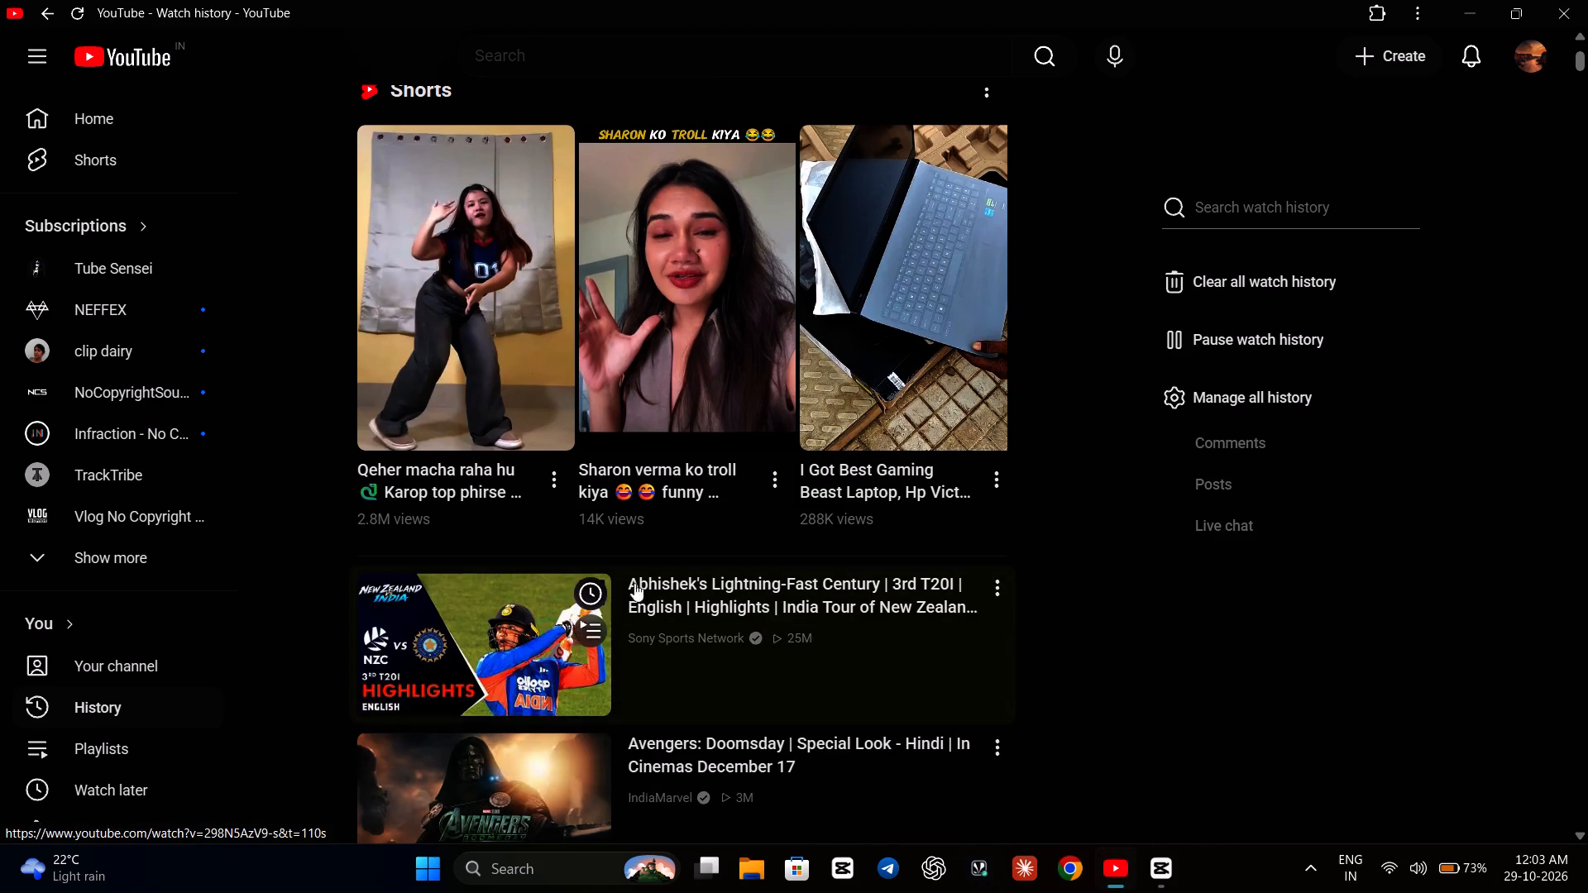
{"action": "left_click", "coordinate": [529, 654]}
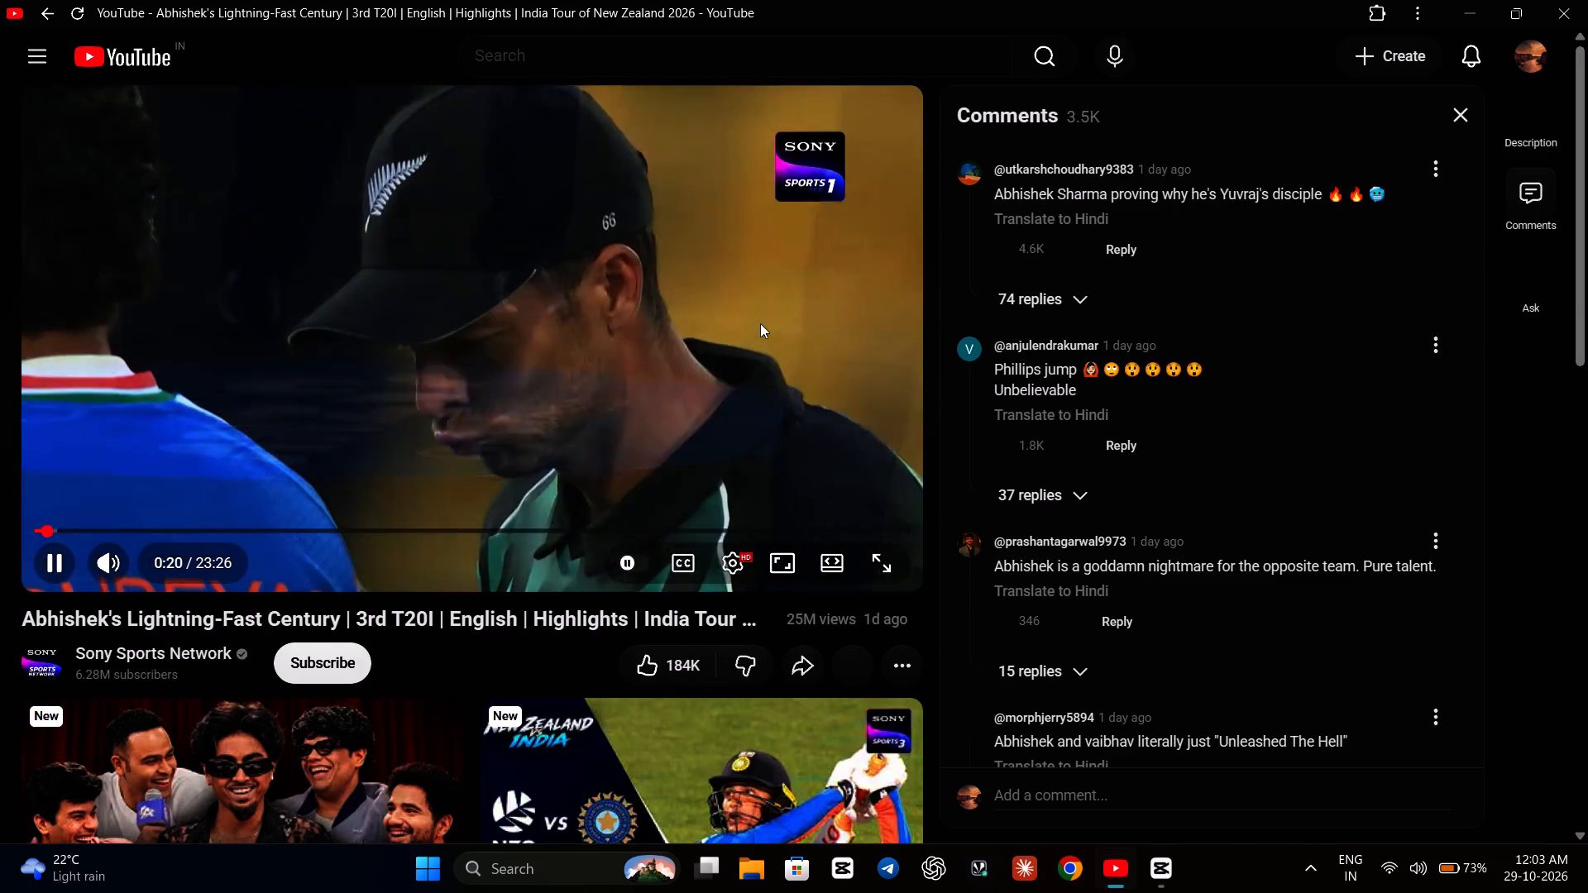
Disconnect the Rockerz 650 Pro Bluetooth headset and start reconnecting it.
{"action": "left_click", "coordinate": [1468, 869]}
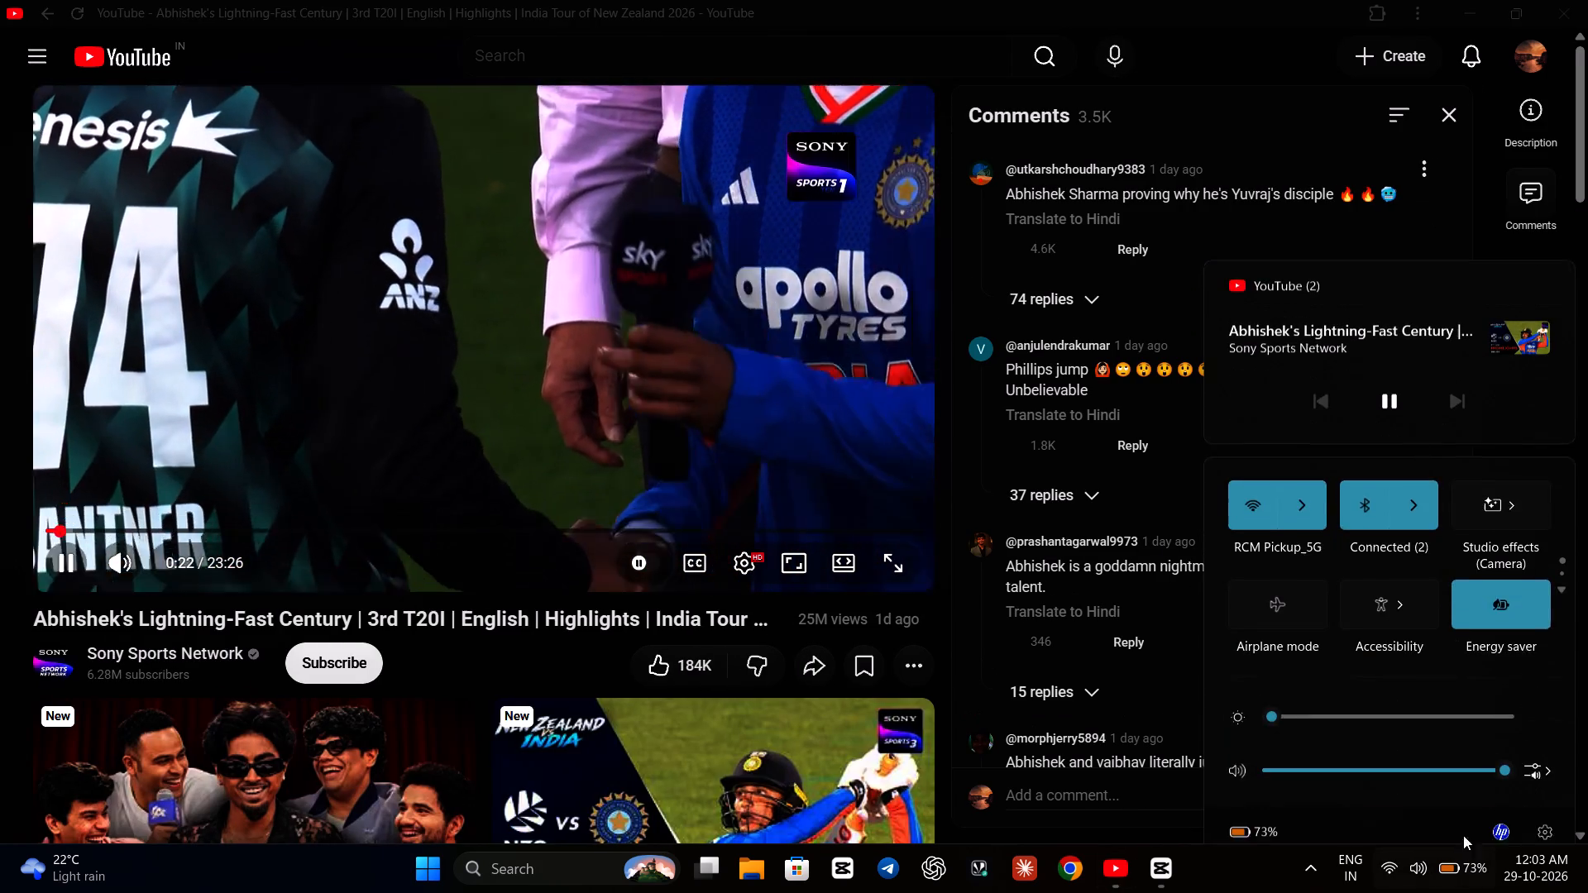
{"action": "left_click", "coordinate": [1399, 468]}
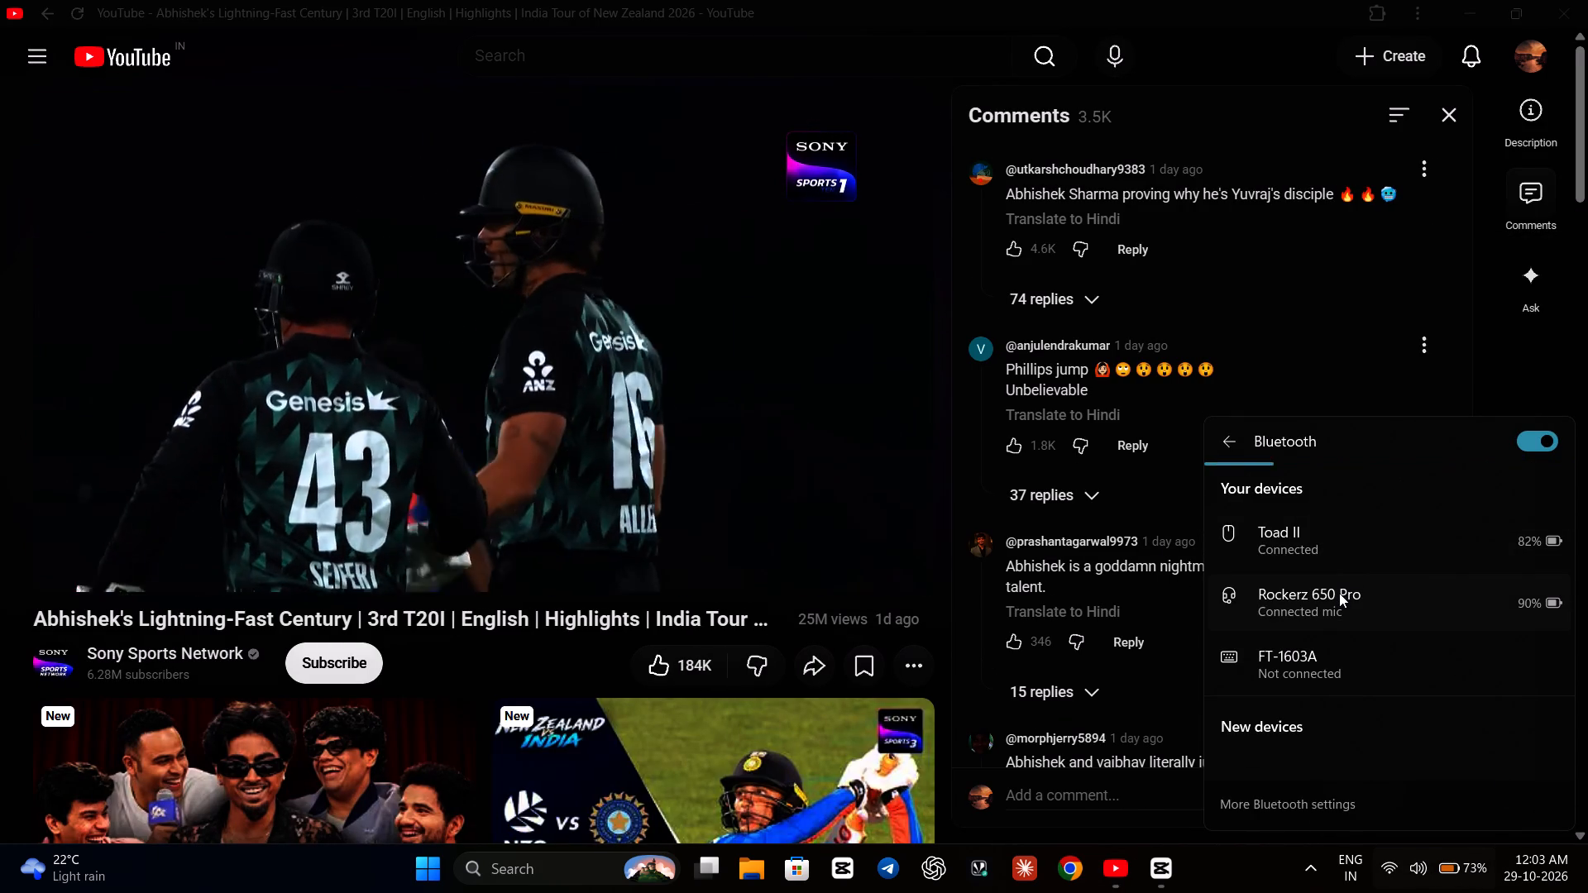
{"action": "left_click", "coordinate": [1339, 593]}
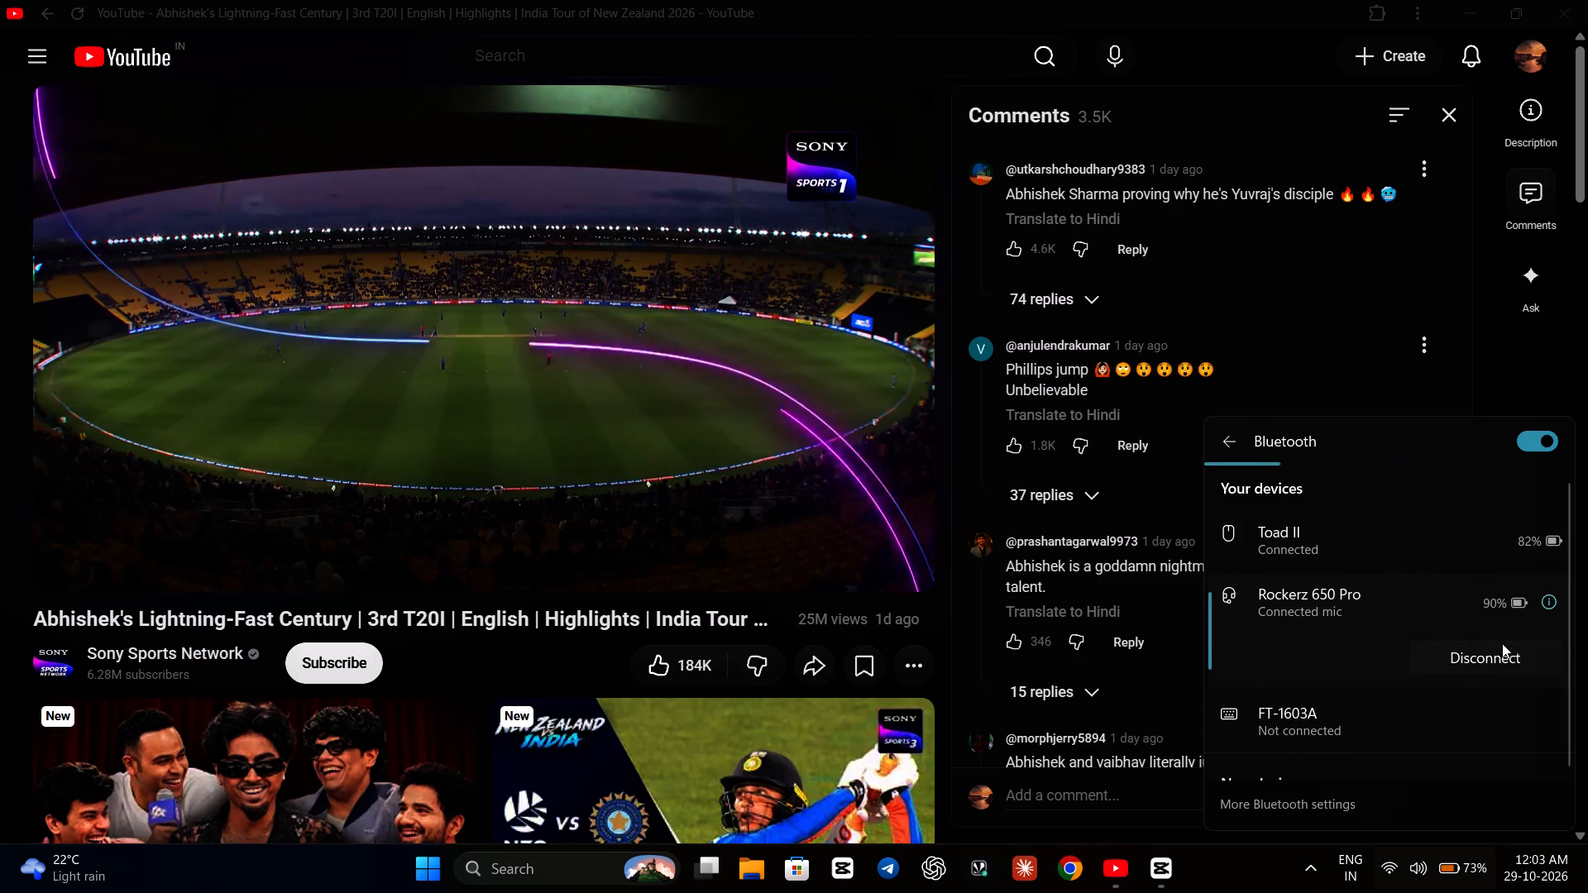
{"action": "left_click", "coordinate": [1498, 659]}
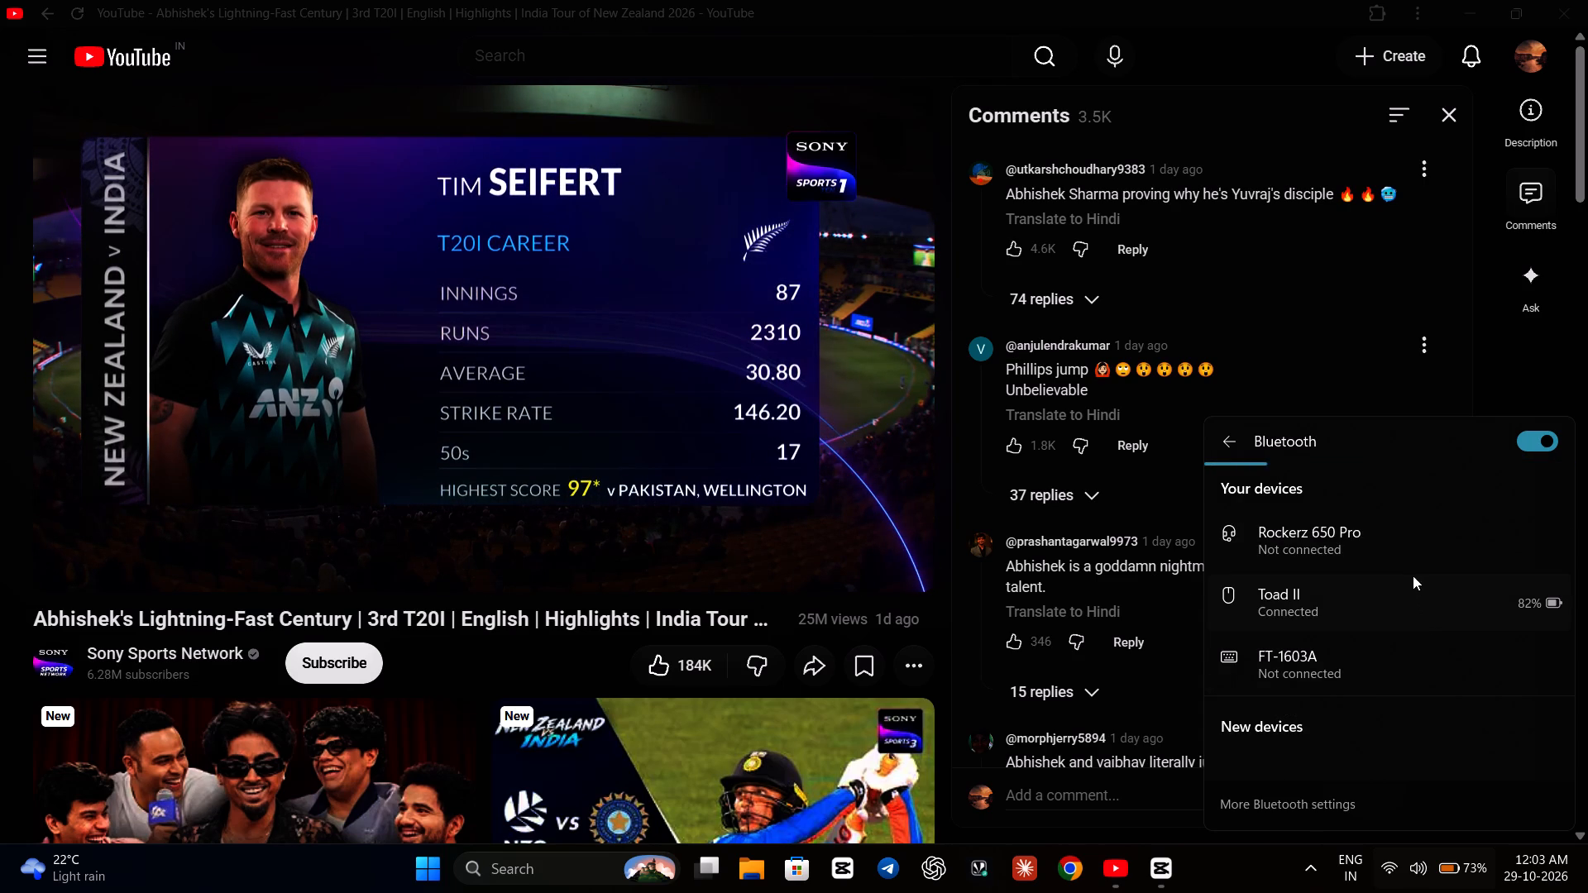
{"action": "left_click", "coordinate": [1405, 542]}
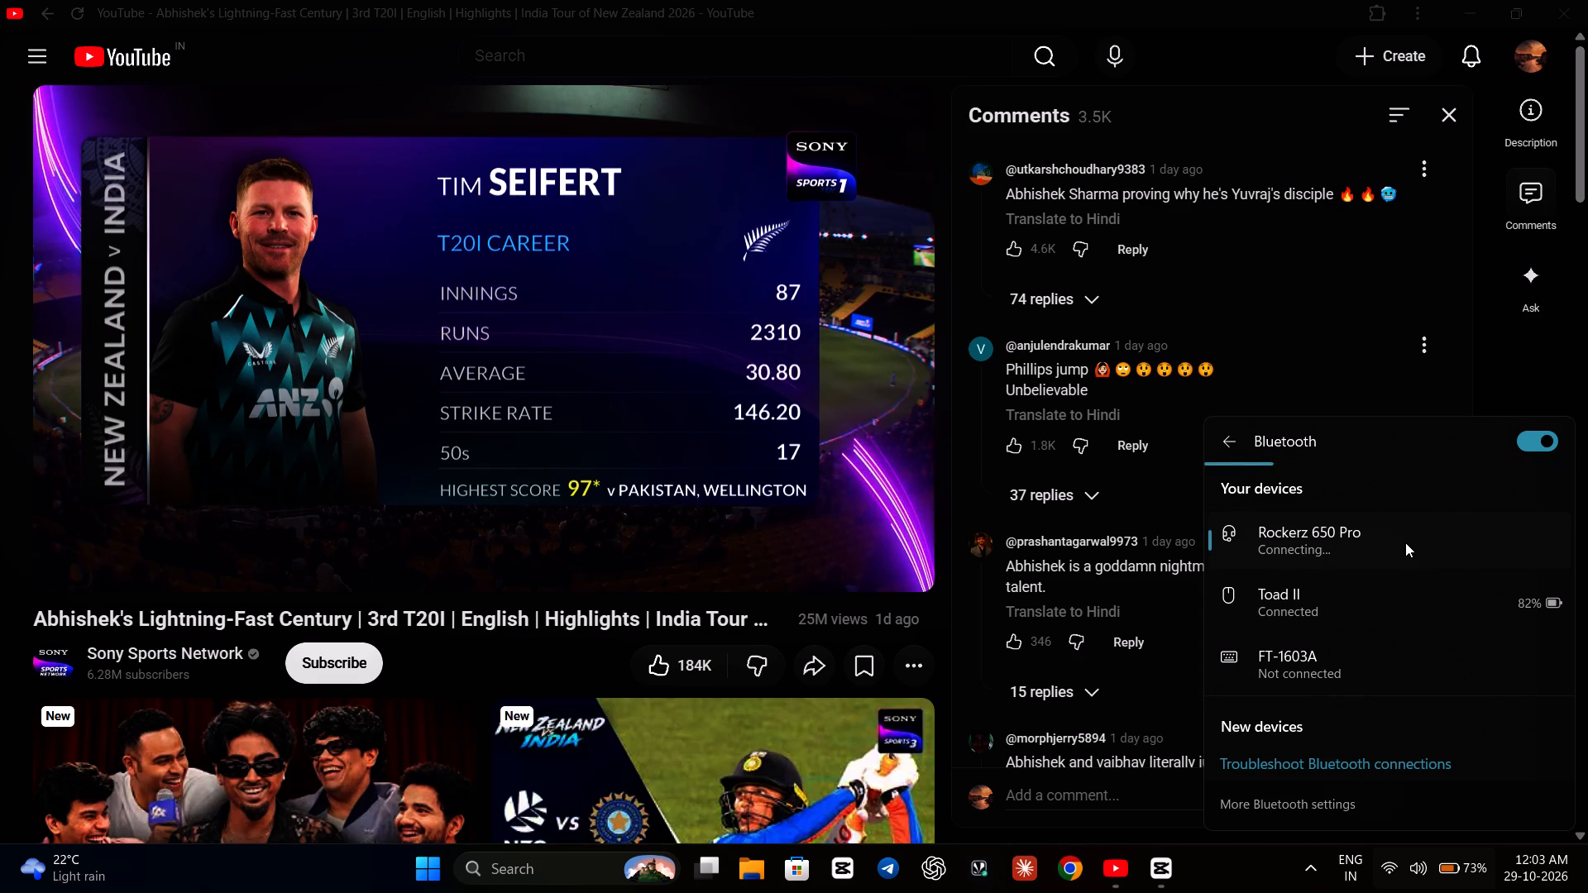
{"action": "scroll", "coordinate": [1393, 599], "scroll_direction": "down", "scroll_amount": 3}
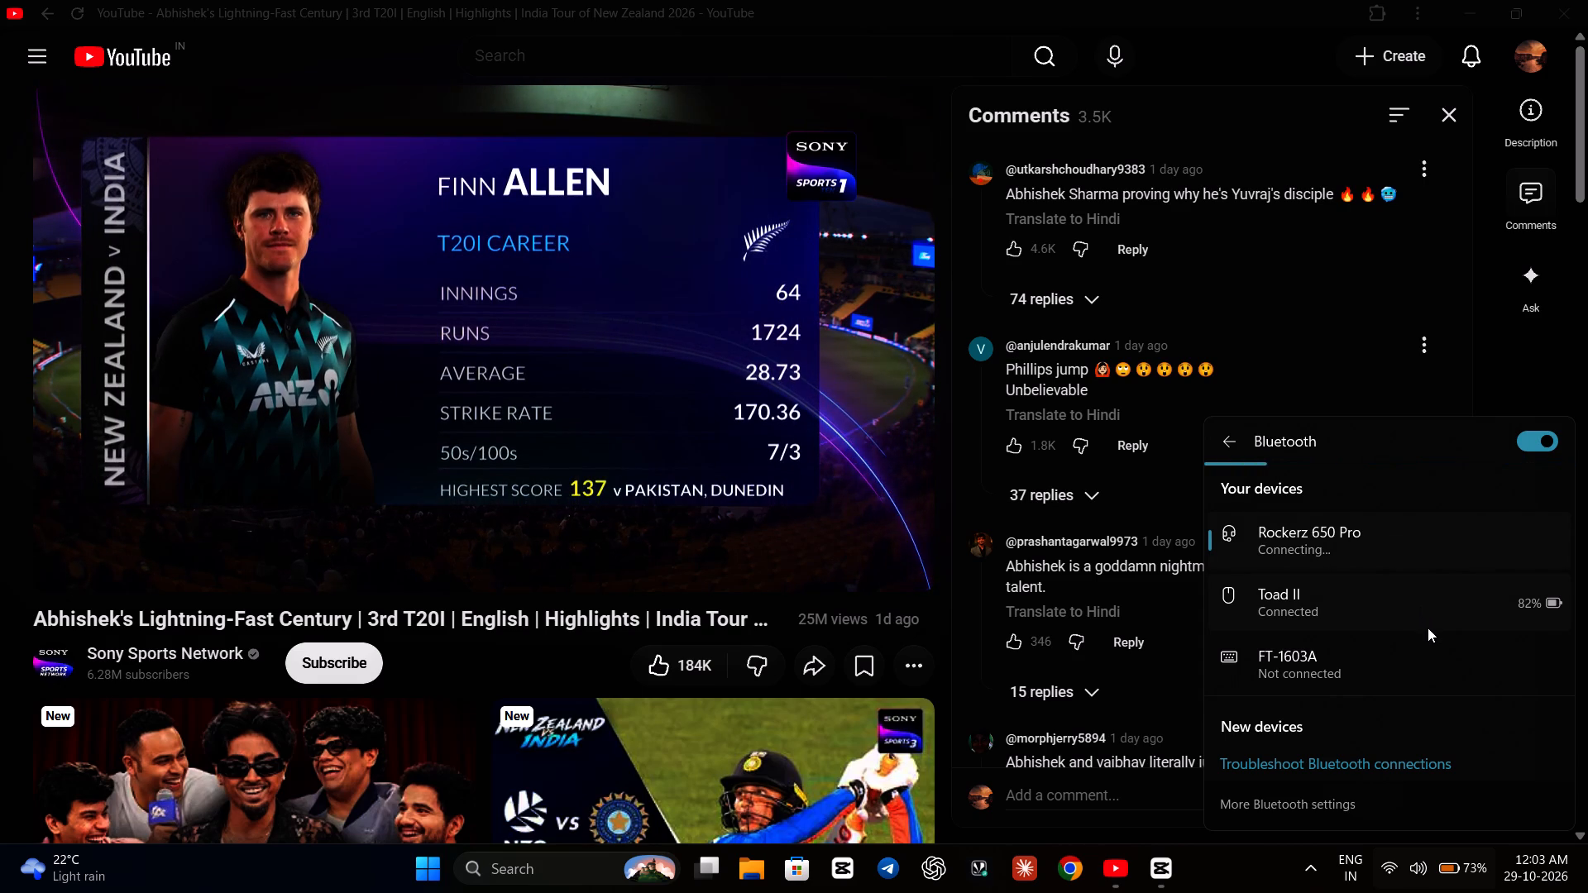
{"action": "scroll", "coordinate": [1428, 628], "scroll_direction": "up", "scroll_amount": 2}
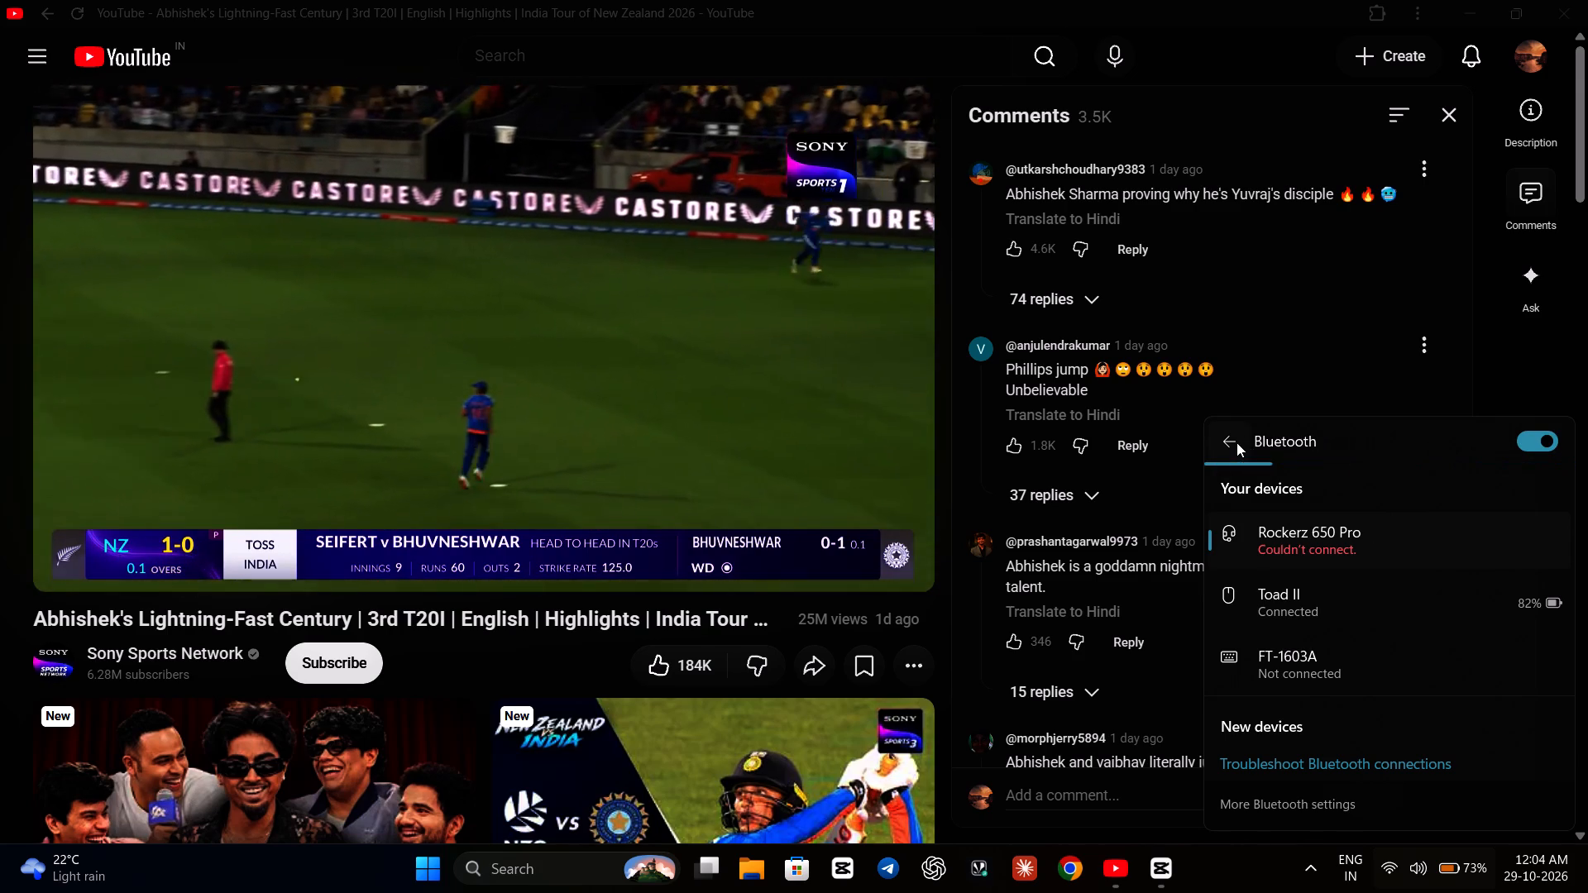
Refresh the list of Bluetooth devices and connect the Rockerz 650 Pro headset again.
{"action": "left_click", "coordinate": [1236, 442]}
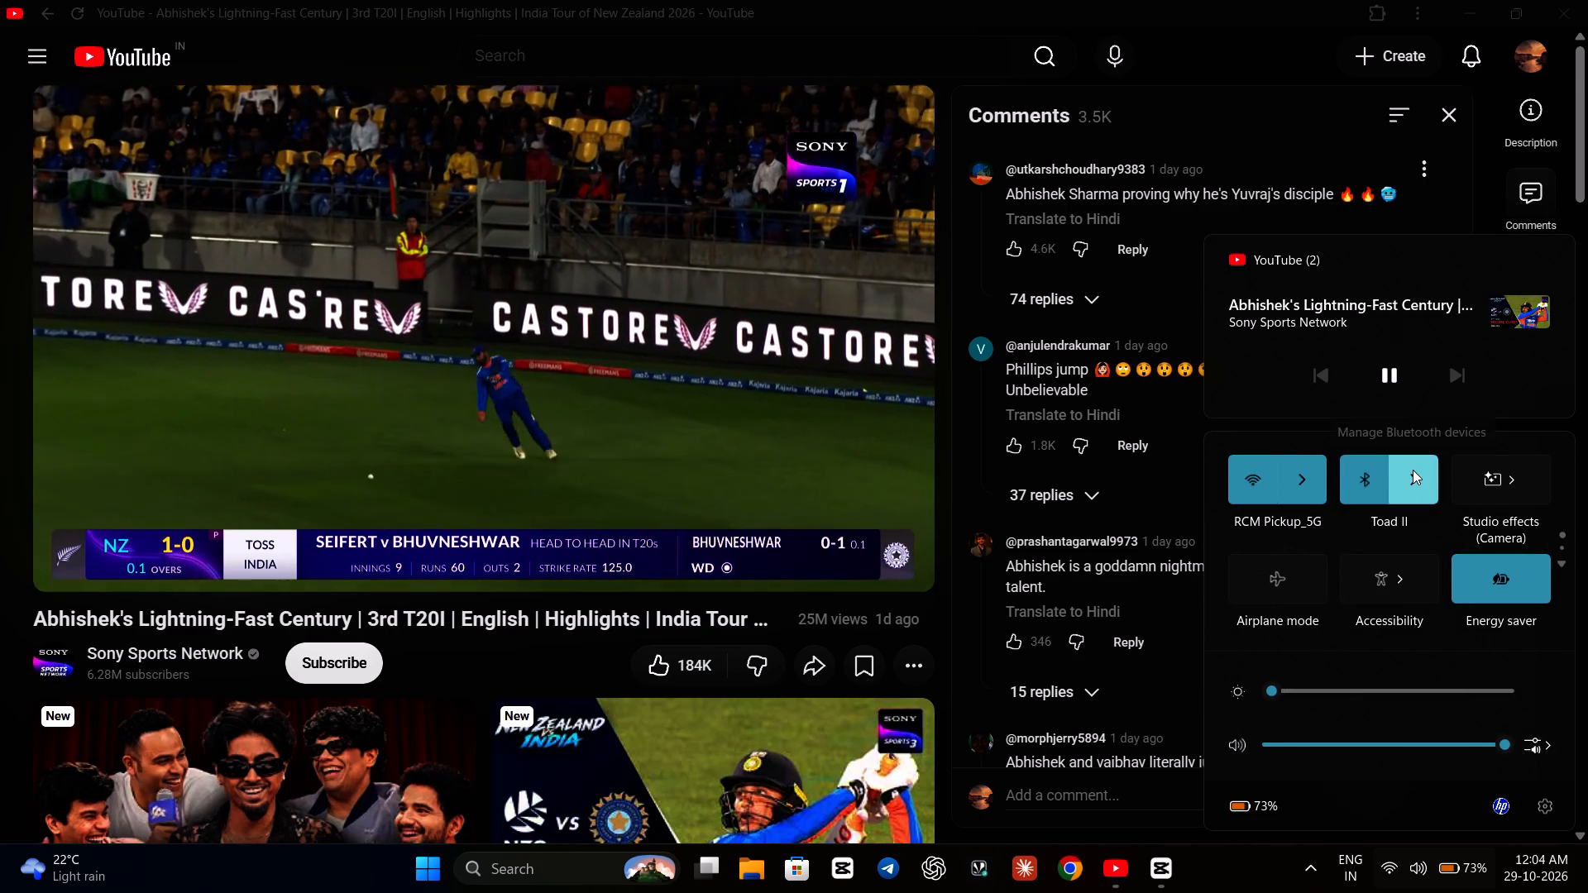
{"action": "left_click", "coordinate": [1413, 470]}
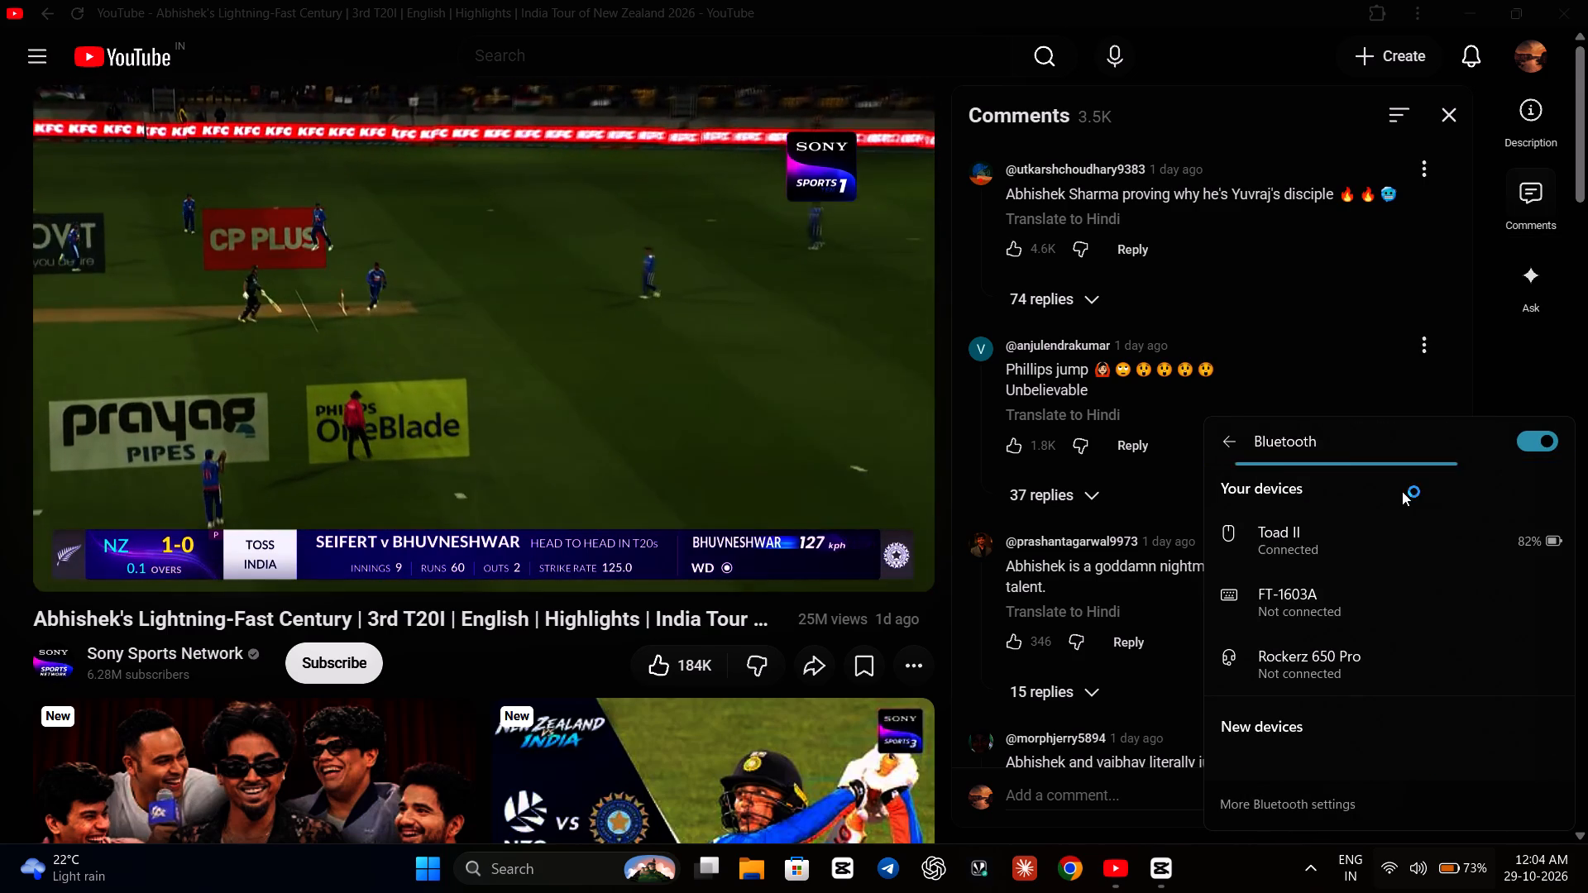
{"action": "left_click", "coordinate": [1334, 657]}
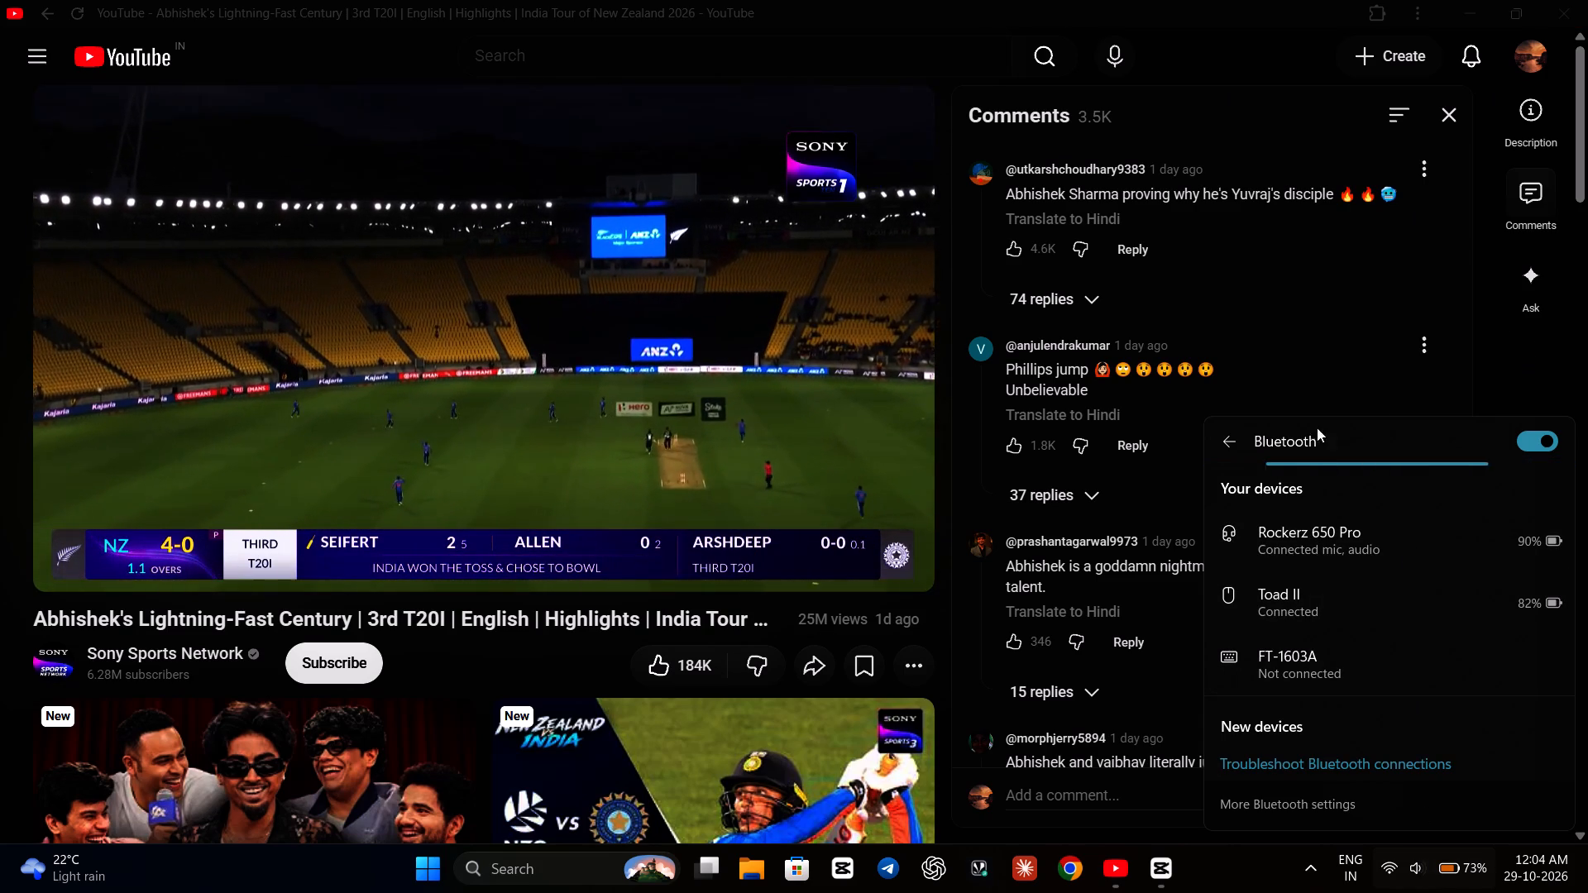
Raise the system volume to maximum for the connected headset.
{"action": "left_click", "coordinate": [1227, 451]}
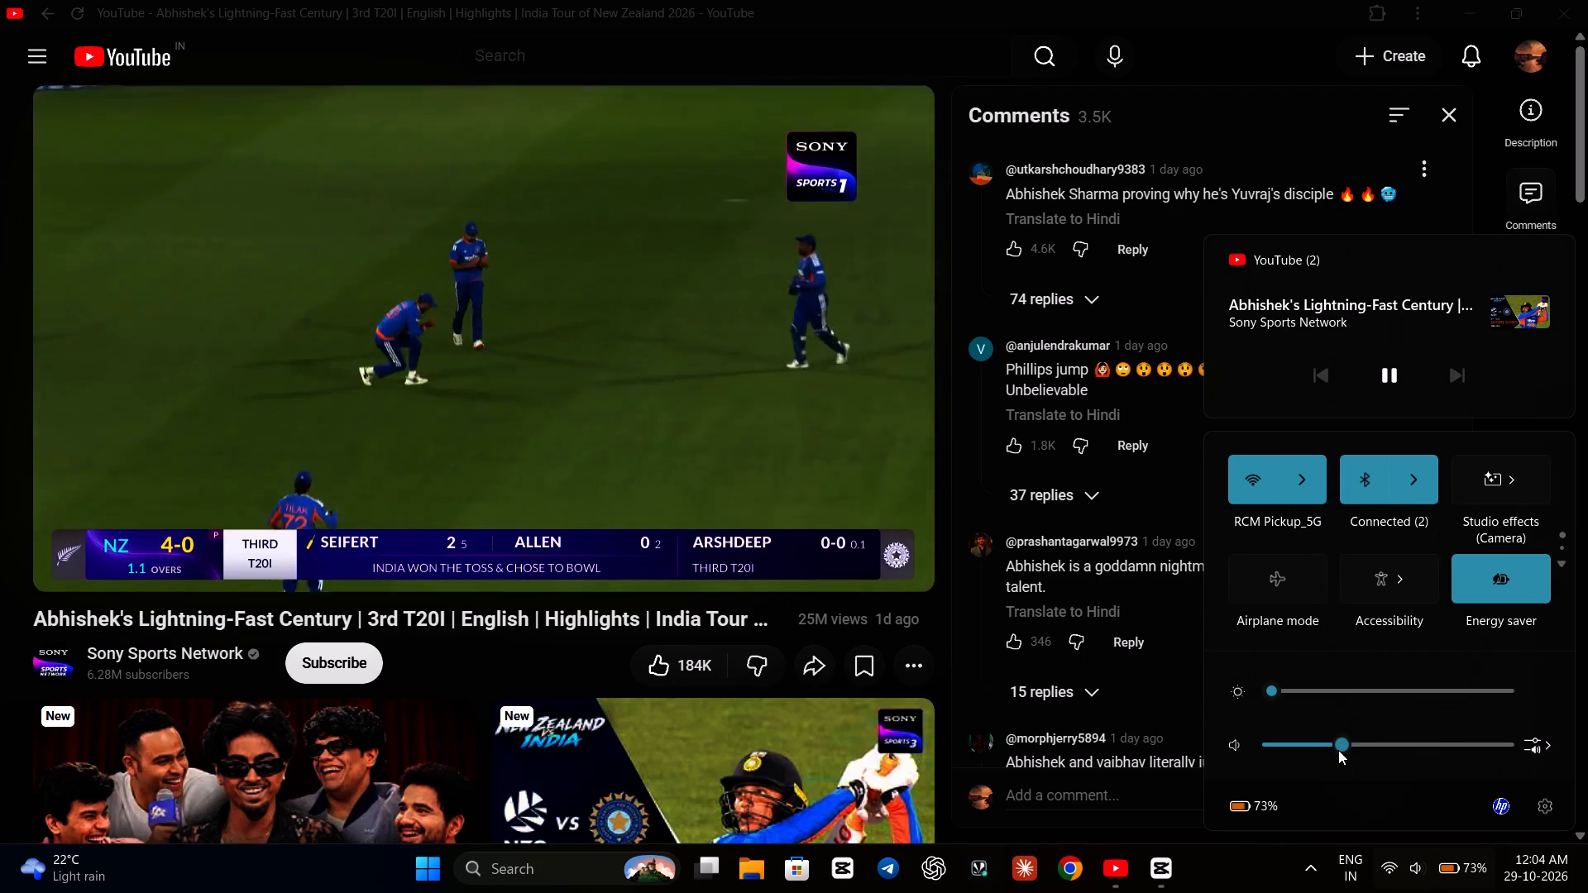
{"action": "left_click_drag", "start_coordinate": [1338, 750], "coordinate": [1583, 786]}
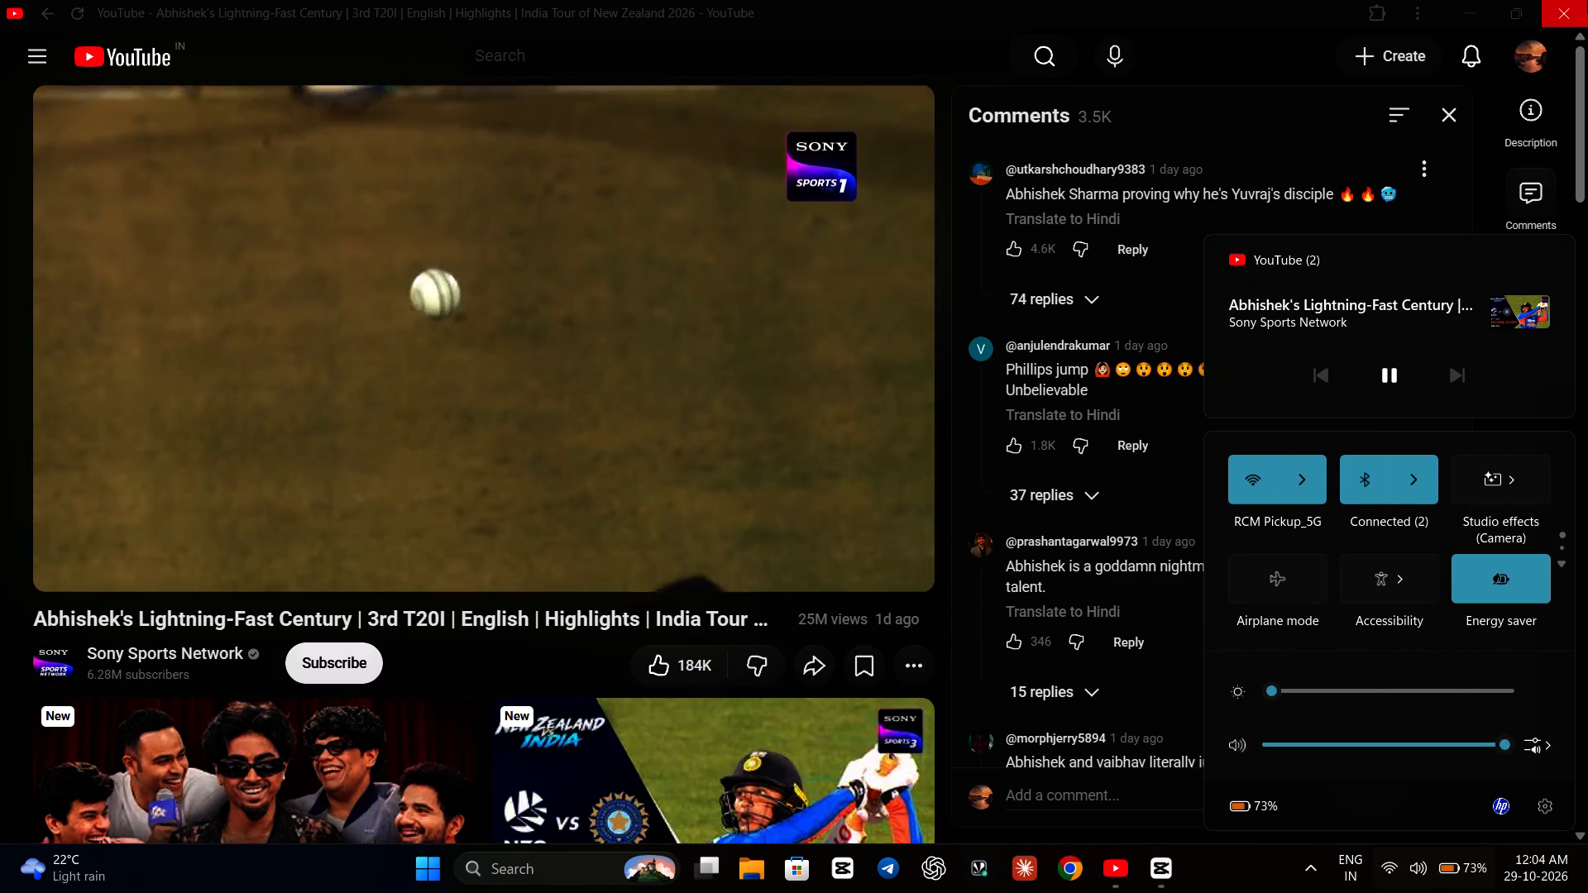
Close the YouTube window and return to project 1026 in CapCut.
{"action": "left_click", "coordinate": [1587, 0]}
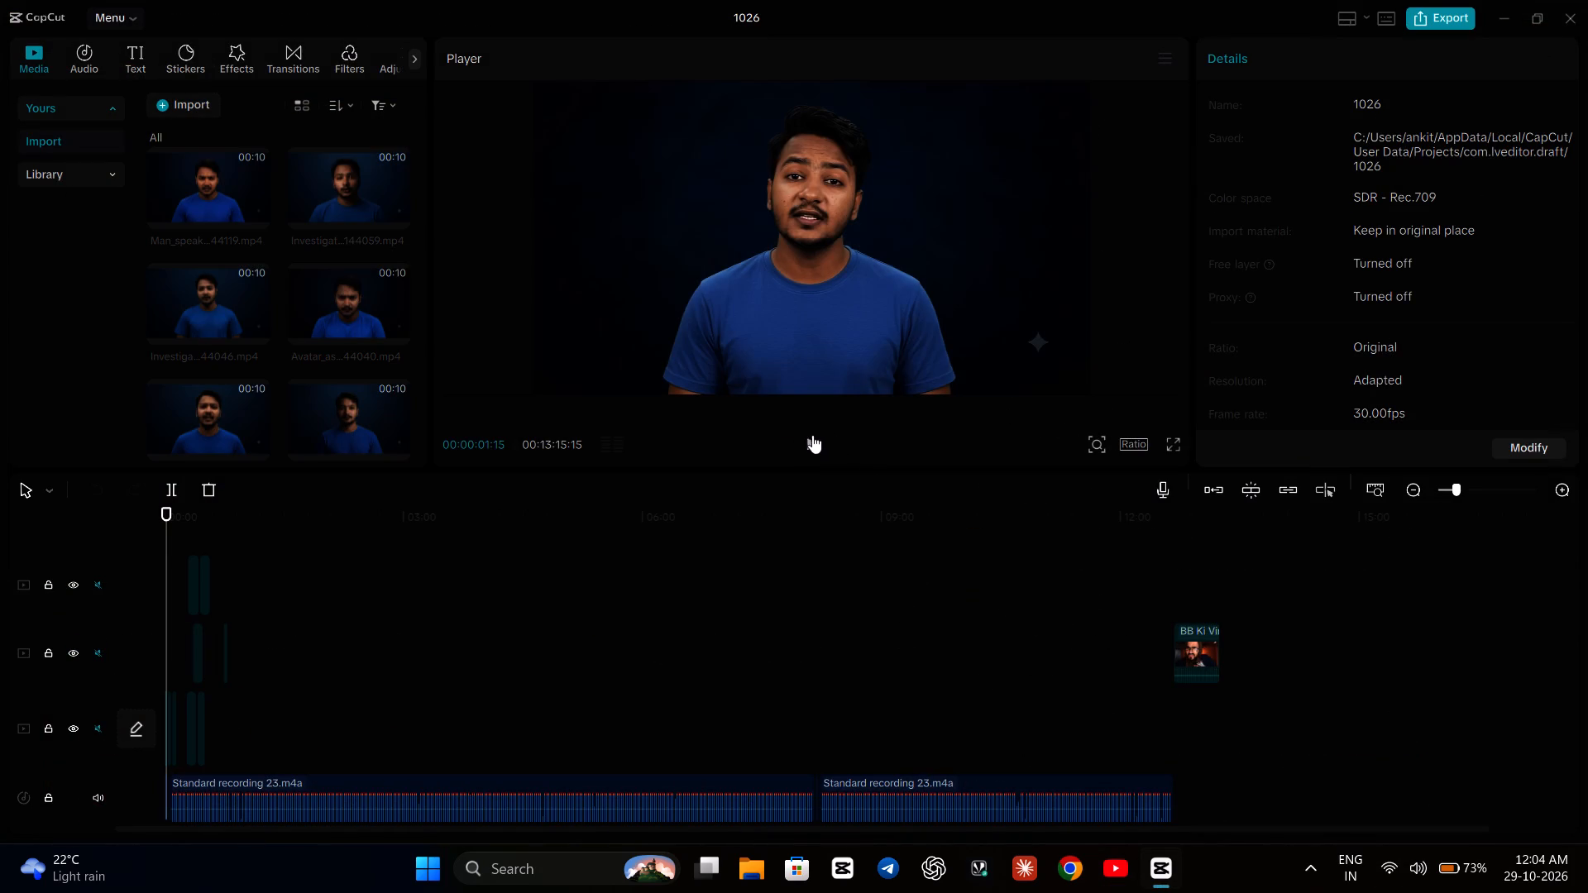
Play project 1026 from its opening to review the footage and audio up to the protest clips.
{"action": "left_click", "coordinate": [809, 437]}
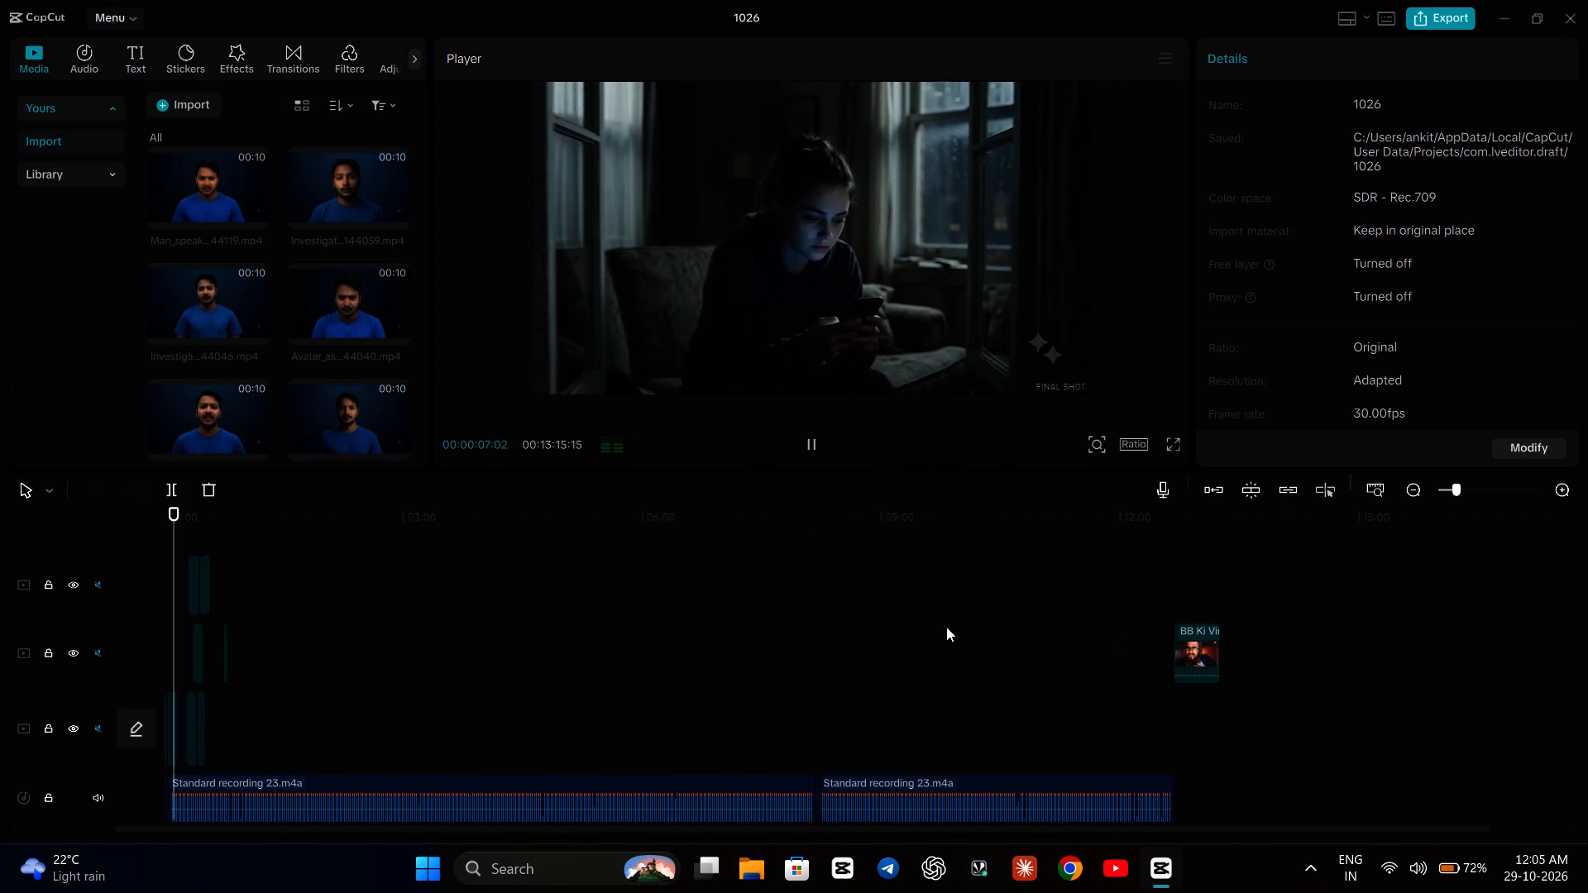
{"action": "scroll", "coordinate": [946, 627], "scroll_direction": "up", "scroll_amount": 4, "text": "ctrl"}
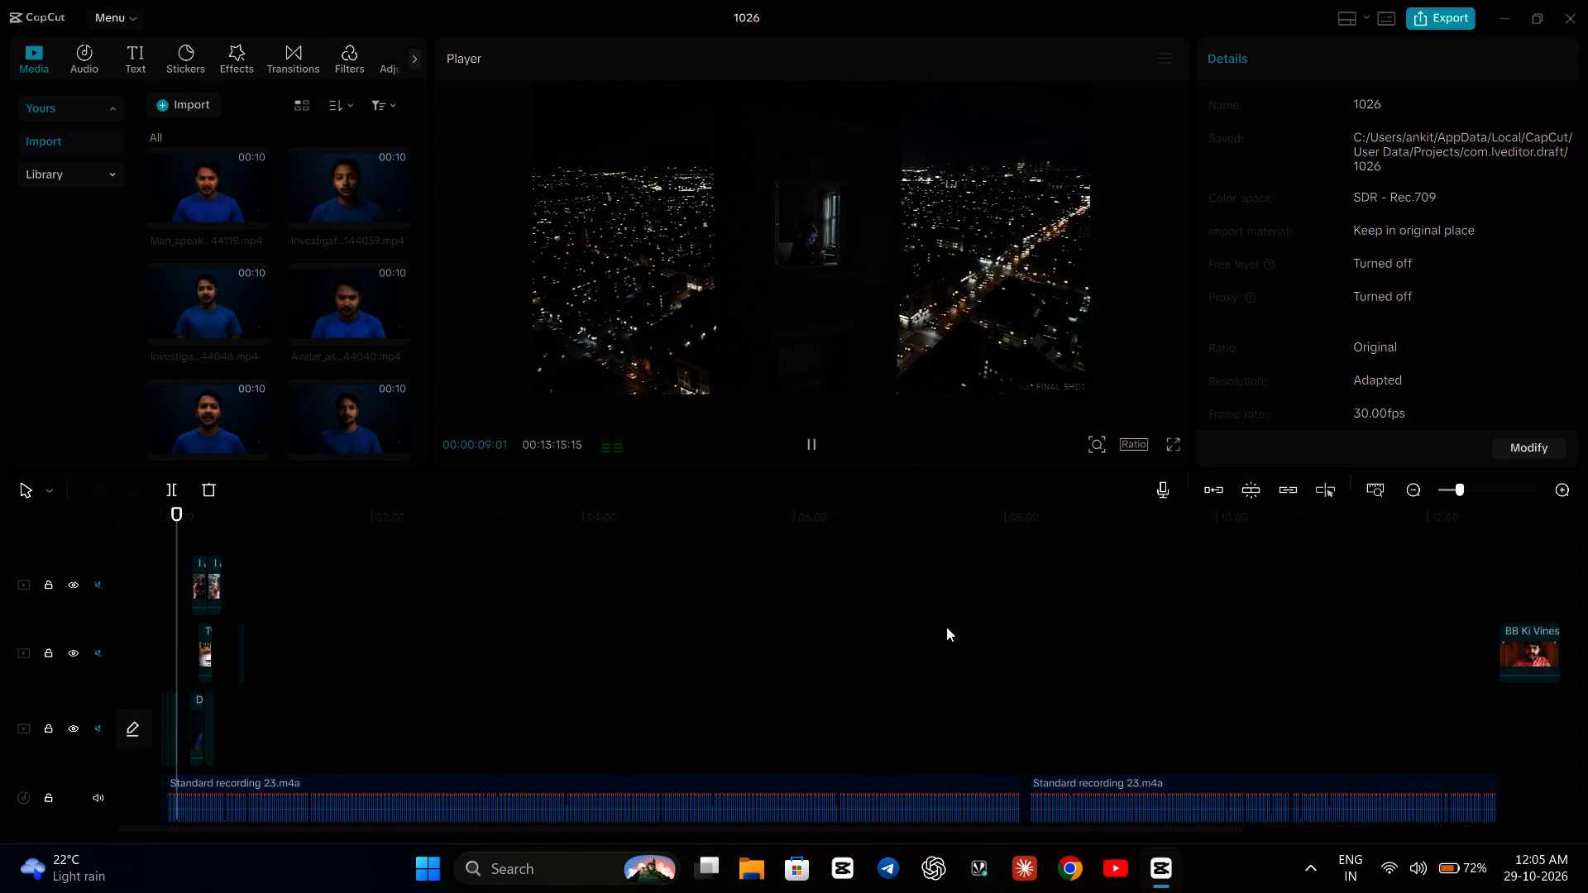
{"action": "scroll", "coordinate": [946, 627], "scroll_direction": "up", "scroll_amount": 10, "text": "ctrl"}
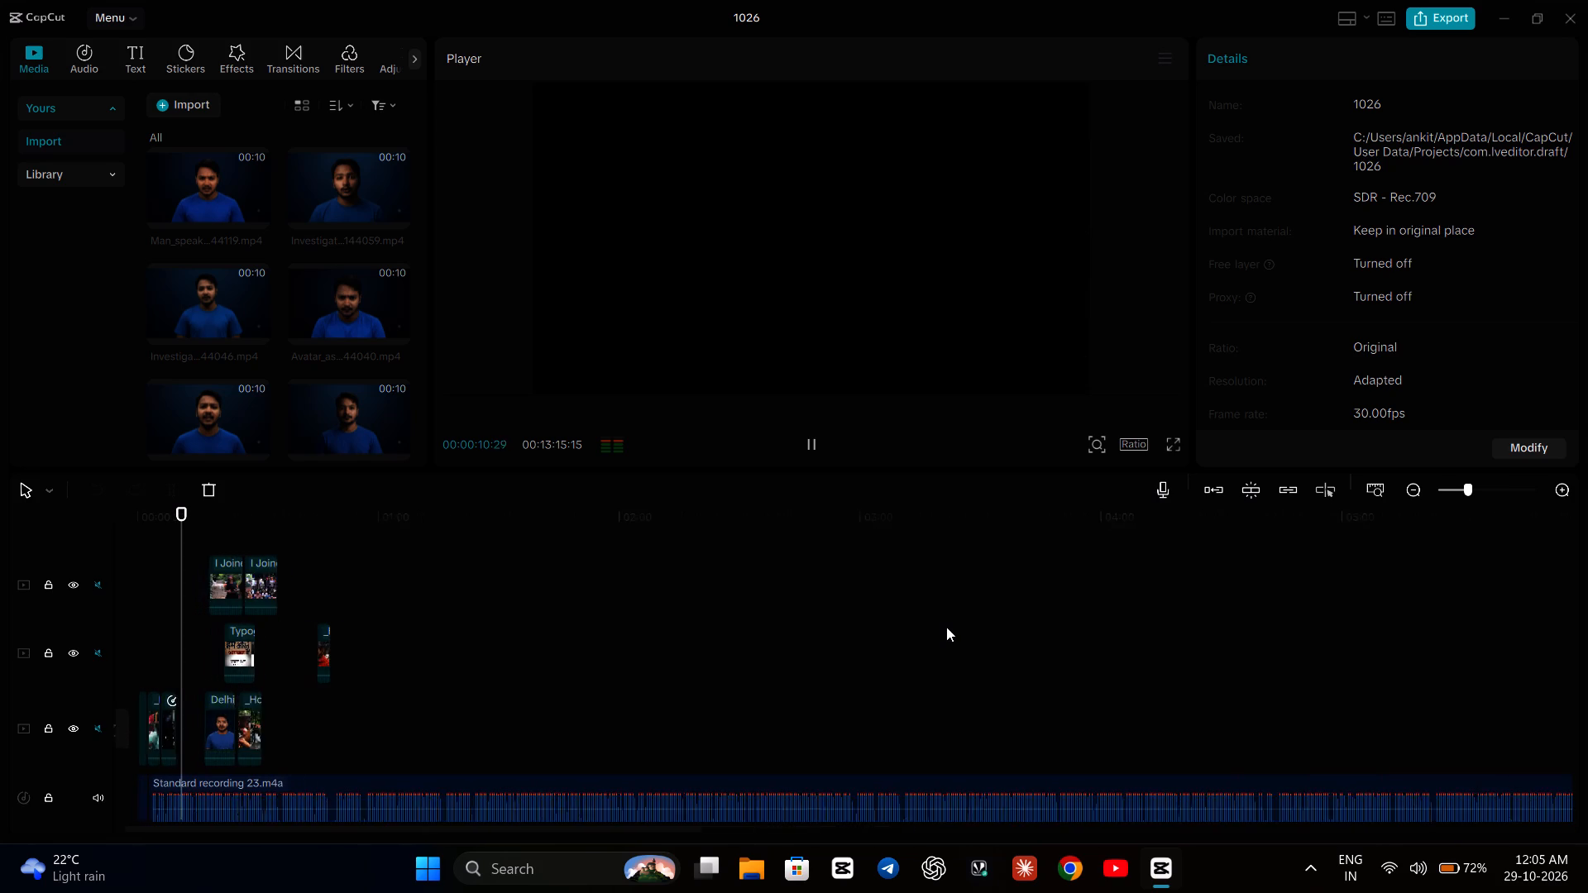
{"action": "scroll", "coordinate": [946, 627], "scroll_direction": "up", "scroll_amount": 7, "text": "ctrl"}
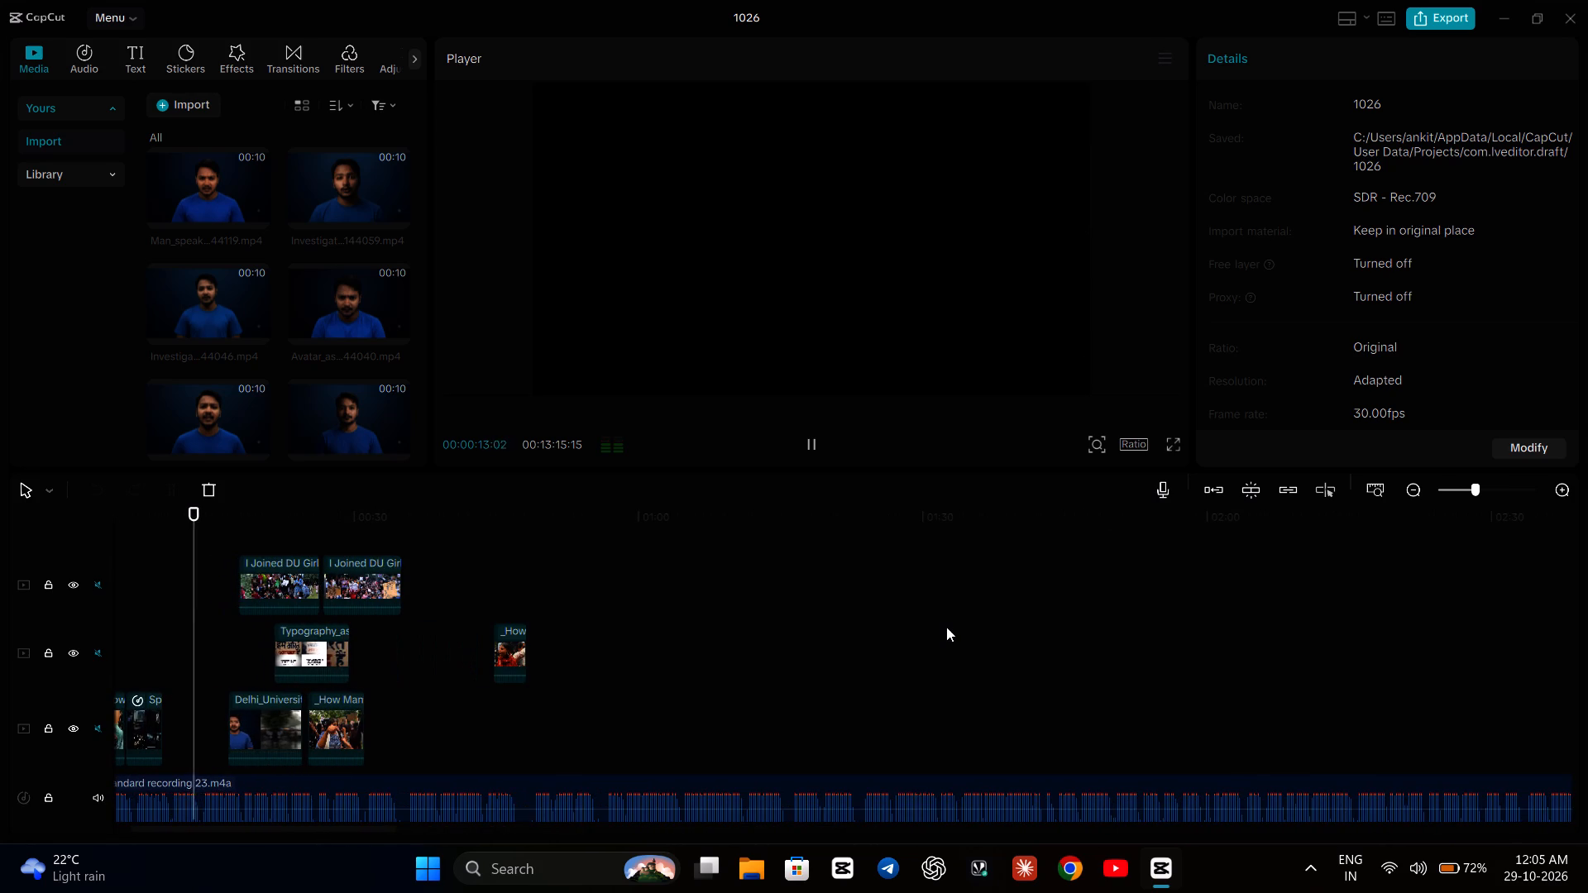
{"action": "scroll", "coordinate": [901, 650], "scroll_direction": "up", "scroll_amount": 4, "text": "ctrl"}
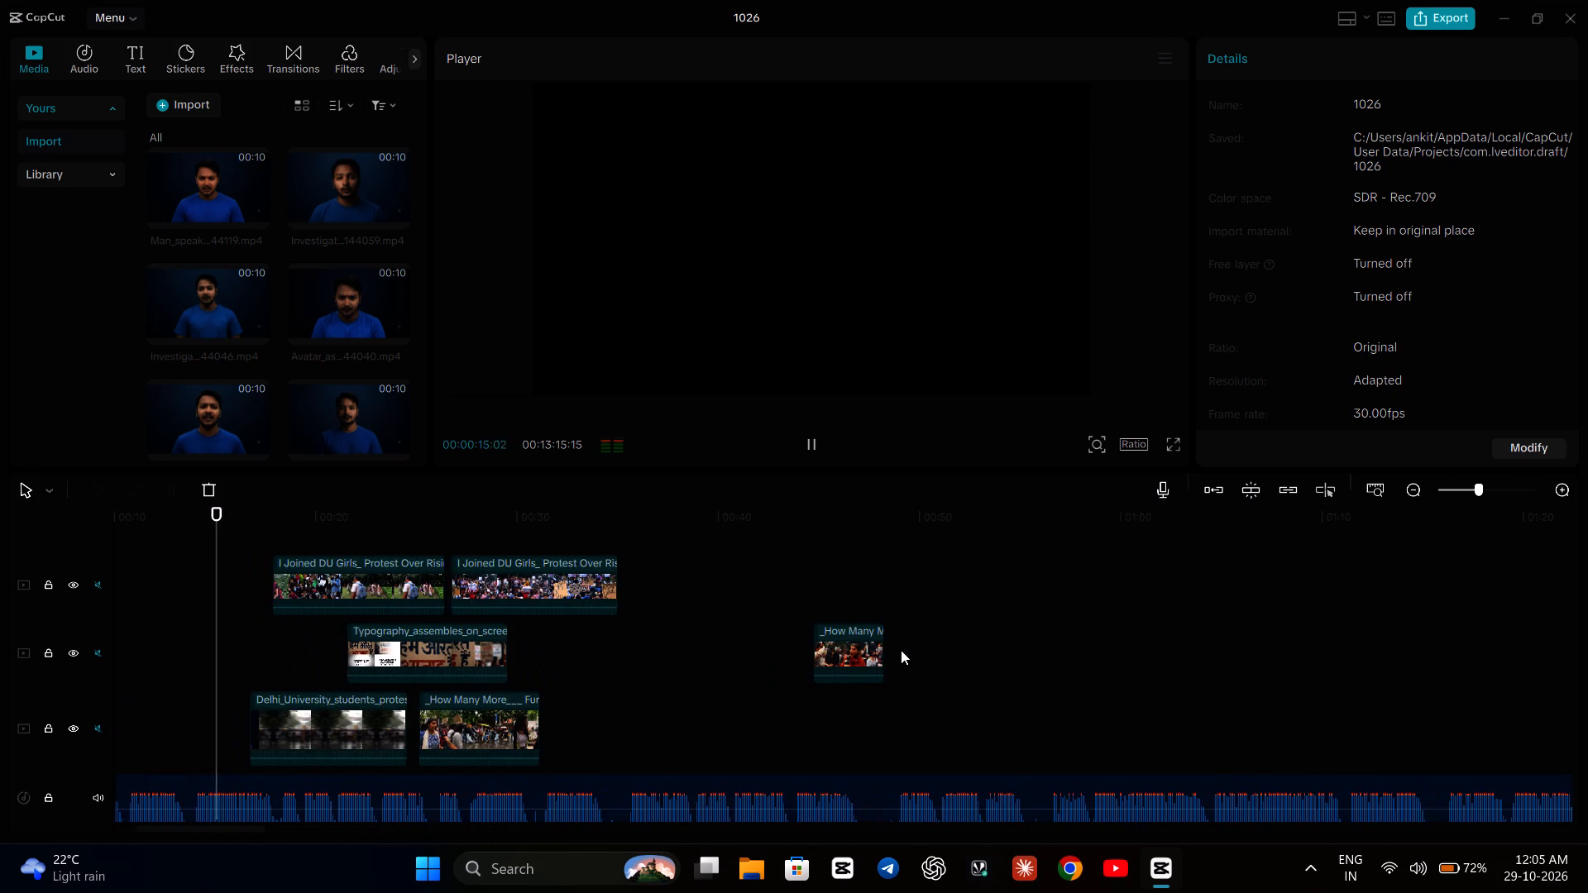
In the CapCut project, replay the opening from the start of the timeline twice, pausing at about 15 seconds.
{"action": "scroll", "coordinate": [639, 707], "scroll_direction": "right", "scroll_amount": 8}
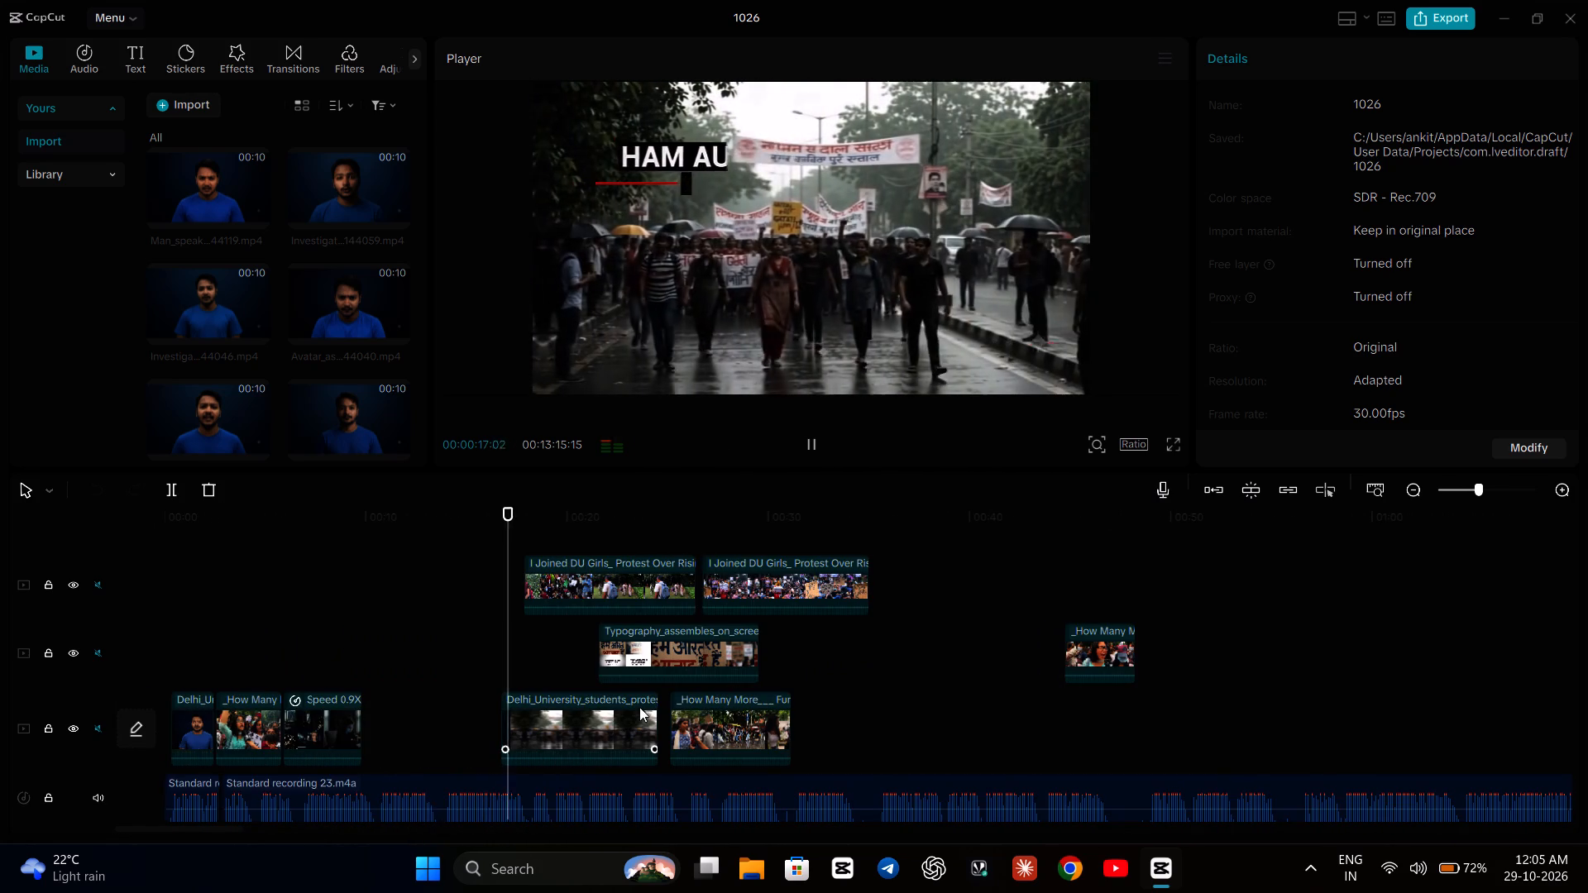
{"action": "left_click", "coordinate": [170, 580]}
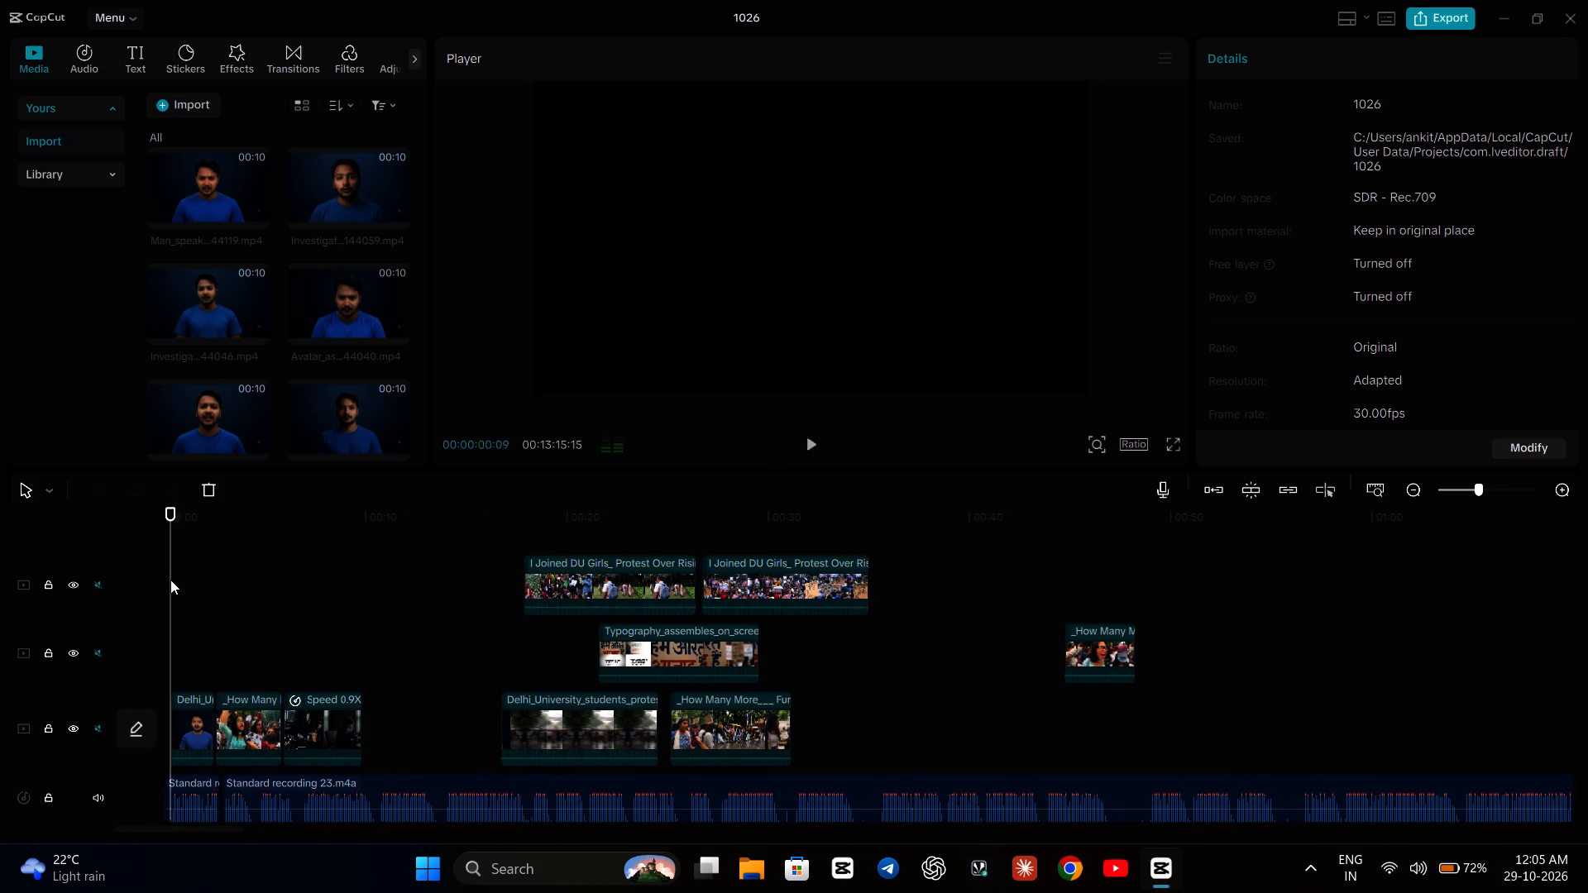
{"action": "left_click", "coordinate": [804, 446]}
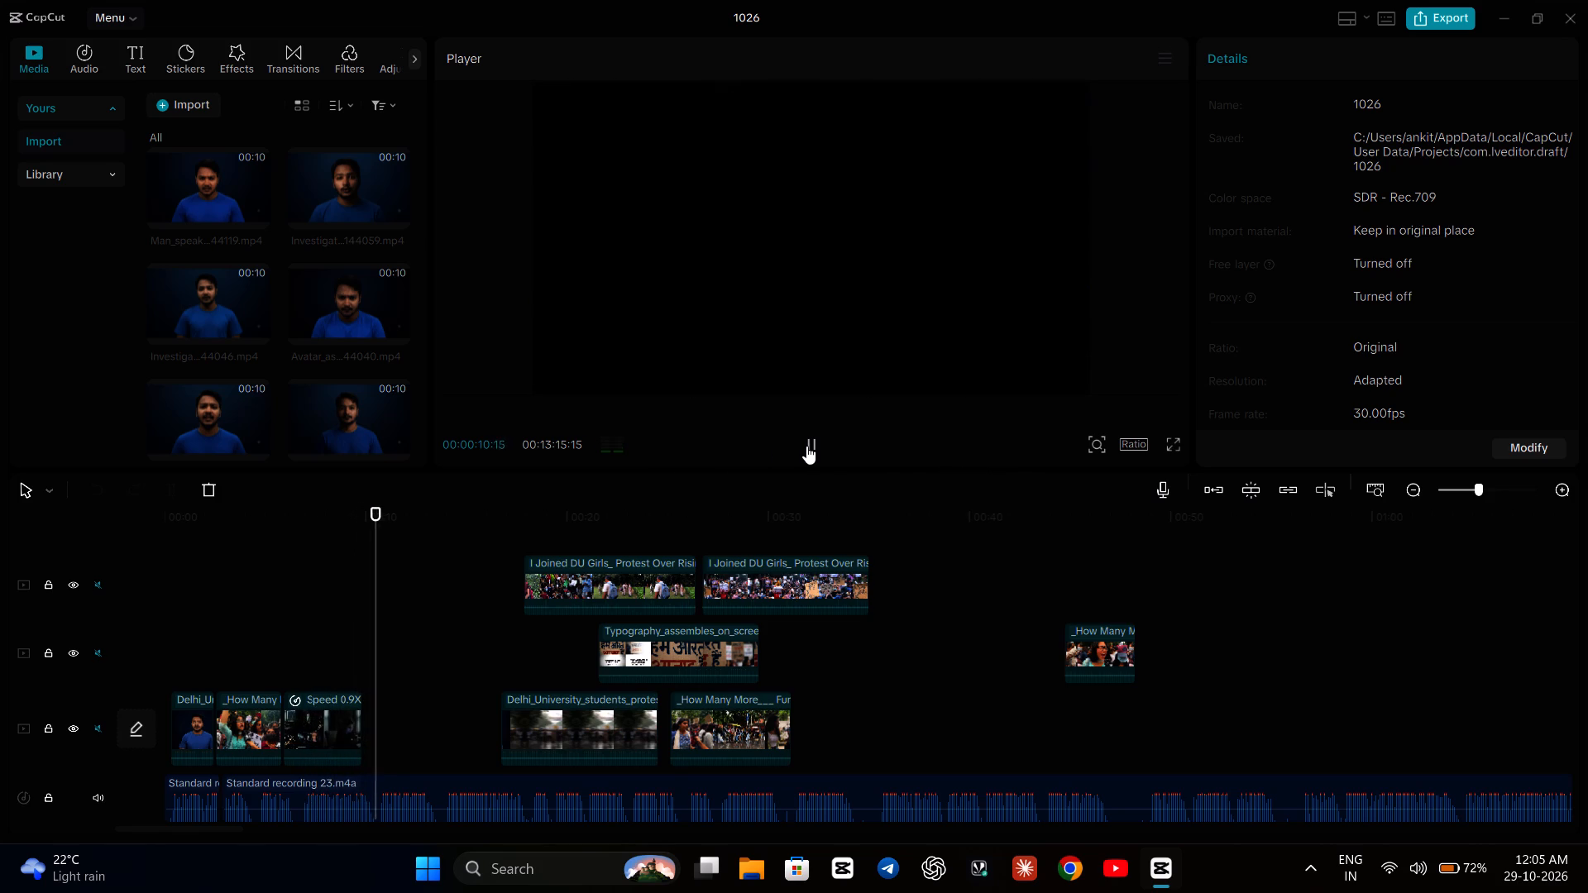
{"action": "left_click", "coordinate": [168, 567]}
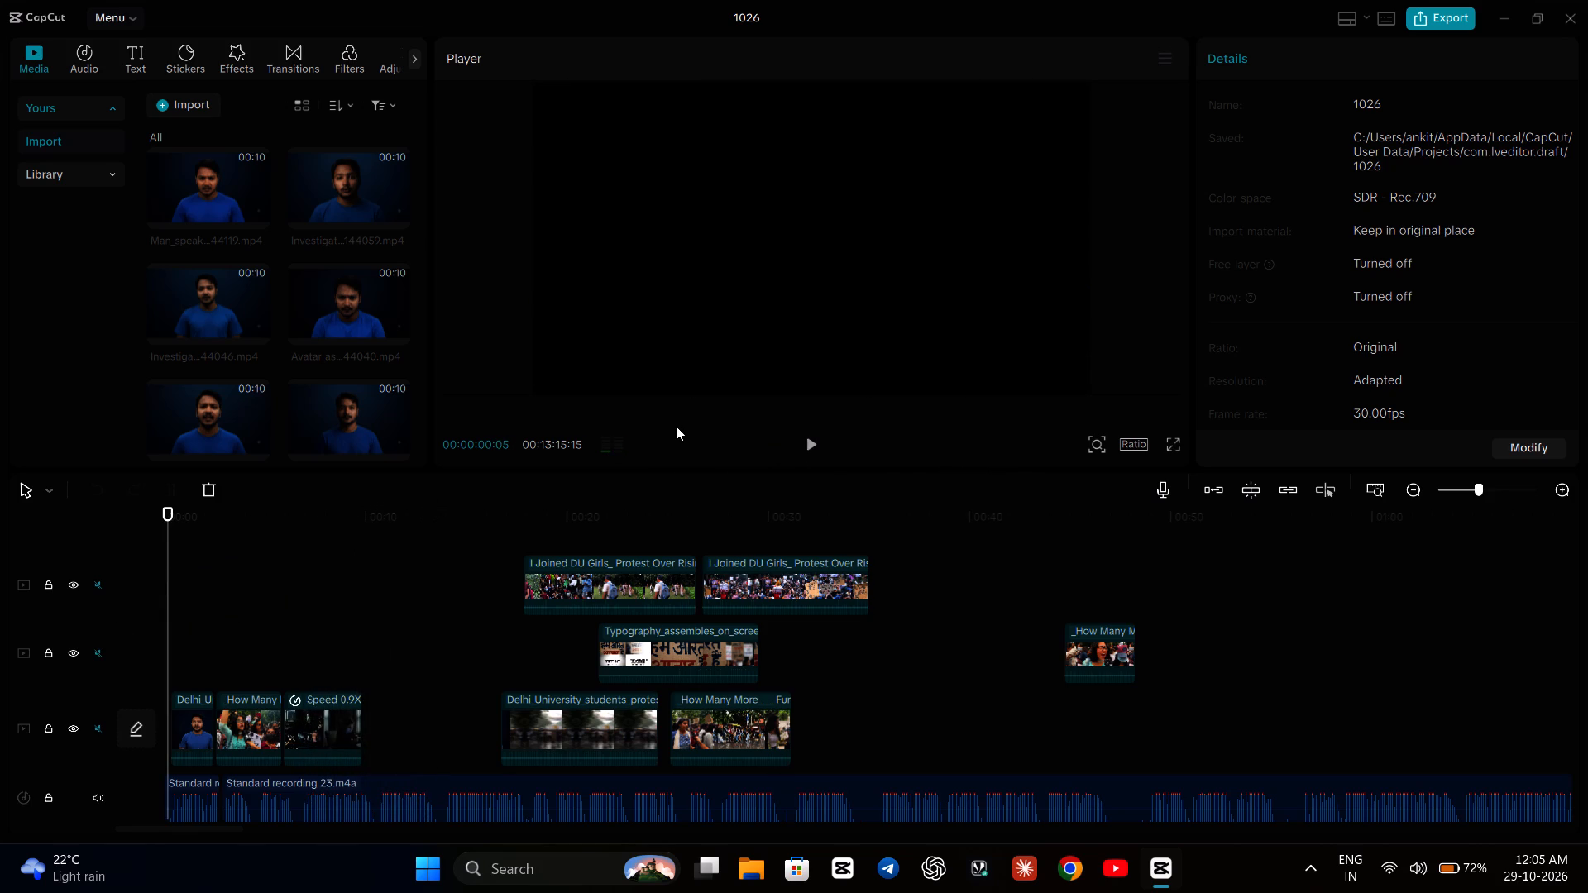
{"action": "key", "text": "space"}
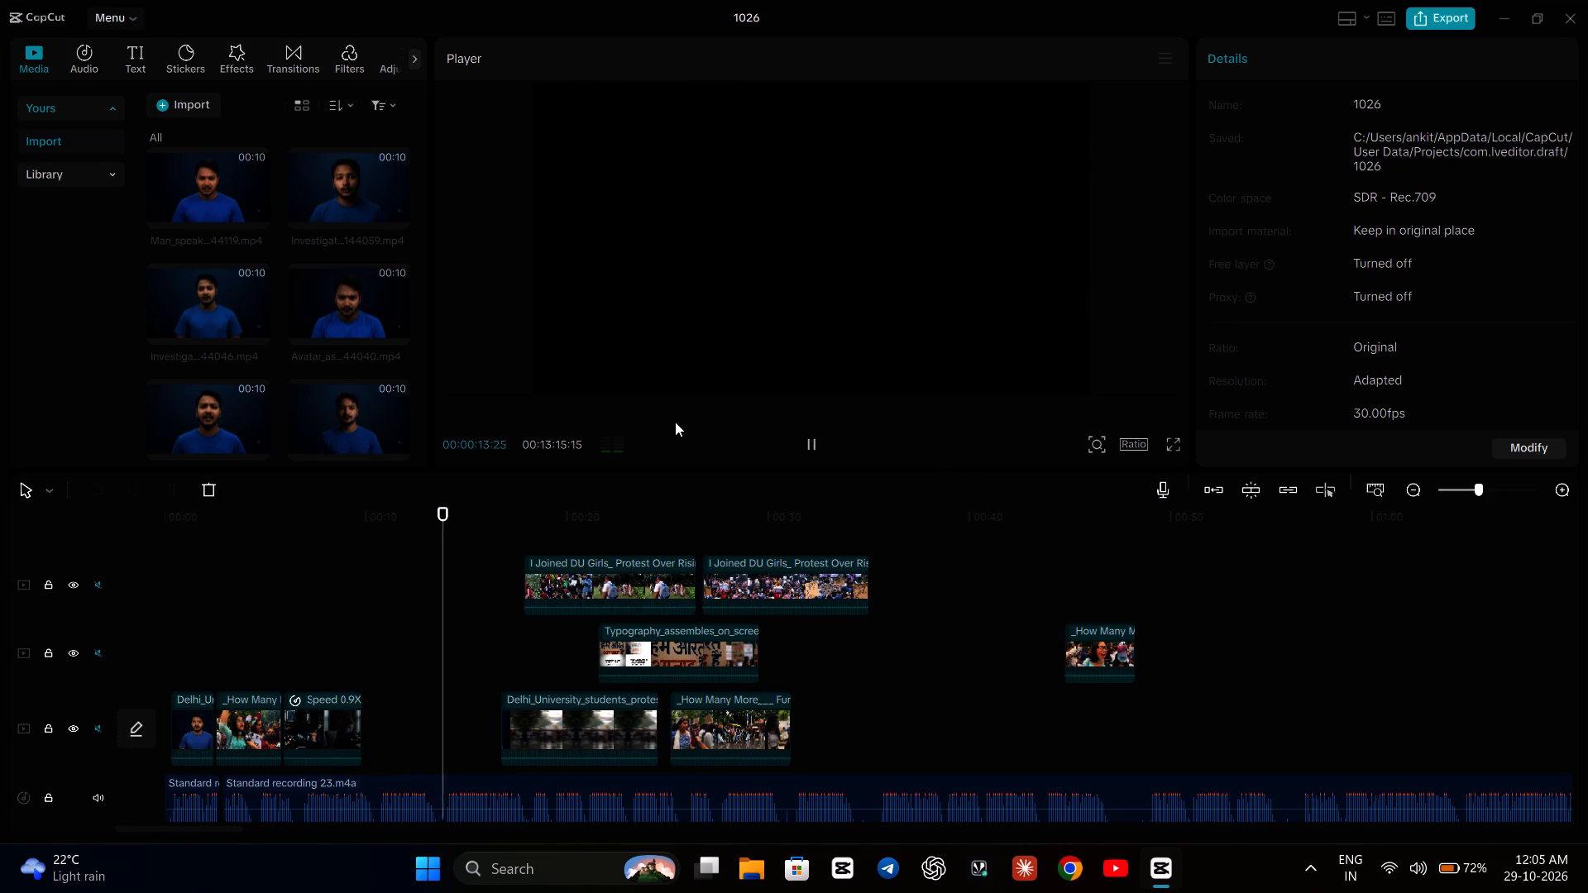
{"action": "left_click", "coordinate": [805, 458]}
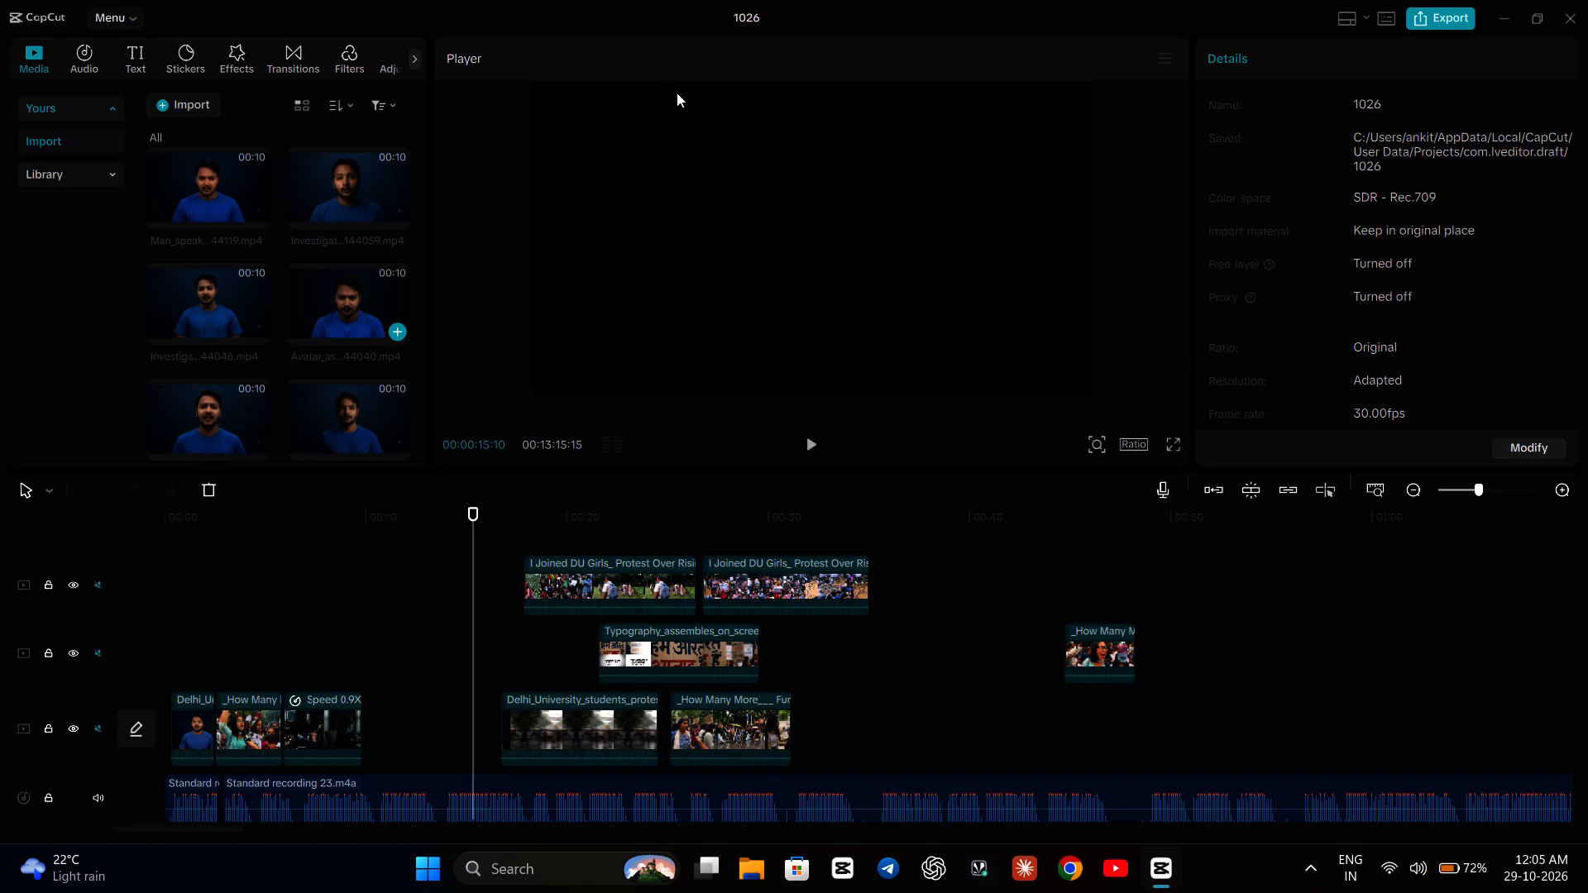
Import the padlock video VID_20261028_021811 from the Videos folder into the project media.
{"action": "left_click", "coordinate": [203, 105]}
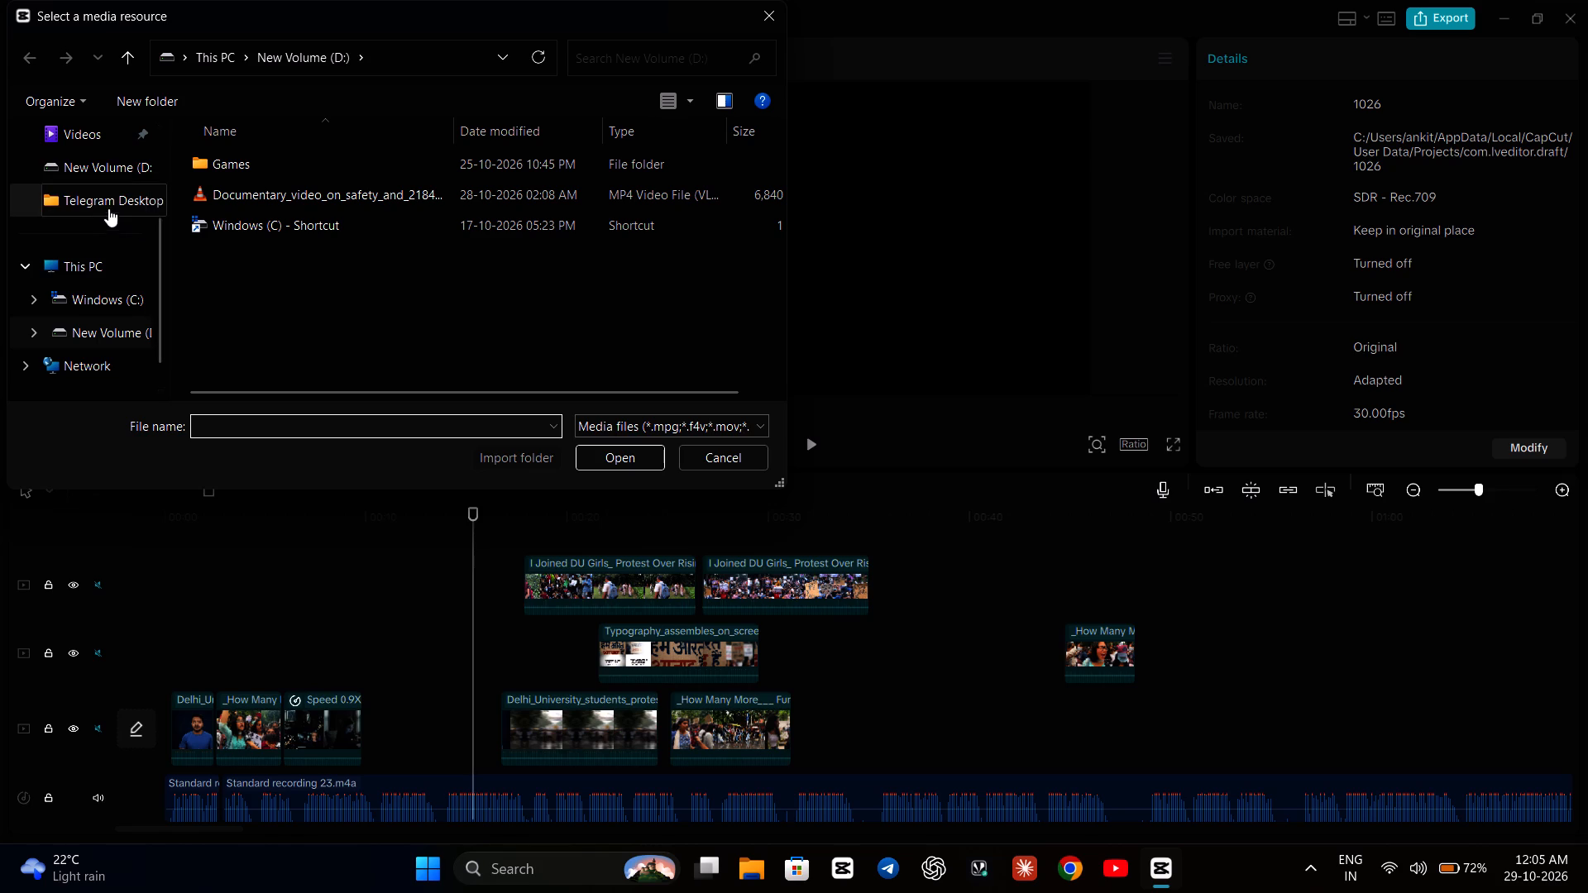
{"action": "left_click", "coordinate": [101, 297]}
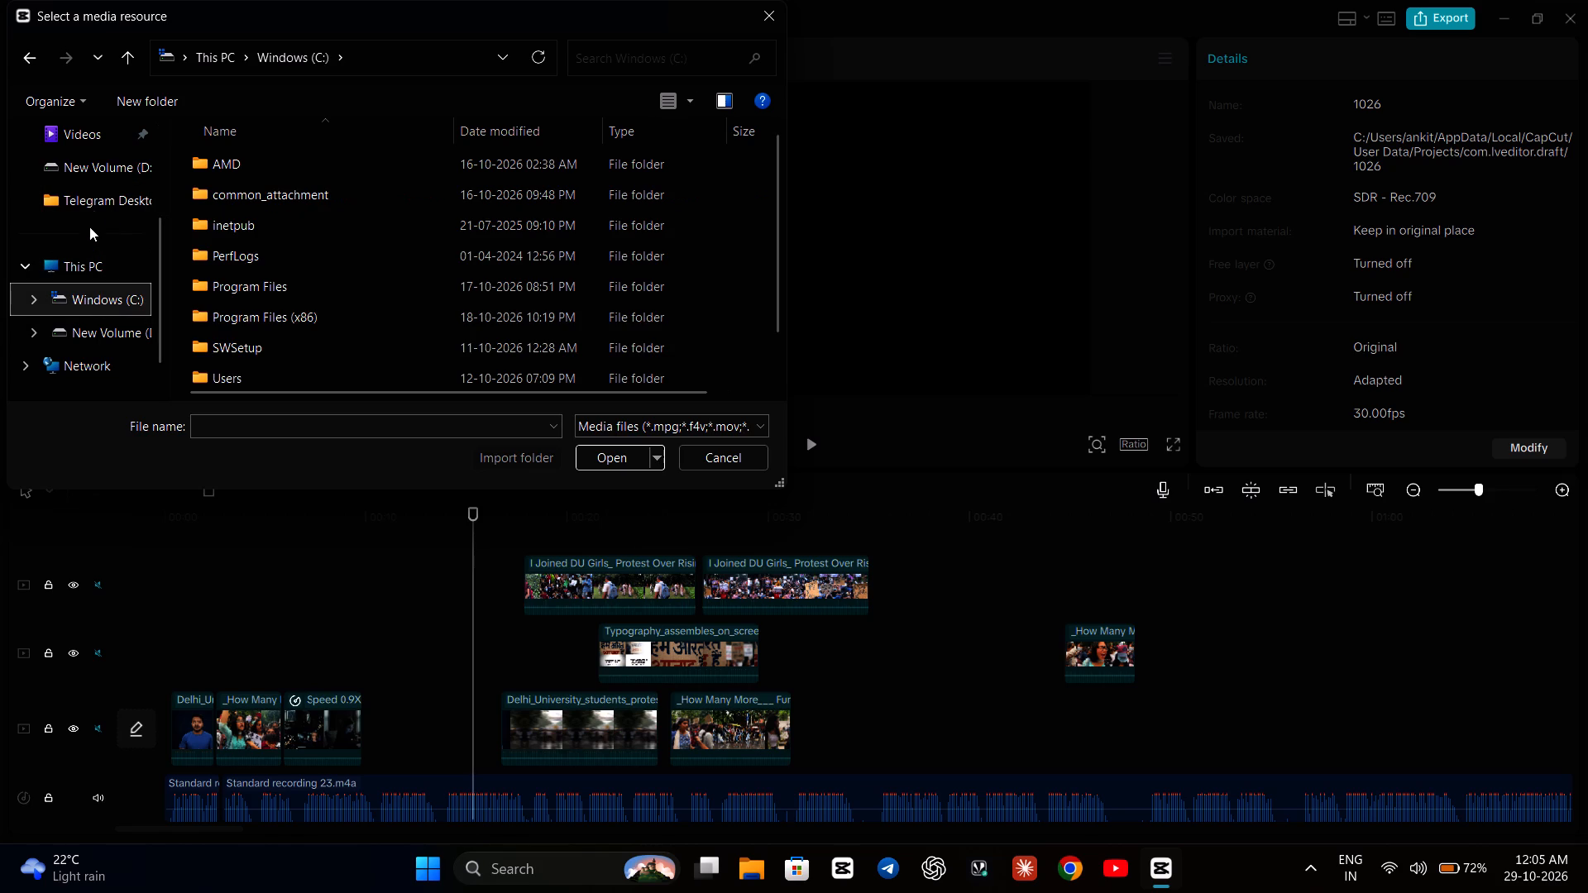
{"action": "left_click", "coordinate": [83, 126]}
{"action": "scroll", "coordinate": [328, 210], "scroll_direction": "down", "scroll_amount": 5}
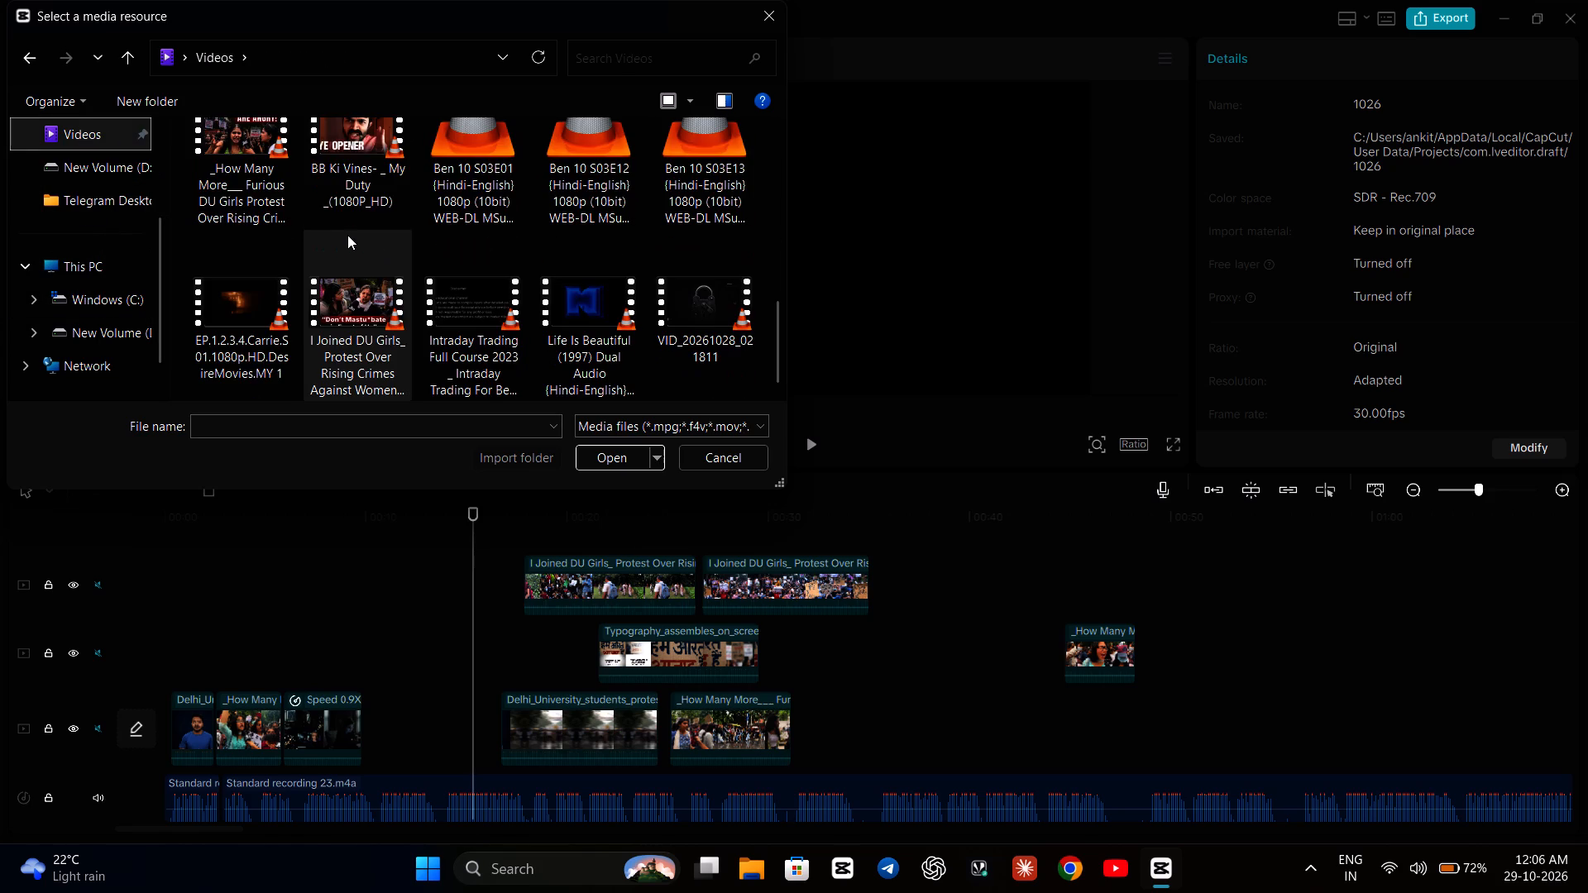
{"action": "scroll", "coordinate": [353, 232], "scroll_direction": "down", "scroll_amount": 3}
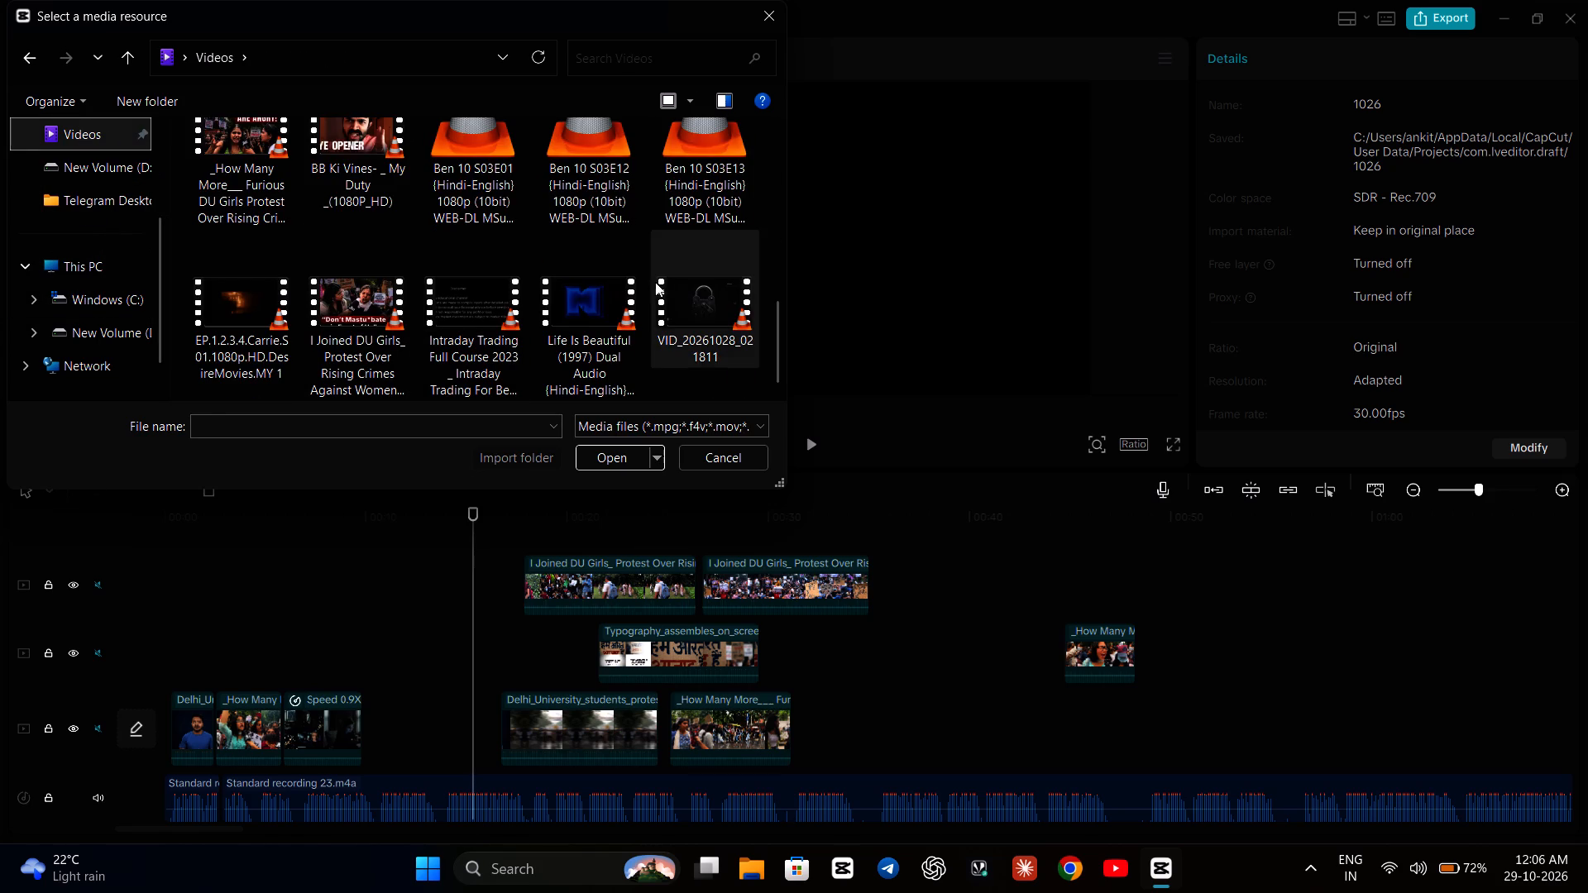
{"action": "left_click", "coordinate": [666, 284]}
{"action": "left_click", "coordinate": [600, 453]}
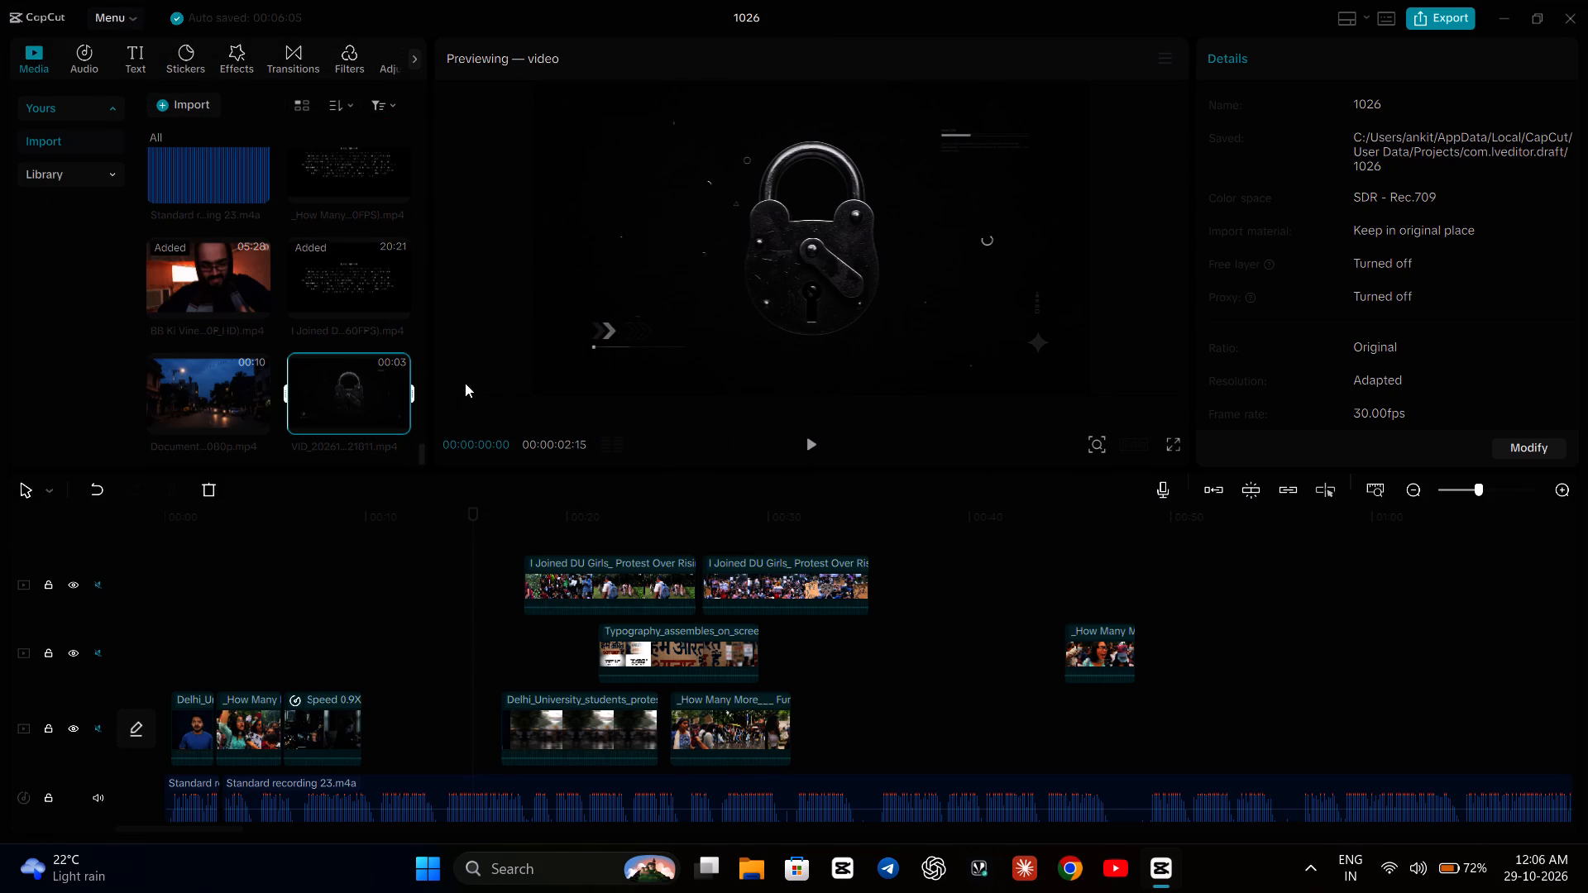
Add the imported padlock clip to the timeline and place it directly after the 0.9X-speed clip on the main track.
{"action": "left_click", "coordinate": [394, 427]}
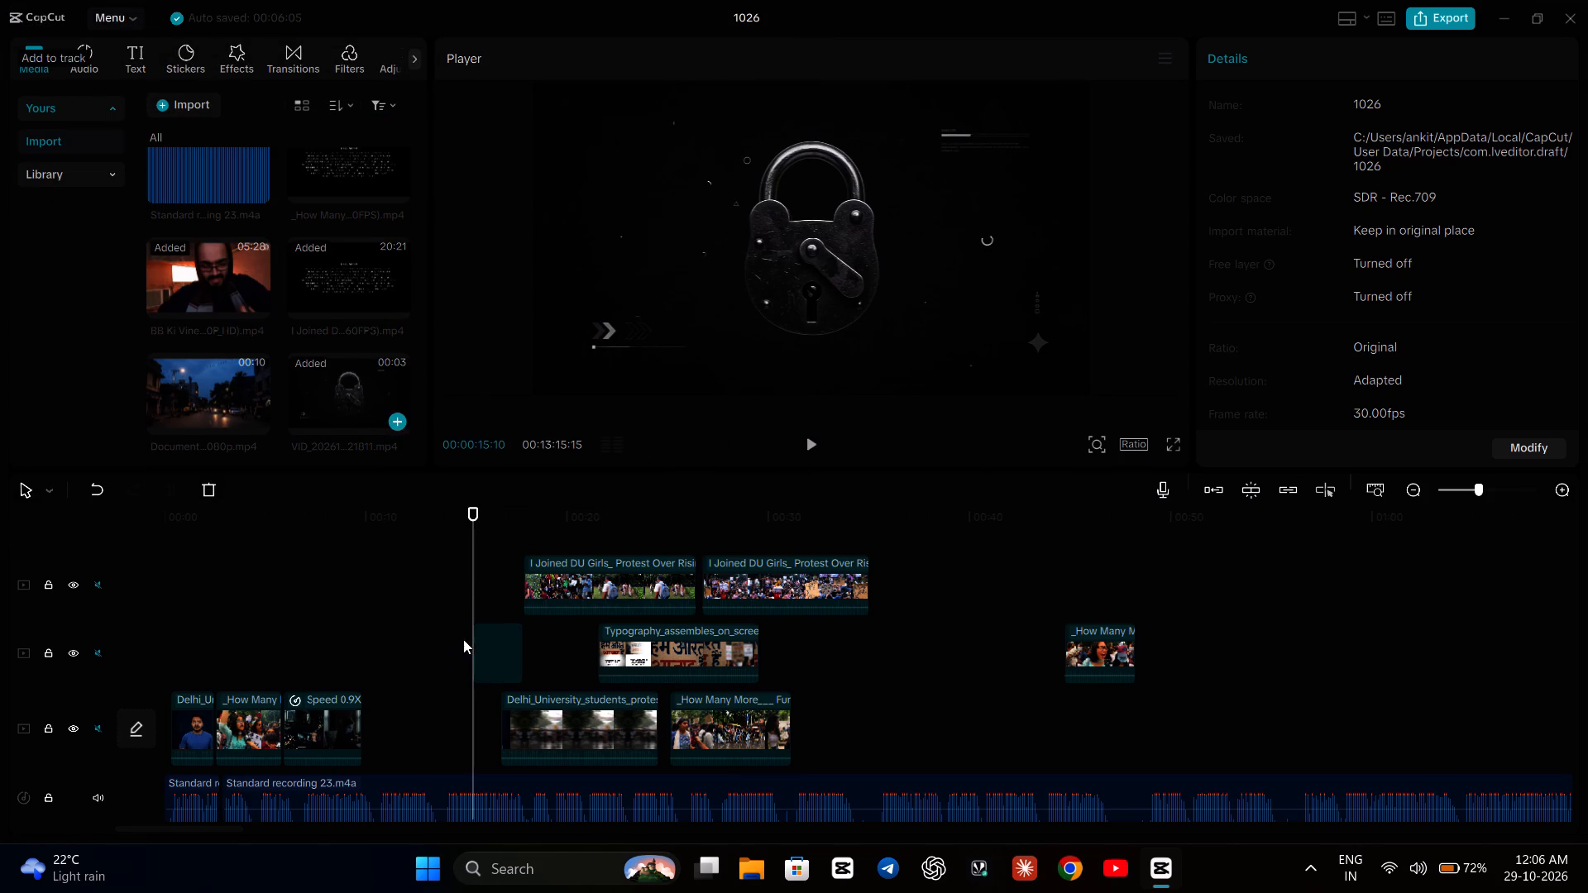
{"action": "left_click_drag", "start_coordinate": [498, 645], "coordinate": [390, 708]}
Play the timeline twice from about 7 seconds to check the padlock clip against the voice recording.
{"action": "left_click", "coordinate": [318, 614]}
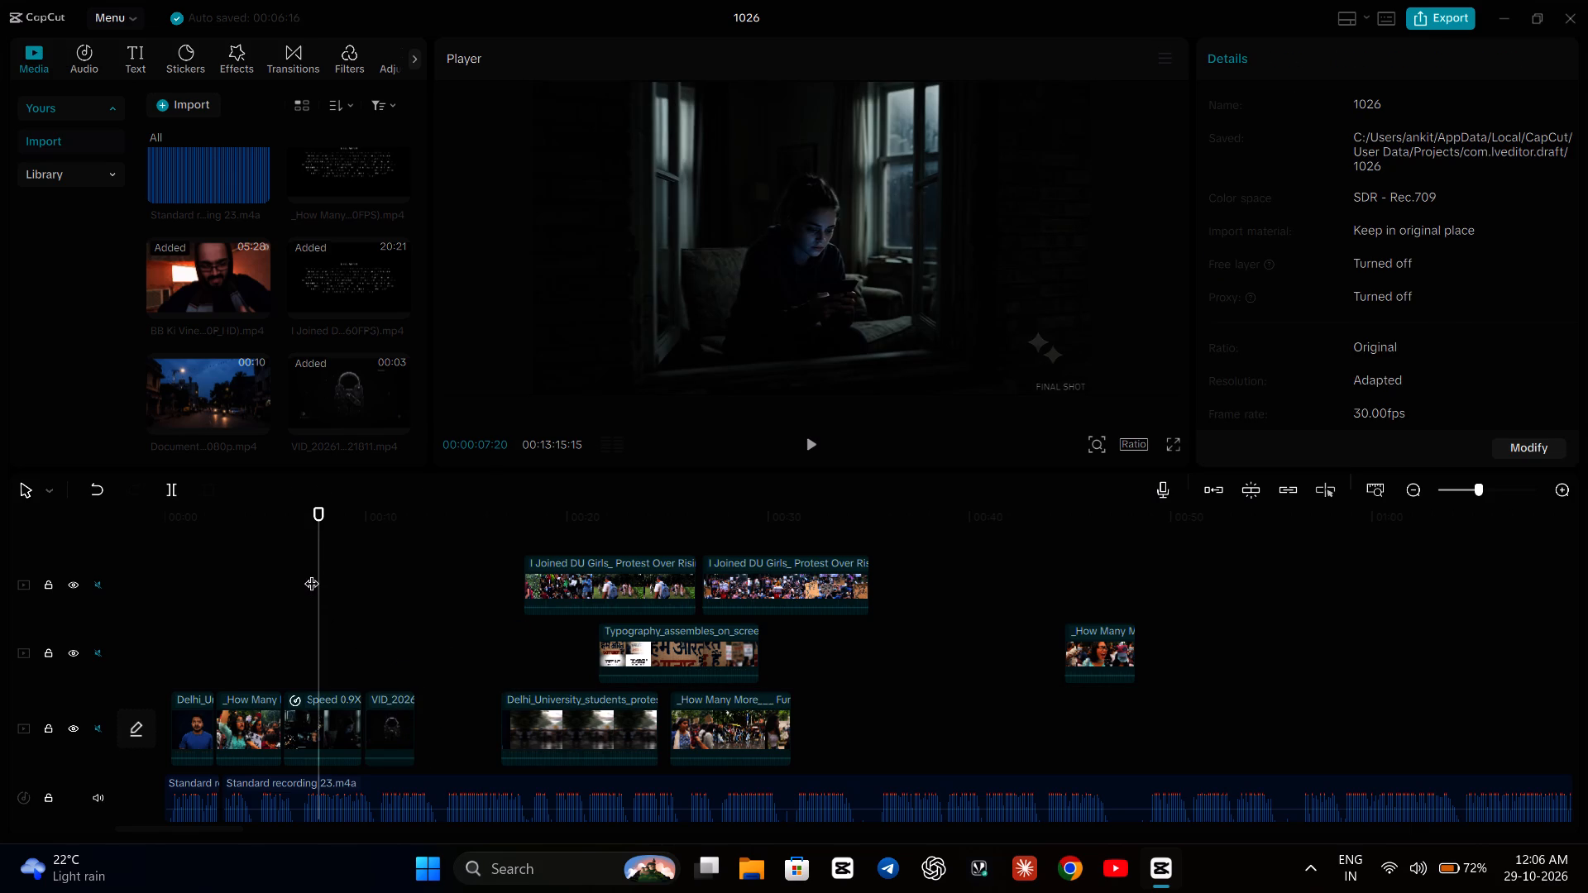
{"action": "key", "text": "space"}
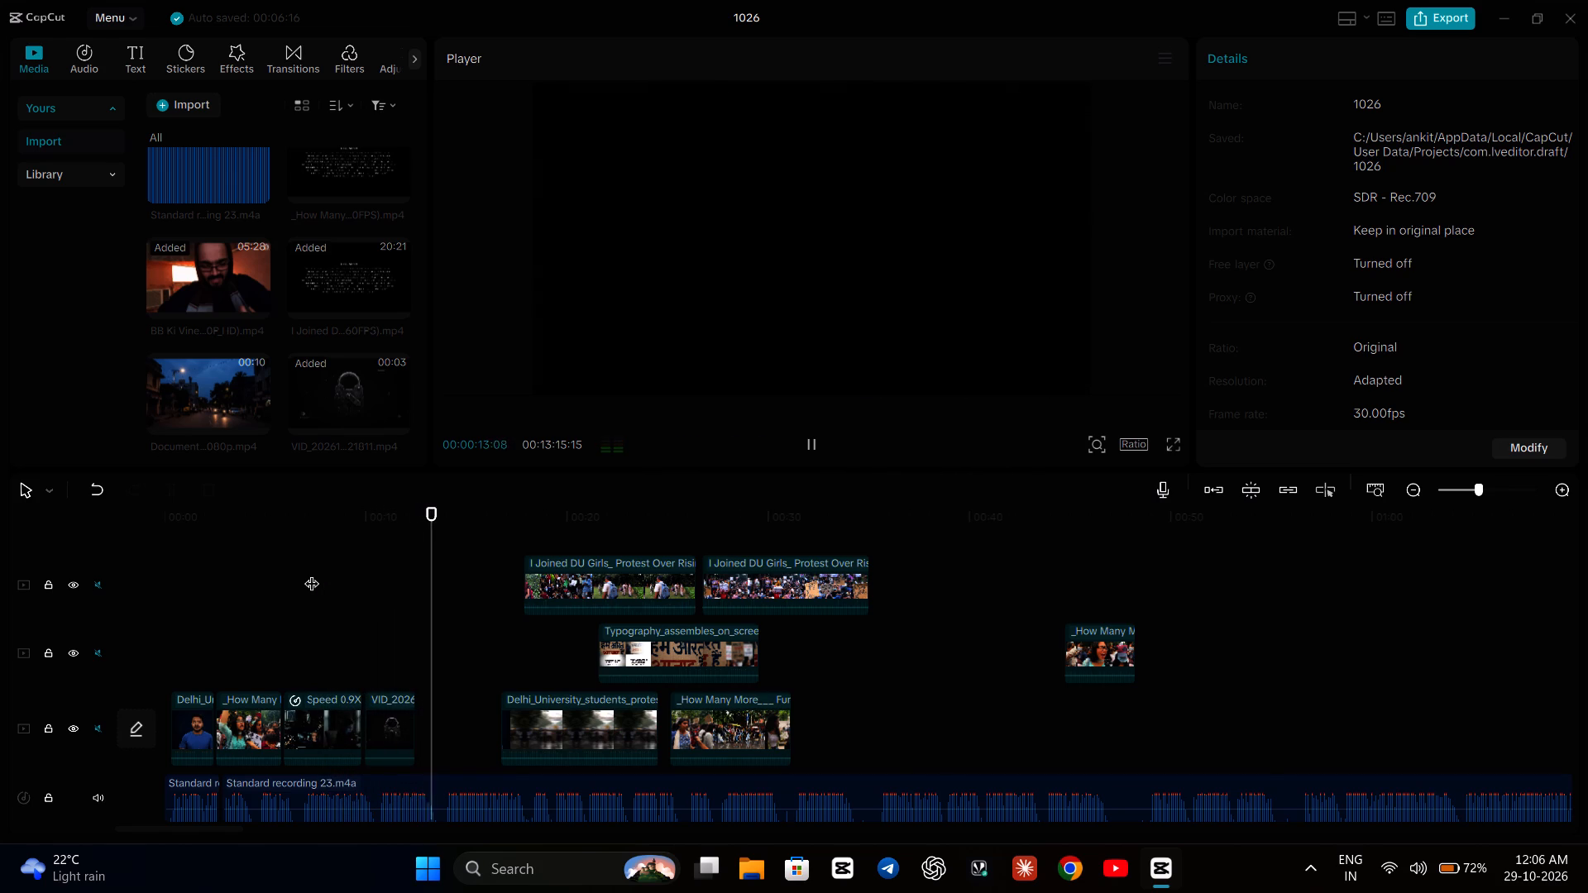
{"action": "left_click", "coordinate": [400, 730]}
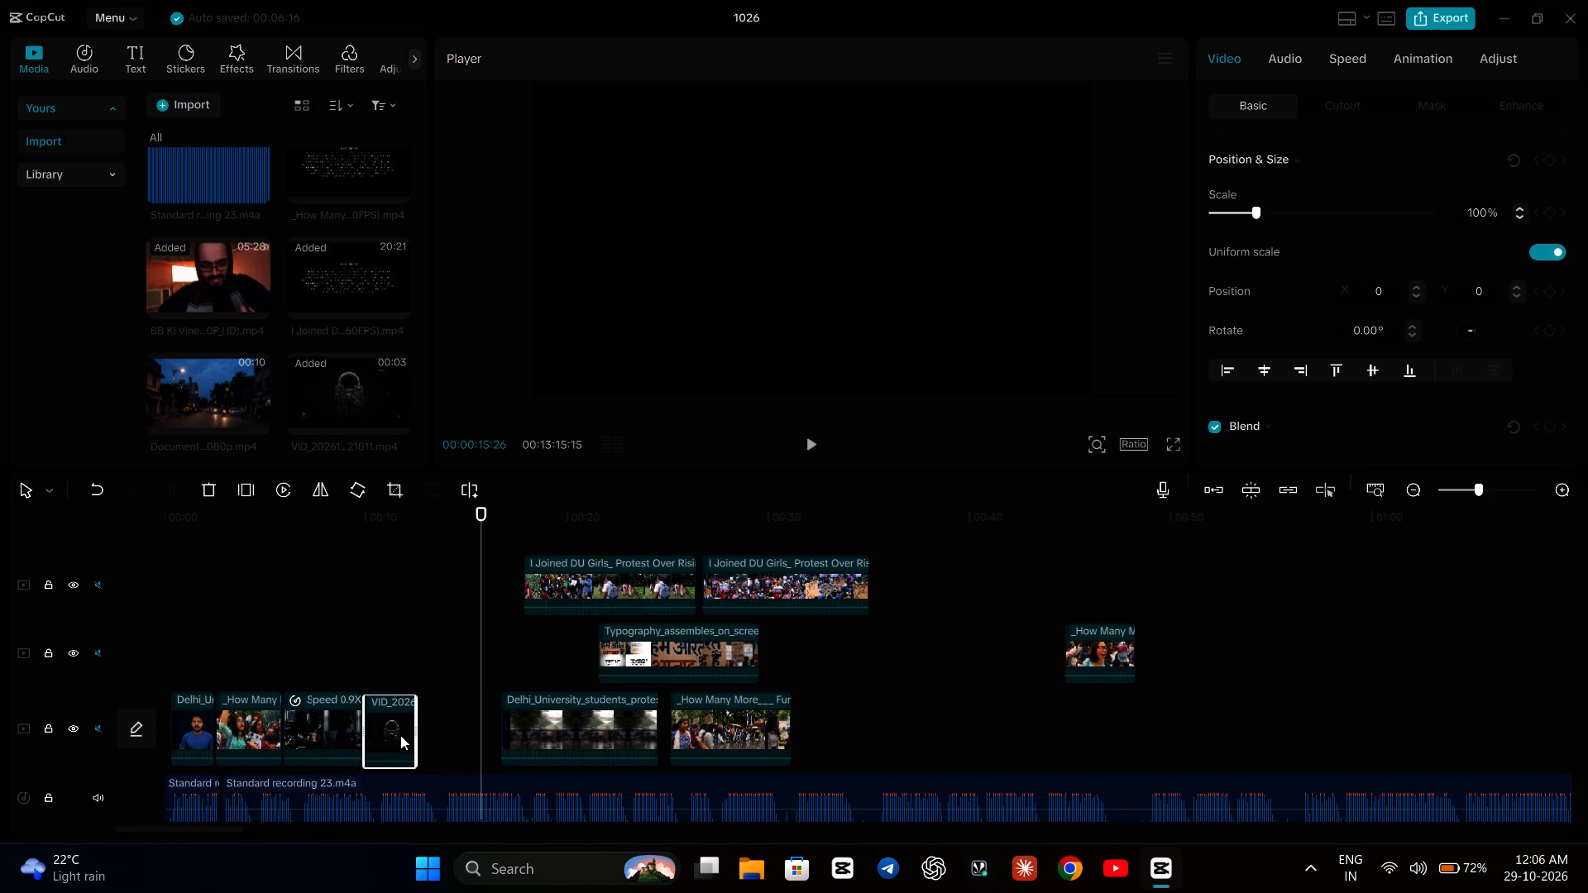
{"action": "left_click", "coordinate": [300, 614]}
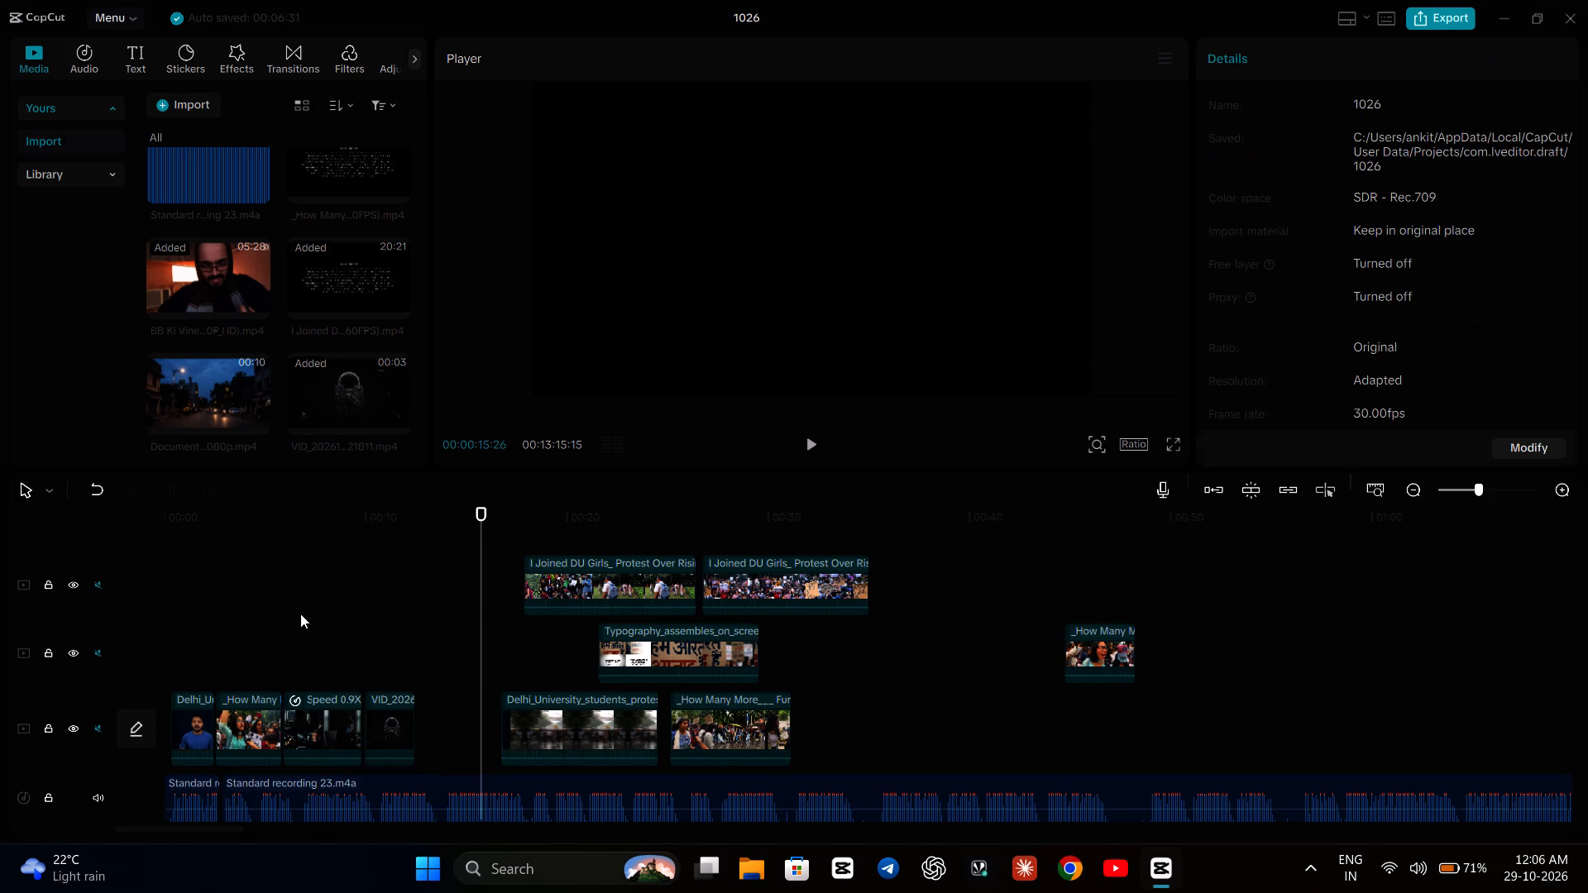
{"action": "key", "text": "space"}
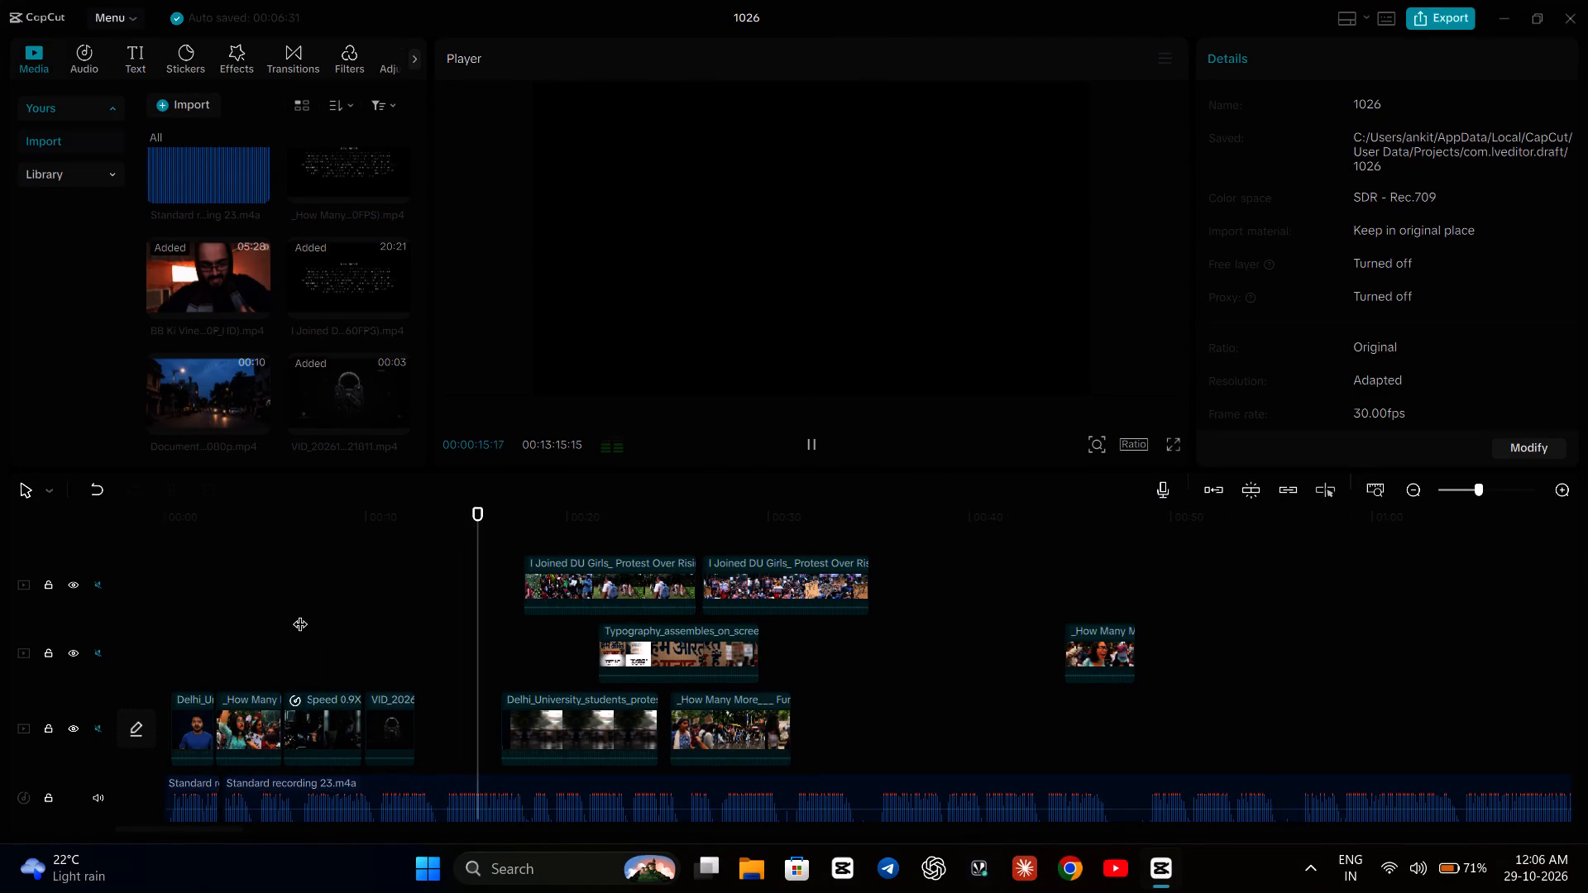
Pause playback and set the padlock clip's speed to 0.90x.
{"action": "left_click", "coordinate": [383, 723]}
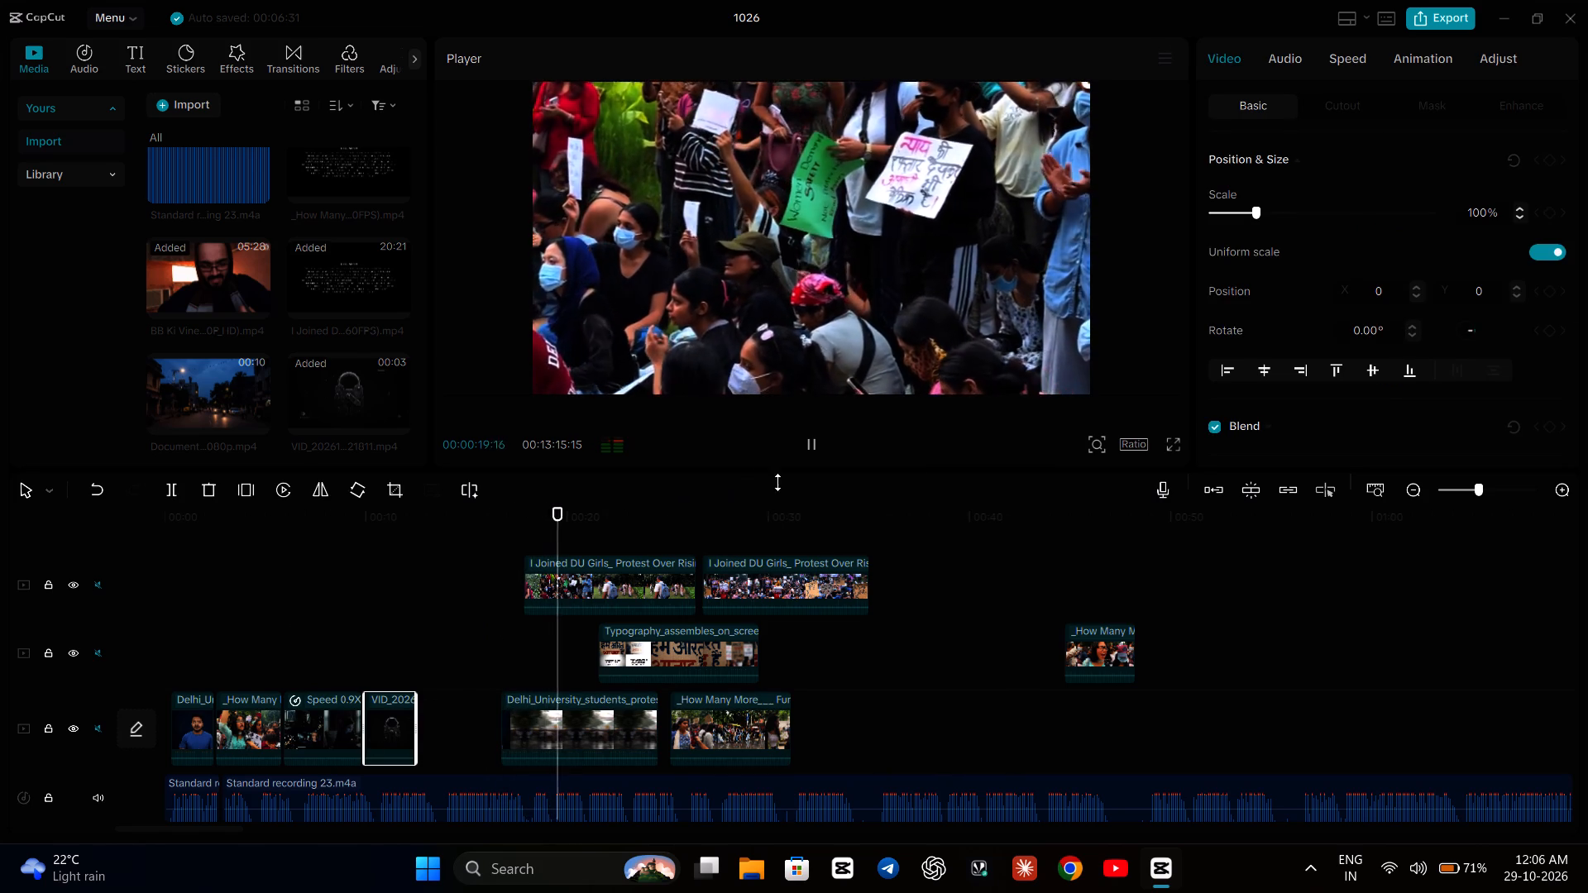
{"action": "left_click", "coordinate": [817, 446]}
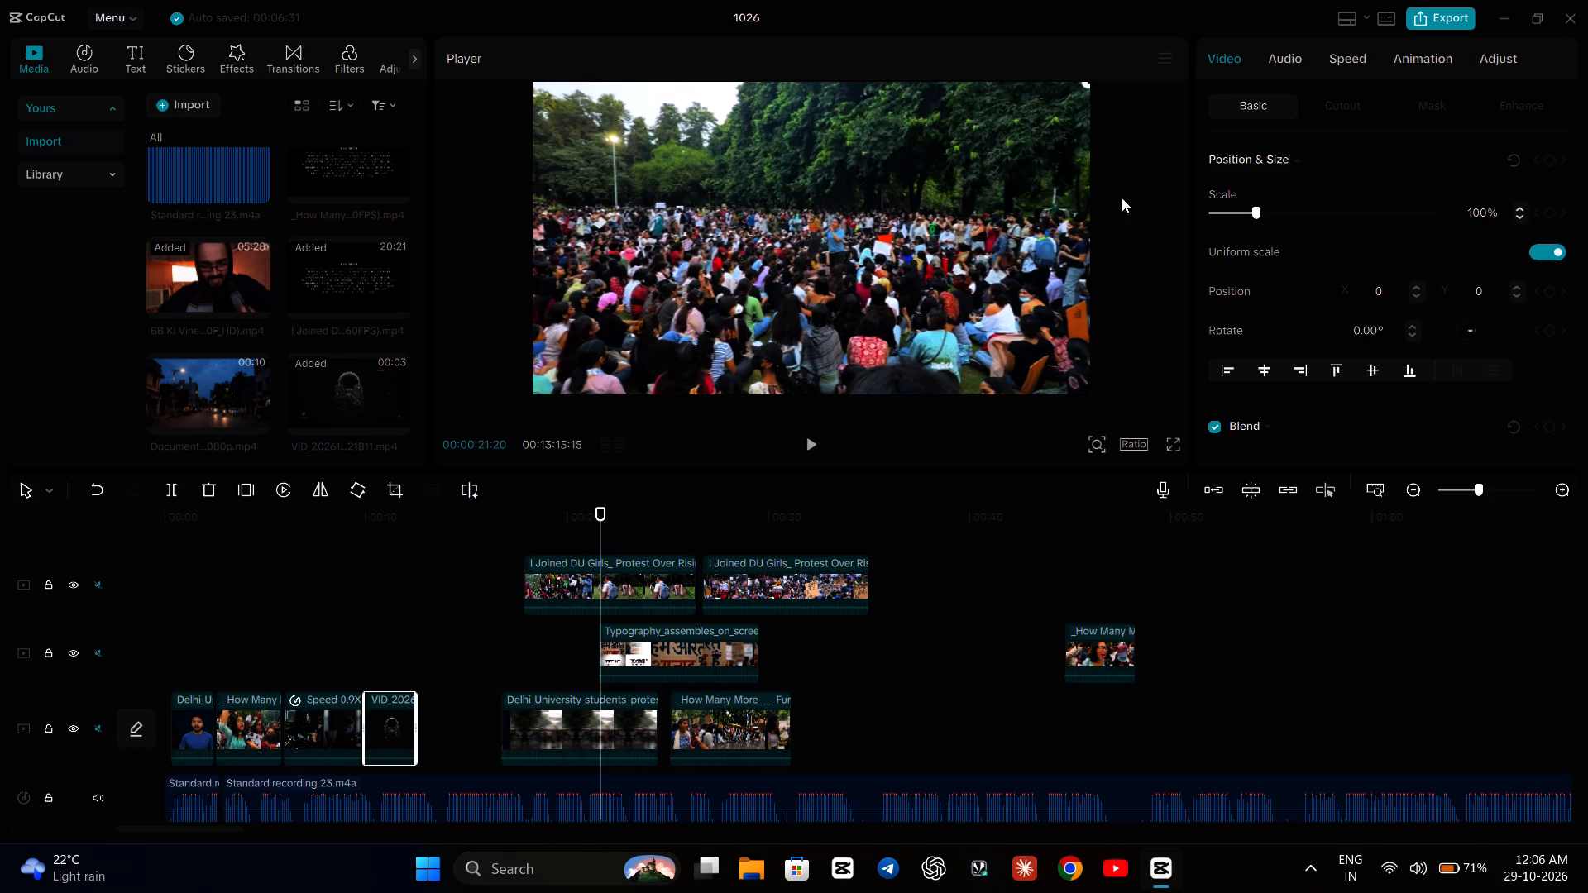
{"action": "left_click", "coordinate": [1359, 61]}
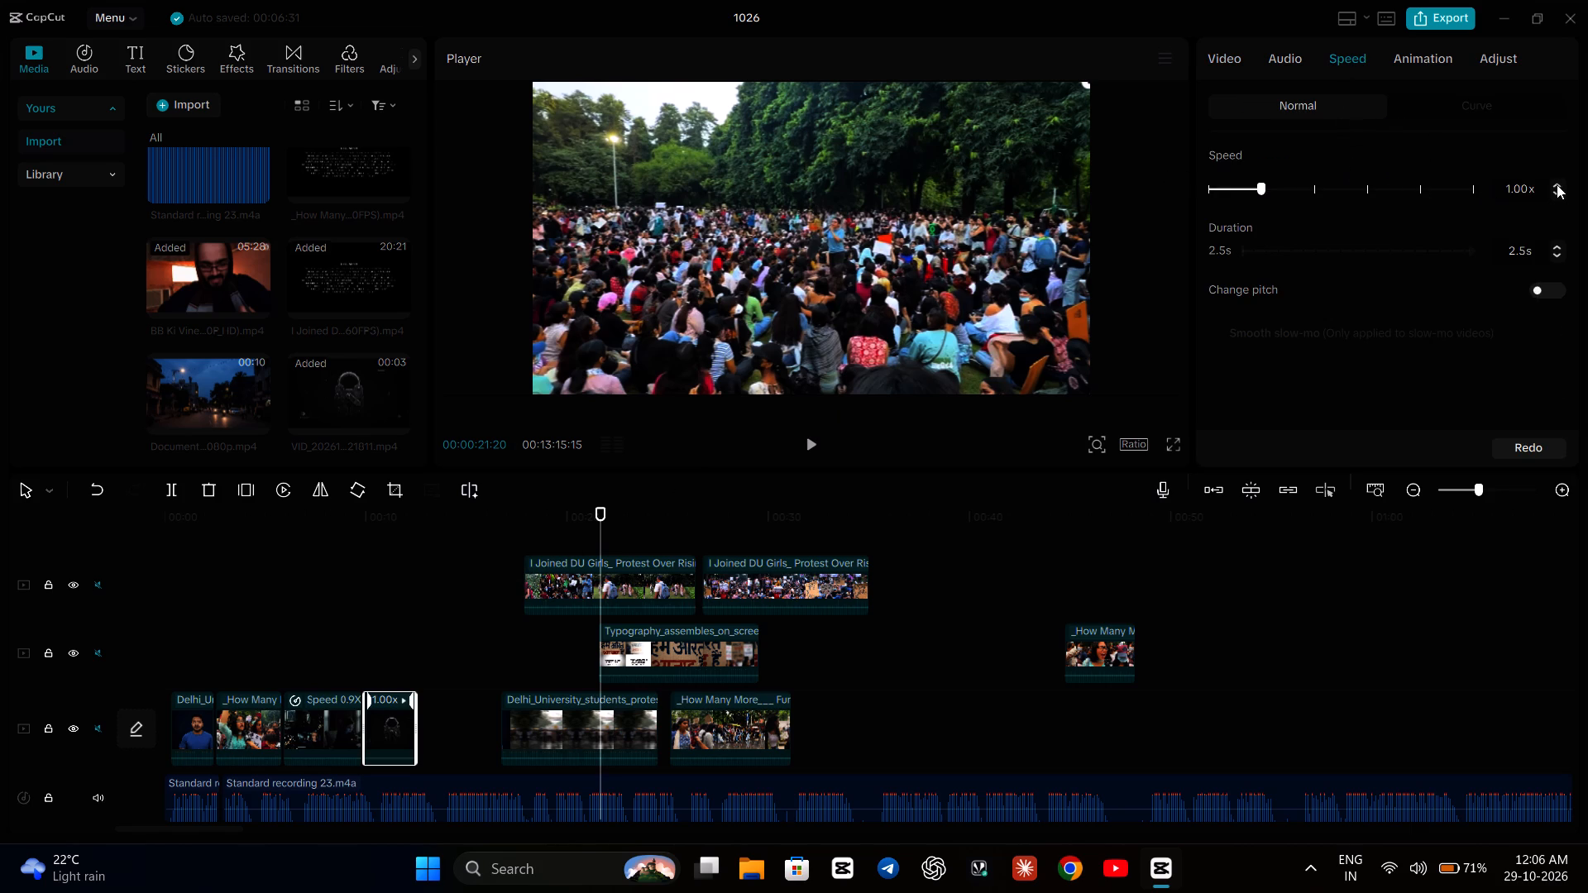
{"action": "left_click", "coordinate": [1555, 194]}
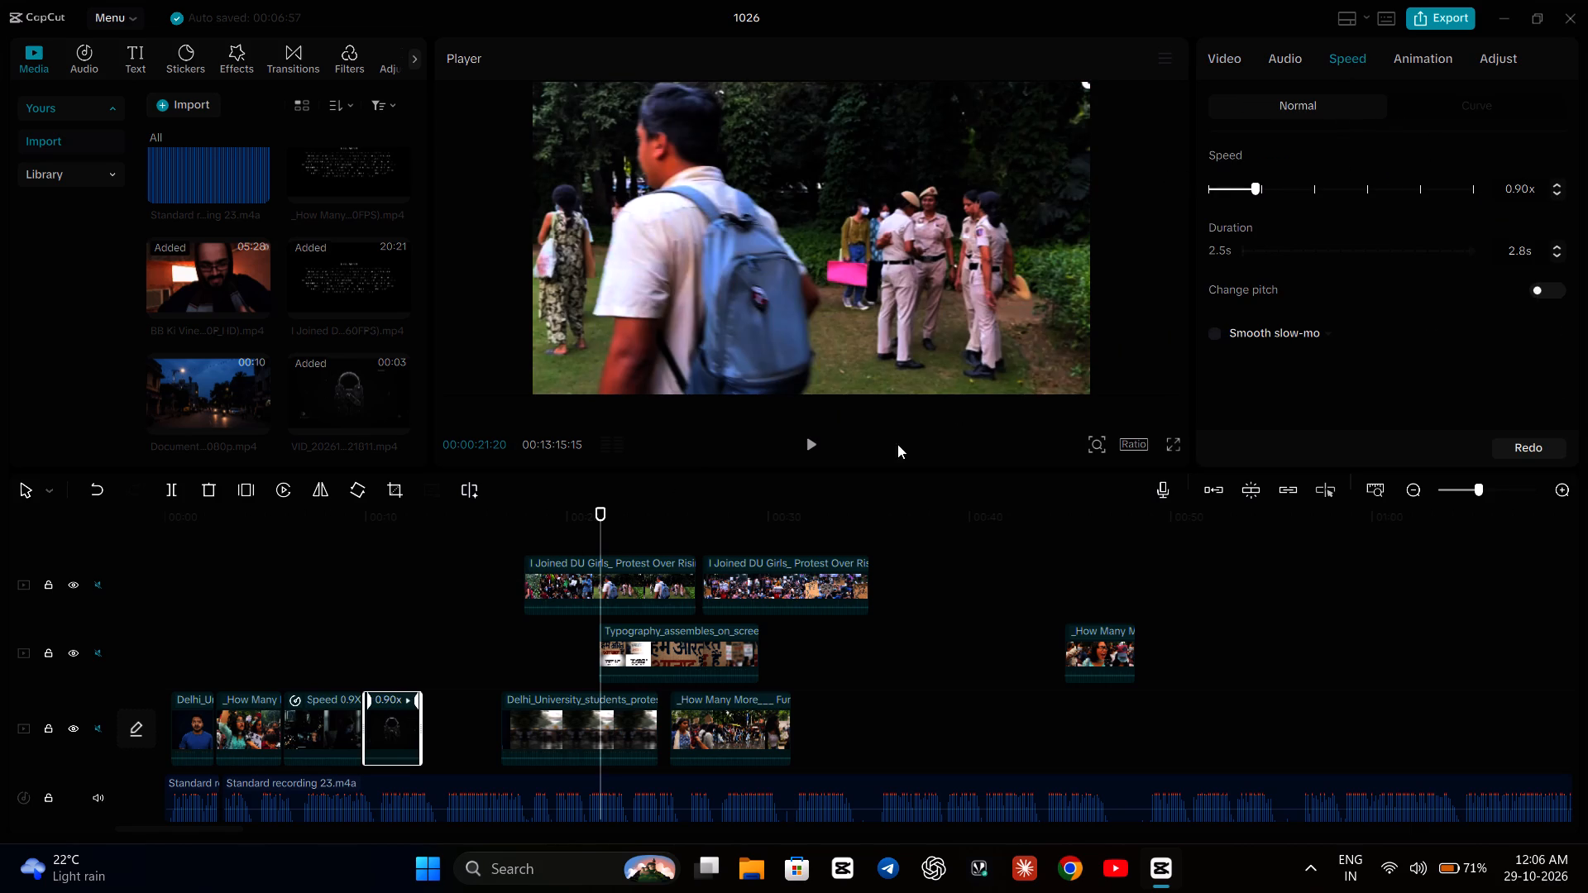
Replay the timeline from about 7 seconds to check the slowed padlock clip, pausing at about 19 seconds.
{"action": "left_click", "coordinate": [372, 512]}
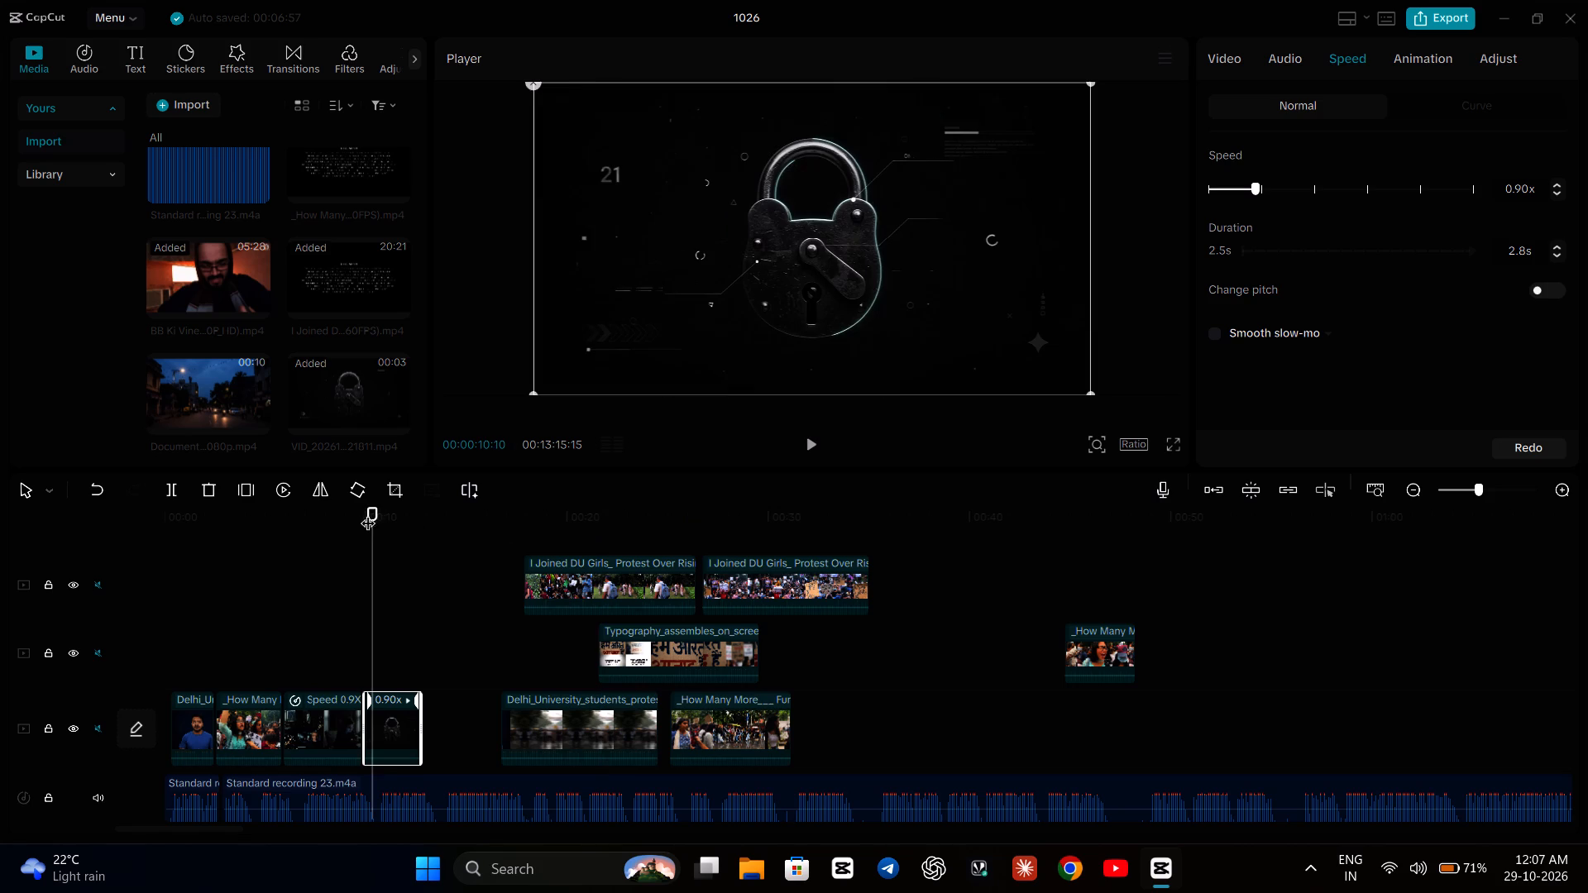
{"action": "left_click", "coordinate": [318, 523]}
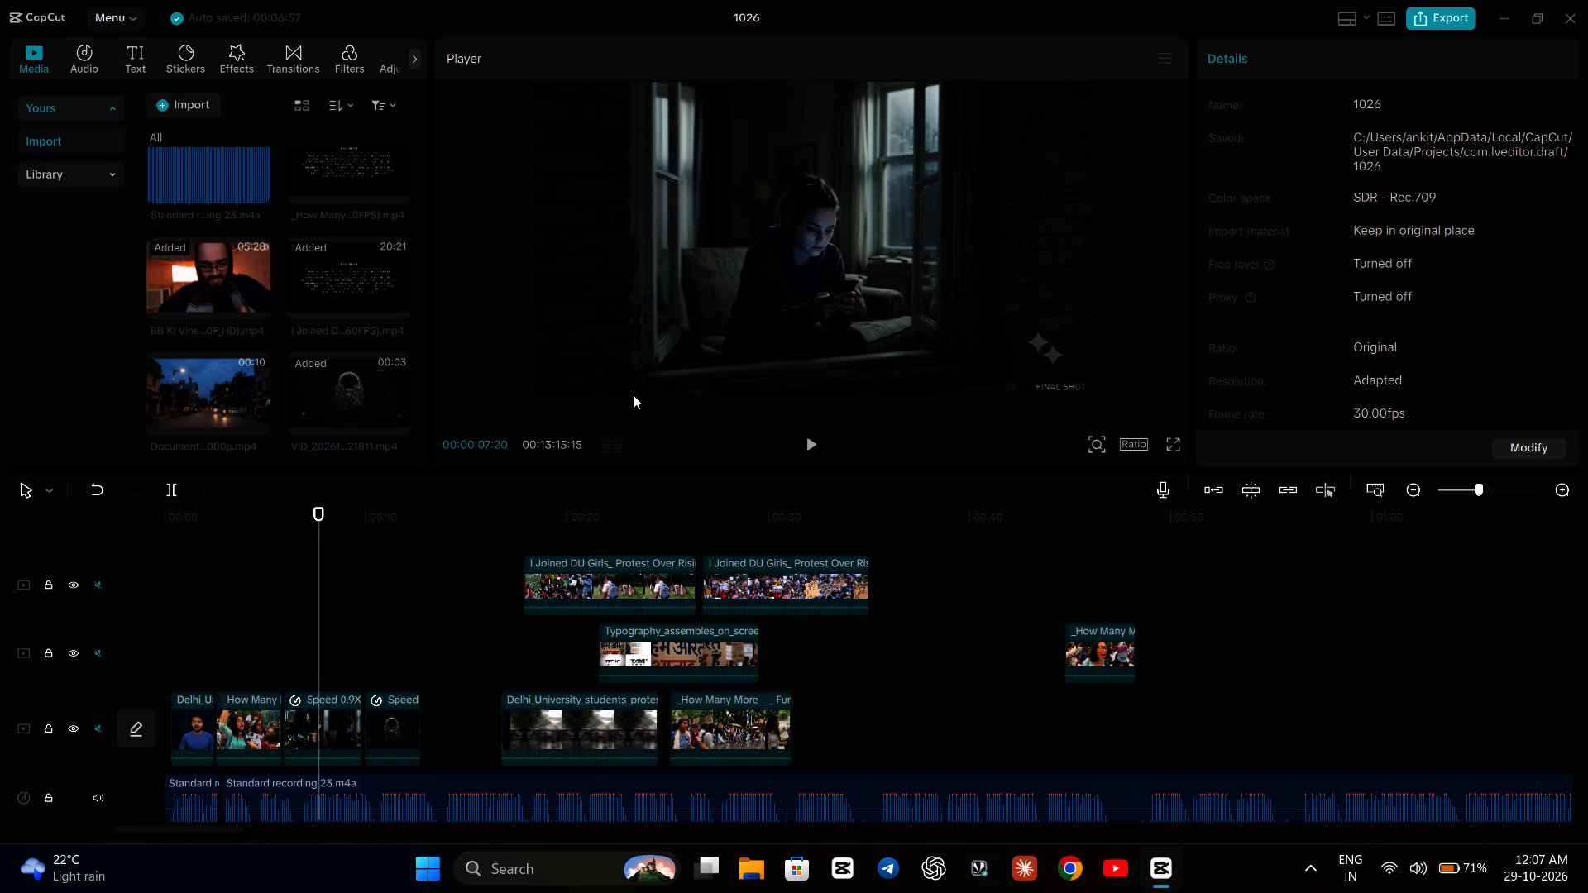
{"action": "key", "text": "space"}
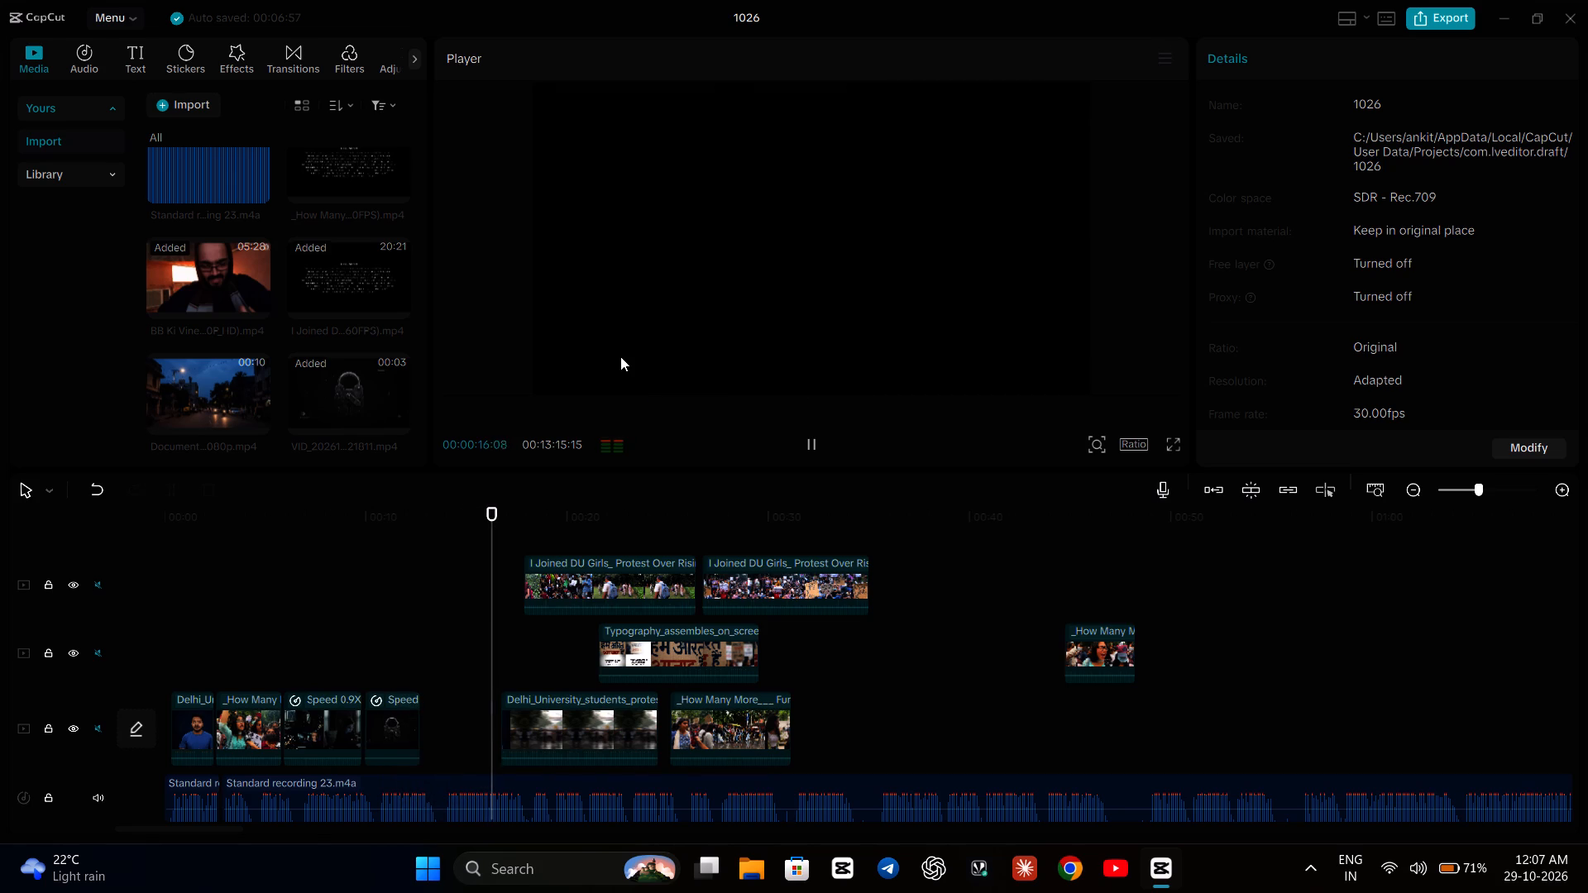
{"action": "left_click", "coordinate": [808, 444]}
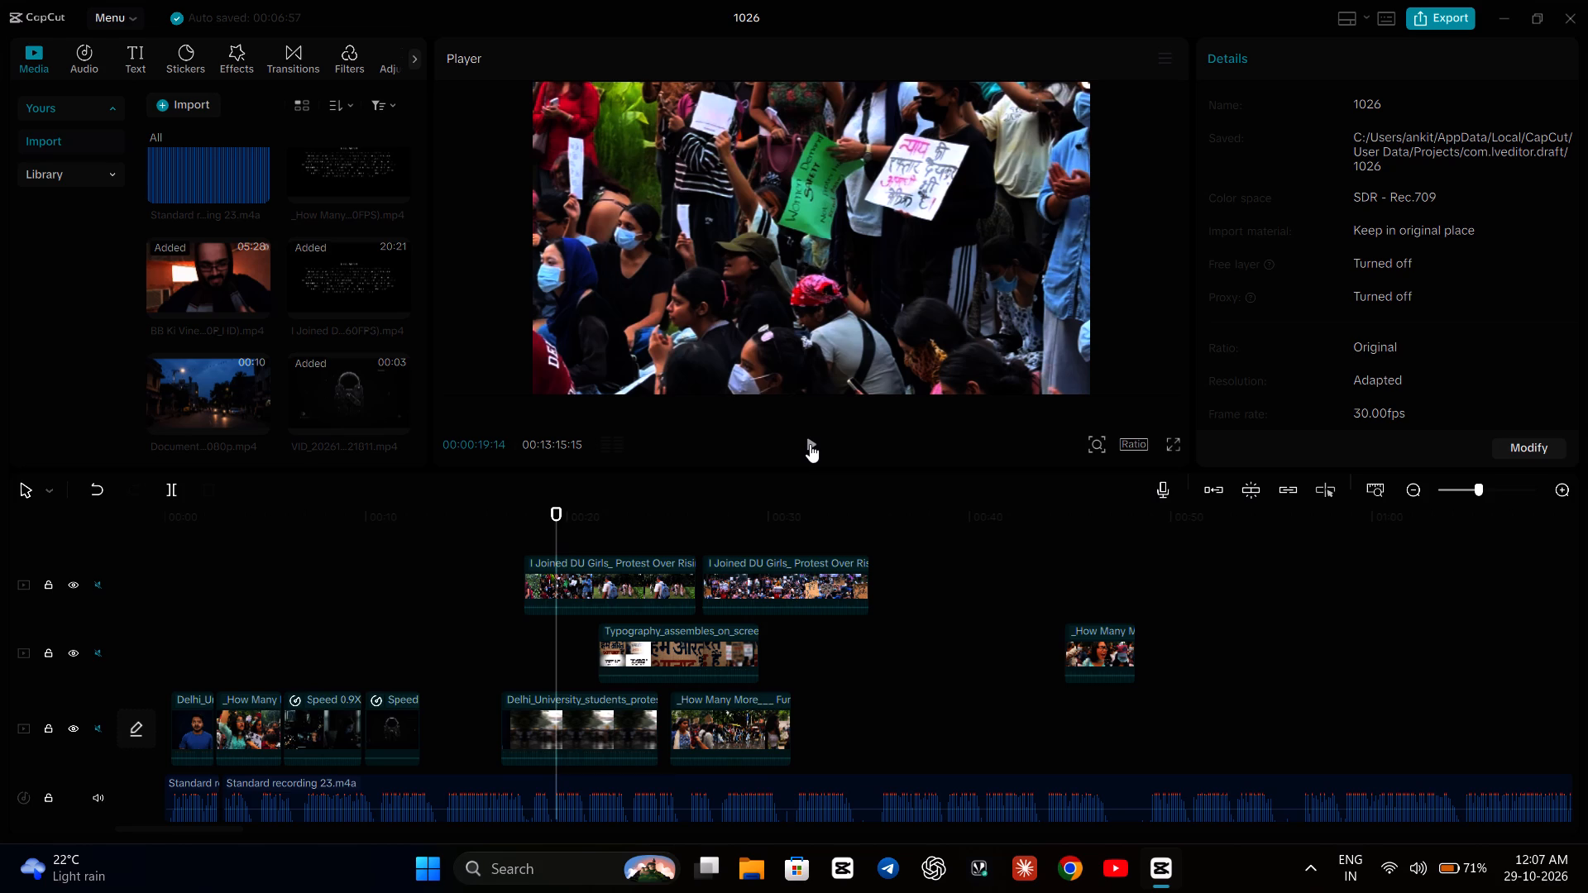
Browse back through the imported media for a clip to fill the gap after the padlock clip.
{"action": "scroll", "coordinate": [342, 406], "scroll_direction": "up", "scroll_amount": 2}
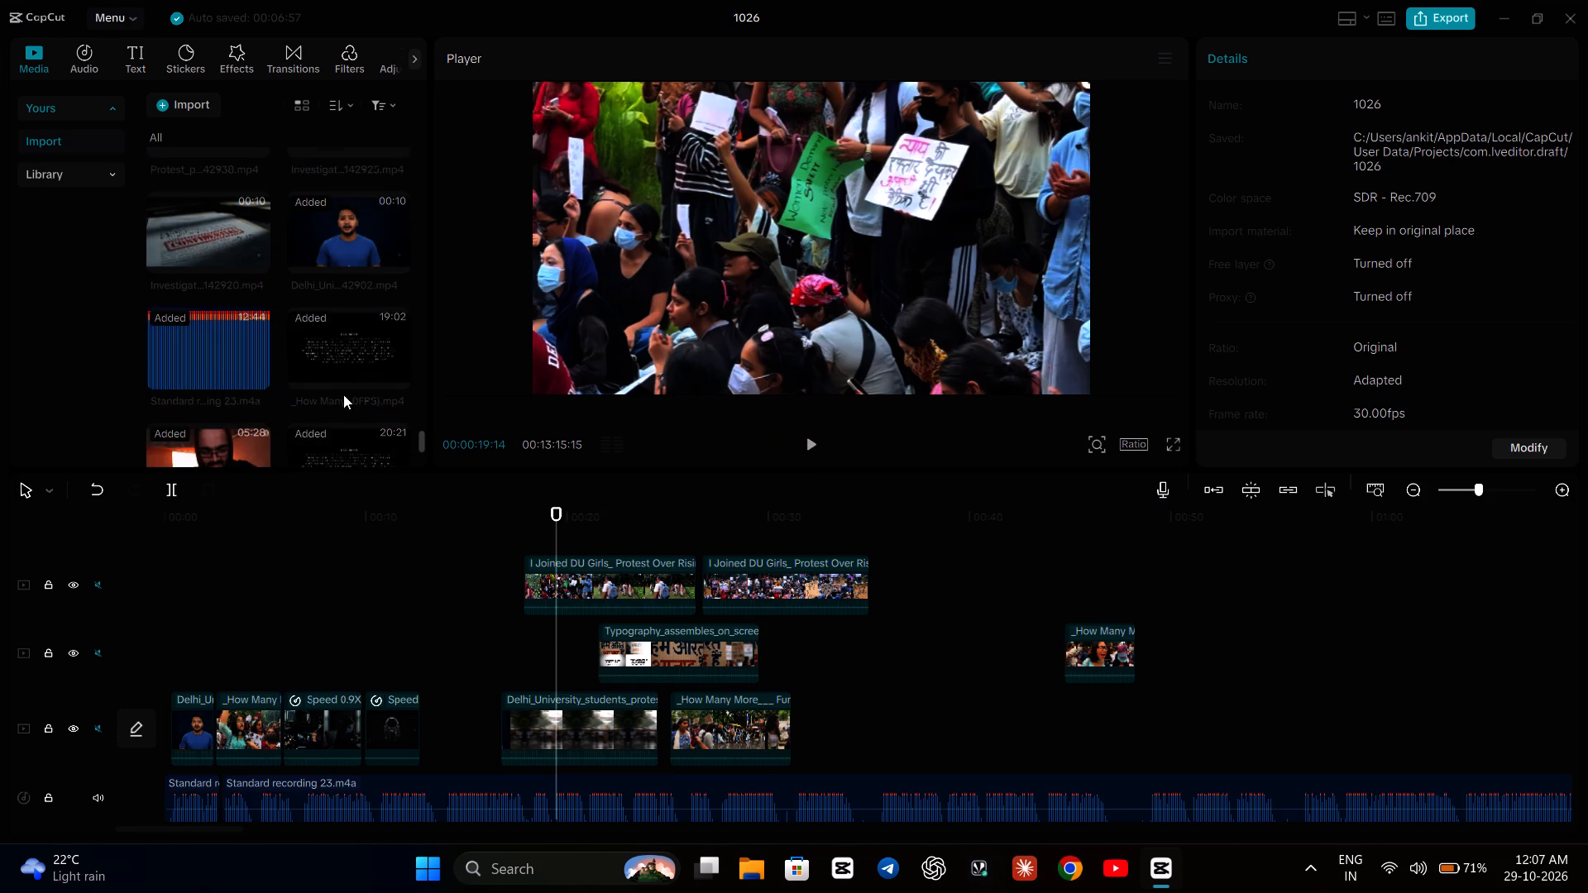
{"action": "scroll", "coordinate": [343, 394], "scroll_direction": "up", "scroll_amount": 8}
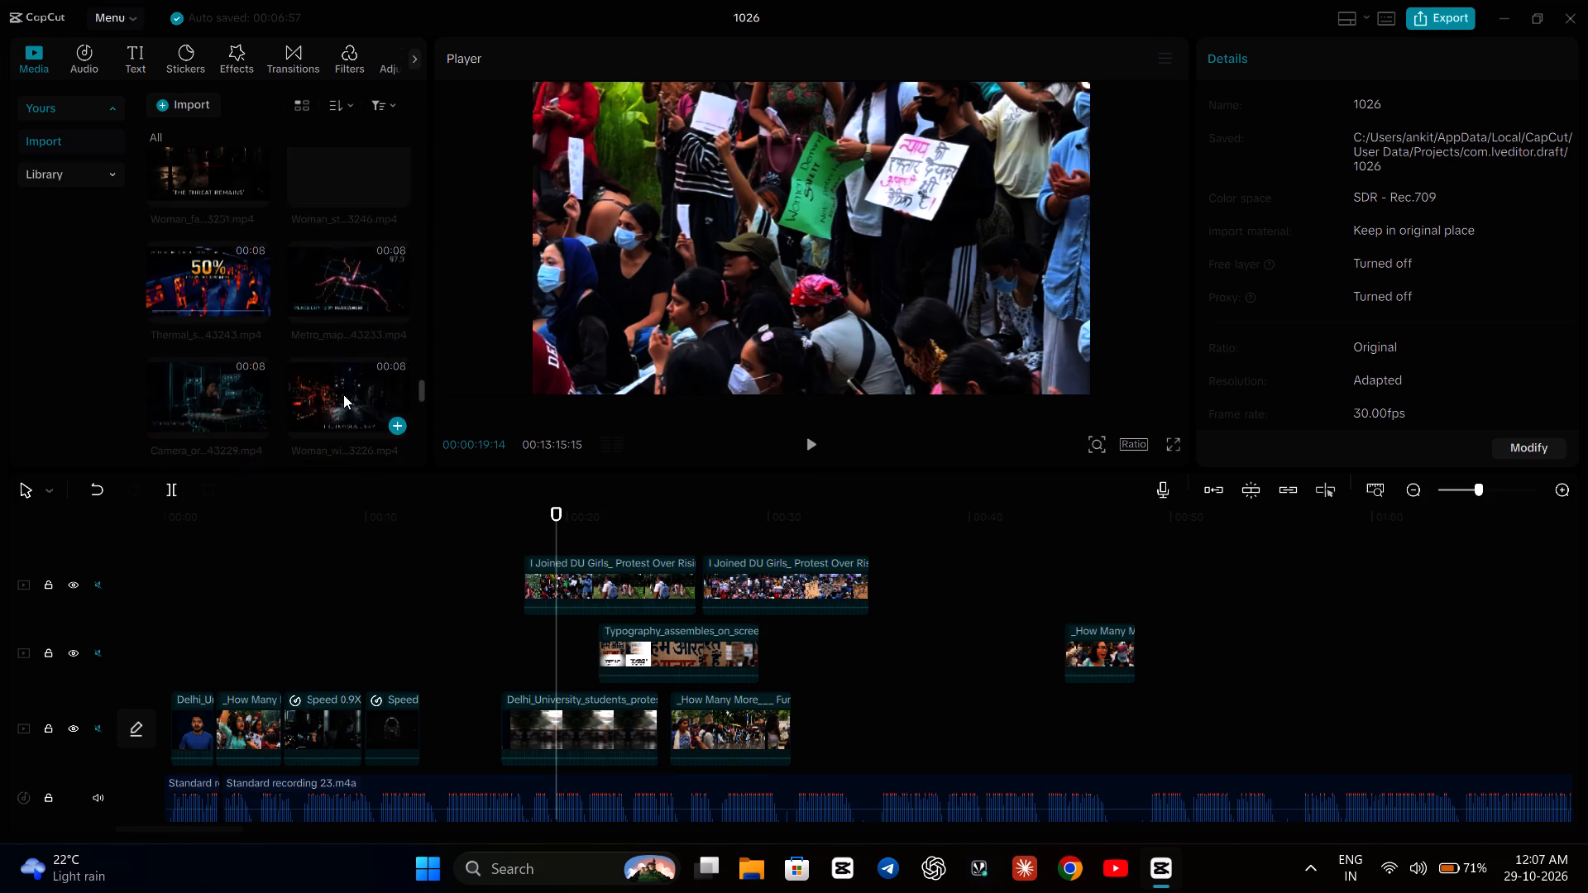
{"action": "scroll", "coordinate": [343, 394], "scroll_direction": "up", "scroll_amount": 19}
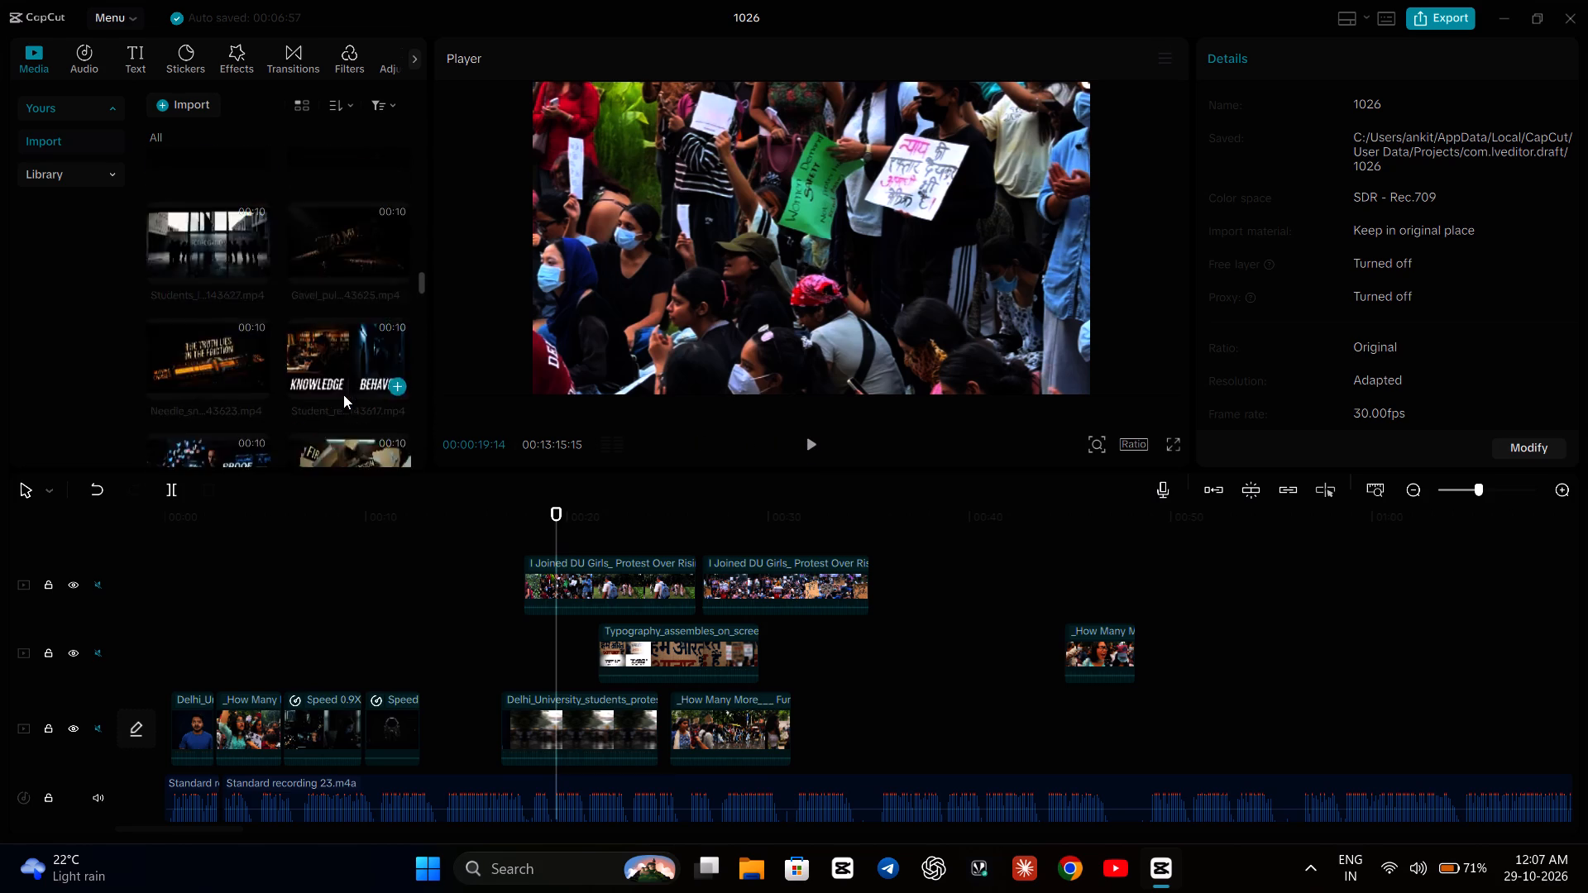
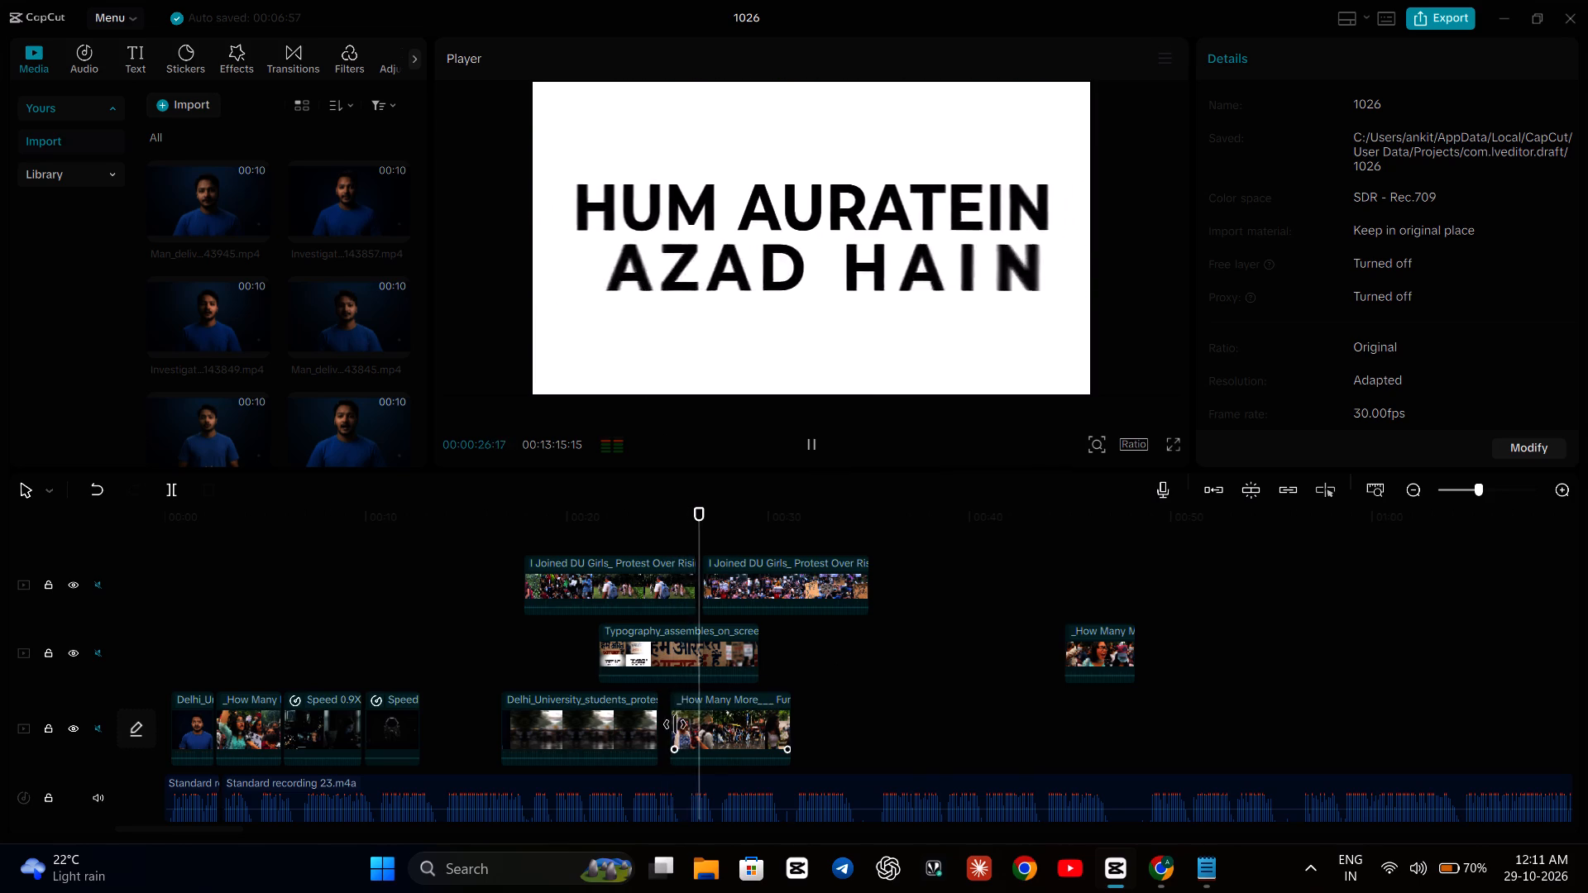
{"action": "left_click_drag", "start_coordinate": [609, 722], "coordinate": [1020, 754]}
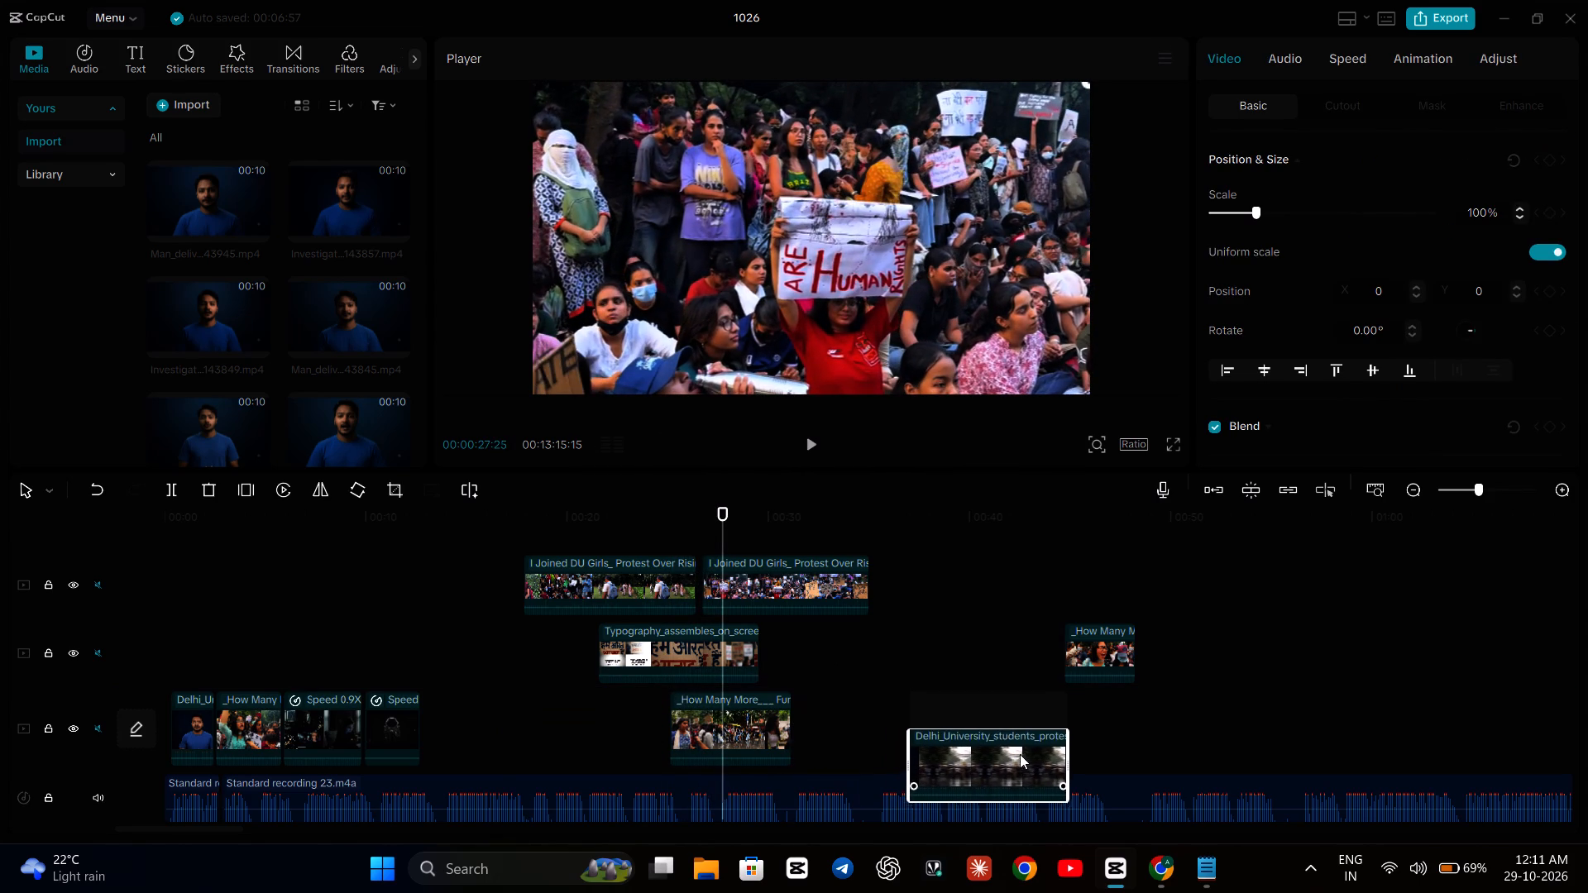
{"action": "left_click_drag", "start_coordinate": [1020, 754], "coordinate": [1020, 739]}
{"action": "left_click_drag", "start_coordinate": [652, 578], "coordinate": [1225, 599]}
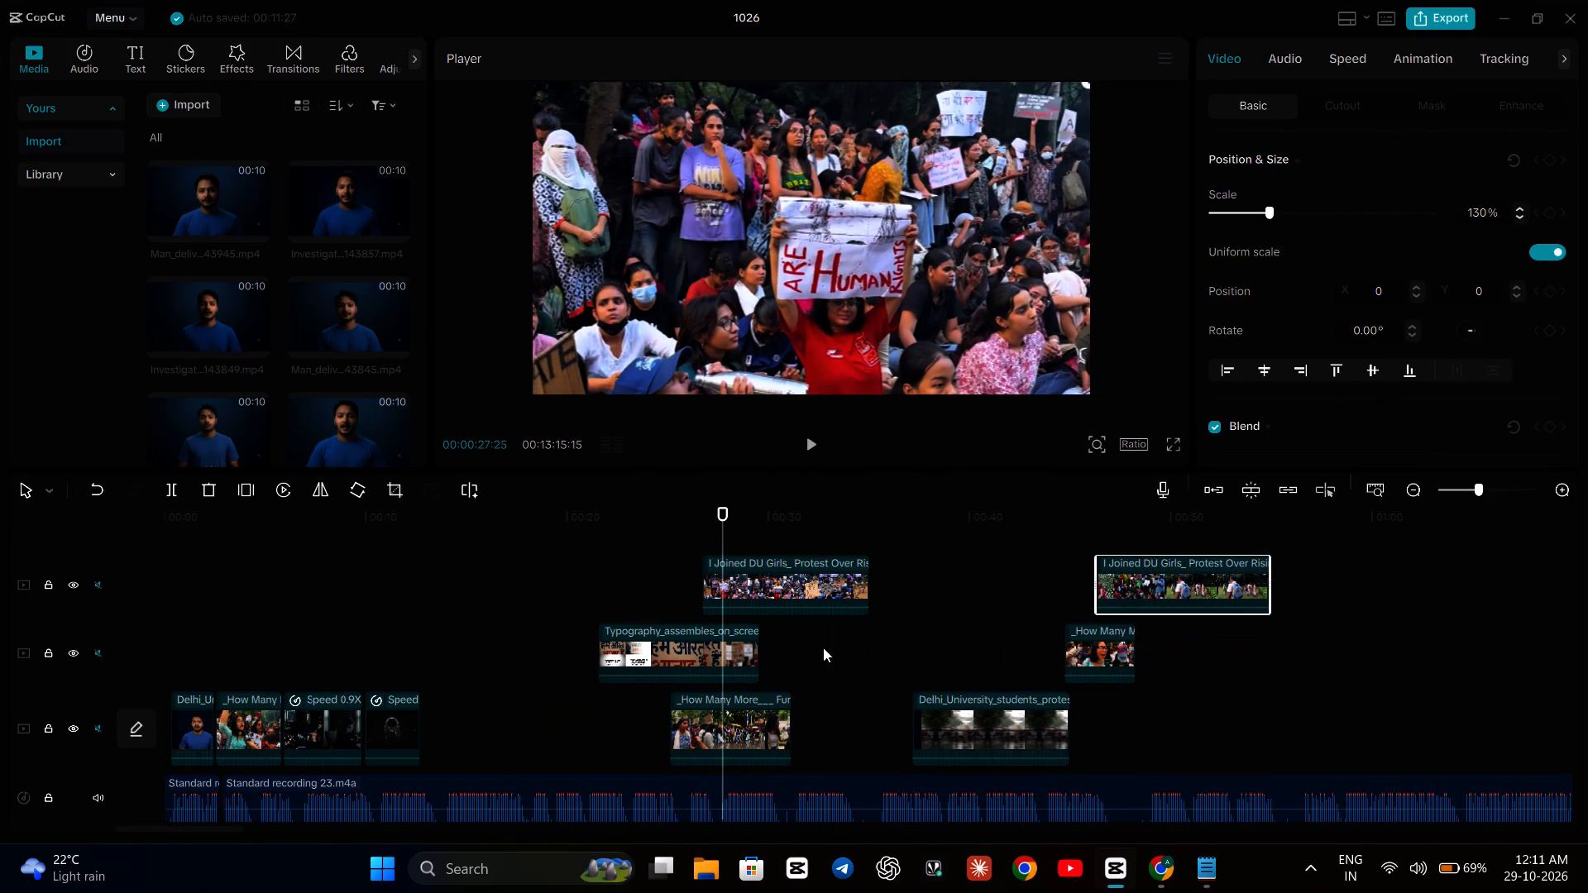
Move the Typography_assembles clip down to the lowest video track, starting at about 14 s.
{"action": "left_click_drag", "start_coordinate": [692, 639], "coordinate": [595, 682]}
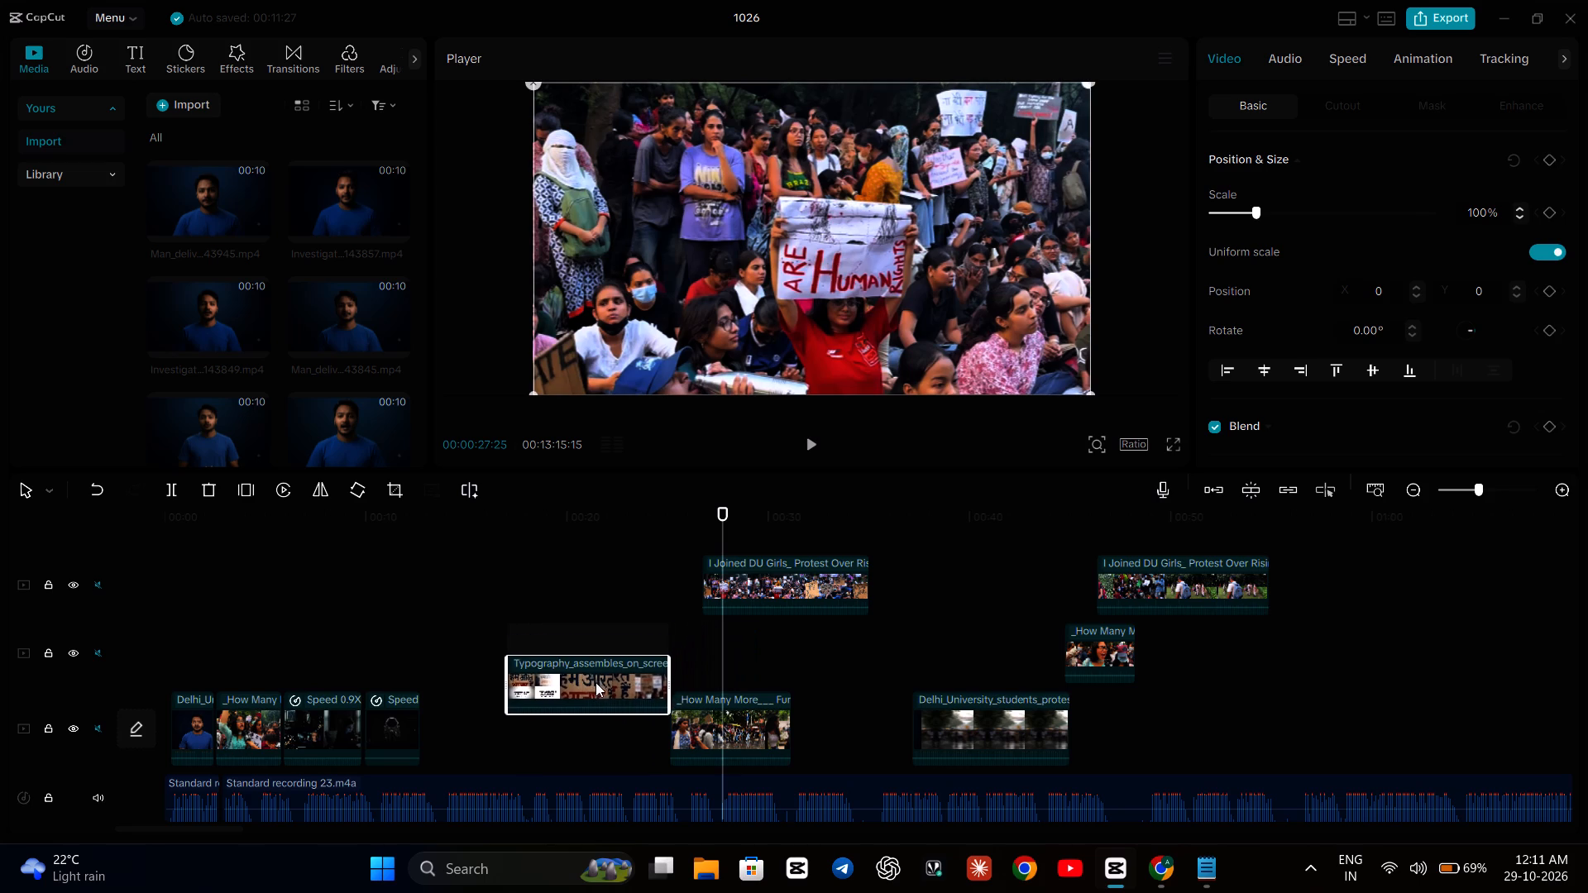
{"action": "left_click_drag", "start_coordinate": [595, 682], "coordinate": [540, 727]}
Play back the timeline from about 10 s onward to check the Typography_assembles clip against the voiceover and the clips that follow.
{"action": "left_click", "coordinate": [361, 587]}
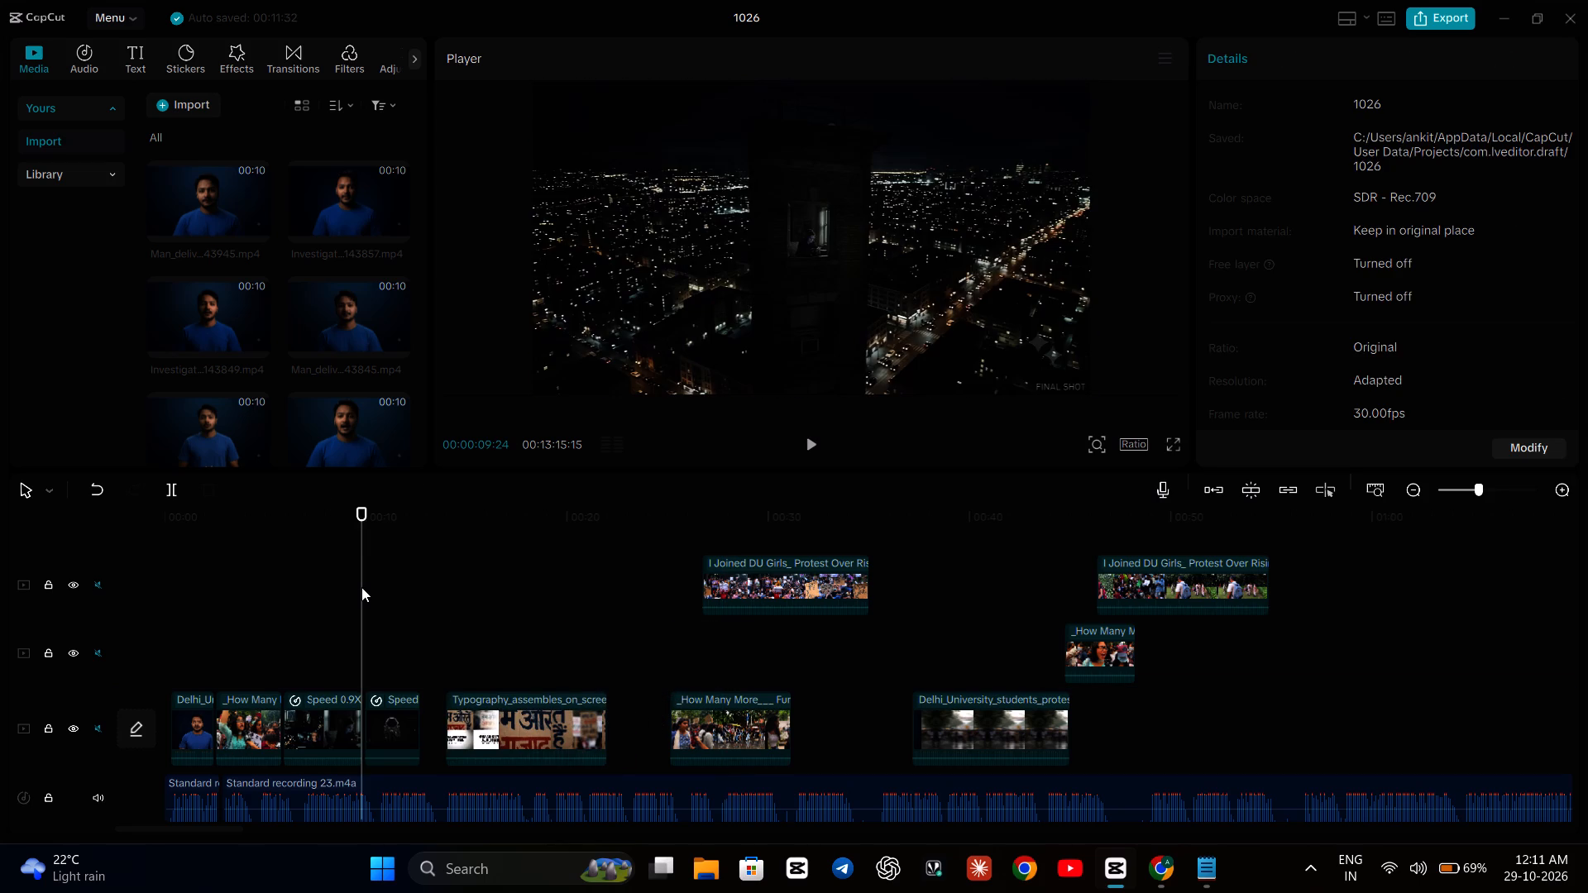
{"action": "key", "text": "space"}
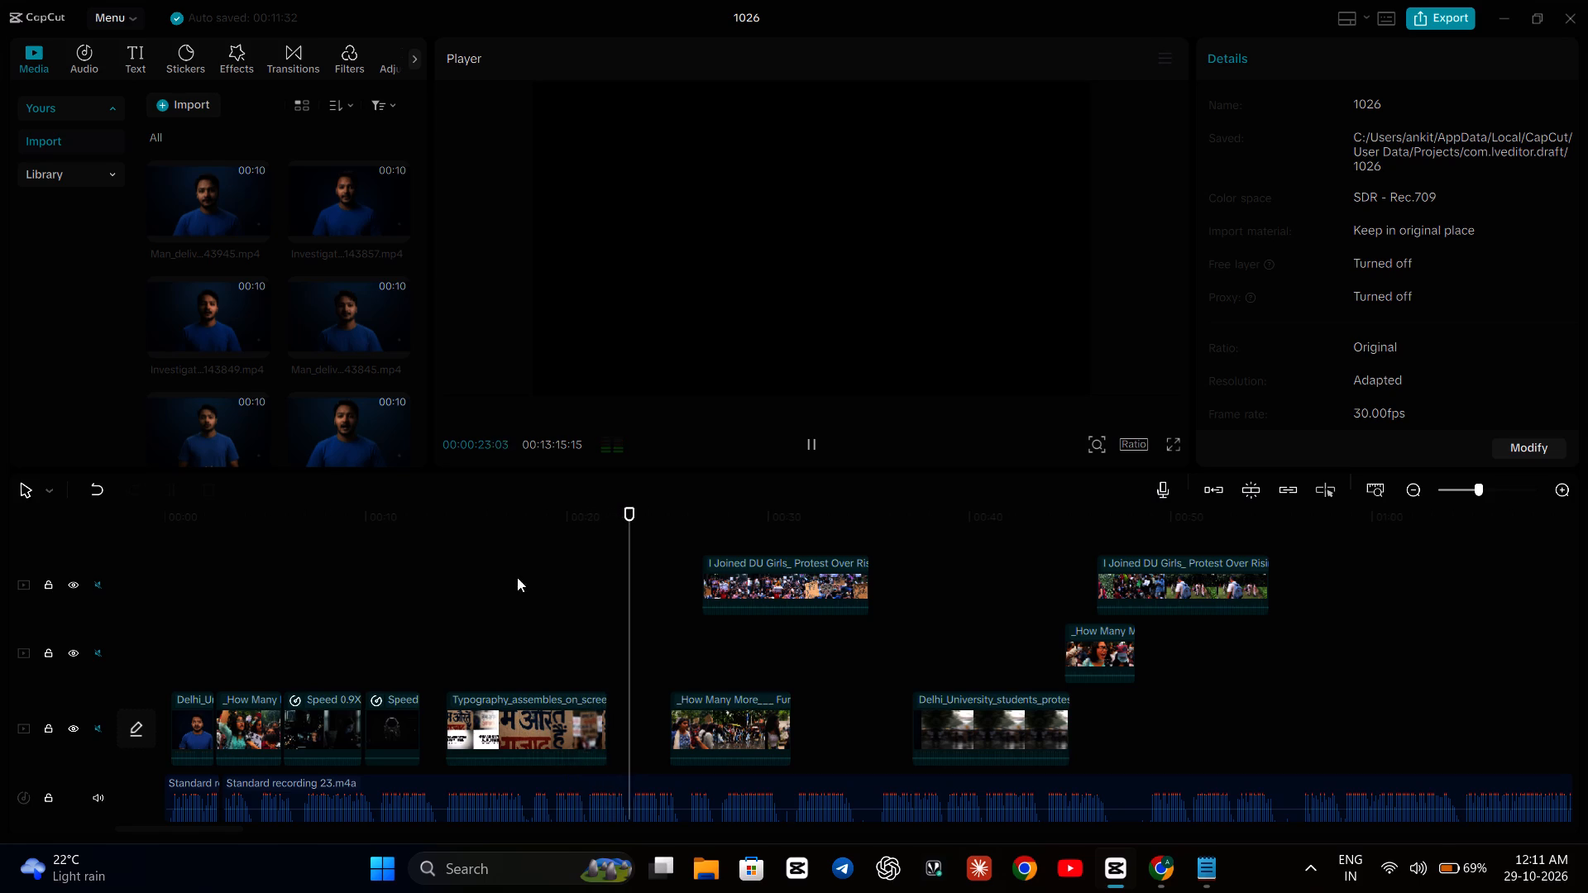
{"action": "left_click", "coordinate": [491, 603]}
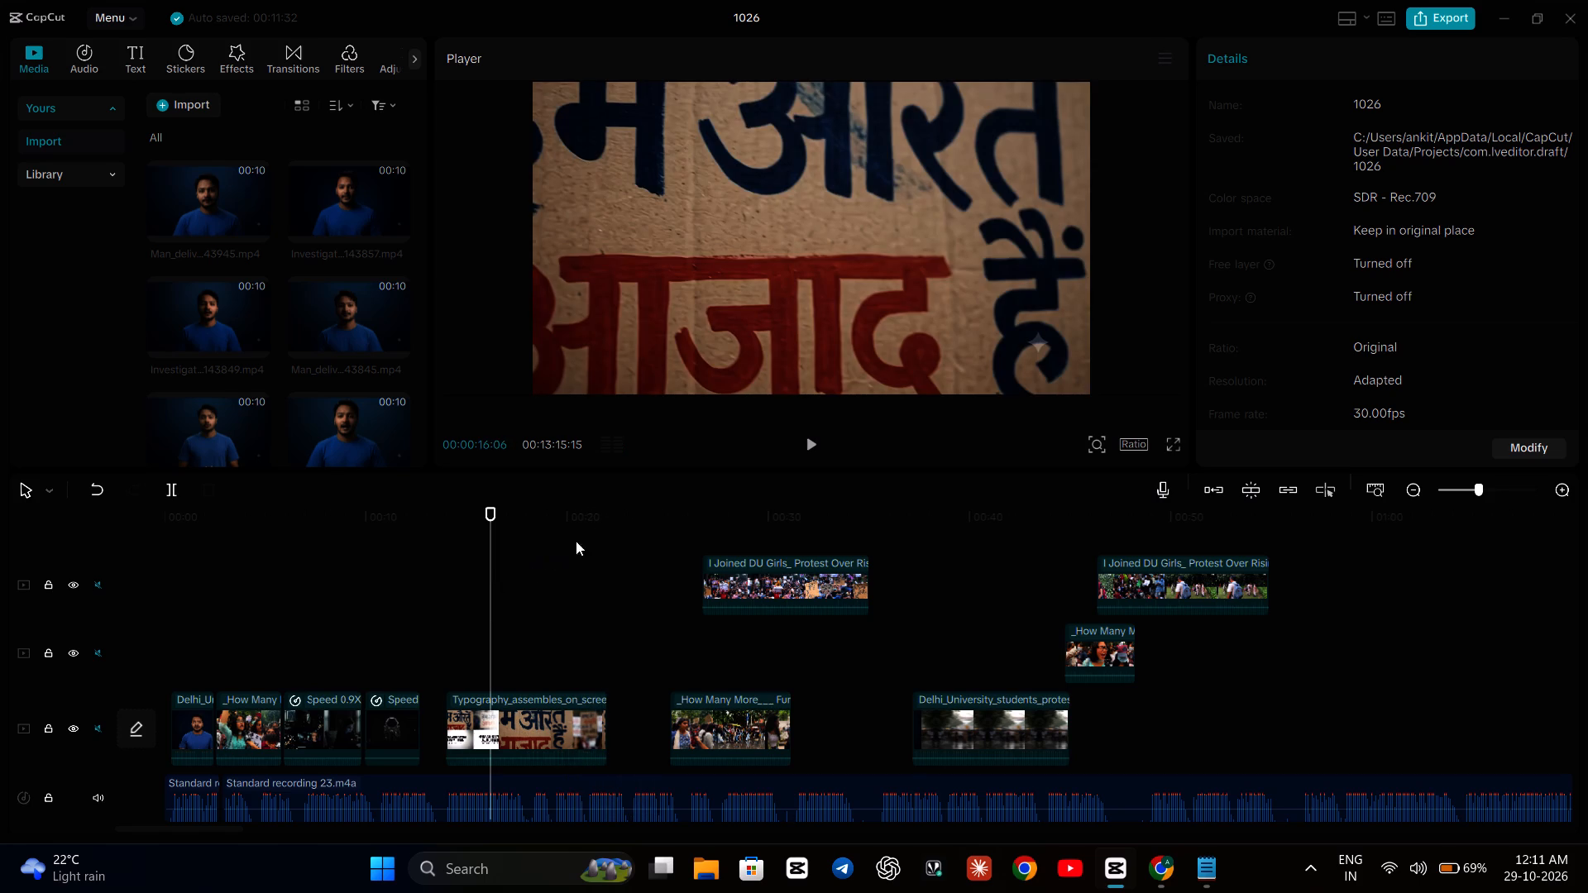
{"action": "left_click", "coordinate": [809, 448]}
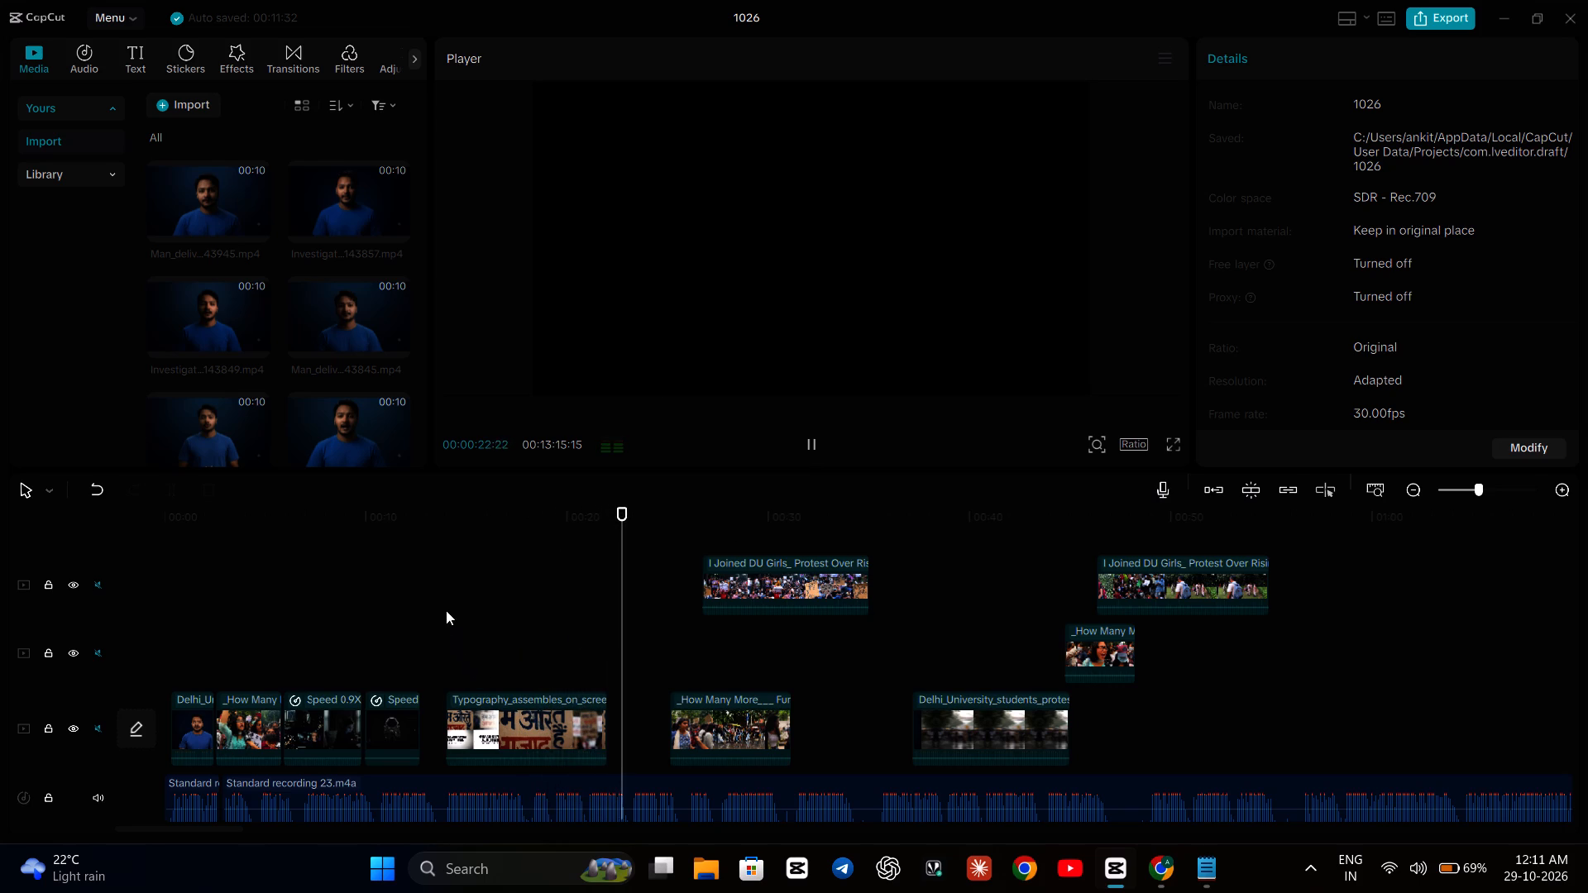
{"action": "left_click", "coordinate": [442, 600]}
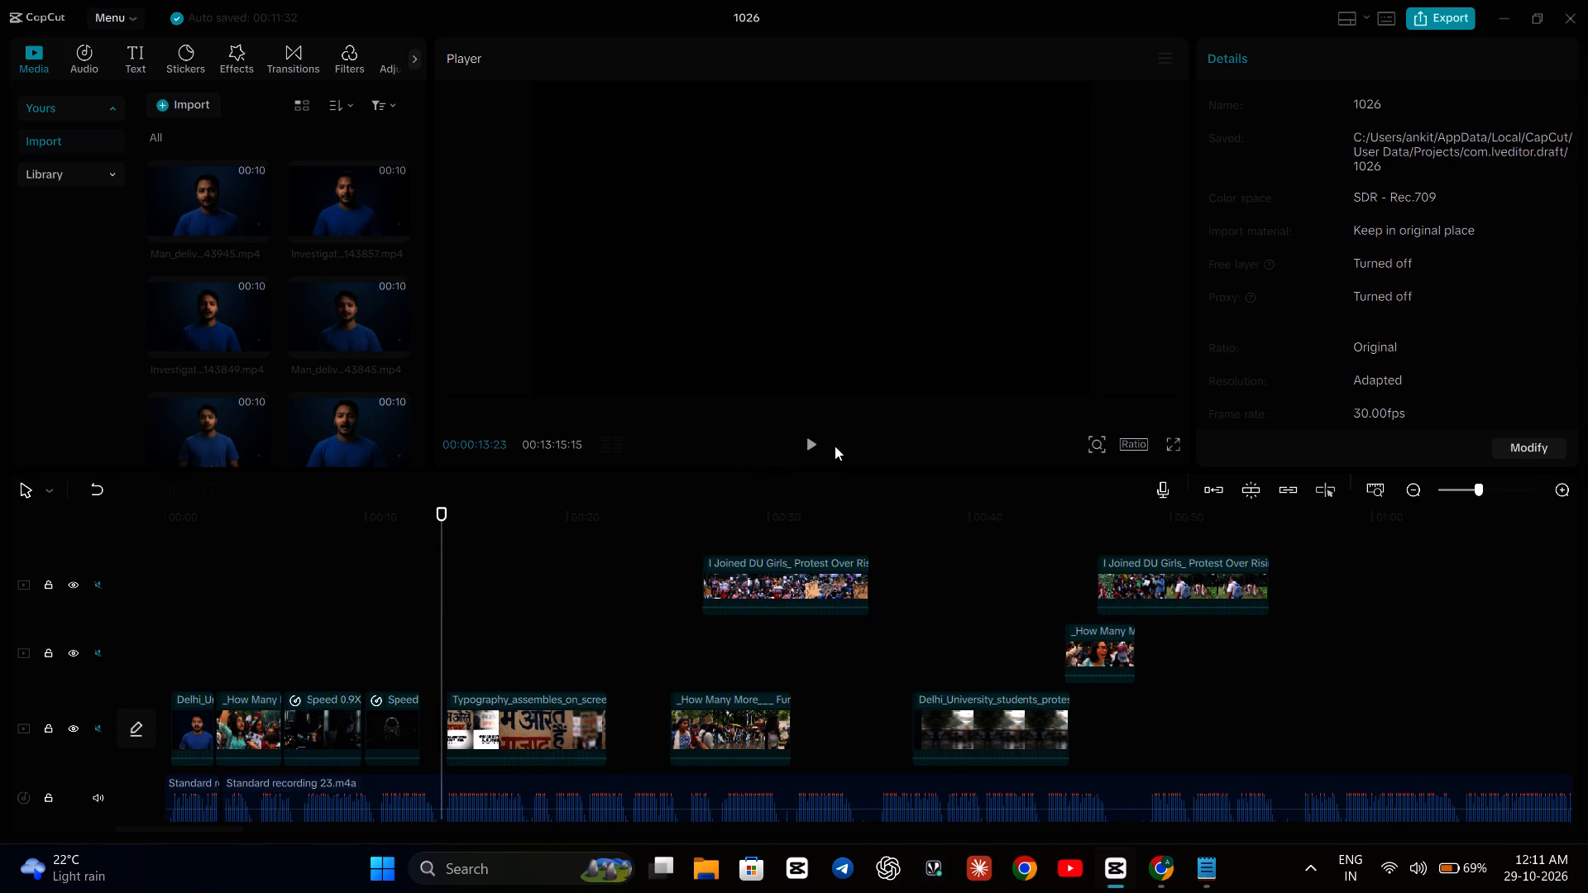
{"action": "left_click", "coordinate": [814, 438]}
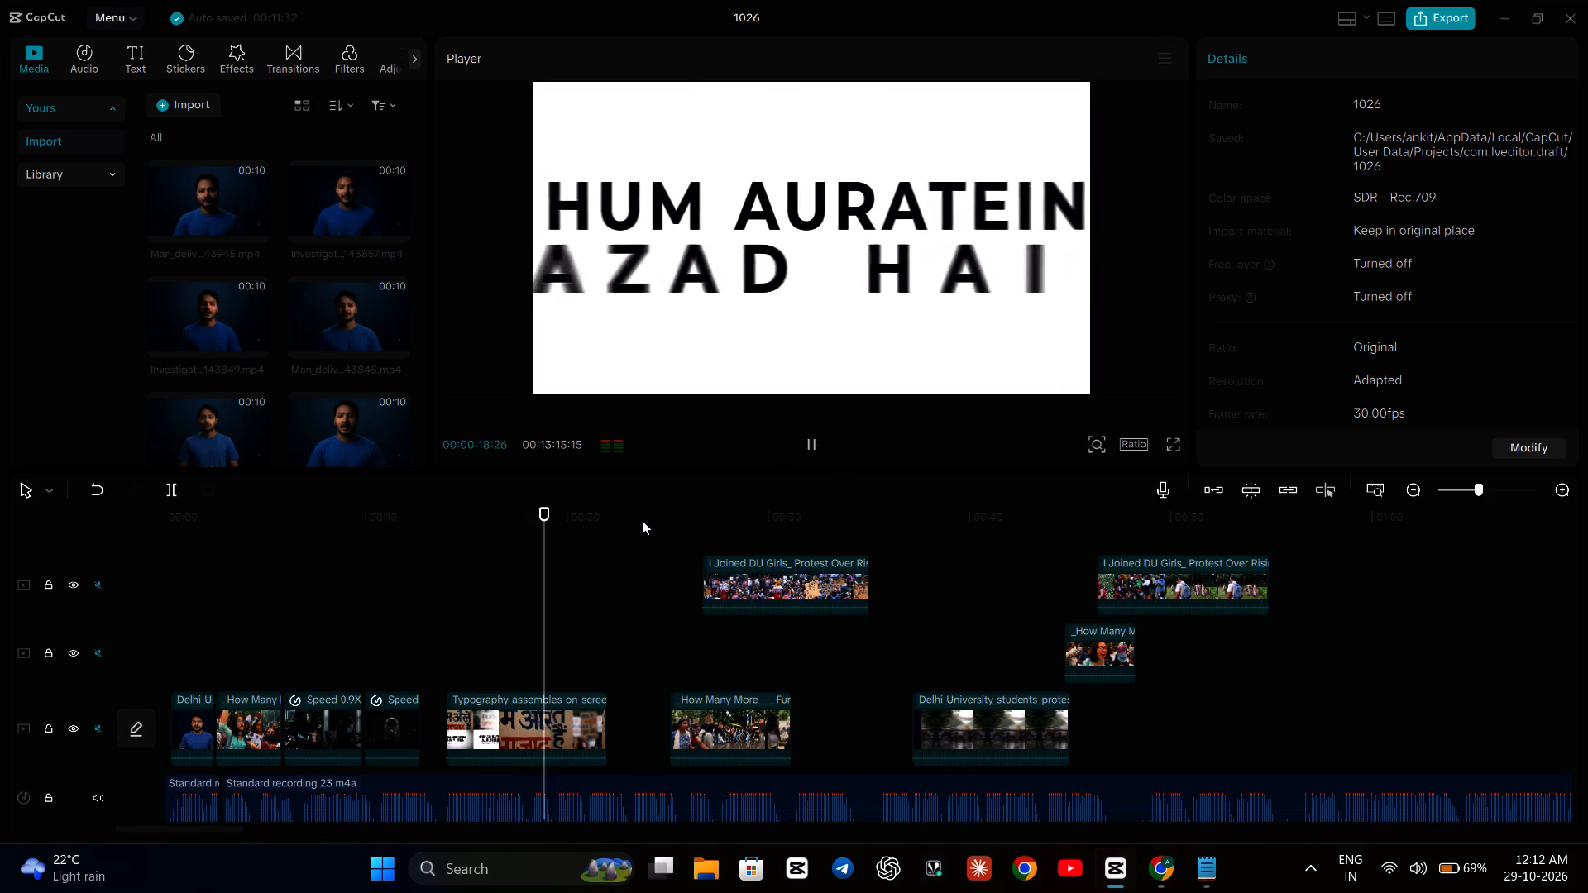
{"action": "left_click", "coordinate": [523, 556]}
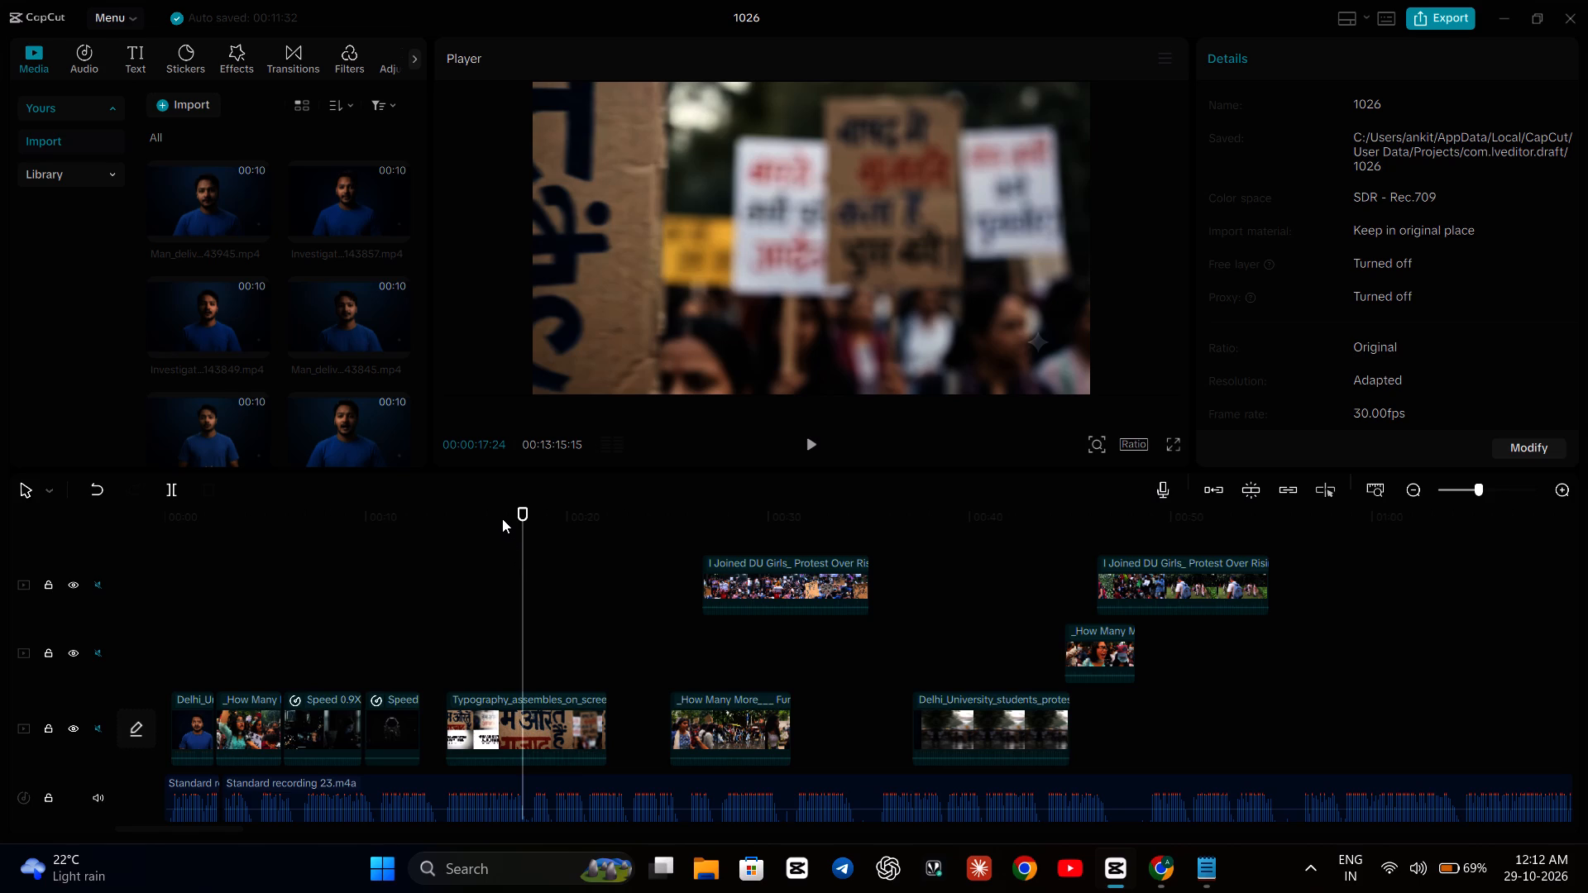
{"action": "left_click", "coordinate": [426, 532]}
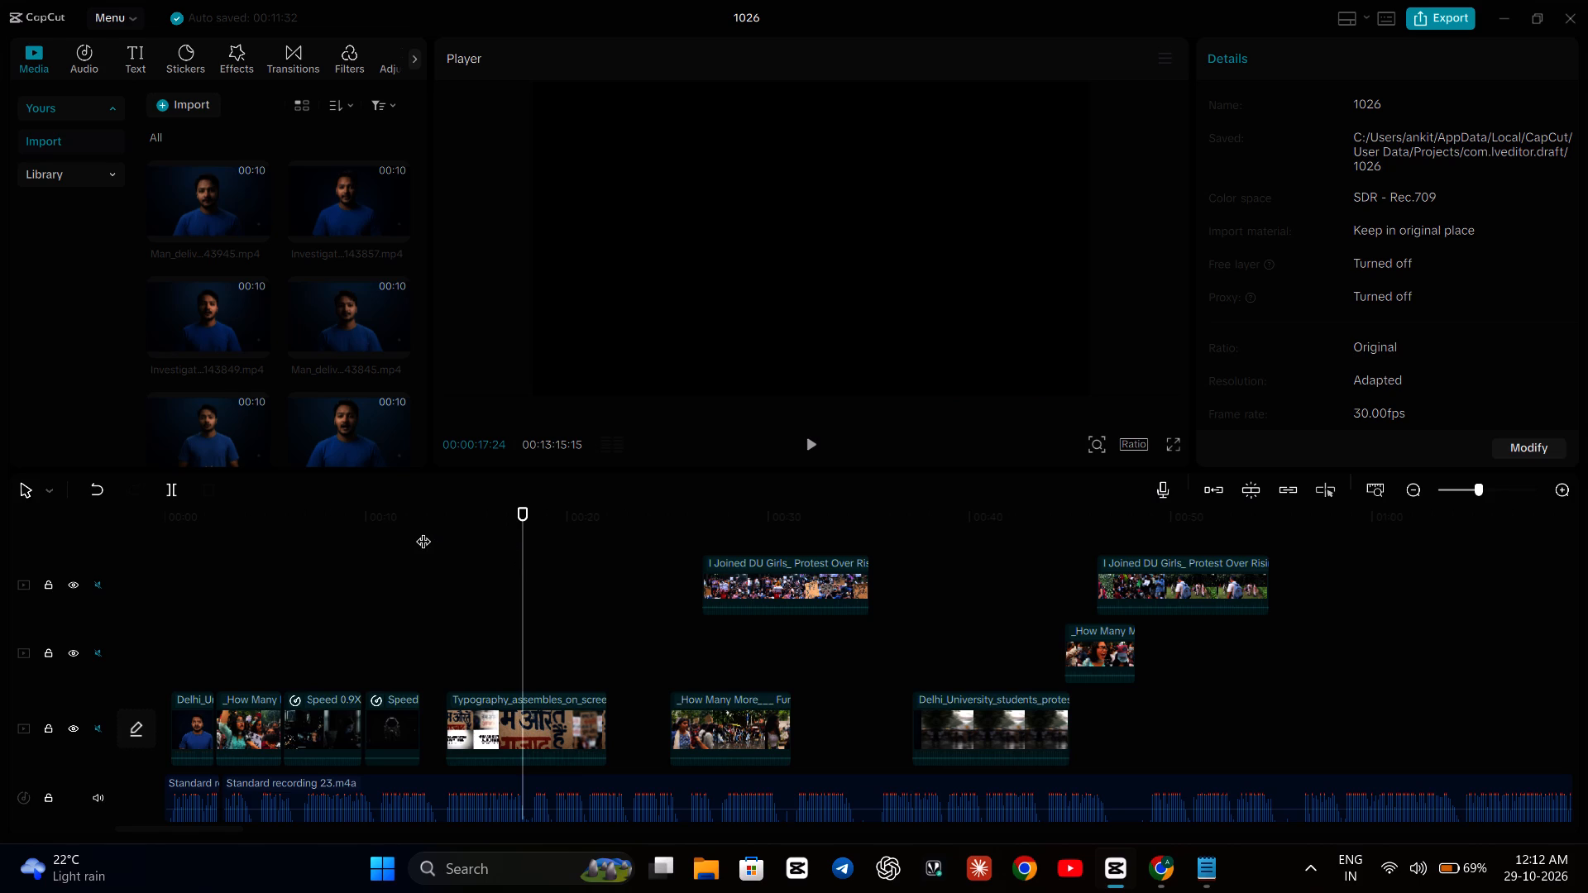
{"action": "key", "text": "space"}
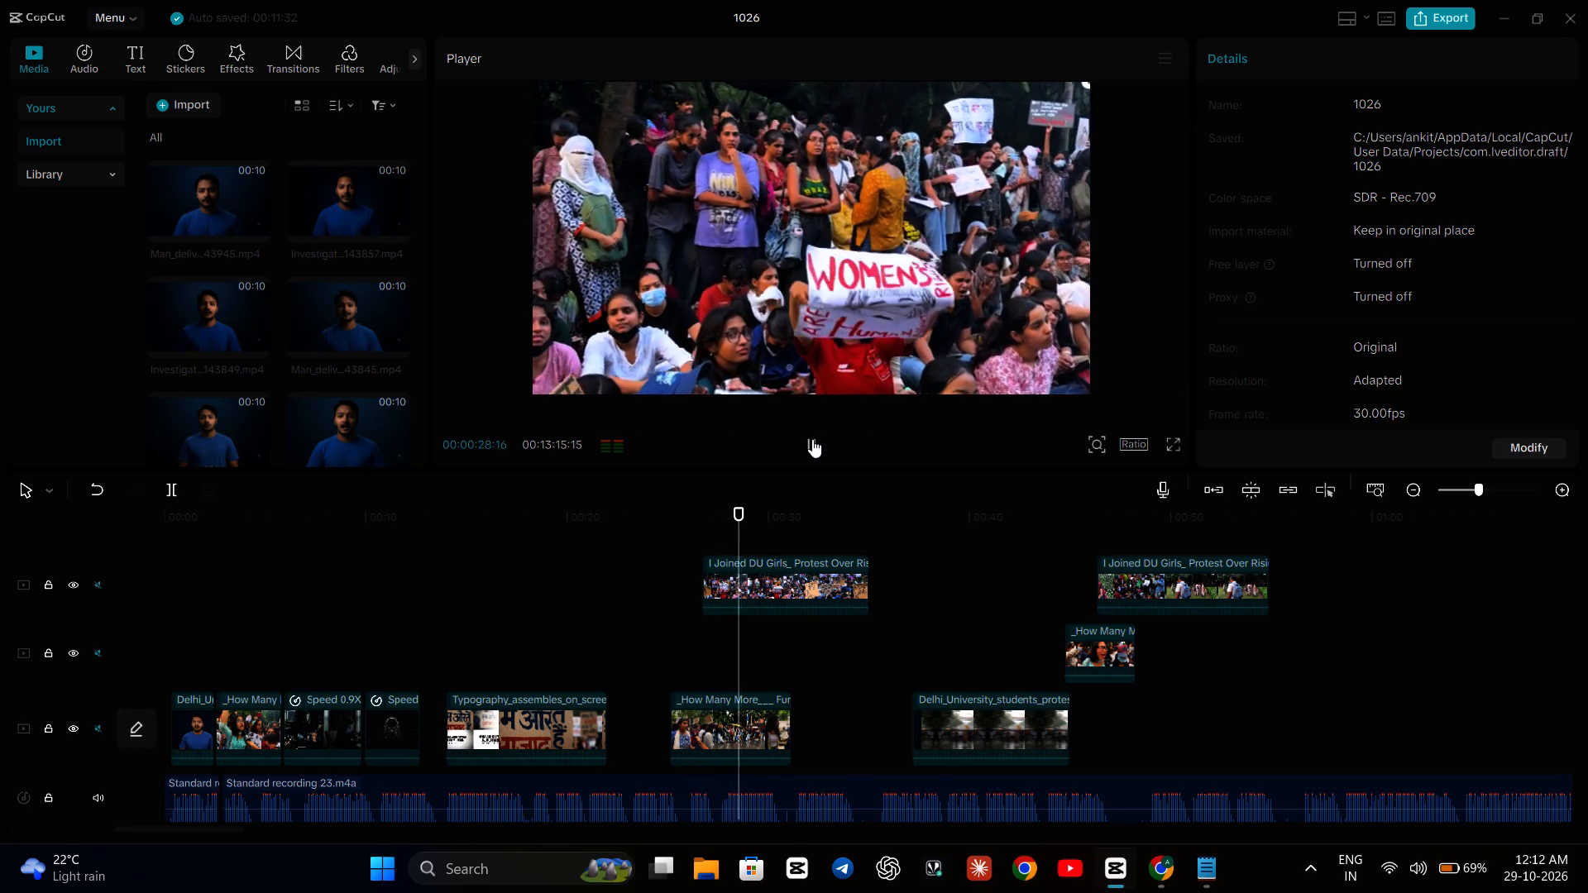
{"action": "left_click", "coordinate": [812, 439]}
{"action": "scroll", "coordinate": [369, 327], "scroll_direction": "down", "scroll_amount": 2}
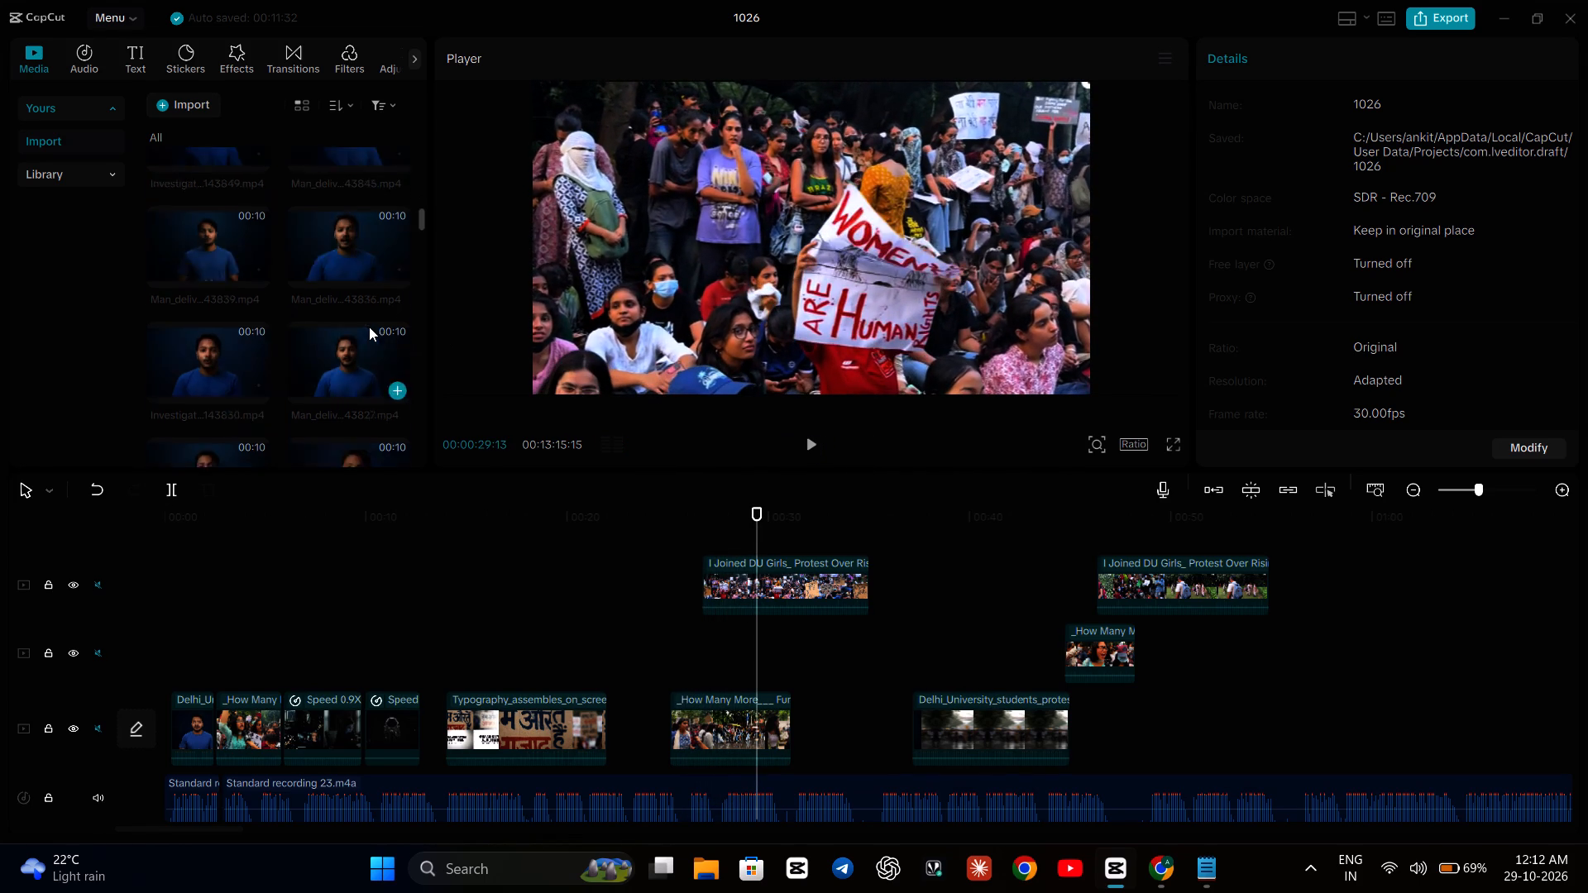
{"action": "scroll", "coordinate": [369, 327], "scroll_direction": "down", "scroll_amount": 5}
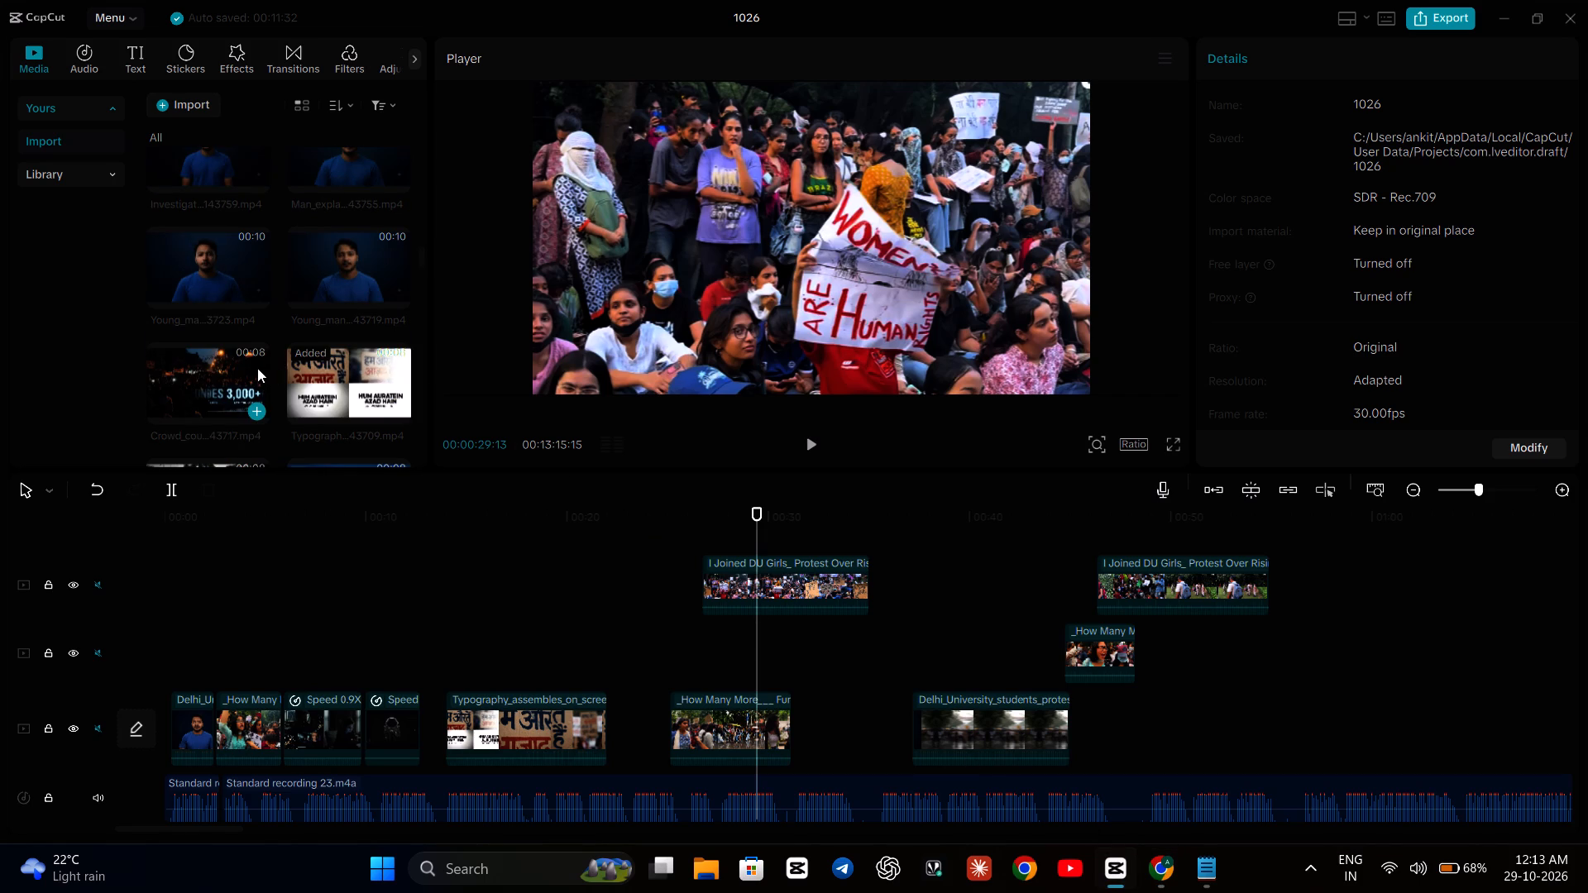
{"action": "left_click", "coordinate": [256, 368]}
{"action": "left_click", "coordinate": [254, 369]}
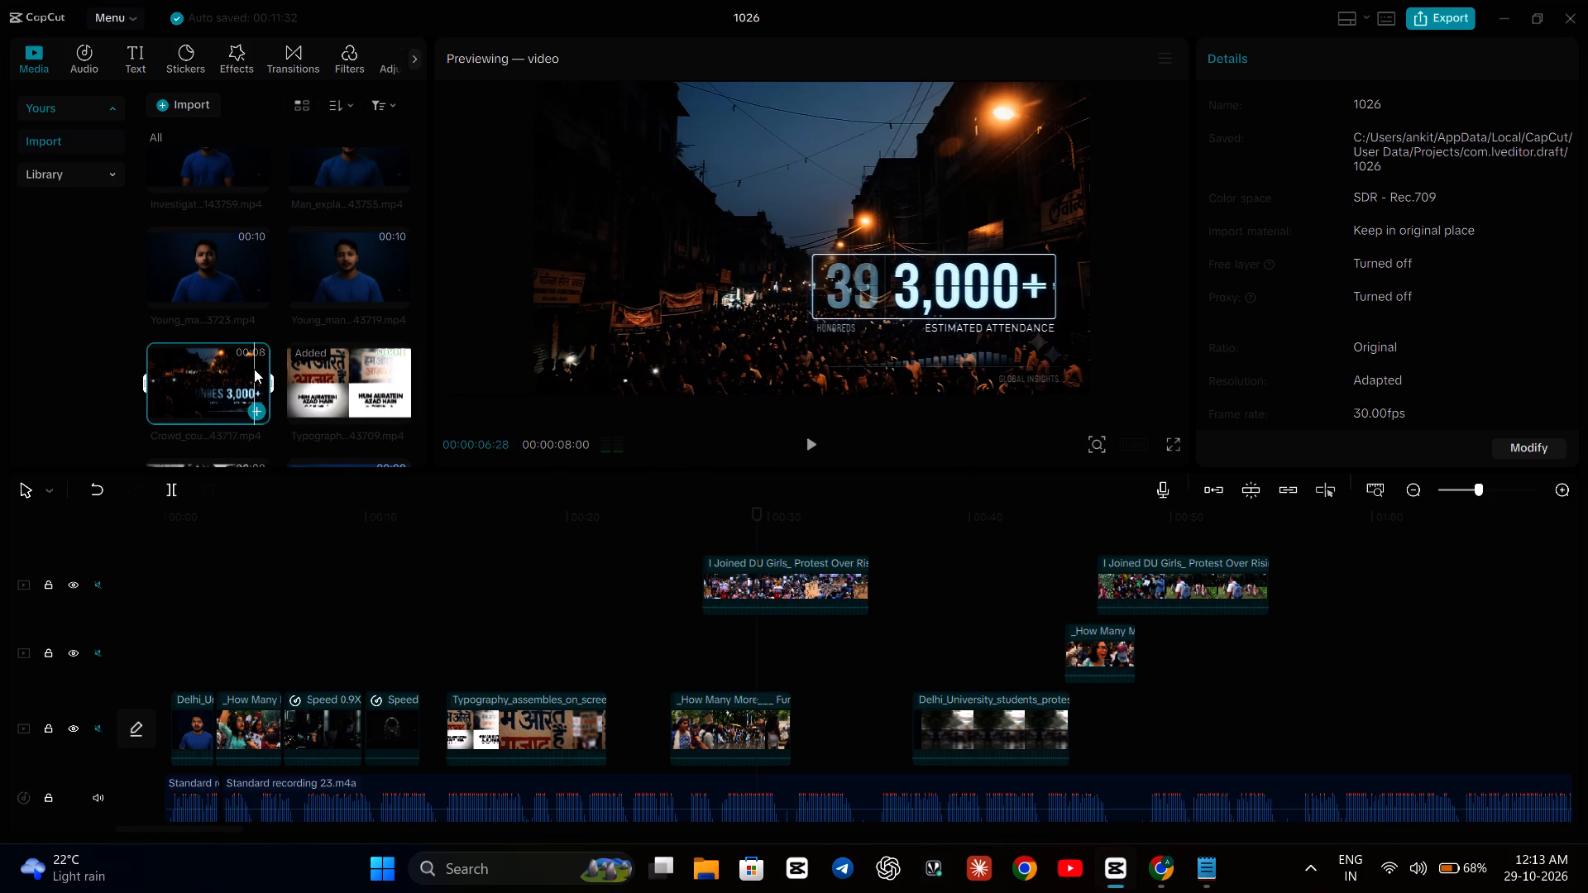
{"action": "left_click", "coordinate": [254, 369]}
{"action": "left_click", "coordinate": [254, 369]}
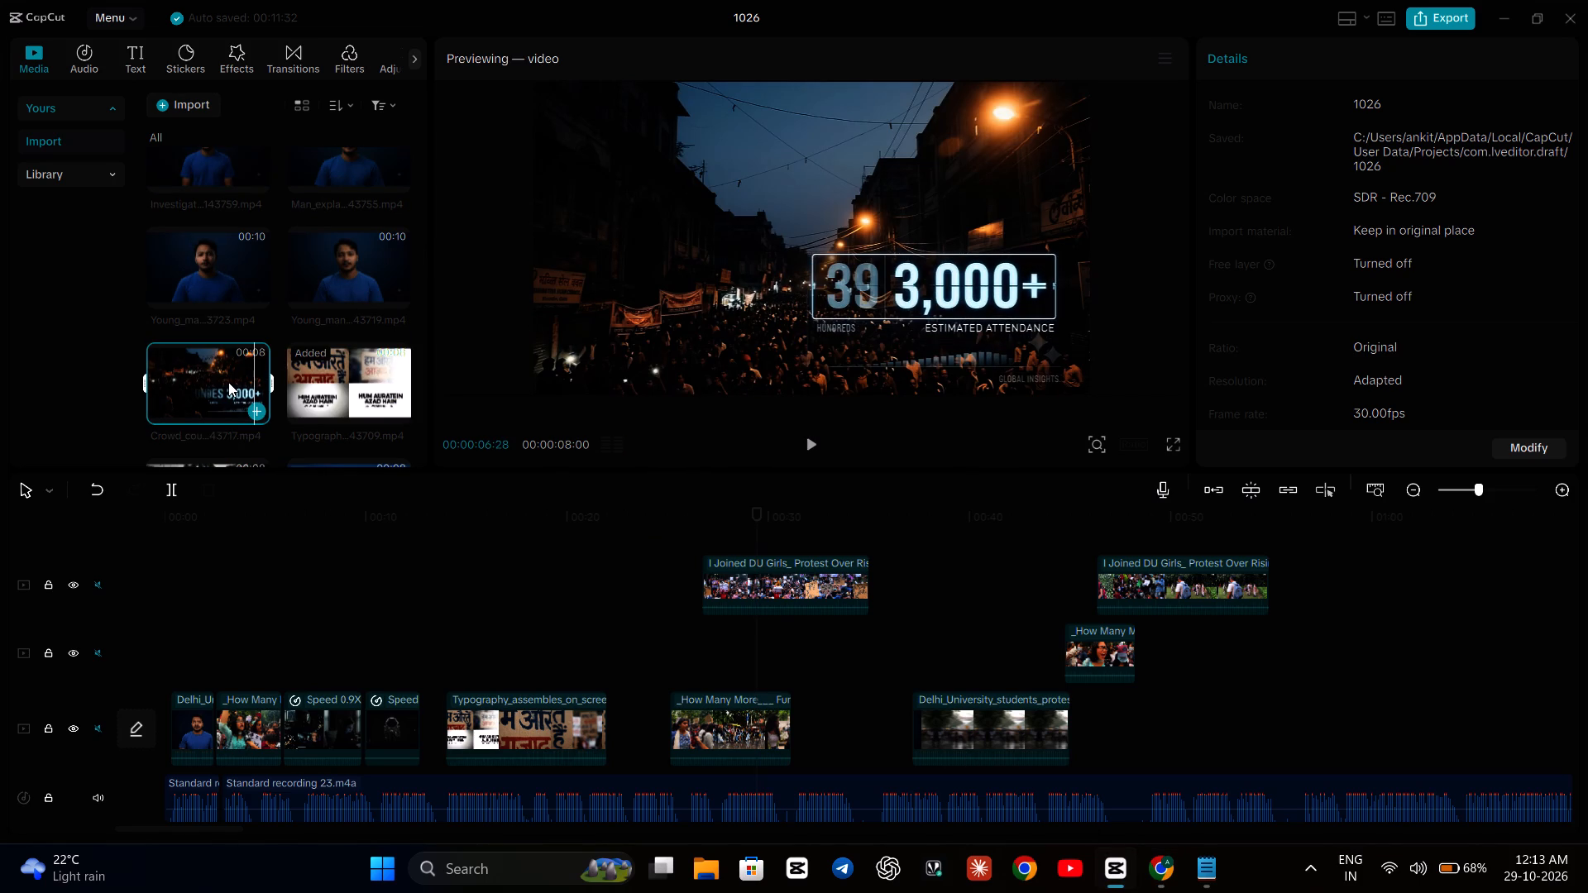
{"action": "double_click", "coordinate": [227, 382]}
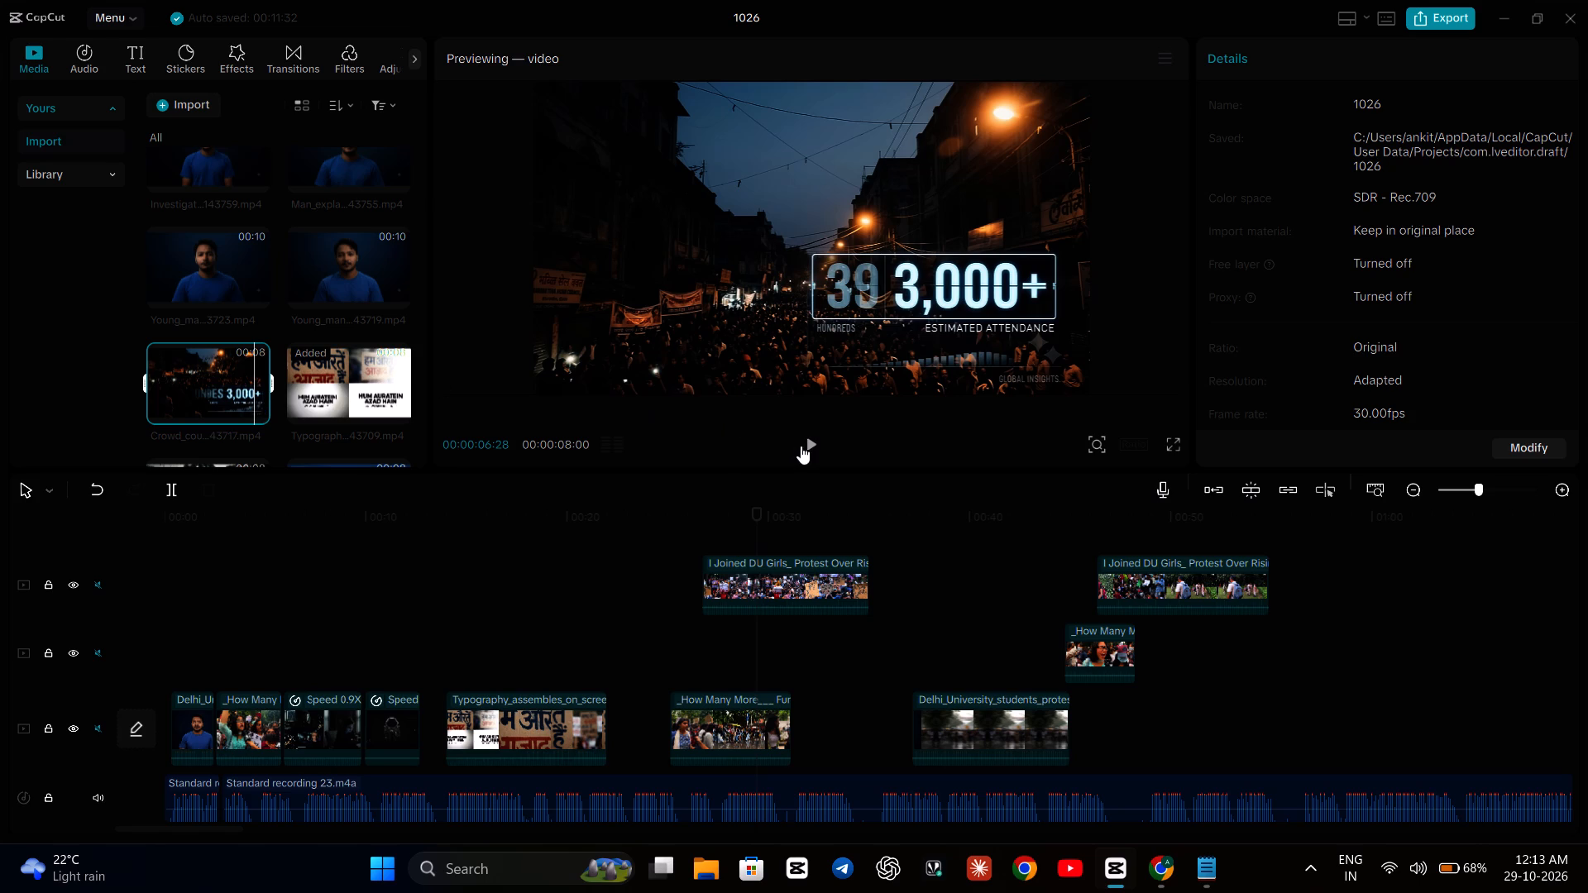
{"action": "left_click", "coordinate": [811, 445]}
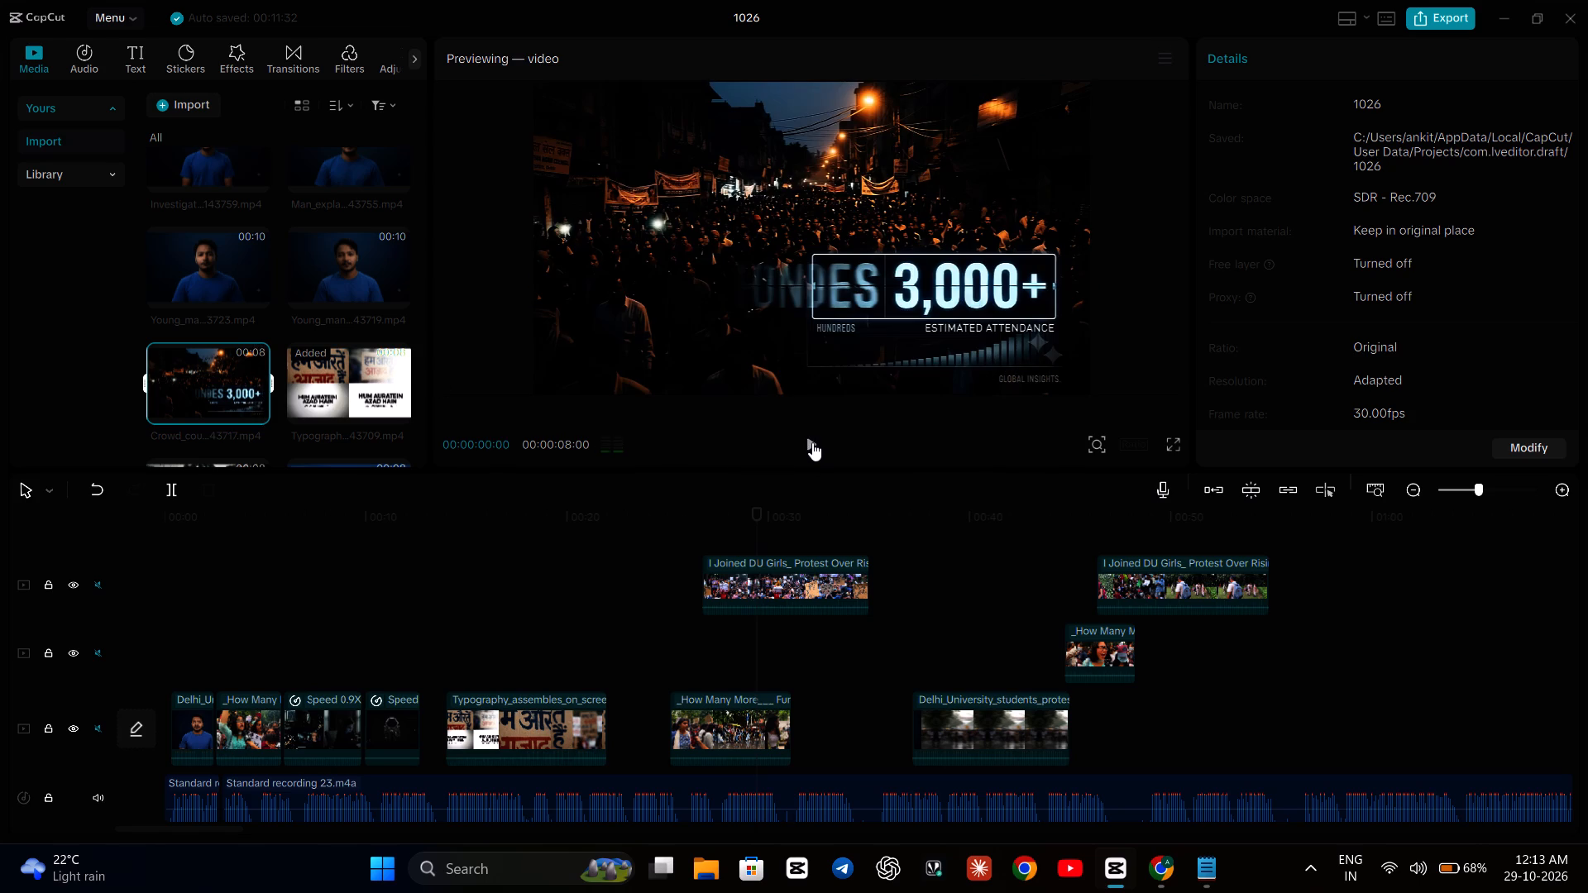
{"action": "left_click", "coordinate": [809, 441]}
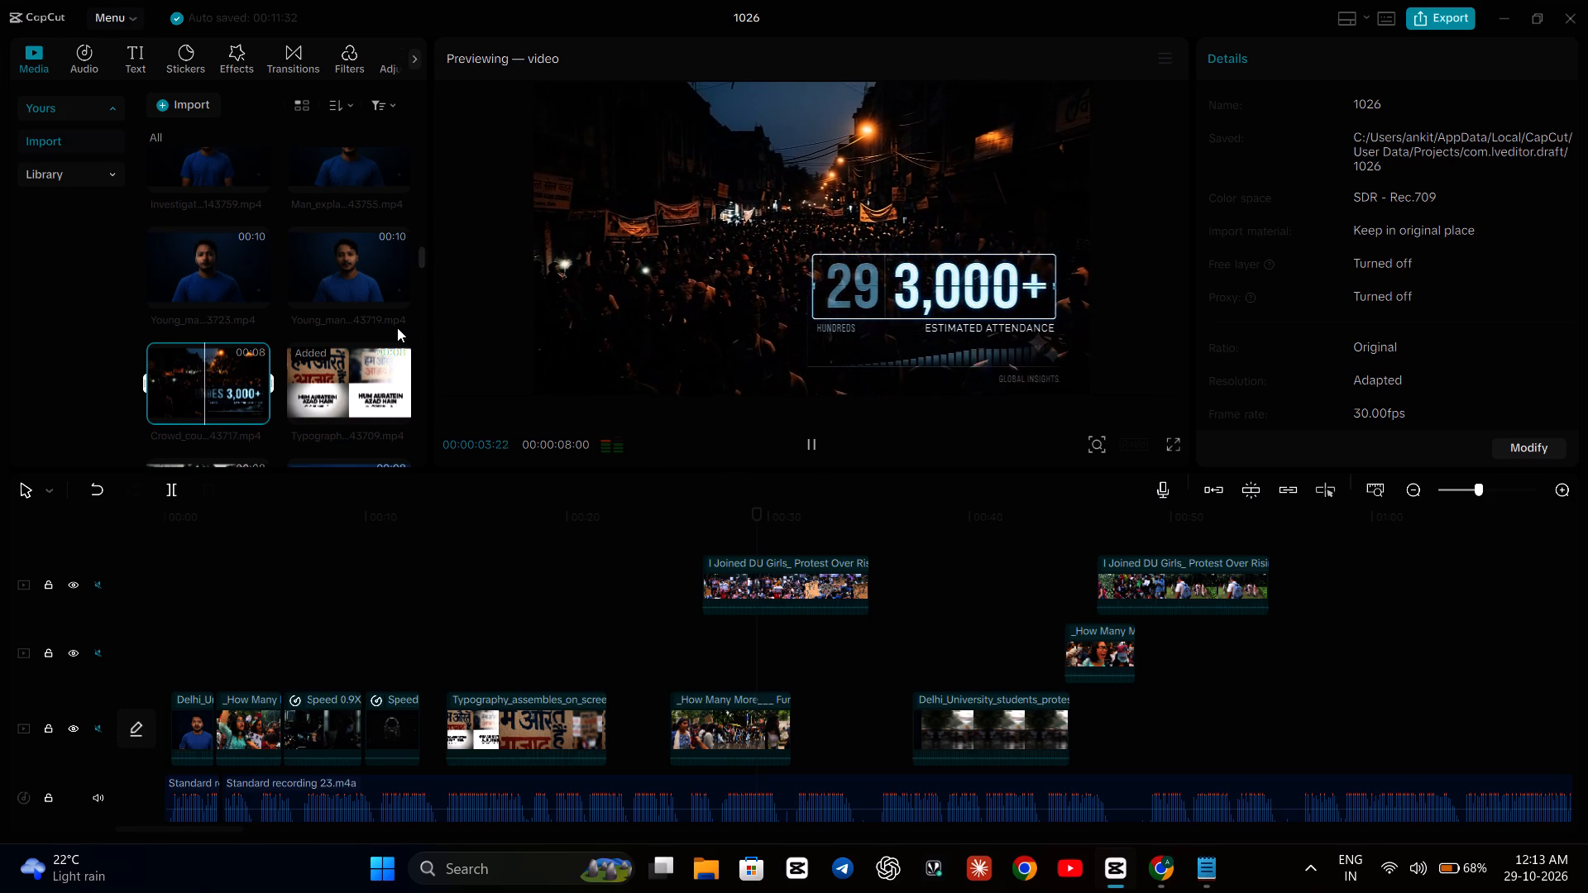
Return to the start of the imported media and preview the first Man_speak presenter clip.
{"action": "scroll", "coordinate": [397, 327], "scroll_direction": "down", "scroll_amount": 1}
{"action": "scroll", "coordinate": [397, 327], "scroll_direction": "up", "scroll_amount": 7}
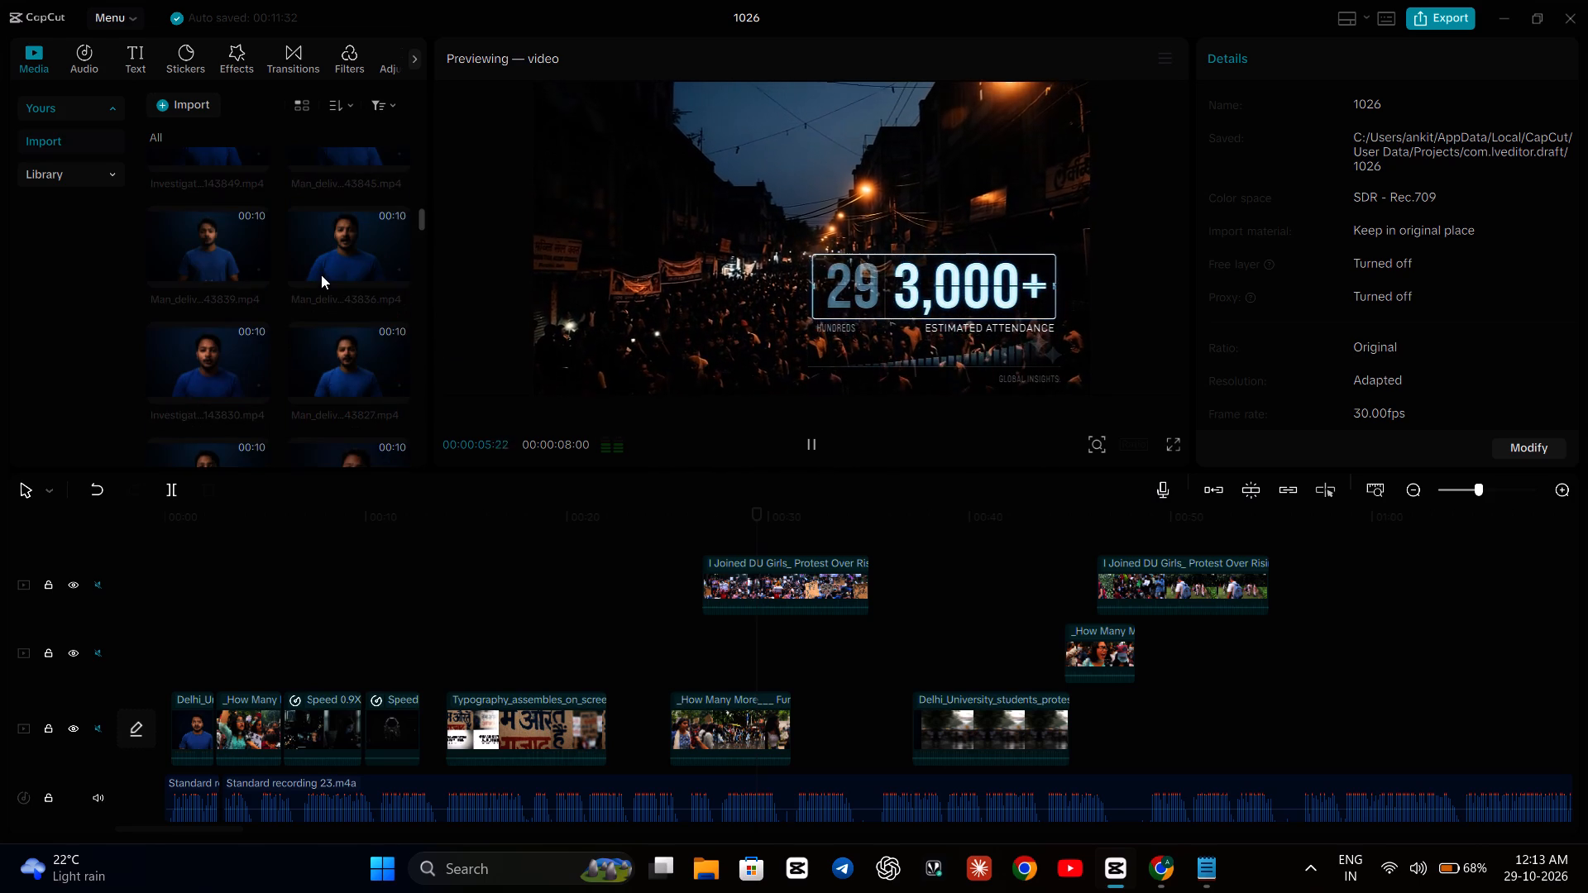
{"action": "scroll", "coordinate": [321, 275], "scroll_direction": "up", "scroll_amount": 16}
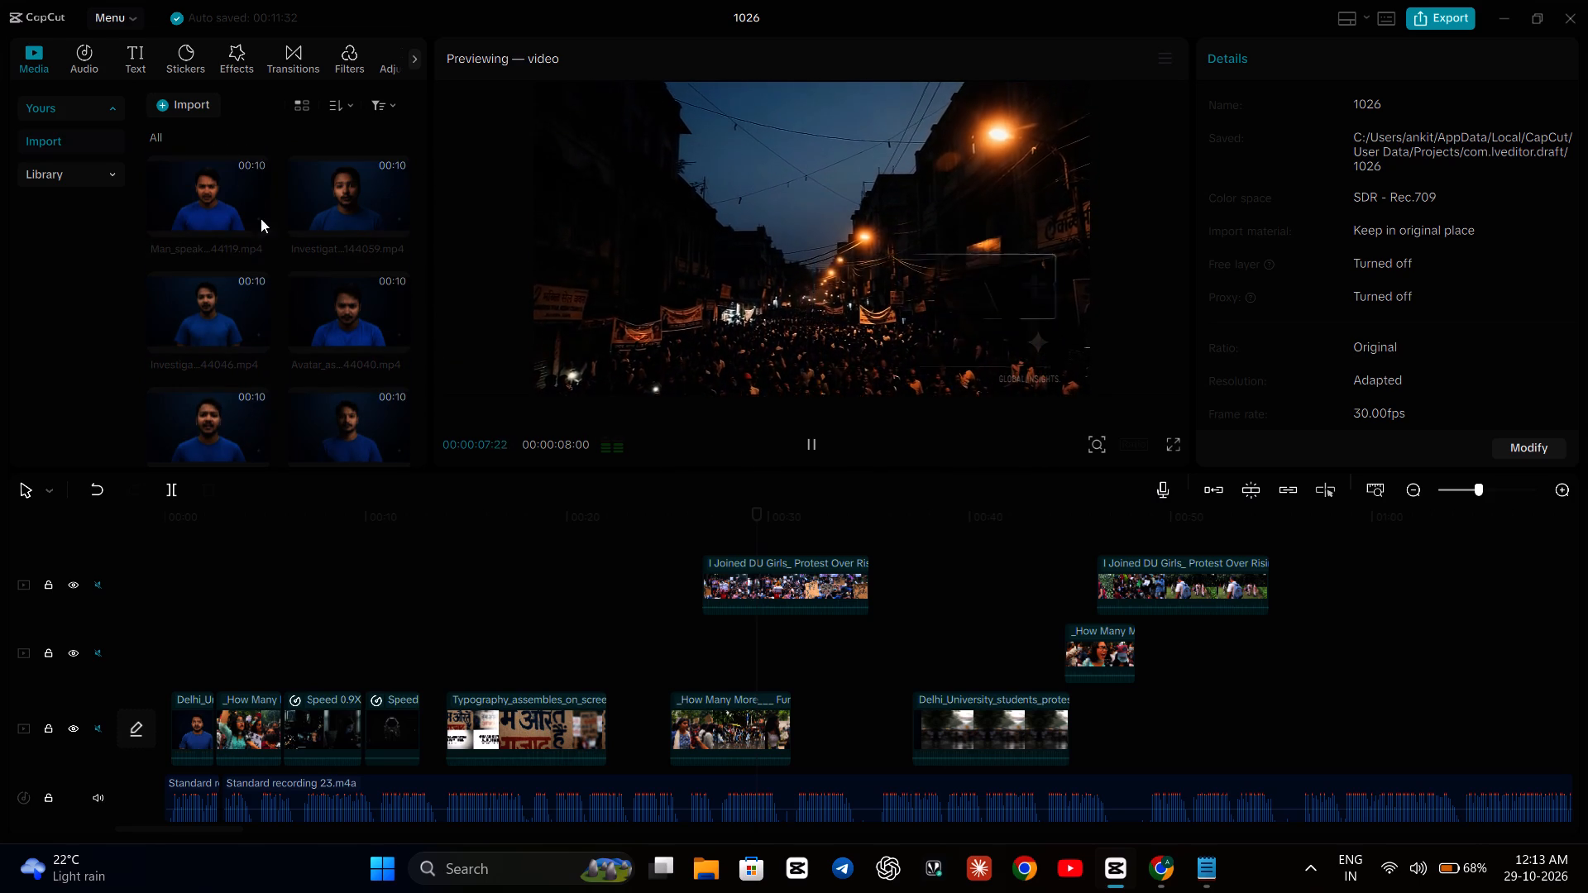
{"action": "left_click", "coordinate": [207, 179]}
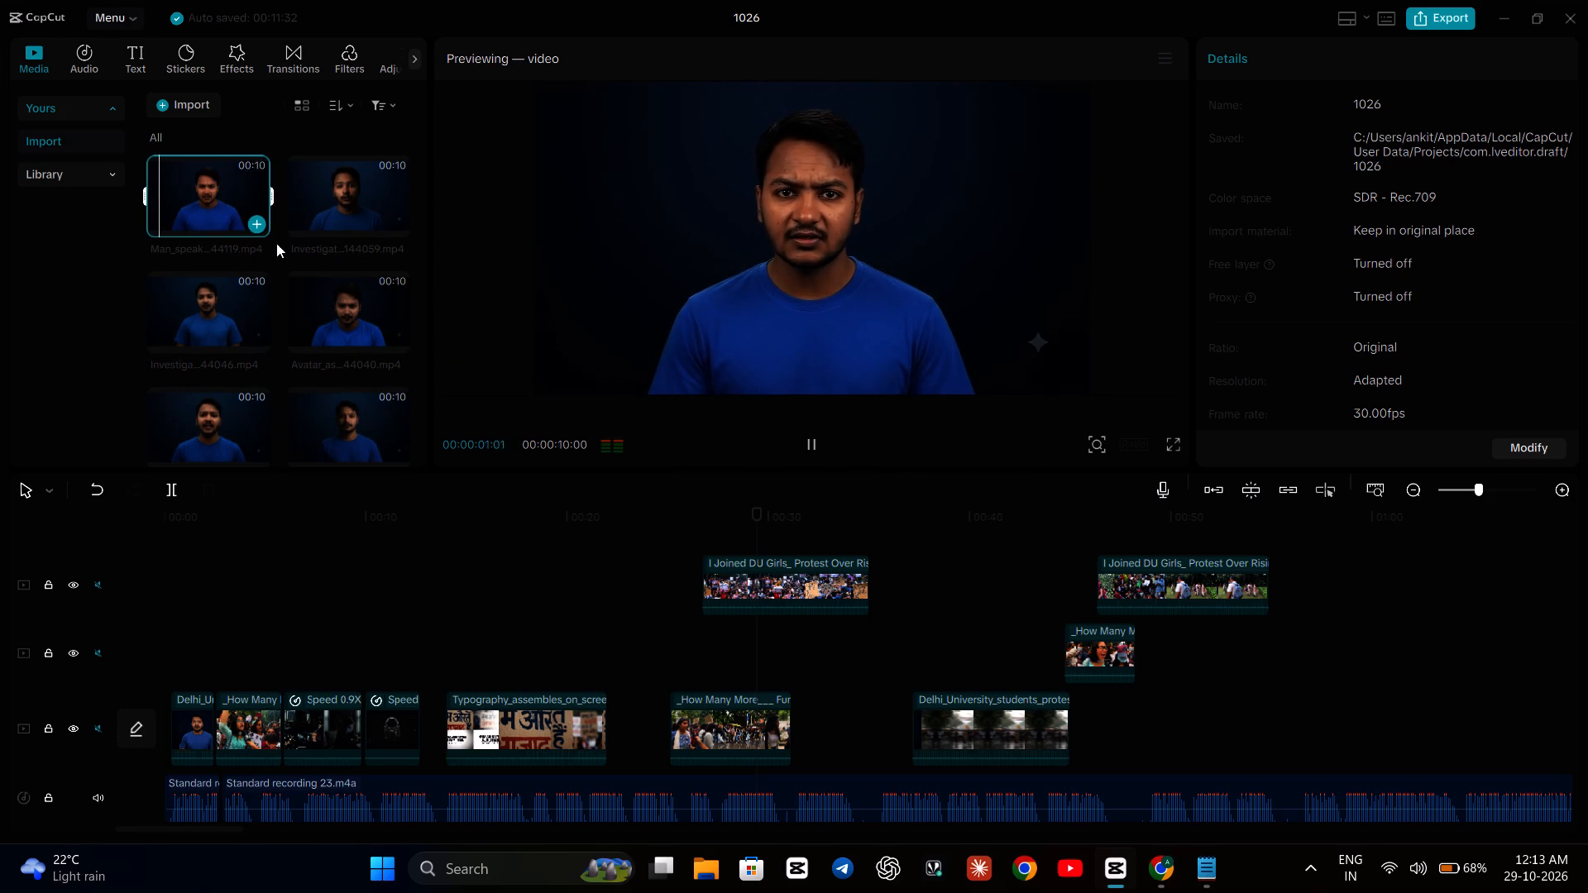
Review the last imported clips, previewing the Delhi_Uni presenter, "SAFE ROADS" sign, badge and stamped-document videos.
{"action": "scroll", "coordinate": [279, 246], "scroll_direction": "down", "scroll_amount": 13}
{"action": "scroll", "coordinate": [280, 250], "scroll_direction": "down", "scroll_amount": 15}
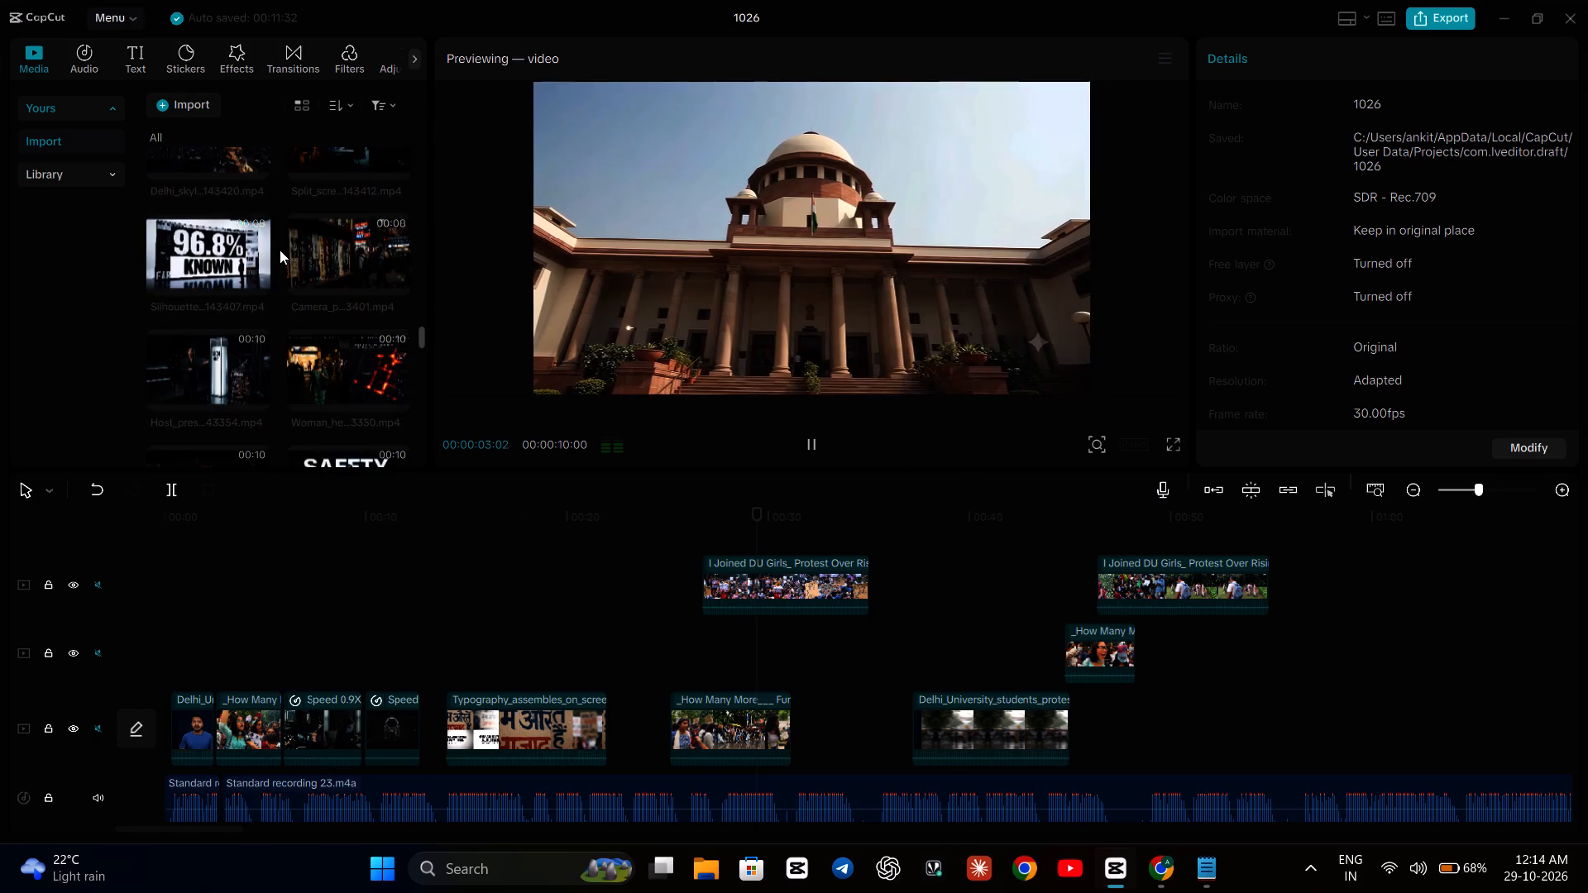
{"action": "scroll", "coordinate": [280, 250], "scroll_direction": "down", "scroll_amount": 20}
{"action": "scroll", "coordinate": [280, 250], "scroll_direction": "down", "scroll_amount": 5}
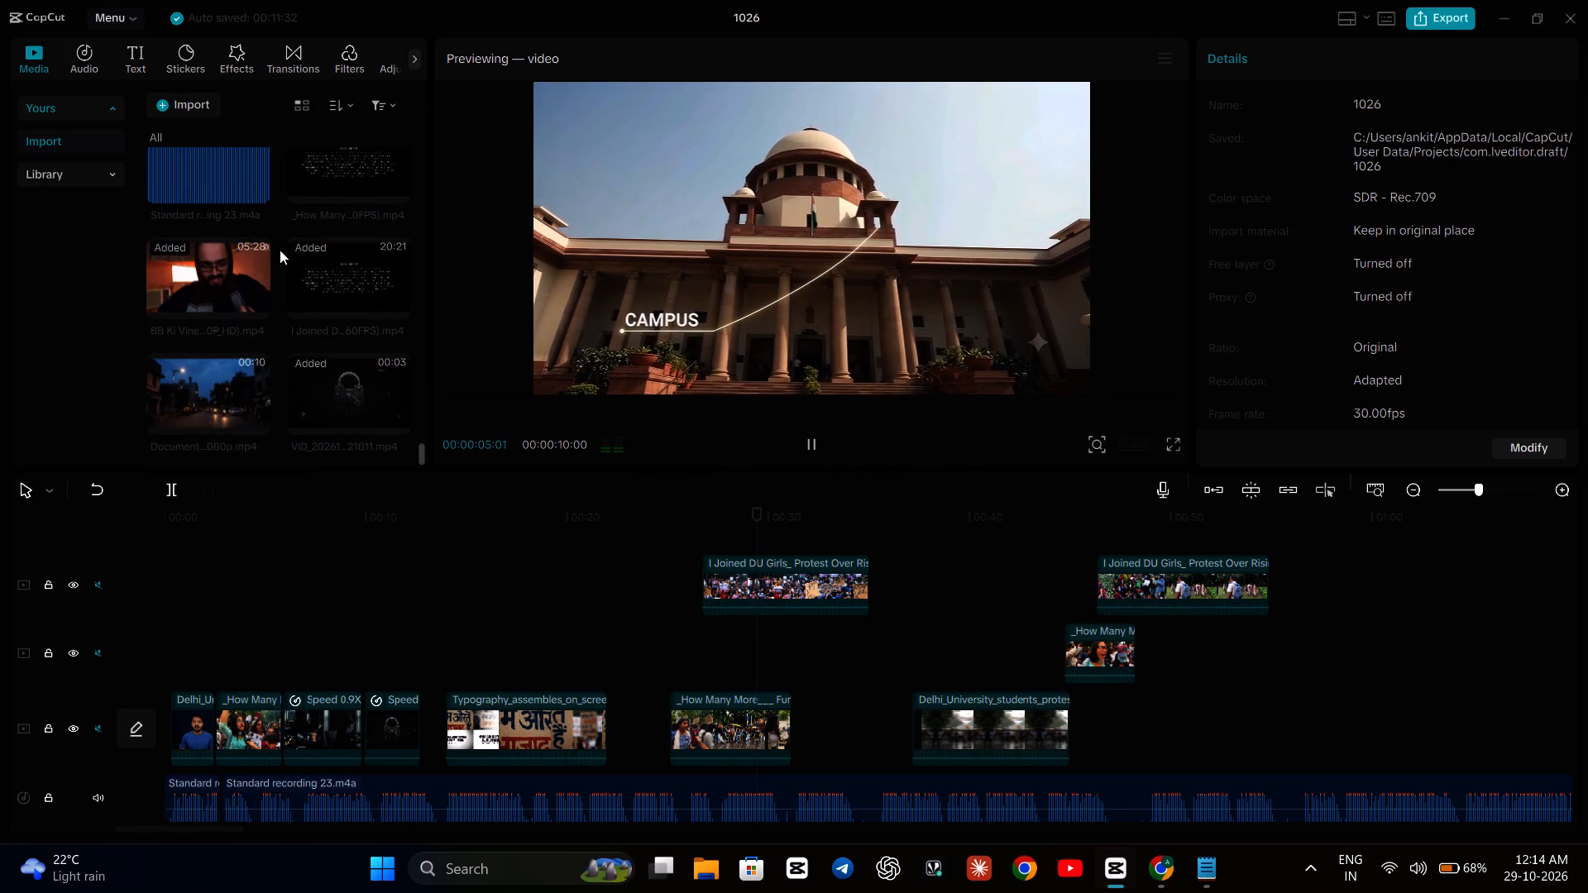
{"action": "scroll", "coordinate": [280, 250], "scroll_direction": "up", "scroll_amount": 2}
{"action": "left_click", "coordinate": [308, 239]}
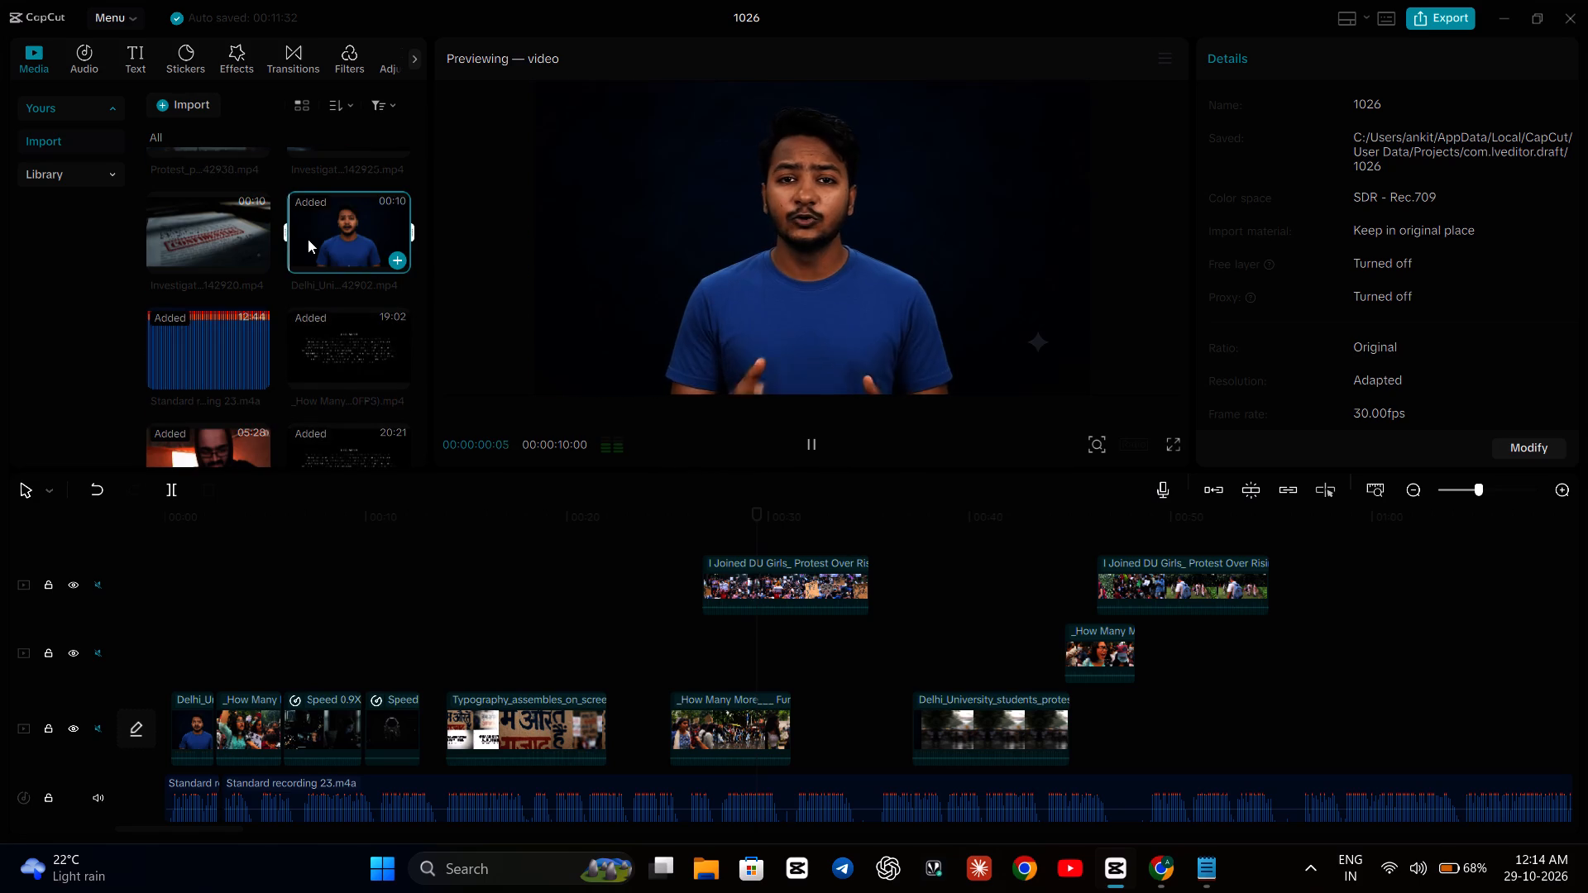
{"action": "scroll", "coordinate": [294, 246], "scroll_direction": "up", "scroll_amount": 2}
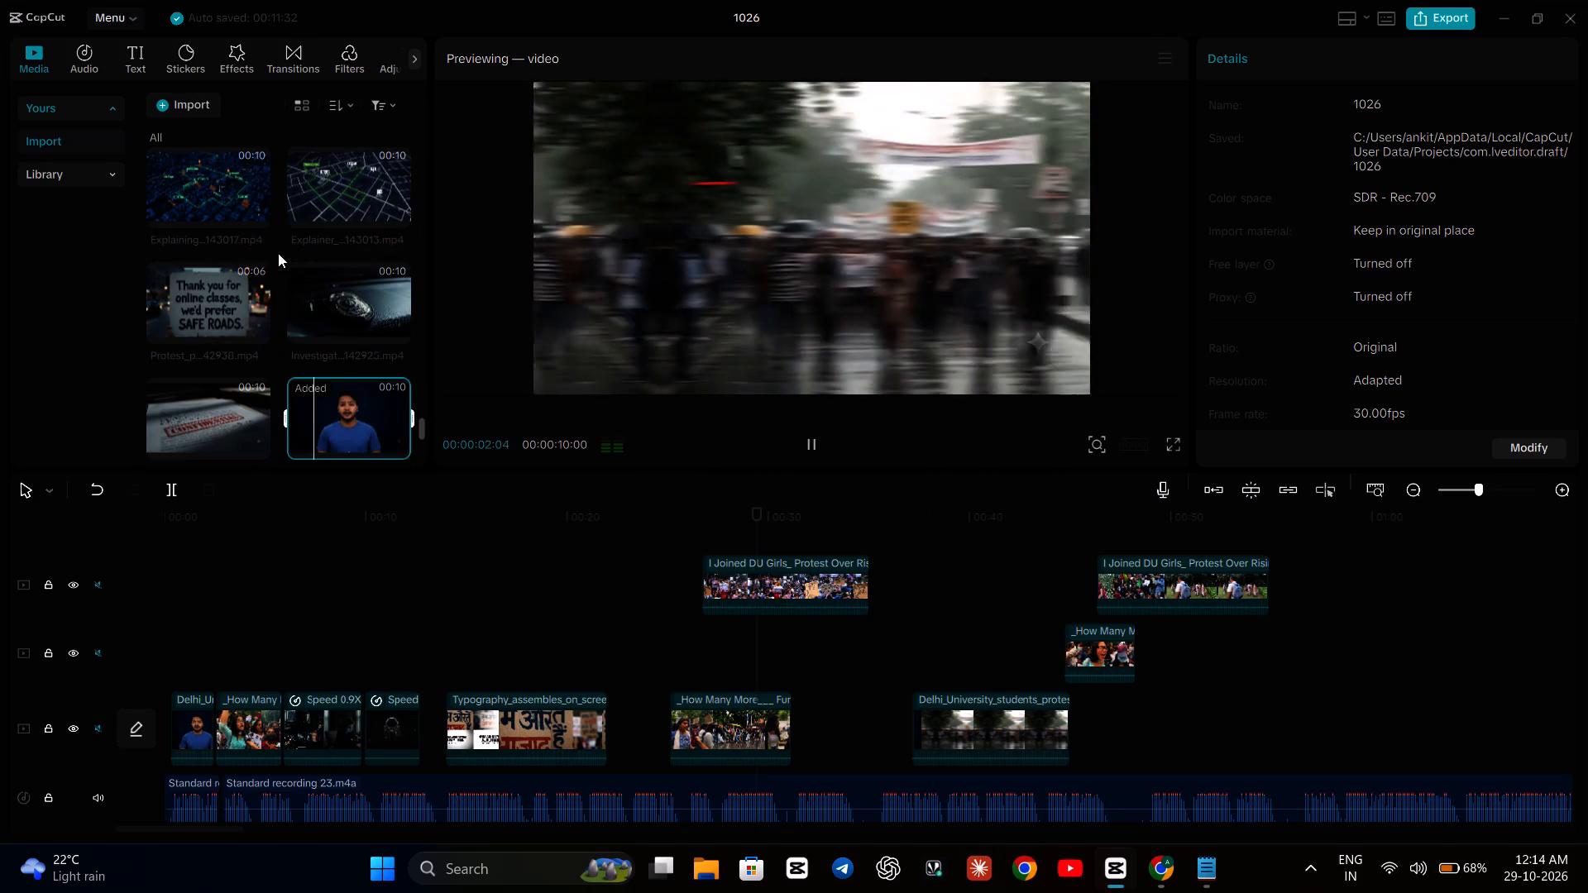
{"action": "left_click", "coordinate": [234, 286]}
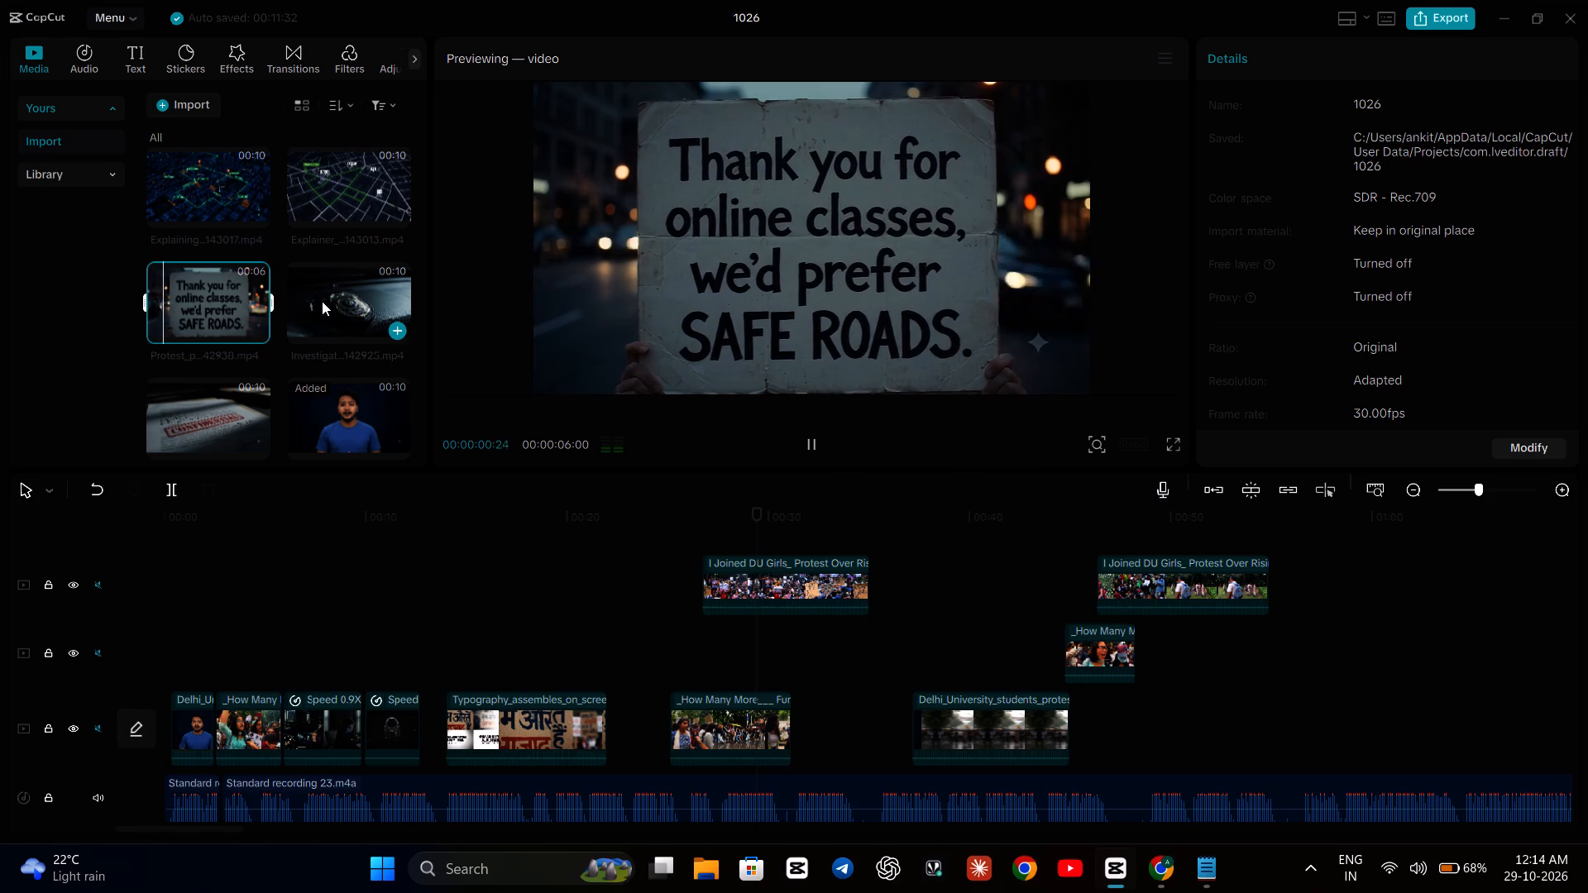
{"action": "left_click", "coordinate": [323, 301]}
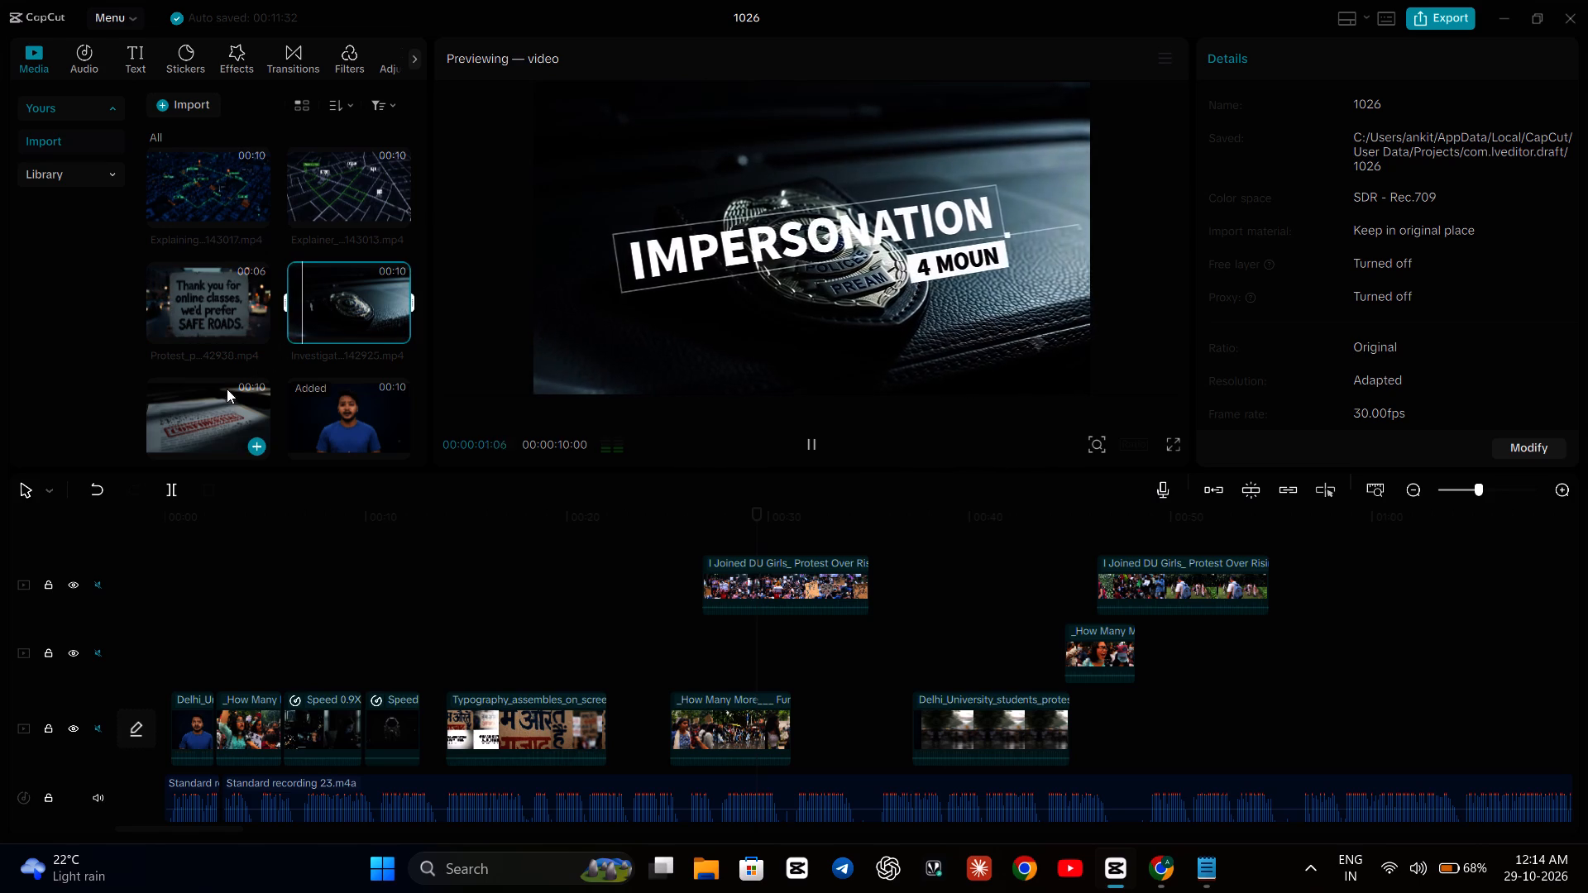
{"action": "left_click", "coordinate": [223, 394]}
{"action": "scroll", "coordinate": [223, 394], "scroll_direction": "down", "scroll_amount": 3}
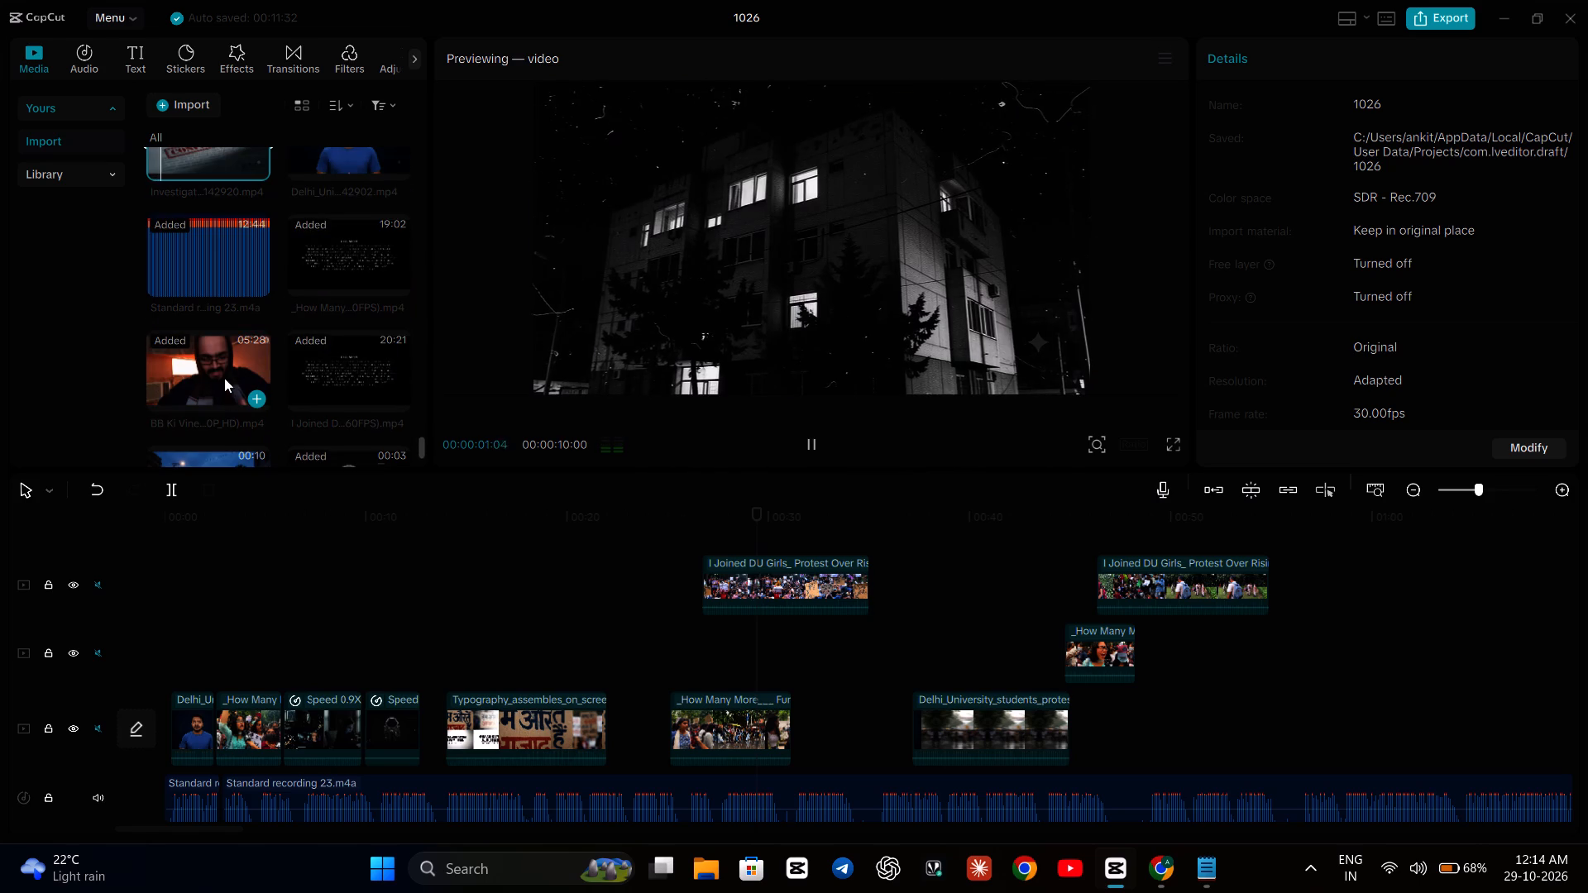
{"action": "scroll", "coordinate": [254, 343], "scroll_direction": "down", "scroll_amount": 3}
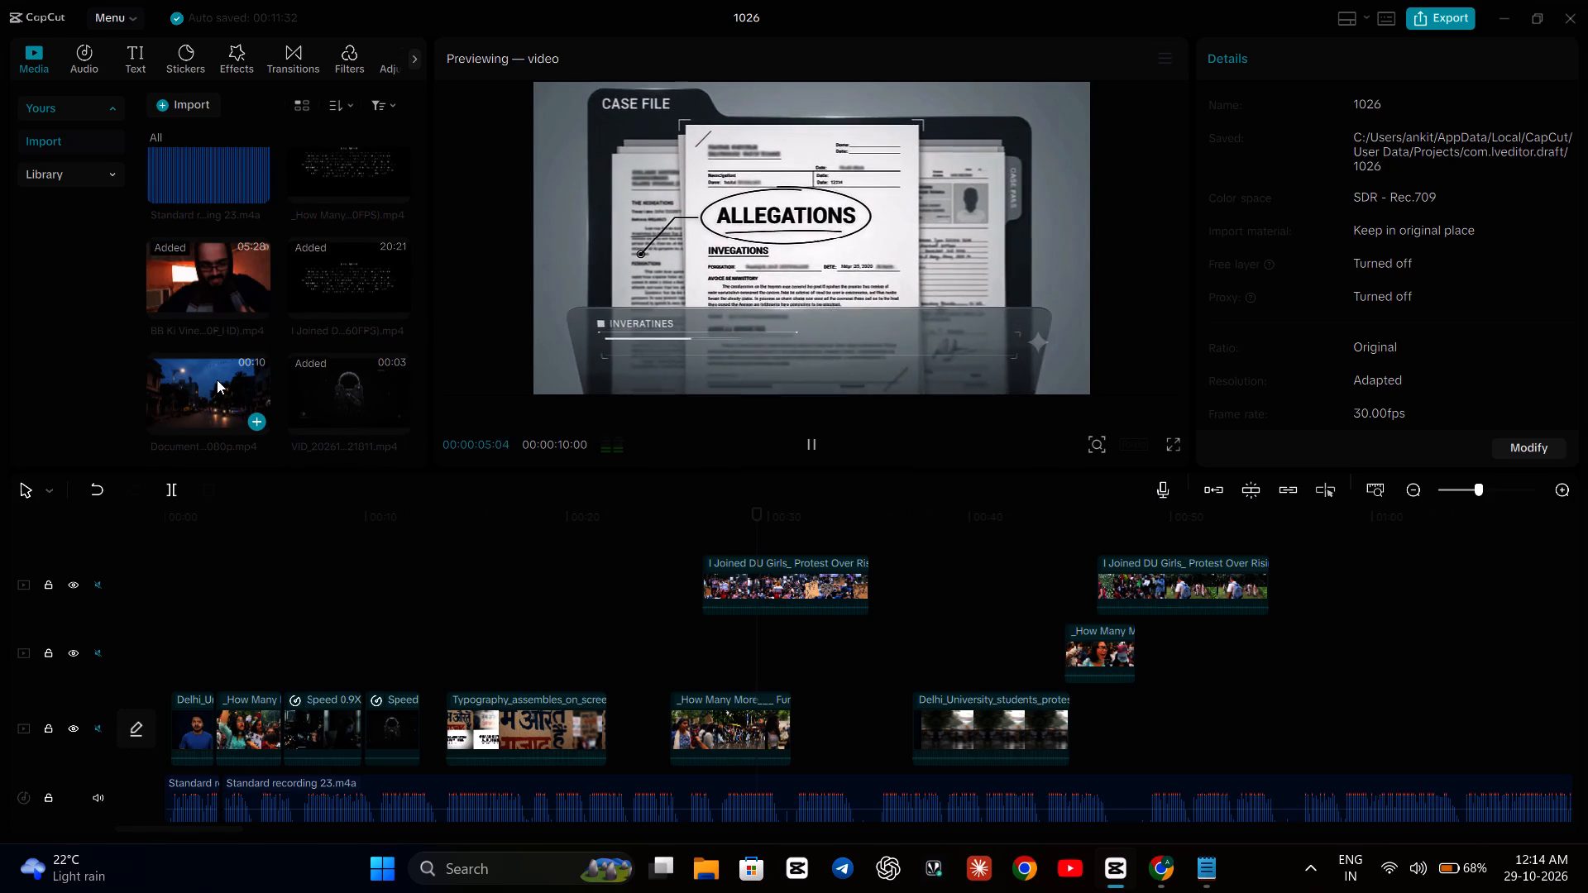
Preview the 10-second Document clip of the street at dusk and delete it from the imported media.
{"action": "left_click", "coordinate": [217, 380]}
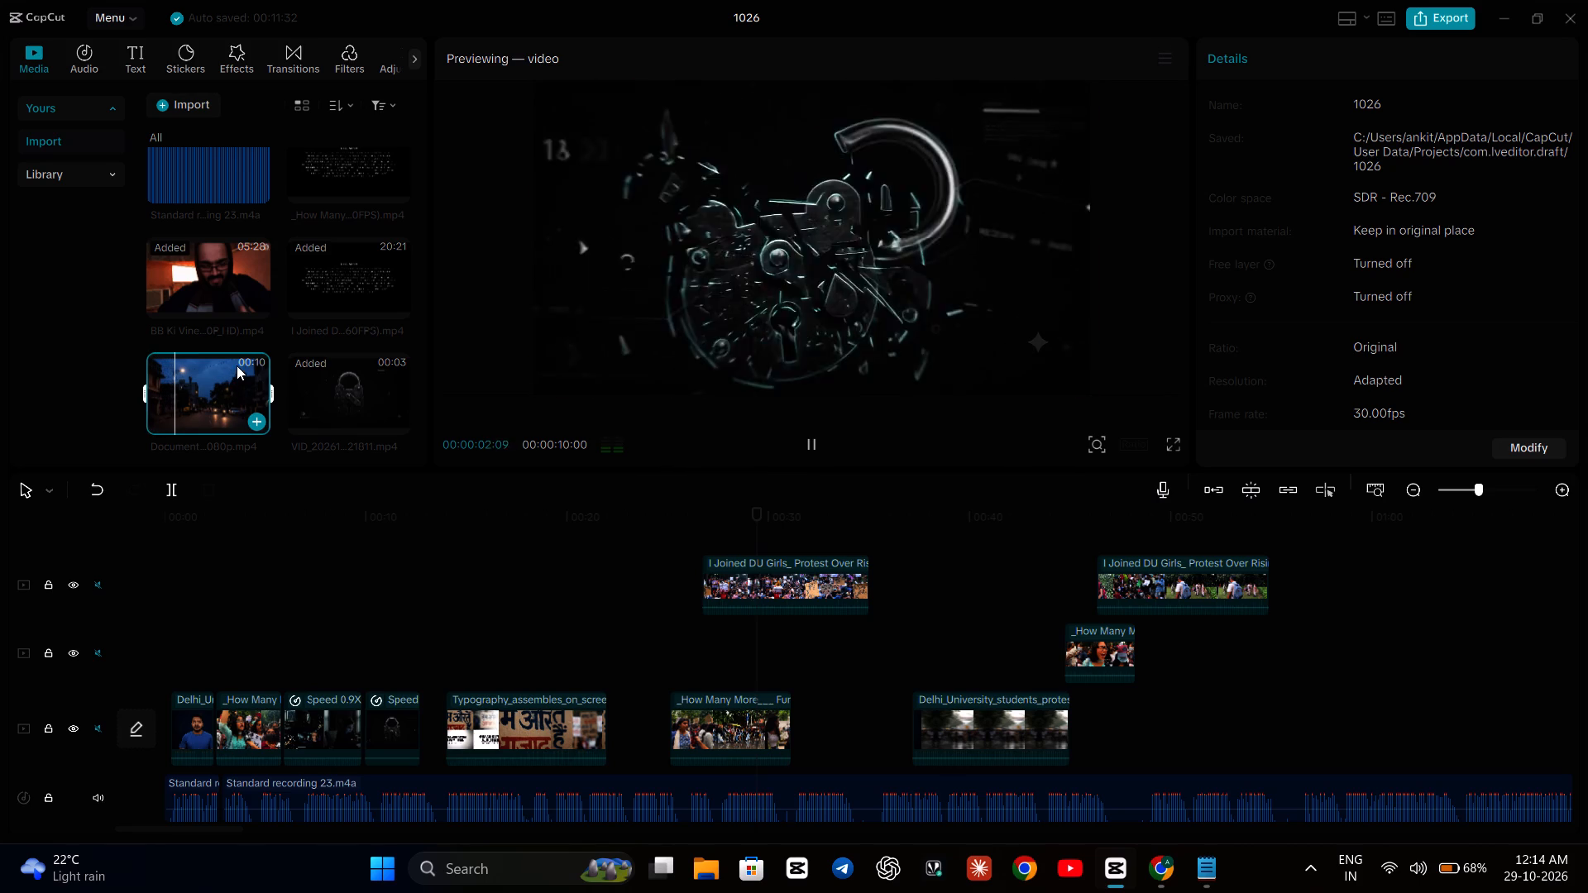
{"action": "right_click", "coordinate": [243, 359]}
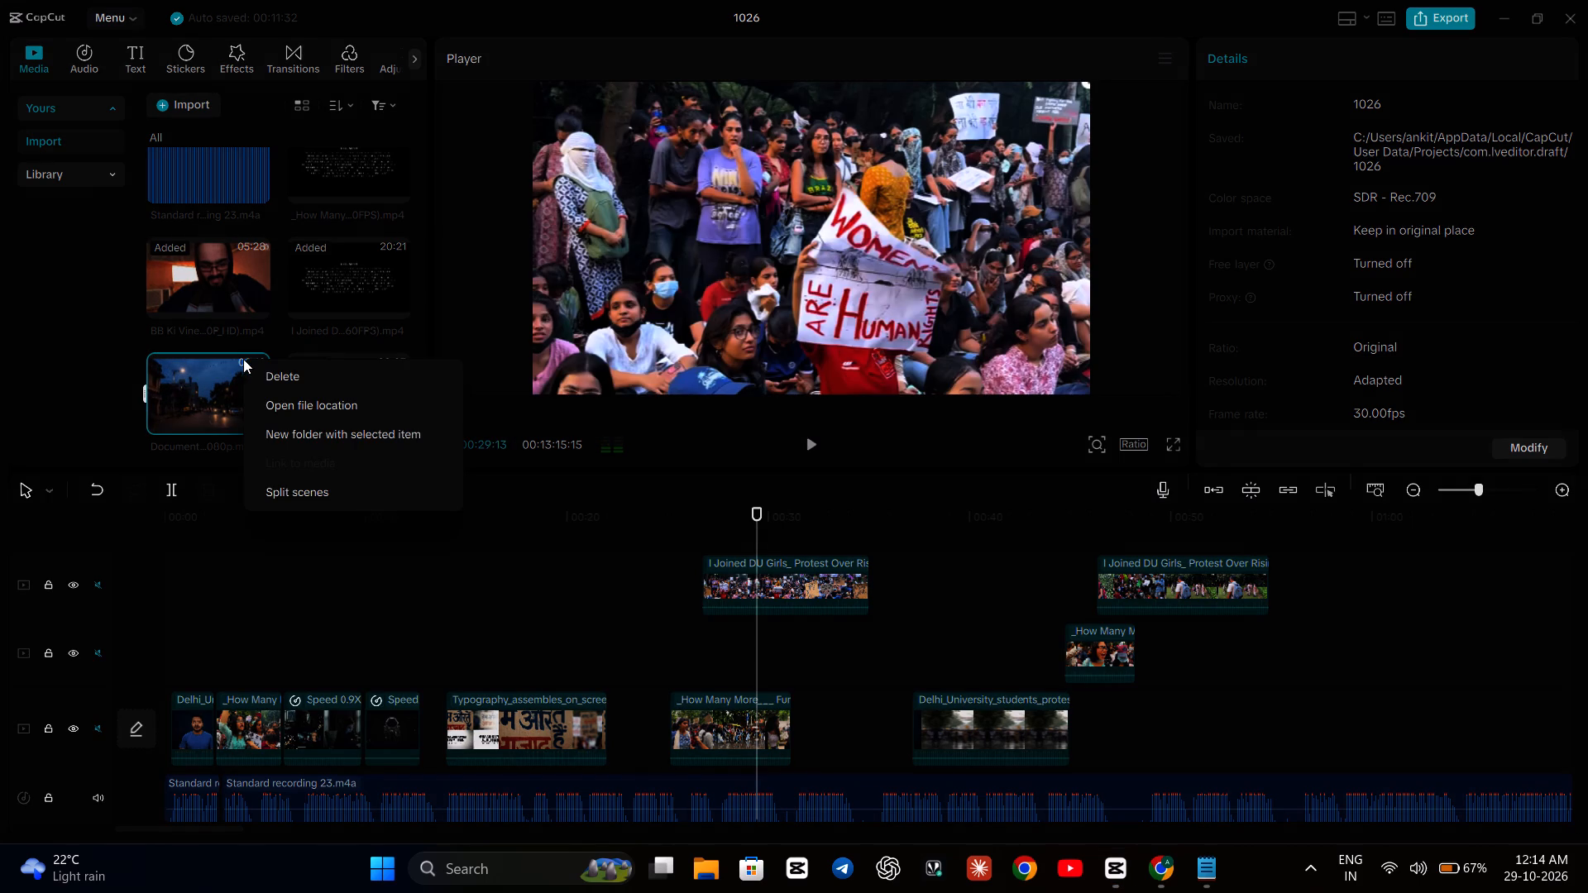
{"action": "left_click", "coordinate": [260, 369]}
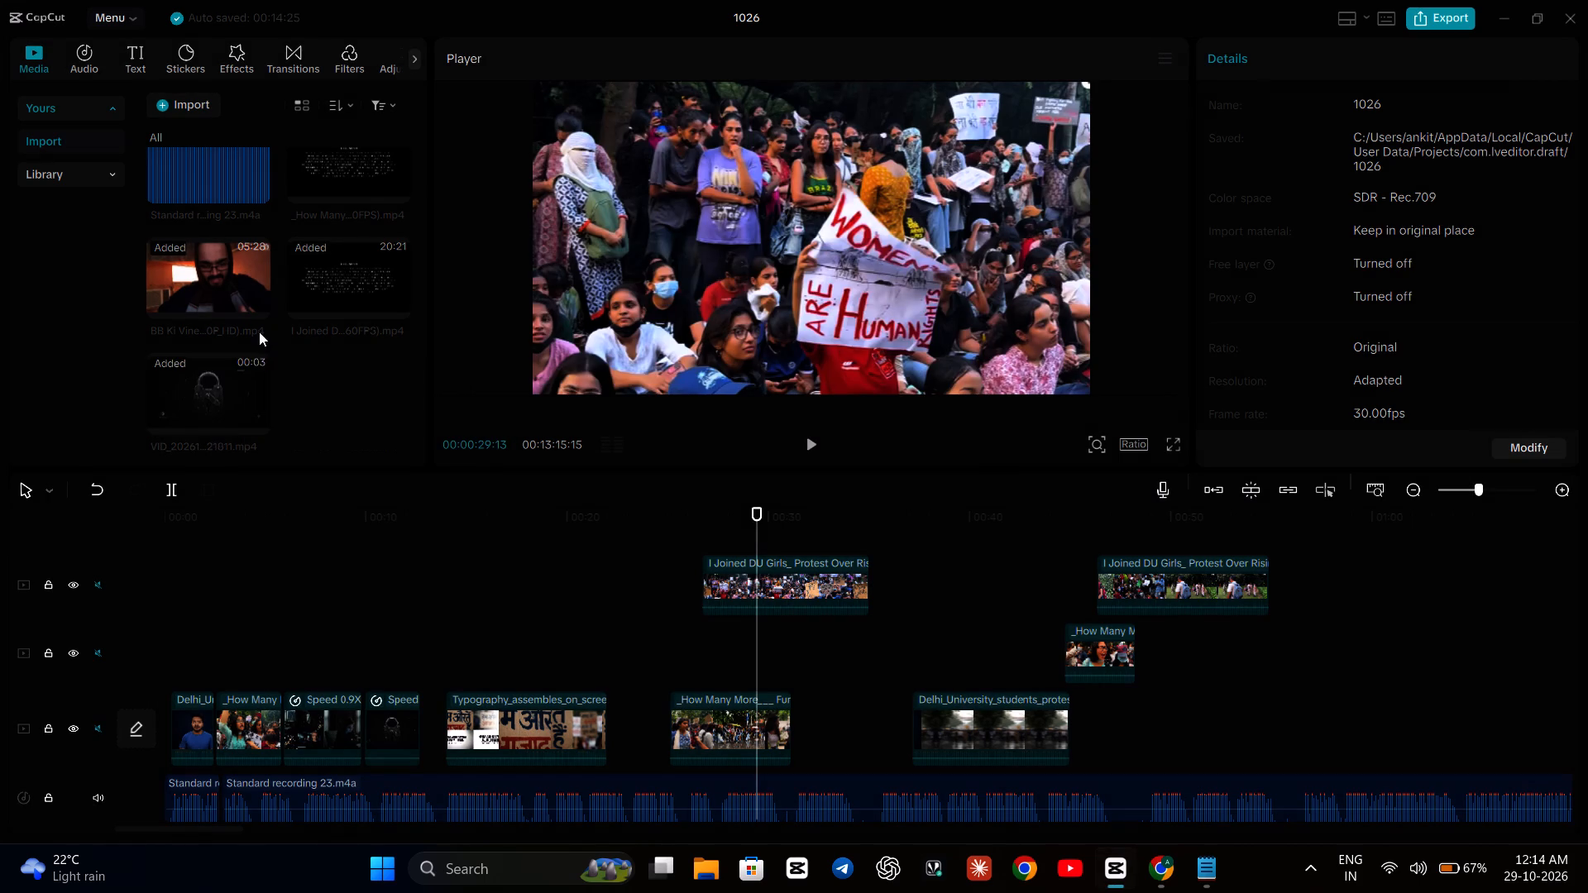
Preview the "Safe Routes" map clip, the nearby blue-shirt presenter clips and the question-mark document clip in the imported media.
{"action": "scroll", "coordinate": [259, 331], "scroll_direction": "up", "scroll_amount": 4}
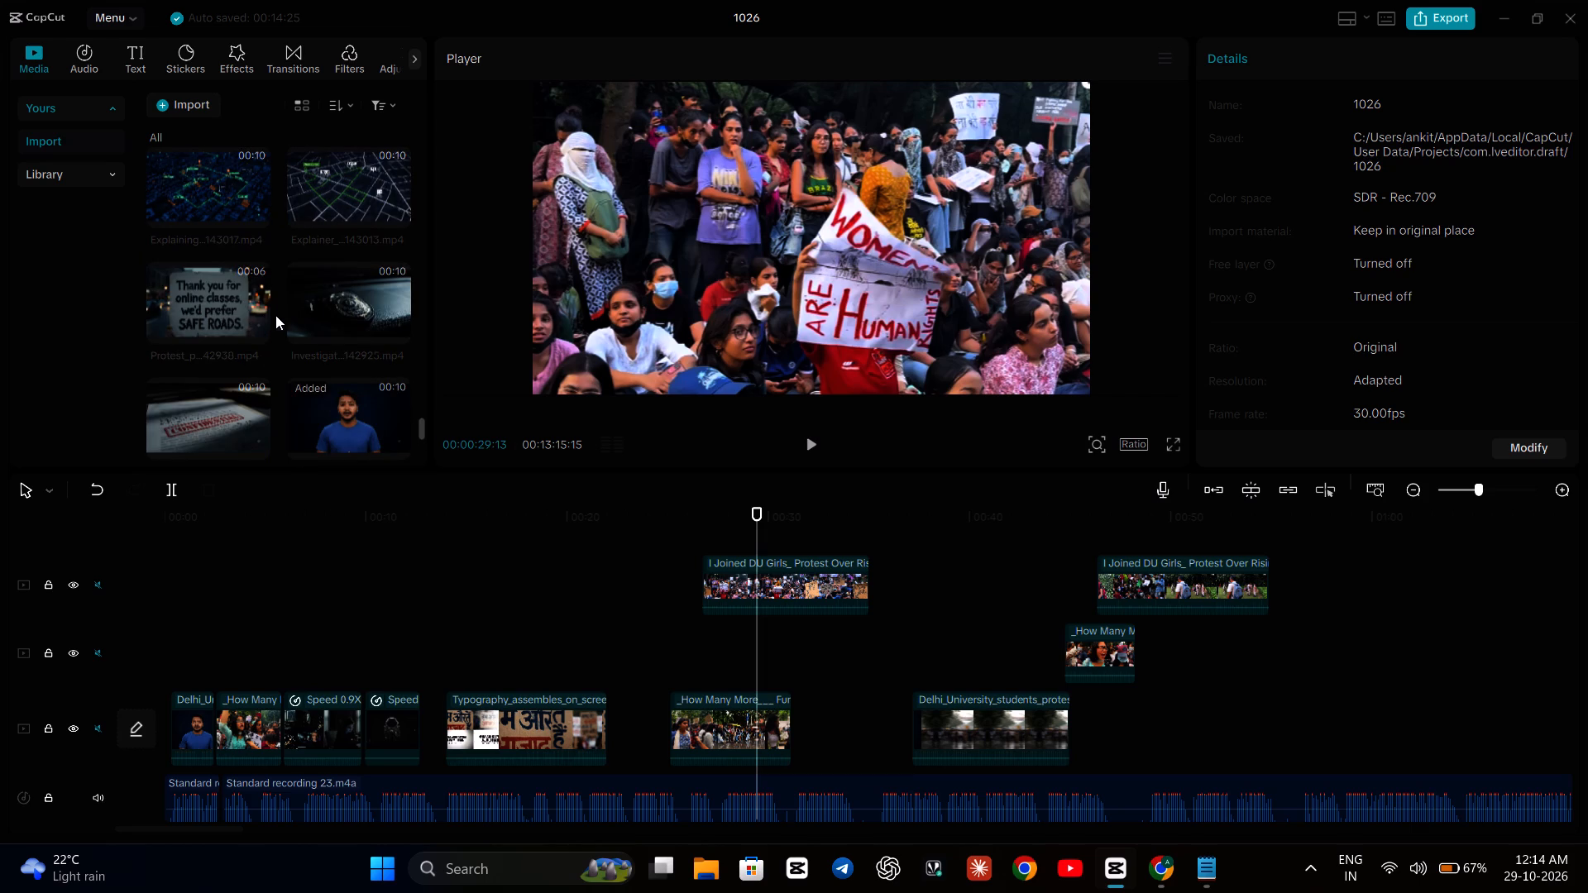
{"action": "left_click", "coordinate": [286, 313]}
{"action": "left_click", "coordinate": [320, 193]}
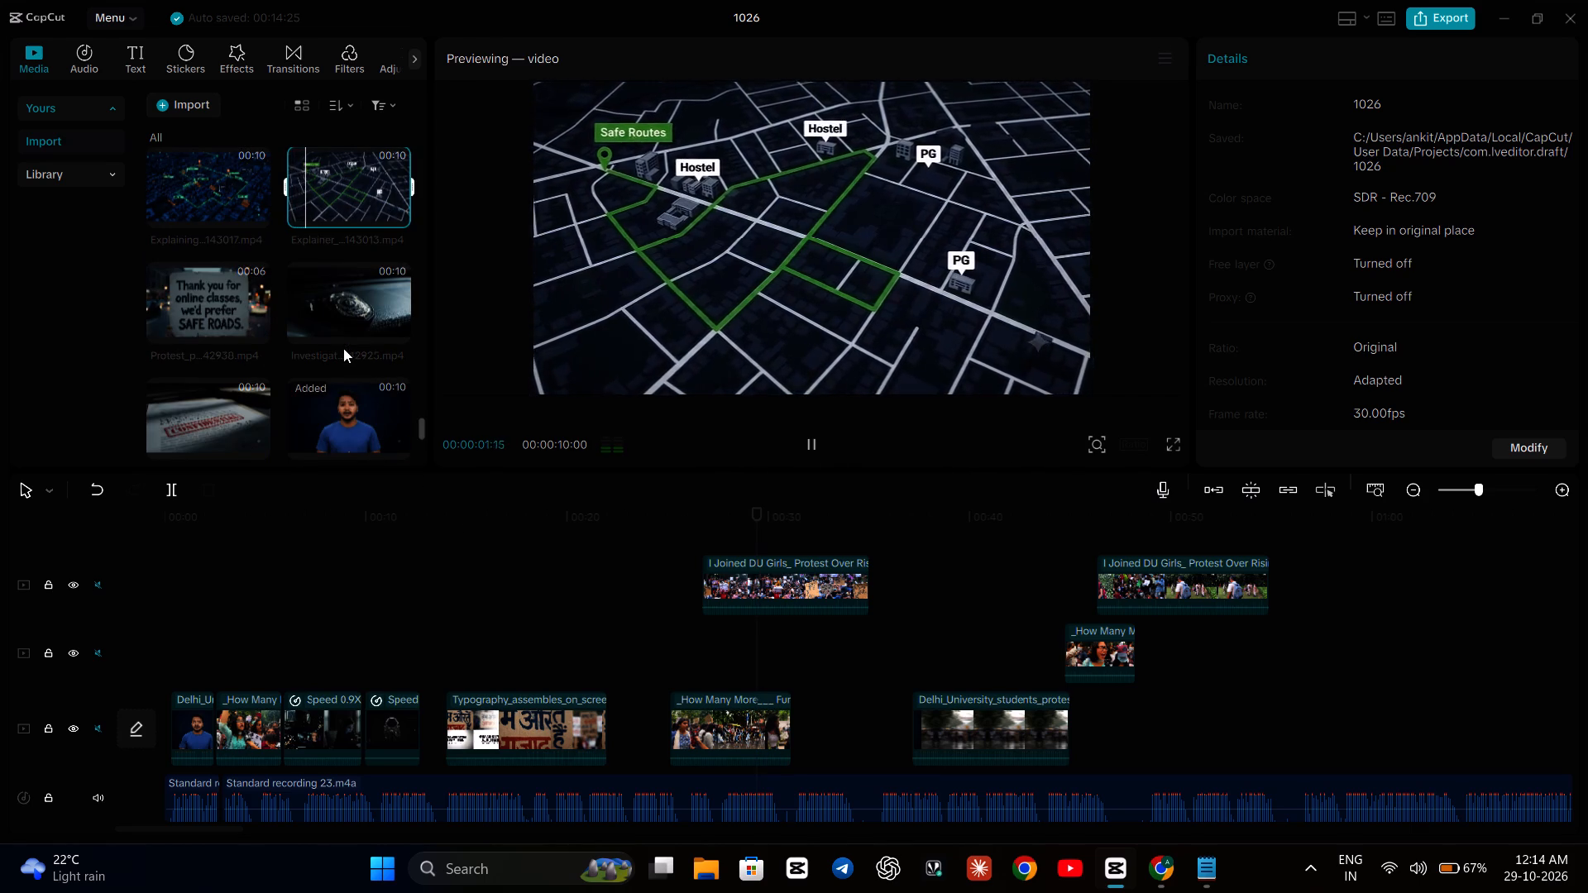
{"action": "scroll", "coordinate": [343, 348], "scroll_direction": "up", "scroll_amount": 2}
{"action": "left_click", "coordinate": [361, 263]}
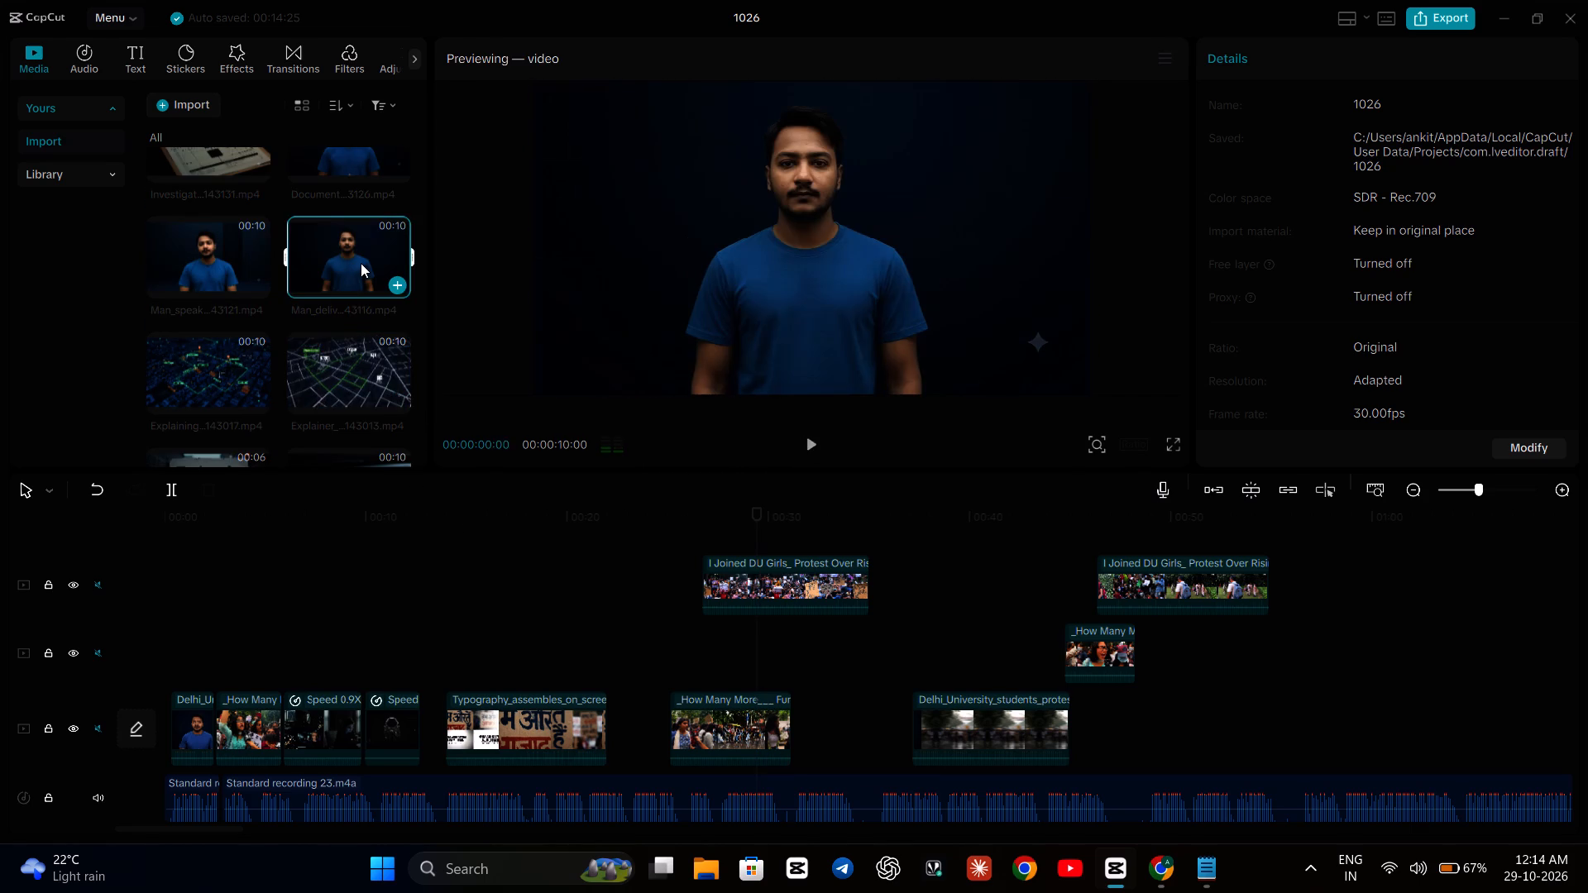
{"action": "scroll", "coordinate": [361, 263], "scroll_direction": "up", "scroll_amount": 1}
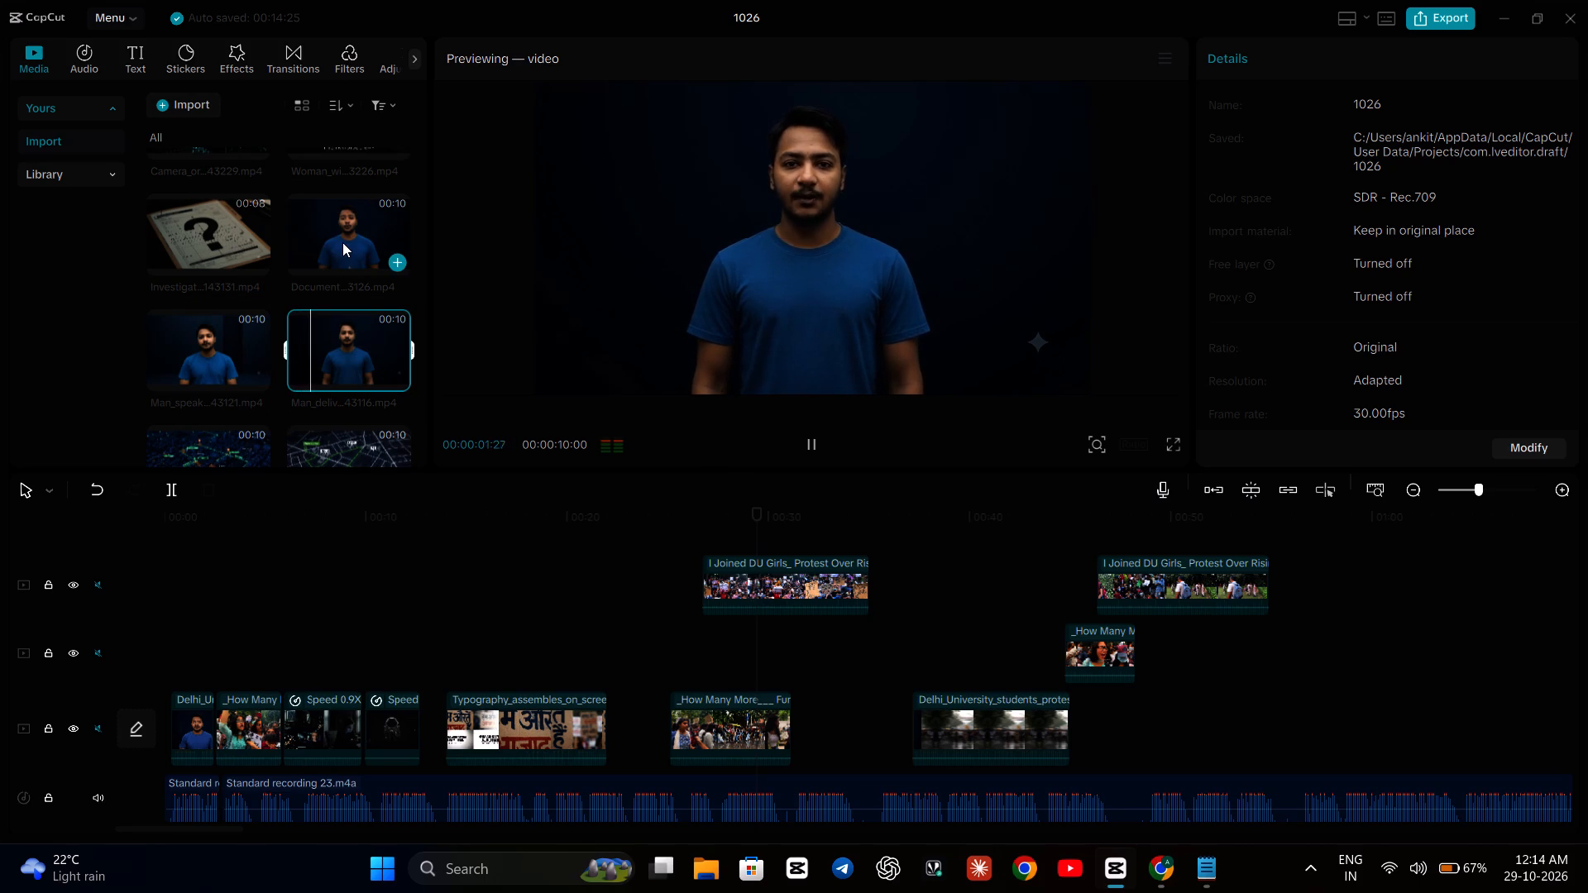
{"action": "left_click", "coordinate": [342, 242]}
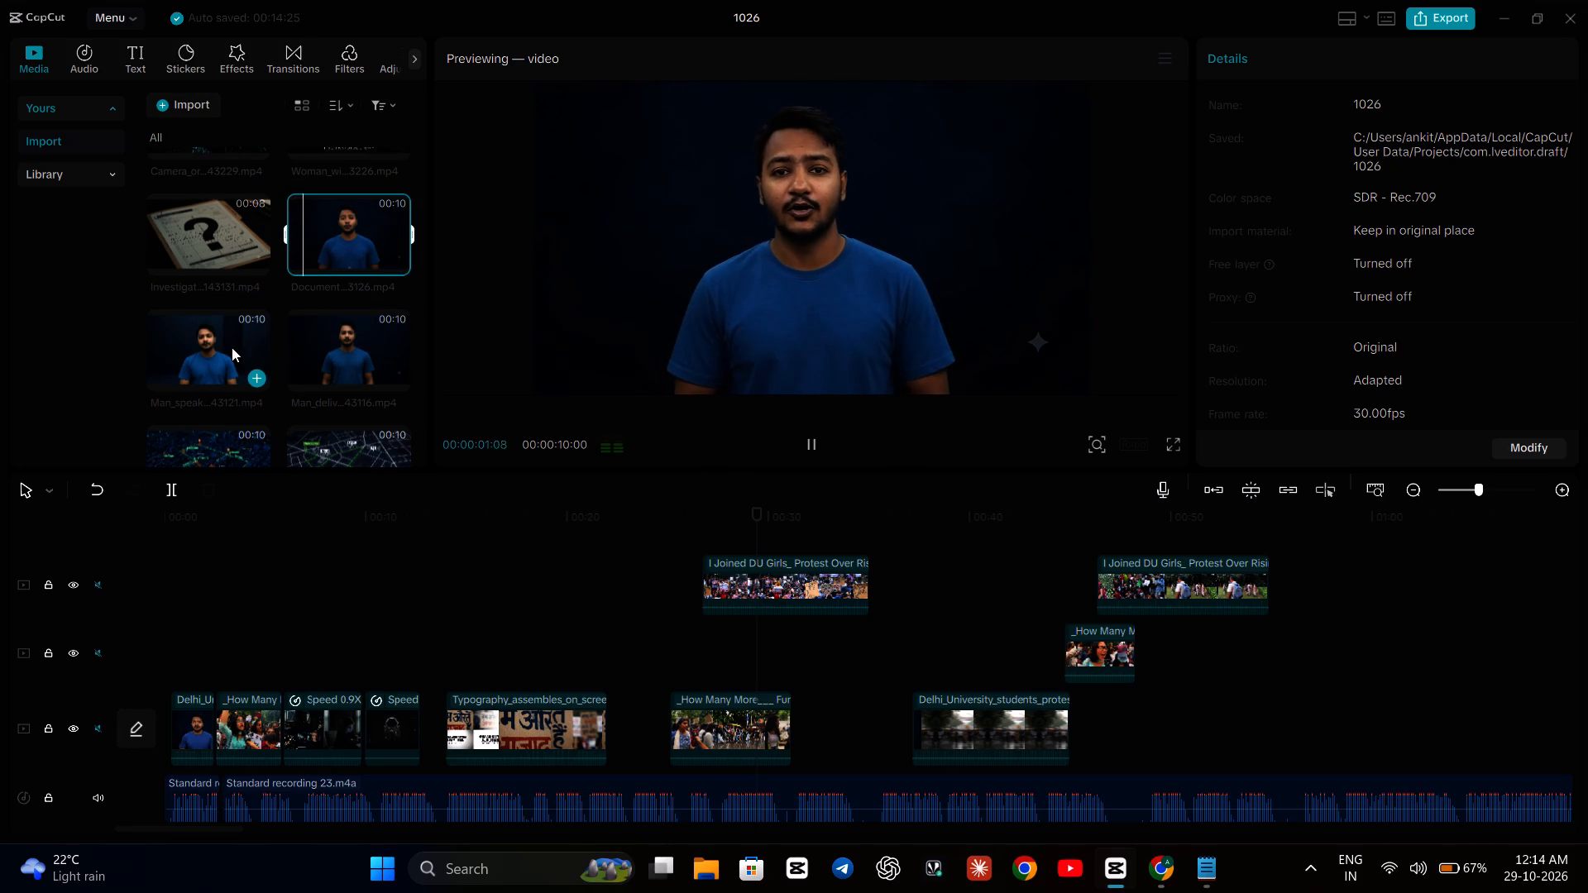
{"action": "left_click", "coordinate": [232, 347]}
{"action": "left_click", "coordinate": [232, 232]}
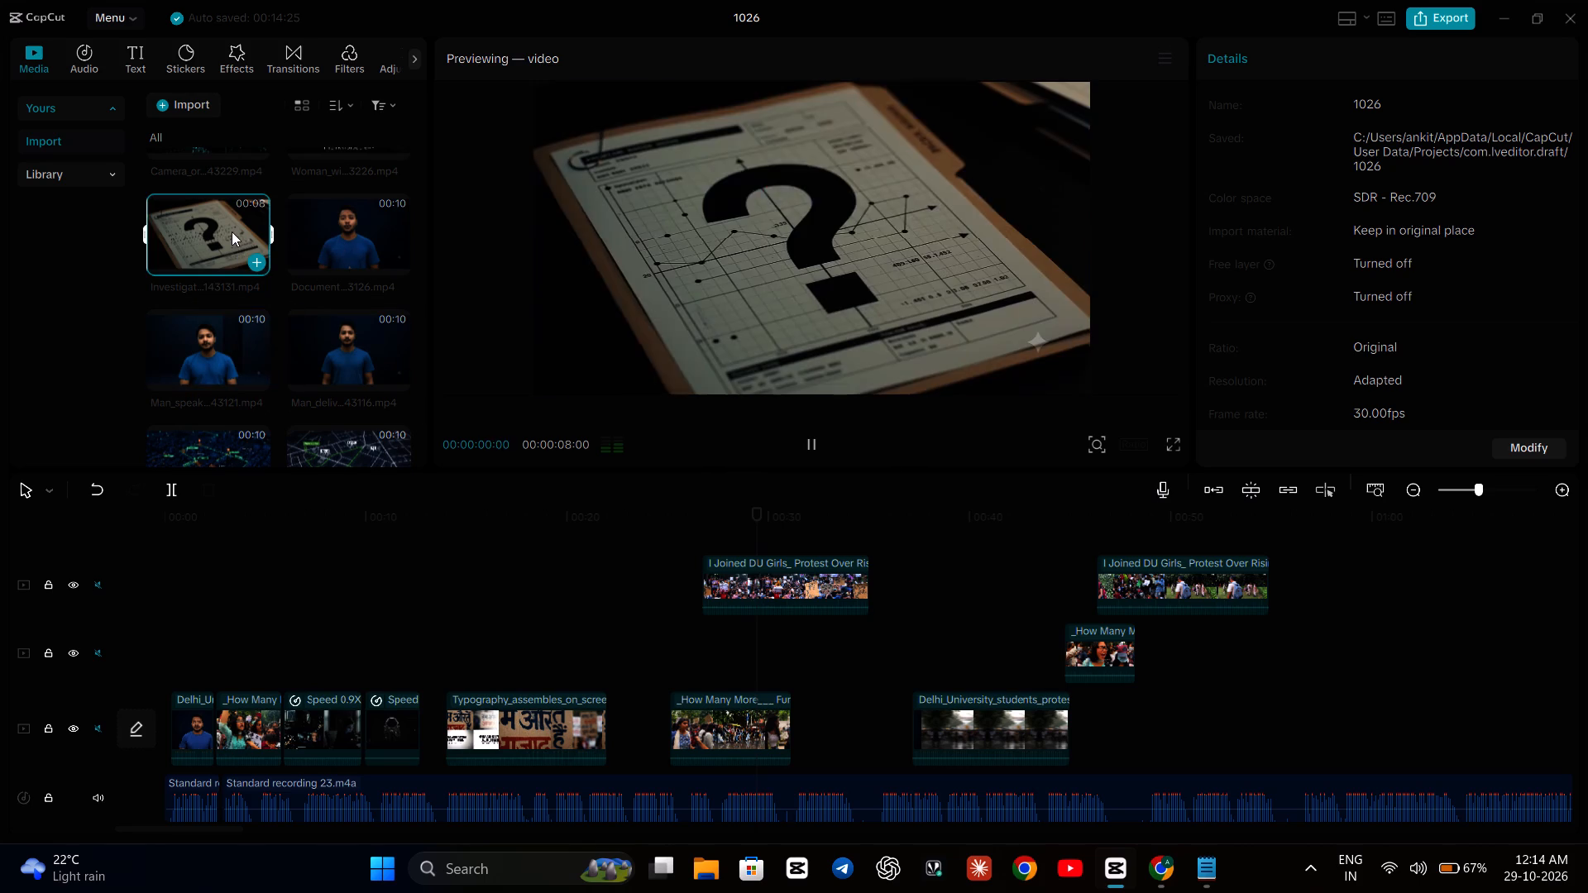
Preview the "Threat-Free Space" woman, "The Invisible Gap" street, Mexico City metro map and "50%" thermal platform clips in the imported media.
{"action": "scroll", "coordinate": [232, 232], "scroll_direction": "up", "scroll_amount": 1}
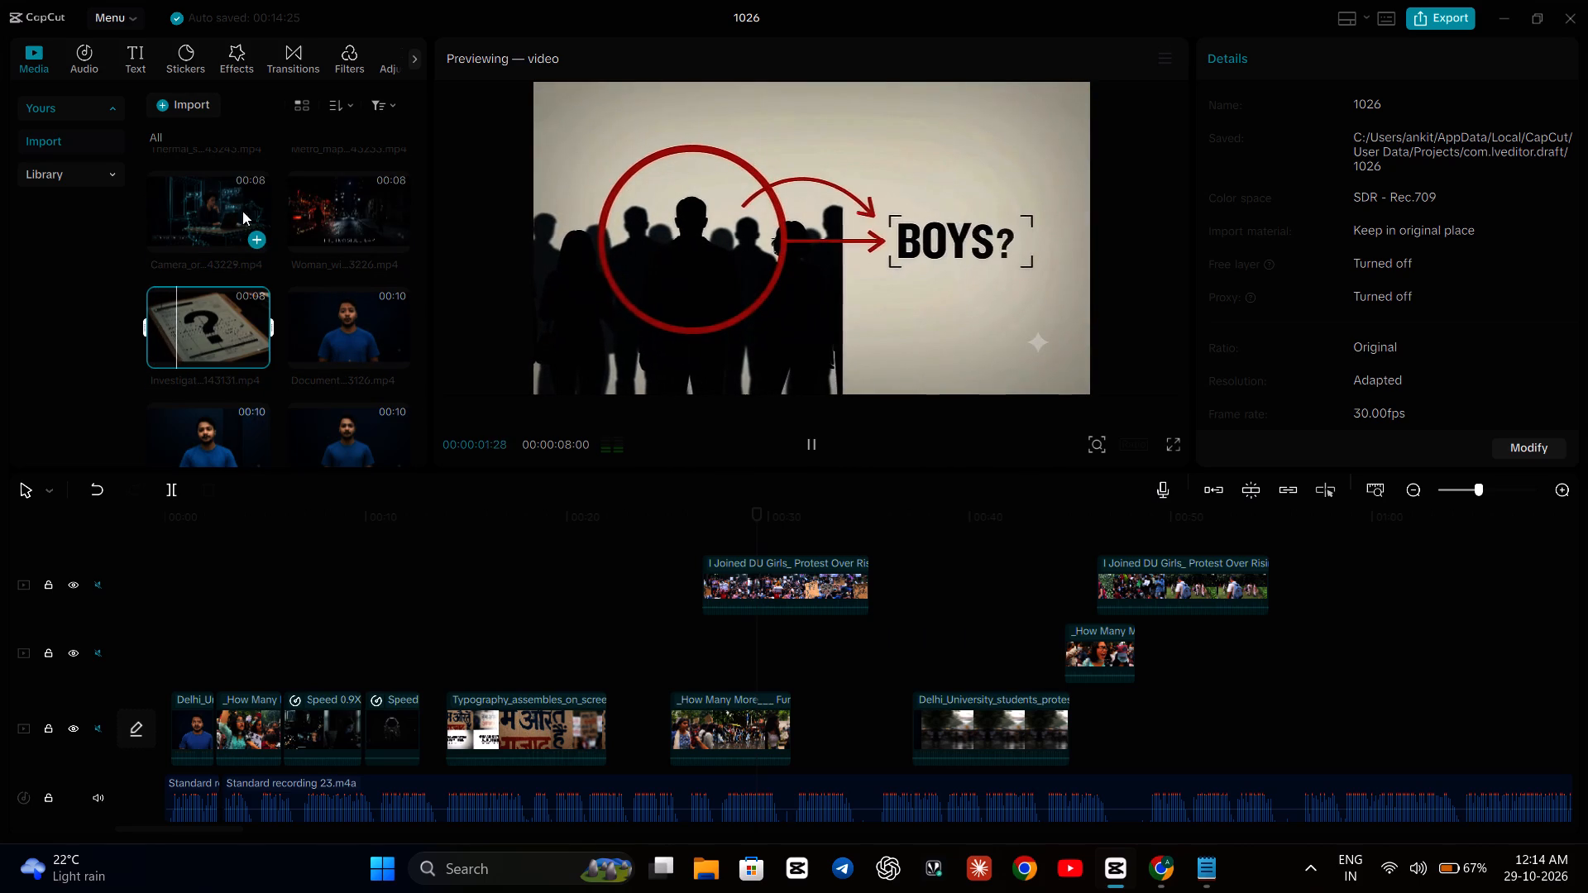
{"action": "left_click", "coordinate": [249, 194]}
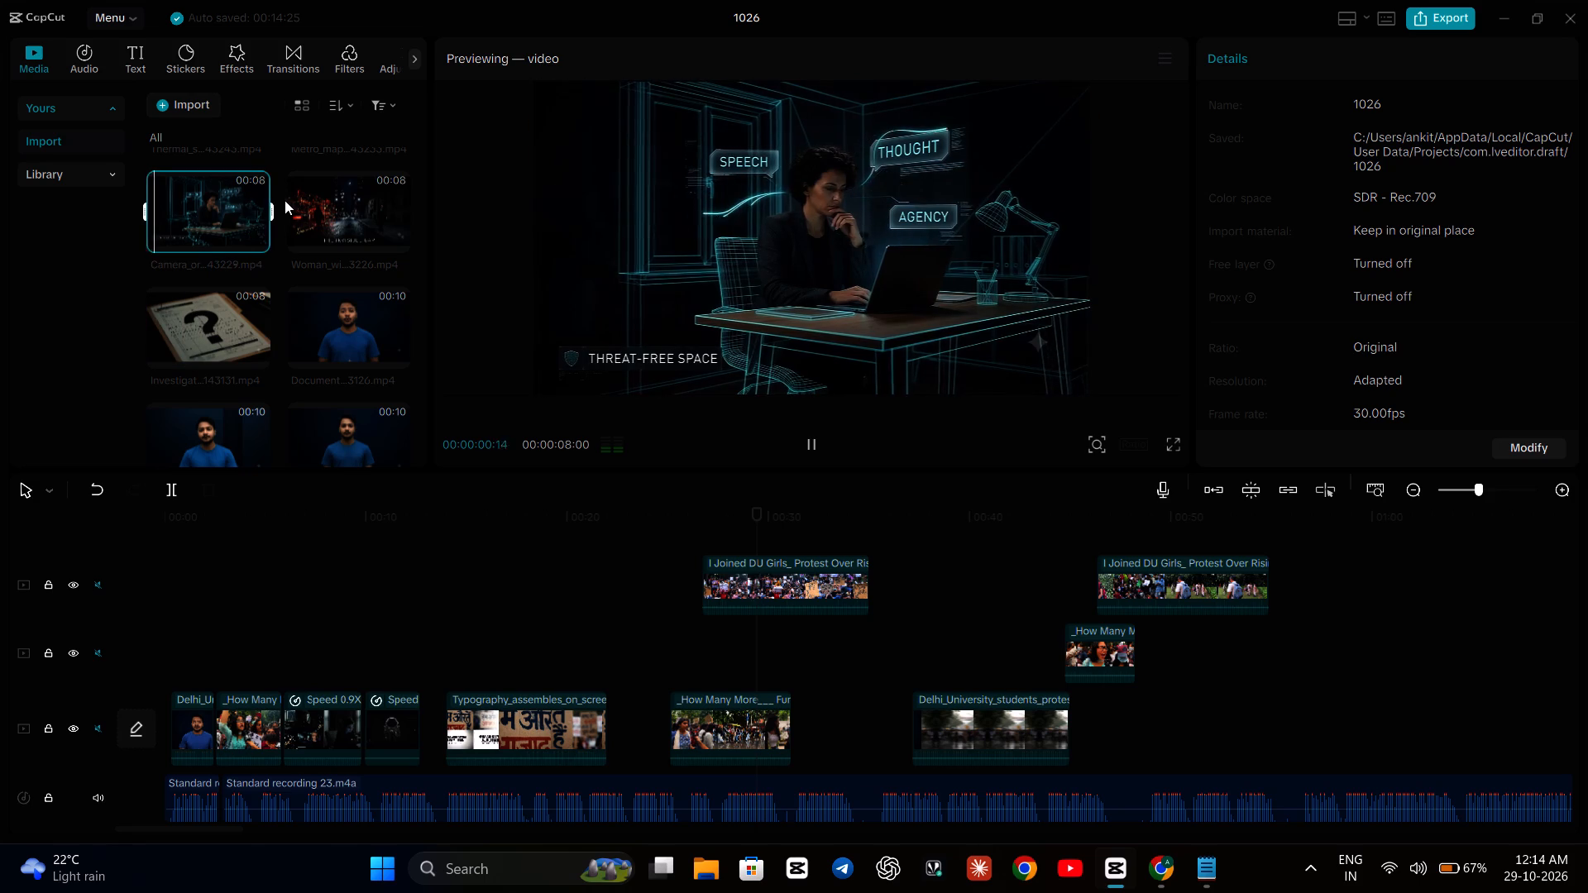
{"action": "left_click", "coordinate": [324, 213]}
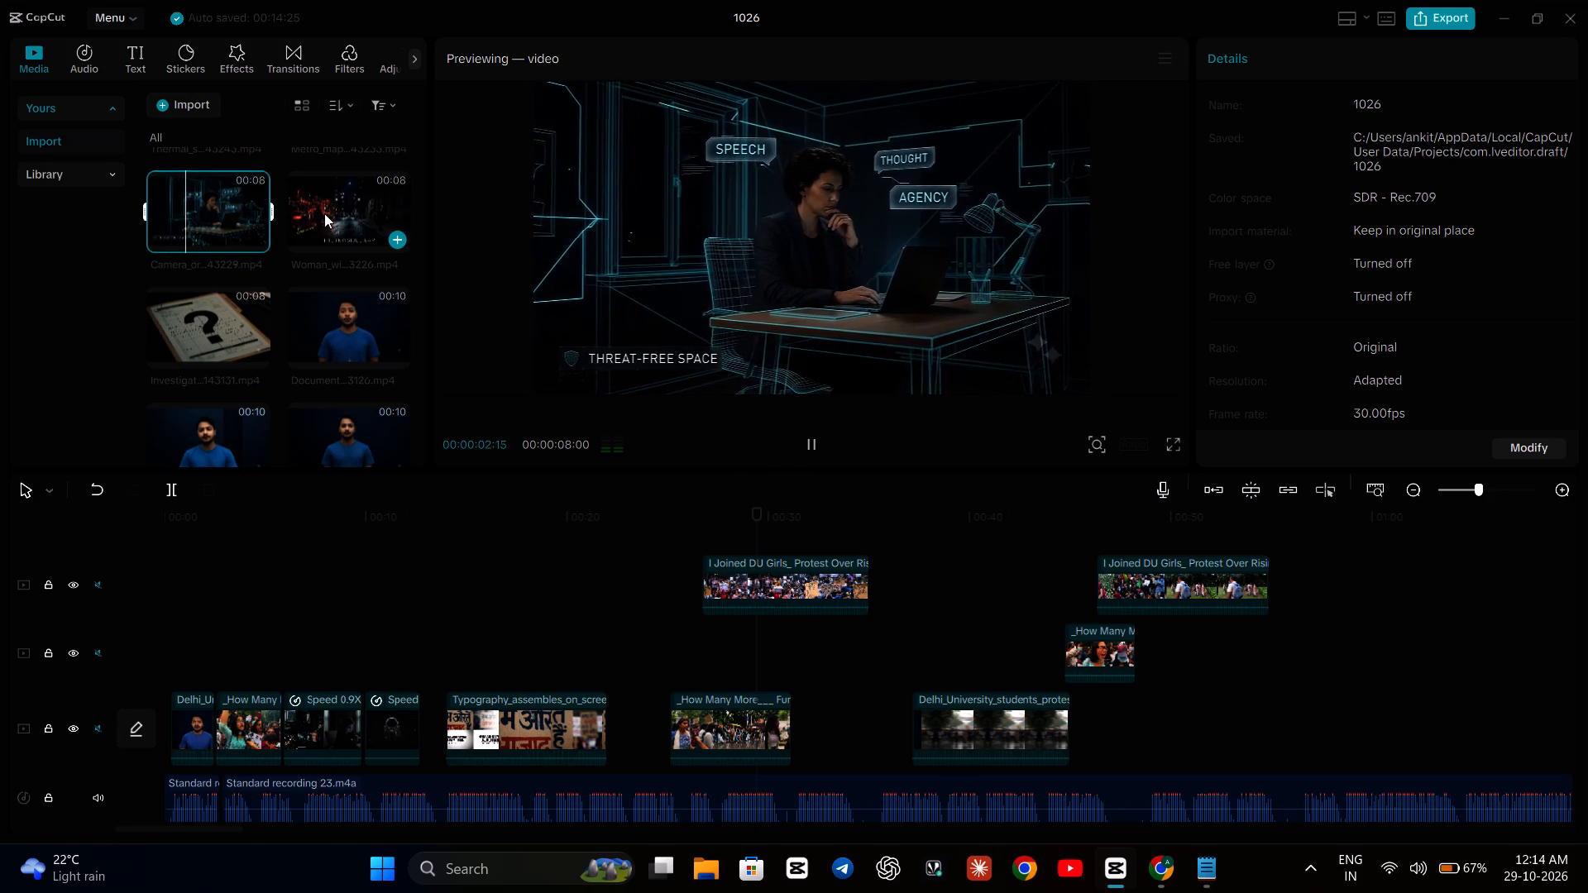
{"action": "left_click", "coordinate": [324, 213]}
{"action": "left_click", "coordinate": [351, 206]}
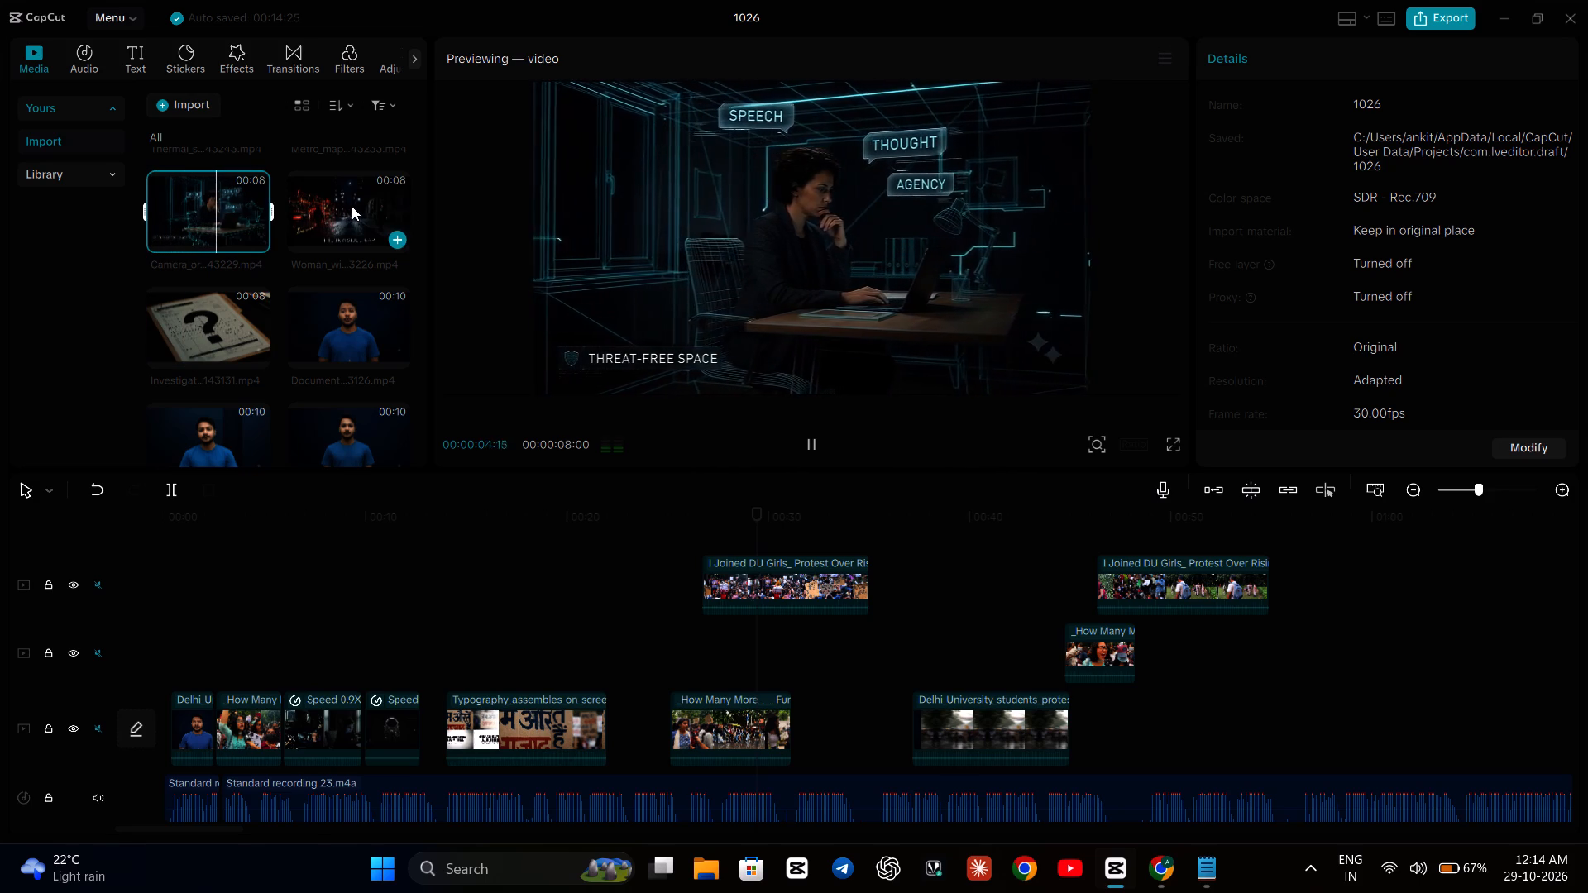
{"action": "left_click", "coordinate": [352, 206]}
{"action": "left_click", "coordinate": [352, 206]}
{"action": "scroll", "coordinate": [352, 206], "scroll_direction": "up", "scroll_amount": 1}
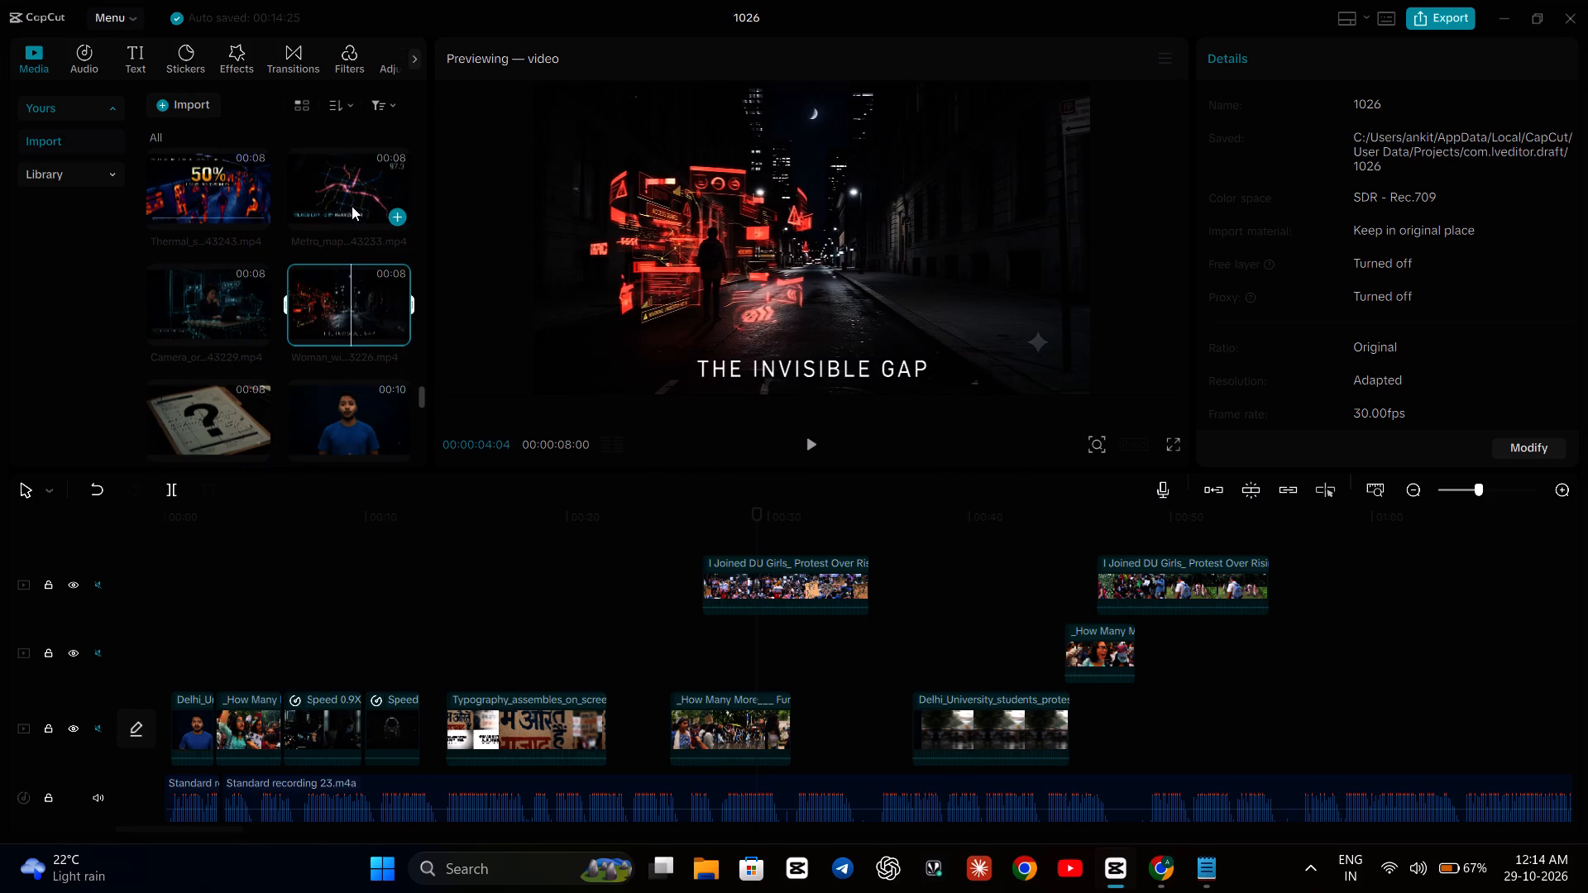
{"action": "left_click", "coordinate": [352, 206]}
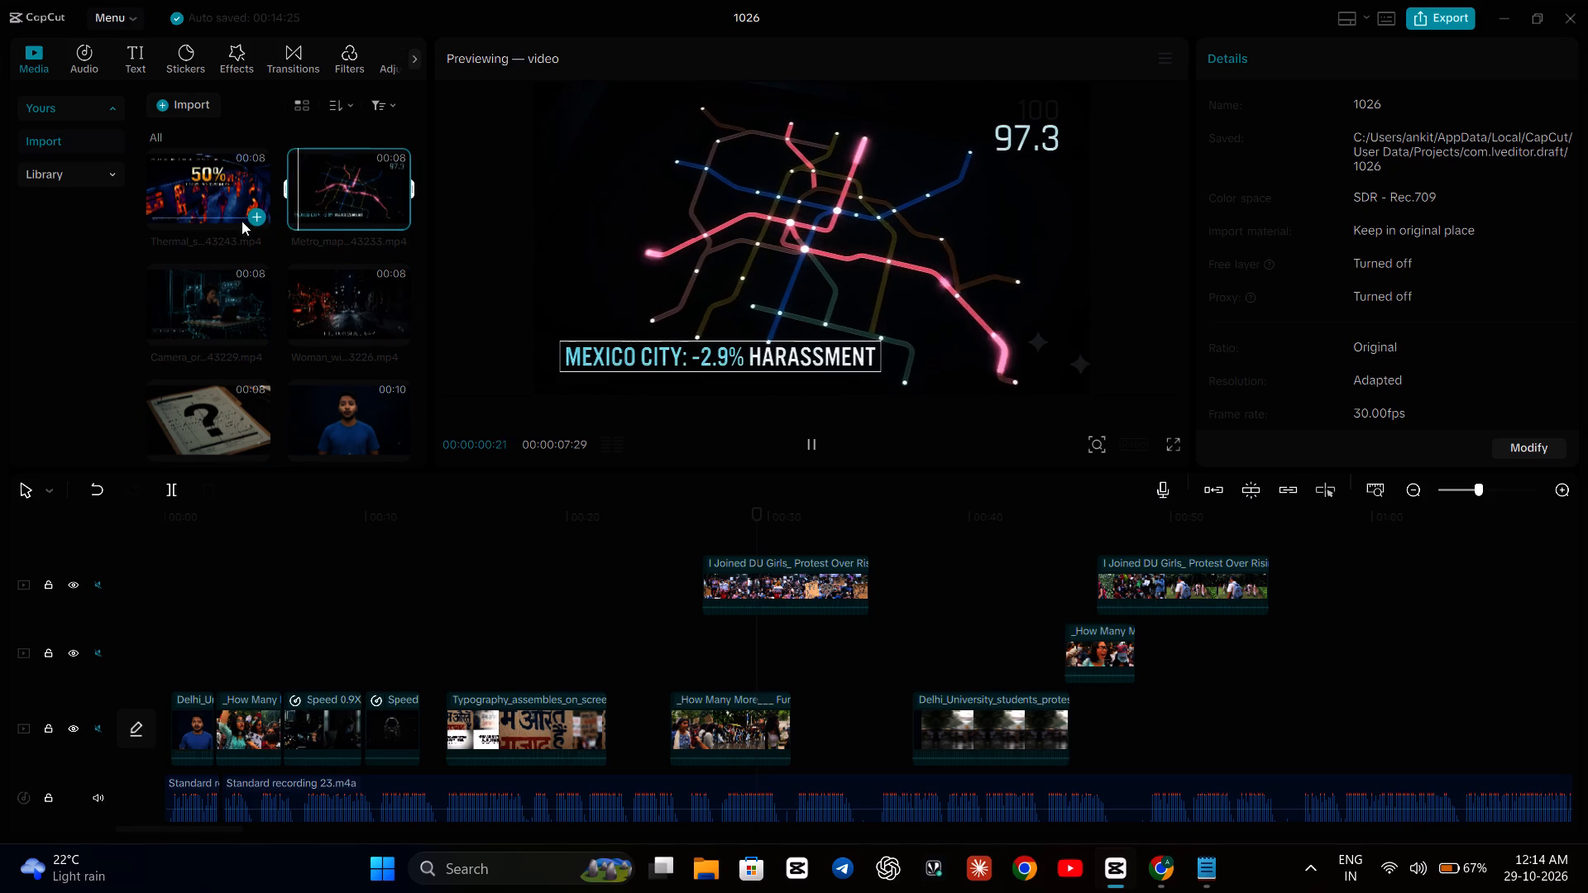
{"action": "left_click", "coordinate": [219, 199]}
Preview the imported clips from "The Threat Remains" and "Safe From vs. Safe To" through "Safety = Stay Home" and "The Trip Not Taken" to "8:00 PM: The Calculation".
{"action": "scroll", "coordinate": [219, 199], "scroll_direction": "up", "scroll_amount": 2}
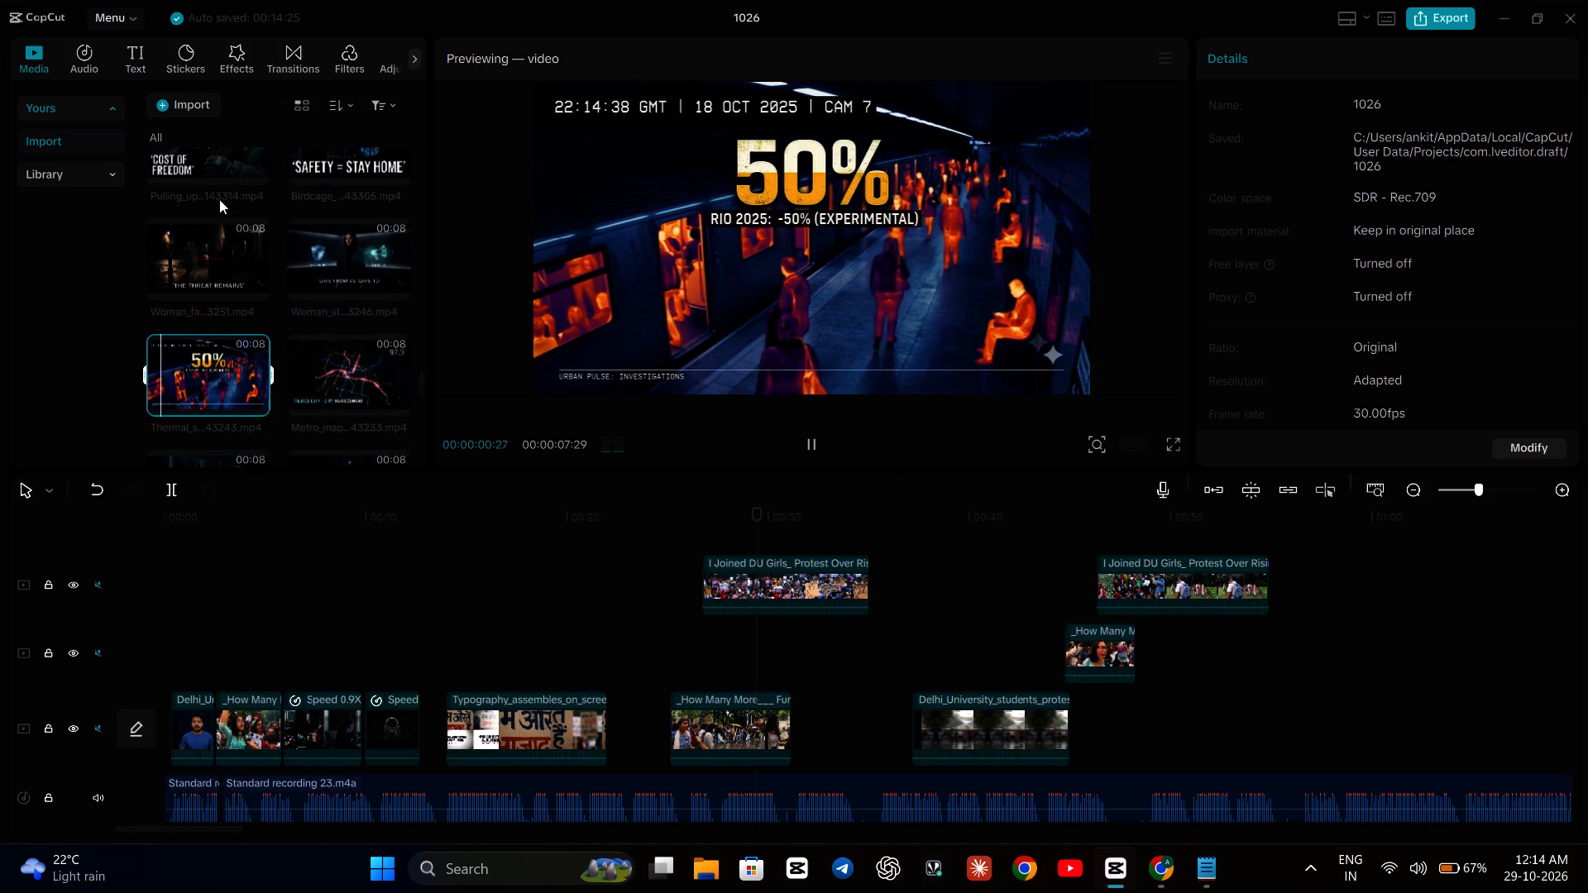
{"action": "left_click", "coordinate": [216, 251]}
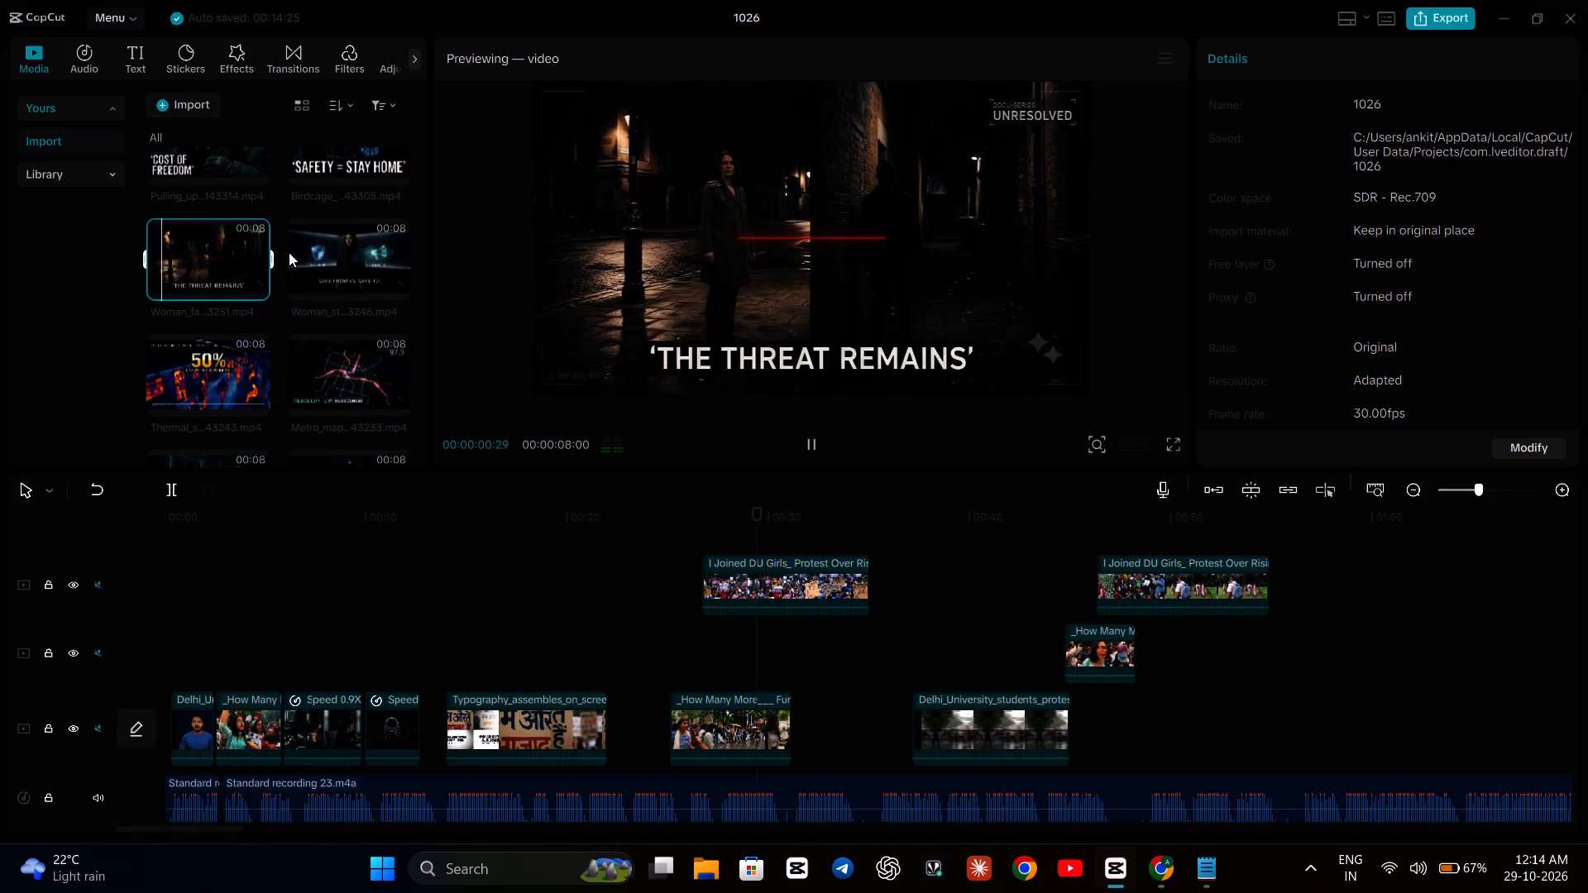
{"action": "left_click", "coordinate": [325, 254]}
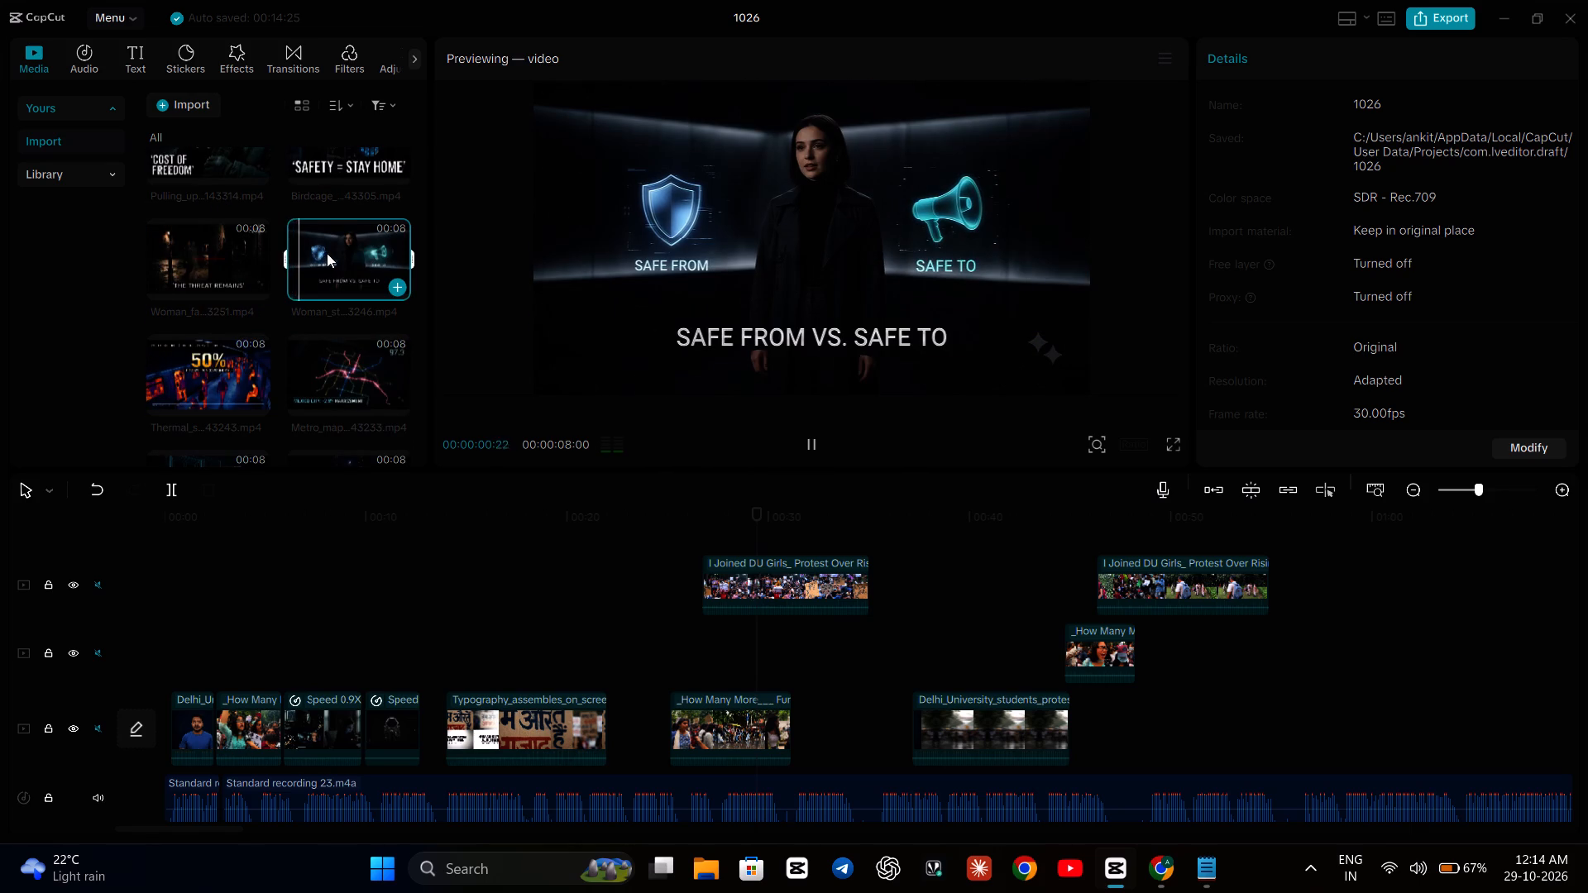
{"action": "scroll", "coordinate": [327, 253], "scroll_direction": "up", "scroll_amount": 1}
{"action": "left_click", "coordinate": [329, 245]}
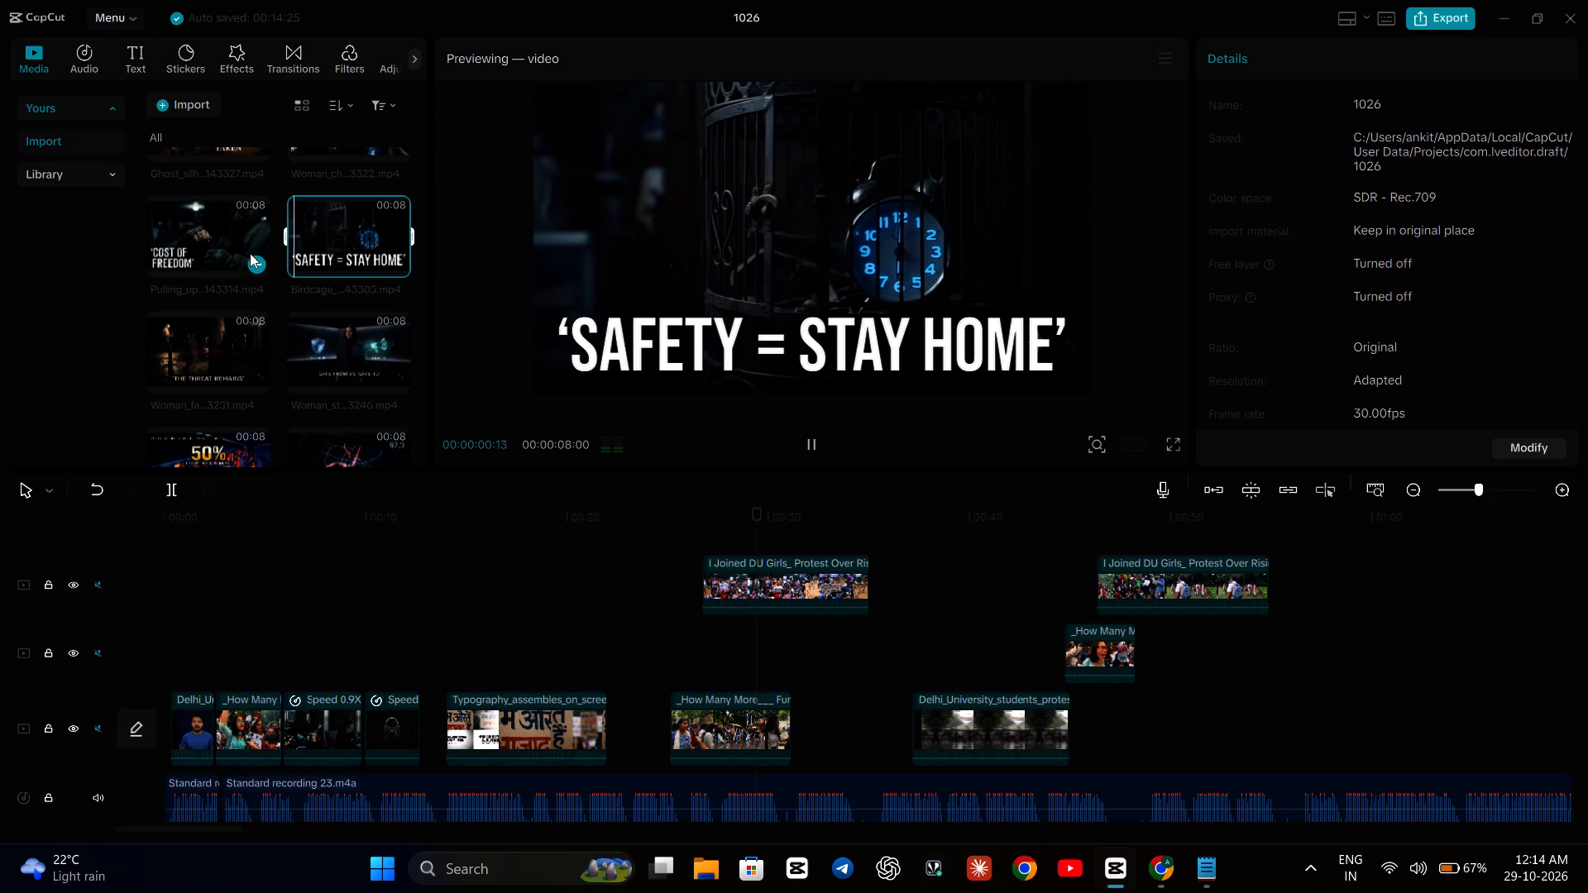
{"action": "left_click", "coordinate": [227, 245]}
{"action": "left_click", "coordinate": [223, 240]}
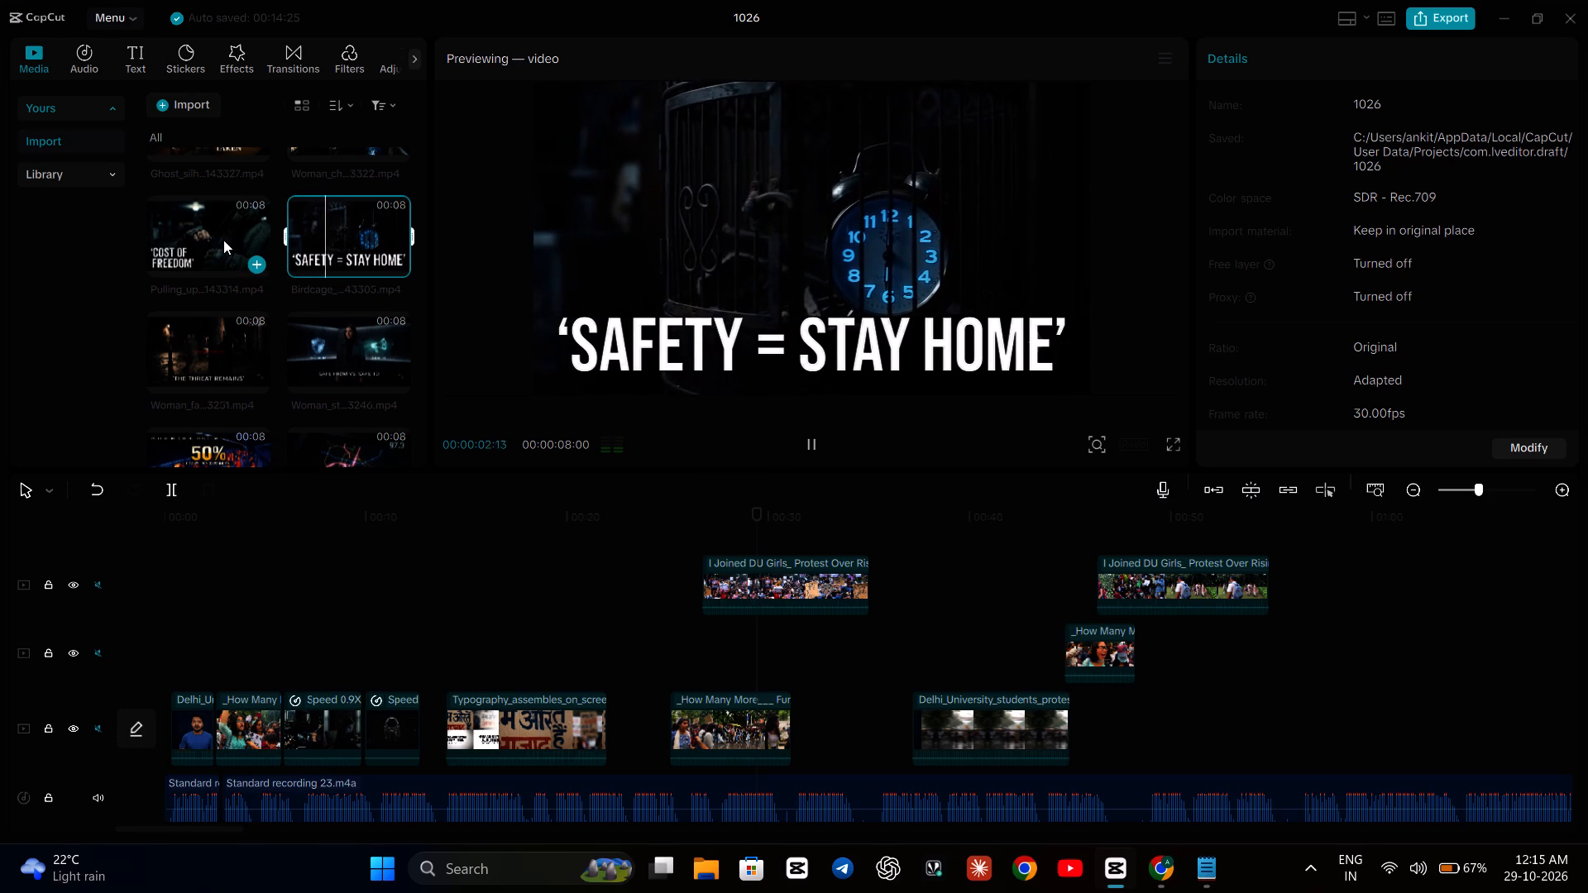
{"action": "scroll", "coordinate": [223, 240], "scroll_direction": "up", "scroll_amount": 1}
{"action": "left_click", "coordinate": [222, 220]}
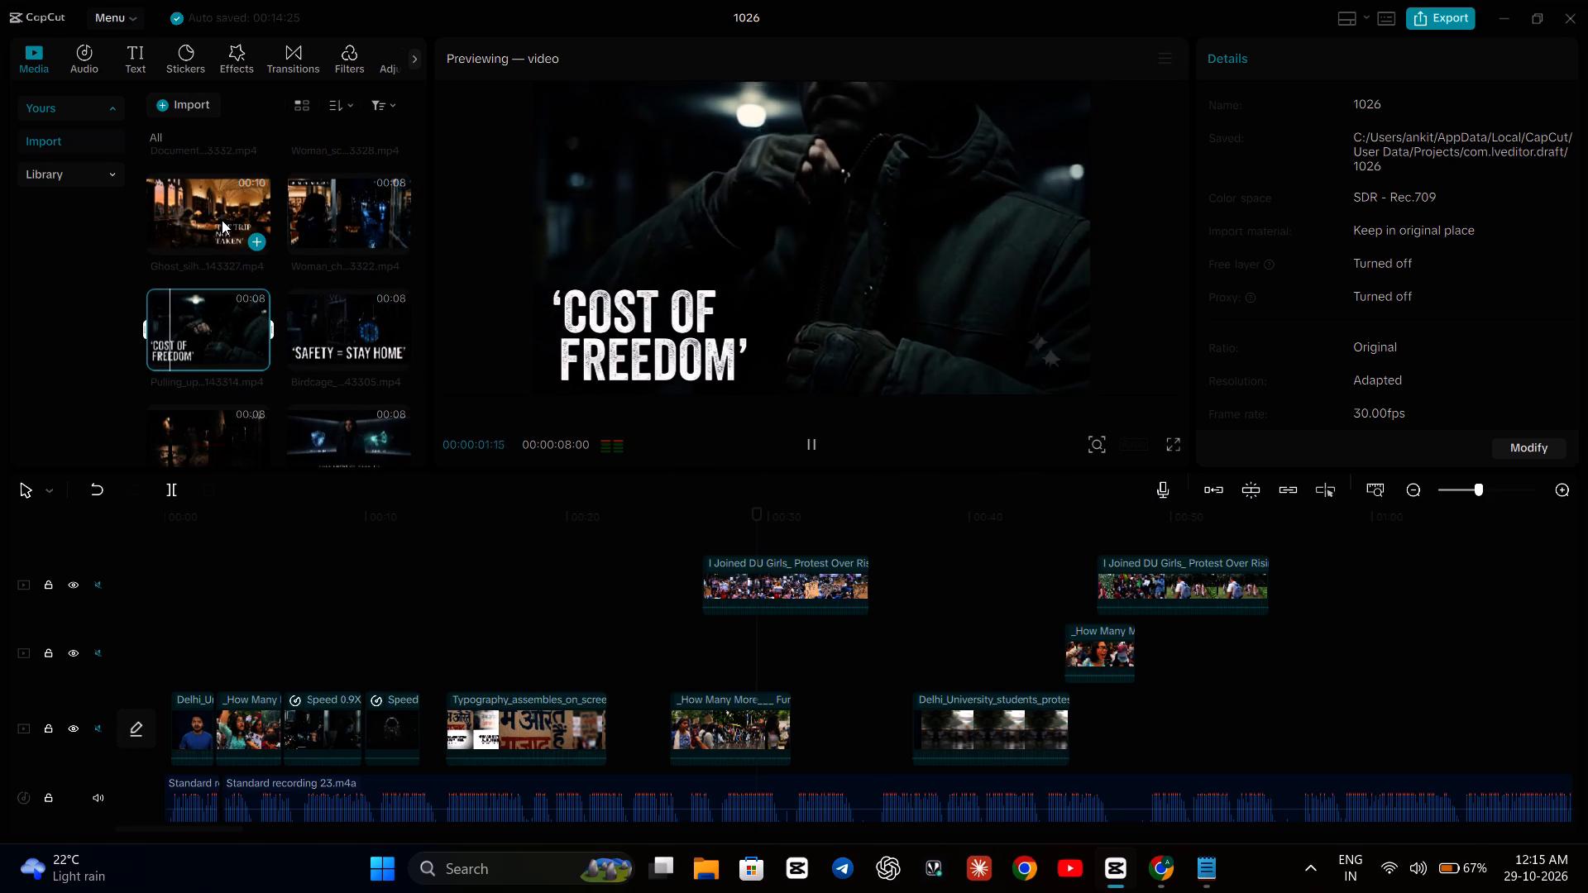
{"action": "left_click", "coordinate": [352, 216]}
Preview the "Mental Bandwidth", added Document, "Safety Tax", neon heart, men-and-women host and Delhi harassment-hotspot clips in the imported media.
{"action": "scroll", "coordinate": [352, 216], "scroll_direction": "up", "scroll_amount": 2}
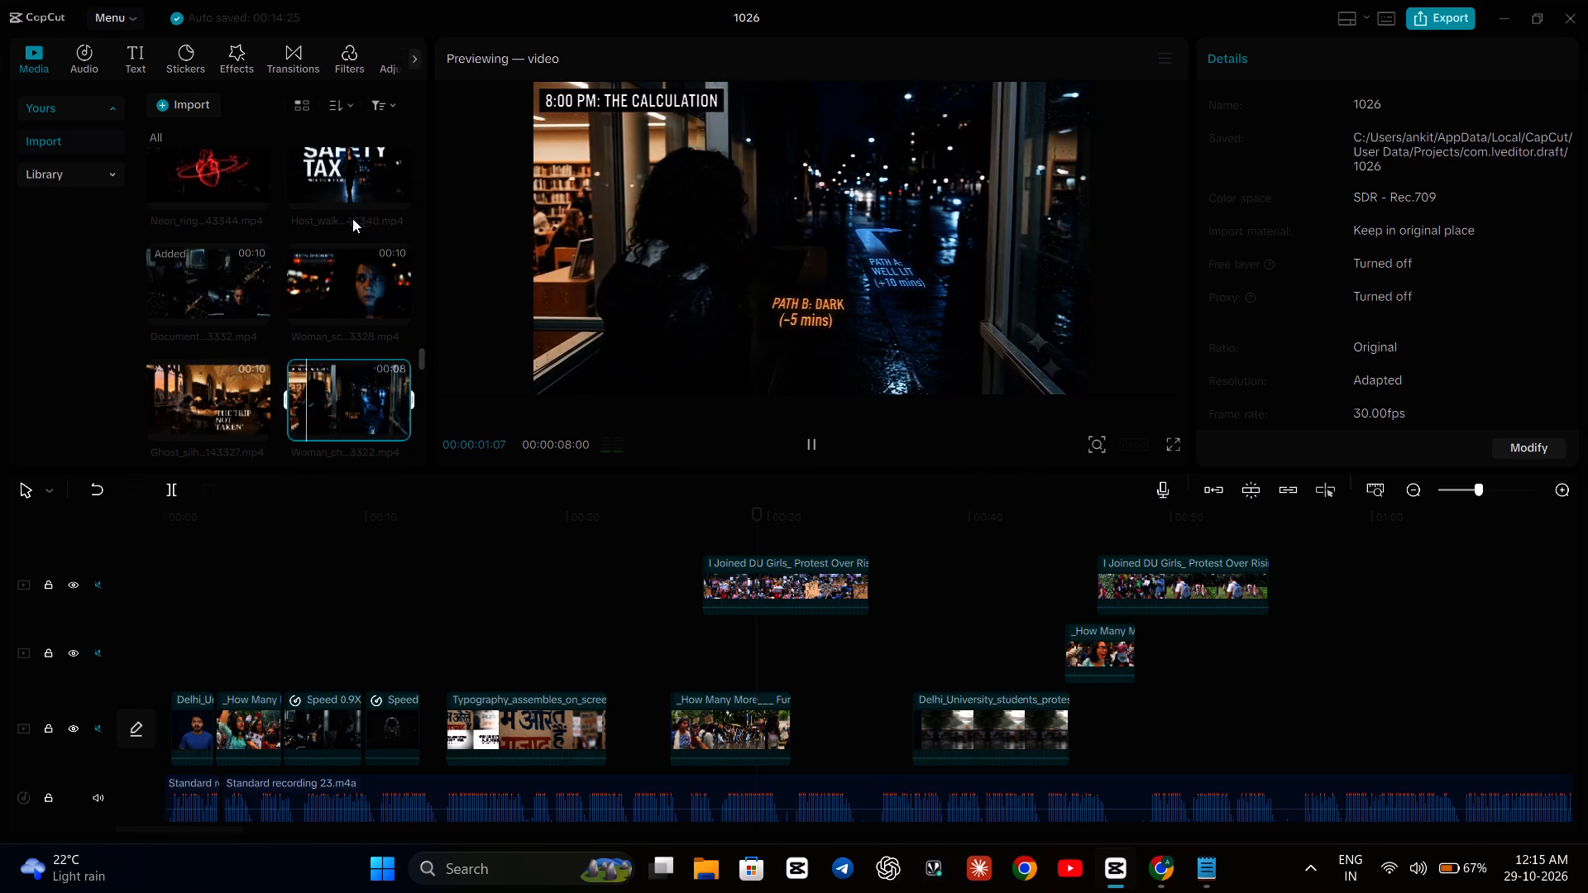
{"action": "left_click", "coordinate": [330, 264]}
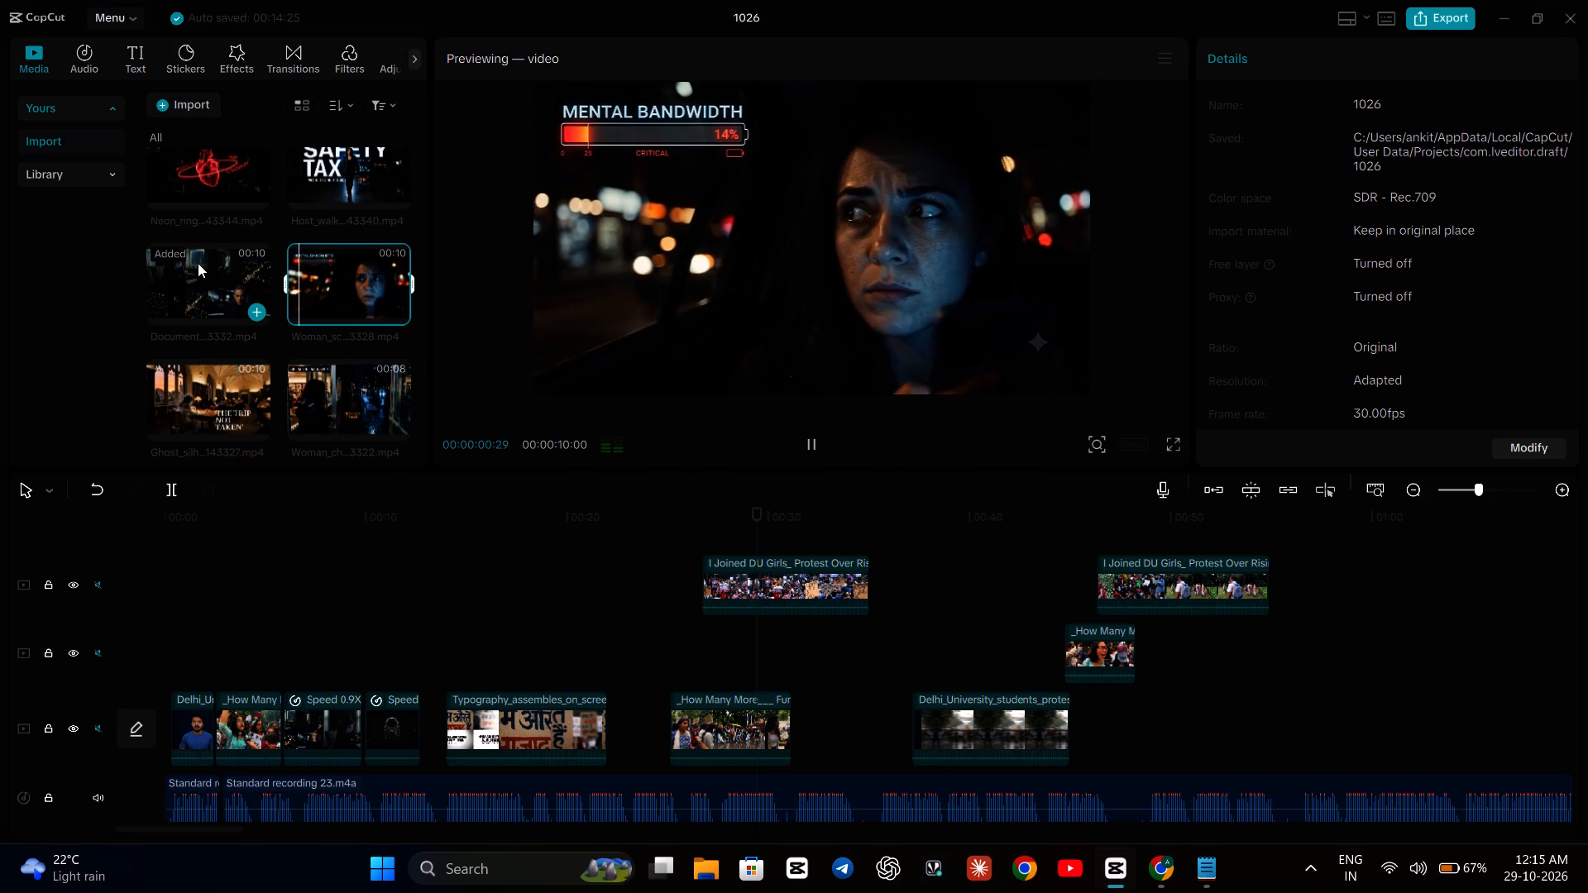
{"action": "left_click", "coordinate": [198, 263]}
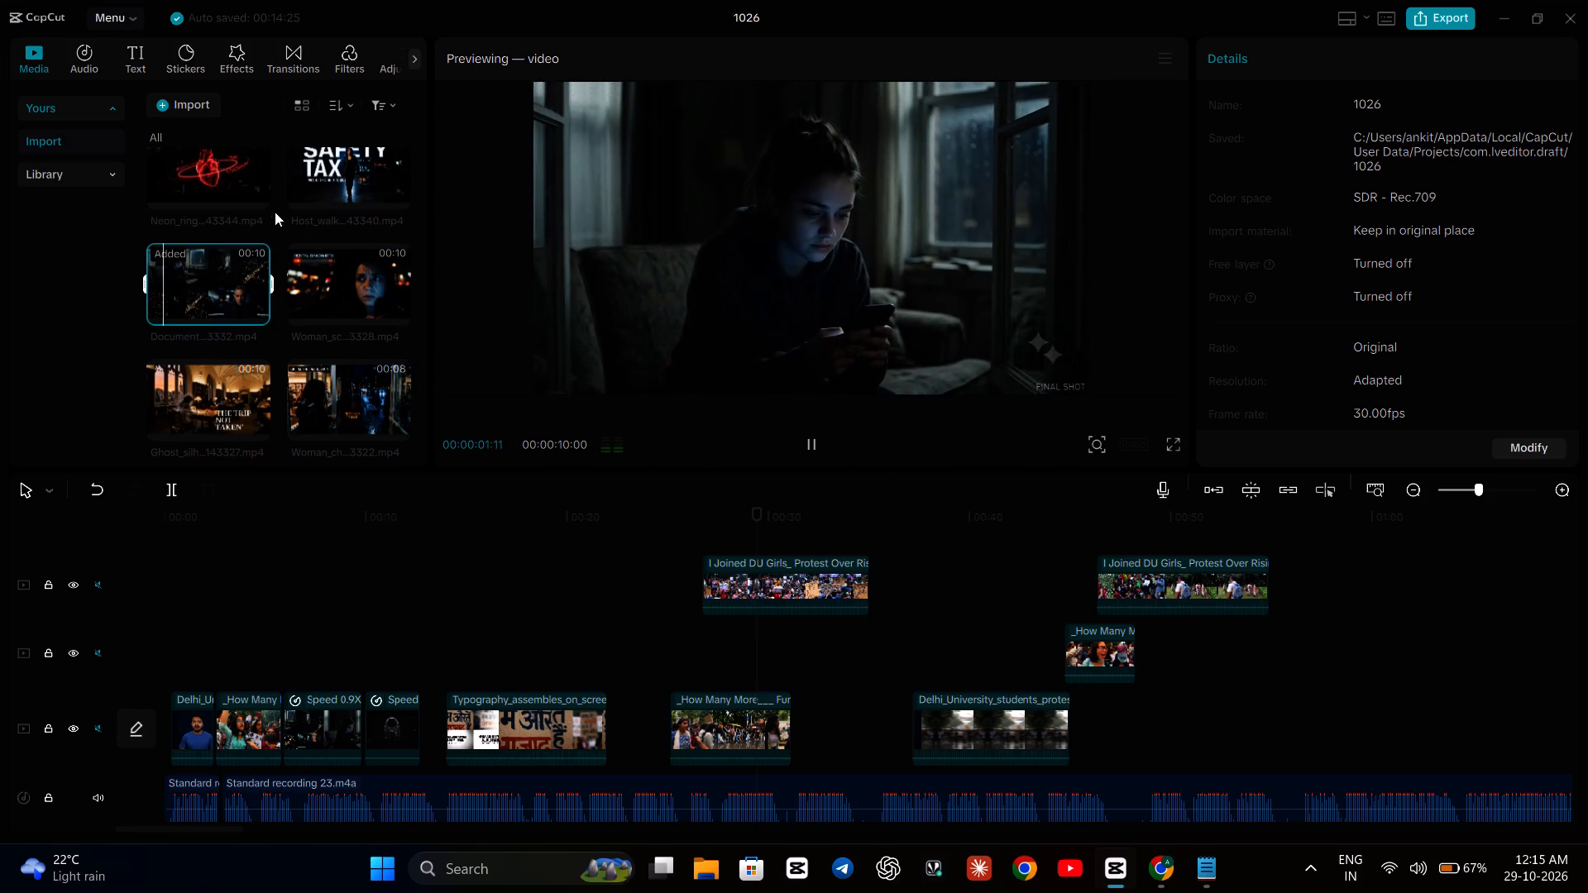
{"action": "left_click", "coordinate": [318, 189]}
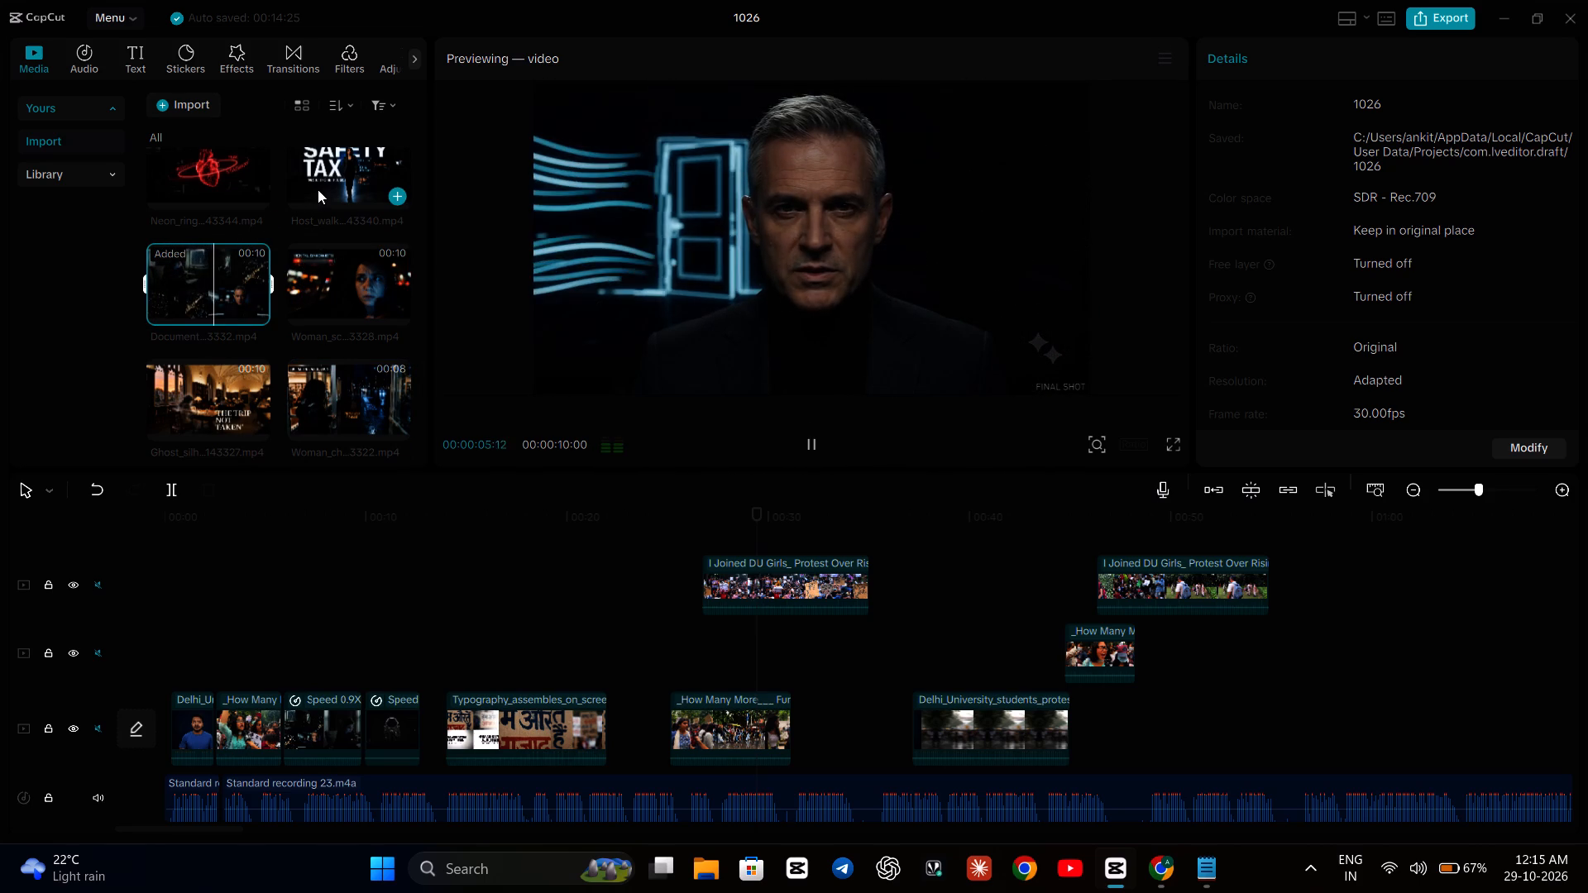
{"action": "scroll", "coordinate": [318, 189], "scroll_direction": "up", "scroll_amount": 1}
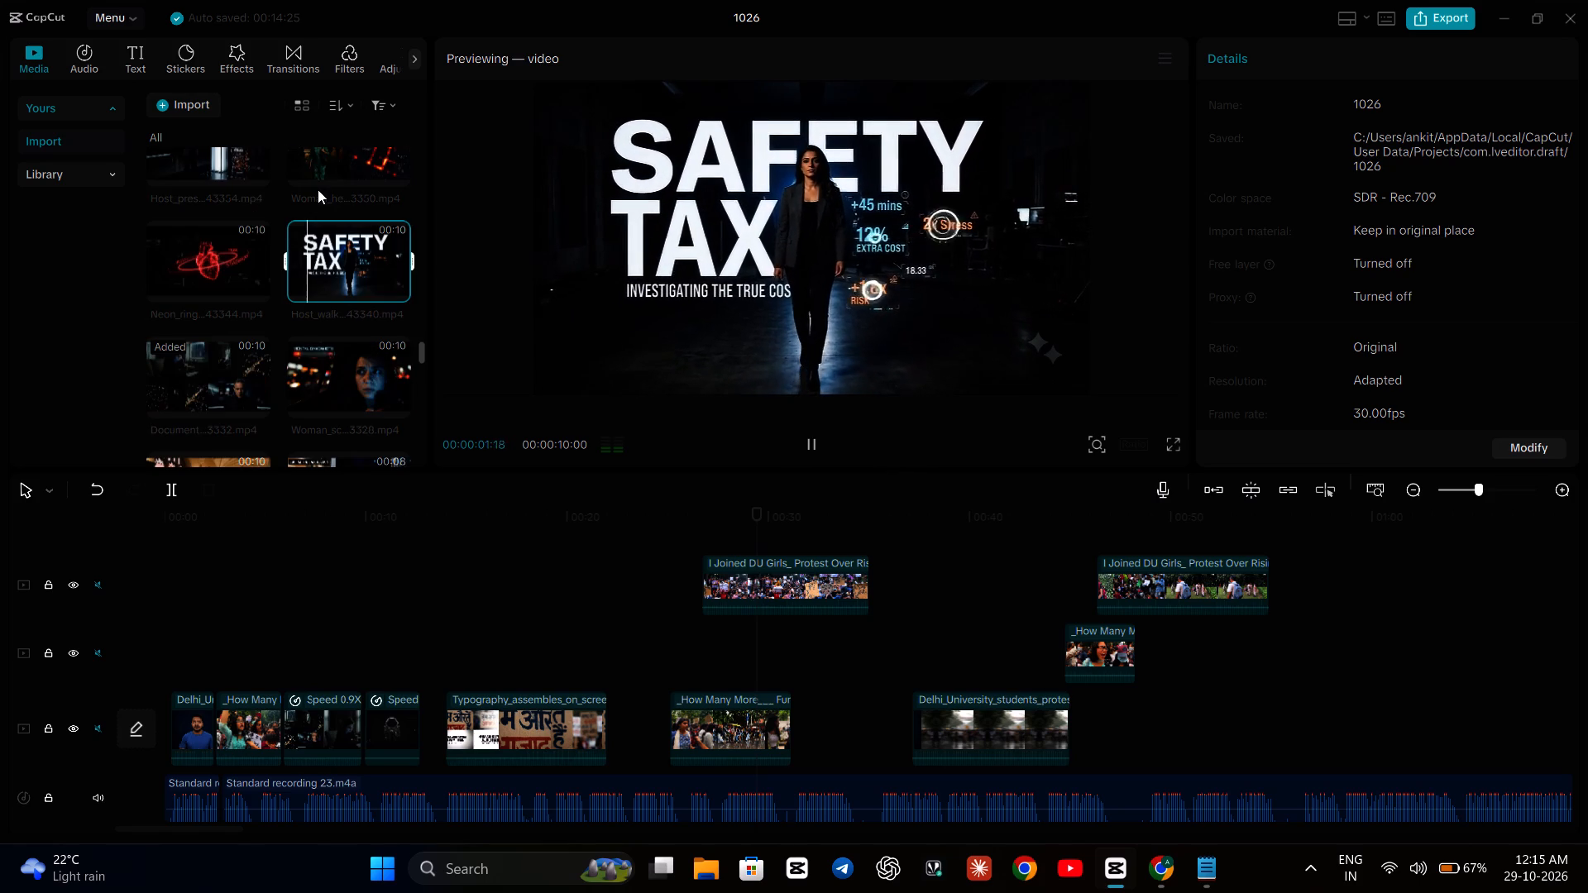
{"action": "left_click", "coordinate": [205, 236]}
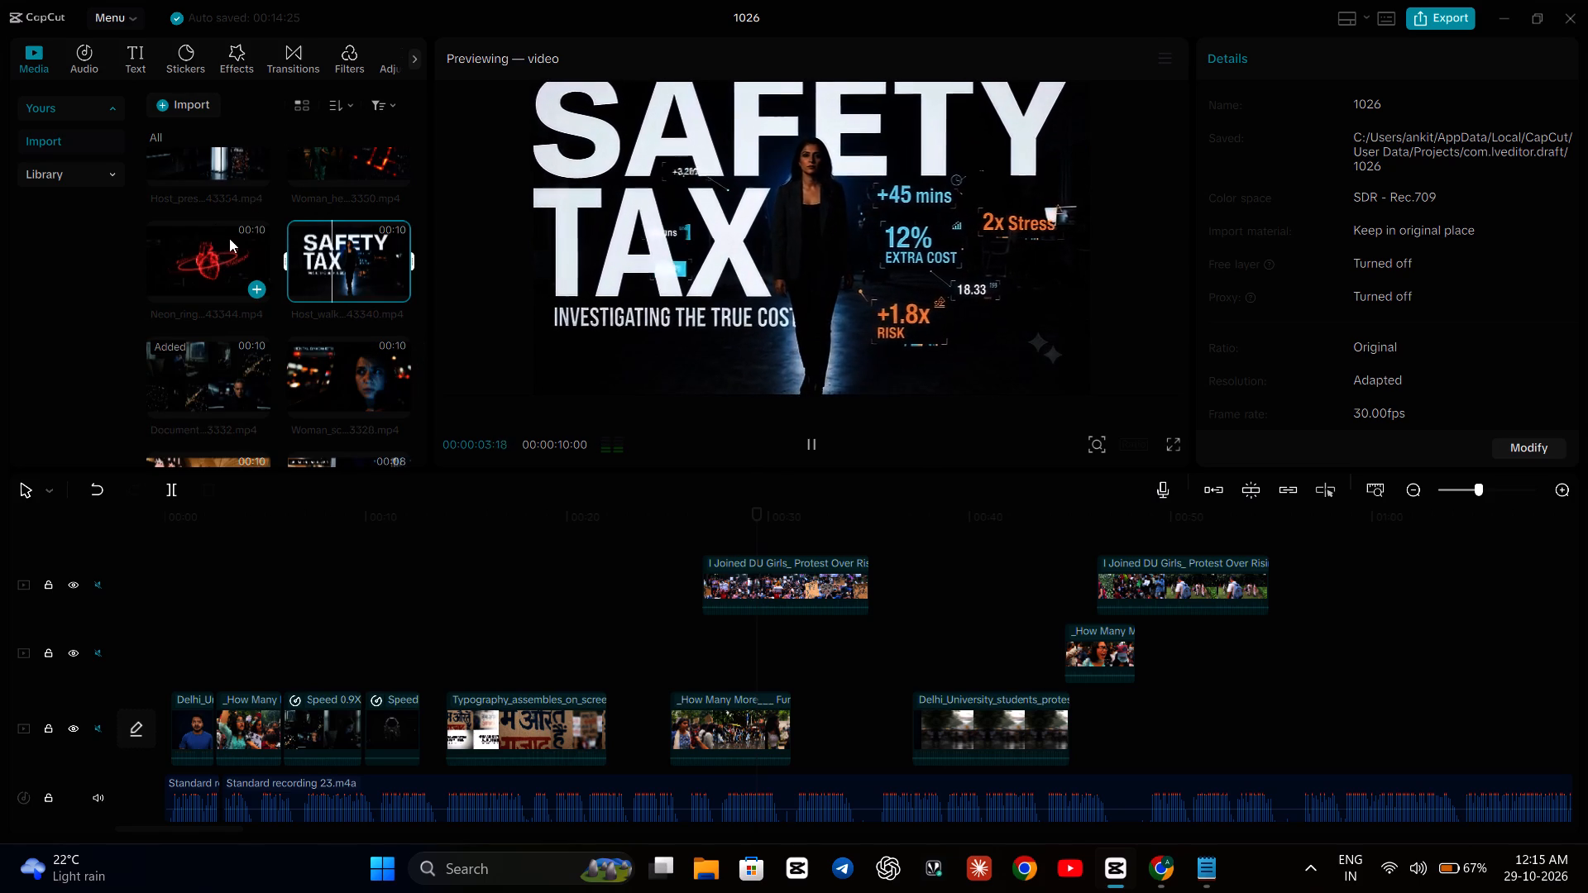
{"action": "left_click", "coordinate": [226, 251]}
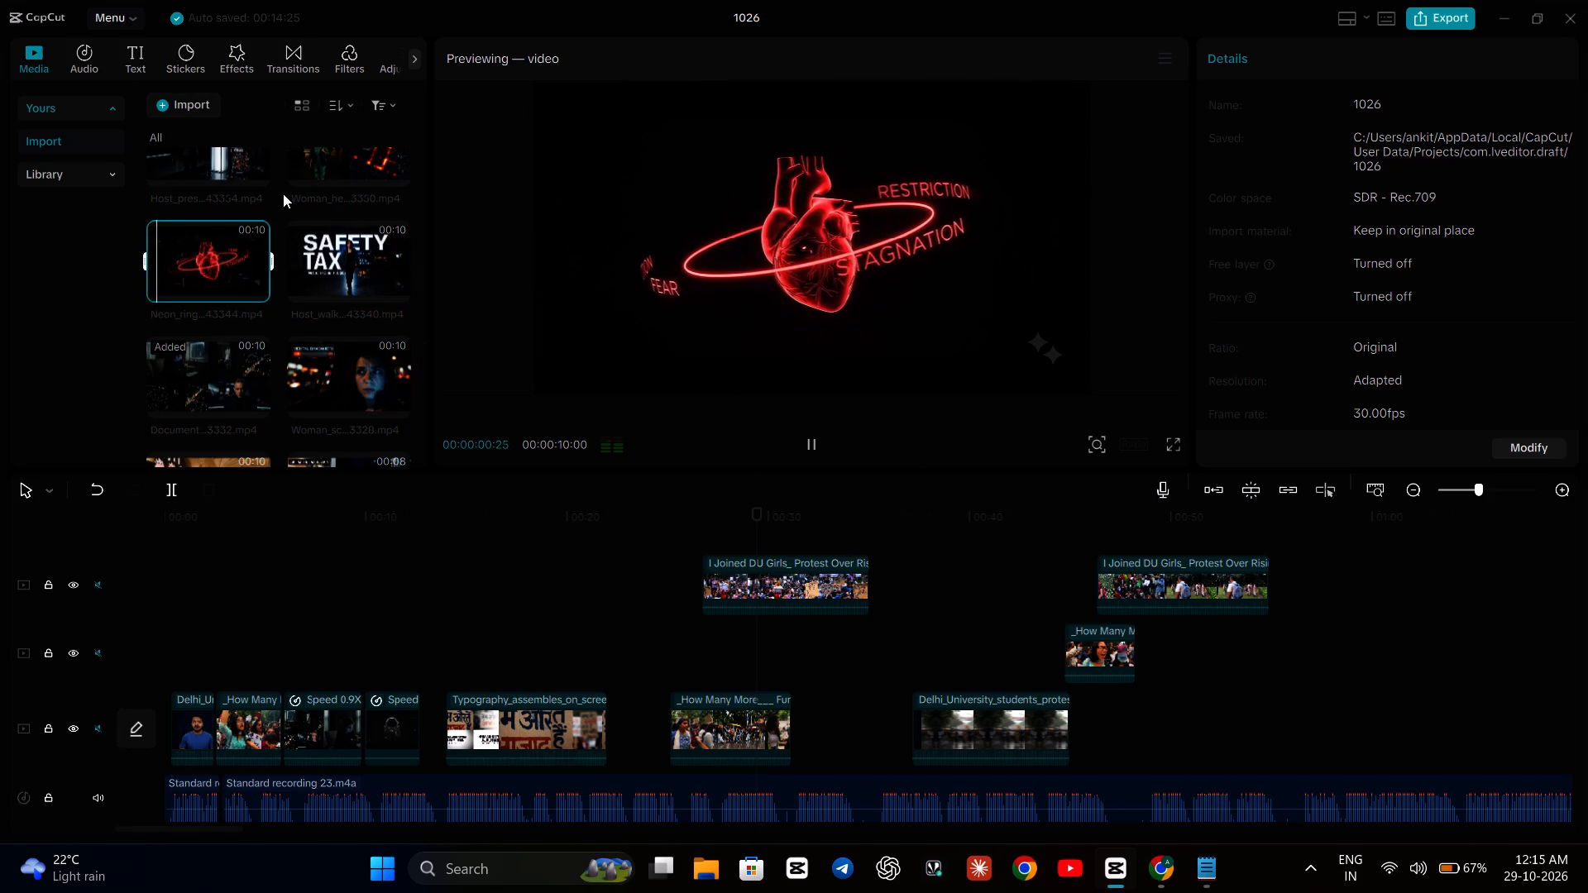
{"action": "scroll", "coordinate": [287, 191], "scroll_direction": "up", "scroll_amount": 1}
{"action": "left_click", "coordinate": [239, 217]}
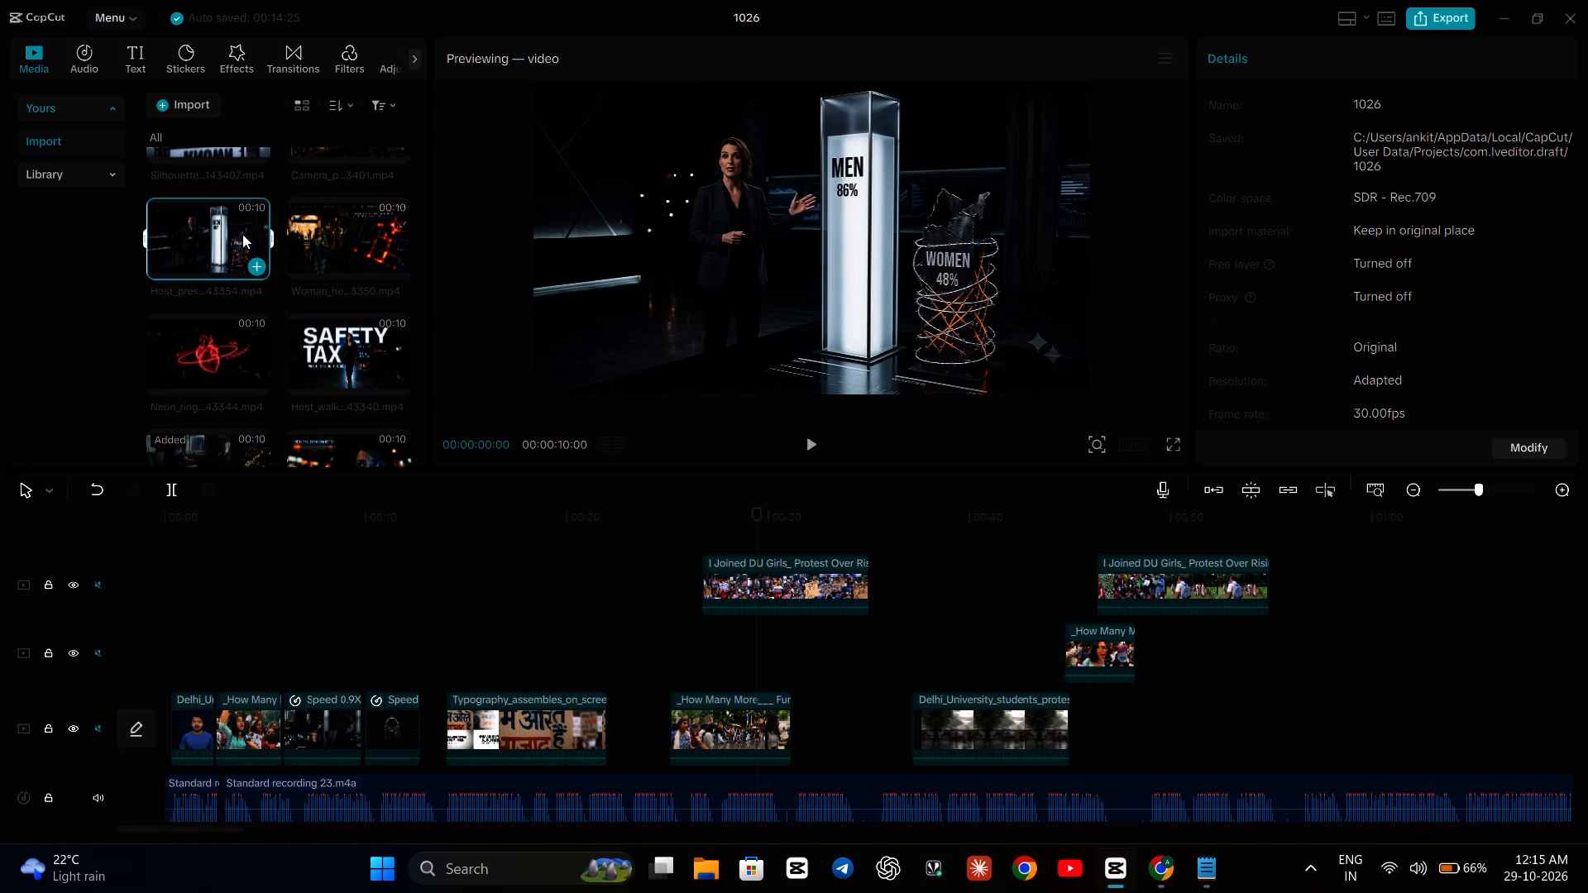
{"action": "left_click", "coordinate": [303, 237]}
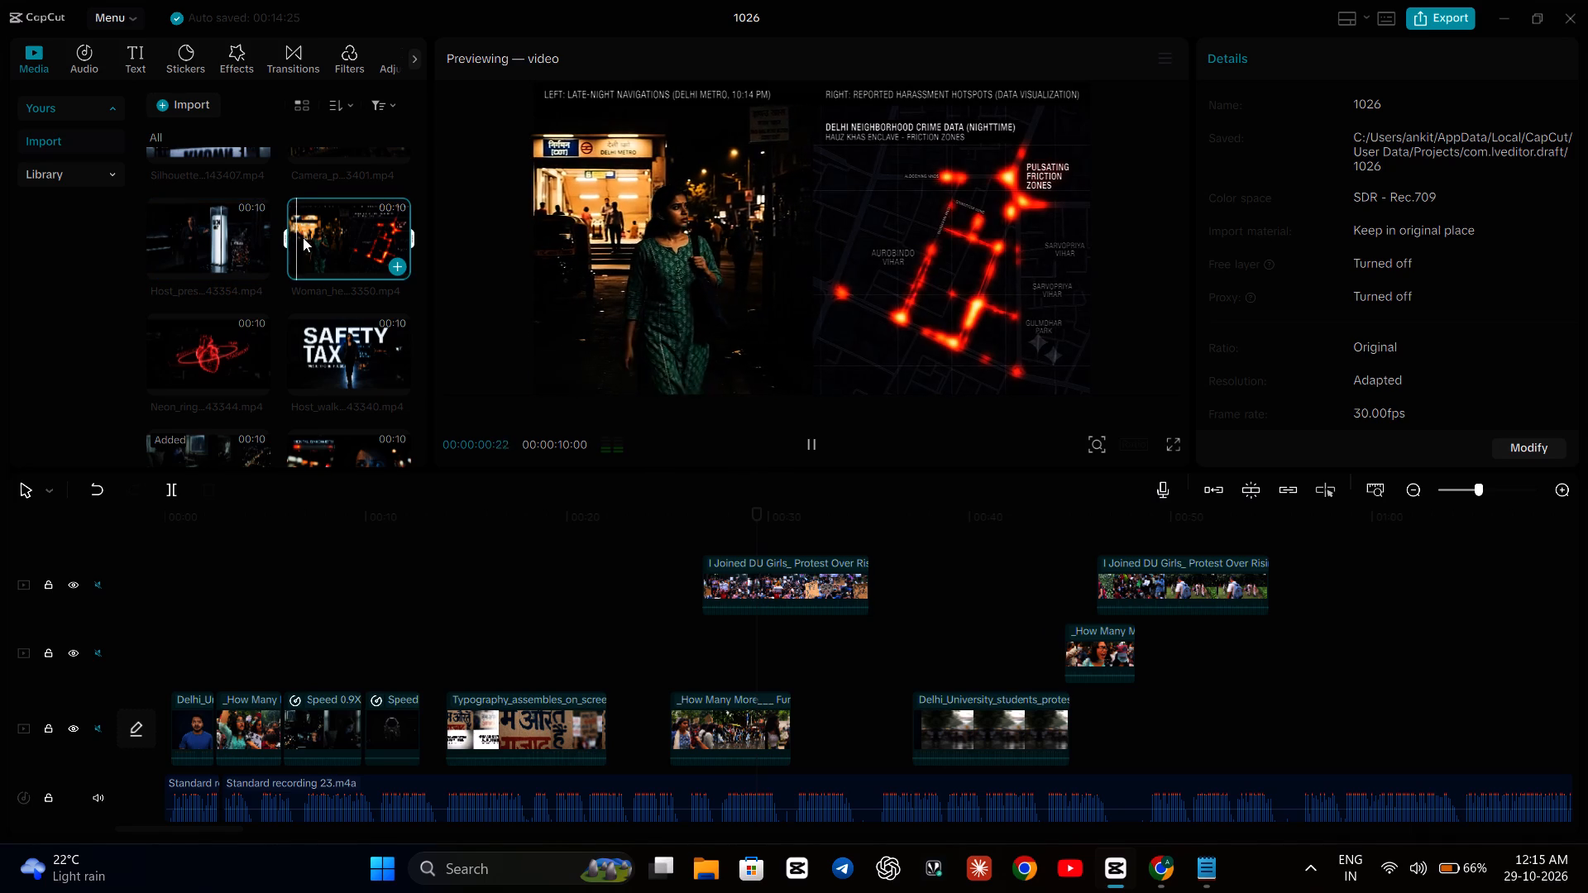
Preview the imported clips from "96.8% Known", exam books and "Home, Colleague, Friend" through "Beyond the Bulb" and "Stalking Harassment" to "Natural Surveillance".
{"action": "scroll", "coordinate": [303, 237], "scroll_direction": "up", "scroll_amount": 2}
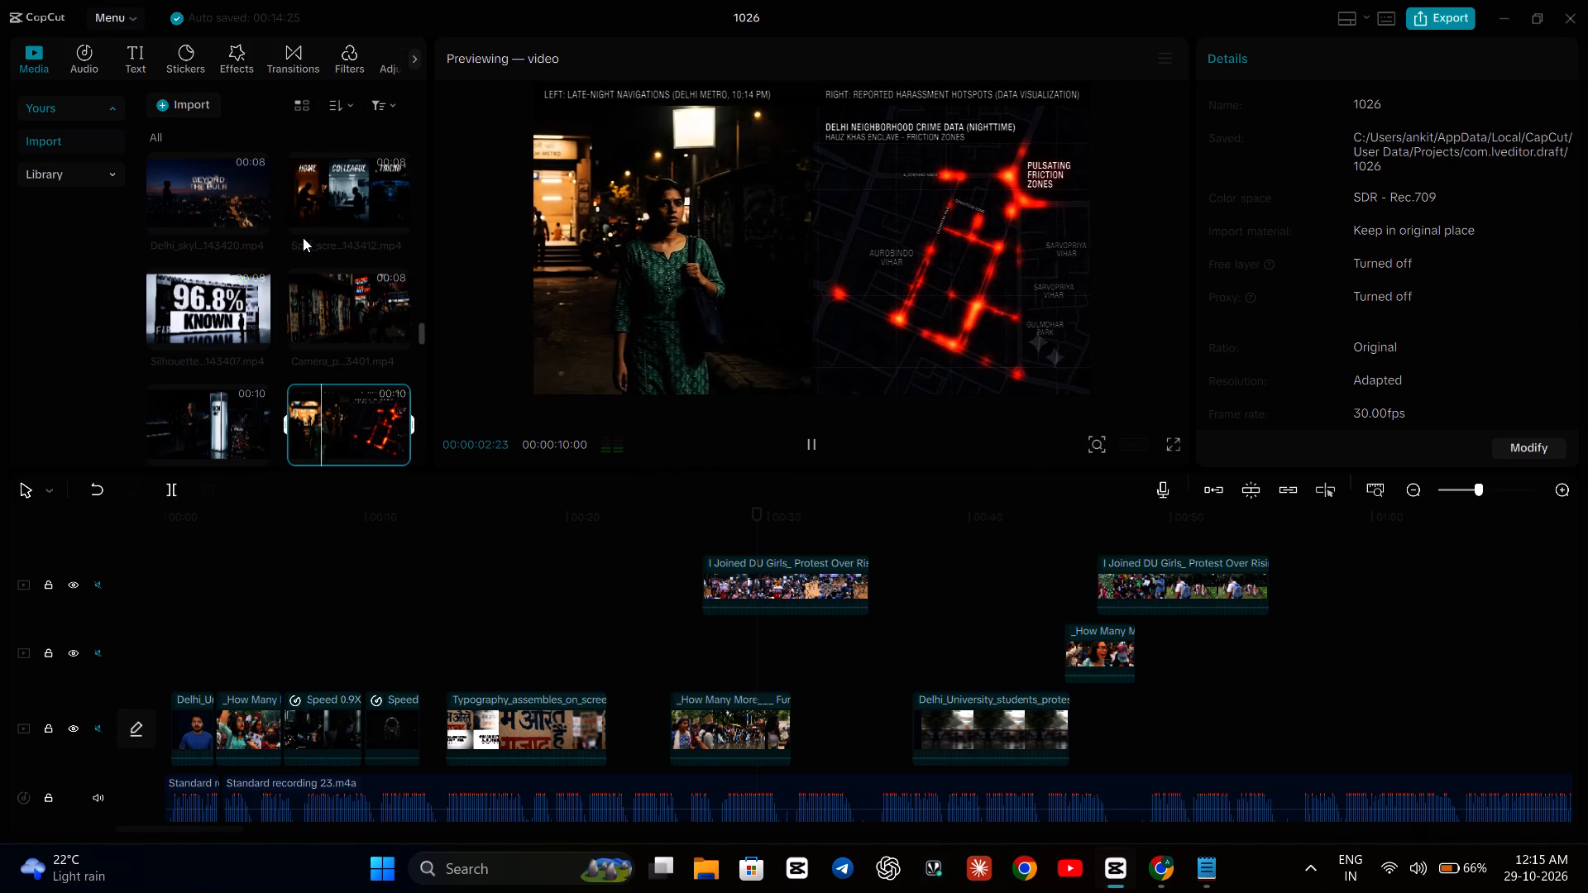
{"action": "left_click", "coordinate": [231, 297]}
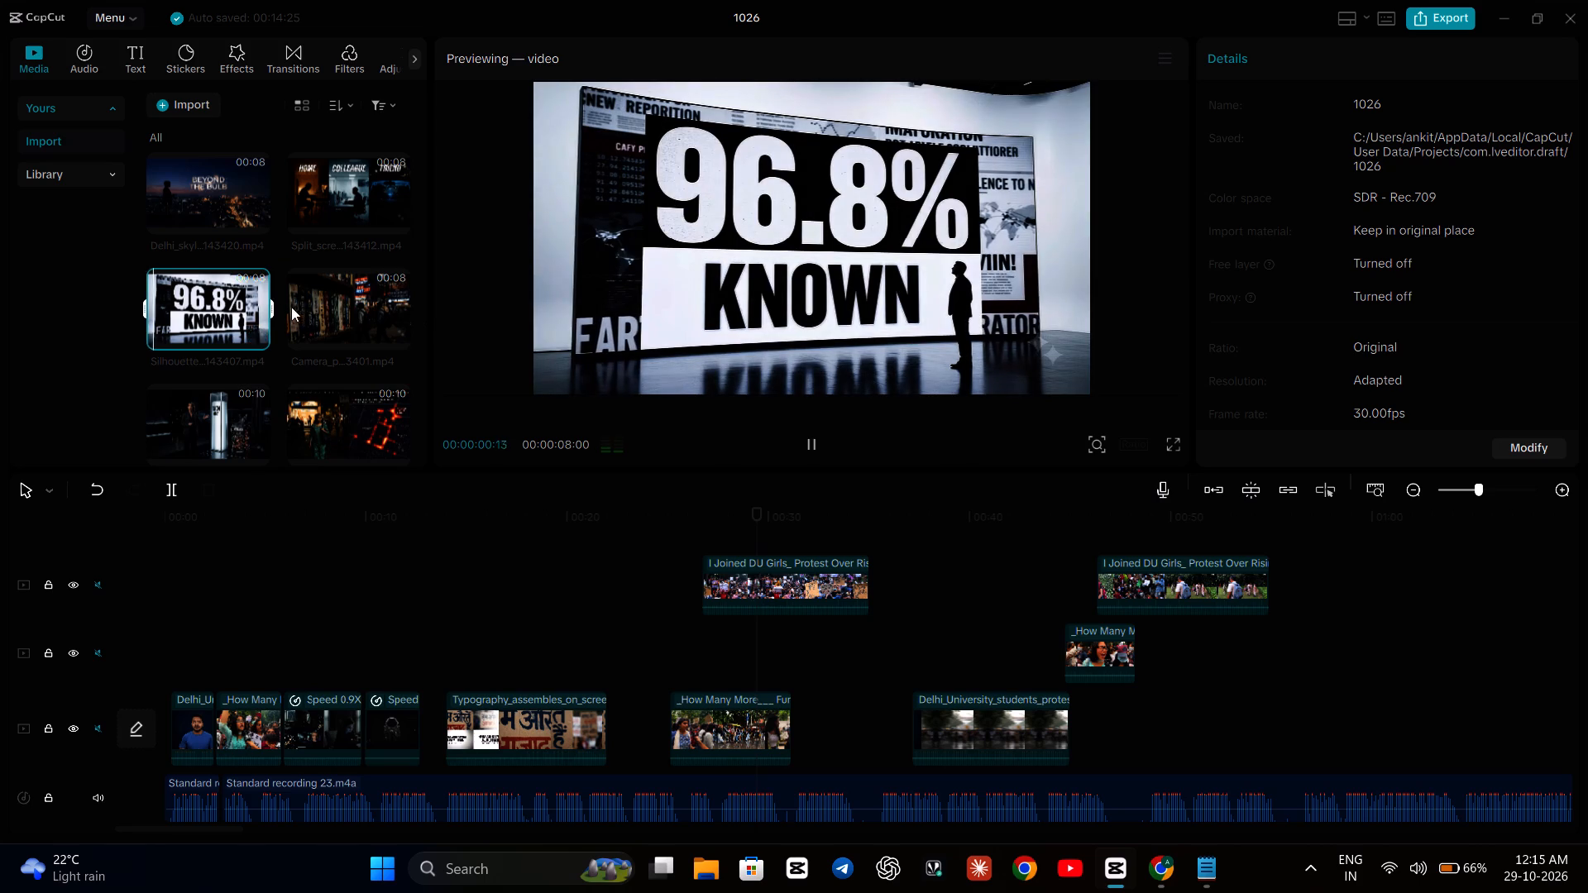
{"action": "left_click", "coordinate": [311, 308]}
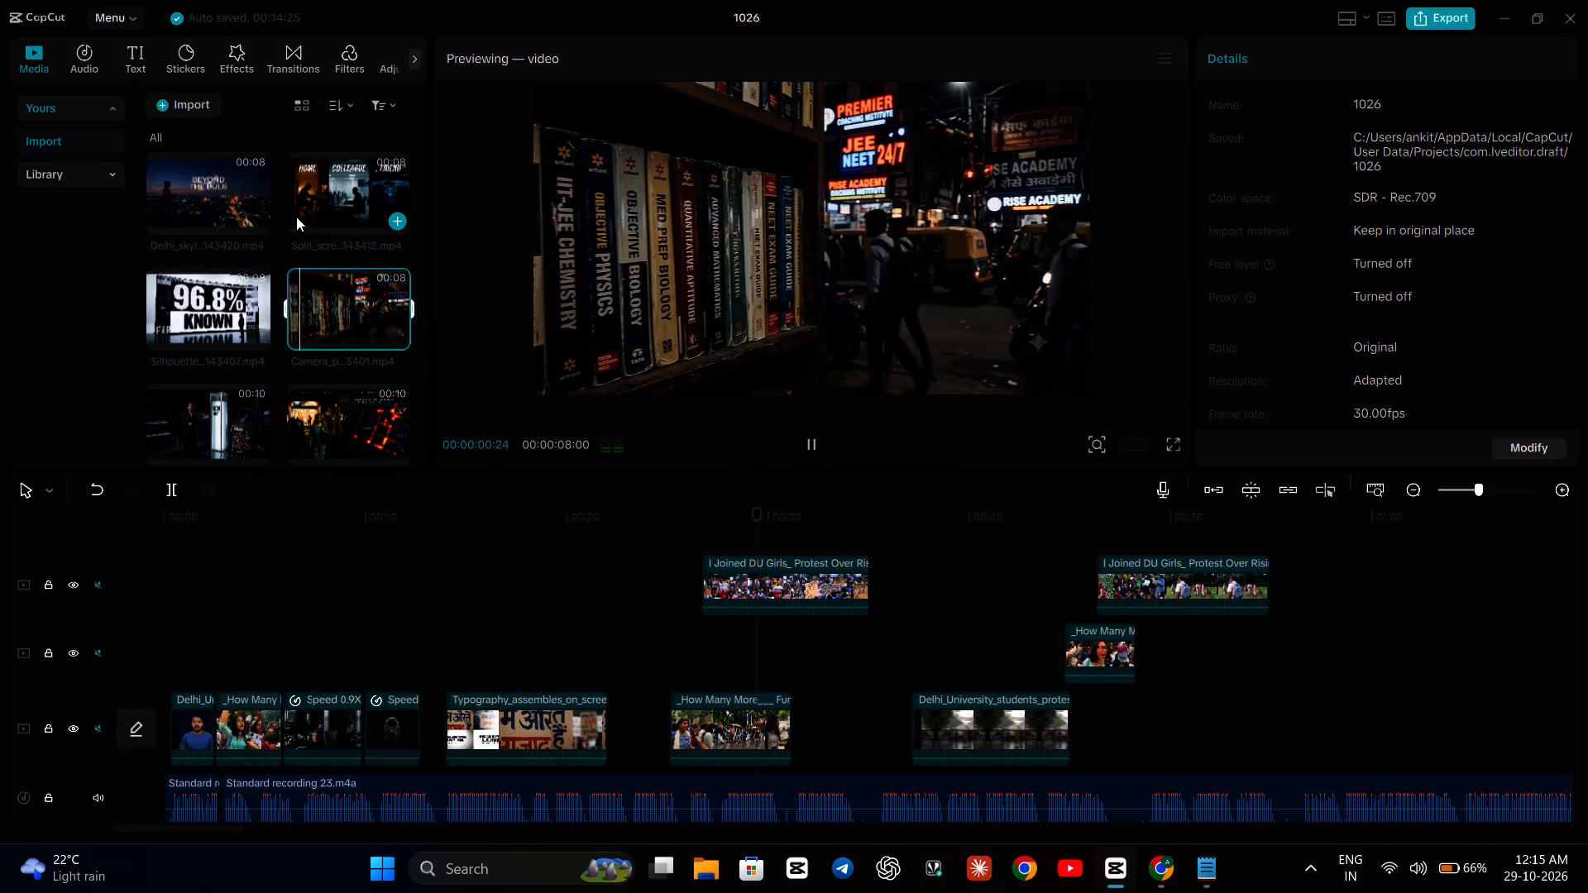
{"action": "left_click", "coordinate": [317, 202]}
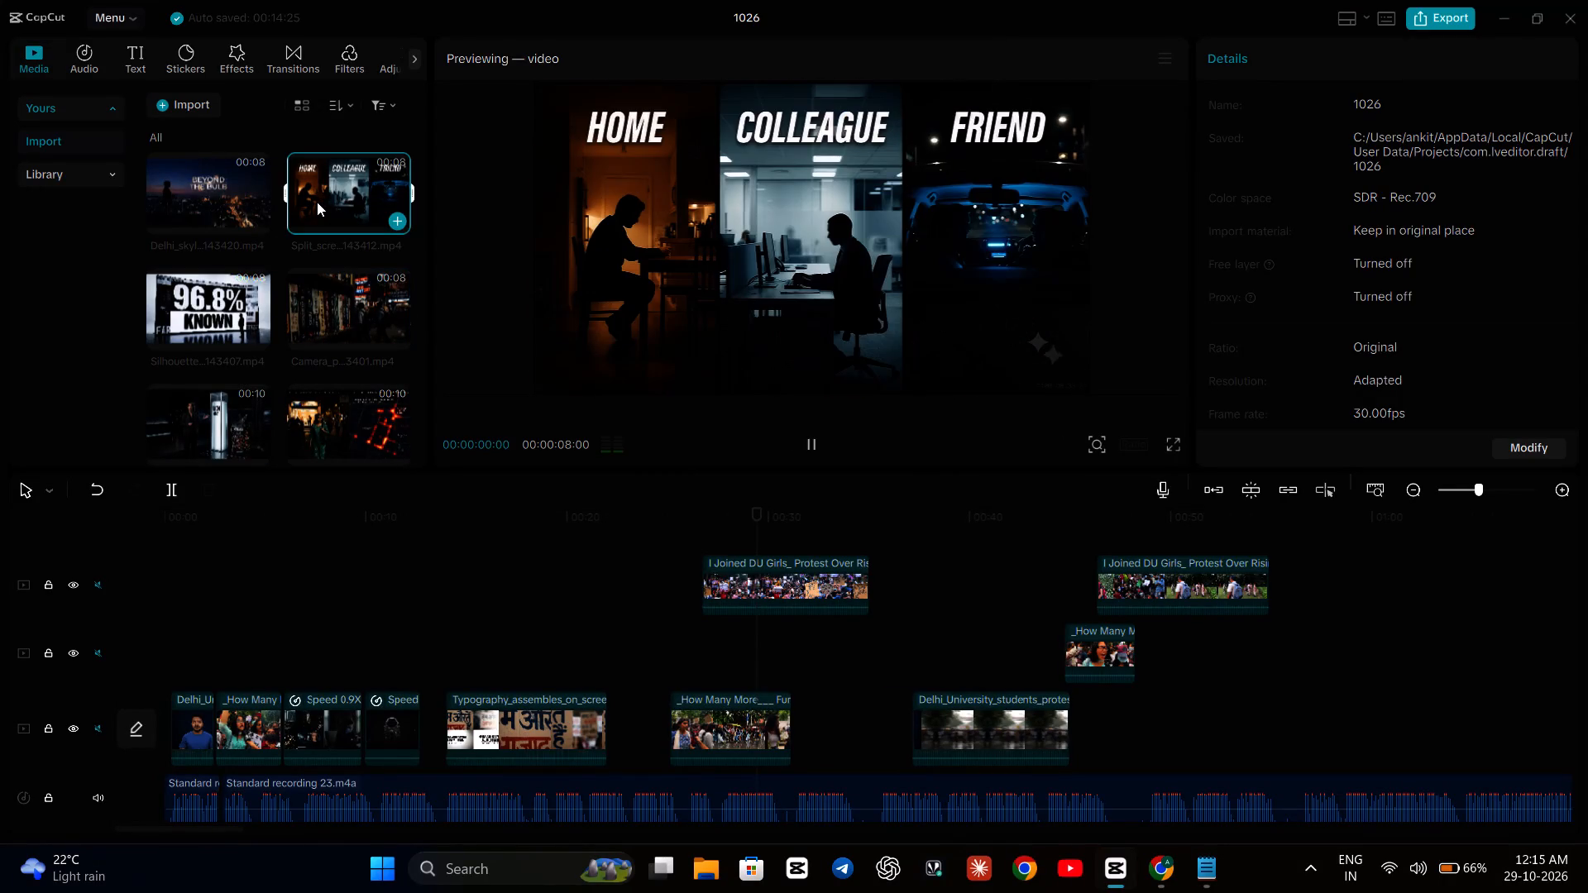
{"action": "left_click", "coordinate": [221, 187]}
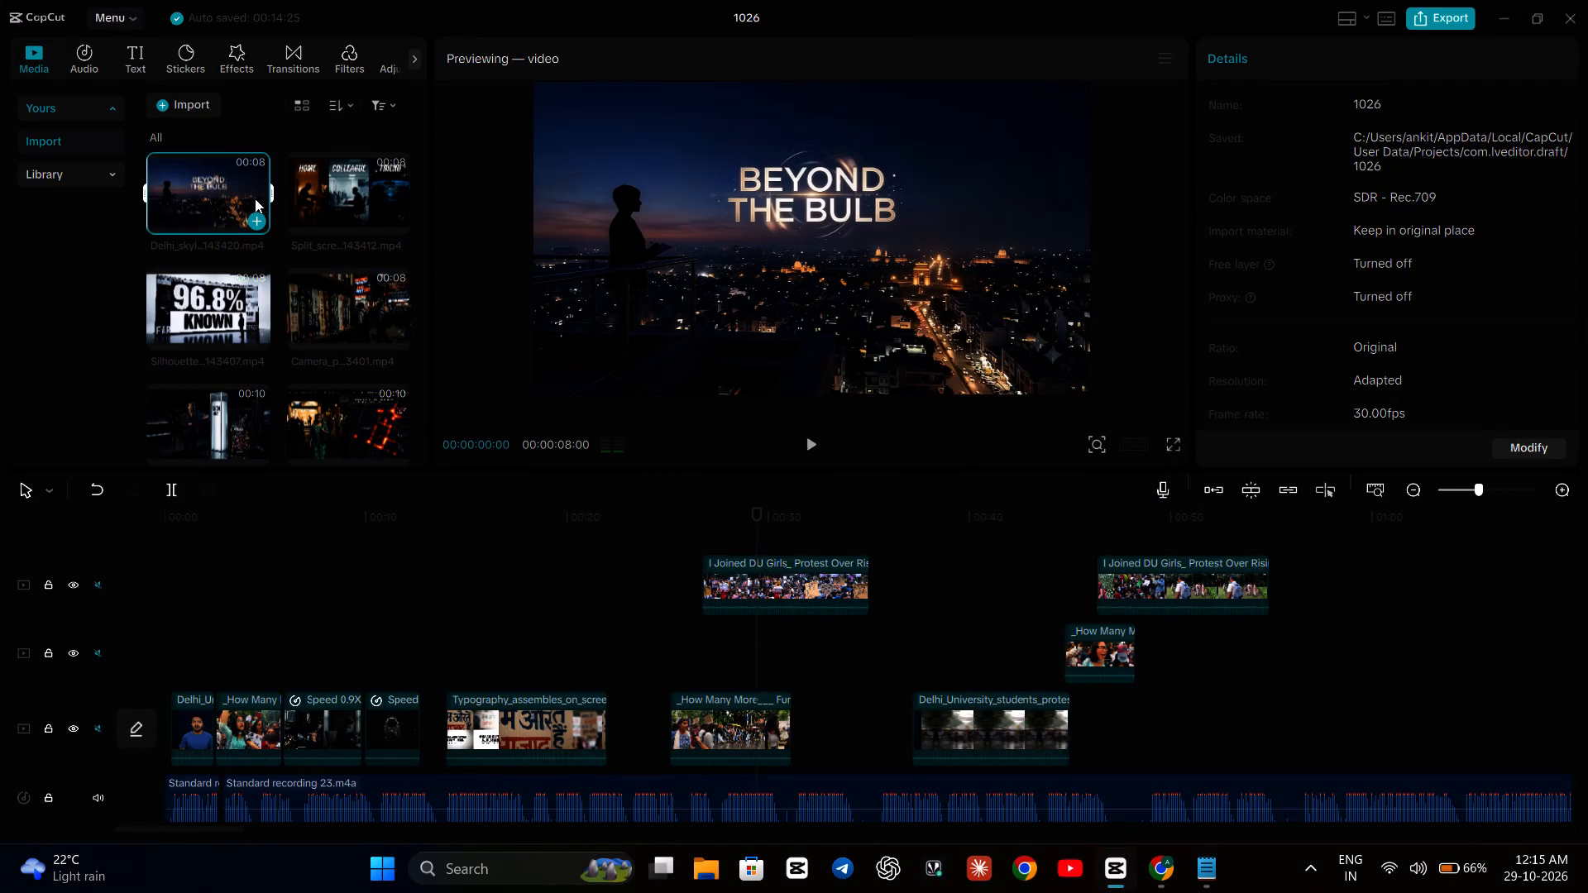
{"action": "scroll", "coordinate": [290, 212], "scroll_direction": "up", "scroll_amount": 1}
{"action": "left_click", "coordinate": [241, 184]}
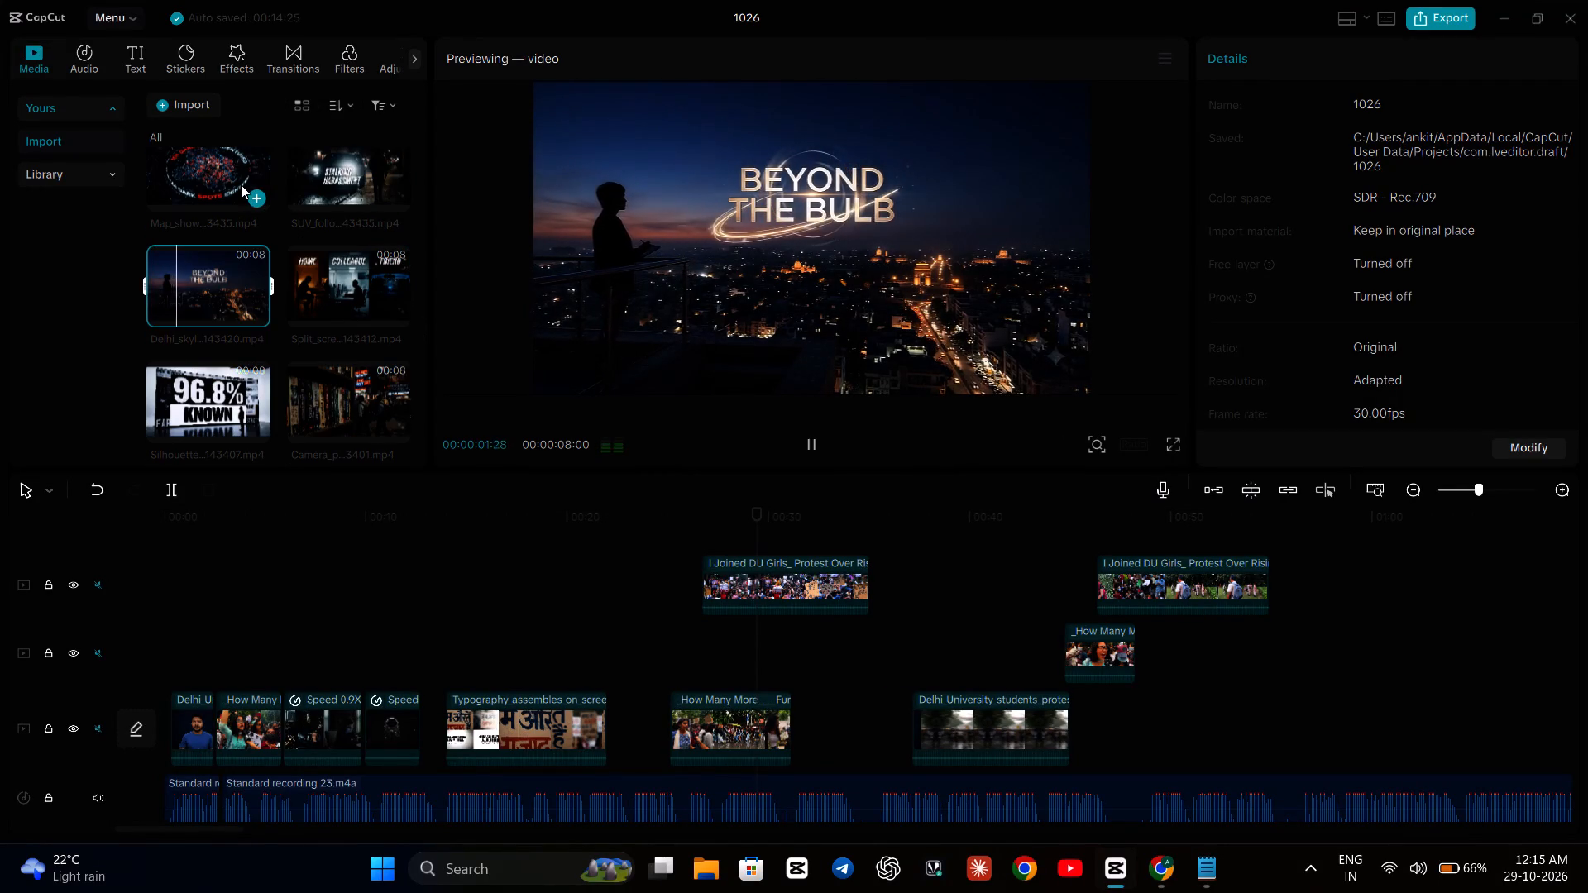
{"action": "left_click", "coordinate": [312, 184]}
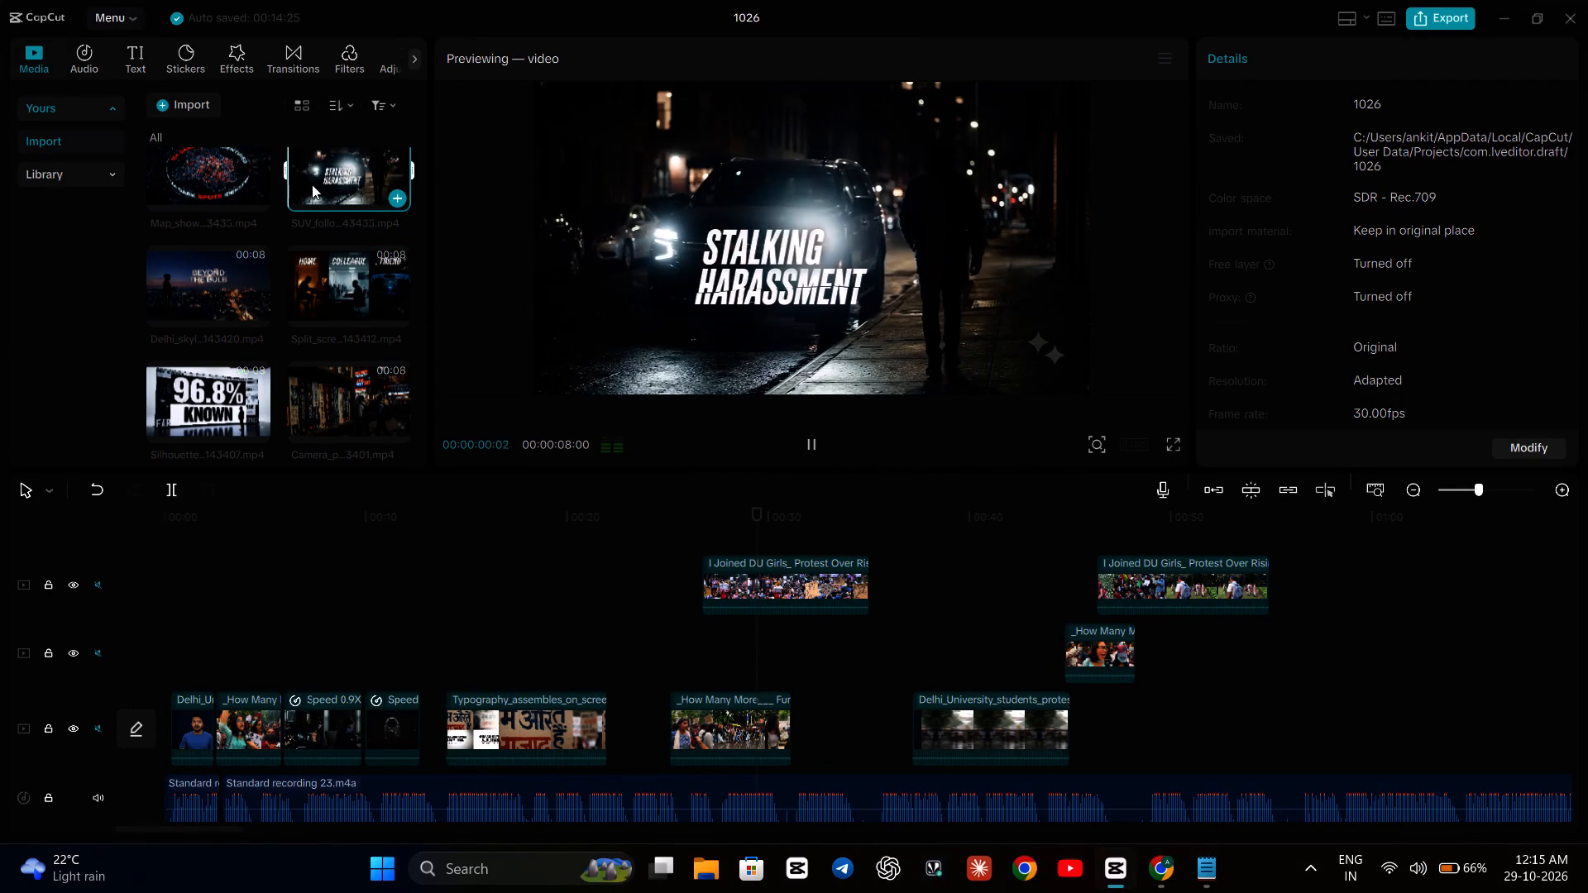
{"action": "scroll", "coordinate": [312, 184], "scroll_direction": "up", "scroll_amount": 1}
{"action": "left_click", "coordinate": [317, 171]}
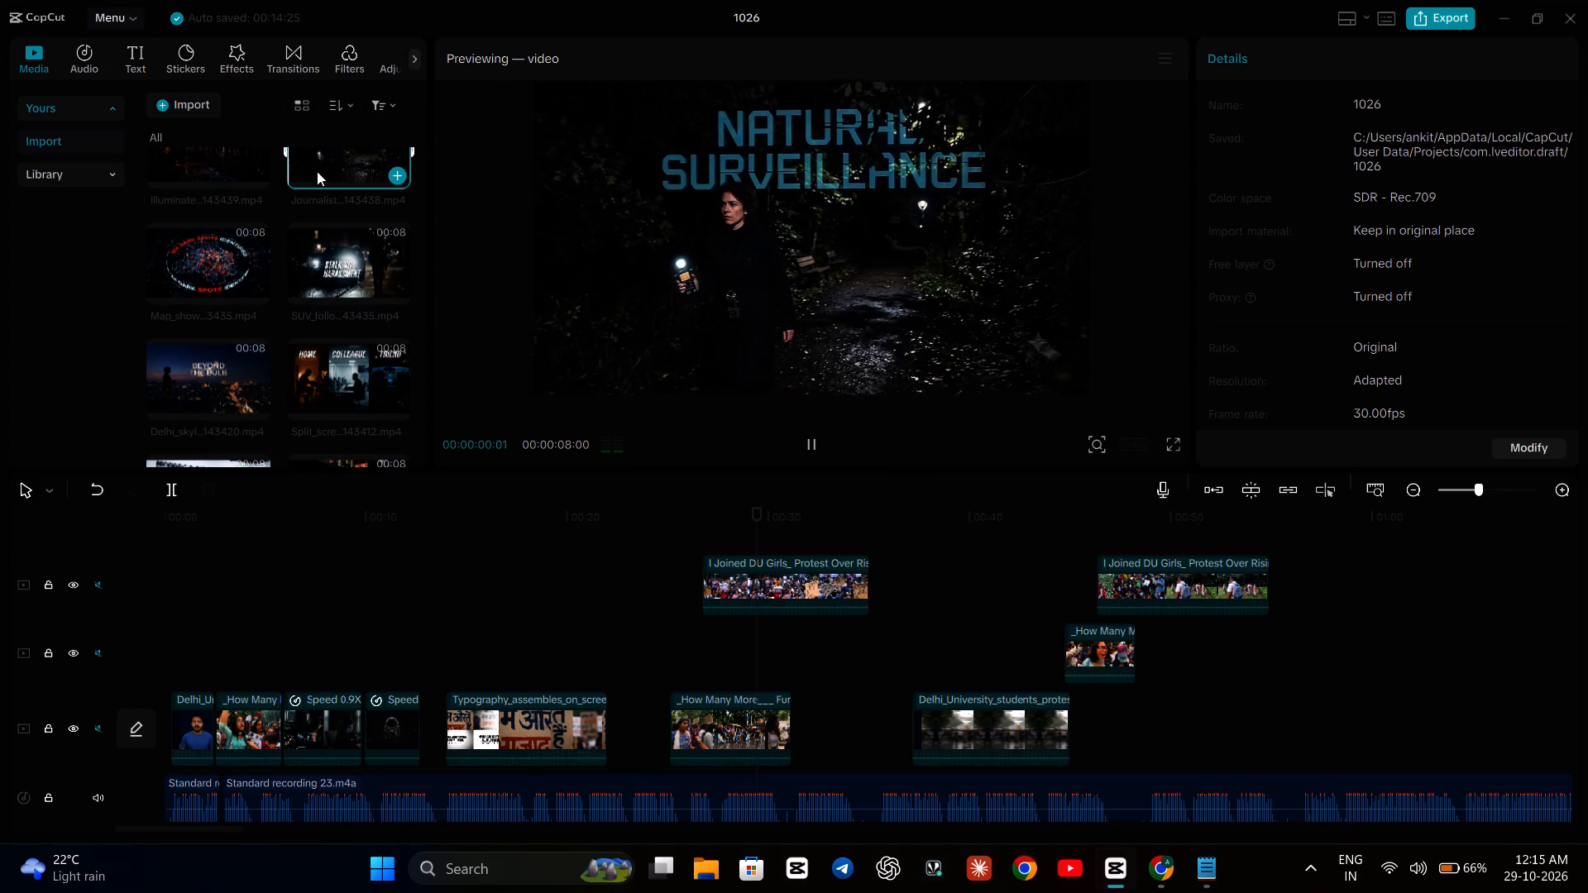
Preview the imported clips from the lit alley, protesters and "Lights Cameras" through "Proof Over Posts" and the case folders to "The Truth Lies in the Friction".
{"action": "scroll", "coordinate": [292, 184], "scroll_direction": "up", "scroll_amount": 1}
{"action": "left_click", "coordinate": [220, 220]}
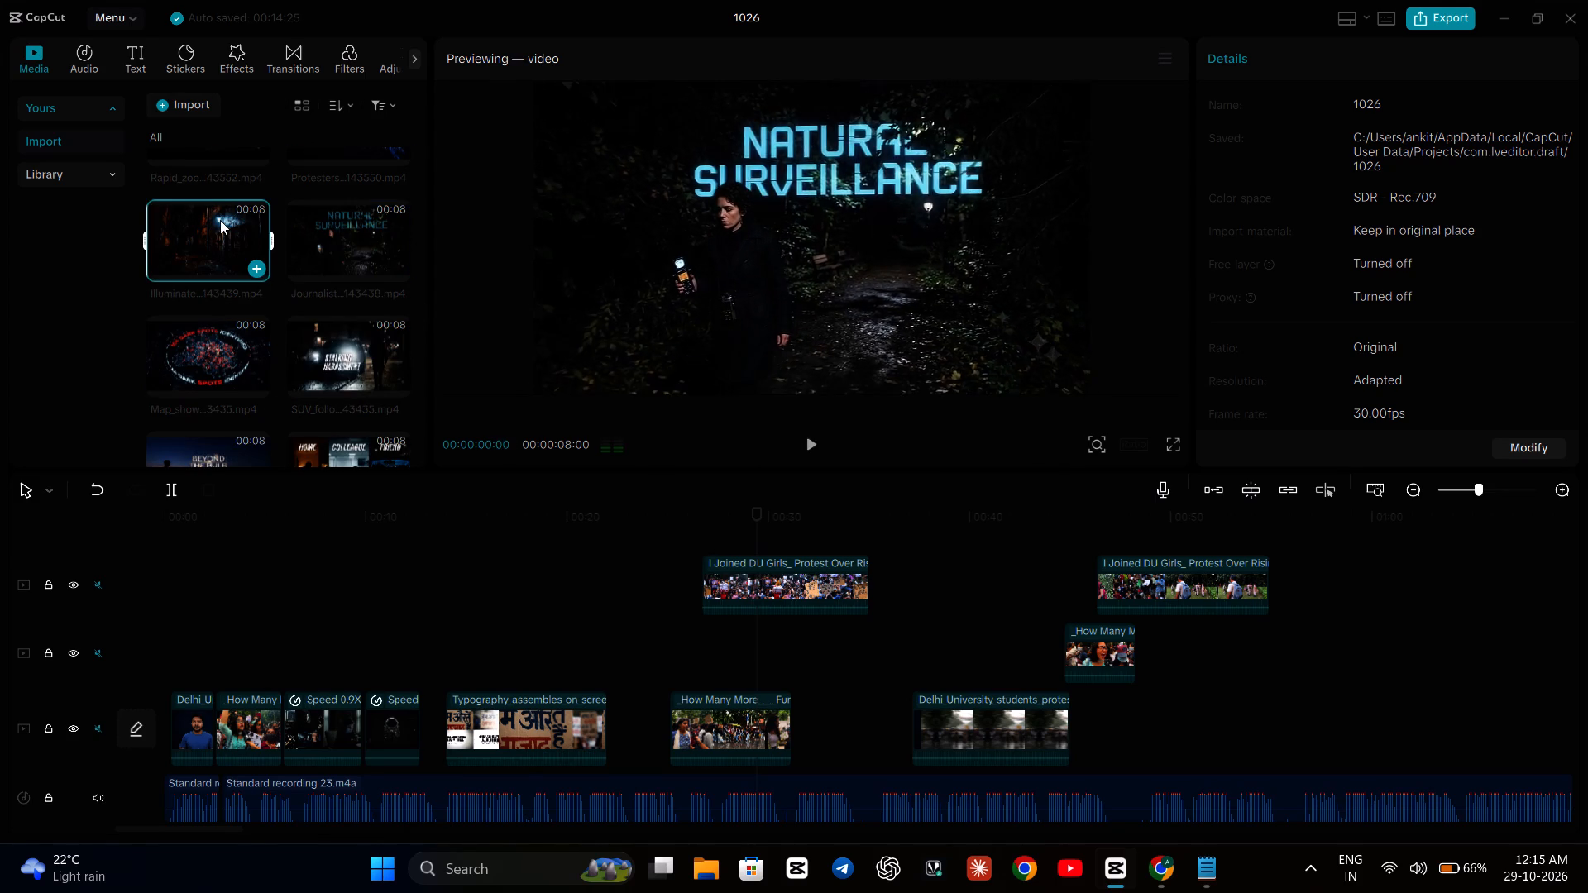
{"action": "scroll", "coordinate": [273, 224], "scroll_direction": "up", "scroll_amount": 1}
{"action": "left_click", "coordinate": [306, 223]}
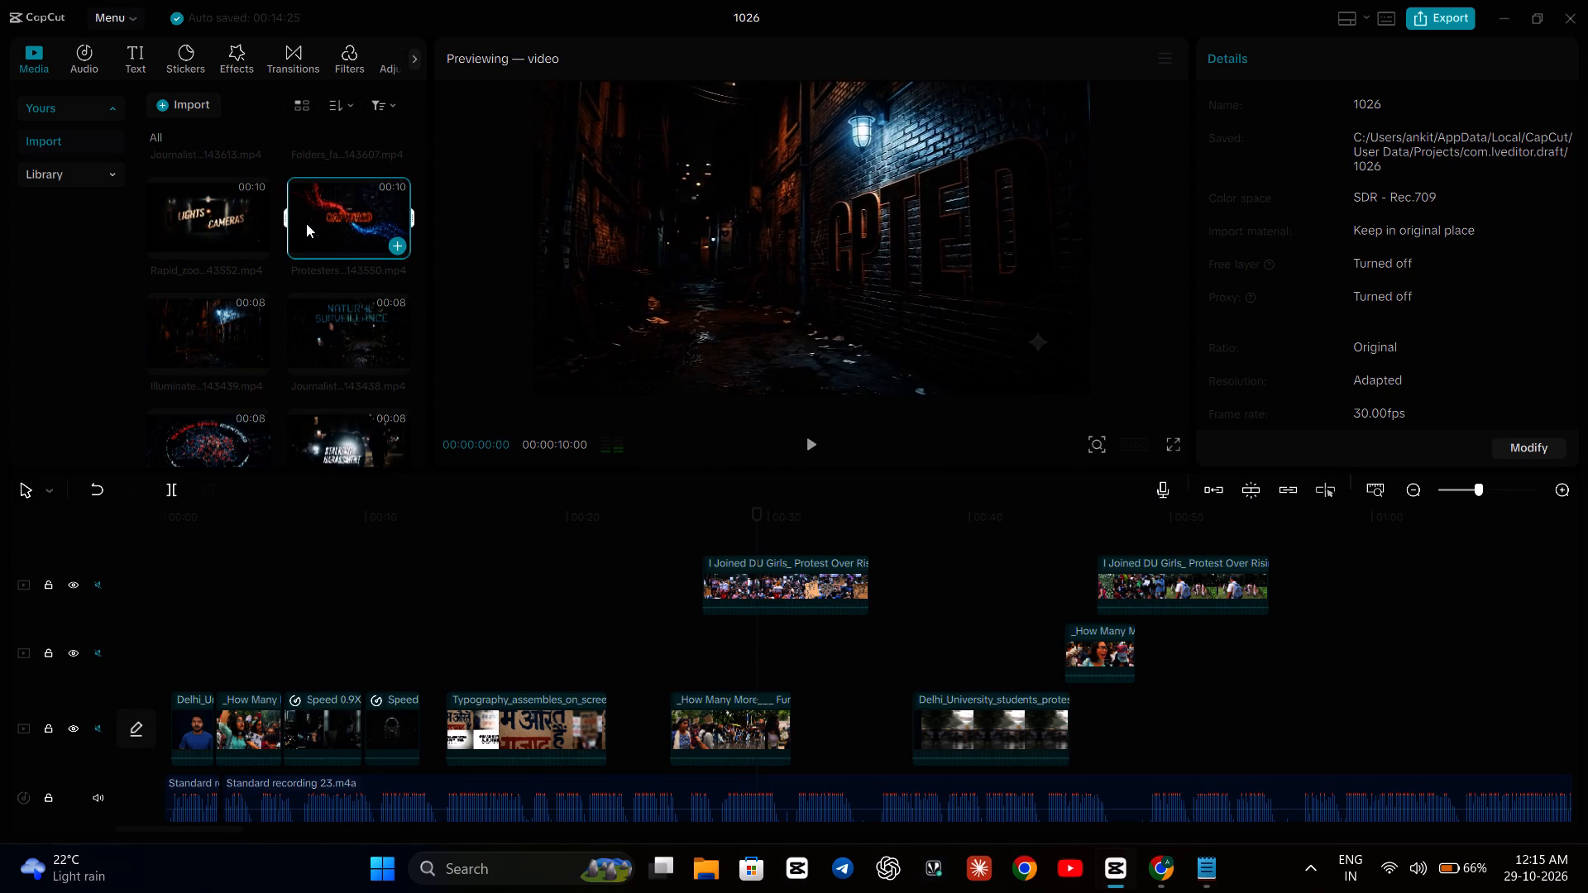
{"action": "left_click", "coordinate": [207, 217]}
{"action": "scroll", "coordinate": [207, 217], "scroll_direction": "up", "scroll_amount": 1}
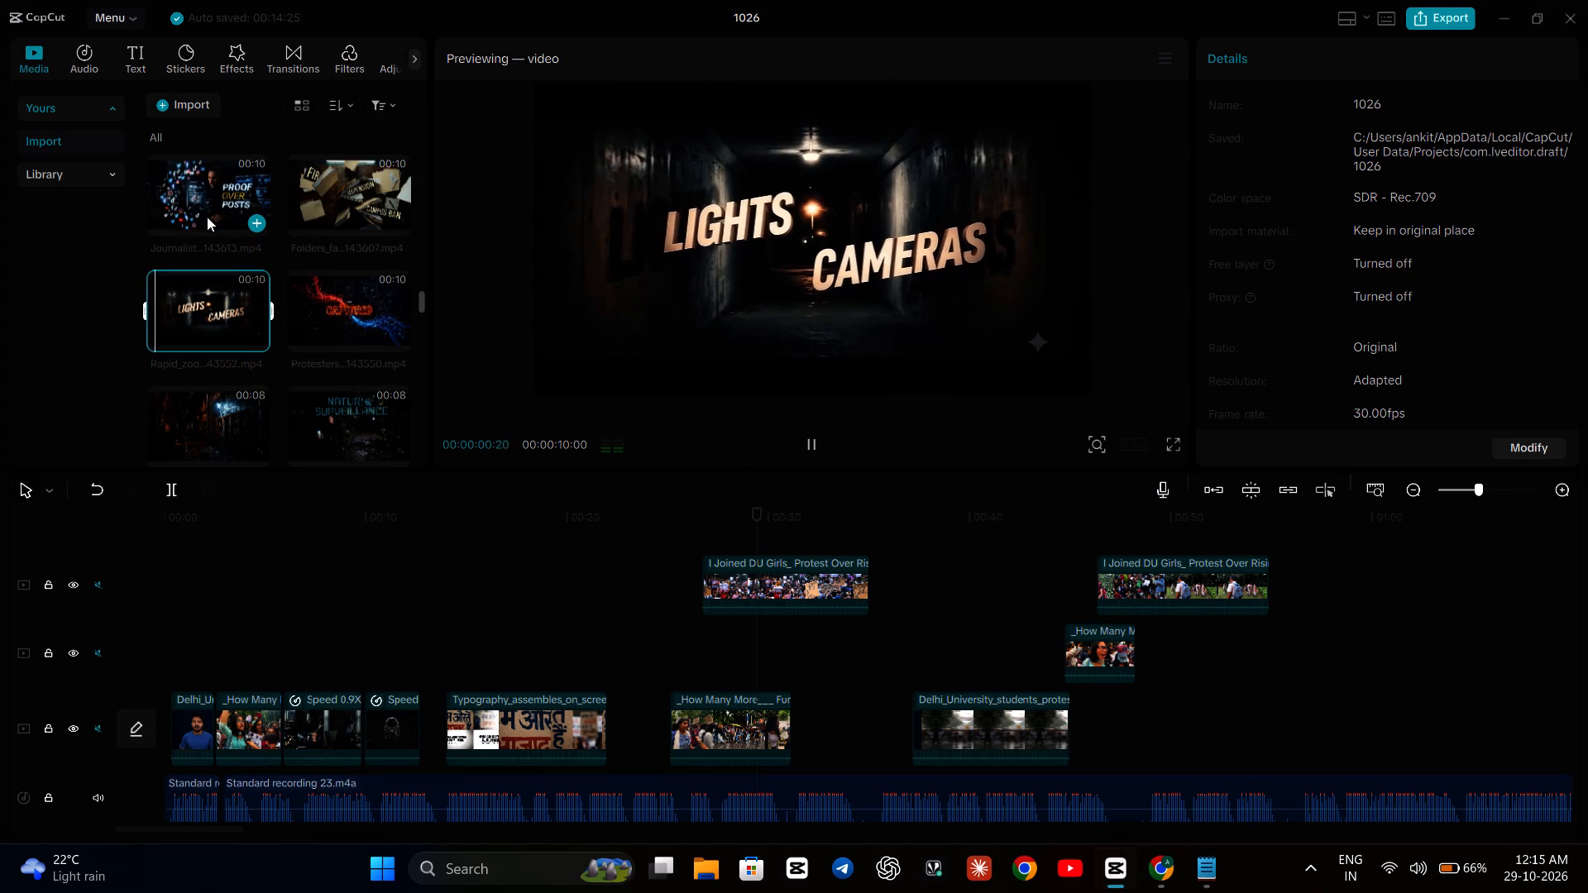
{"action": "left_click", "coordinate": [207, 217]}
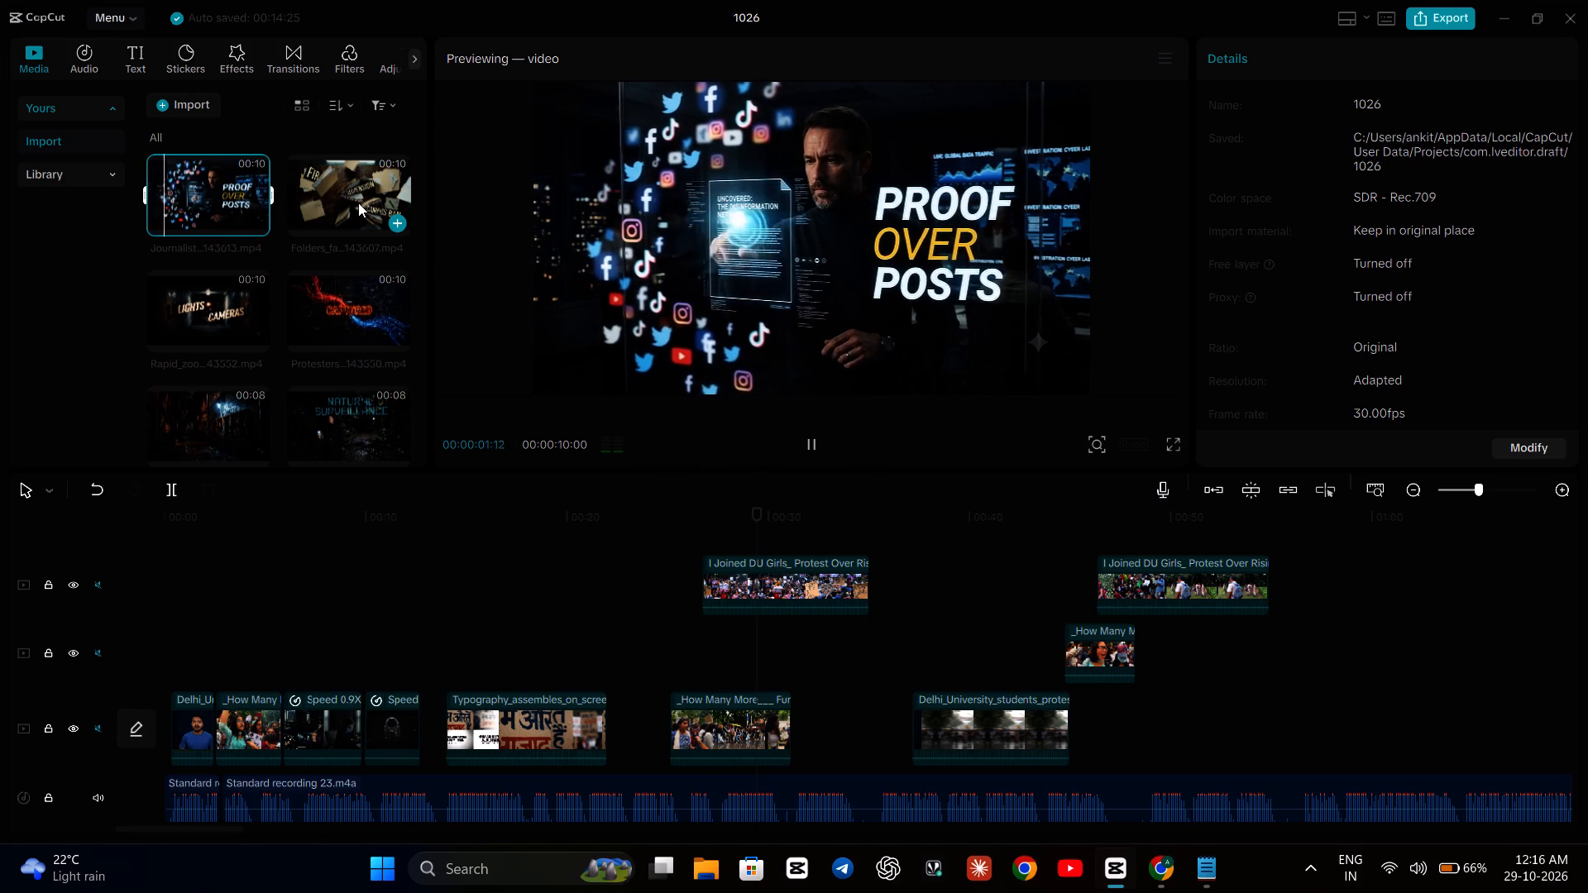
{"action": "left_click", "coordinate": [358, 203]}
{"action": "scroll", "coordinate": [358, 203], "scroll_direction": "up", "scroll_amount": 2}
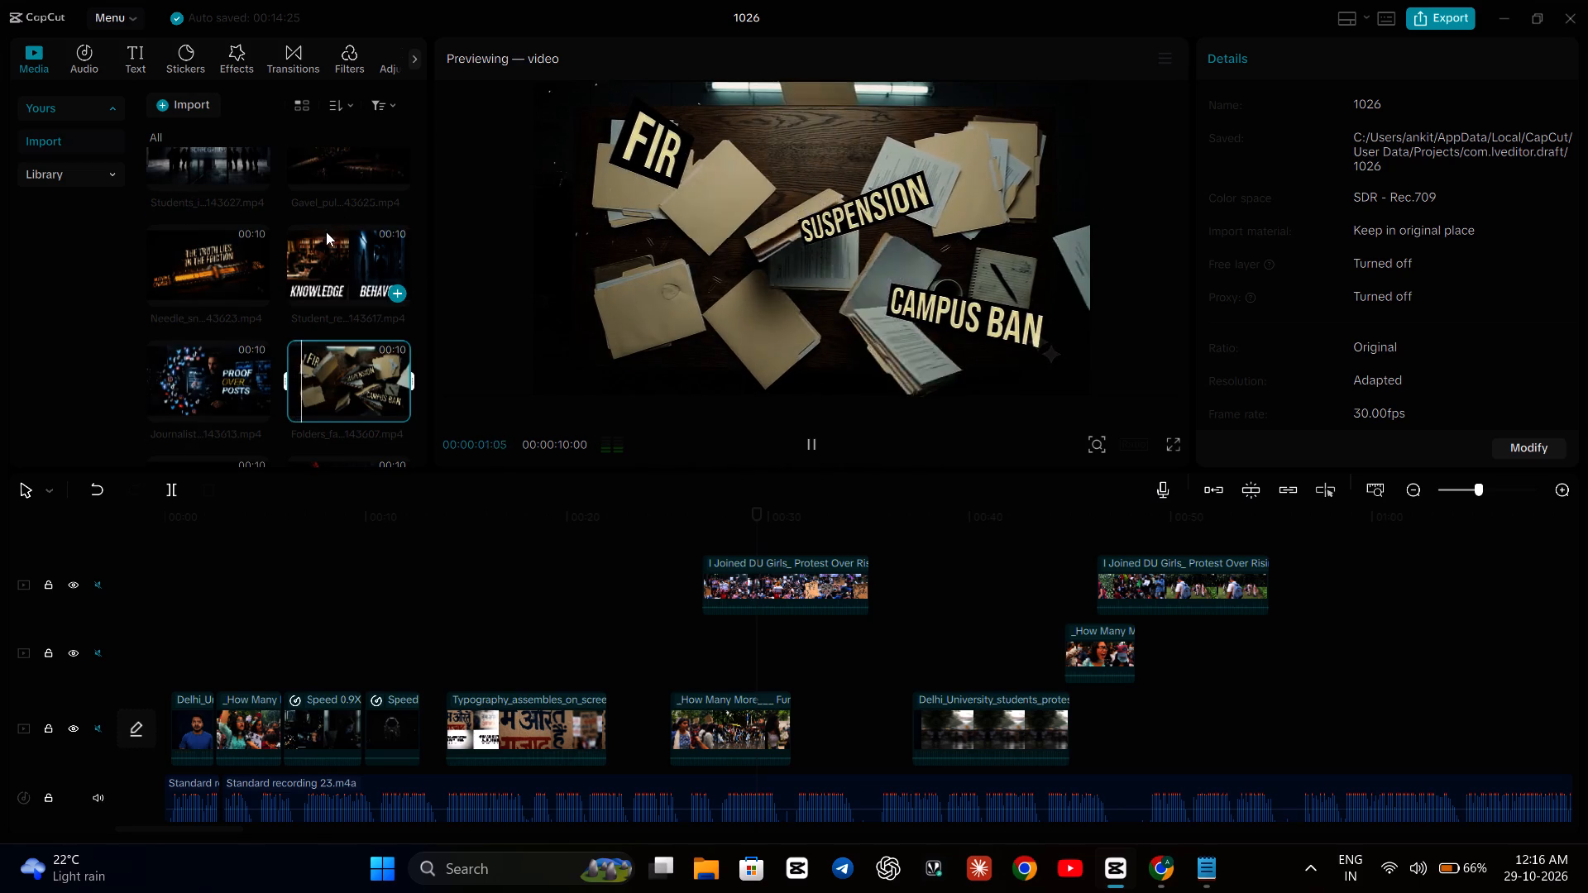
{"action": "left_click", "coordinate": [326, 232]}
{"action": "left_click", "coordinate": [232, 255]}
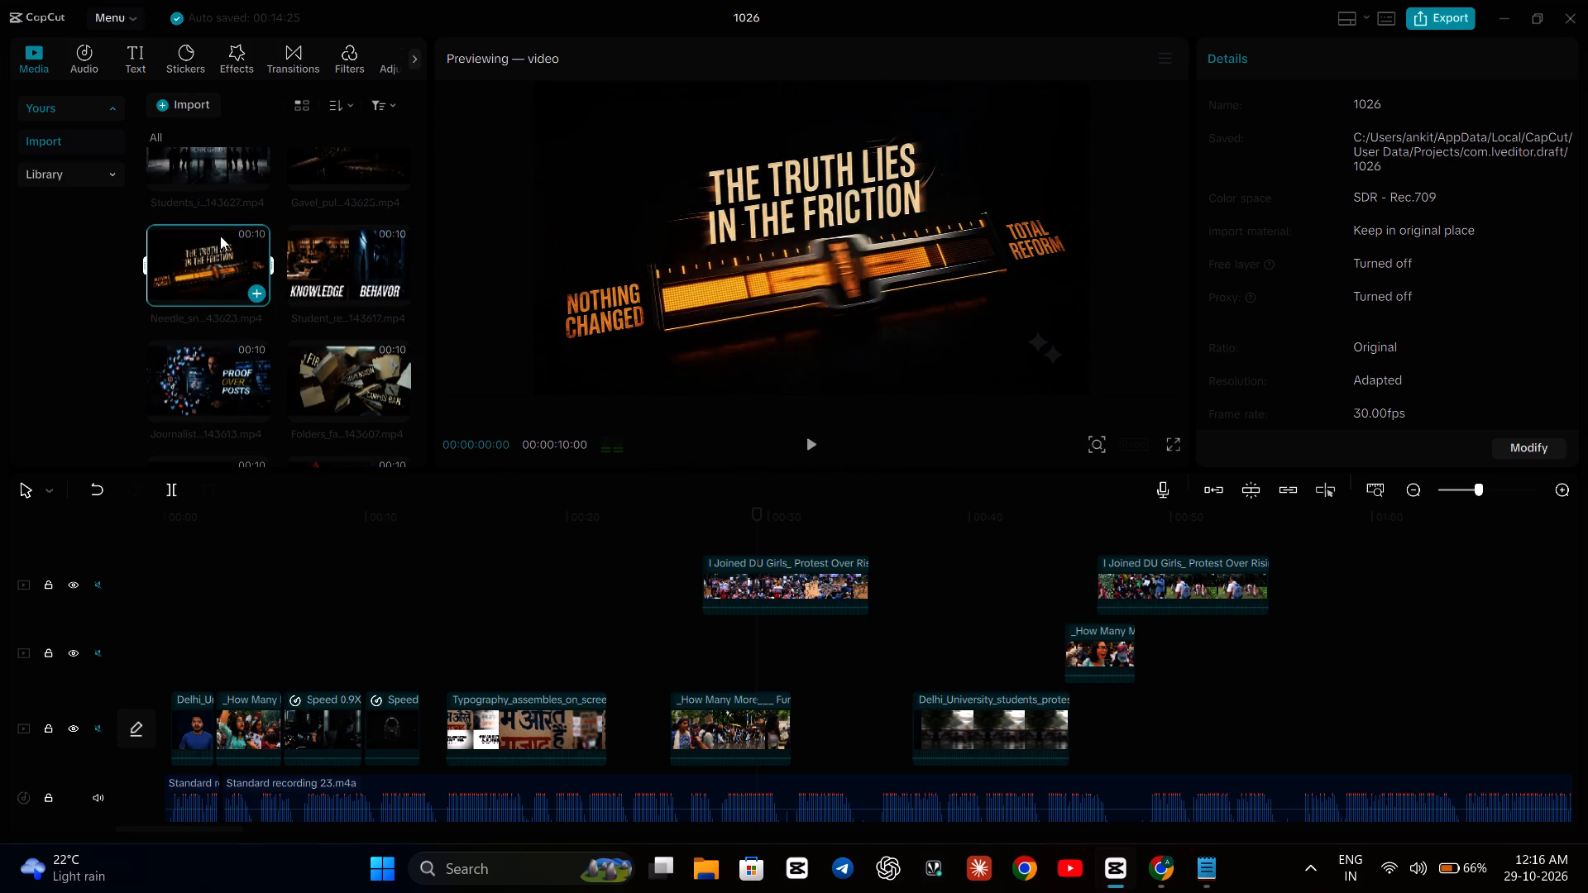
Preview the imported "Segregation", "Suo Motu" and Lady Shri Ram College drone clips.
{"action": "left_click", "coordinate": [211, 180]}
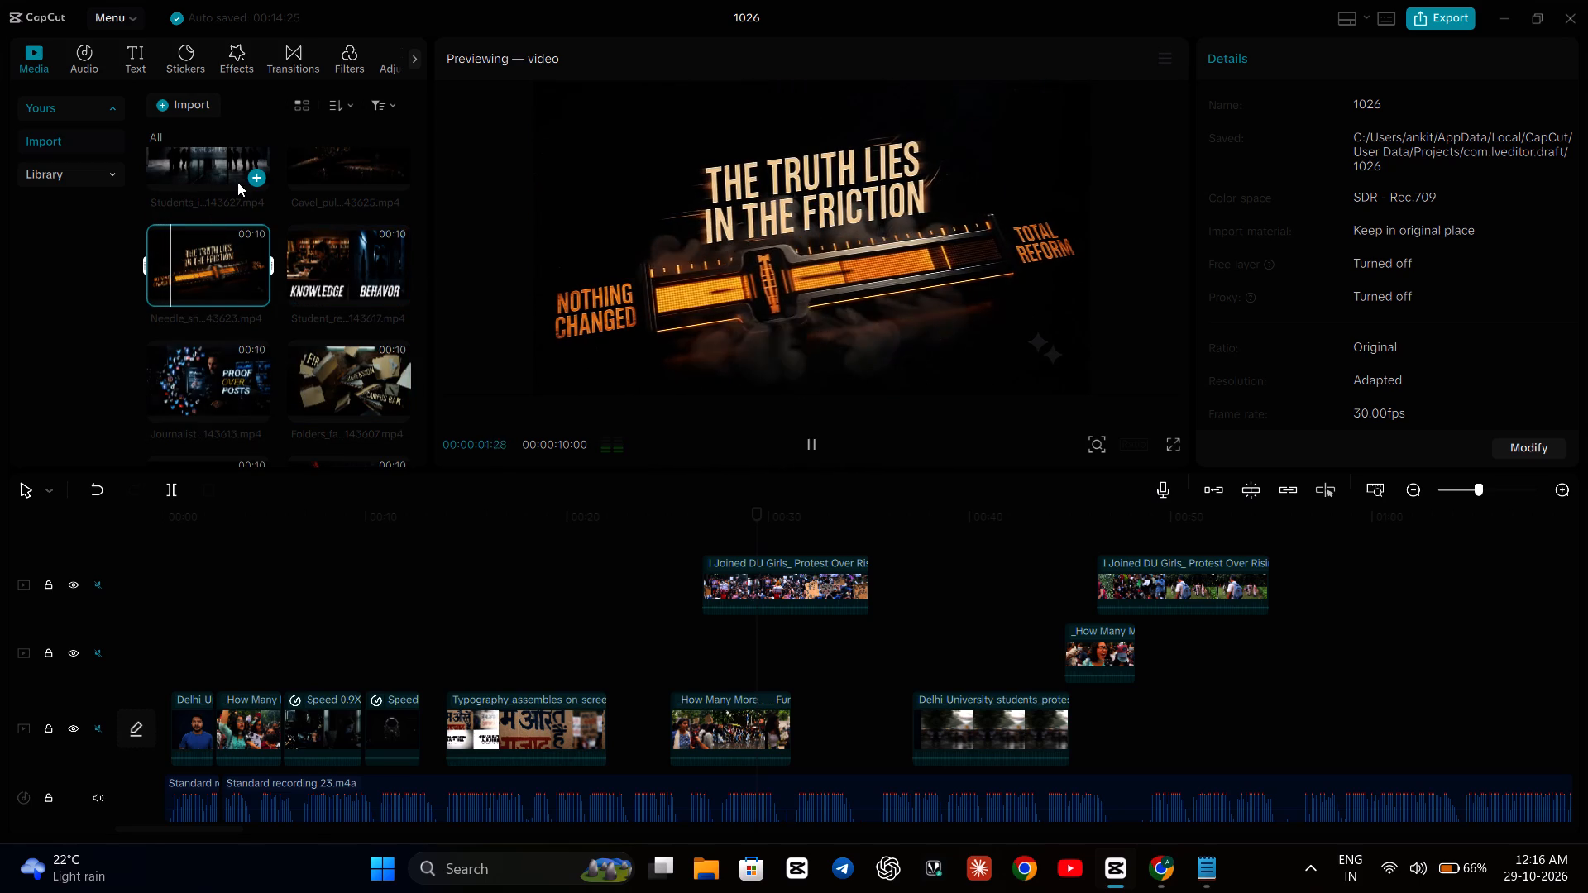
{"action": "left_click", "coordinate": [213, 163]}
{"action": "scroll", "coordinate": [213, 163], "scroll_direction": "up", "scroll_amount": 1}
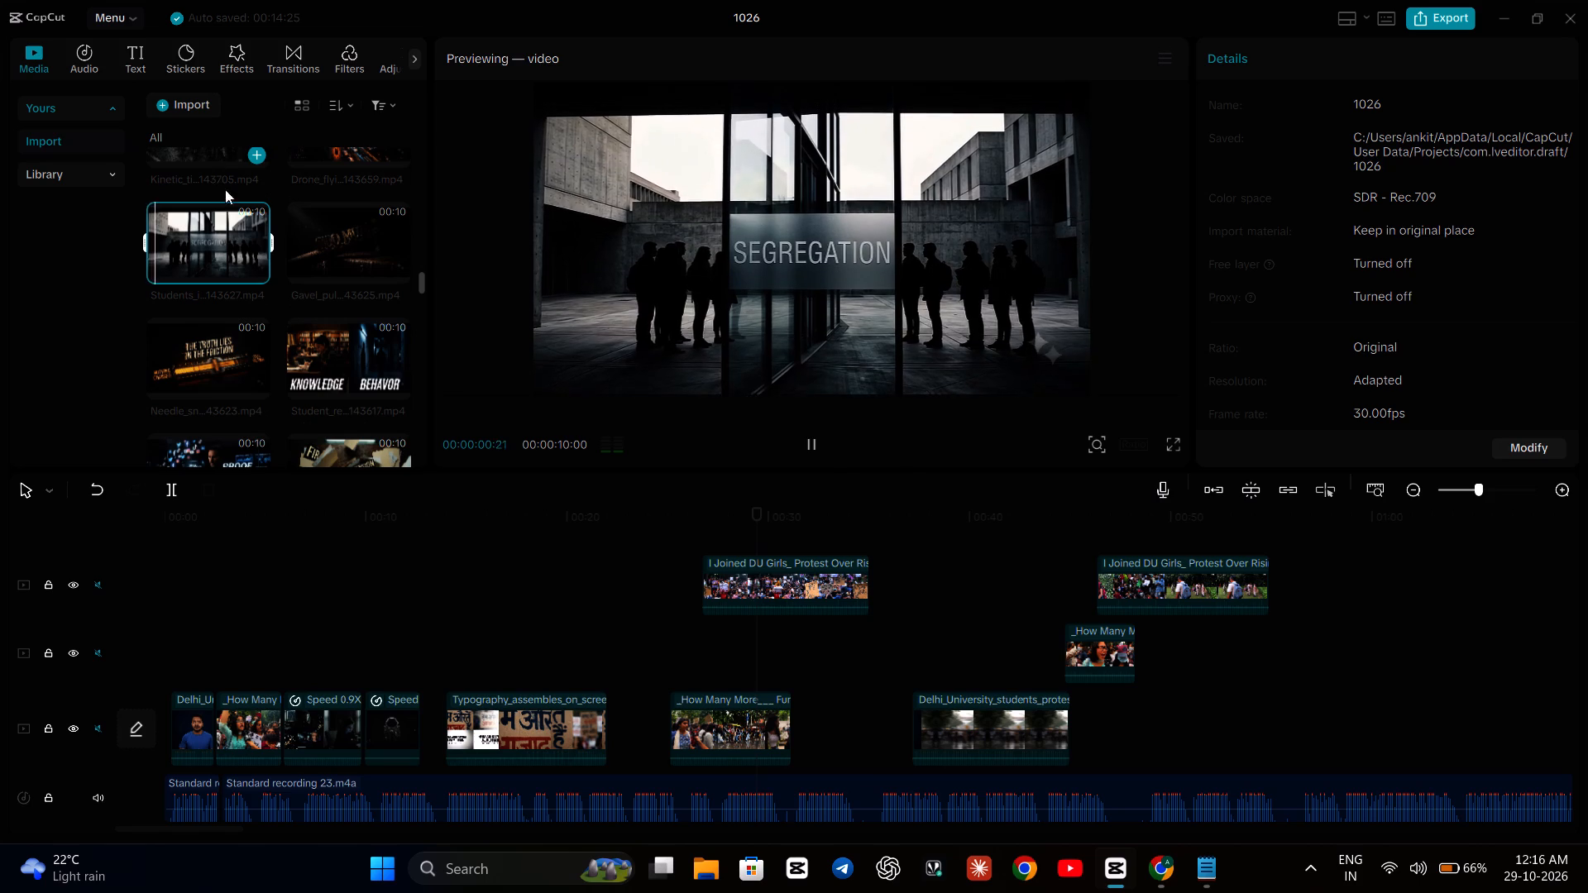
{"action": "left_click", "coordinate": [325, 256]}
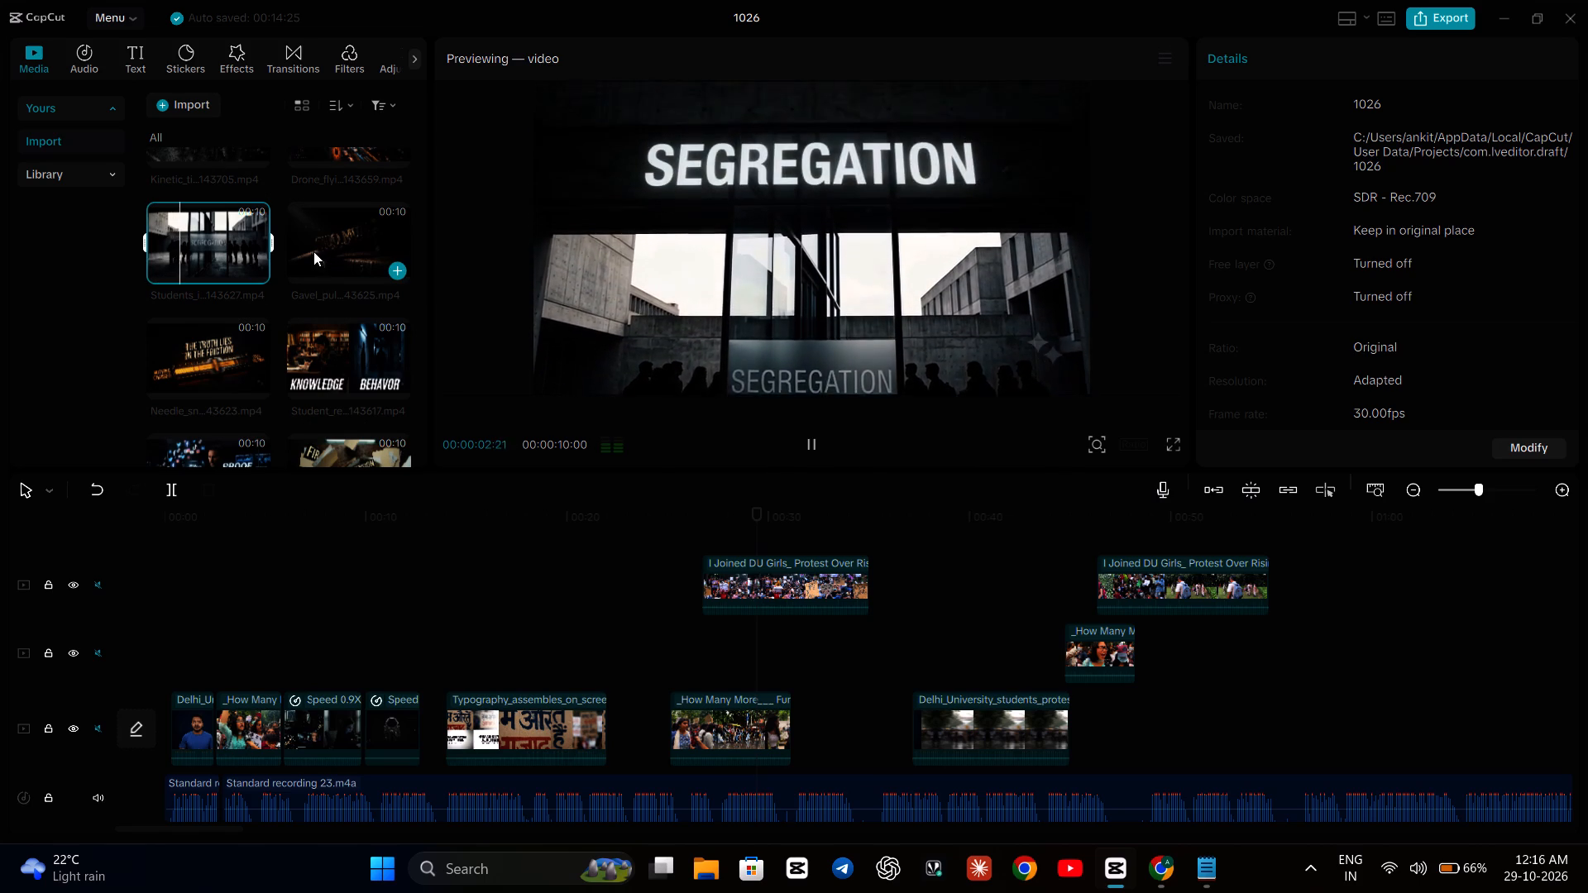
{"action": "left_click", "coordinate": [313, 251]}
{"action": "scroll", "coordinate": [318, 232], "scroll_direction": "up", "scroll_amount": 1}
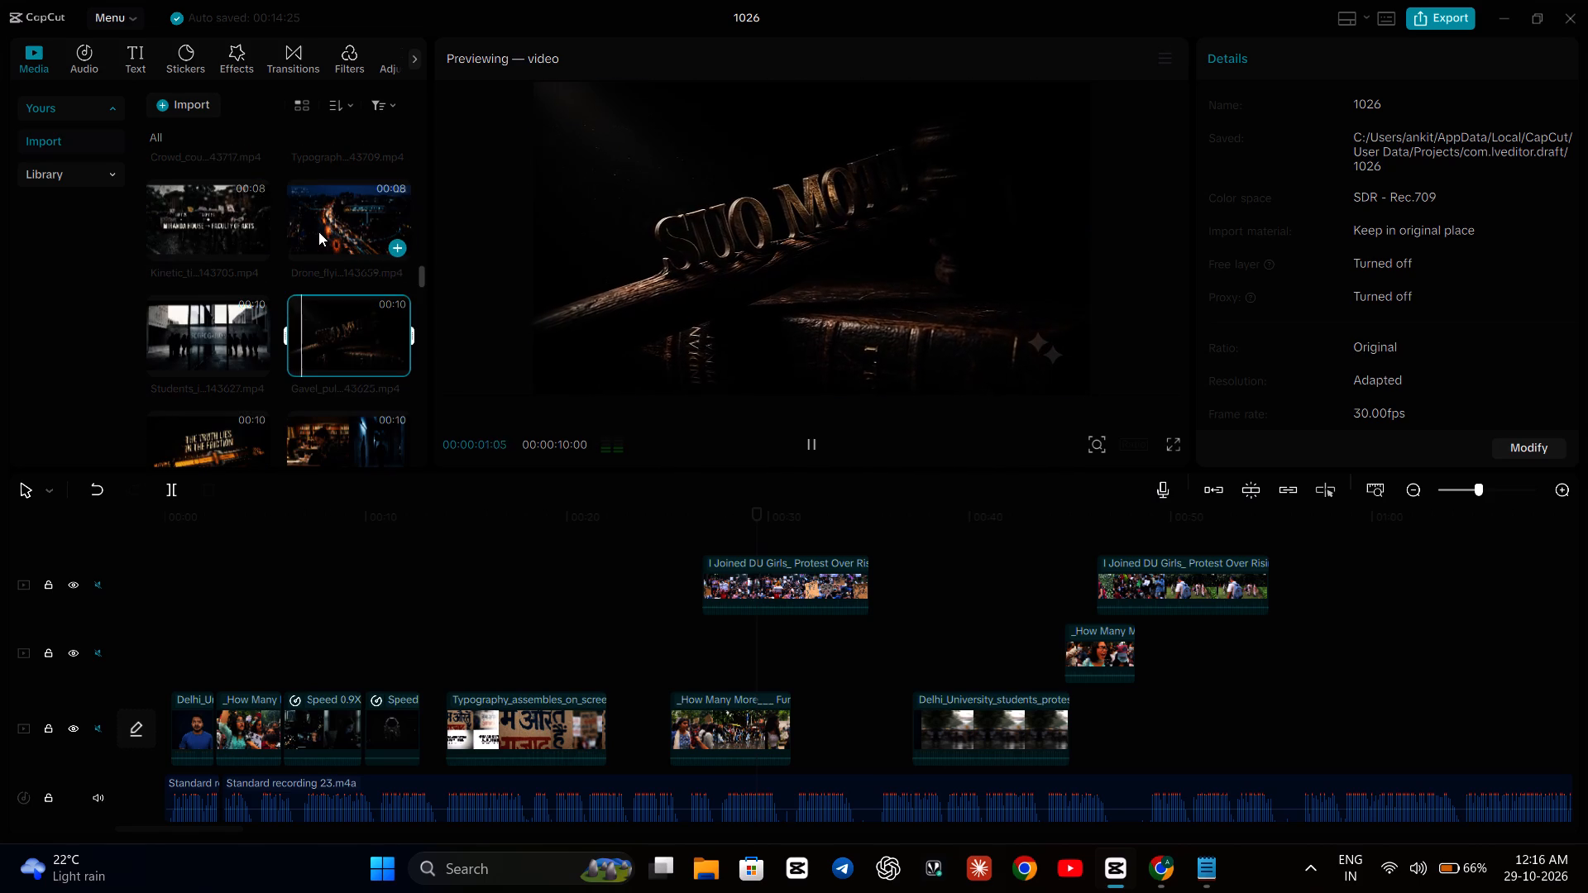
{"action": "left_click", "coordinate": [318, 232]}
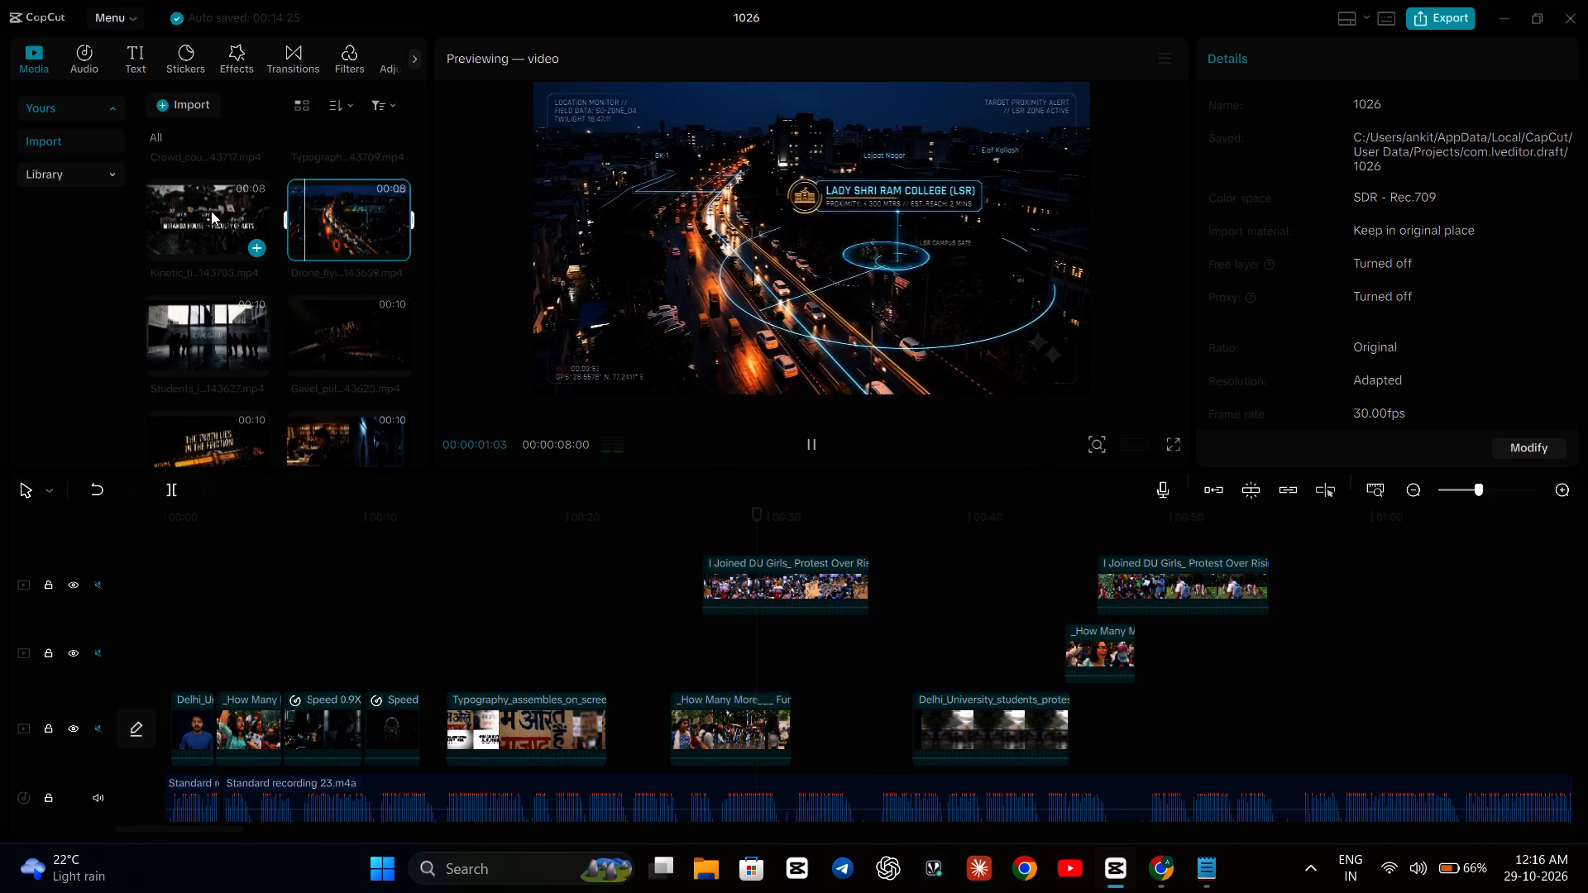
Preview the imported "Miranda House → Faculty of Arts" and crowd attendance counter clips, then one of the blue-shirt host clips.
{"action": "left_click", "coordinate": [211, 211]}
{"action": "left_click", "coordinate": [211, 211]}
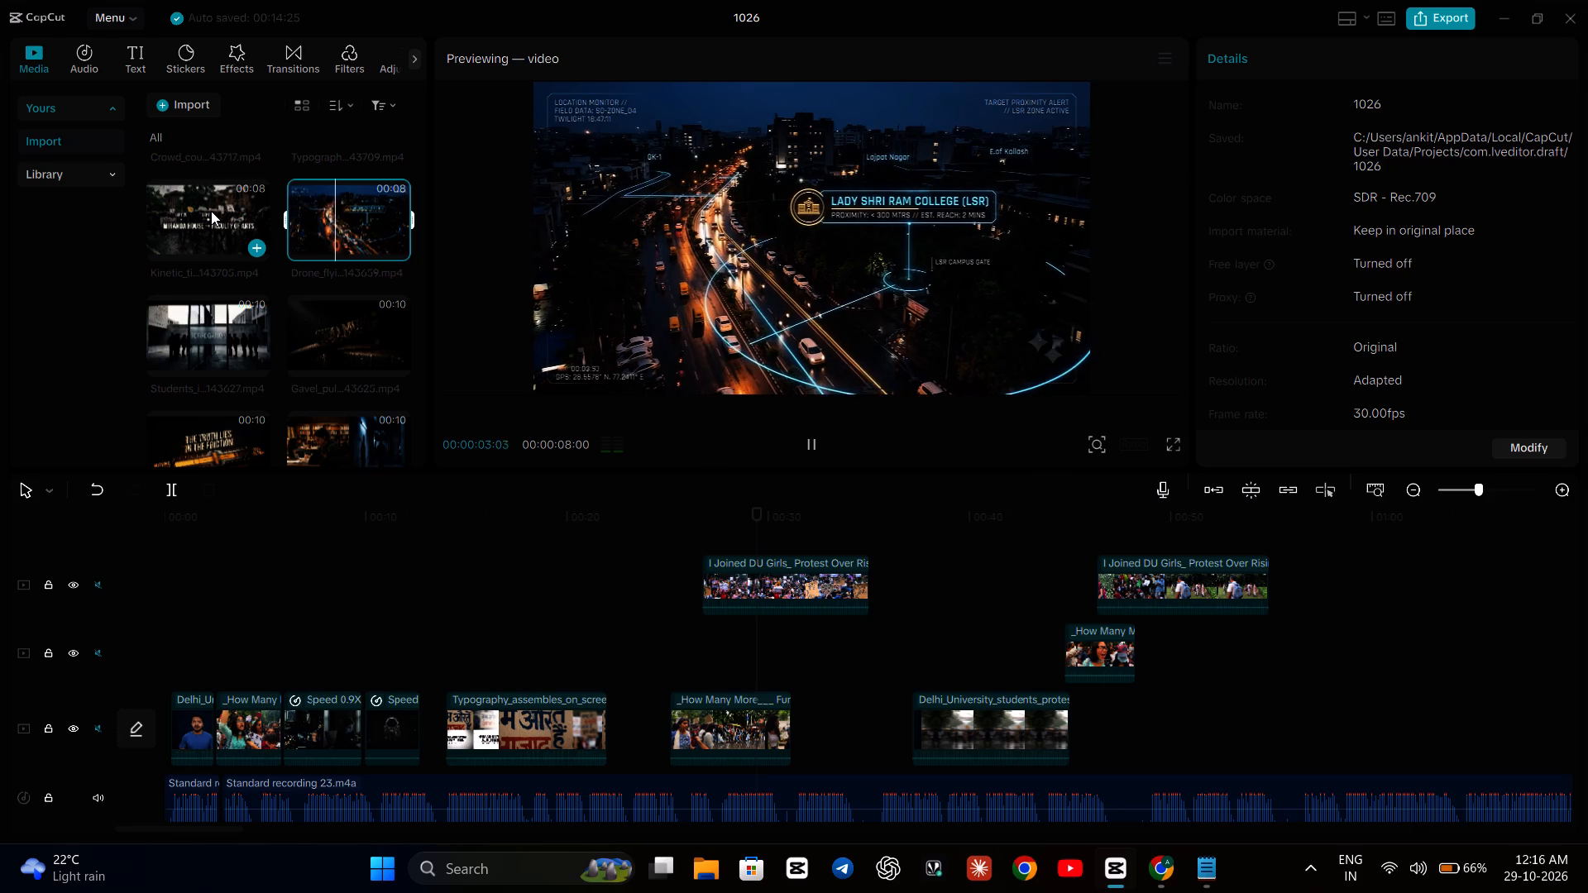
{"action": "scroll", "coordinate": [313, 228], "scroll_direction": "up", "scroll_amount": 1}
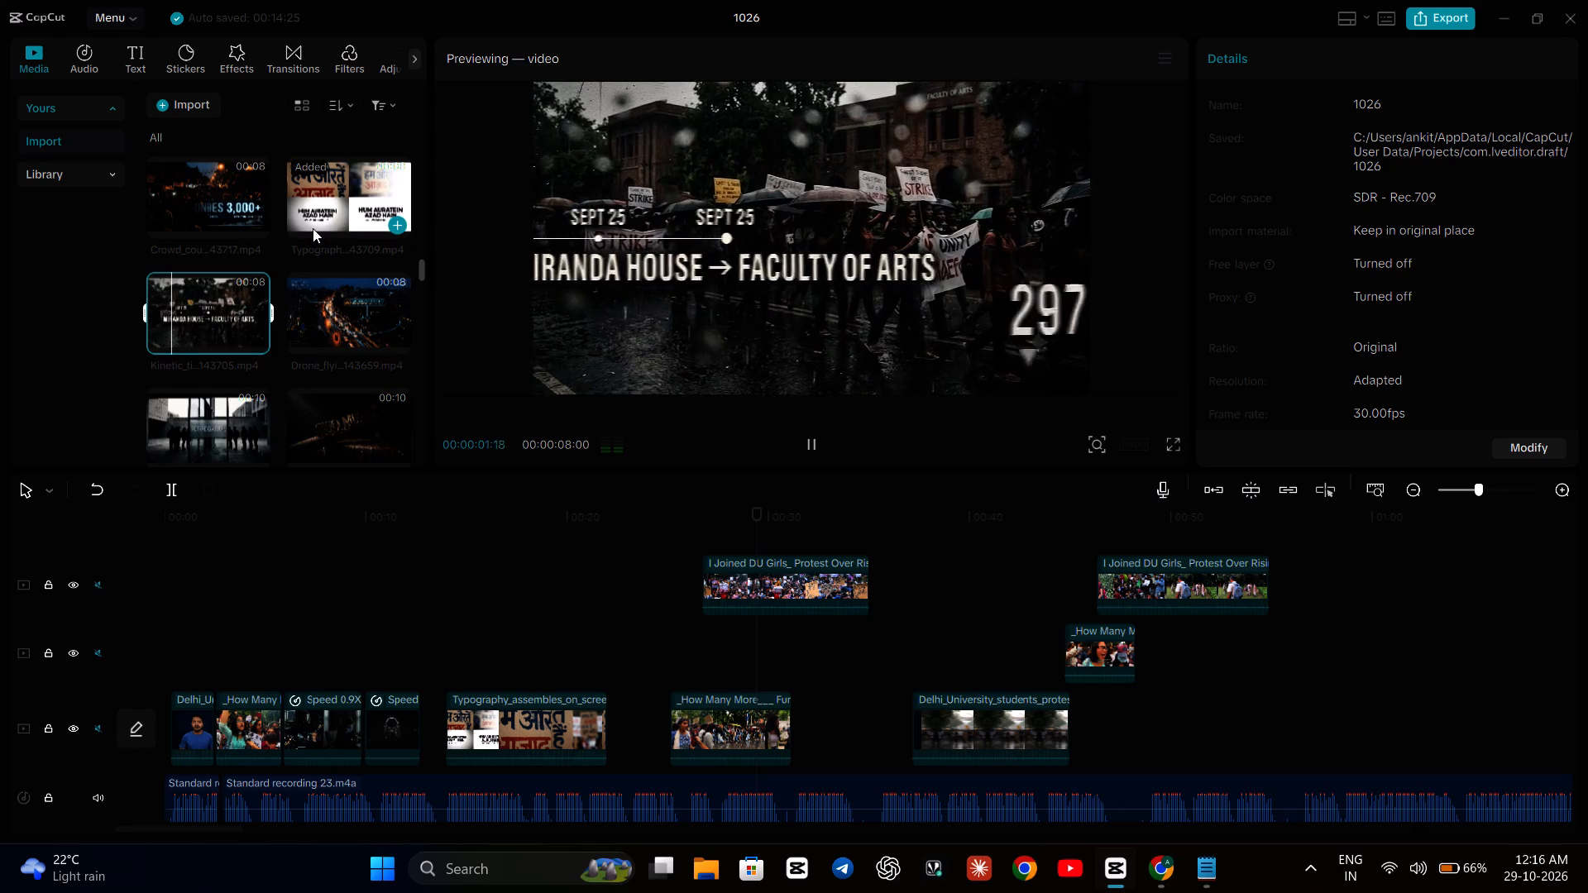
{"action": "left_click", "coordinate": [210, 191]}
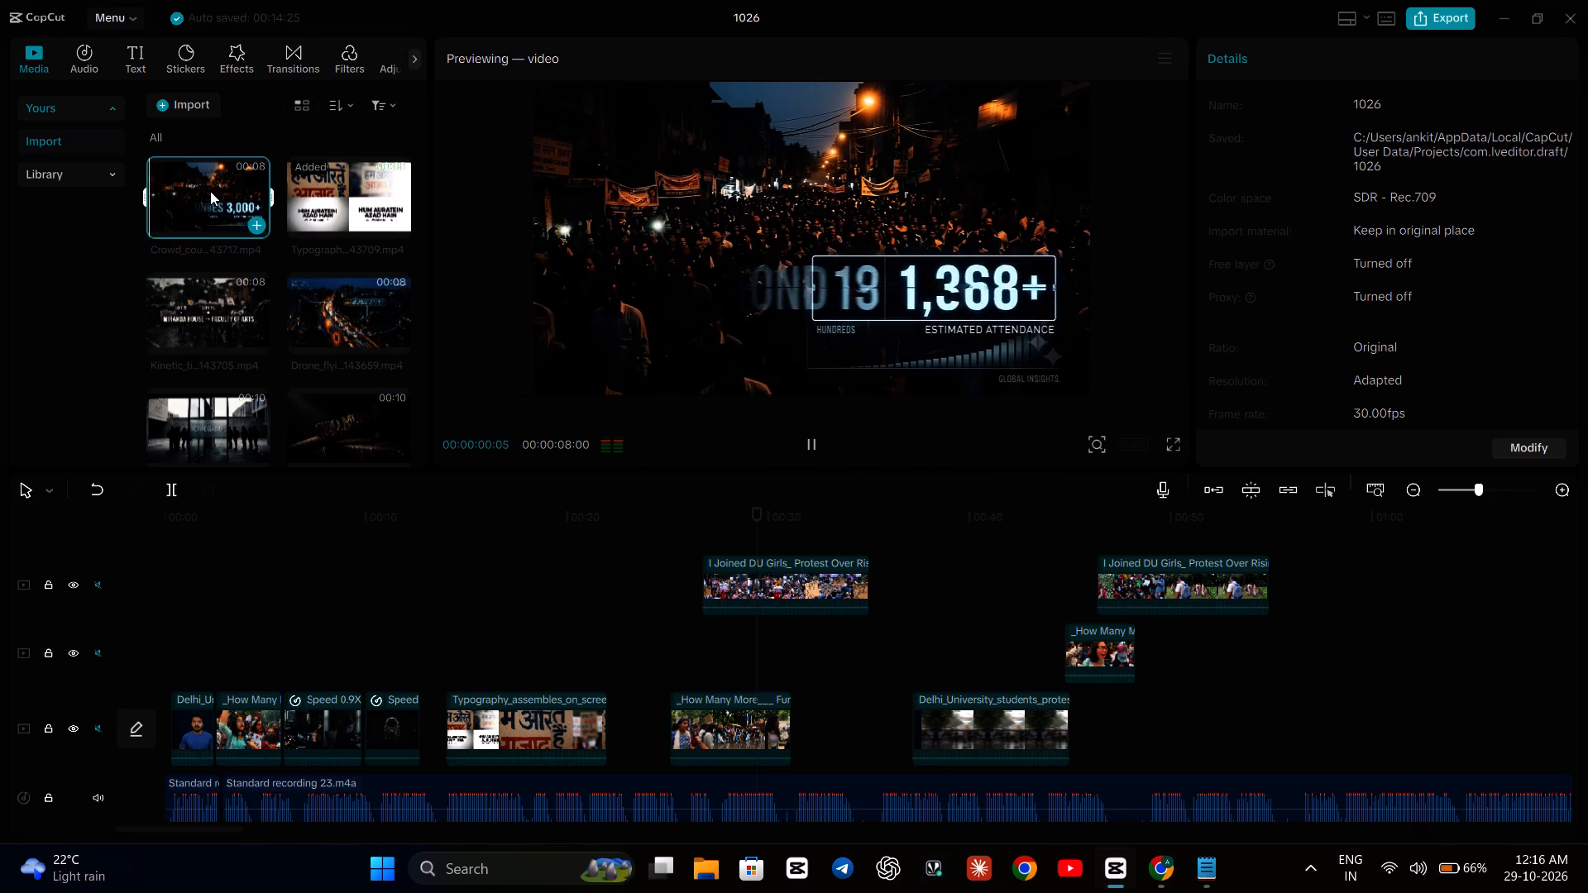
{"action": "scroll", "coordinate": [210, 191], "scroll_direction": "up", "scroll_amount": 2}
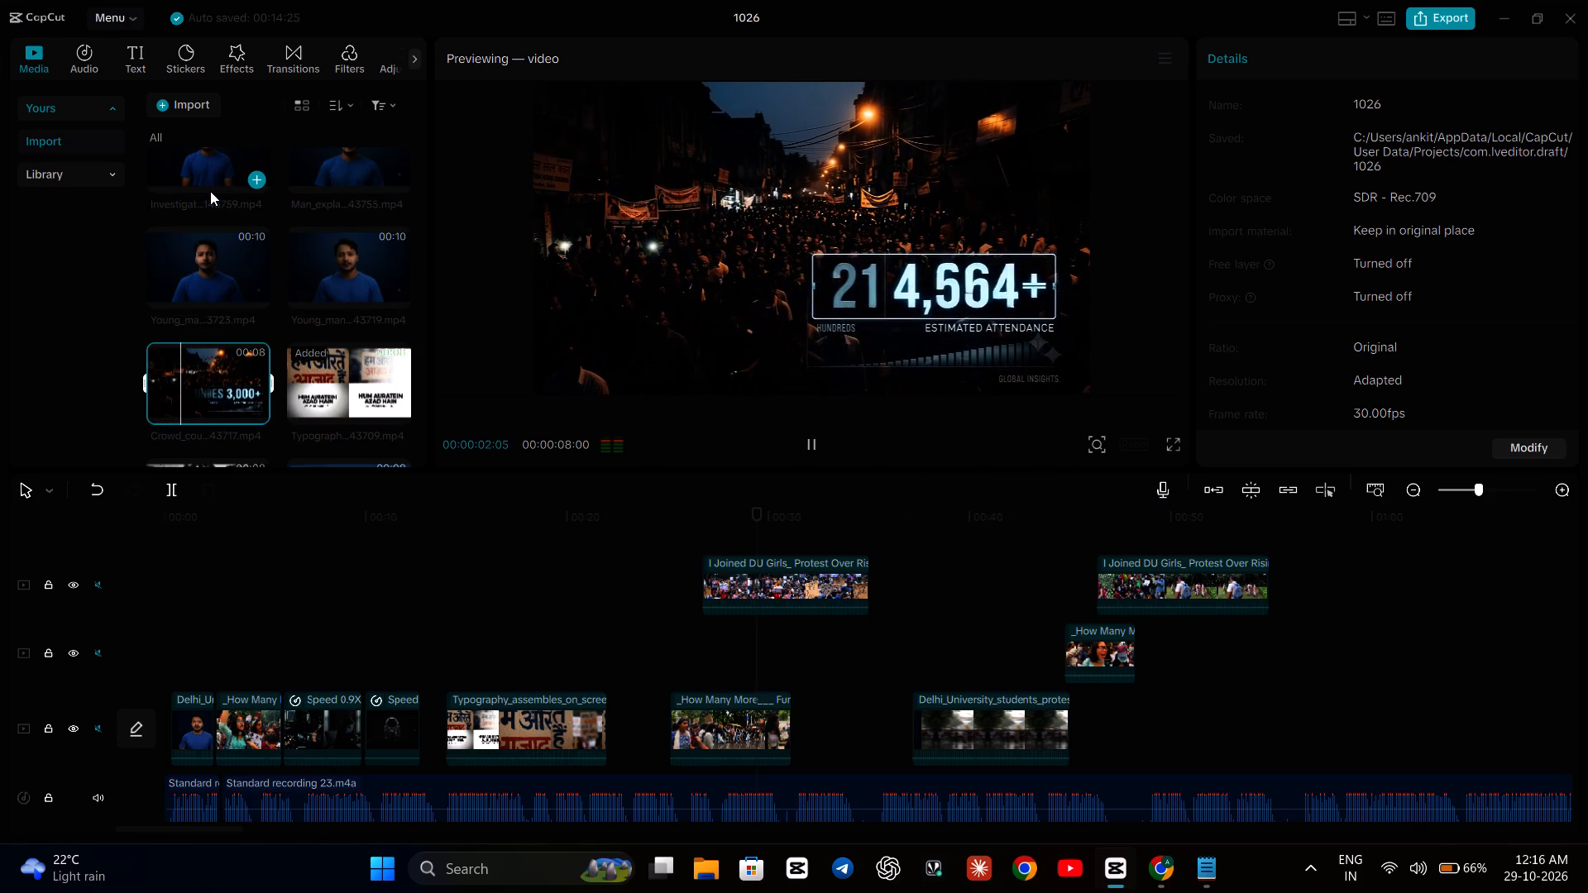
{"action": "scroll", "coordinate": [210, 191], "scroll_direction": "up", "scroll_amount": 6}
{"action": "scroll", "coordinate": [210, 191], "scroll_direction": "down", "scroll_amount": 2}
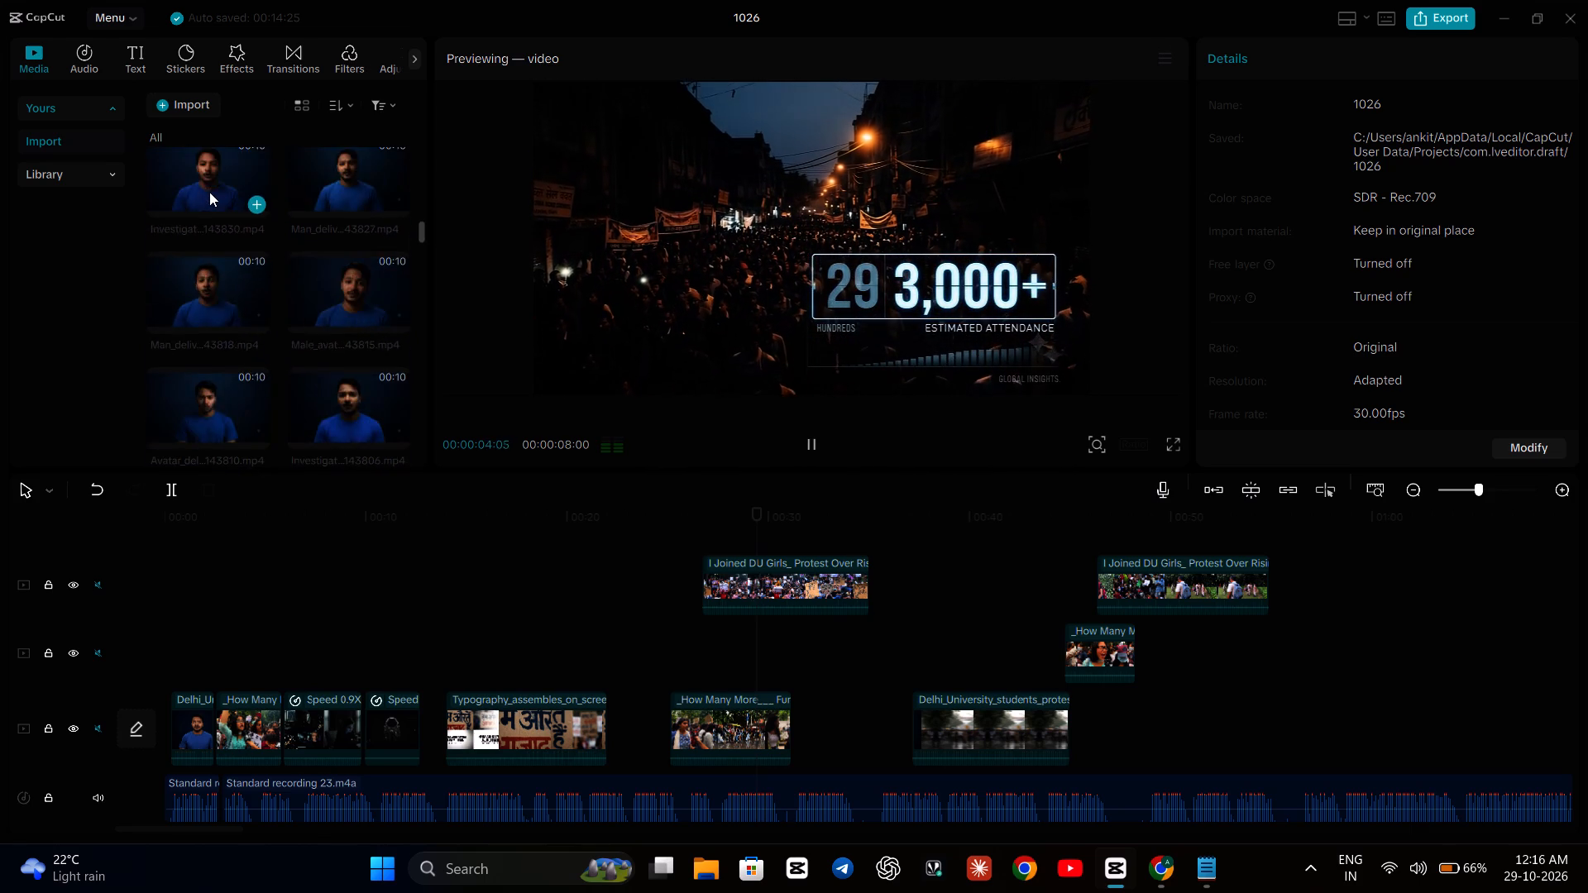
{"action": "scroll", "coordinate": [209, 192], "scroll_direction": "down", "scroll_amount": 3}
{"action": "left_click", "coordinate": [192, 222]}
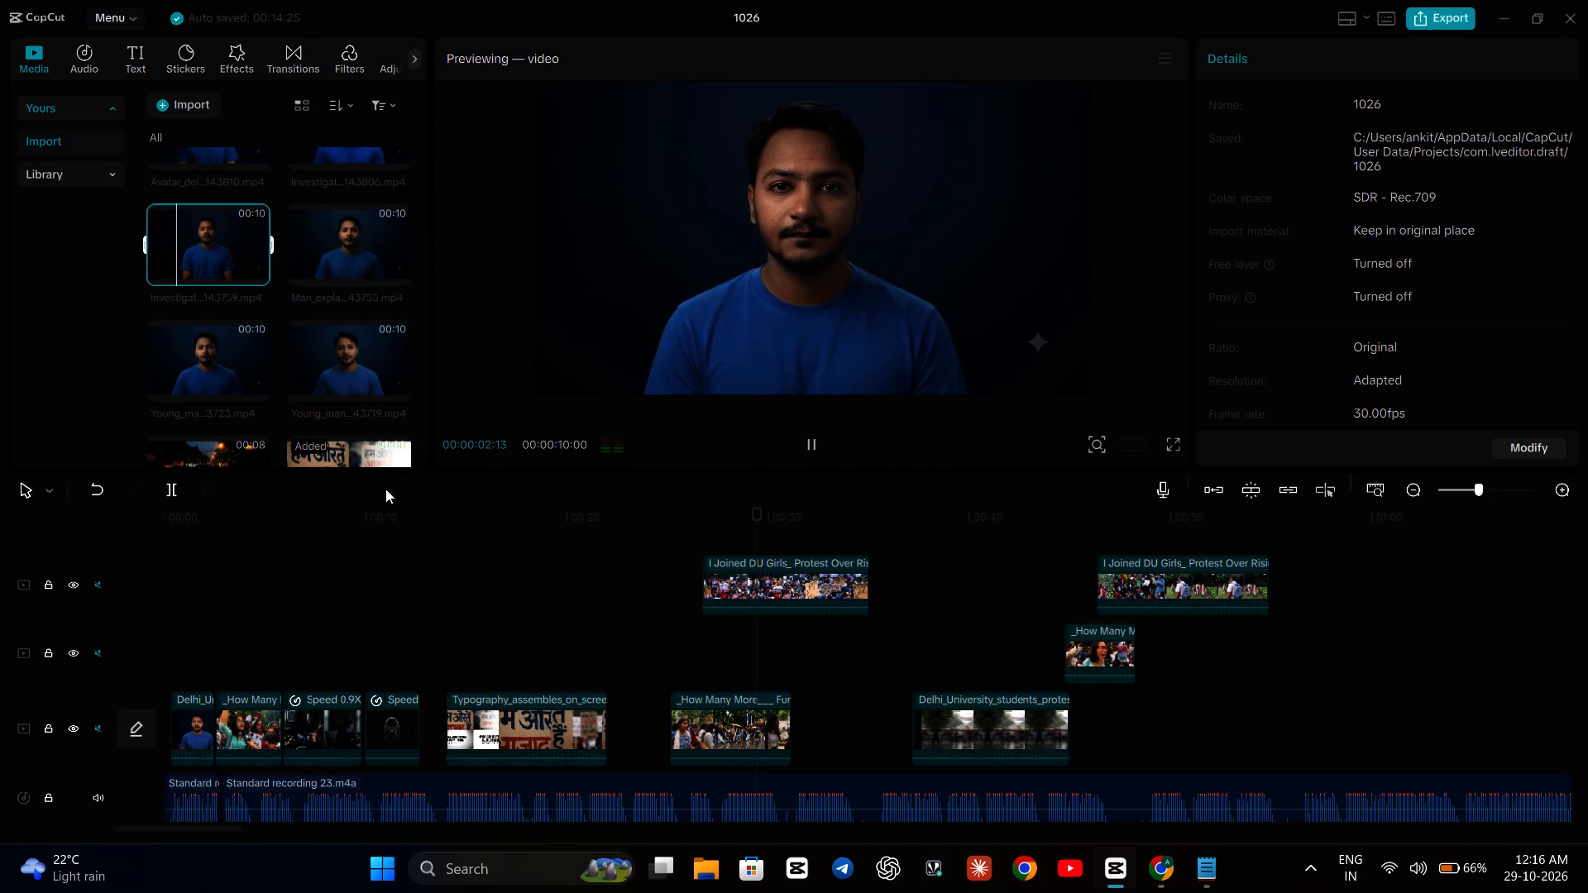
Play the timeline from about 17 seconds and move the main-track "_How Many More" clip earlier, to just after the Typography clip.
{"action": "left_click", "coordinate": [519, 590]}
{"action": "key", "text": "space"}
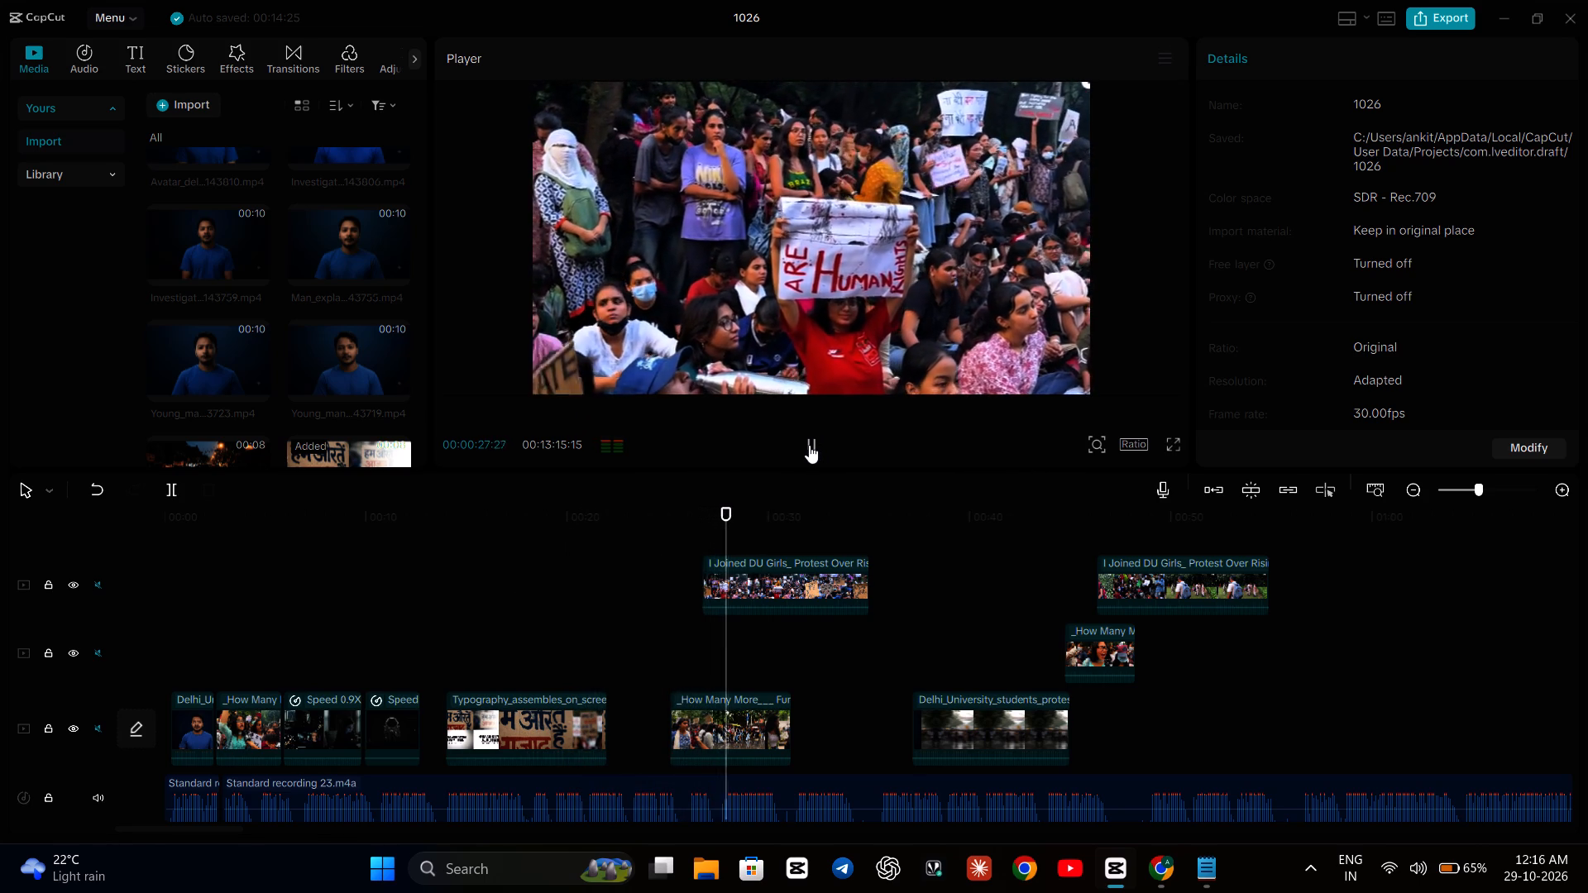
{"action": "left_click_drag", "start_coordinate": [724, 719], "coordinate": [658, 718]}
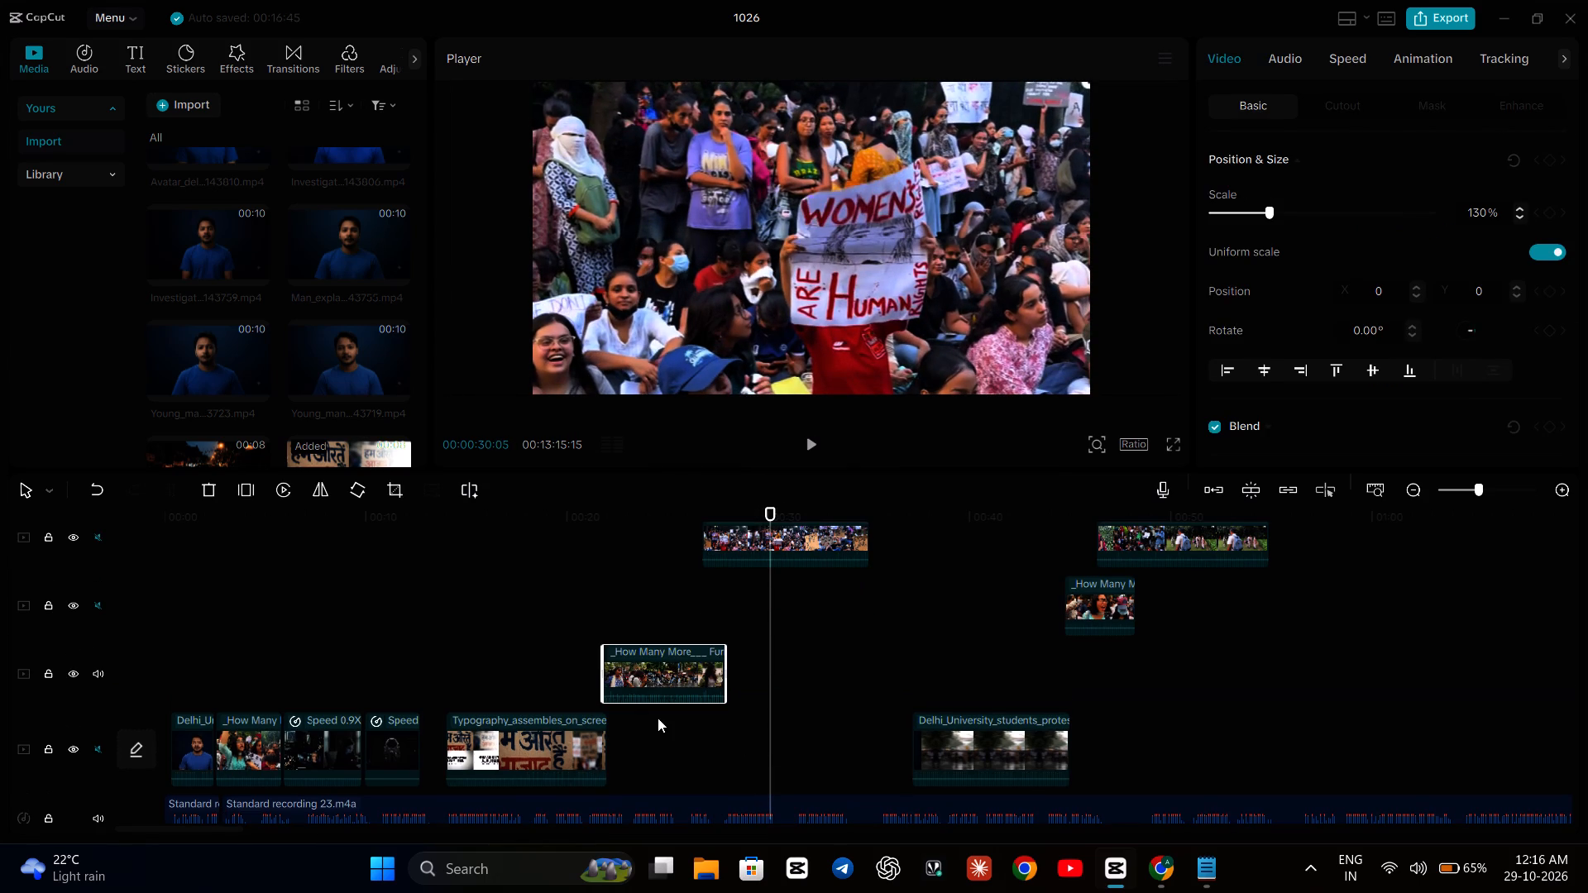
{"action": "left_click_drag", "start_coordinate": [662, 663], "coordinate": [668, 739]}
{"action": "left_click", "coordinate": [471, 566]}
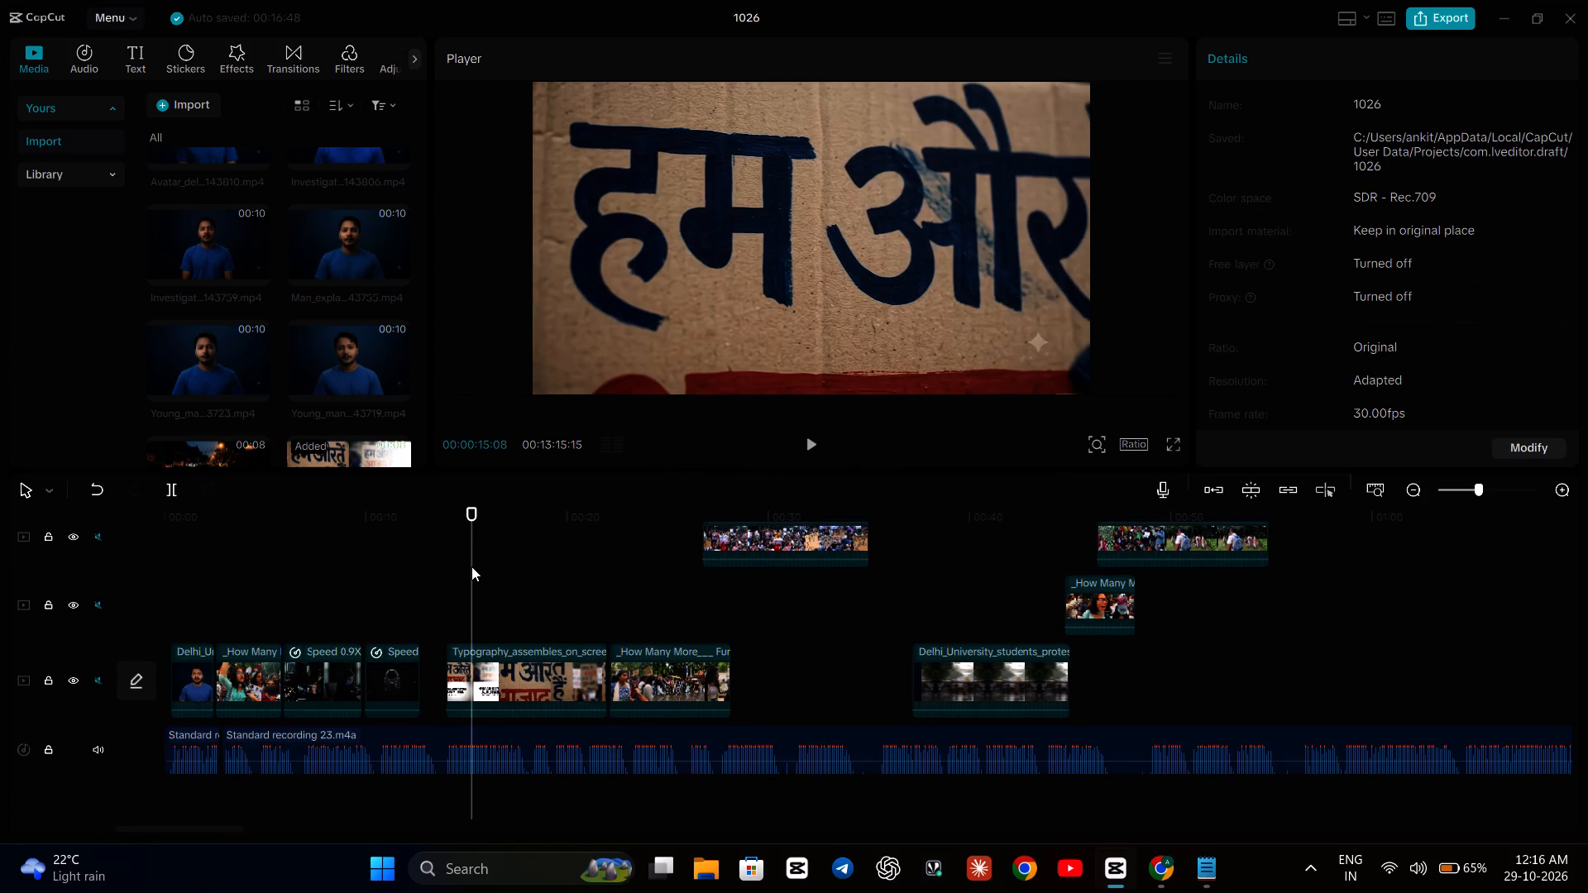
{"action": "key", "text": "space"}
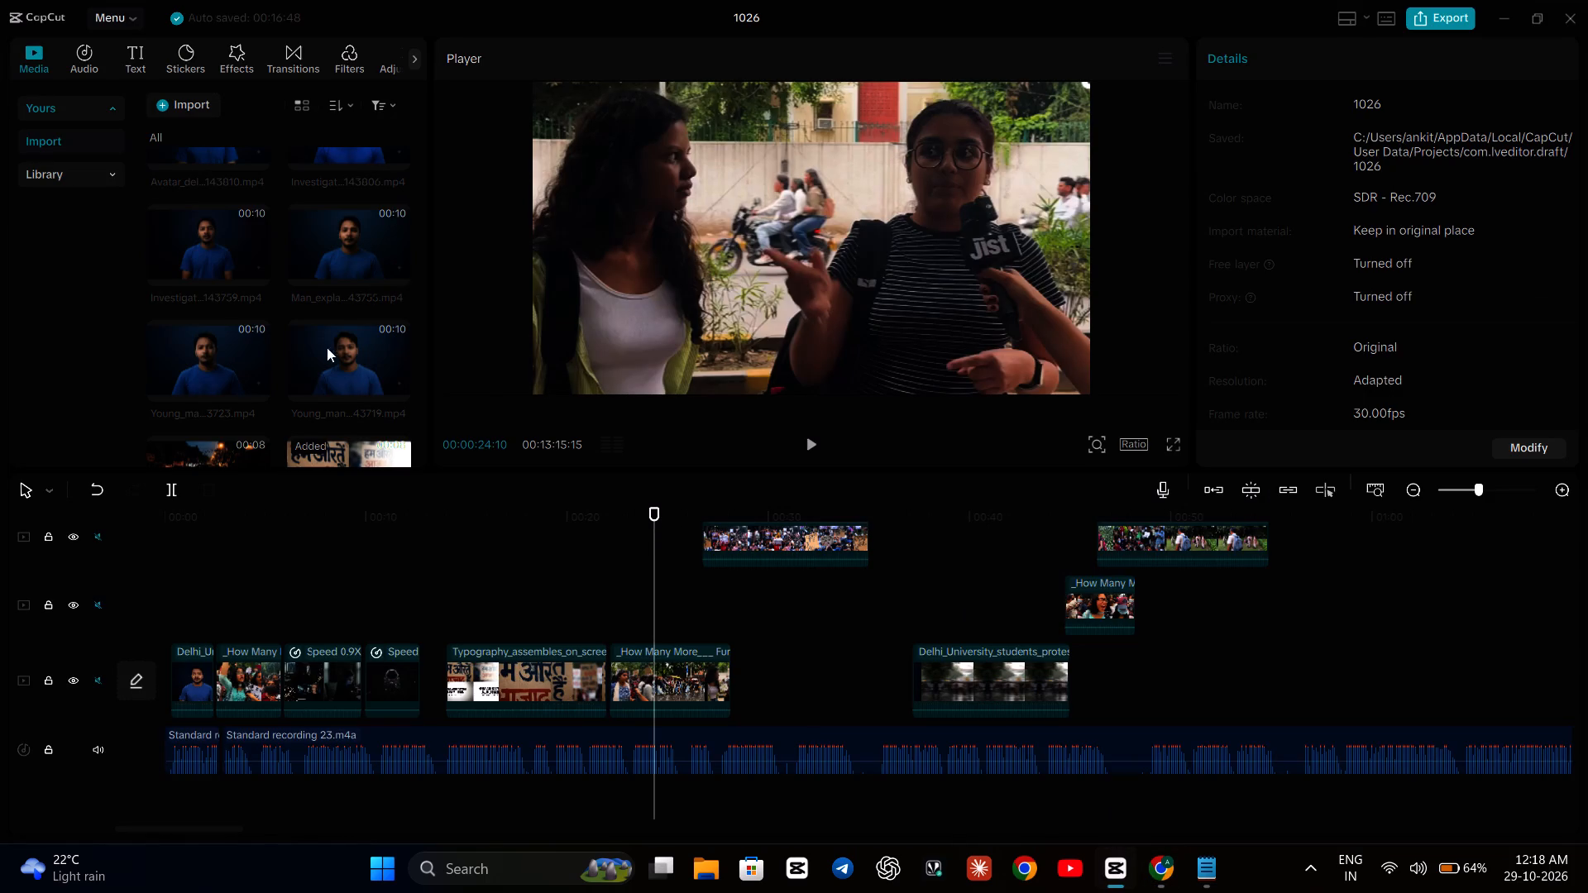
{"action": "scroll", "coordinate": [309, 370], "scroll_direction": "down", "scroll_amount": 3}
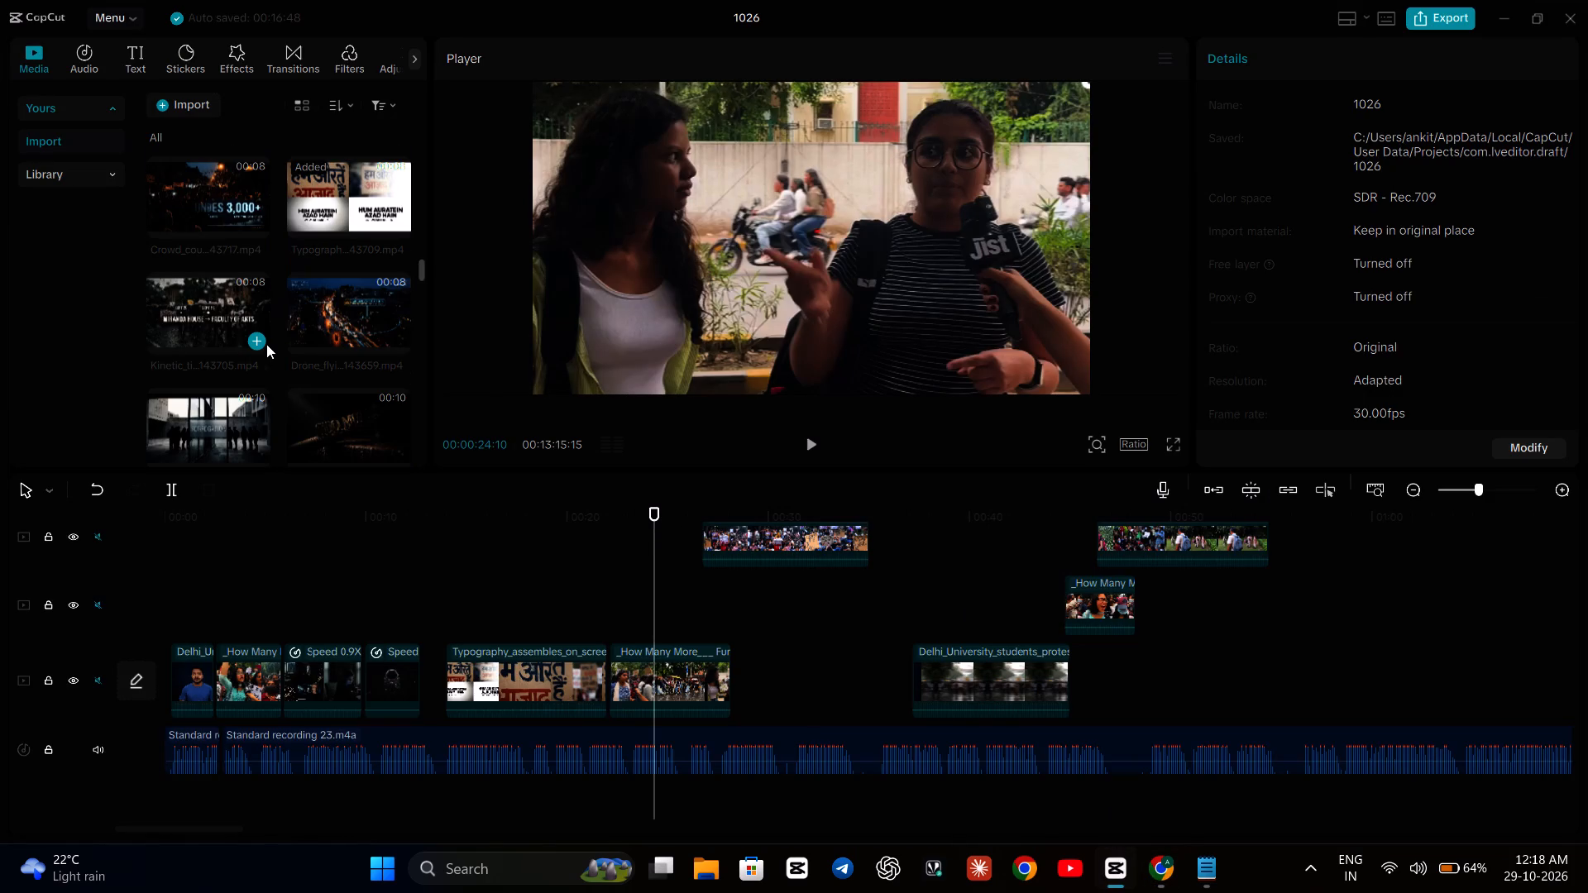
{"action": "left_click", "coordinate": [192, 299]}
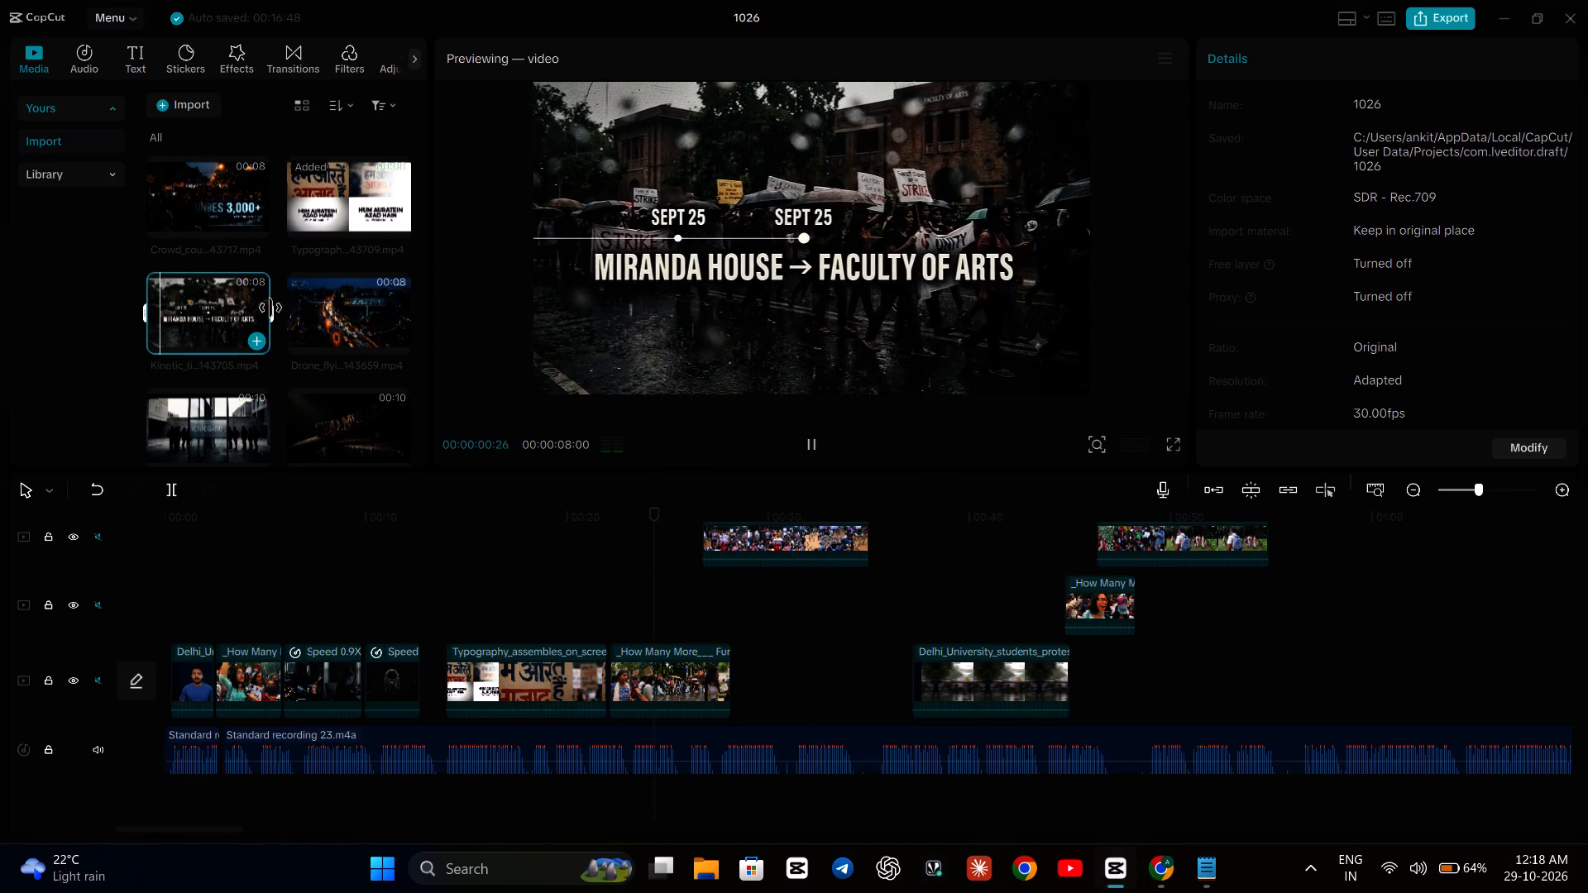
{"action": "left_click", "coordinate": [327, 335]}
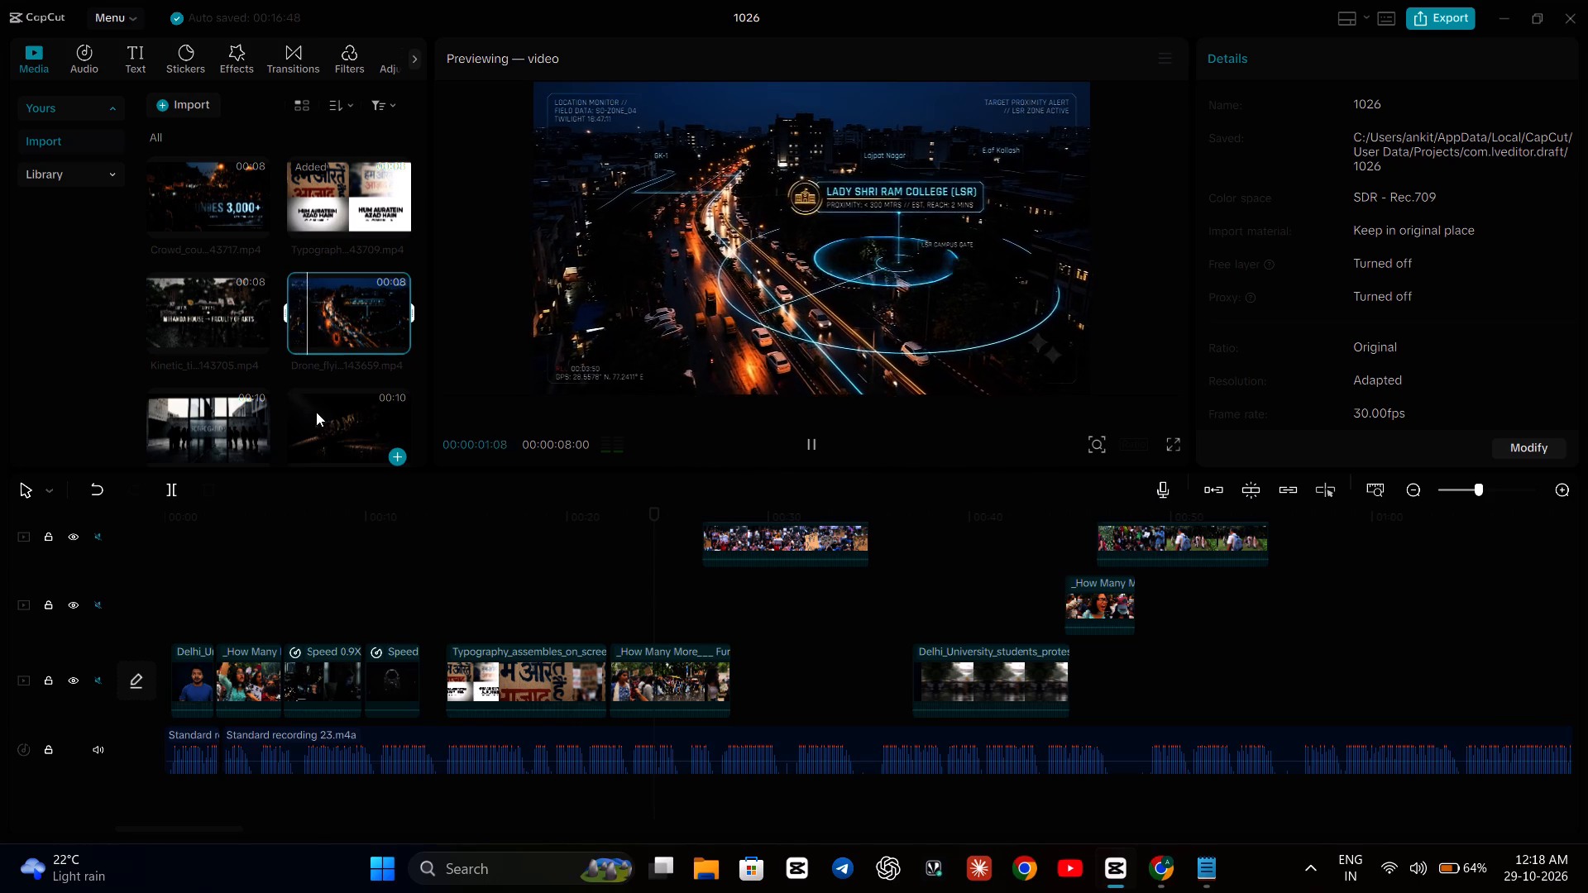
{"action": "left_click", "coordinate": [315, 412]}
Play the timeline between about 16 and 46 seconds, including the uncovered gap after the protest clips, to review narration and footage.
{"action": "left_click", "coordinate": [512, 525]}
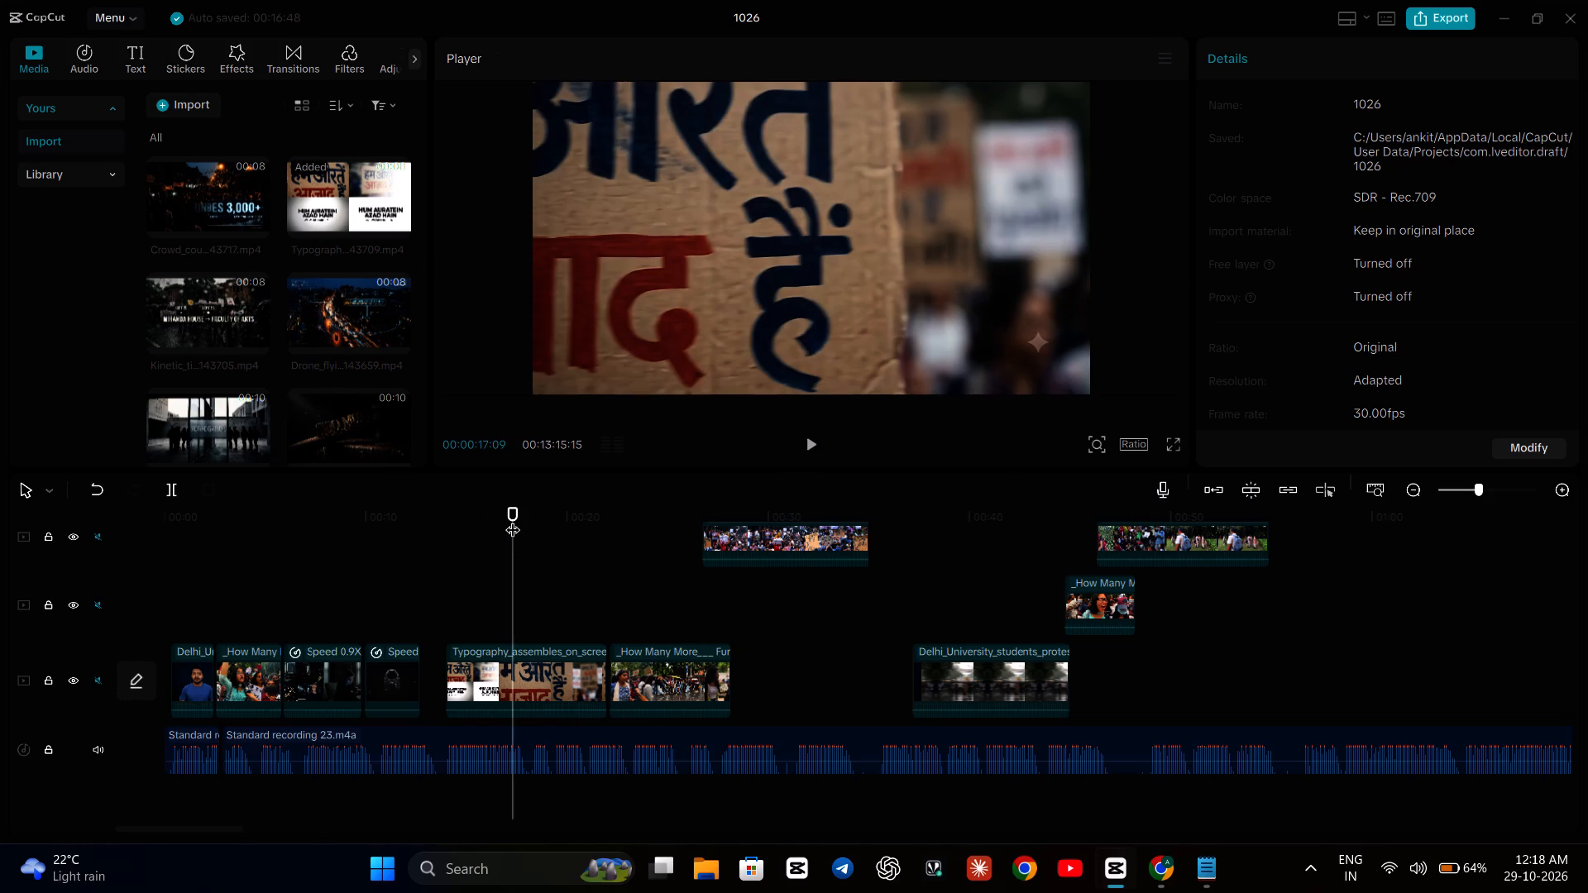
{"action": "key", "text": "space"}
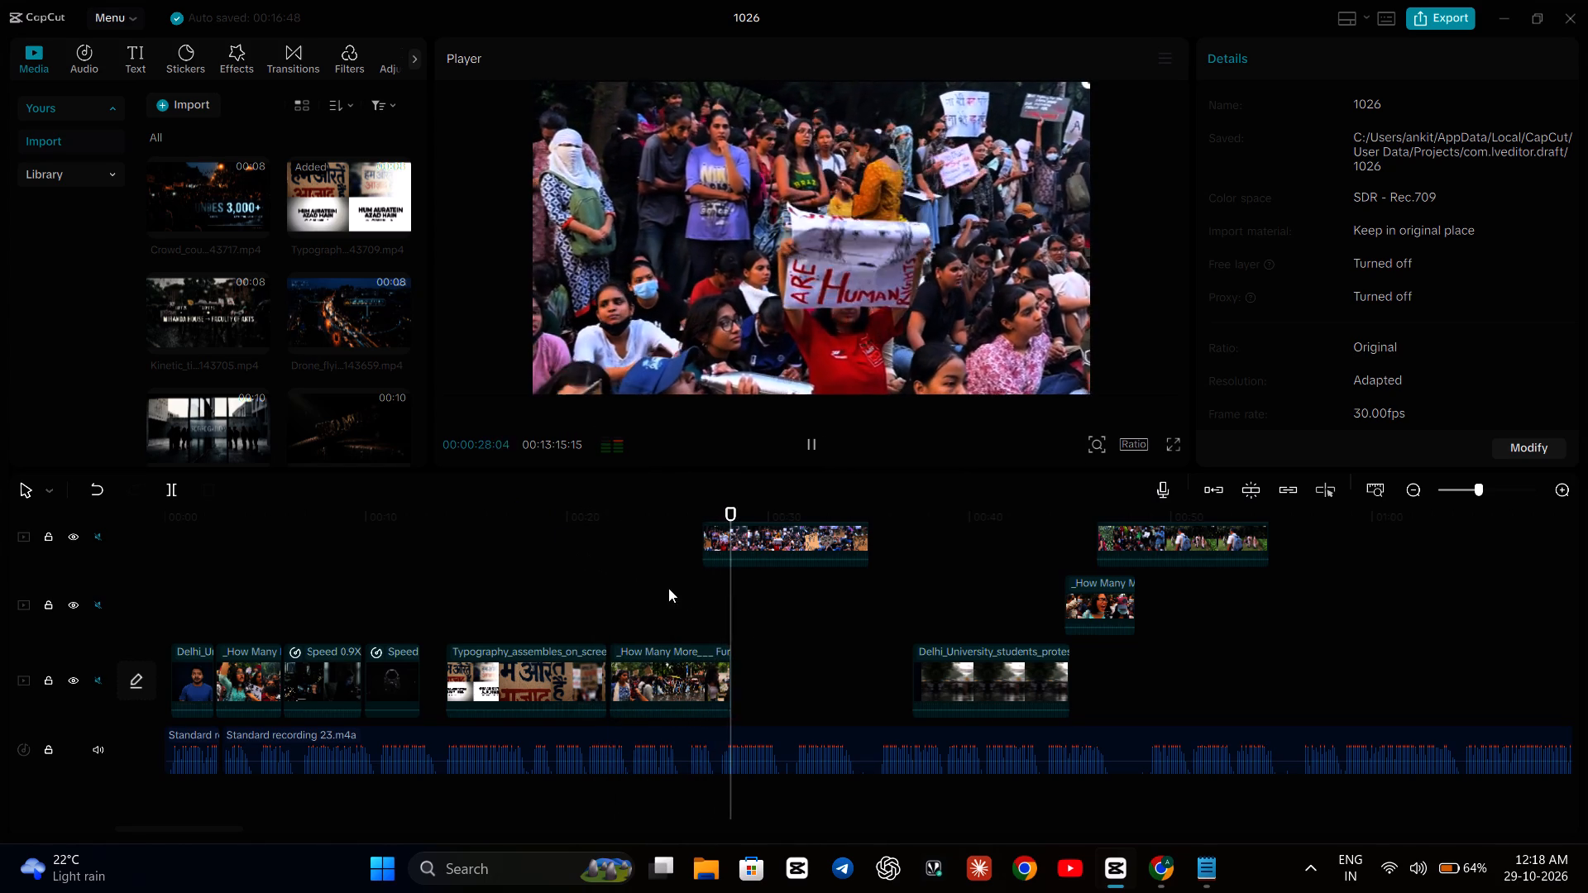
{"action": "left_click", "coordinate": [977, 661]}
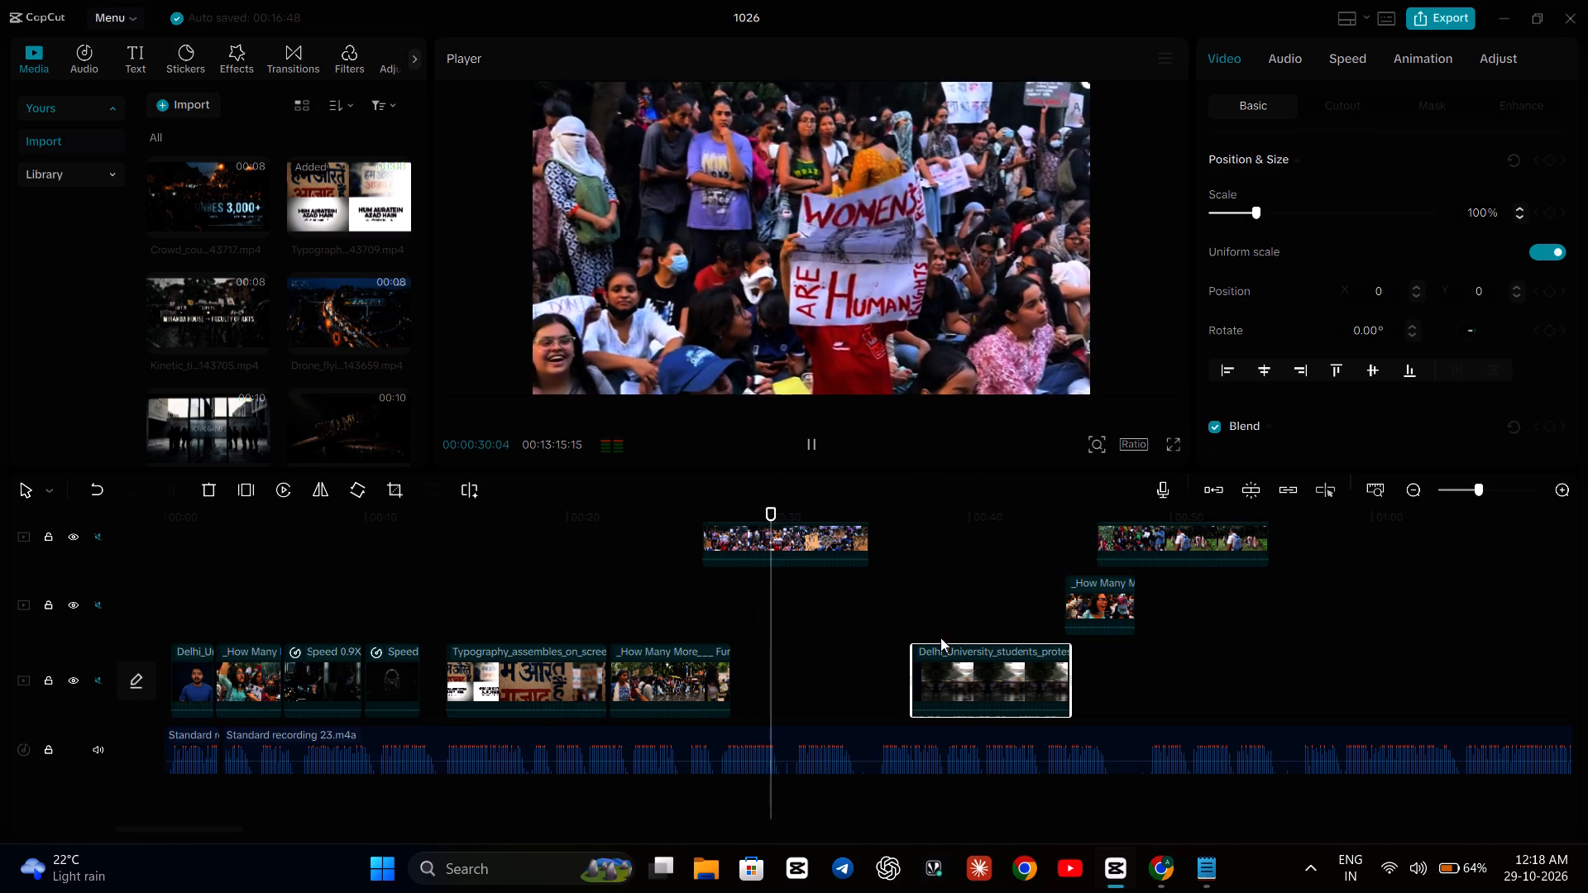
{"action": "left_click", "coordinate": [891, 602]}
{"action": "key", "text": "space"}
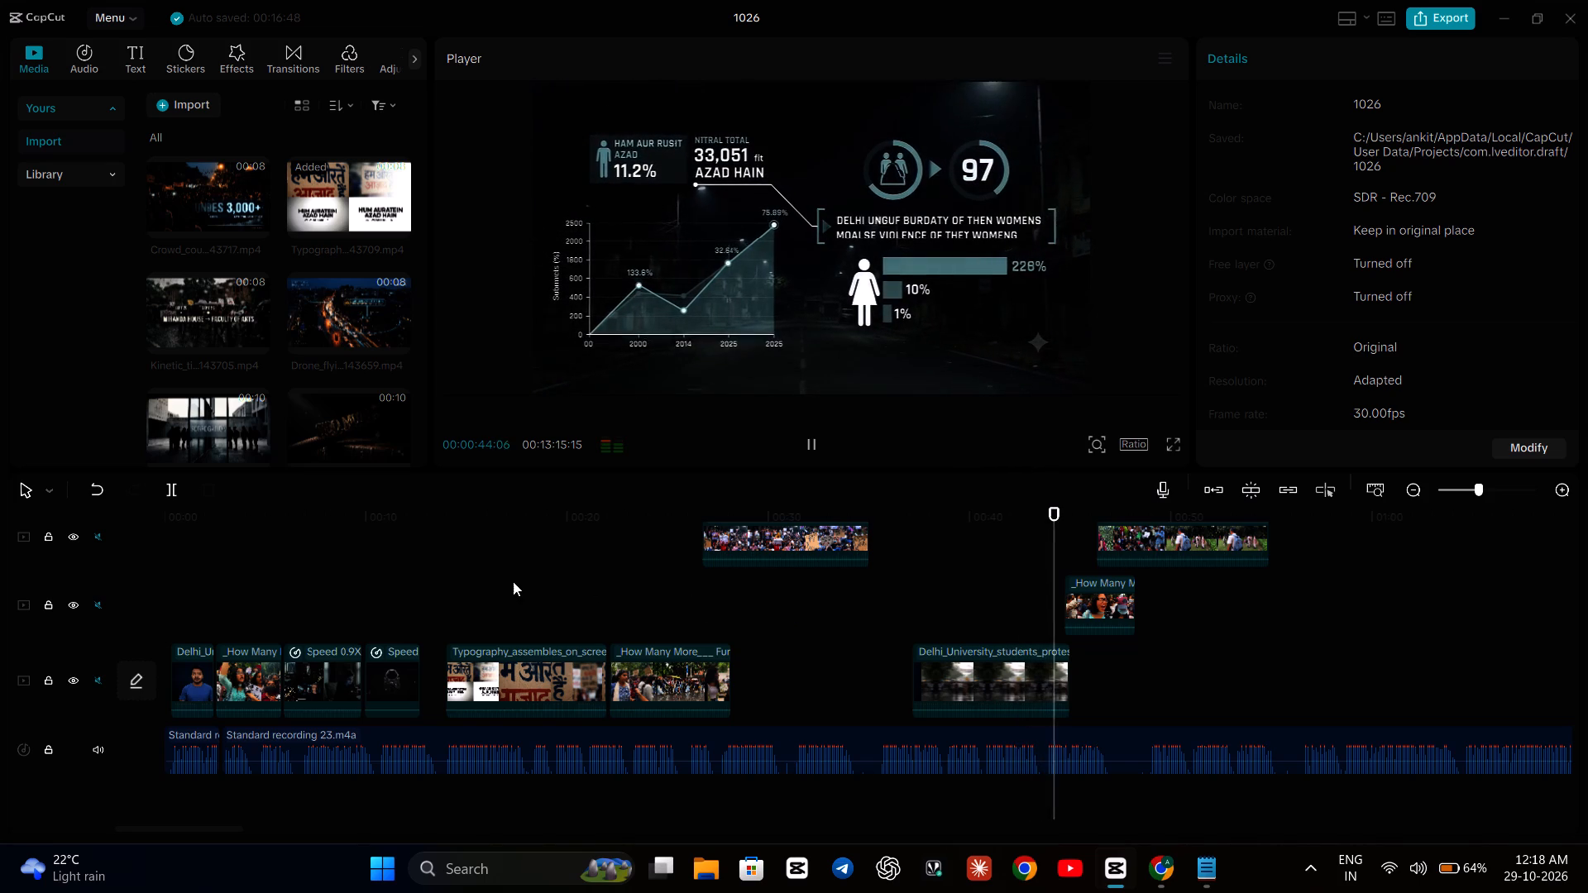
{"action": "left_click", "coordinate": [482, 568]}
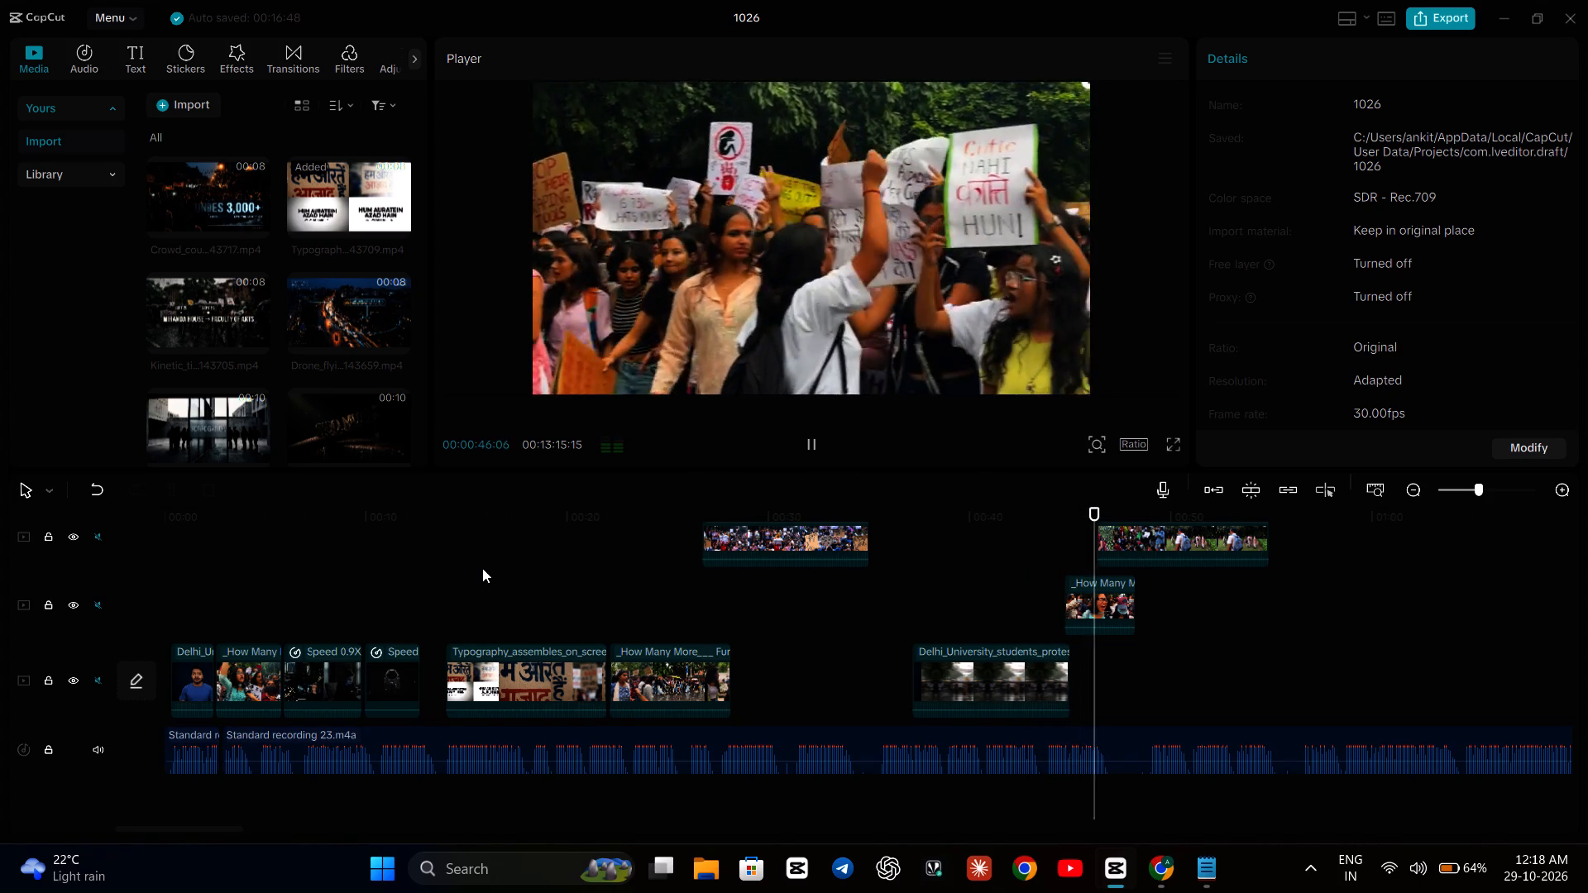
{"action": "key", "text": "space"}
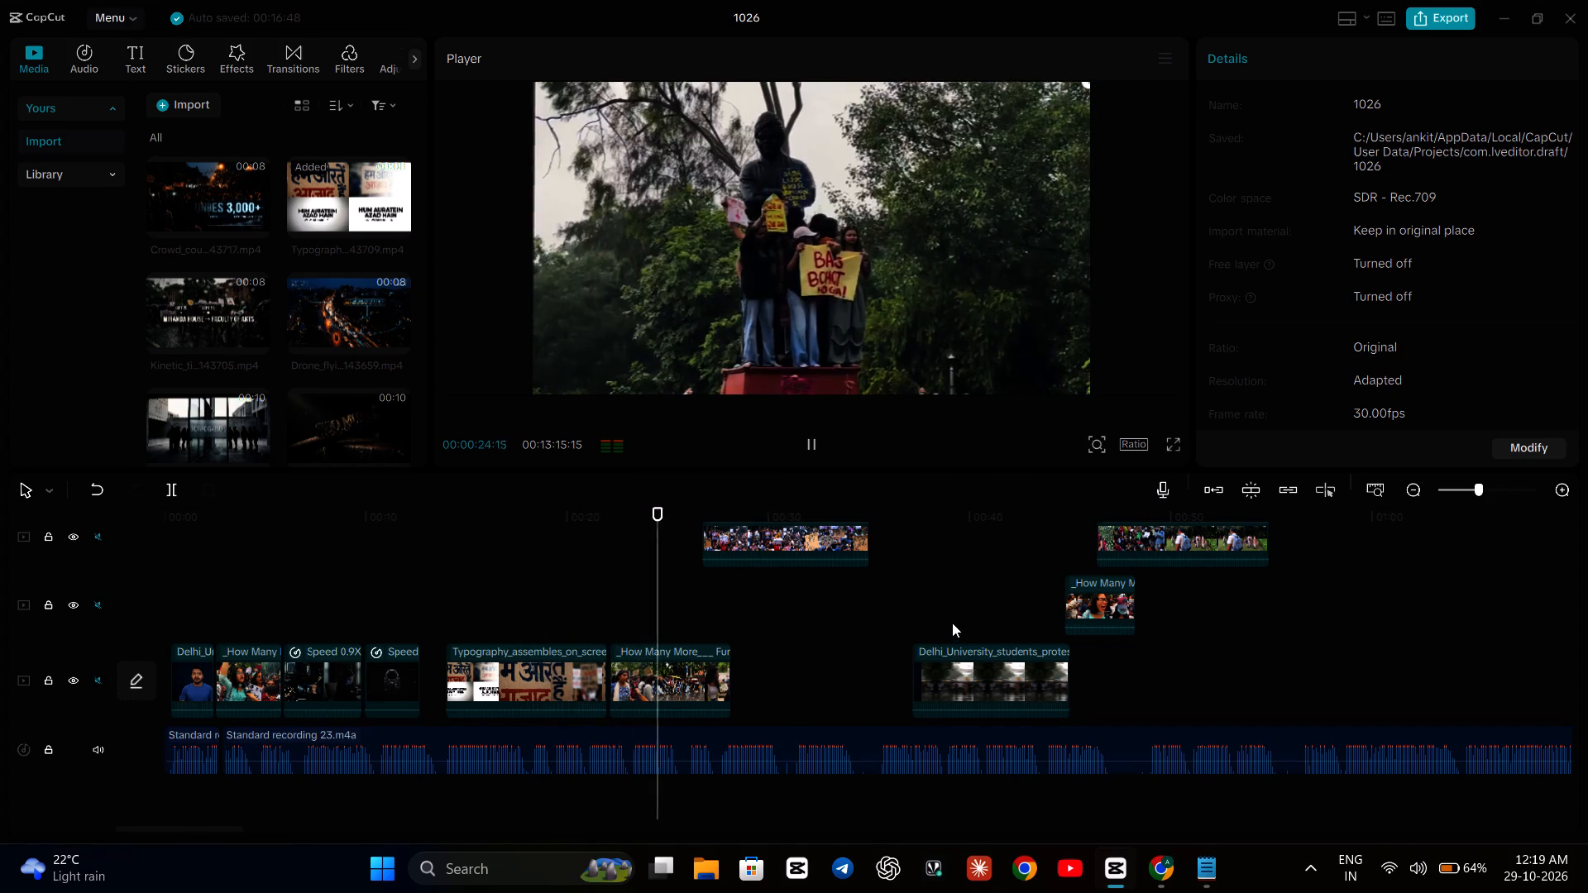
{"action": "left_click", "coordinate": [914, 565]}
{"action": "key", "text": "space"}
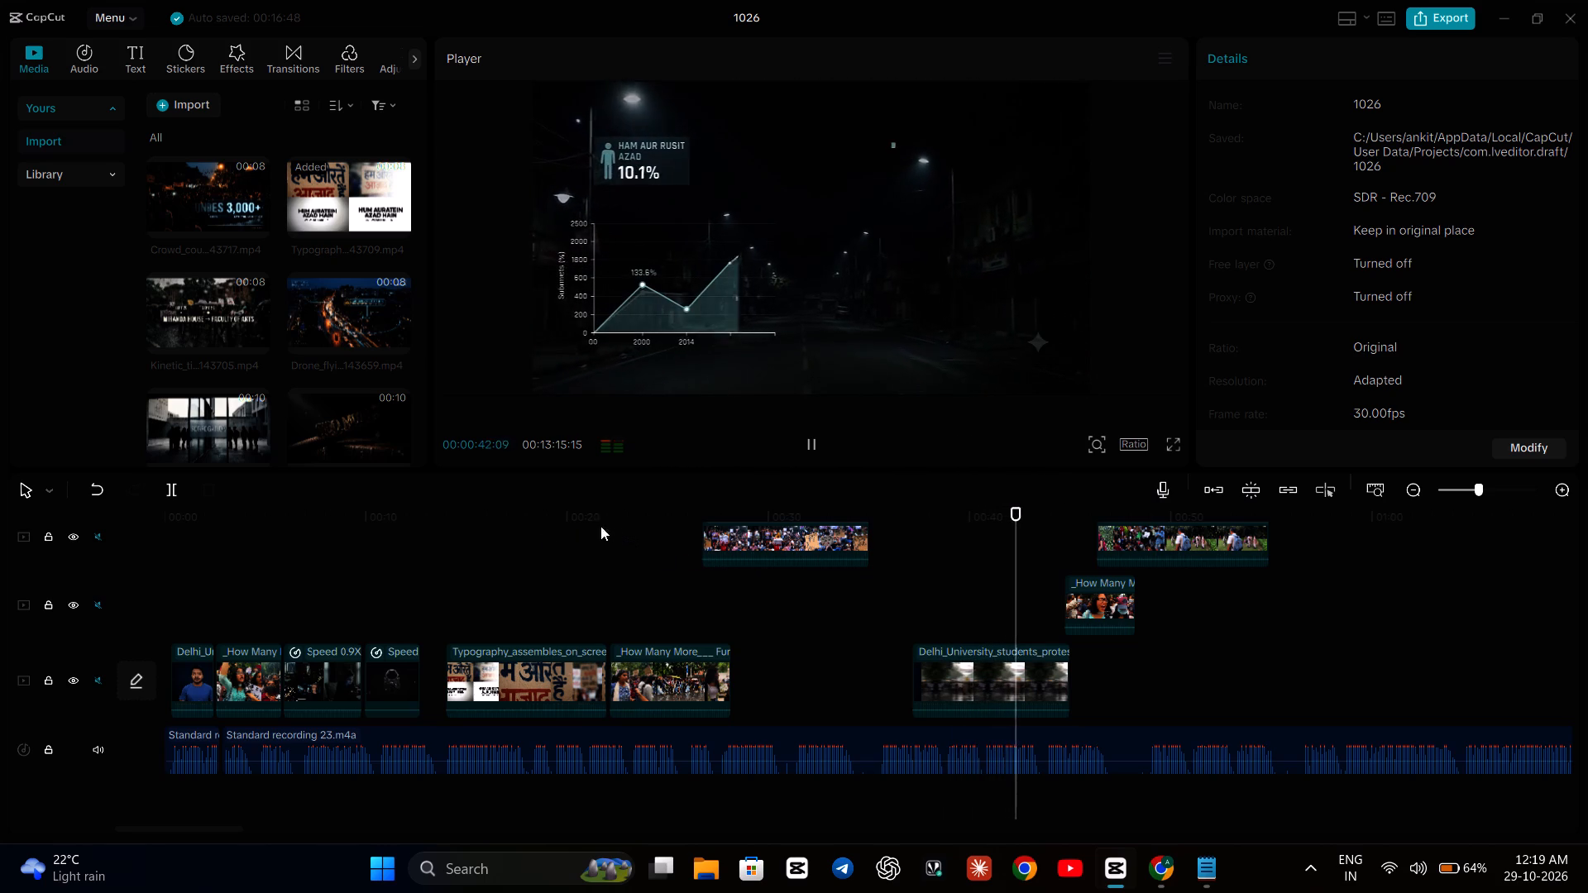
{"action": "key", "text": "space"}
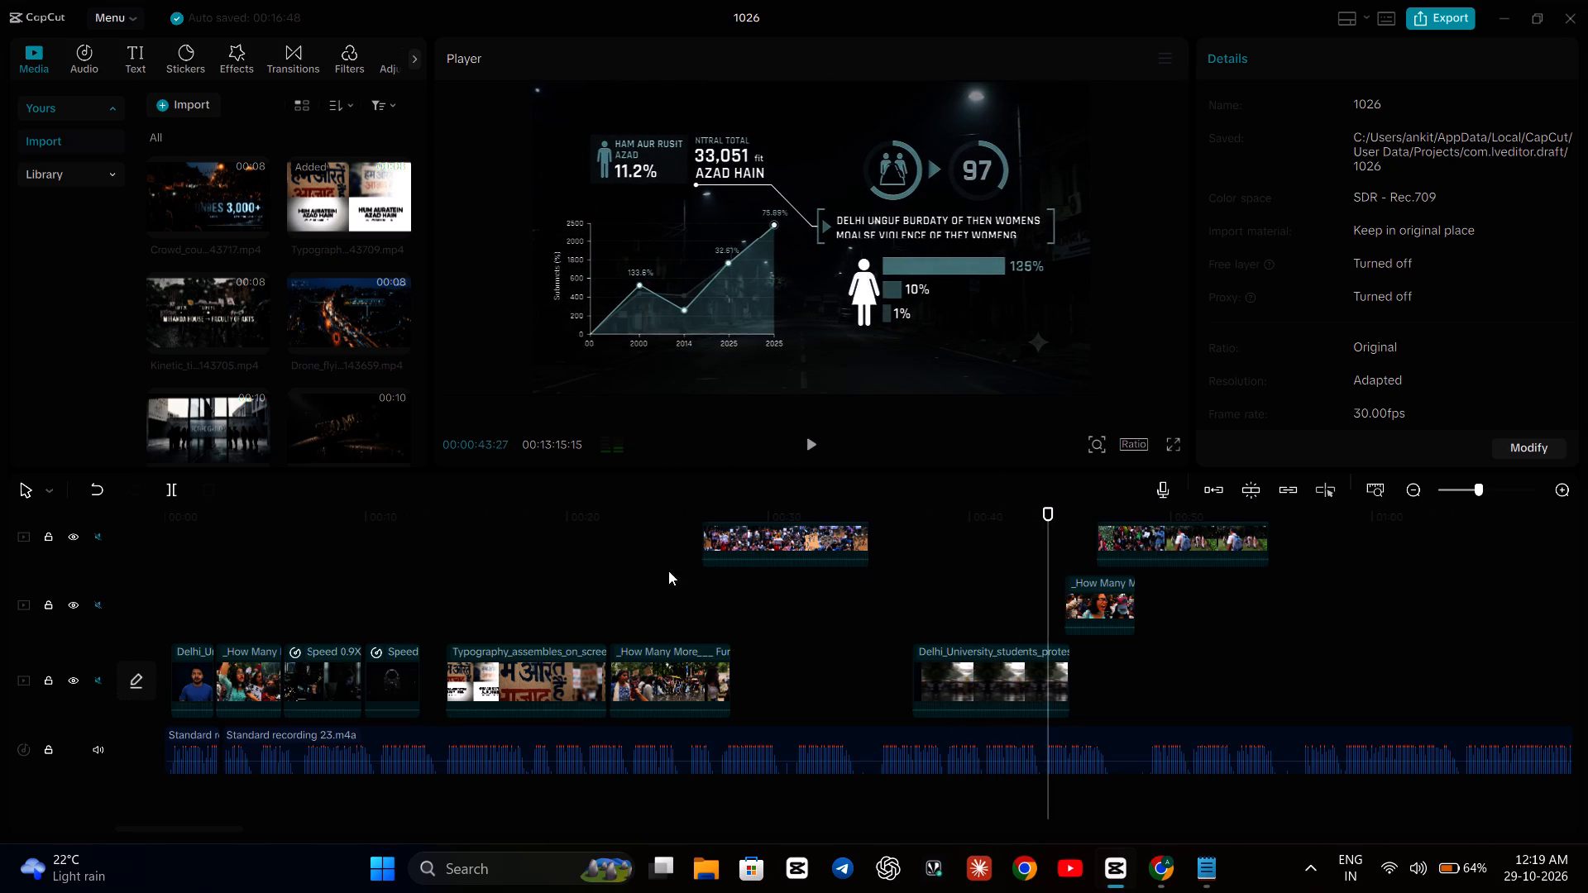
Shift the "_How Many More" march clip to about 32 seconds and place the Delhi University students protest clip directly after the Typography clip on the main track.
{"action": "left_click_drag", "start_coordinate": [632, 680], "coordinate": [786, 692]}
{"action": "left_click_drag", "start_coordinate": [947, 701], "coordinate": [662, 647]}
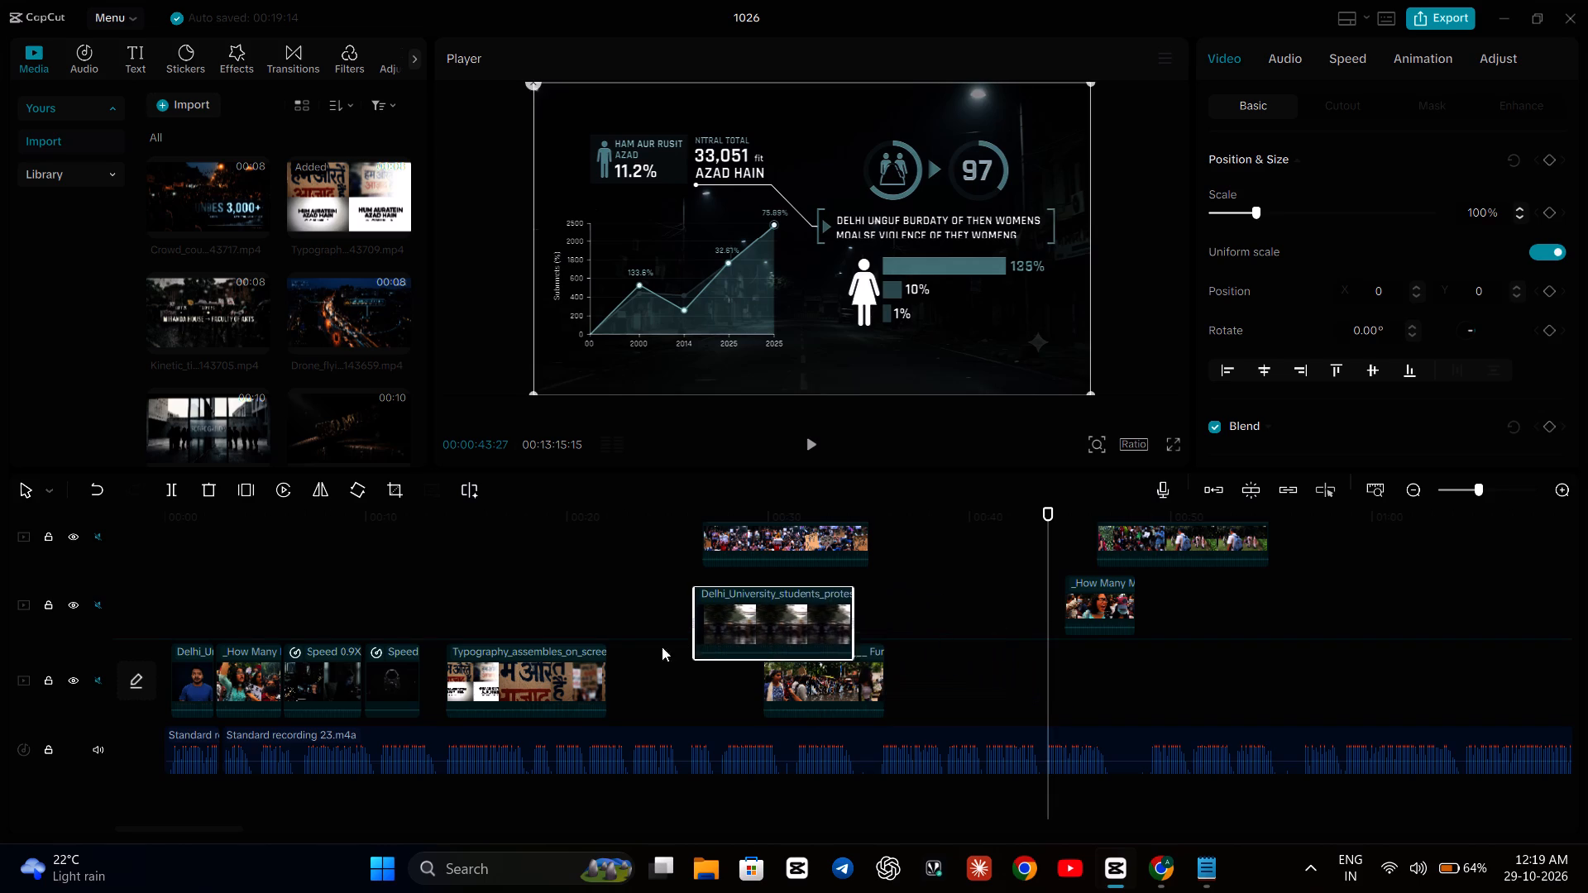
{"action": "left_click_drag", "start_coordinate": [662, 647], "coordinate": [642, 696]}
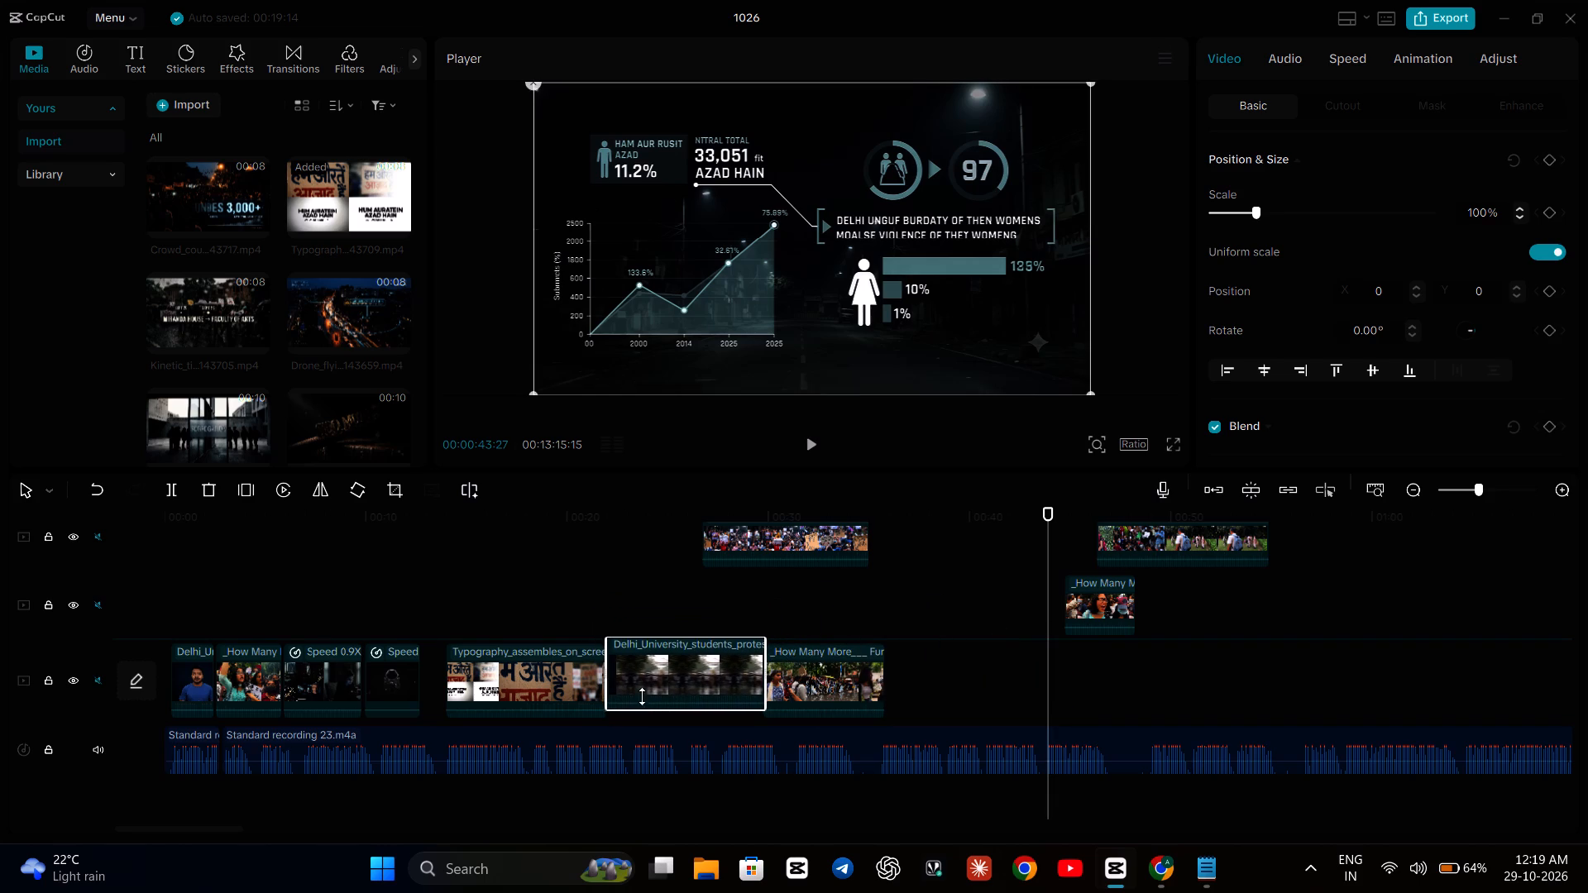
{"action": "left_click_drag", "start_coordinate": [782, 752], "coordinate": [821, 756]}
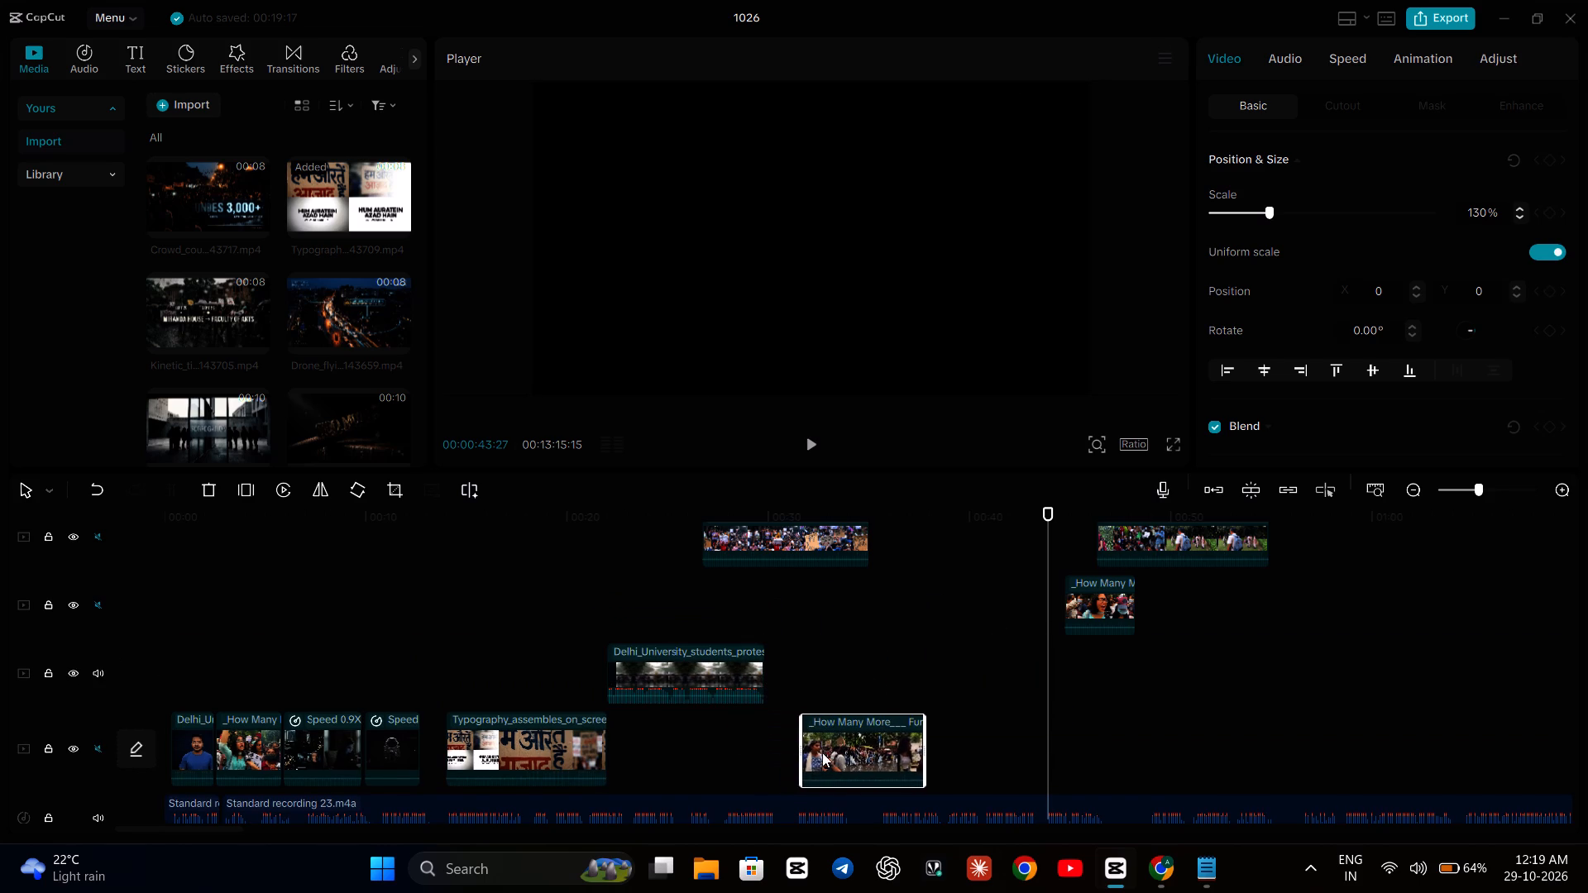
{"action": "left_click_drag", "start_coordinate": [696, 668], "coordinate": [685, 742]}
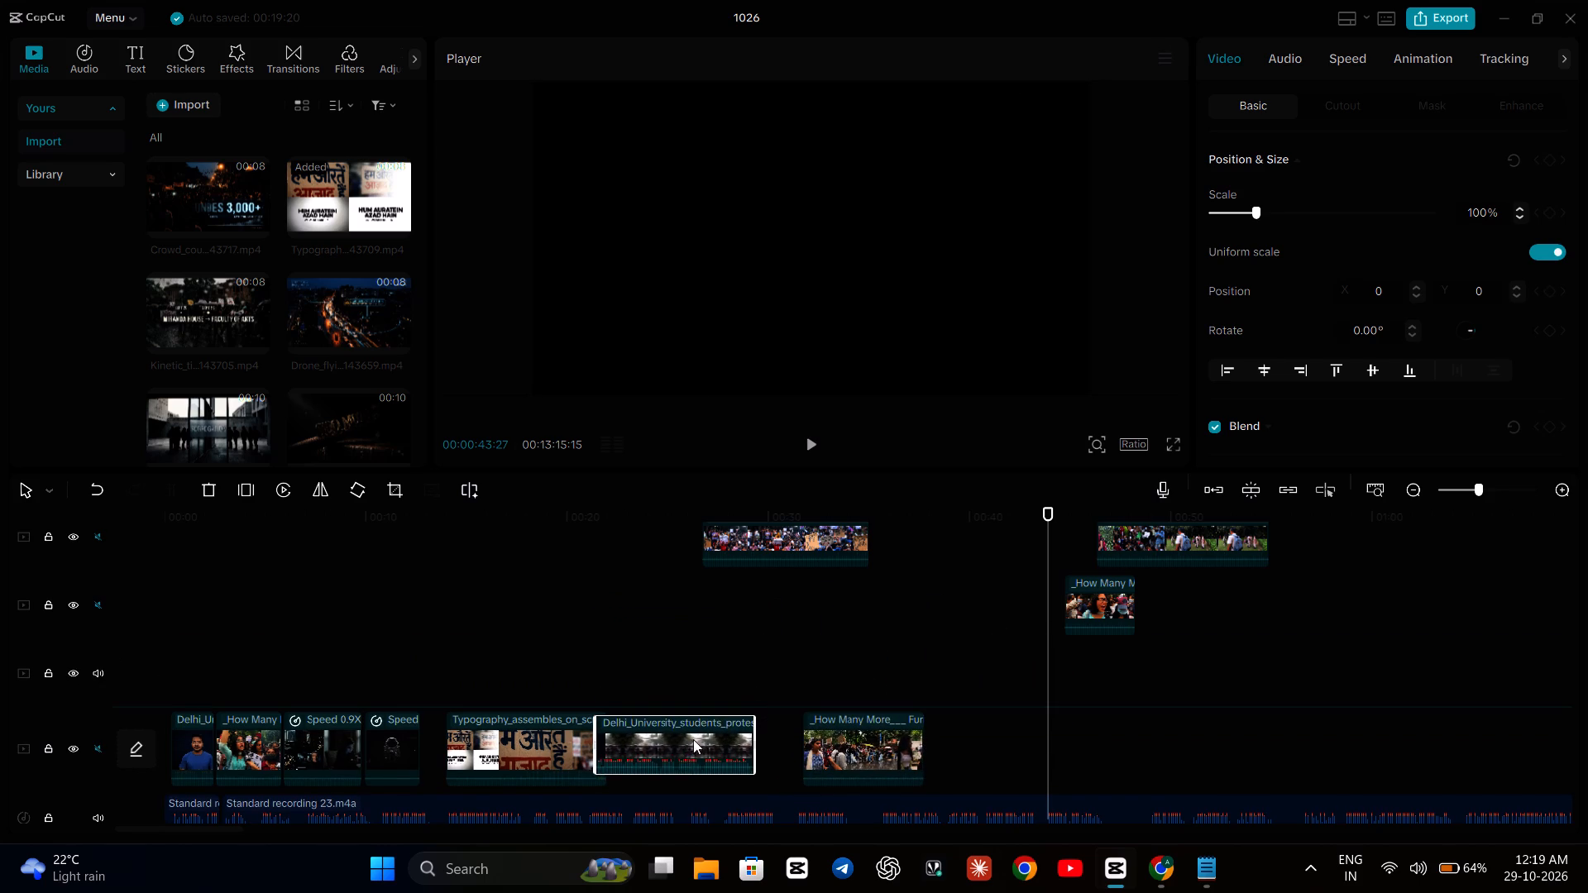
{"action": "left_click_drag", "start_coordinate": [704, 678], "coordinate": [738, 753]}
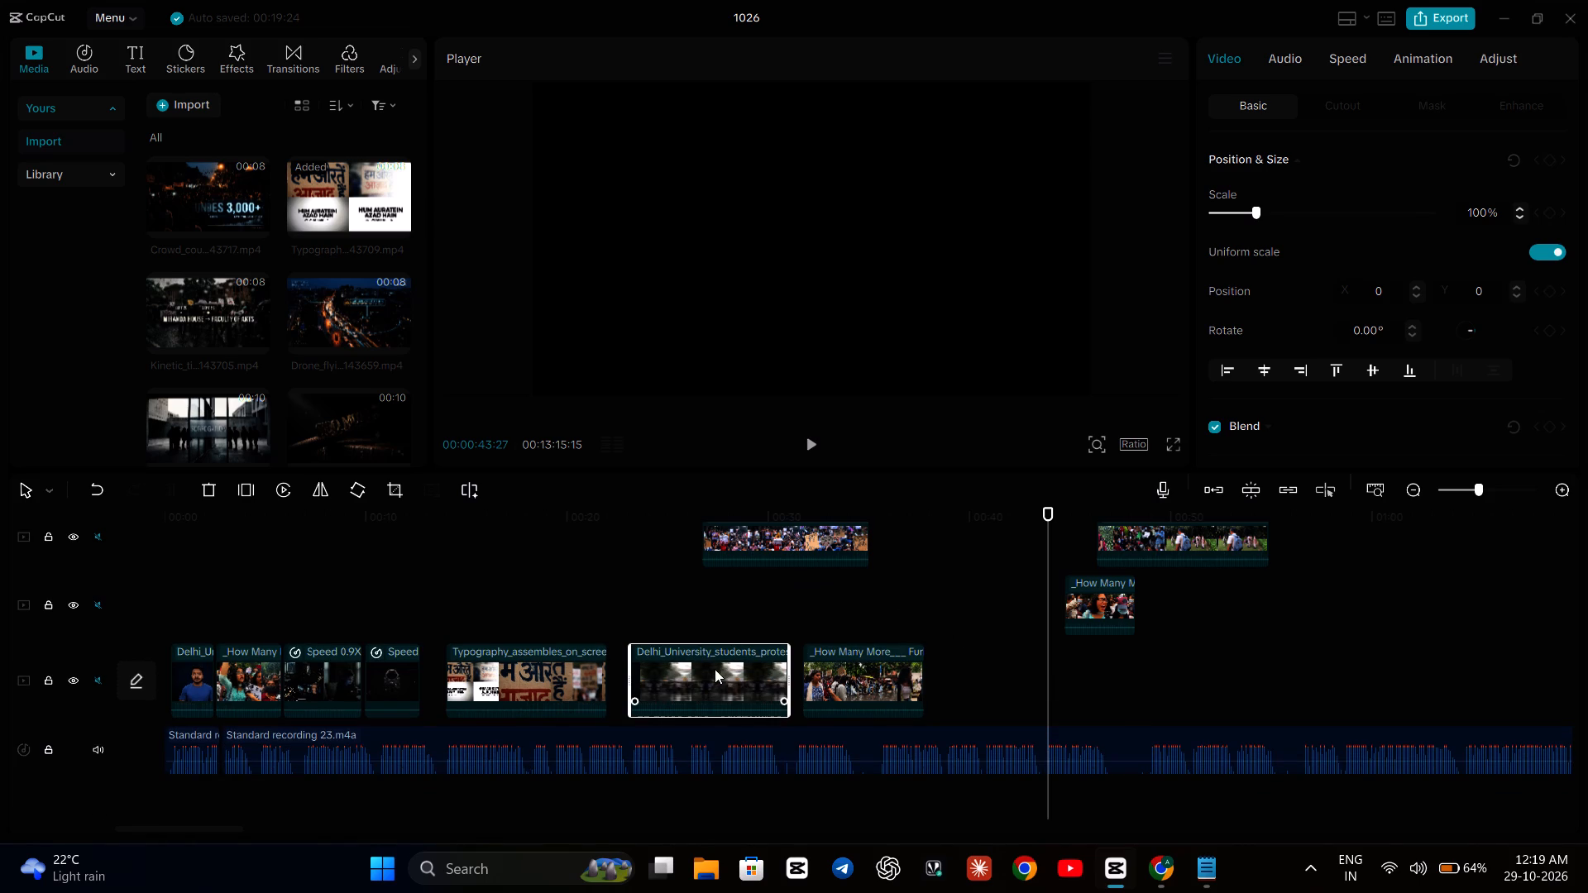
{"action": "left_click_drag", "start_coordinate": [712, 673], "coordinate": [686, 666]}
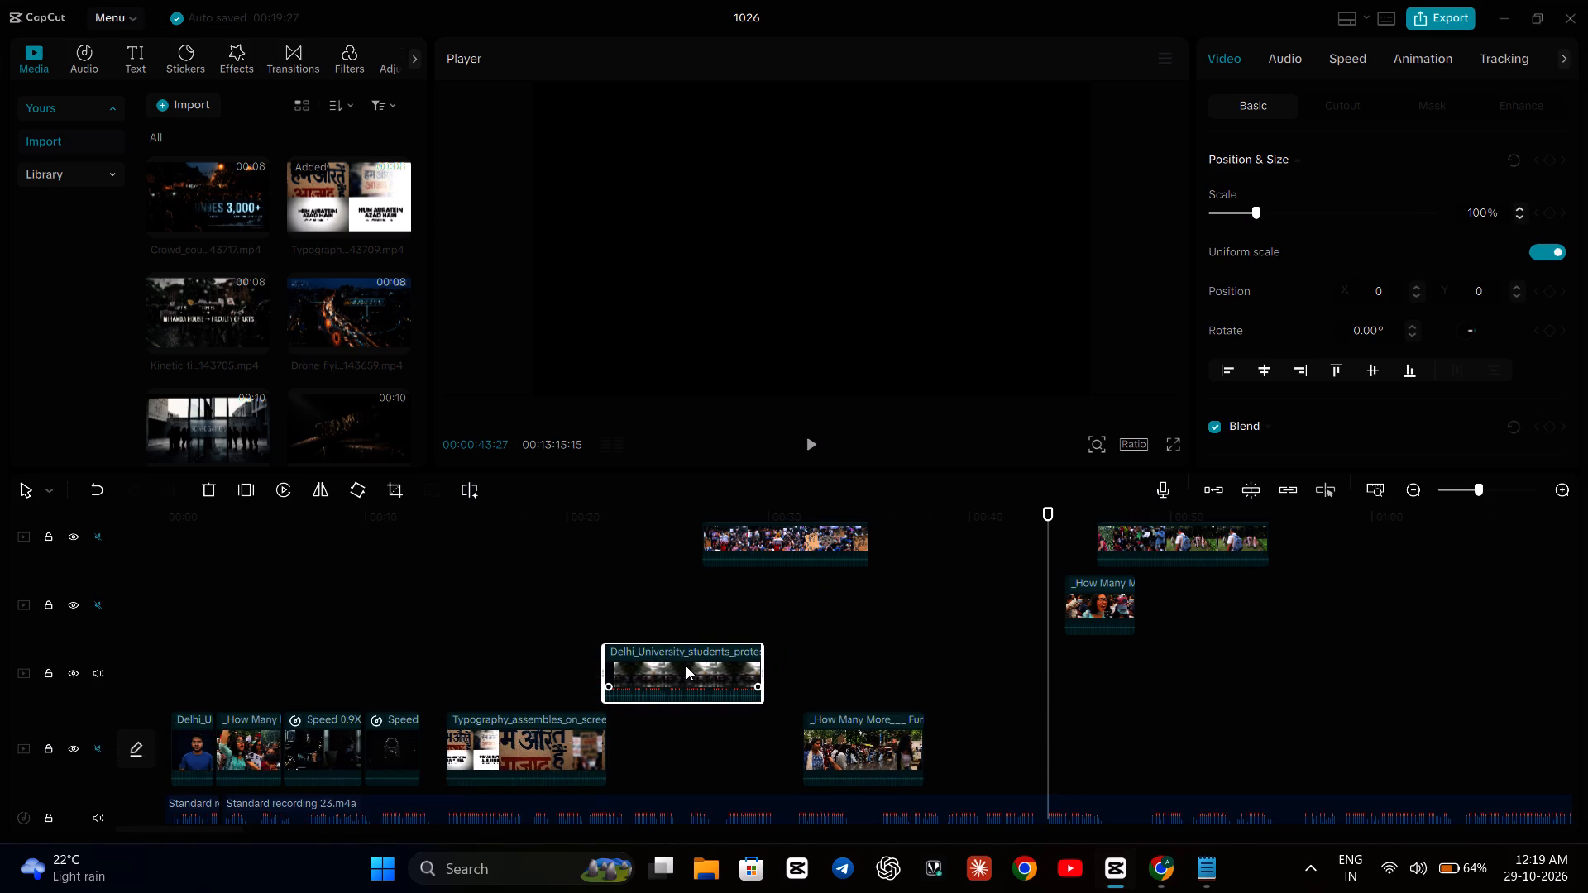
{"action": "left_click_drag", "start_coordinate": [686, 666], "coordinate": [686, 741]}
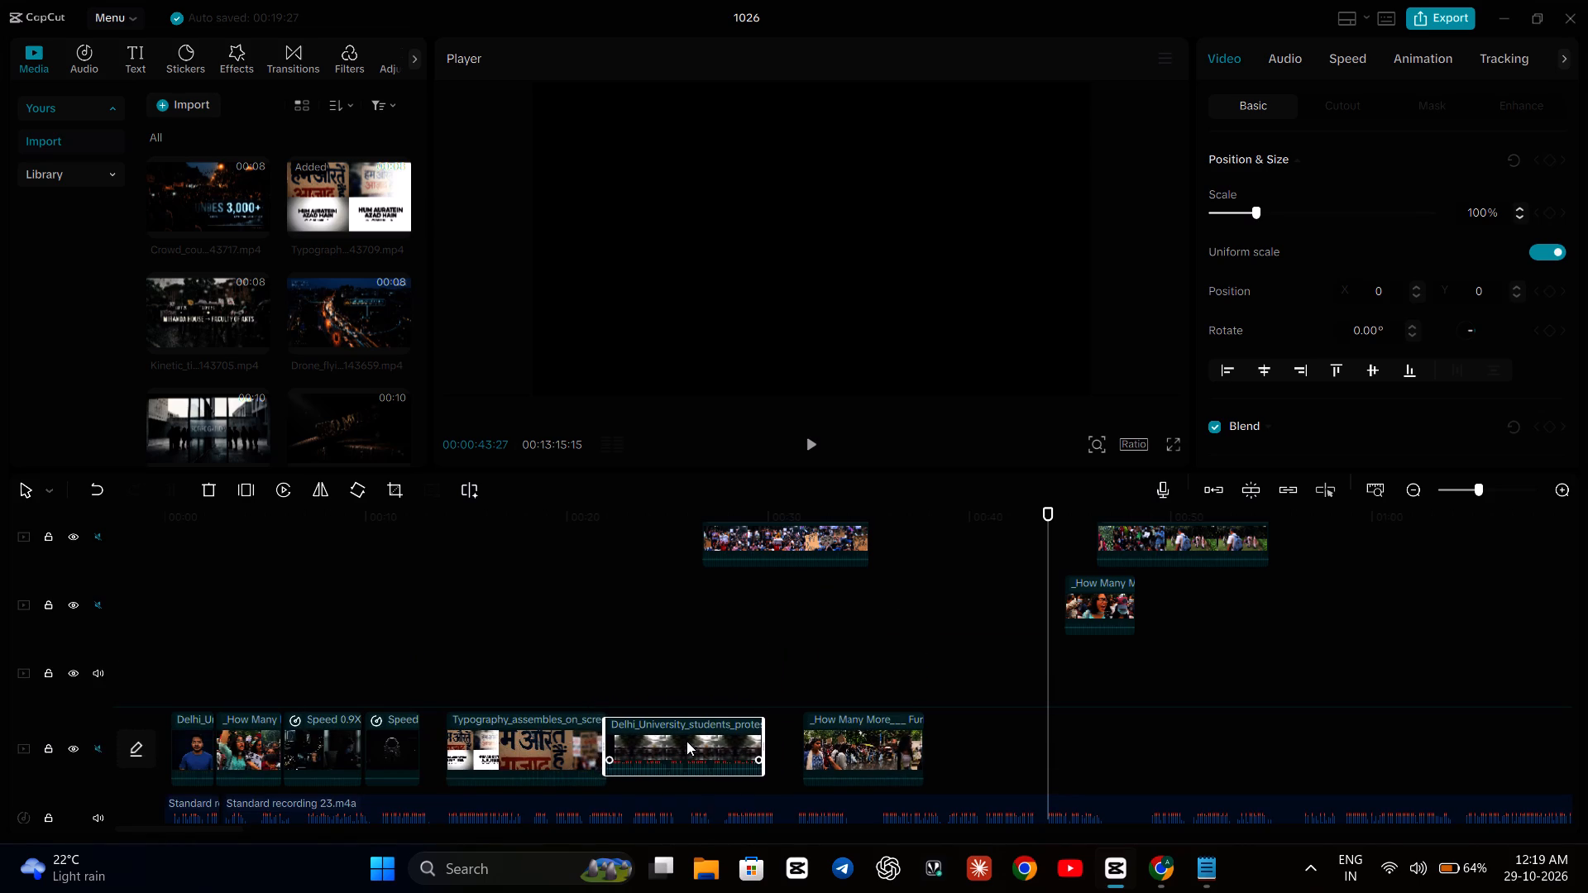
{"action": "left_click_drag", "start_coordinate": [710, 697], "coordinate": [703, 762]}
{"action": "left_click_drag", "start_coordinate": [707, 666], "coordinate": [706, 765]}
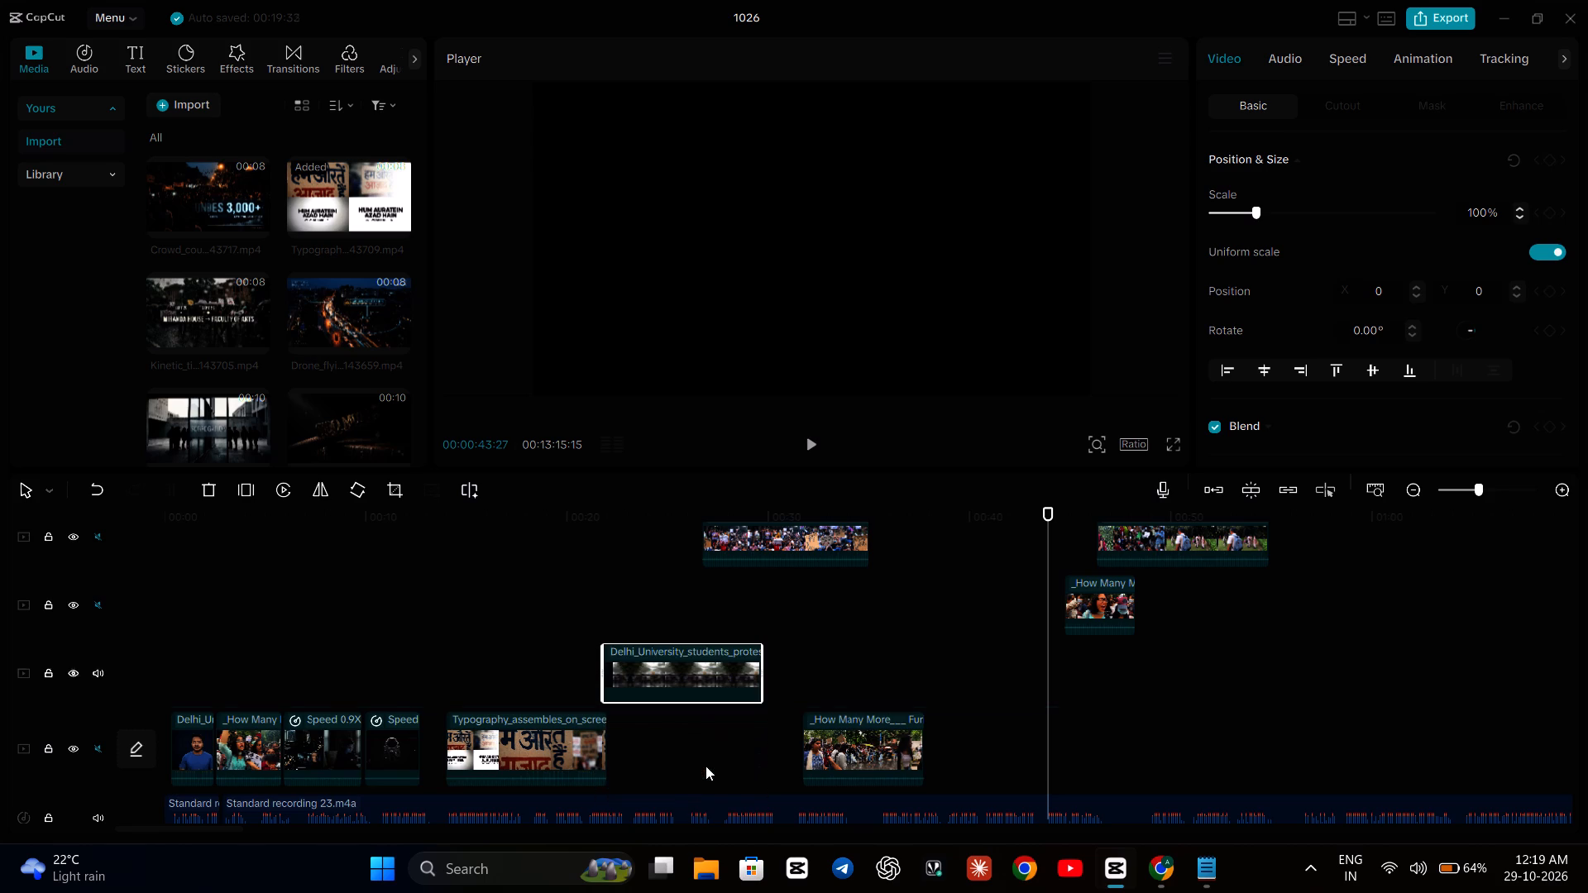
{"action": "left_click_drag", "start_coordinate": [718, 680], "coordinate": [724, 757]}
Play the timeline from about 14 to 31 seconds to review the rearranged protest clips against the narration.
{"action": "left_click", "coordinate": [602, 597]}
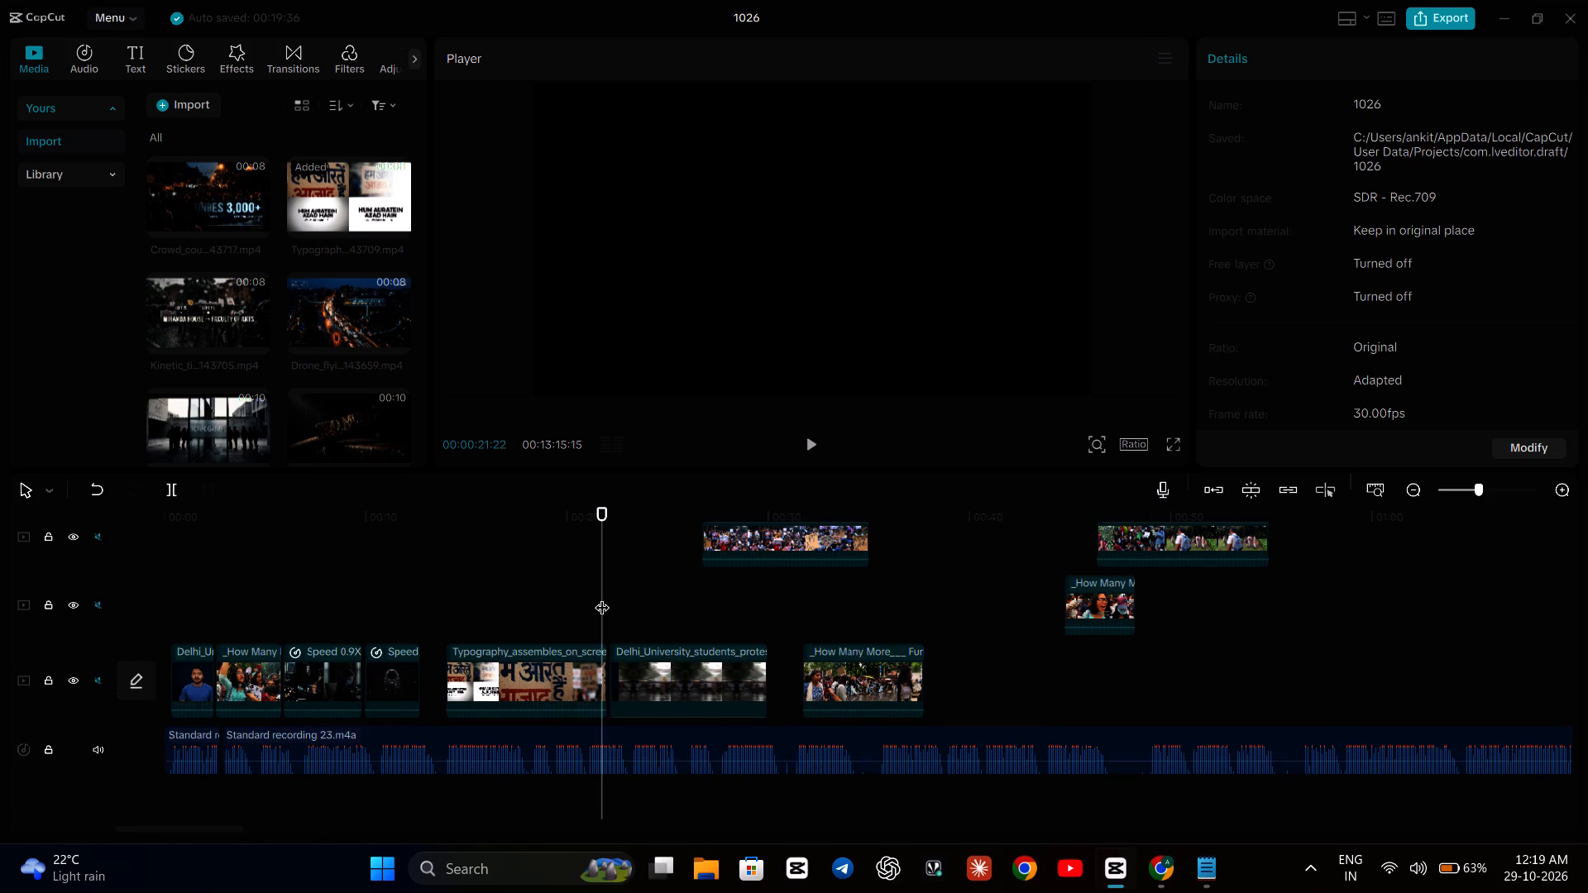
{"action": "key", "text": "space"}
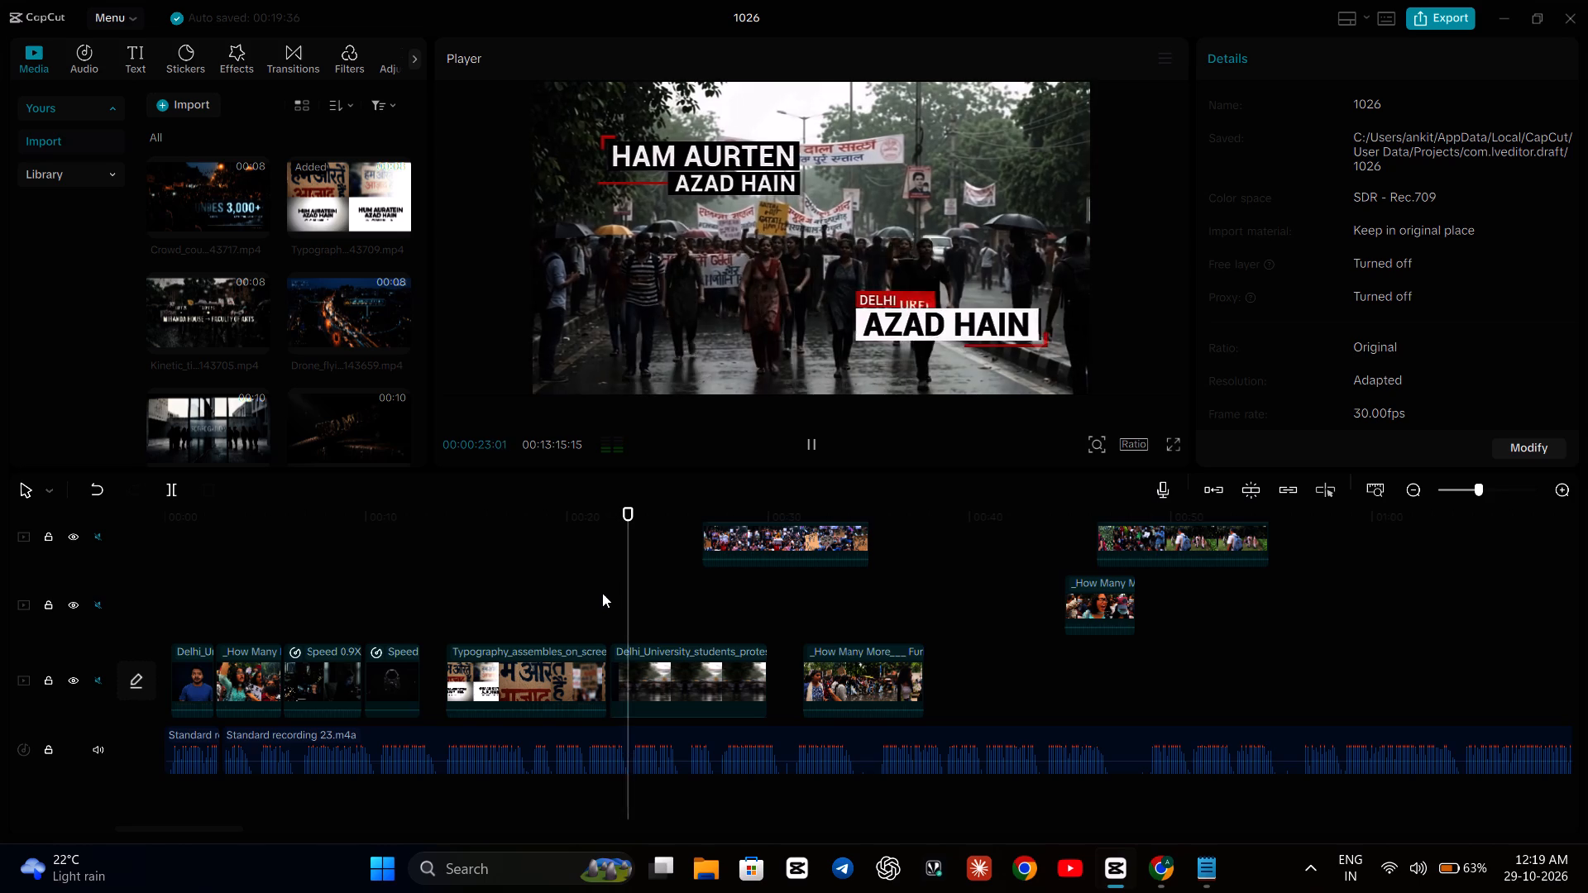
{"action": "left_click", "coordinate": [505, 577]}
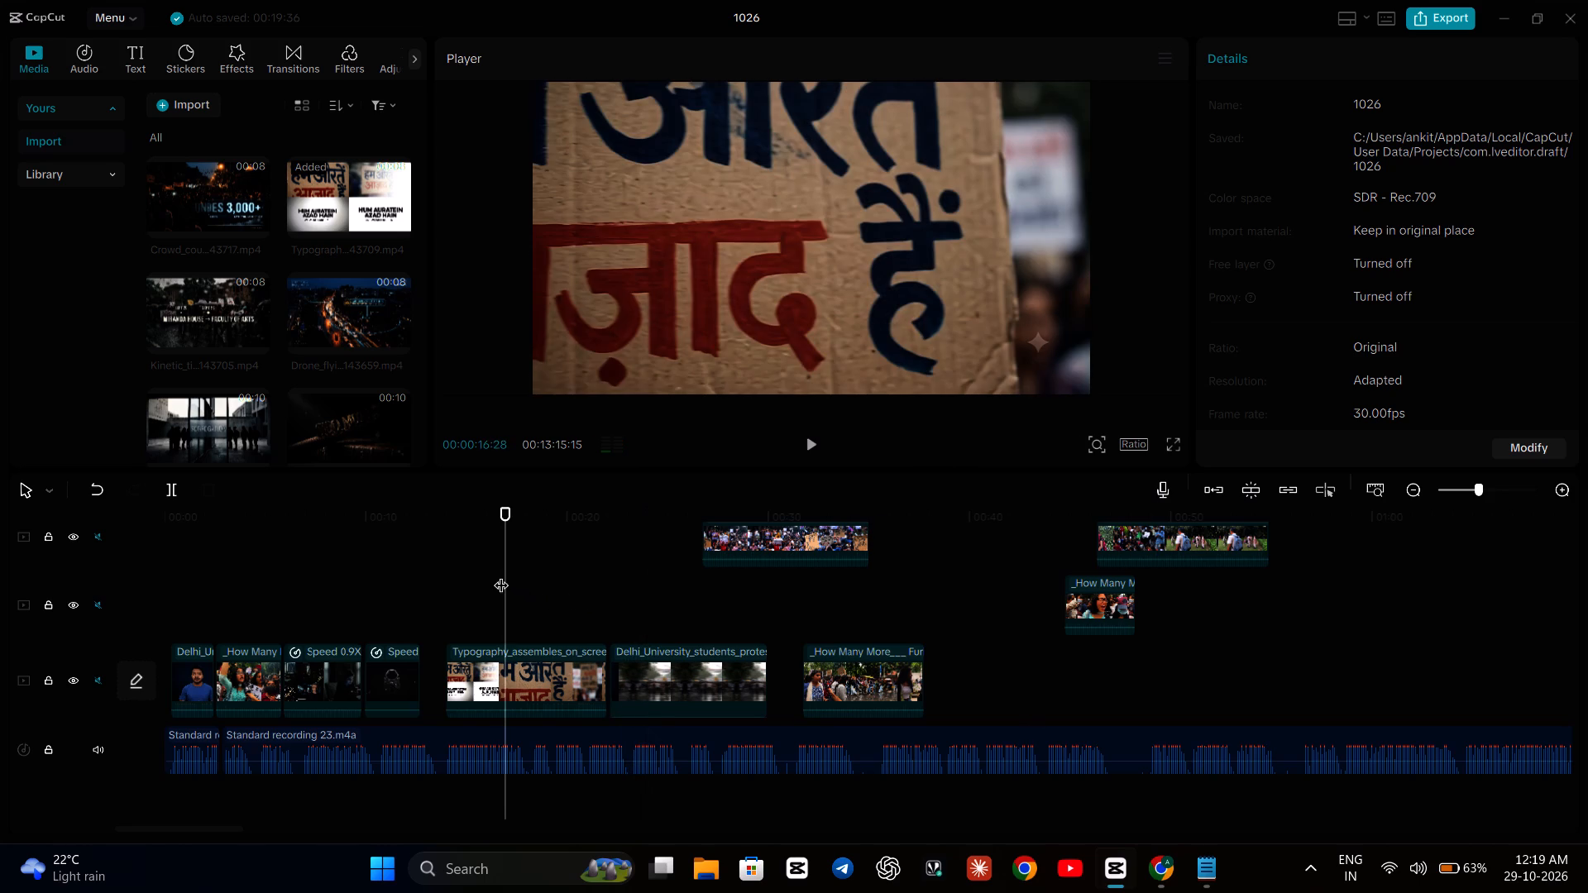
{"action": "left_click", "coordinate": [452, 557]}
{"action": "key", "text": "space"}
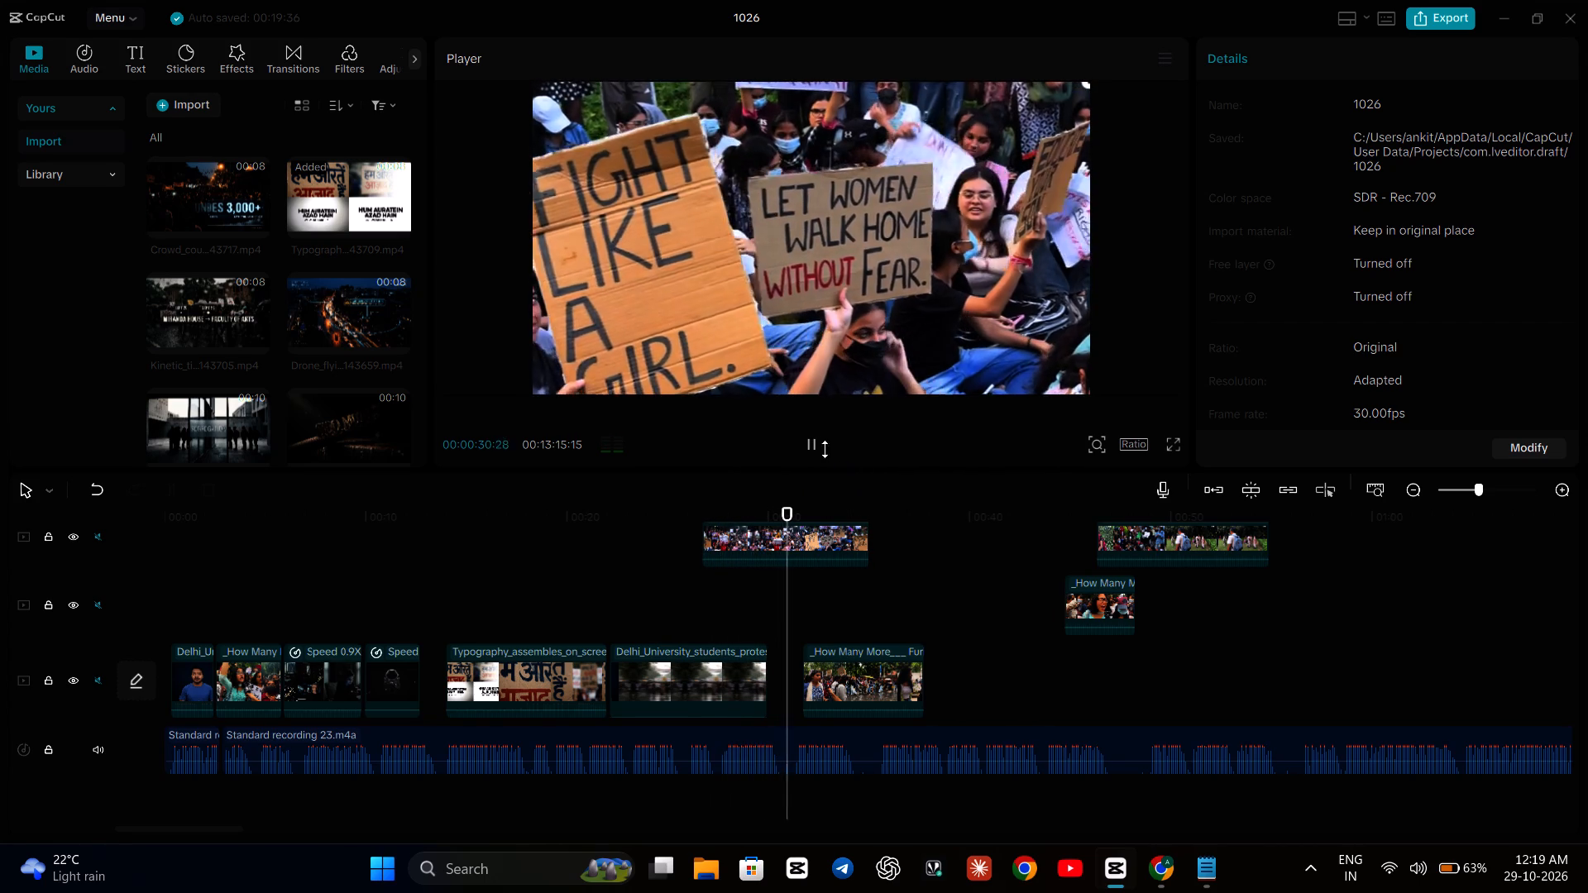
{"action": "left_click", "coordinate": [813, 444]}
Switch to Google Flow in Chrome and close the browser window.
{"action": "left_click", "coordinate": [1146, 865]}
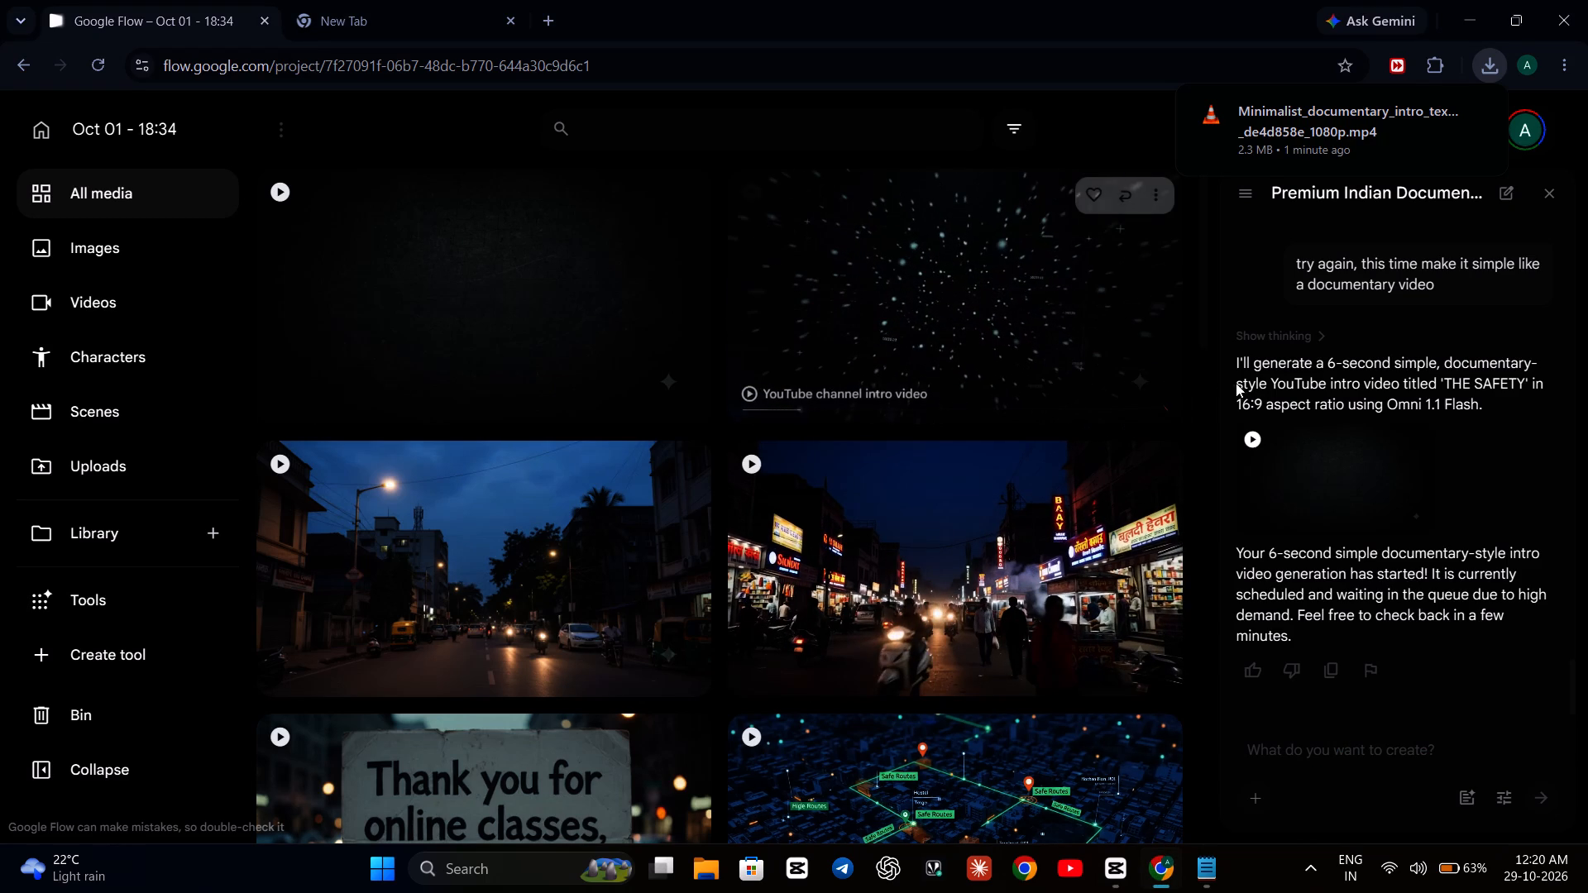
{"action": "left_click", "coordinate": [1587, 0]}
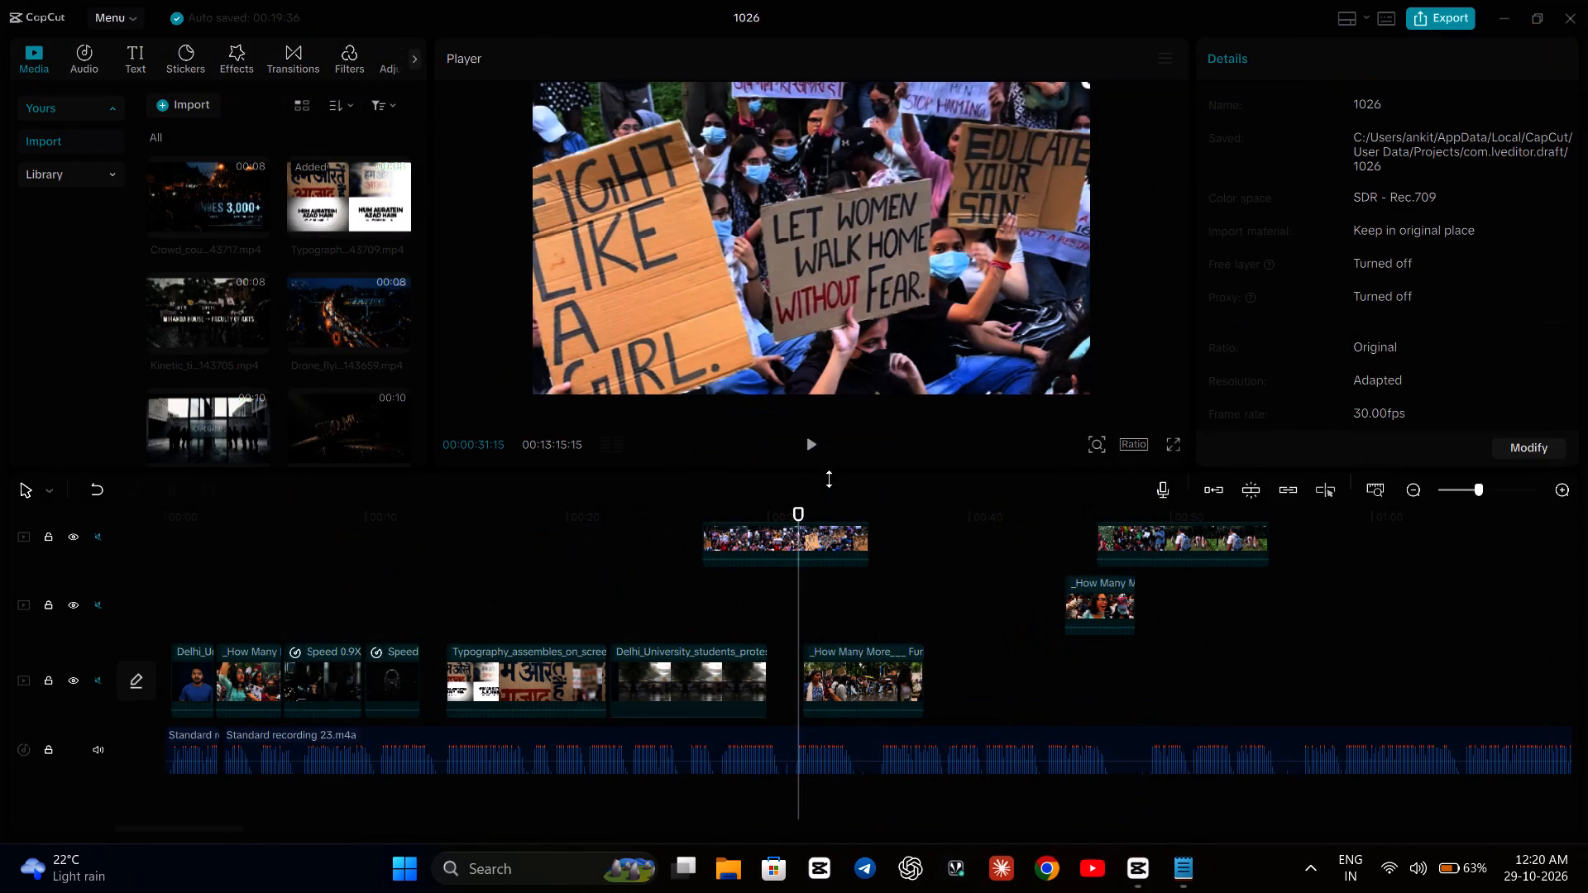
Import the Minimalist_documentary_intro 1080p video from New Volume (D:) into the project's media.
{"action": "left_click", "coordinate": [202, 95]}
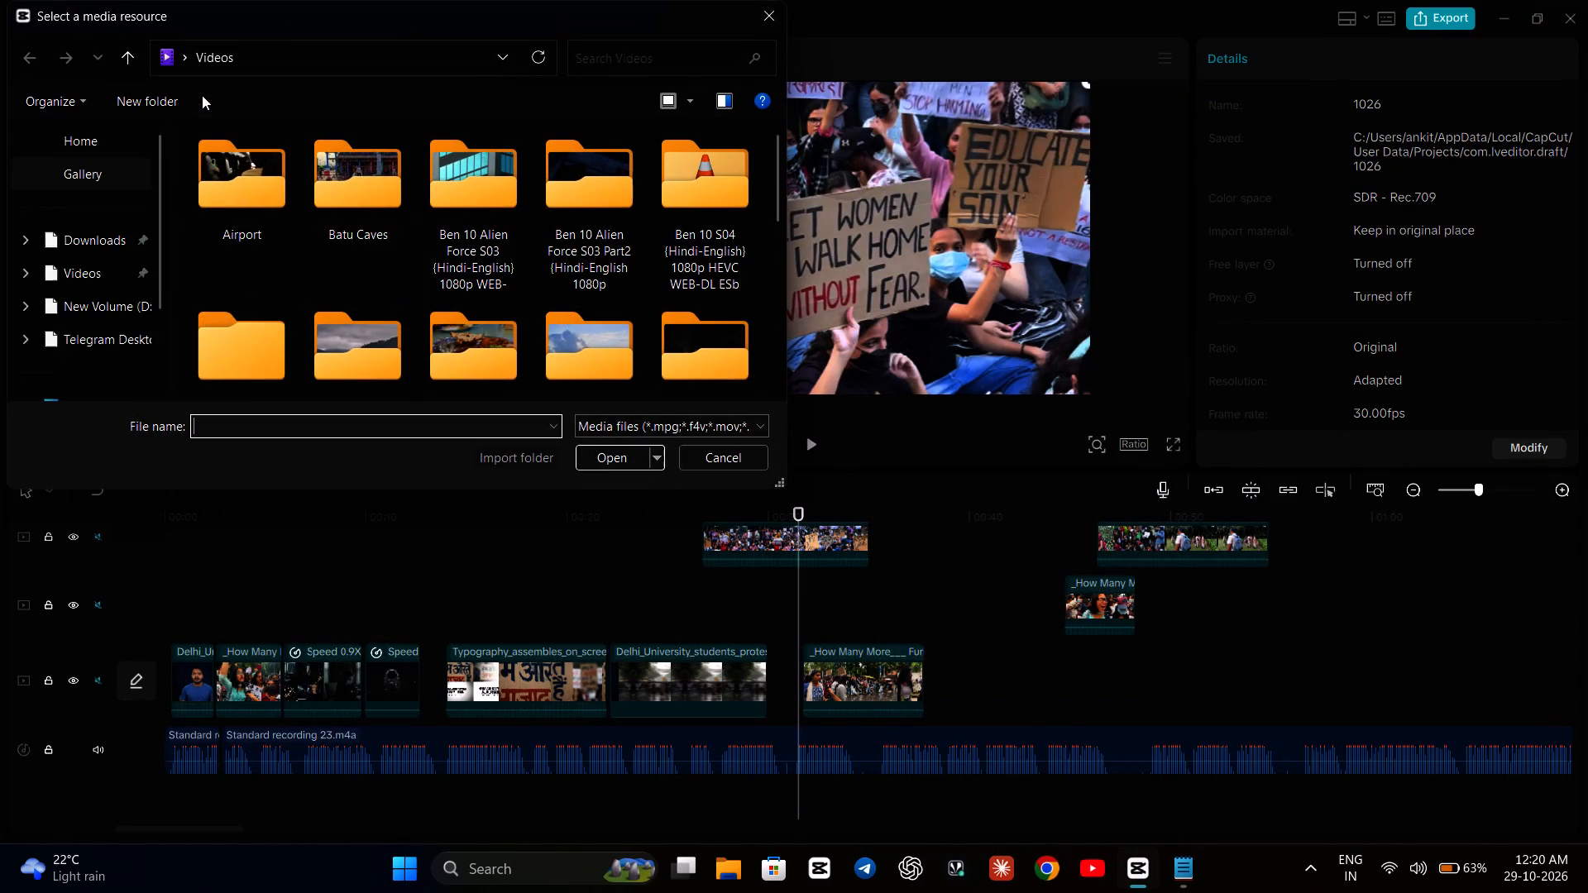
{"action": "scroll", "coordinate": [88, 285], "scroll_direction": "down", "scroll_amount": 2}
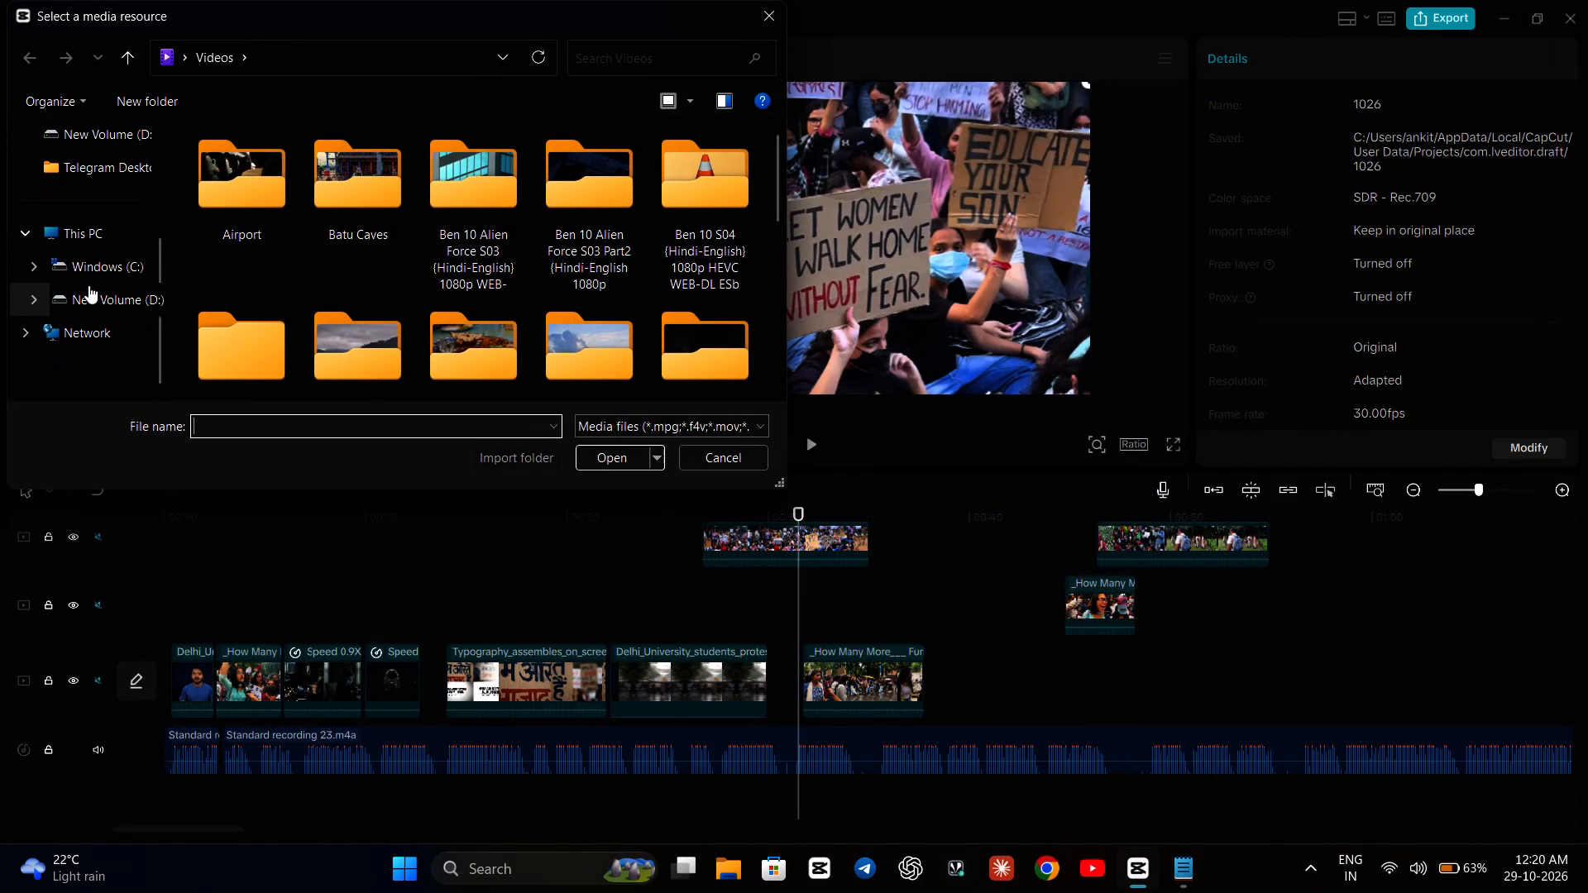
{"action": "left_click", "coordinate": [79, 262]}
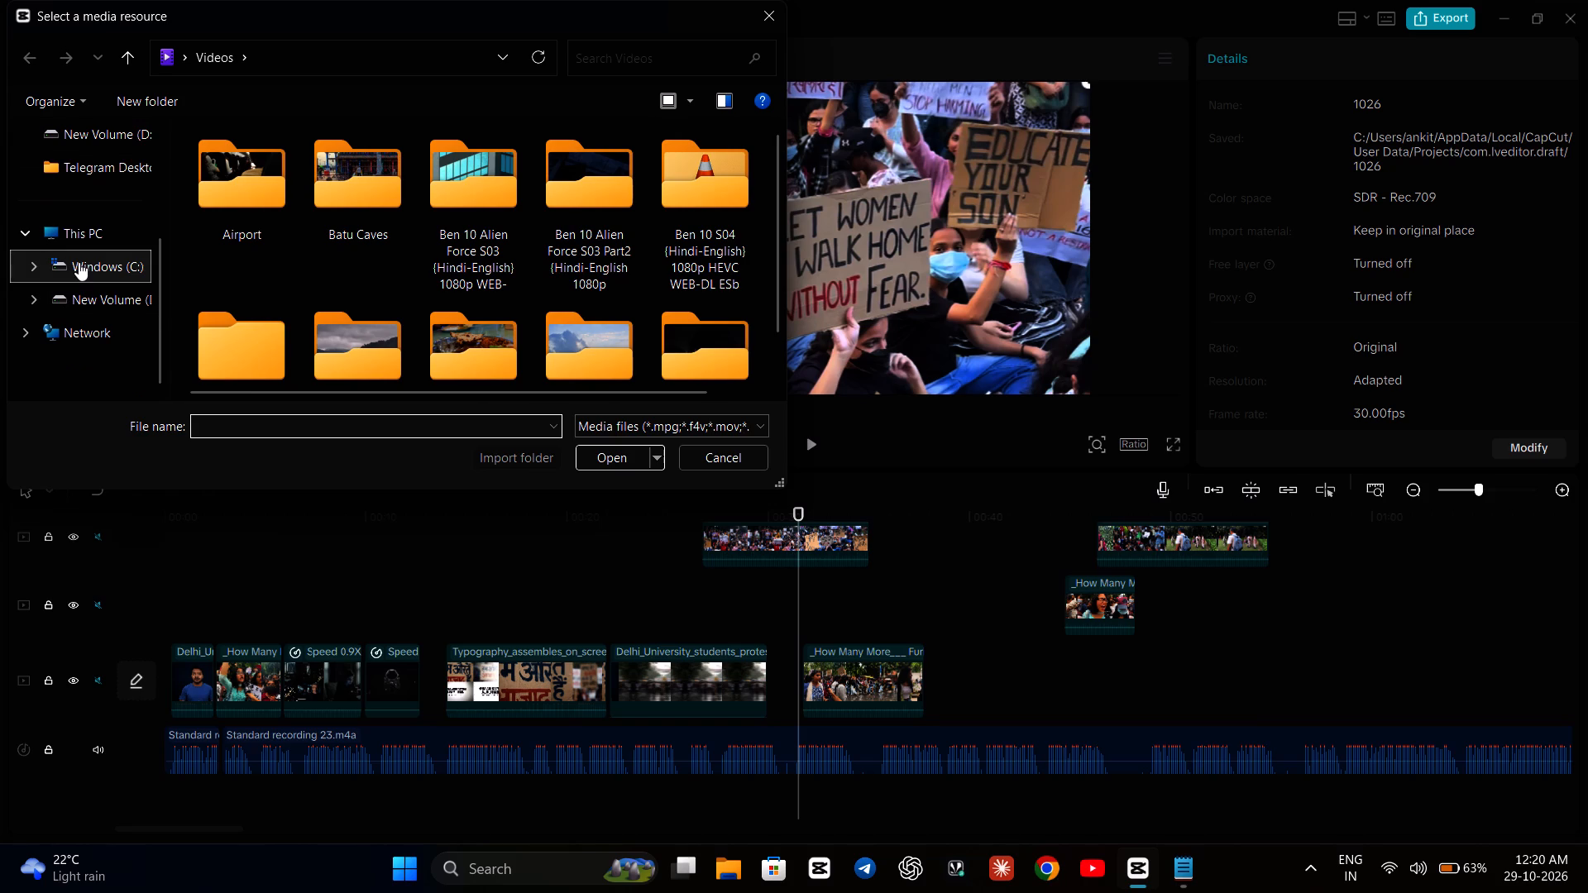
{"action": "left_click", "coordinate": [124, 279]}
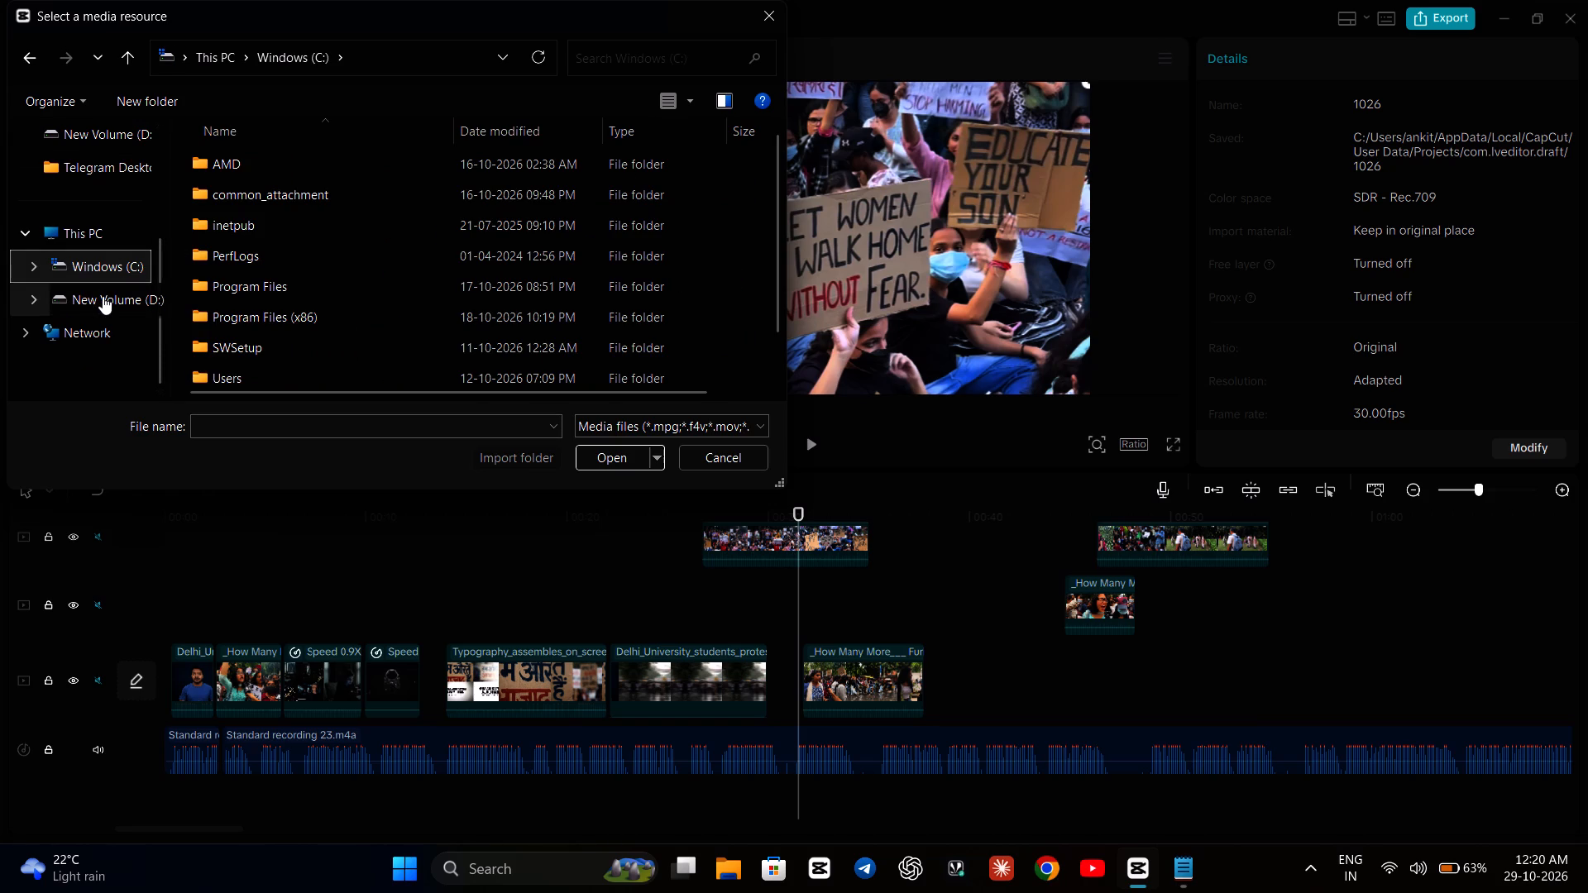
{"action": "left_click", "coordinate": [103, 296]}
{"action": "left_click", "coordinate": [507, 208]}
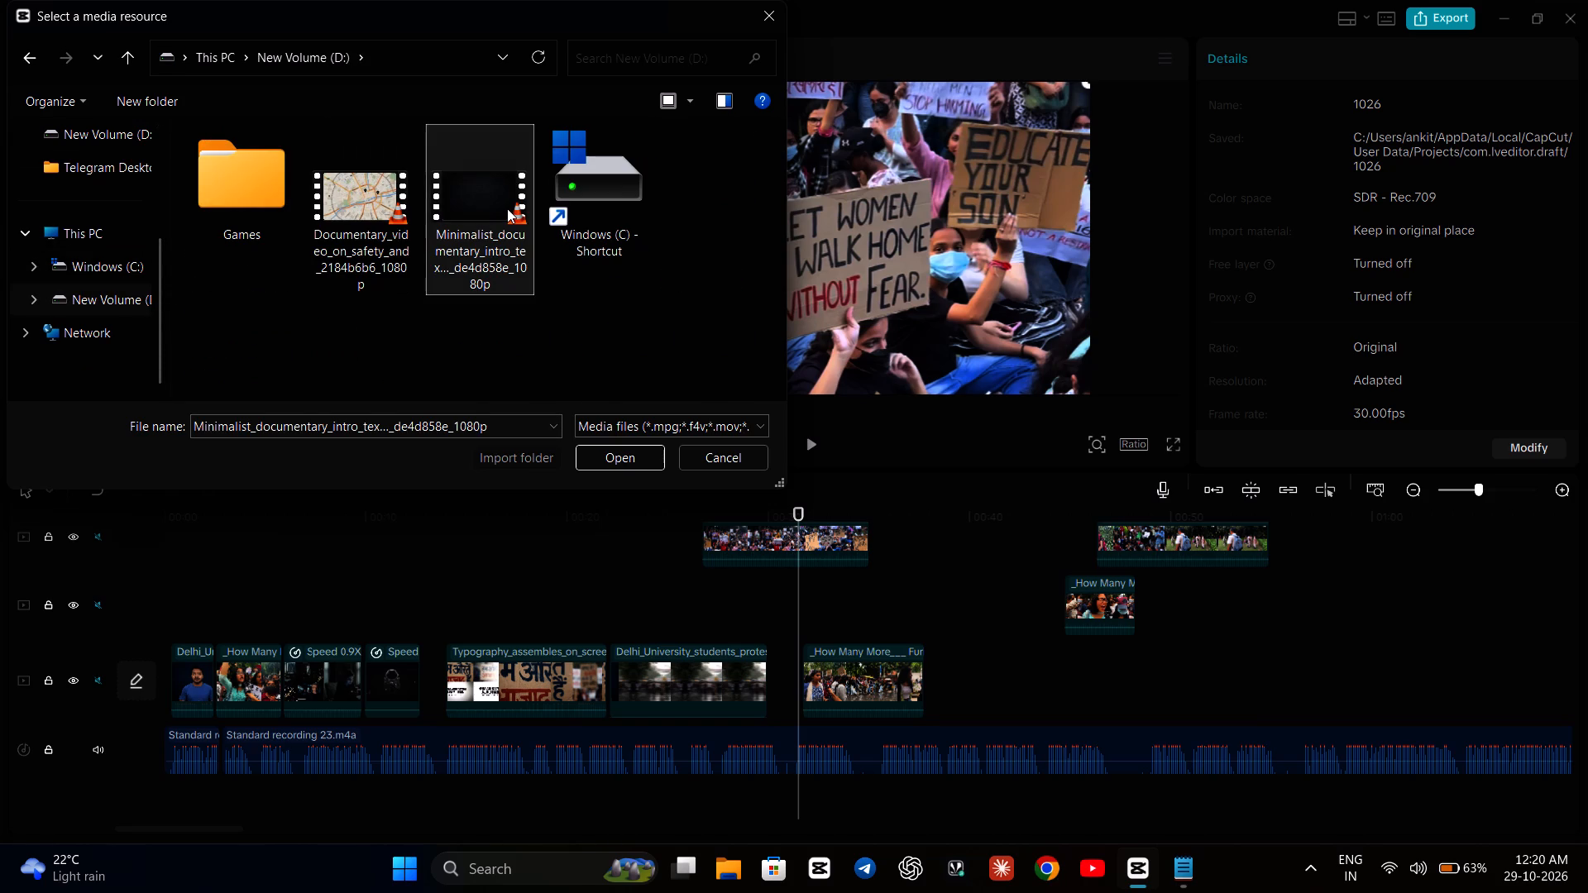
{"action": "left_click", "coordinate": [587, 451]}
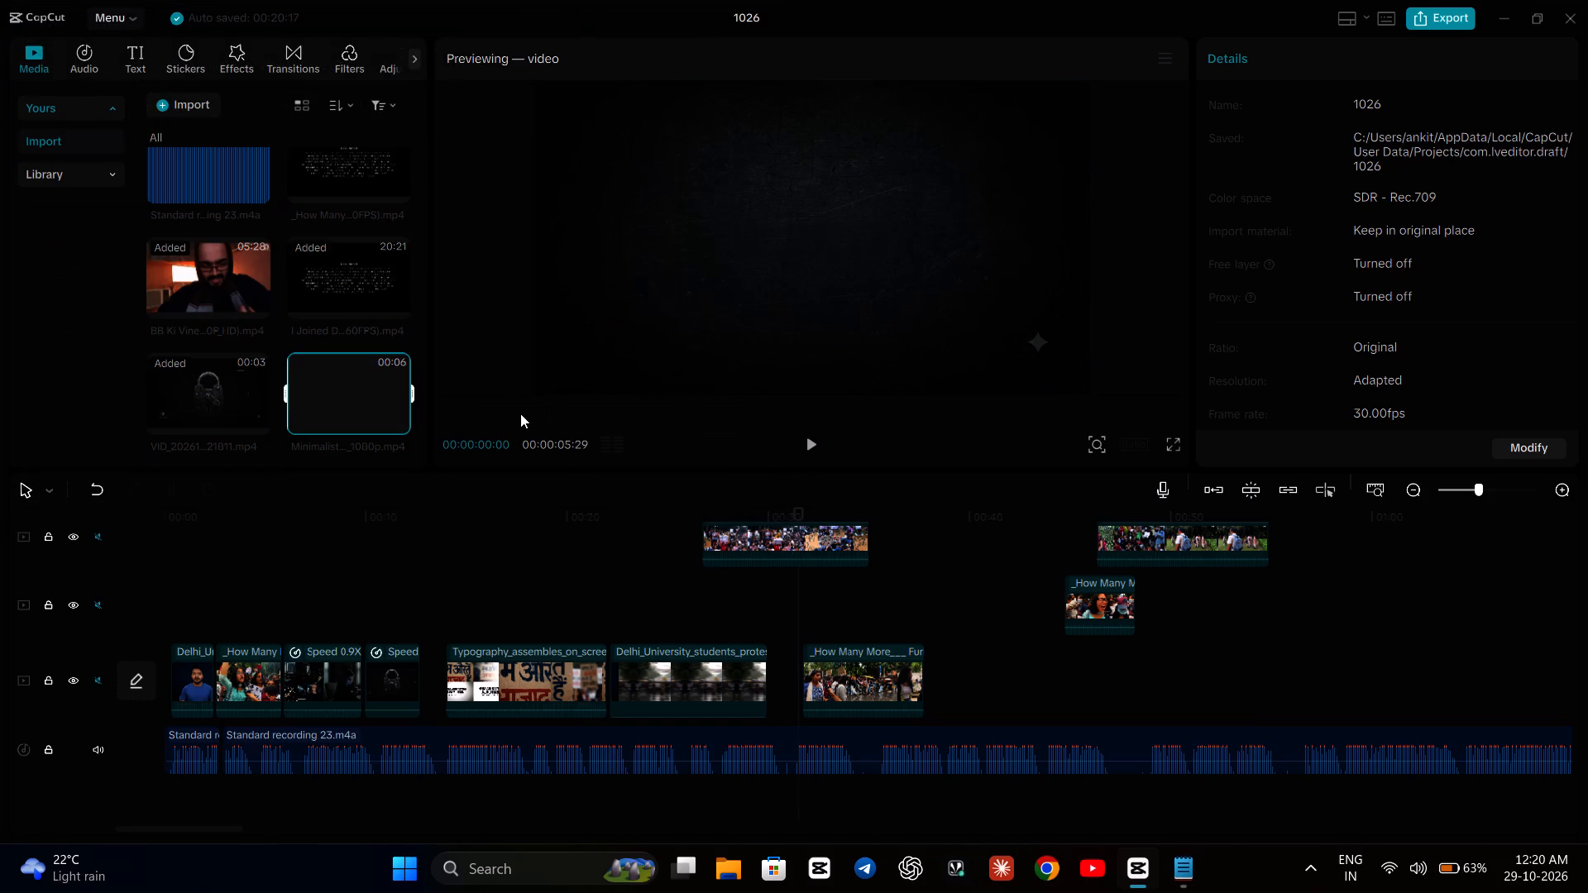
Add the minimalist intro to the timeline and move it to start at about 11 seconds on the track above the main clips.
{"action": "left_click", "coordinate": [400, 413]}
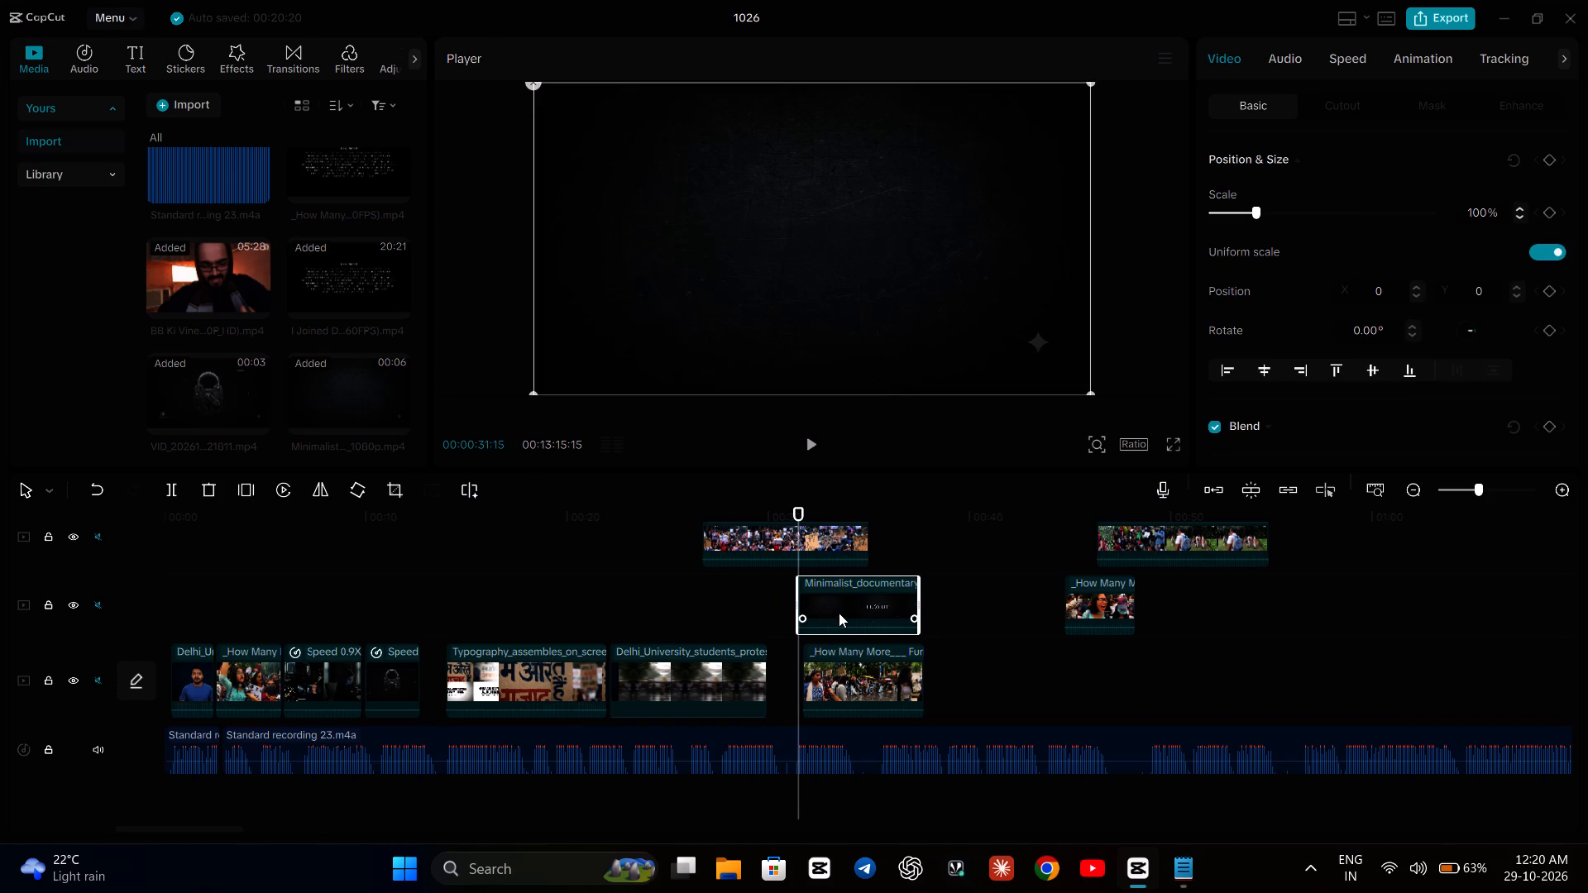
{"action": "left_click_drag", "start_coordinate": [839, 613], "coordinate": [428, 591]}
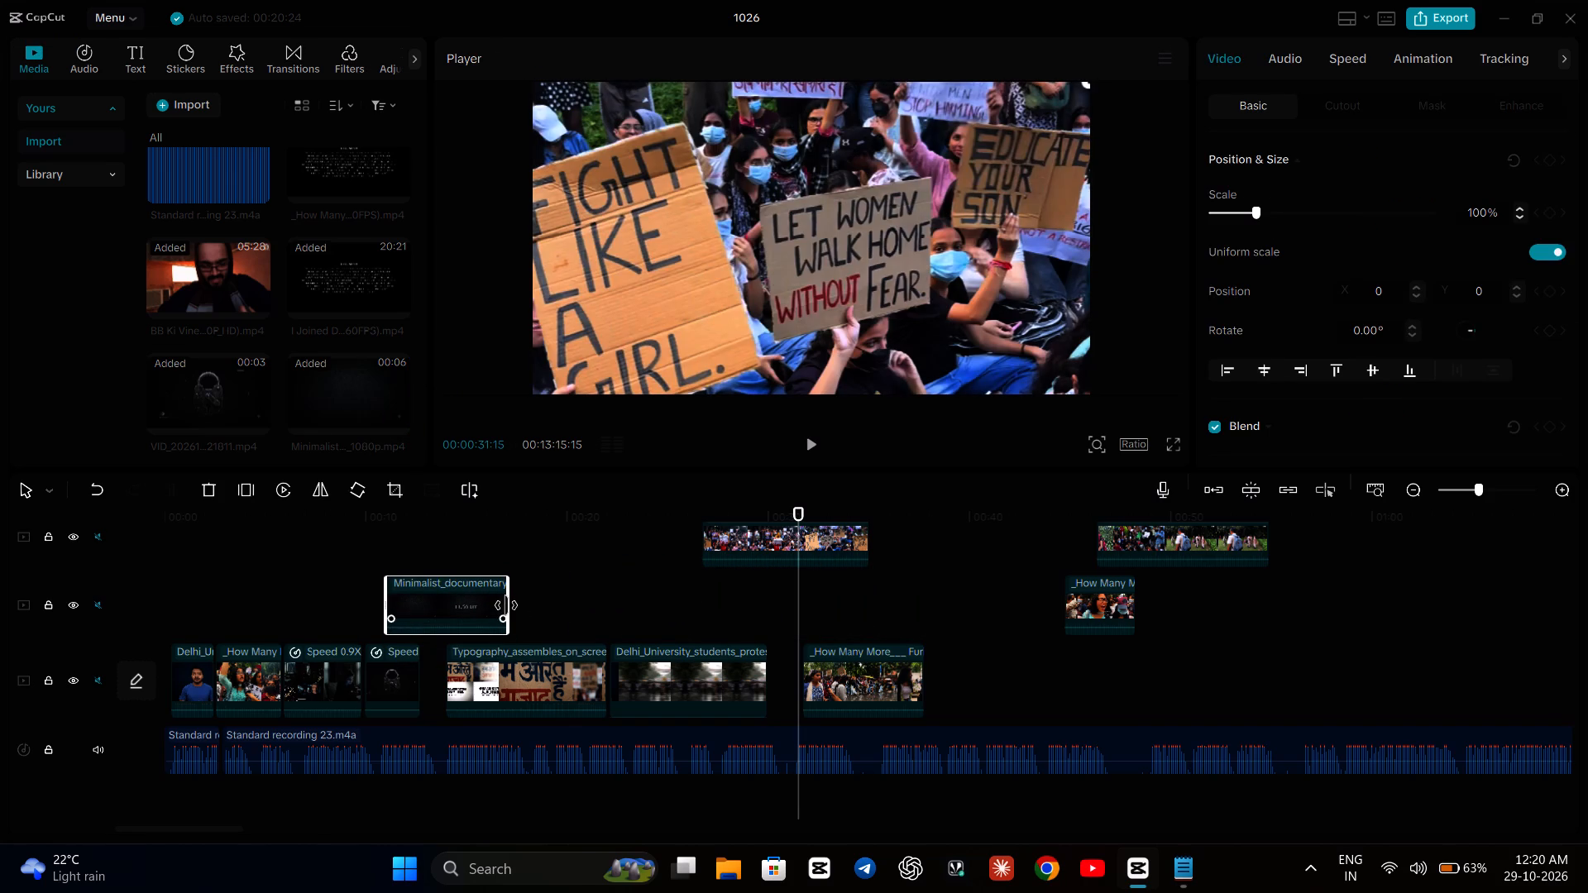
Play the timeline from about 9 to 16 seconds to review the "THE SAFETY" intro against the narration.
{"action": "left_click", "coordinate": [347, 571]}
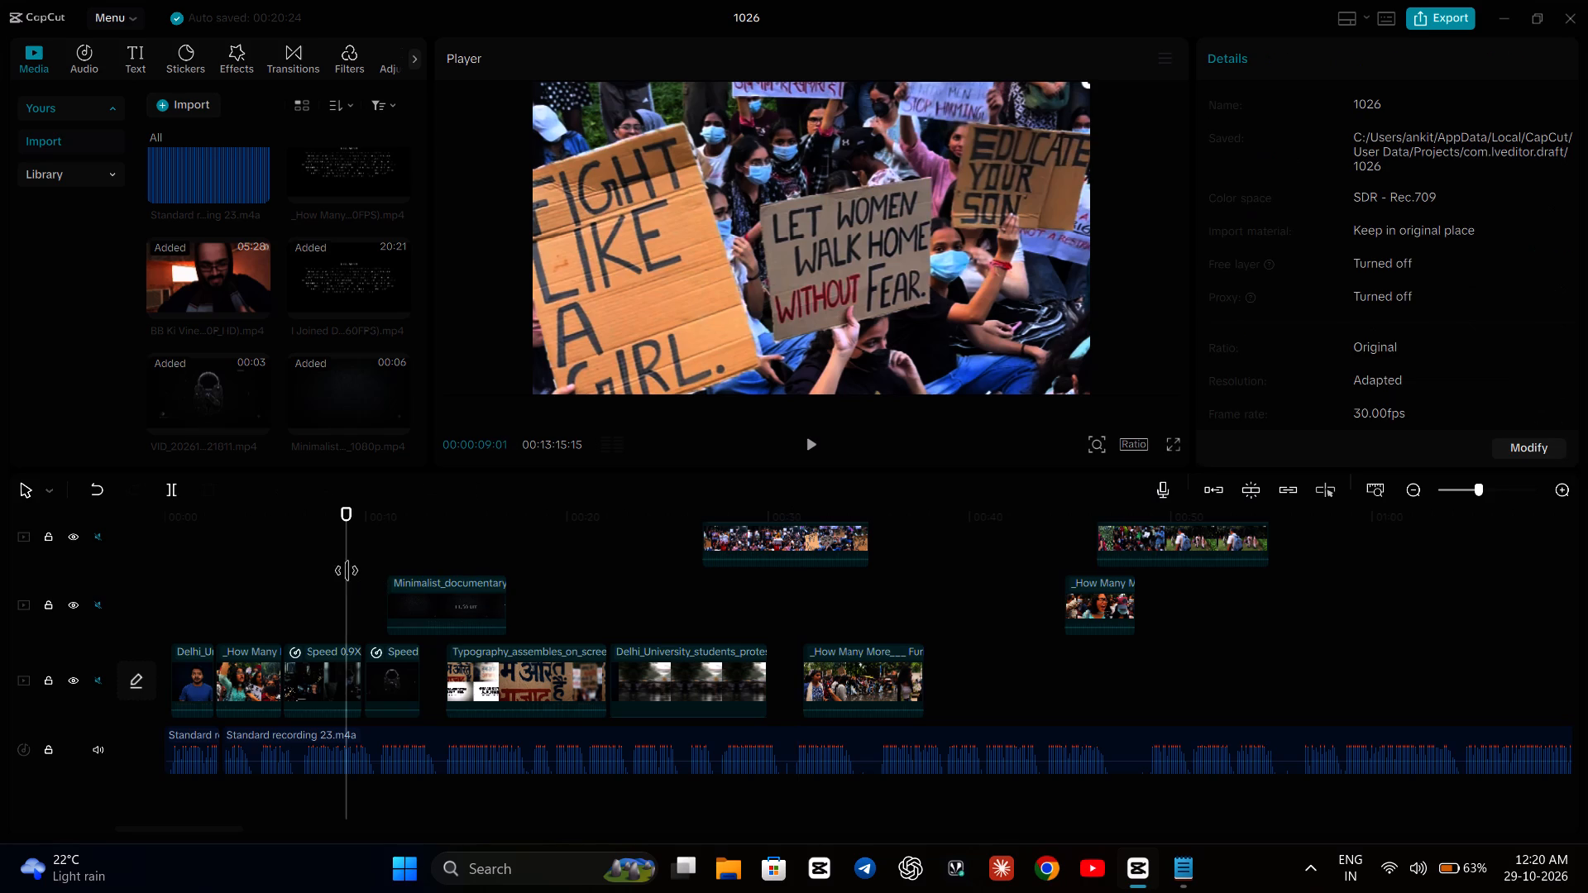
{"action": "key", "text": "space"}
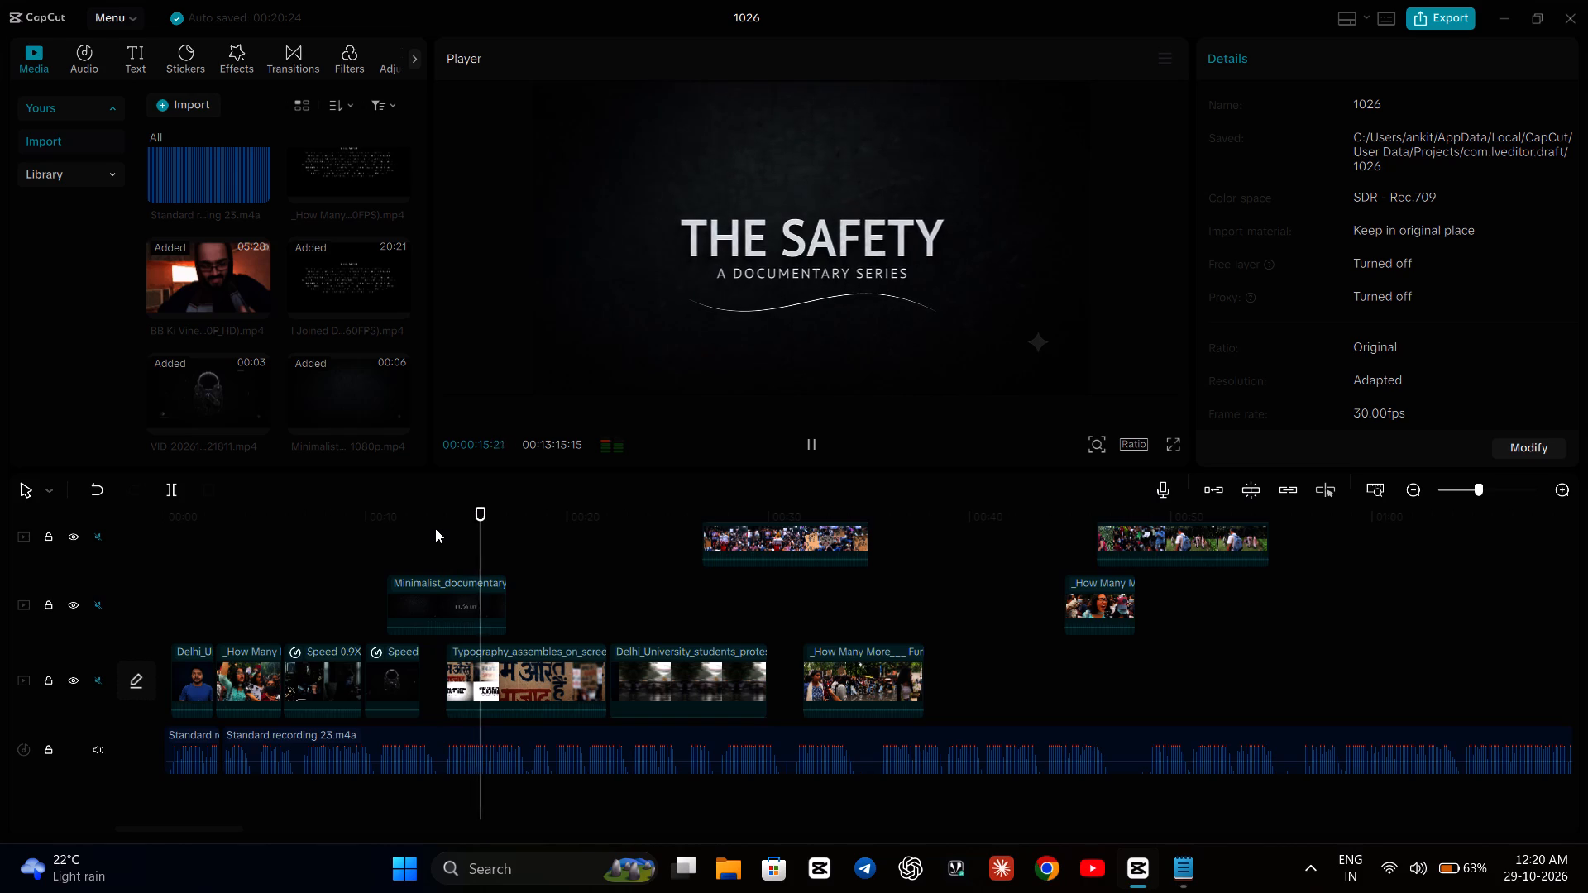
{"action": "key", "text": "space"}
Split the minimalist intro clip at 00:00:12:20, where the last main-track clip before the gap ends.
{"action": "left_click", "coordinate": [408, 548]}
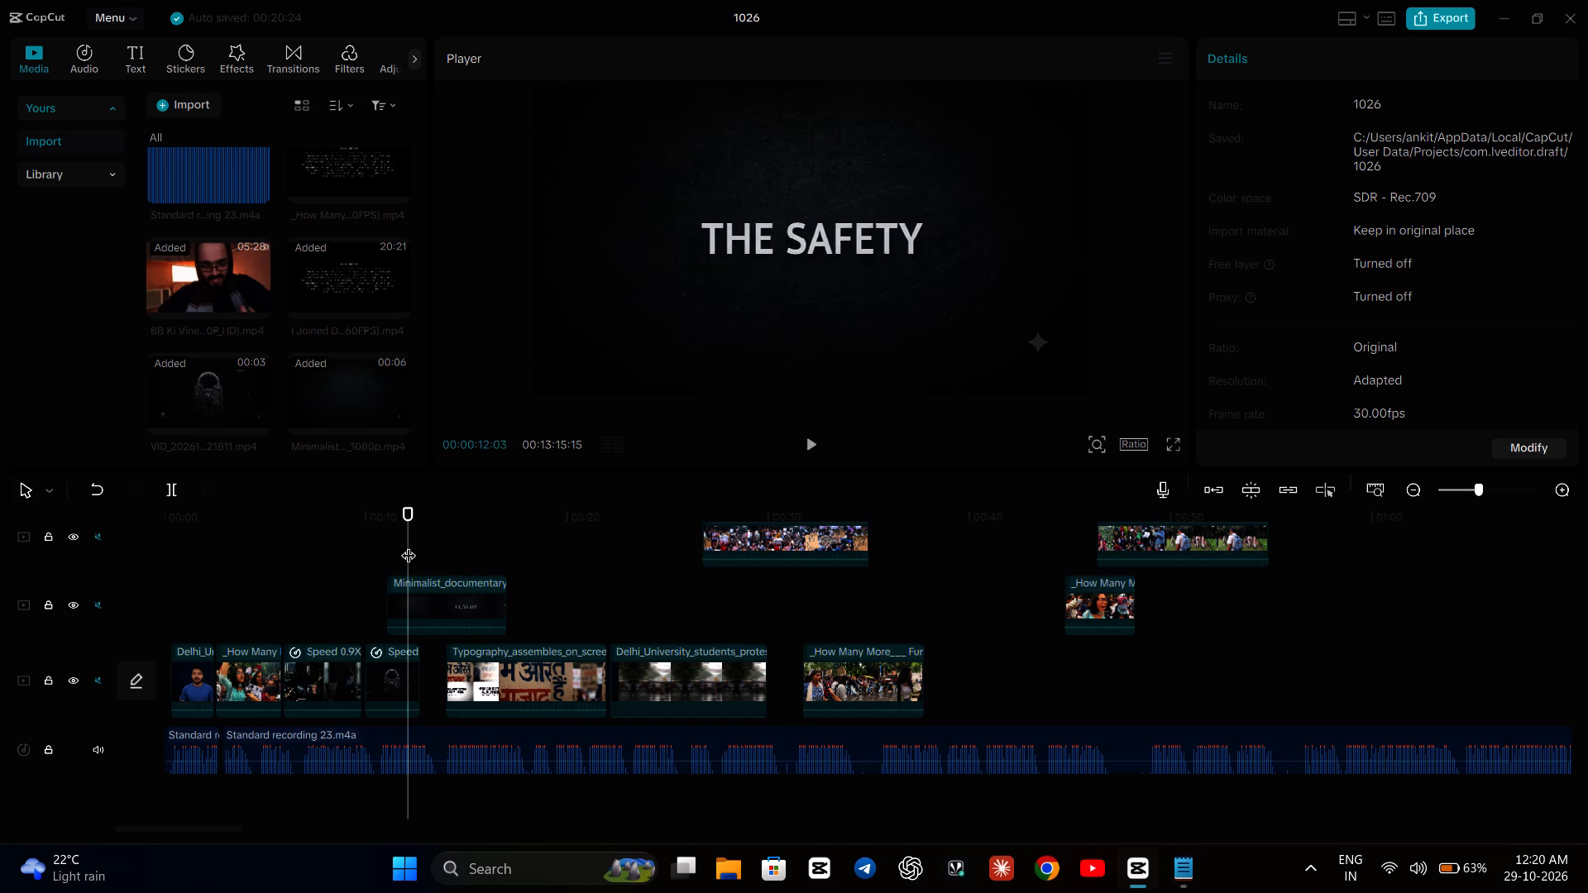
{"action": "left_click", "coordinate": [430, 530]}
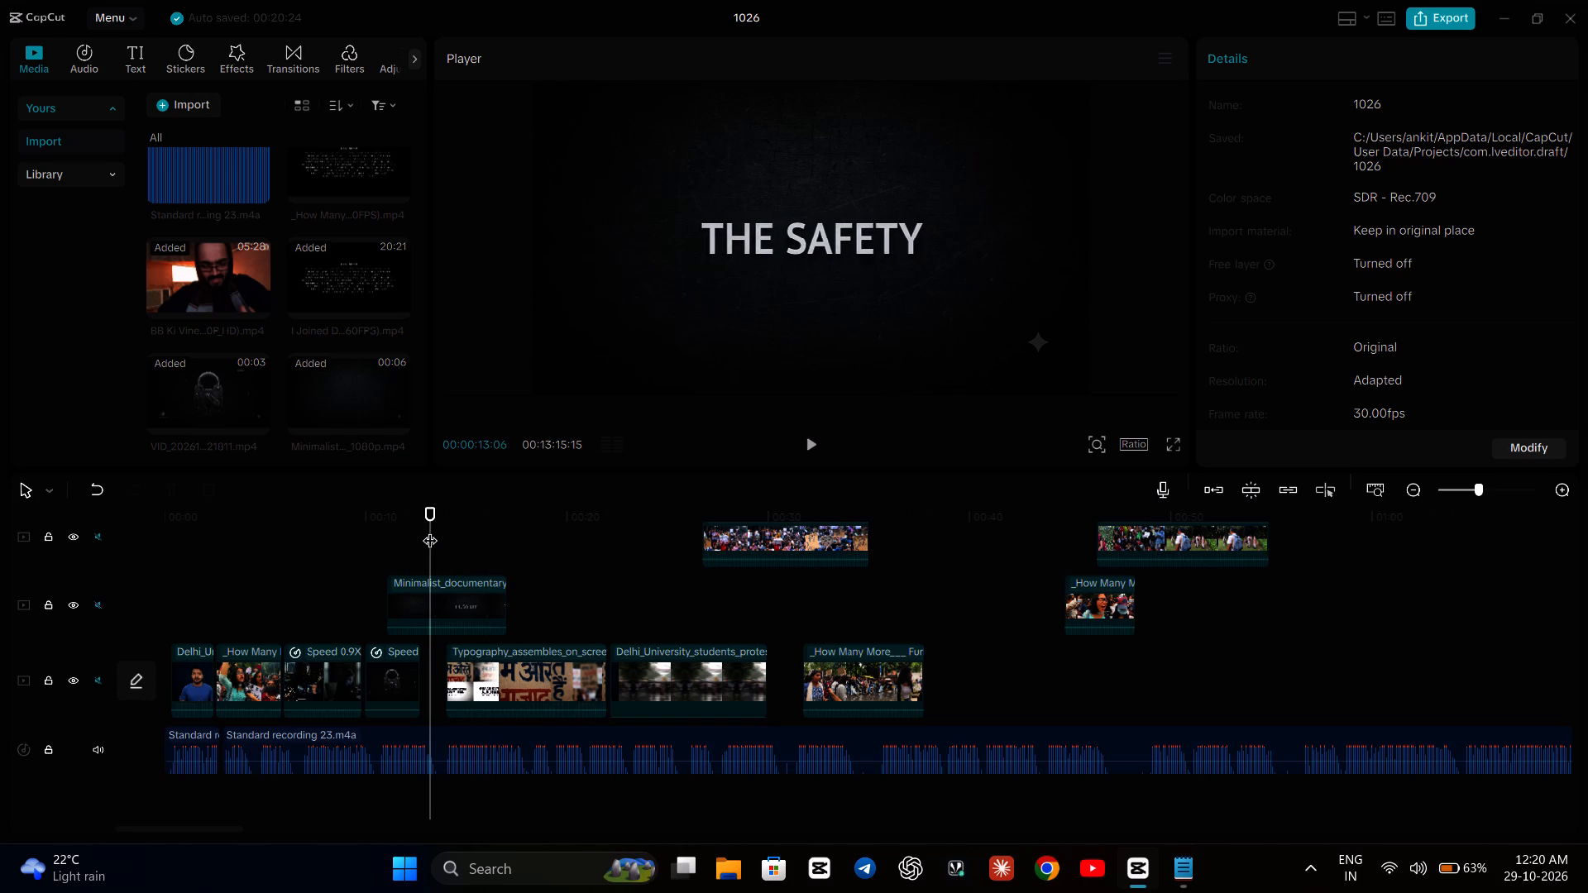
{"action": "left_click", "coordinate": [419, 526]}
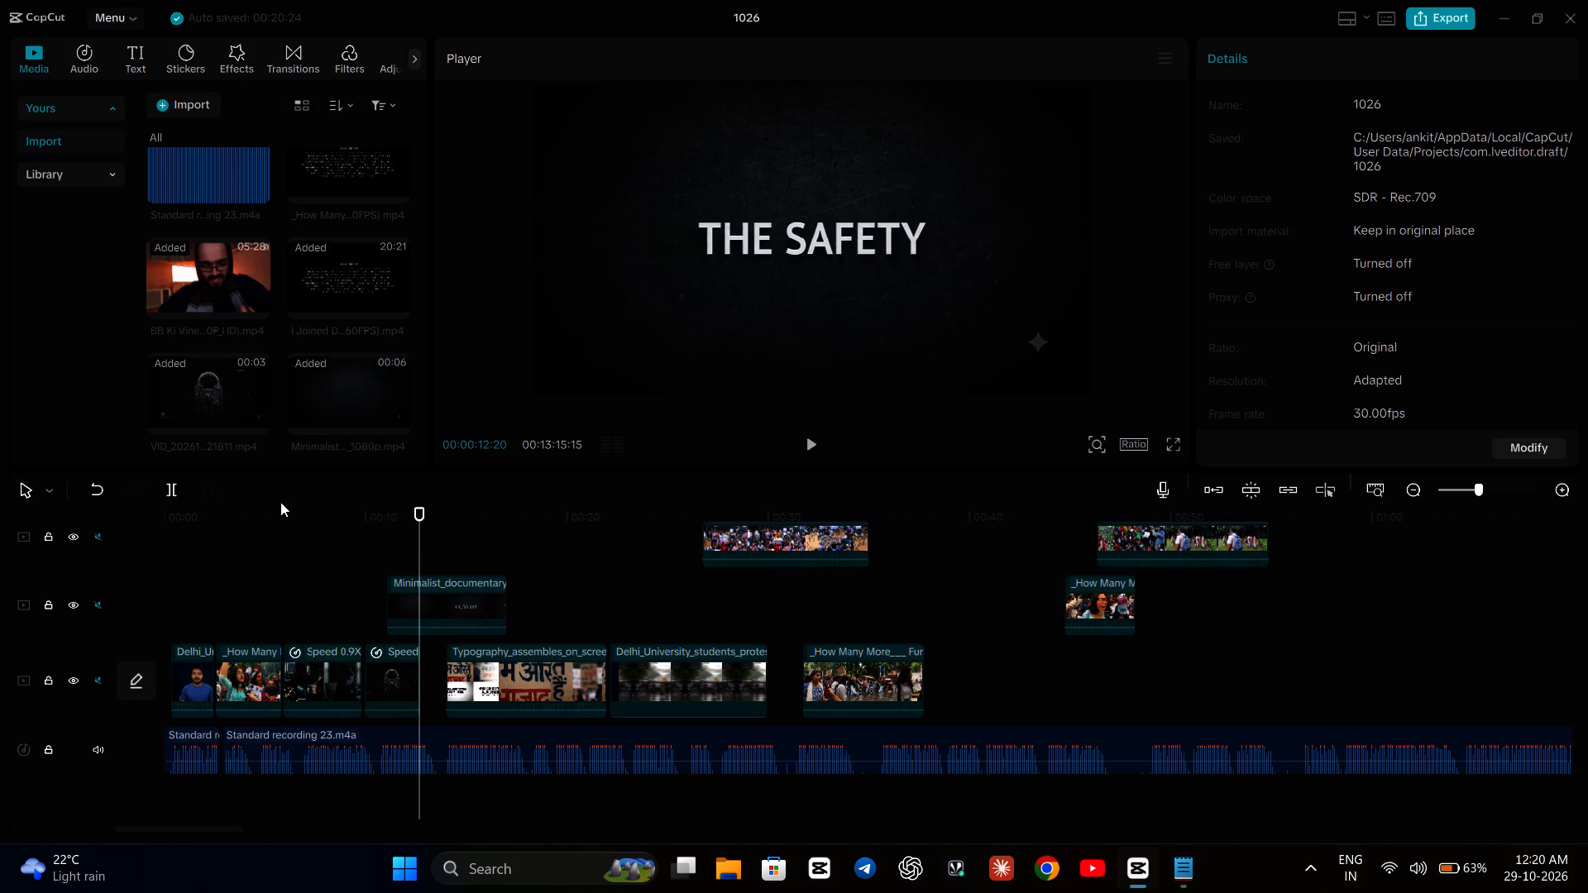
{"action": "left_click", "coordinate": [174, 483]}
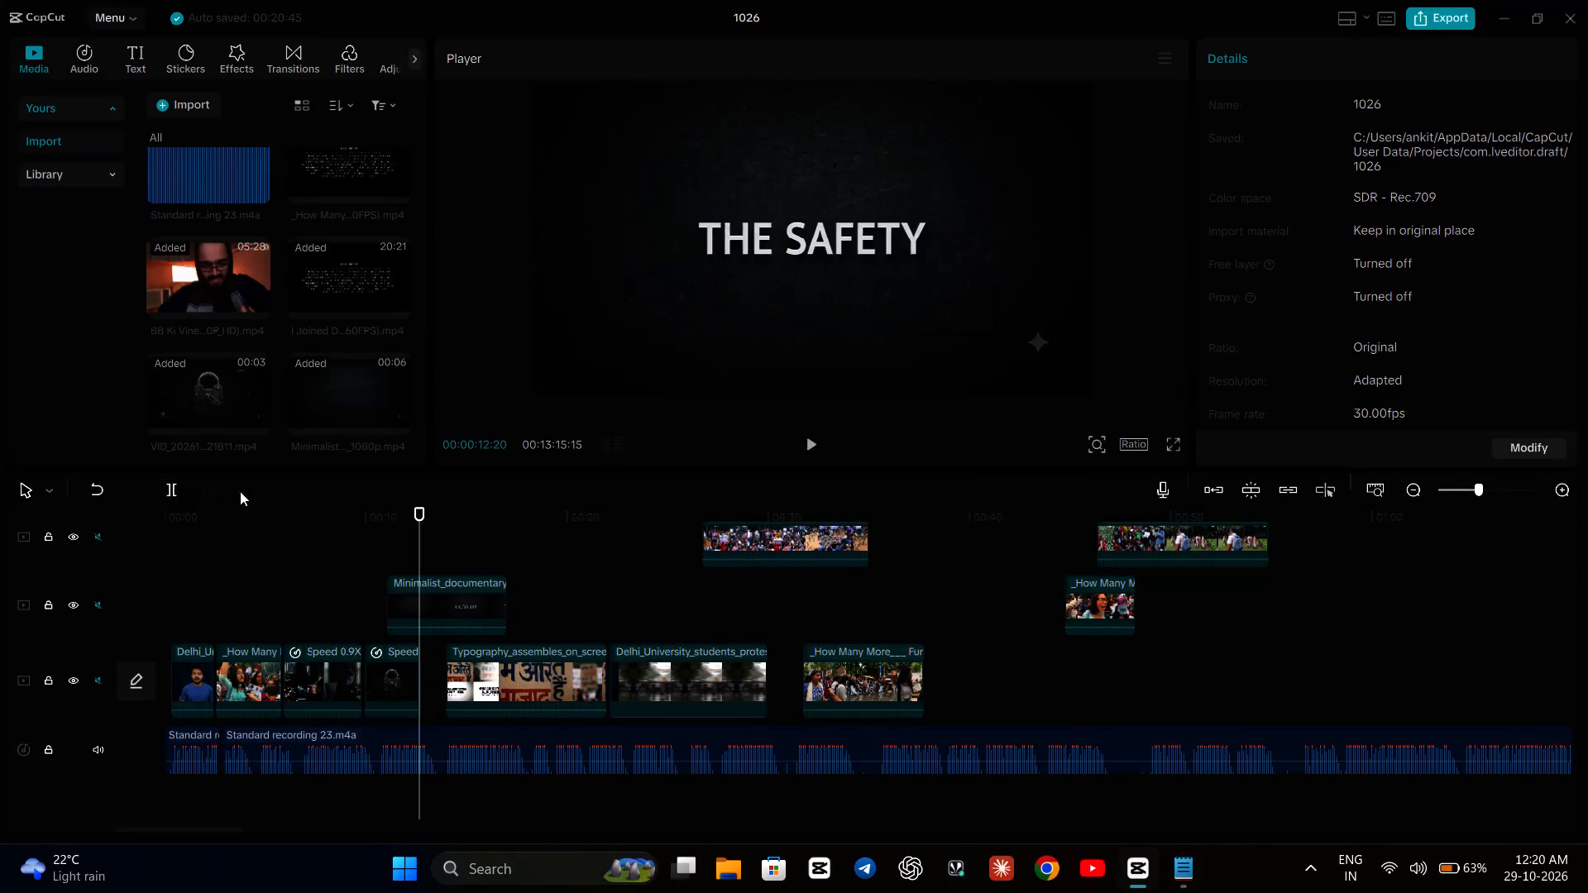
{"action": "left_click", "coordinate": [170, 485]}
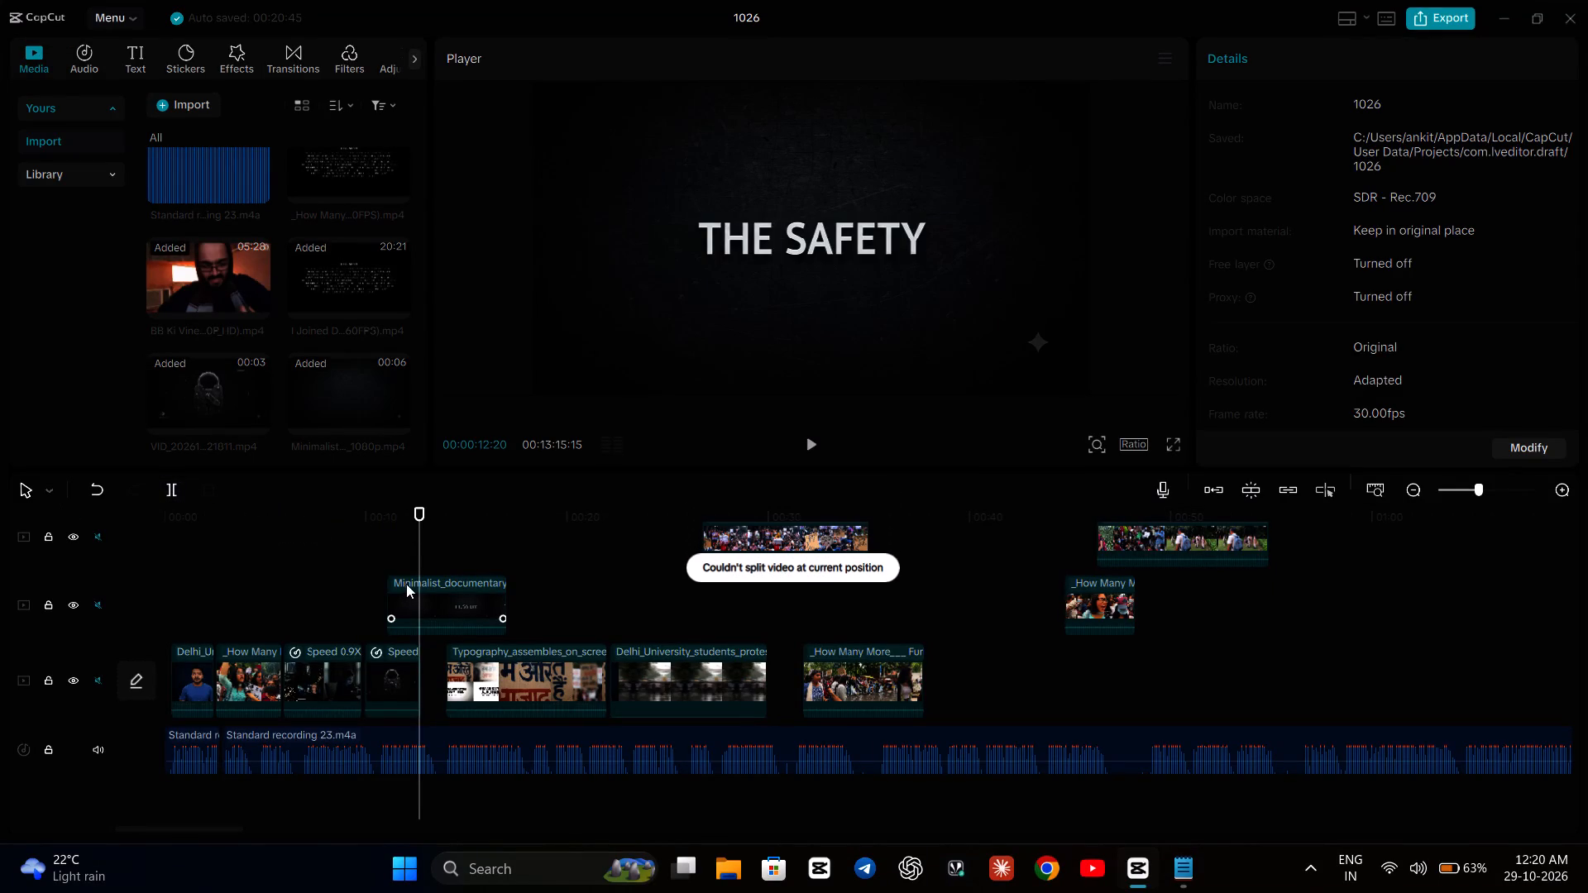
{"action": "left_click", "coordinate": [409, 585]}
{"action": "left_click", "coordinate": [167, 490]}
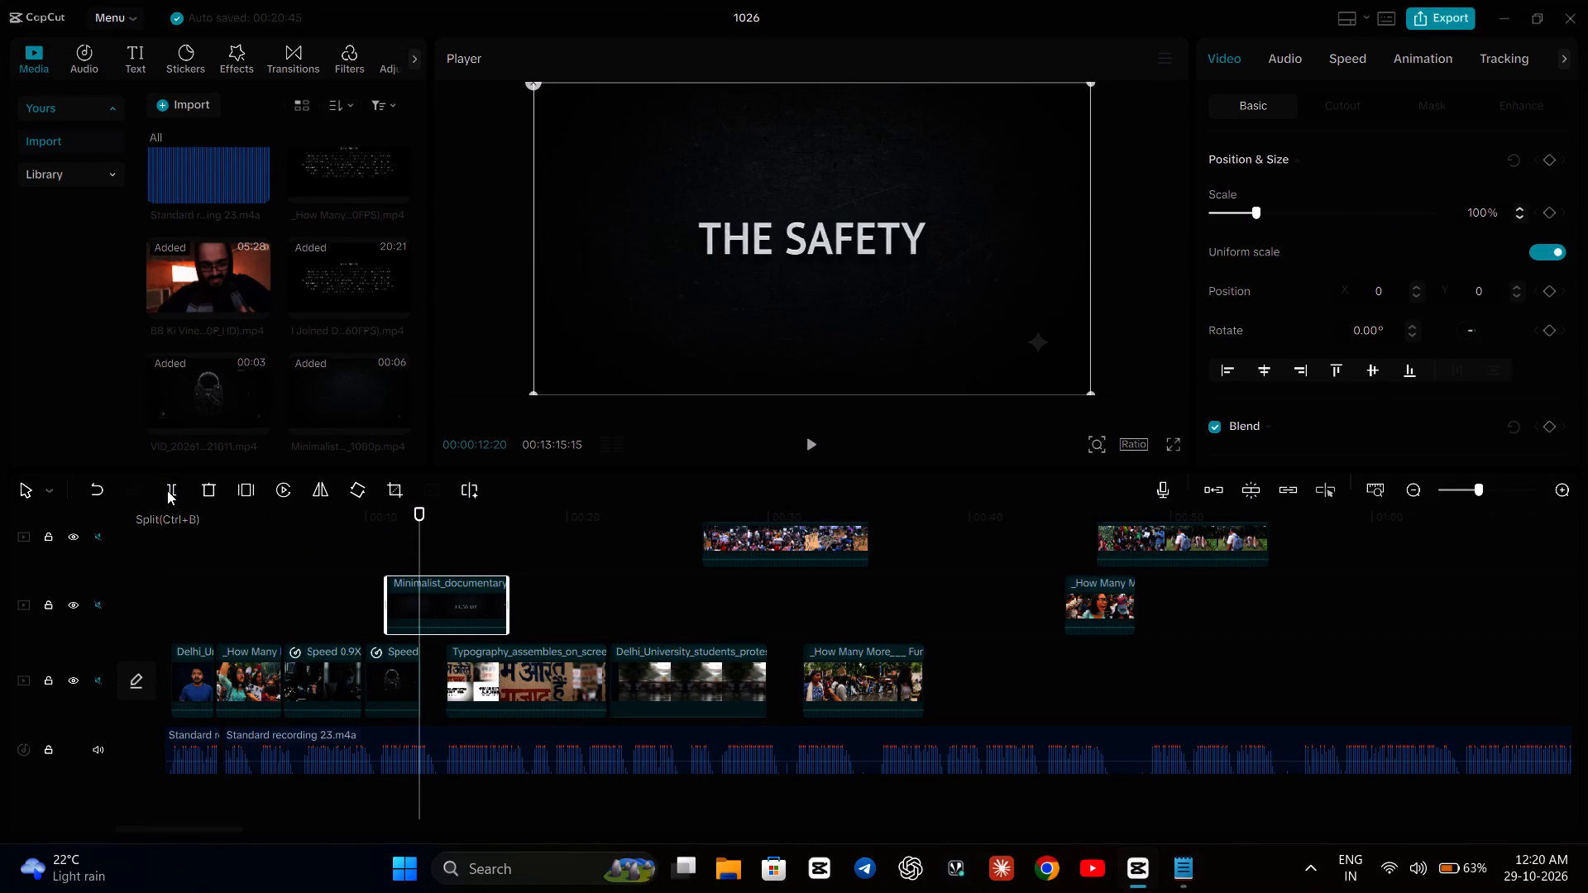
Split the second part of the intro at 00:00:13:27 and delete everything after the cut.
{"action": "left_click", "coordinate": [444, 530]}
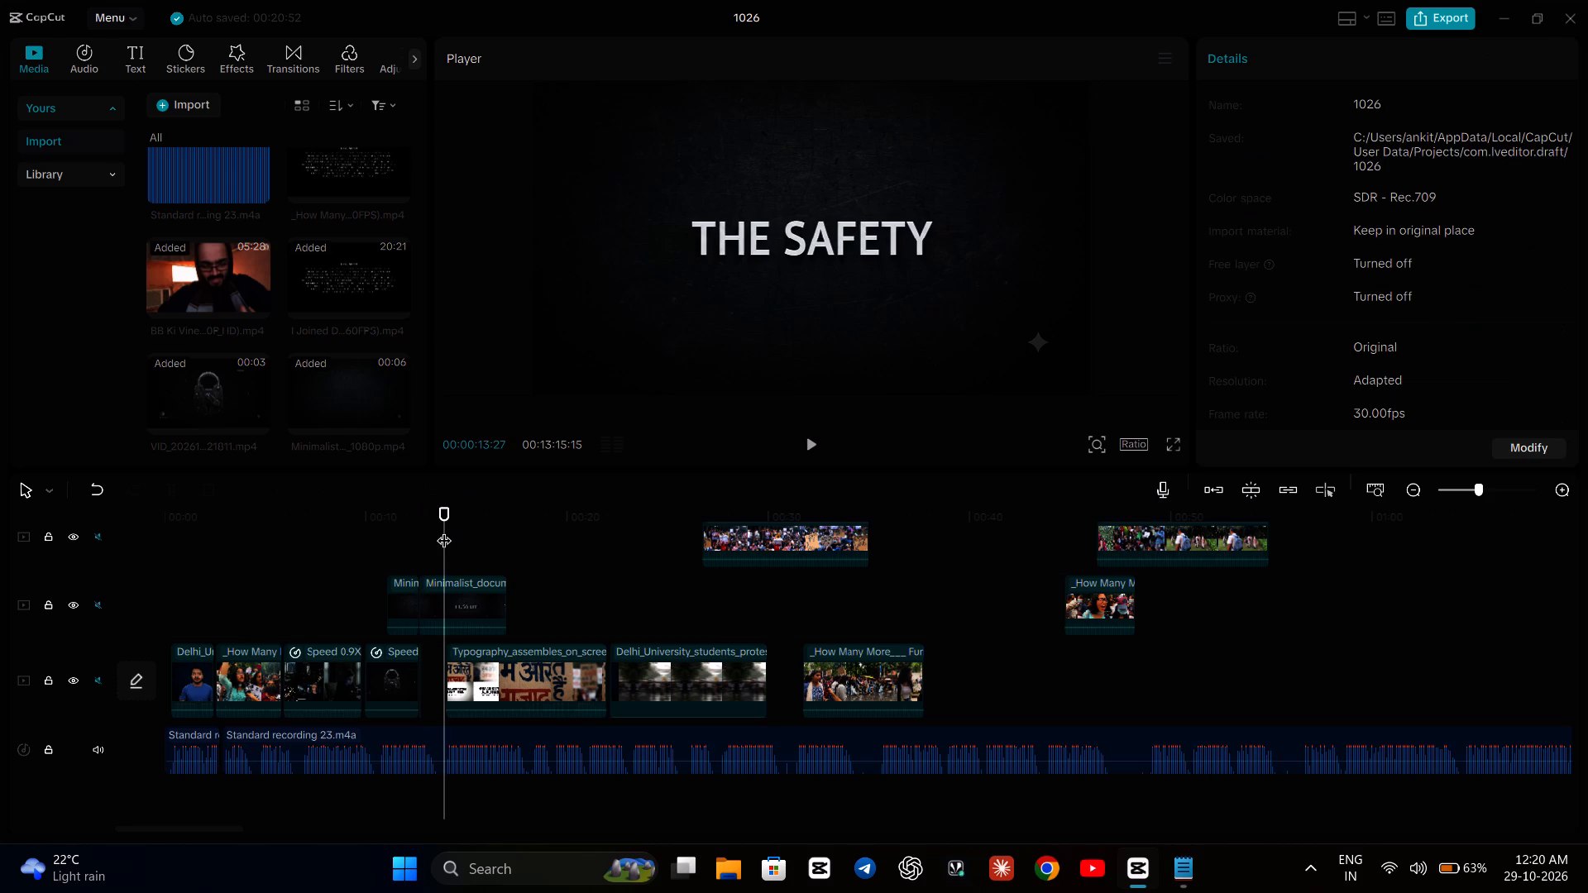
{"action": "left_click", "coordinate": [446, 585]}
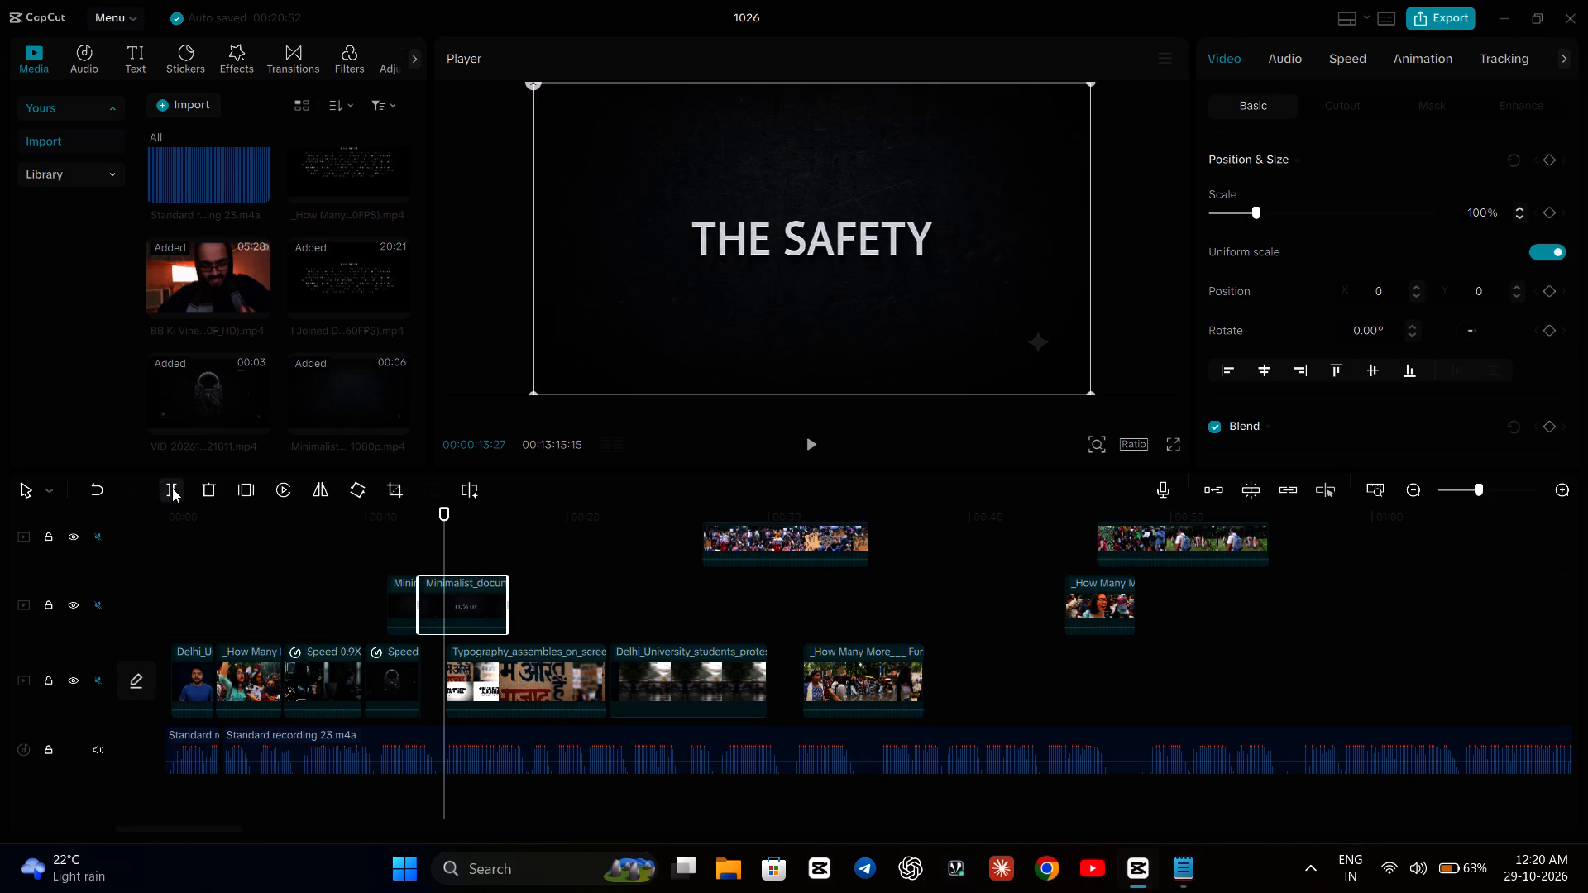
{"action": "left_click", "coordinate": [172, 488]}
{"action": "left_click", "coordinate": [211, 489]}
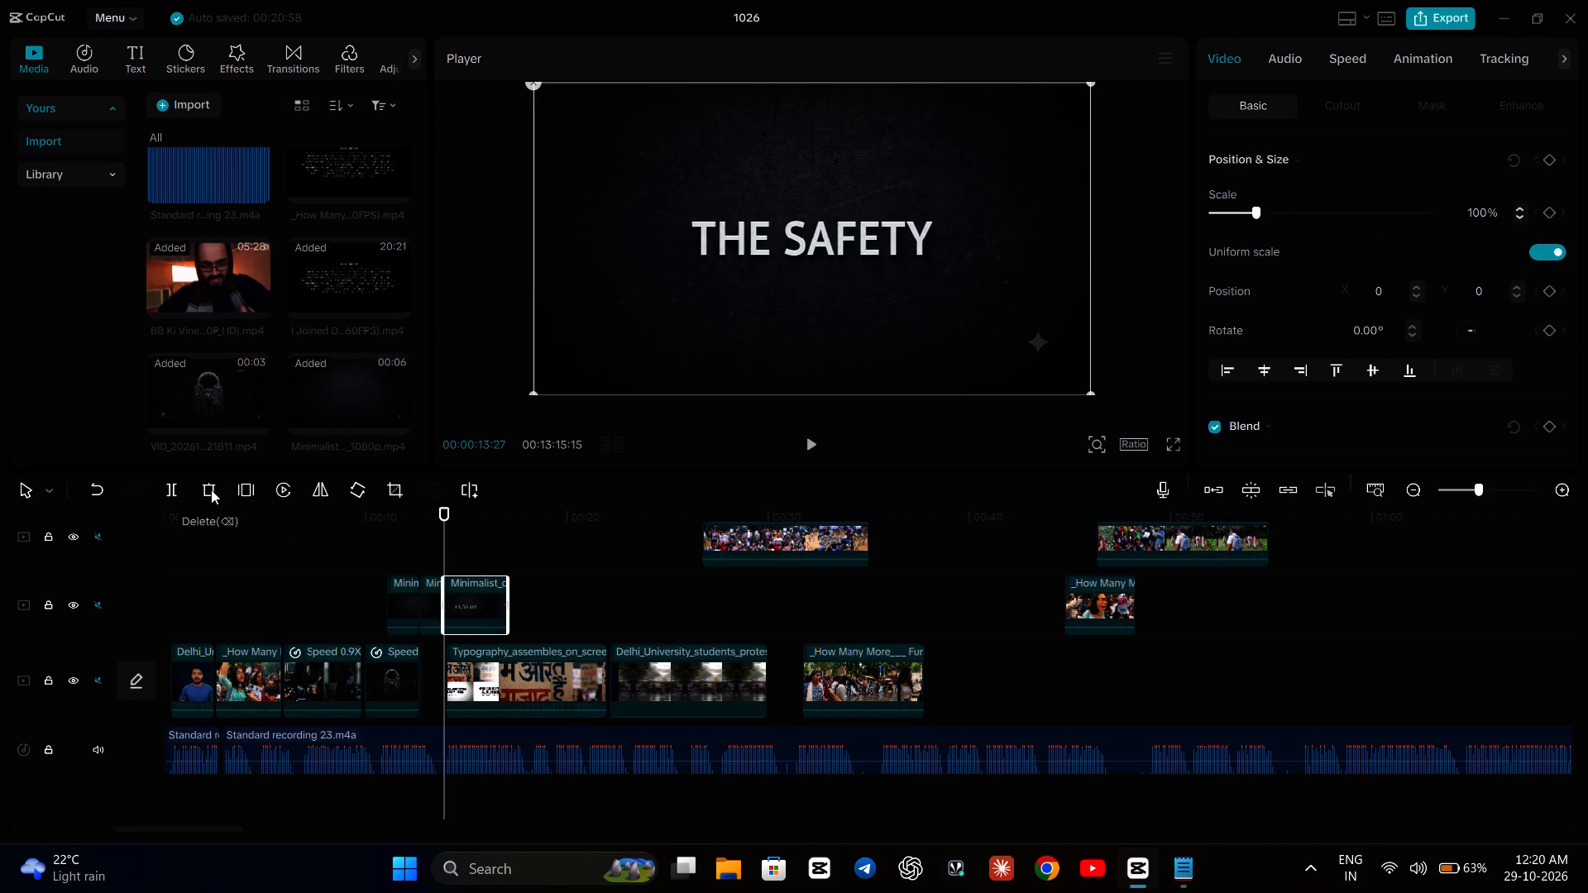
Move the second part of the minimalist intro onto its own track above the main clips and delete the first part.
{"action": "left_click_drag", "start_coordinate": [431, 609], "coordinate": [426, 637]}
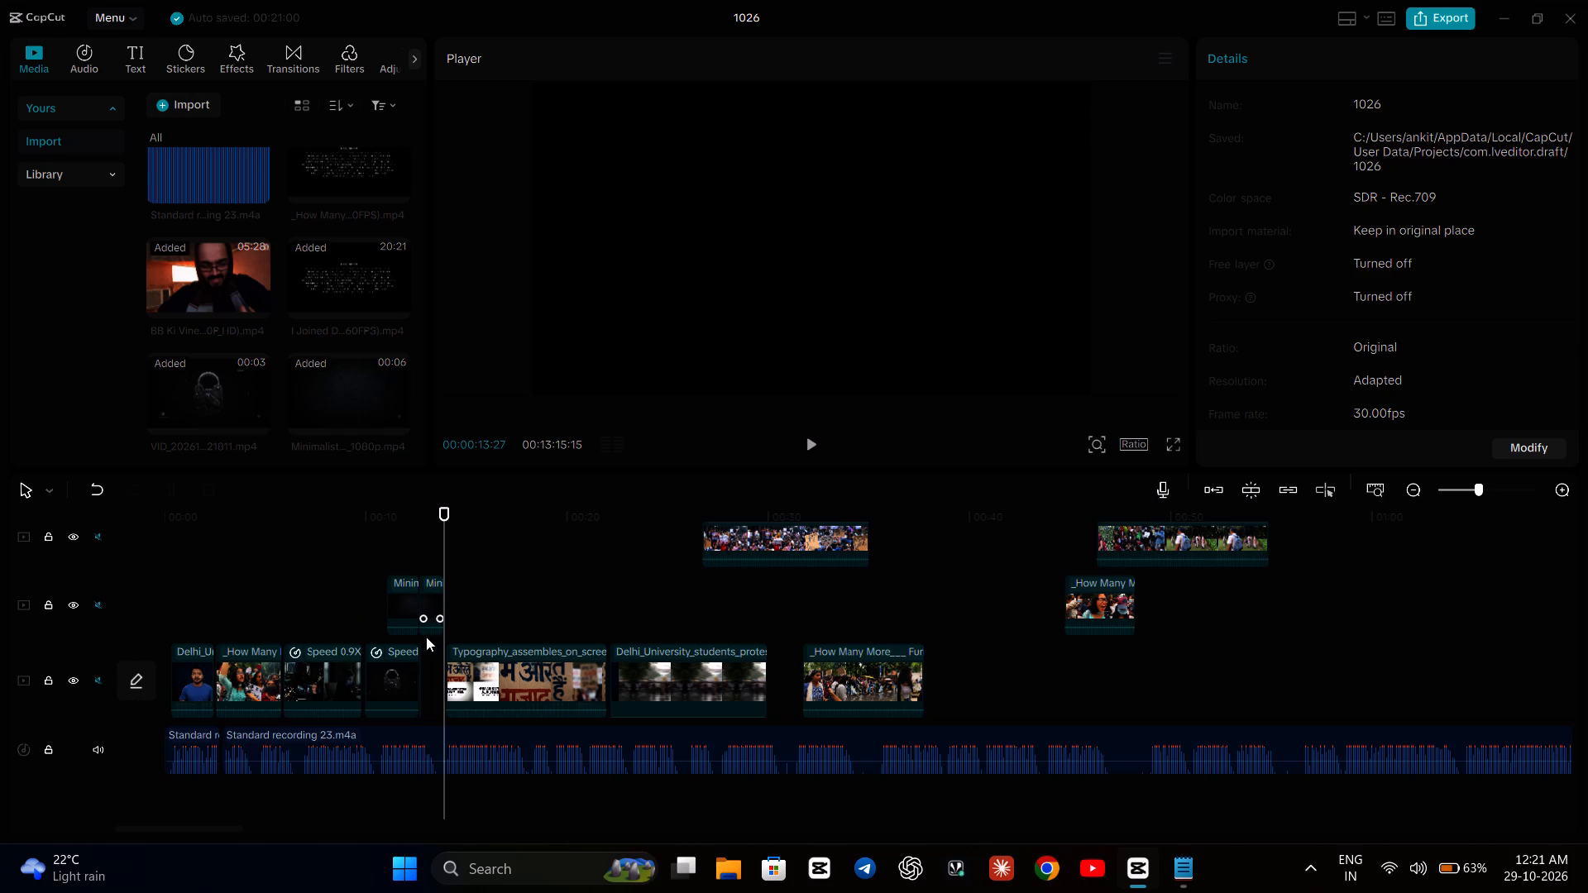
{"action": "left_click_drag", "start_coordinate": [426, 637], "coordinate": [431, 687]}
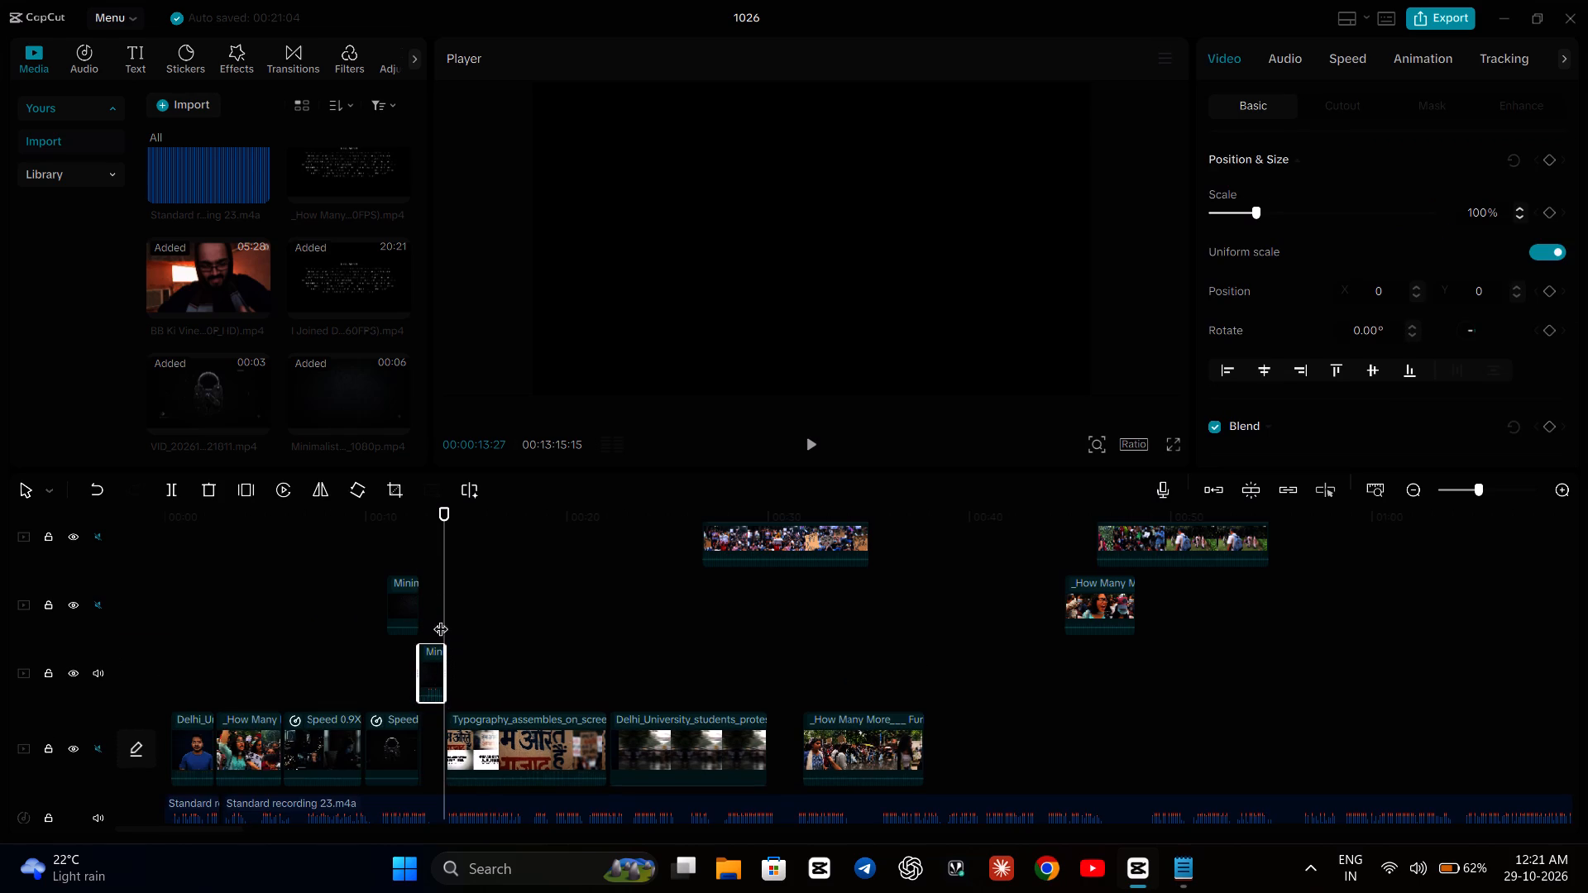
{"action": "left_click", "coordinate": [404, 593]}
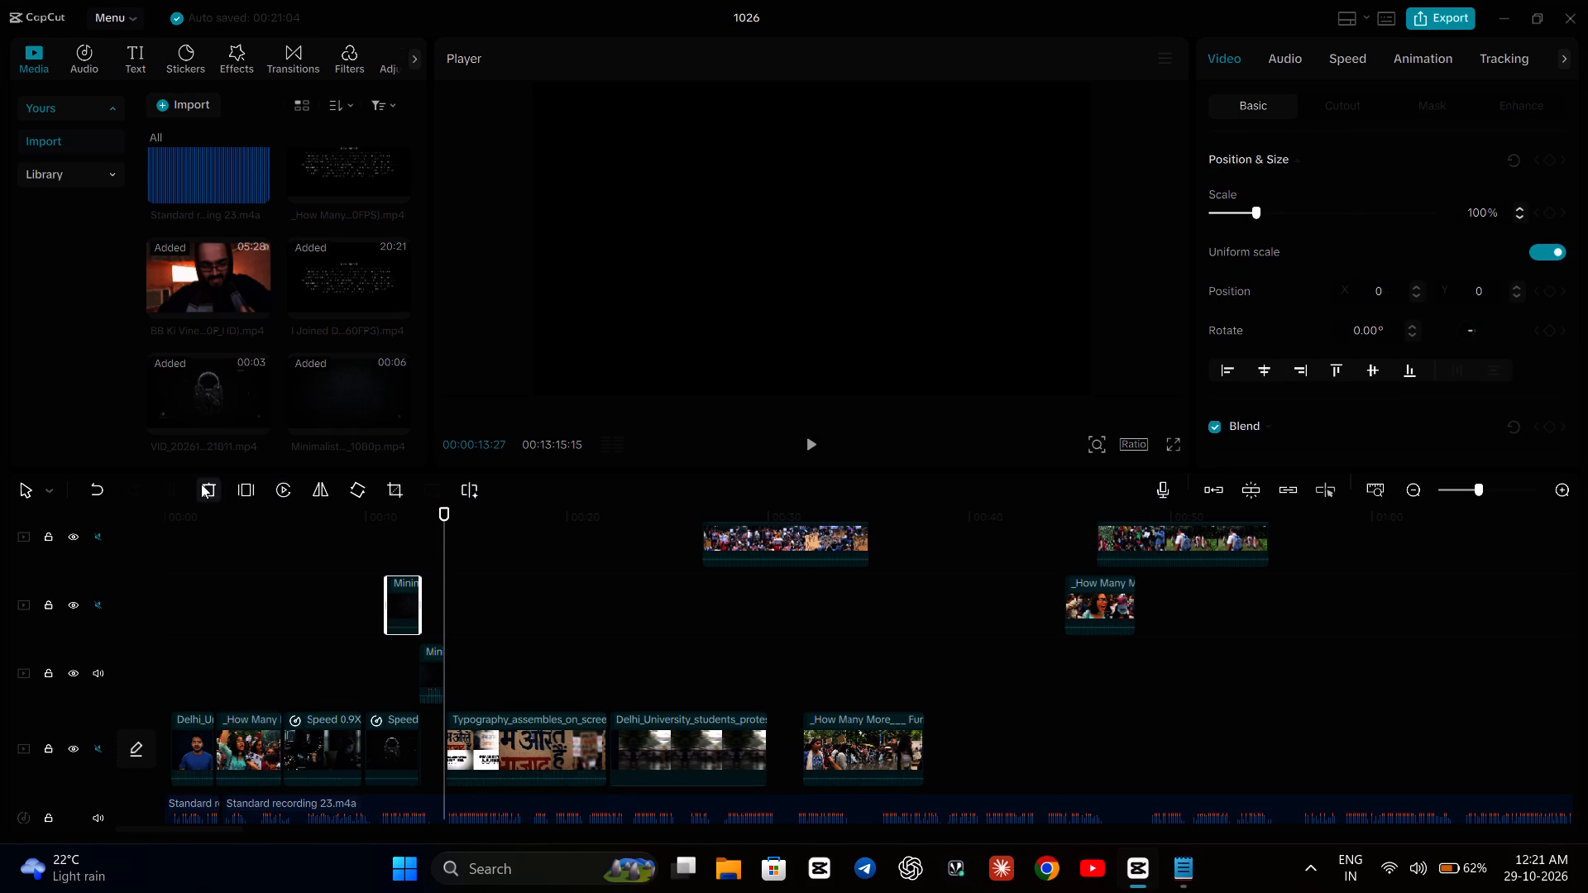
{"action": "left_click", "coordinate": [201, 484]}
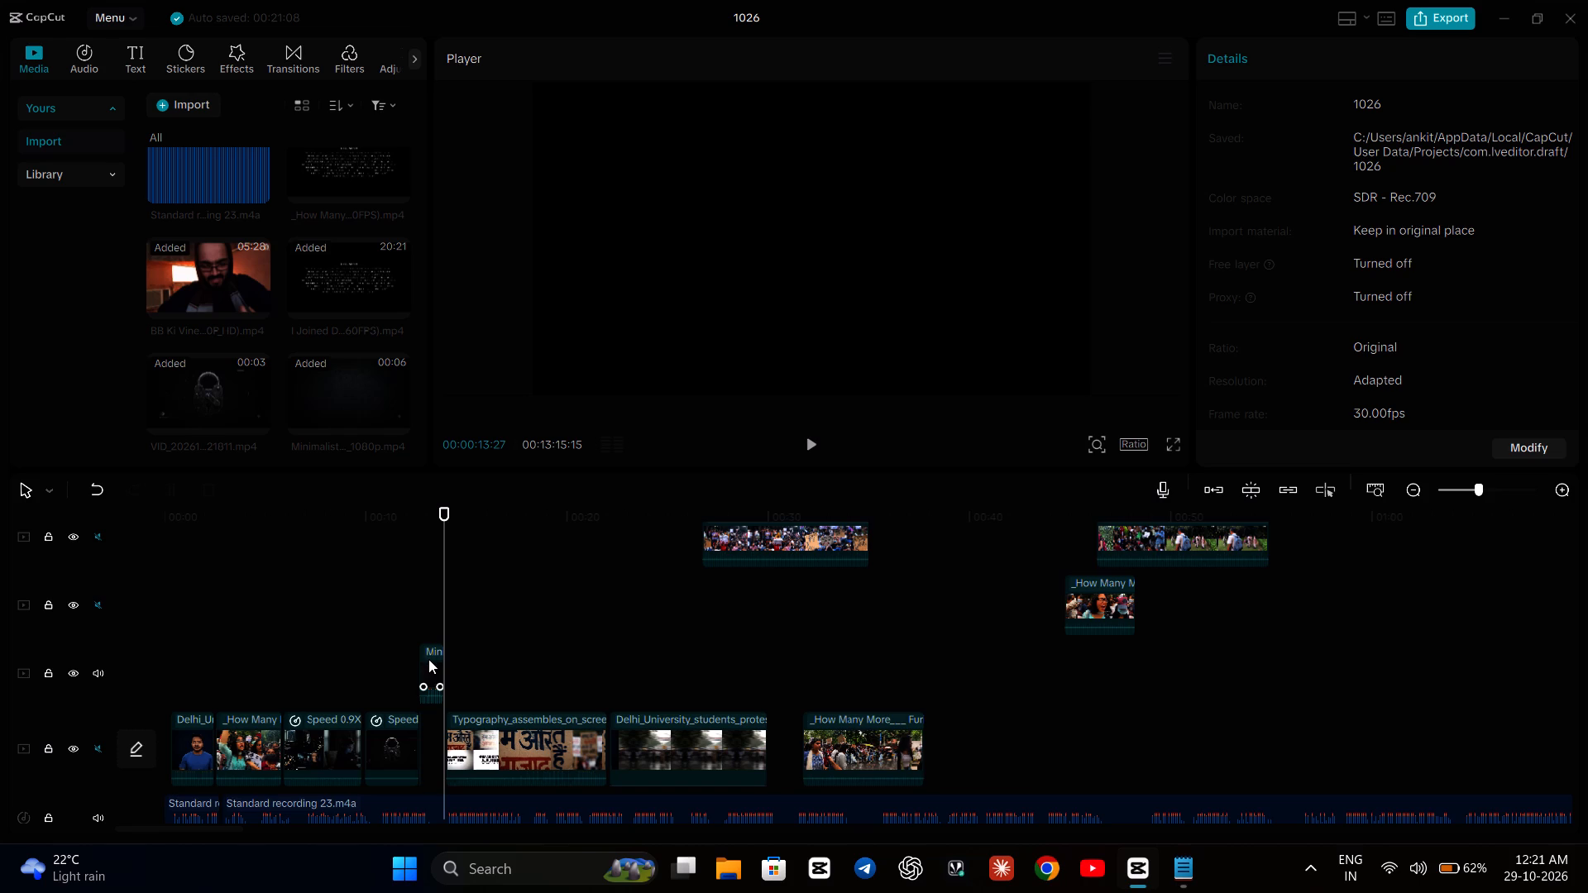
Lift the Typography clip off the main track and place the remaining intro piece there, right after the last Speed clip.
{"action": "left_click_drag", "start_coordinate": [532, 743], "coordinate": [554, 748]}
{"action": "left_click_drag", "start_coordinate": [554, 748], "coordinate": [539, 741]}
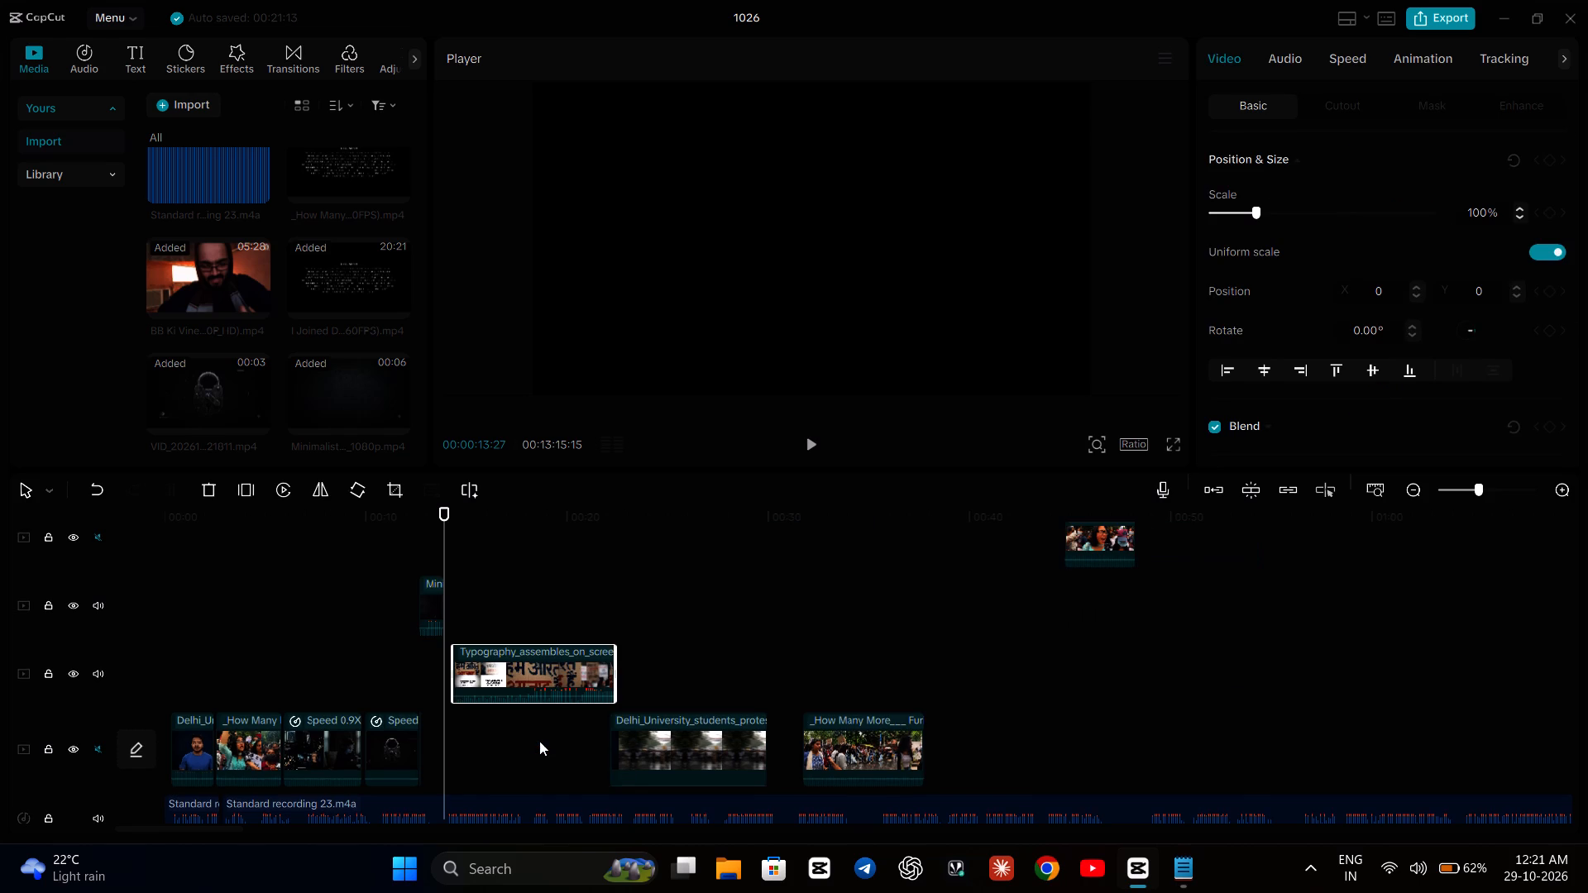
{"action": "left_click_drag", "start_coordinate": [428, 592], "coordinate": [423, 739]}
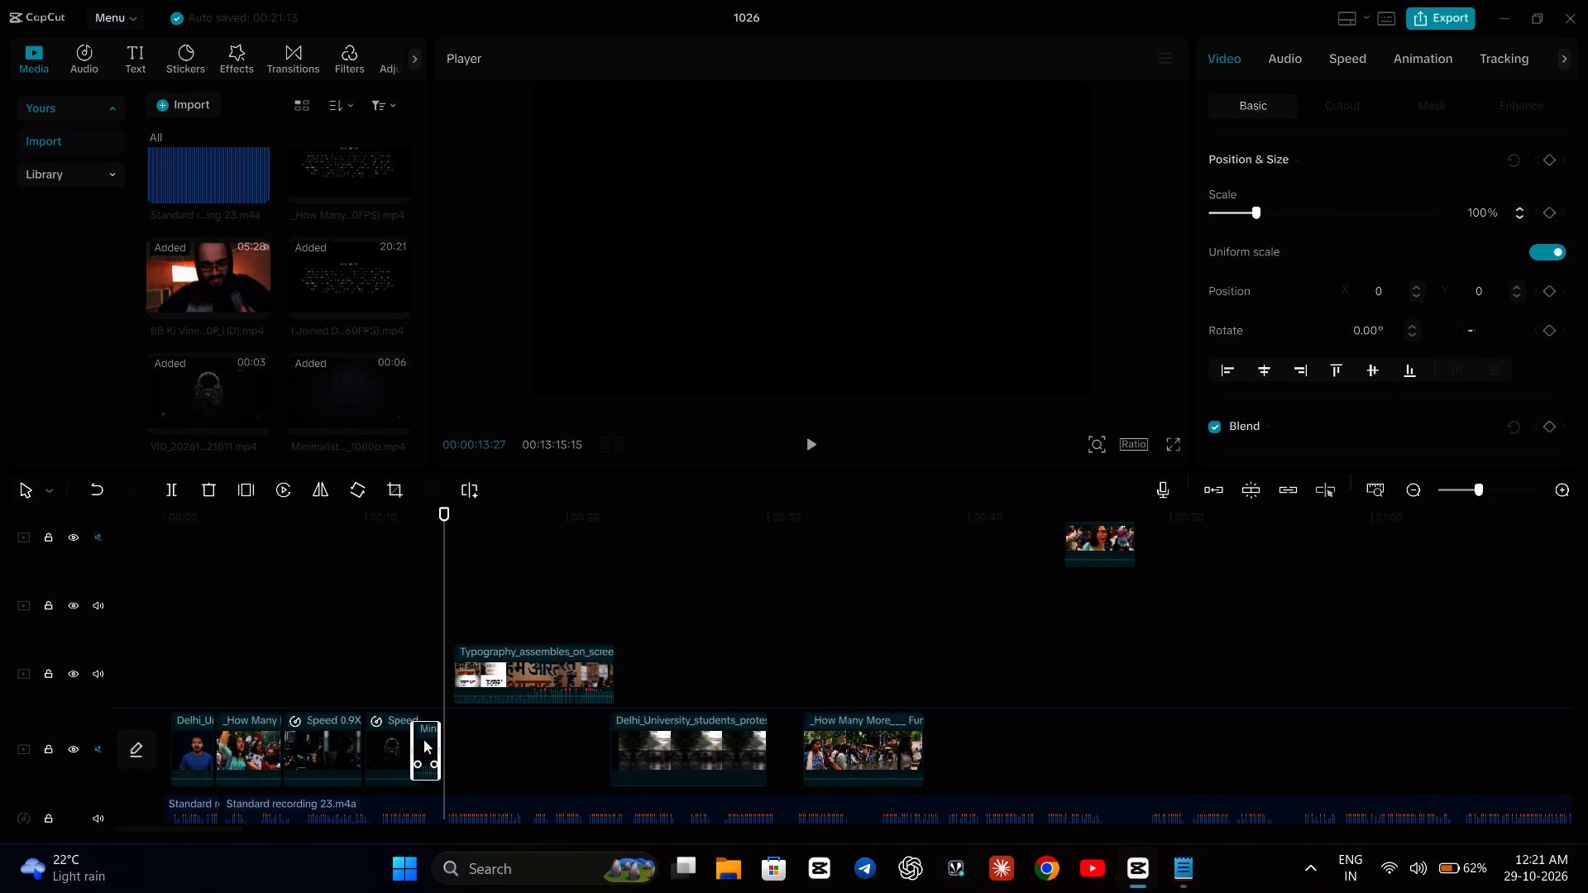
{"action": "left_click_drag", "start_coordinate": [423, 739], "coordinate": [428, 740]}
{"action": "scroll", "coordinate": [511, 696], "scroll_direction": "down", "scroll_amount": 1}
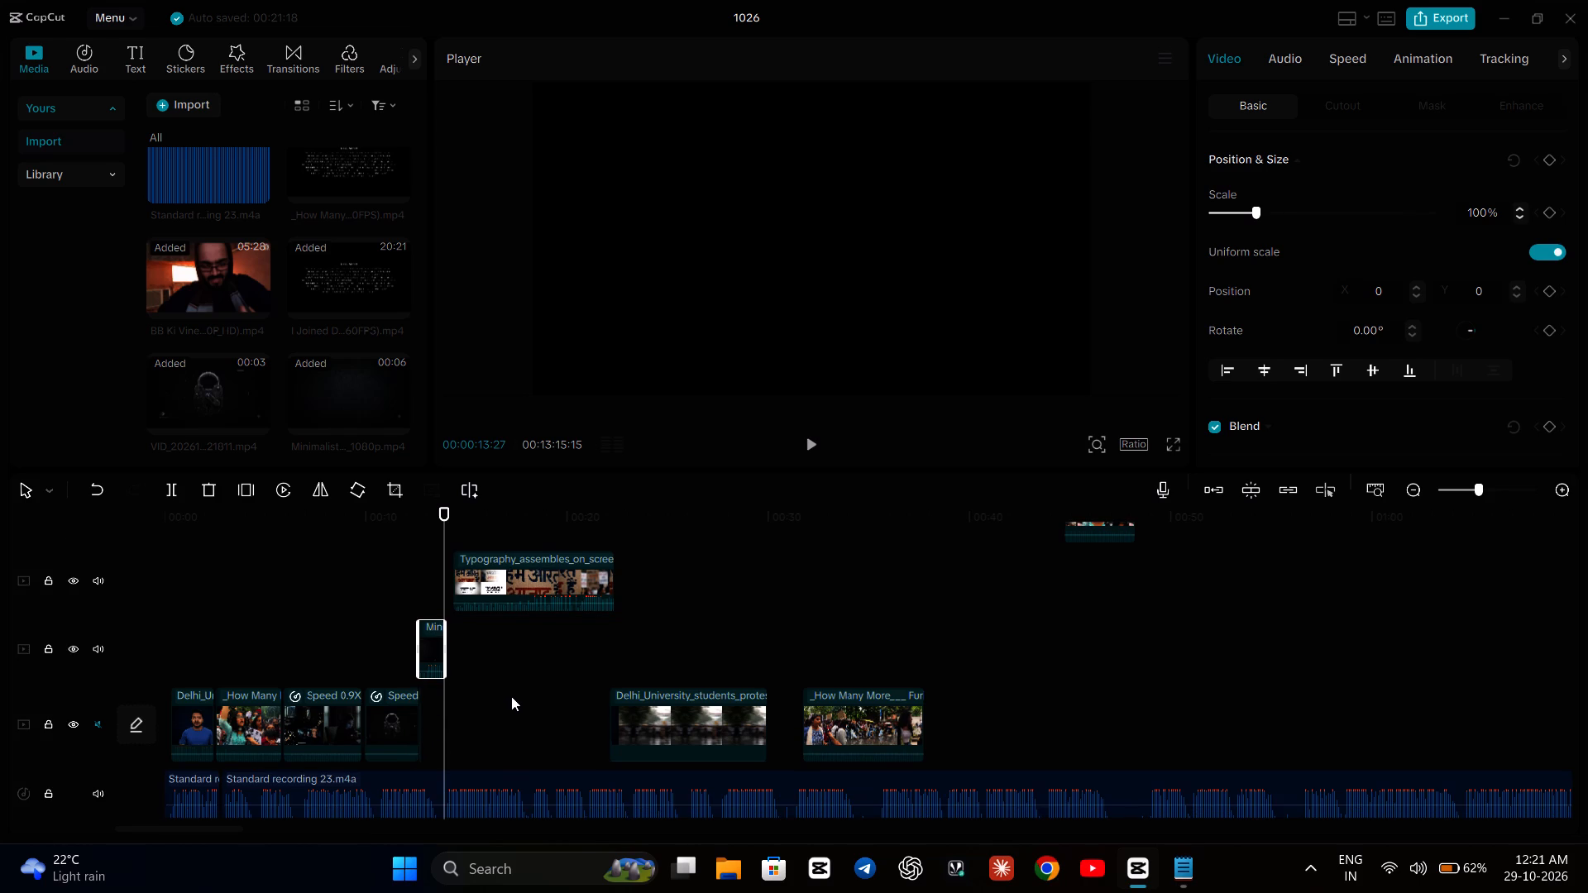
{"action": "left_click_drag", "start_coordinate": [427, 652], "coordinate": [433, 714]}
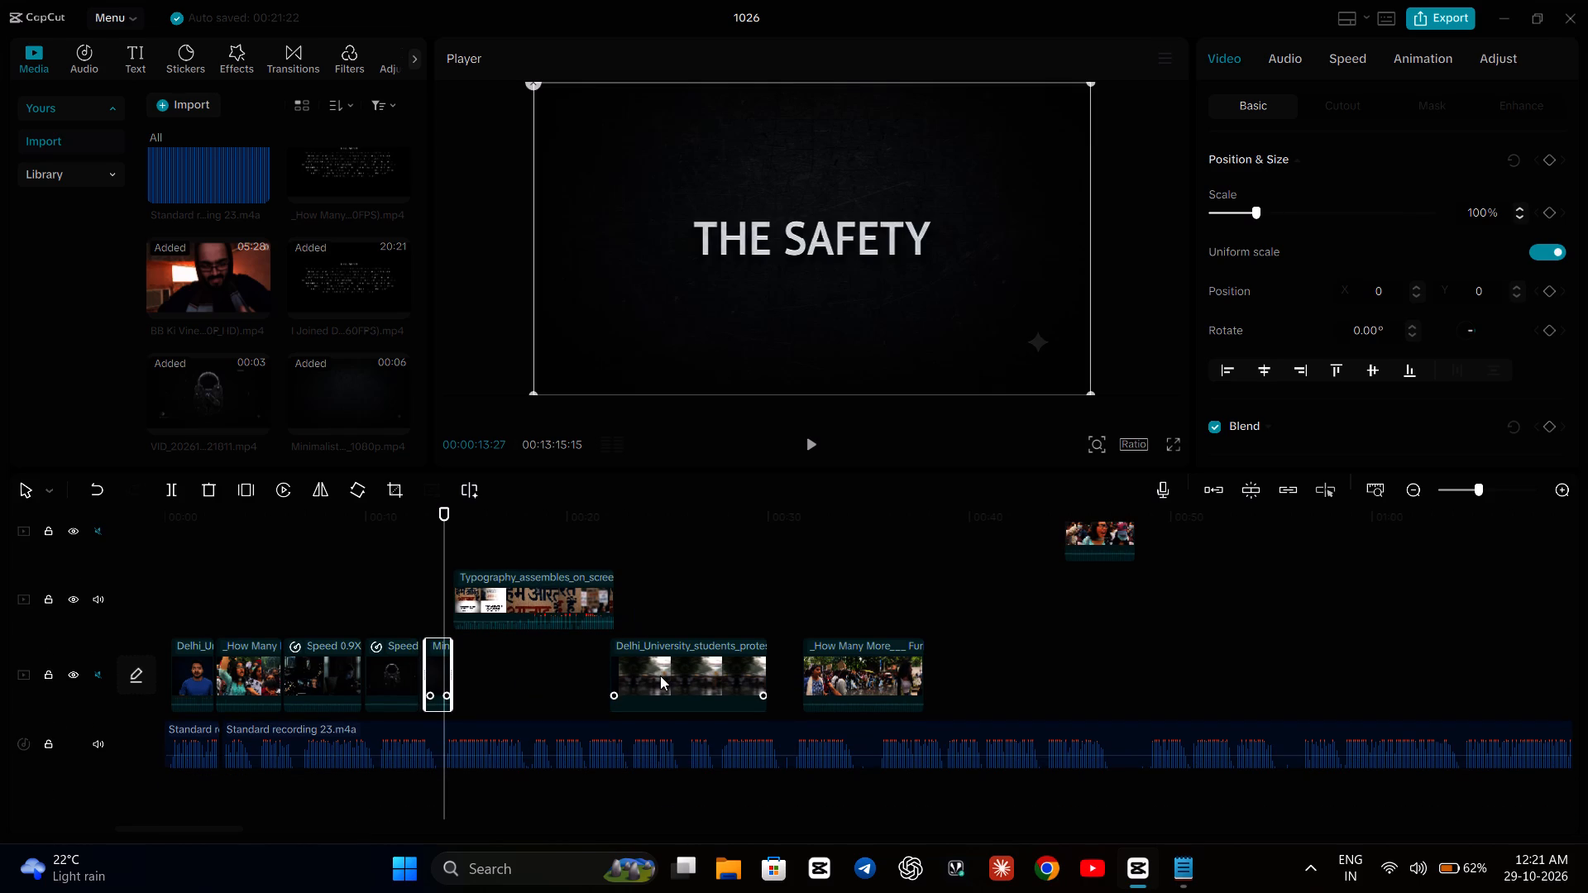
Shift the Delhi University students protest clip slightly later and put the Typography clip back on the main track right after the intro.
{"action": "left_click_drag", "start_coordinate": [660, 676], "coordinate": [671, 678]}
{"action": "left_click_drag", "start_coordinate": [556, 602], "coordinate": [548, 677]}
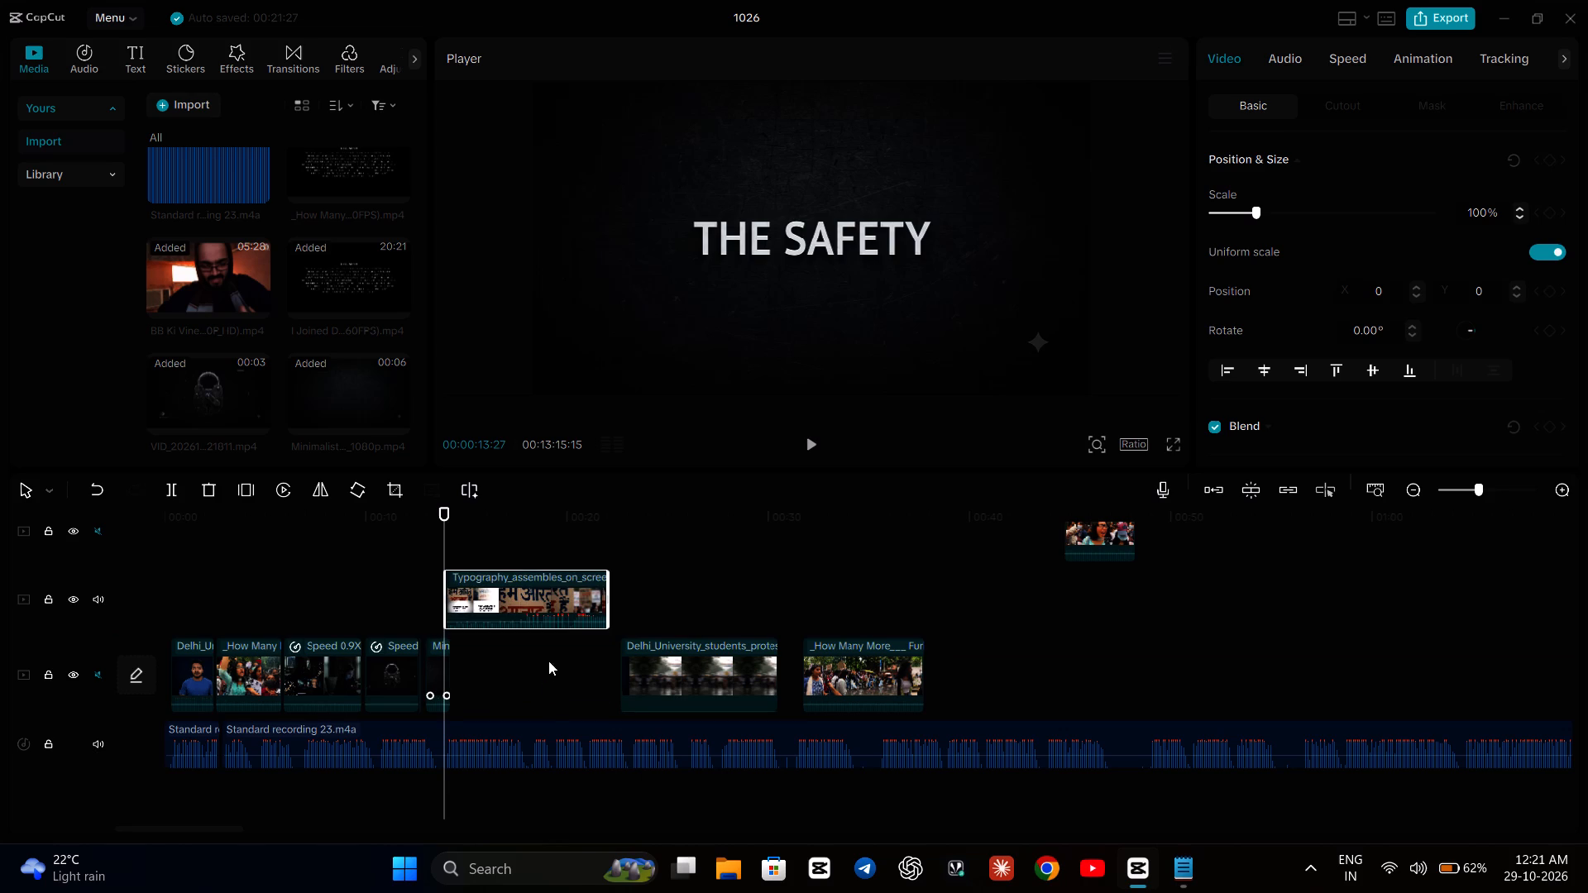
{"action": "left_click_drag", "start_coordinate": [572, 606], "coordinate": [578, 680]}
Play the timeline from about 9 to 26 seconds to review the new clip order against the narration.
{"action": "left_click", "coordinate": [353, 552]}
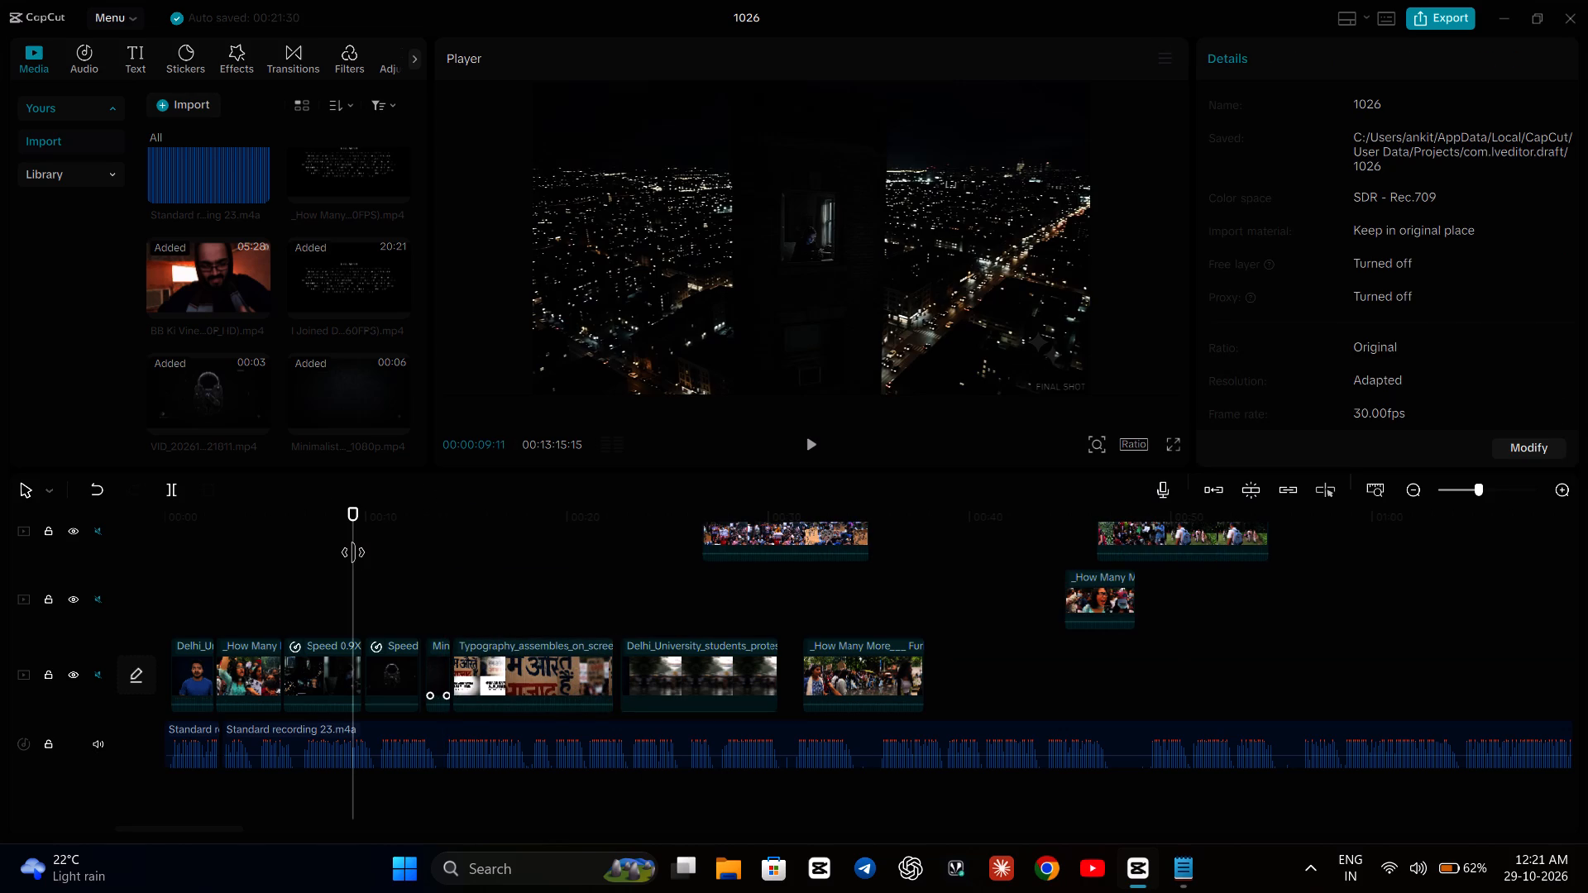
{"action": "key", "text": "space"}
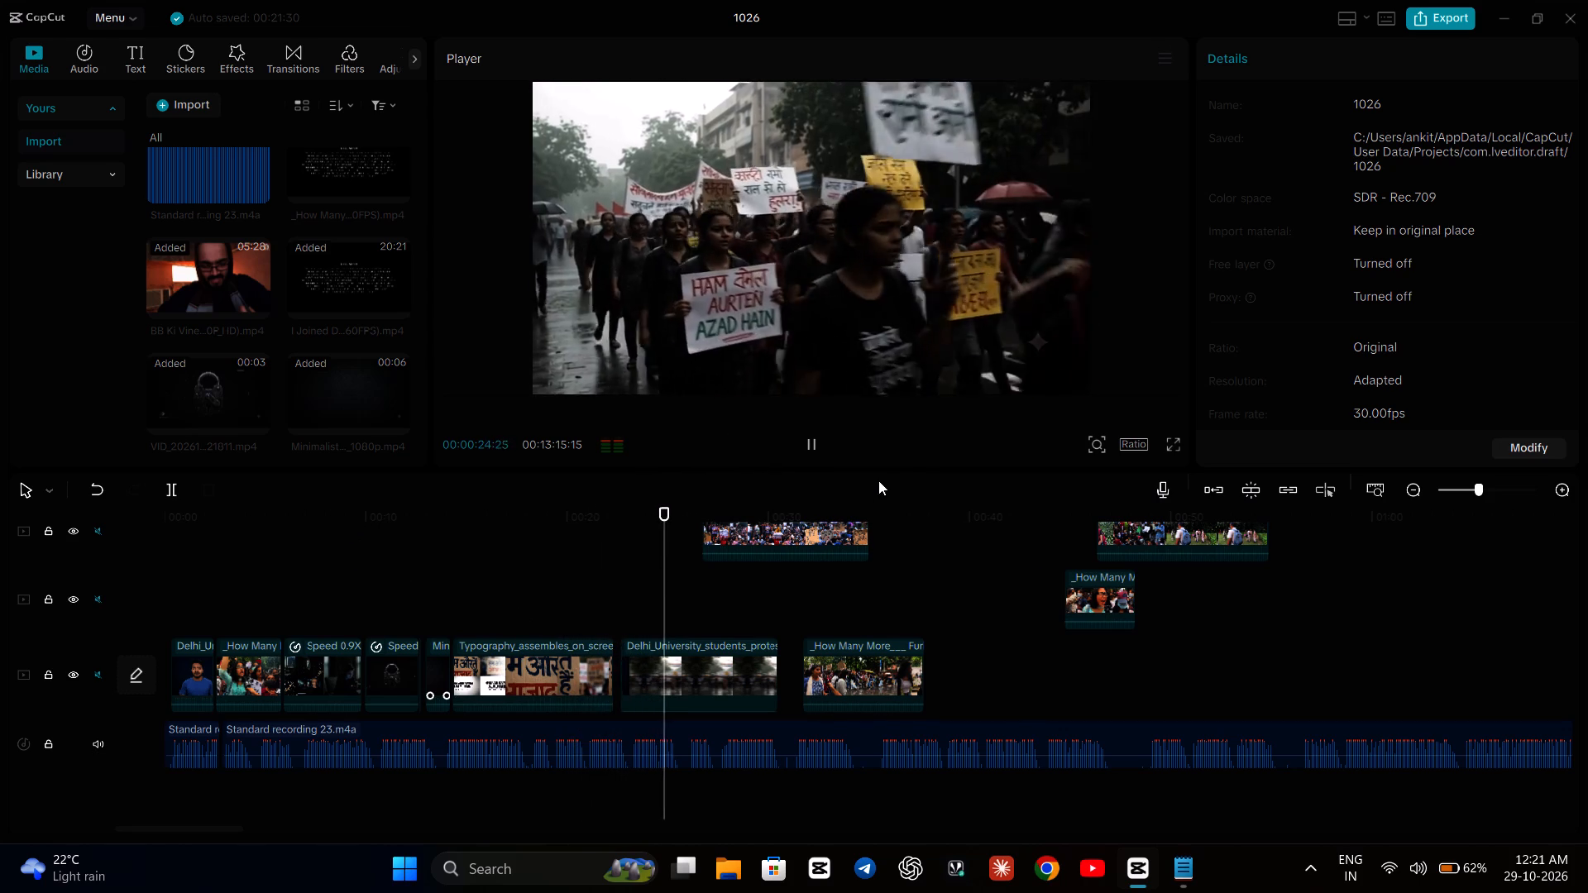
{"action": "left_click", "coordinate": [809, 445]}
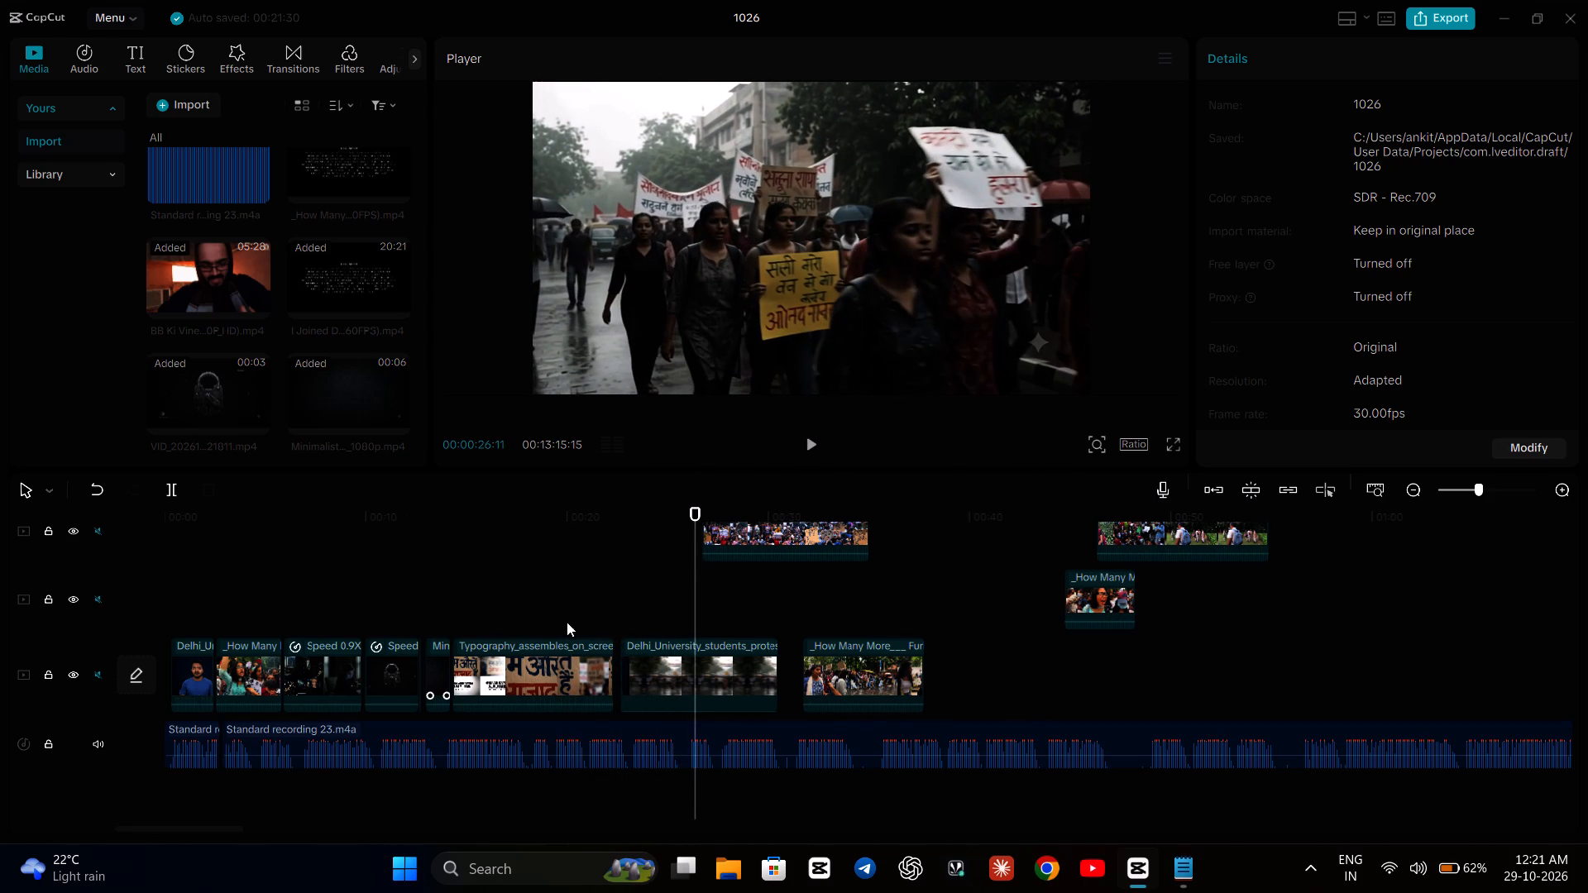
Place the Delhi University students protest clip right after the intro, and park the Typography clip one track up at about 24 seconds.
{"action": "left_click_drag", "start_coordinate": [558, 658], "coordinate": [656, 590]}
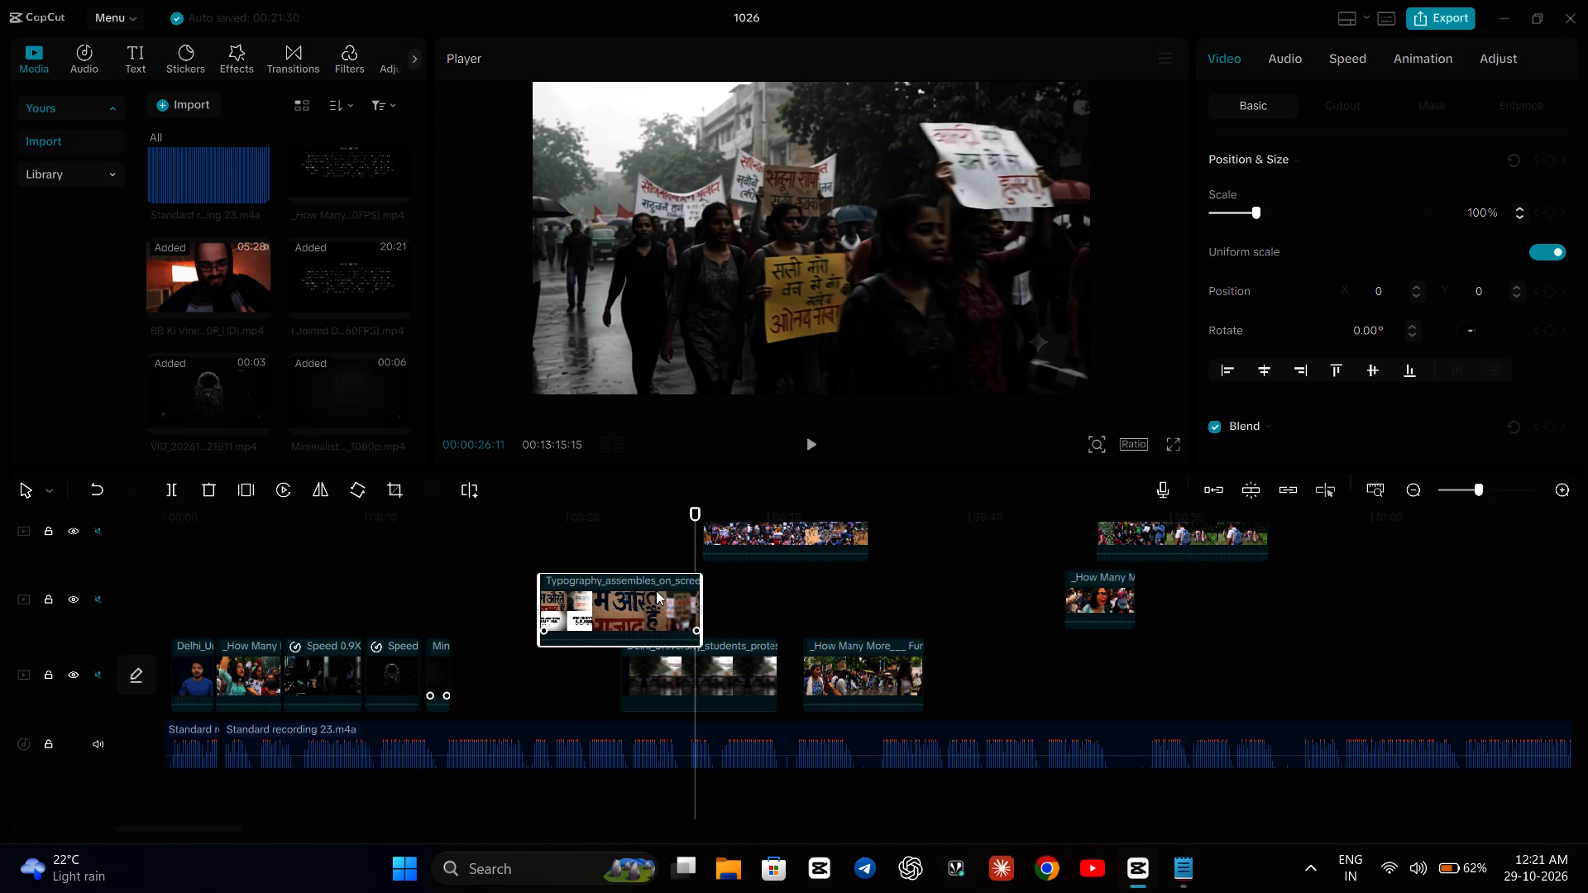
{"action": "left_click_drag", "start_coordinate": [656, 590], "coordinate": [658, 590]}
{"action": "left_click_drag", "start_coordinate": [642, 676], "coordinate": [490, 667]}
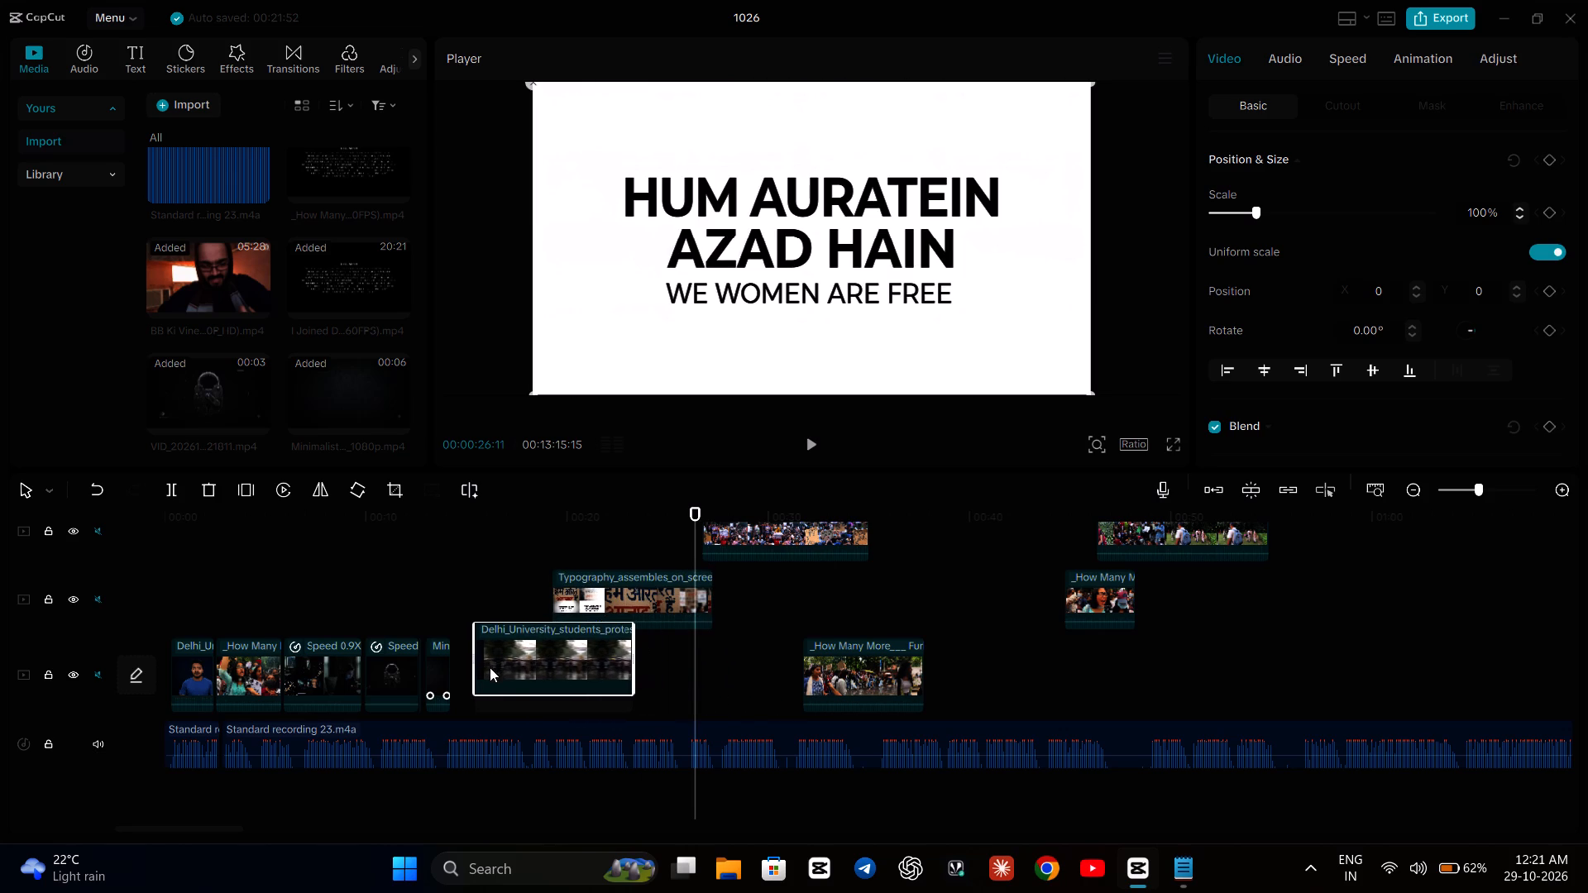
{"action": "left_click_drag", "start_coordinate": [490, 667], "coordinate": [476, 676]}
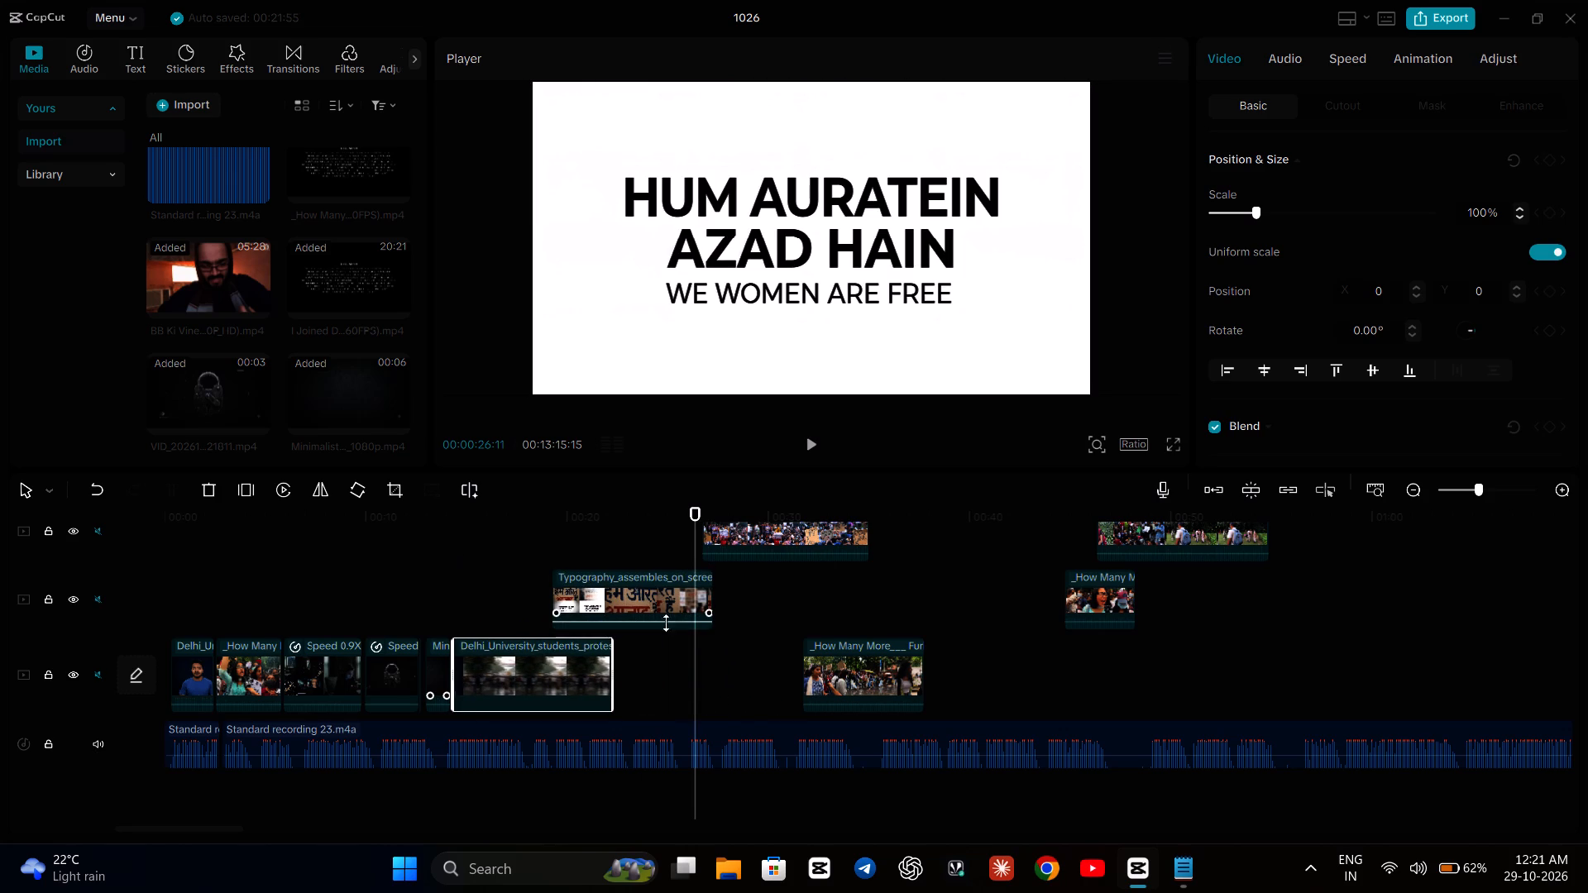
{"action": "left_click_drag", "start_coordinate": [665, 595], "coordinate": [770, 609]}
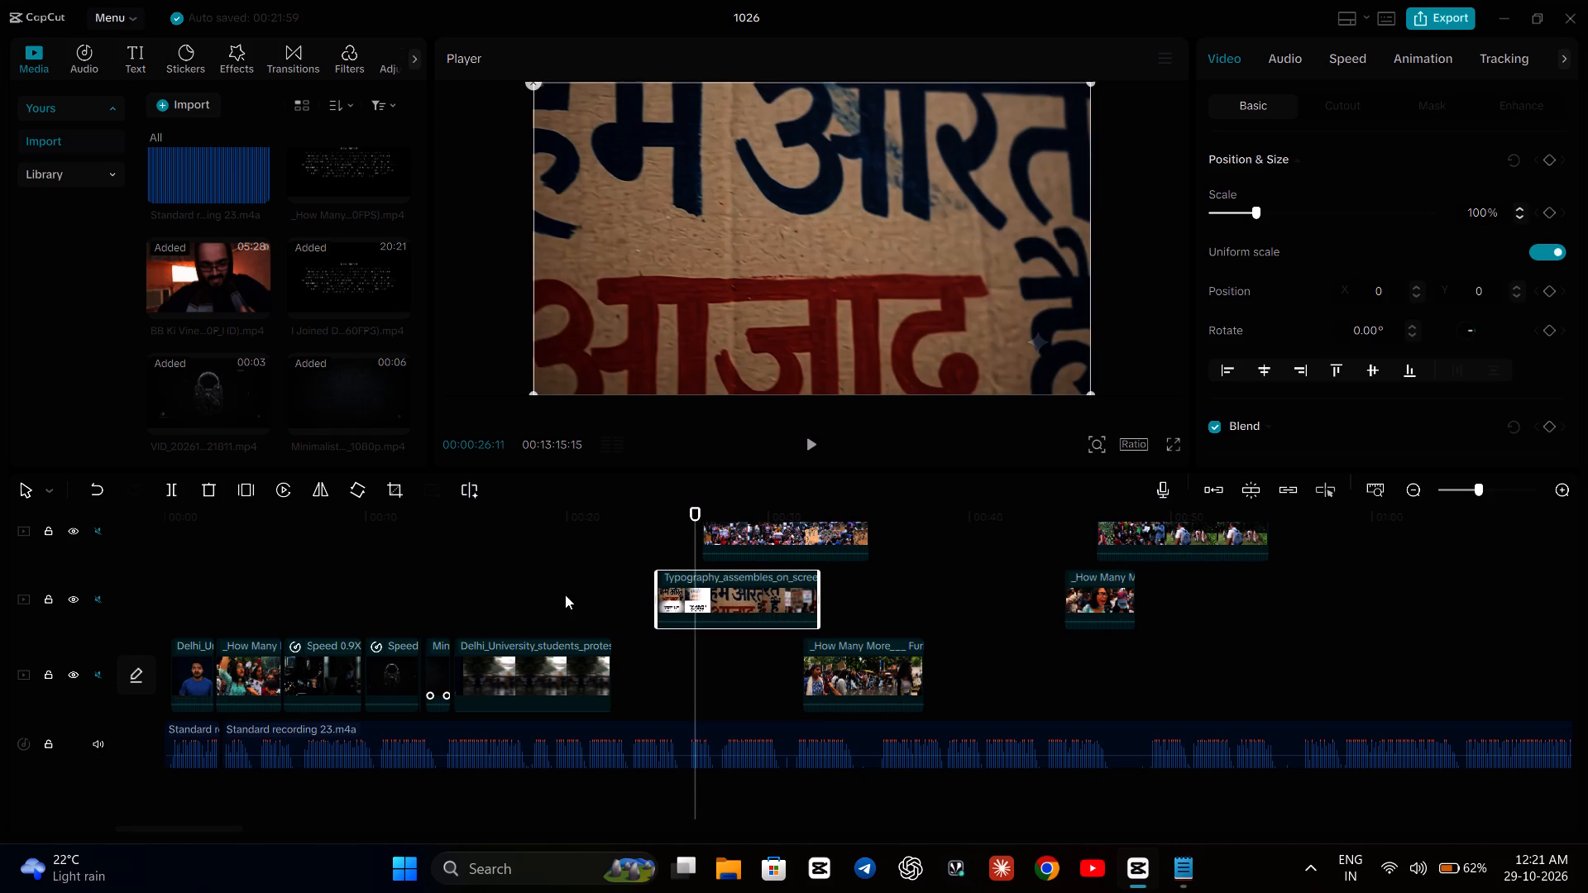
Split the Delhi University students protest clip at 00:00:17:18 and delete everything after the cut.
{"action": "left_click", "coordinate": [471, 583]}
{"action": "key", "text": "space"}
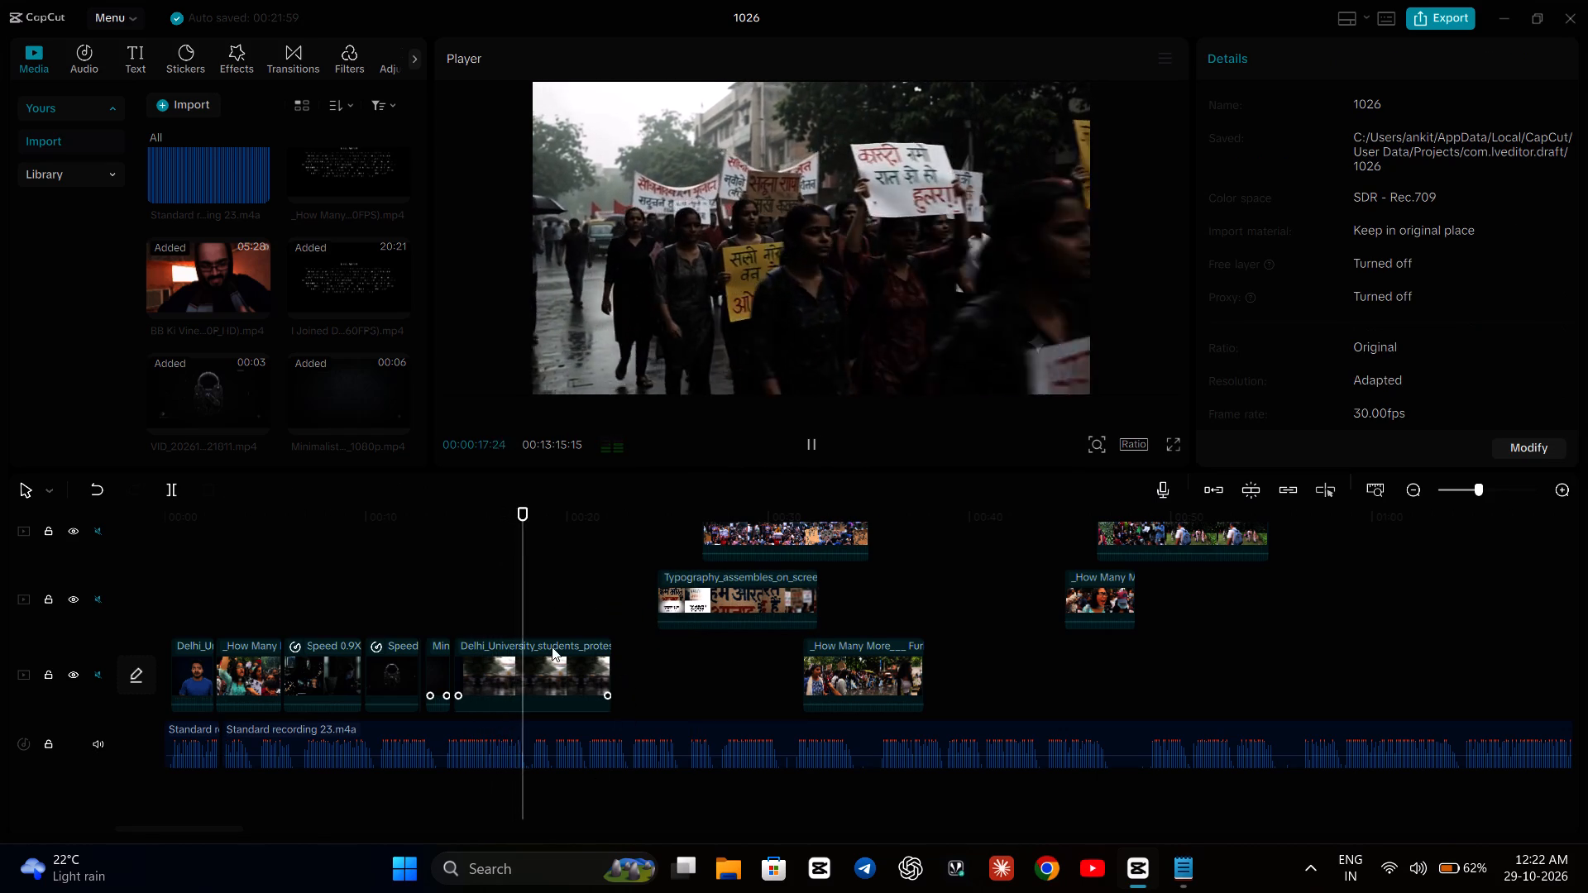
{"action": "left_click", "coordinate": [546, 647]}
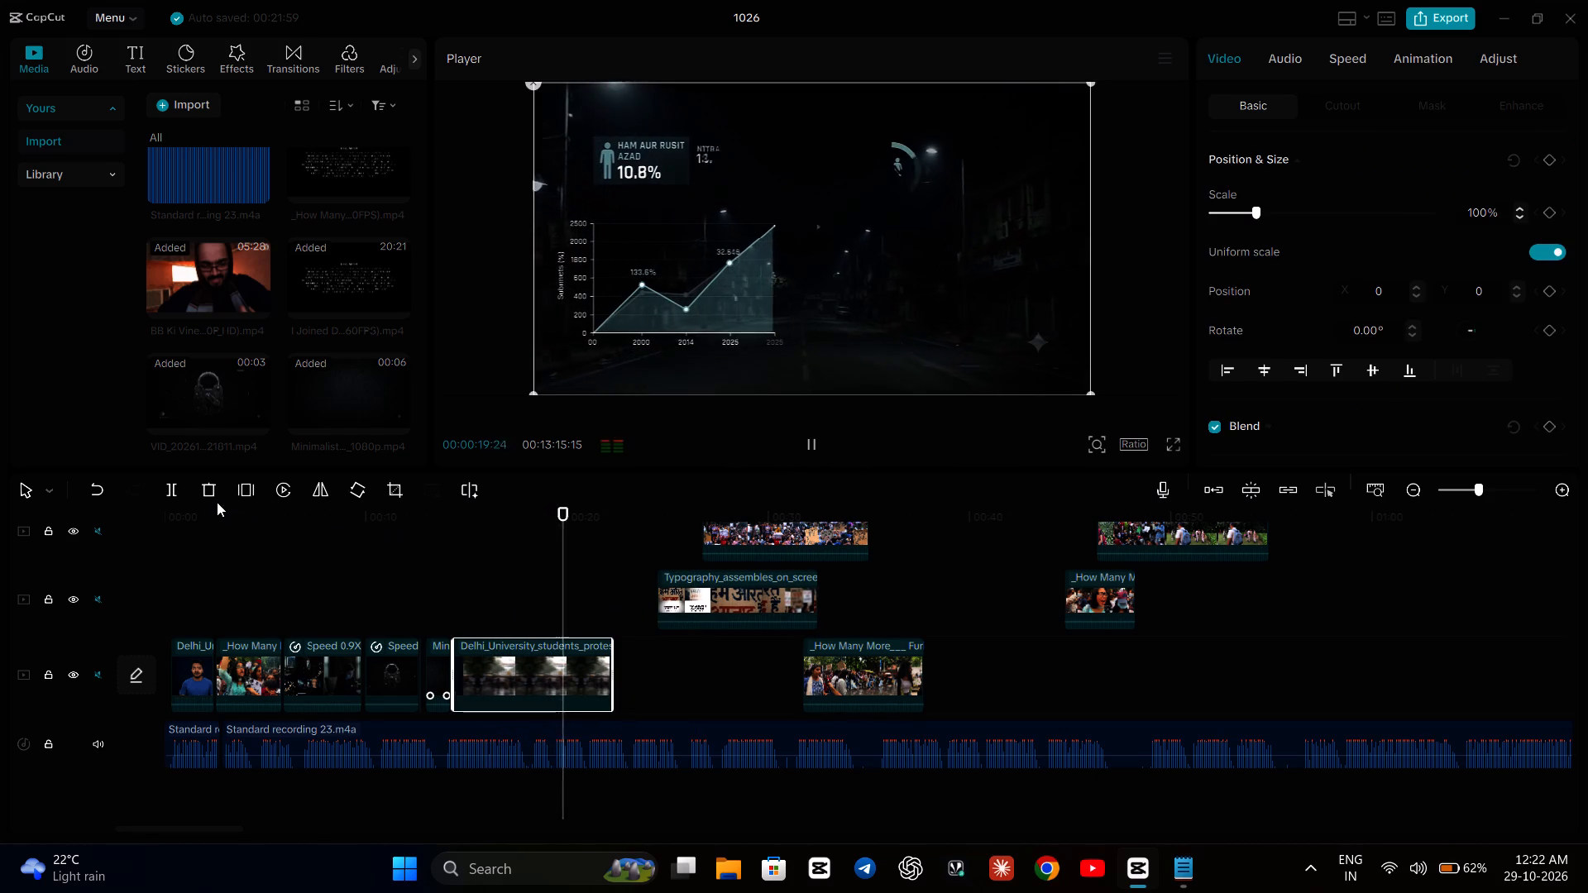
{"action": "left_click", "coordinate": [490, 557]}
{"action": "key", "text": "space"}
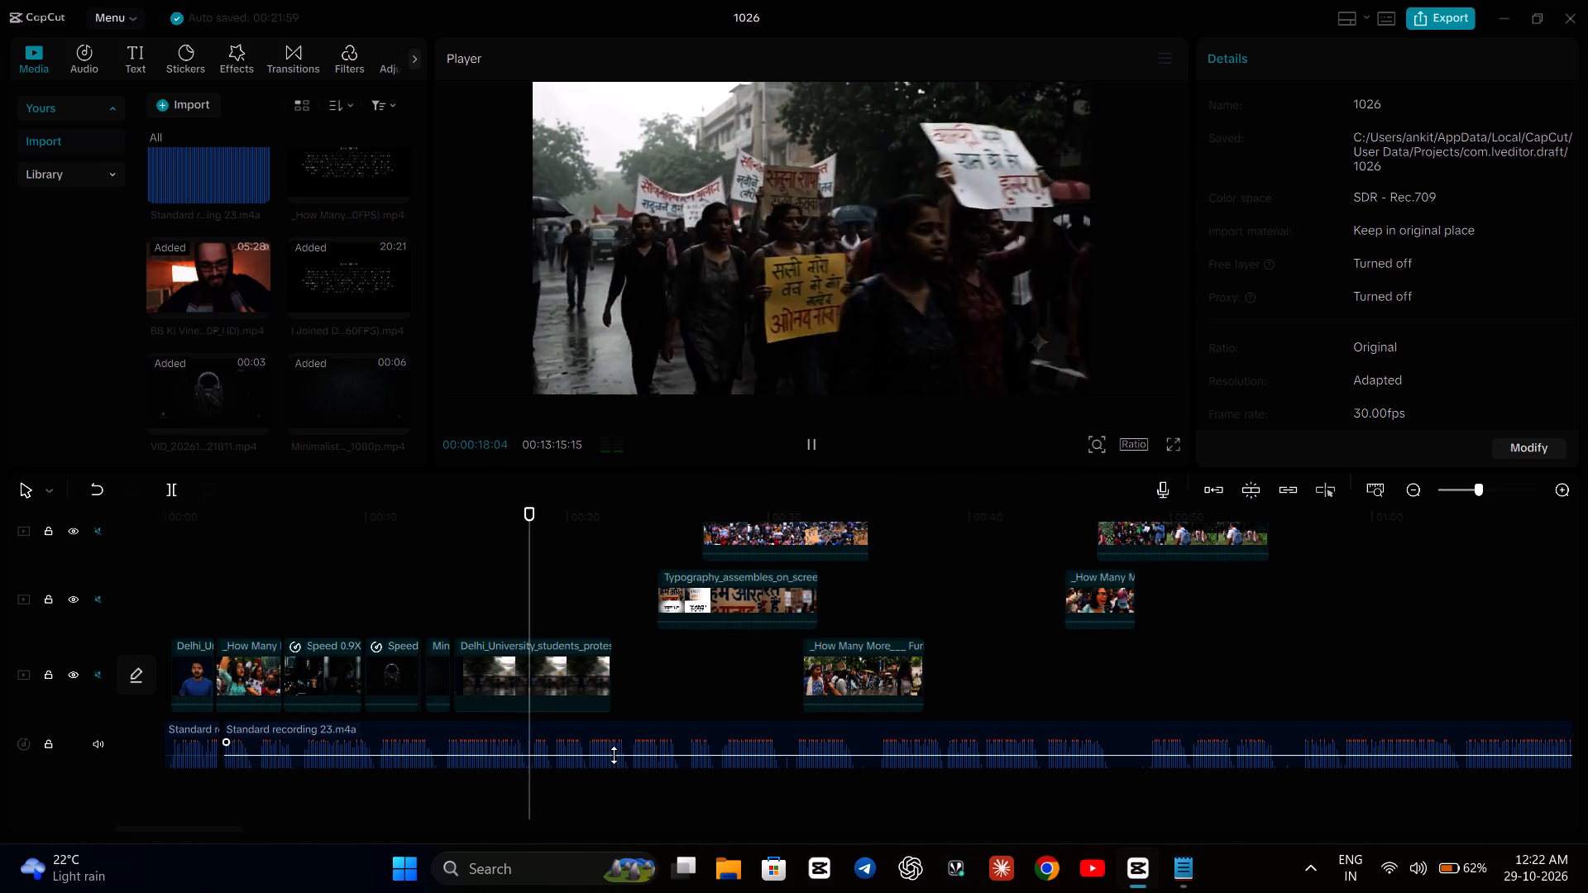
{"action": "left_click", "coordinate": [431, 584]}
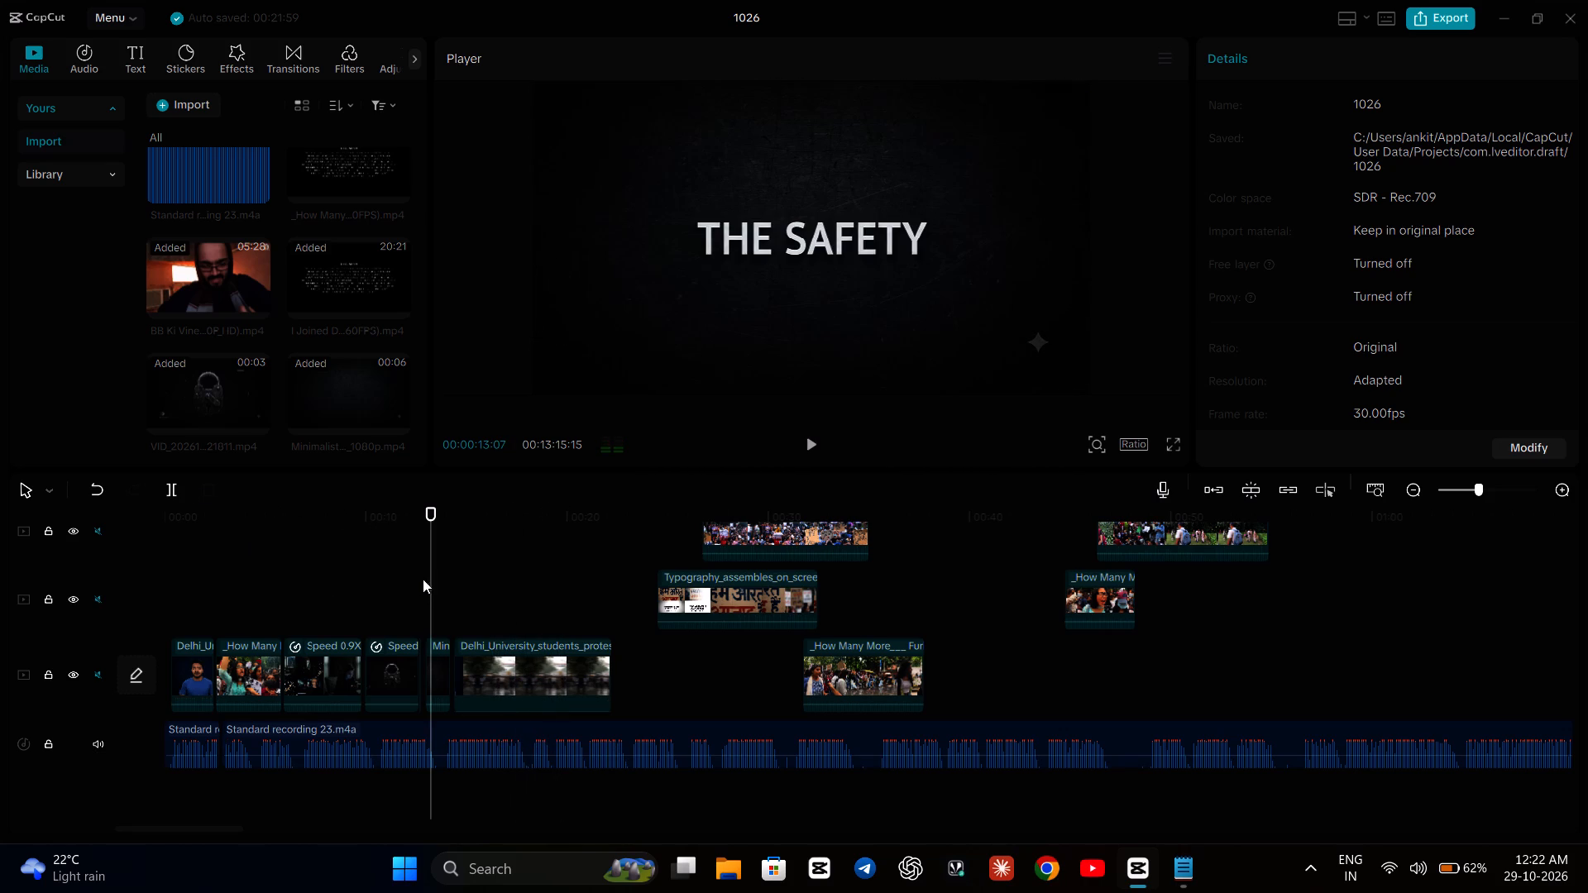
{"action": "left_click", "coordinate": [480, 666]}
{"action": "key", "text": "space"}
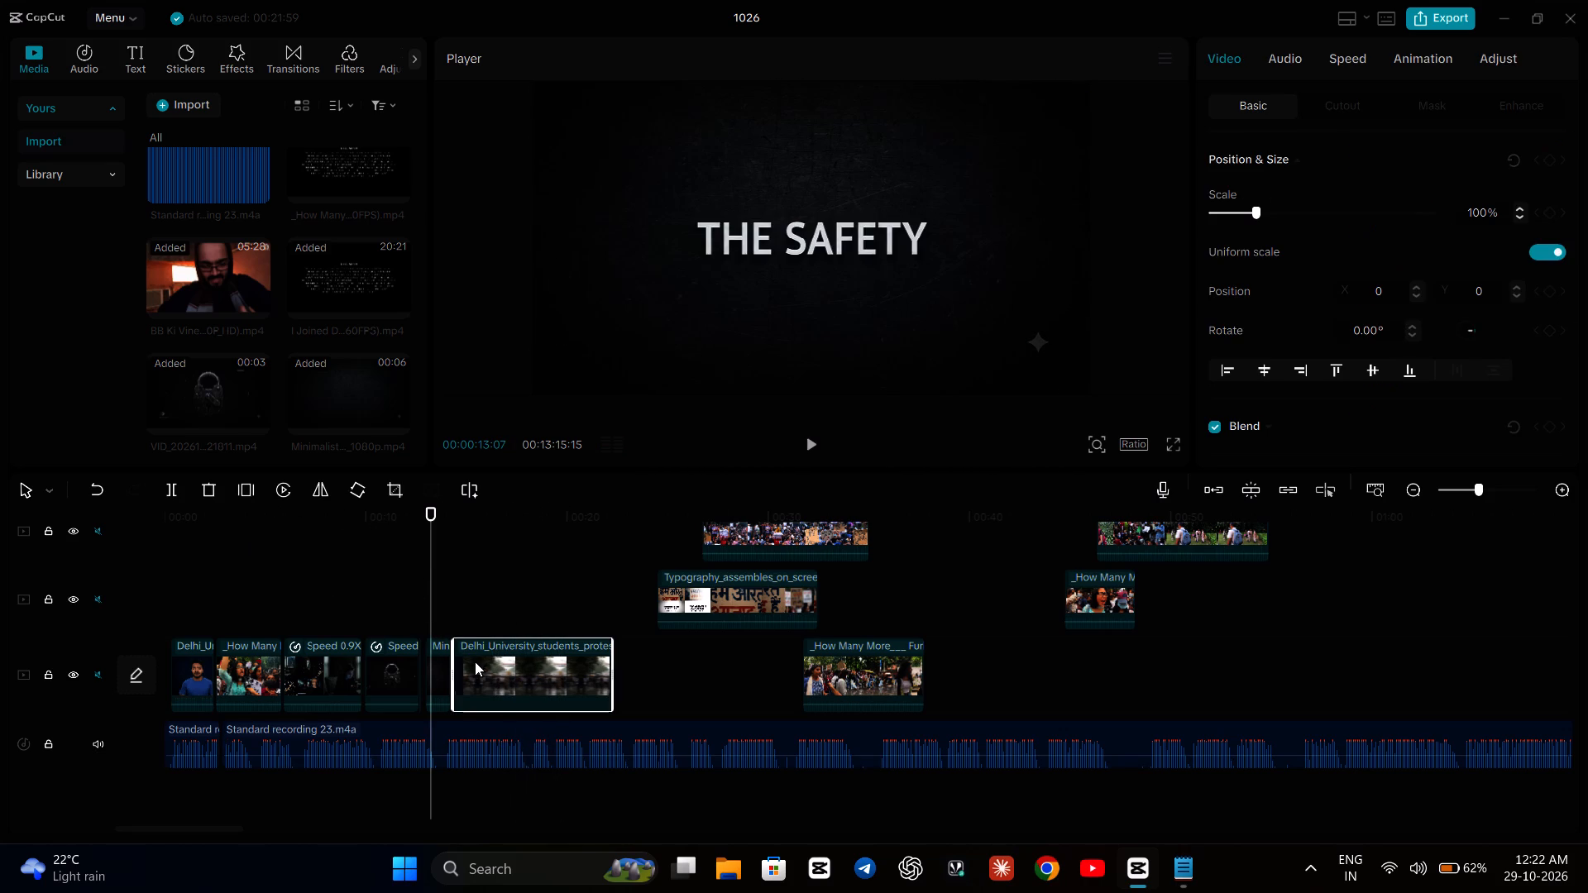
{"action": "left_click", "coordinate": [170, 486]}
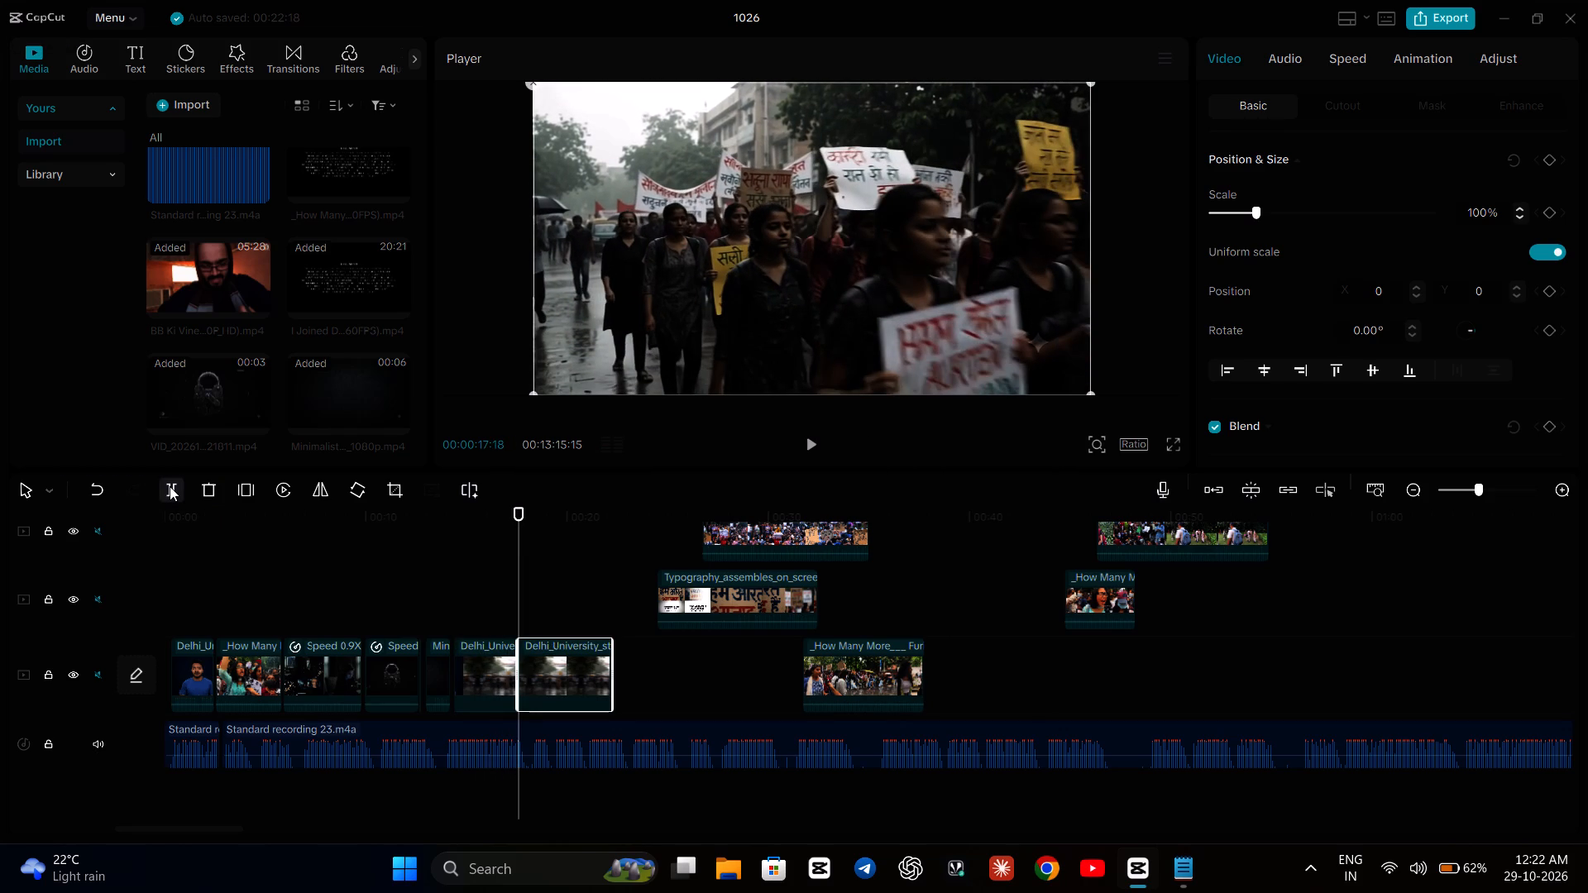
{"action": "left_click", "coordinate": [216, 485]}
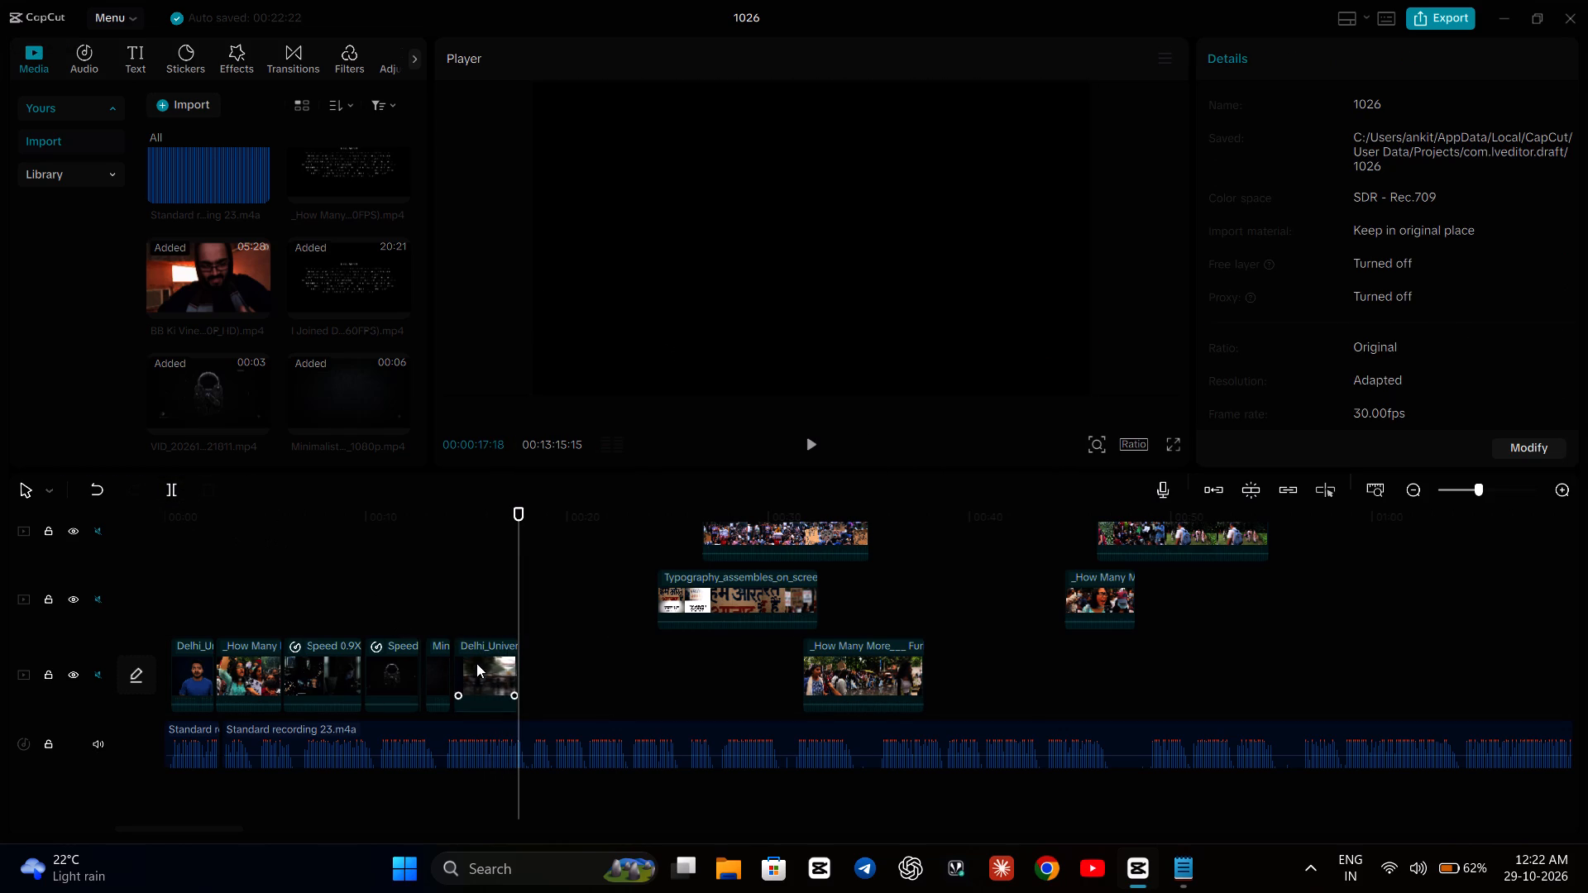
Extend the end of the trimmed Delhi University protest clip to about 18 seconds.
{"action": "left_click", "coordinate": [476, 663]}
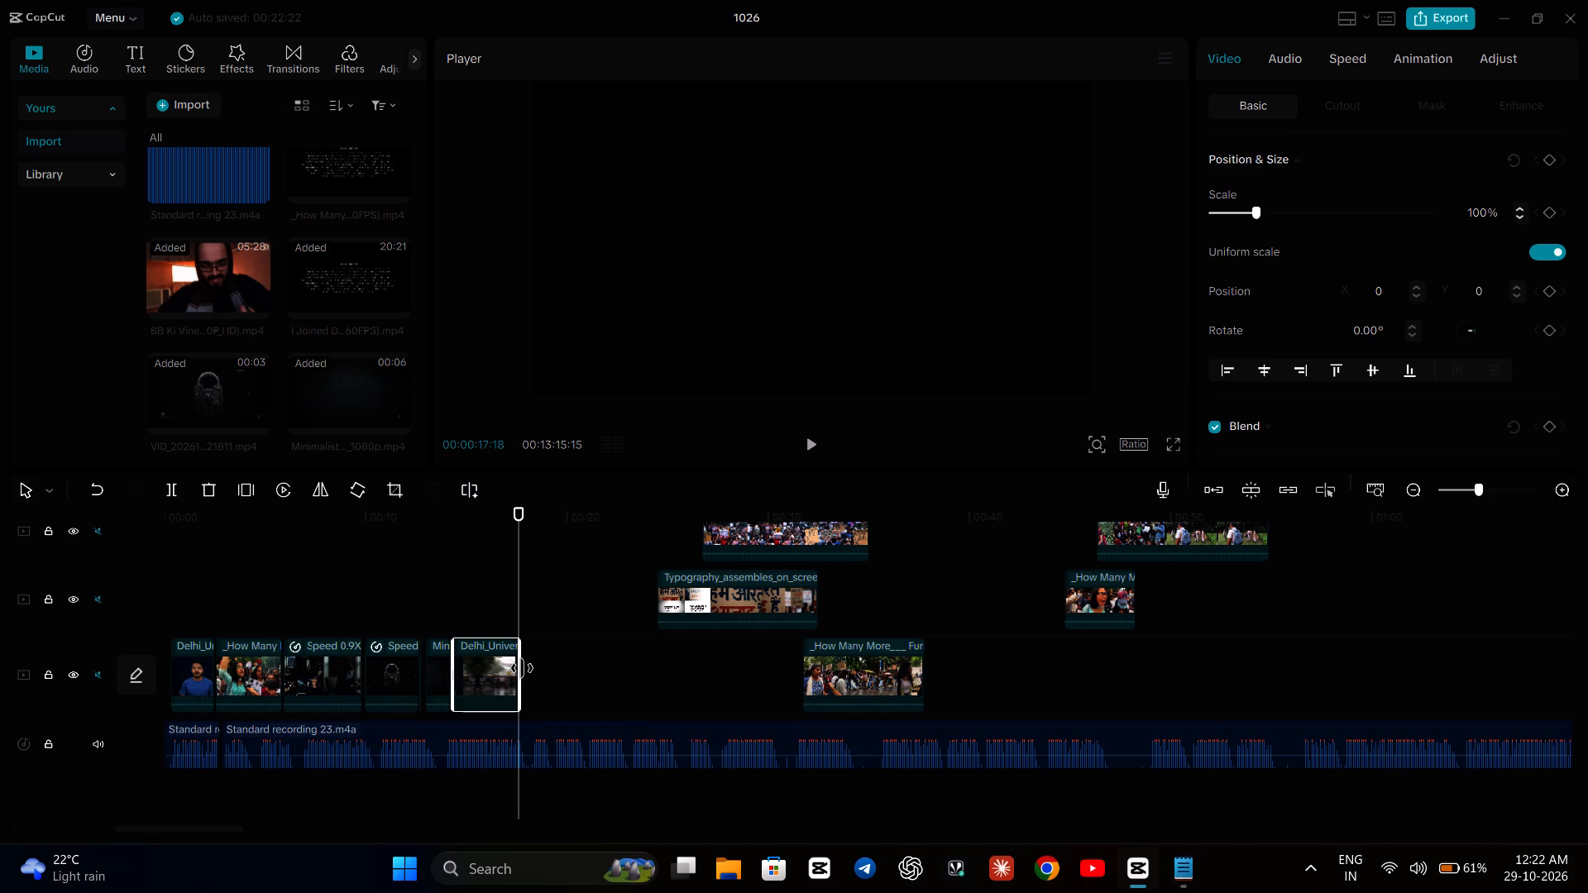
{"action": "left_click", "coordinate": [522, 668]}
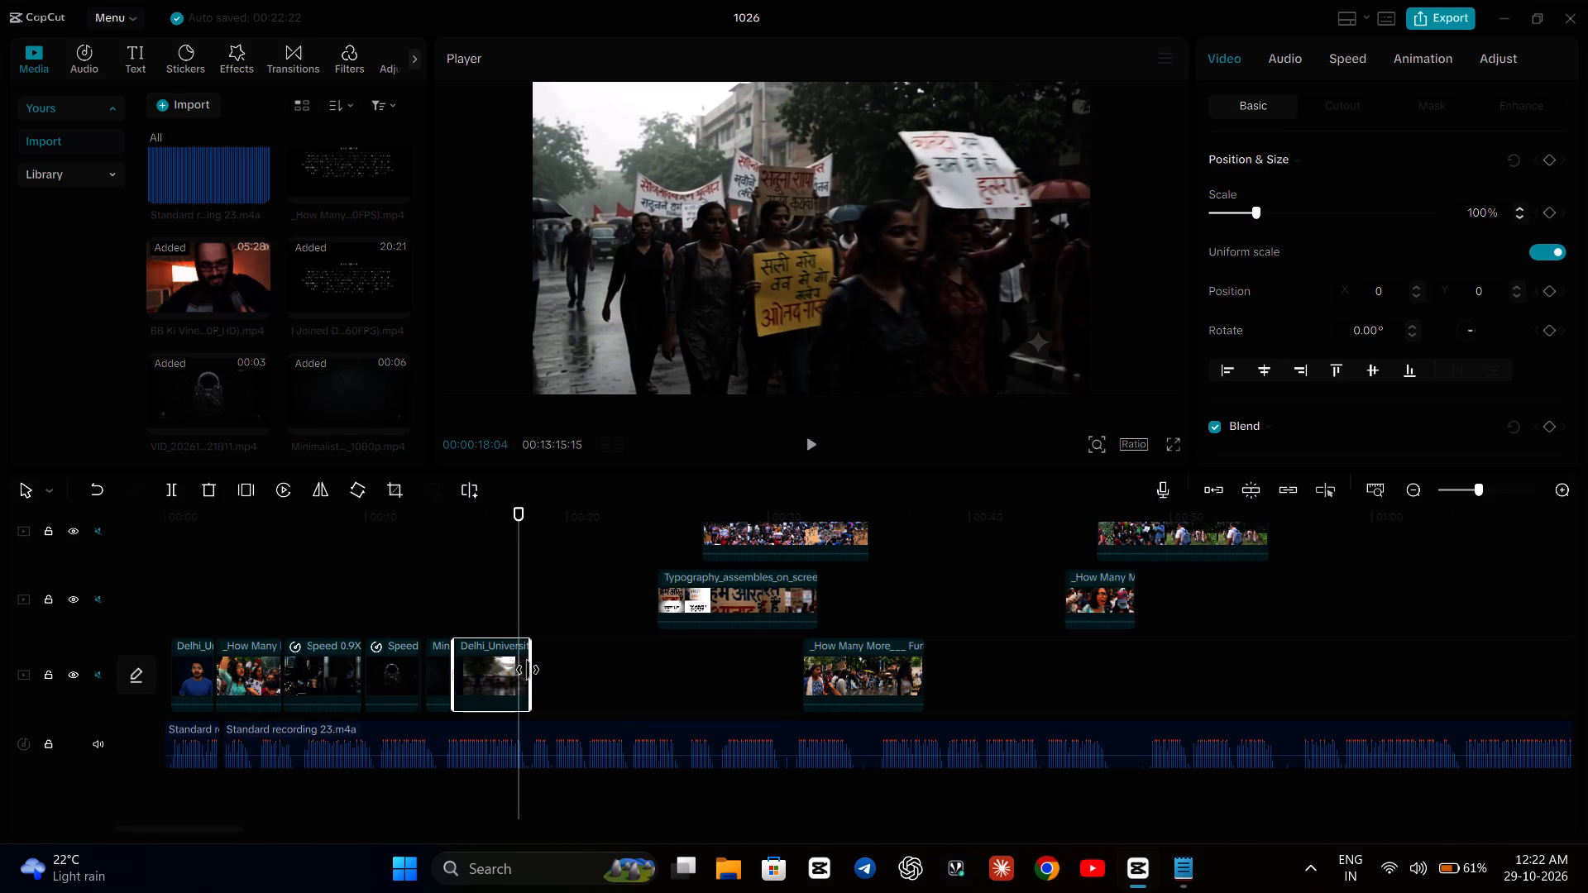
{"action": "left_click_drag", "start_coordinate": [528, 661], "coordinate": [530, 661]}
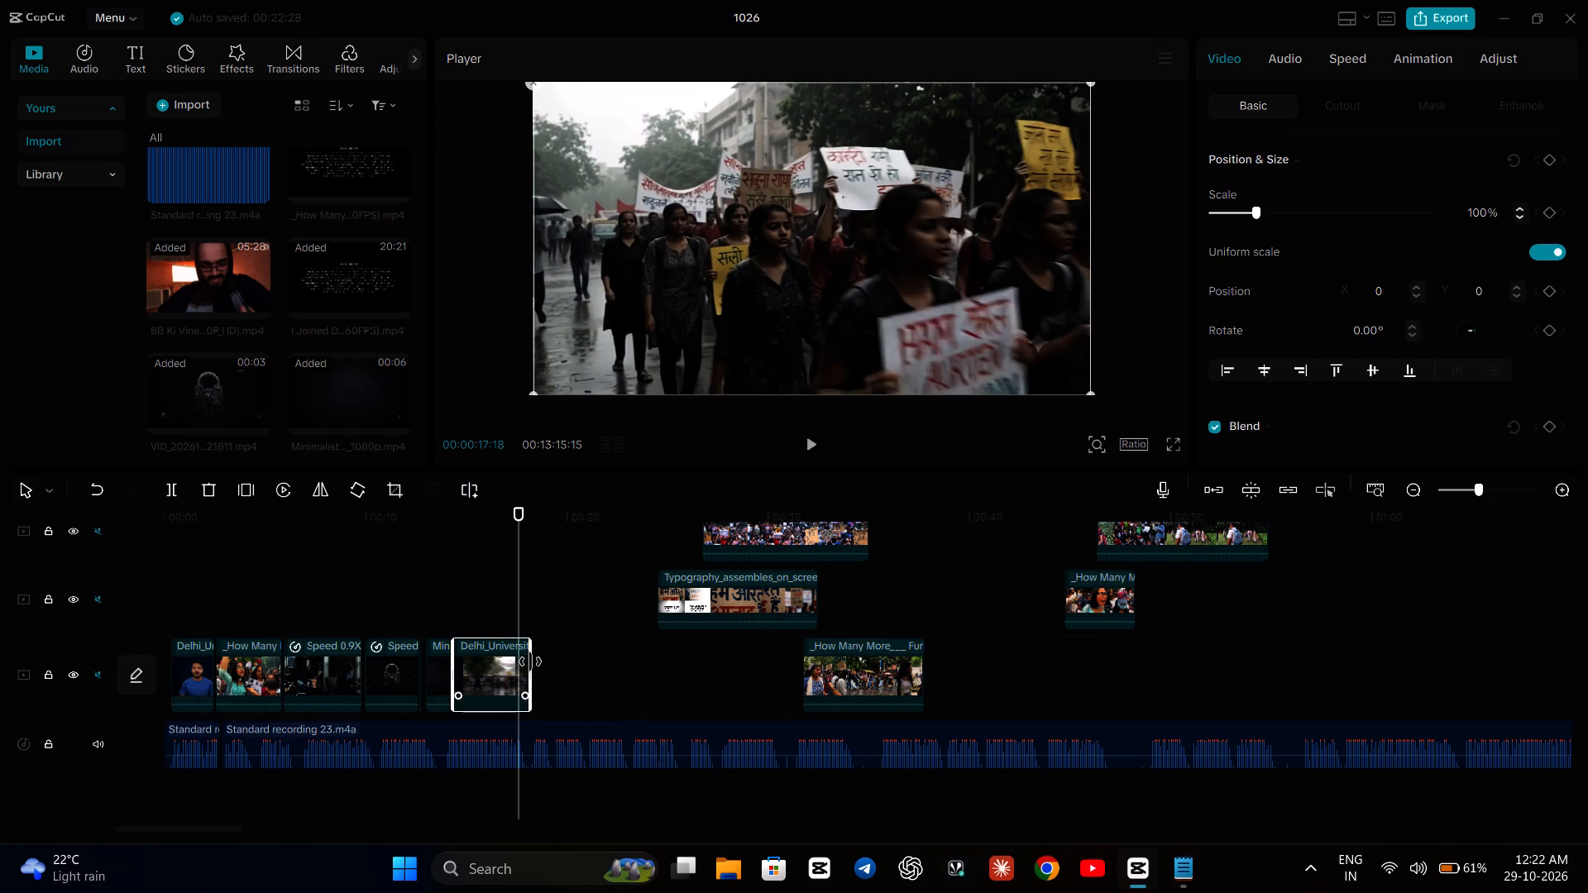
{"action": "left_click_drag", "start_coordinate": [530, 661], "coordinate": [533, 686]}
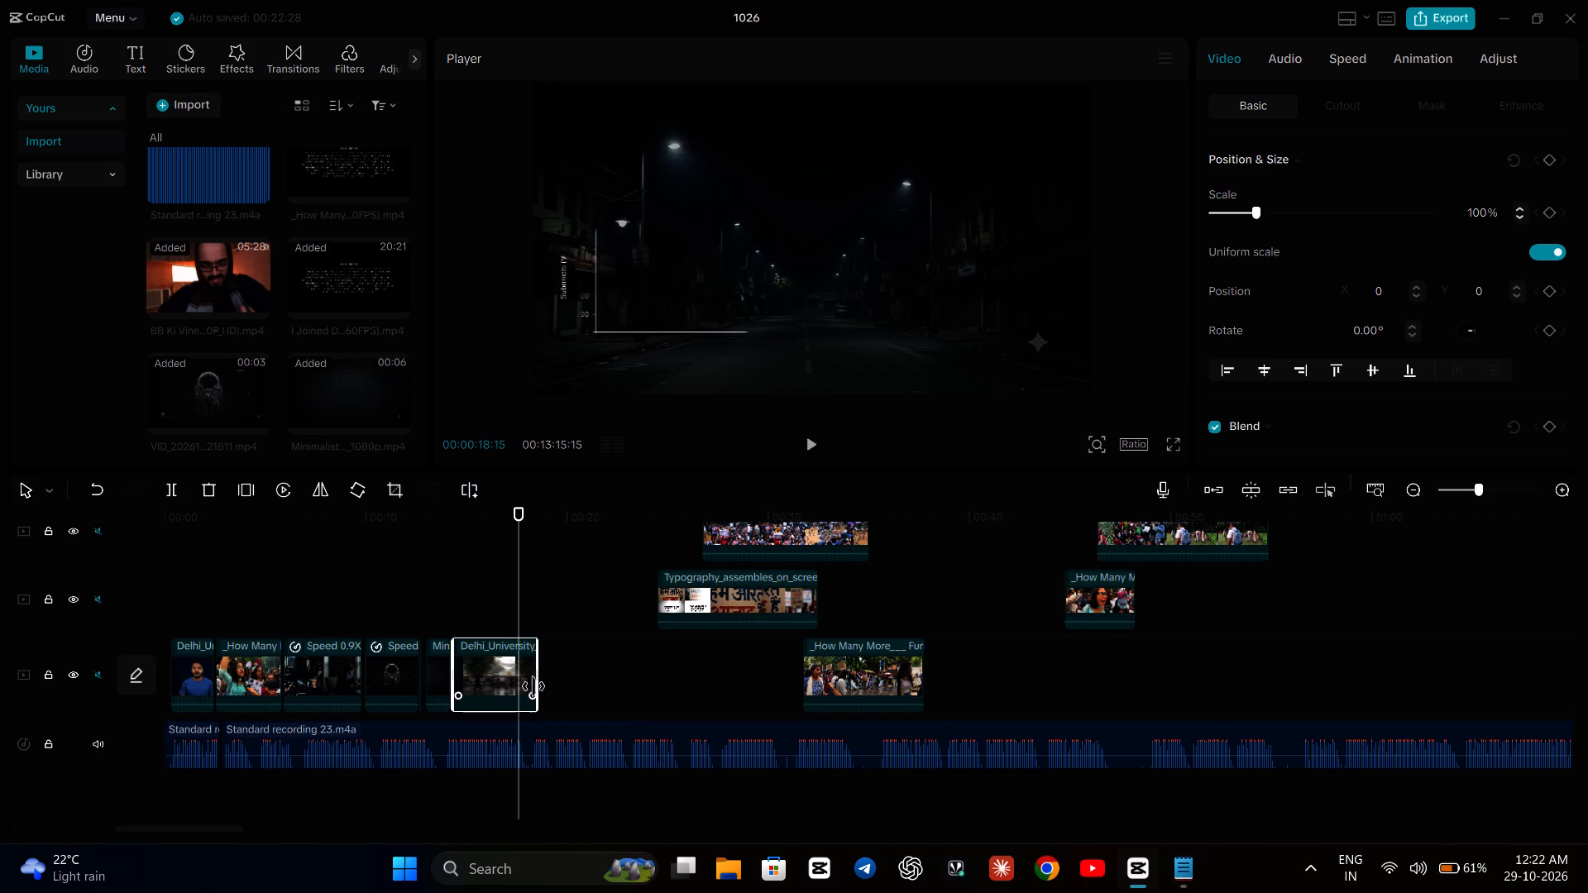
{"action": "left_click_drag", "start_coordinate": [533, 686], "coordinate": [527, 693]}
Review playback from about 13 seconds and move the Typography clip to the main track, directly after the trimmed Delhi University protest clip.
{"action": "left_click", "coordinate": [433, 566]}
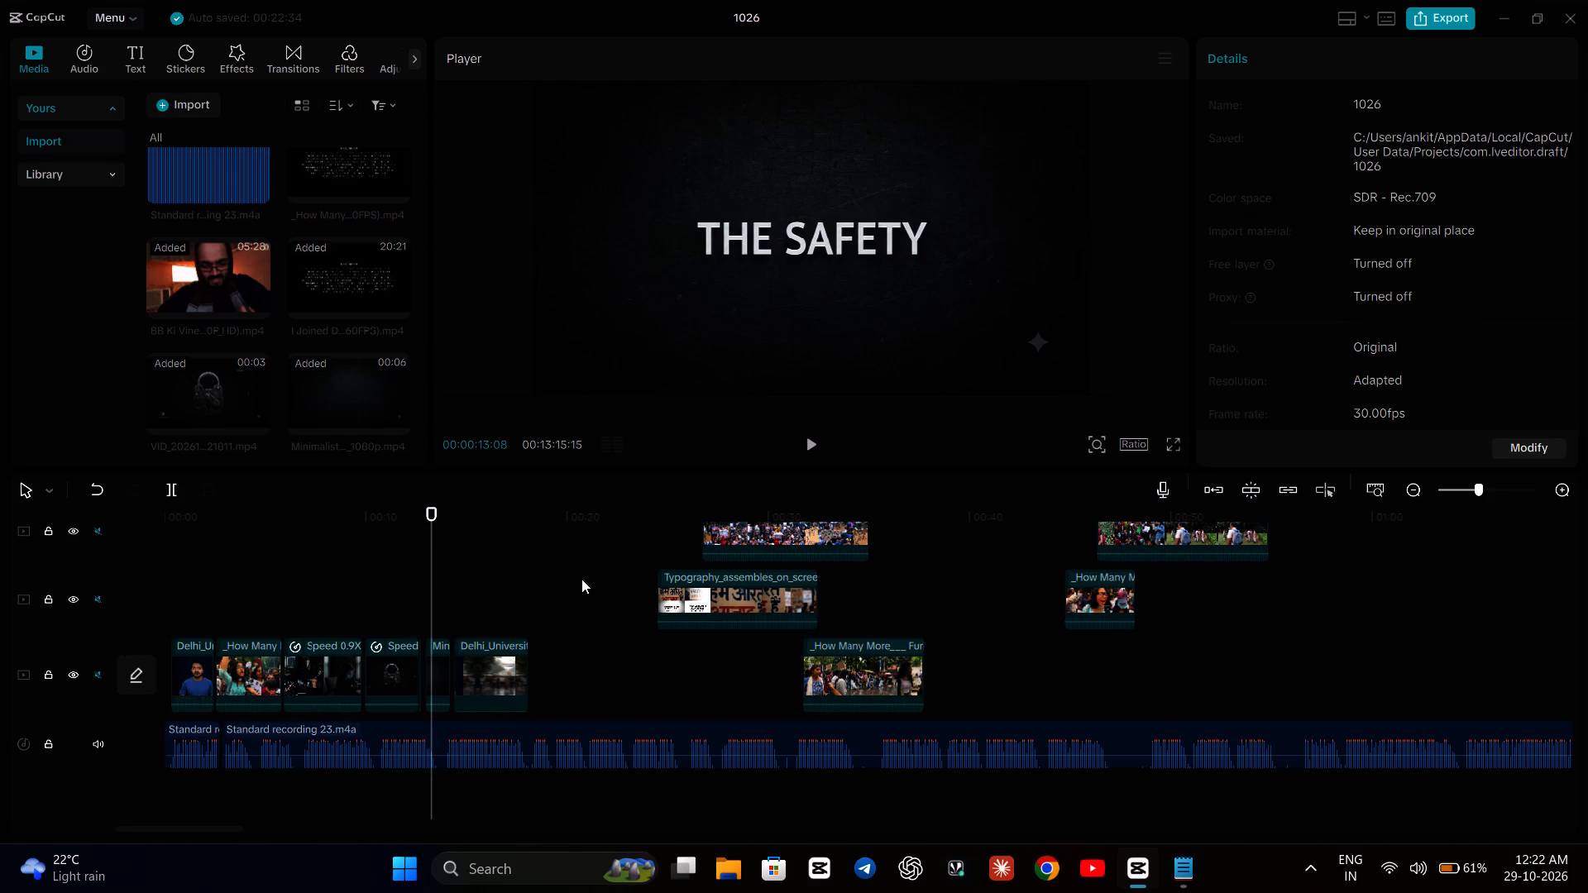
{"action": "key", "text": "space"}
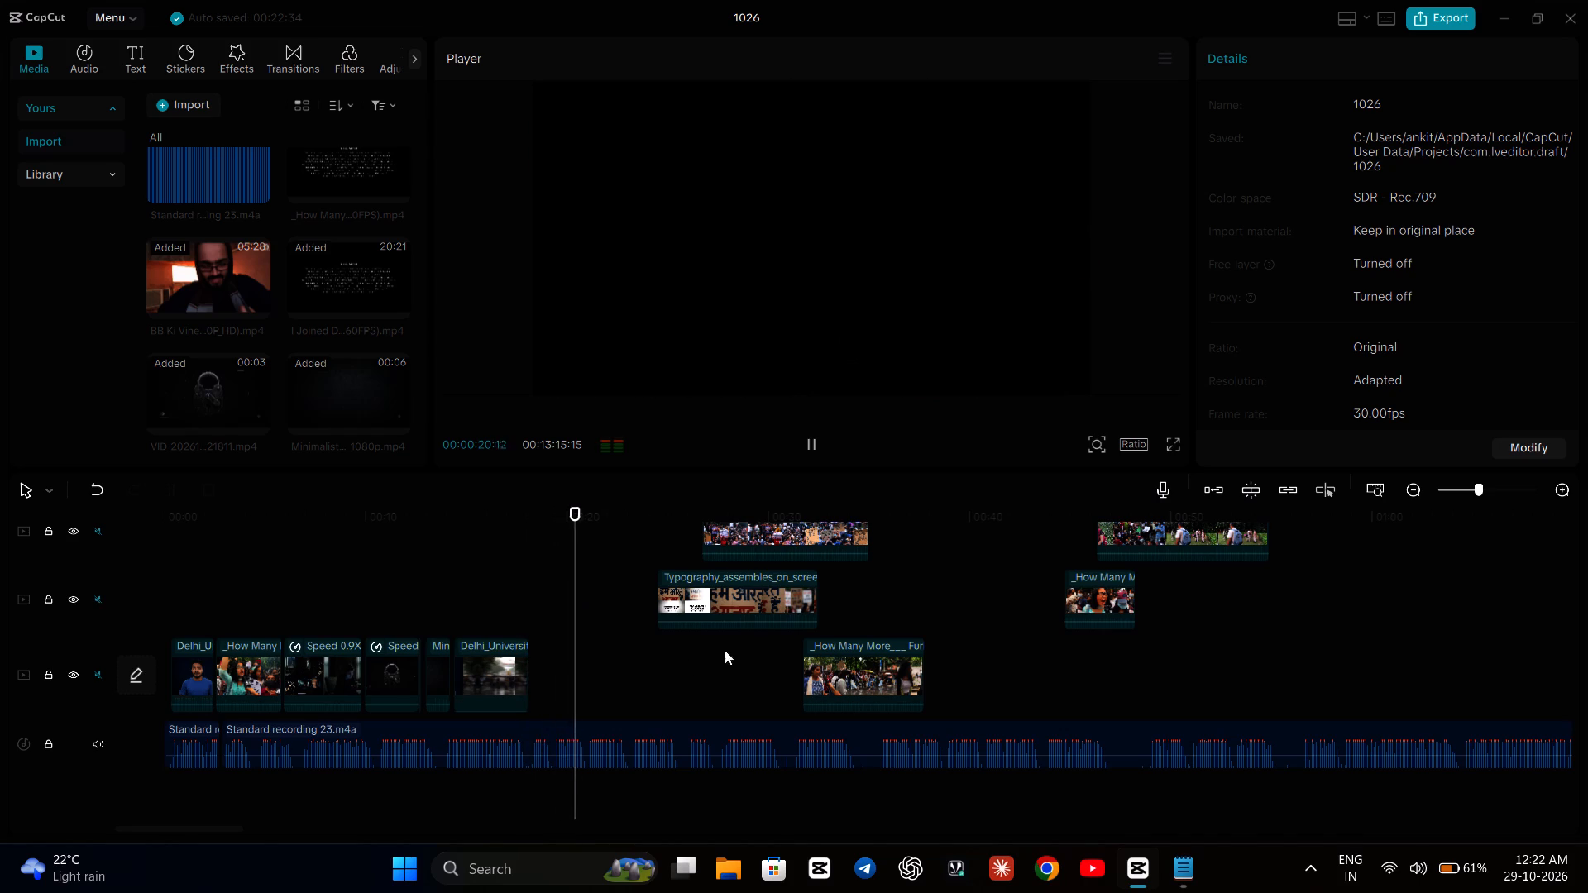
{"action": "left_click_drag", "start_coordinate": [777, 585], "coordinate": [698, 653]}
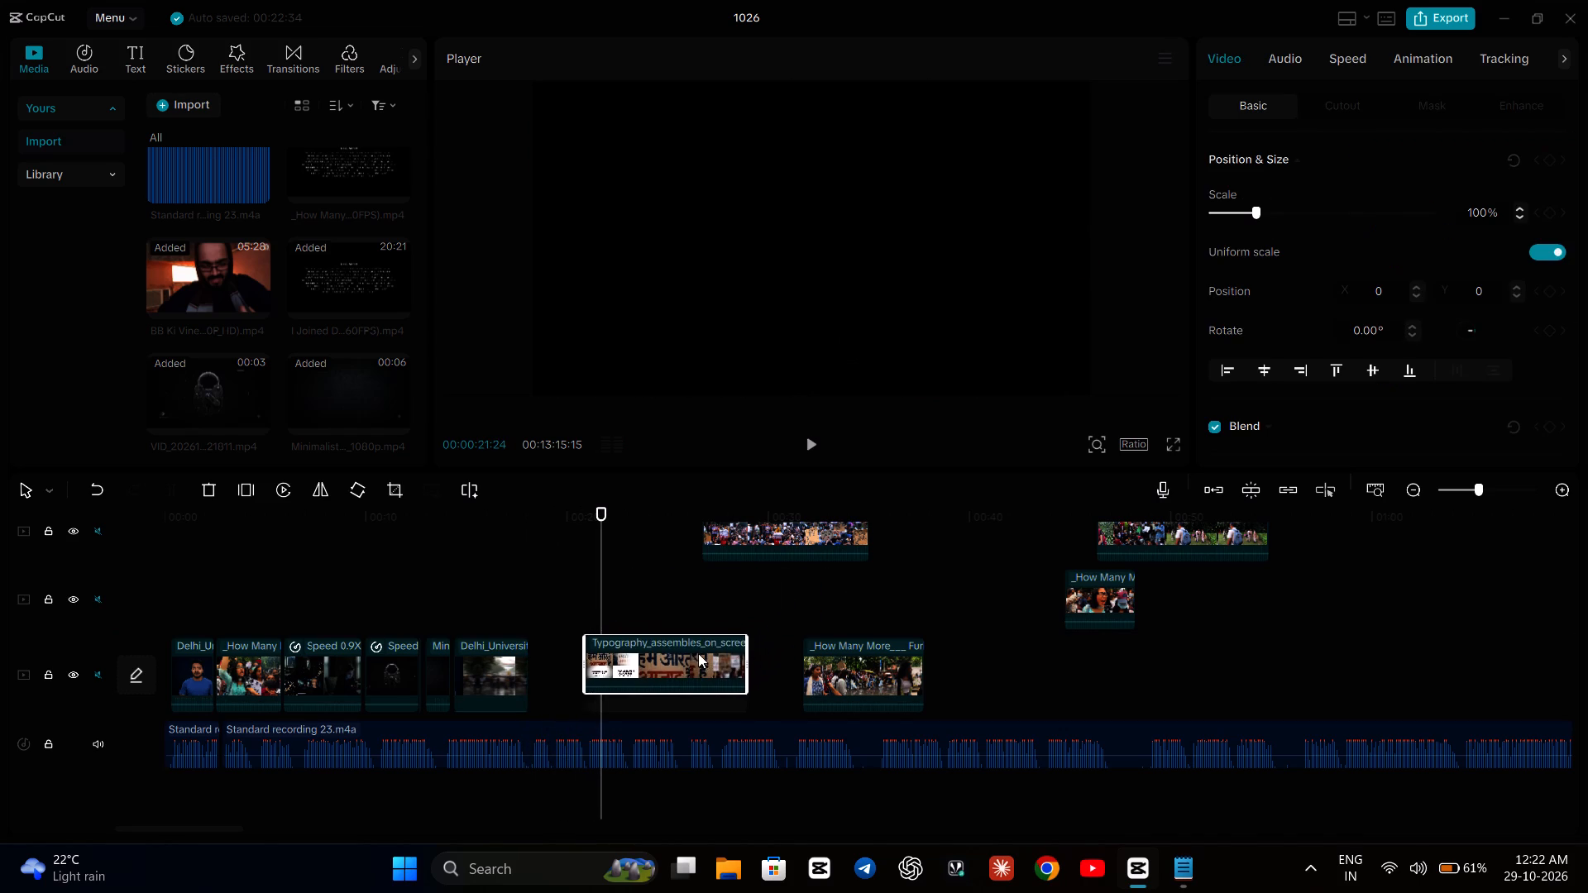
{"action": "left_click_drag", "start_coordinate": [698, 653], "coordinate": [651, 663]}
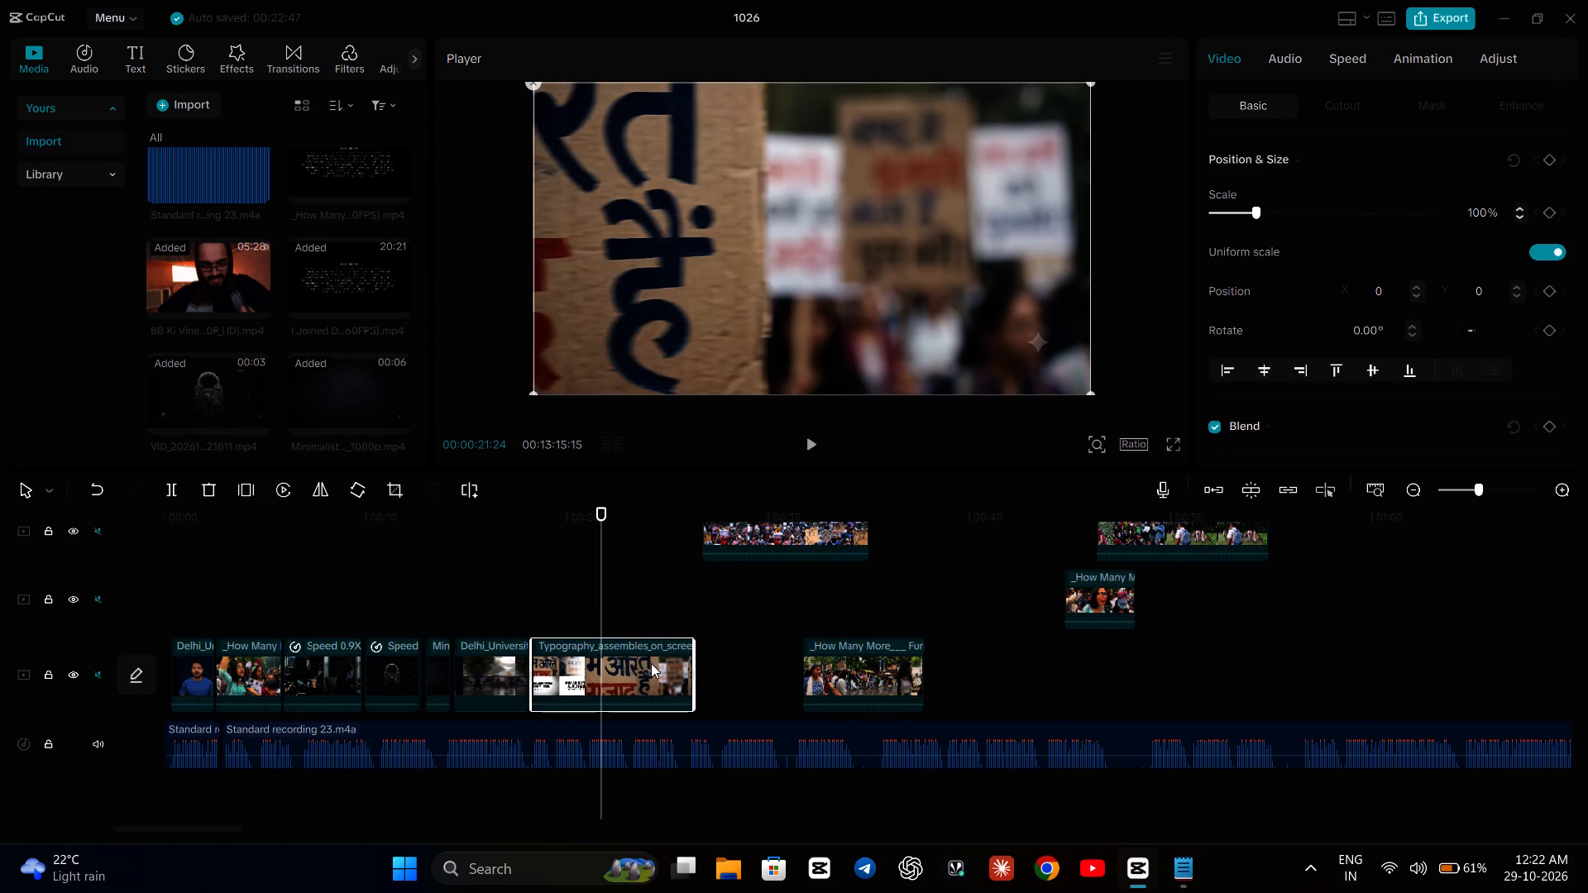
Play the timeline from about 14 to 31 seconds to review the rearranged clips against the narration.
{"action": "left_click", "coordinate": [452, 535]}
{"action": "key", "text": "space"}
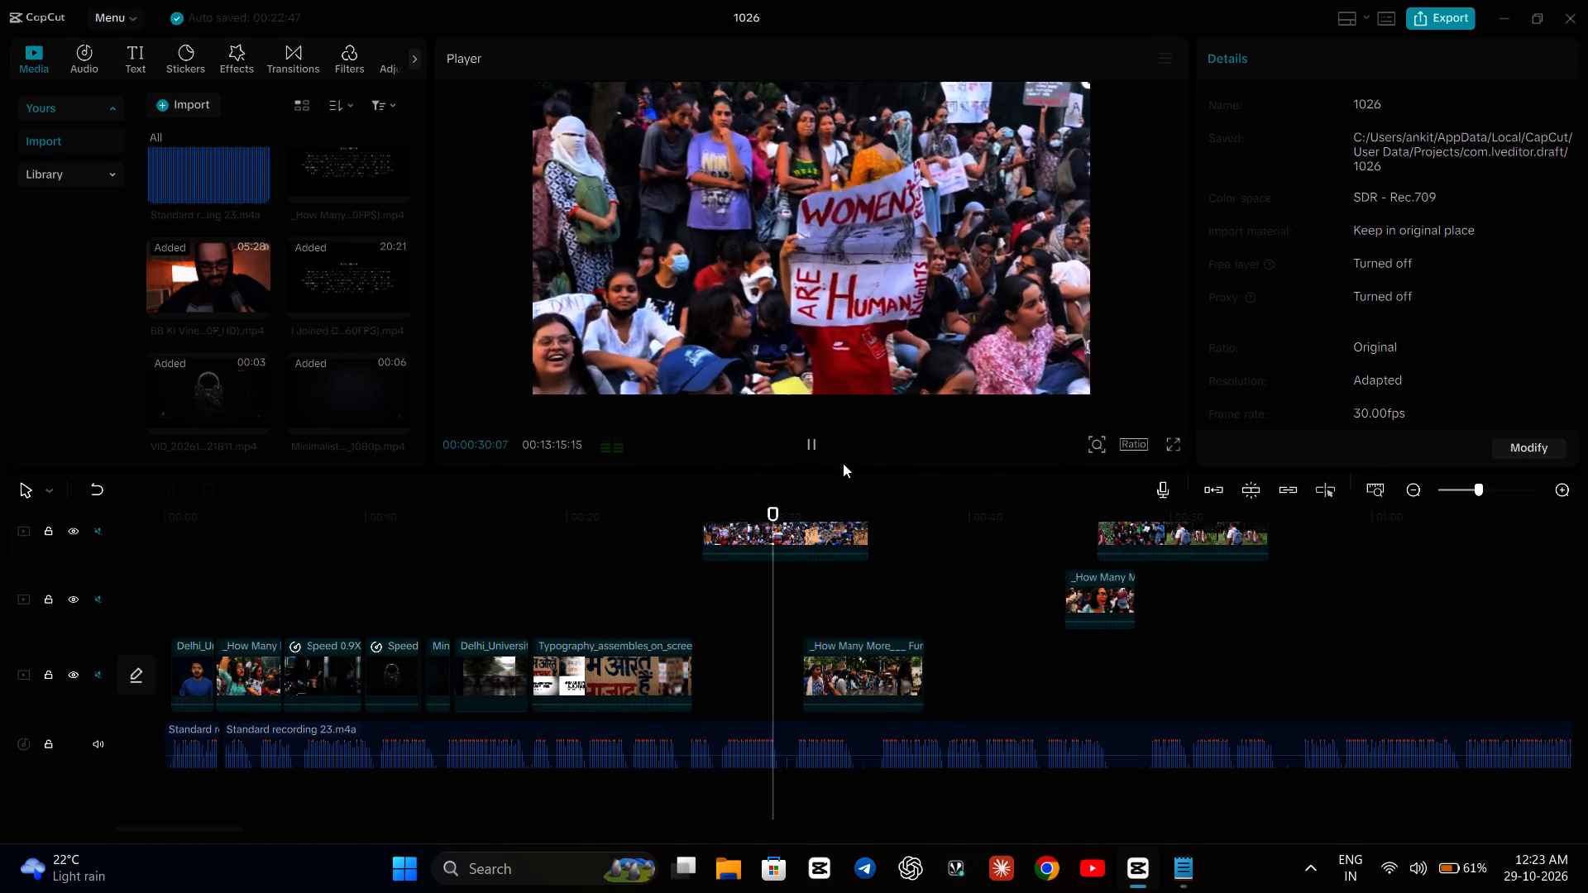
{"action": "left_click", "coordinate": [806, 439]}
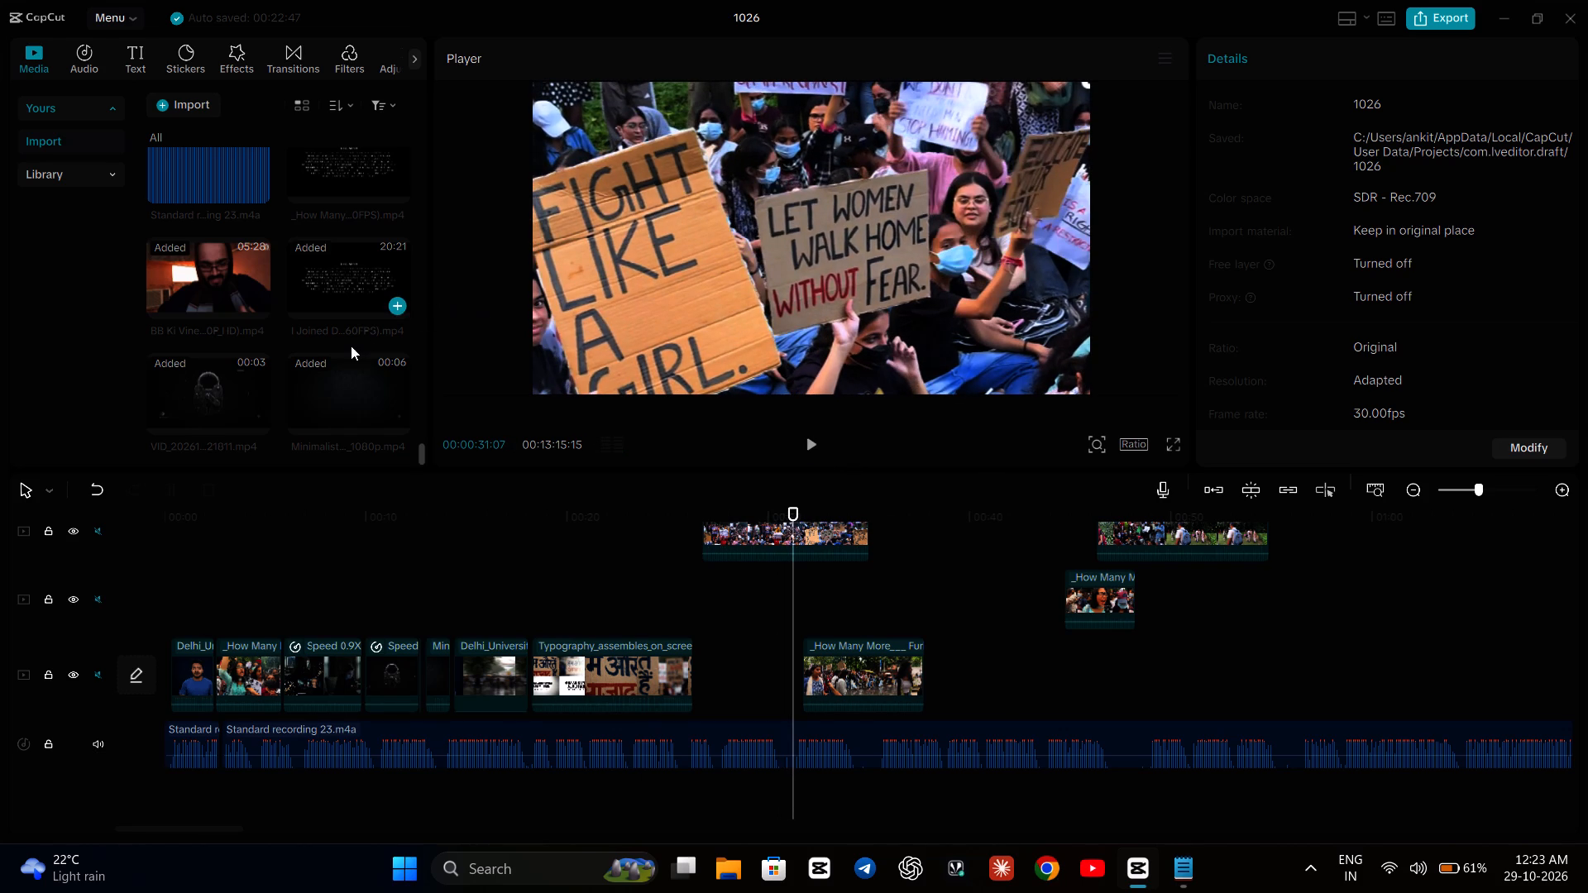
Preview the imported investigation, Explainer and Explaining map clips in the media library to look for usable footage.
{"action": "scroll", "coordinate": [351, 346], "scroll_direction": "up", "scroll_amount": 3}
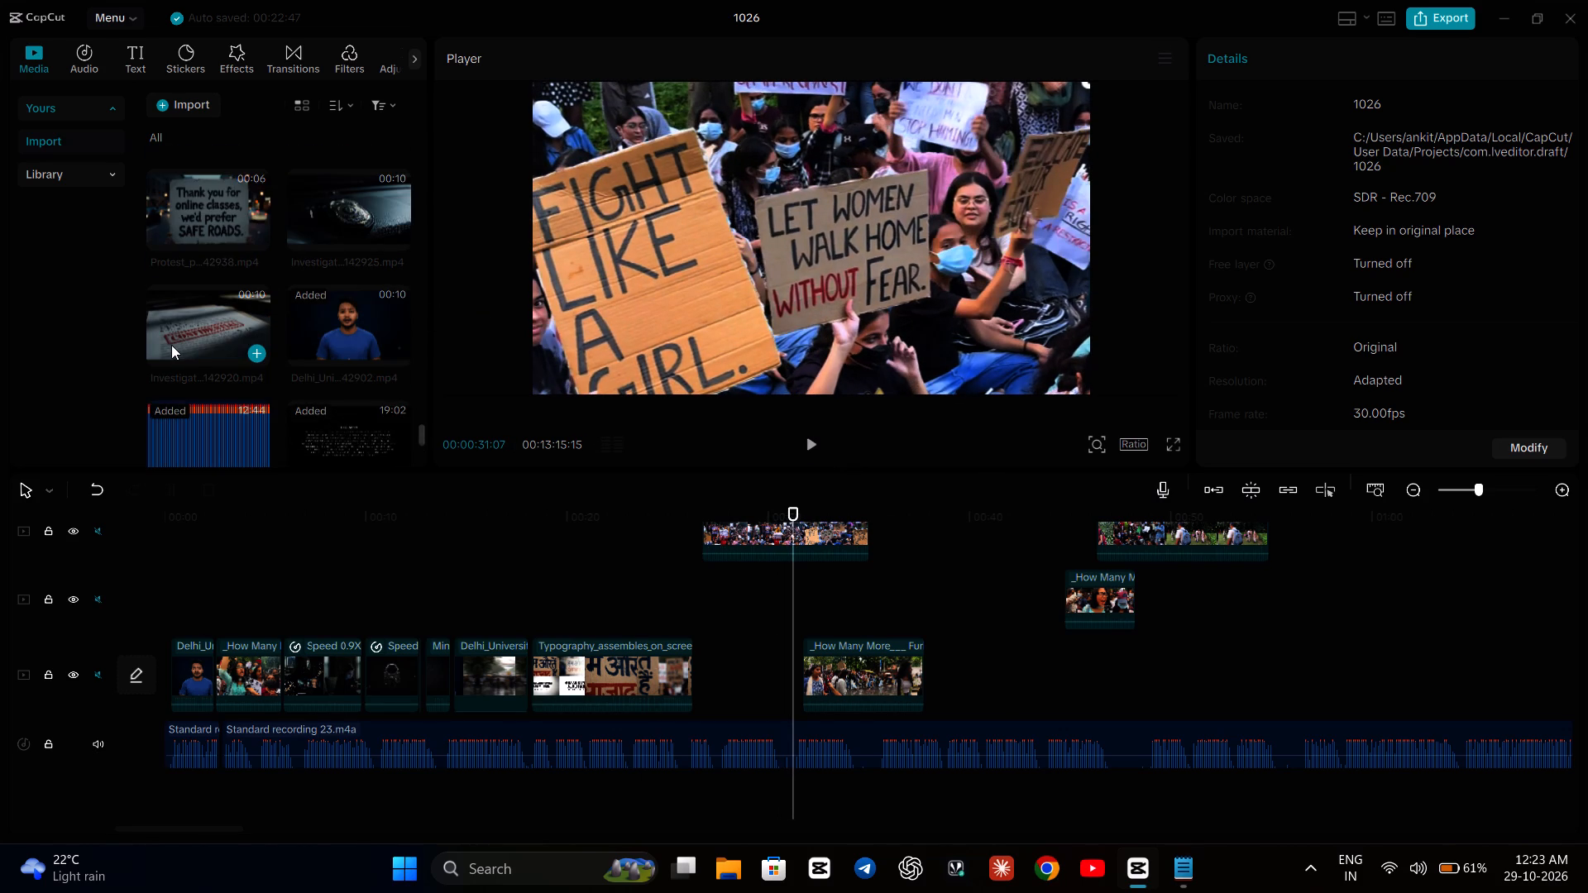
{"action": "left_click", "coordinate": [171, 345]}
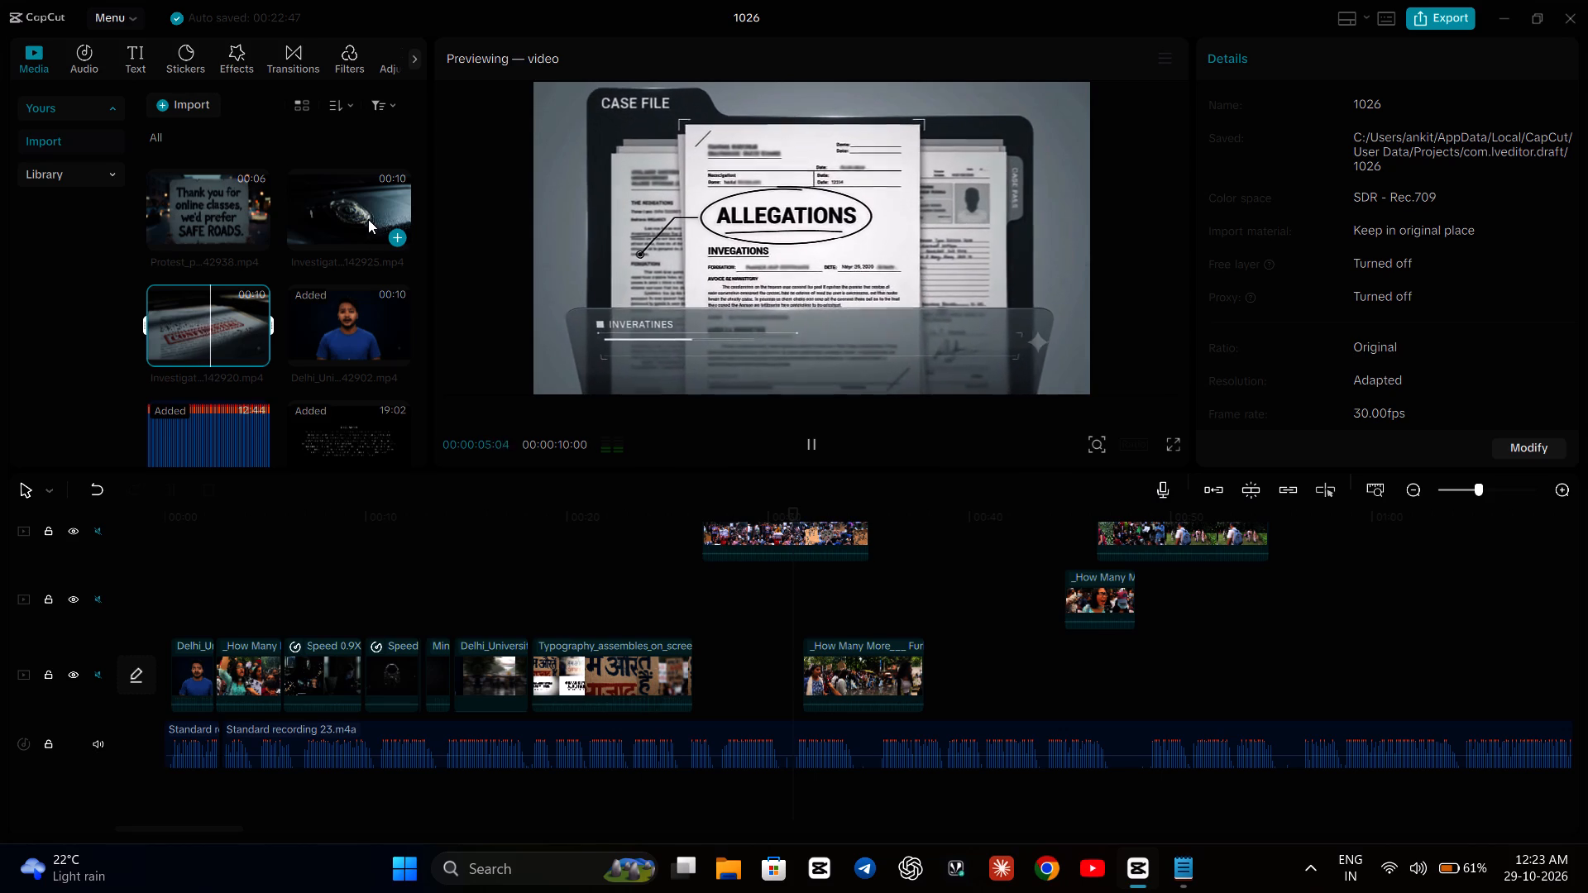
{"action": "scroll", "coordinate": [368, 219], "scroll_direction": "down", "scroll_amount": 3}
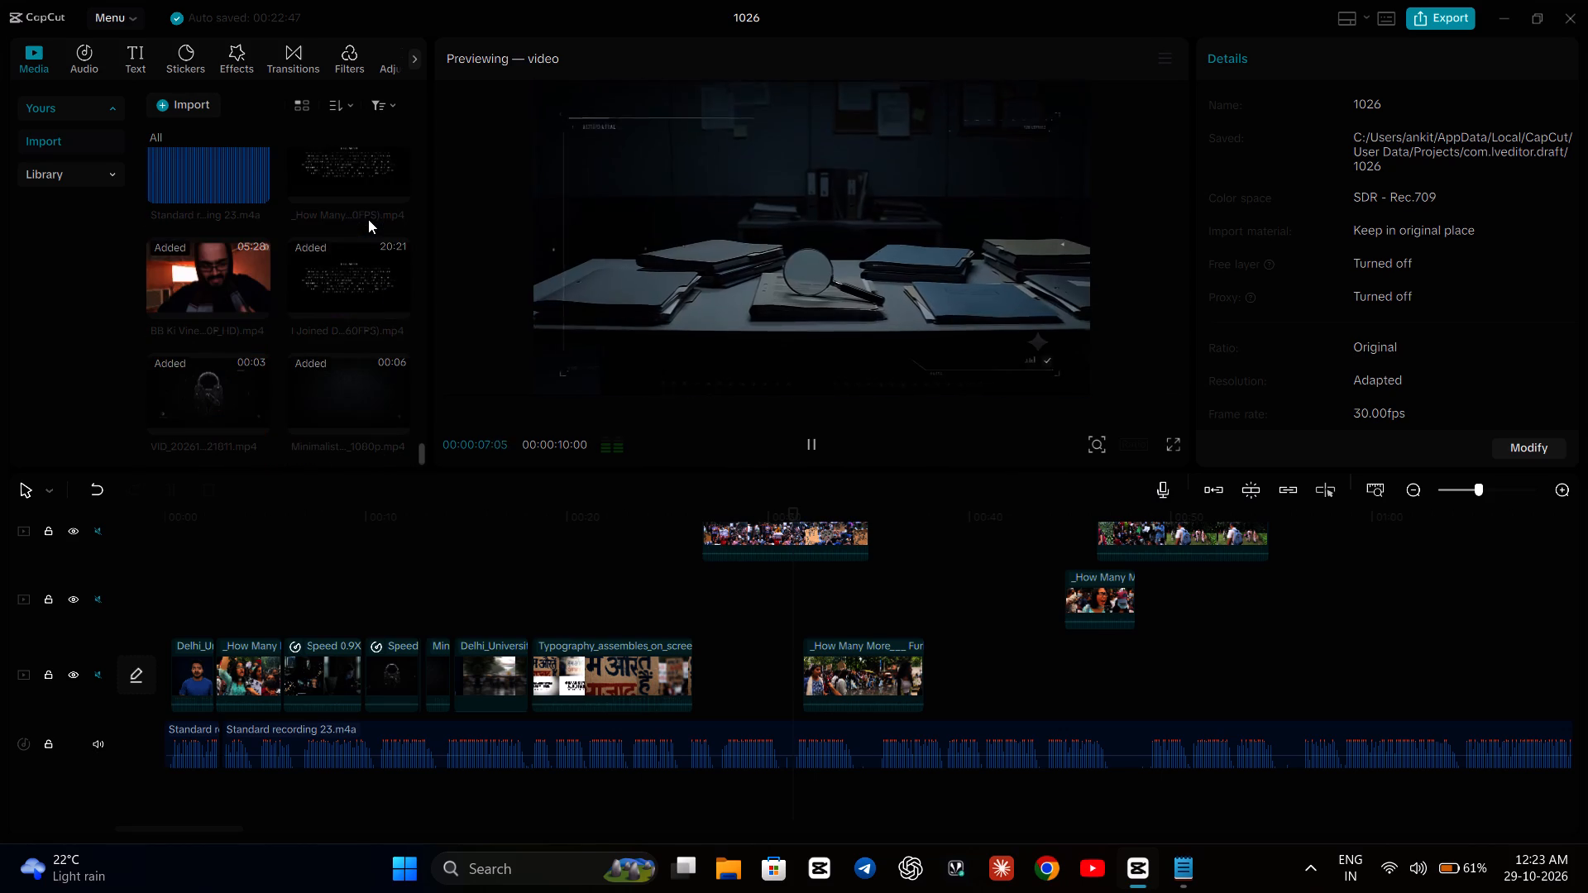
{"action": "scroll", "coordinate": [368, 219], "scroll_direction": "up", "scroll_amount": 3}
{"action": "left_click", "coordinate": [368, 219]}
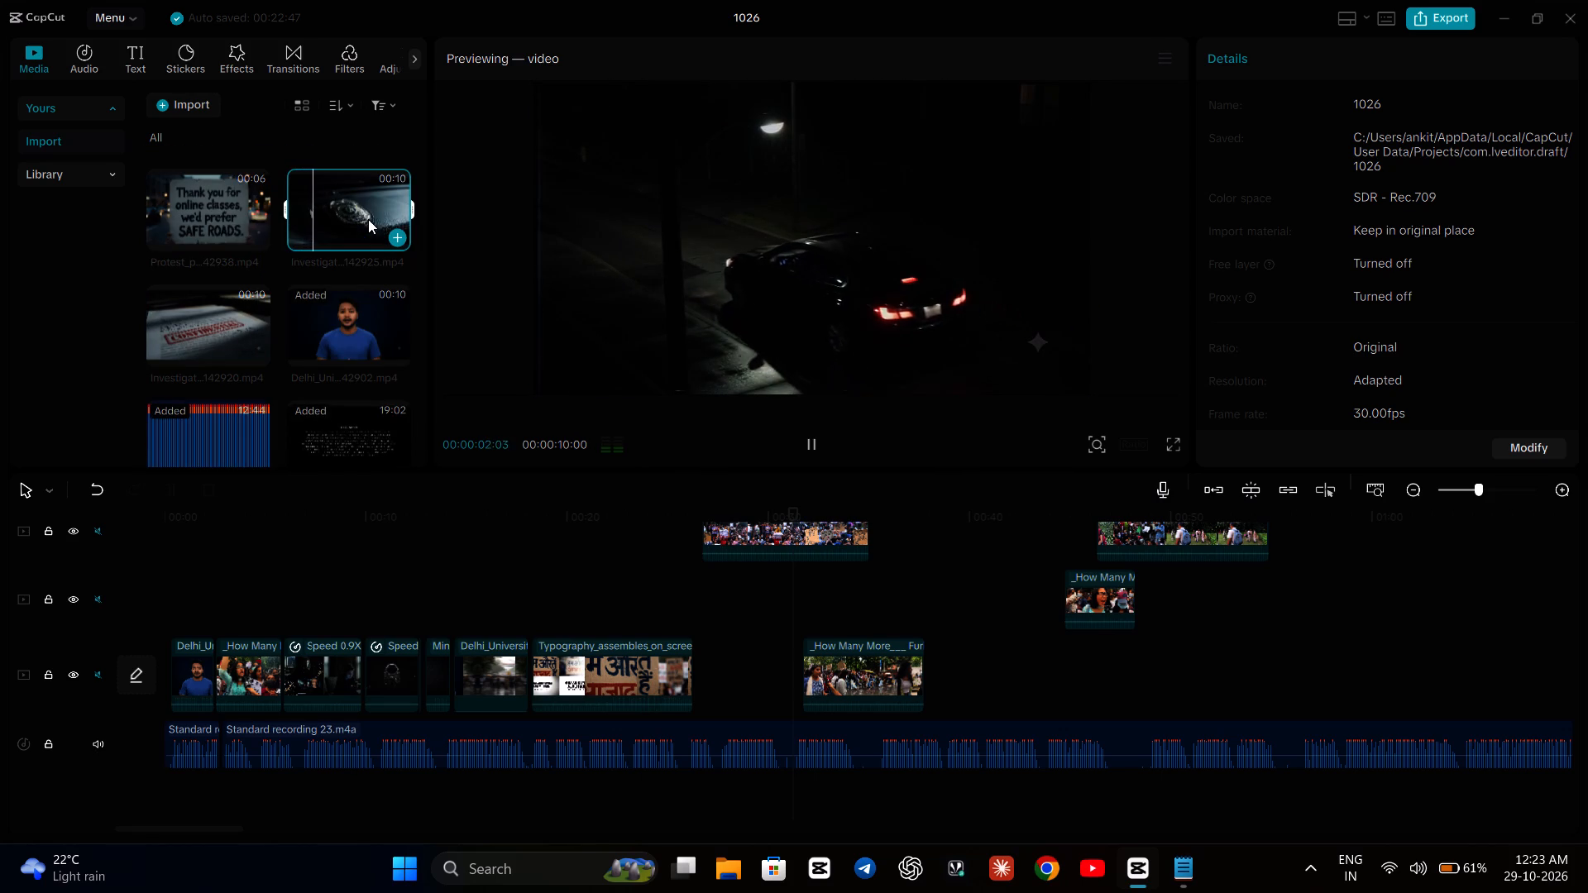
{"action": "scroll", "coordinate": [368, 219], "scroll_direction": "up", "scroll_amount": 1}
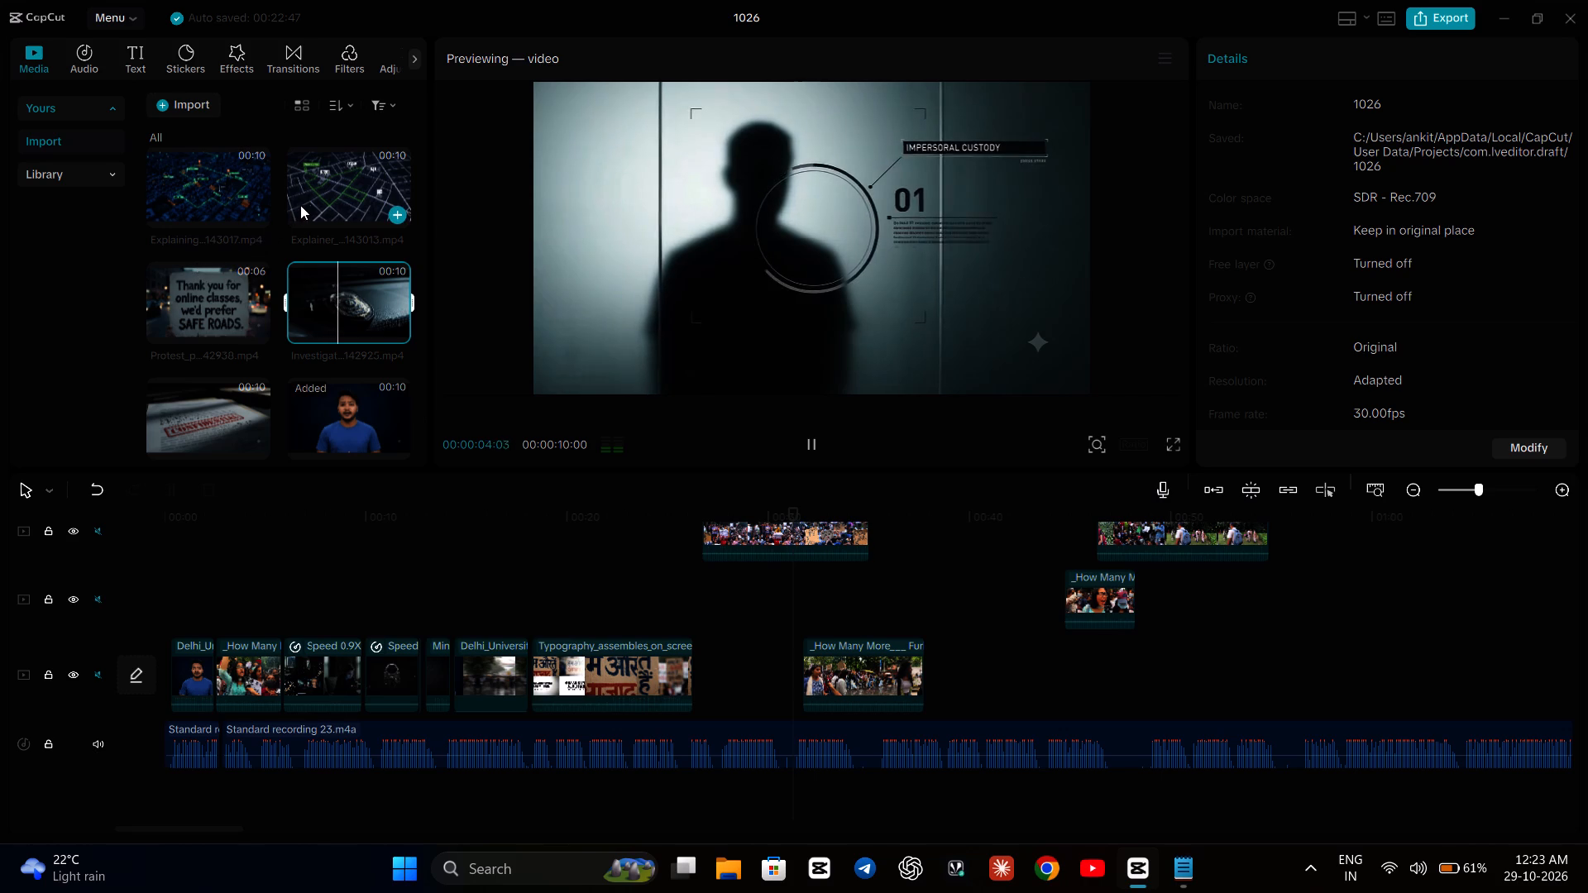
{"action": "left_click", "coordinate": [305, 205]}
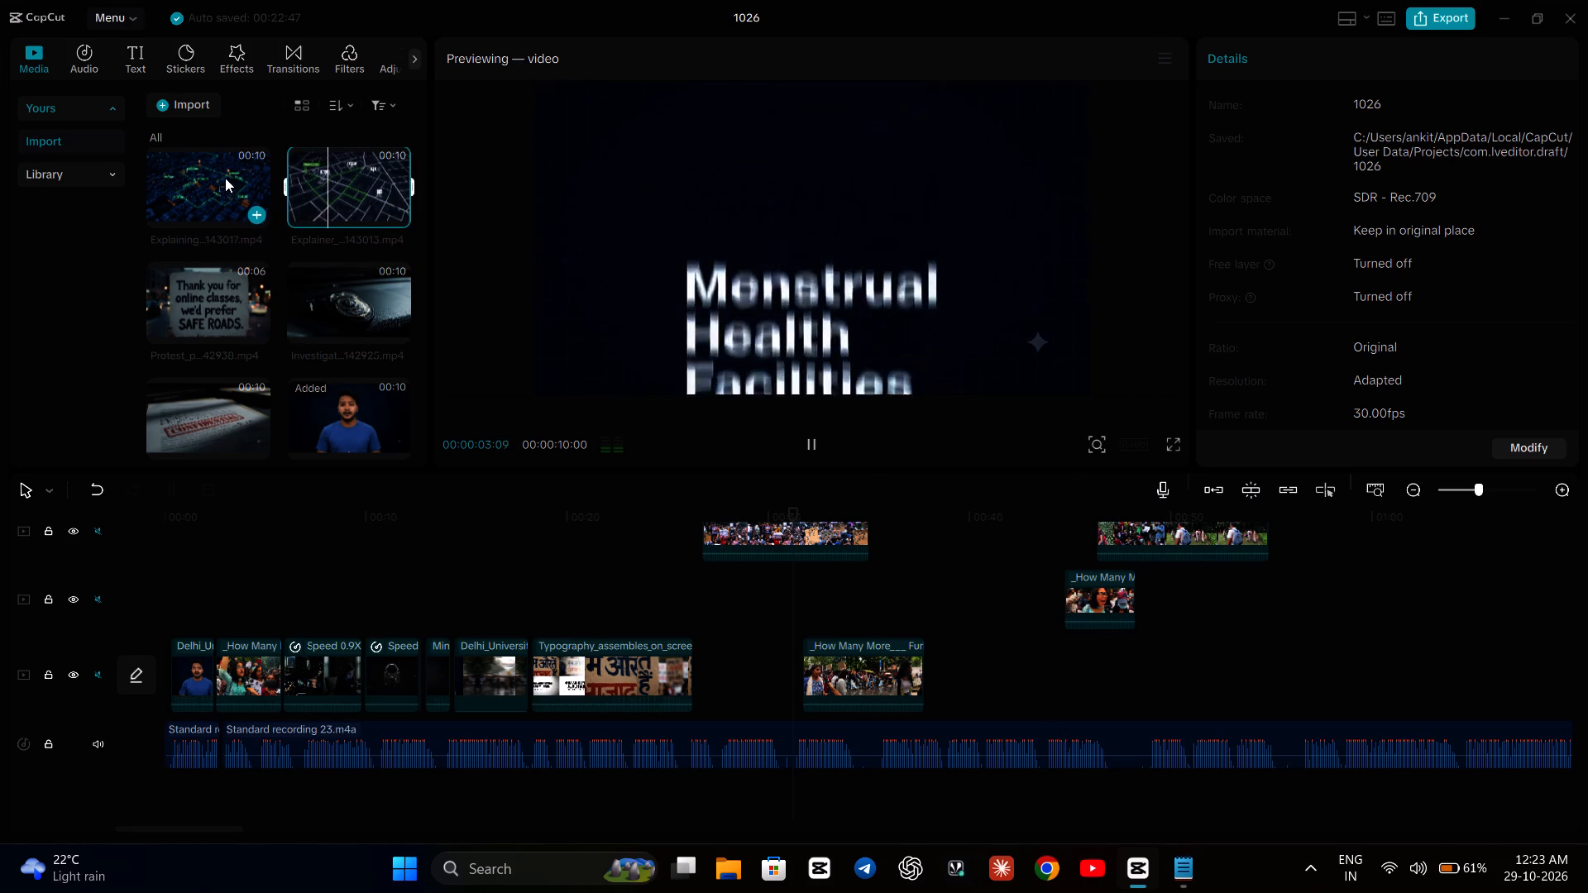
{"action": "left_click", "coordinate": [225, 178]}
{"action": "scroll", "coordinate": [268, 189], "scroll_direction": "up", "scroll_amount": 1}
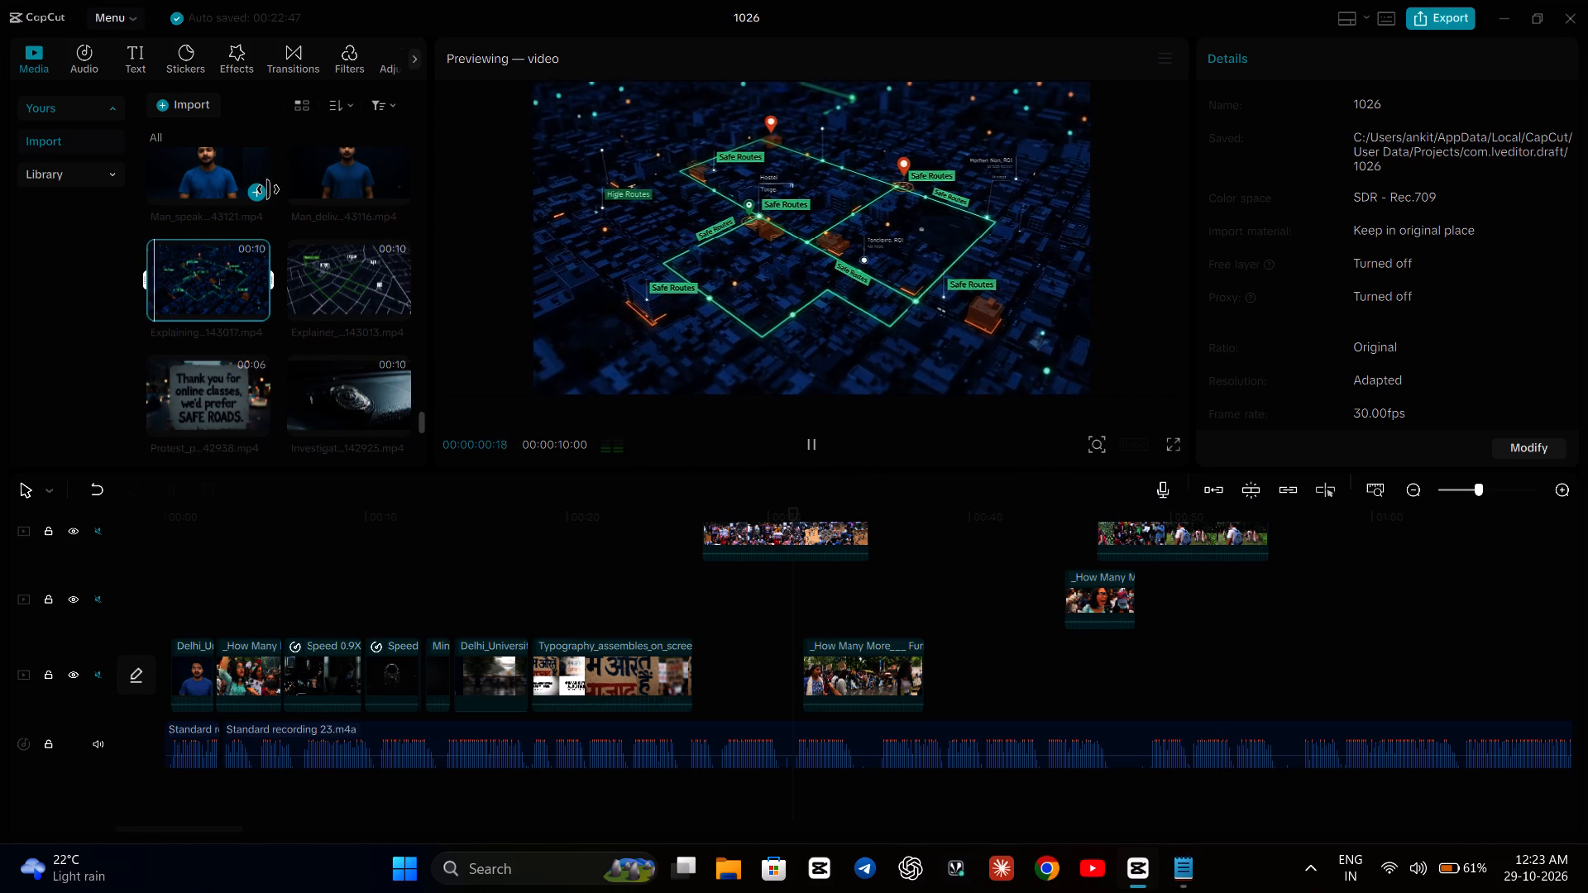
{"action": "scroll", "coordinate": [270, 189], "scroll_direction": "up", "scroll_amount": 1}
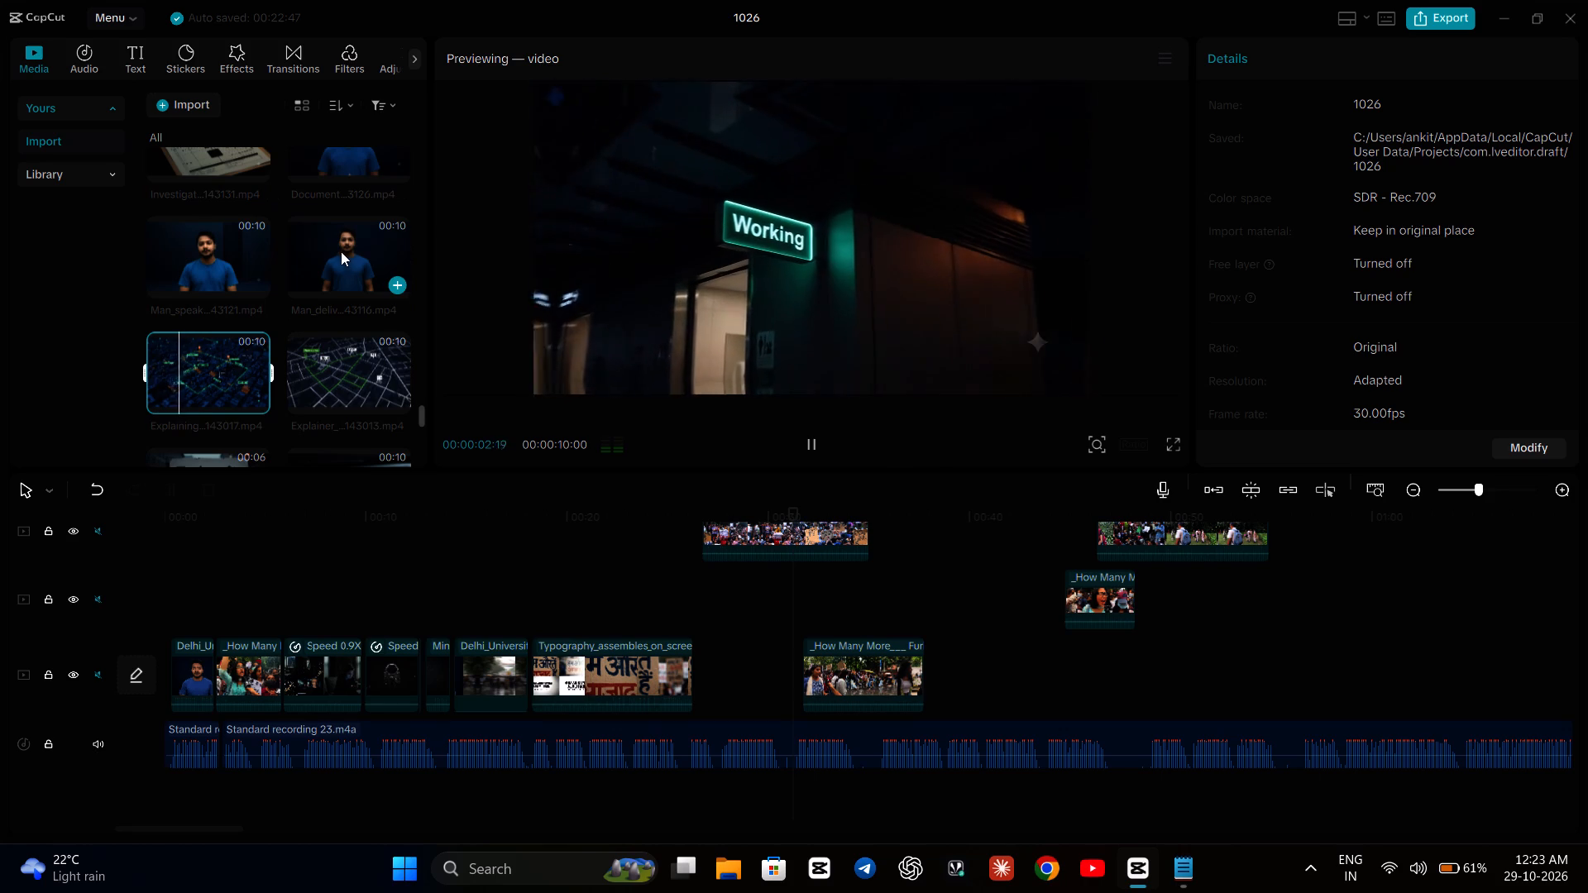
Preview the blue-shirt presenter clips and the question-mark Investigation, Woman and Camera clips in the media library.
{"action": "left_click", "coordinate": [345, 255]}
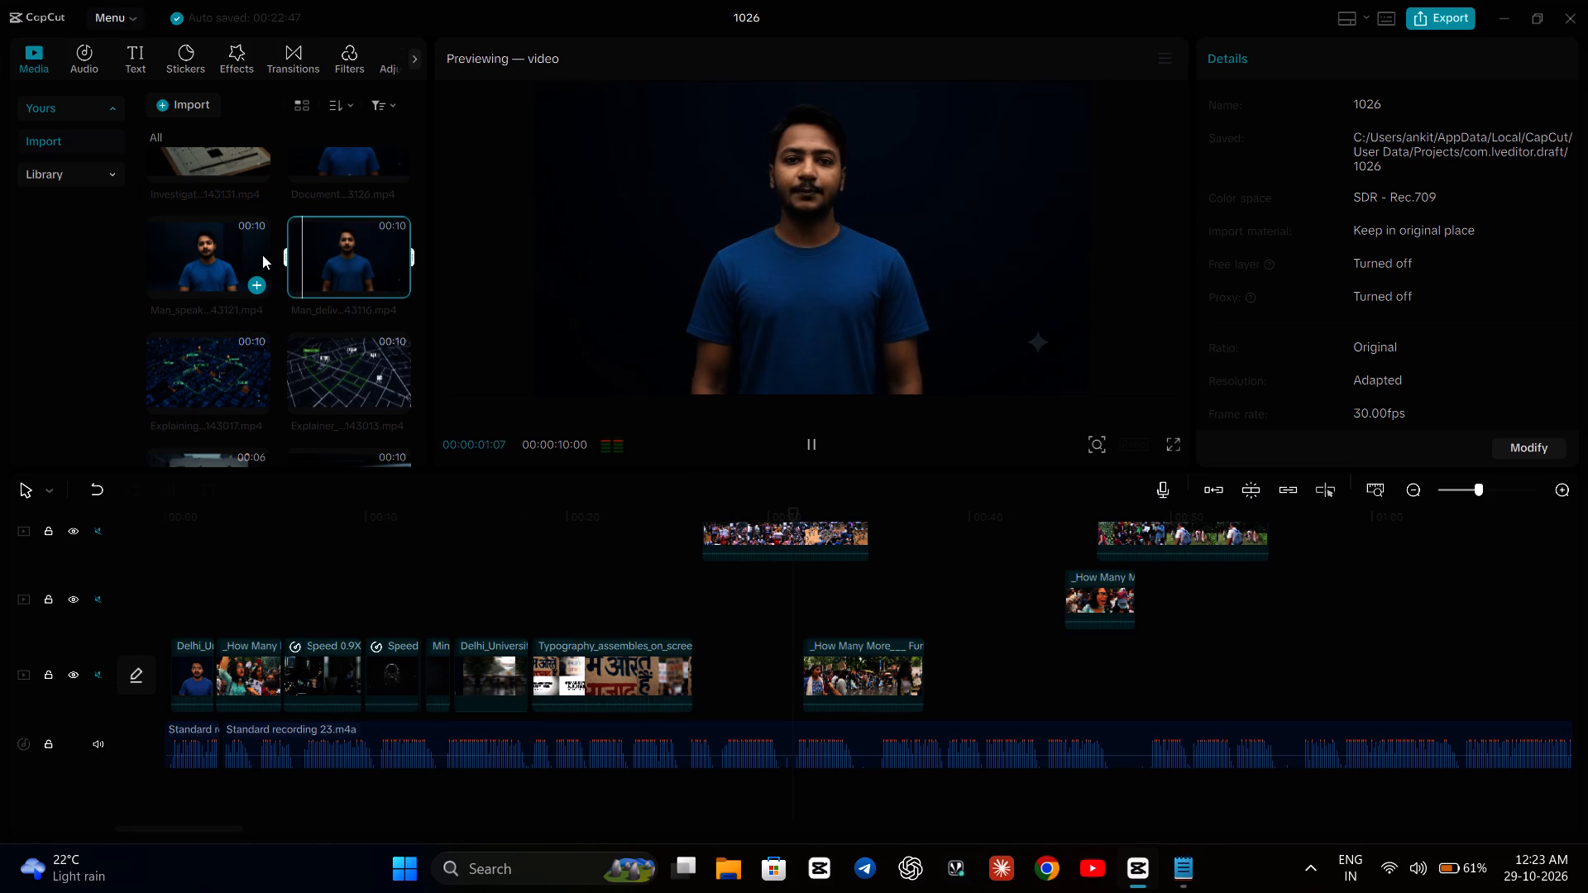
{"action": "left_click", "coordinate": [229, 255]}
{"action": "scroll", "coordinate": [312, 242], "scroll_direction": "up", "scroll_amount": 2}
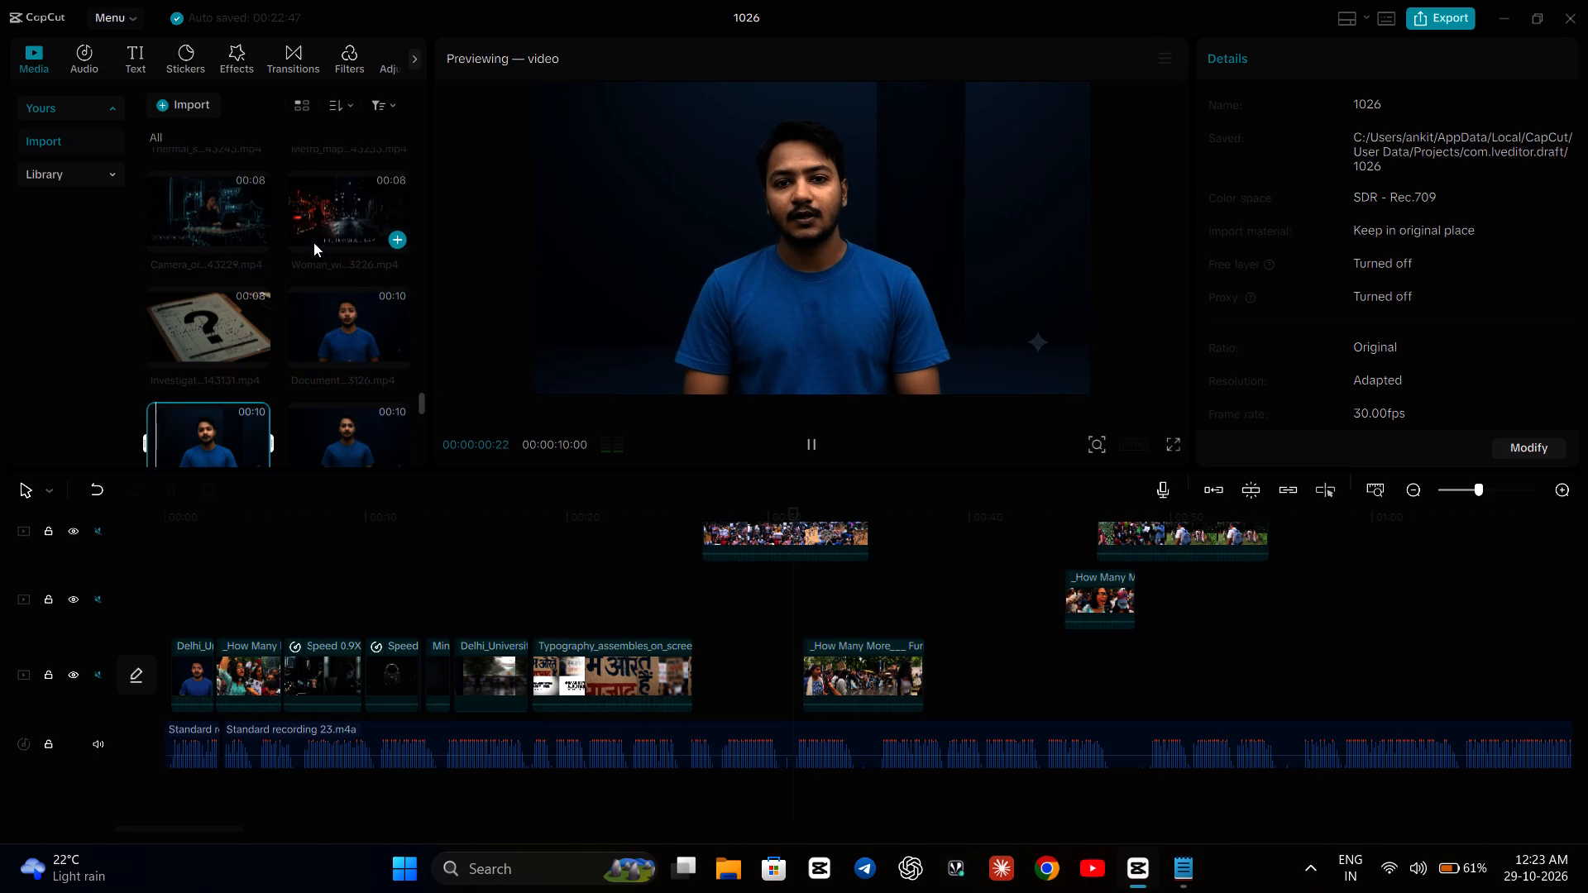
{"action": "left_click", "coordinate": [323, 310]}
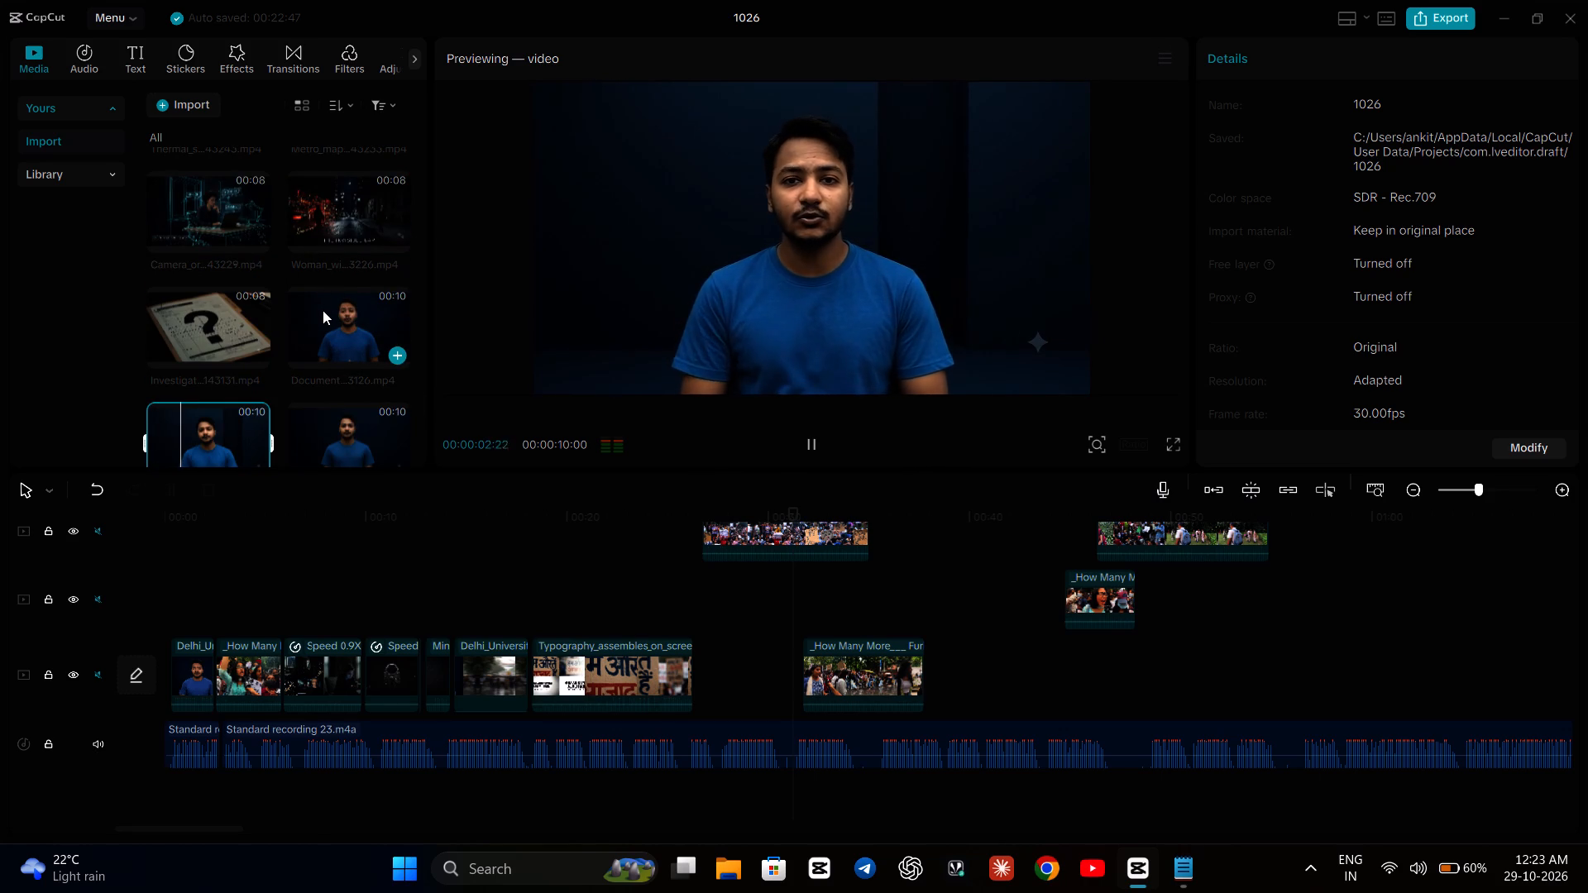
{"action": "left_click", "coordinate": [313, 318]}
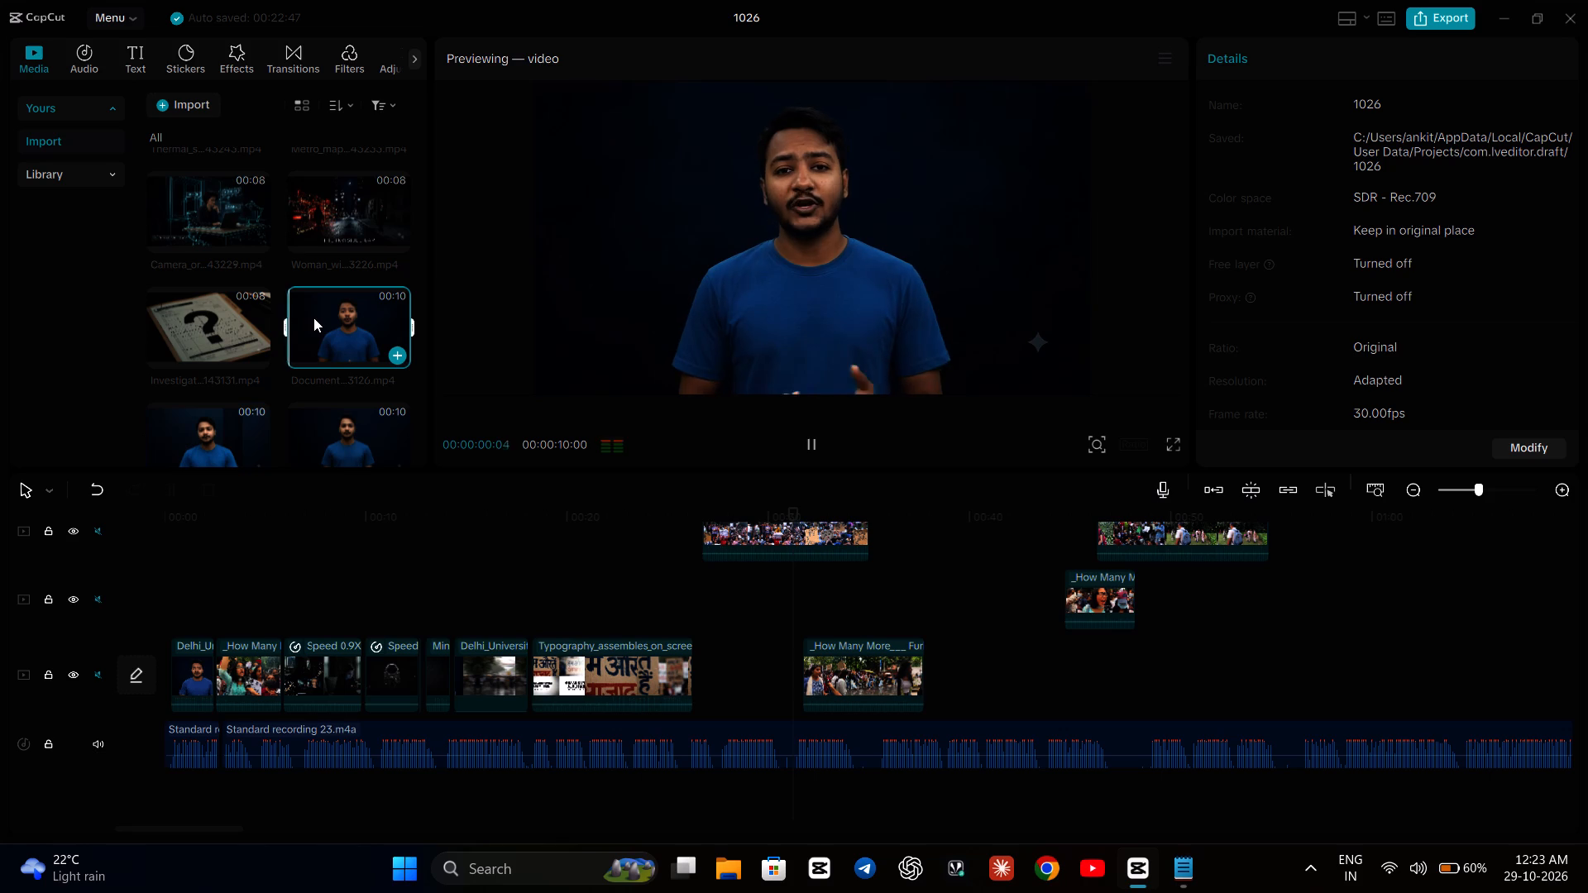
{"action": "left_click", "coordinate": [237, 322]}
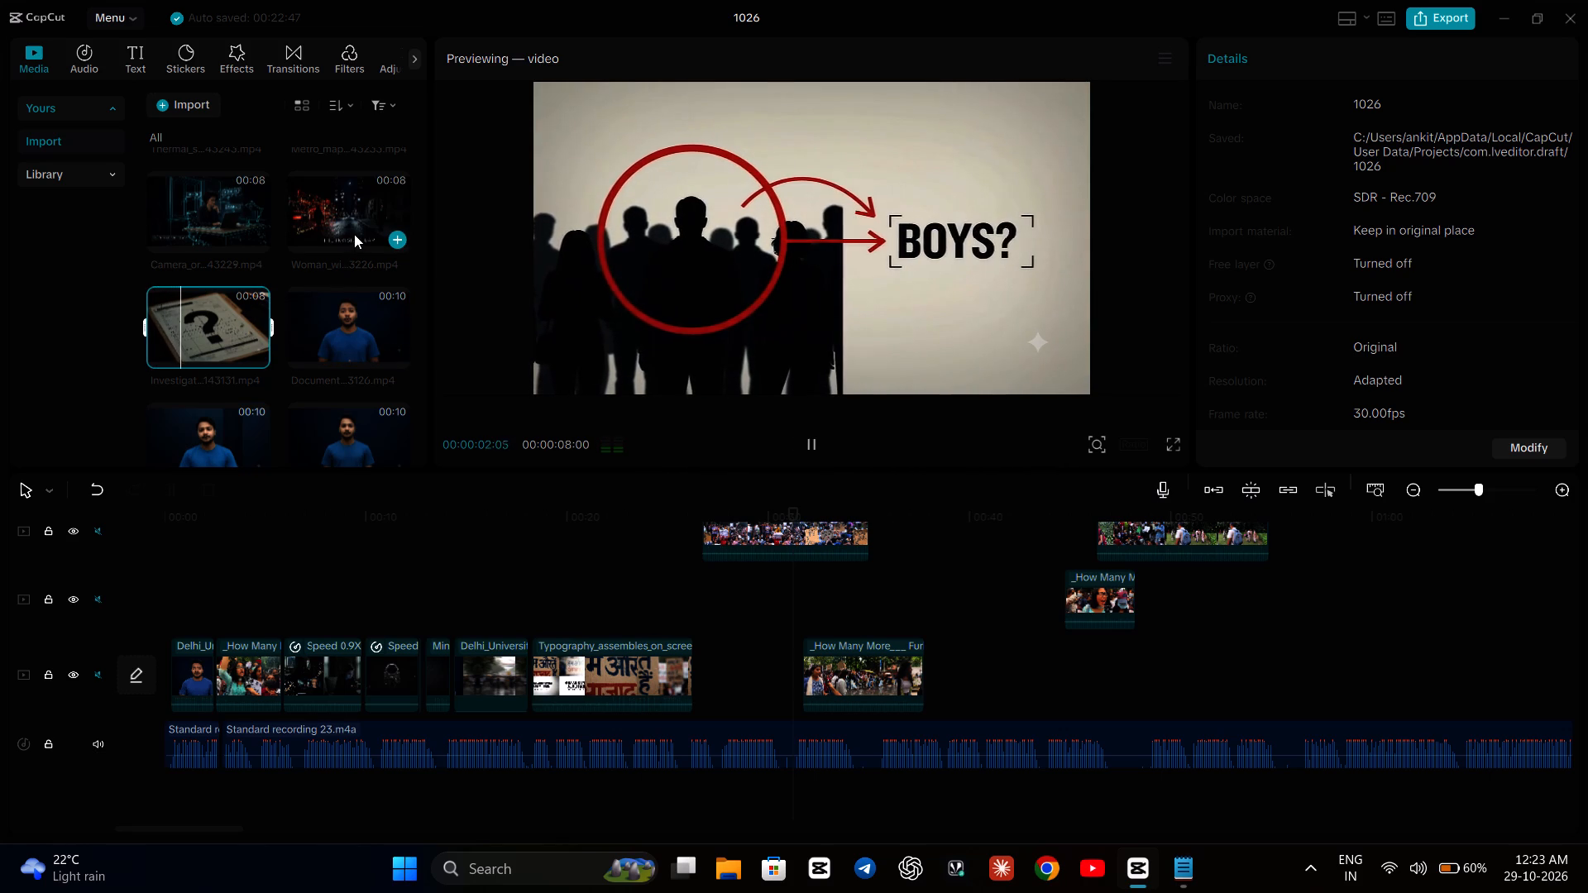
{"action": "left_click", "coordinate": [356, 231]}
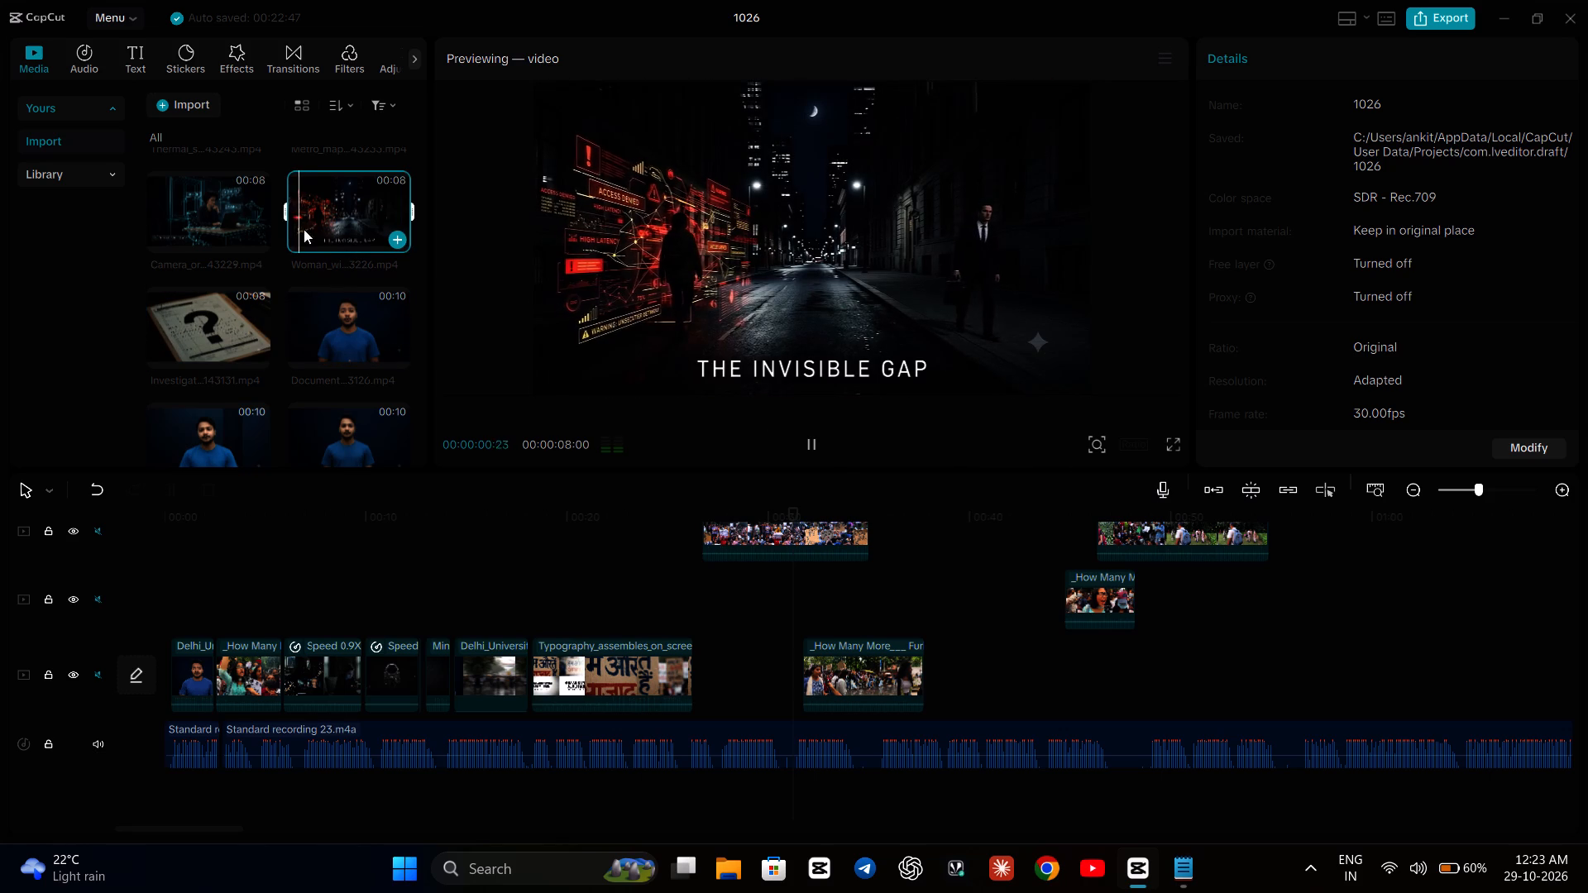
{"action": "left_click", "coordinate": [218, 211]}
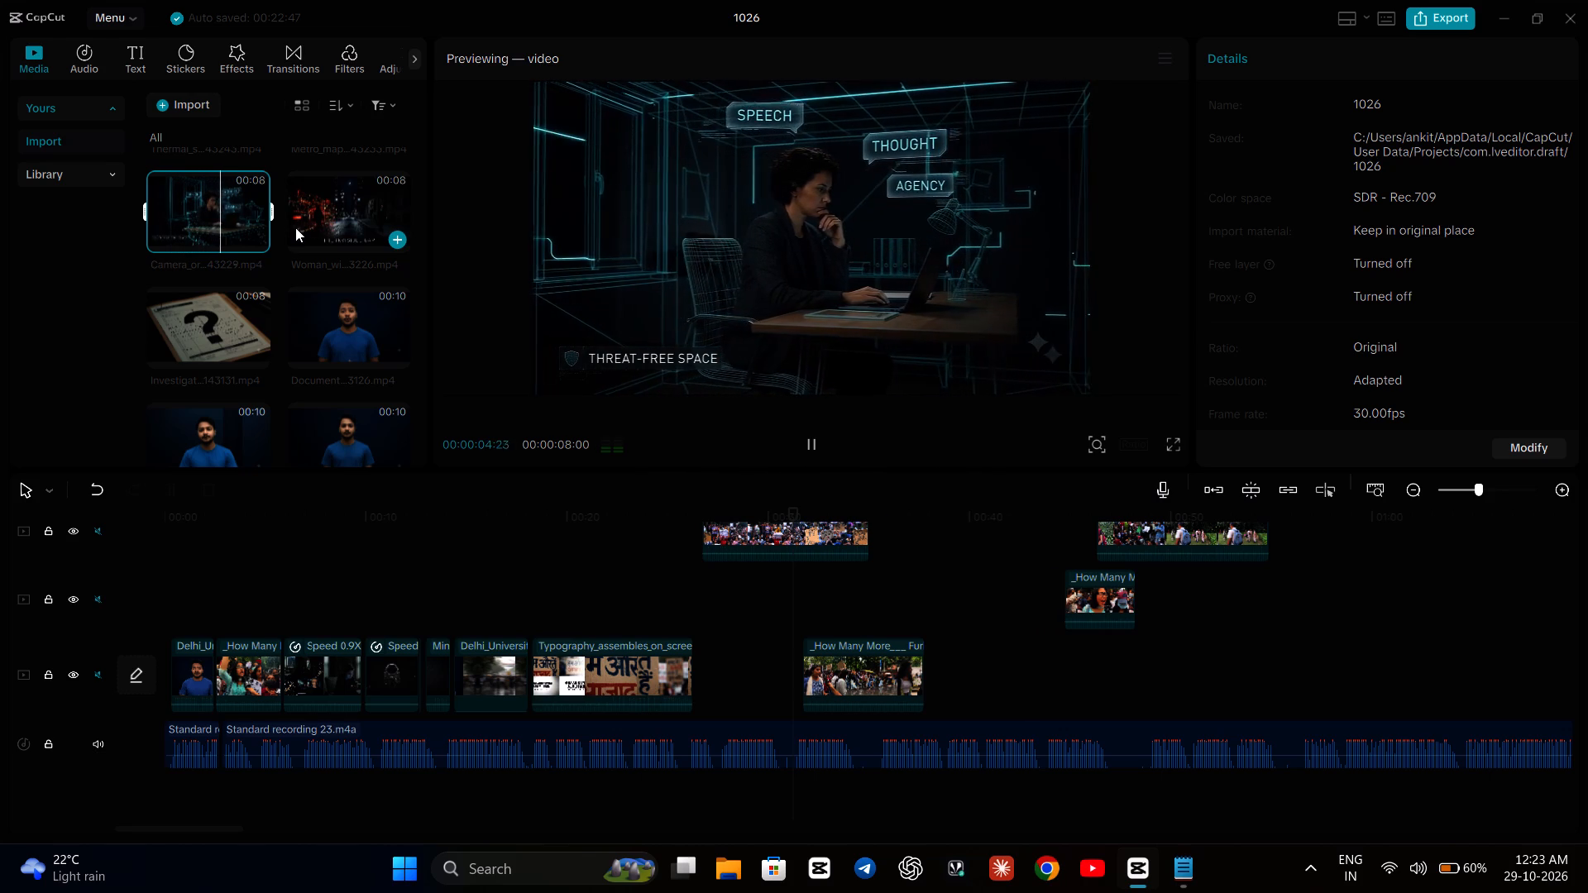
Preview the metro map, thermal station, two Woman clips and the Birdcage 'SAFETY = STAY HOME' clip in the media library.
{"action": "scroll", "coordinate": [297, 225], "scroll_direction": "up", "scroll_amount": 1}
{"action": "left_click", "coordinate": [342, 203]}
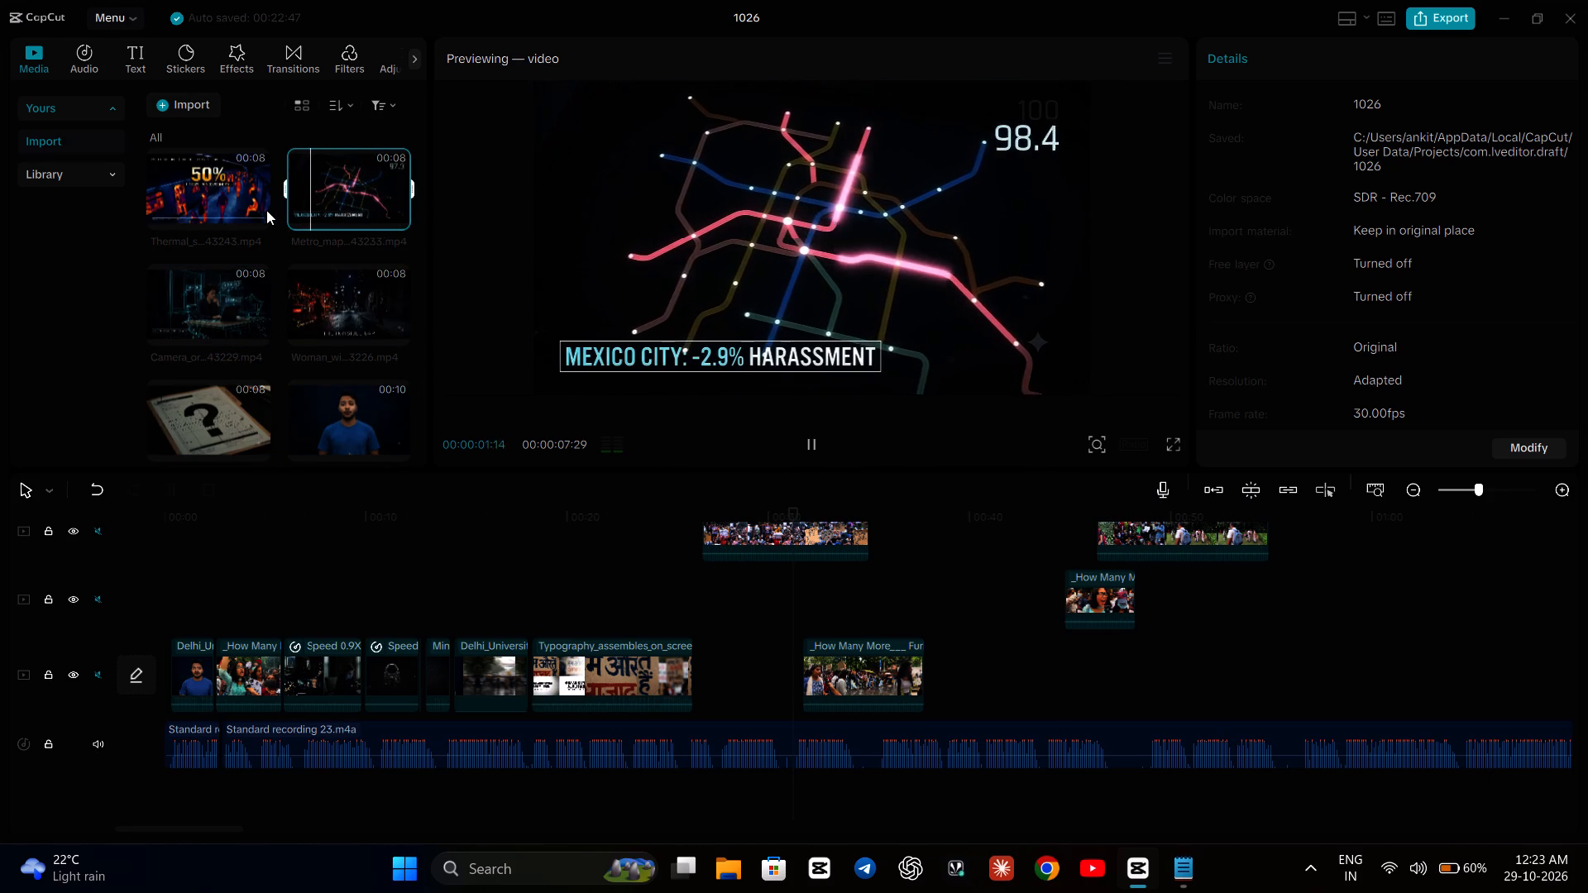
{"action": "left_click", "coordinate": [218, 190]}
{"action": "scroll", "coordinate": [275, 198], "scroll_direction": "up", "scroll_amount": 2}
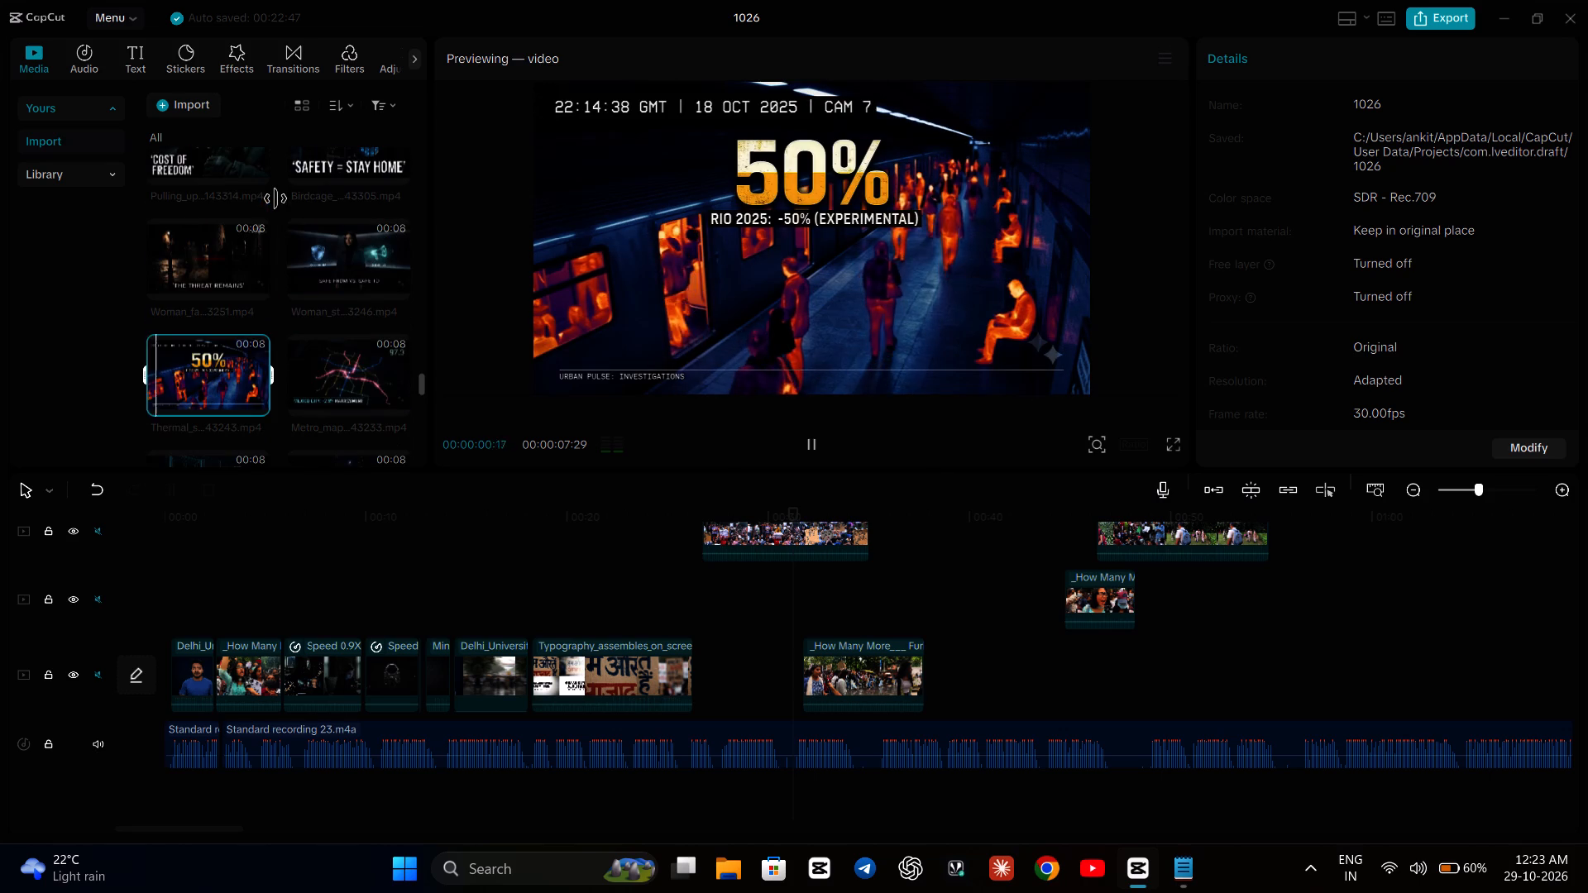
{"action": "left_click", "coordinate": [316, 239]}
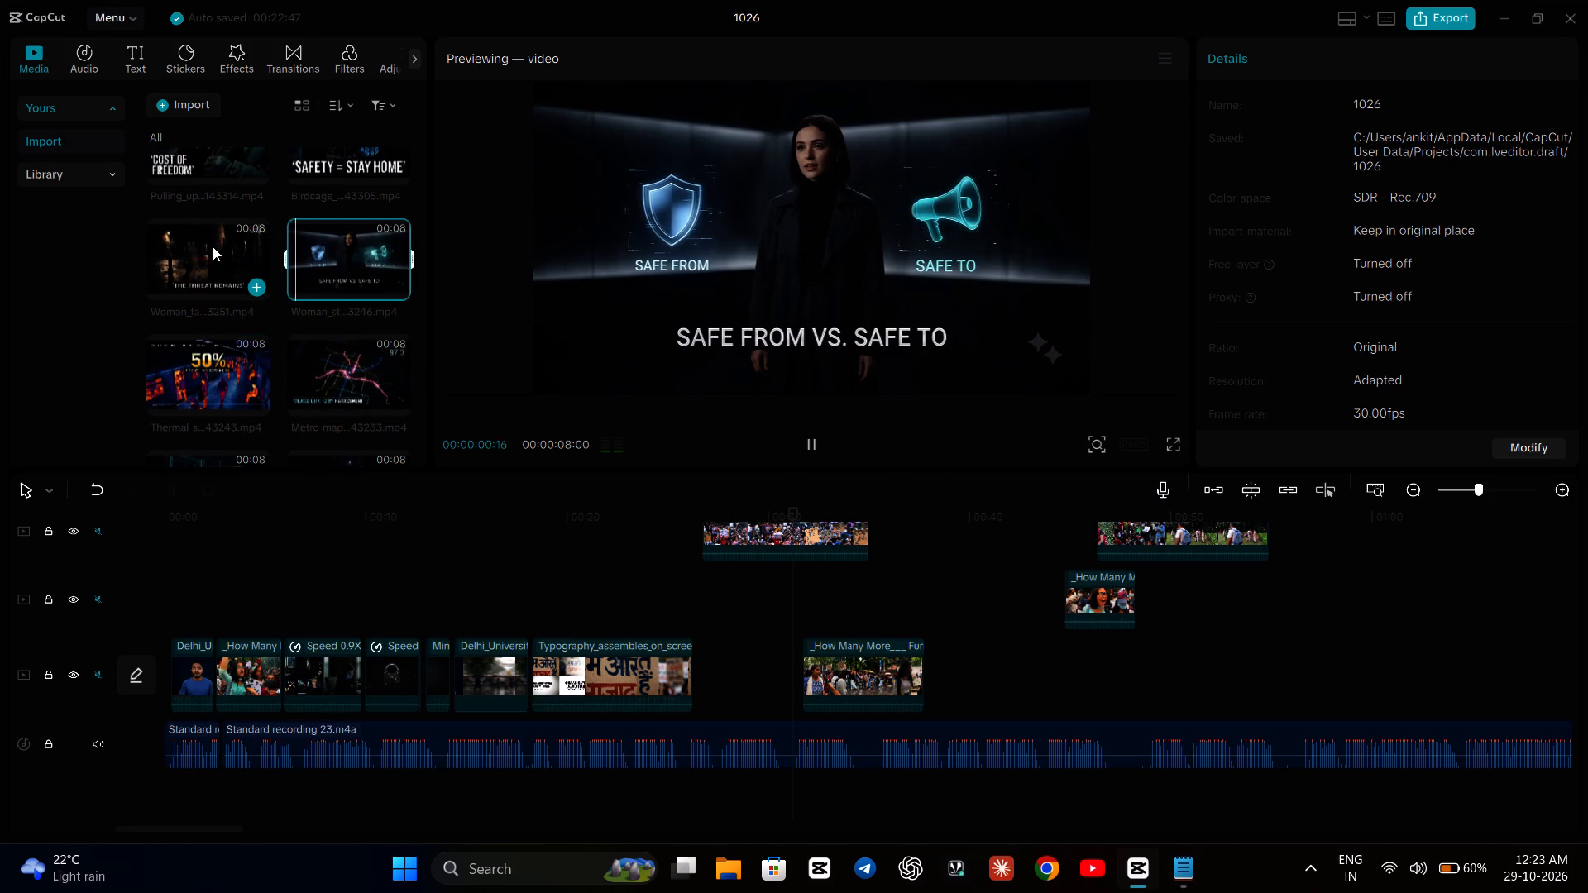
{"action": "left_click", "coordinate": [213, 246]}
{"action": "scroll", "coordinate": [308, 236], "scroll_direction": "up", "scroll_amount": 1}
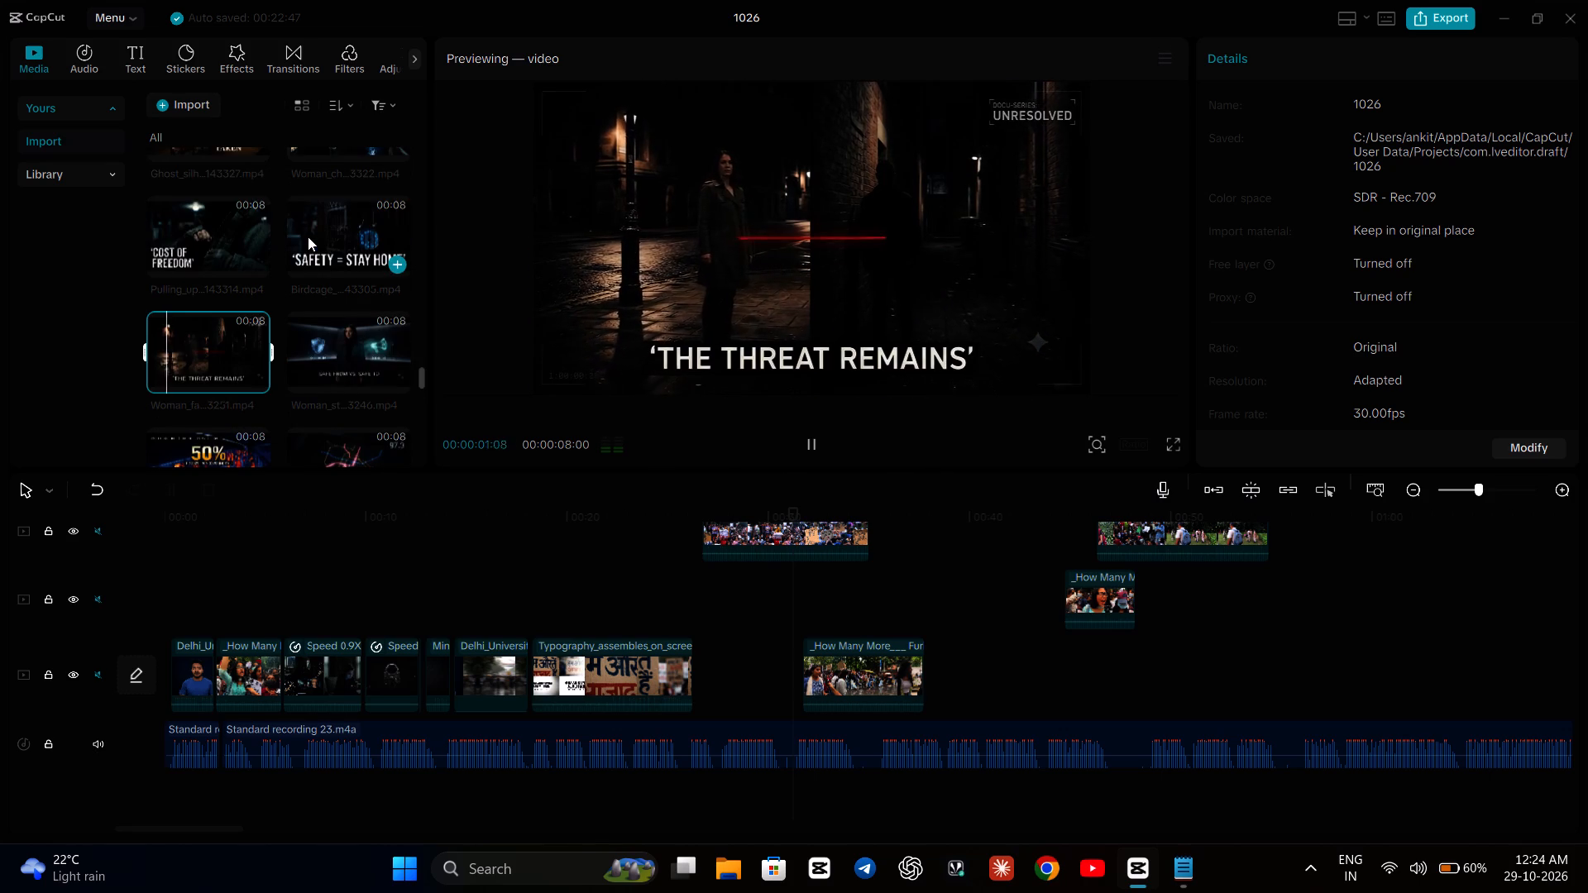
{"action": "left_click", "coordinate": [318, 236]}
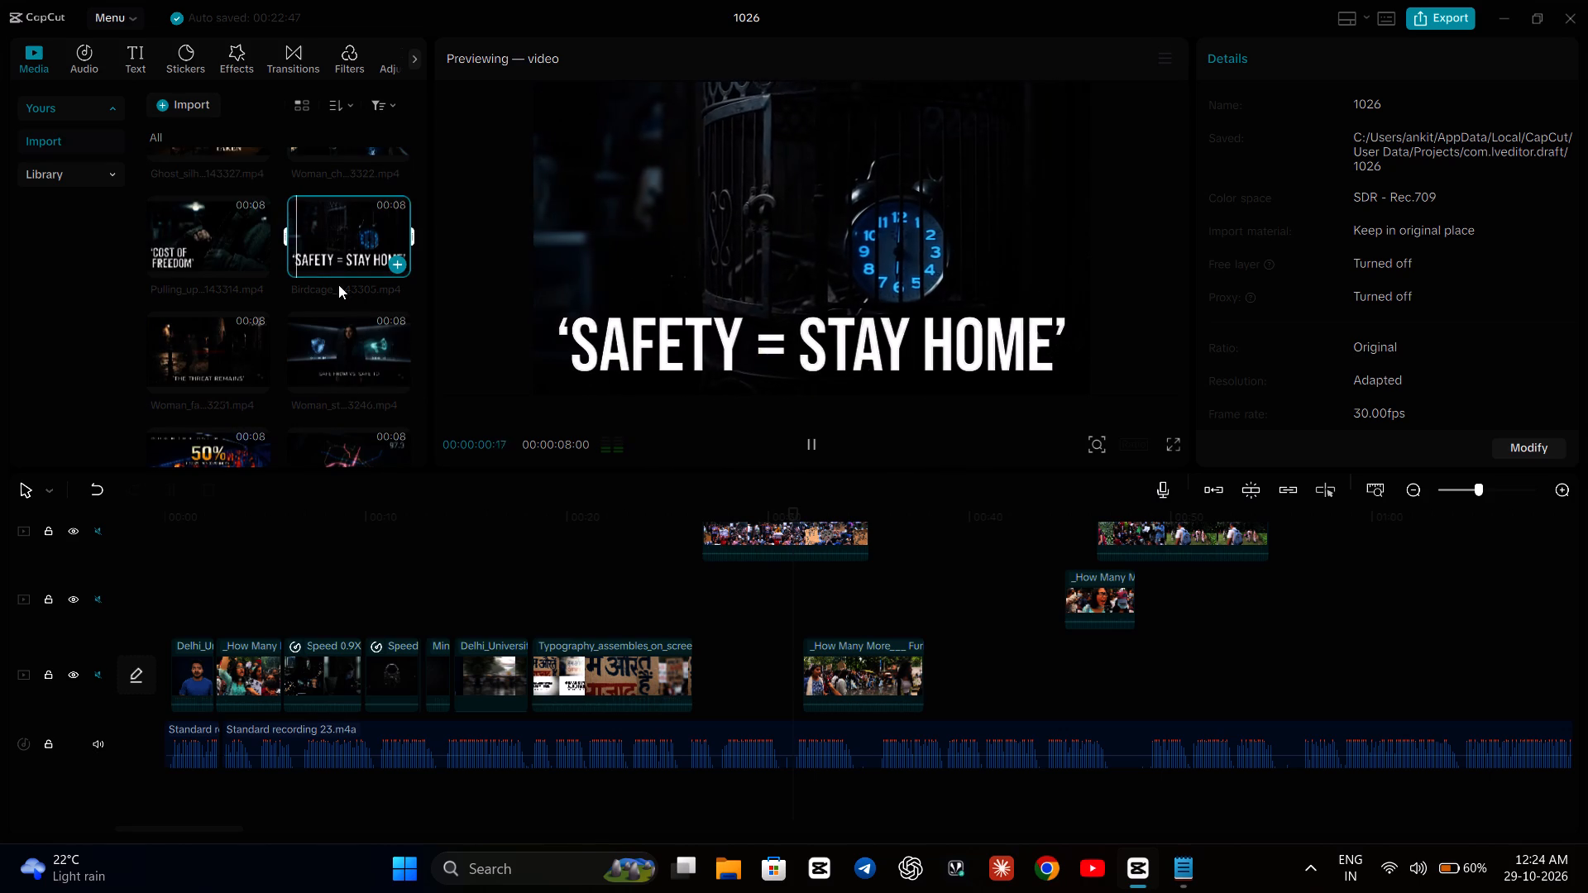
Play the timeline's opening against the narration and preview the Birdcage 'SAFETY = STAY HOME' clip again for comparison.
{"action": "left_click", "coordinate": [499, 559]}
{"action": "key", "text": "space"}
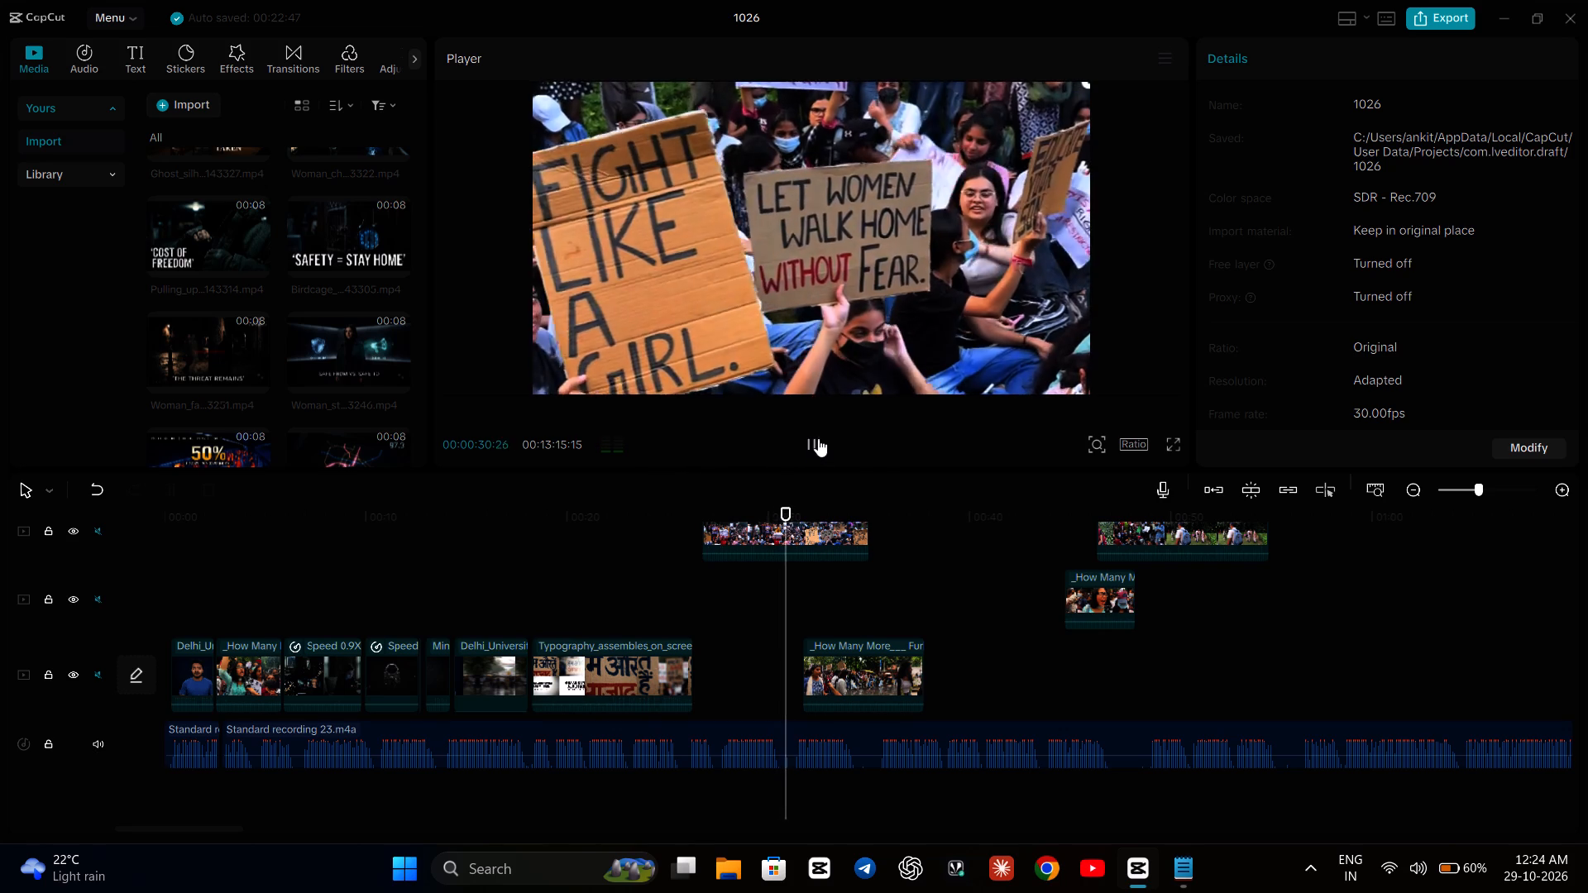
{"action": "left_click", "coordinate": [814, 437]}
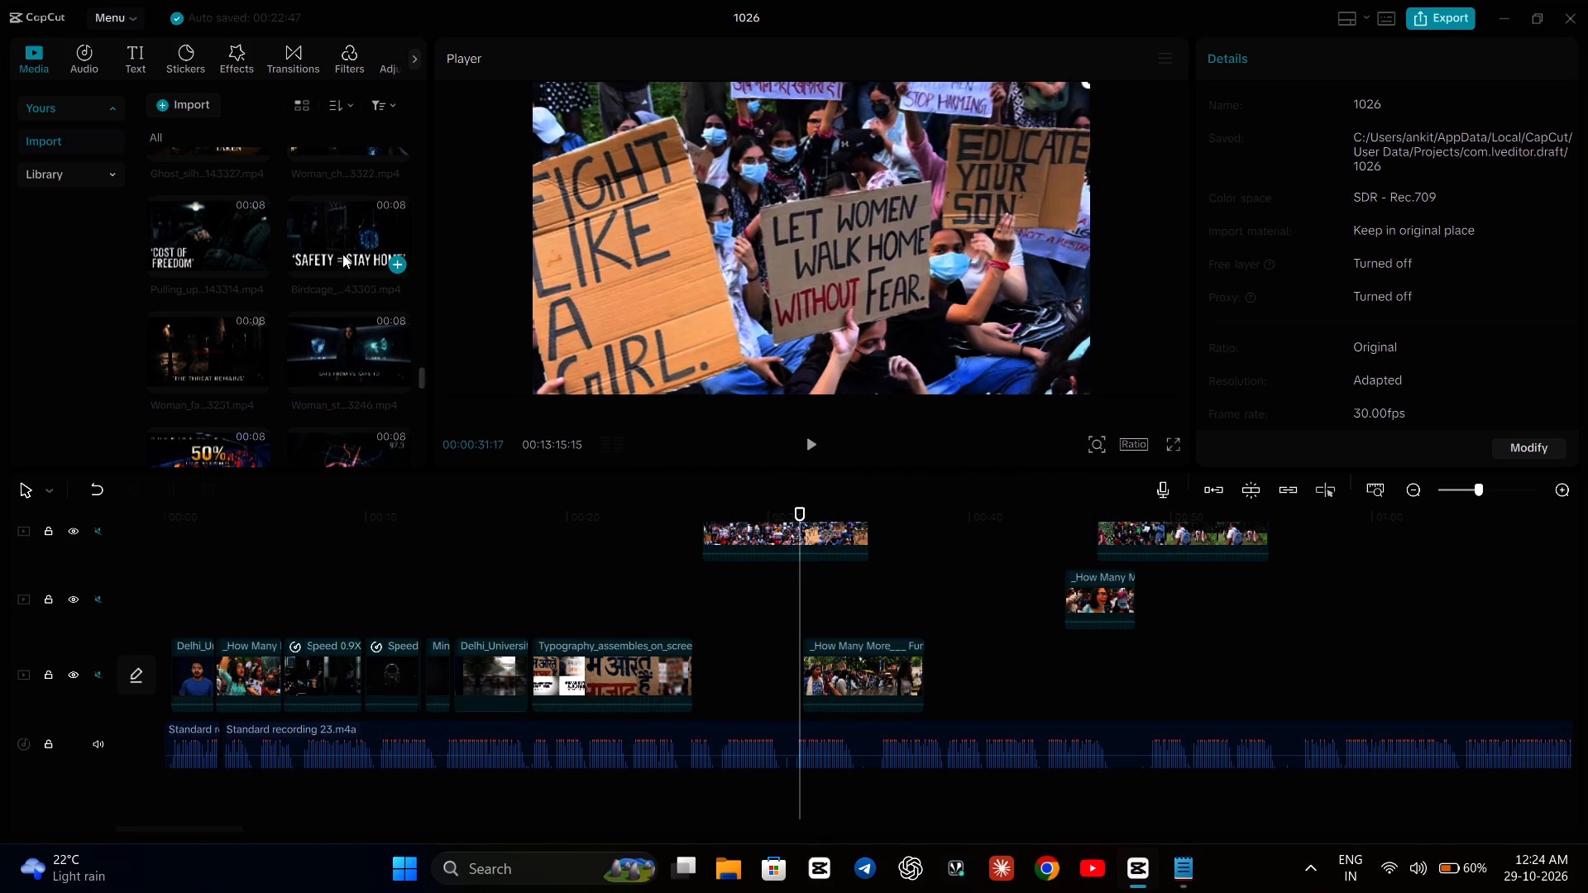
{"action": "left_click", "coordinate": [342, 254]}
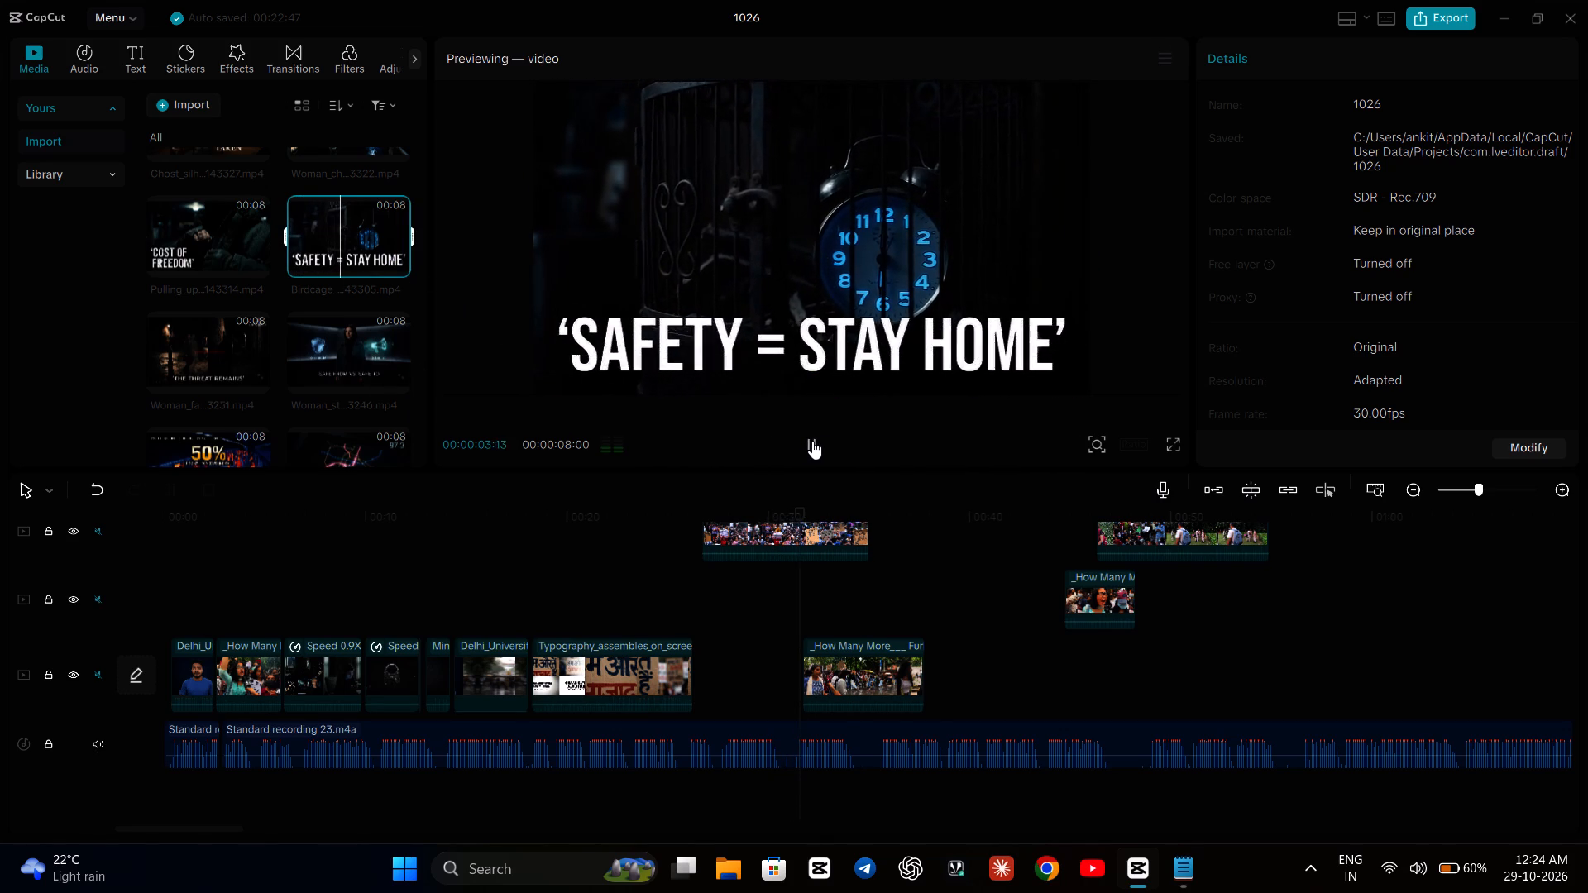
{"action": "left_click", "coordinate": [304, 549]}
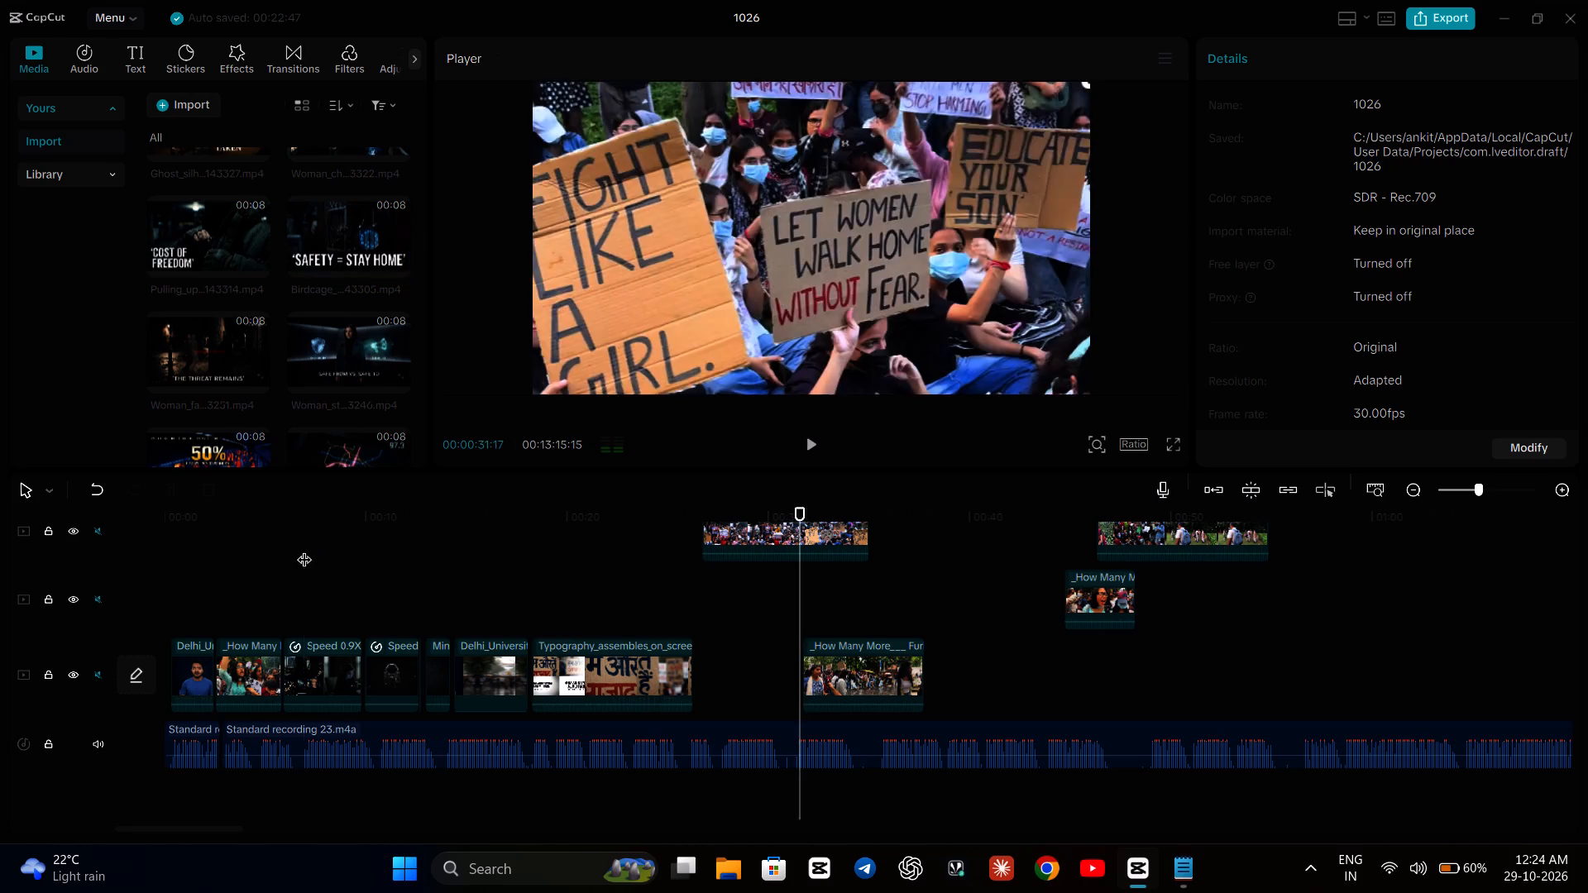
{"action": "left_click", "coordinate": [823, 440]}
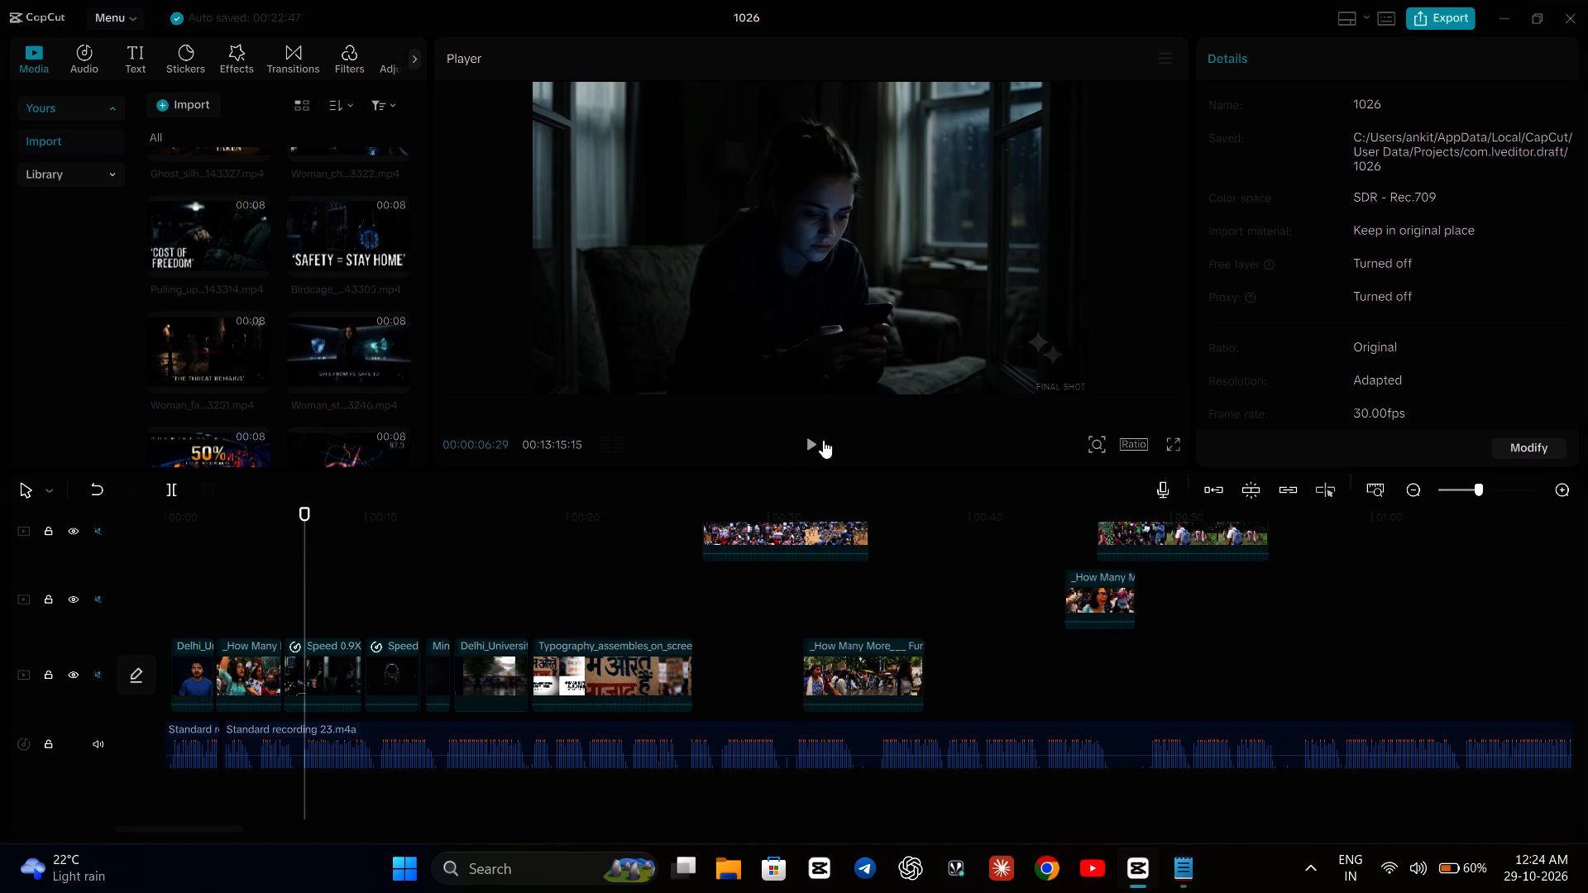
{"action": "left_click", "coordinate": [218, 569]}
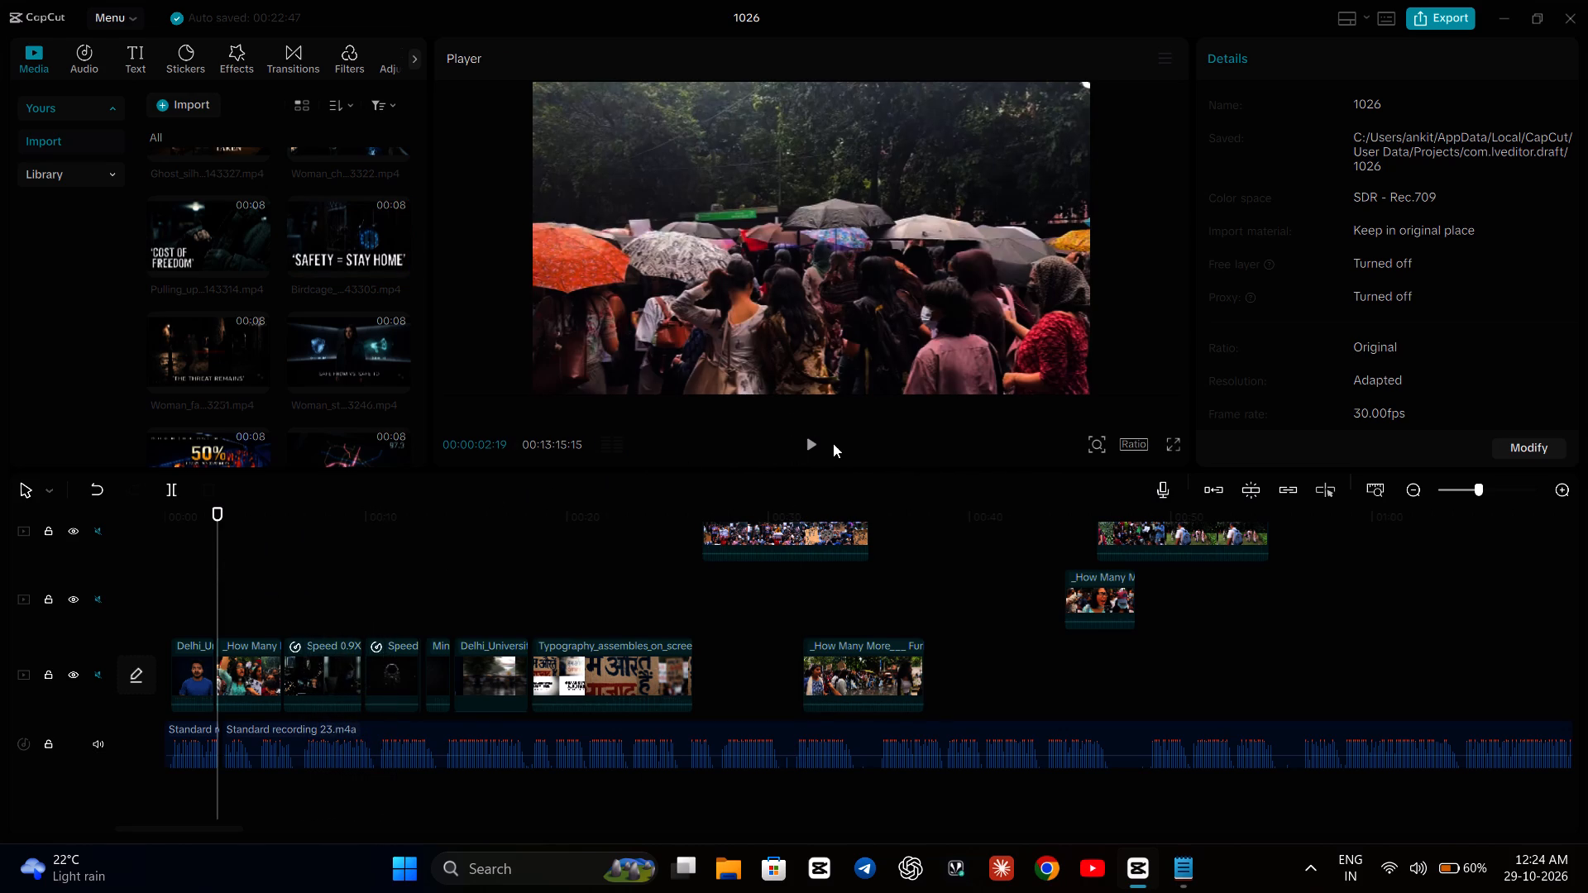
{"action": "left_click", "coordinate": [816, 443]}
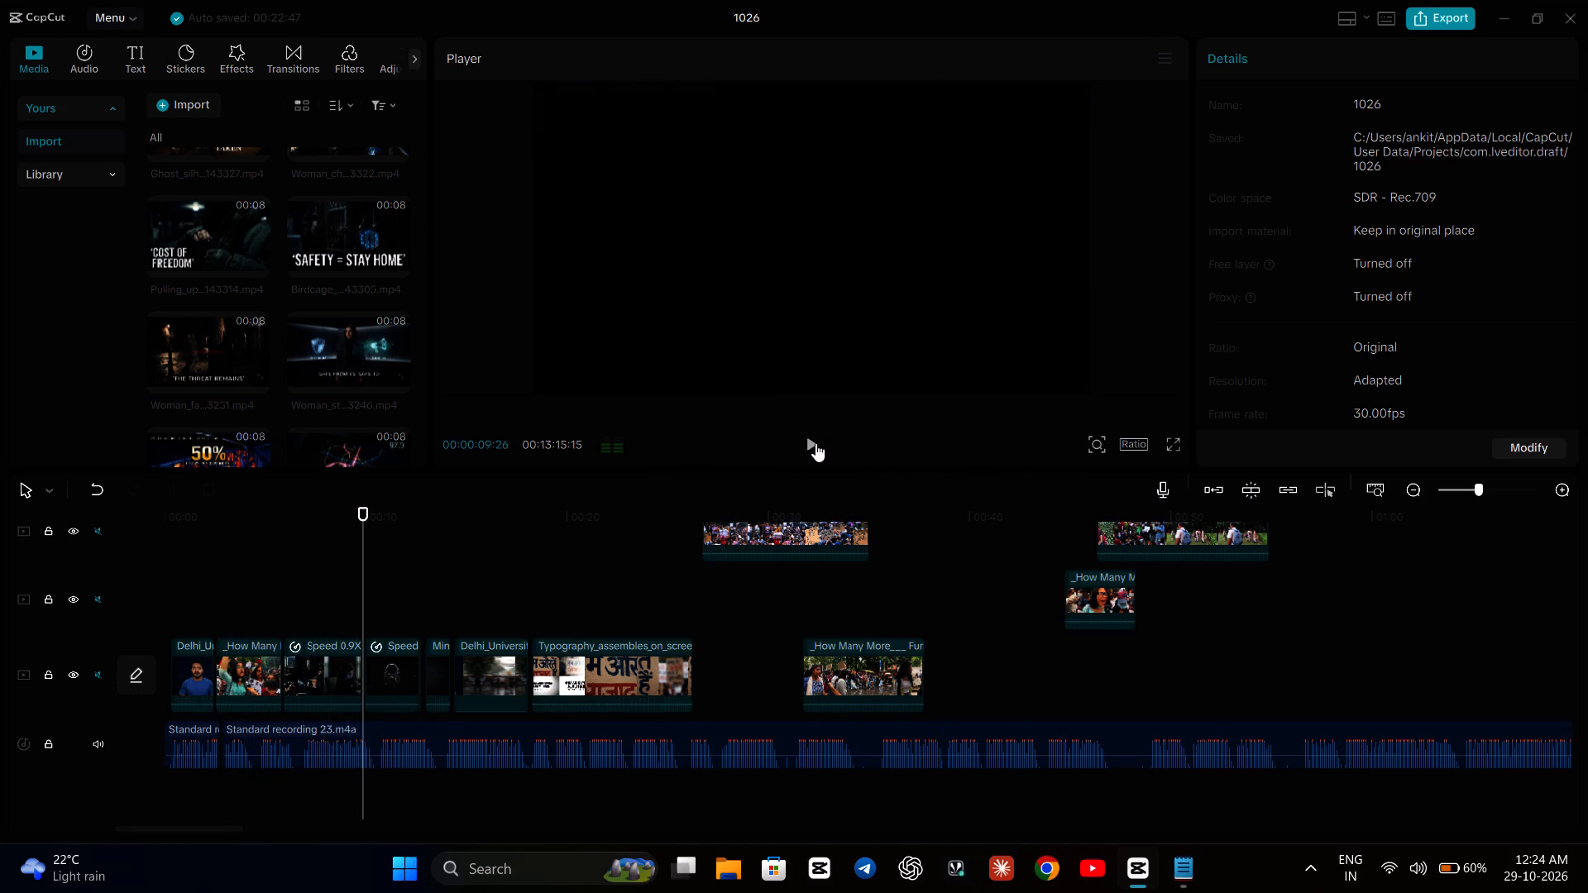
Move the Speed 0.9X clip before the 10-second mark off the main track to the overlay track at about 28 seconds.
{"action": "left_click_drag", "start_coordinate": [329, 657], "coordinate": [489, 574]}
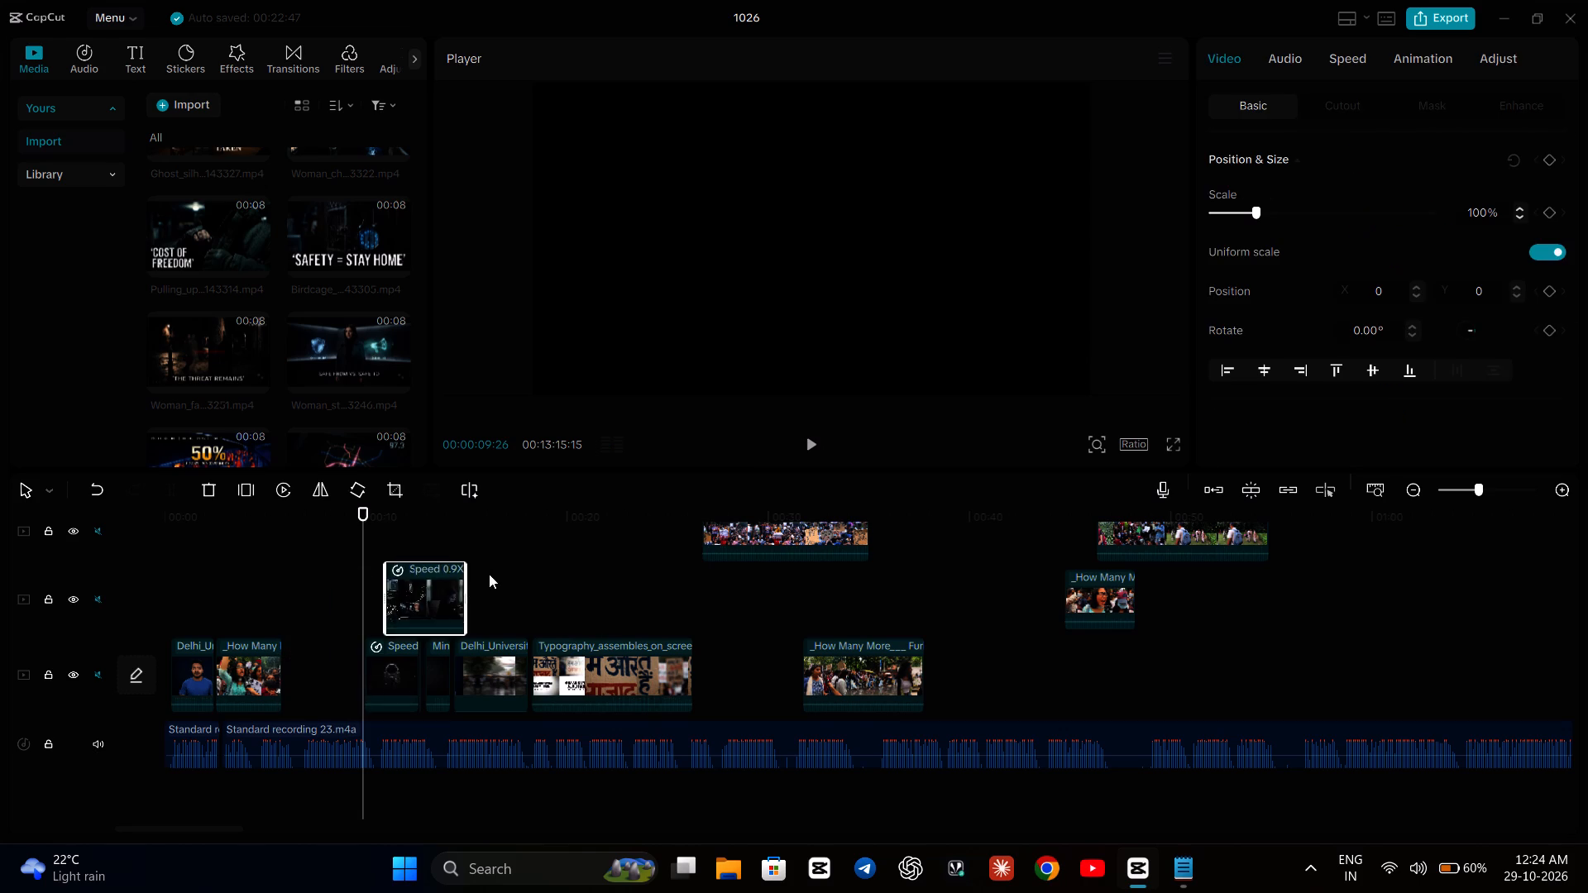
{"action": "left_click_drag", "start_coordinate": [489, 574], "coordinate": [772, 600]}
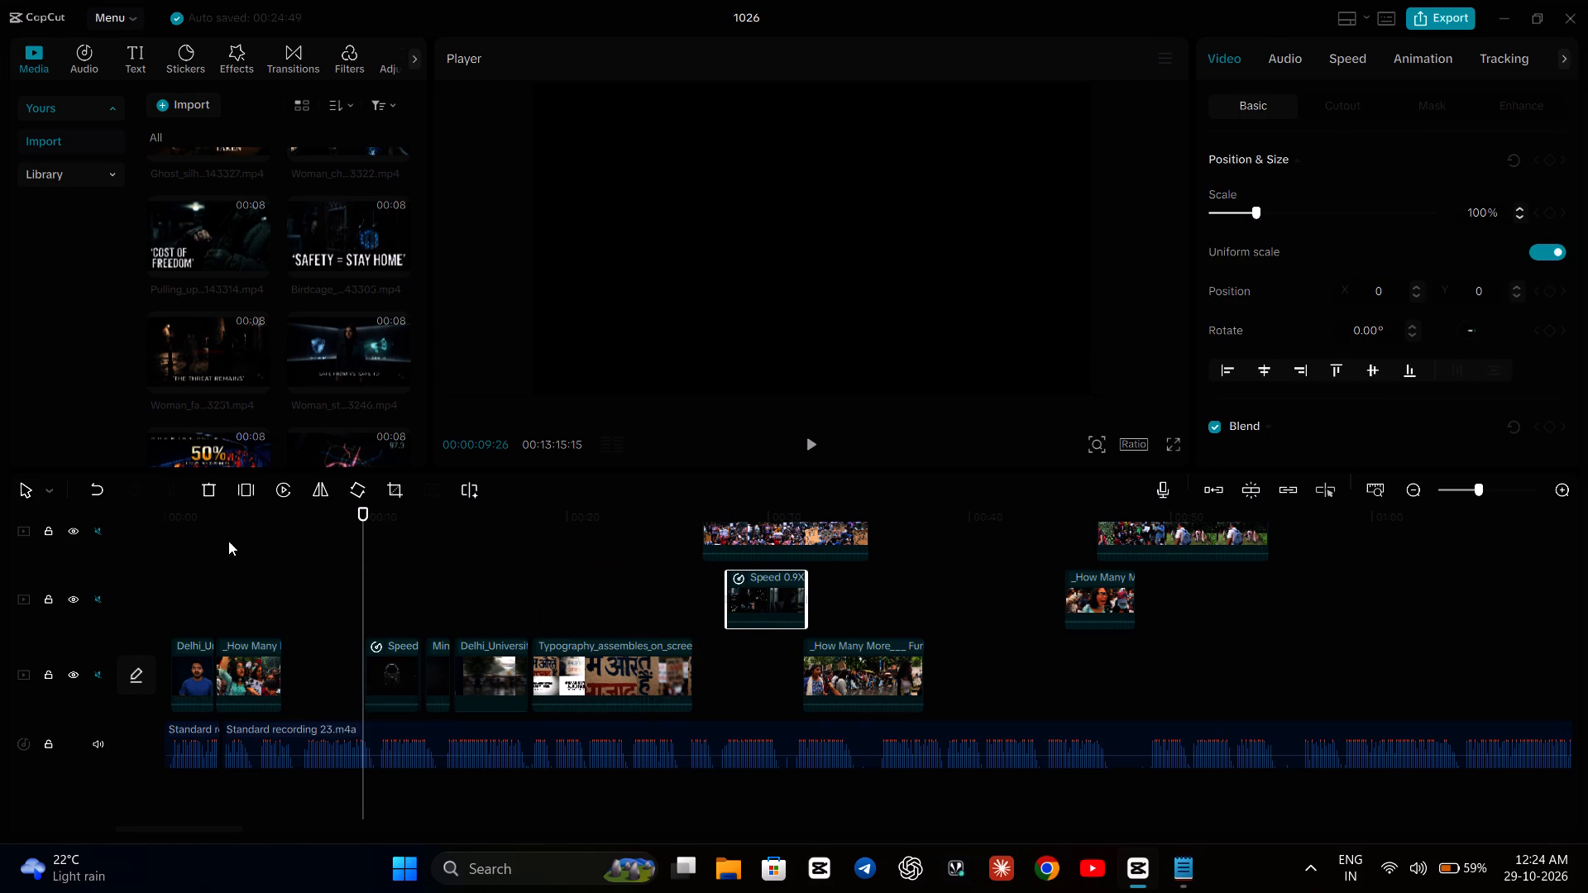
Add the Birdcage 'SAFETY = STAY HOME' clip to the overlay track at 00:00:04:09.
{"action": "left_click", "coordinate": [251, 552]}
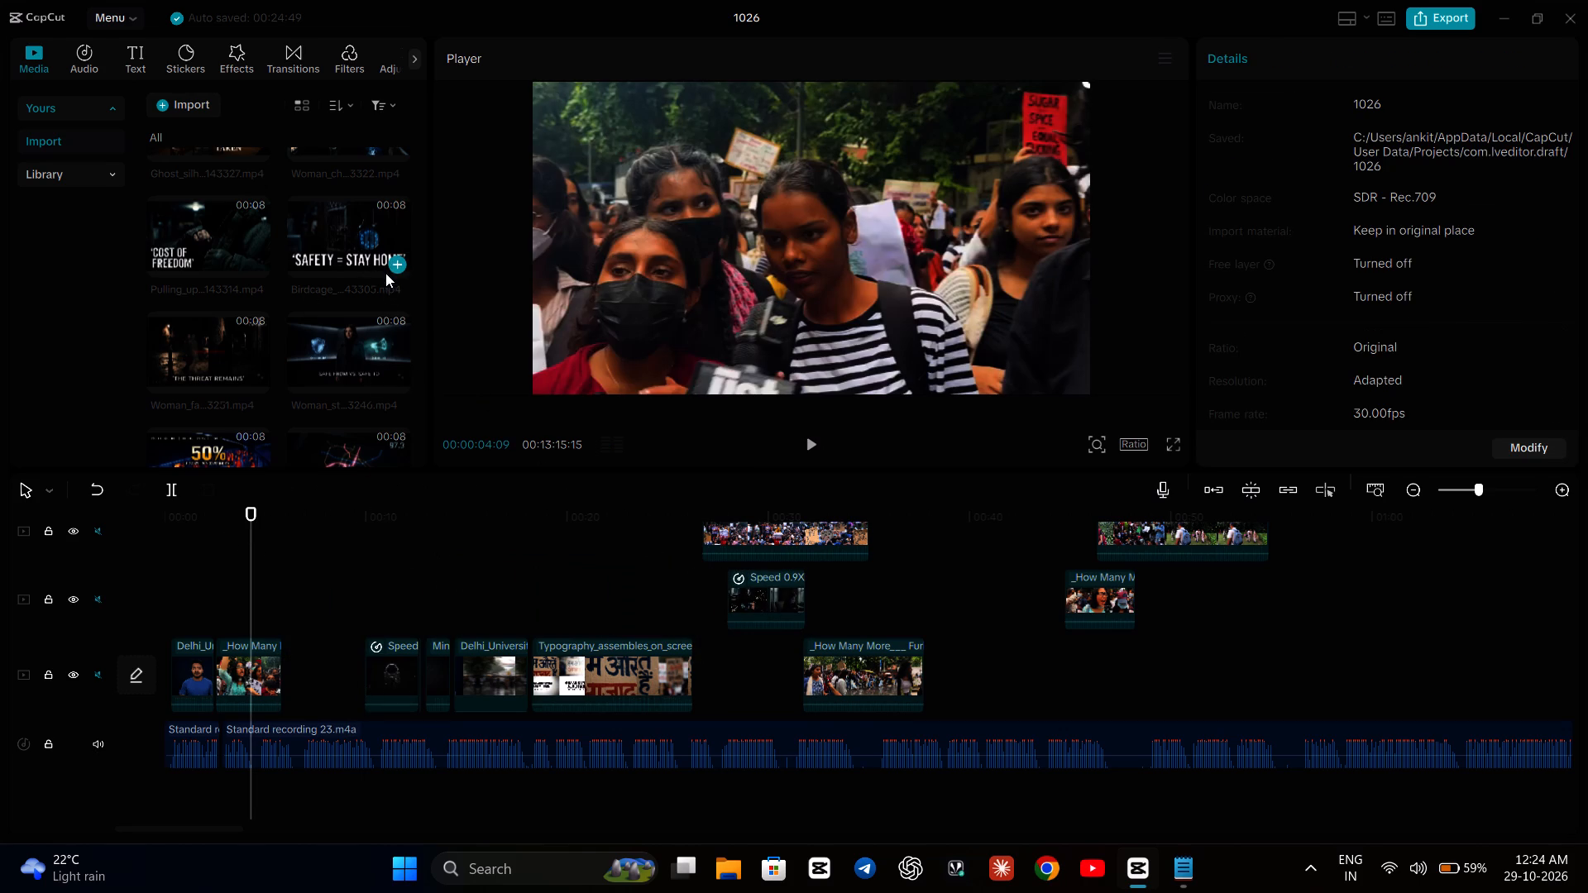
{"action": "left_click", "coordinate": [396, 258]}
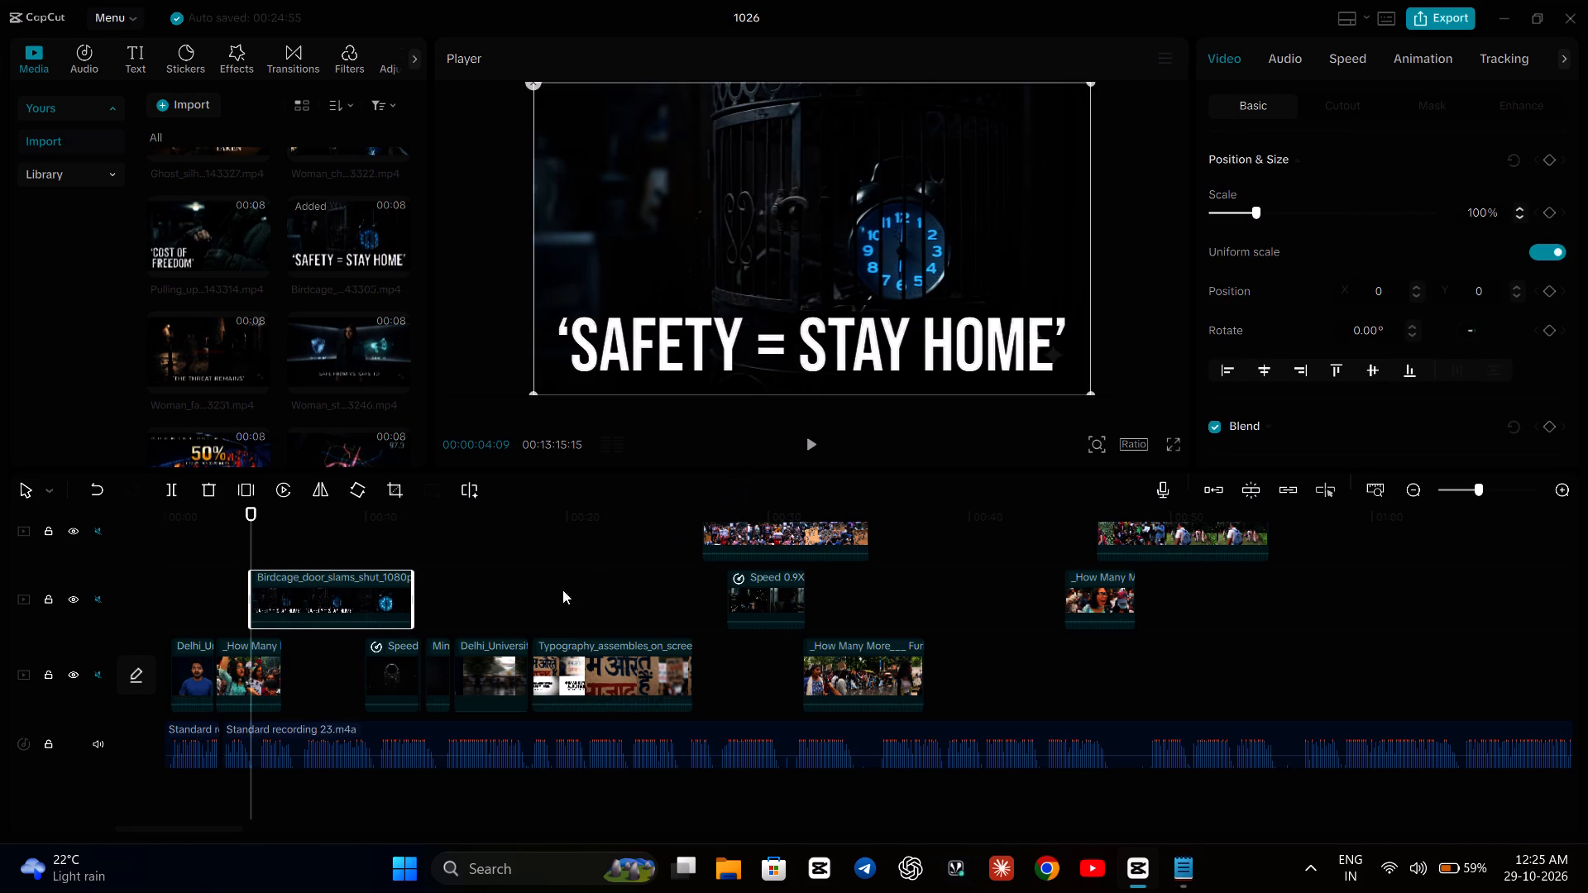
Play the opening, then split the Birdcage 'SAFETY = STAY HOME' clip at 00:00:07:21 and delete the part after the cut.
{"action": "left_click", "coordinate": [811, 440]}
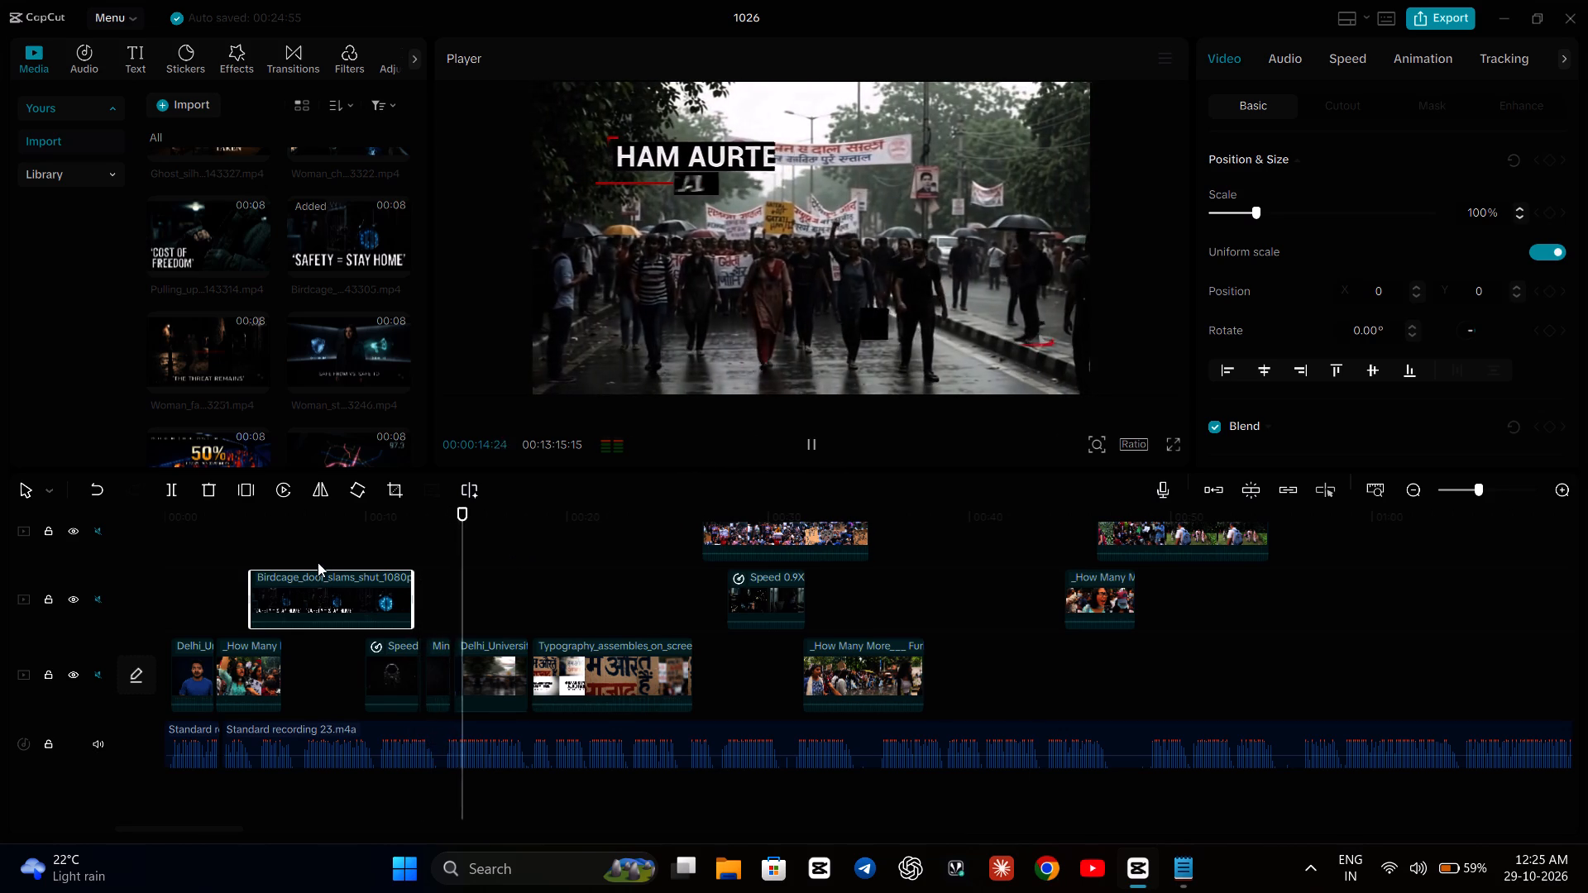
{"action": "left_click", "coordinate": [230, 538]}
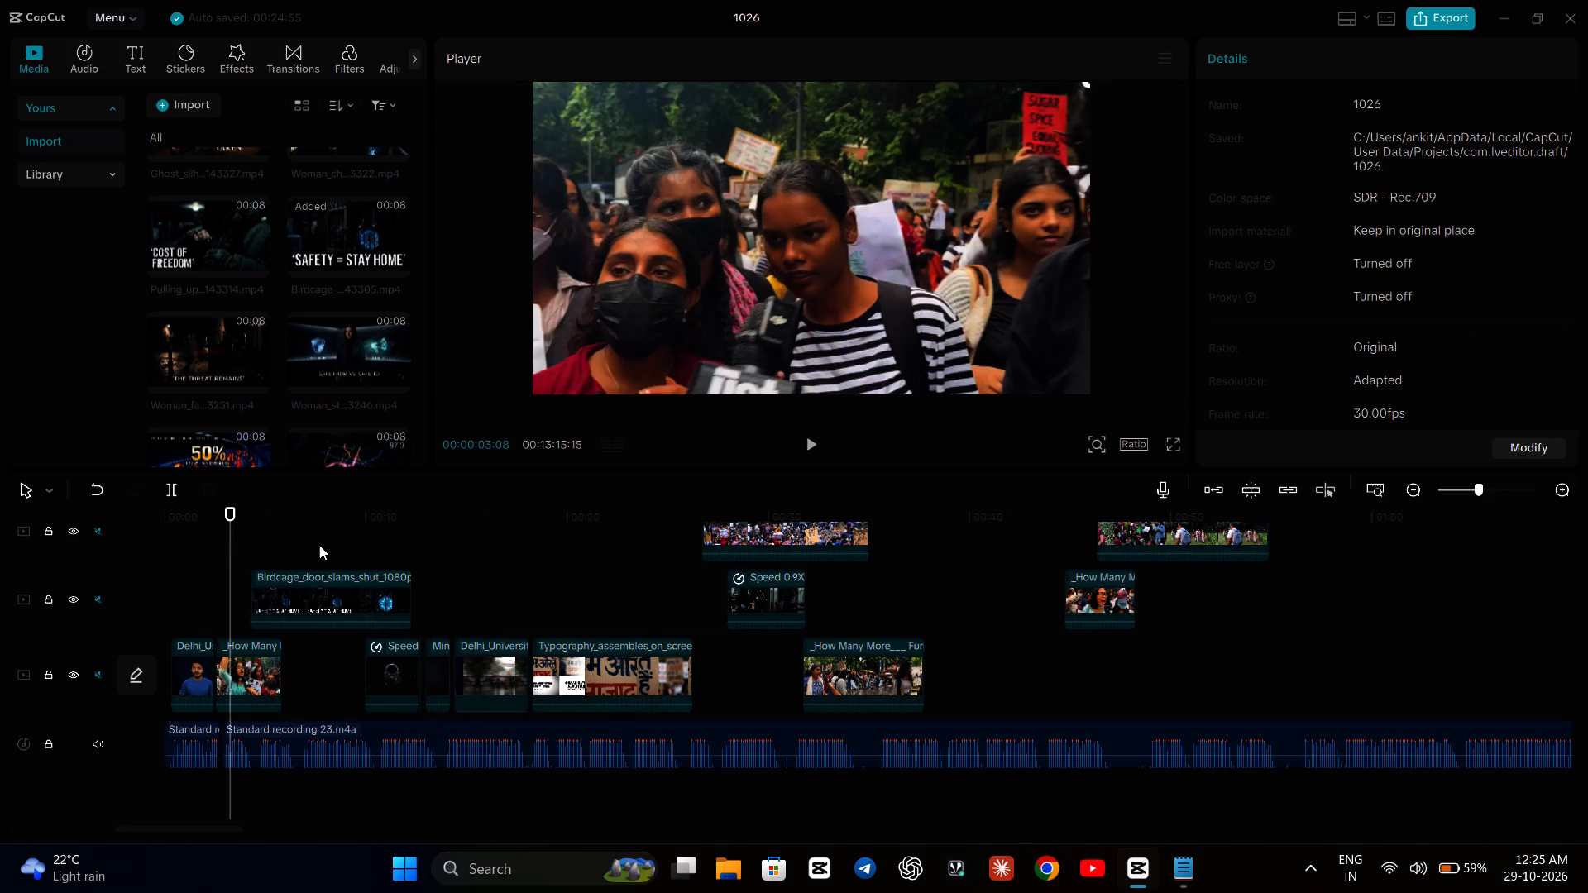
{"action": "left_click", "coordinate": [342, 582]}
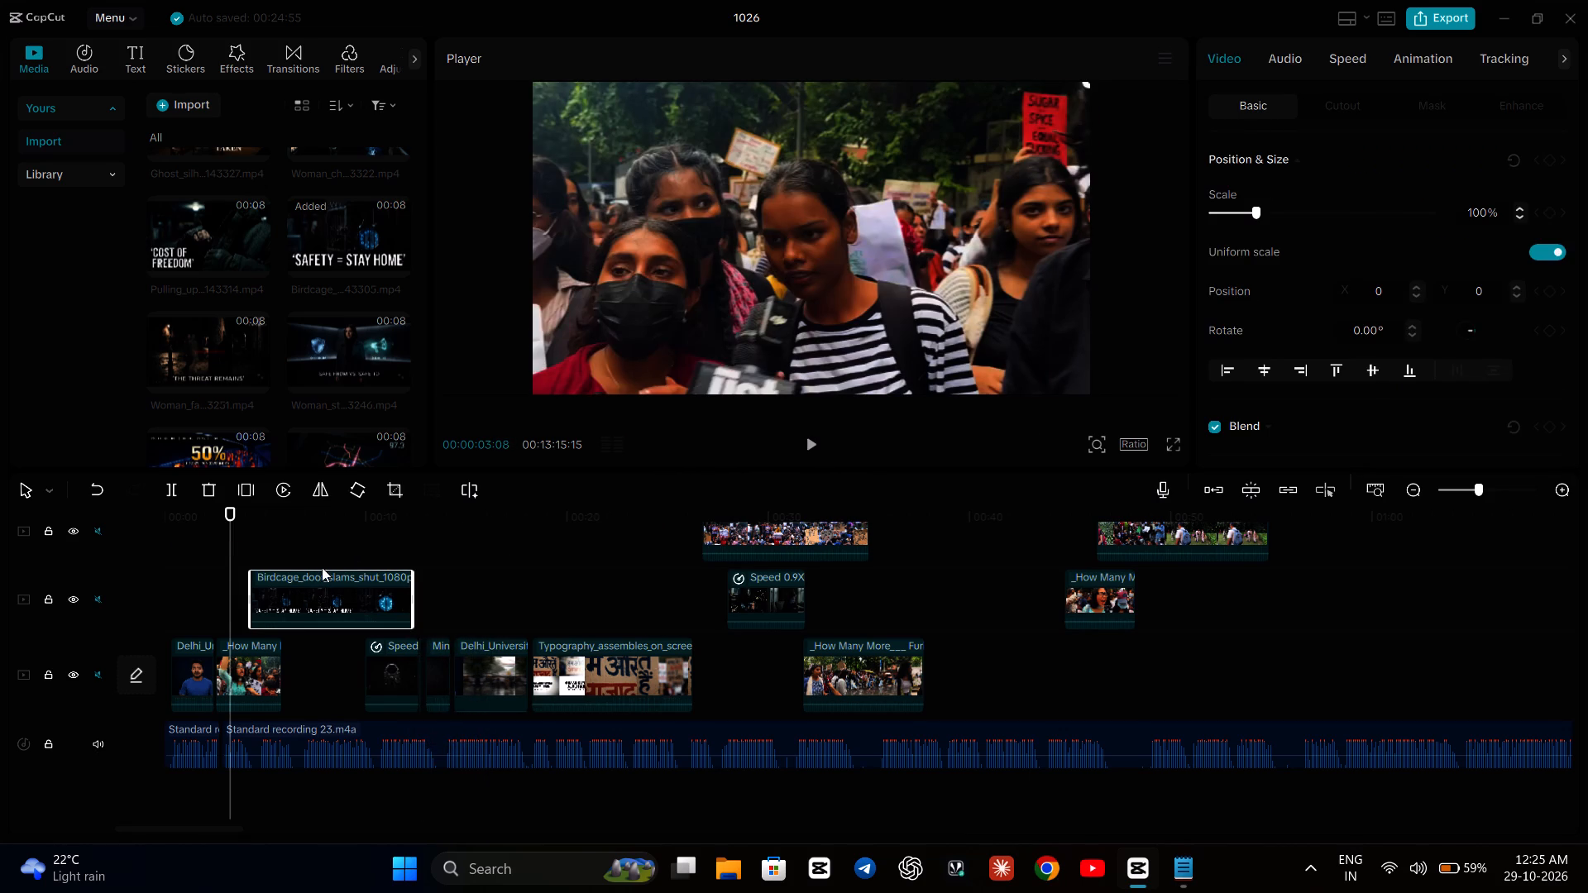
{"action": "left_click", "coordinate": [319, 527]}
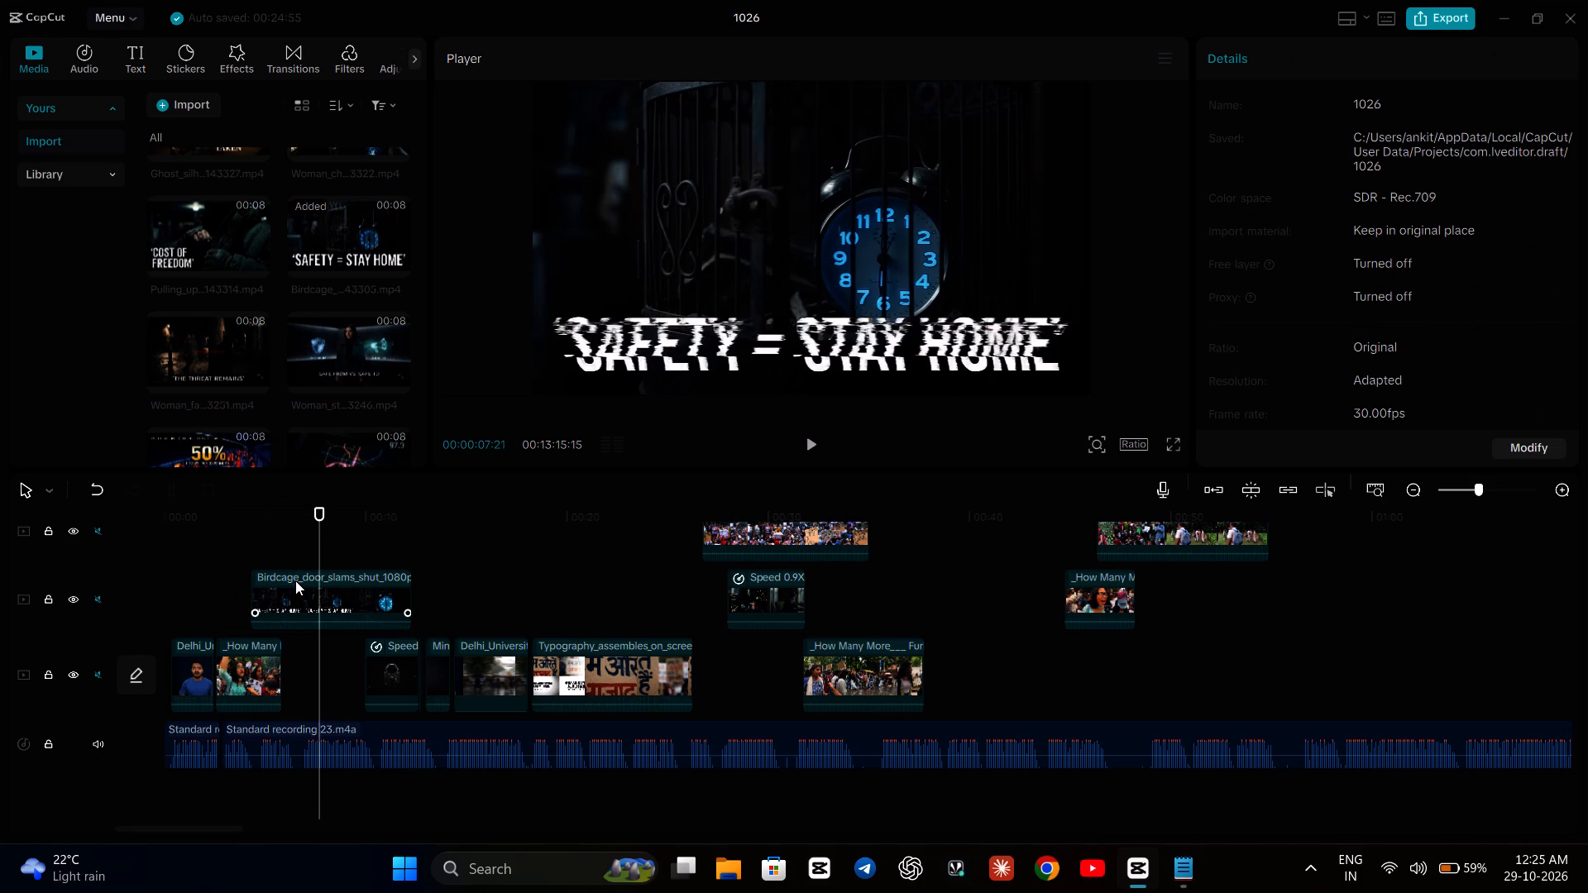
{"action": "left_click", "coordinate": [293, 587]}
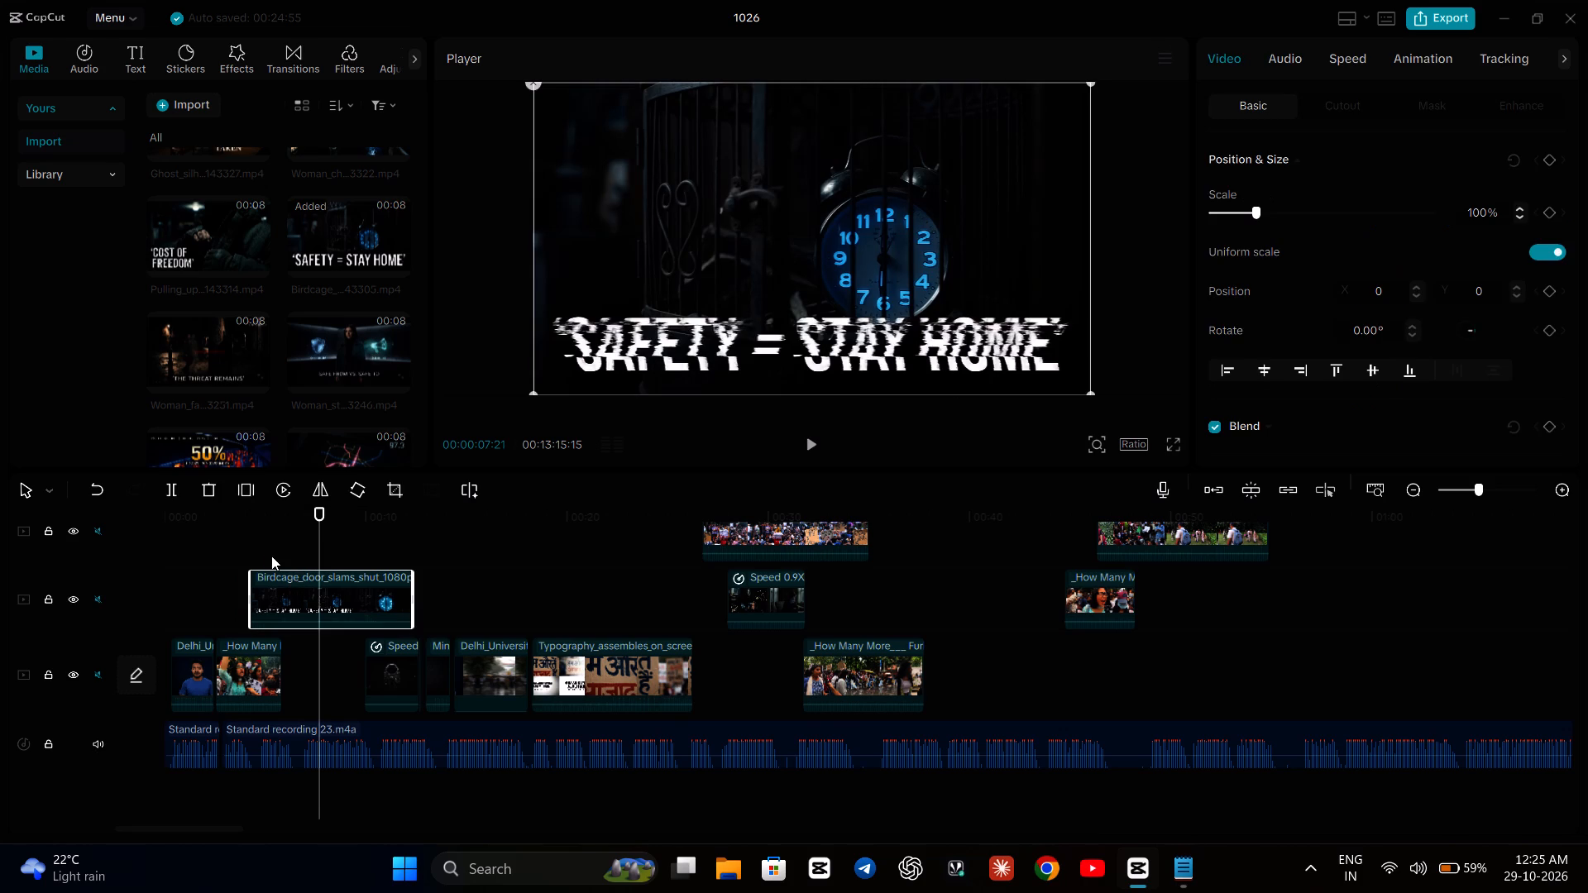
{"action": "left_click", "coordinate": [171, 488]}
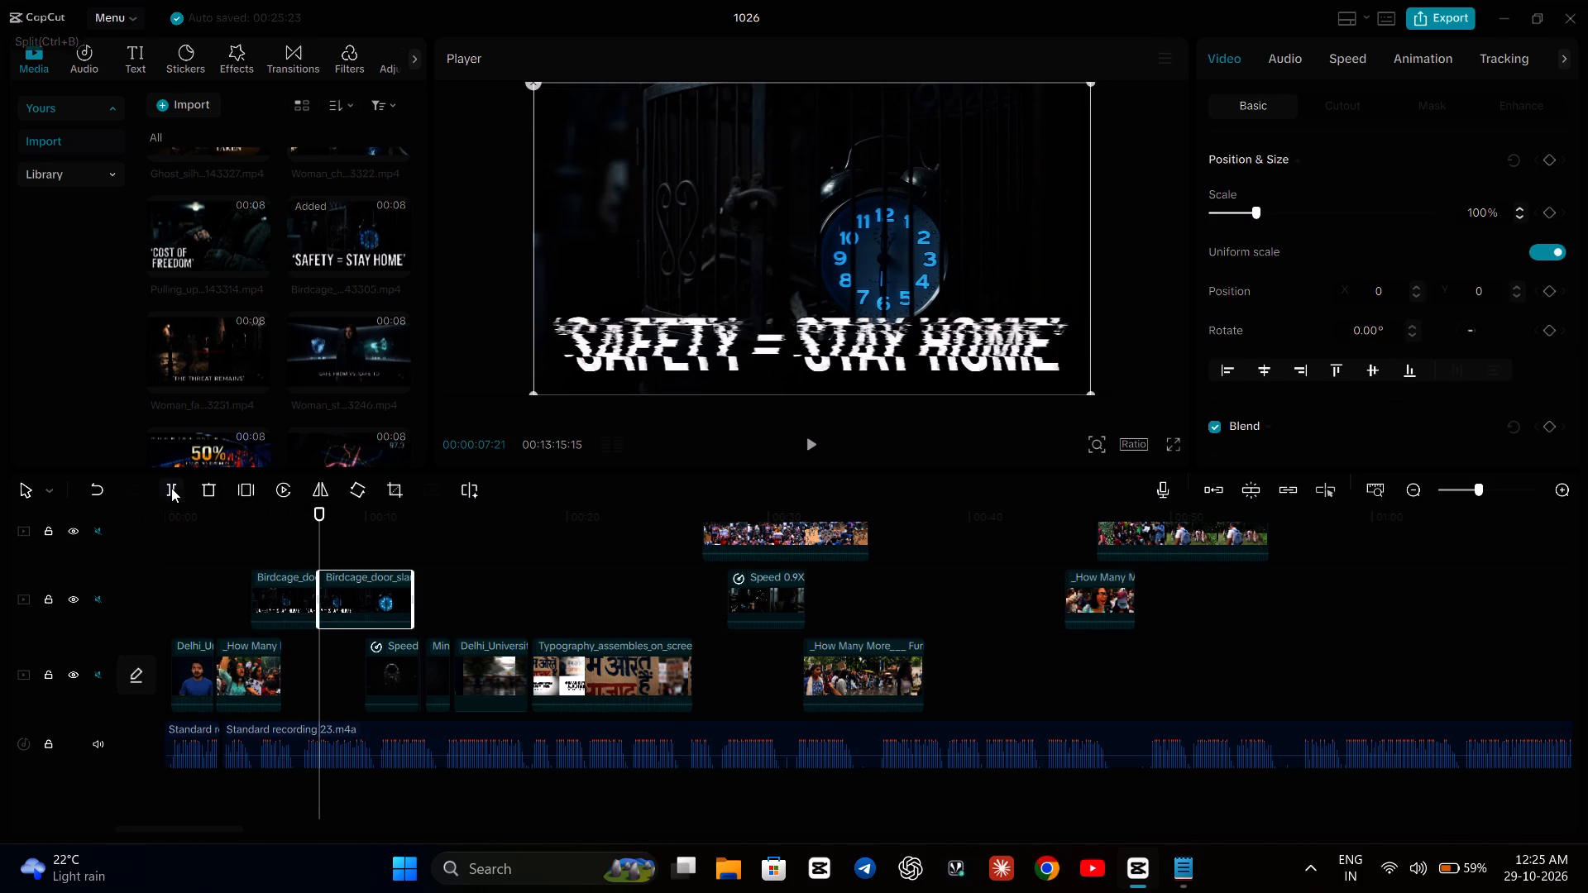
{"action": "left_click", "coordinate": [213, 488]}
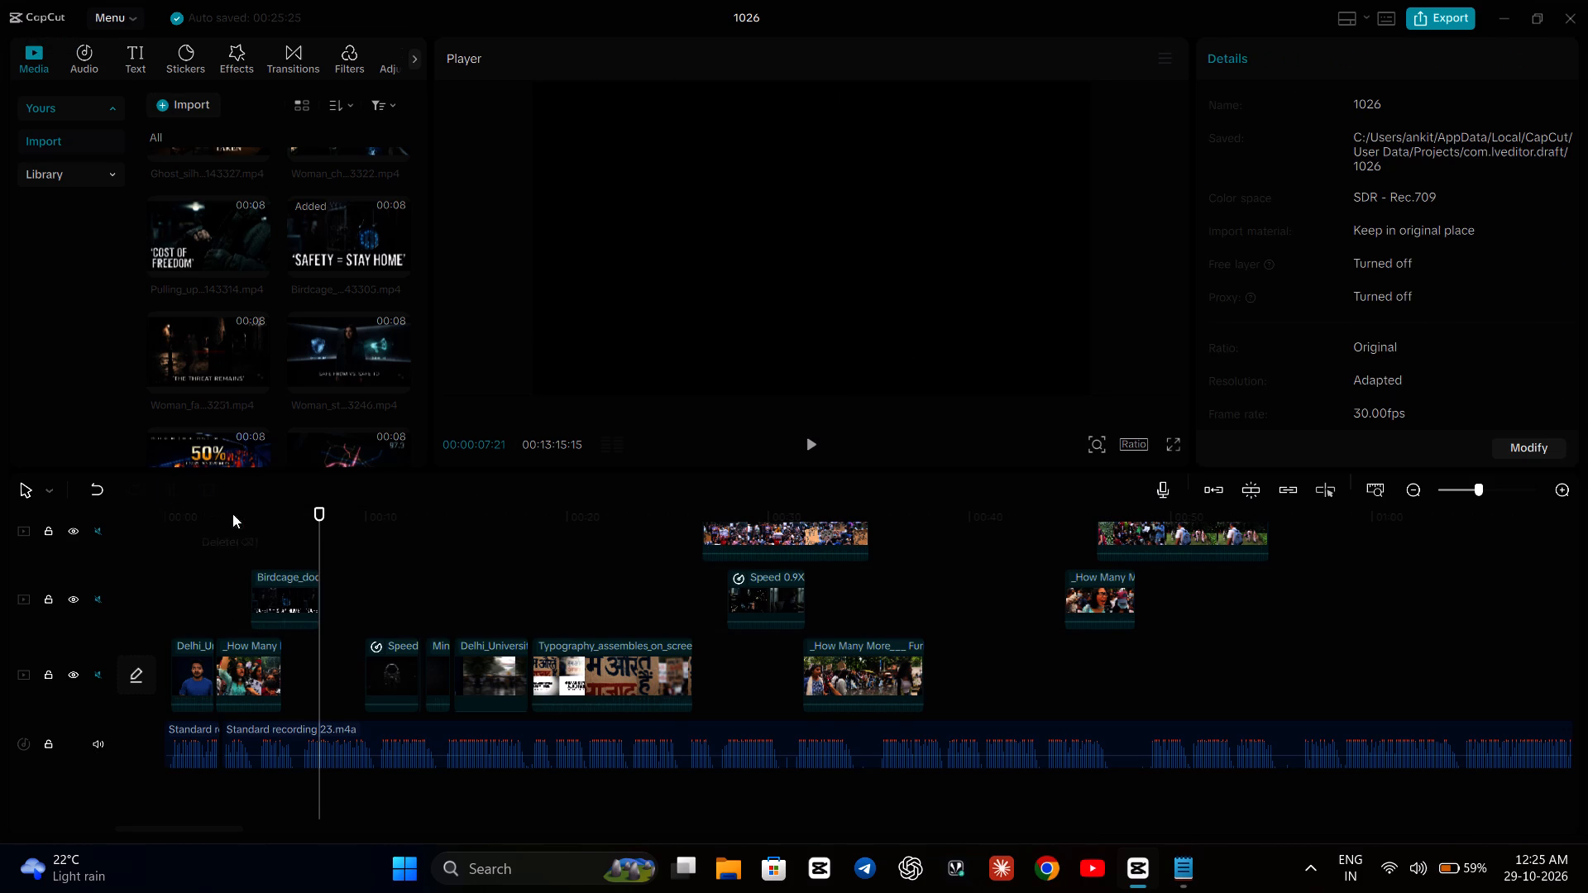
Move the shortened Birdcage clip from the overlay track to the main track, directly after the first How Many More clip.
{"action": "left_click_drag", "start_coordinate": [277, 588], "coordinate": [321, 660]}
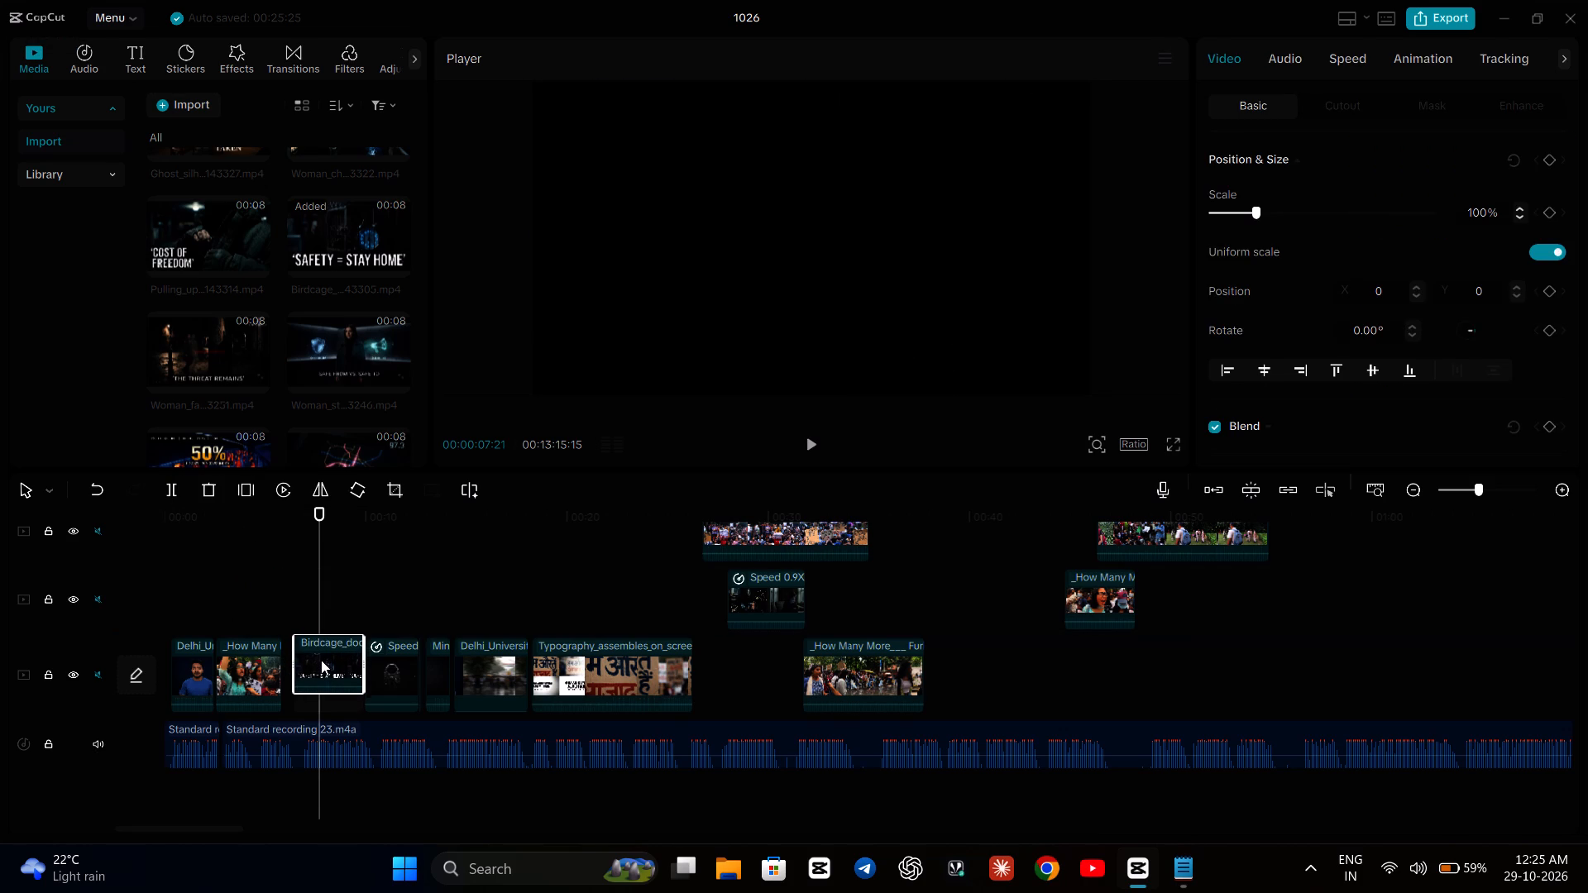
{"action": "left_click_drag", "start_coordinate": [321, 660], "coordinate": [315, 669]}
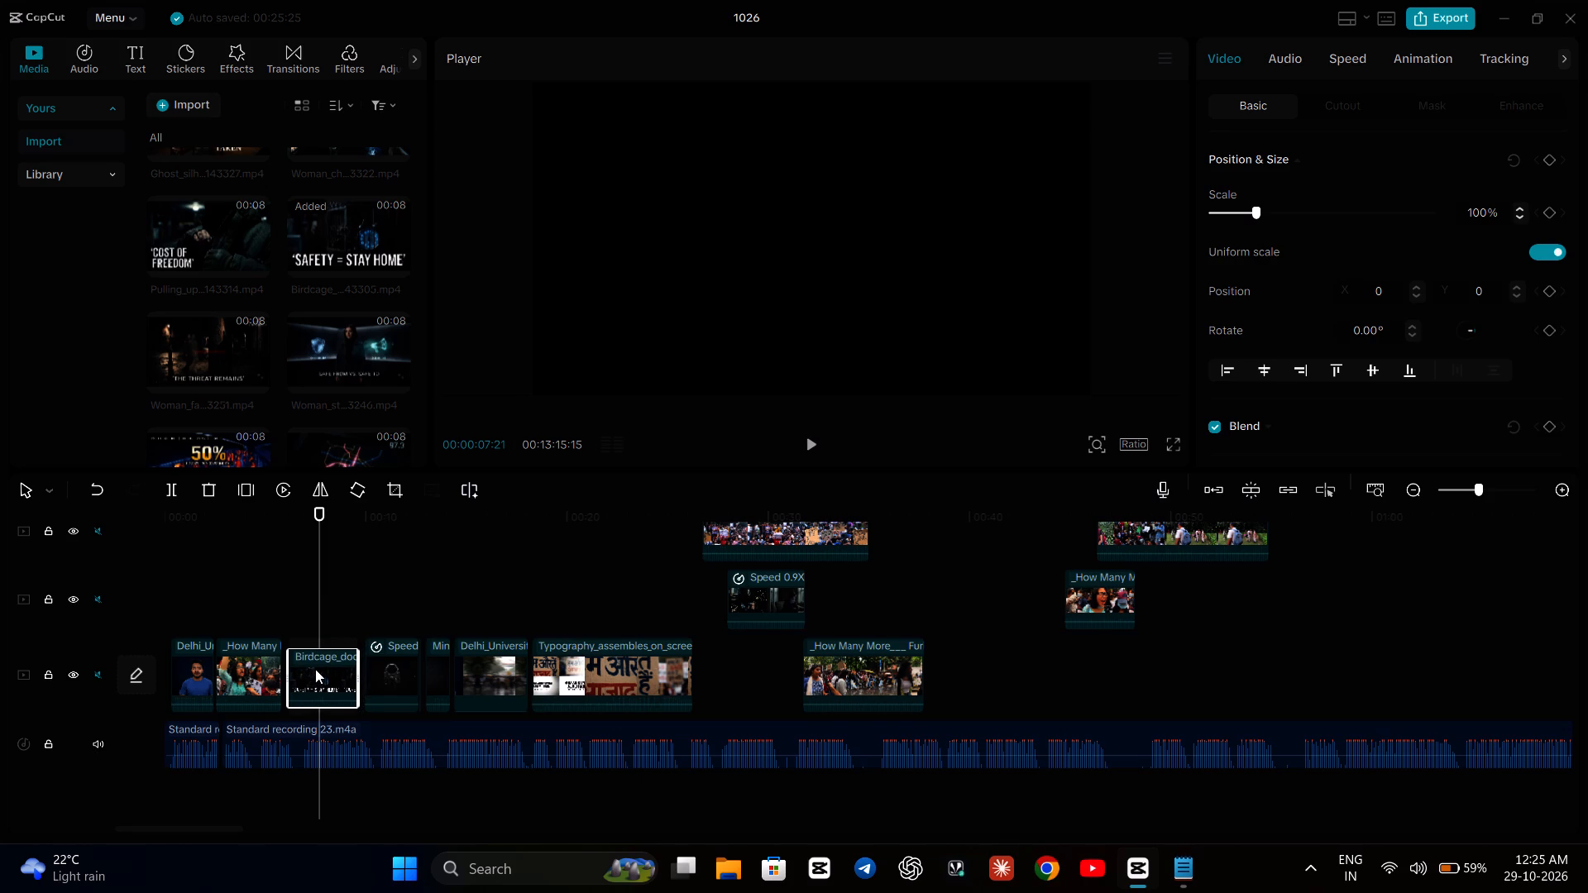
{"action": "left_click_drag", "start_coordinate": [315, 669], "coordinate": [310, 672]}
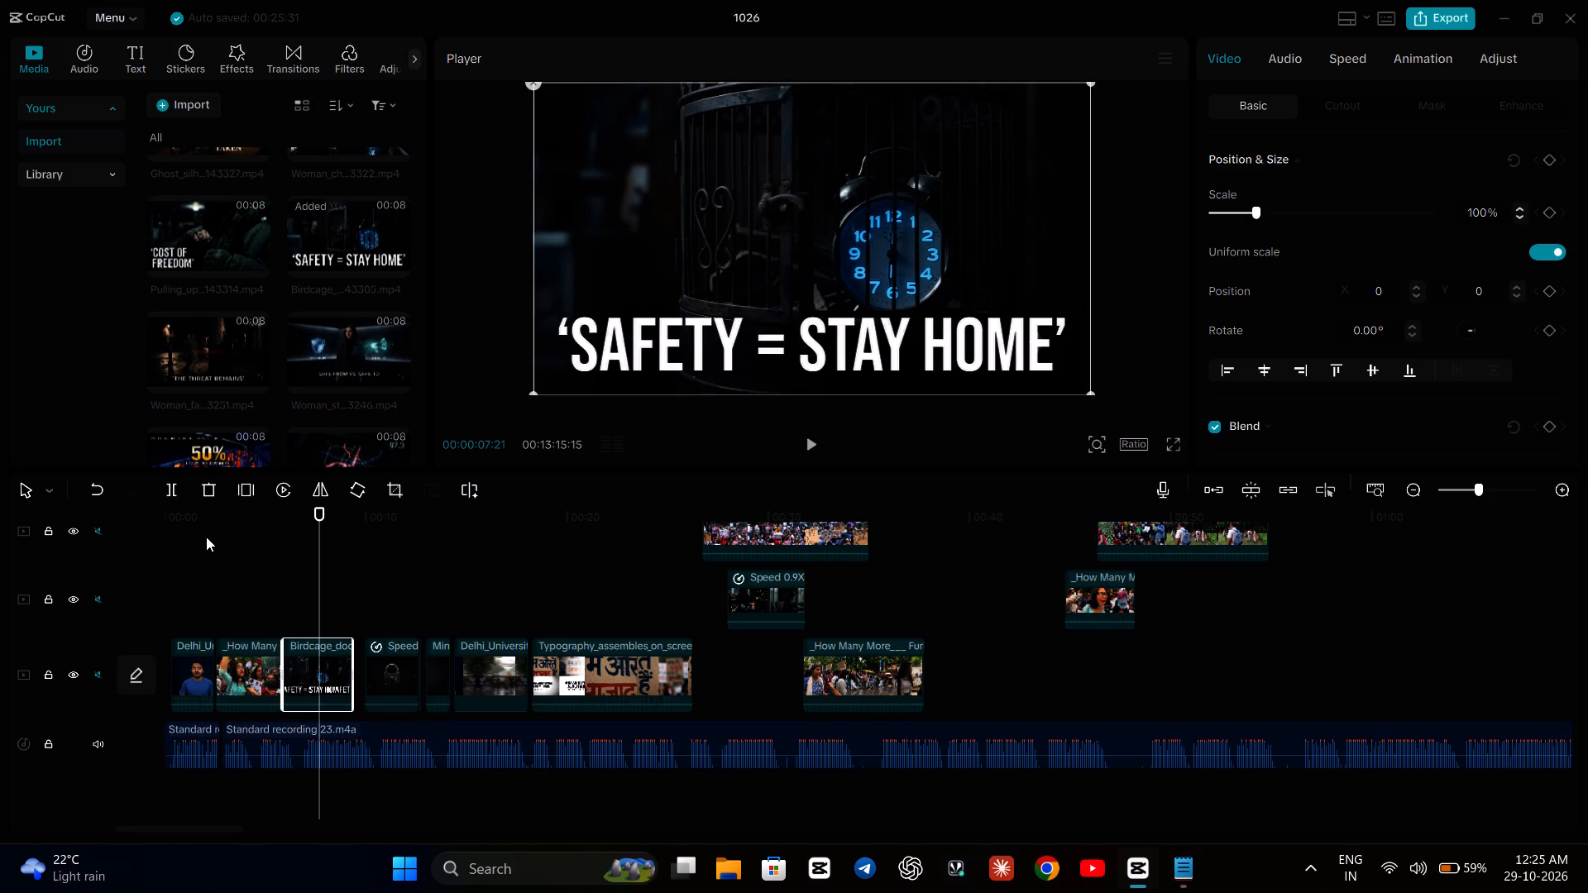
Play the opening and extend the Birdcage clip's end on the main track to meet the following Speed clip.
{"action": "left_click", "coordinate": [203, 538]}
{"action": "key", "text": "space"}
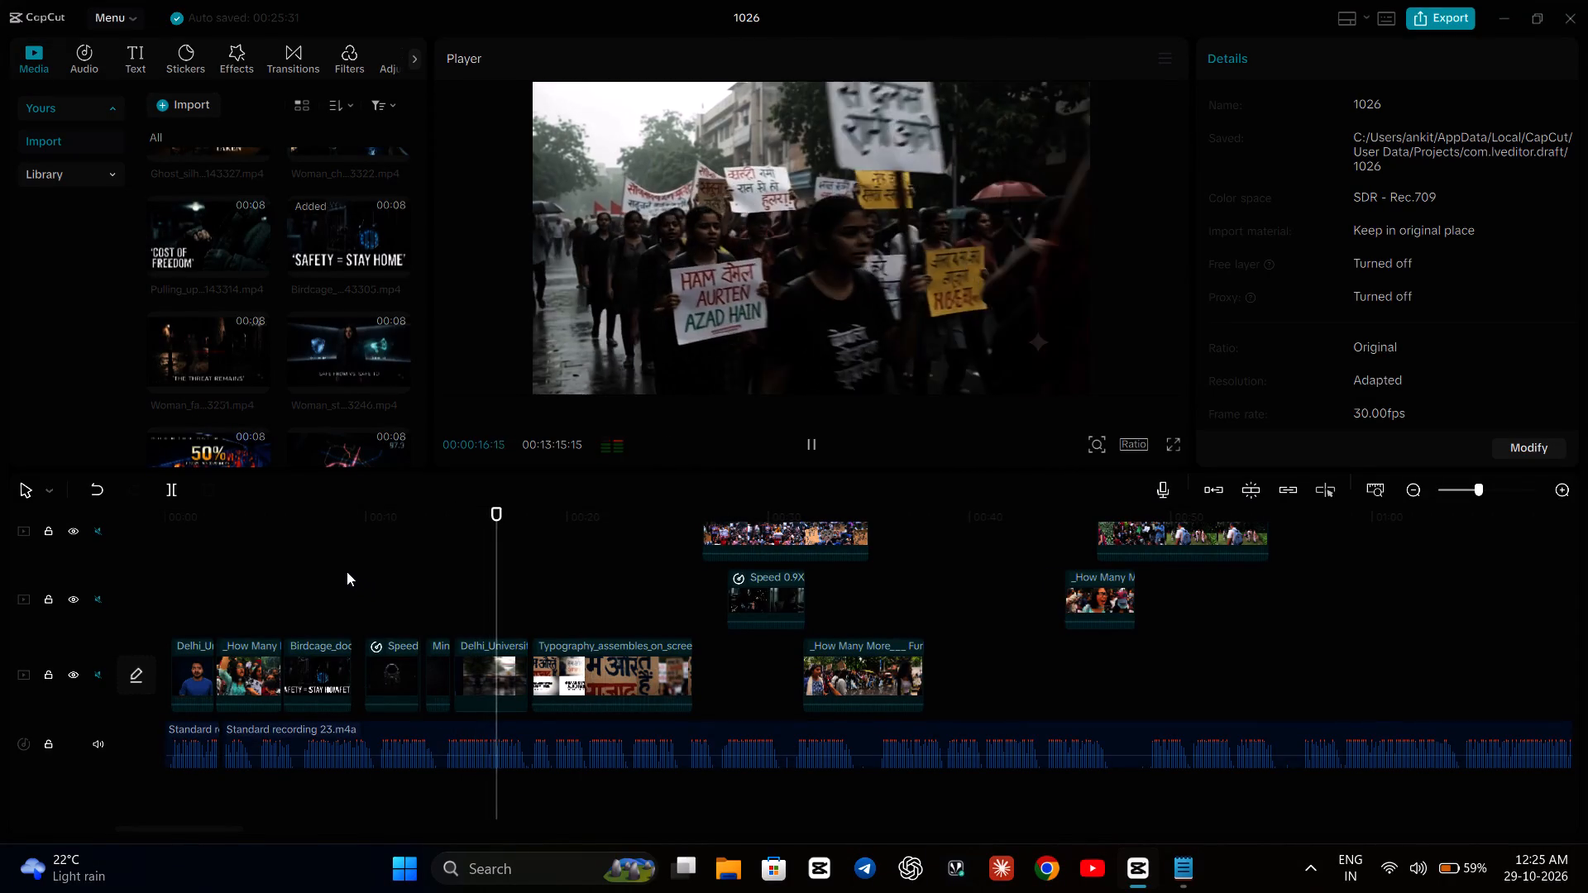
{"action": "left_click", "coordinate": [306, 640]}
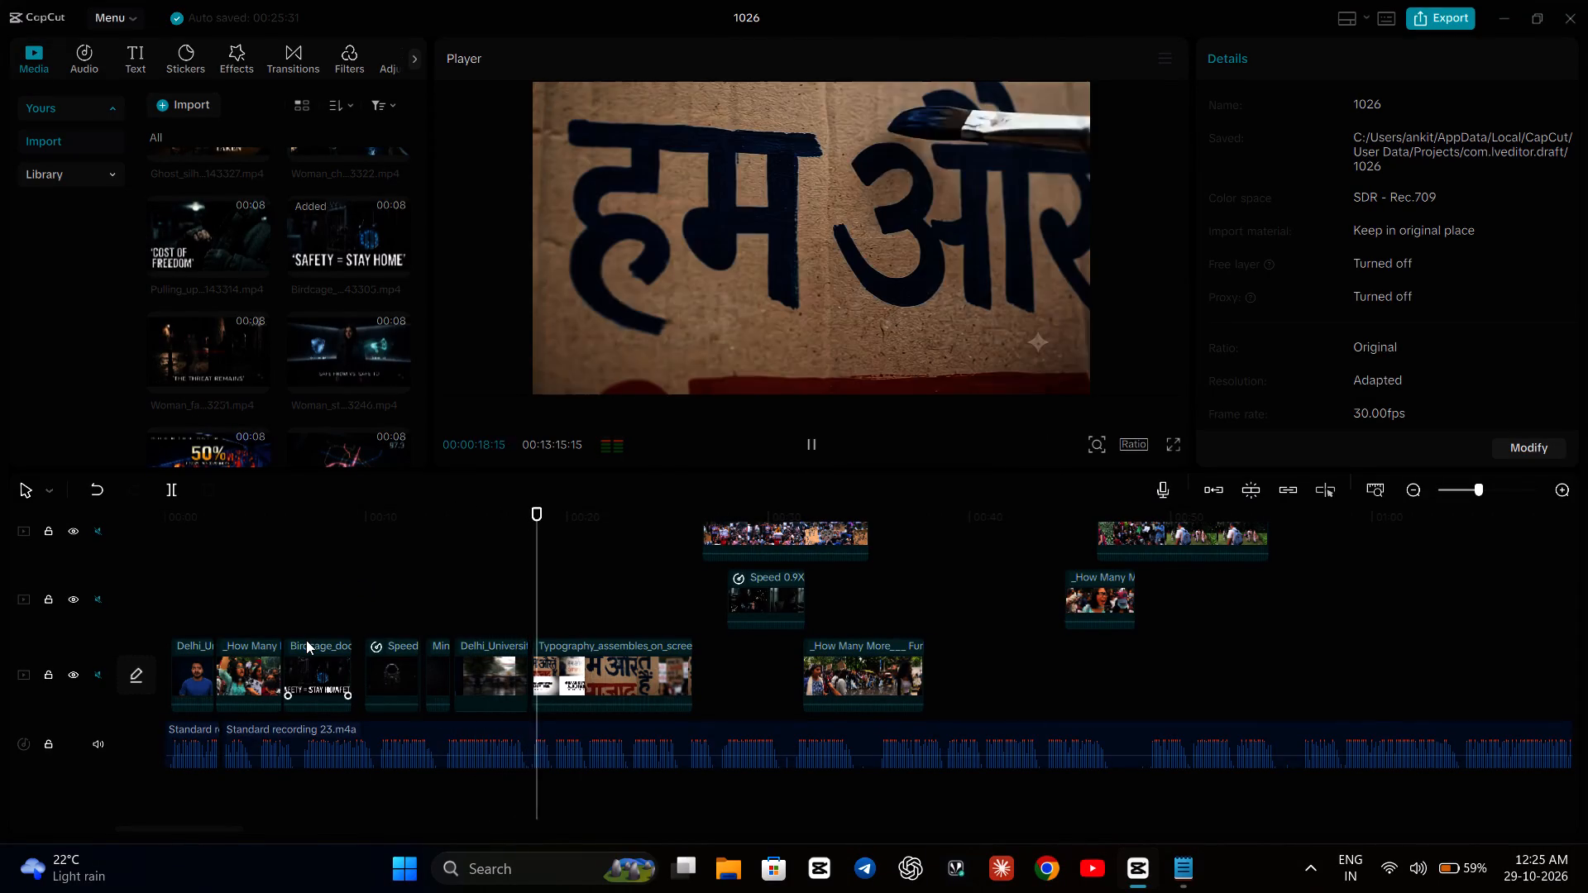
{"action": "left_click_drag", "start_coordinate": [353, 661], "coordinate": [361, 661]}
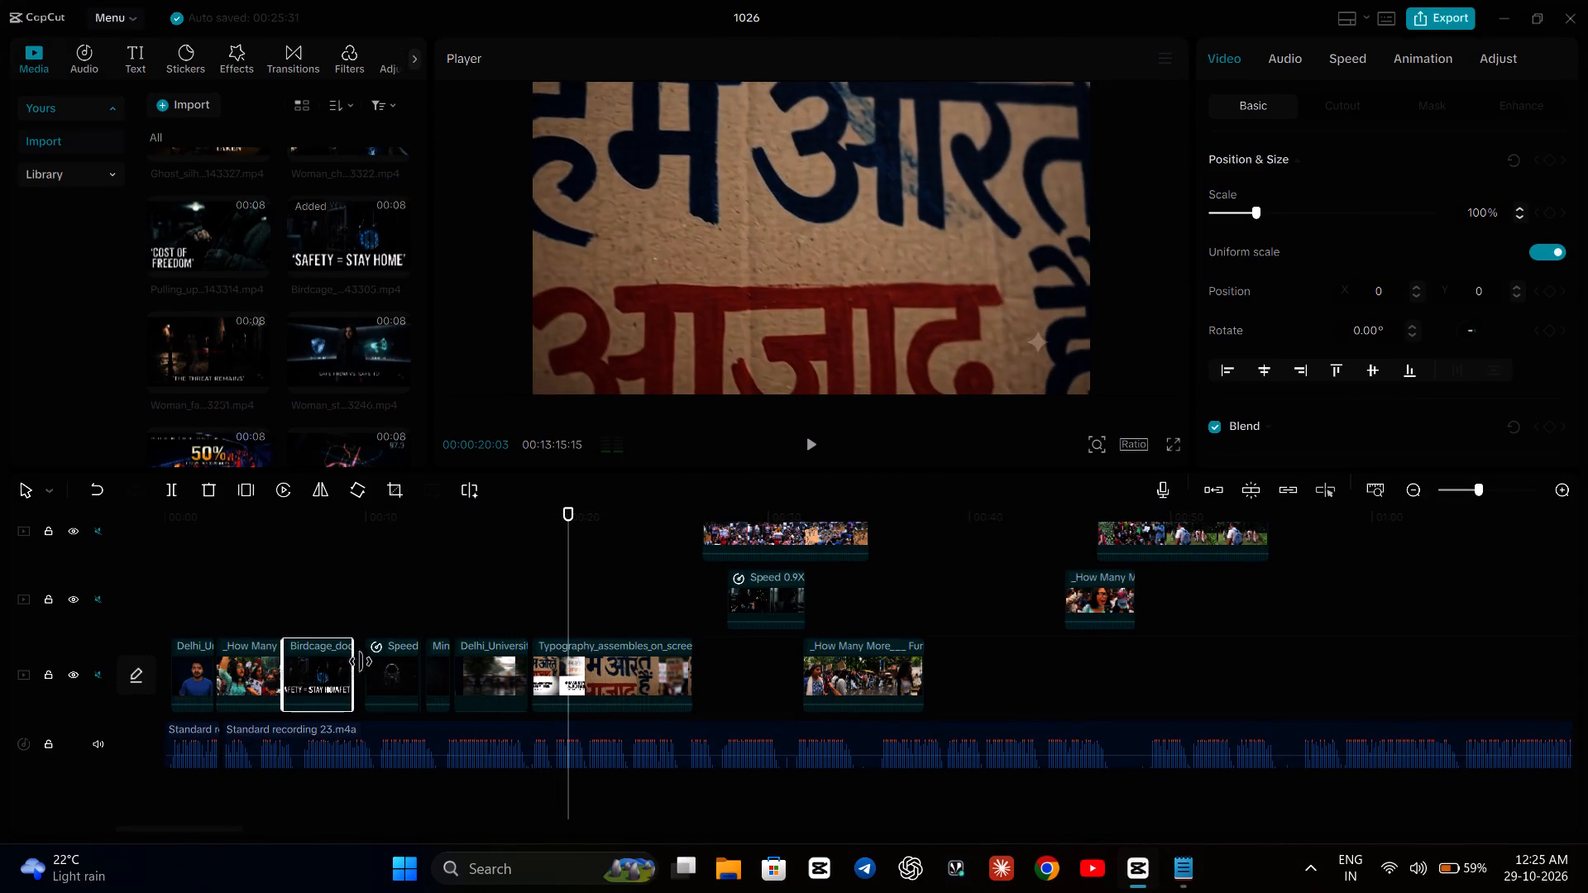
{"action": "left_click_drag", "start_coordinate": [361, 661], "coordinate": [362, 663]}
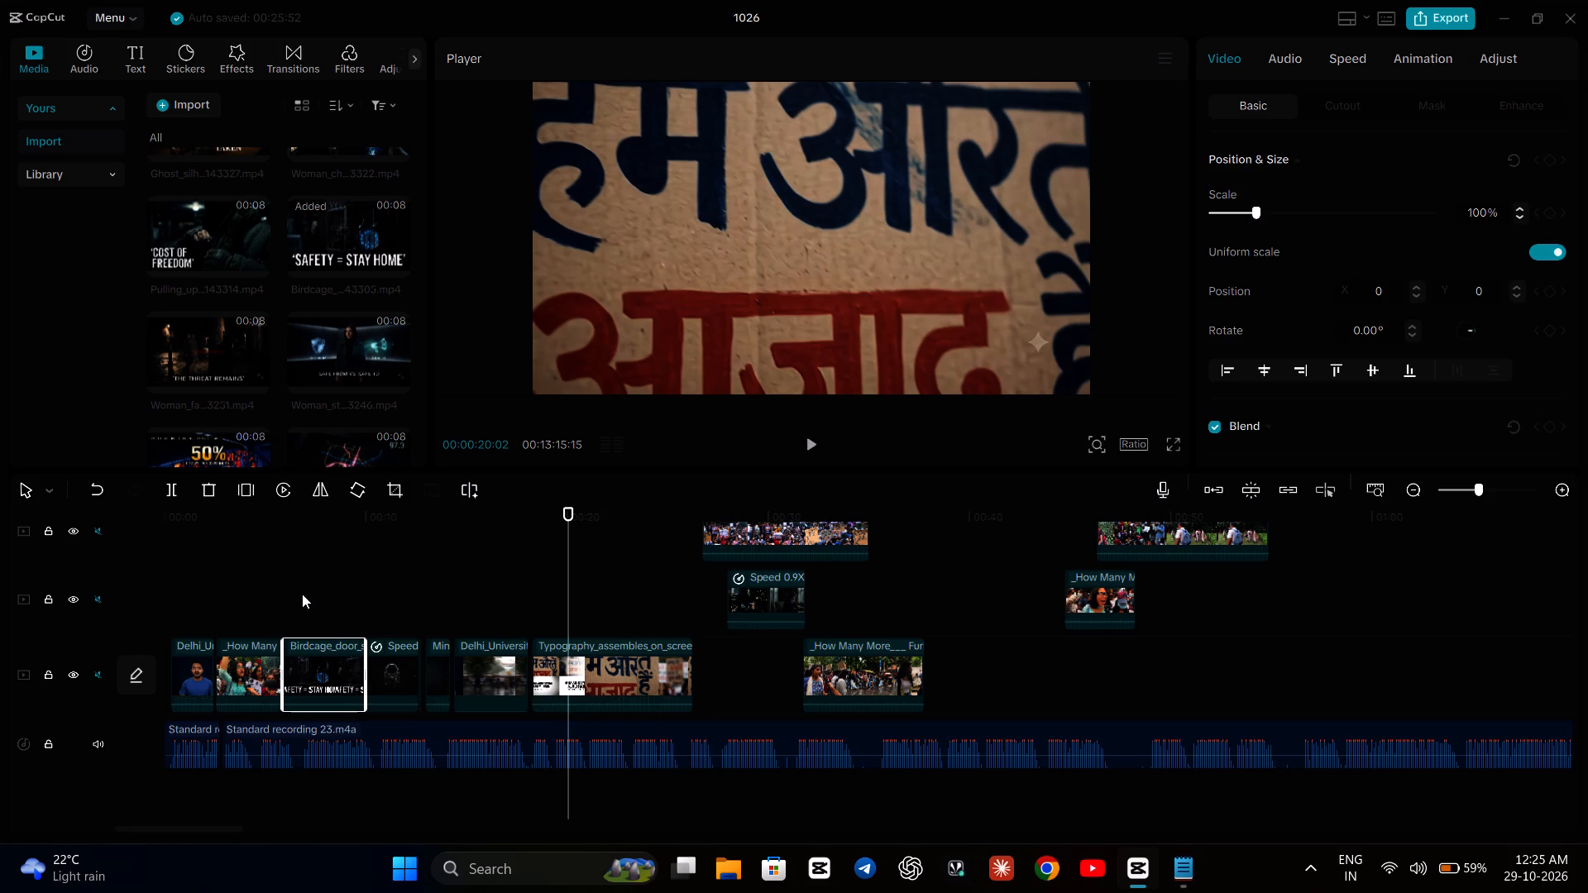
Play the opening through and move the Speed 0.9X overlay clip onto the main track, directly after the Typography clip.
{"action": "left_click", "coordinate": [302, 594]}
{"action": "key", "text": "space"}
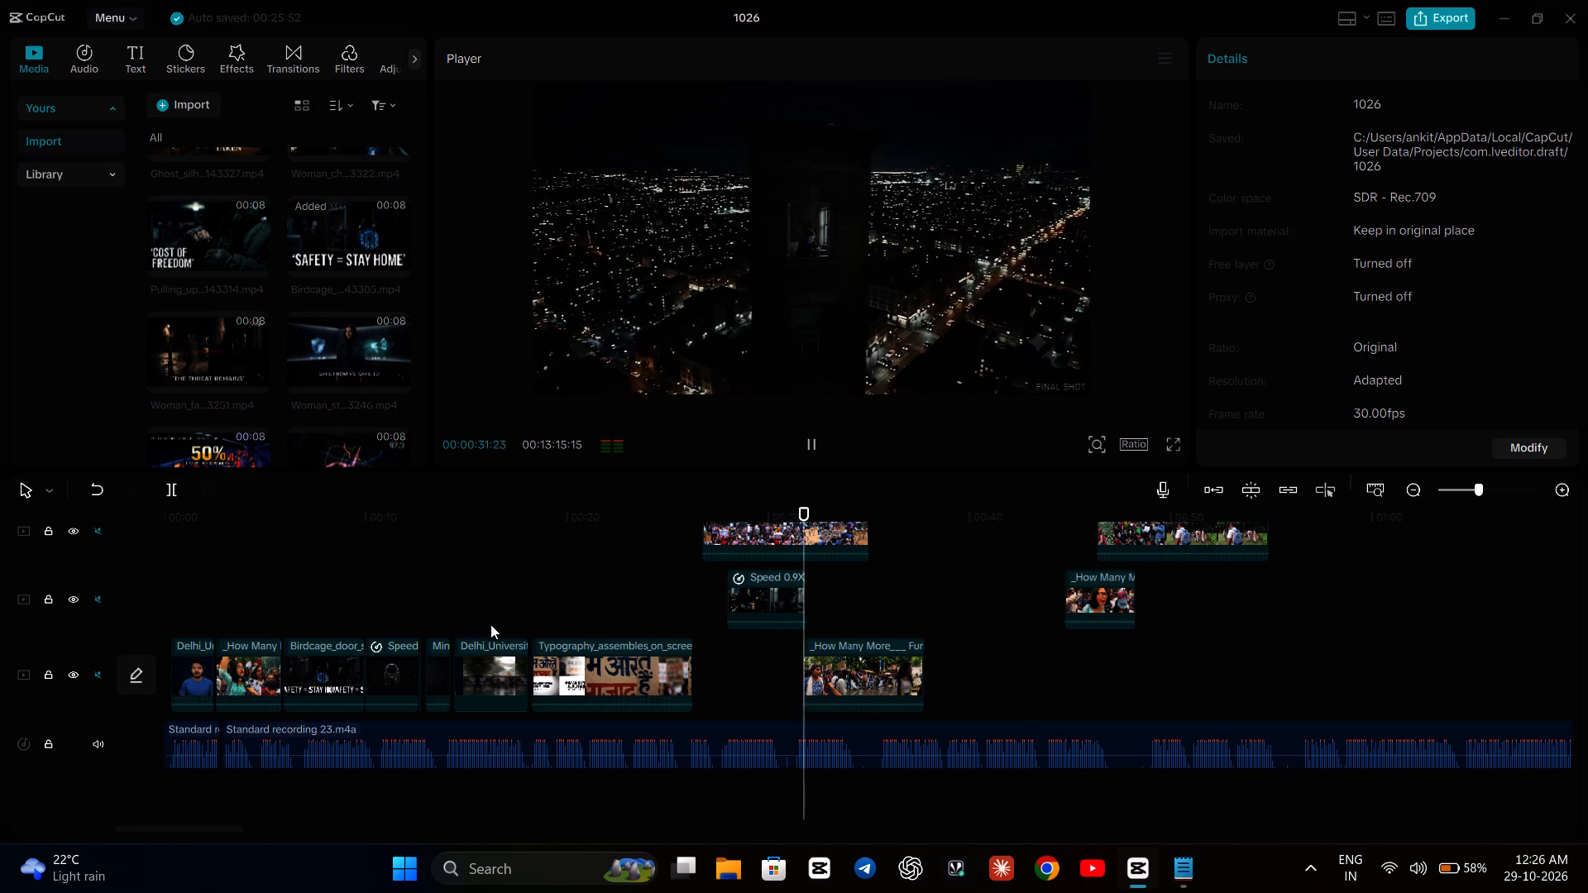
{"action": "left_click_drag", "start_coordinate": [787, 587], "coordinate": [771, 609]}
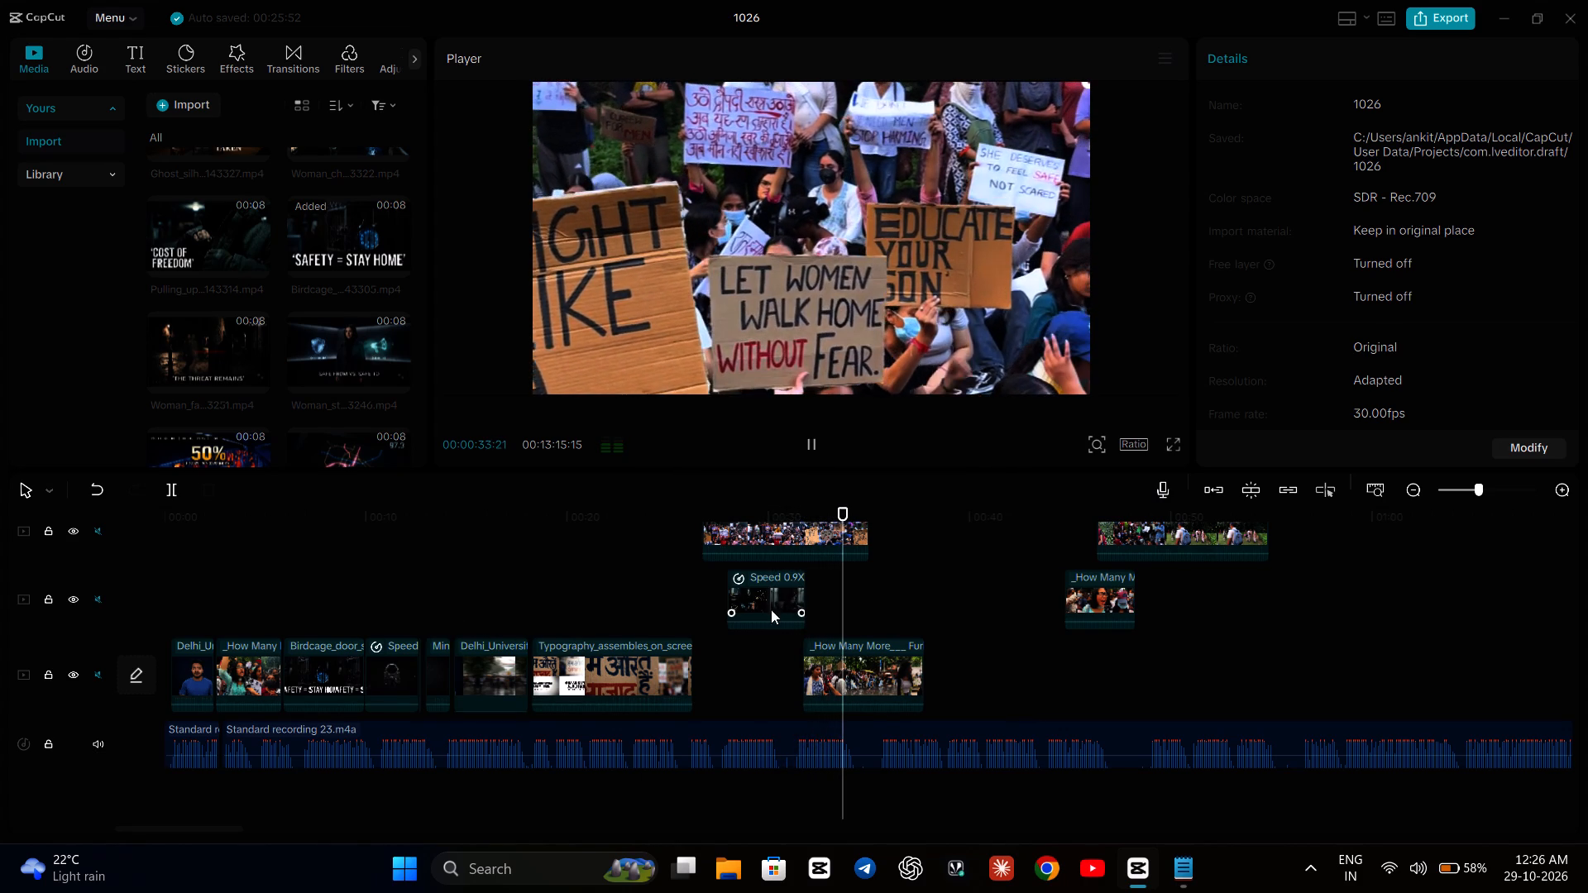
{"action": "left_click_drag", "start_coordinate": [771, 609], "coordinate": [753, 666]}
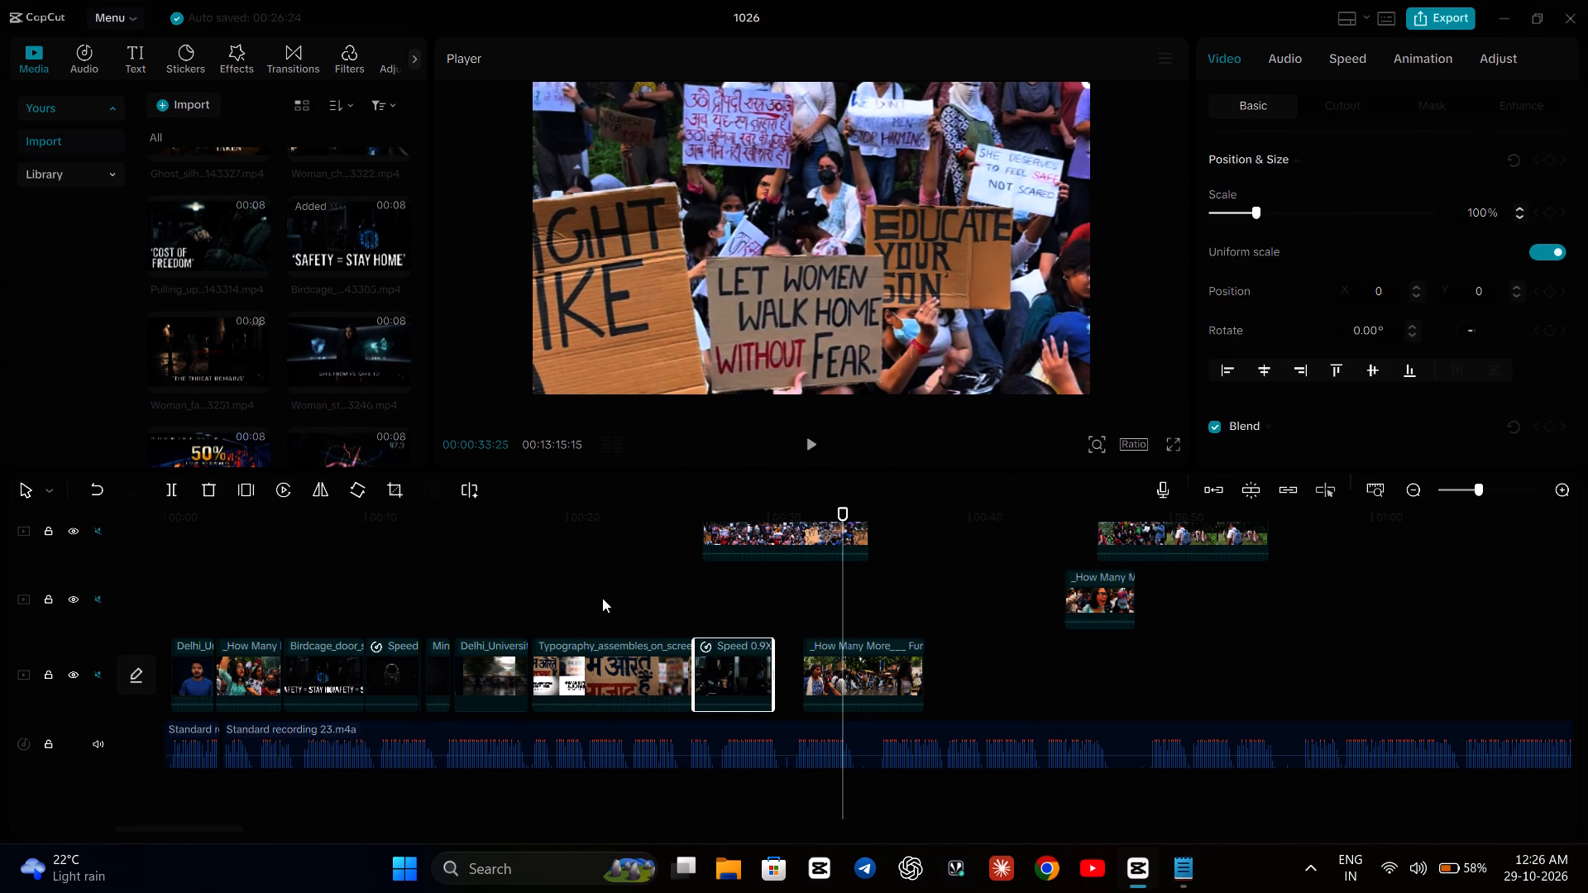
Preview the 'MENTAL BANDWIDTH', 'SAFETY TAX', woman with harassment hotspot map, and coaching-street Camera clips in the media library.
{"action": "scroll", "coordinate": [219, 253], "scroll_direction": "up", "scroll_amount": 2}
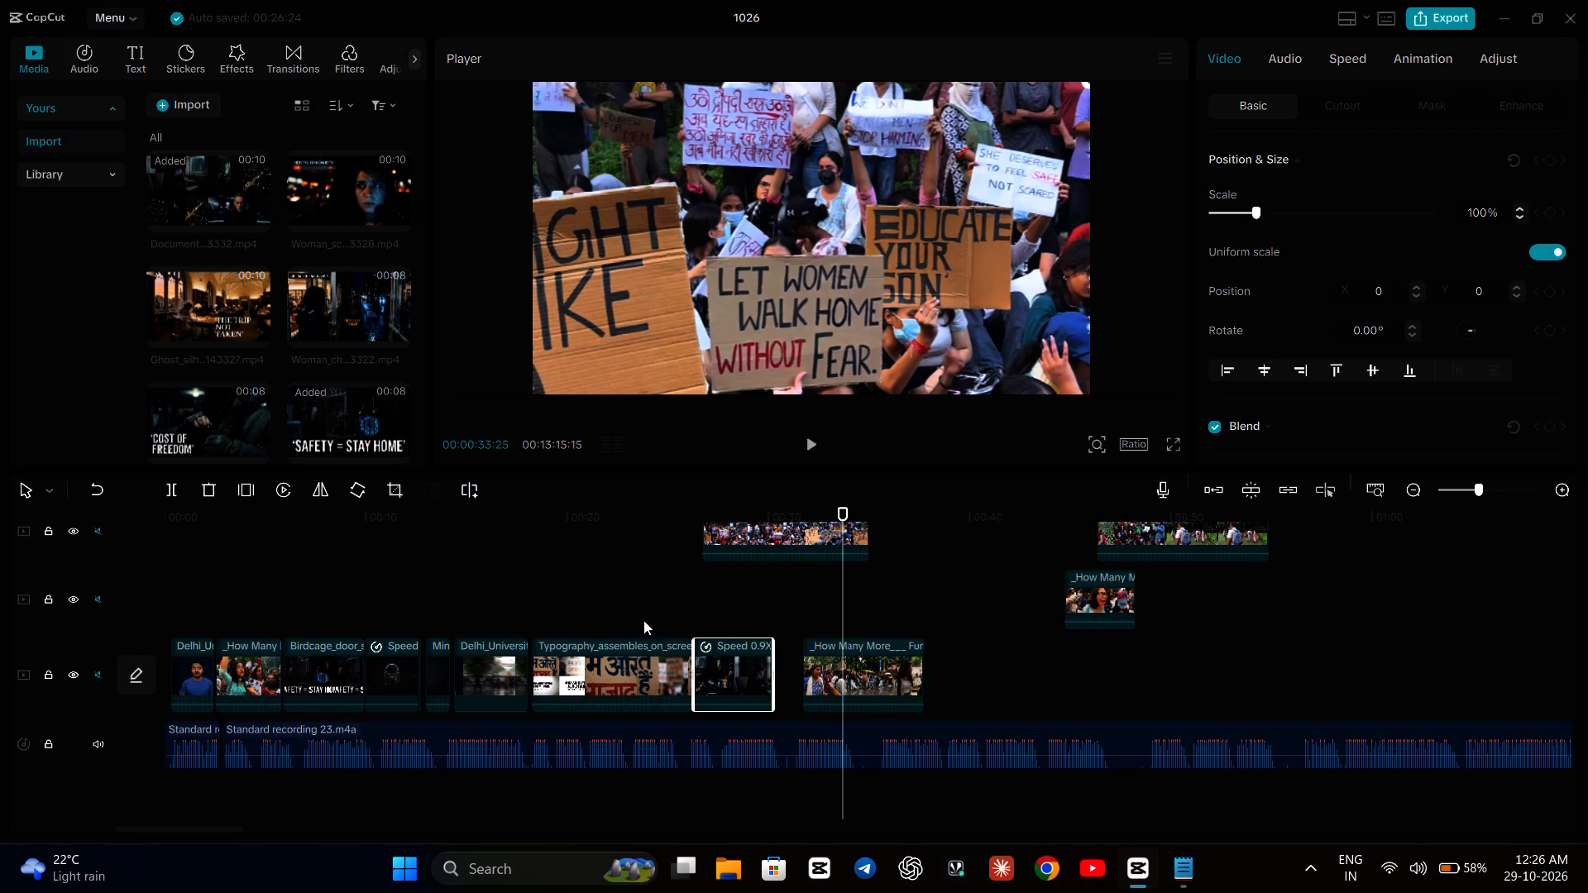
{"action": "left_click", "coordinate": [357, 186]}
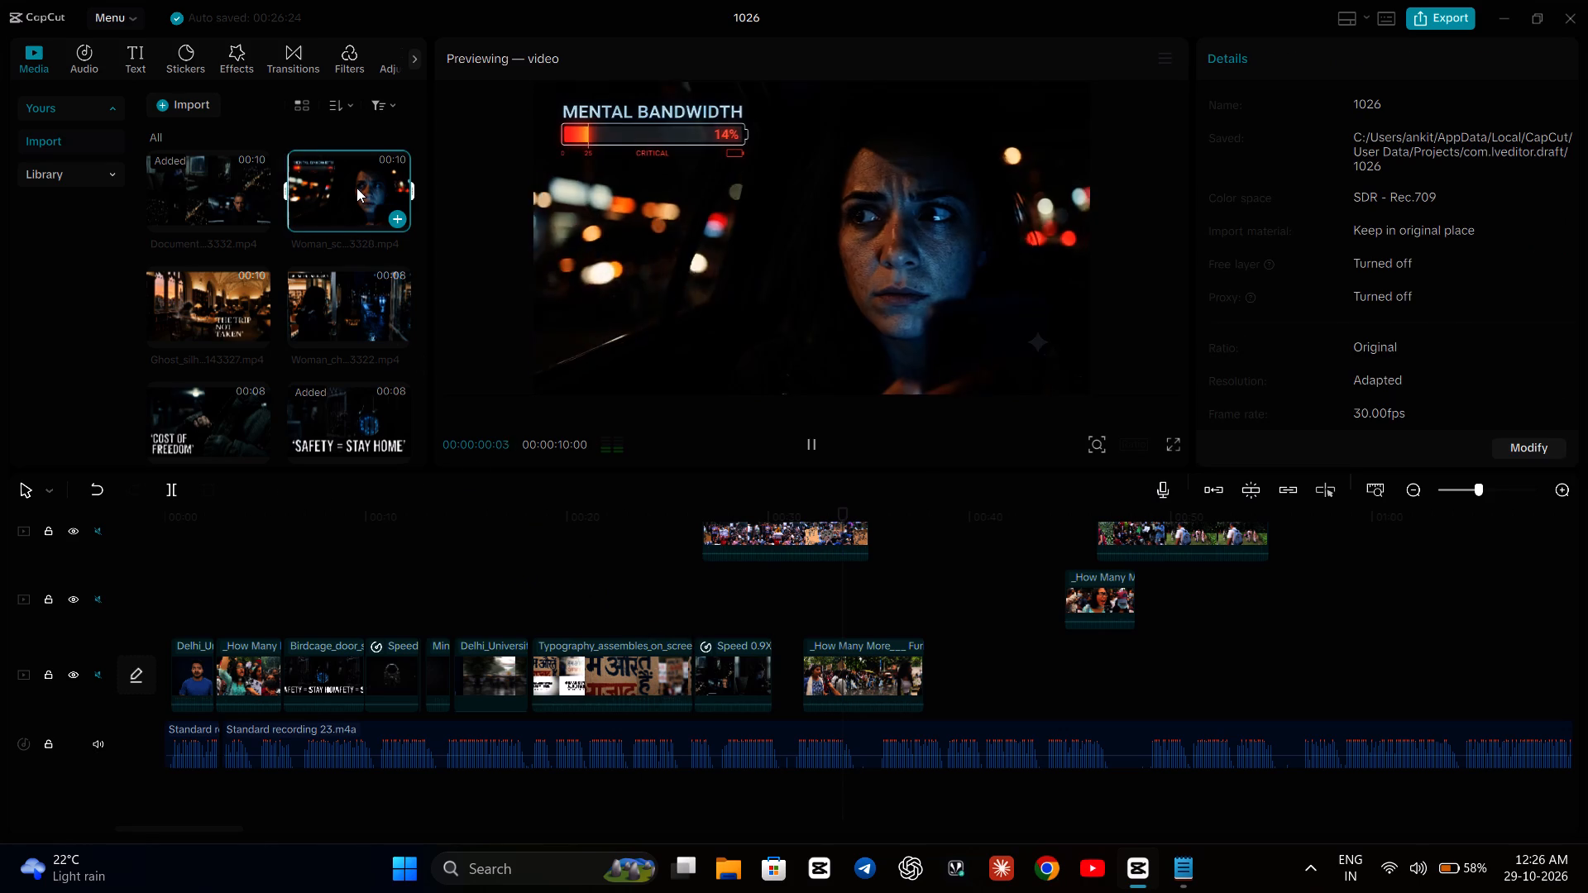
{"action": "scroll", "coordinate": [321, 250], "scroll_direction": "up", "scroll_amount": 1}
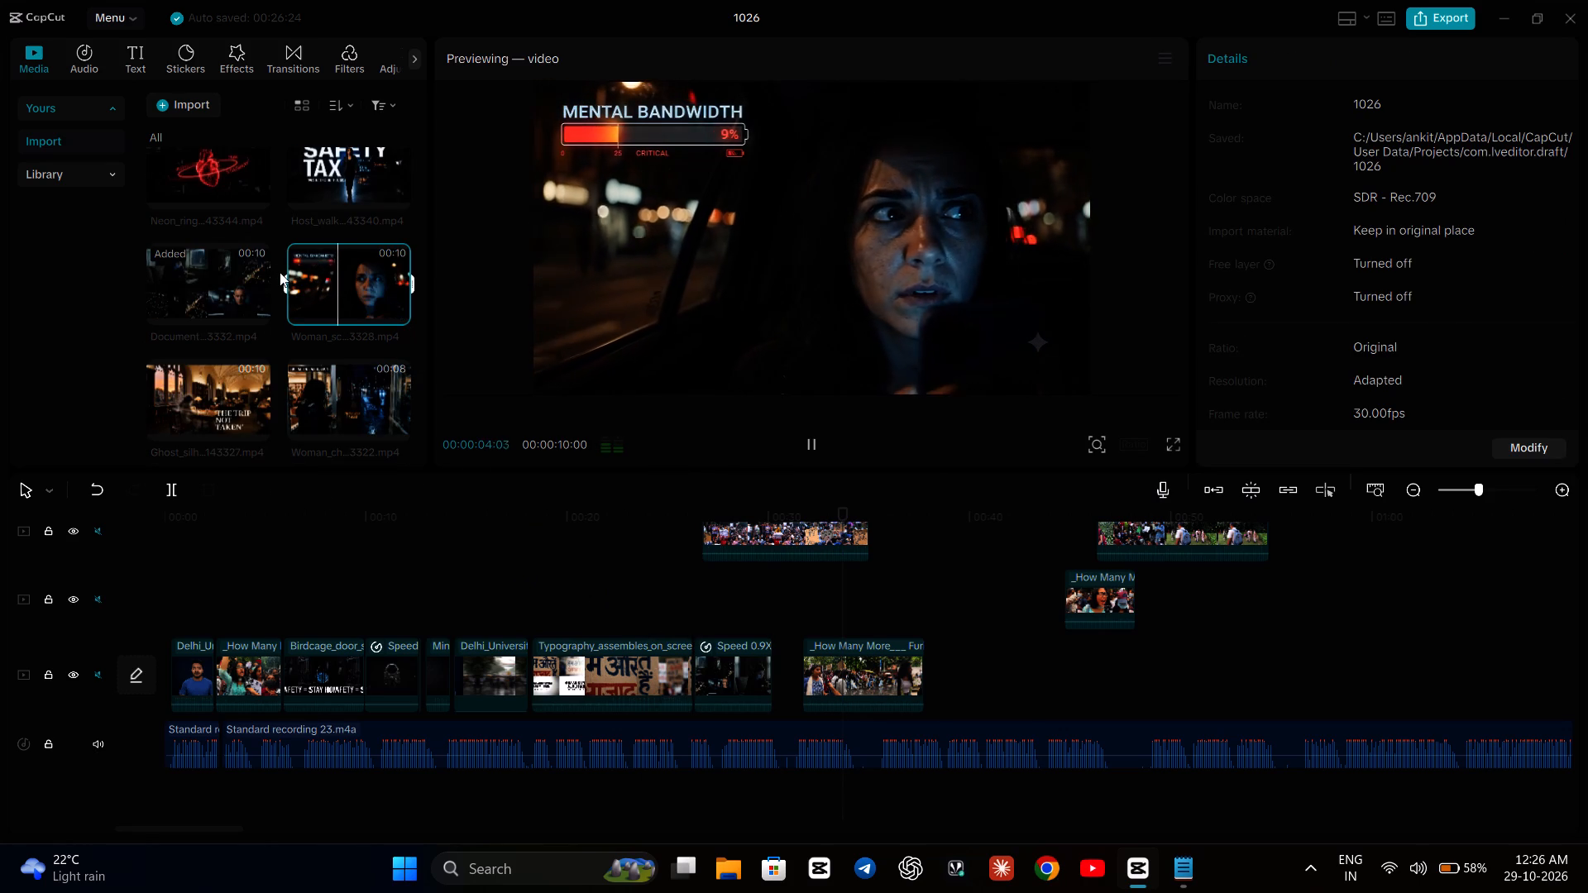
{"action": "scroll", "coordinate": [277, 265], "scroll_direction": "up", "scroll_amount": 1}
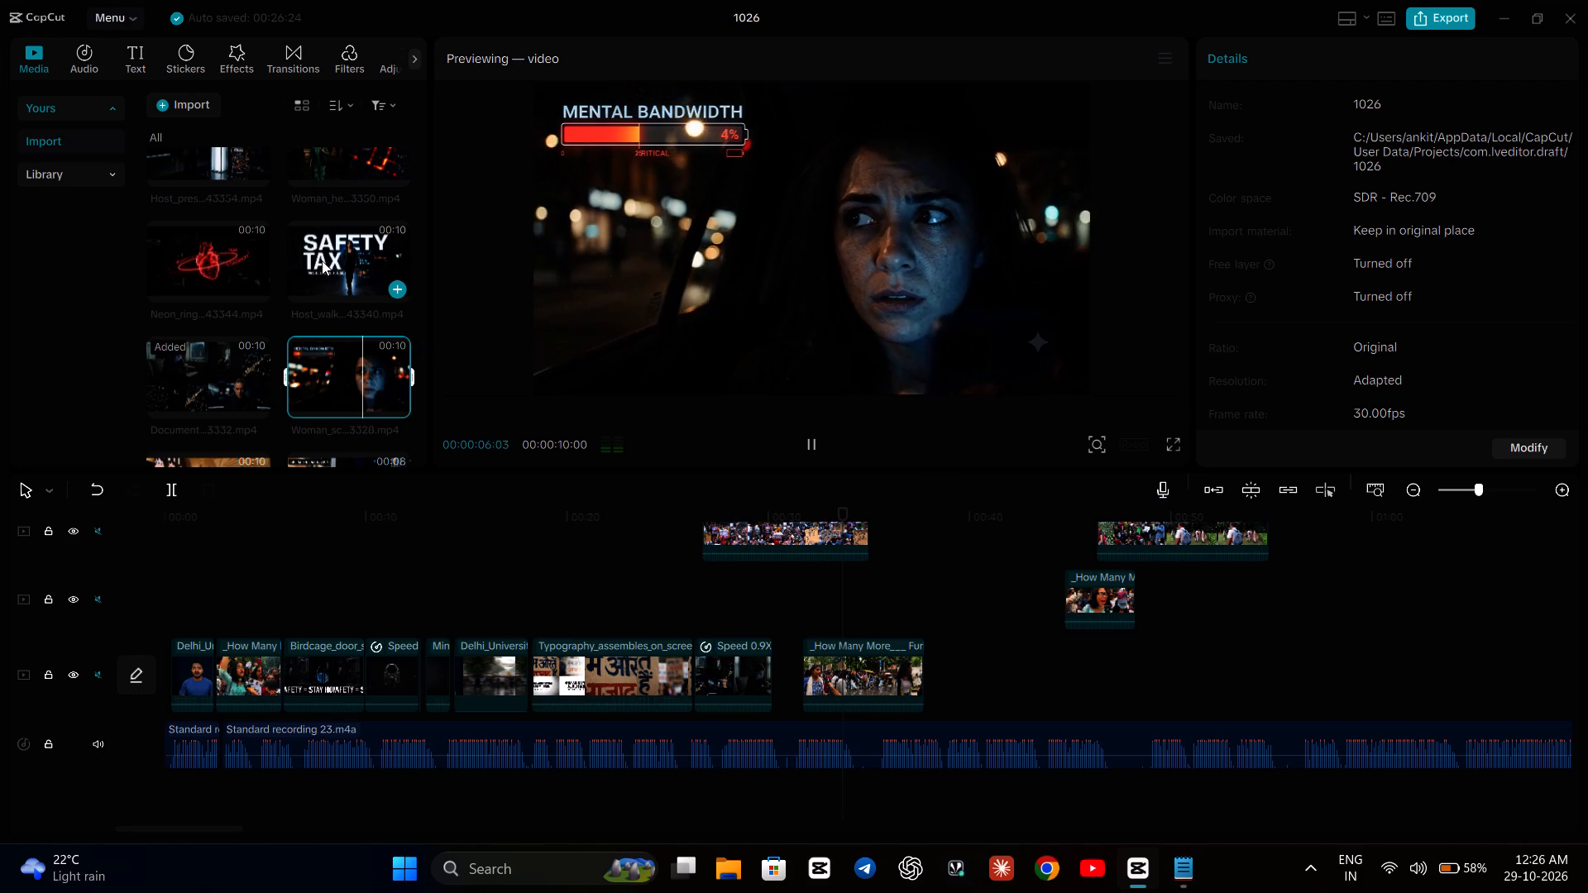
{"action": "left_click", "coordinate": [322, 260]}
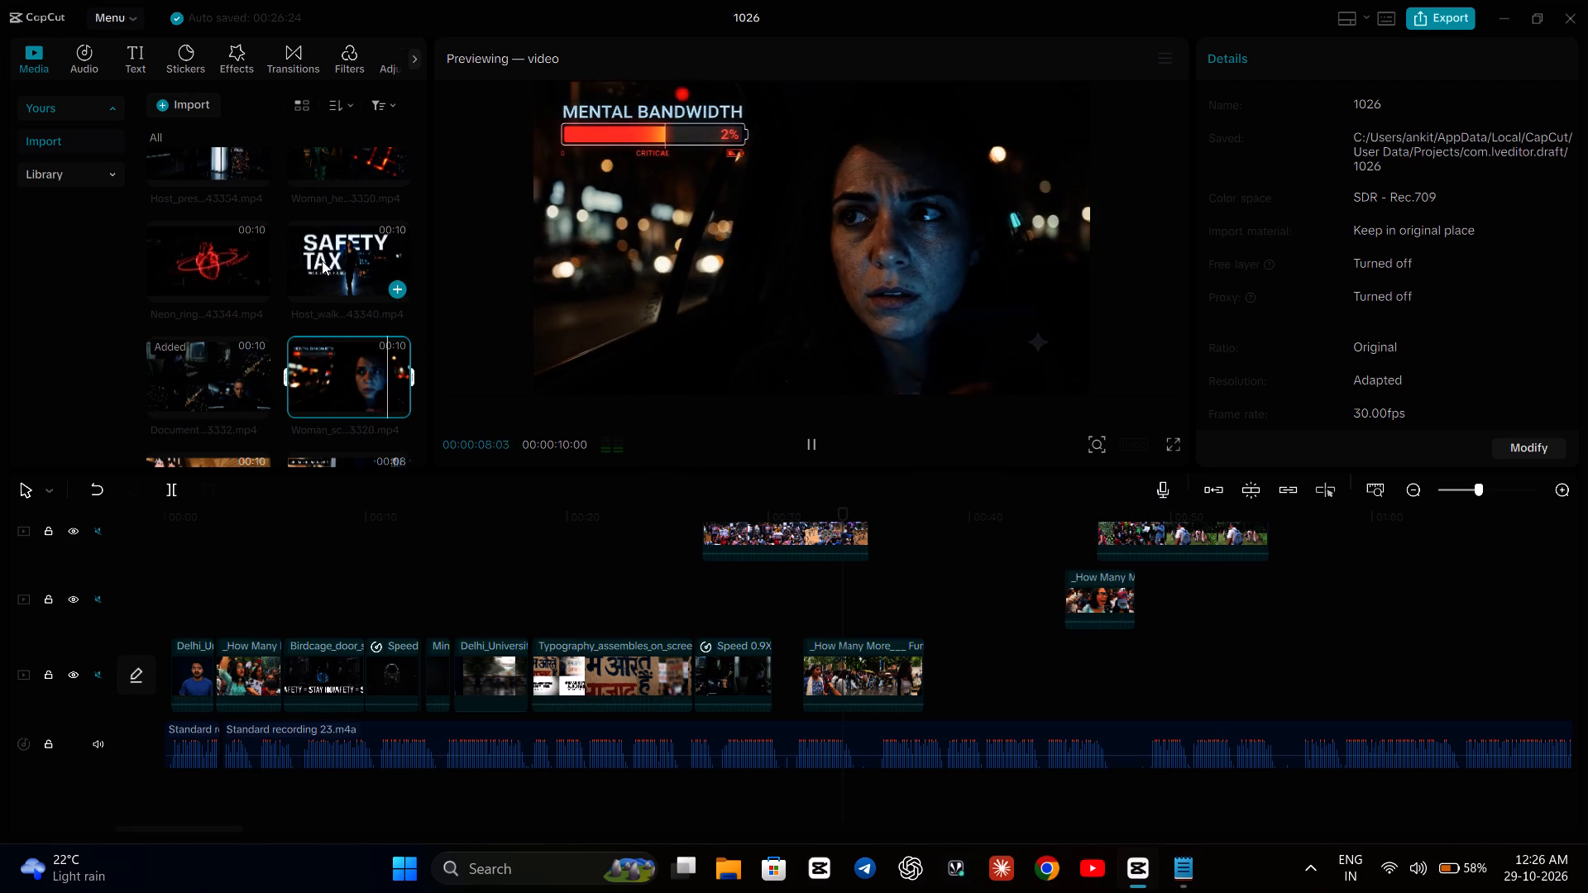
{"action": "left_click", "coordinate": [322, 260]}
{"action": "scroll", "coordinate": [322, 260], "scroll_direction": "up", "scroll_amount": 2}
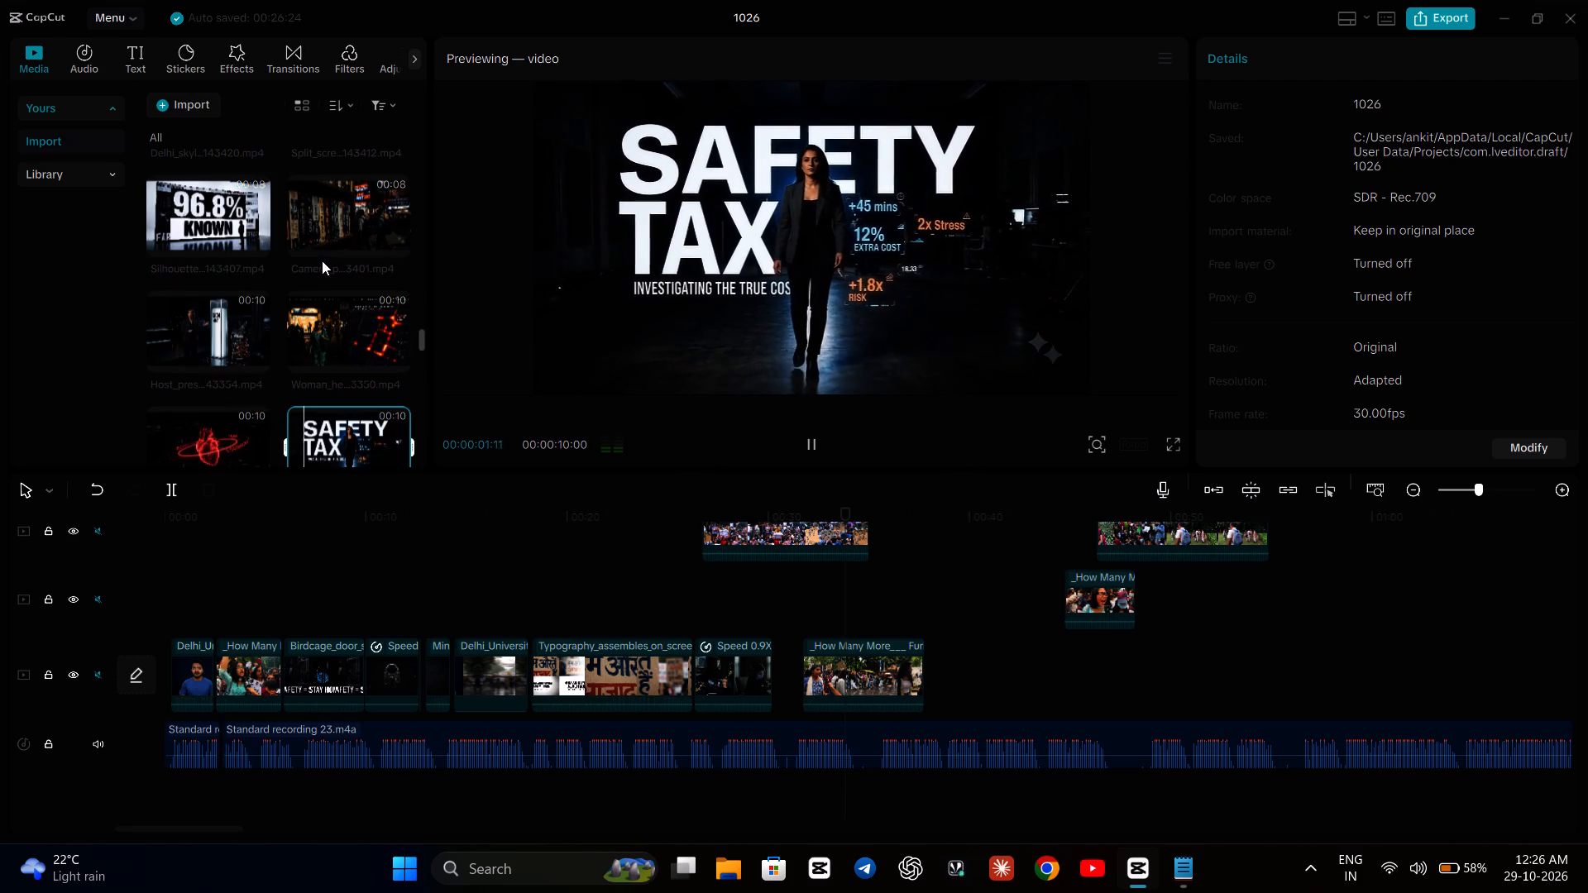
{"action": "left_click", "coordinate": [327, 317]}
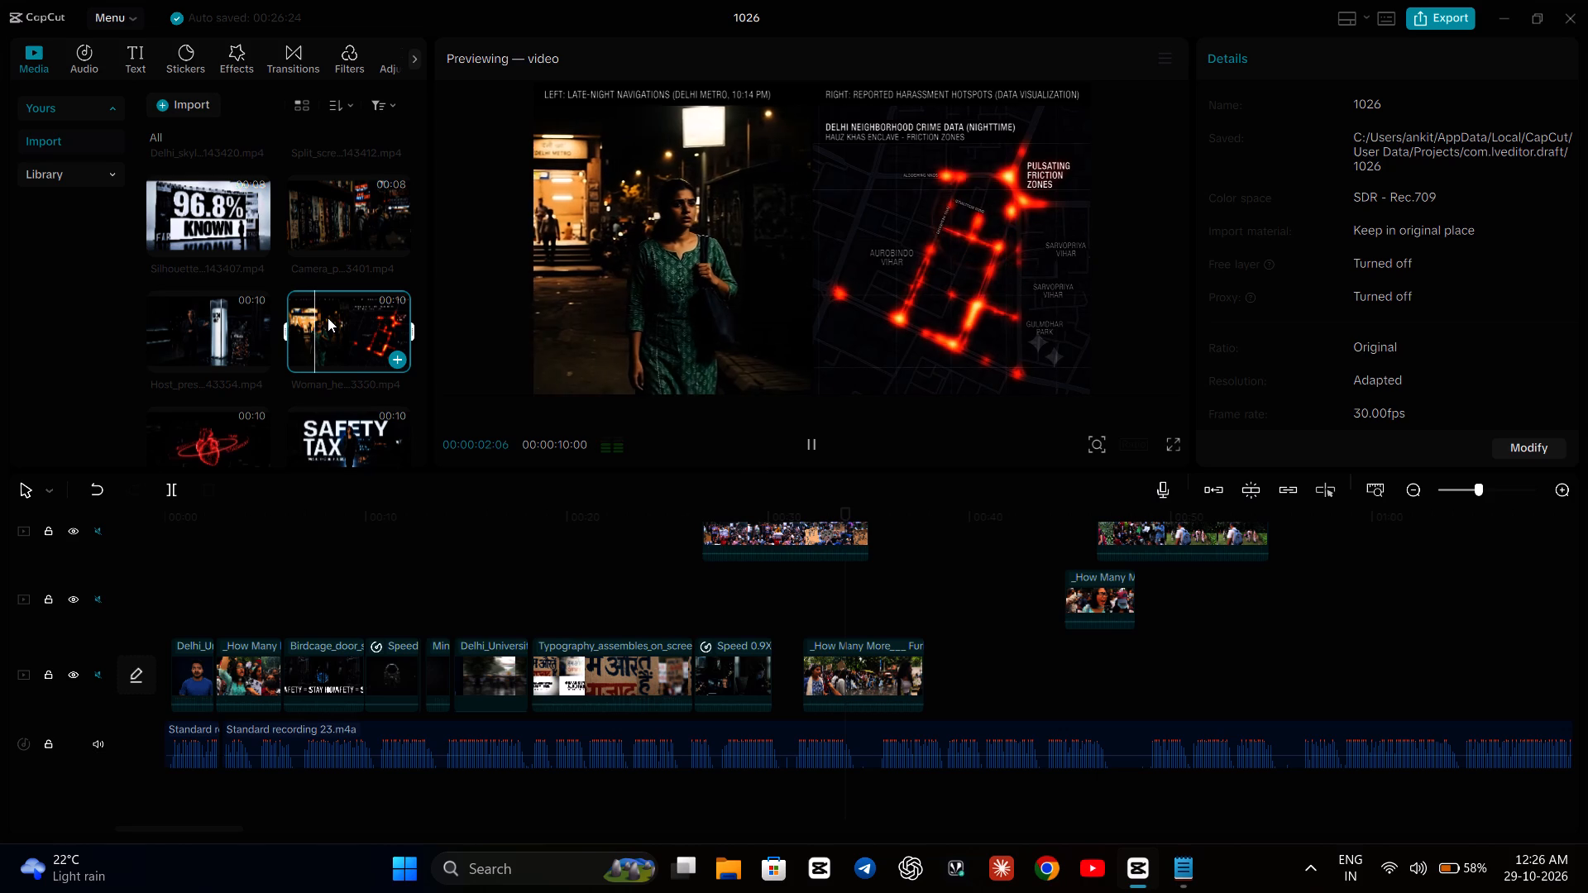
{"action": "left_click", "coordinate": [340, 230]}
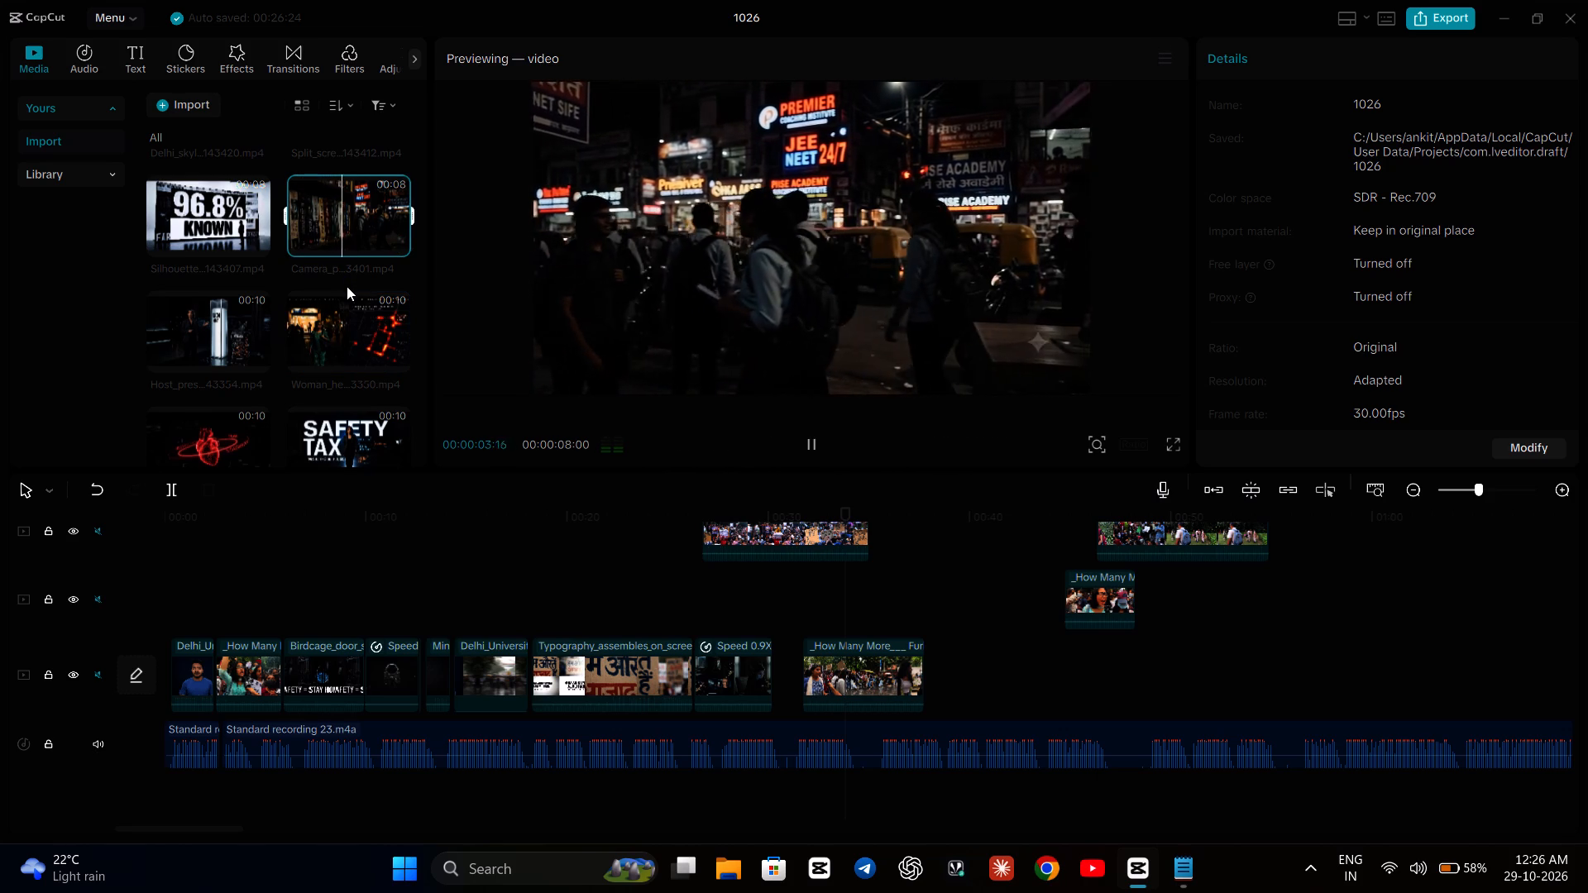
Preview the 'BEYOND THE BULB' skyline, 'STALKING HARASSMENT' SUV and '164 DARK SPOTS IDENTIFIED' map clips in the media library.
{"action": "scroll", "coordinate": [347, 286], "scroll_direction": "up", "scroll_amount": 1}
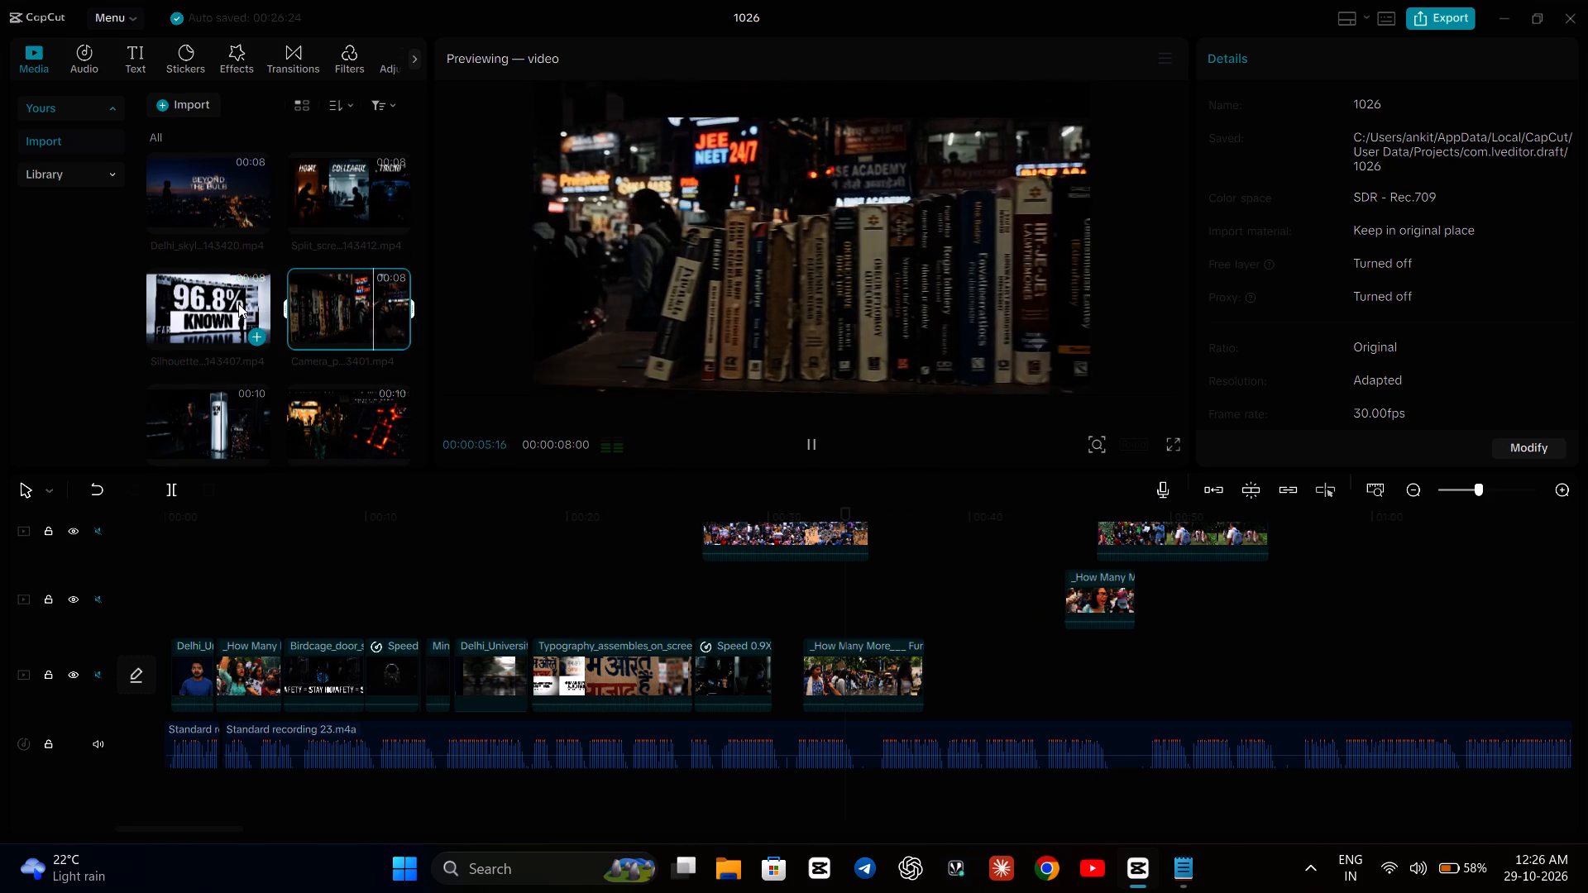
{"action": "left_click", "coordinate": [237, 209]}
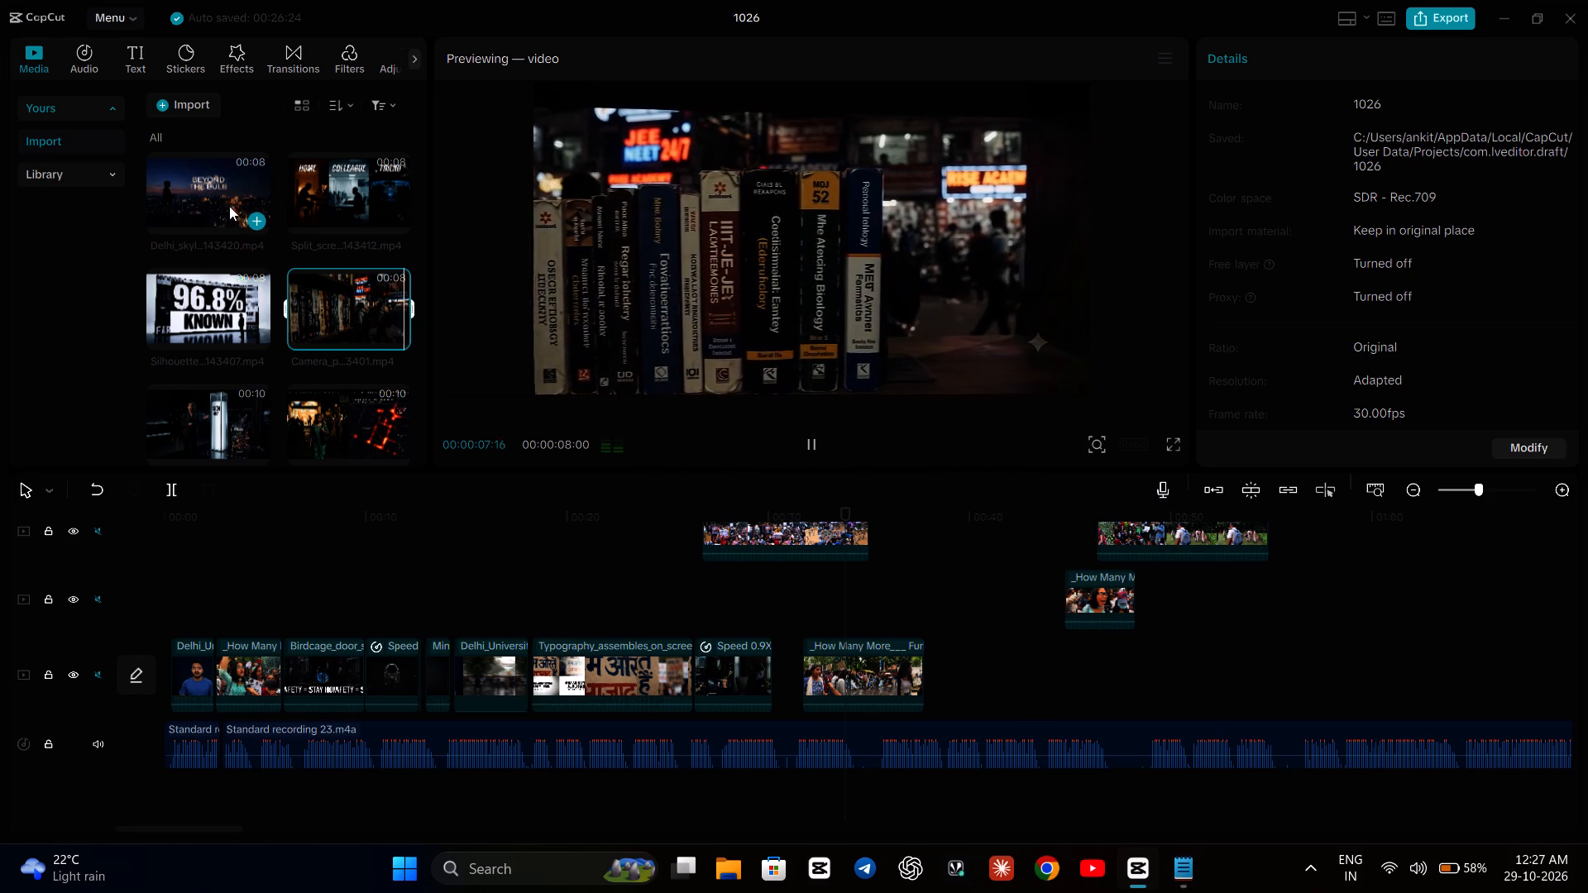
{"action": "left_click", "coordinate": [222, 202]}
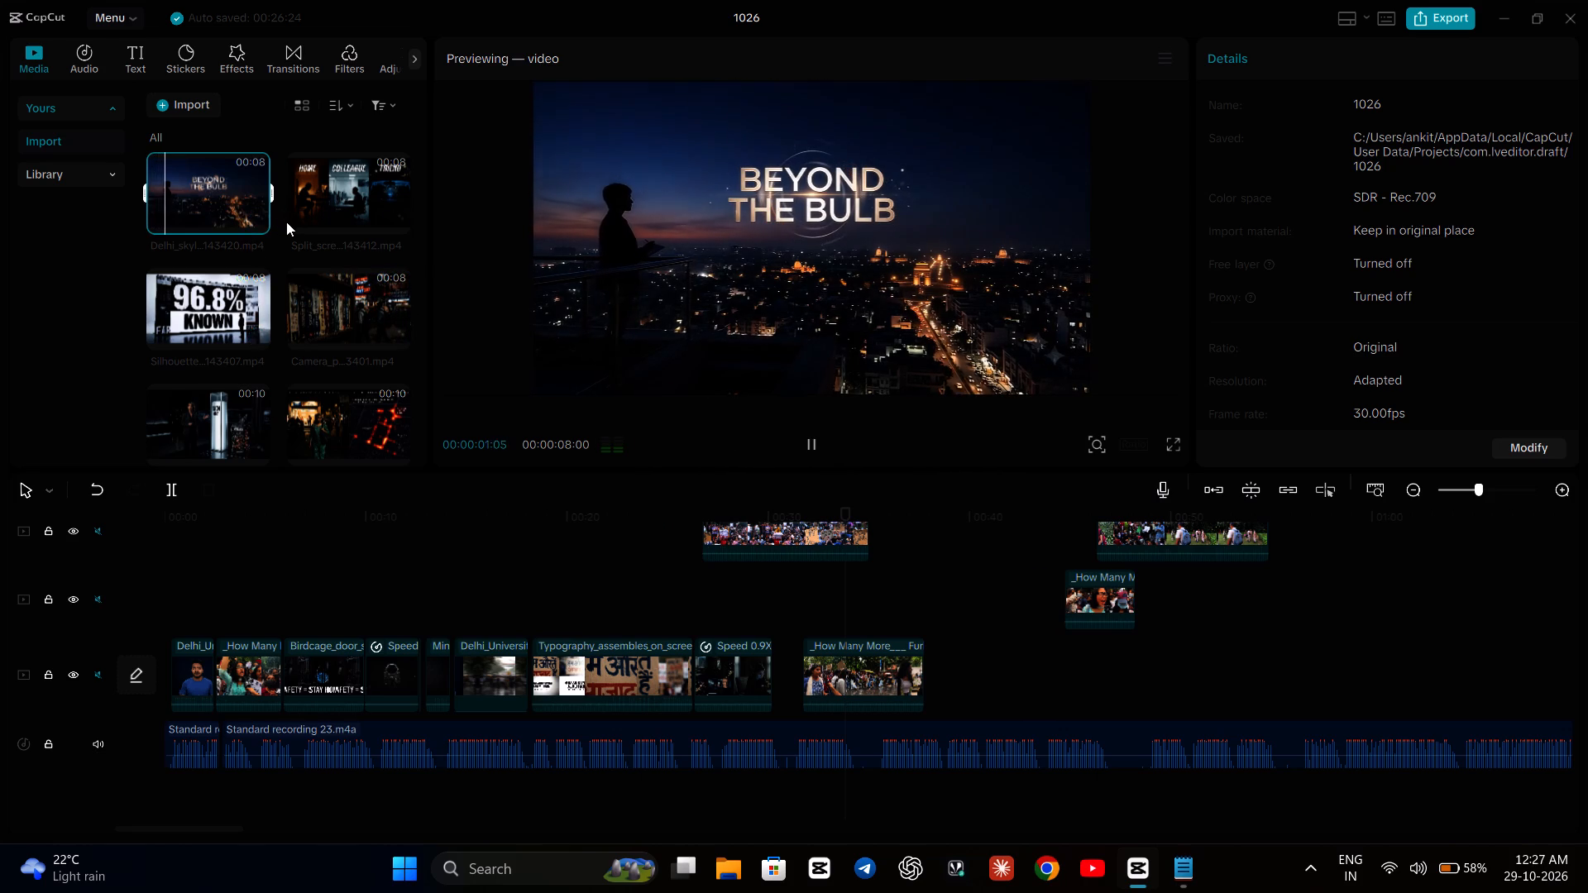
{"action": "scroll", "coordinate": [305, 241], "scroll_direction": "up", "scroll_amount": 1}
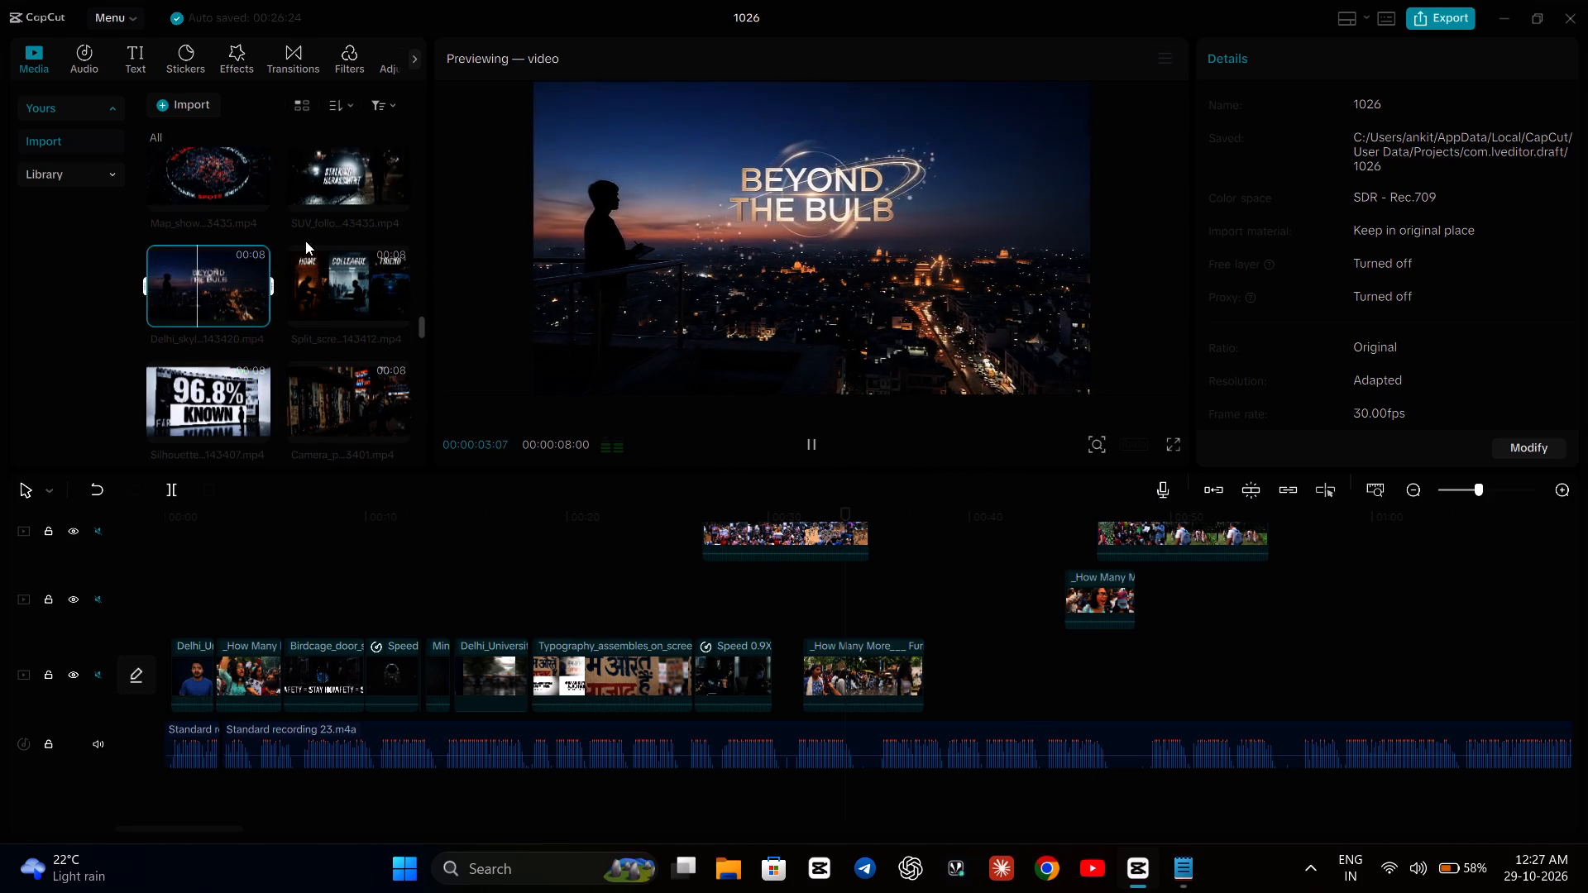
{"action": "scroll", "coordinate": [305, 241], "scroll_direction": "up", "scroll_amount": 1}
{"action": "left_click", "coordinate": [309, 249]}
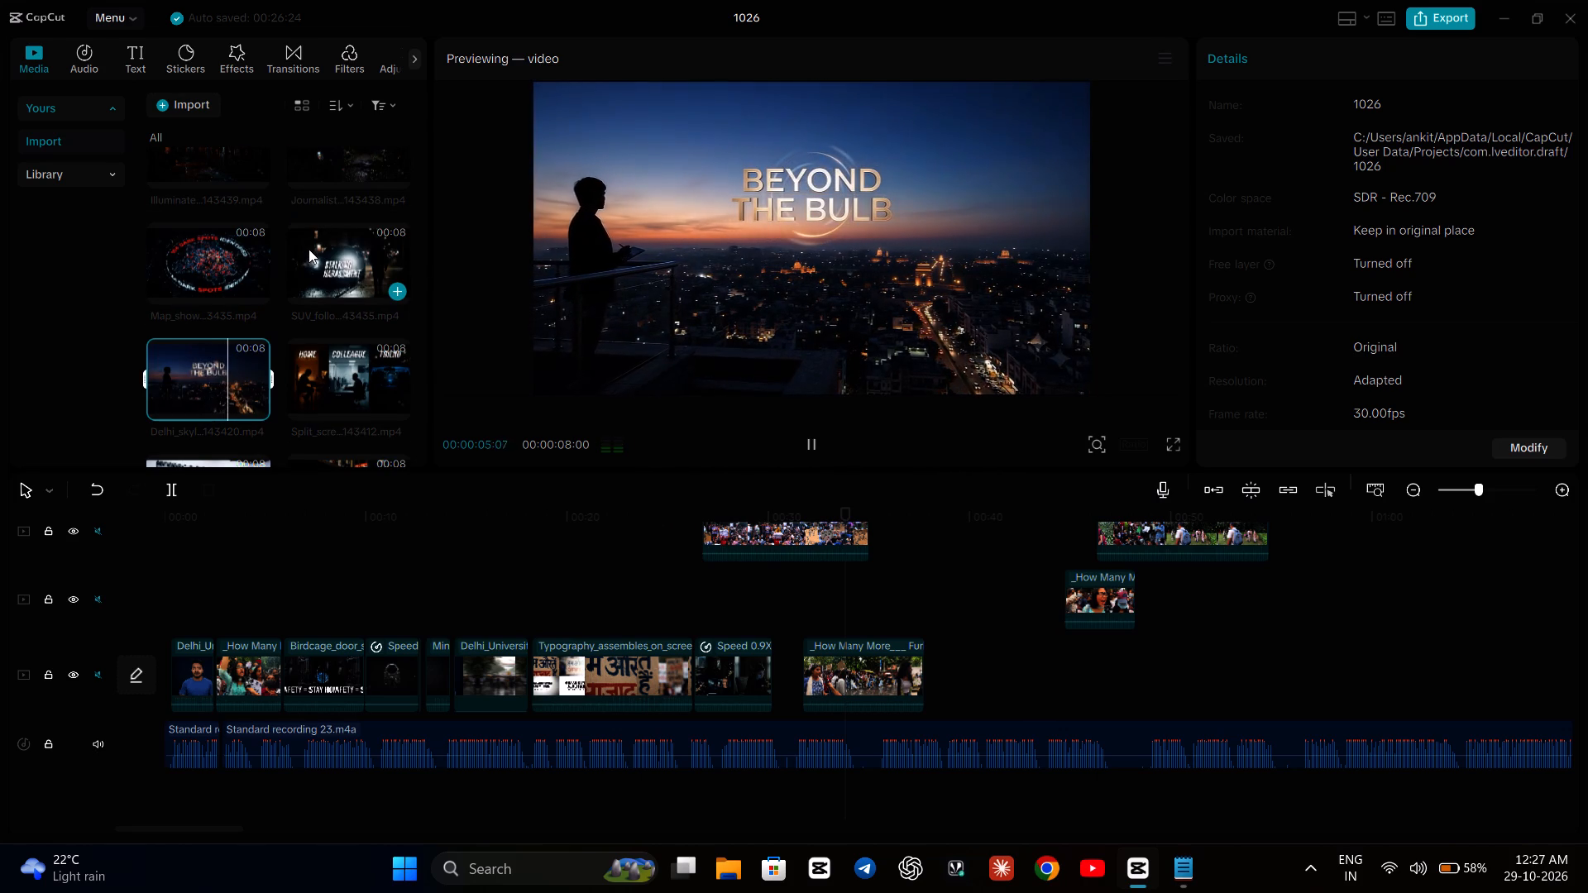
{"action": "left_click", "coordinate": [309, 249]}
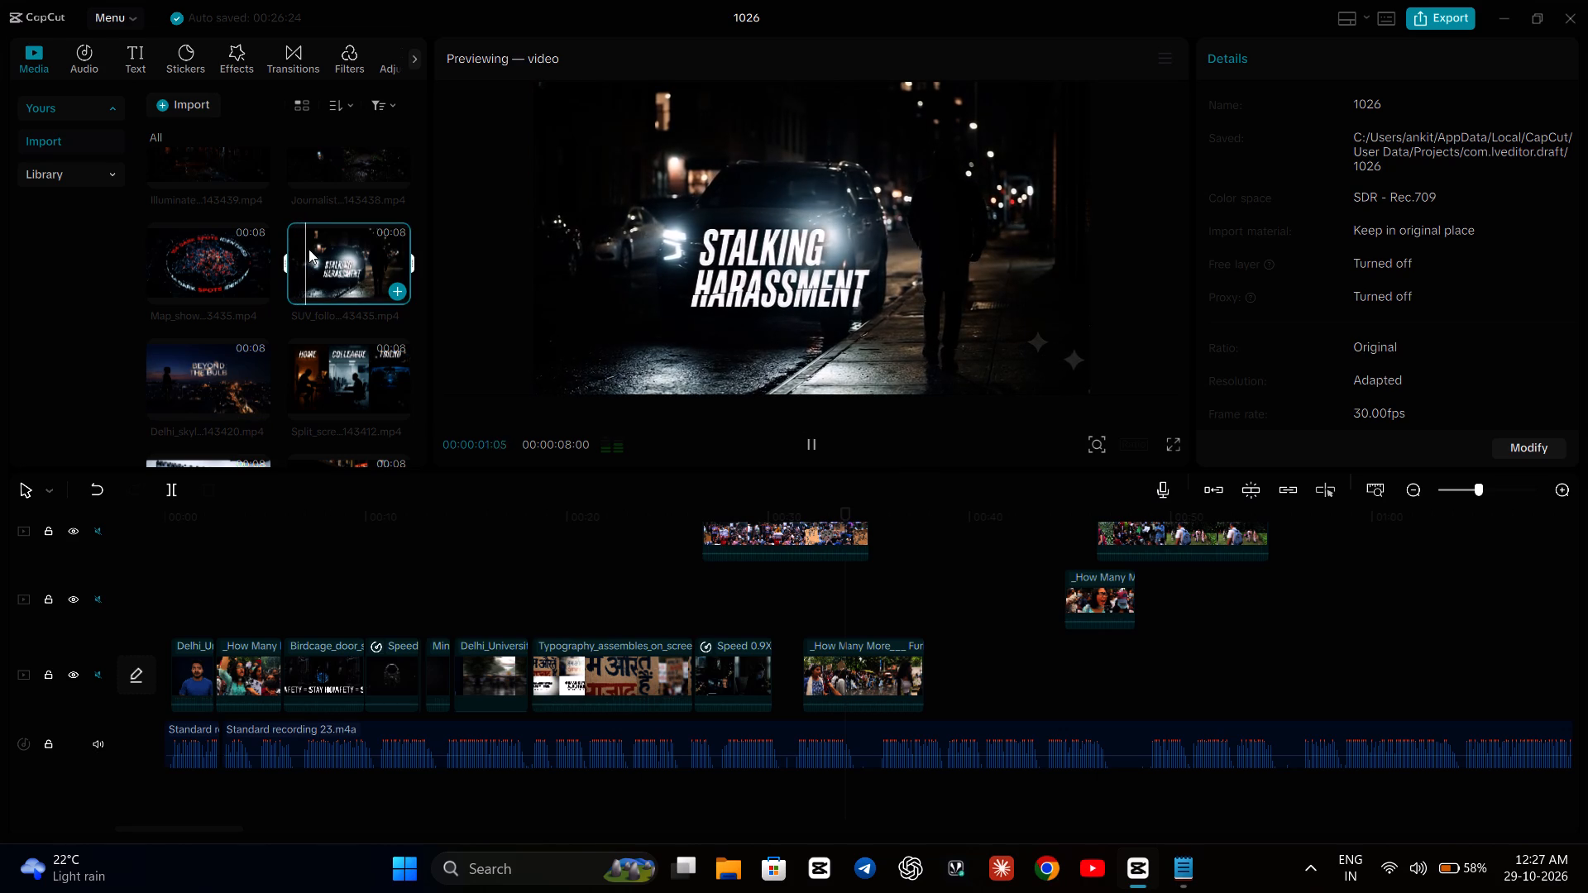
{"action": "left_click", "coordinate": [188, 250]}
{"action": "left_click", "coordinate": [188, 250]}
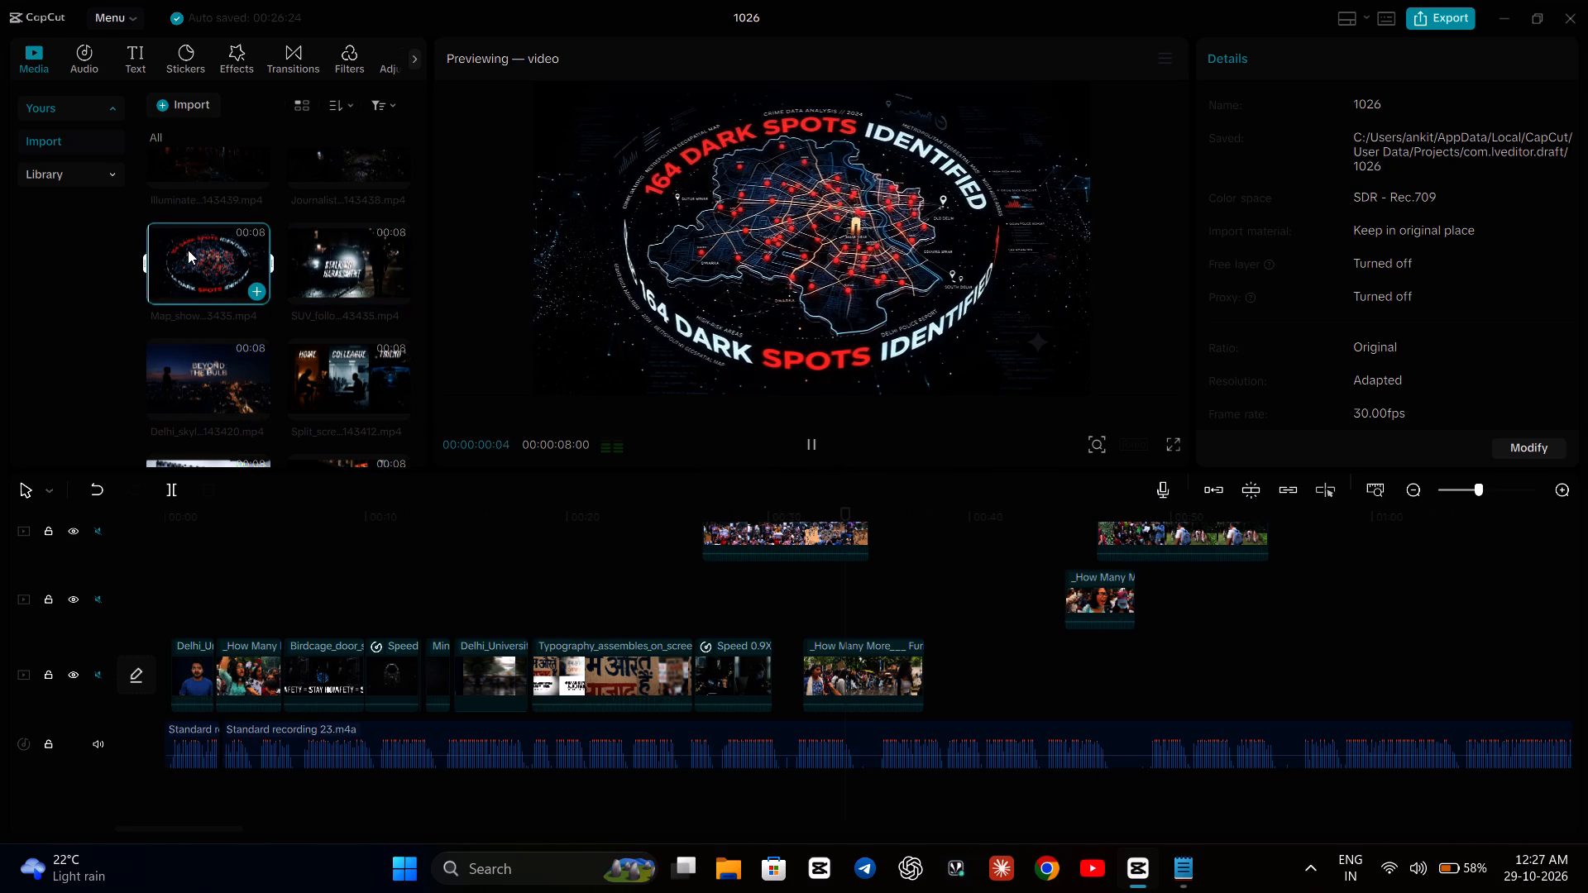
Preview the dark alley, 'NATURAL SURVEILLANCE', 'LIGHTS CAMERAS', 'PROOF OVER POSTS' and 'FIR, SUSPENSION, CAMPUS BAN' folder clips in the media library.
{"action": "scroll", "coordinate": [250, 249], "scroll_direction": "up", "scroll_amount": 1}
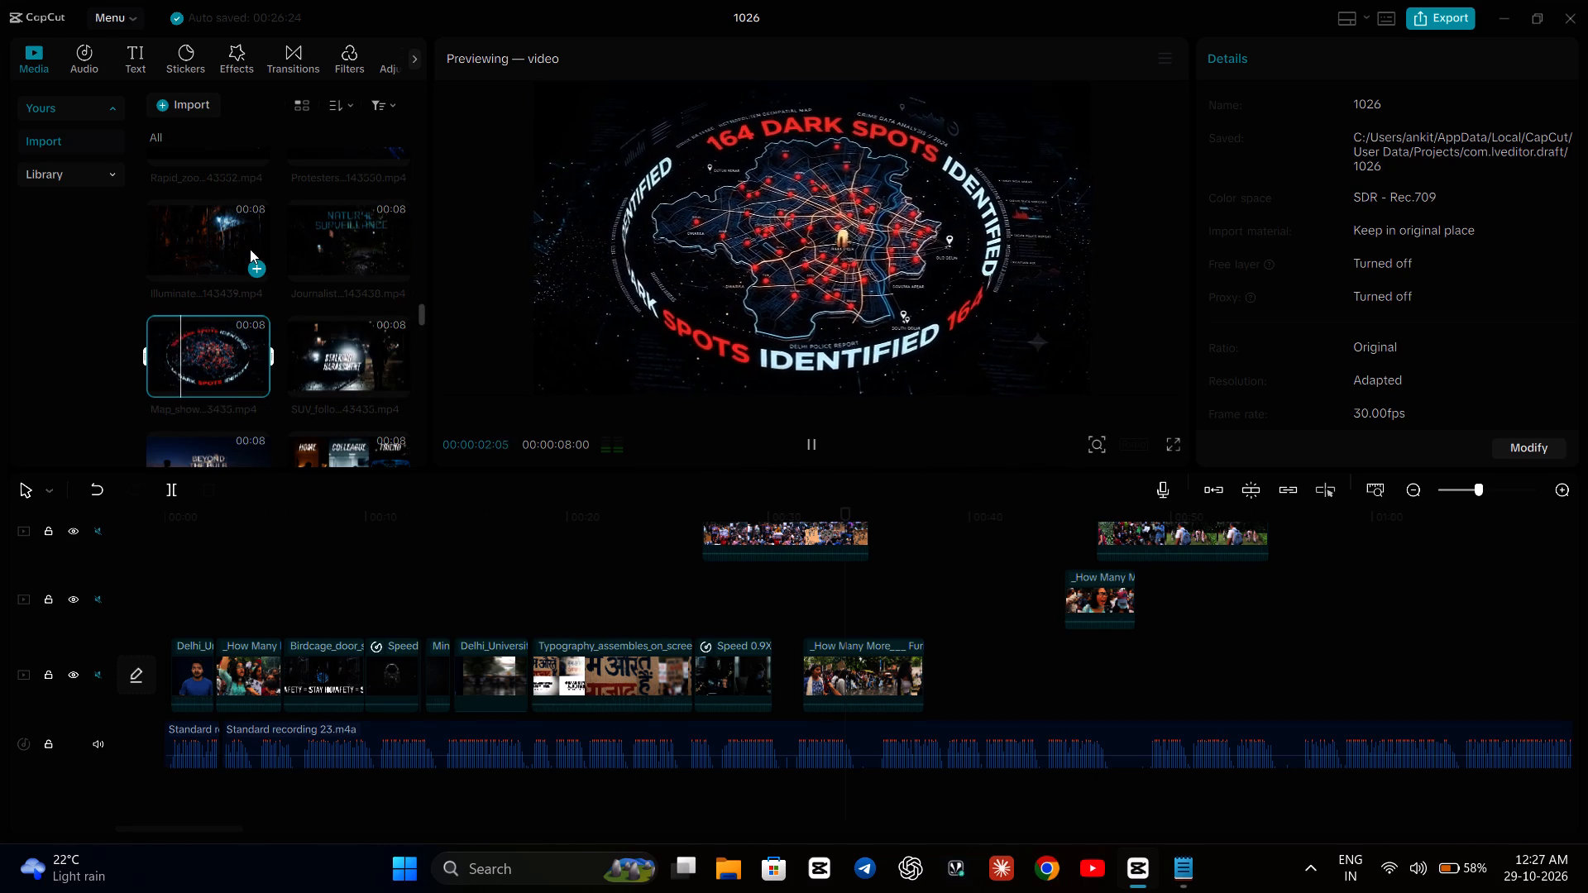
{"action": "left_click", "coordinate": [232, 241]}
{"action": "left_click", "coordinate": [335, 237]}
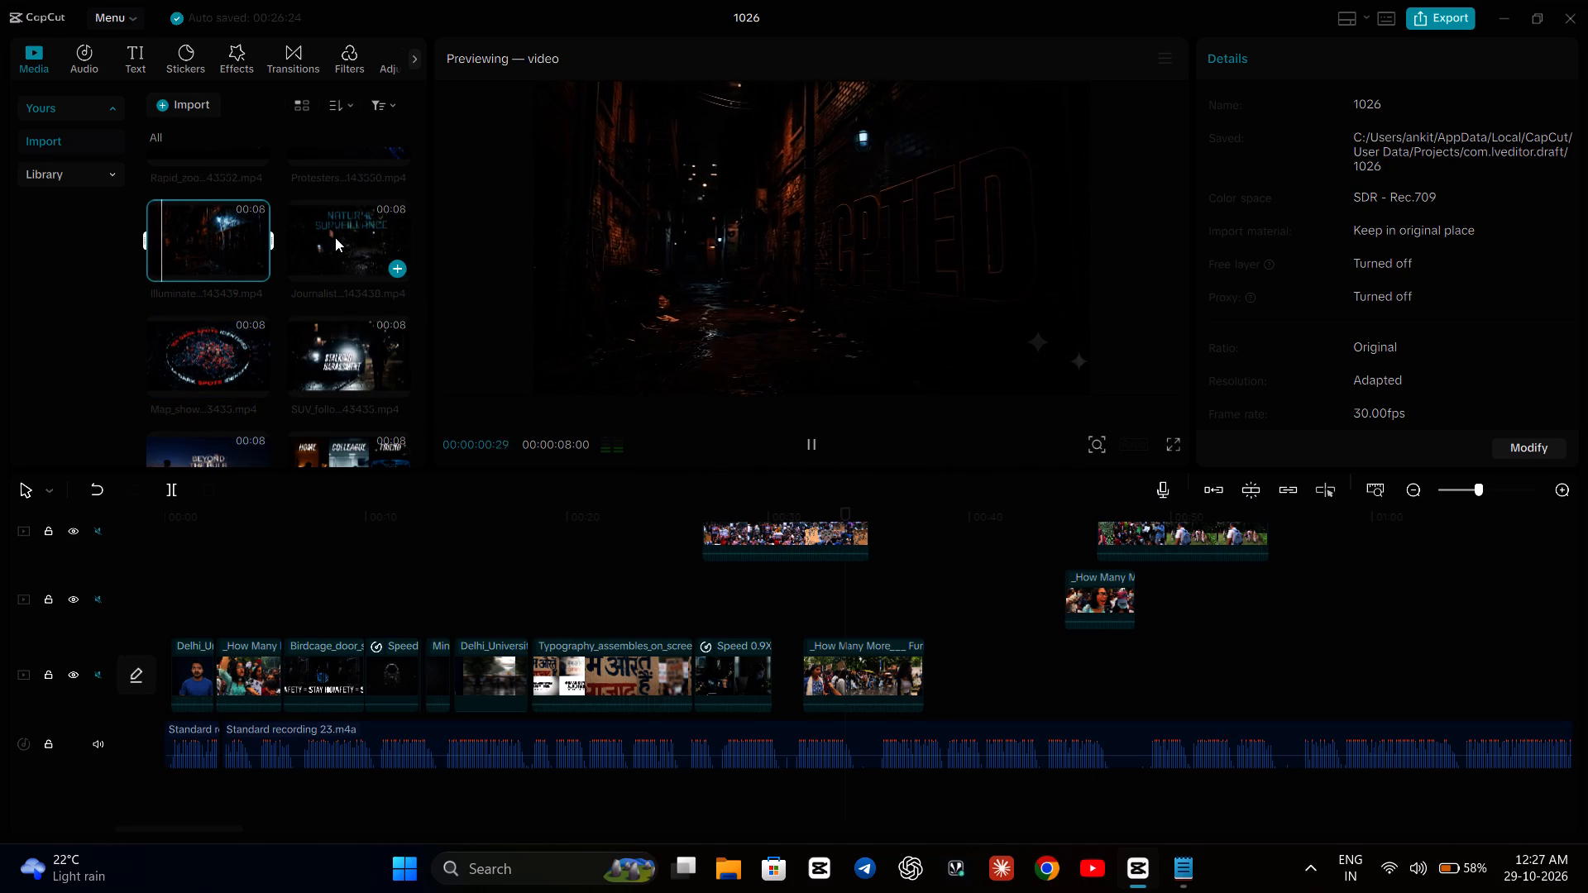
{"action": "scroll", "coordinate": [335, 237], "scroll_direction": "up", "scroll_amount": 1}
{"action": "left_click", "coordinate": [335, 237]}
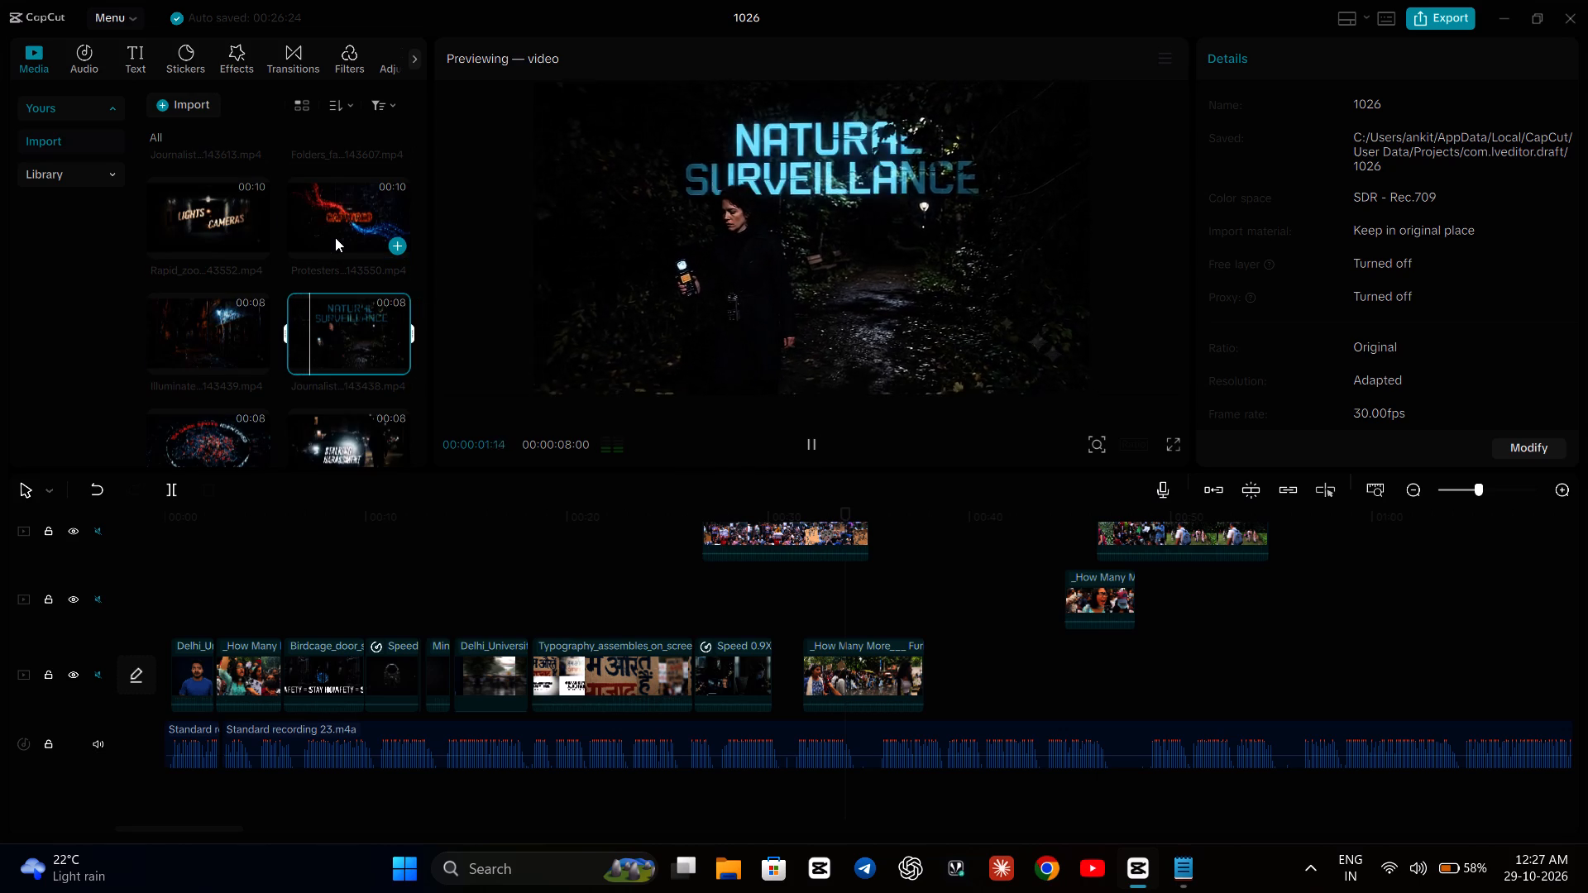
{"action": "left_click", "coordinate": [230, 233]}
{"action": "scroll", "coordinate": [230, 233], "scroll_direction": "up", "scroll_amount": 2}
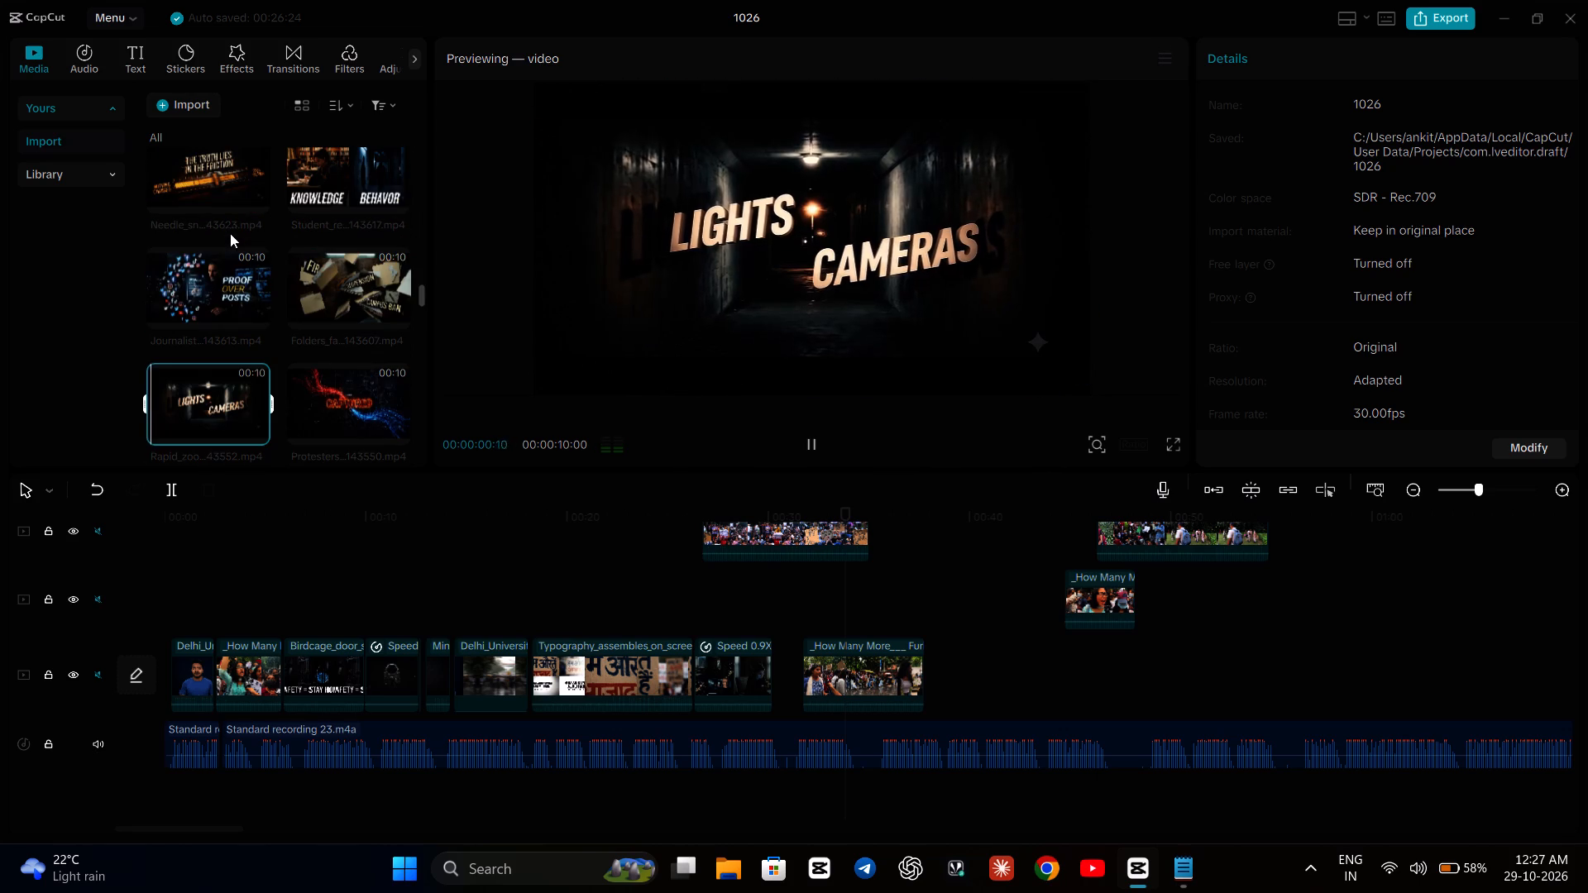
{"action": "left_click", "coordinate": [221, 257]}
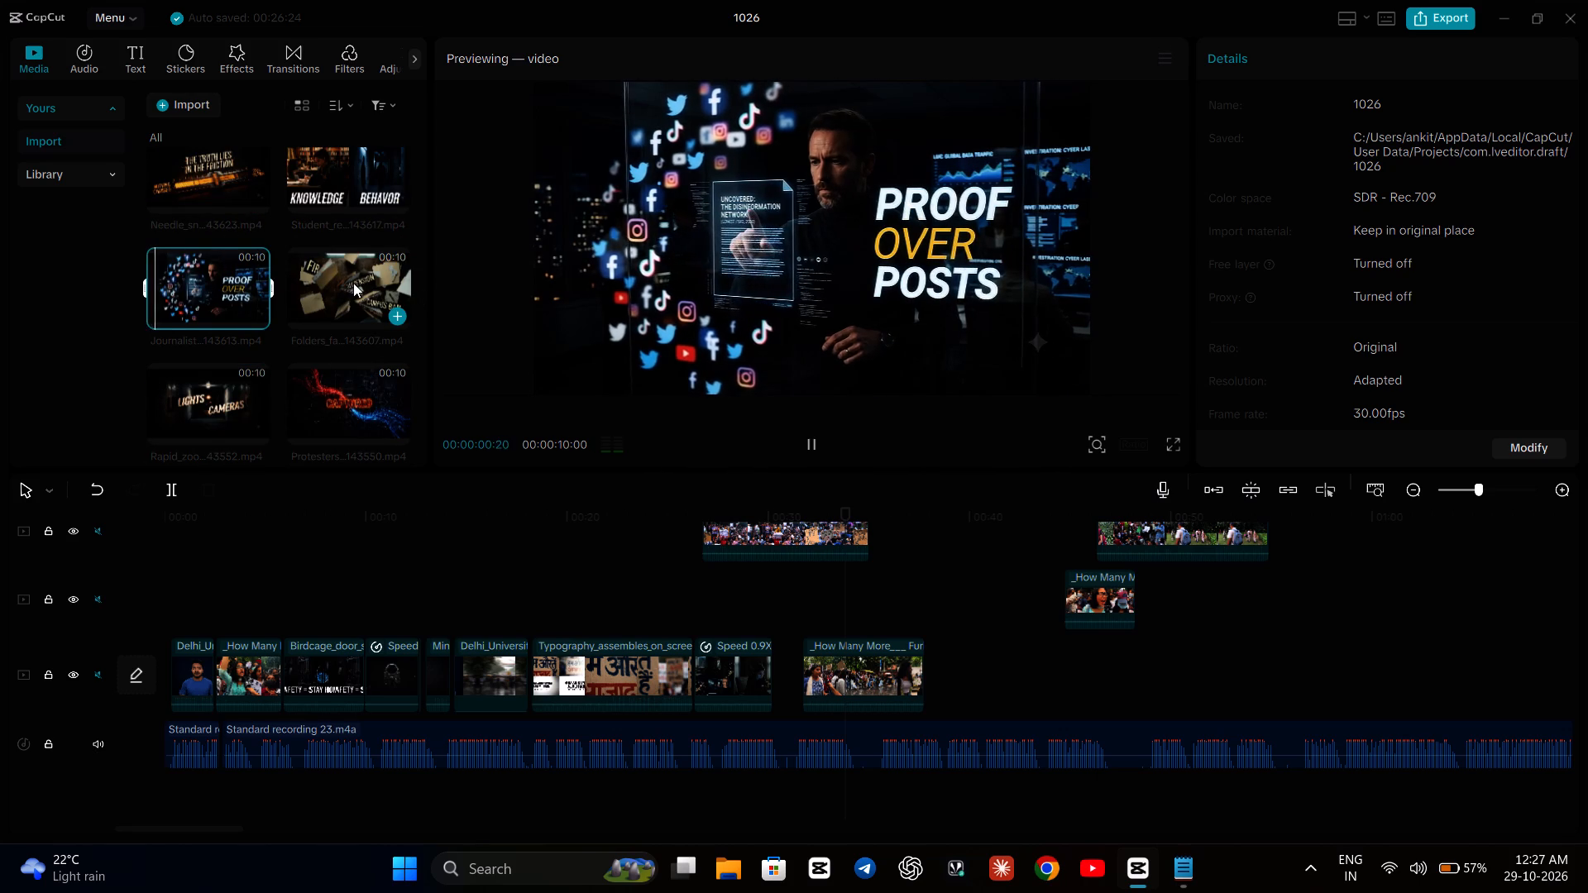
{"action": "left_click", "coordinate": [353, 283]}
{"action": "scroll", "coordinate": [353, 283], "scroll_direction": "up", "scroll_amount": 1}
{"action": "left_click", "coordinate": [332, 353]}
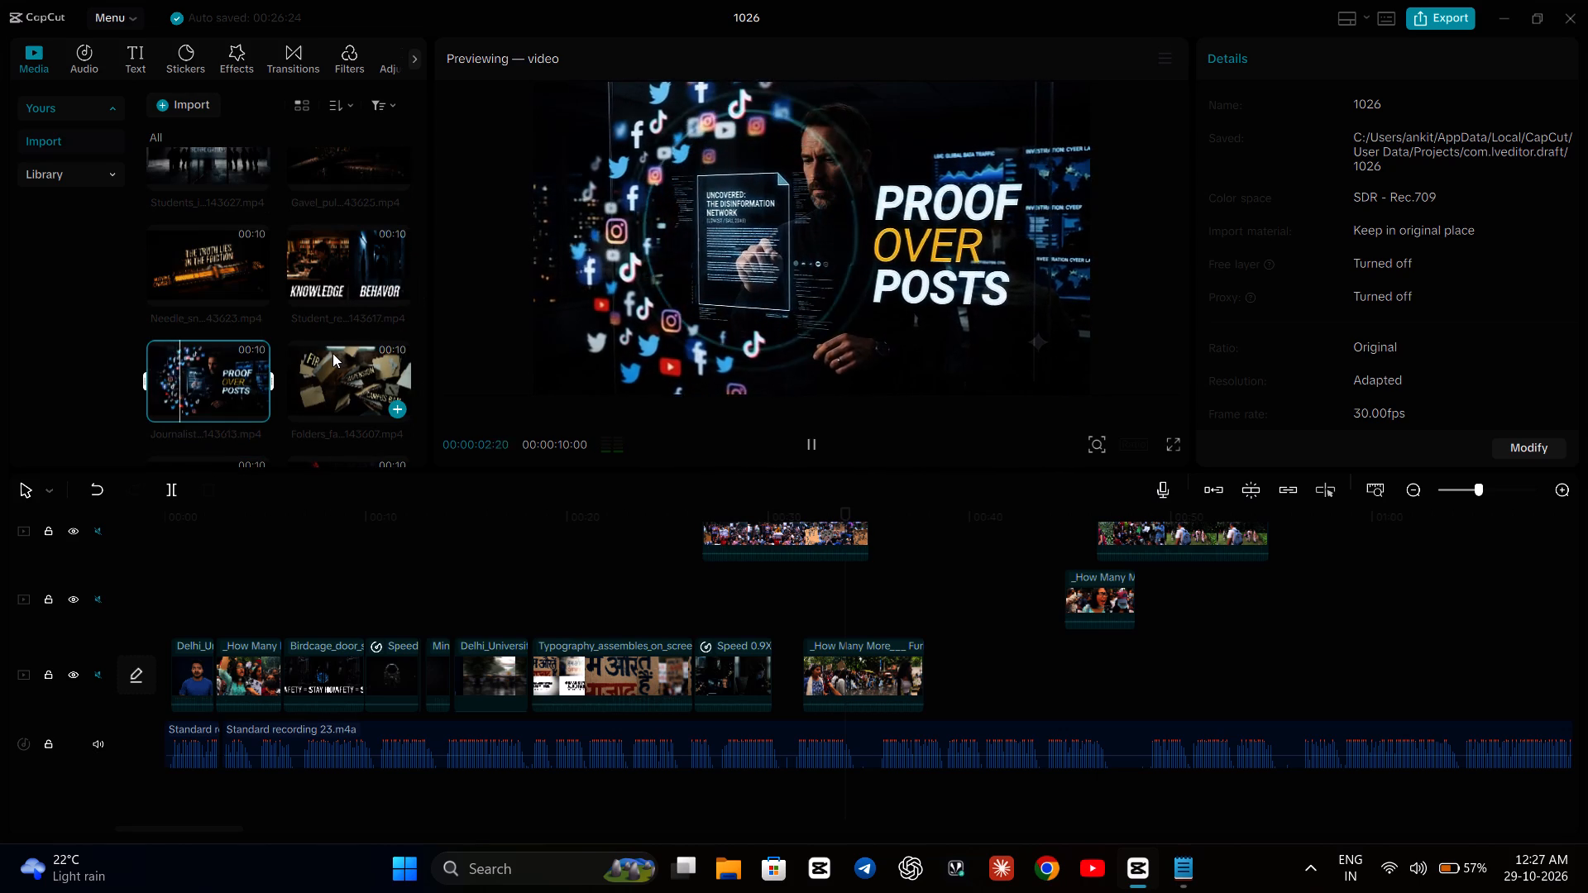
Preview the 'KNOWLEDGE BEHAVIOR', 'THE TRUTH LIES IN THE FRICTION', 'MIRANDA HOUSE → FACULTY OF ARTS', Lady Shri Ram College drone and gavel clips.
{"action": "left_click", "coordinate": [337, 284]}
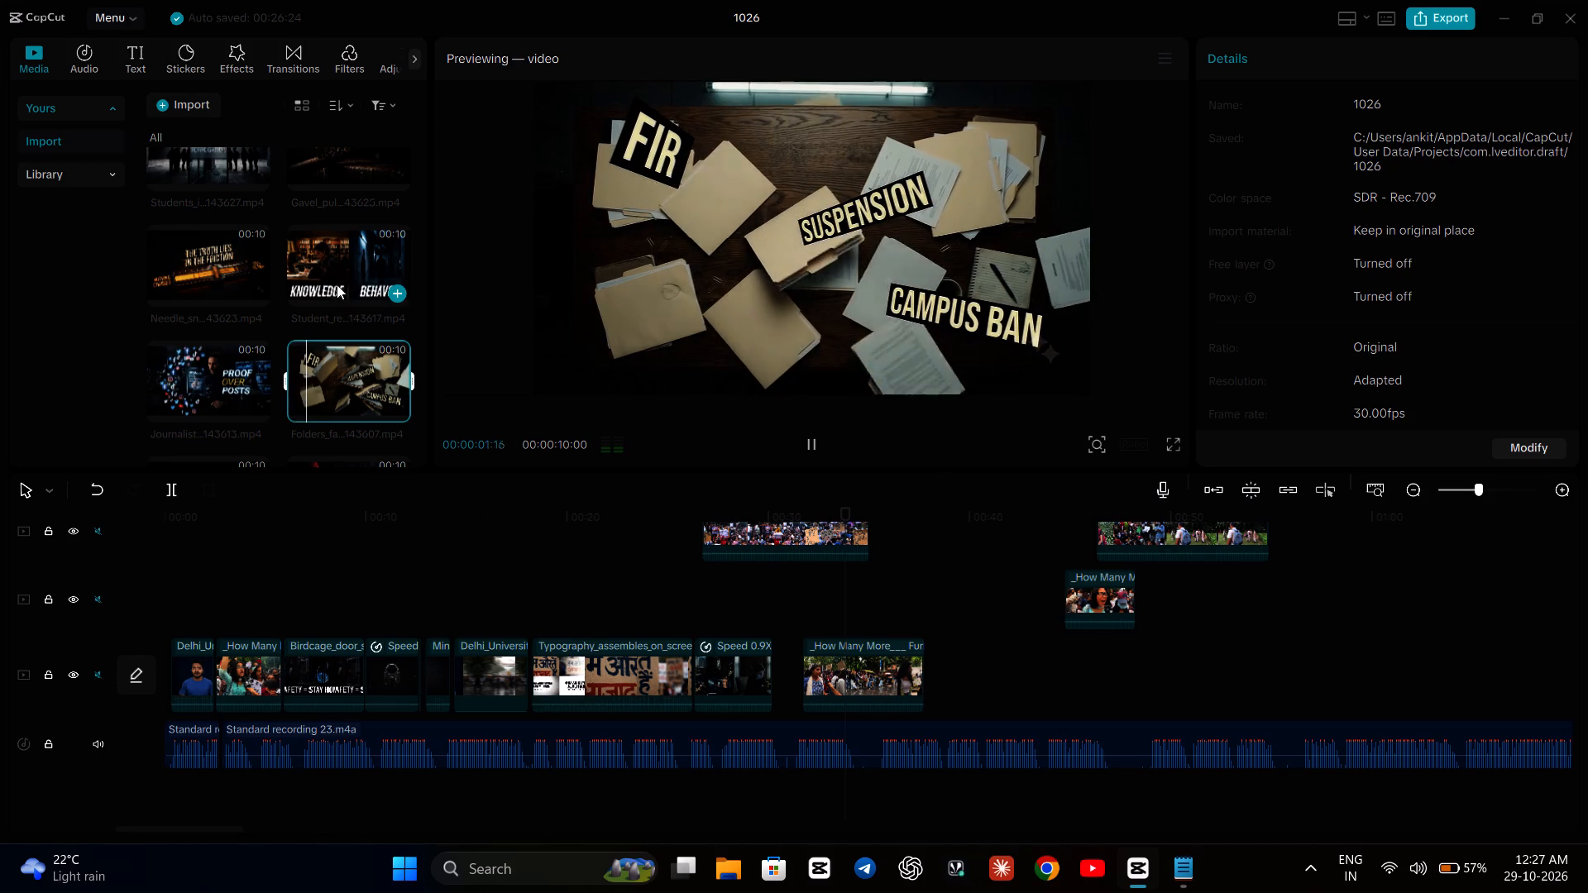
{"action": "left_click", "coordinate": [205, 260]}
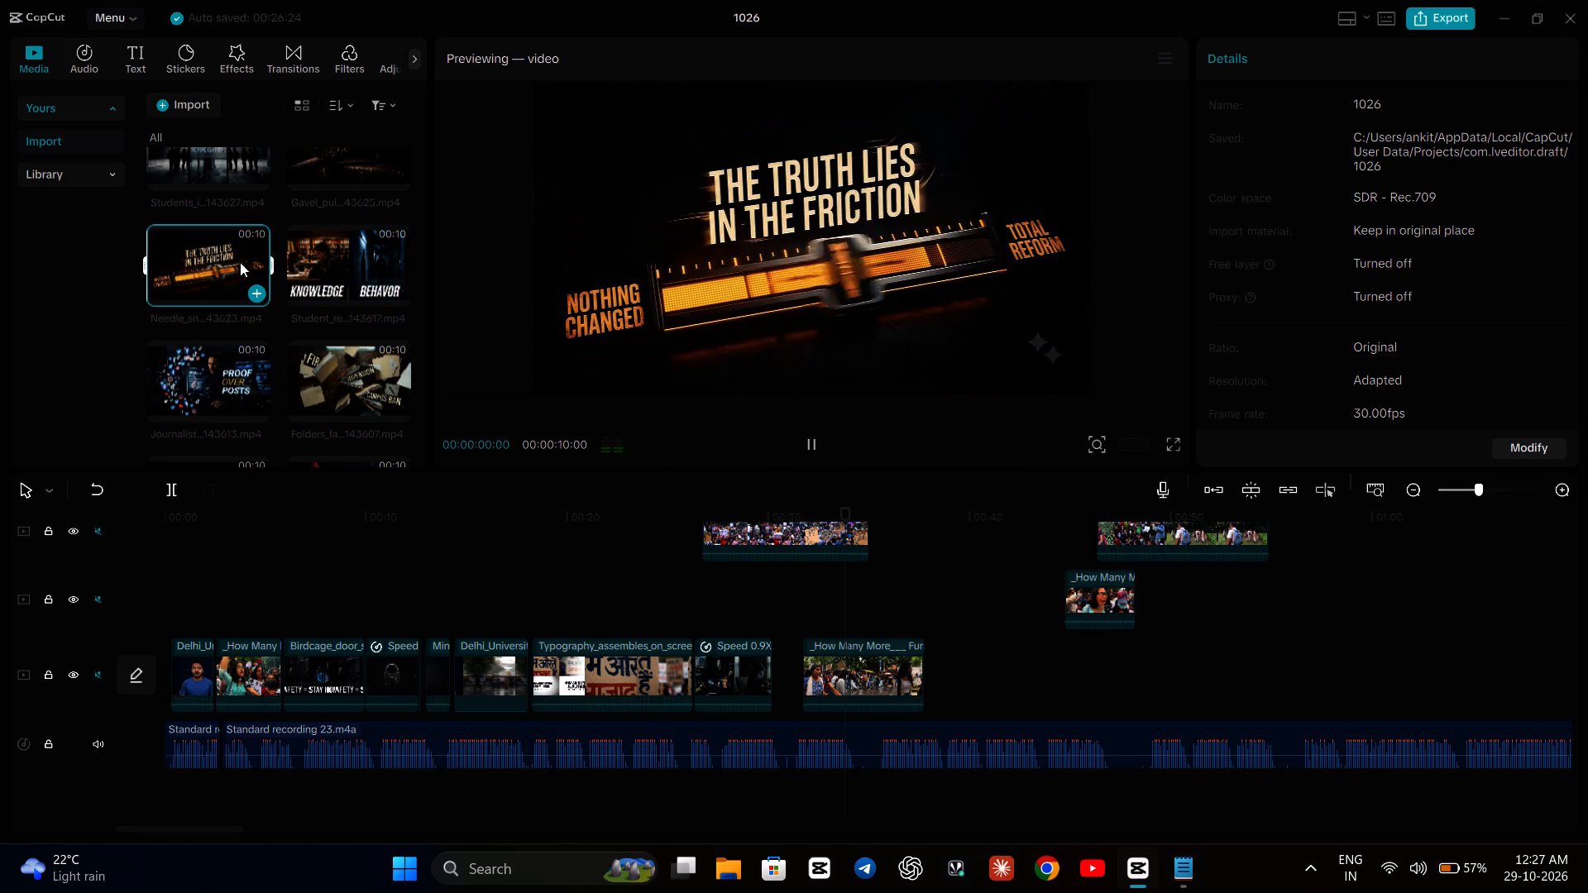
{"action": "scroll", "coordinate": [303, 268], "scroll_direction": "up", "scroll_amount": 2}
{"action": "left_click", "coordinate": [175, 327]}
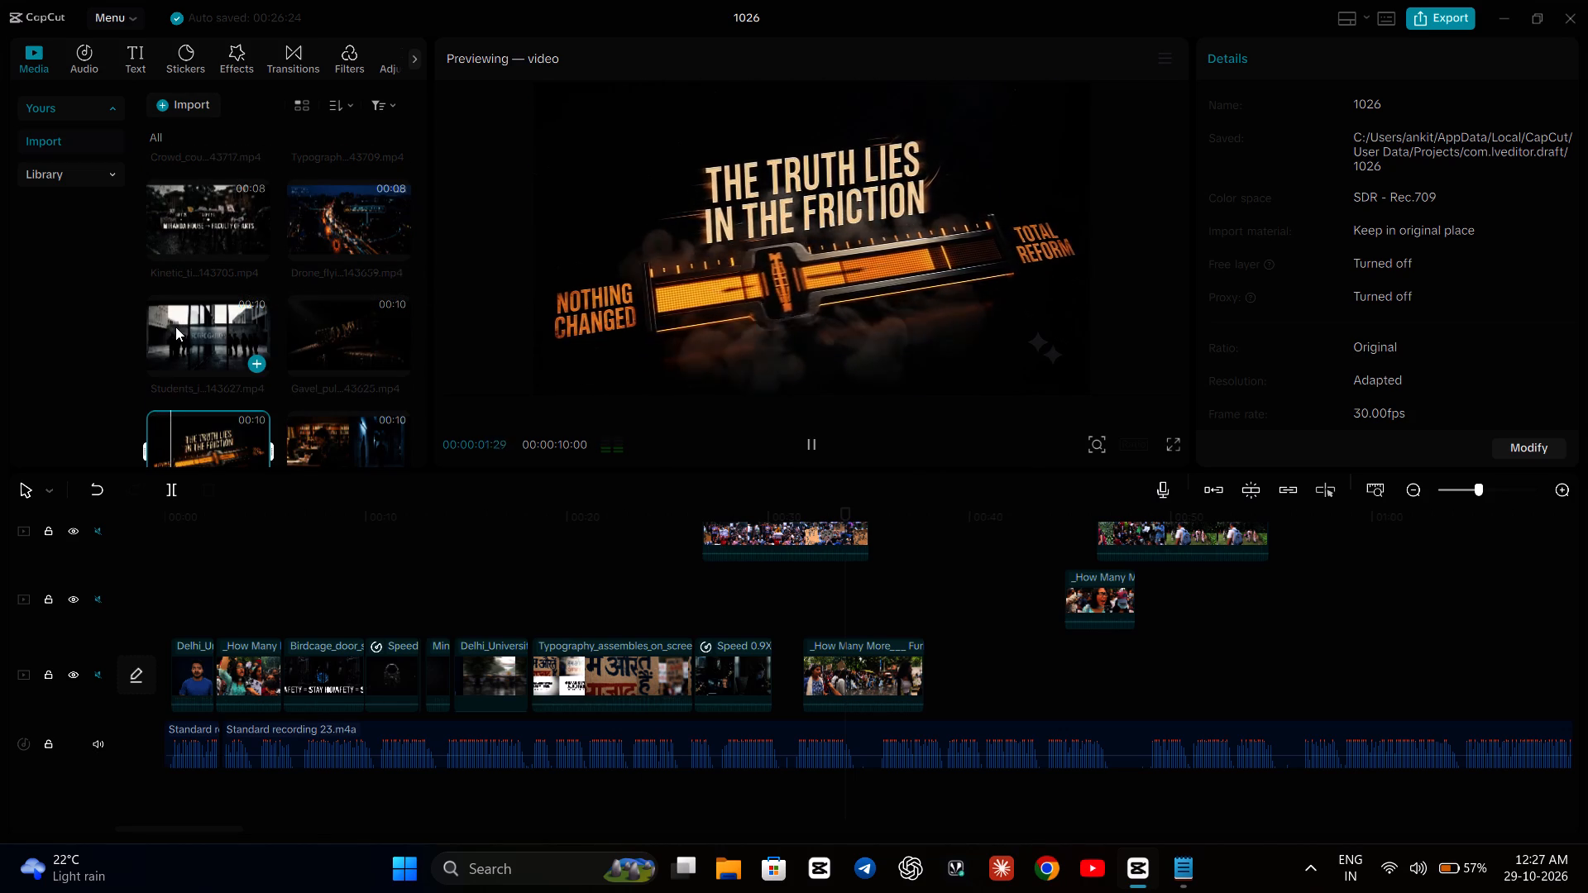
{"action": "left_click", "coordinate": [195, 228]}
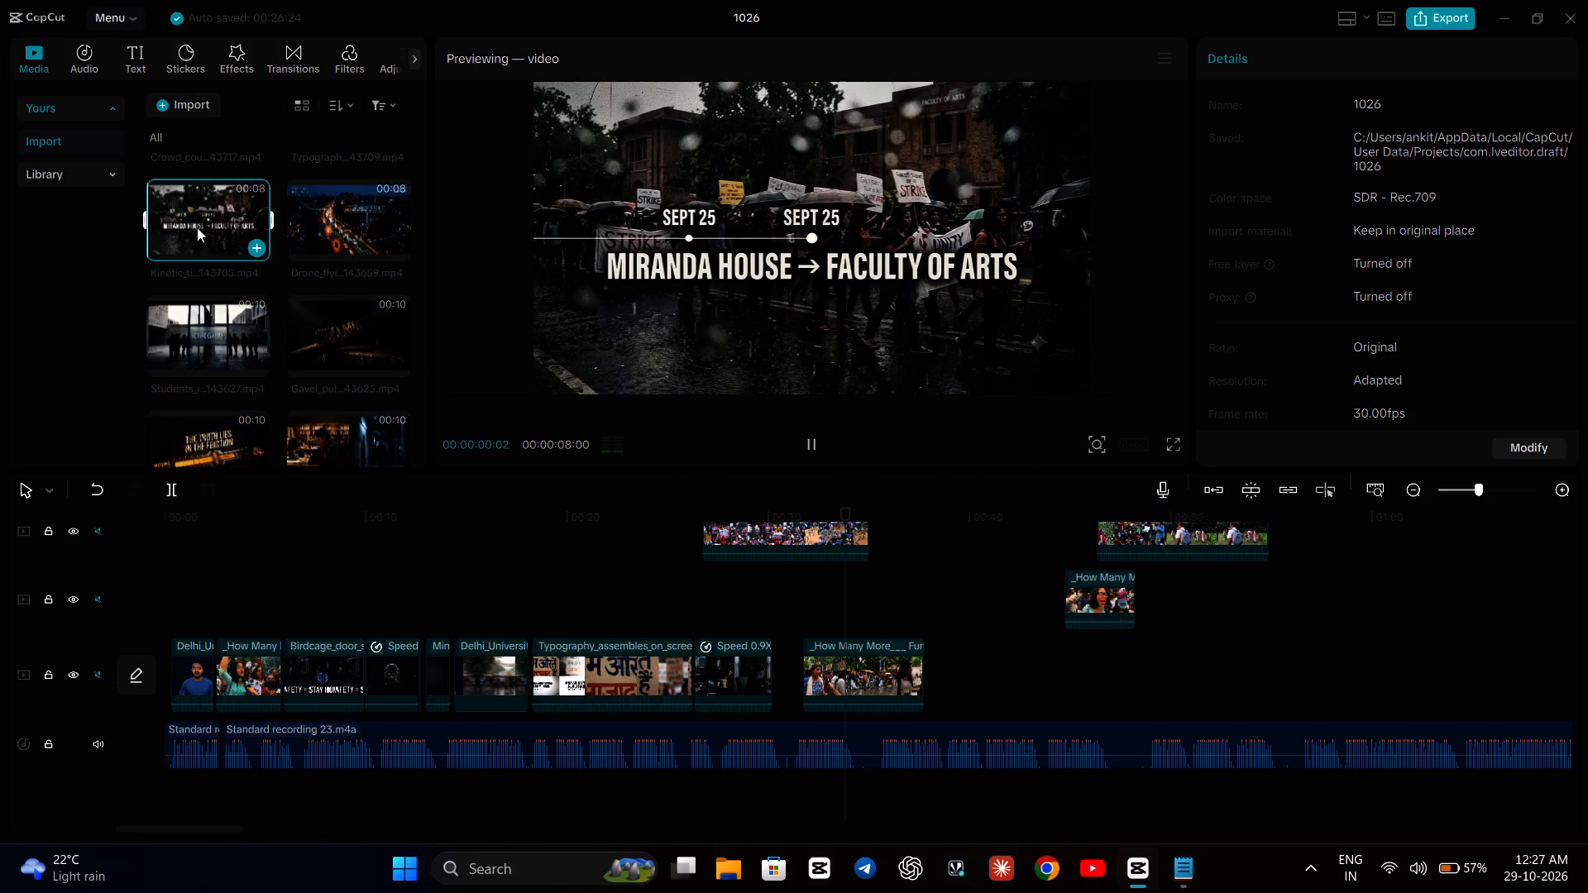
{"action": "left_click", "coordinate": [338, 238]}
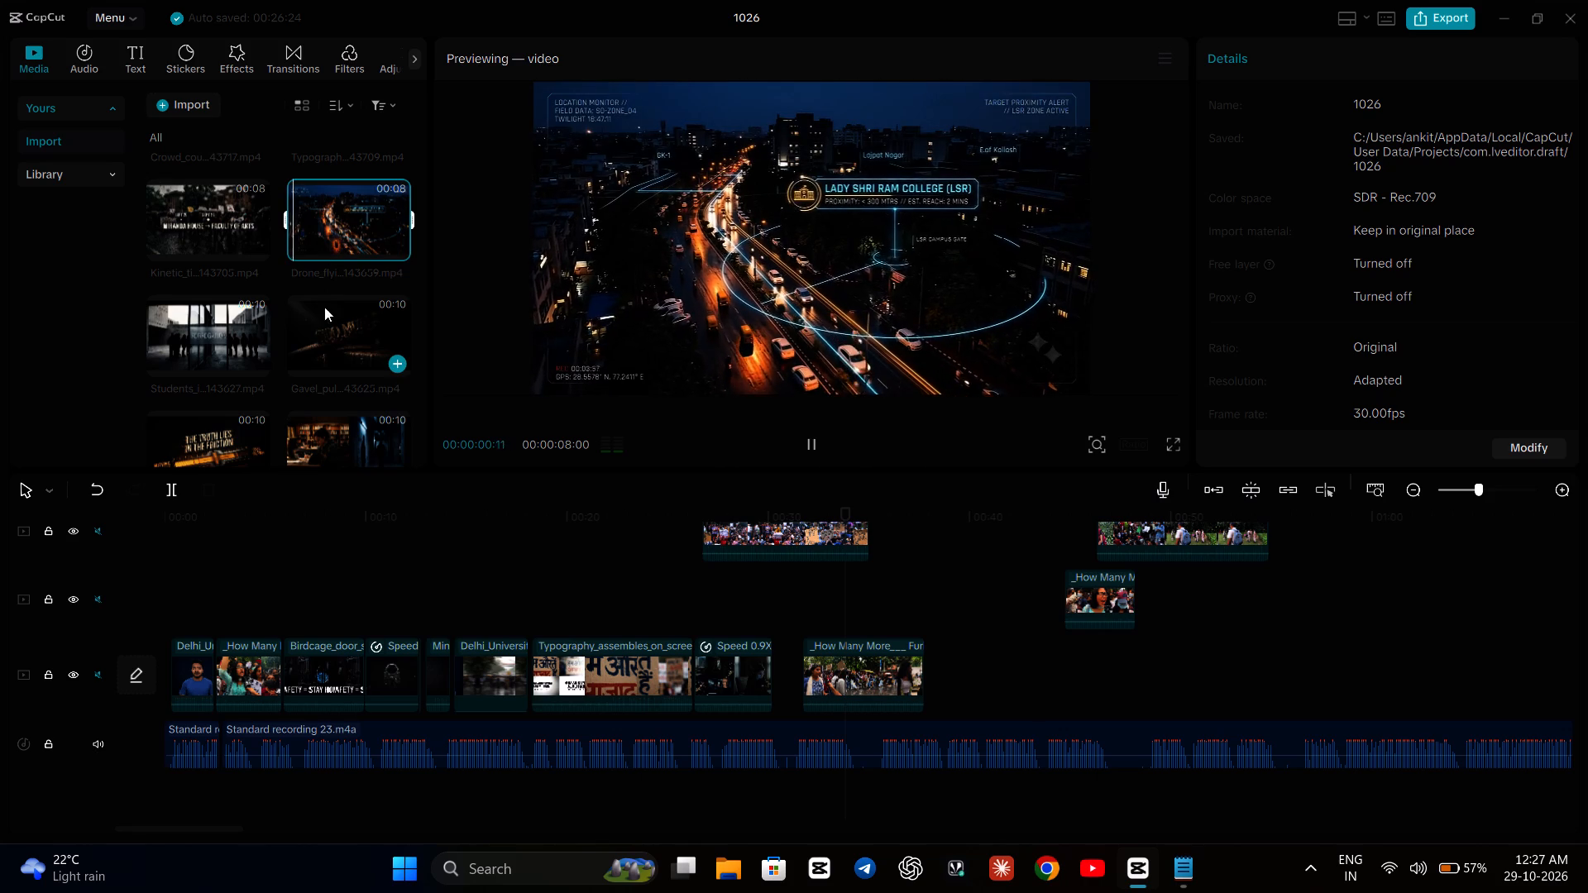
{"action": "left_click", "coordinate": [324, 317]}
Preview the blue-shirt presenter clips located just above the Crowd and Typography clips in the media library.
{"action": "scroll", "coordinate": [324, 318], "scroll_direction": "up", "scroll_amount": 2}
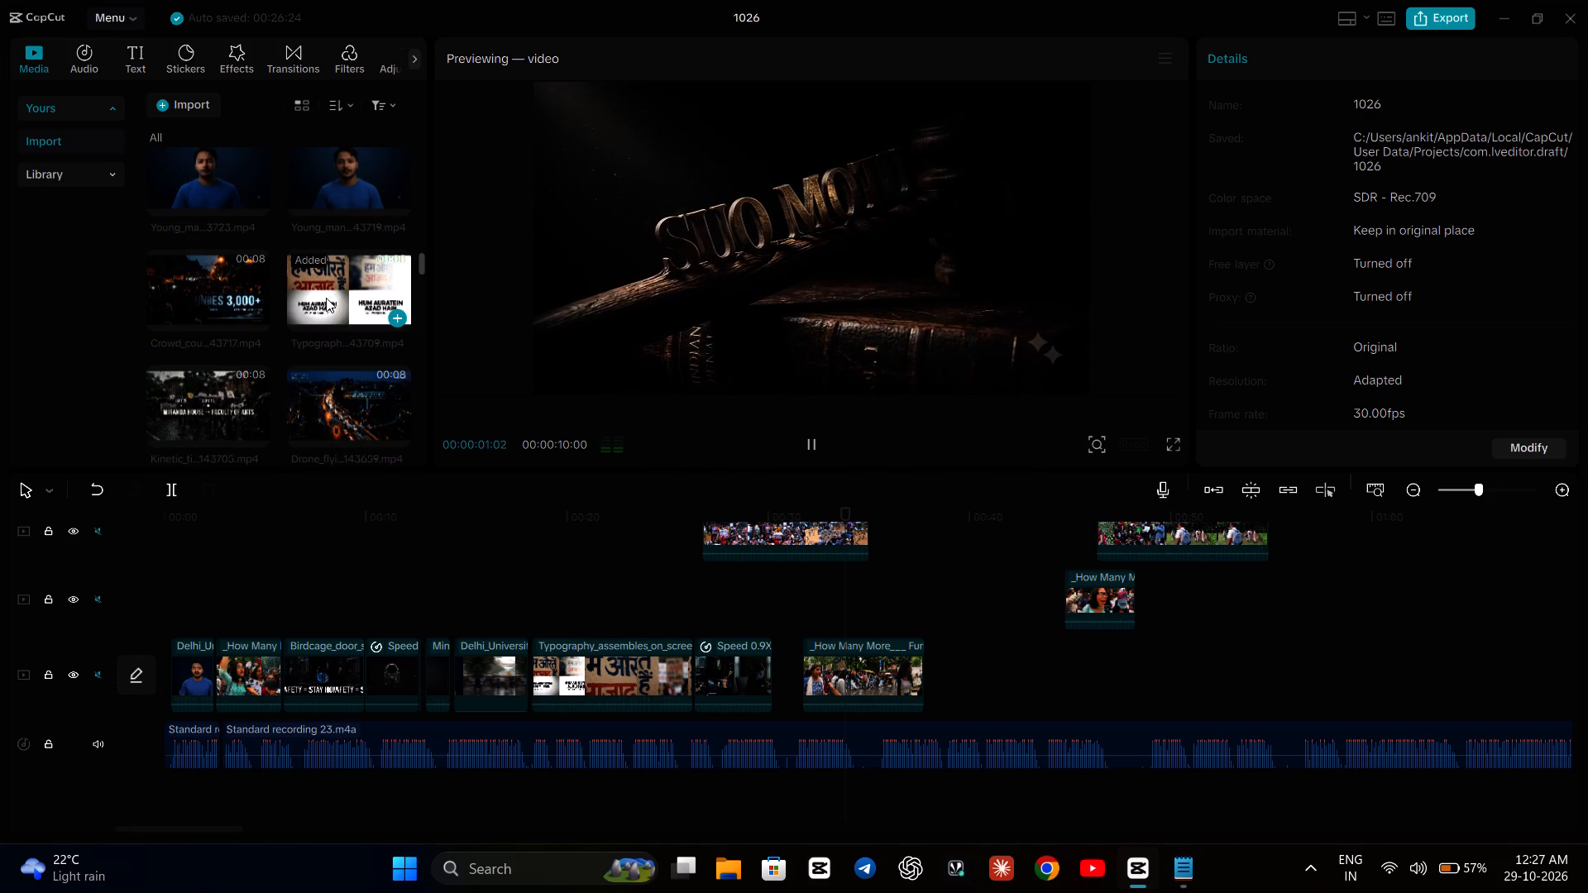
{"action": "scroll", "coordinate": [243, 293], "scroll_direction": "up", "scroll_amount": 2}
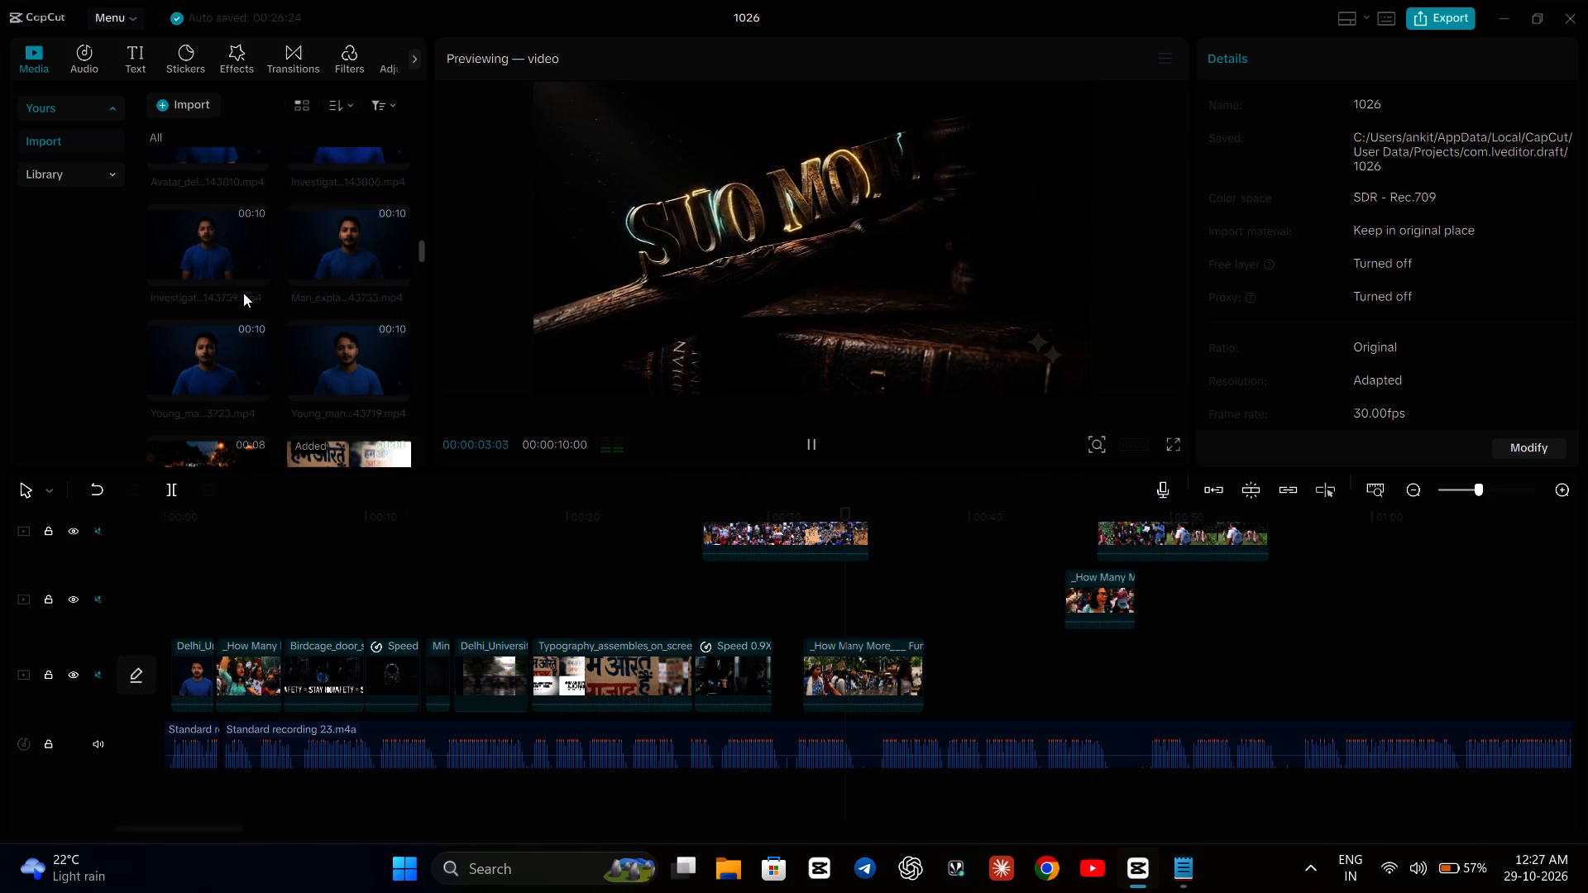
{"action": "left_click", "coordinate": [217, 247]}
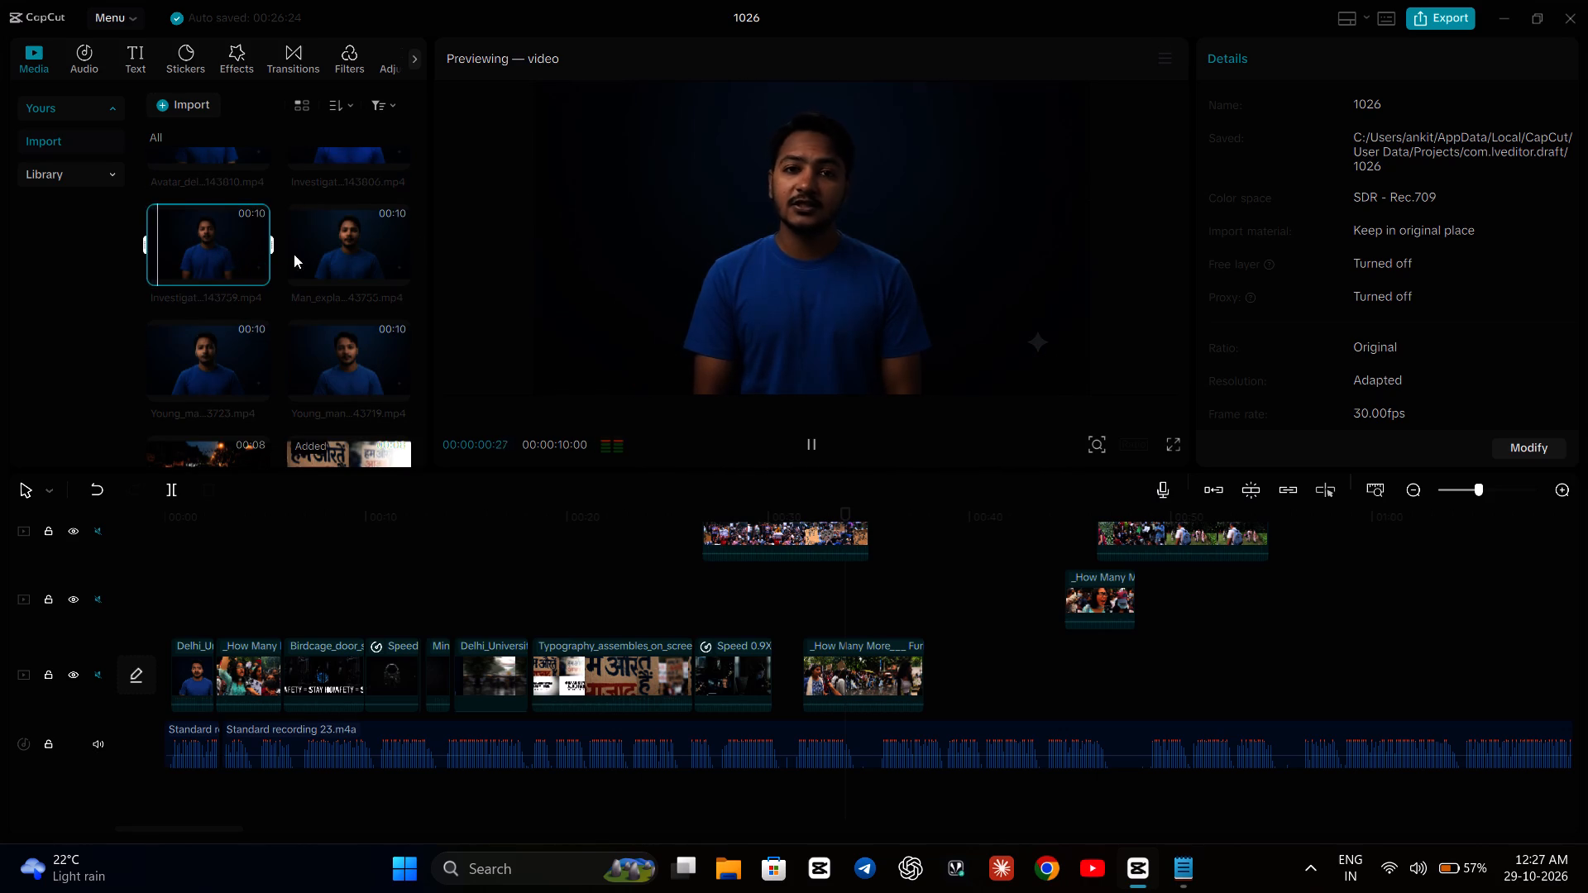
{"action": "left_click", "coordinate": [323, 255]}
{"action": "left_click", "coordinate": [205, 349]}
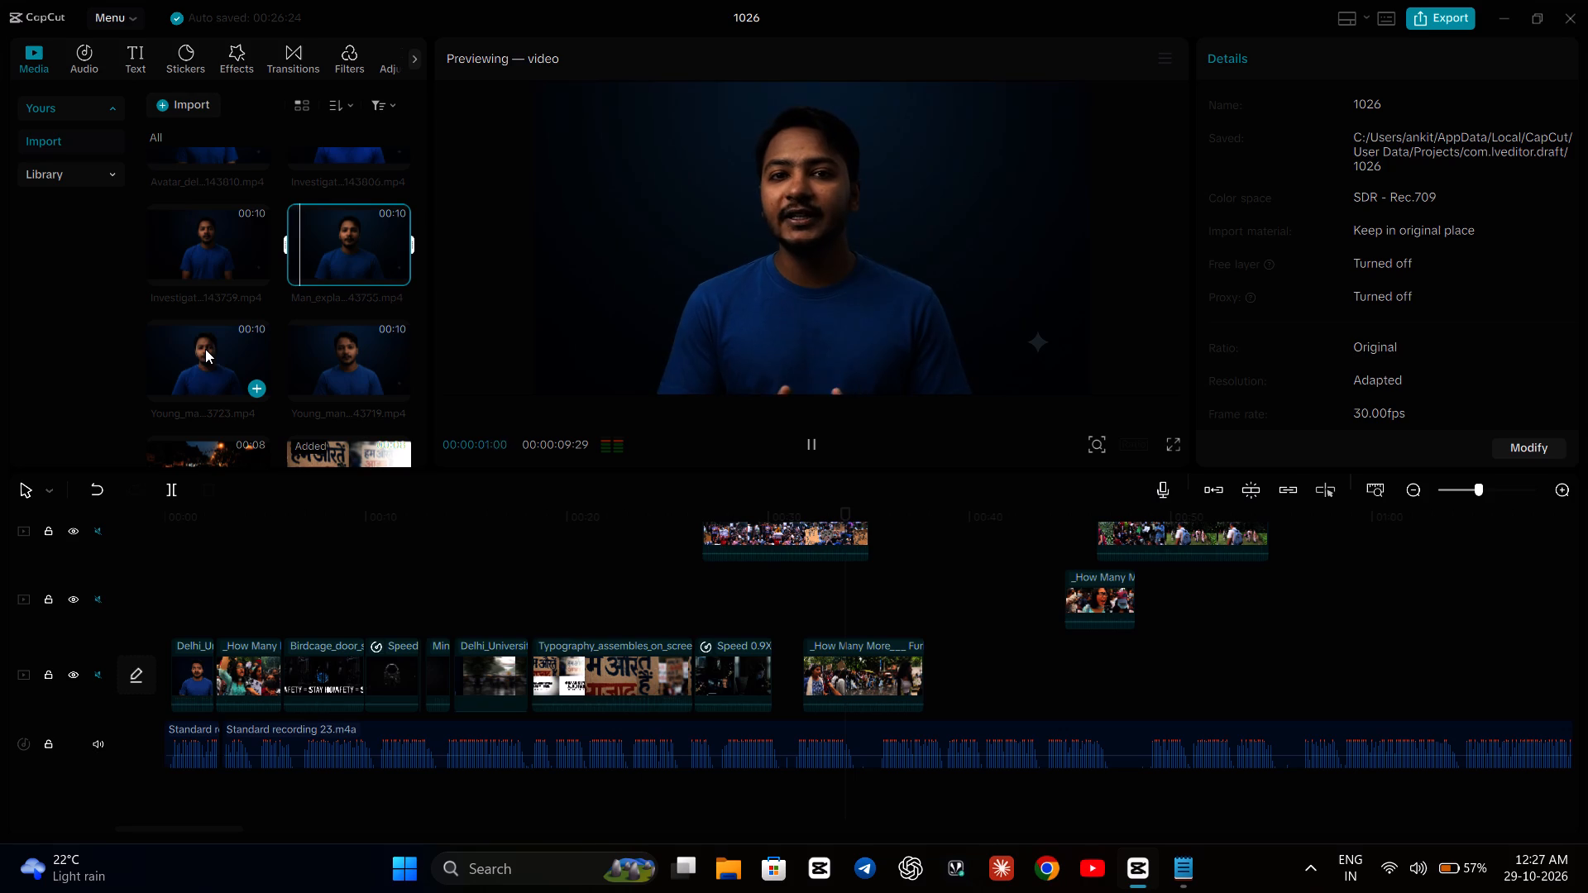
{"action": "left_click", "coordinate": [339, 355]}
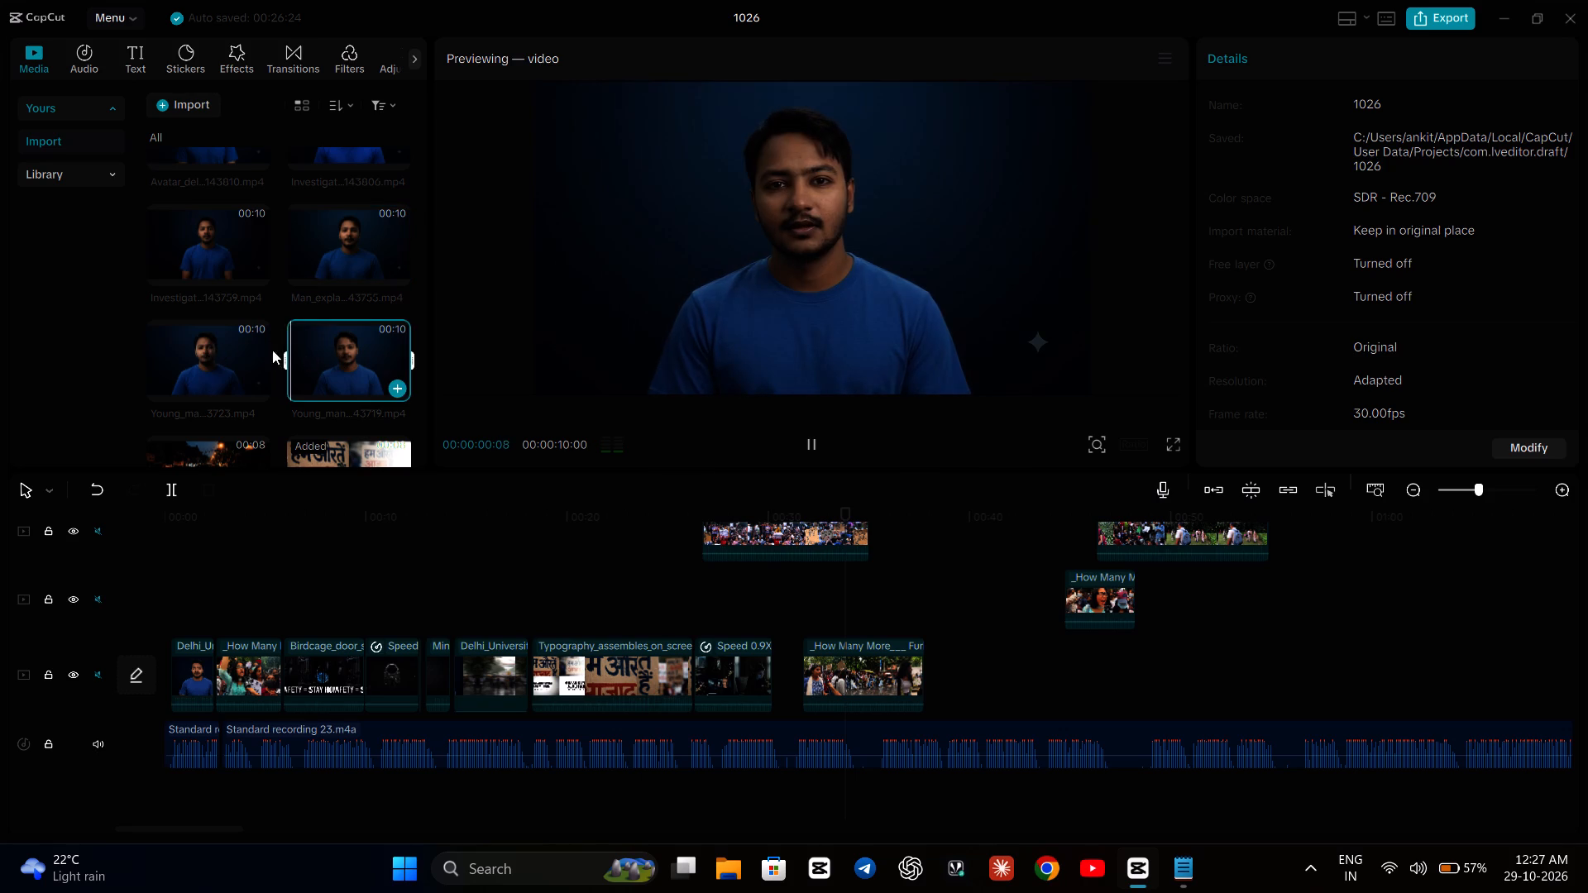
{"action": "left_click", "coordinate": [211, 341]}
Preview the next blue-shirt presenter clips up the media library, including the Man_deliv, Investigat, Male_avat and Avatar_del ones.
{"action": "scroll", "coordinate": [211, 341], "scroll_direction": "up", "scroll_amount": 2}
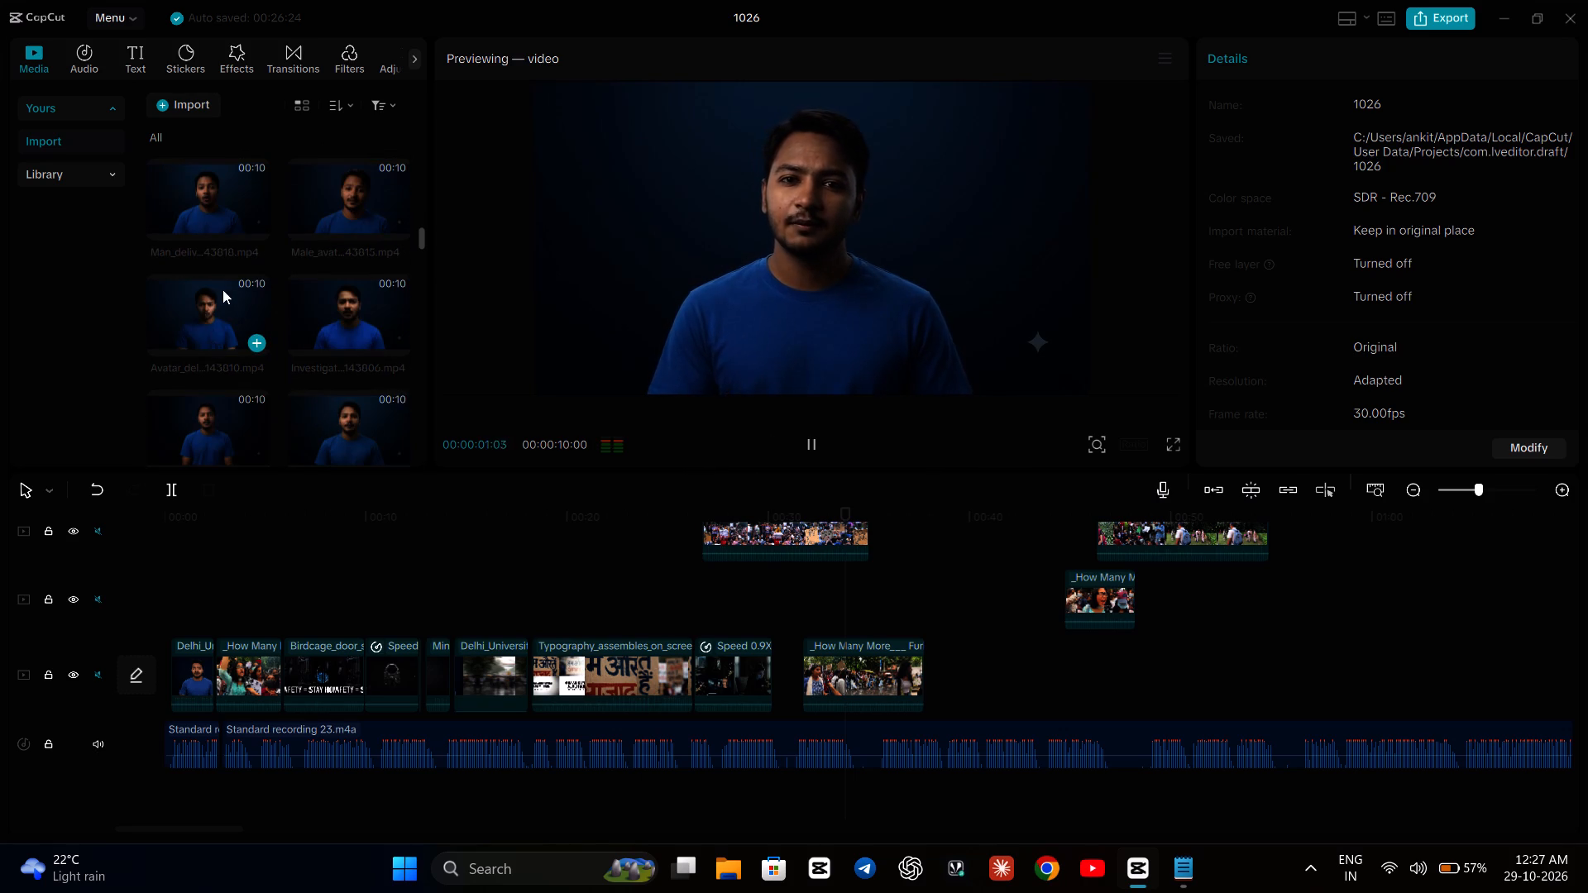
{"action": "left_click", "coordinate": [225, 227]}
{"action": "scroll", "coordinate": [225, 227], "scroll_direction": "up", "scroll_amount": 1}
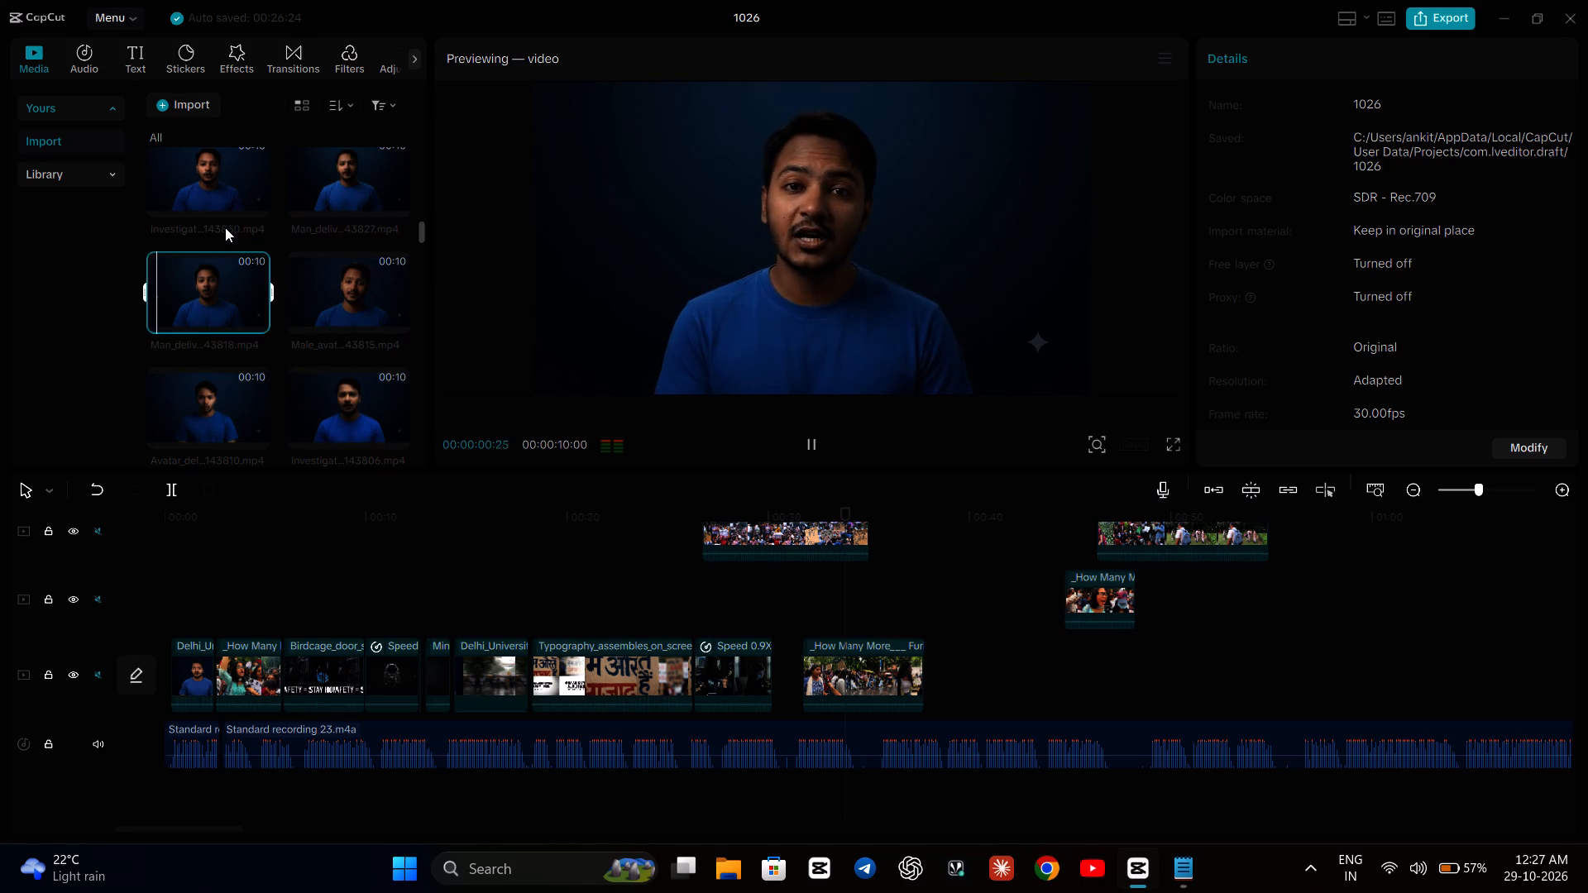
{"action": "left_click", "coordinate": [228, 199]}
{"action": "left_click", "coordinate": [319, 202]}
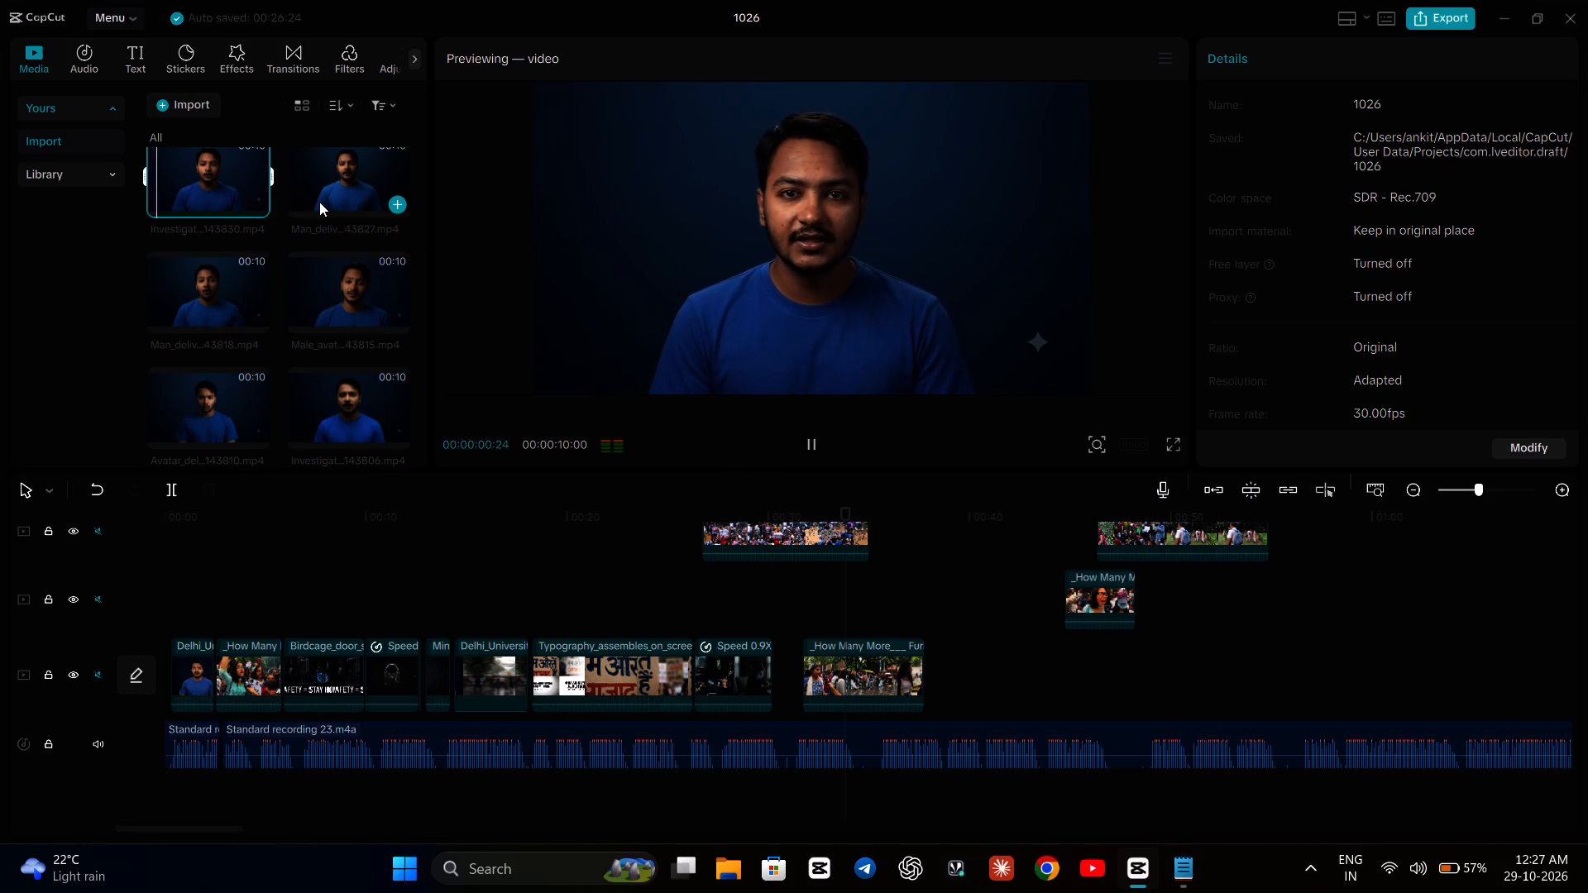
{"action": "left_click", "coordinate": [303, 281]}
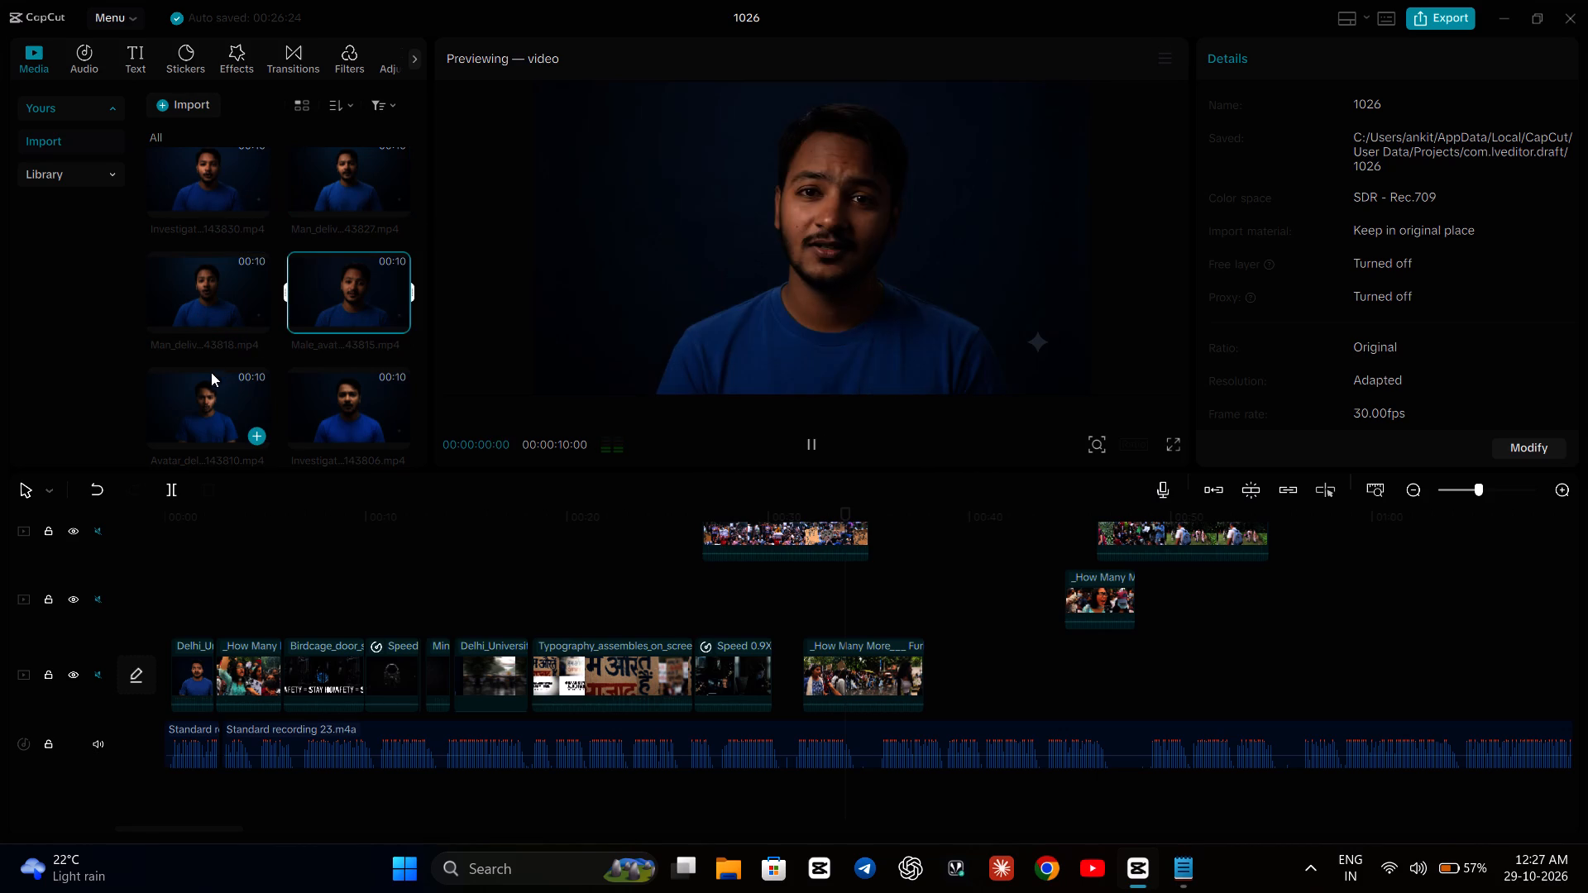
{"action": "left_click", "coordinate": [198, 388]}
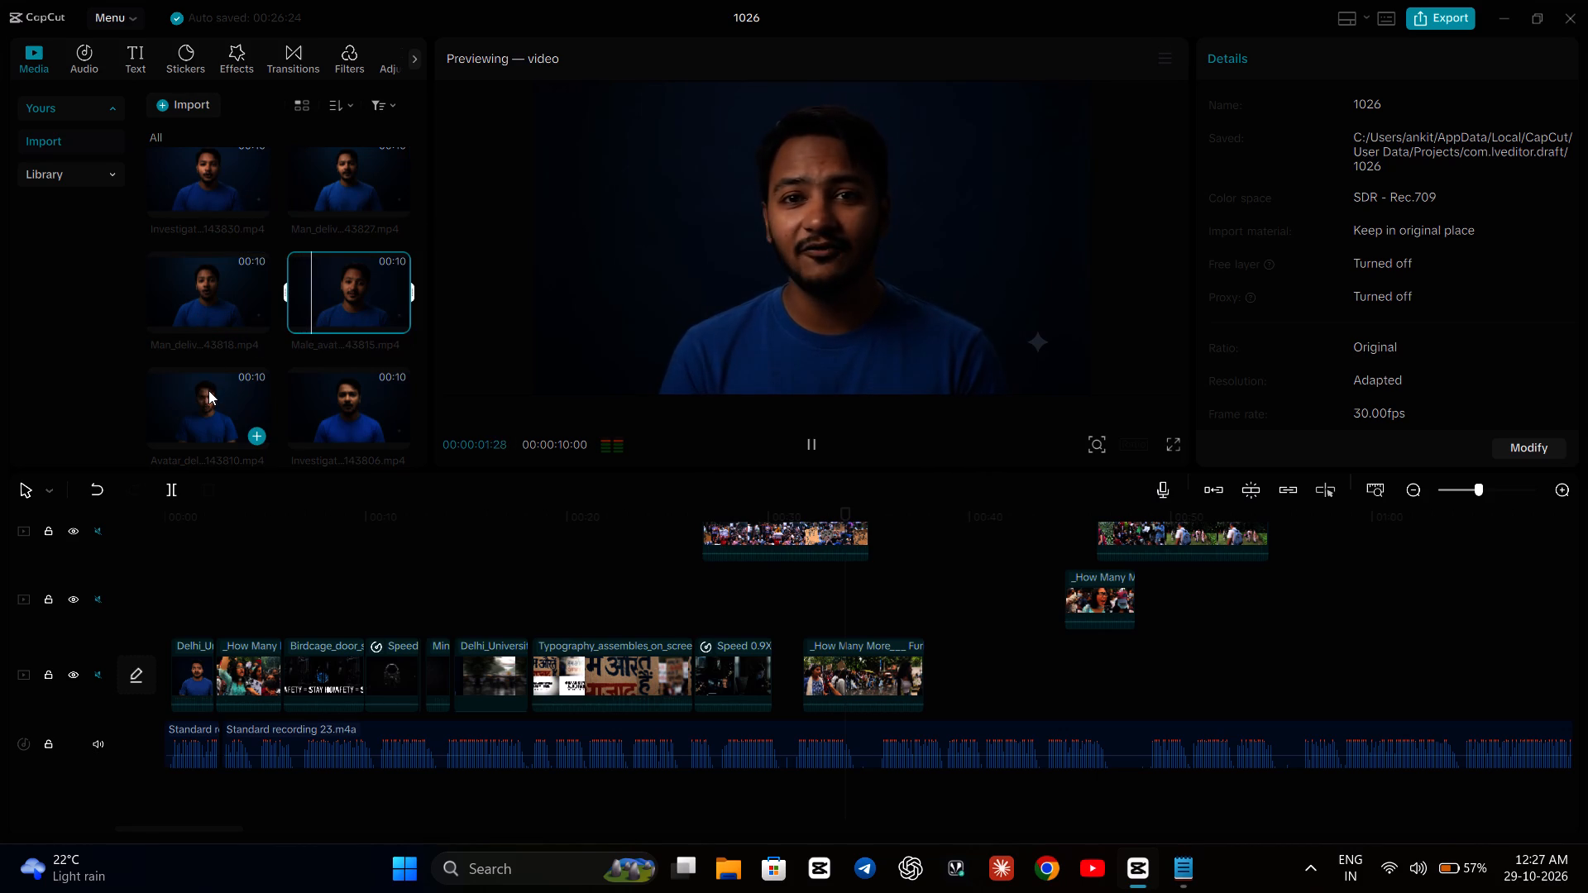
{"action": "left_click", "coordinate": [208, 390]}
{"action": "double_click", "coordinate": [208, 391]}
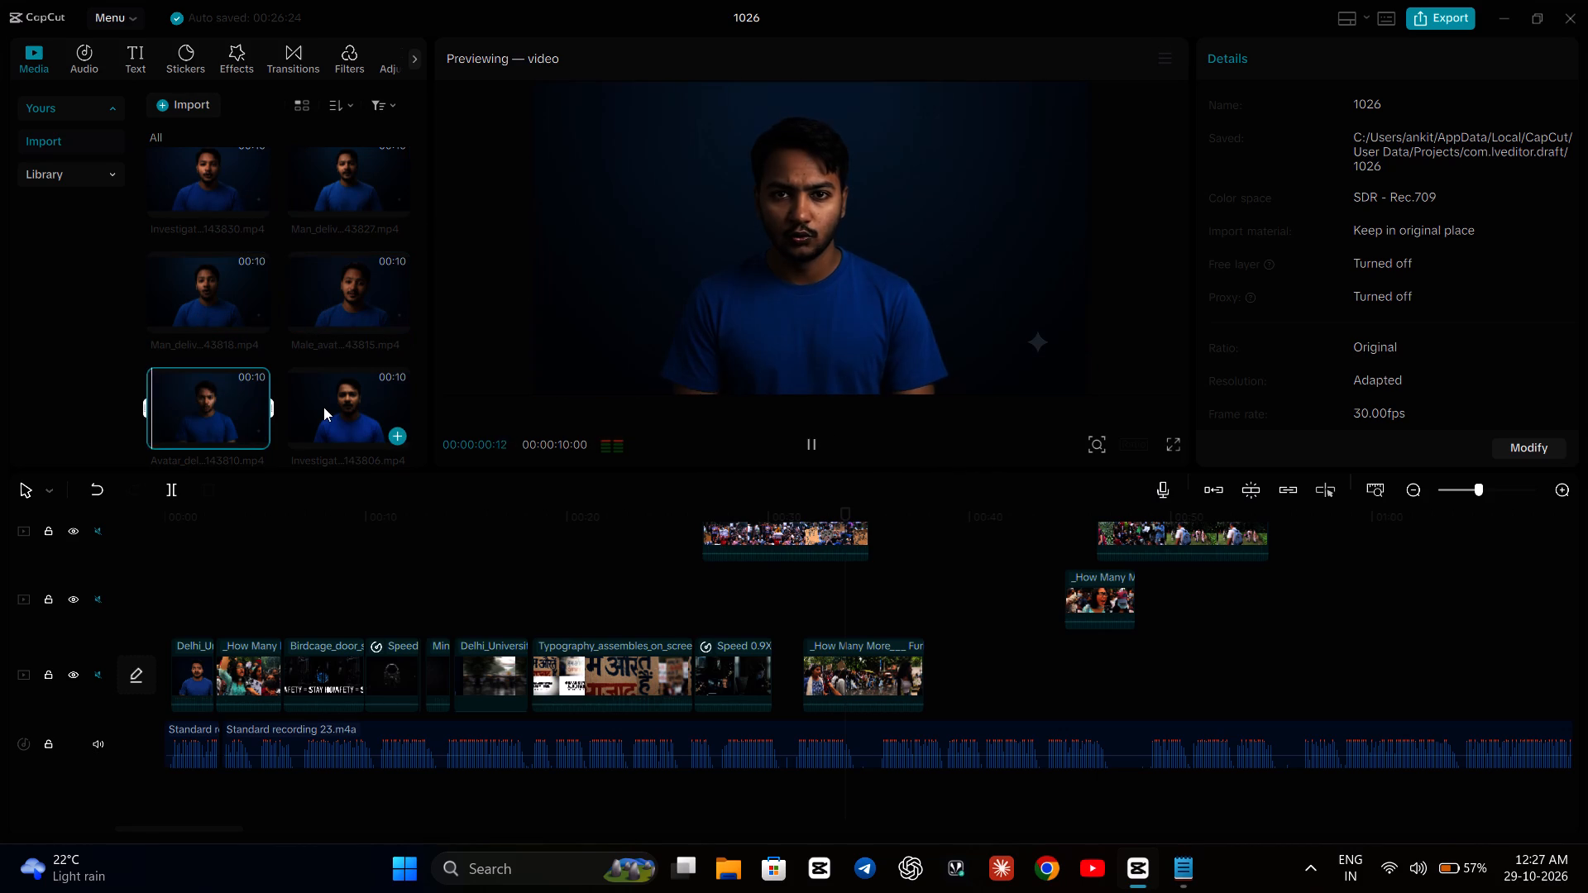
{"action": "left_click", "coordinate": [326, 407]}
Preview the six topmost blue-shirt presenter clips in the media library, from Man_speak 44119 through the Man_deliv 44022 clip.
{"action": "scroll", "coordinate": [326, 398], "scroll_direction": "up", "scroll_amount": 3}
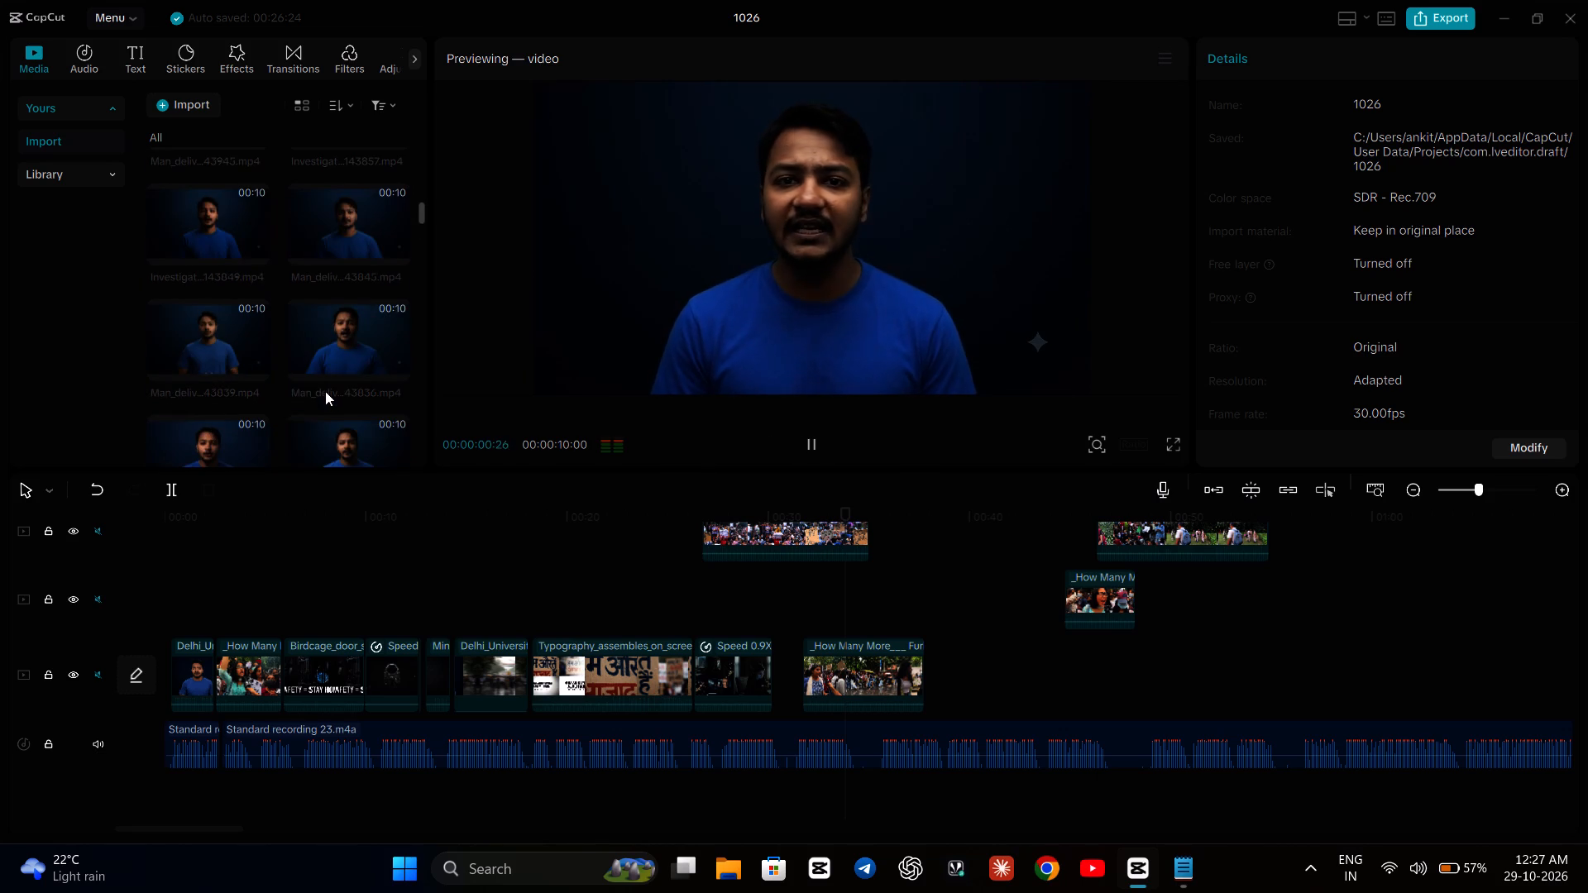
{"action": "scroll", "coordinate": [325, 391], "scroll_direction": "up", "scroll_amount": 13}
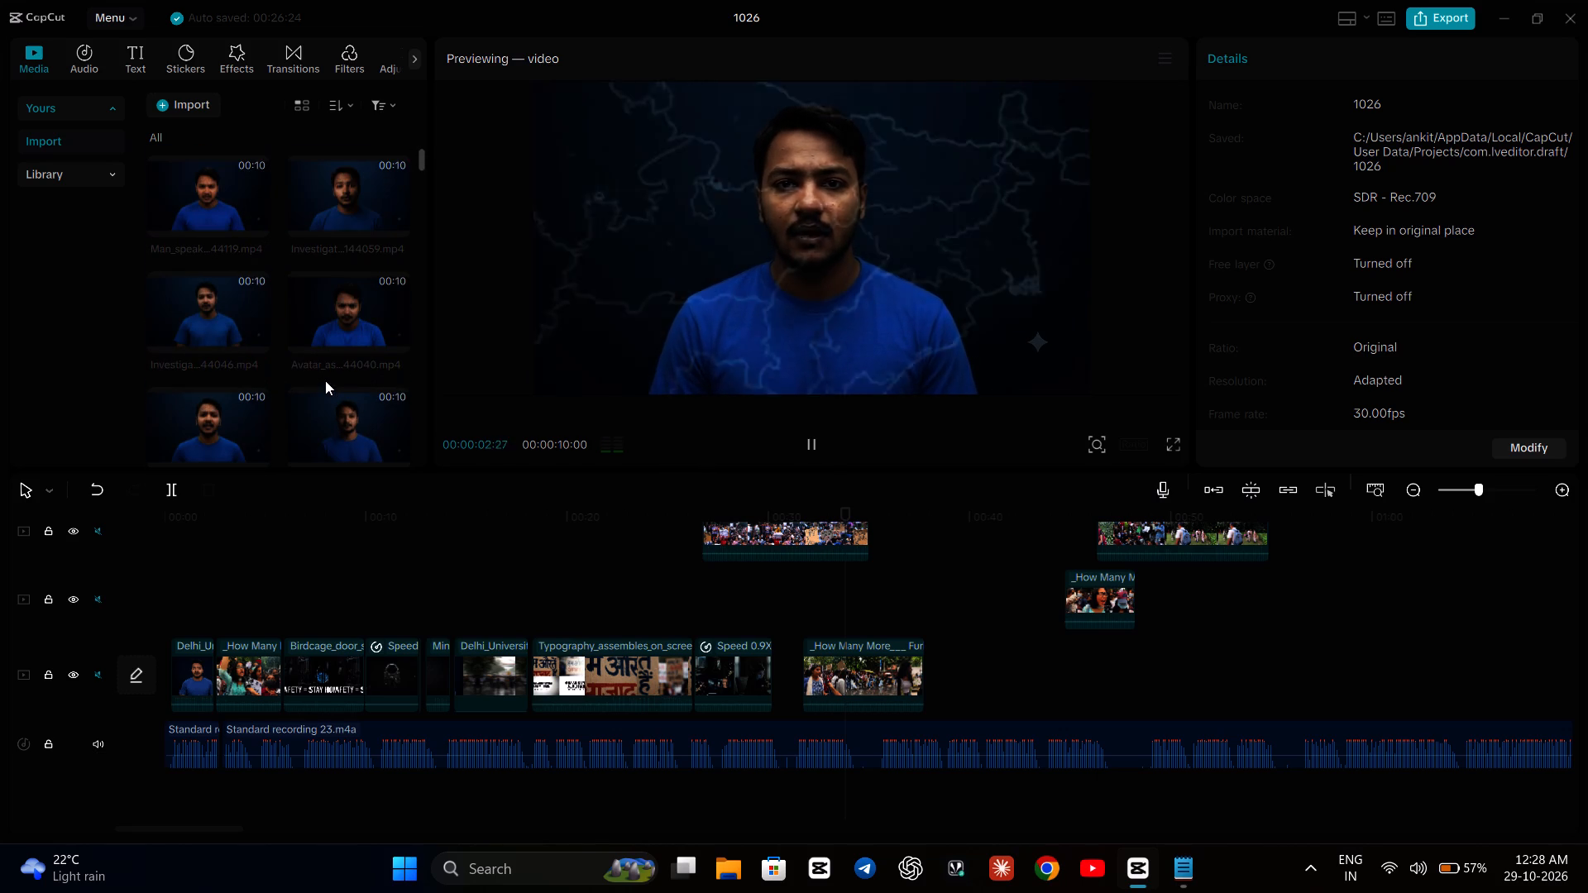
{"action": "left_click", "coordinate": [186, 236]}
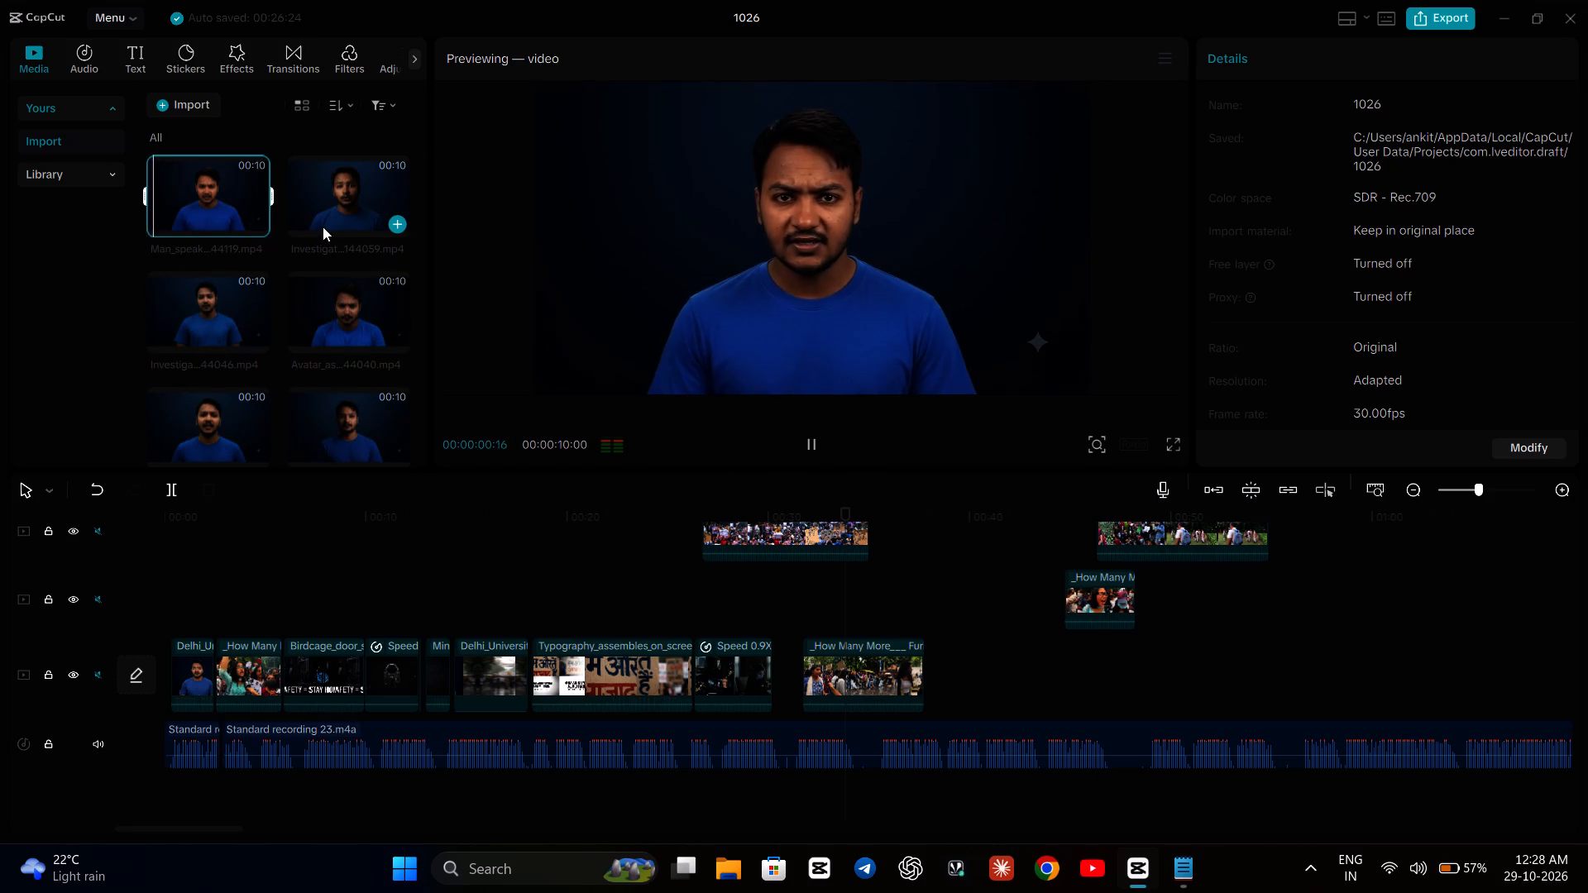
{"action": "left_click", "coordinate": [324, 226]}
{"action": "double_click", "coordinate": [326, 196]}
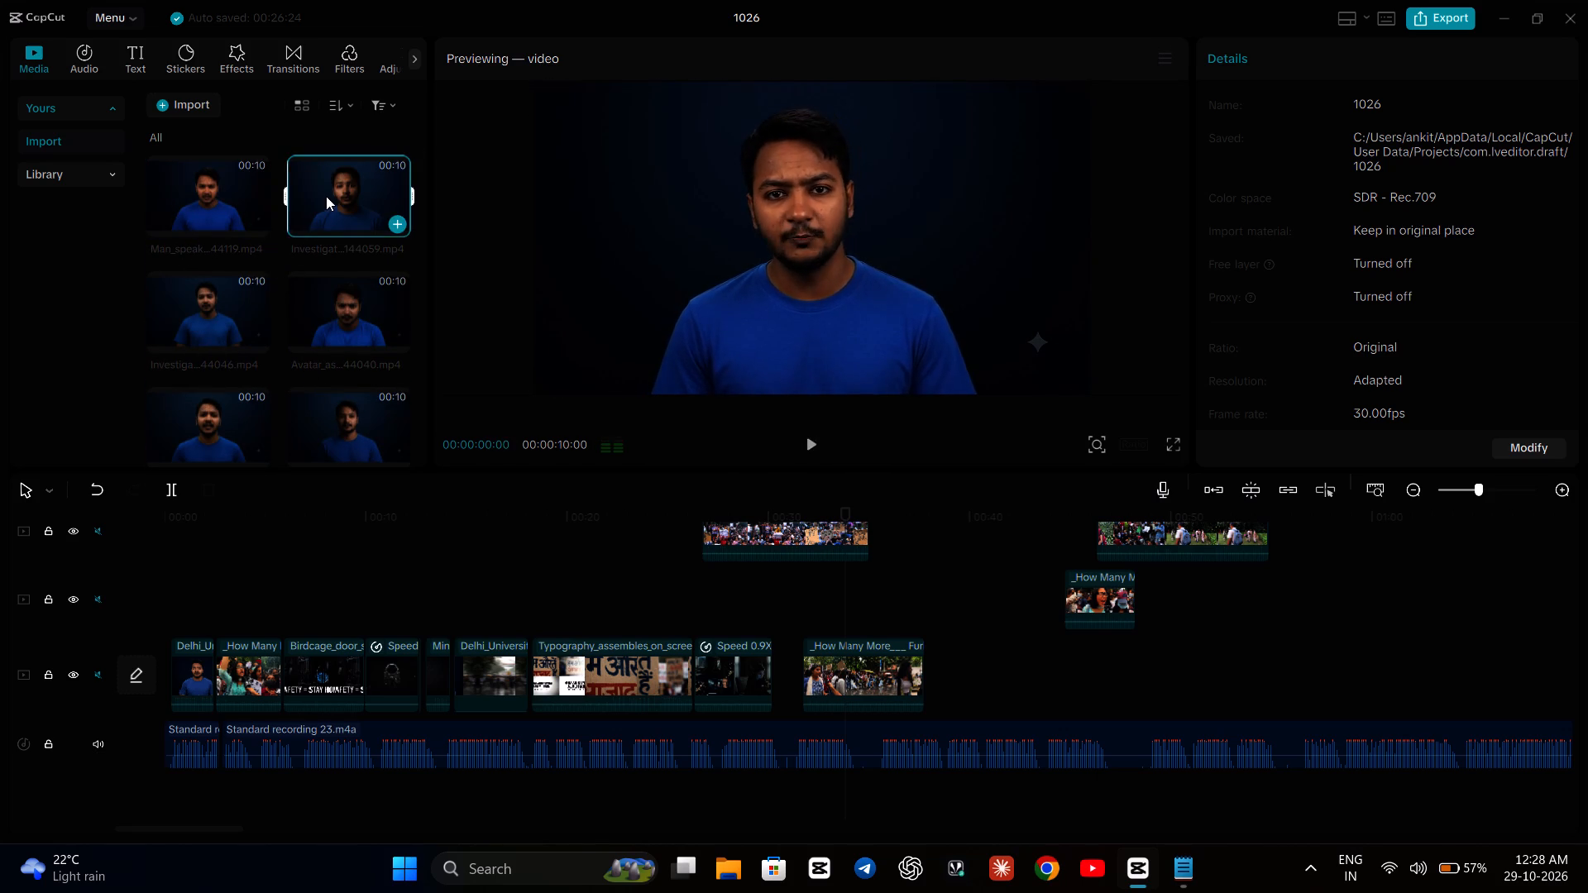
{"action": "left_click", "coordinate": [222, 290]}
{"action": "left_click", "coordinate": [222, 290]}
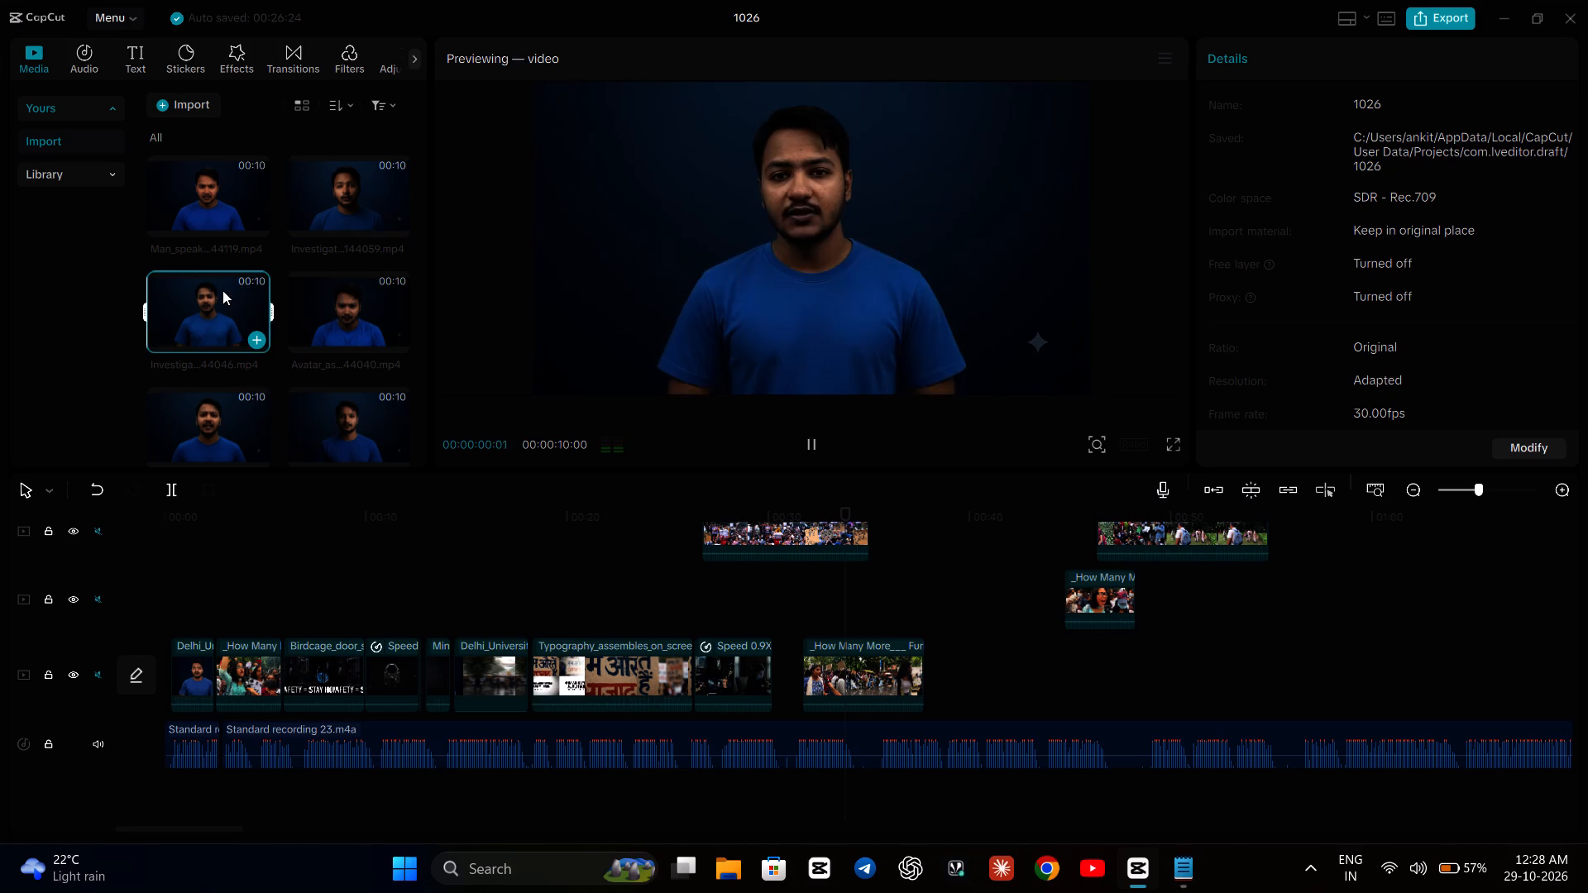
{"action": "double_click", "coordinate": [291, 300]}
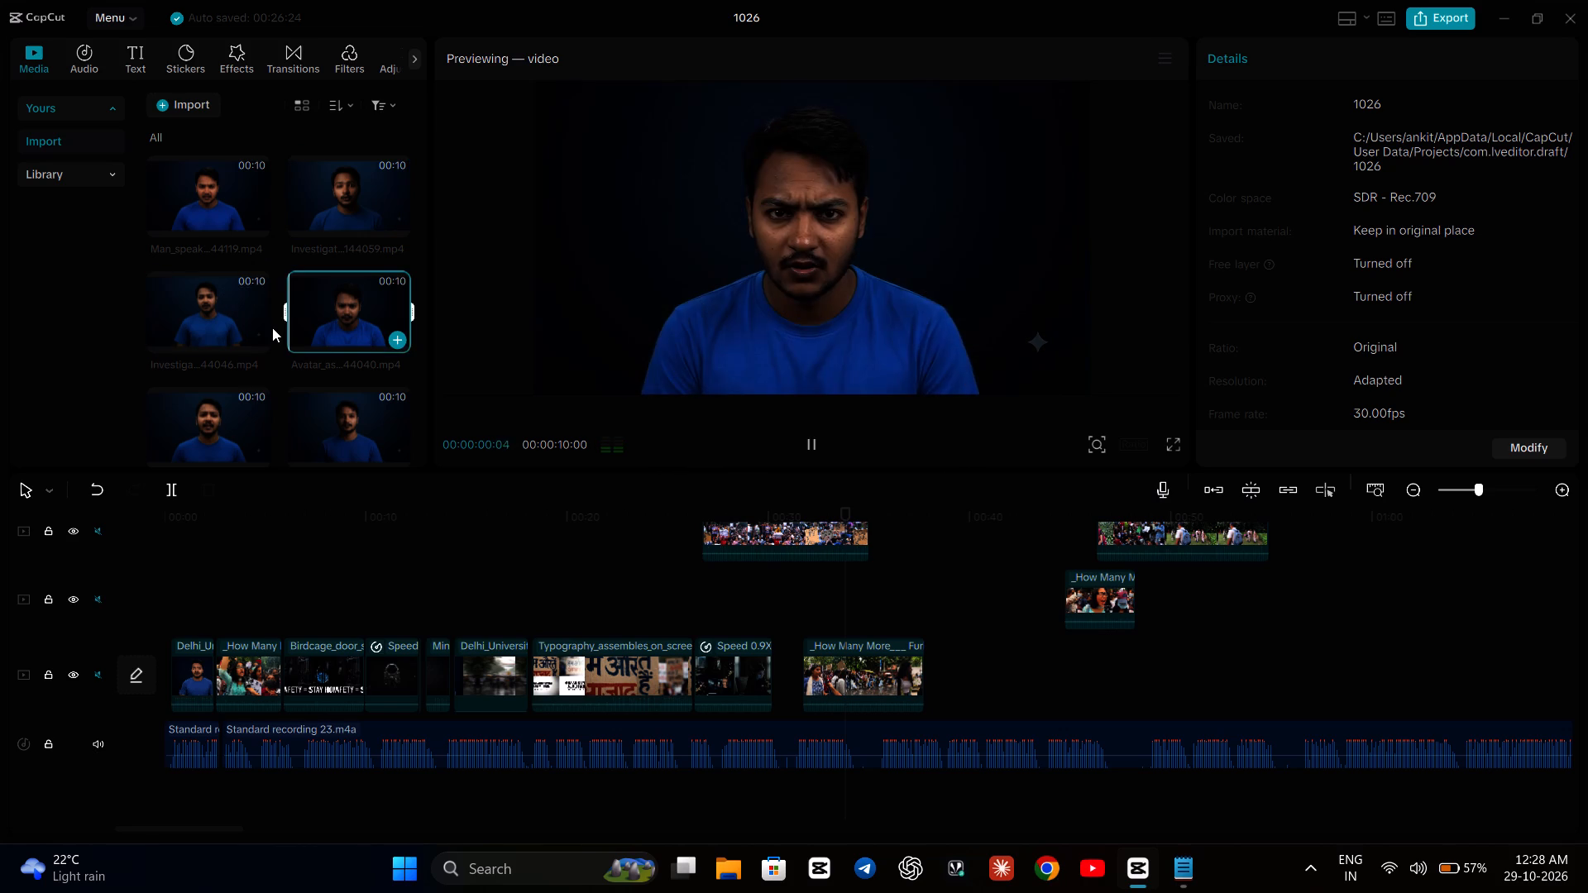
{"action": "left_click", "coordinate": [213, 399]}
{"action": "left_click", "coordinate": [213, 399]}
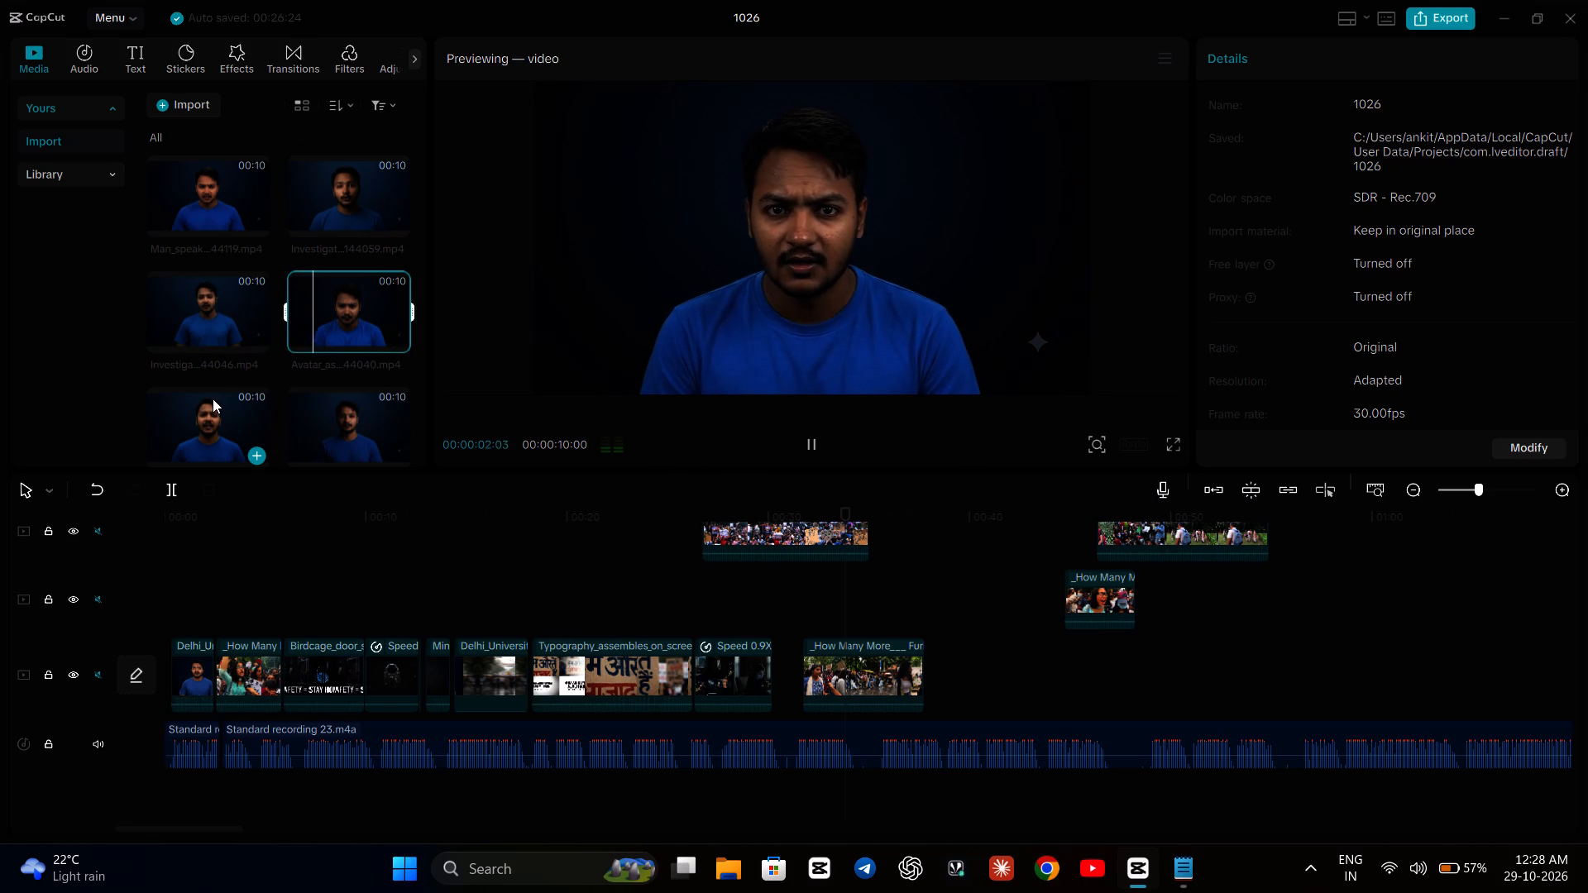
{"action": "double_click", "coordinate": [323, 408]}
Preview the following blue-shirt presenter clips in the media library, from Man_speak 44021 through the Man_deliv 43953 clip.
{"action": "scroll", "coordinate": [325, 399], "scroll_direction": "down", "scroll_amount": 1}
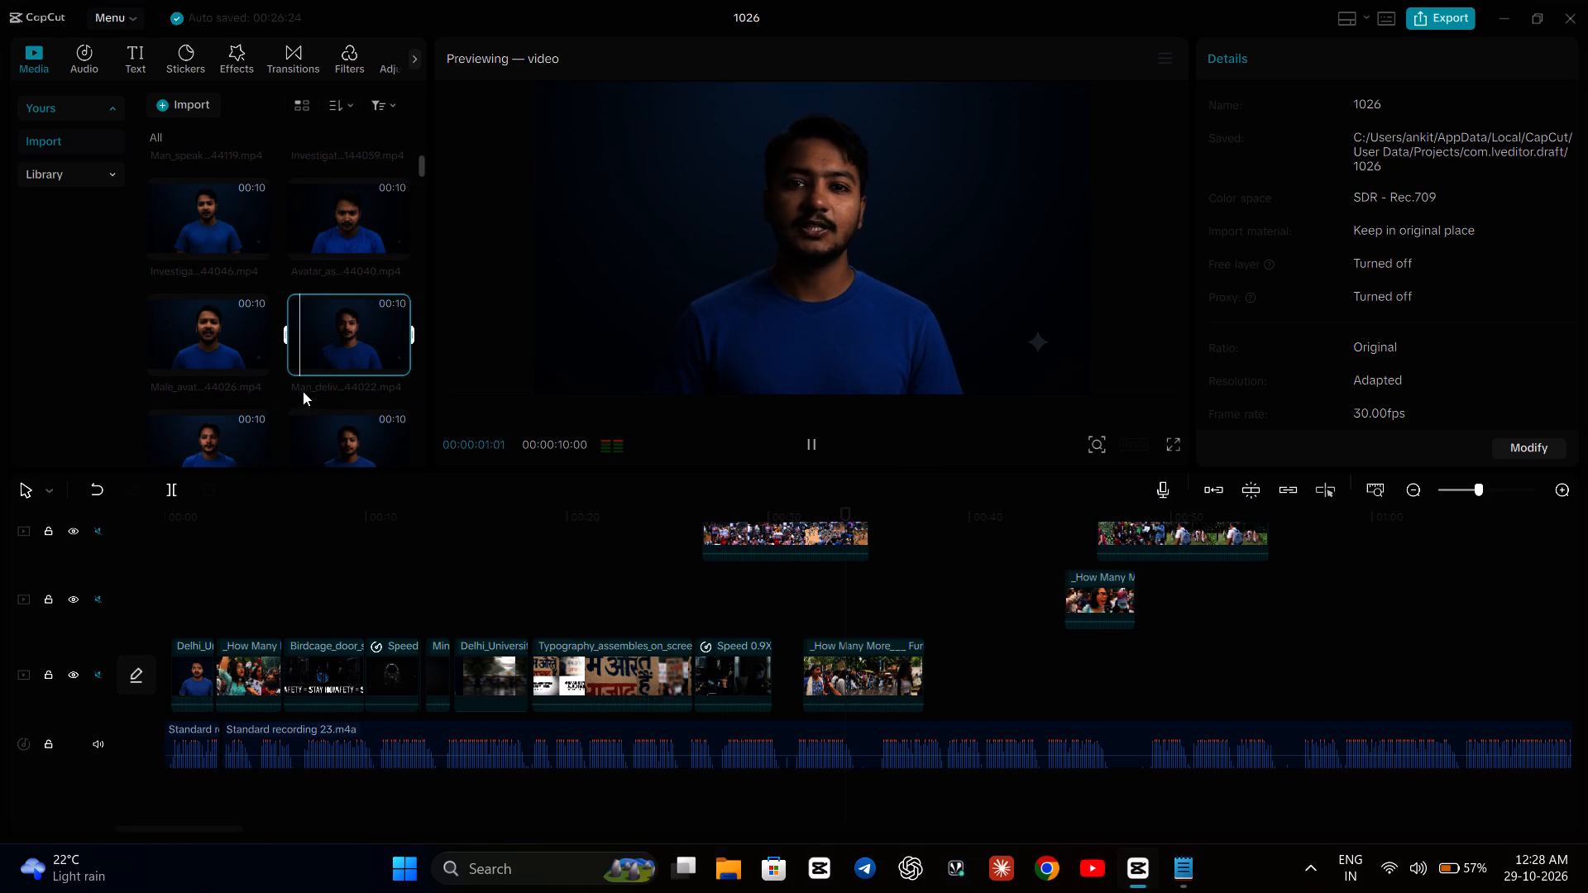
{"action": "double_click", "coordinate": [230, 424]}
{"action": "scroll", "coordinate": [306, 373], "scroll_direction": "down", "scroll_amount": 2}
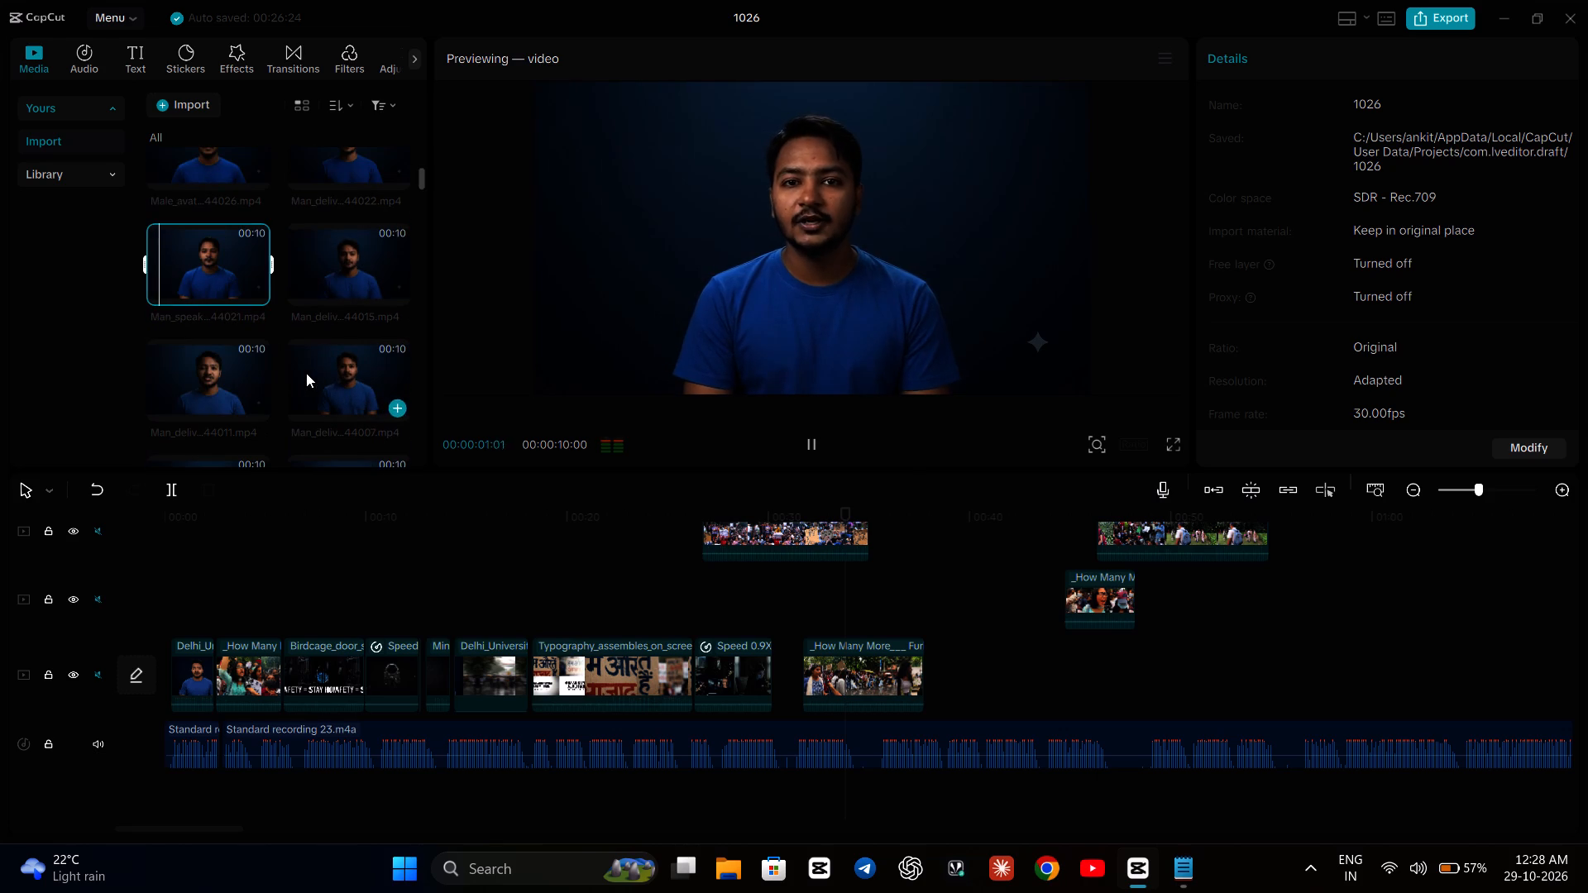
{"action": "double_click", "coordinate": [323, 271]}
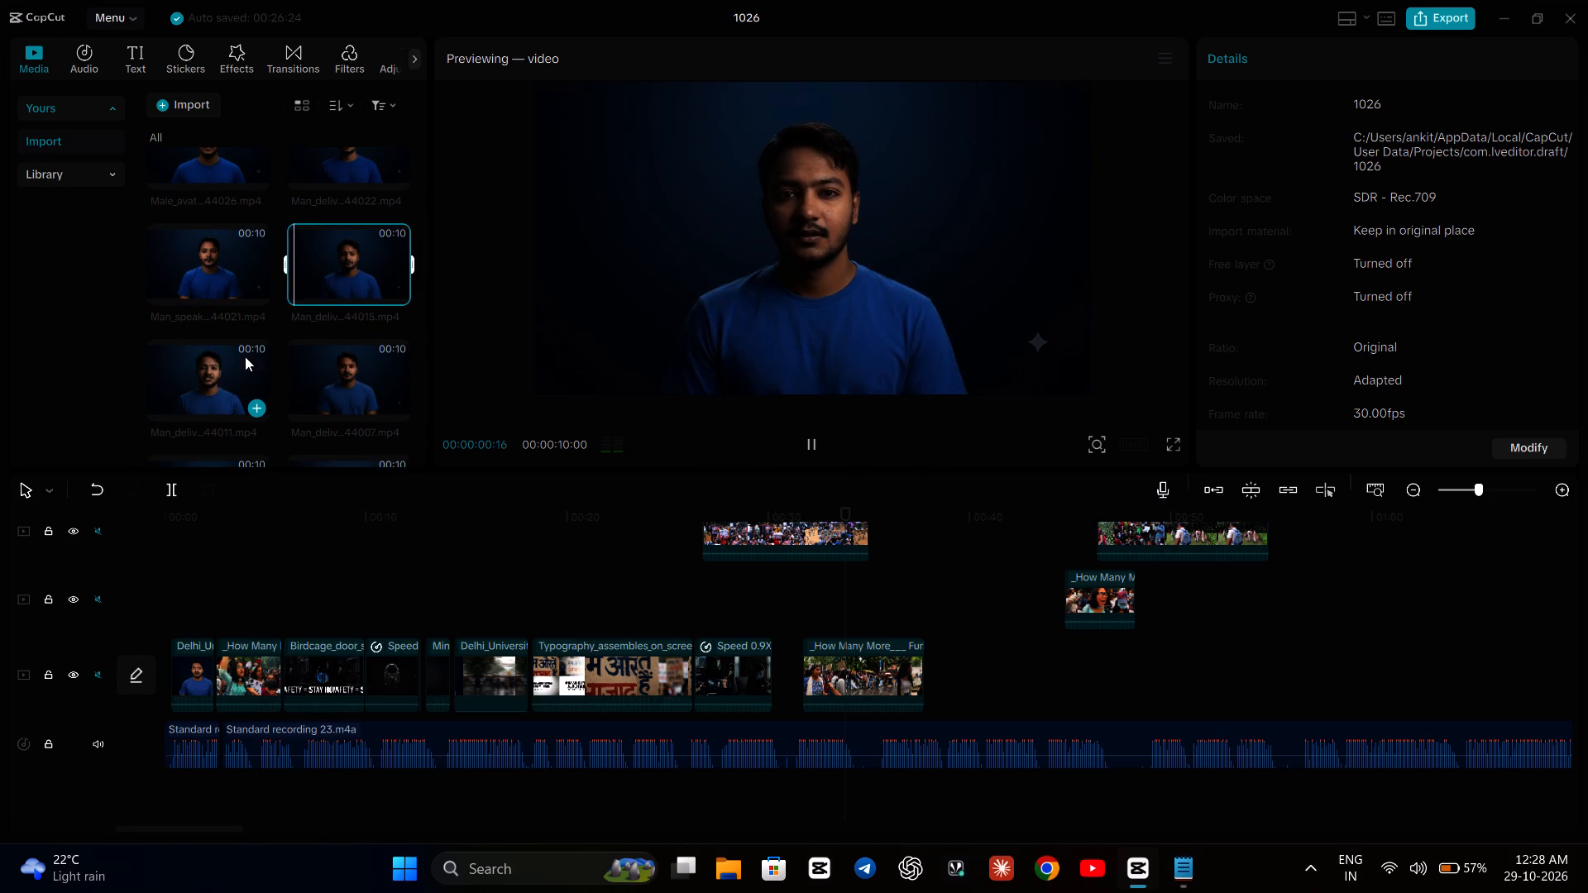
{"action": "double_click", "coordinate": [197, 368]}
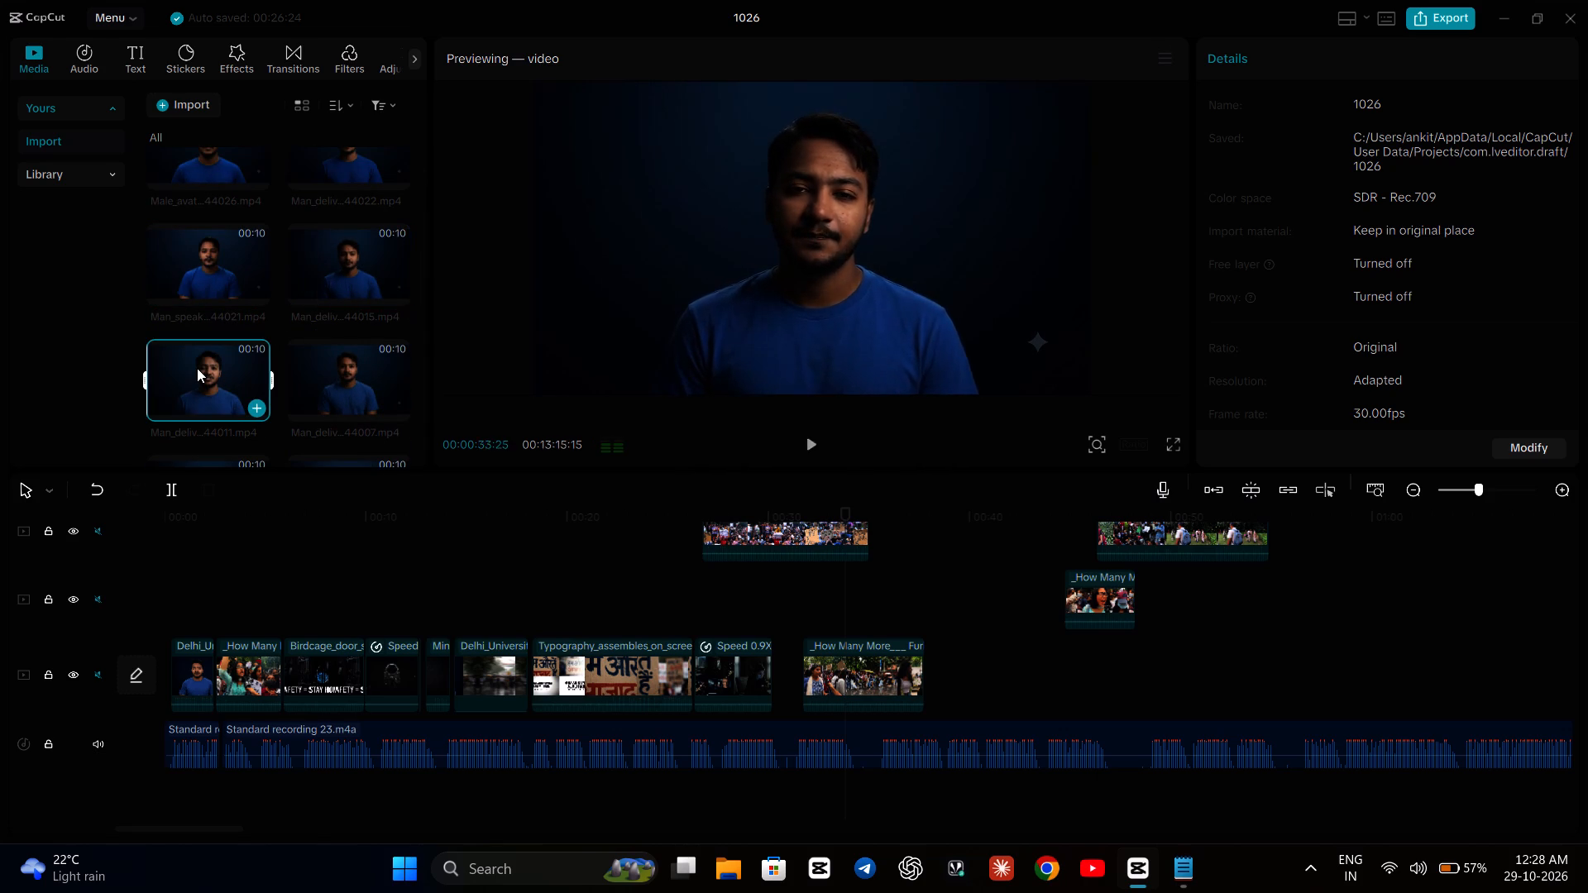
{"action": "double_click", "coordinate": [313, 351]}
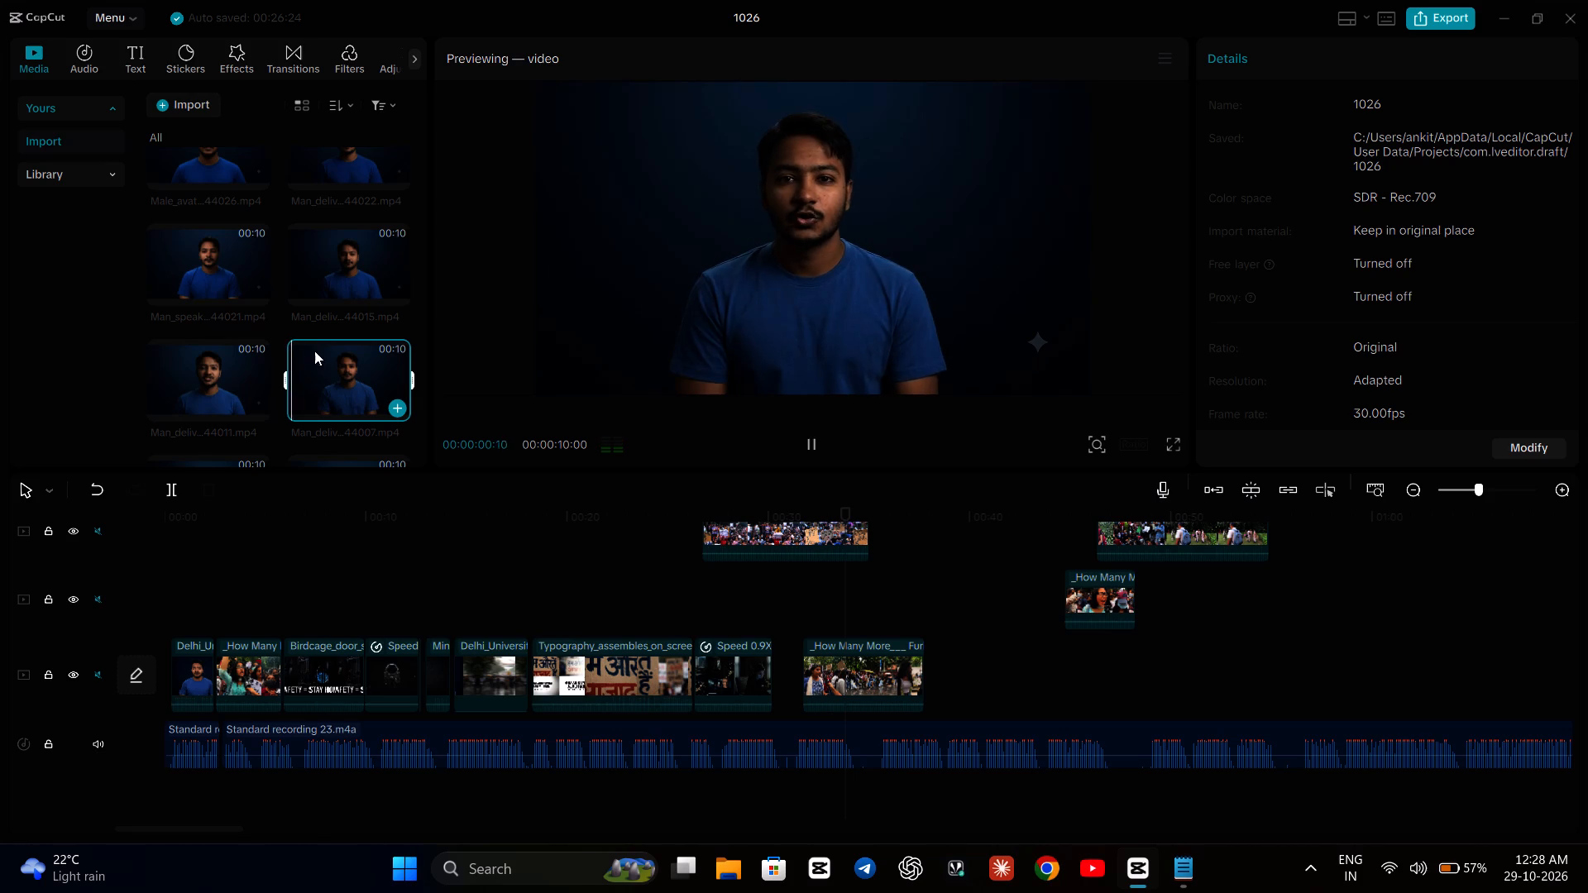
{"action": "scroll", "coordinate": [314, 351], "scroll_direction": "down", "scroll_amount": 1}
{"action": "double_click", "coordinate": [240, 384]}
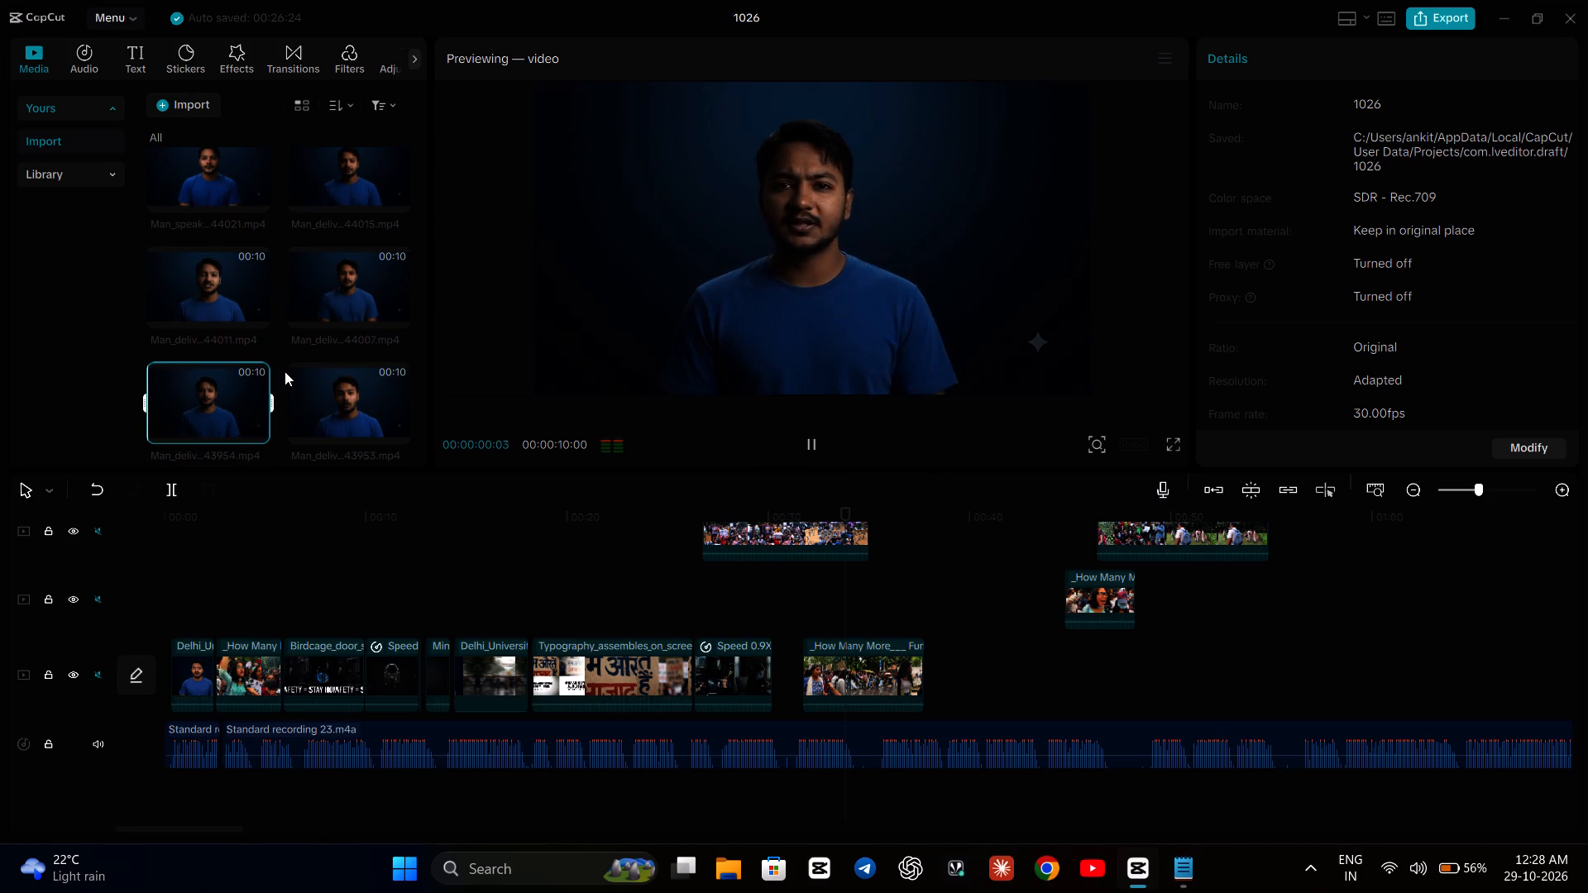
{"action": "double_click", "coordinate": [308, 370]}
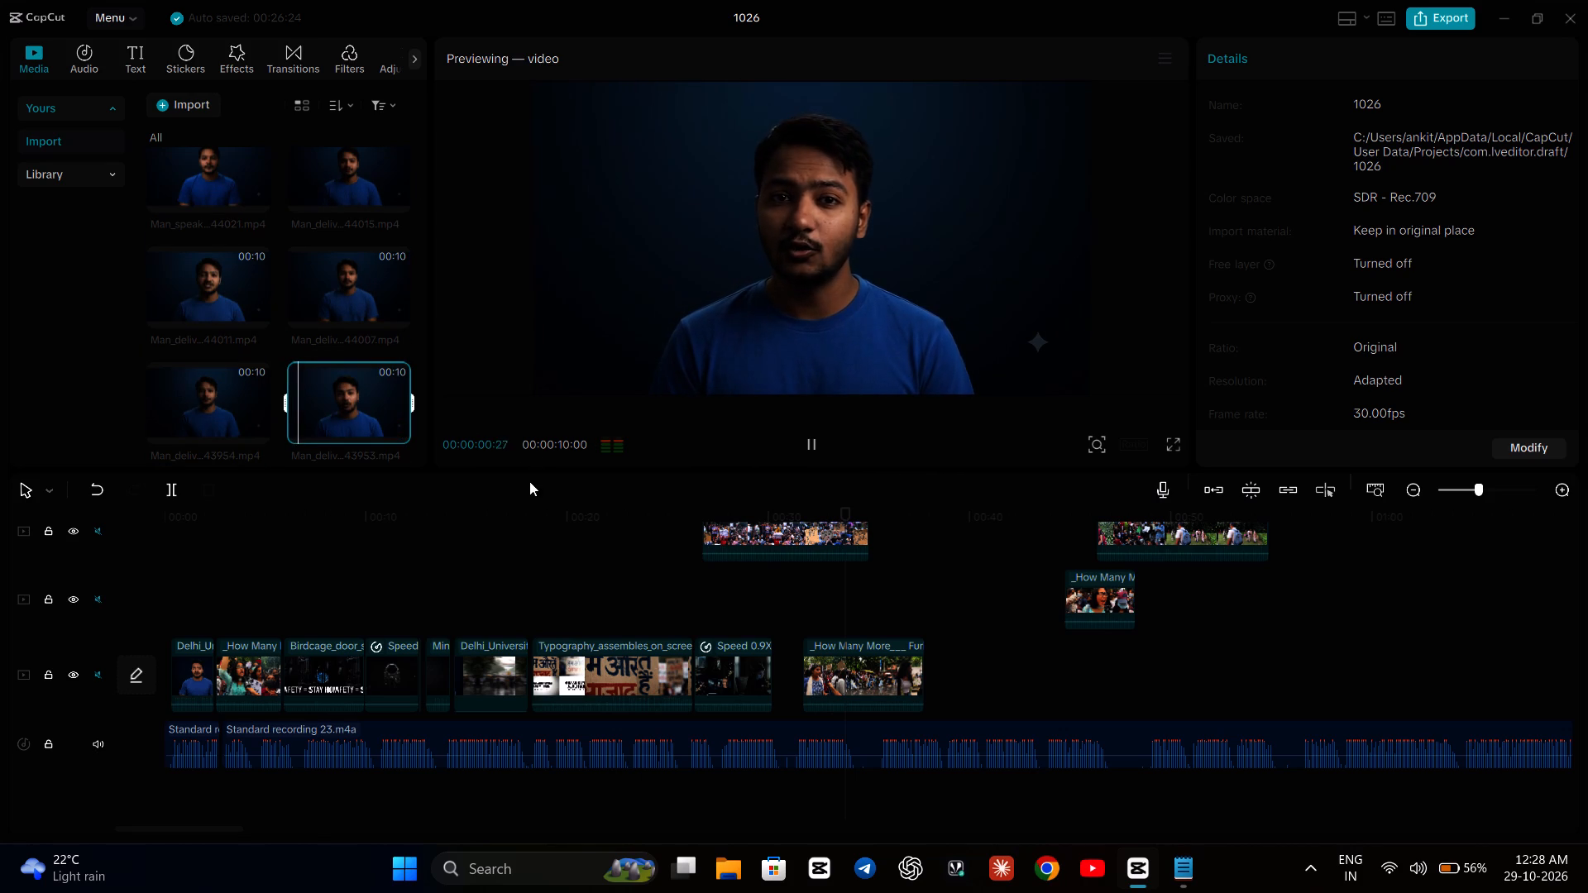
Play the sequence from about 18 s and move the 0.9X speed clip off the main track to about 35 s on the track above.
{"action": "left_click", "coordinate": [518, 503]}
{"action": "left_click", "coordinate": [532, 560]}
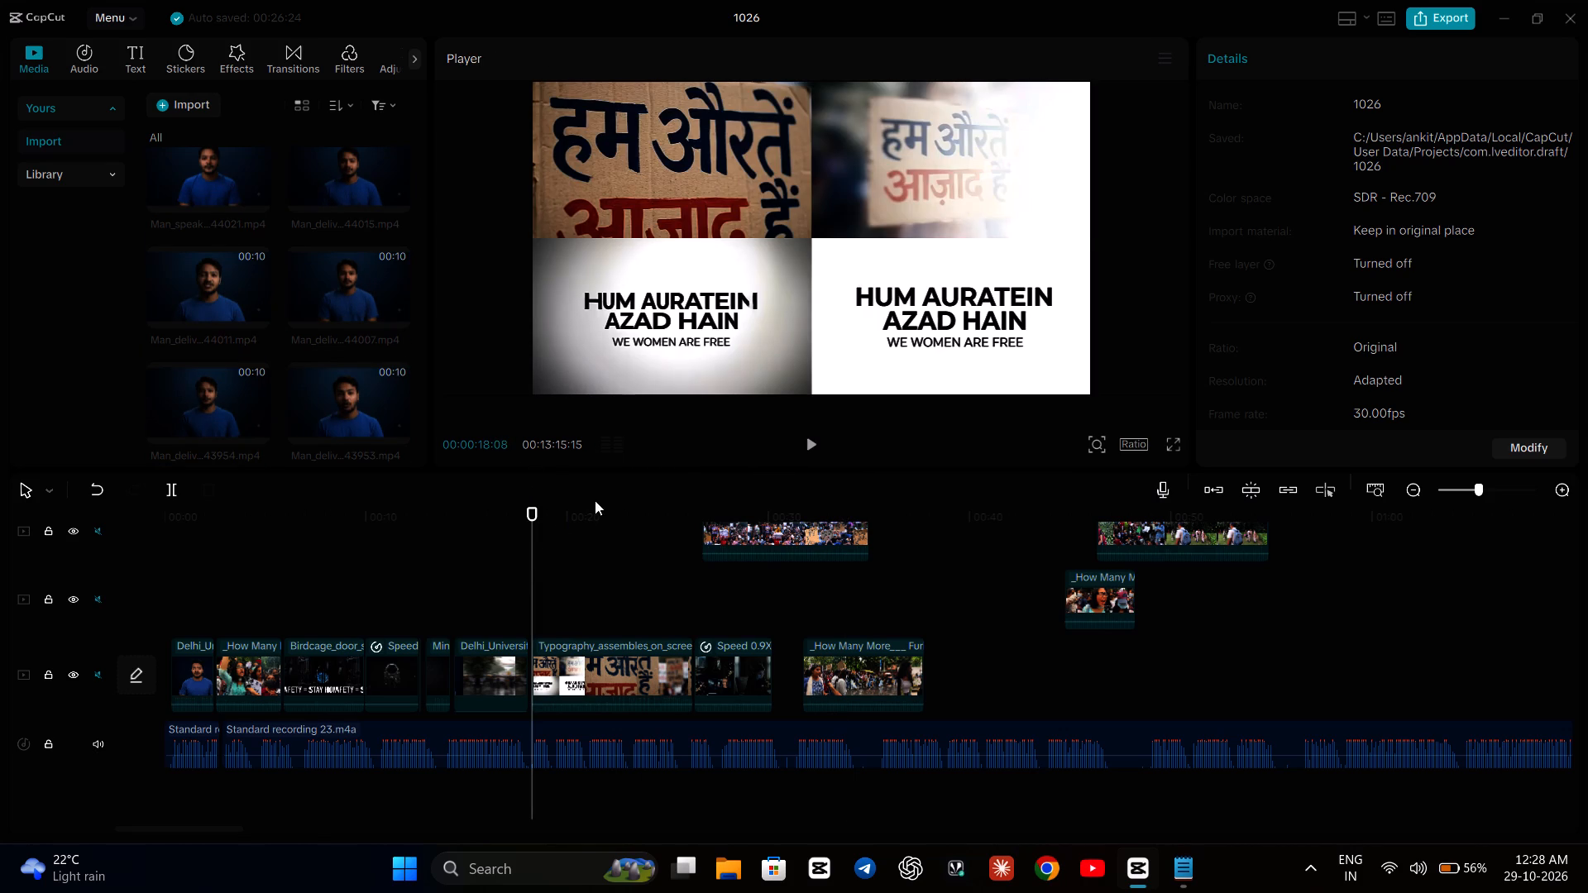
{"action": "key", "text": "space"}
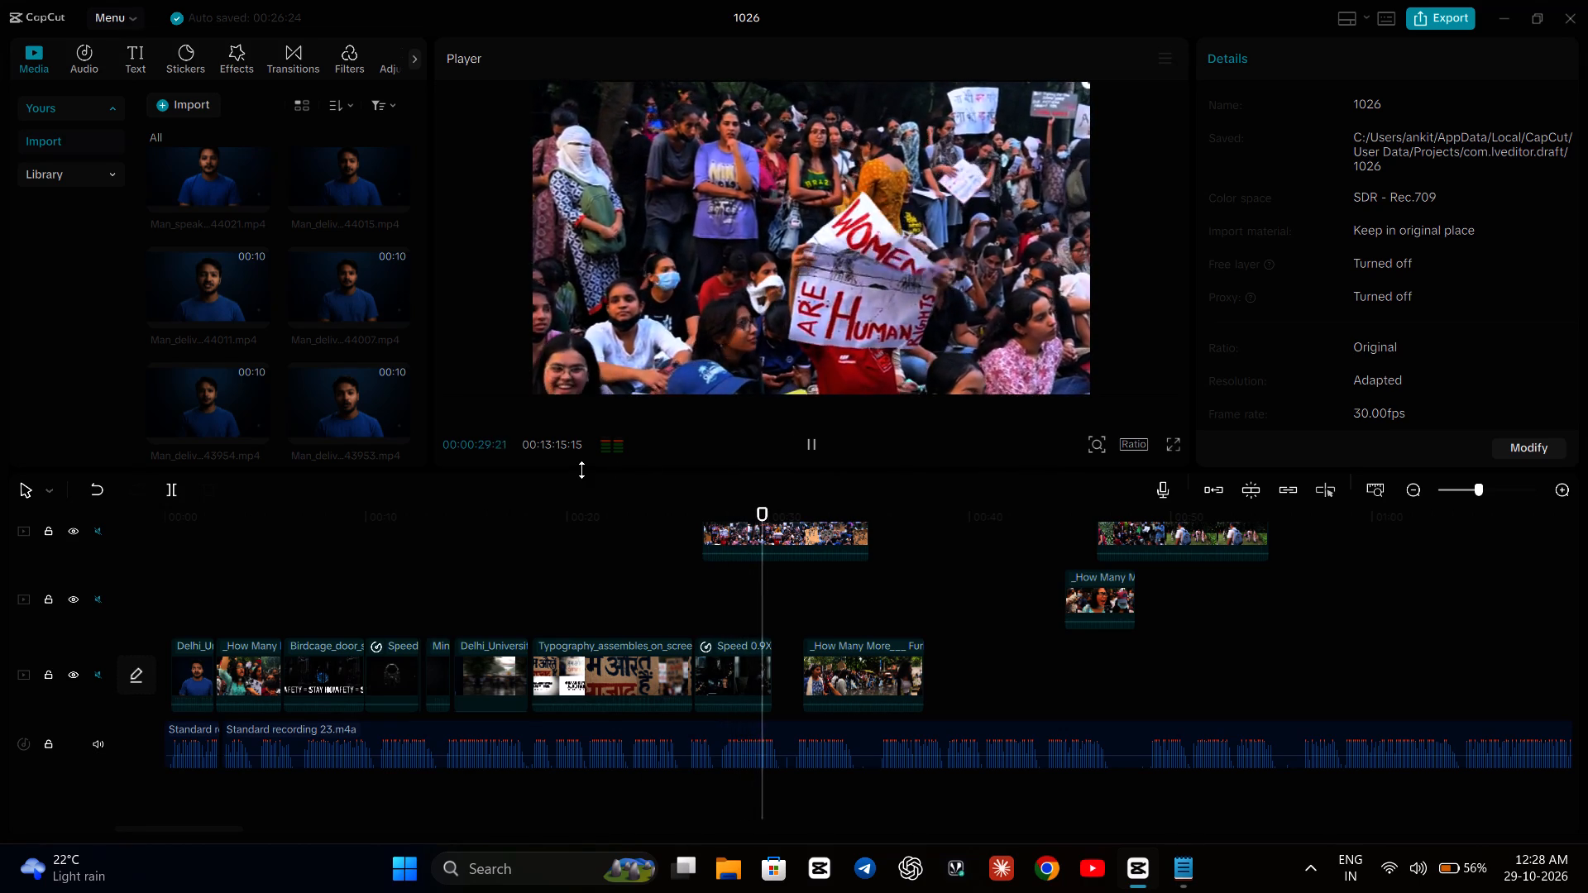
{"action": "left_click_drag", "start_coordinate": [740, 659], "coordinate": [892, 571]}
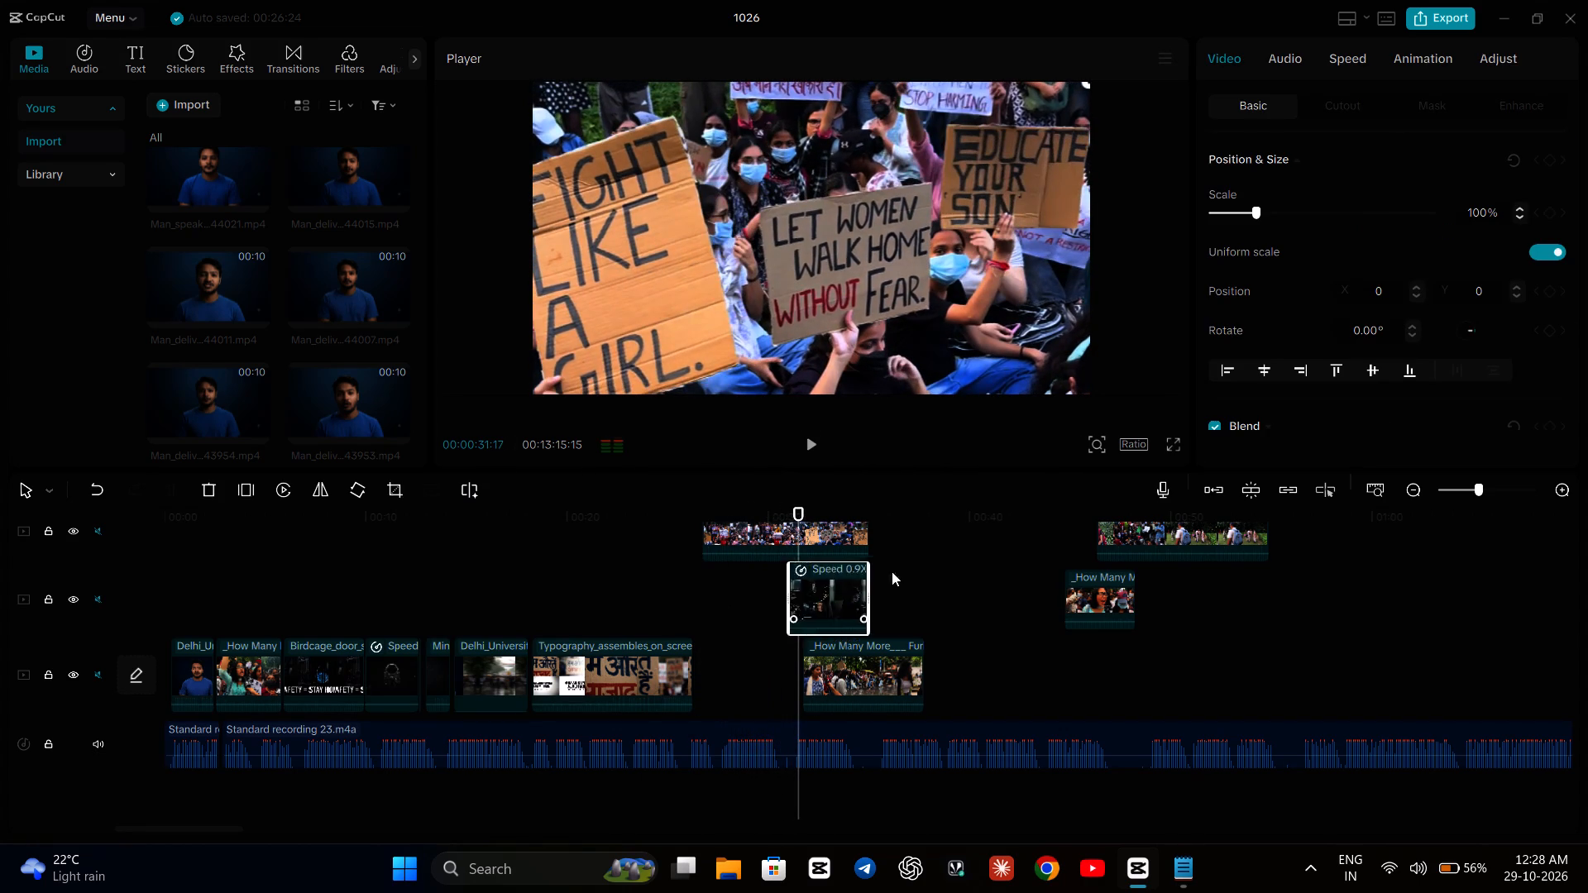
{"action": "left_click_drag", "start_coordinate": [892, 571], "coordinate": [919, 565]}
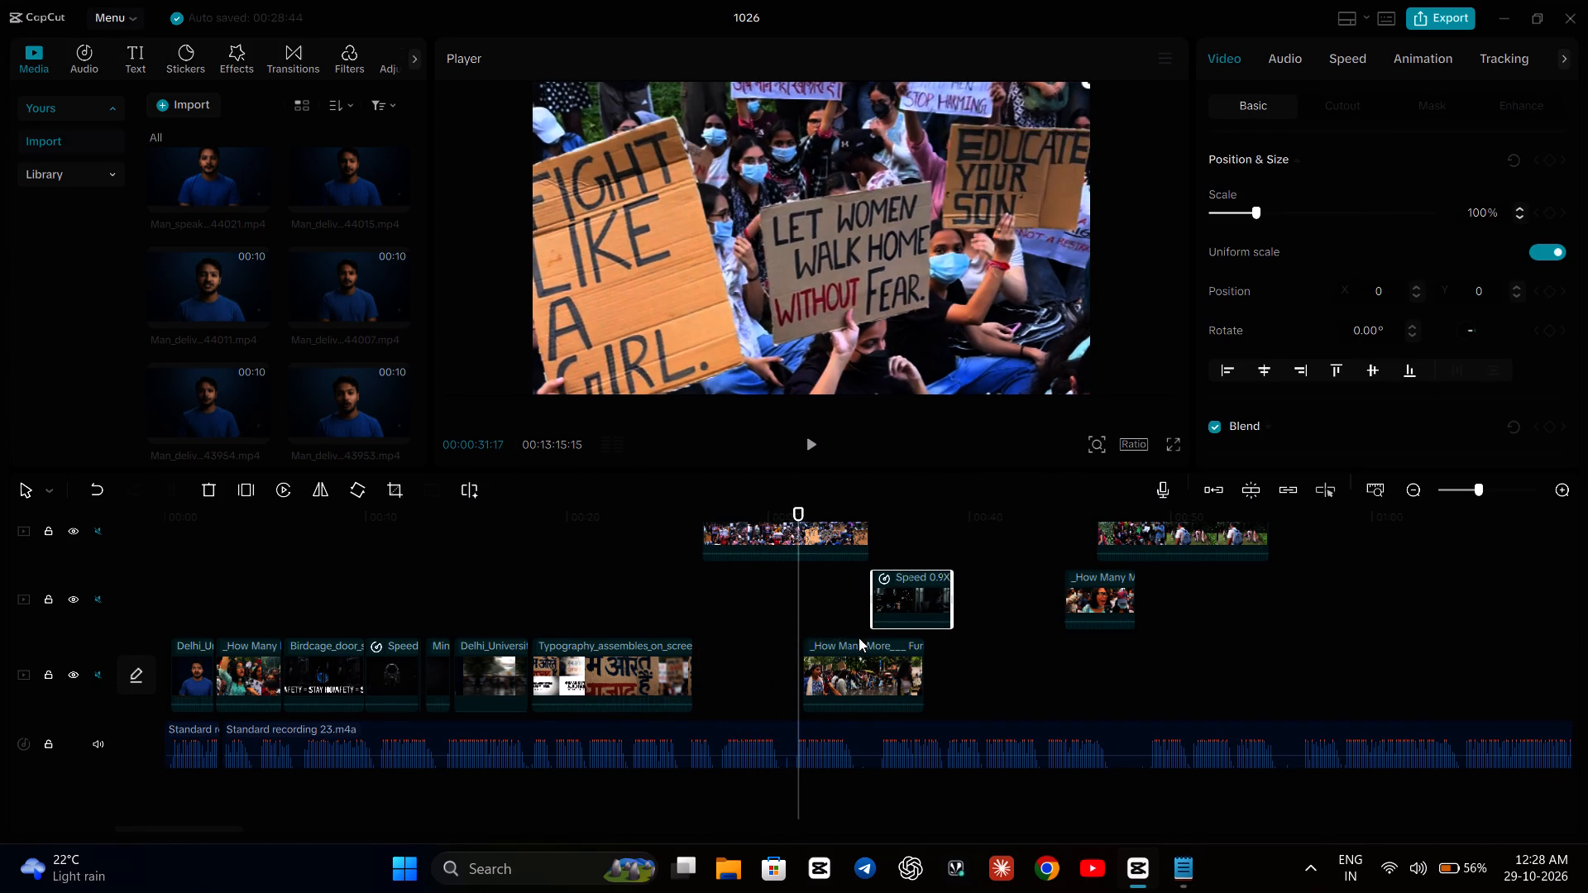
Place the How Many More crowd clip right after the typography clip and the I Joined DU Girls protest clip at about 39 s on the main track.
{"action": "left_click_drag", "start_coordinate": [861, 666], "coordinate": [754, 668]}
{"action": "left_click", "coordinate": [691, 604]}
{"action": "left_click_drag", "start_coordinate": [777, 530], "coordinate": [1025, 690]}
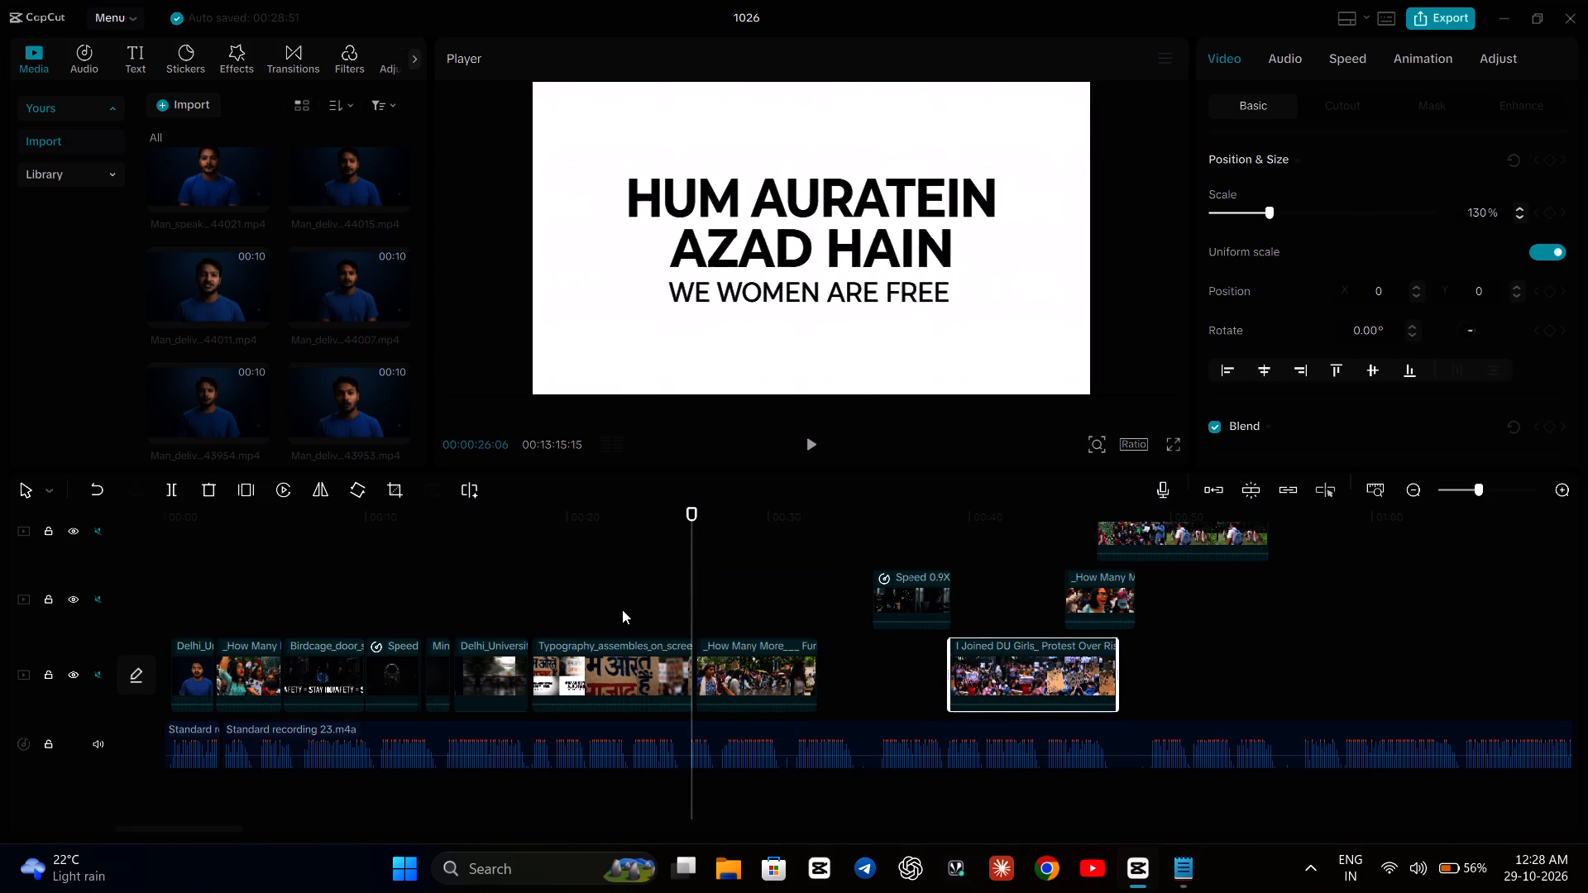
Review the sequence, then shift the How Many More clip to a new track at about 33 s and the typography clip to about 29 s.
{"action": "key", "text": "space"}
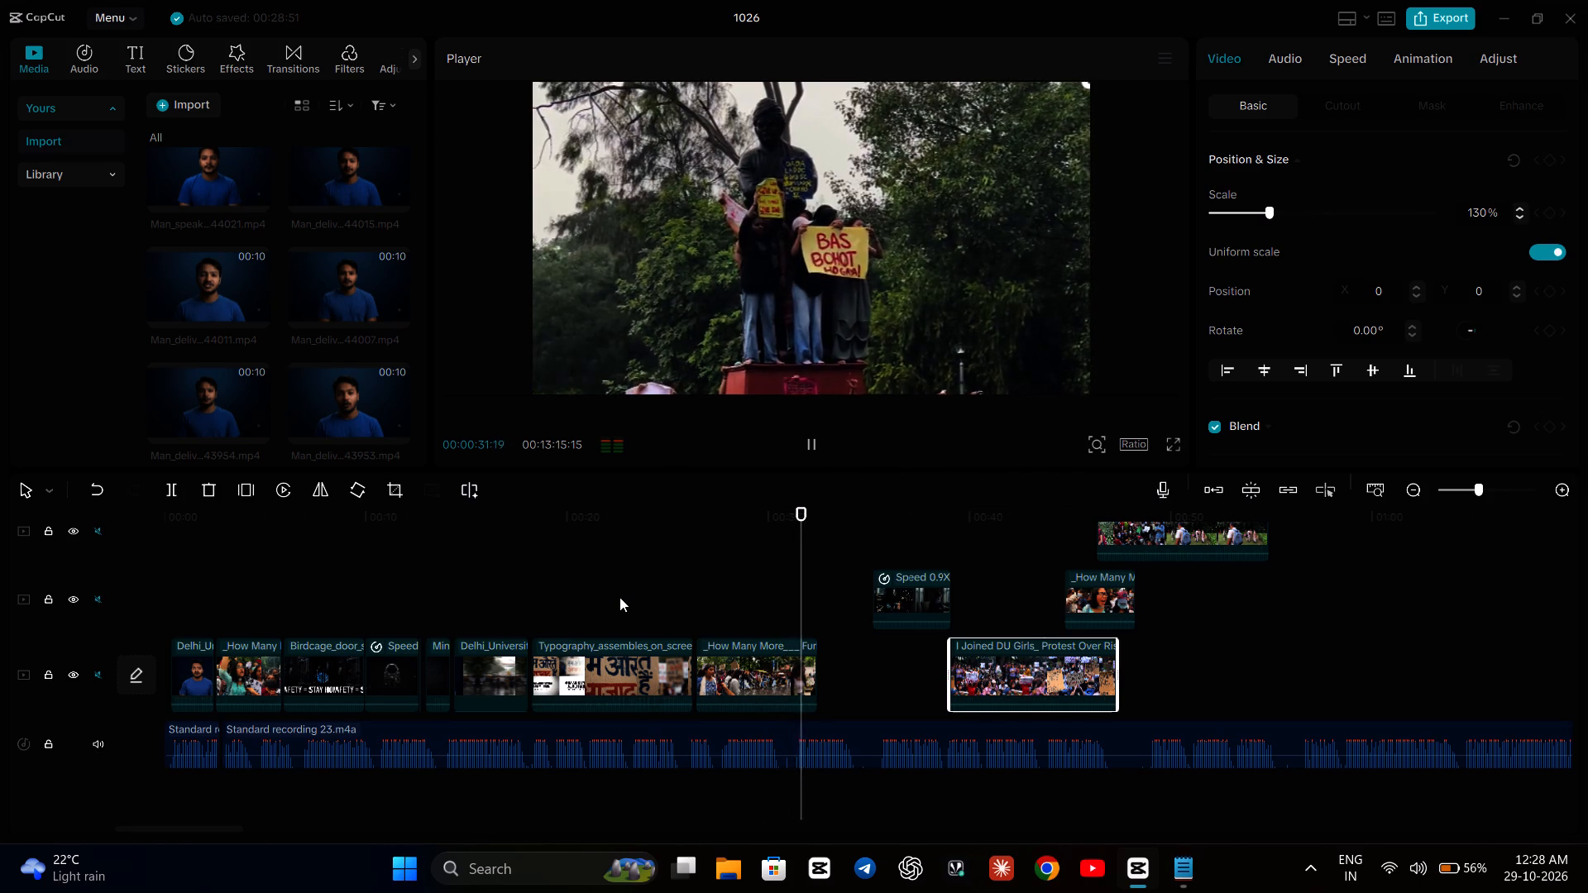
{"action": "left_click", "coordinate": [814, 433]}
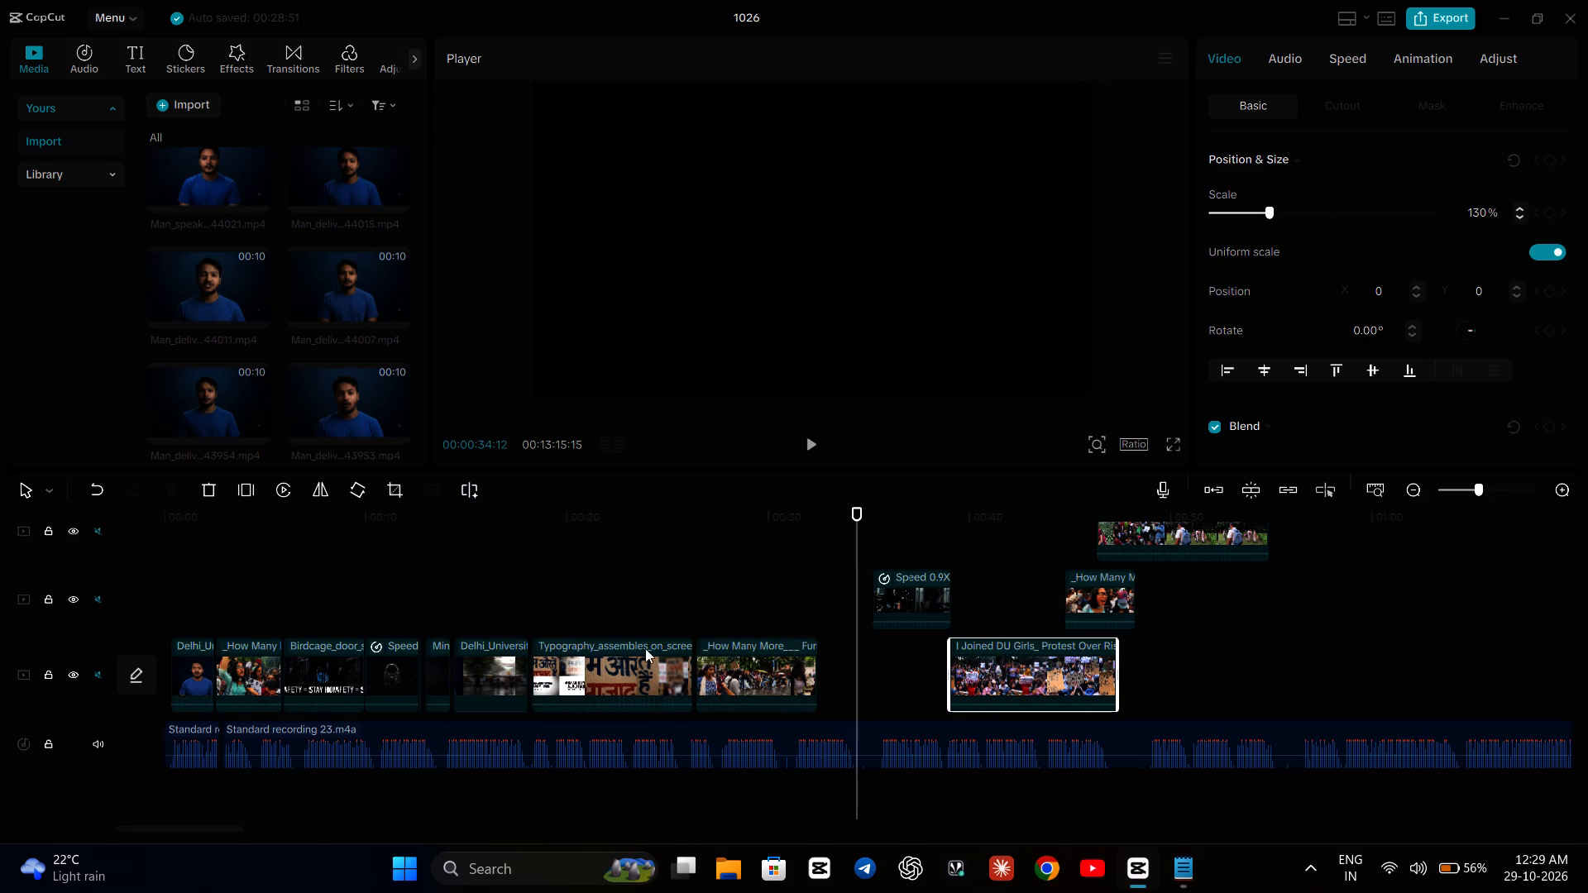
{"action": "left_click", "coordinate": [487, 554]}
{"action": "key", "text": "space"}
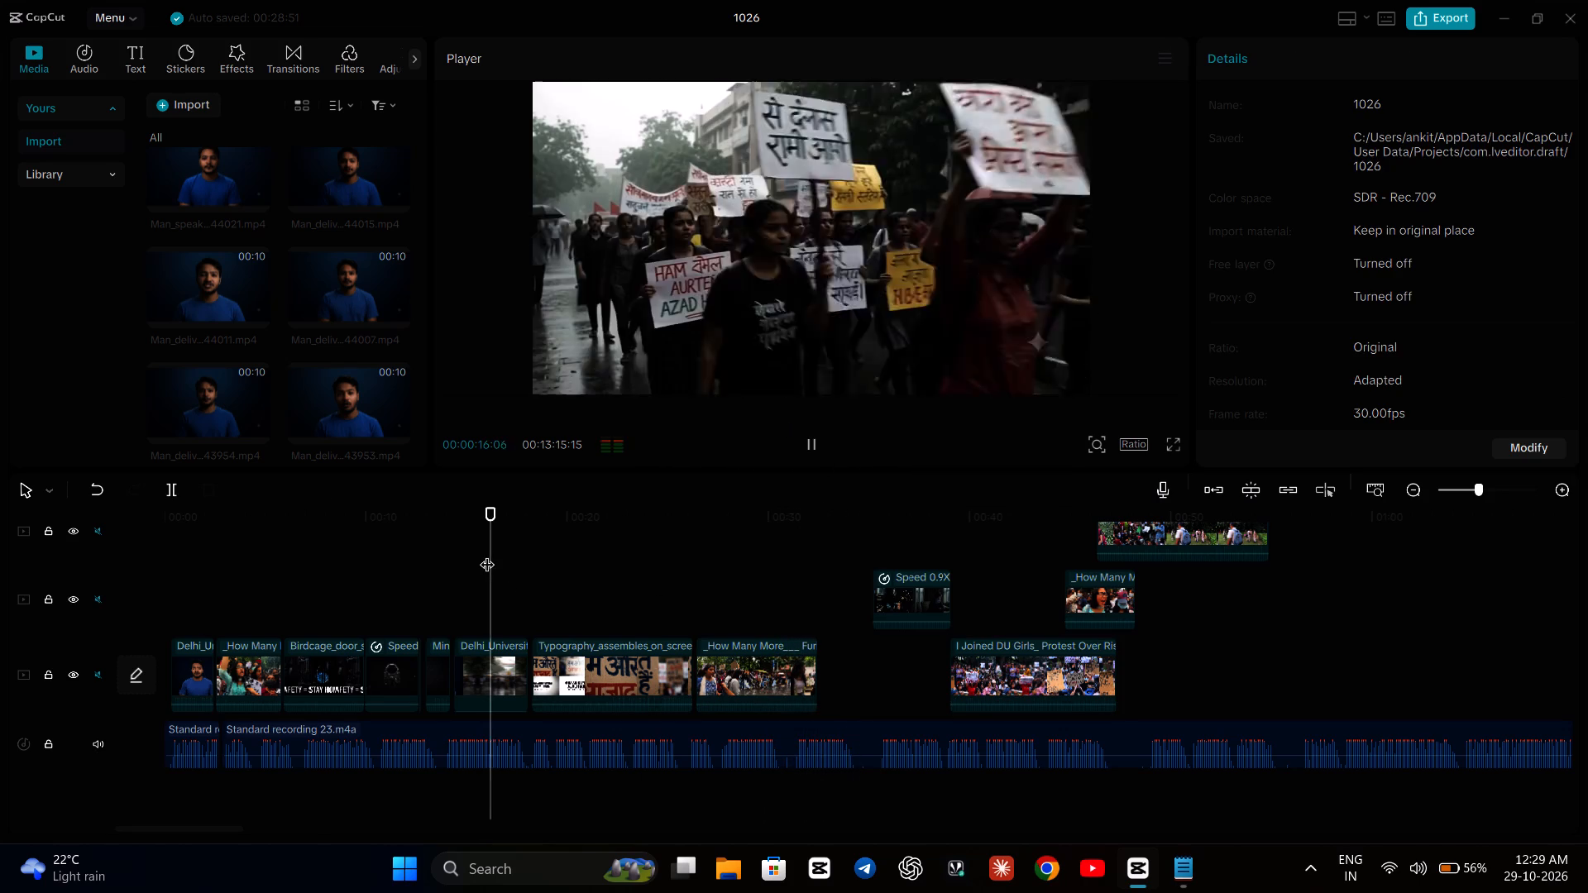
{"action": "key", "text": "space"}
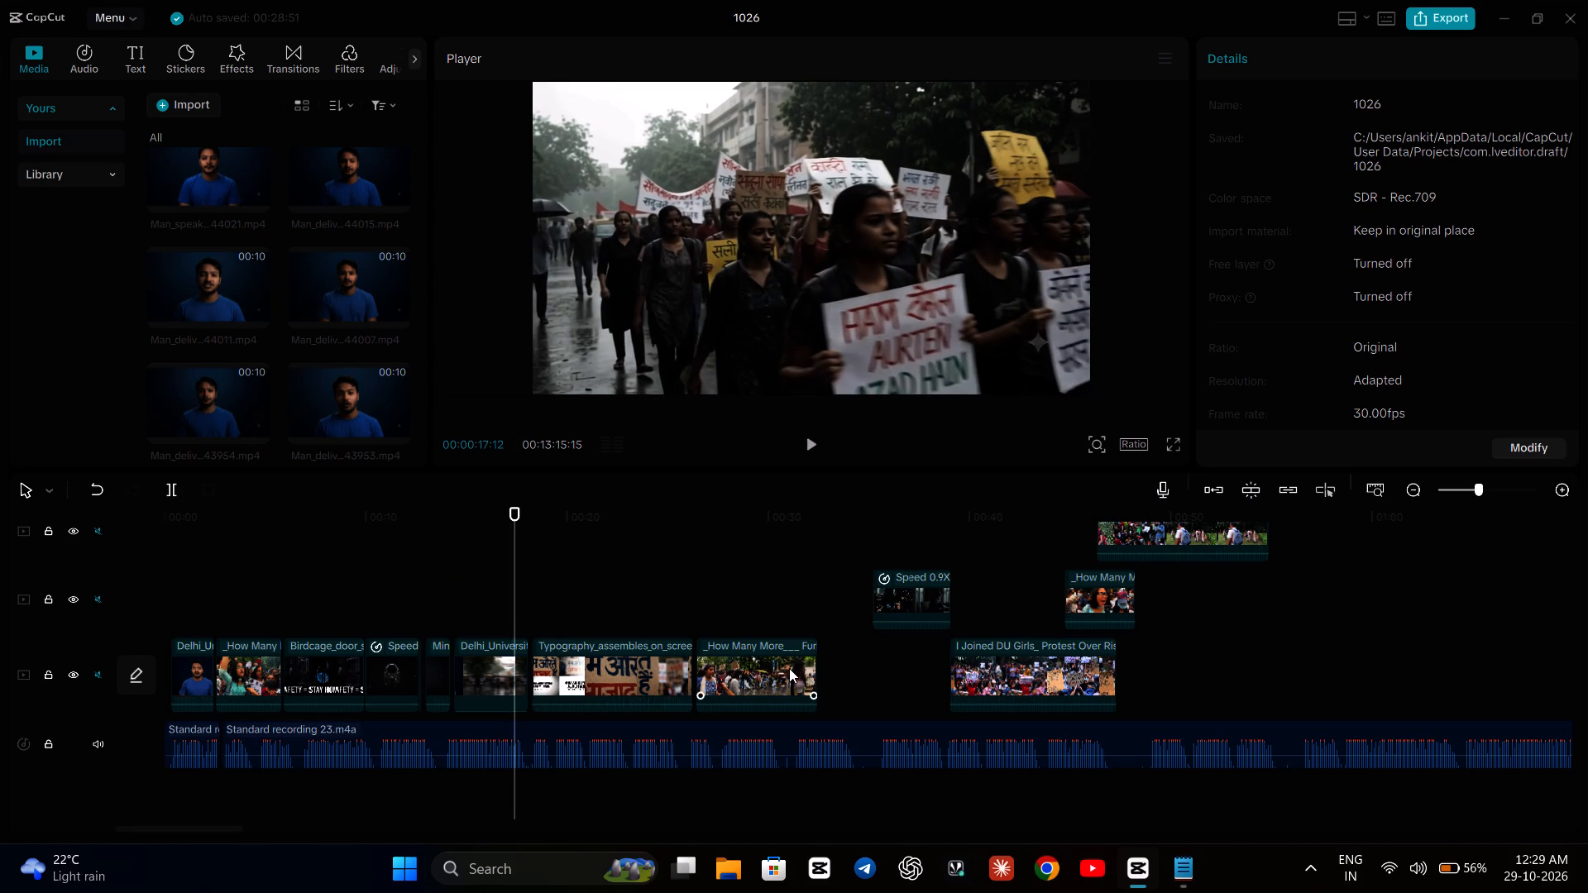
{"action": "left_click_drag", "start_coordinate": [789, 668], "coordinate": [933, 680]}
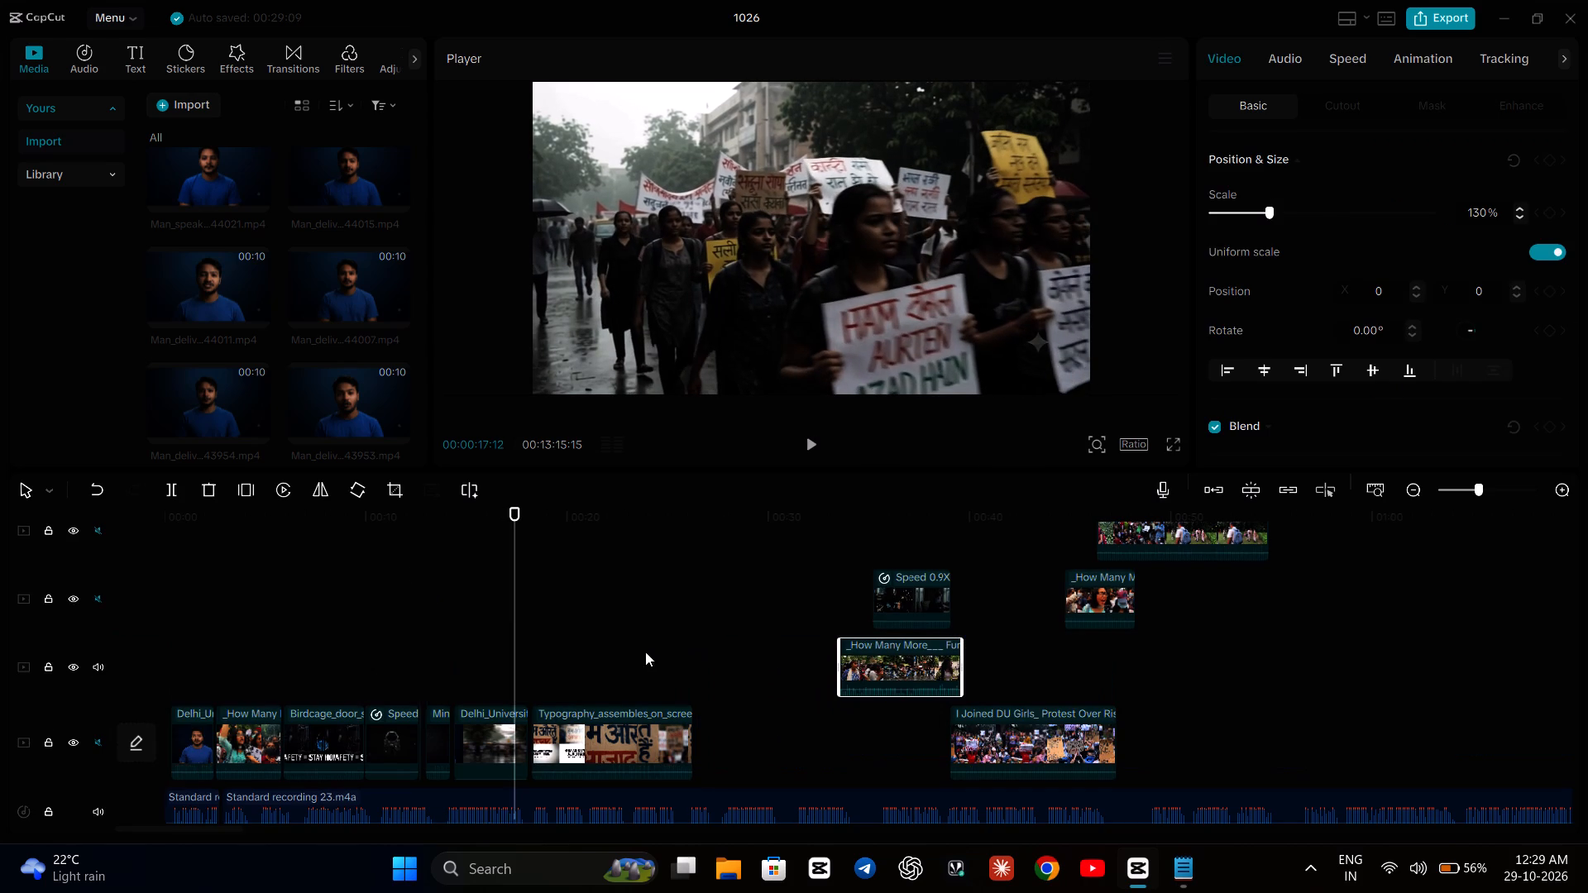
{"action": "left_click_drag", "start_coordinate": [626, 720], "coordinate": [838, 743]}
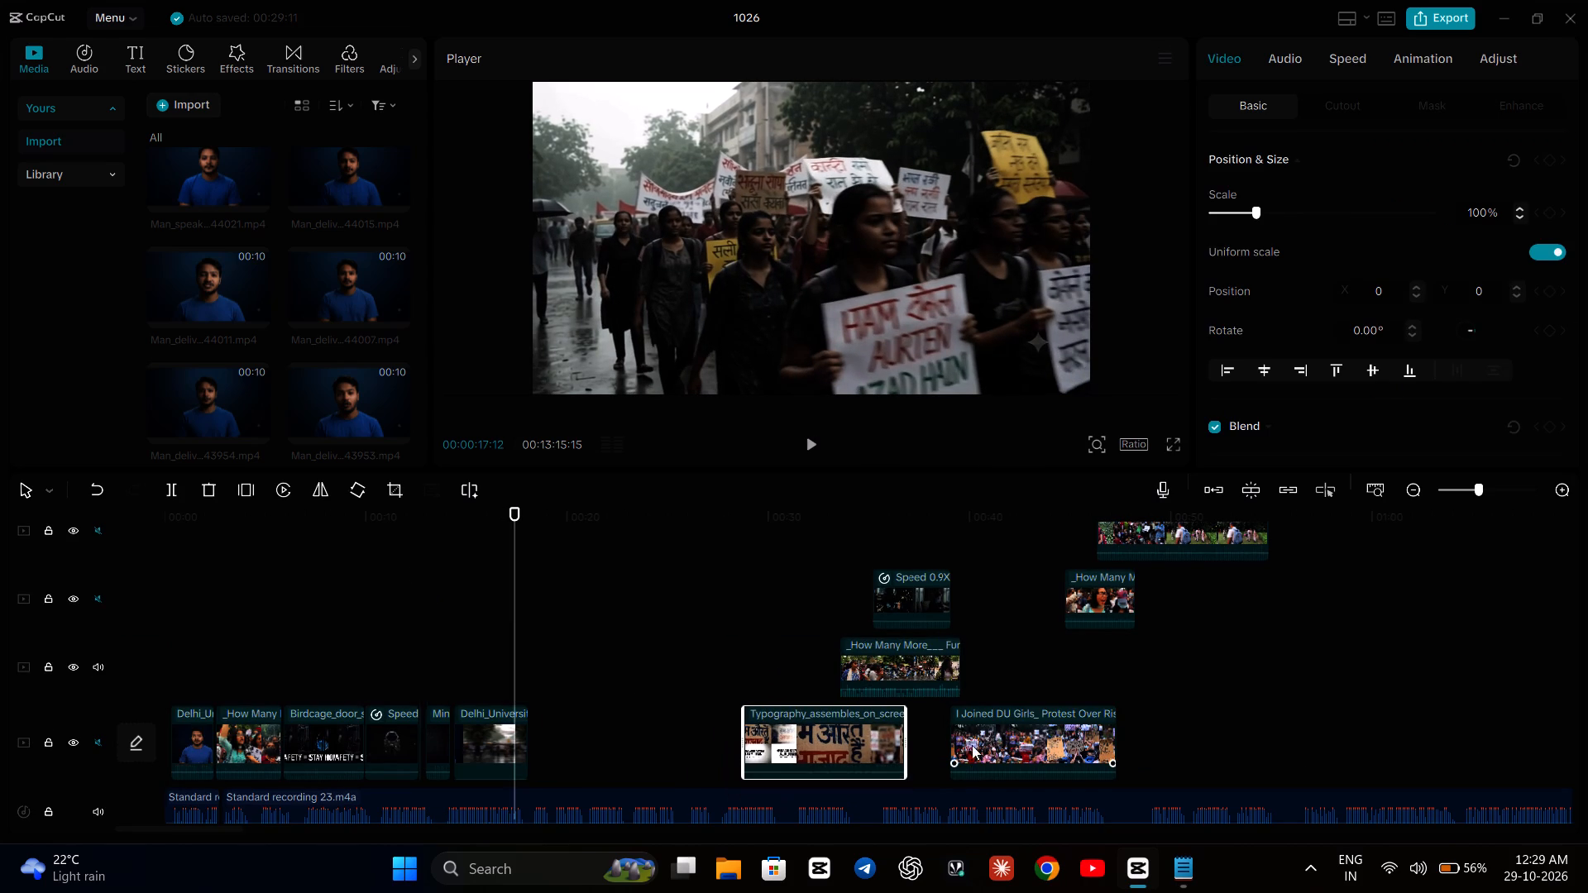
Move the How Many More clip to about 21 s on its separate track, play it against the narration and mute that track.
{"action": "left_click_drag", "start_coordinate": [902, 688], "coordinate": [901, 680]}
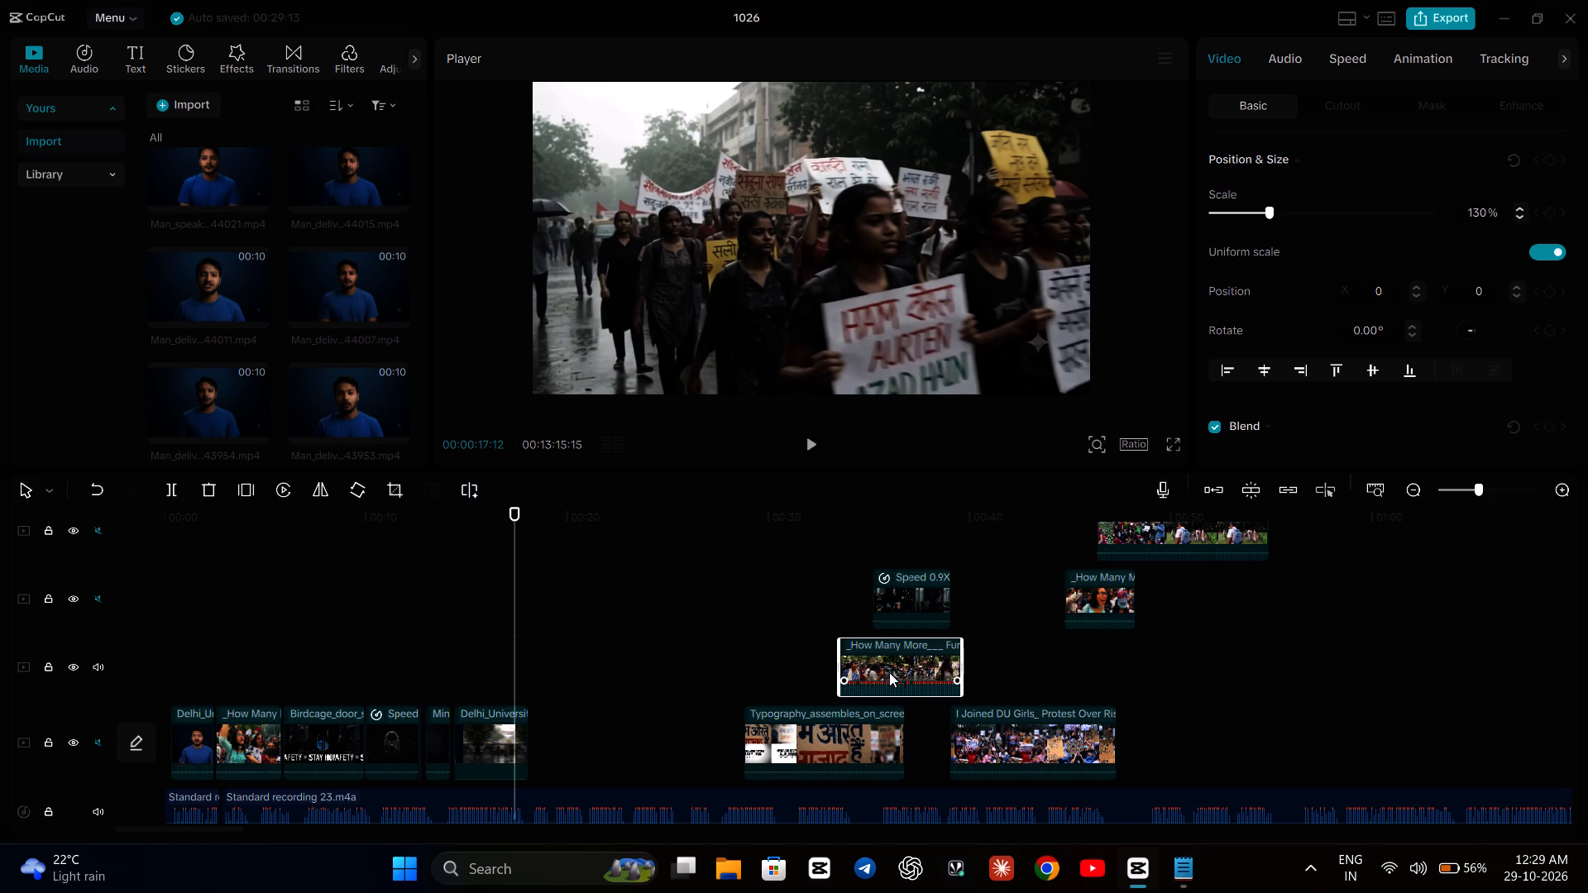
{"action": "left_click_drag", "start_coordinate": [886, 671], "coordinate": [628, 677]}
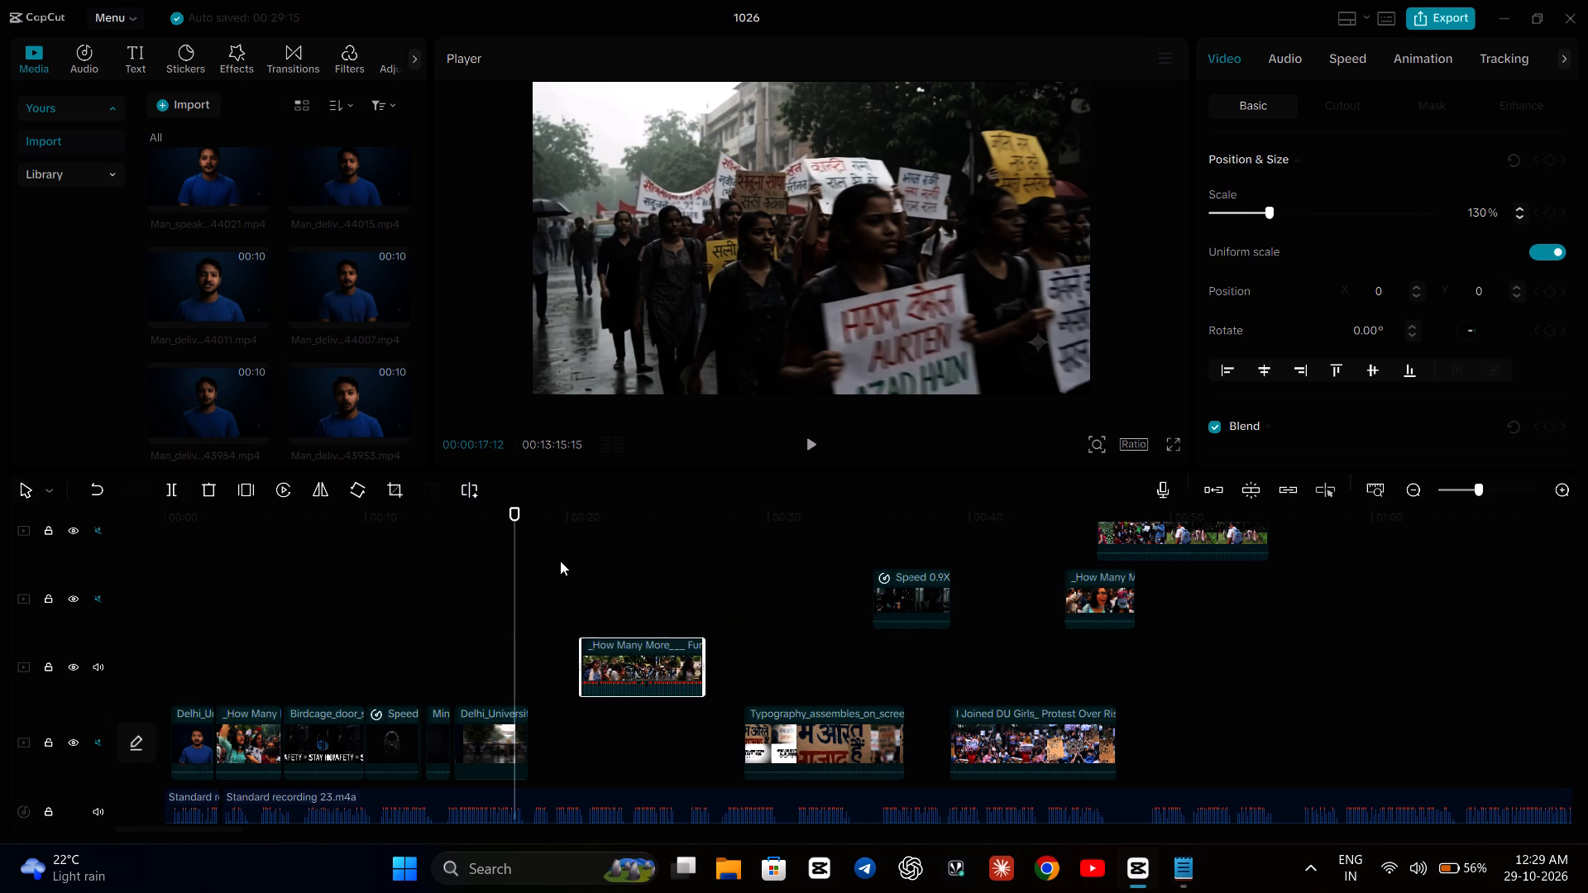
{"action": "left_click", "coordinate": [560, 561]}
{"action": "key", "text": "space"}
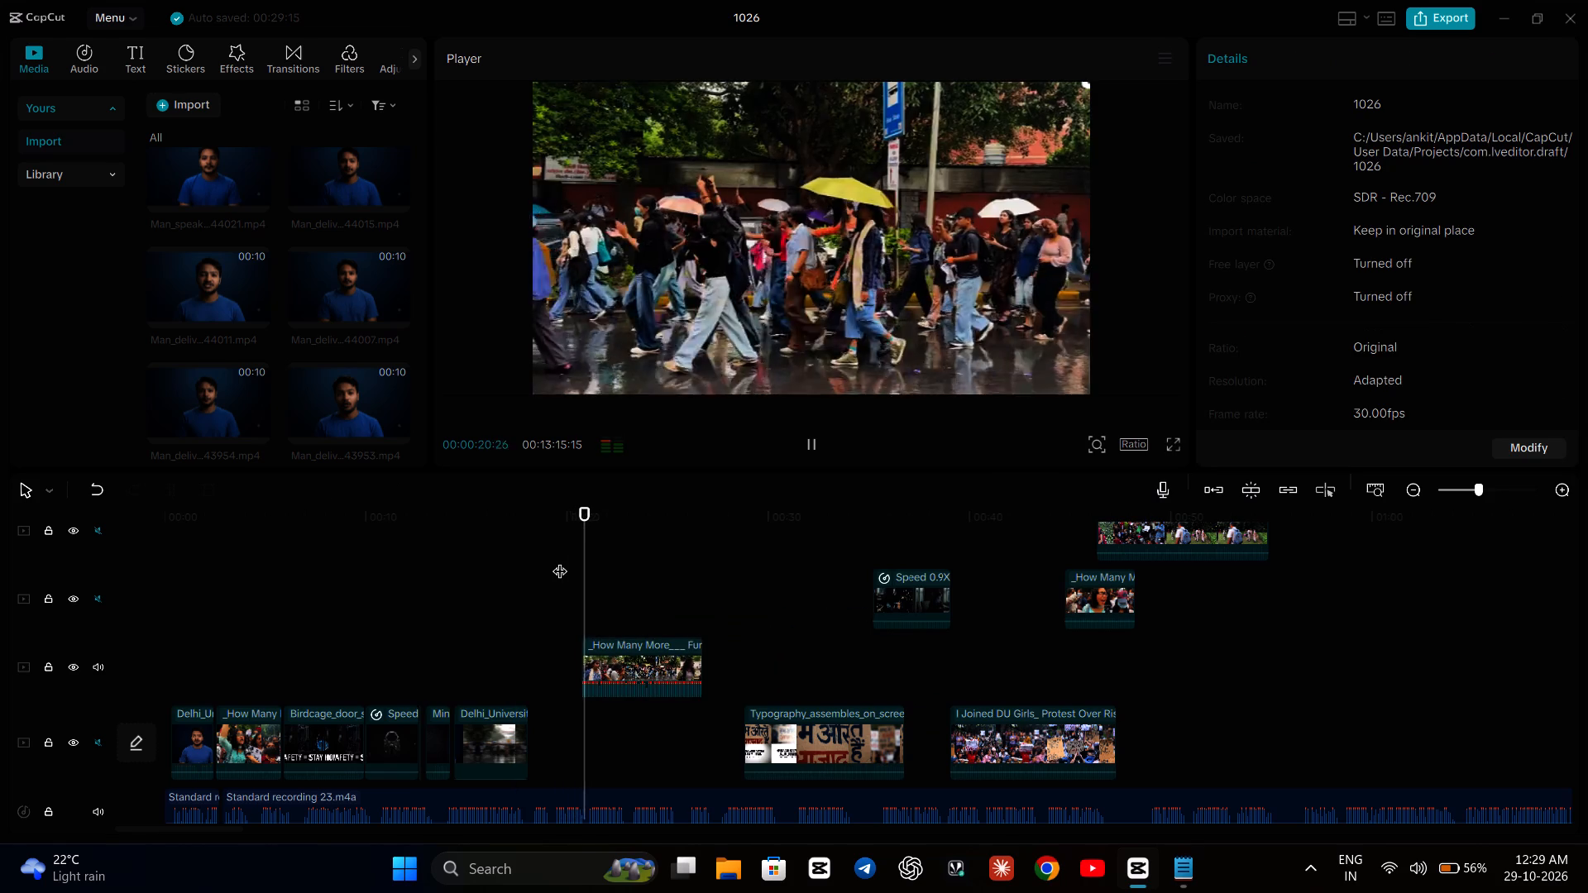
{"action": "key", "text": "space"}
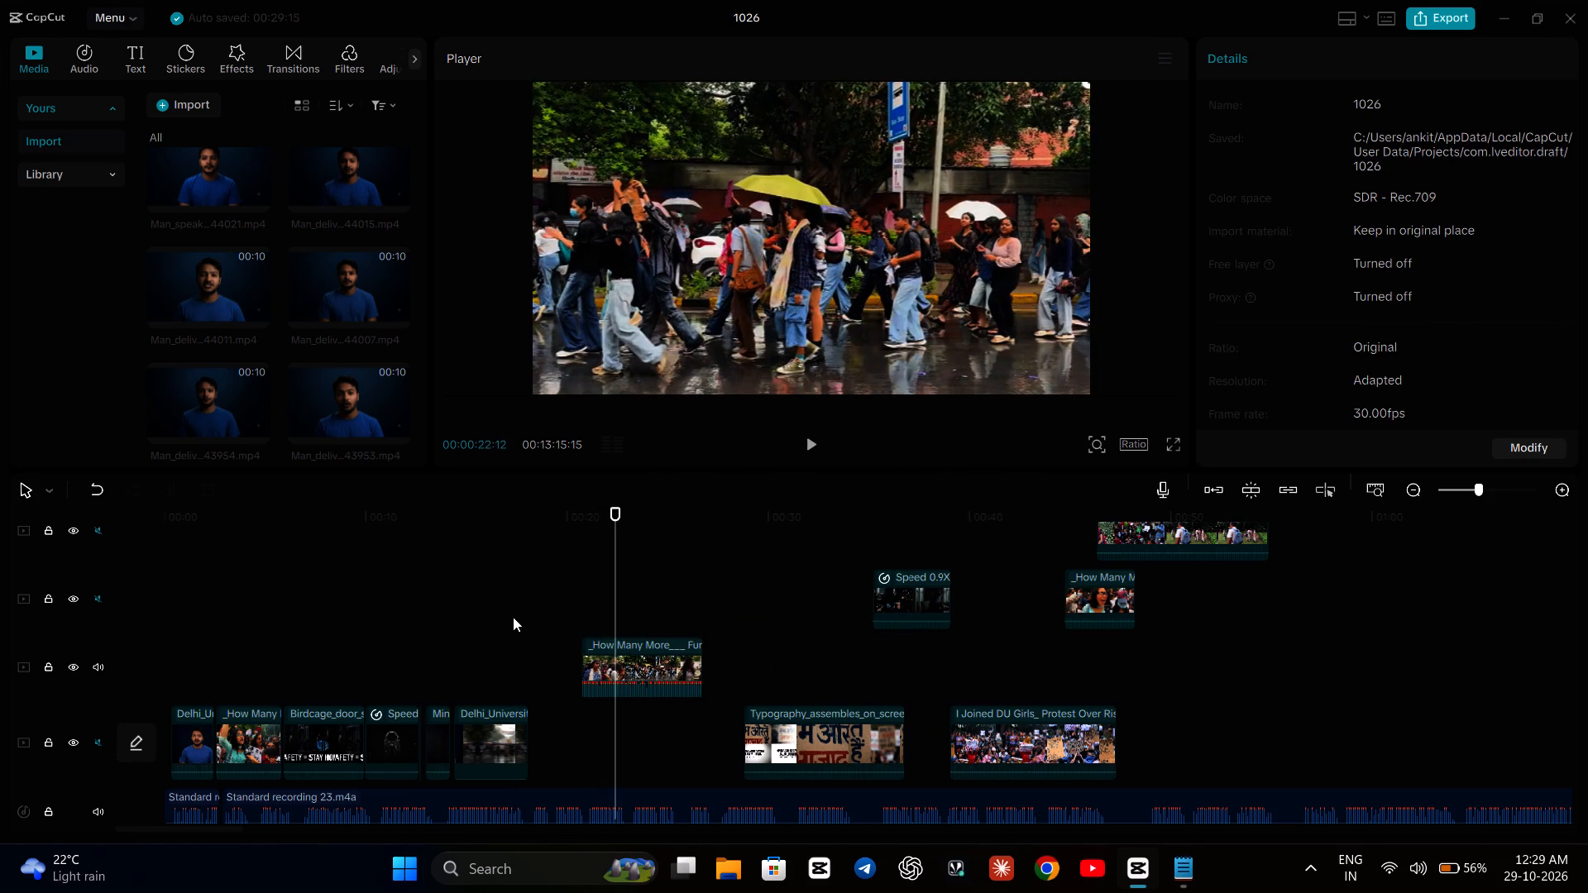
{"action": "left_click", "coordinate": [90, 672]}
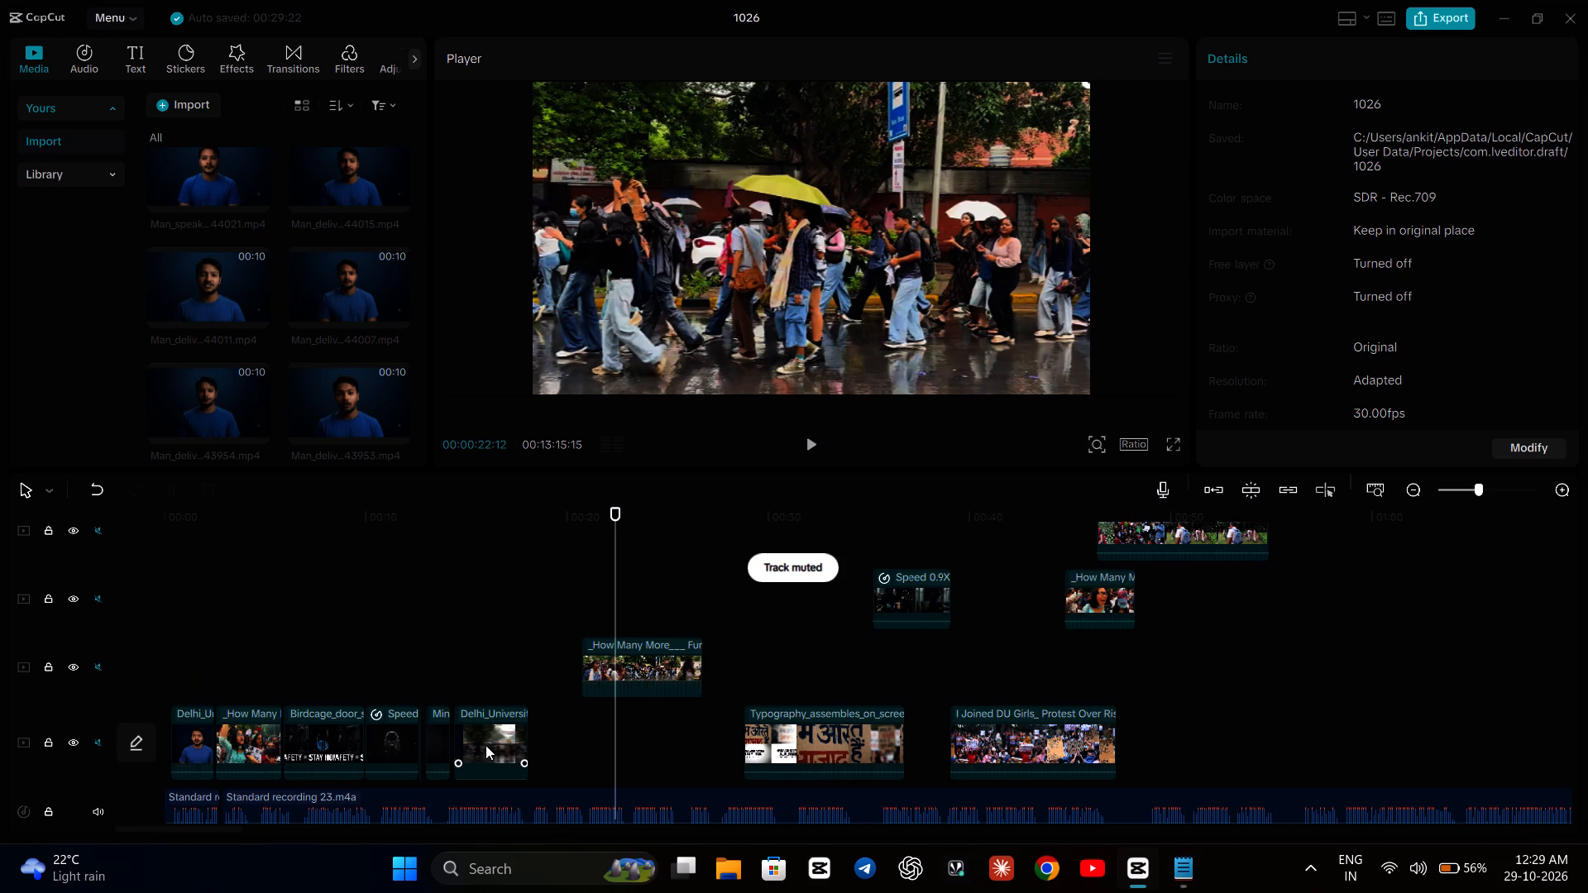
Move the Delhi_University march clip to about 22 s and place the How Many More clip in its former spot at about 14 s.
{"action": "left_click_drag", "start_coordinate": [495, 736], "coordinate": [648, 743]}
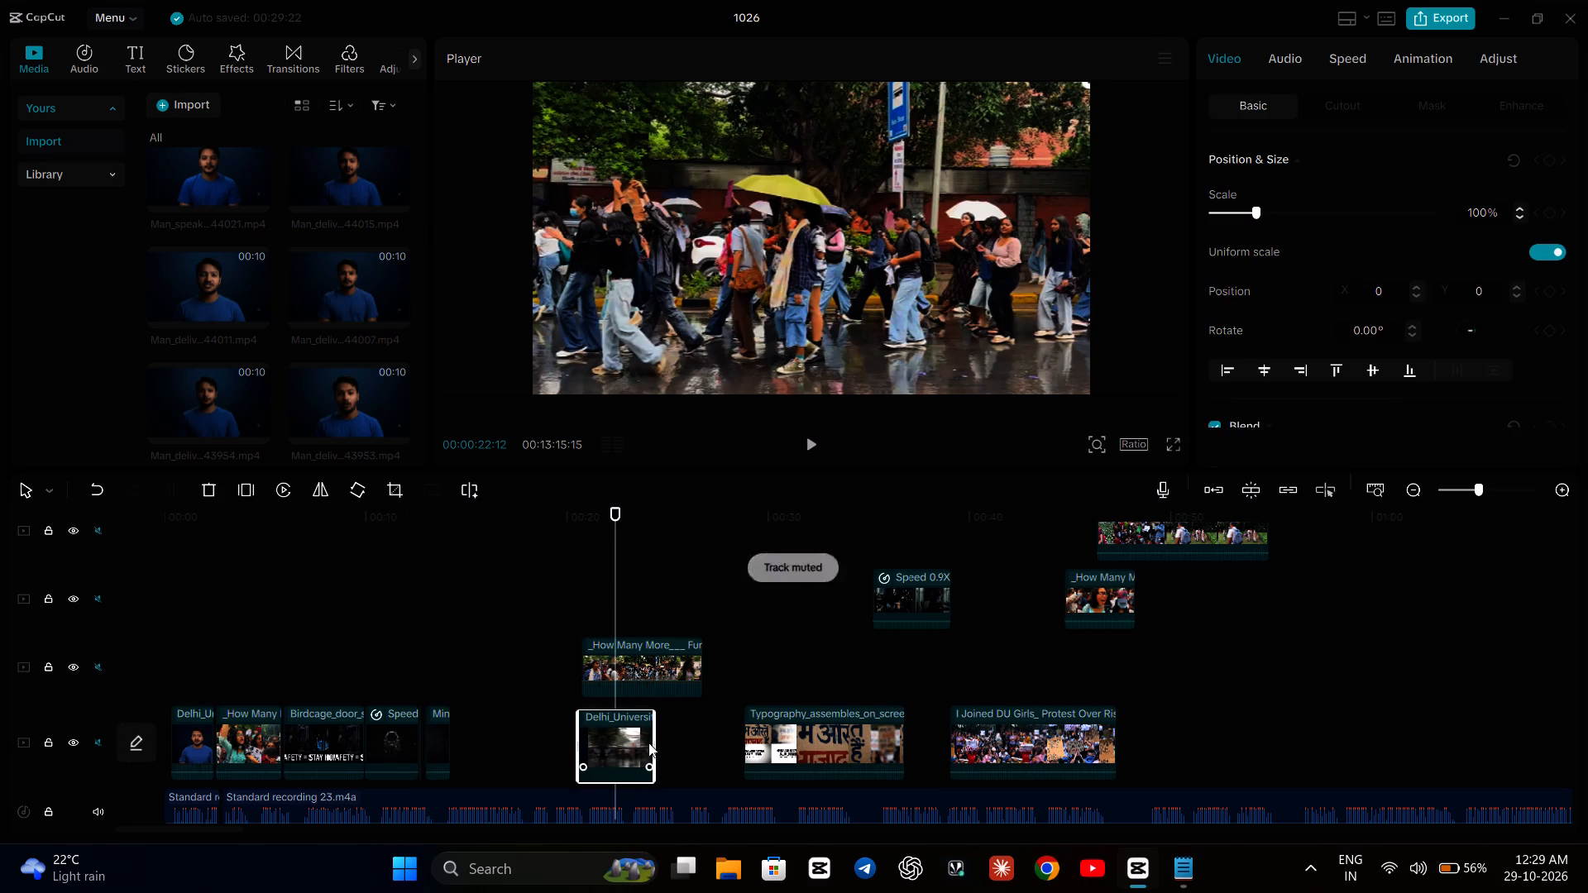
{"action": "left_click_drag", "start_coordinate": [648, 743], "coordinate": [653, 743]}
{"action": "left_click_drag", "start_coordinate": [648, 661], "coordinate": [529, 740]}
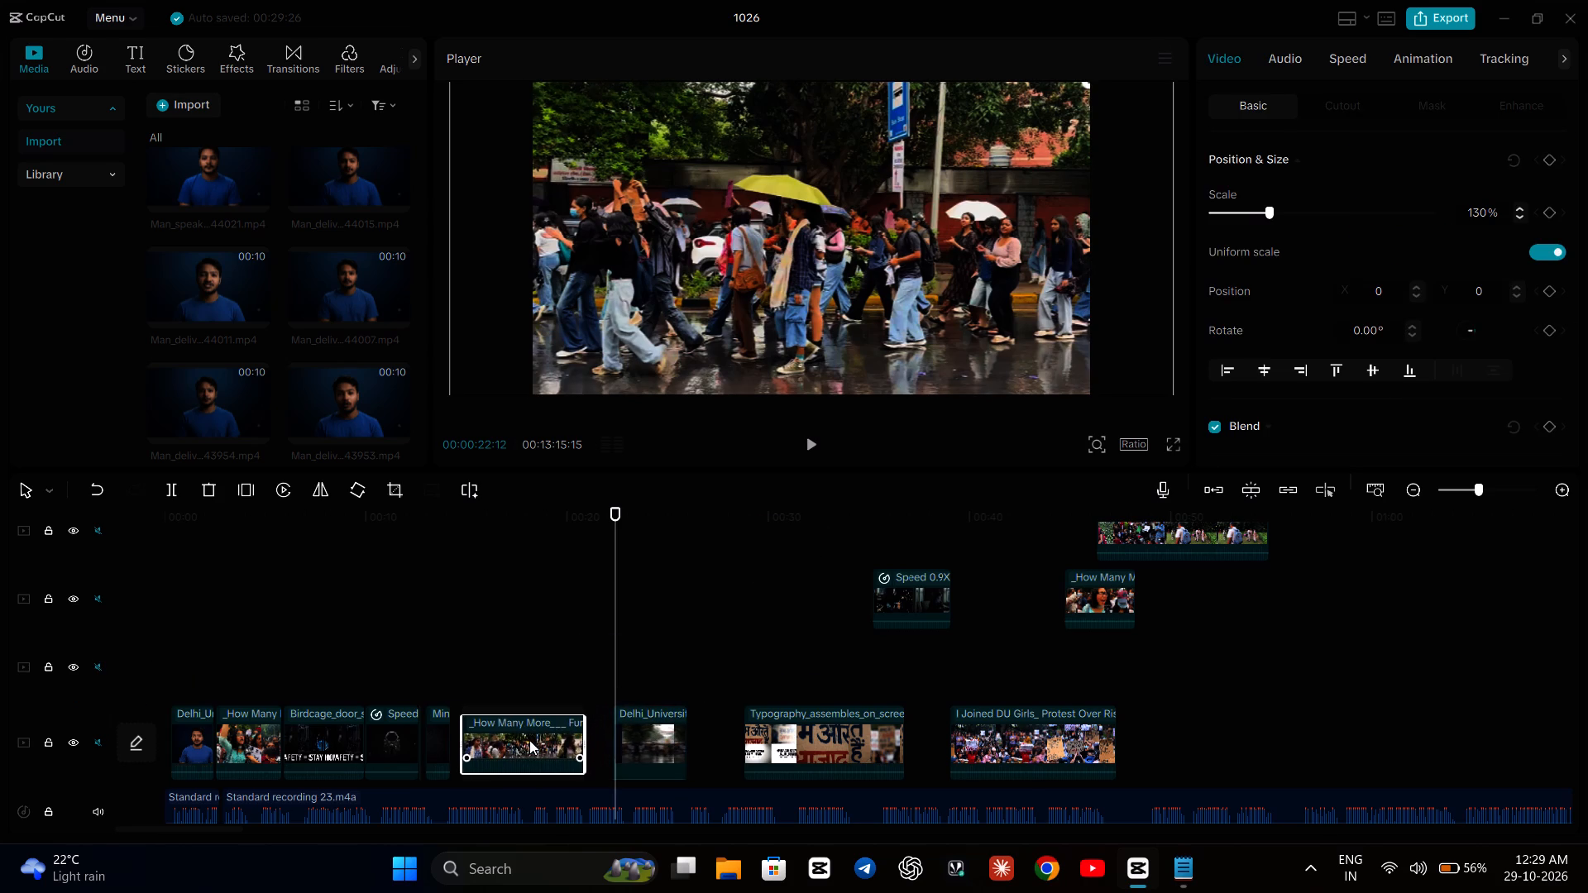
{"action": "left_click_drag", "start_coordinate": [529, 740], "coordinate": [520, 741]}
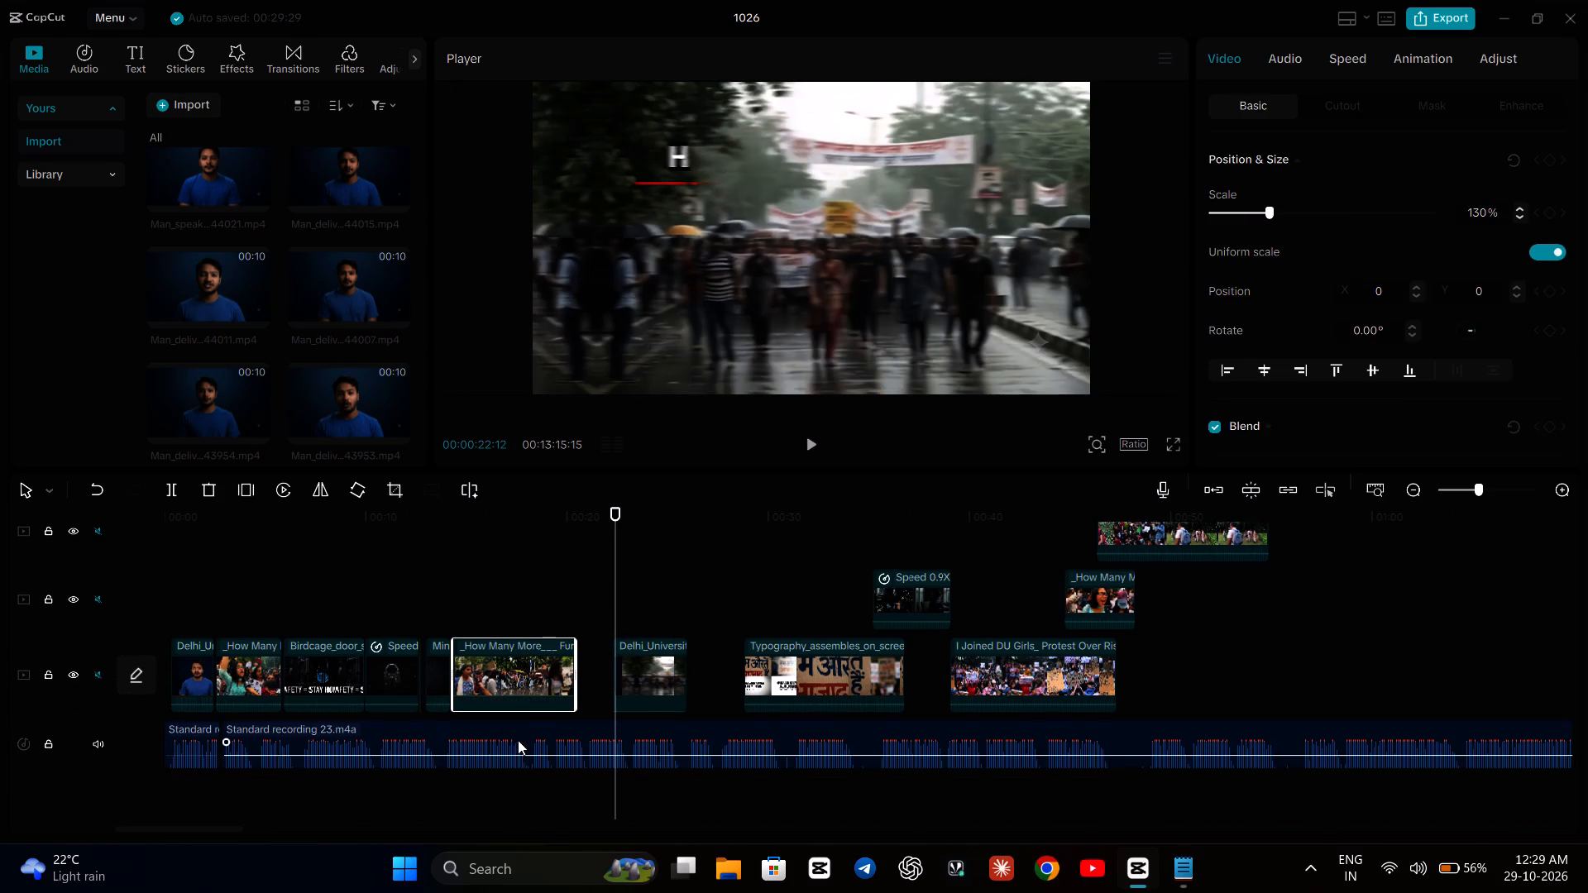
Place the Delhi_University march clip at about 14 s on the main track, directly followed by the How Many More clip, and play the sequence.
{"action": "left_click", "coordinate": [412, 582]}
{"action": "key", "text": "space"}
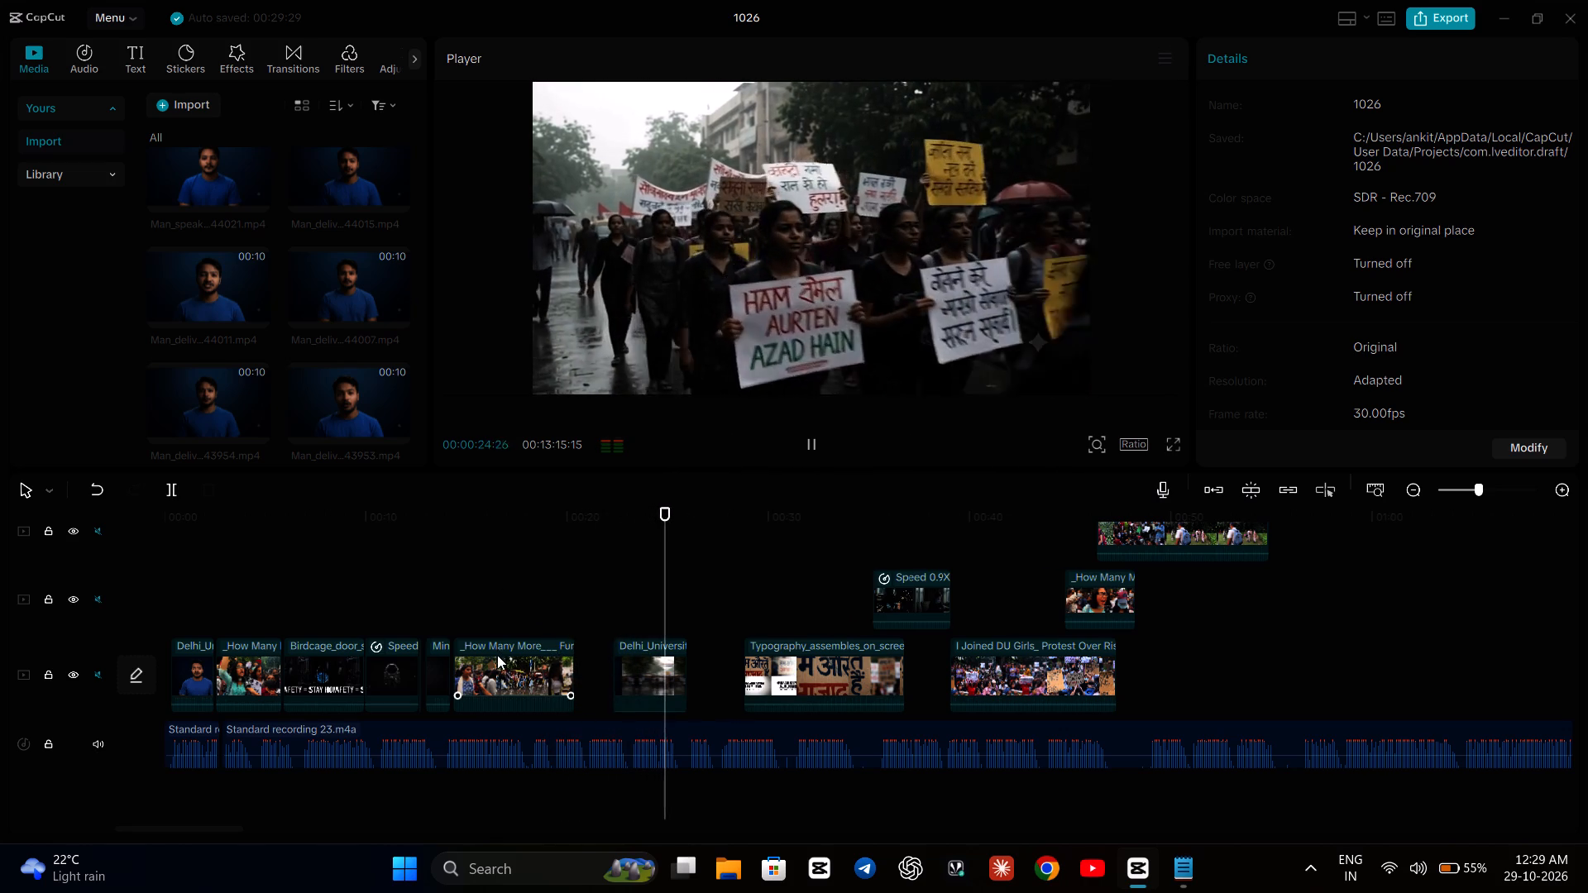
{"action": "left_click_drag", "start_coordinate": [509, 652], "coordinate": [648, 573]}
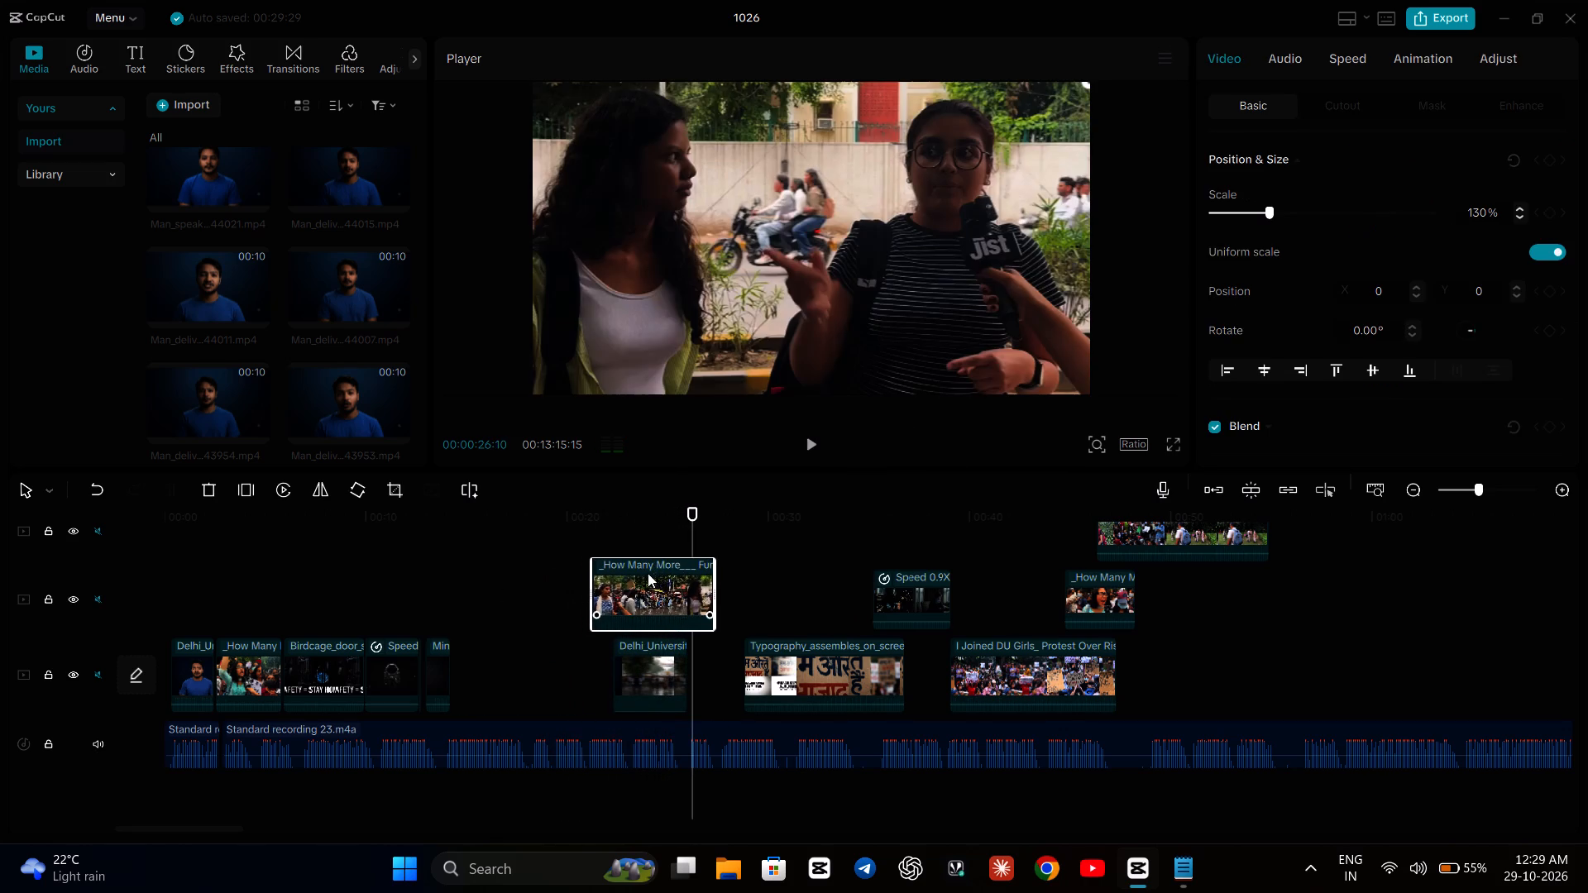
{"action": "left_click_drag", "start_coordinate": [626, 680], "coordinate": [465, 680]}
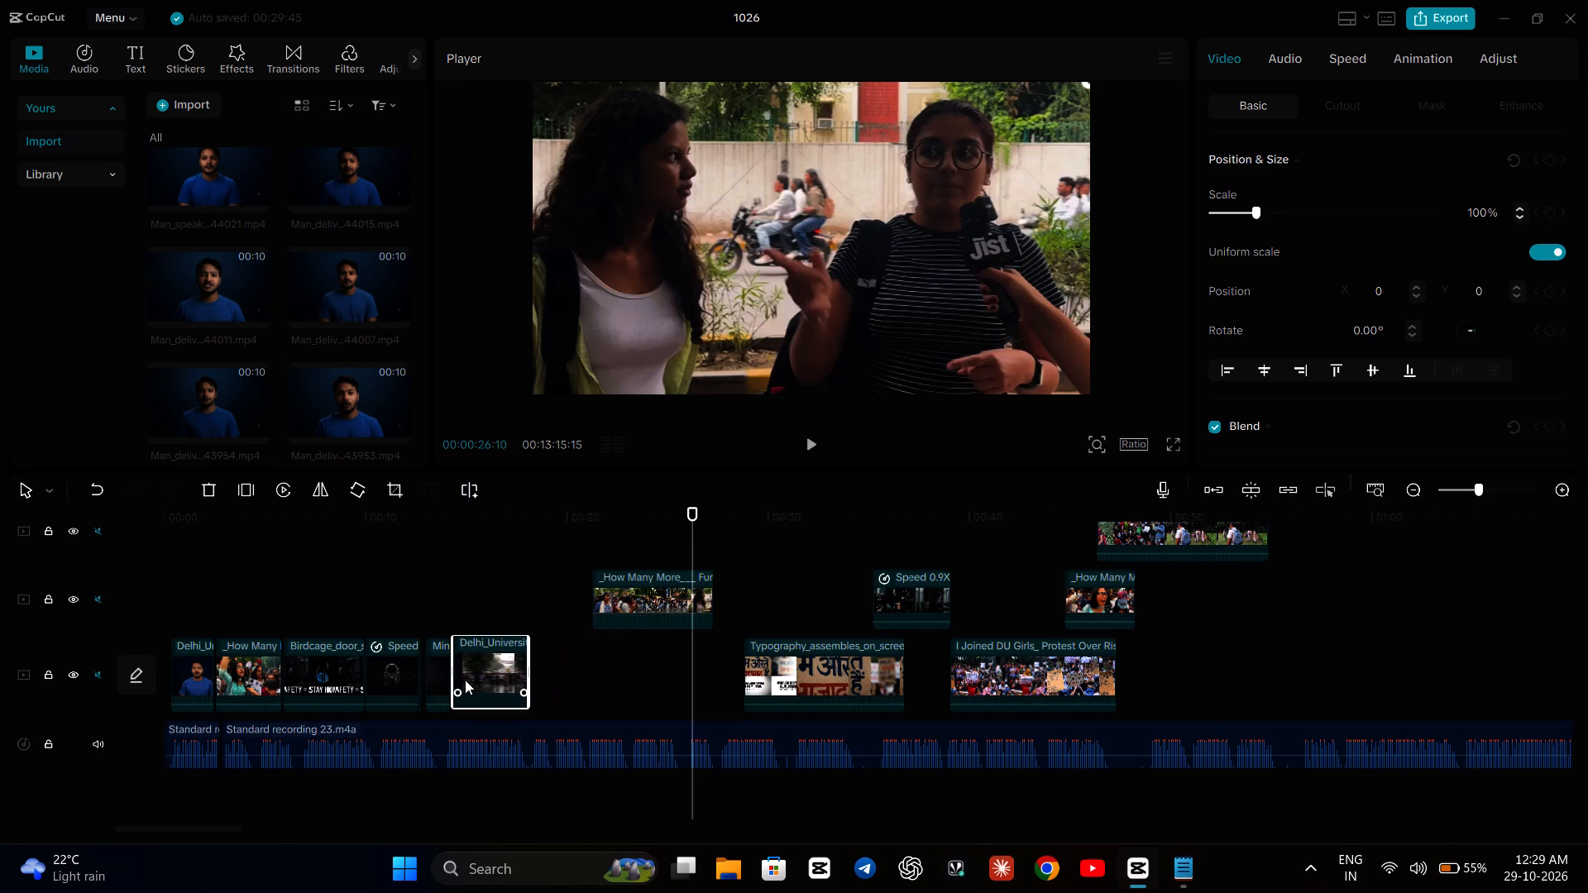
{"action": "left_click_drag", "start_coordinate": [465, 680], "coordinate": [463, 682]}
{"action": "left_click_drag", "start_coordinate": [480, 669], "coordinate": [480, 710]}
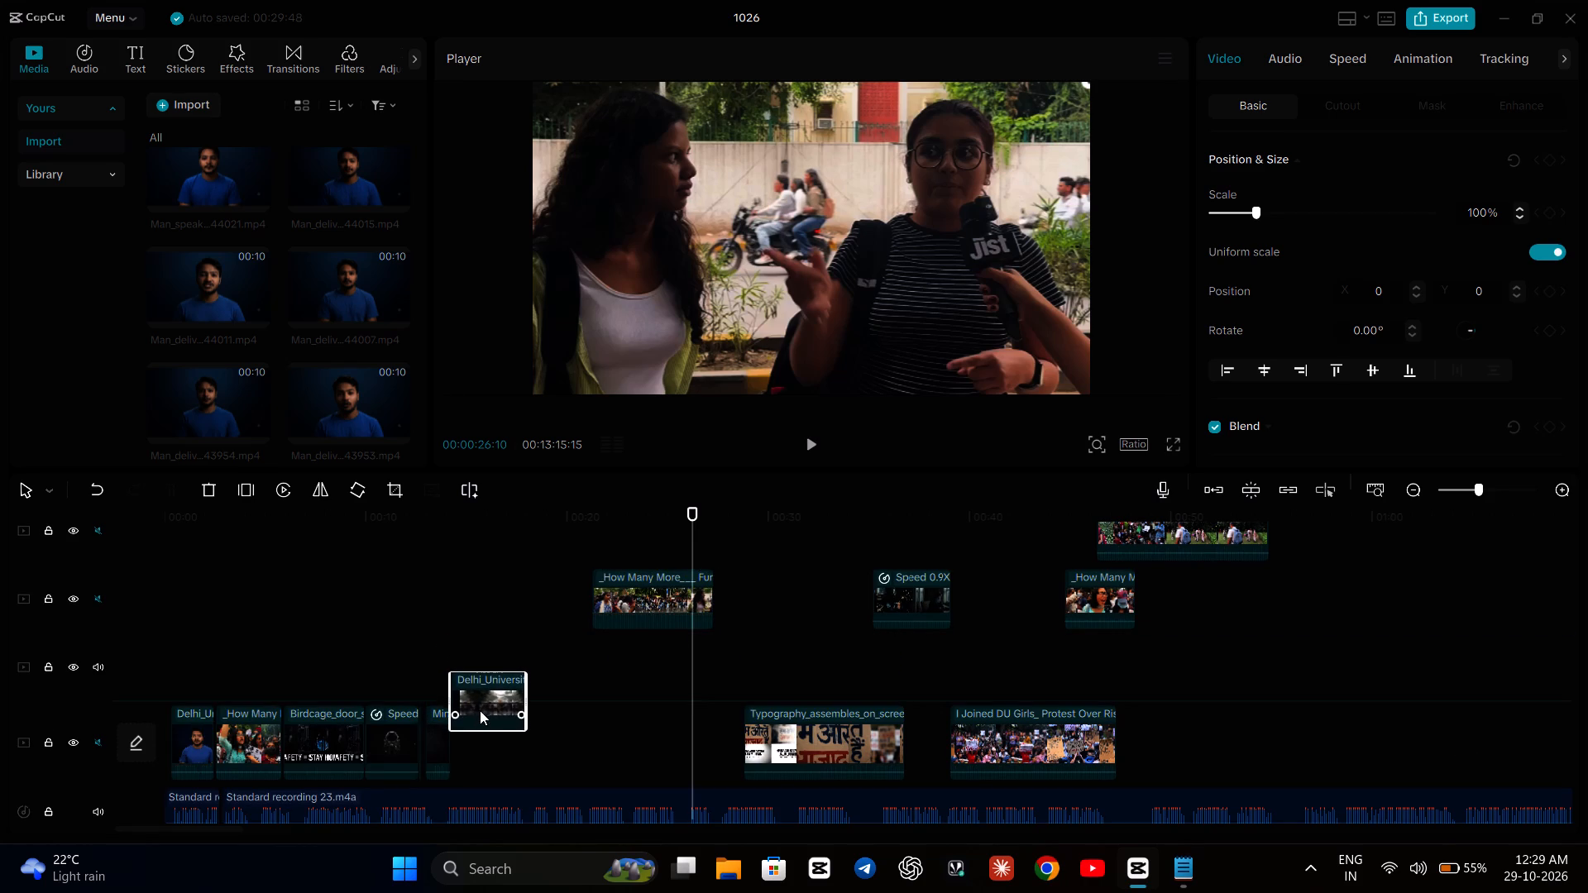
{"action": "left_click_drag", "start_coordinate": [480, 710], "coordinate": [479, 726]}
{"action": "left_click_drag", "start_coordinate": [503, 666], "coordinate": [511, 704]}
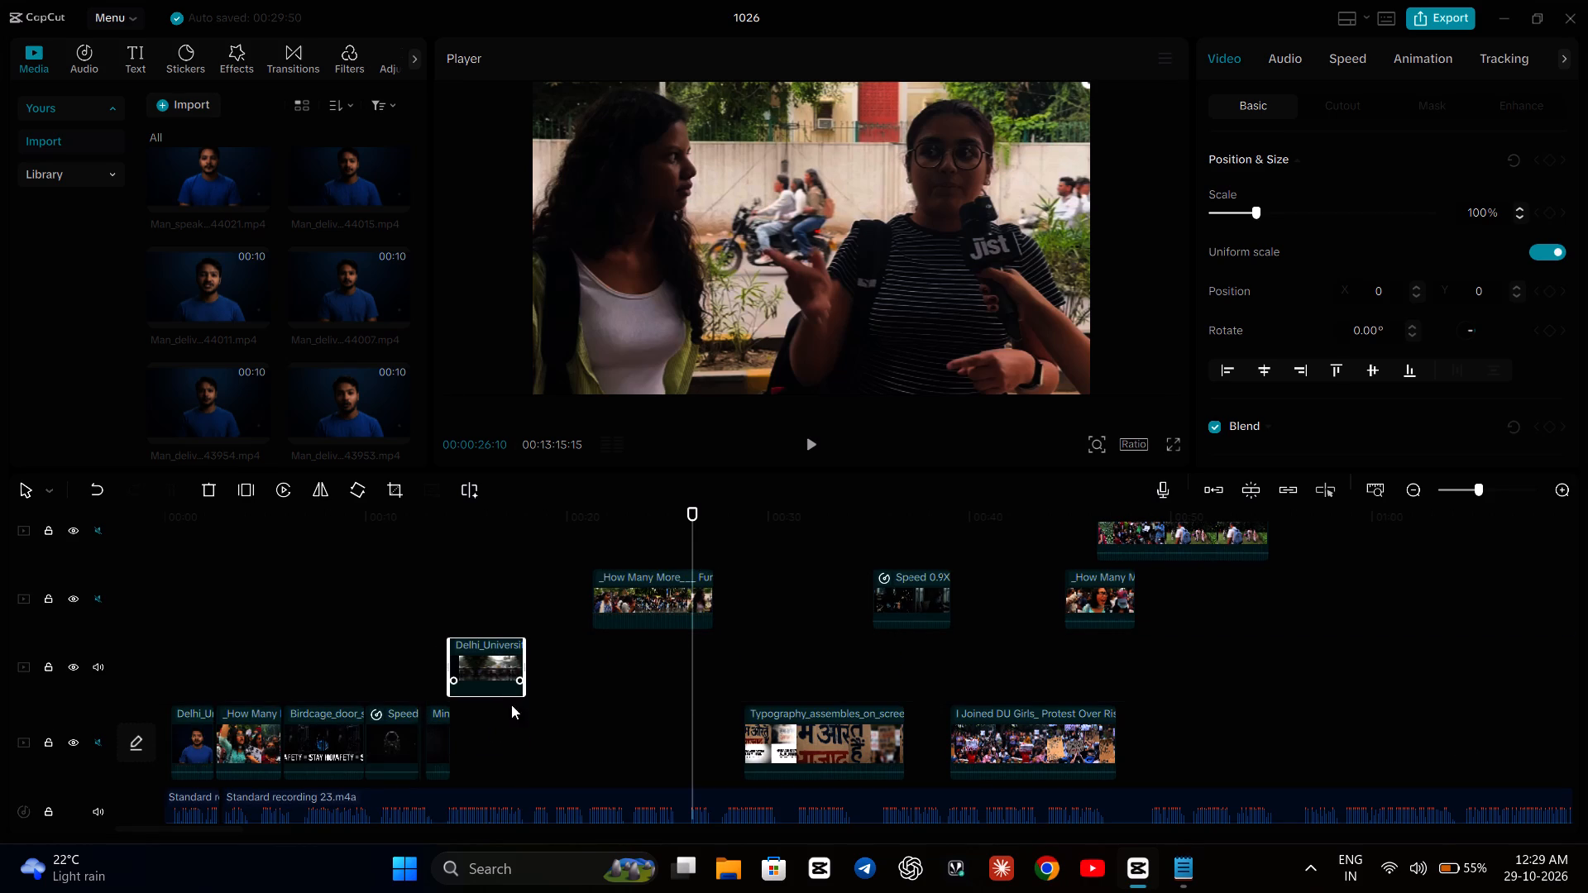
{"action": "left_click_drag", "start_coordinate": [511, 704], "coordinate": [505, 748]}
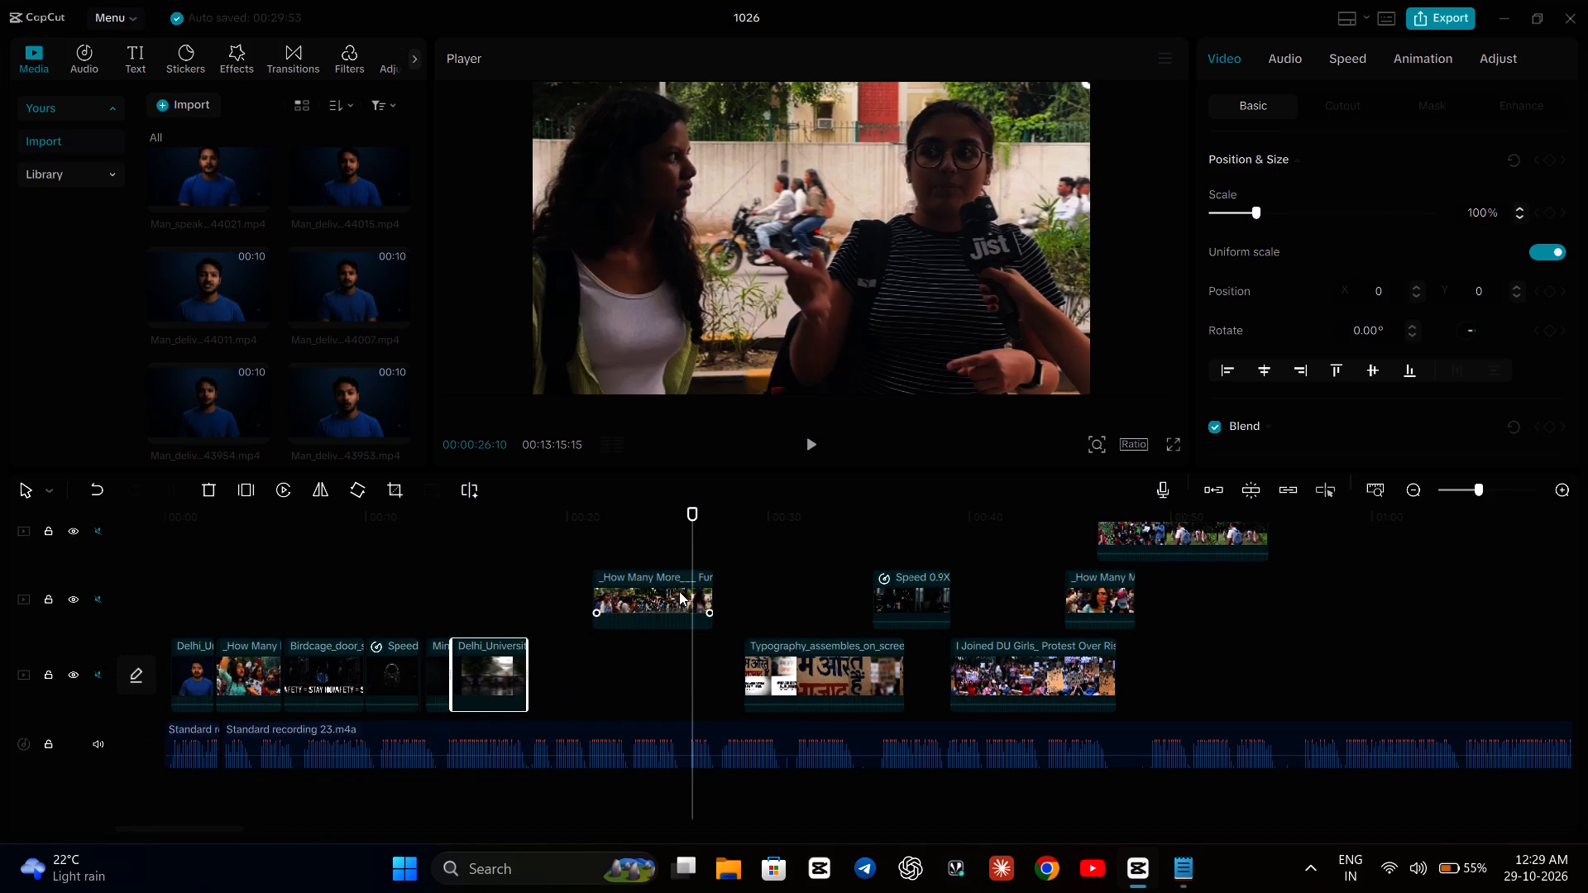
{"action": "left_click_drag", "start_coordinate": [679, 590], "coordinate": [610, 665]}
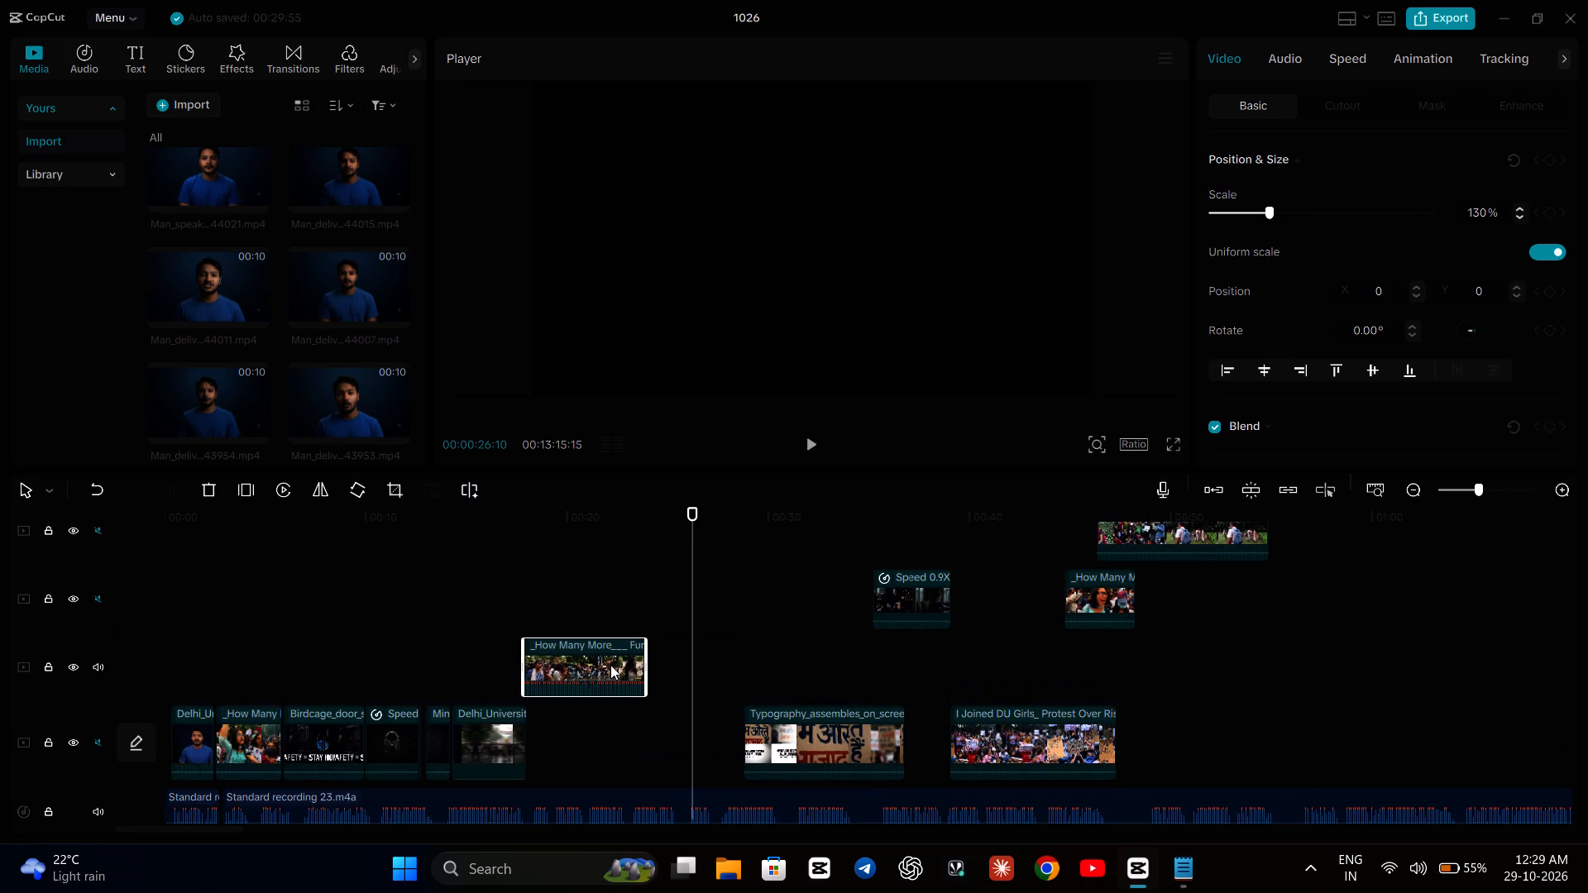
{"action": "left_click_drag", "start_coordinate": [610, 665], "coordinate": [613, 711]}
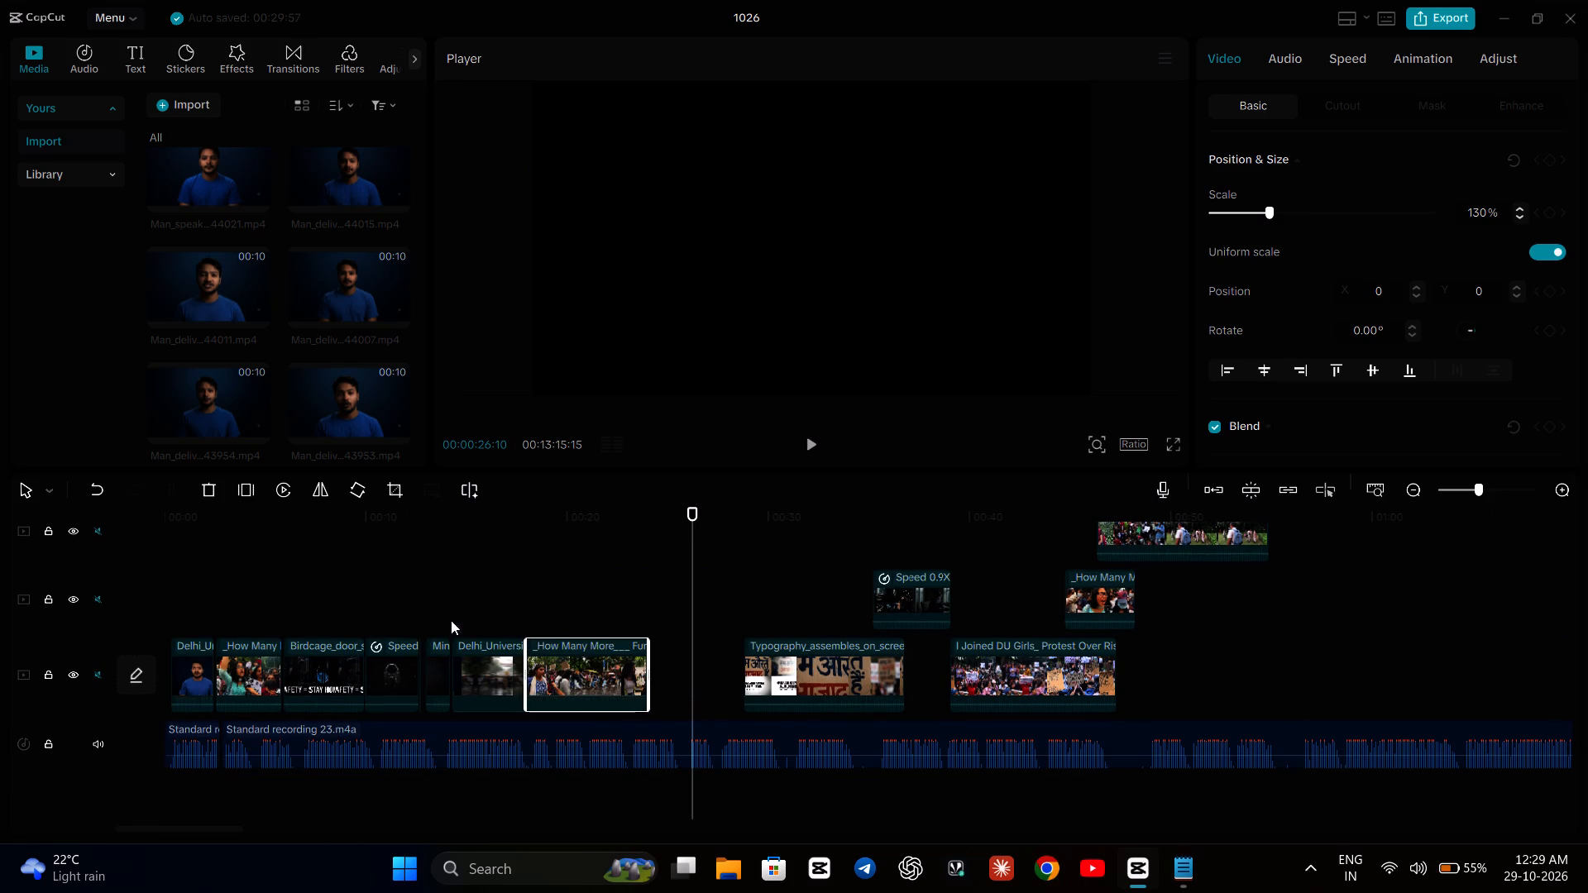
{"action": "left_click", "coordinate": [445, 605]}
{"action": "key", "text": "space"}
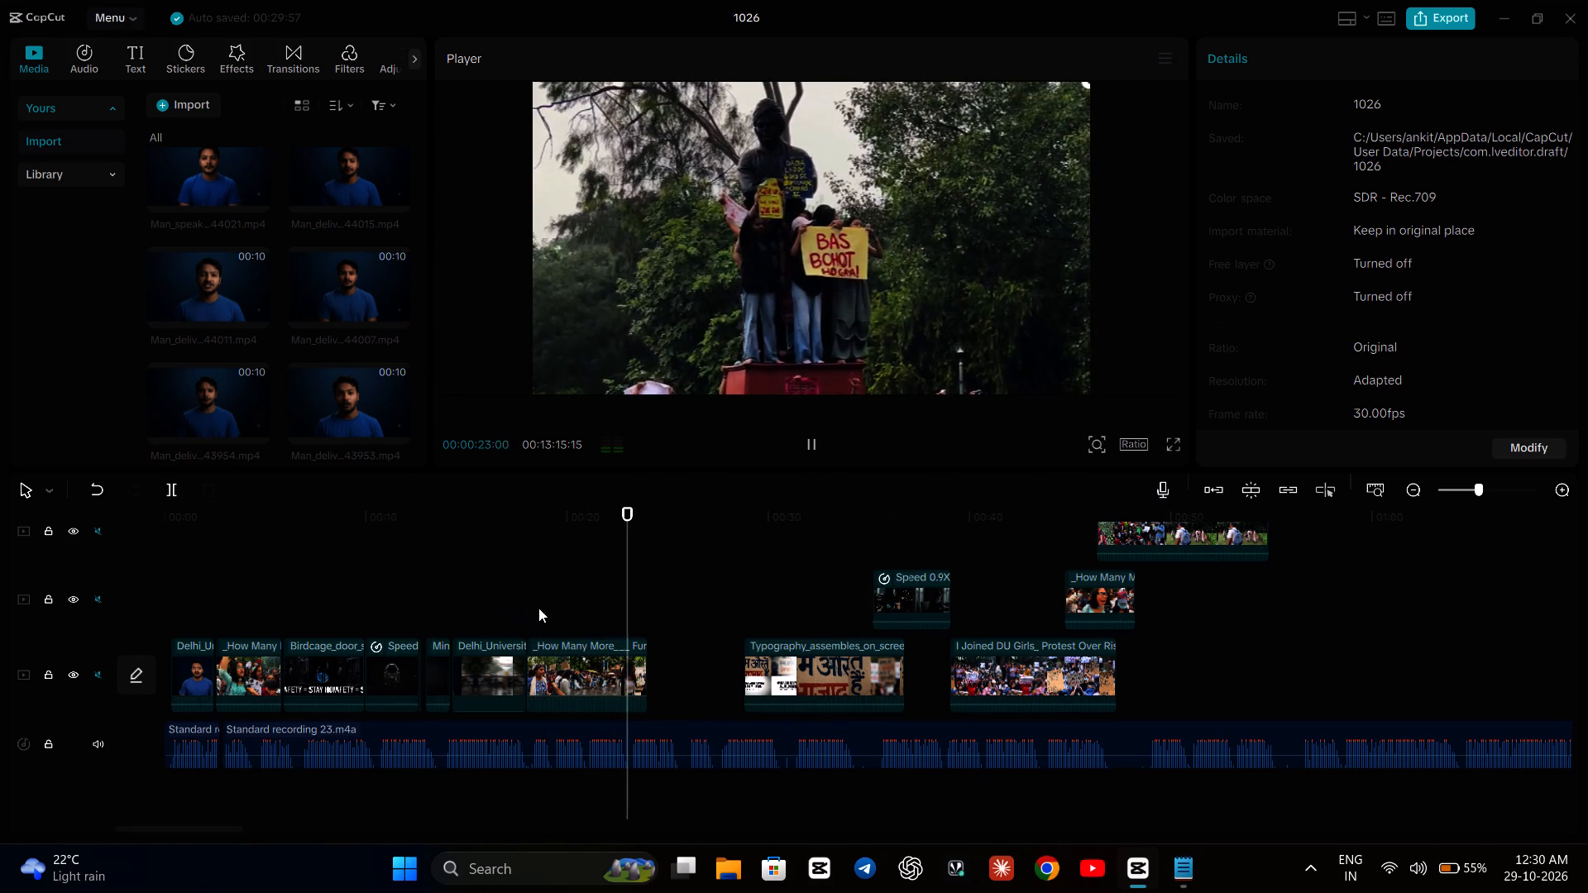
Move the Delhi_University march clip off the main track to the track above, at about 21 s.
{"action": "left_click_drag", "start_coordinate": [488, 662], "coordinate": [620, 588]}
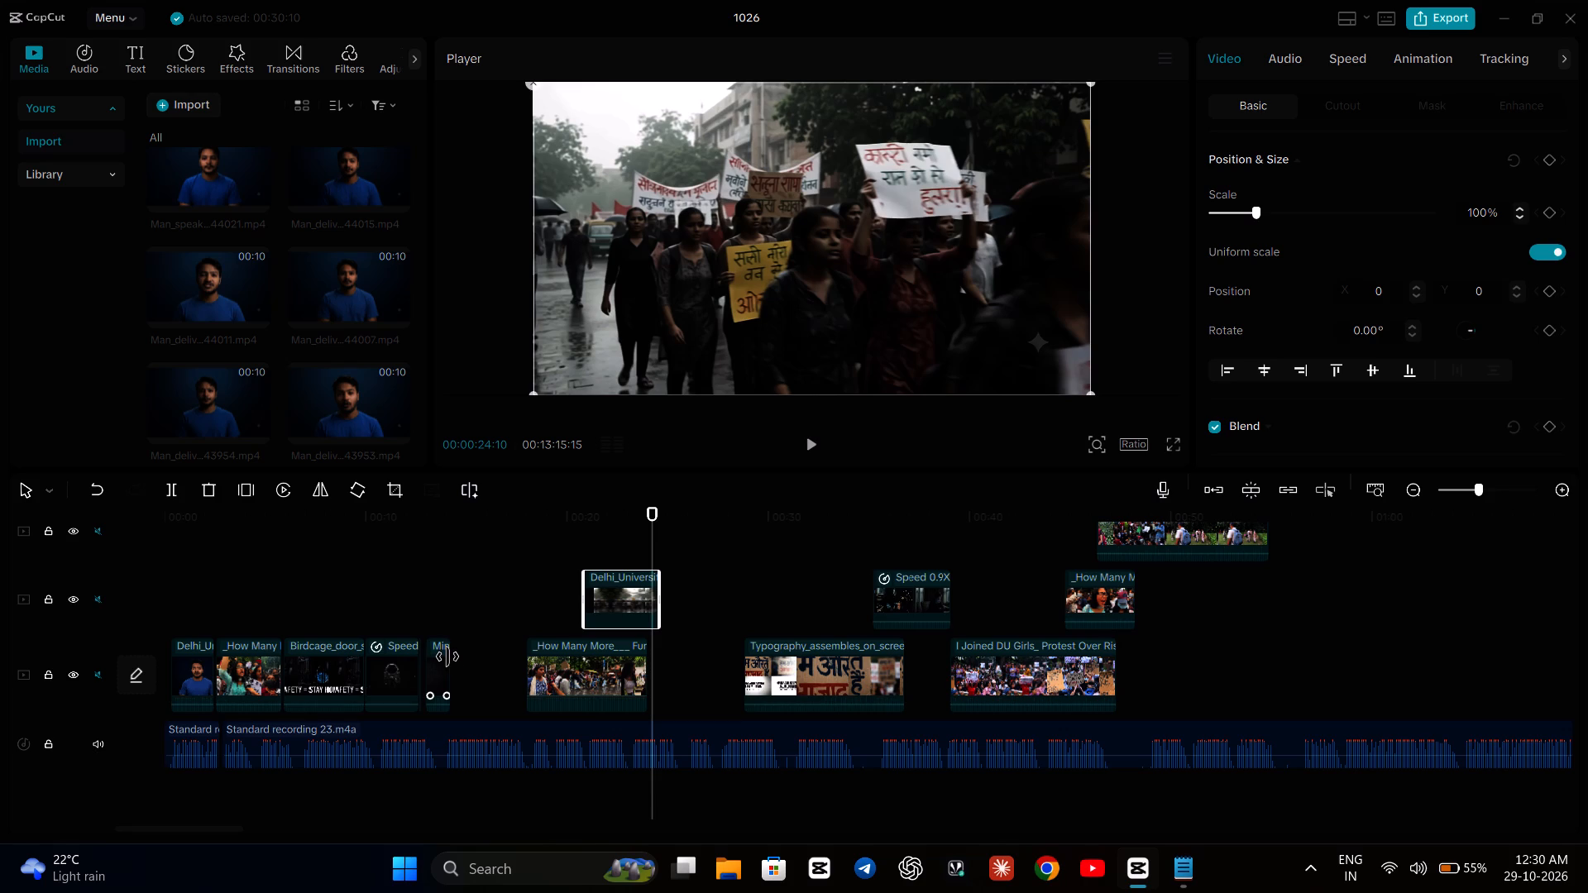
Play The Safety title clip against the narration and extend its end to about 14.5 s.
{"action": "left_click", "coordinate": [438, 663]}
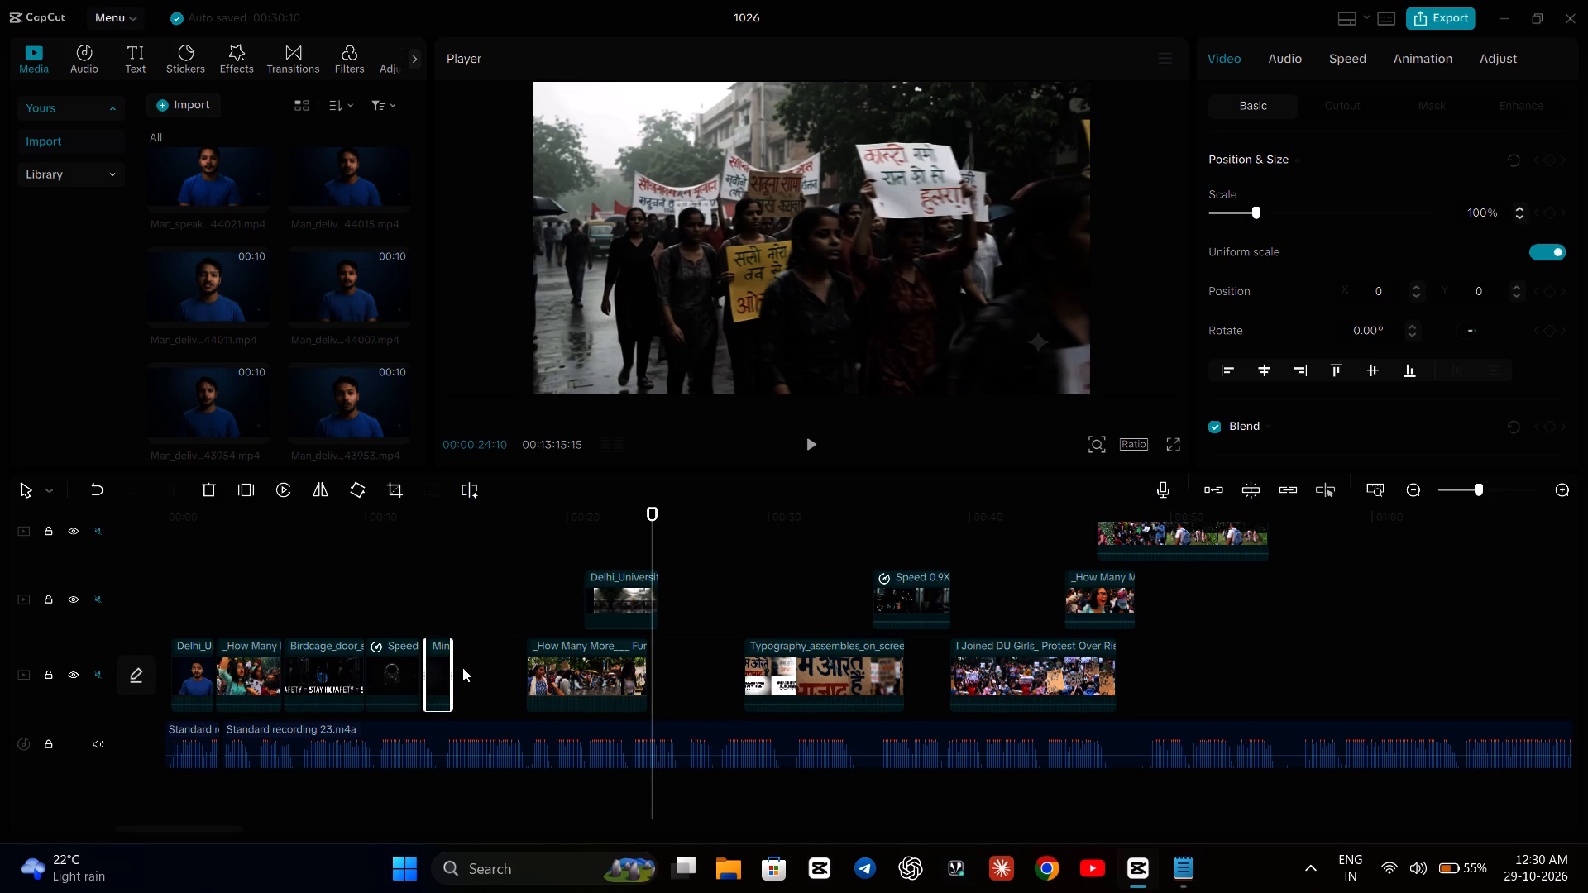
{"action": "left_click", "coordinate": [402, 641]}
{"action": "left_click", "coordinate": [395, 604]}
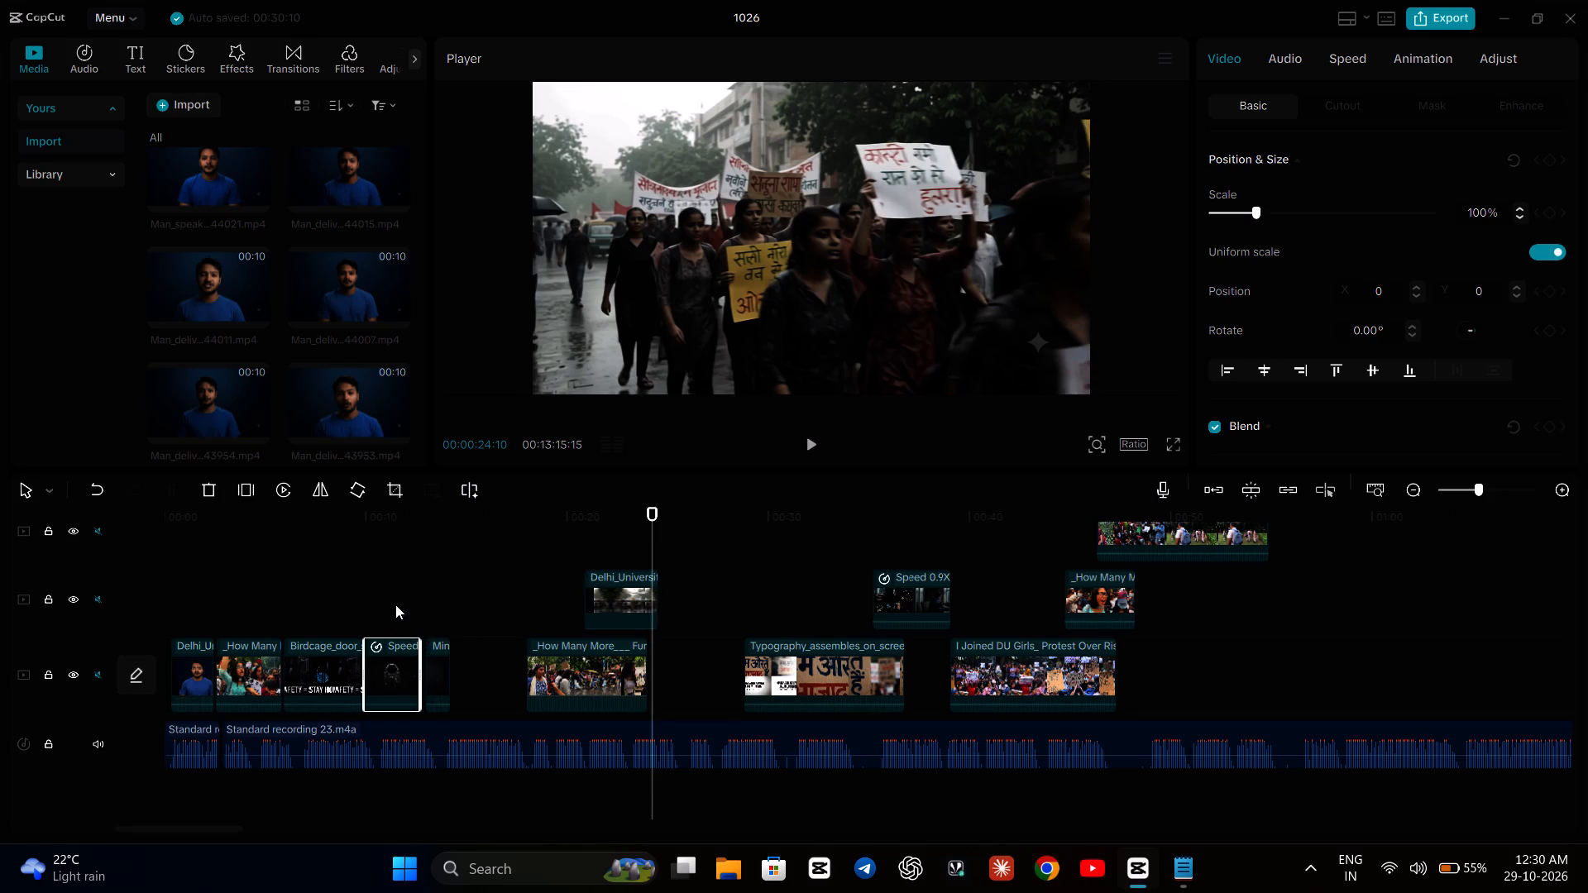
{"action": "key", "text": "space"}
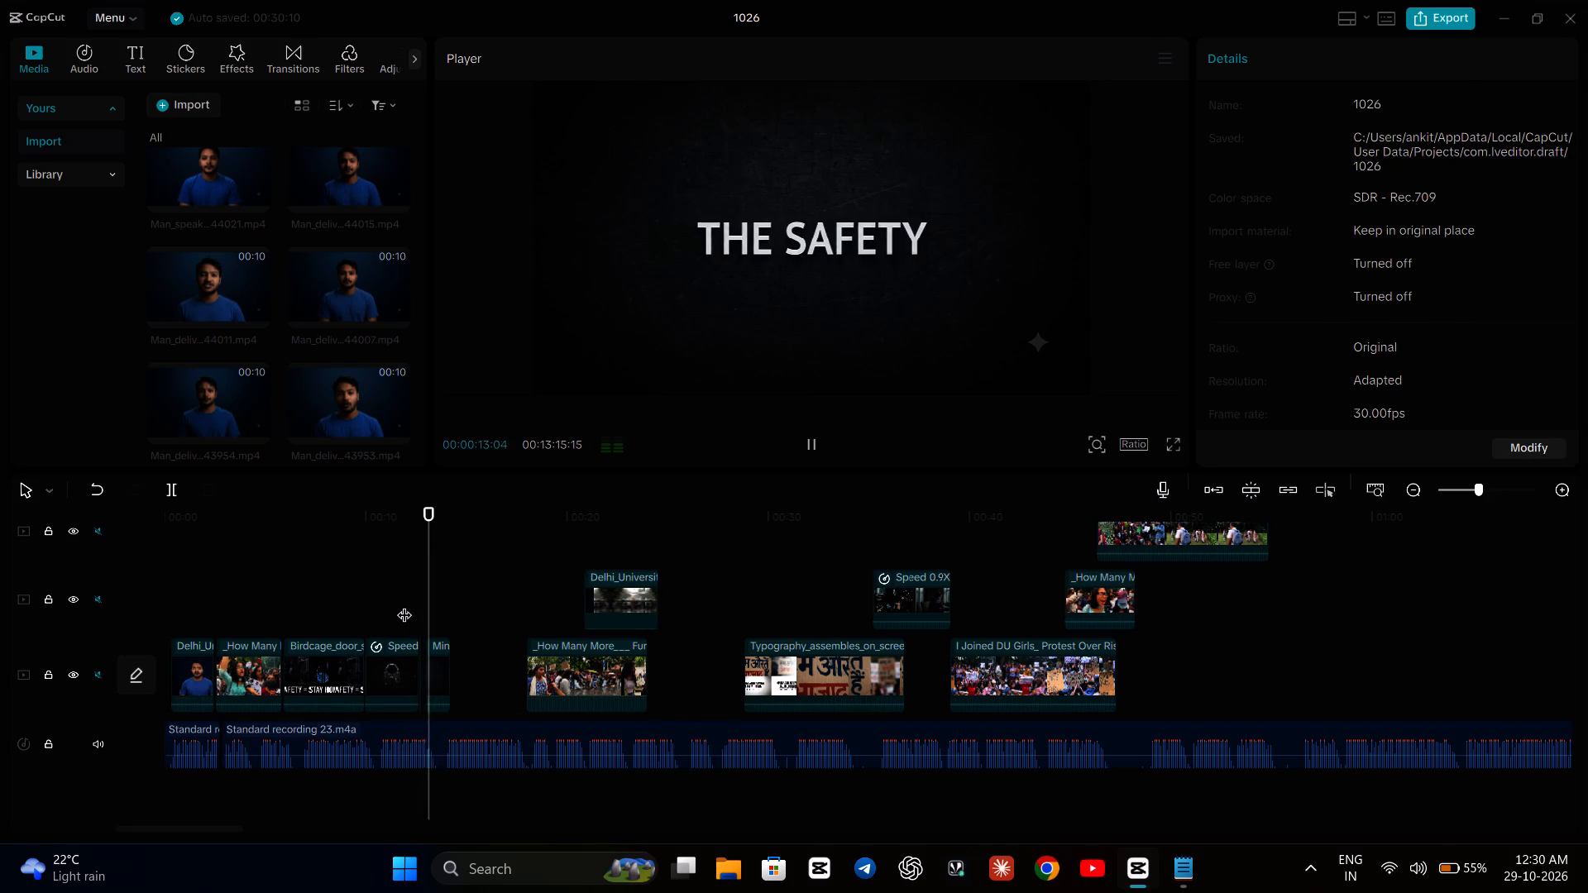
{"action": "left_click", "coordinate": [440, 661]}
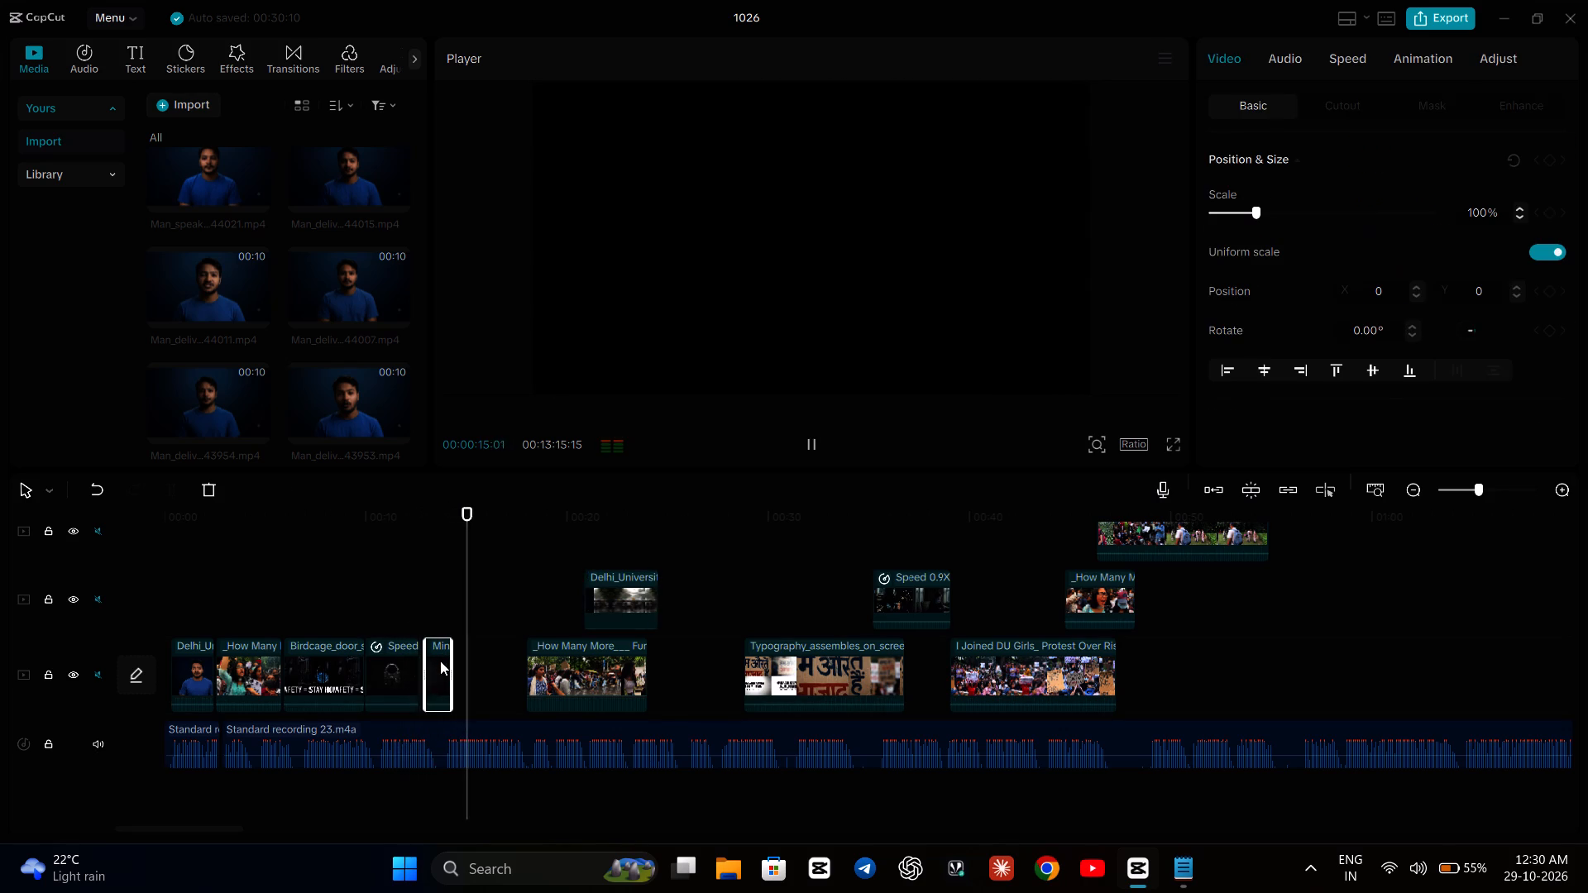
{"action": "left_click_drag", "start_coordinate": [452, 661], "coordinate": [458, 662]}
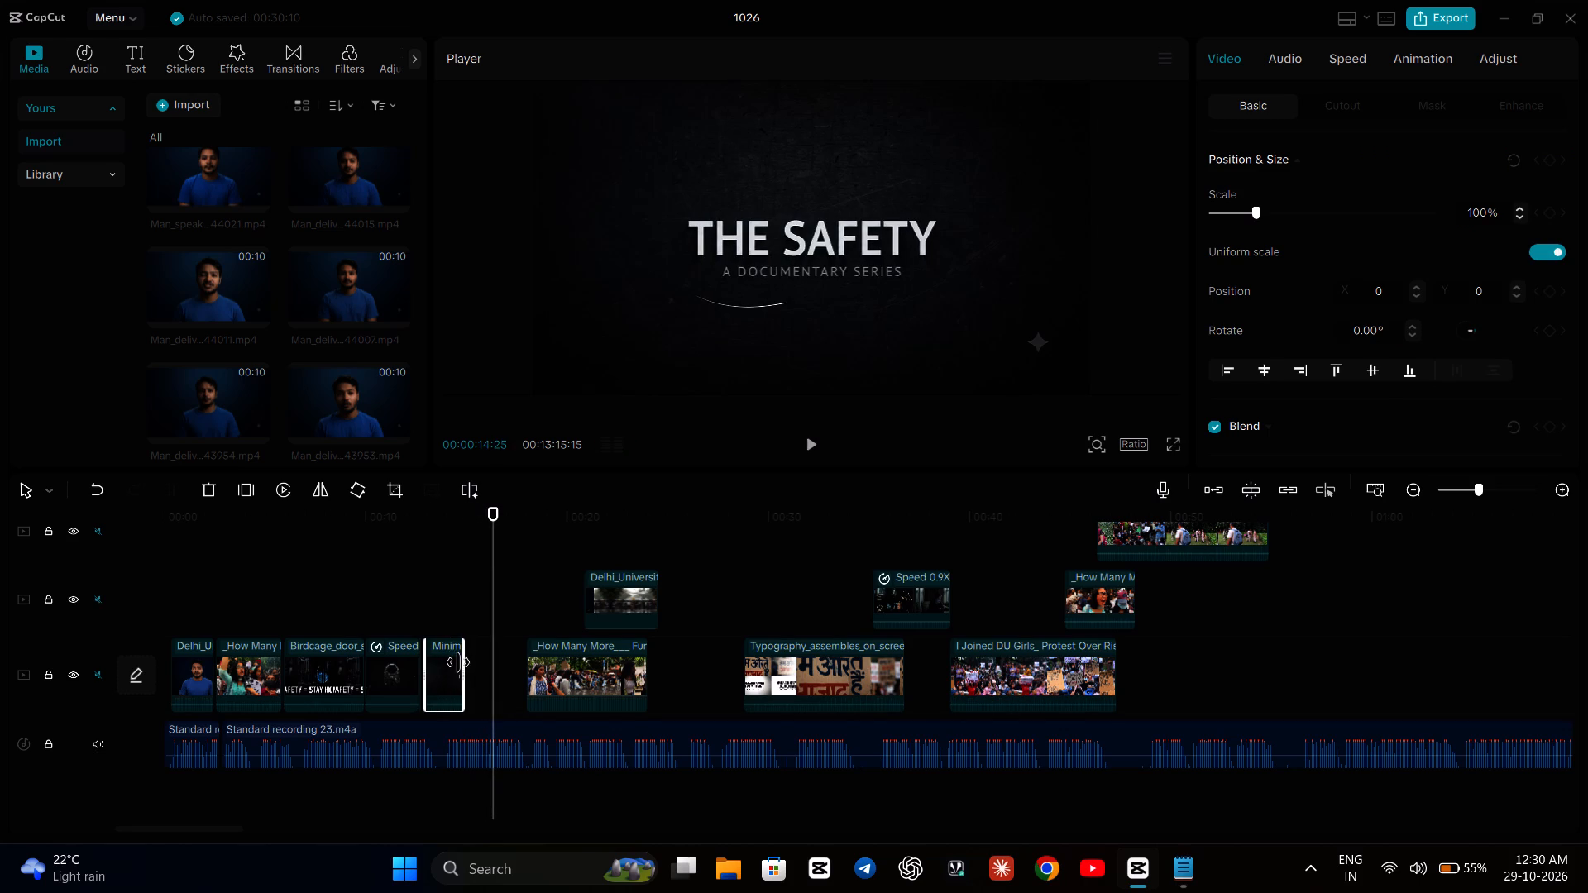
{"action": "left_click_drag", "start_coordinate": [458, 662], "coordinate": [453, 671]}
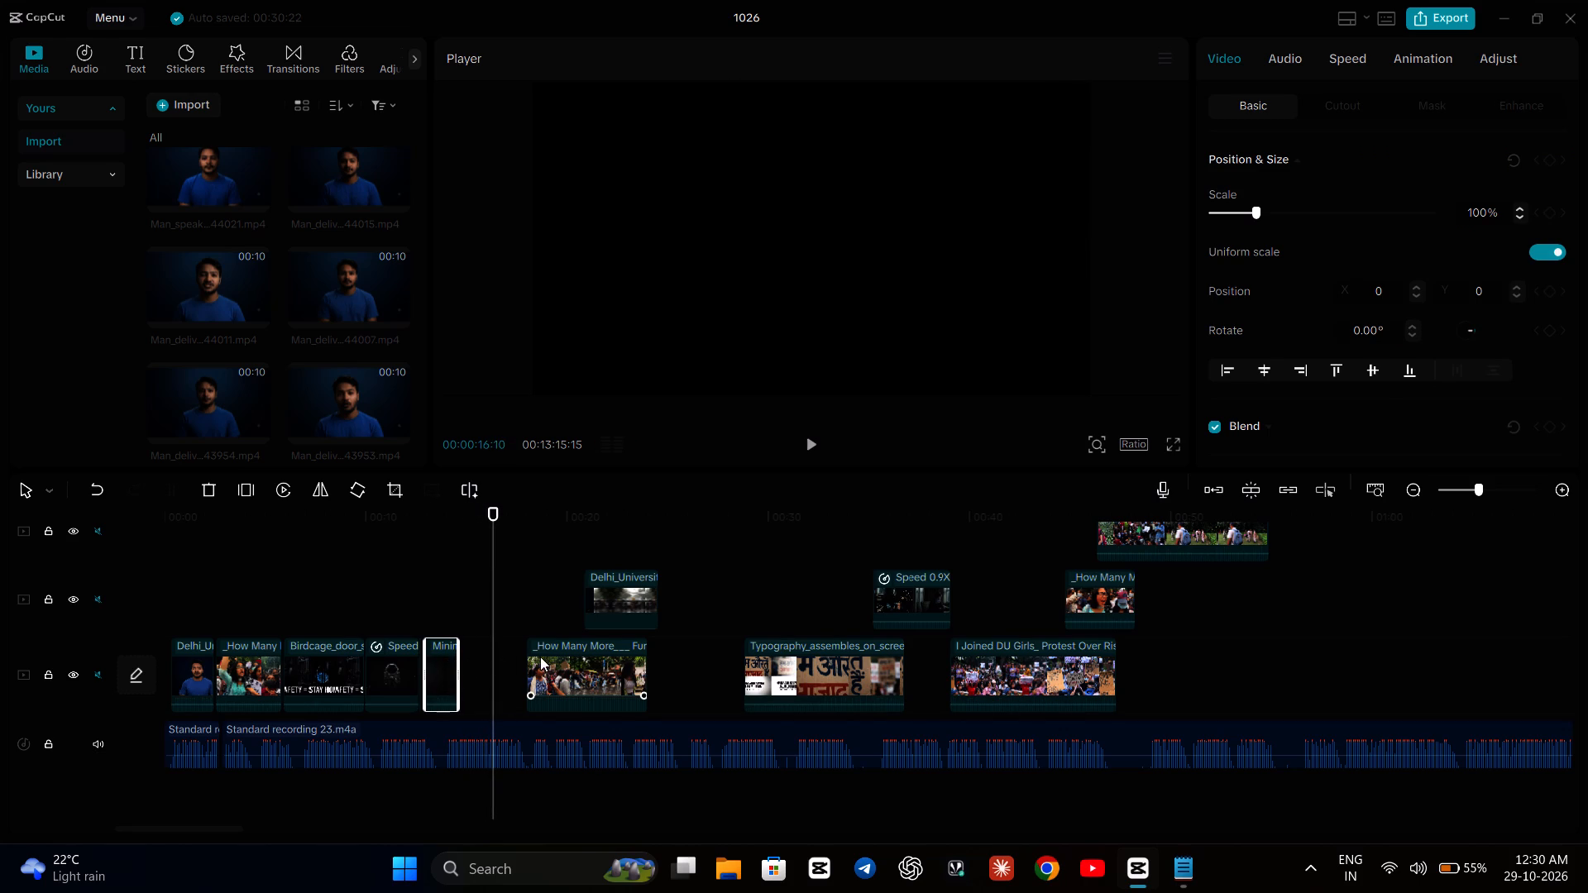
Place the How Many More clip right after the title clip and the Delhi_University march clip right after it at about 21 s.
{"action": "left_click_drag", "start_coordinate": [541, 657], "coordinate": [475, 666]}
{"action": "left_click", "coordinate": [397, 604]}
{"action": "key", "text": "space"}
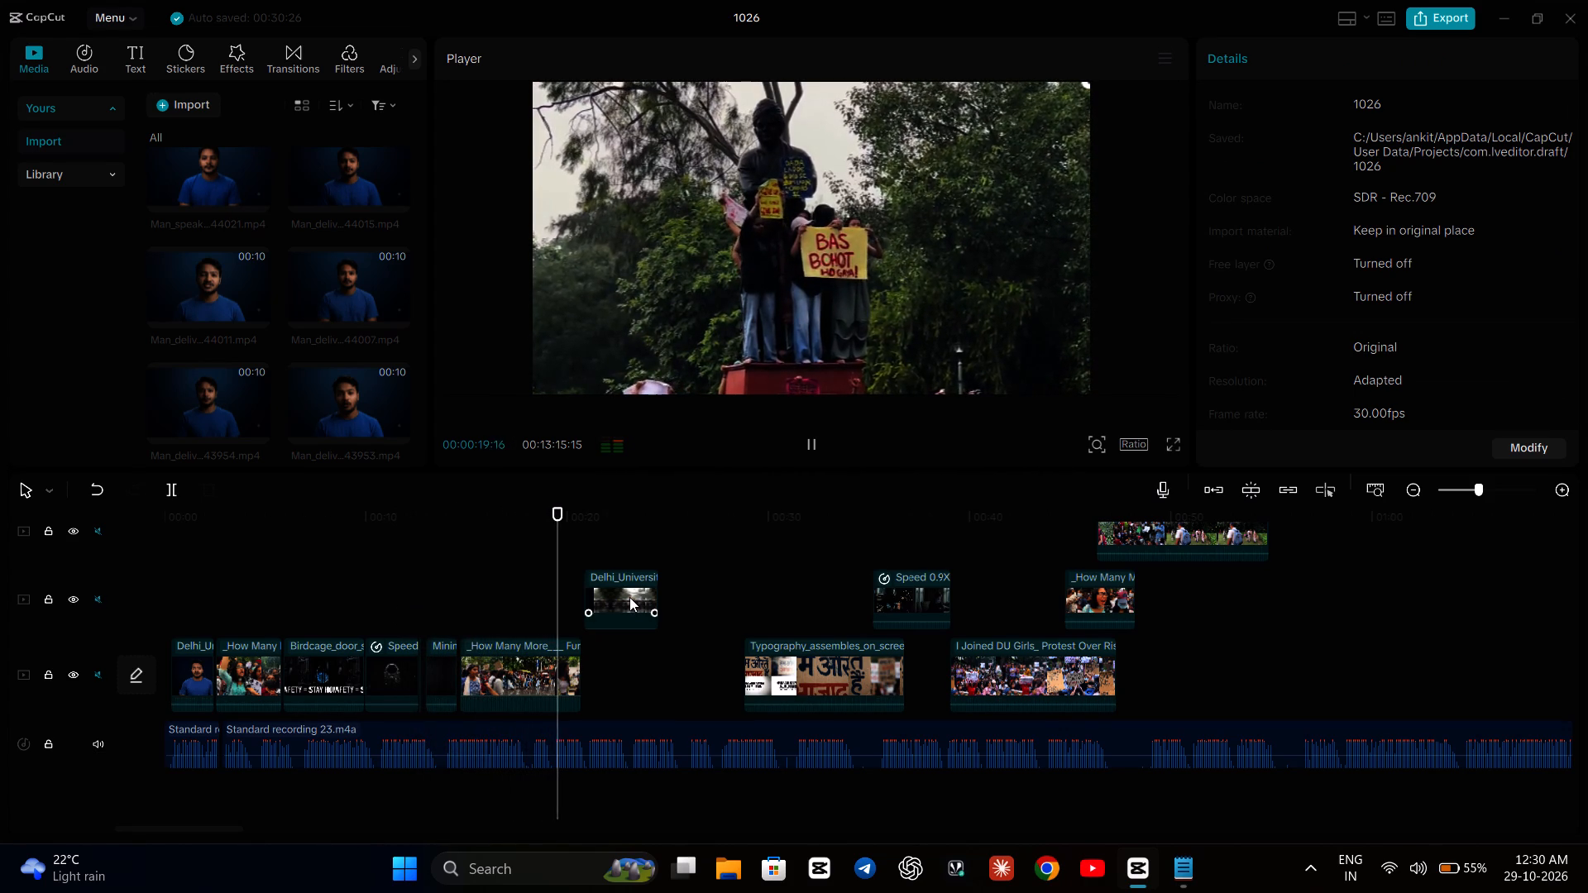
{"action": "left_click_drag", "start_coordinate": [626, 596], "coordinate": [618, 633]}
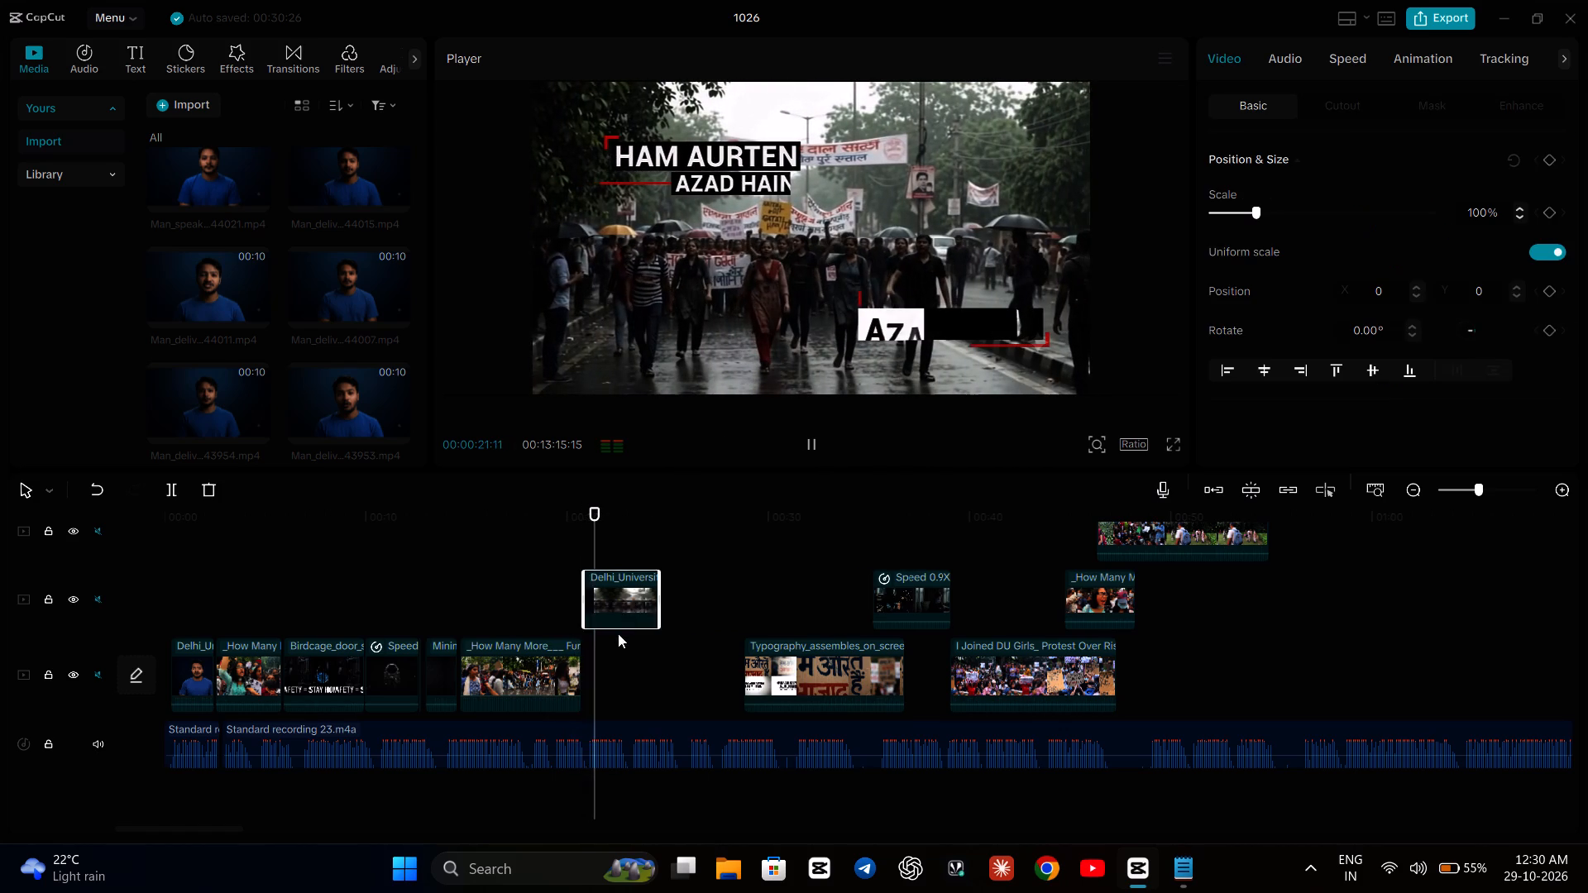
{"action": "left_click_drag", "start_coordinate": [618, 633], "coordinate": [629, 679]}
Trim the How Many More clip's end to about 20 s, close the gap with the Delhi_University march clip and play the sequence.
{"action": "left_click", "coordinate": [564, 668]}
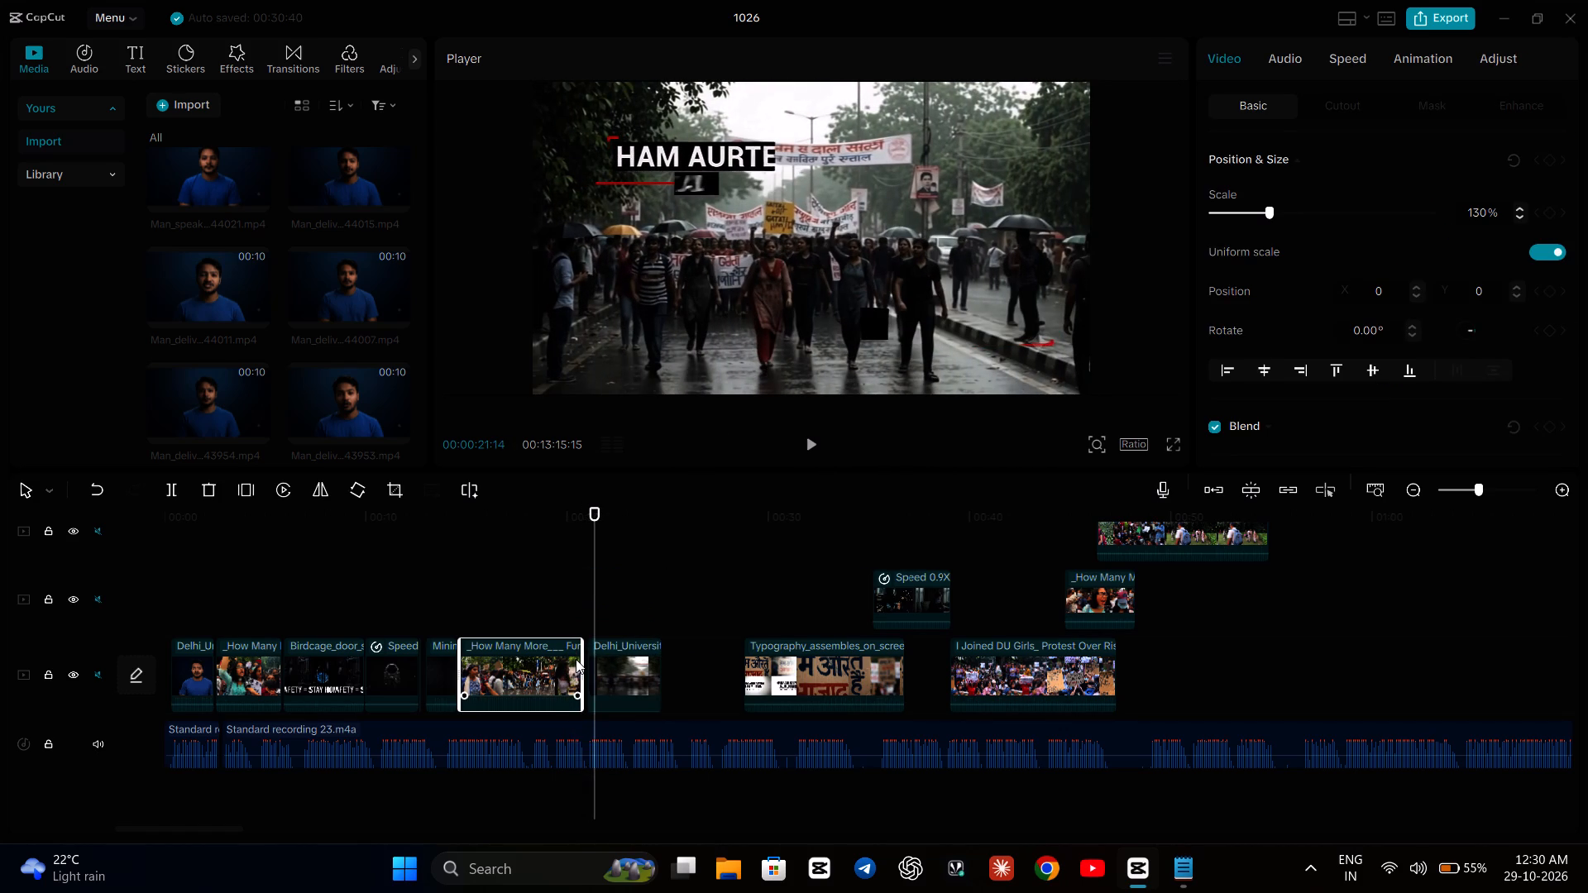
{"action": "left_click_drag", "start_coordinate": [579, 659], "coordinate": [570, 671]}
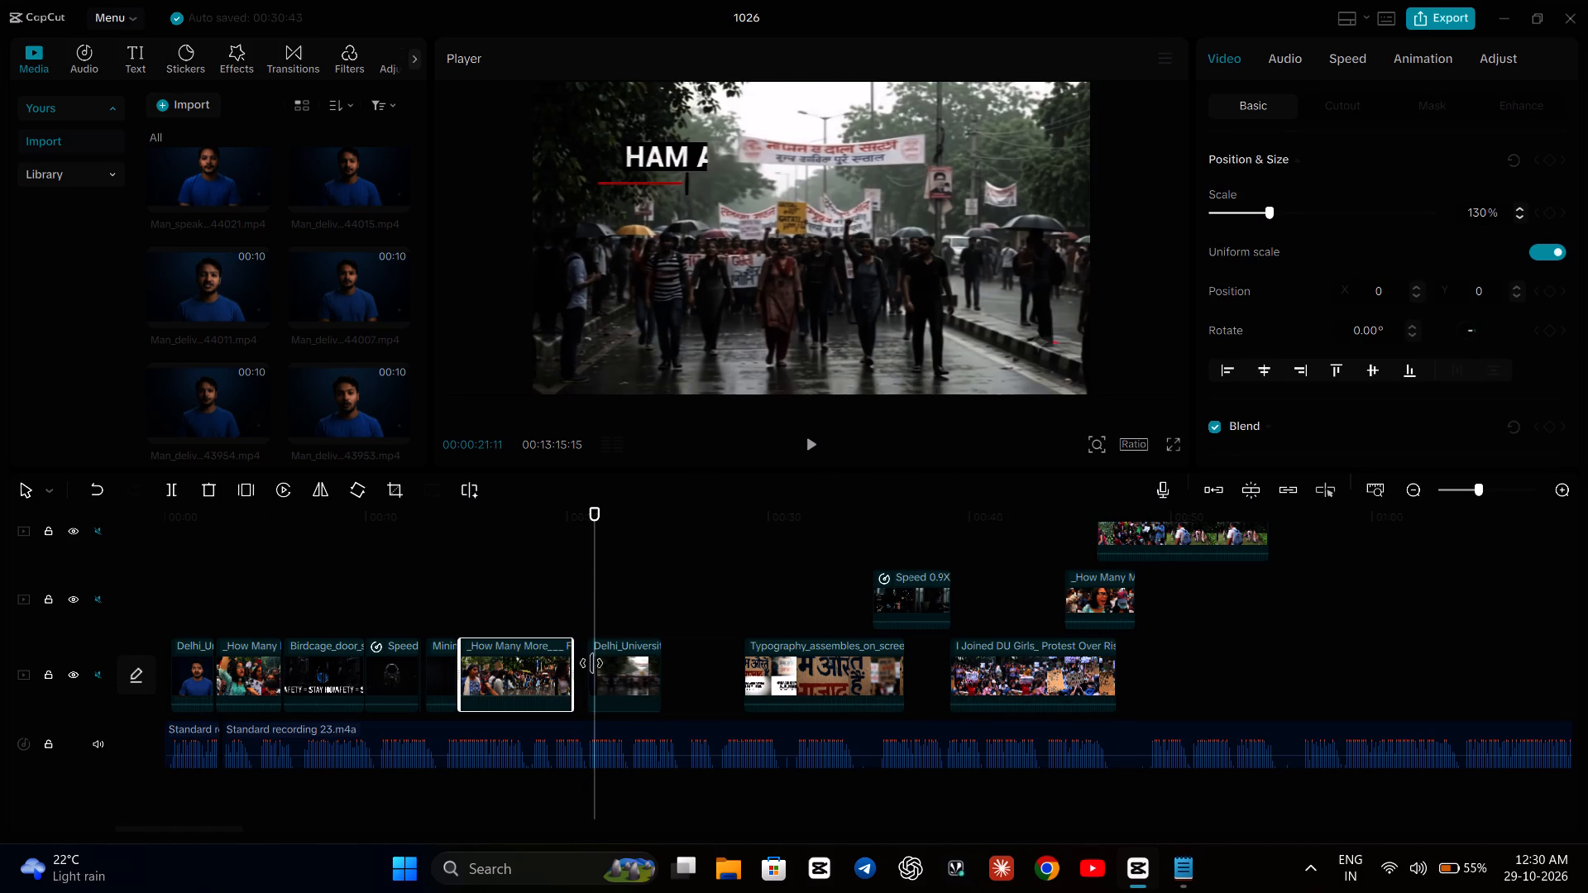
{"action": "left_click_drag", "start_coordinate": [610, 661], "coordinate": [600, 666]}
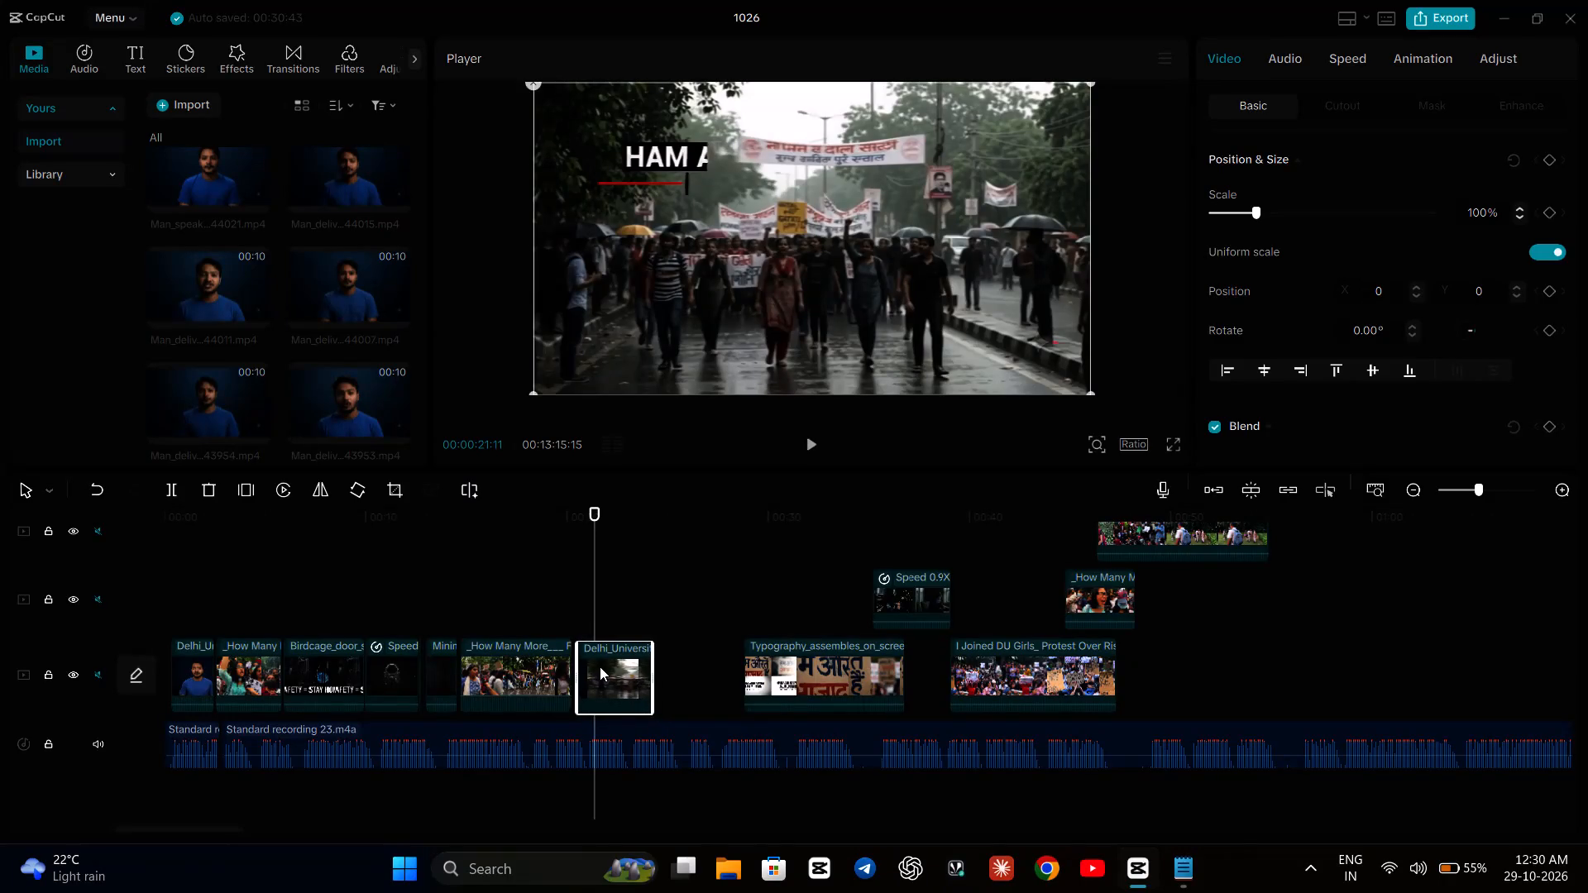
{"action": "left_click_drag", "start_coordinate": [600, 666], "coordinate": [596, 666]}
{"action": "left_click", "coordinate": [505, 618]}
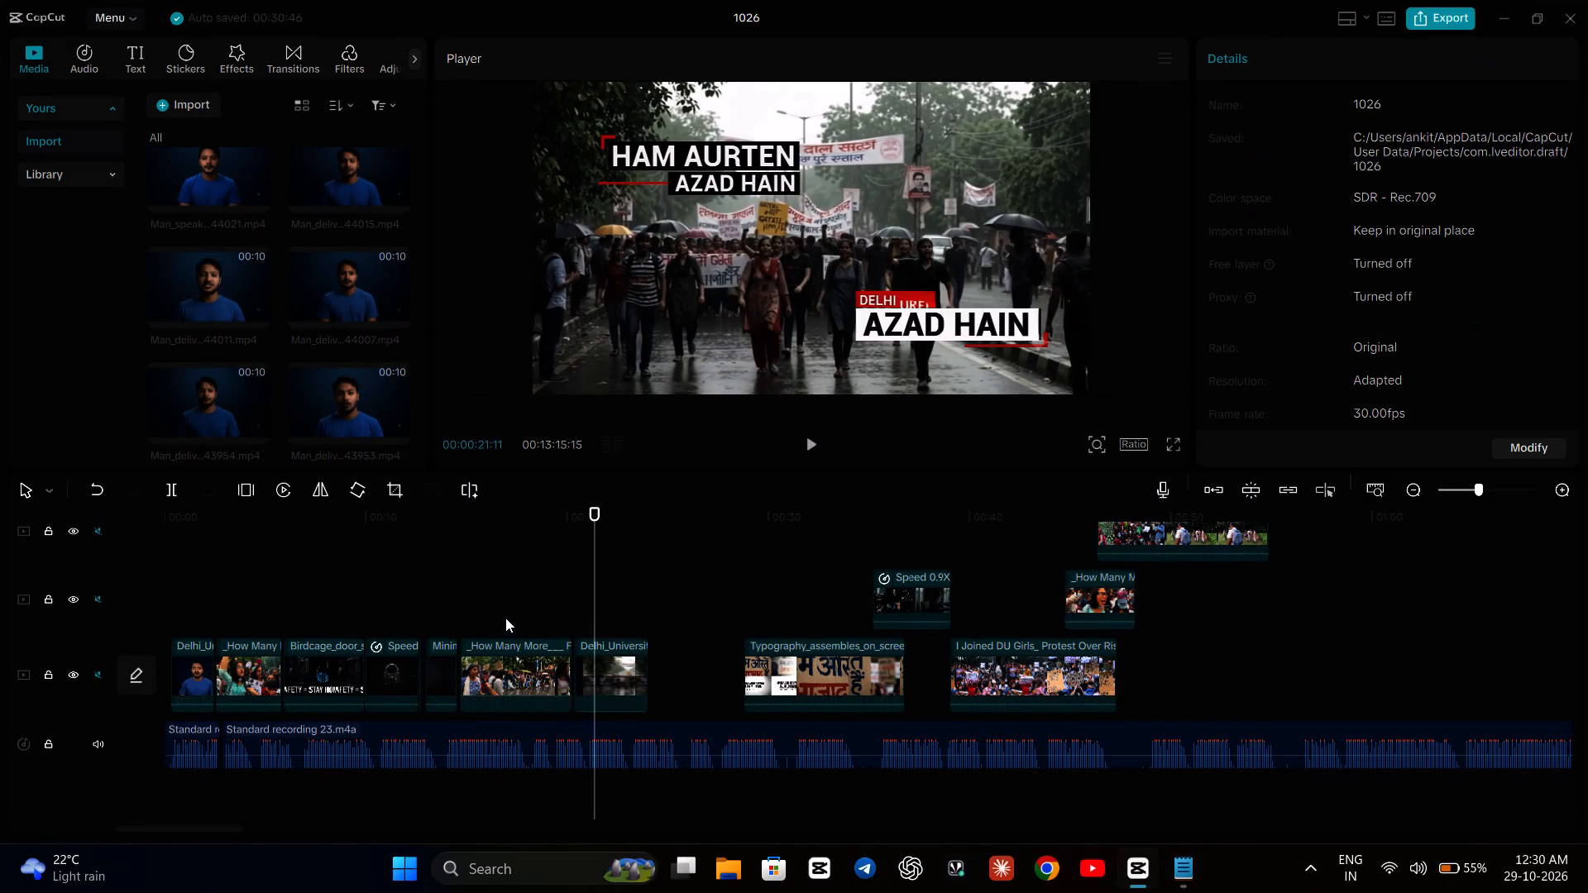
{"action": "key", "text": "space"}
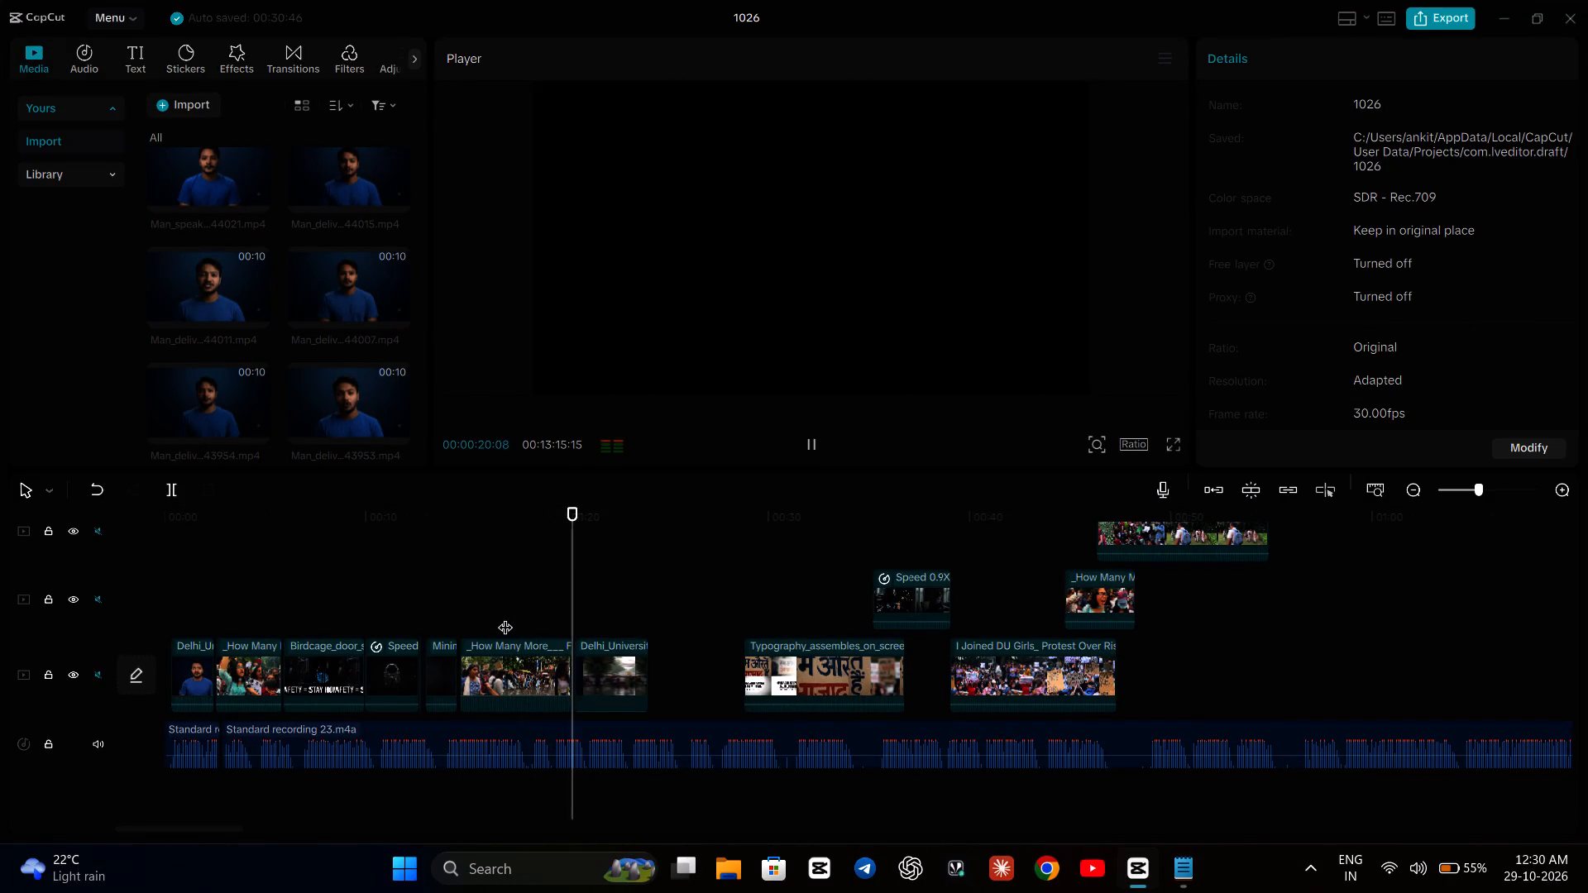
{"action": "left_click", "coordinate": [373, 588]}
{"action": "key", "text": "space"}
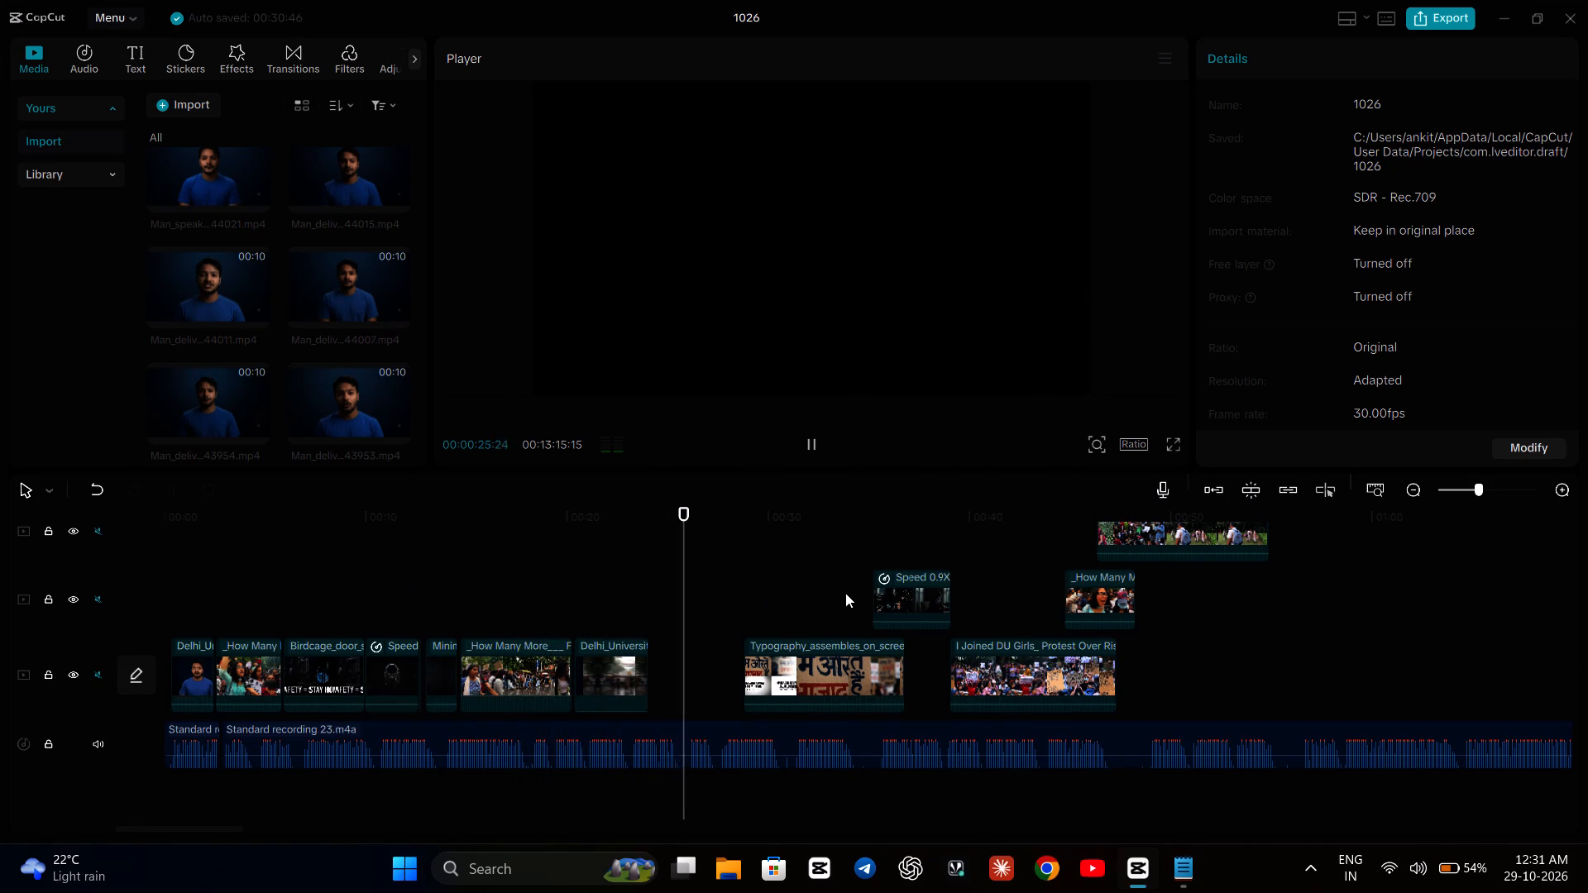
Move the typography clip right after the Delhi_University march clip at about 24 s and play it against the narration.
{"action": "left_click_drag", "start_coordinate": [819, 665], "coordinate": [719, 668]}
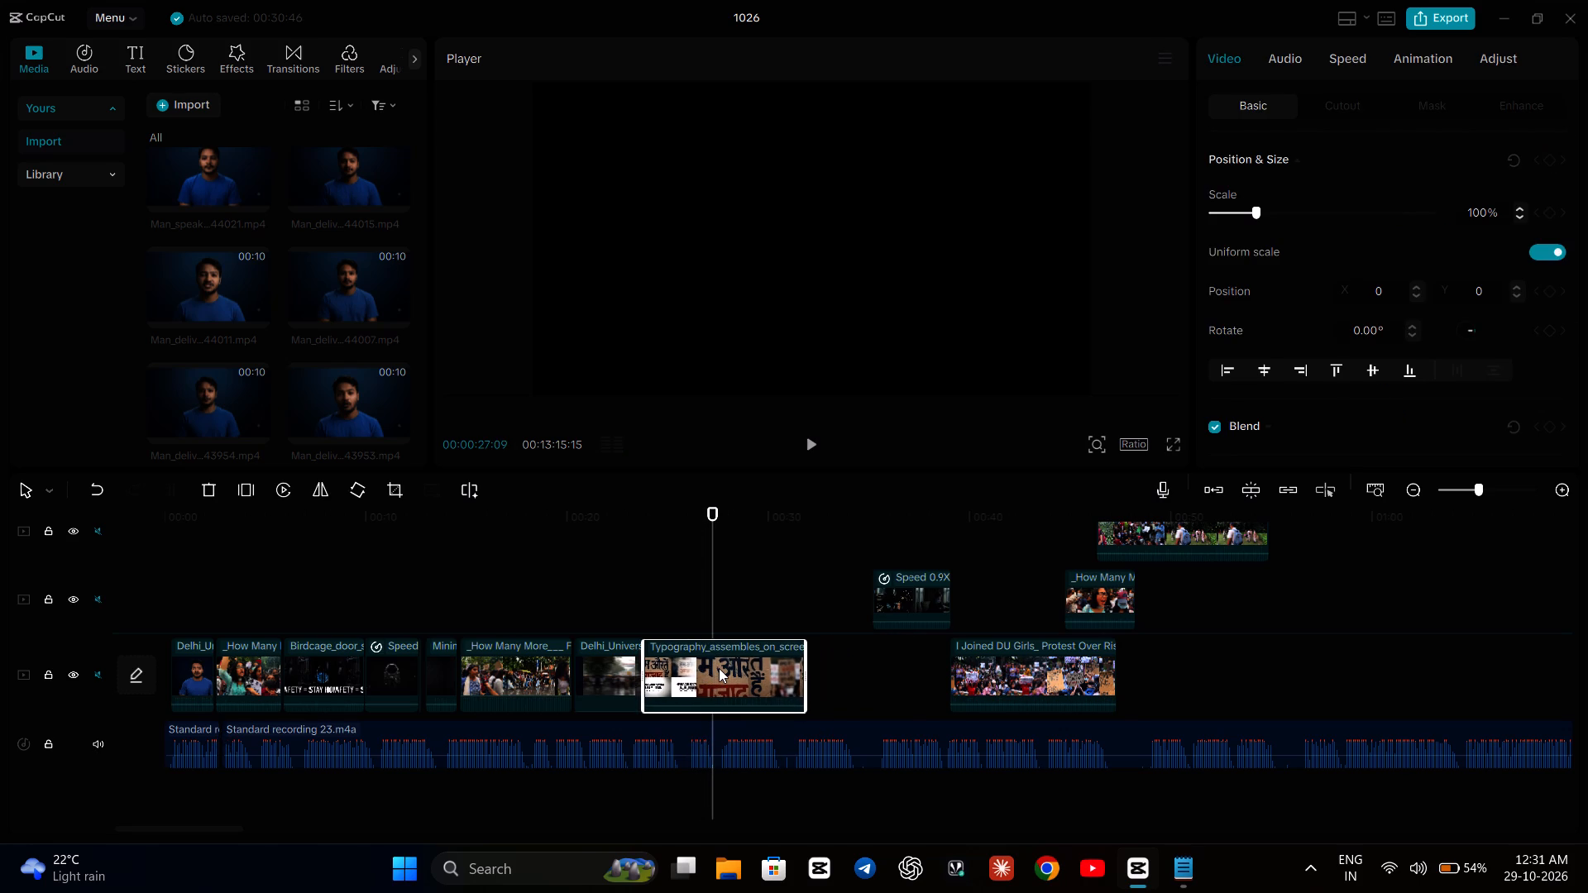
{"action": "left_click_drag", "start_coordinate": [719, 668], "coordinate": [722, 670]}
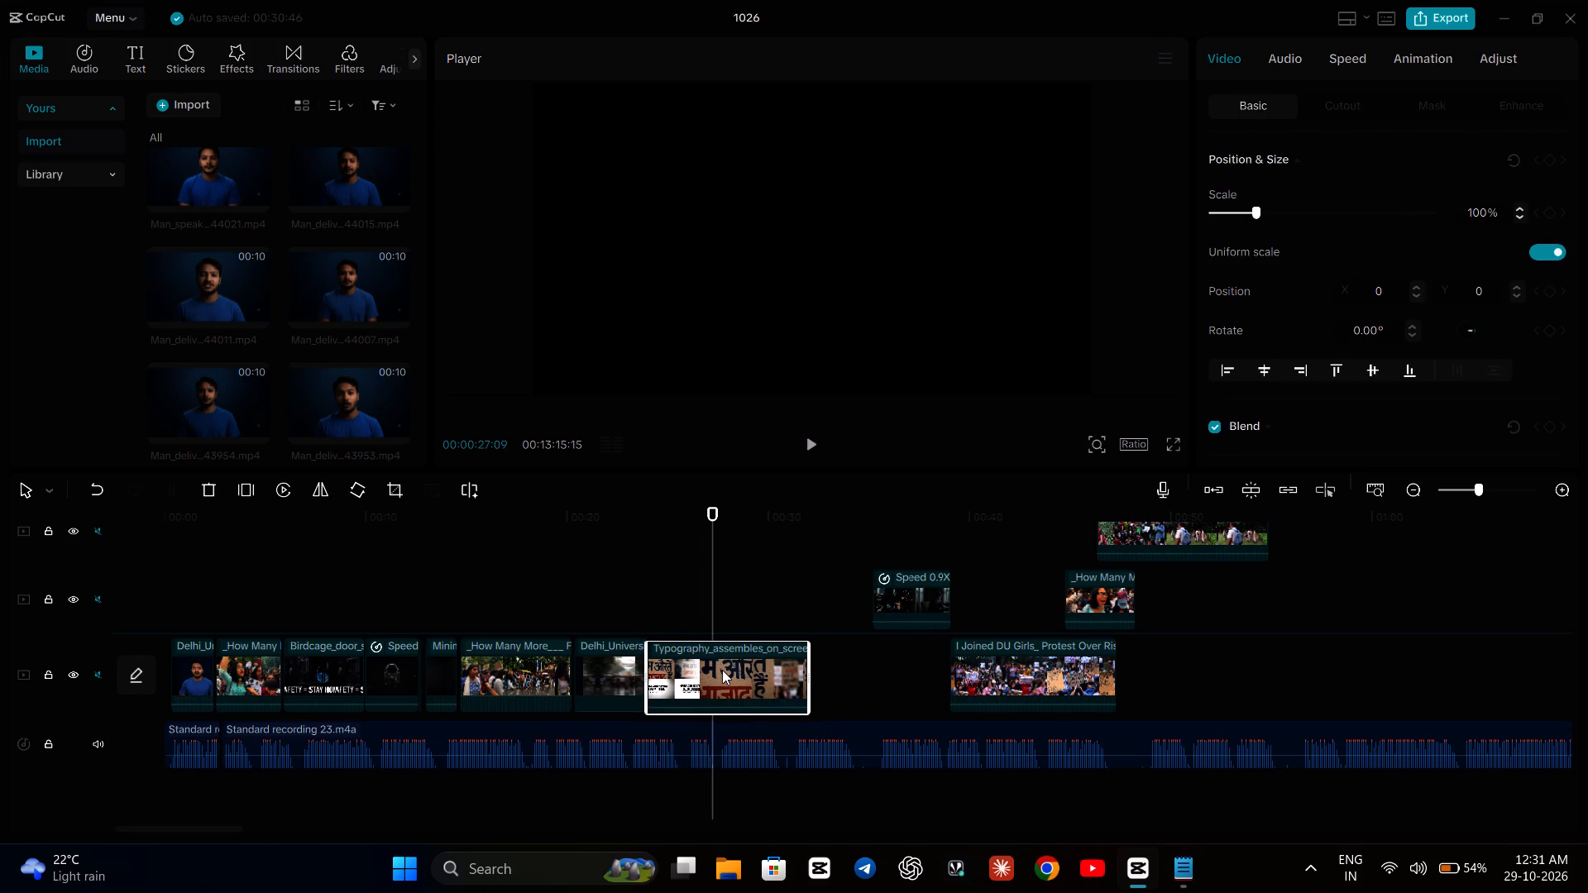
{"action": "left_click_drag", "start_coordinate": [722, 670], "coordinate": [724, 668]}
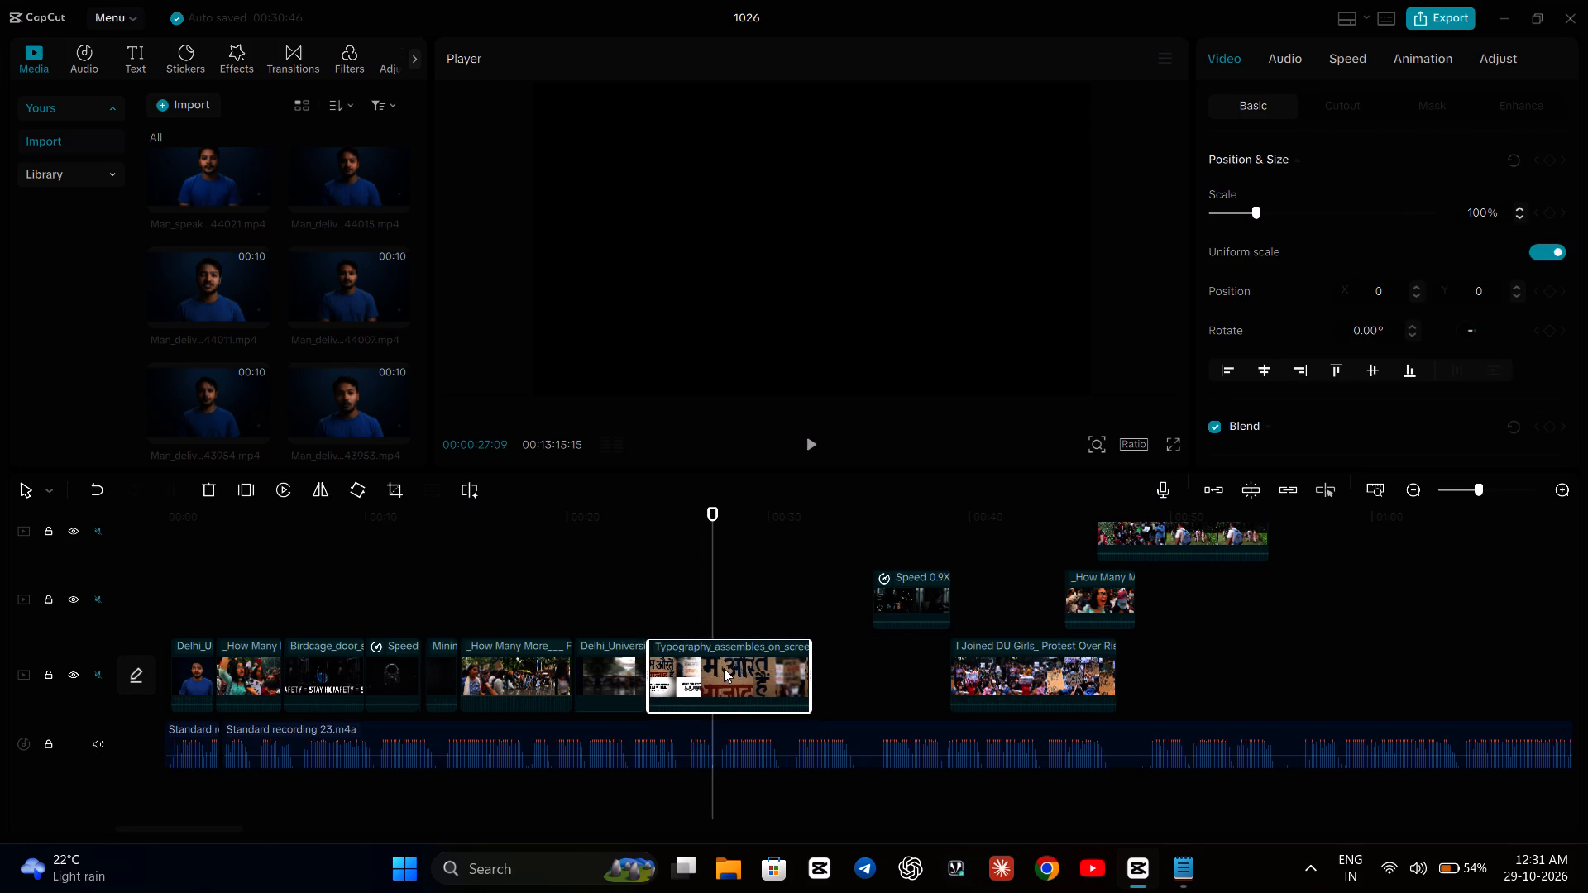
{"action": "left_click", "coordinate": [581, 593]}
{"action": "key", "text": "space"}
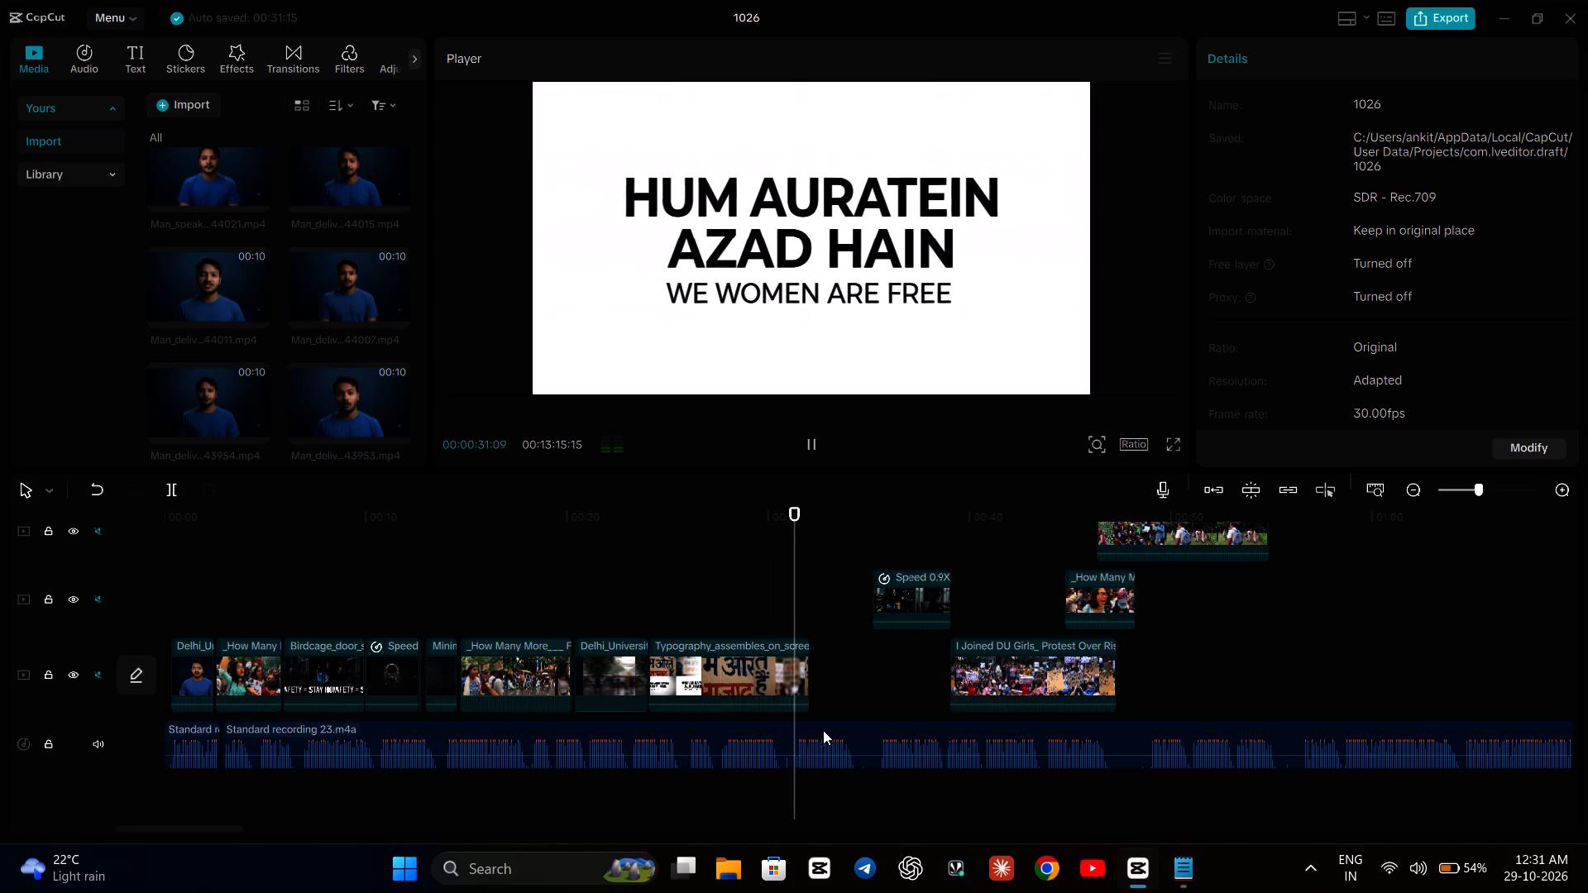
Split the typography clip at 00:00:28:01, just before the white text frame begins.
{"action": "left_click", "coordinate": [739, 671]}
{"action": "left_click", "coordinate": [715, 595]}
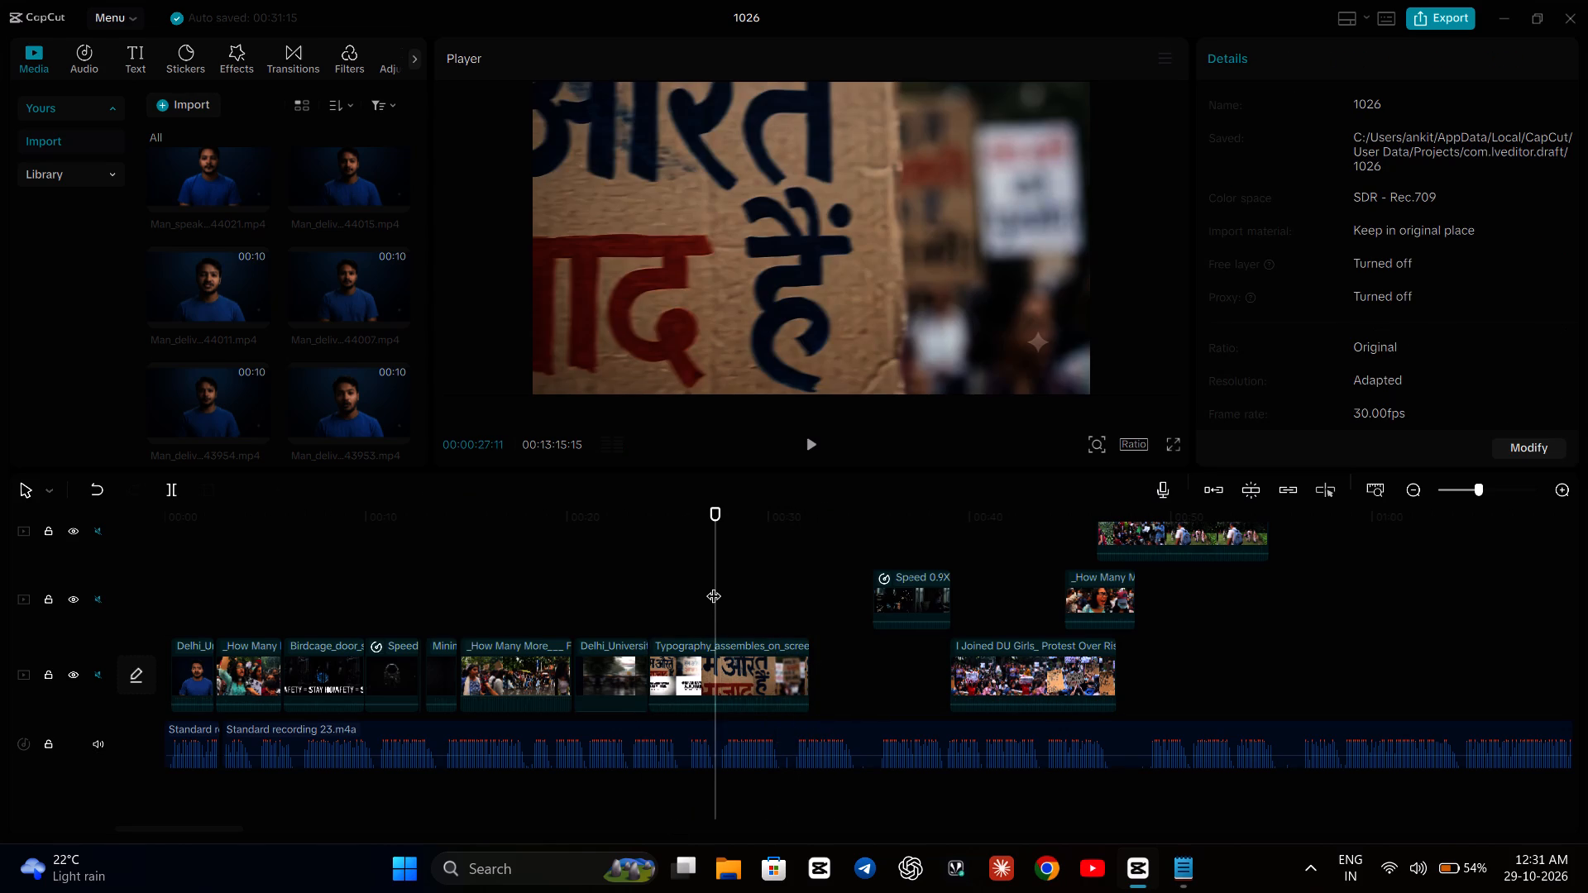
{"action": "key", "text": "space"}
{"action": "key", "text": "space"}
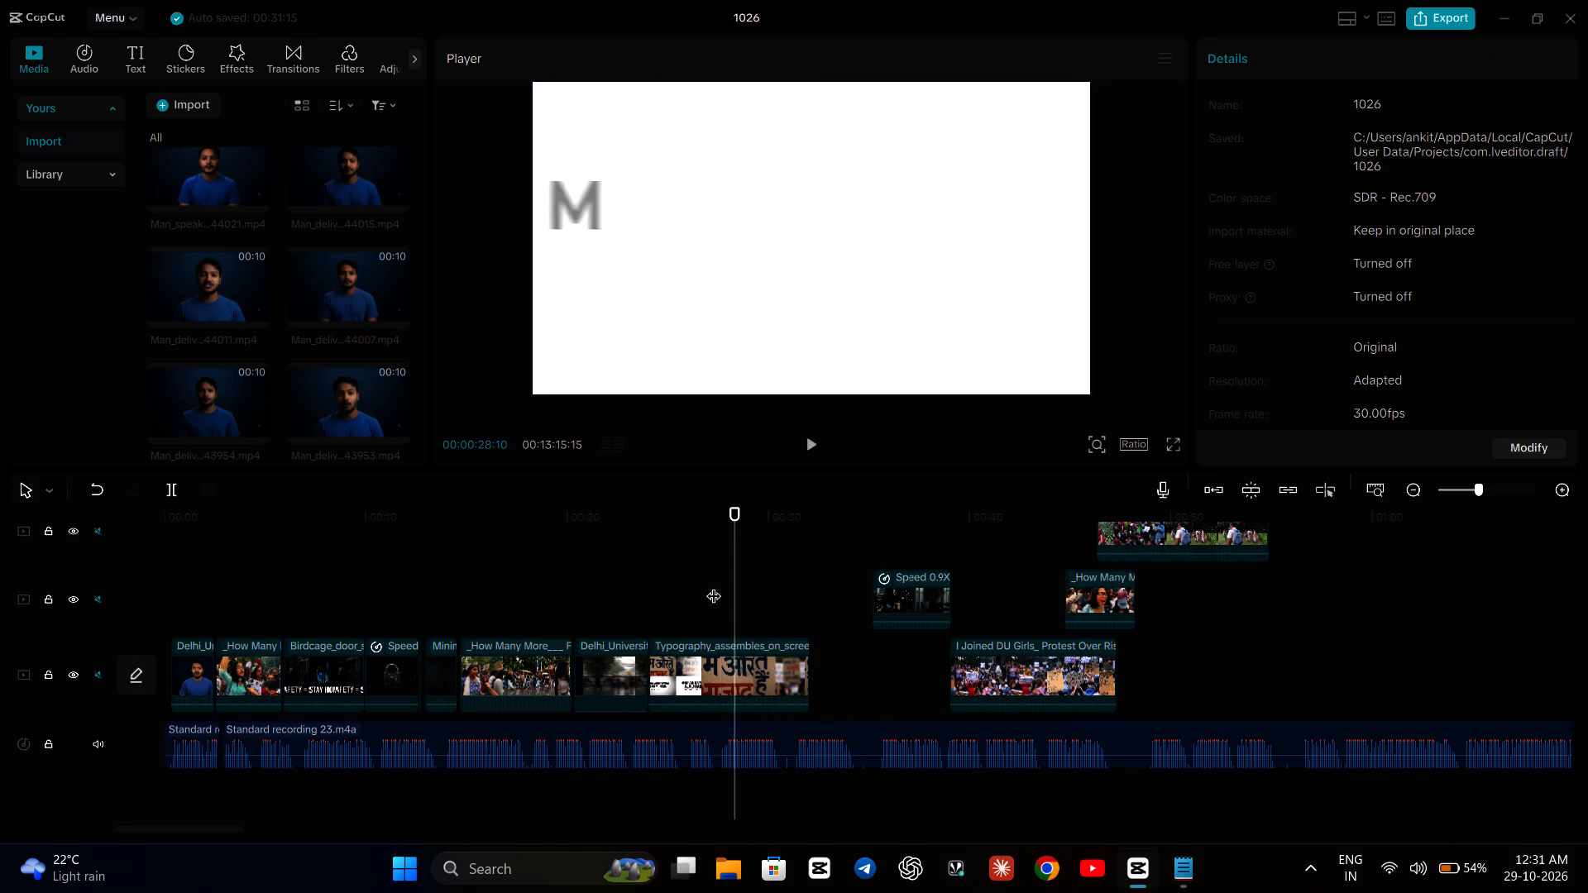
{"action": "key", "text": "Left"}
{"action": "key", "text": "Left"}
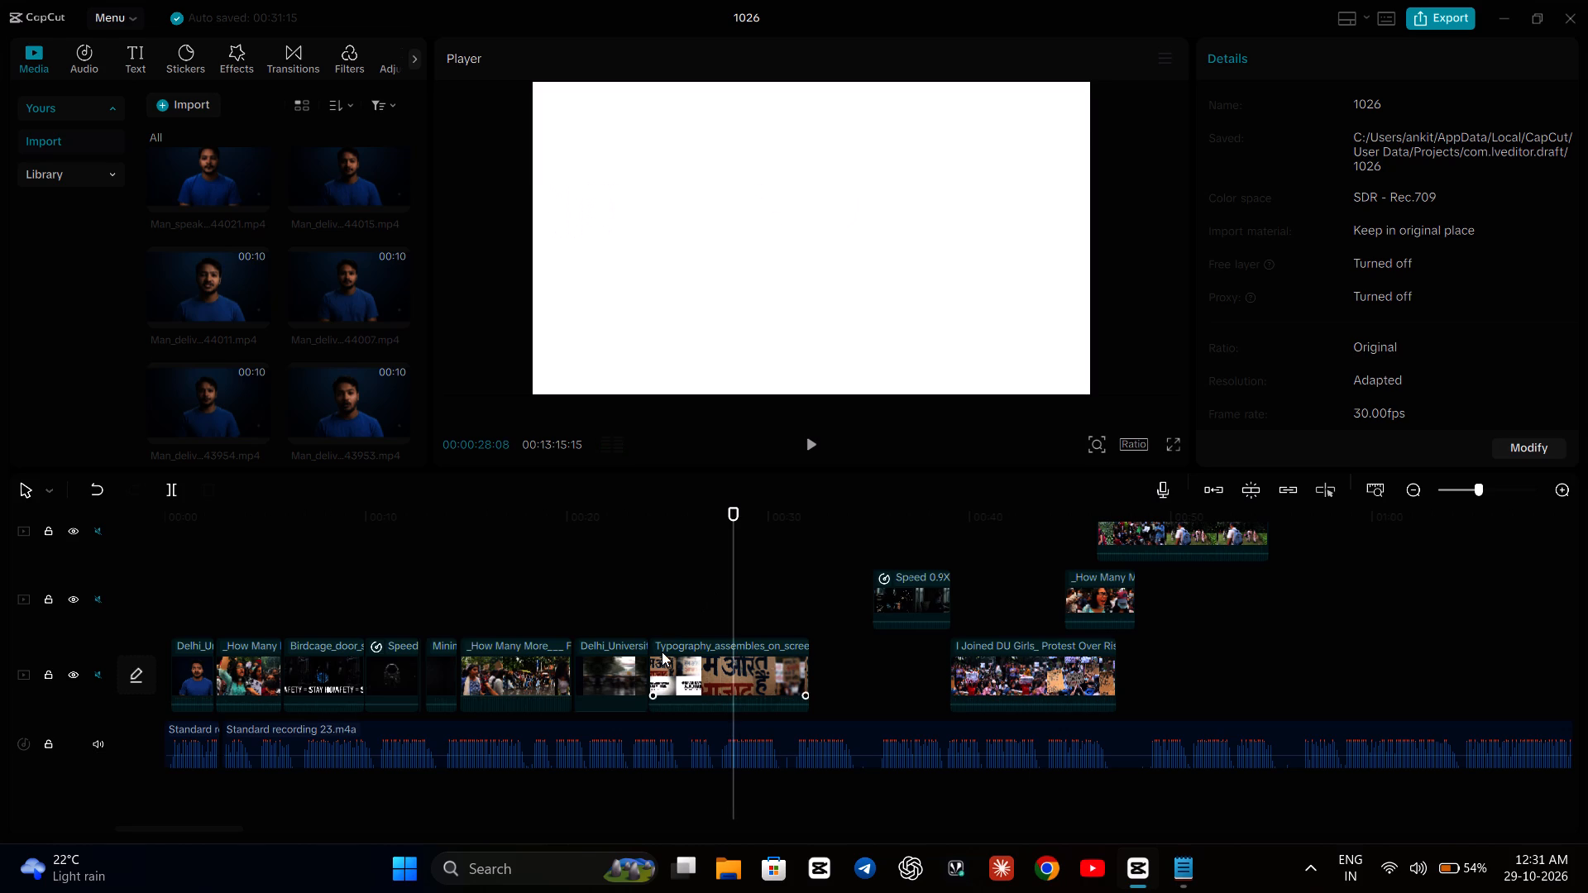
{"action": "key", "text": "Left"}
{"action": "key", "text": "Left"}
{"action": "key", "text": "Left"}
{"action": "key", "text": "Left"}
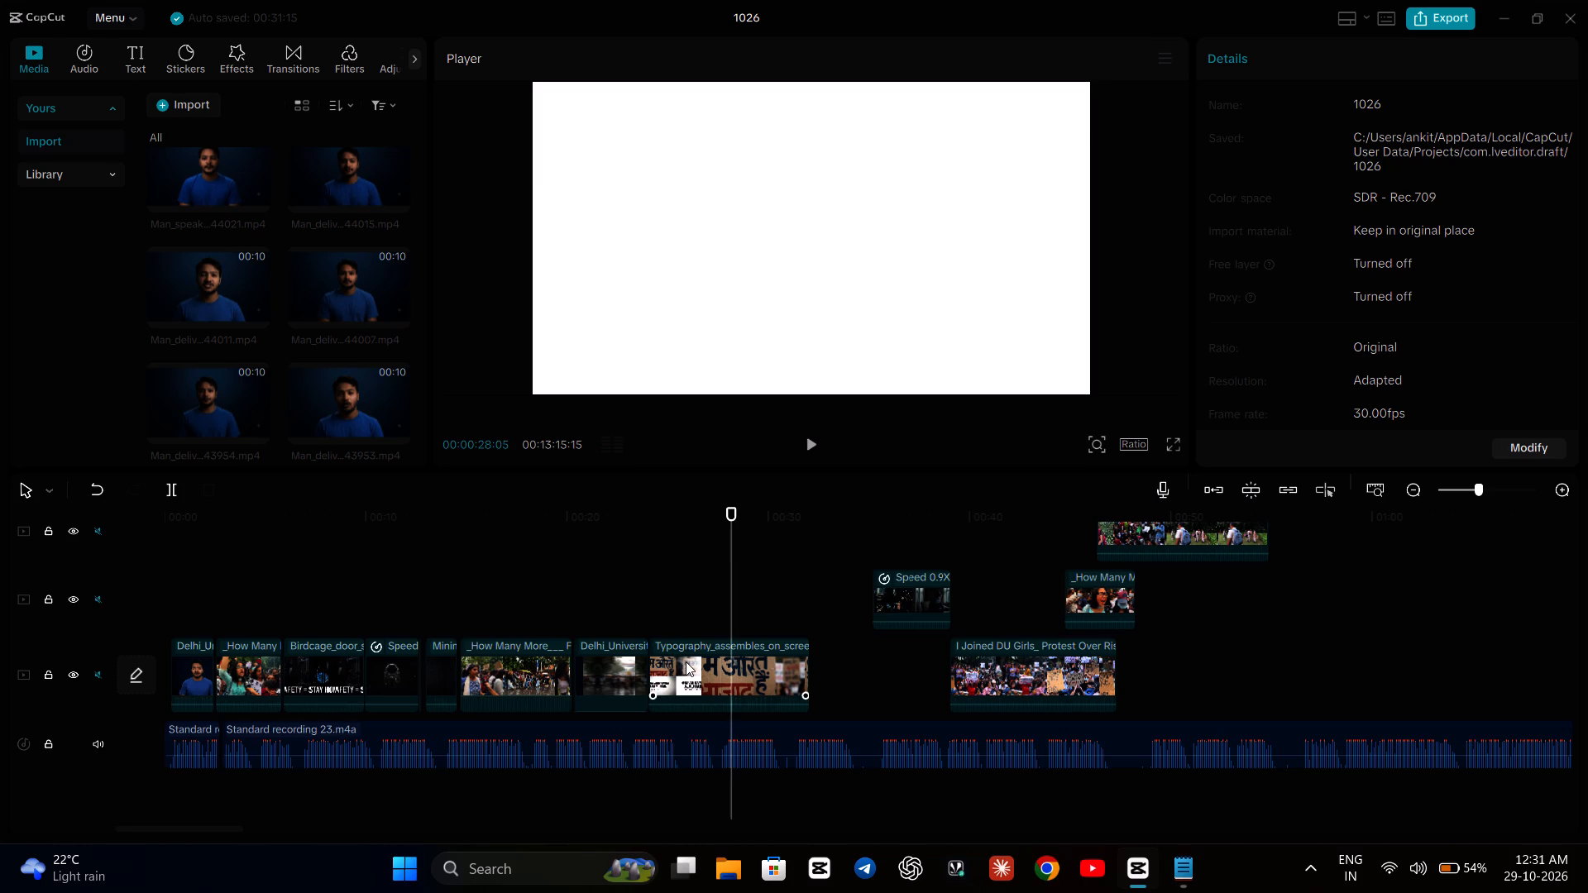
{"action": "left_click", "coordinate": [686, 661]}
{"action": "key", "text": "Left"}
{"action": "key", "text": "Left"}
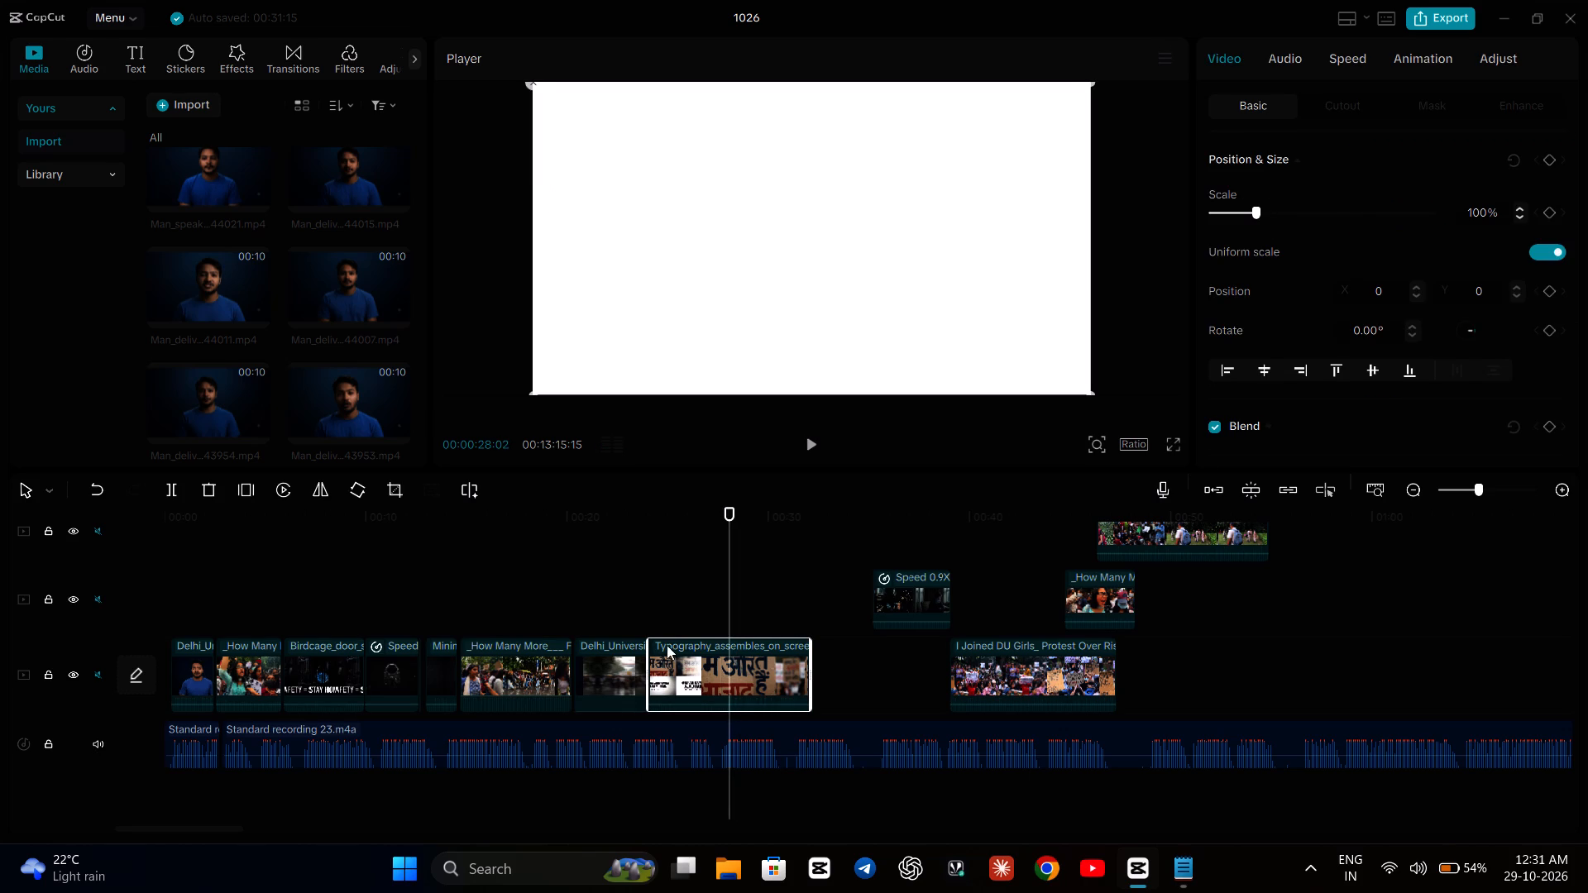
{"action": "key", "text": "Left"}
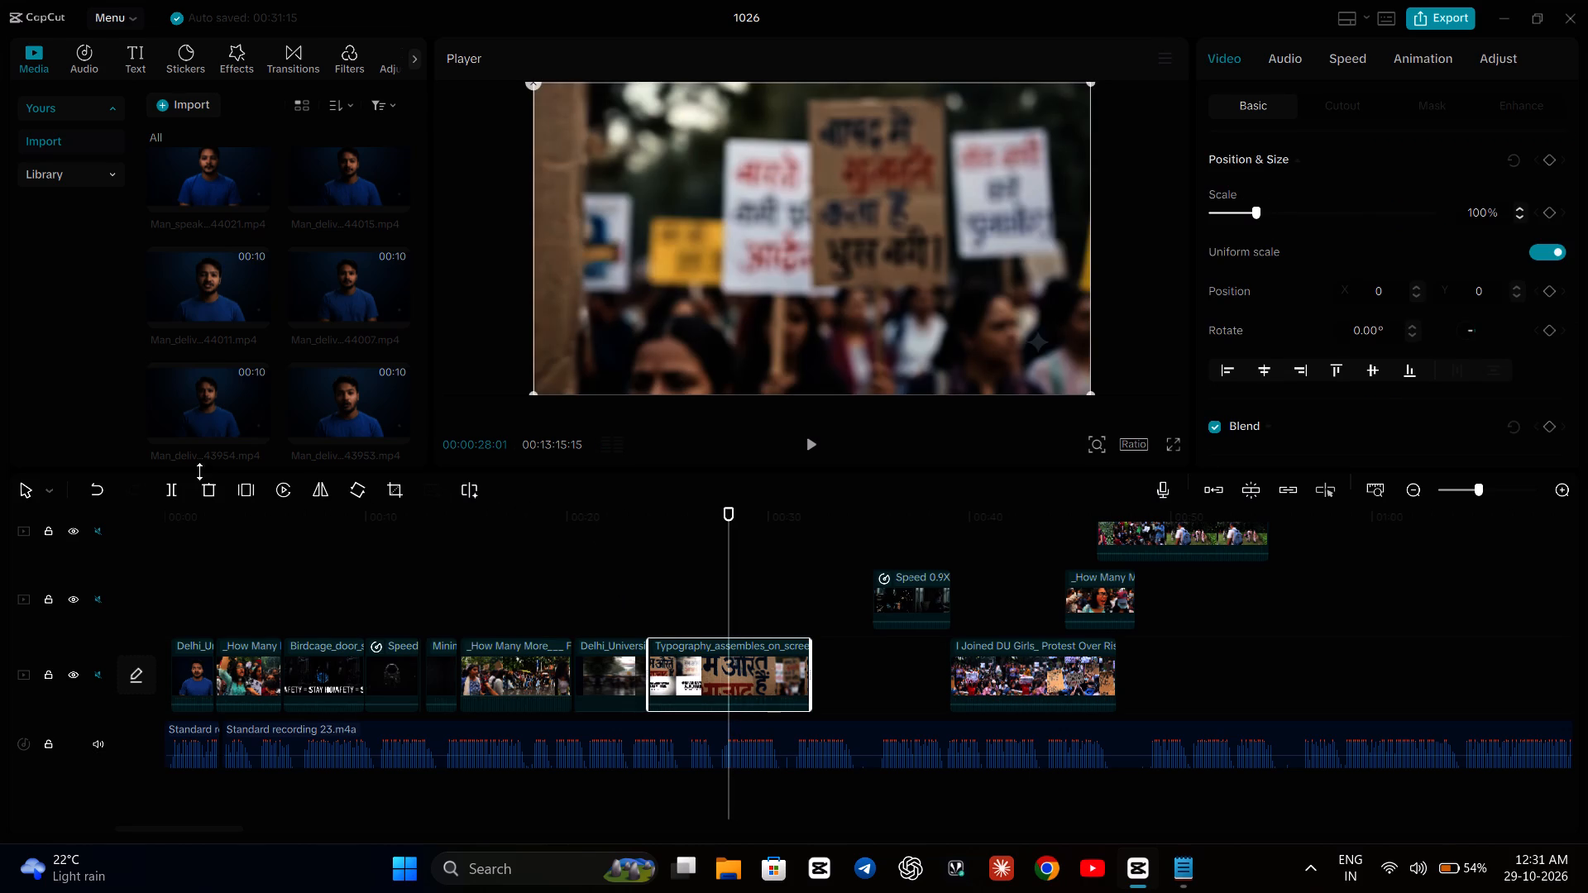
{"action": "left_click", "coordinate": [173, 485]}
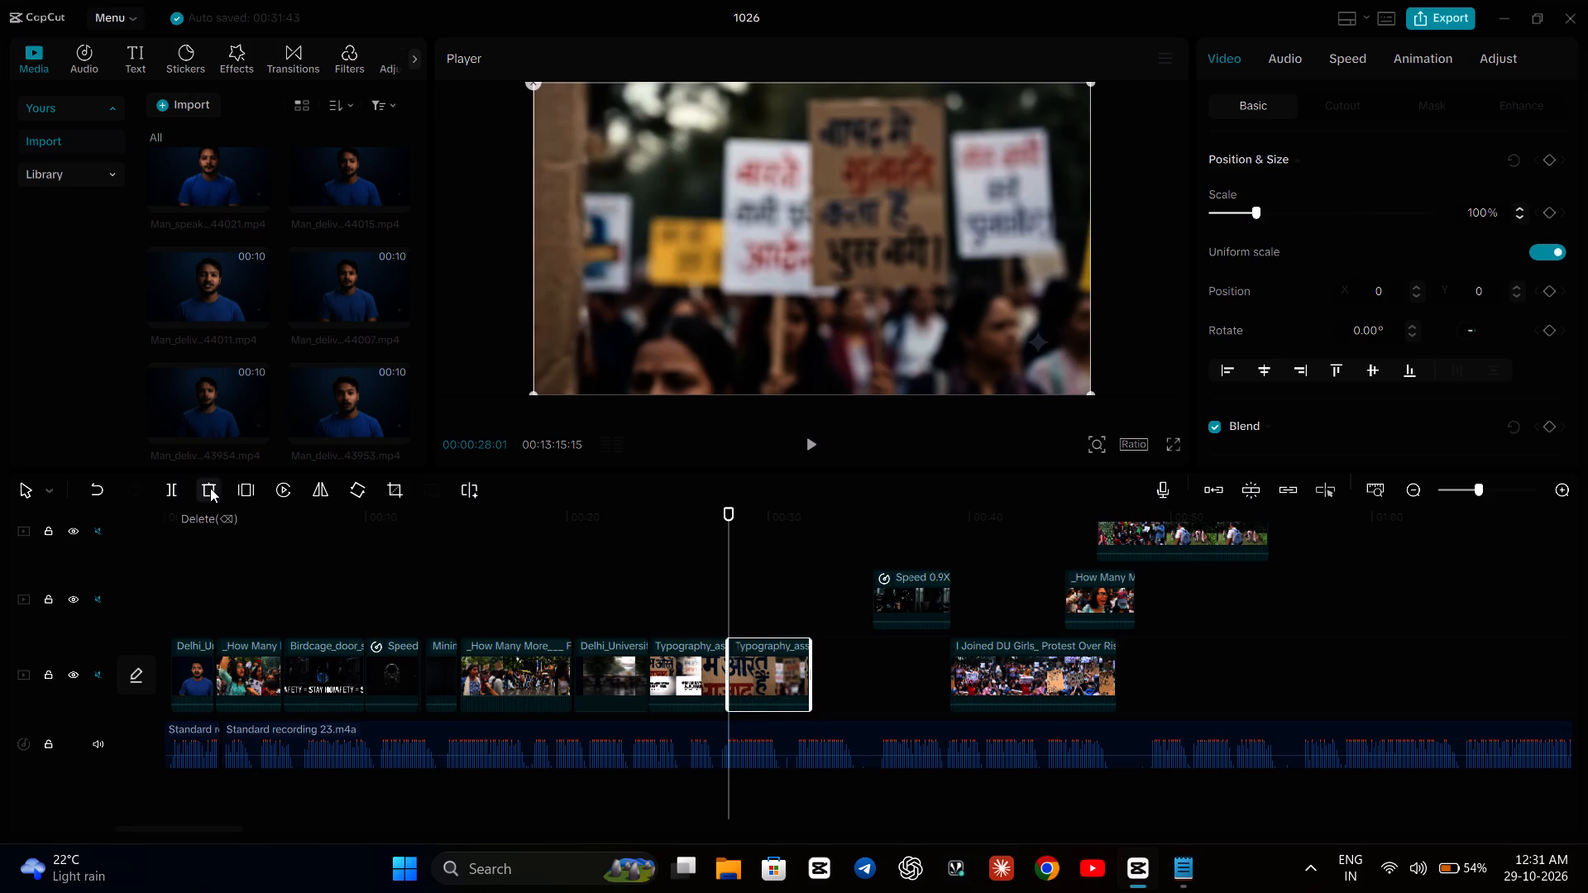
Delete the second part of the split typography clip, after 00:00:28:01.
{"action": "left_click", "coordinate": [210, 488]}
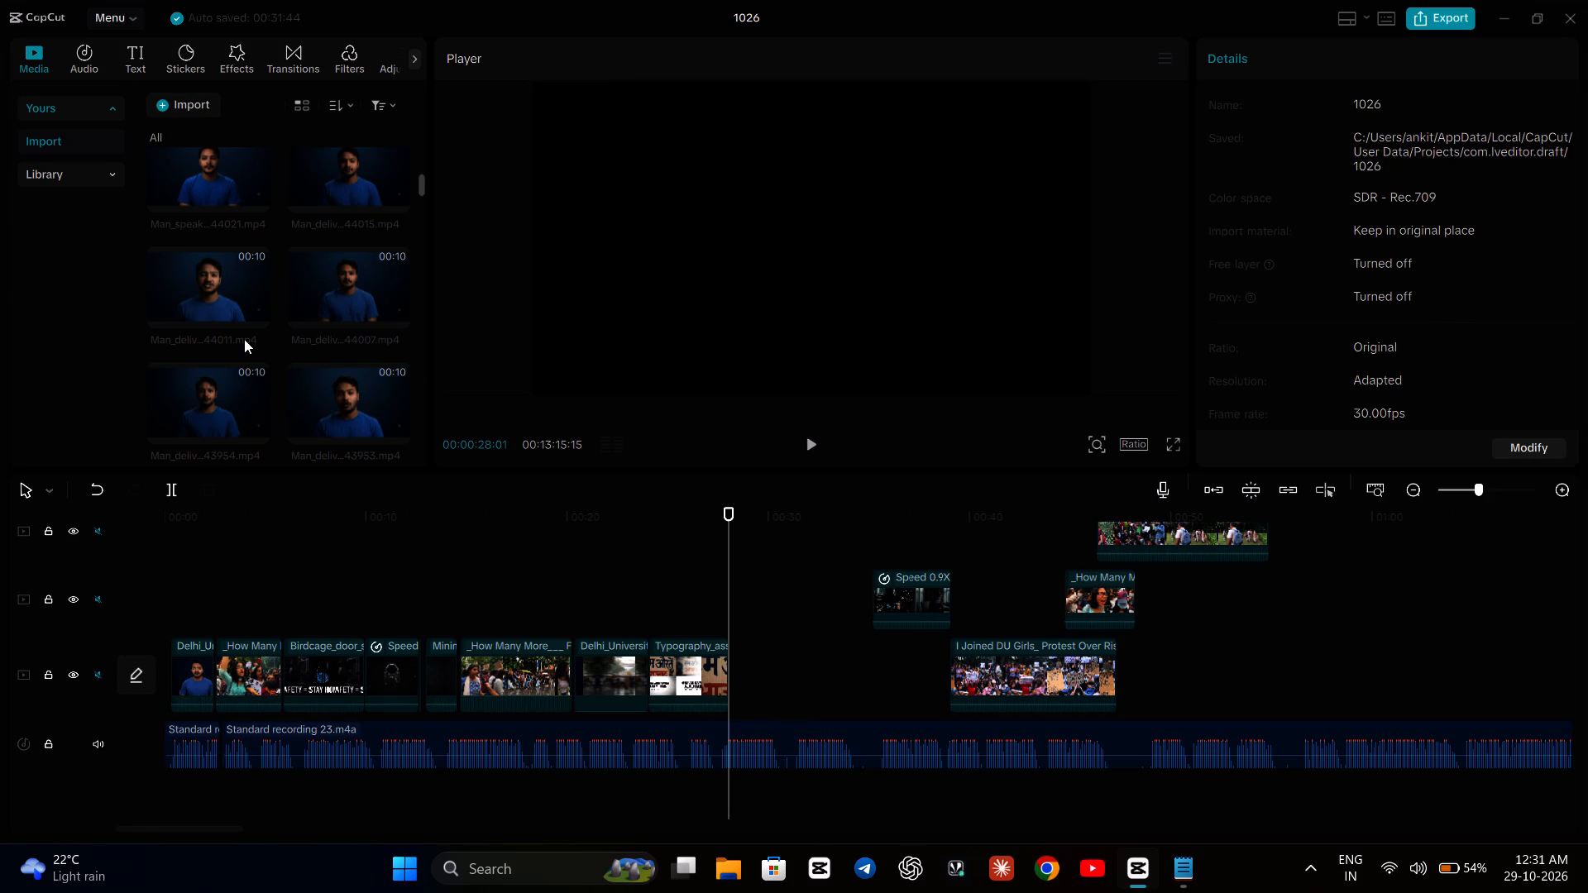
Look through the imported media for a follow-up clip, previewing the wireframe desk, question-mark file, car headlight and confidential document clips.
{"action": "scroll", "coordinate": [244, 339], "scroll_direction": "down", "scroll_amount": 13}
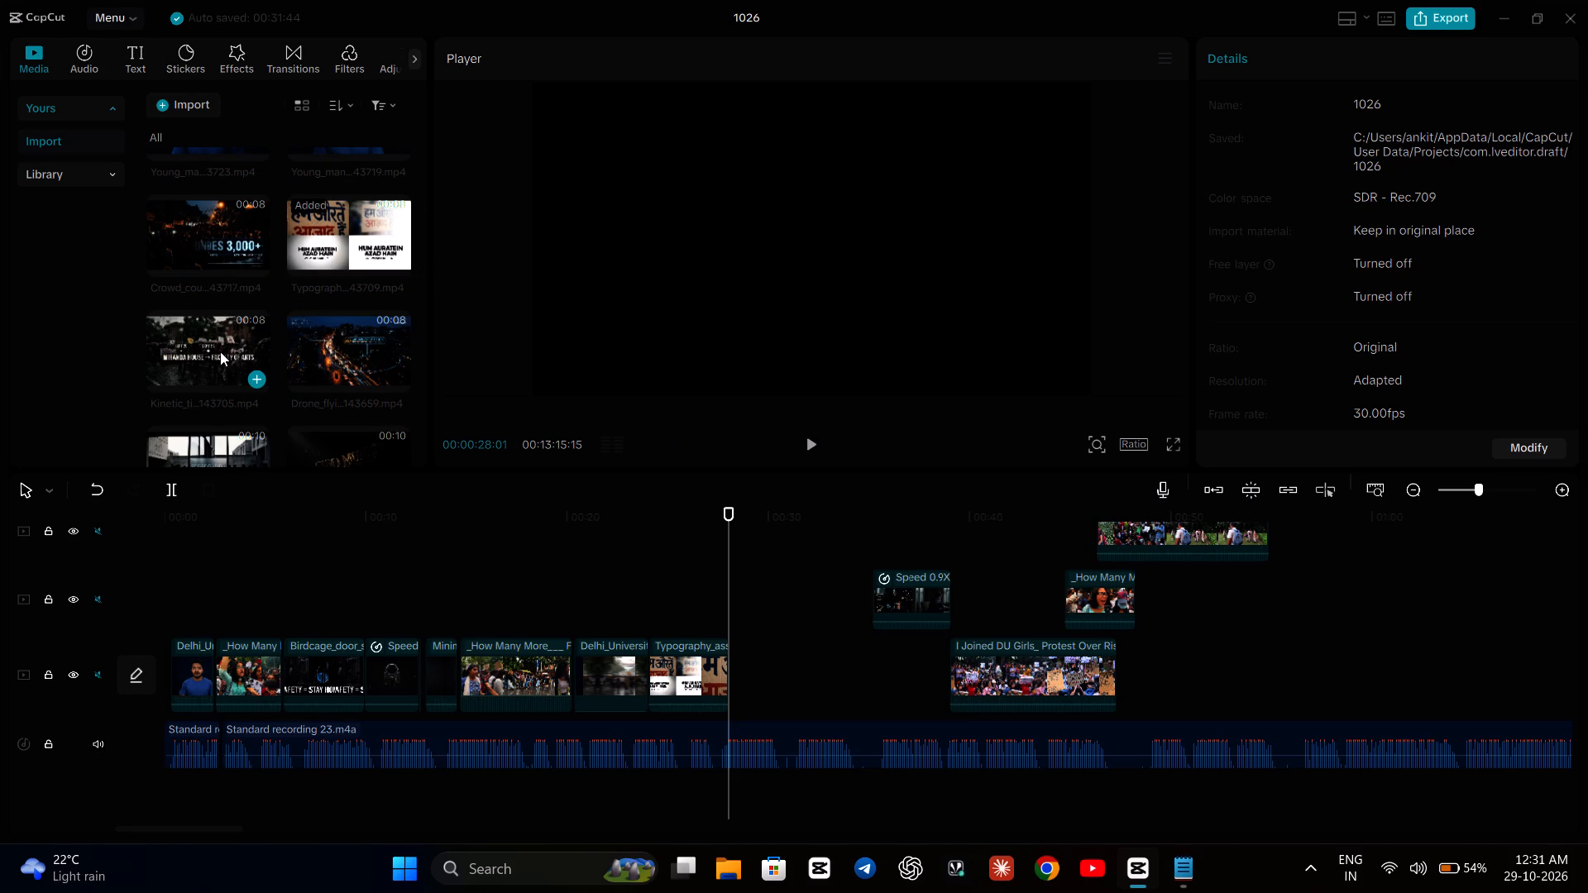
{"action": "scroll", "coordinate": [231, 322], "scroll_direction": "down", "scroll_amount": 8}
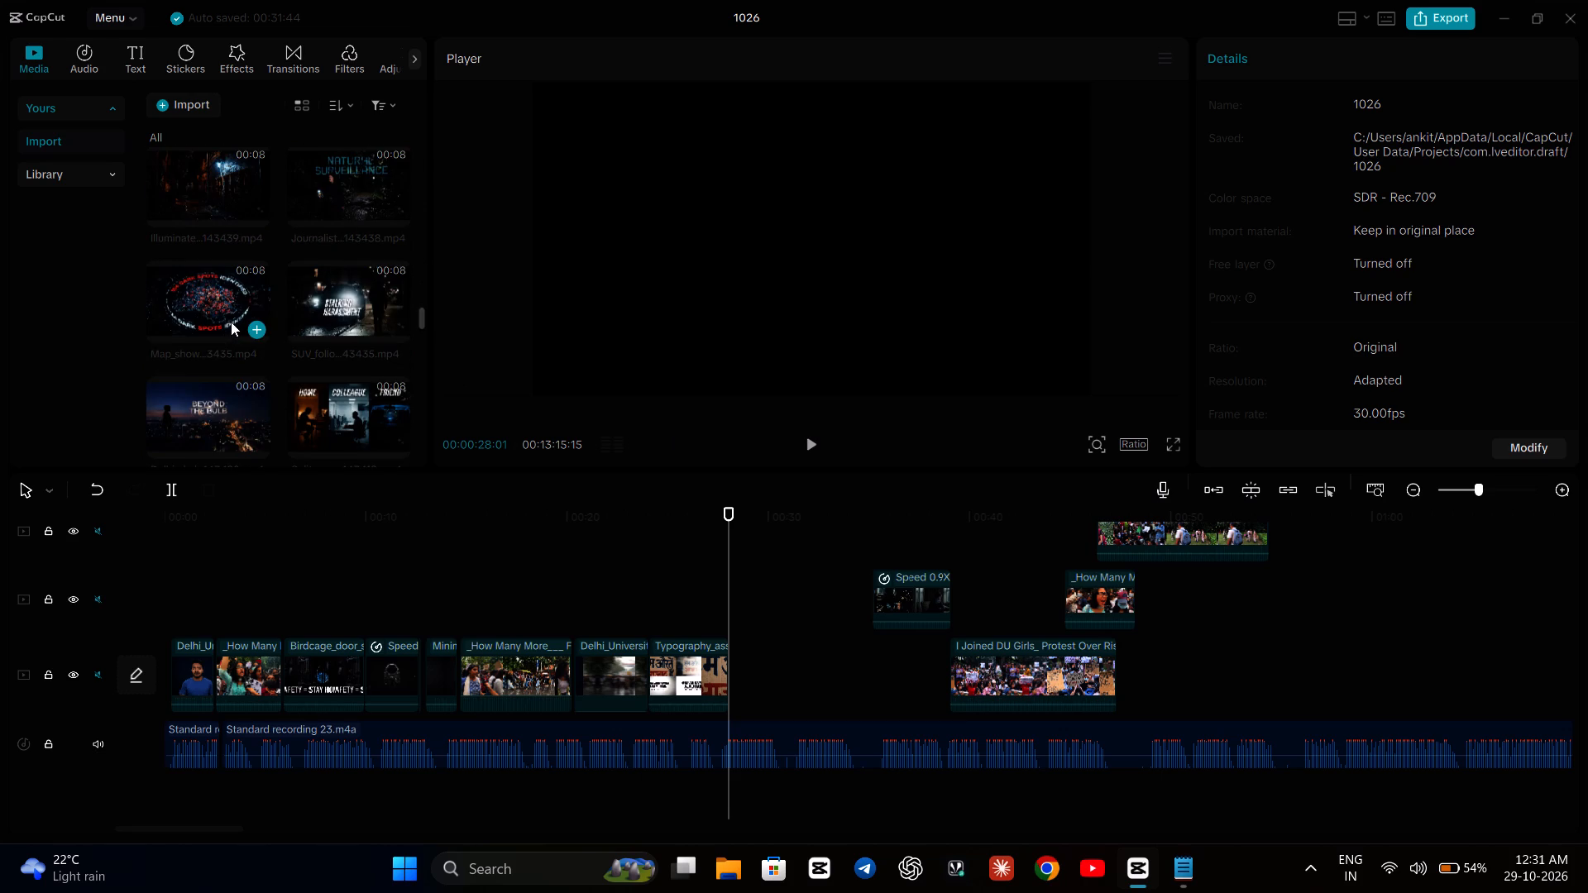
{"action": "scroll", "coordinate": [231, 322], "scroll_direction": "down", "scroll_amount": 7}
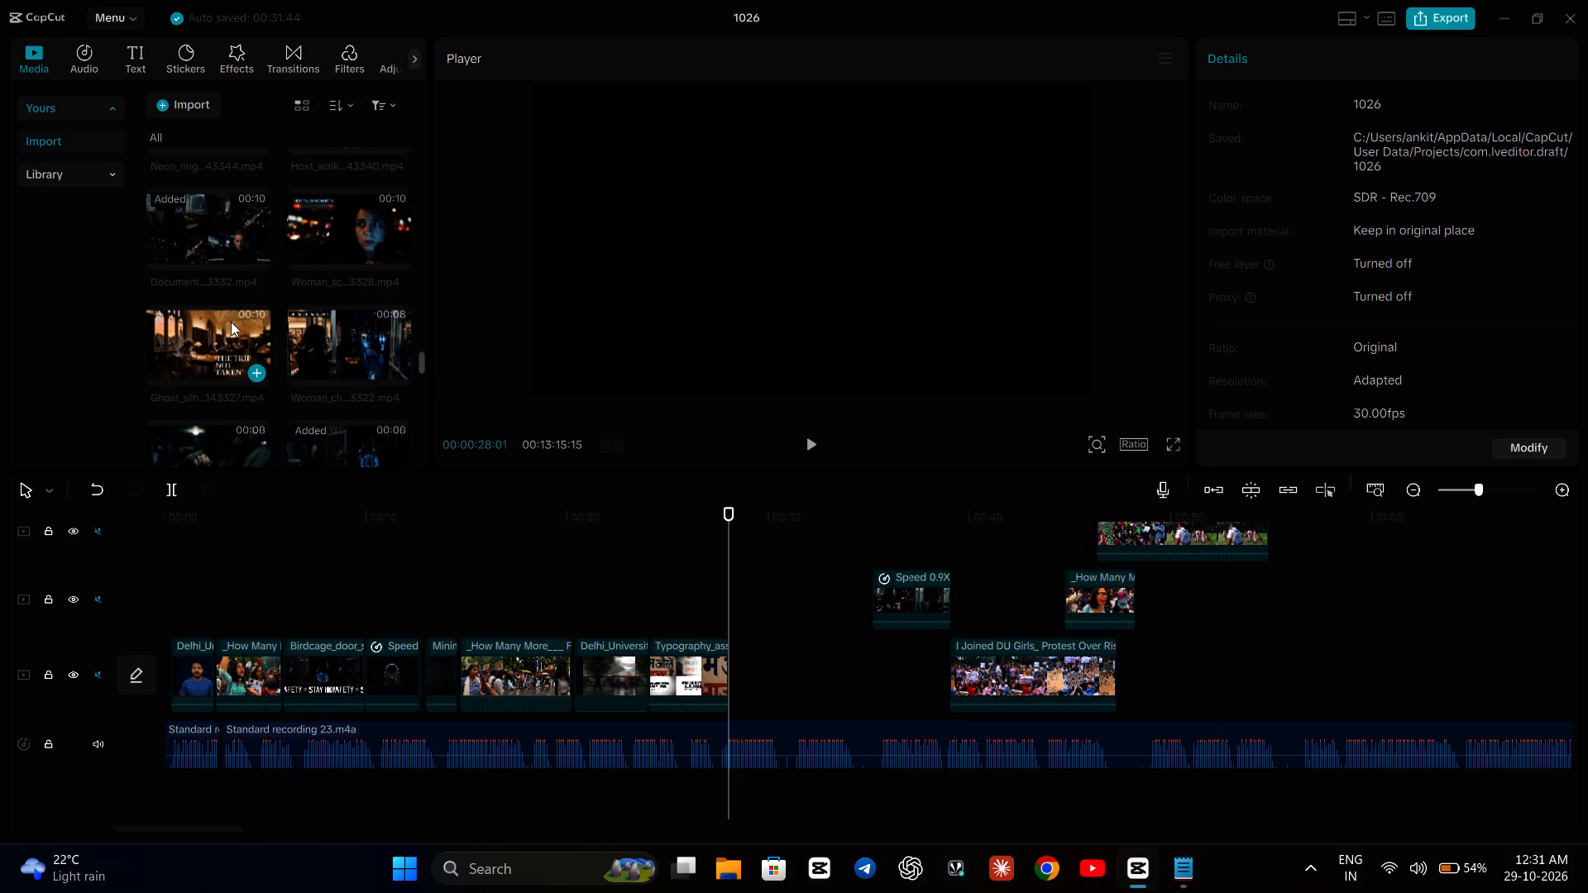
{"action": "scroll", "coordinate": [231, 322], "scroll_direction": "down", "scroll_amount": 6}
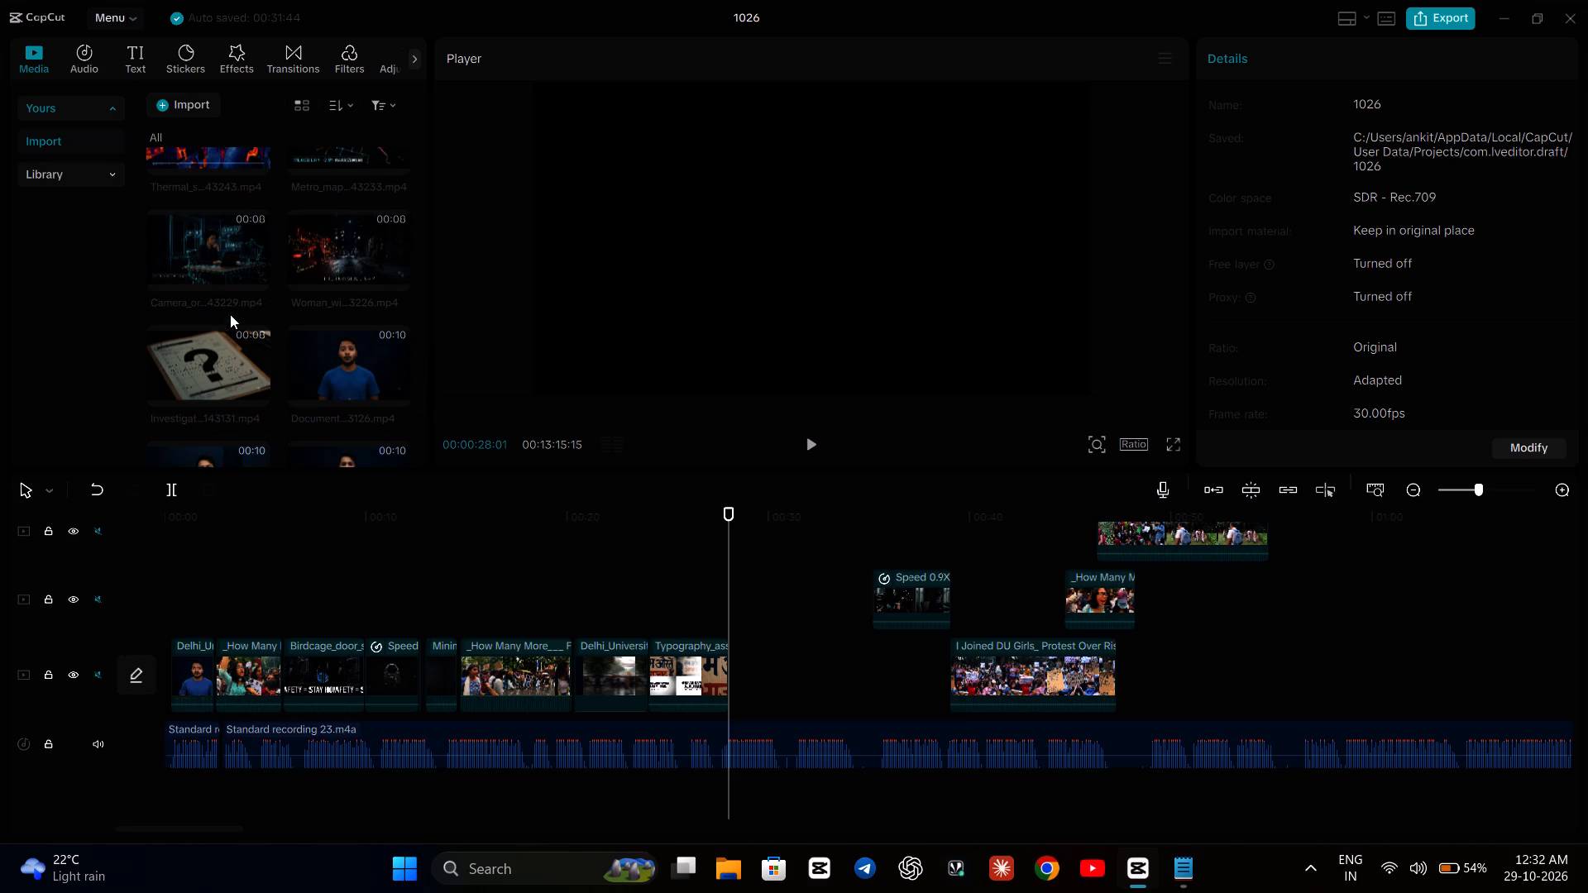
{"action": "left_click", "coordinate": [200, 260]}
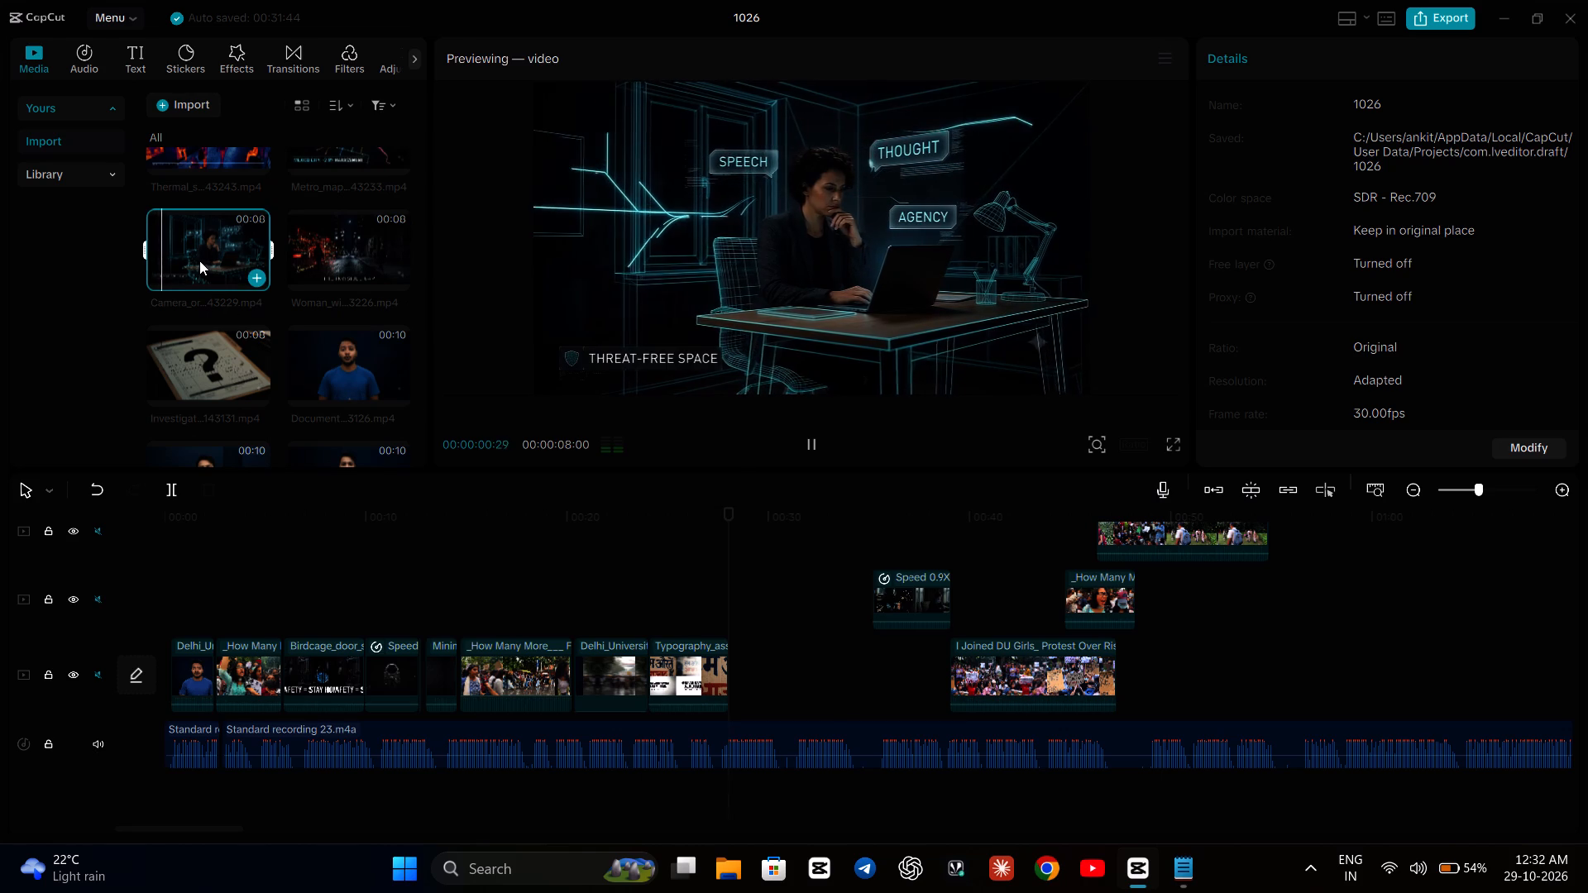
{"action": "left_click", "coordinate": [208, 359]}
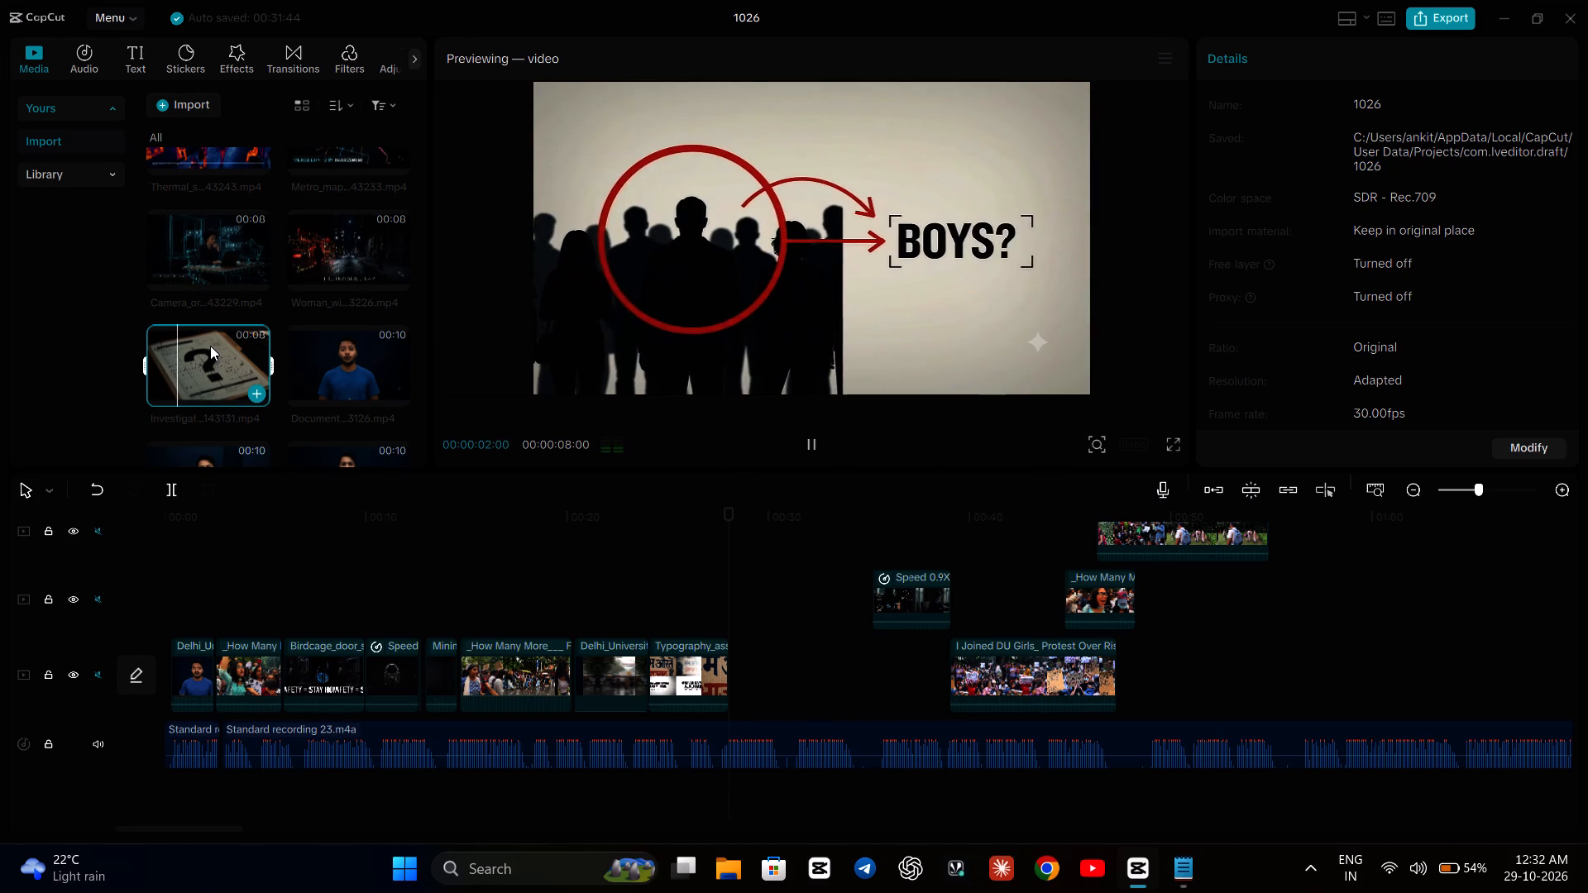
{"action": "scroll", "coordinate": [285, 318], "scroll_direction": "down", "scroll_amount": 1}
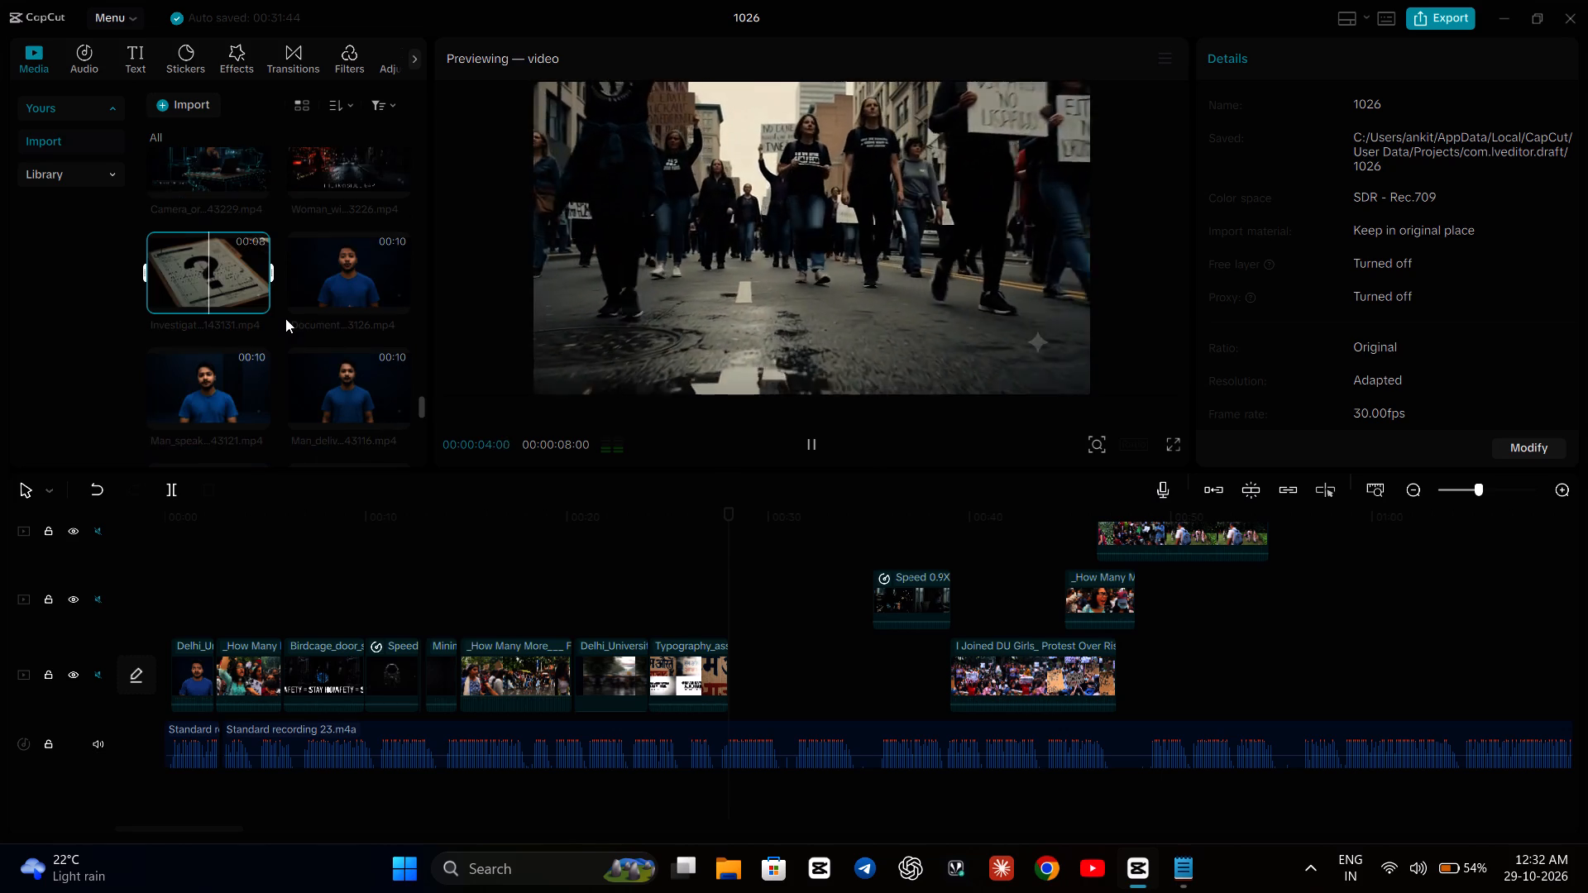
{"action": "scroll", "coordinate": [285, 318], "scroll_direction": "down", "scroll_amount": 3}
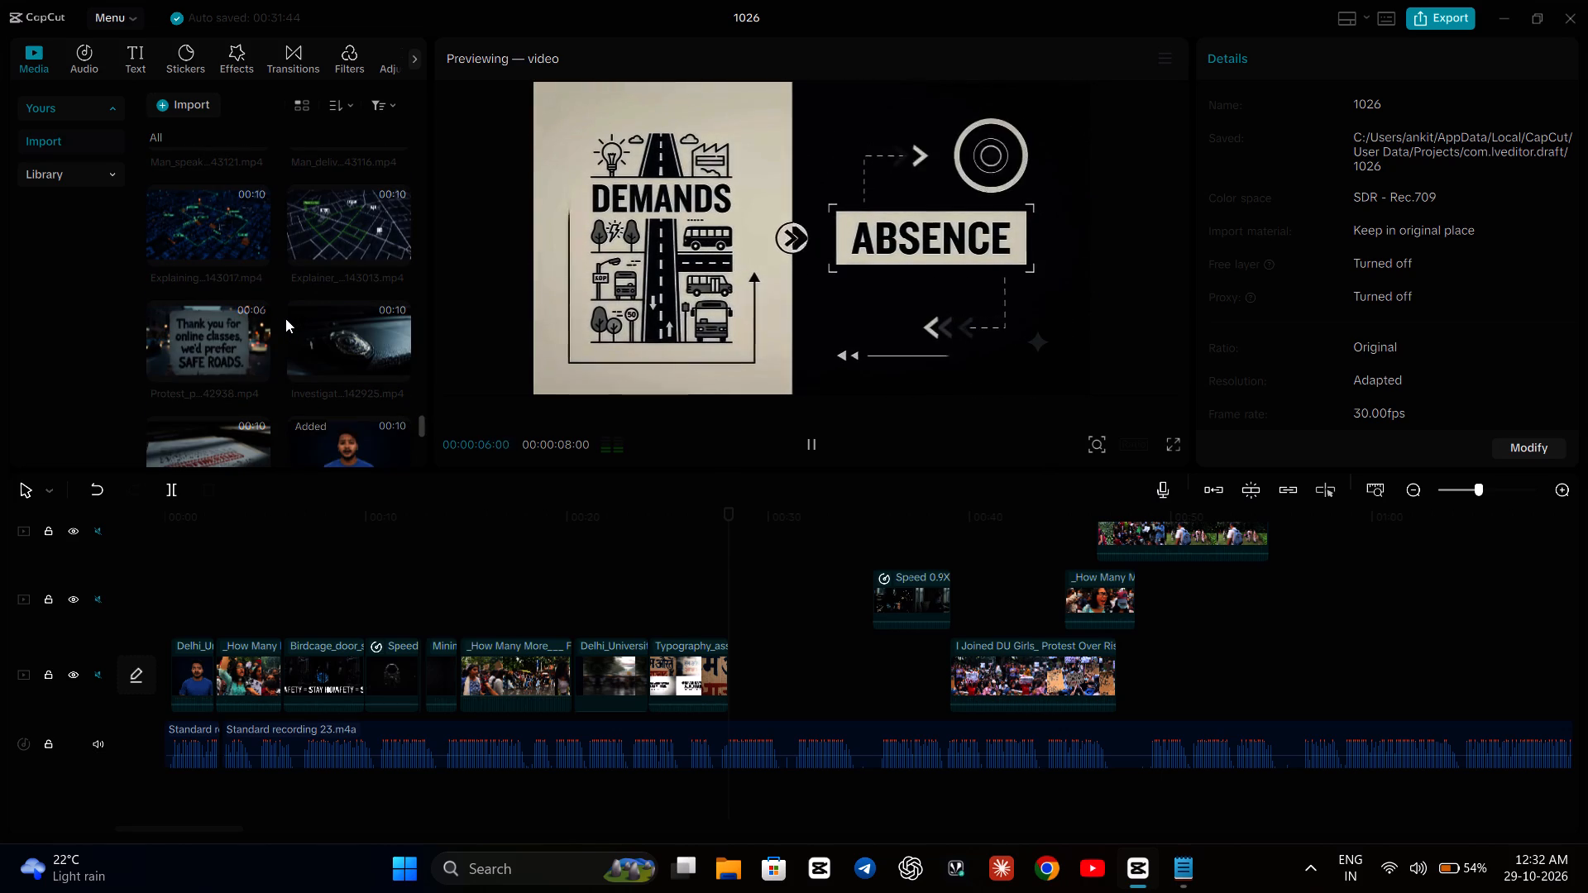
{"action": "scroll", "coordinate": [285, 318], "scroll_direction": "down", "scroll_amount": 1}
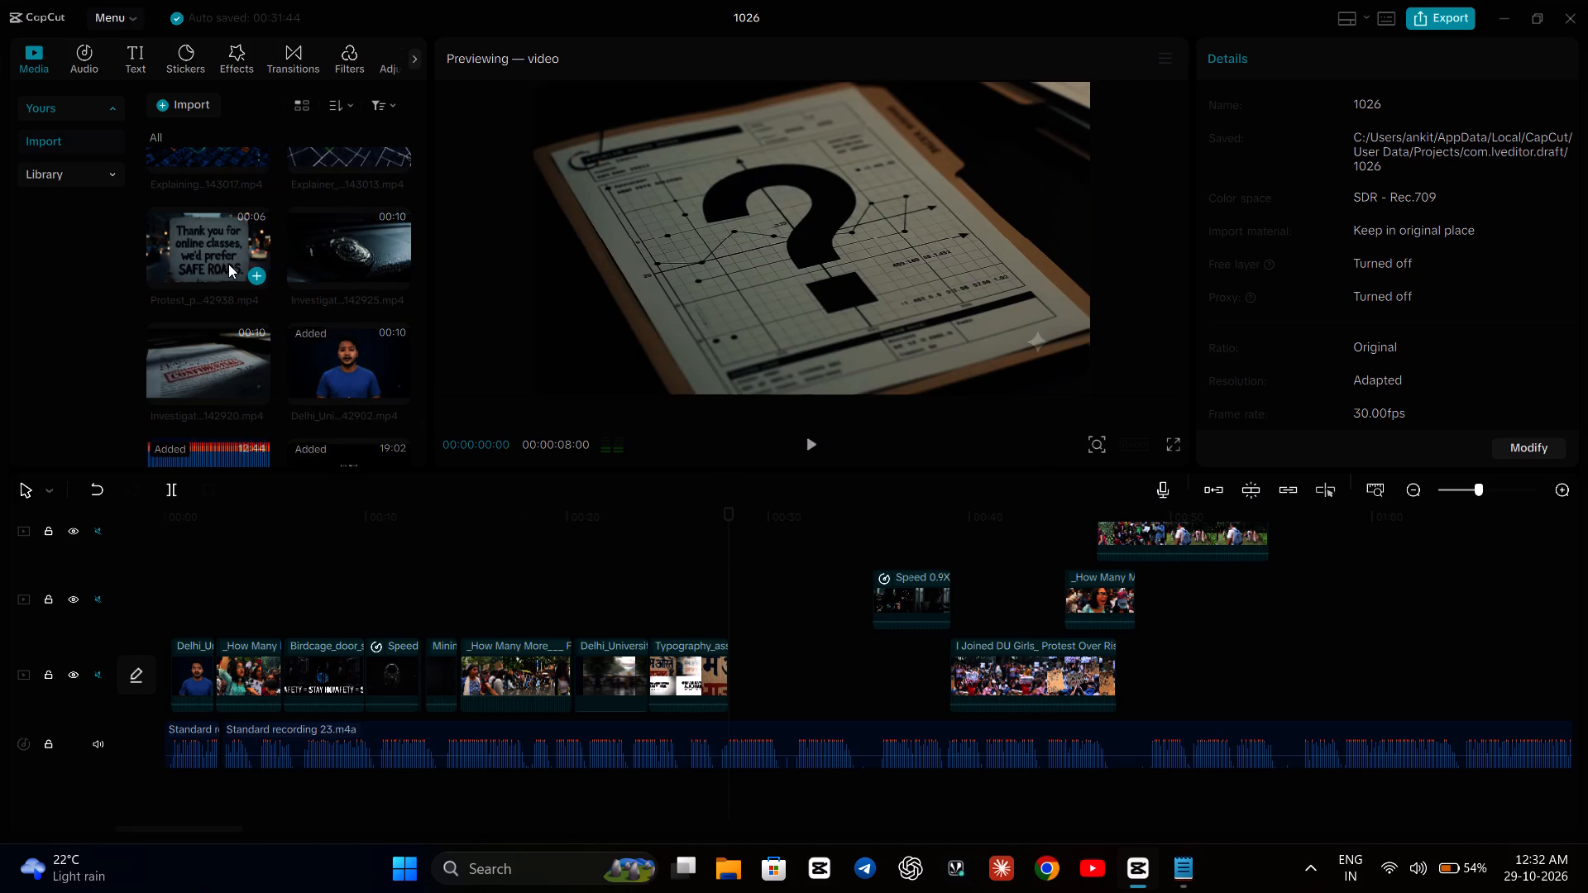
{"action": "left_click", "coordinate": [347, 283]}
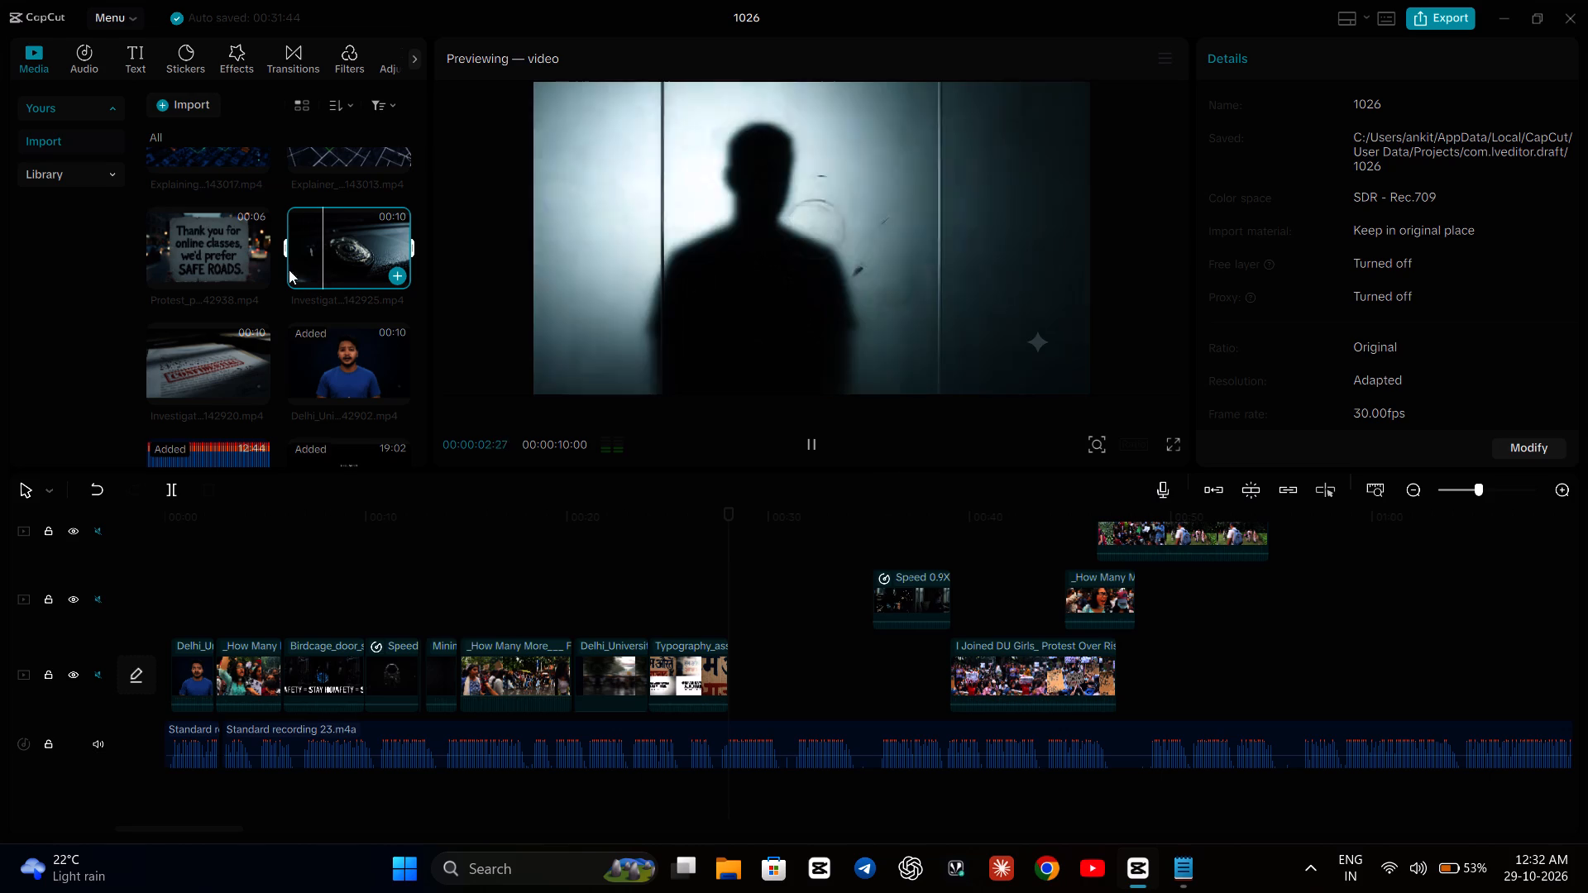
{"action": "left_click", "coordinate": [194, 351]}
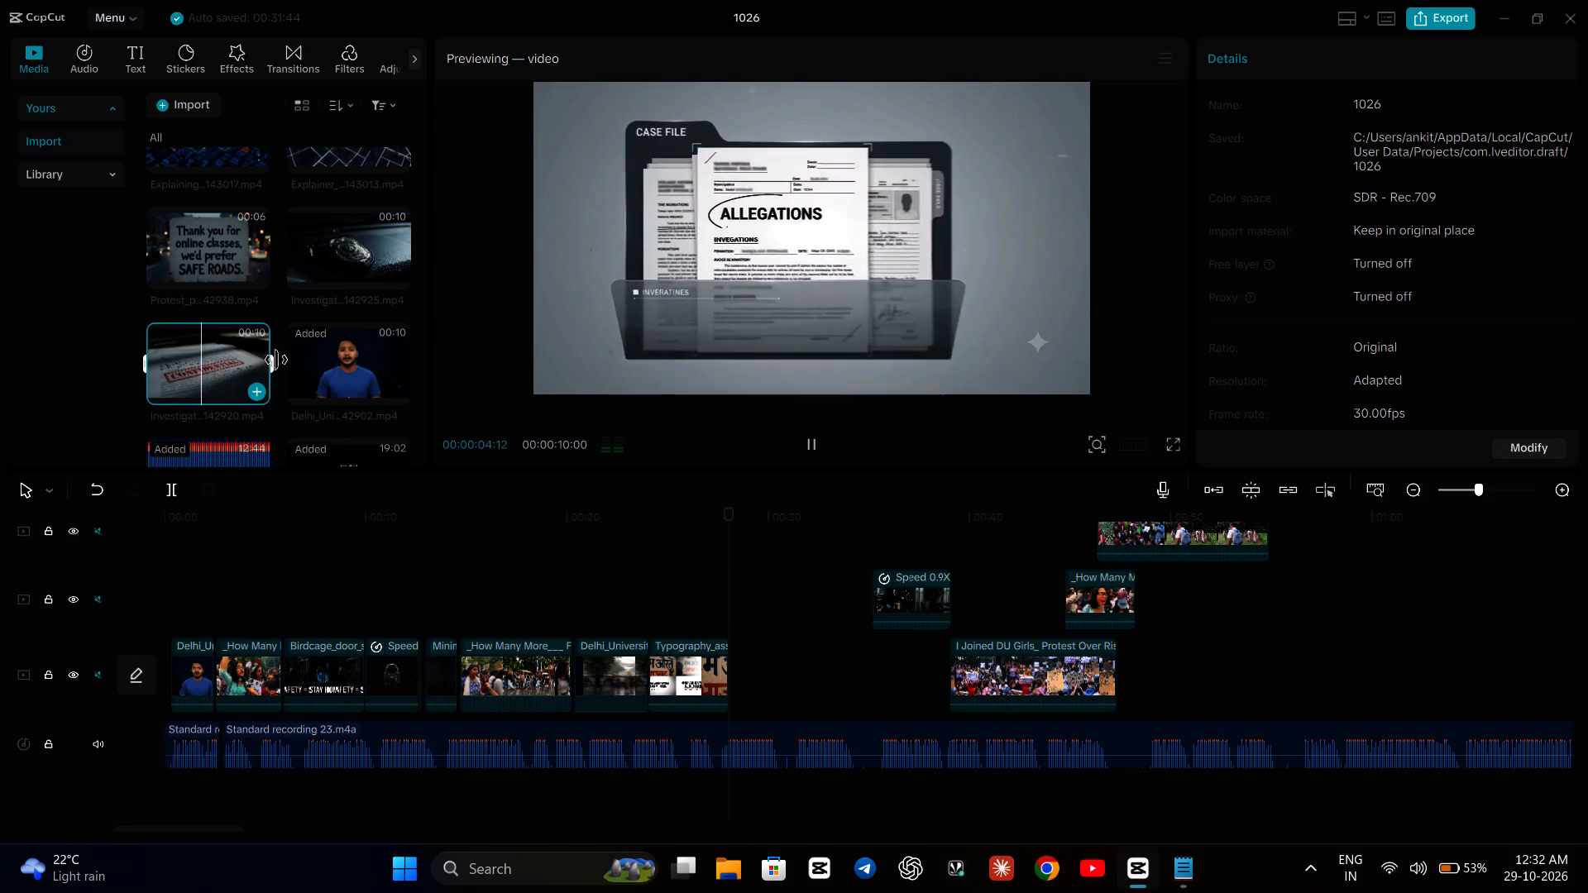
{"action": "scroll", "coordinate": [318, 360], "scroll_direction": "down", "scroll_amount": 6}
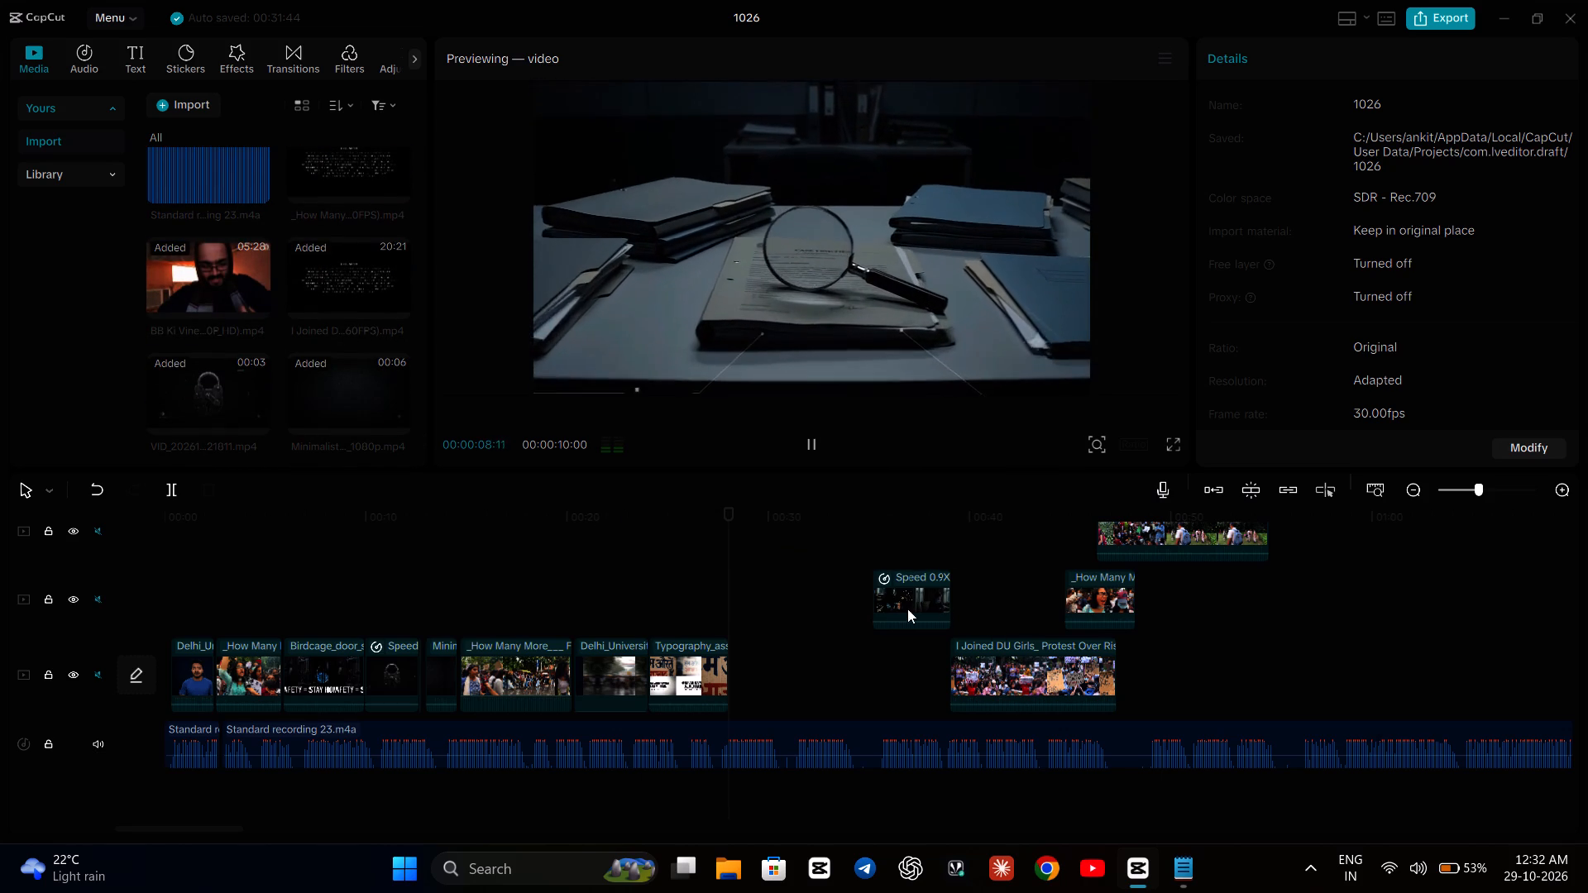
{"action": "left_click", "coordinate": [78, 268]}
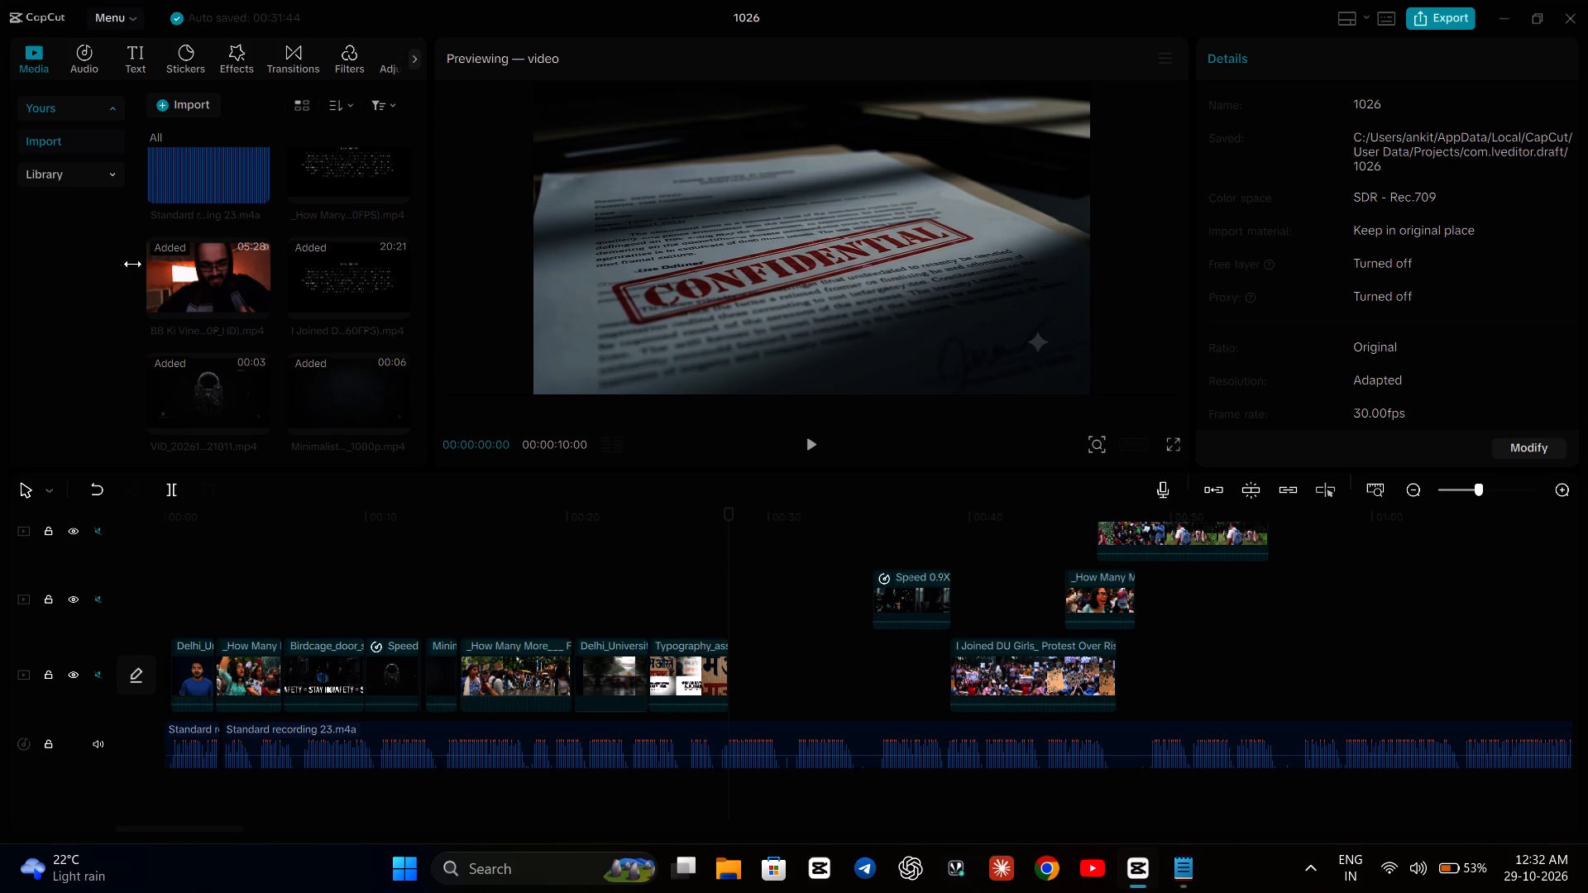
Preview the Delhi_University clip and the three nearby blue-shirt presenter clips in the imported media.
{"action": "scroll", "coordinate": [281, 280], "scroll_direction": "up", "scroll_amount": 7}
{"action": "scroll", "coordinate": [285, 280], "scroll_direction": "down", "scroll_amount": 6}
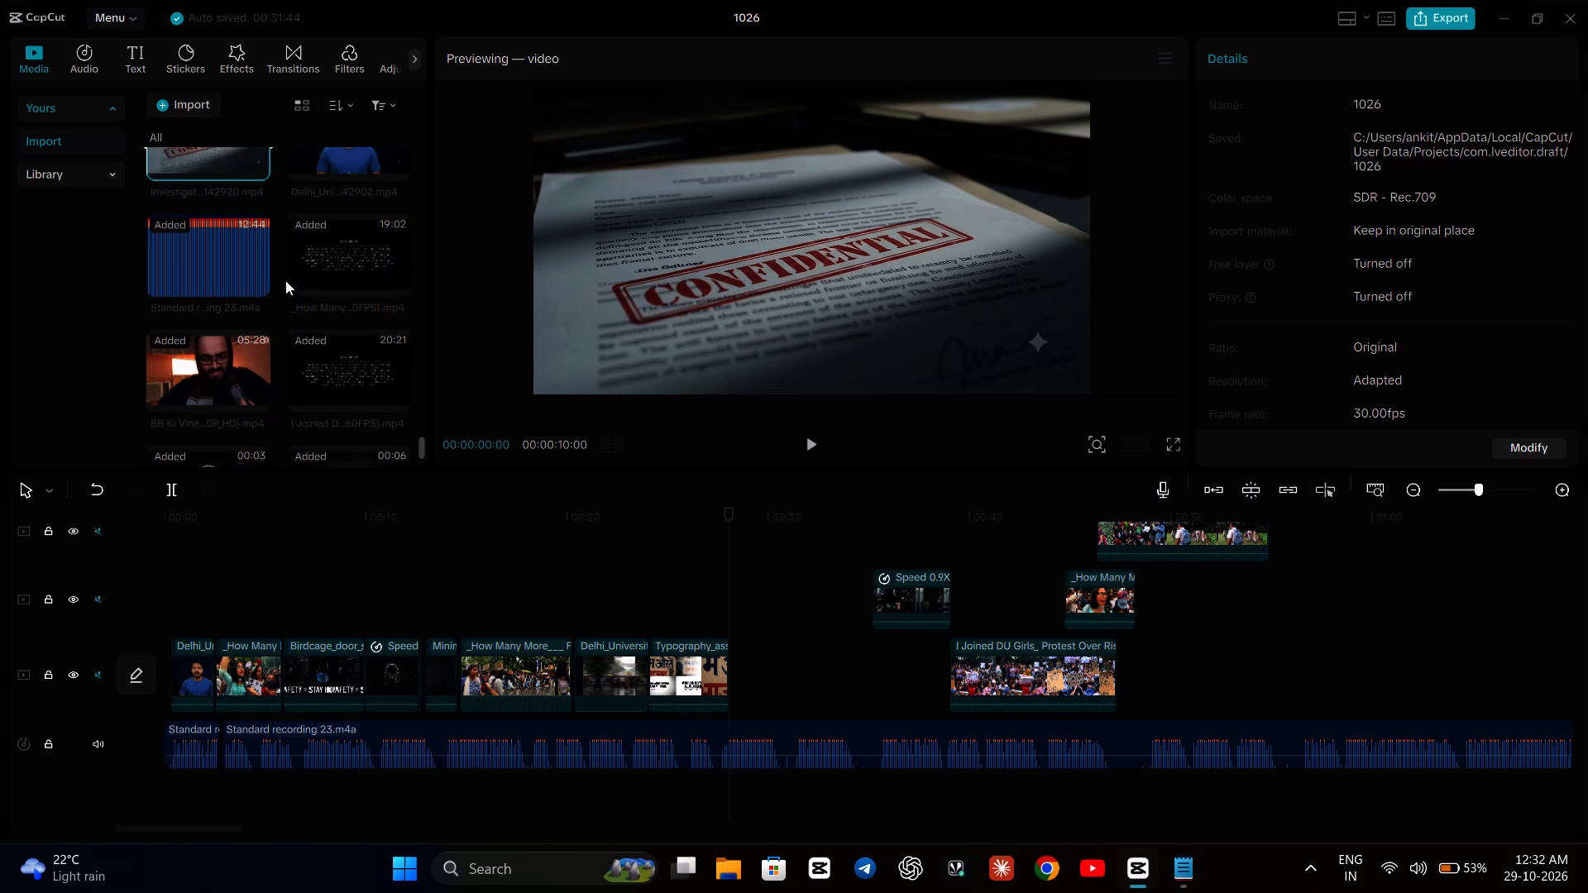
{"action": "left_click", "coordinate": [365, 170]}
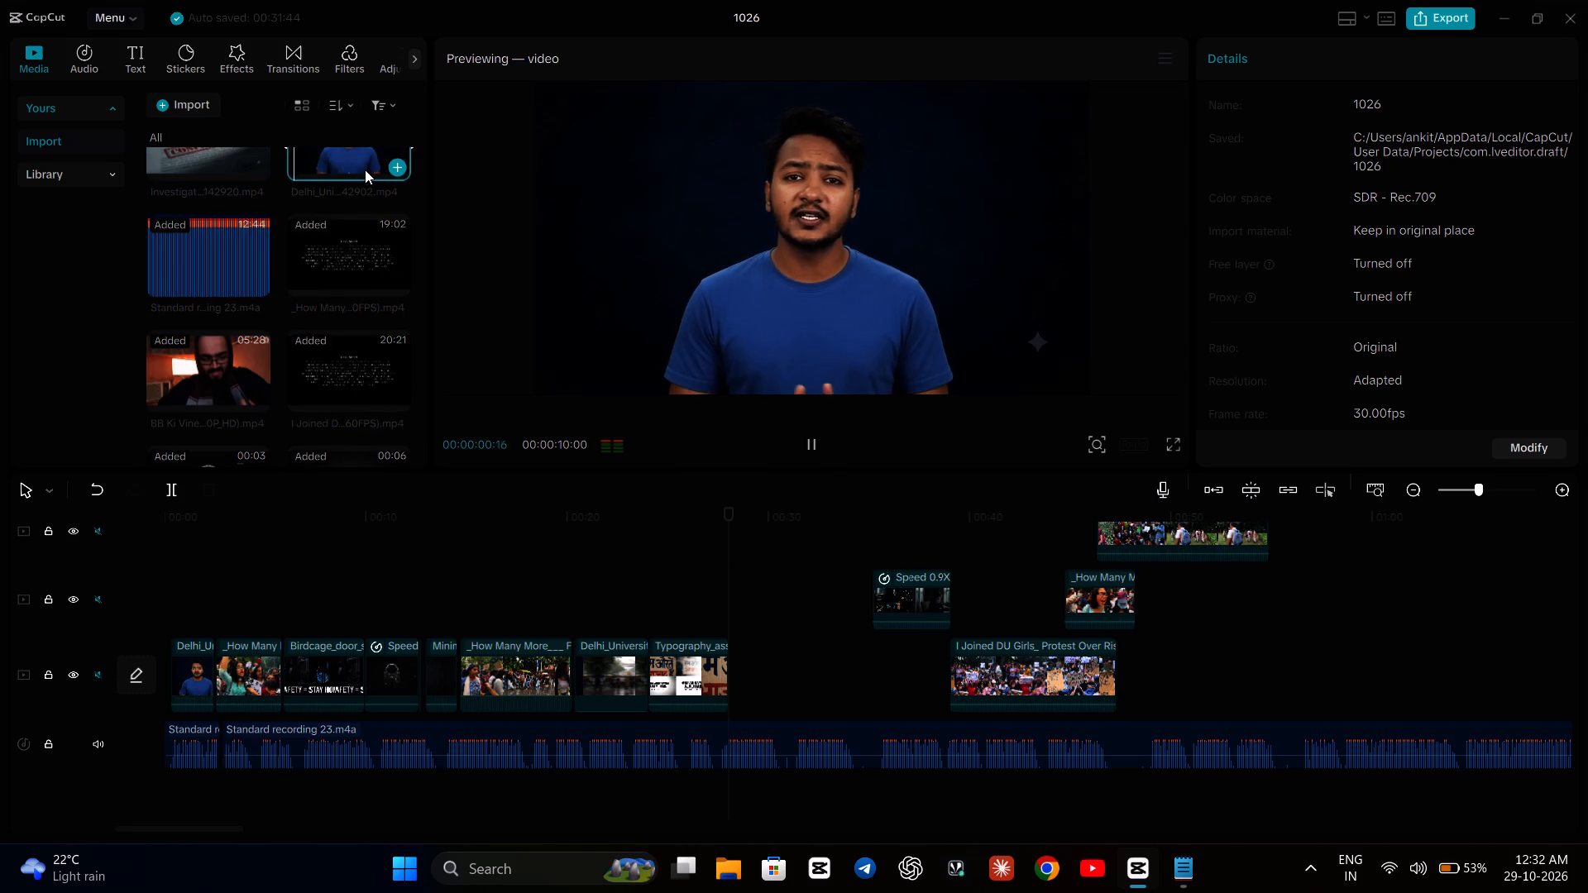
{"action": "scroll", "coordinate": [365, 170], "scroll_direction": "down", "scroll_amount": 2}
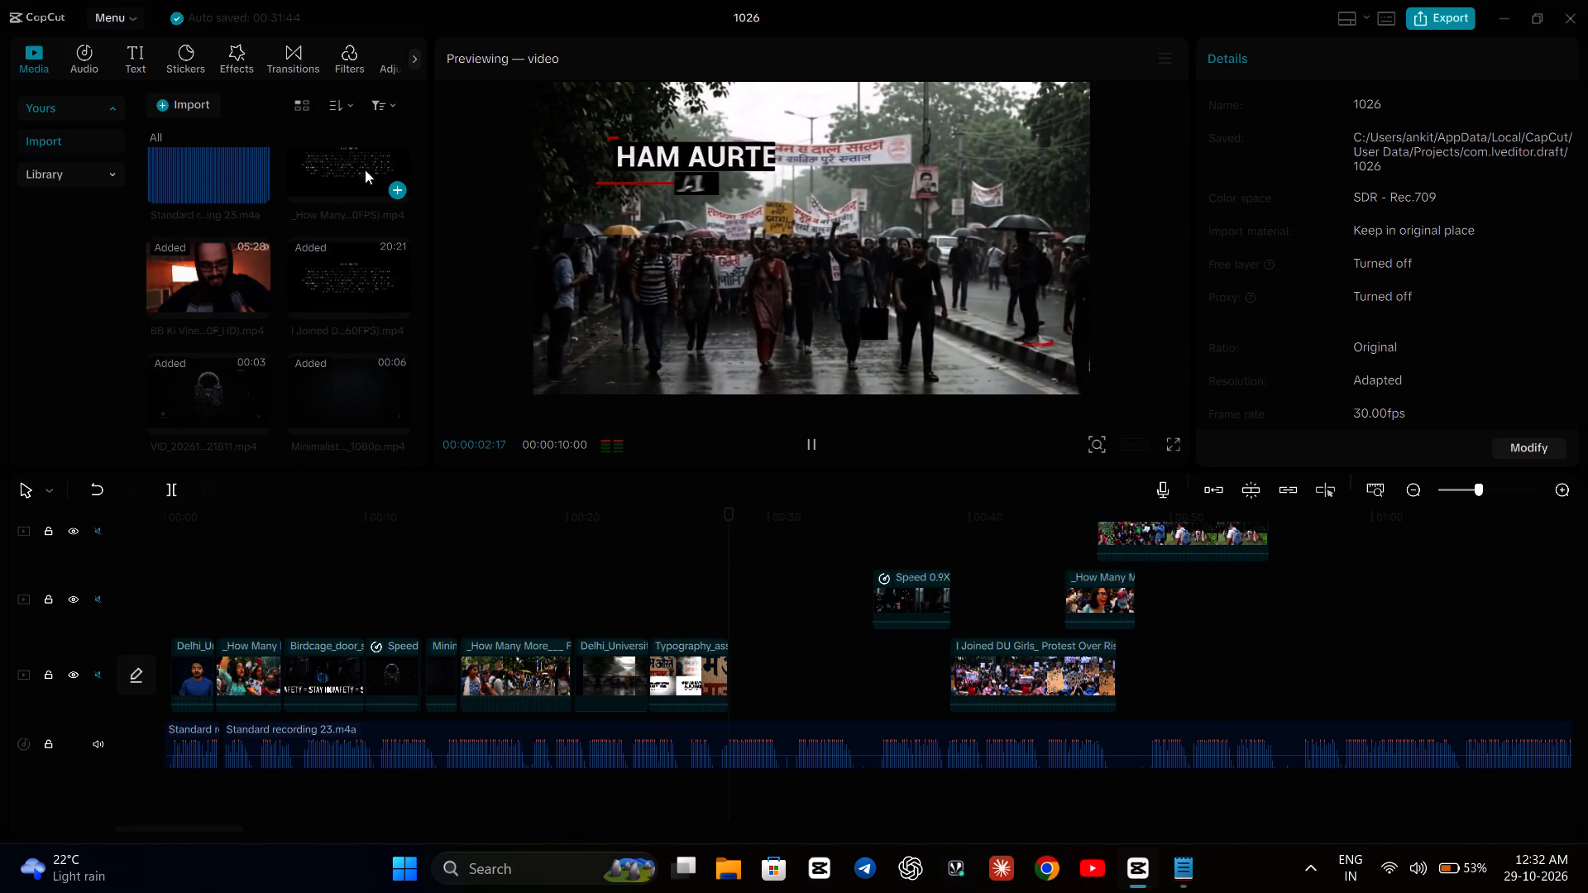
{"action": "scroll", "coordinate": [365, 170], "scroll_direction": "down", "scroll_amount": 4}
{"action": "scroll", "coordinate": [367, 172], "scroll_direction": "up", "scroll_amount": 9}
{"action": "scroll", "coordinate": [369, 182], "scroll_direction": "down", "scroll_amount": 4}
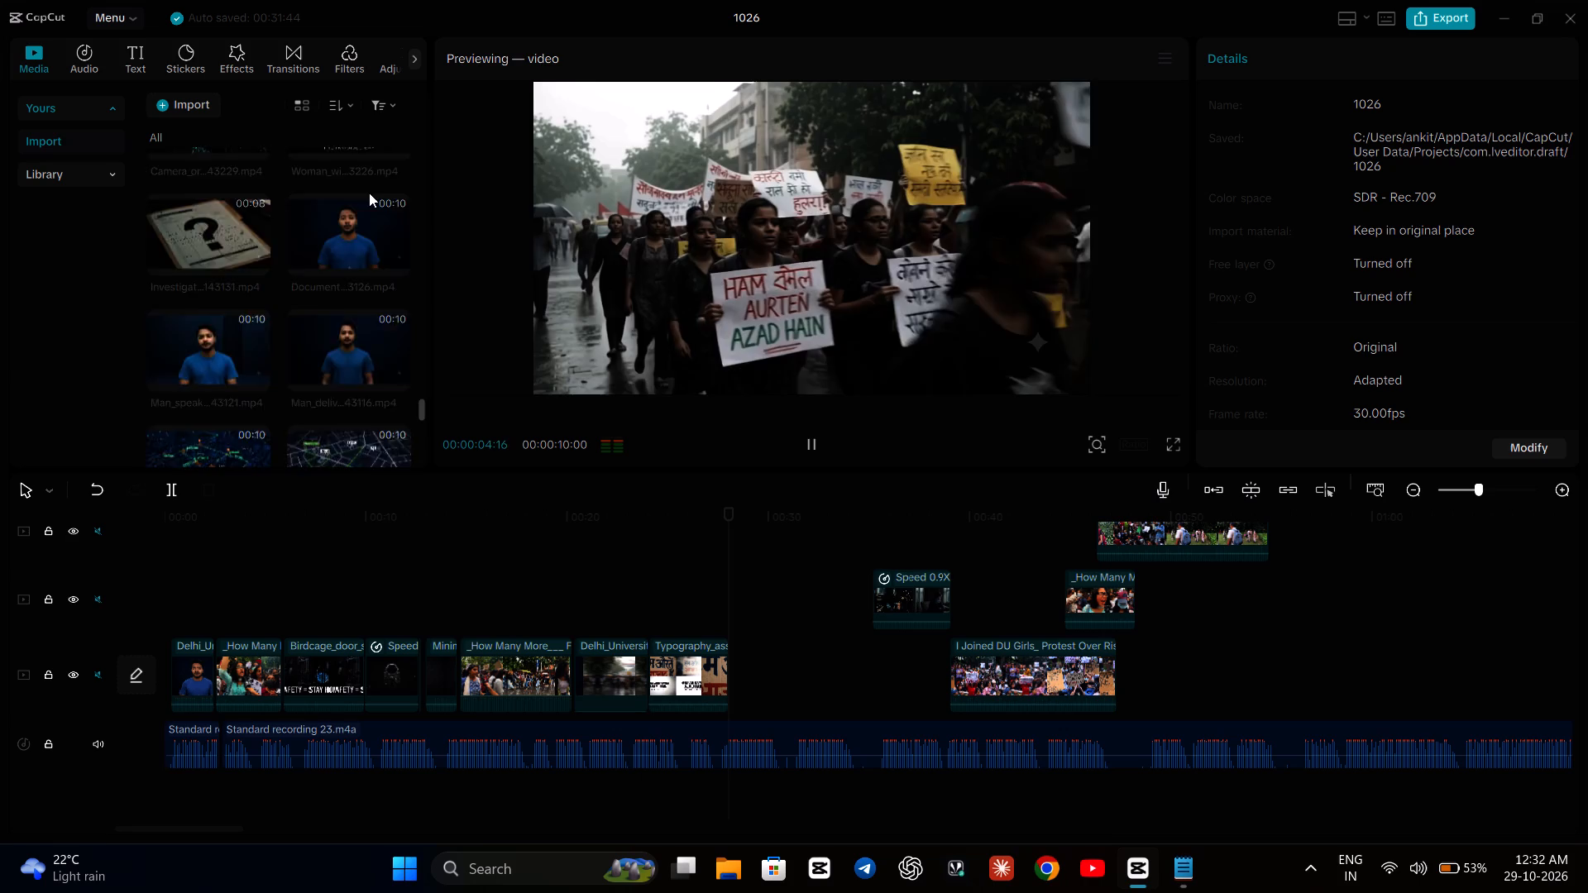
{"action": "scroll", "coordinate": [369, 193], "scroll_direction": "down", "scroll_amount": 10}
{"action": "scroll", "coordinate": [369, 193], "scroll_direction": "up", "scroll_amount": 3}
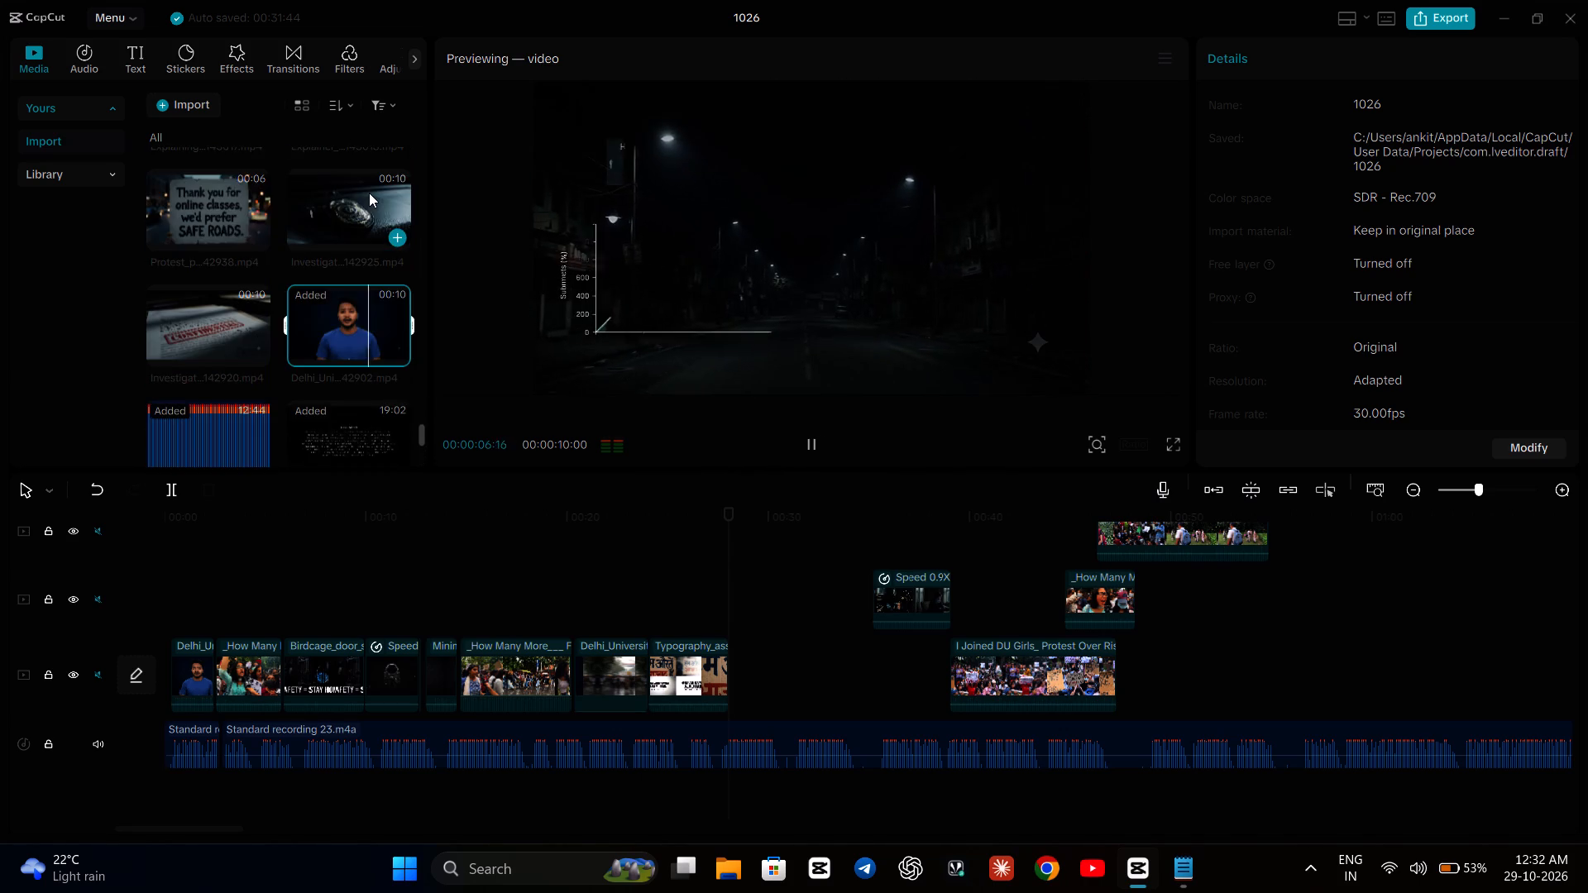
{"action": "scroll", "coordinate": [369, 193], "scroll_direction": "up", "scroll_amount": 3}
{"action": "left_click", "coordinate": [354, 223]}
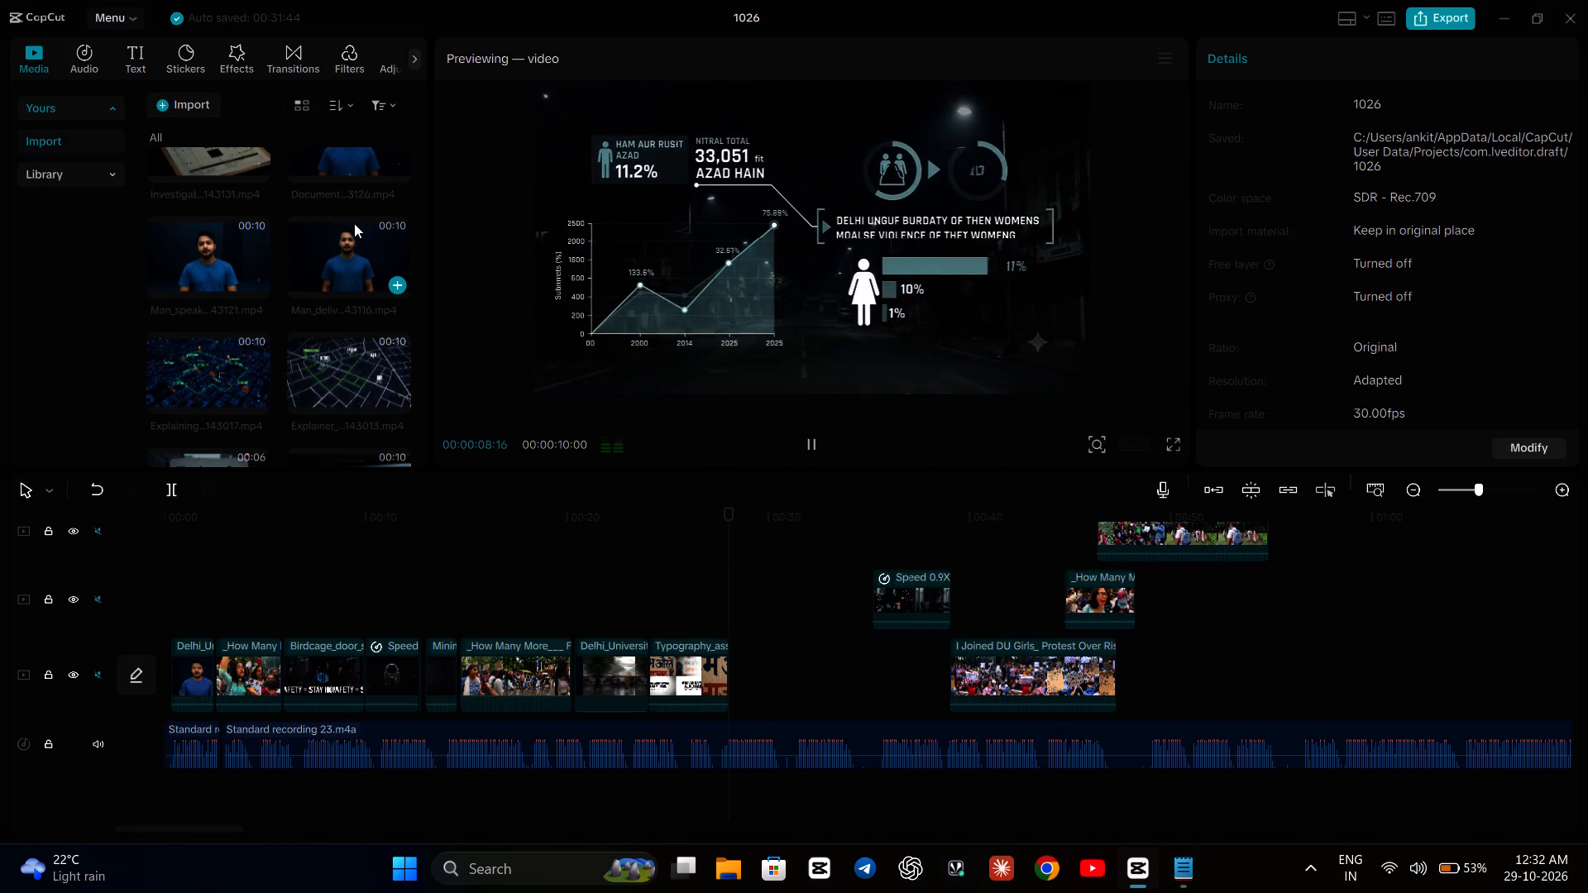
{"action": "left_click", "coordinate": [246, 243]}
{"action": "scroll", "coordinate": [296, 241], "scroll_direction": "up", "scroll_amount": 1}
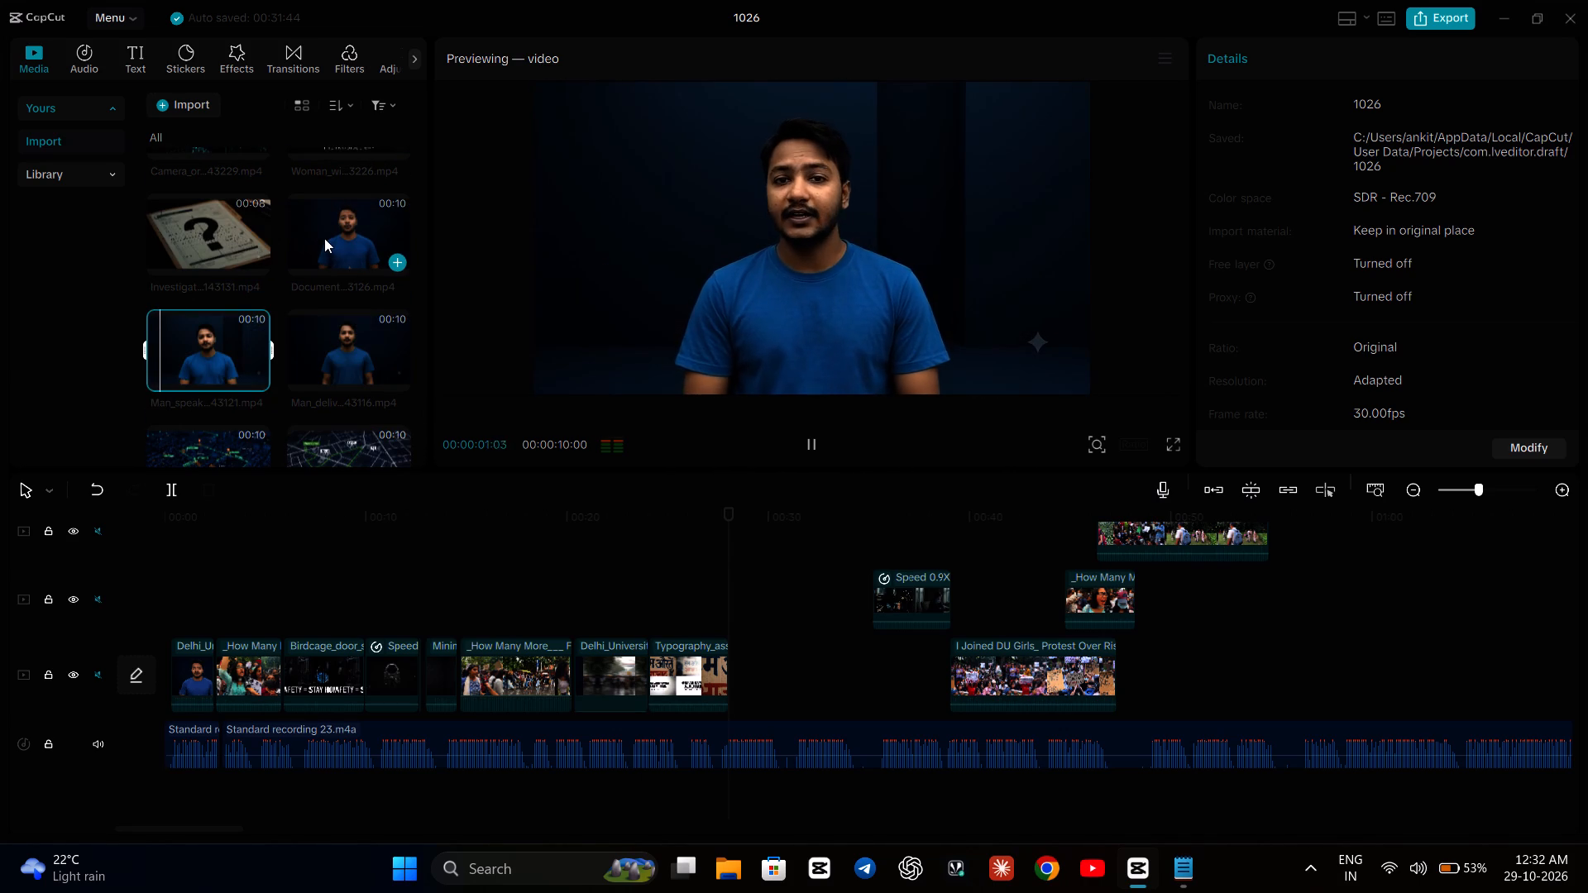
{"action": "left_click", "coordinate": [324, 238]}
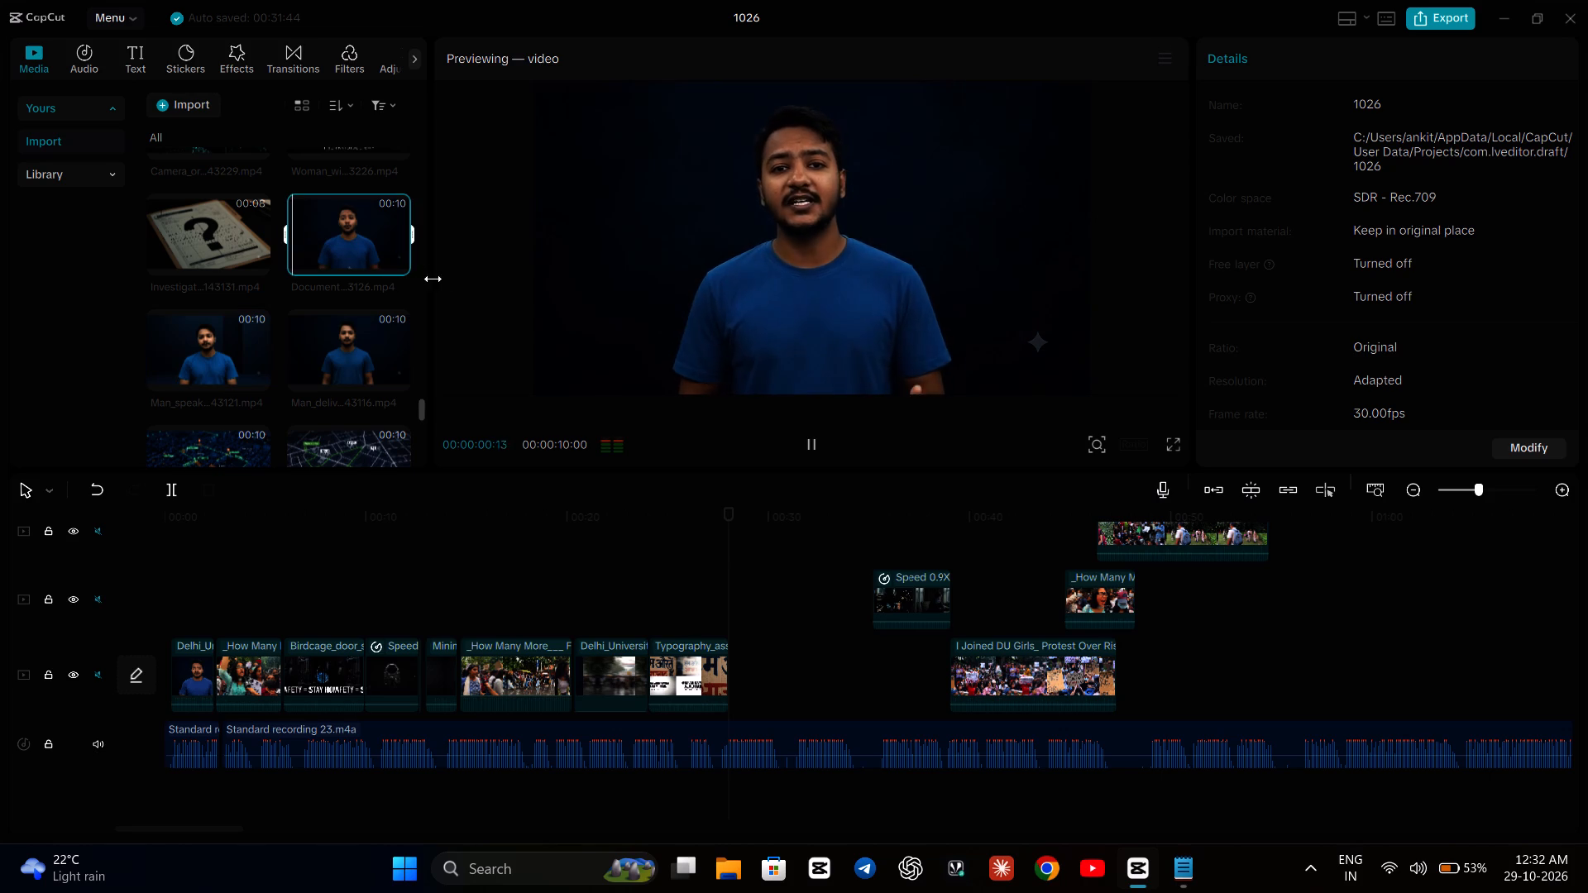
{"action": "left_click", "coordinate": [32, 284]}
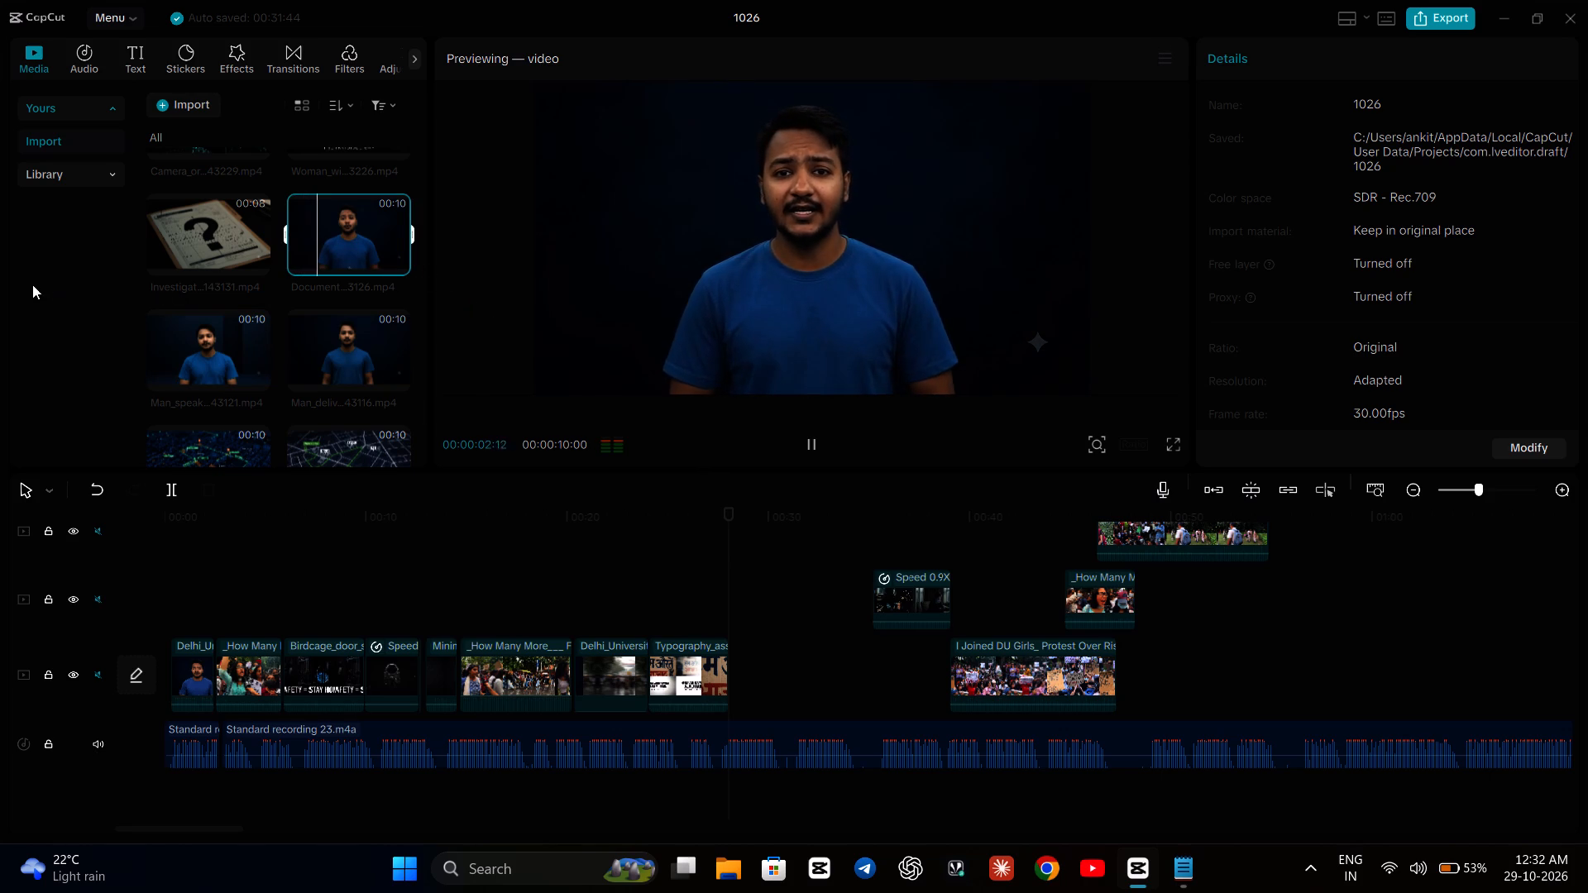
Move the 0.9X speed clip down to the main track right after the typography clip at 00:00:28:01 and play the sequence.
{"action": "left_click_drag", "start_coordinate": [921, 595], "coordinate": [832, 646]}
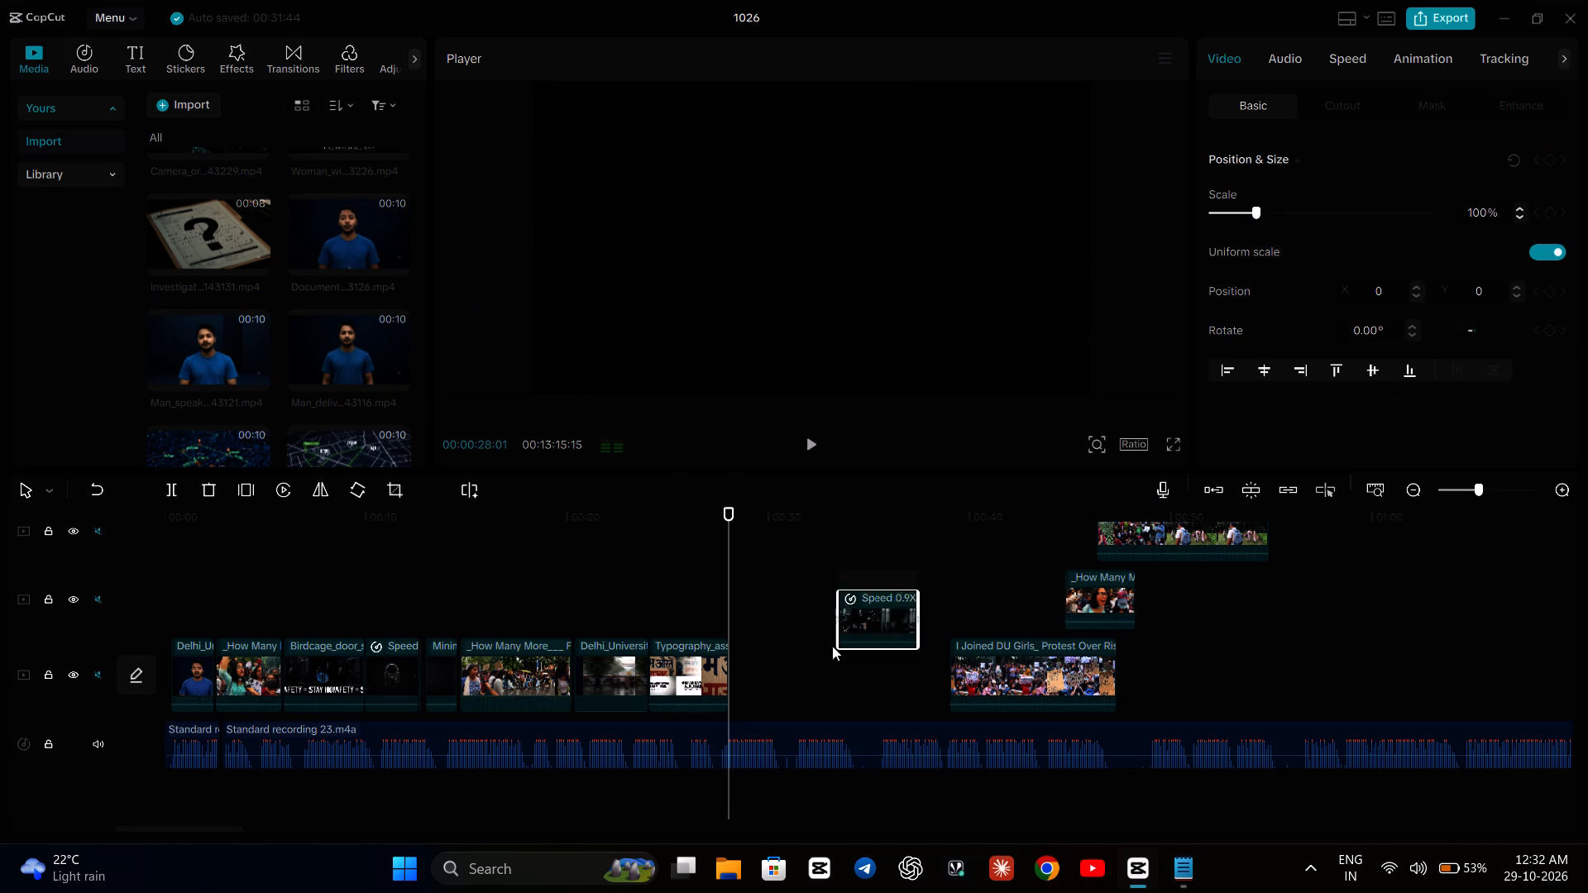
{"action": "left_click_drag", "start_coordinate": [832, 646], "coordinate": [774, 666]}
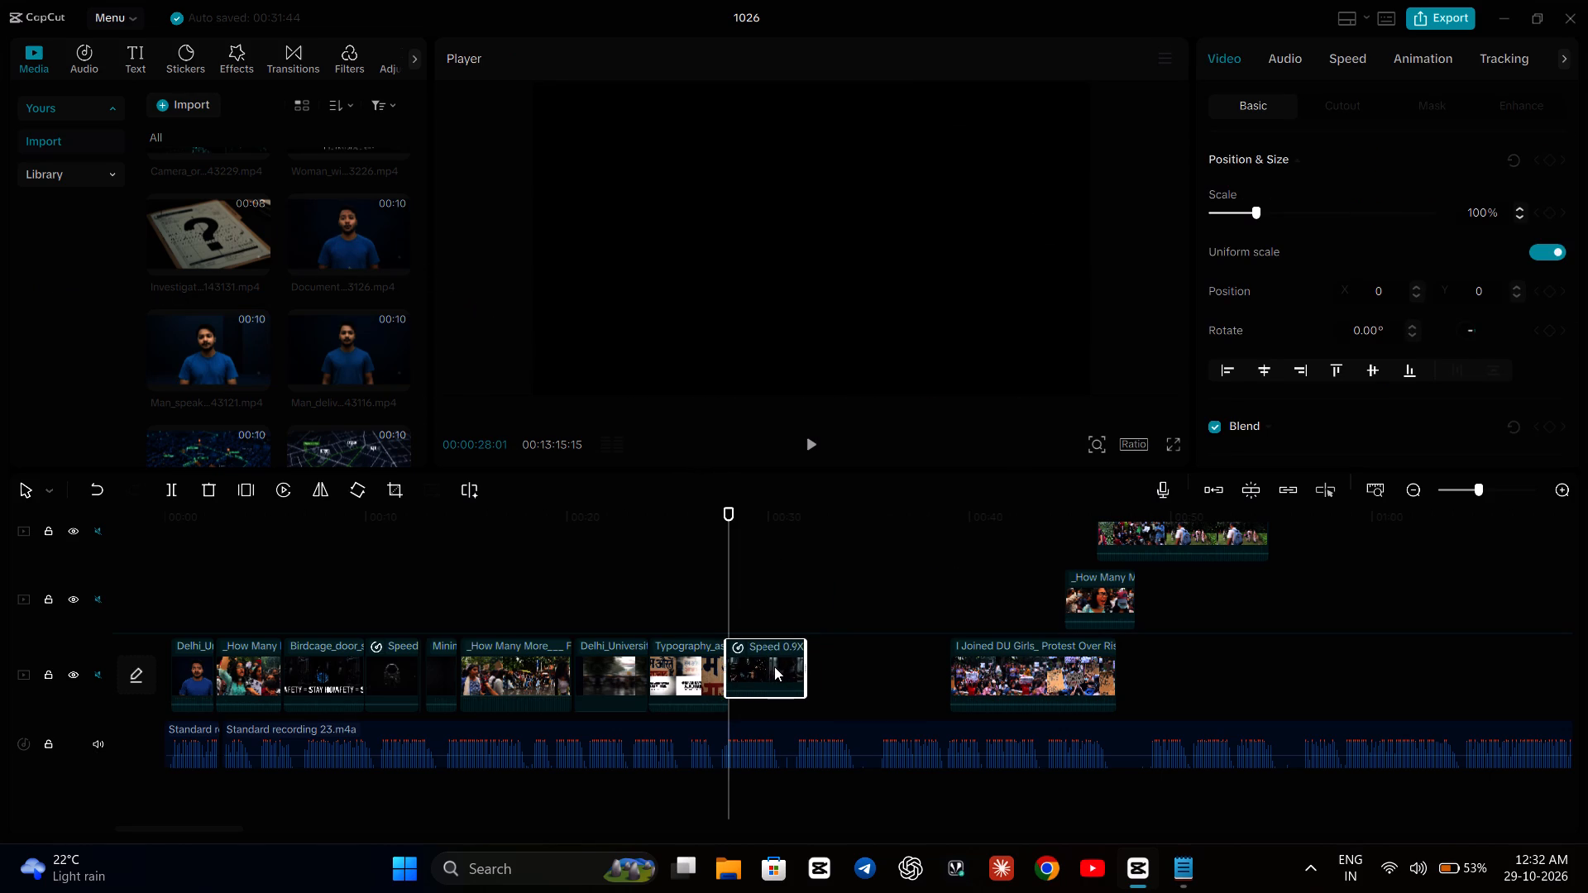
{"action": "left_click_drag", "start_coordinate": [774, 666], "coordinate": [777, 676]}
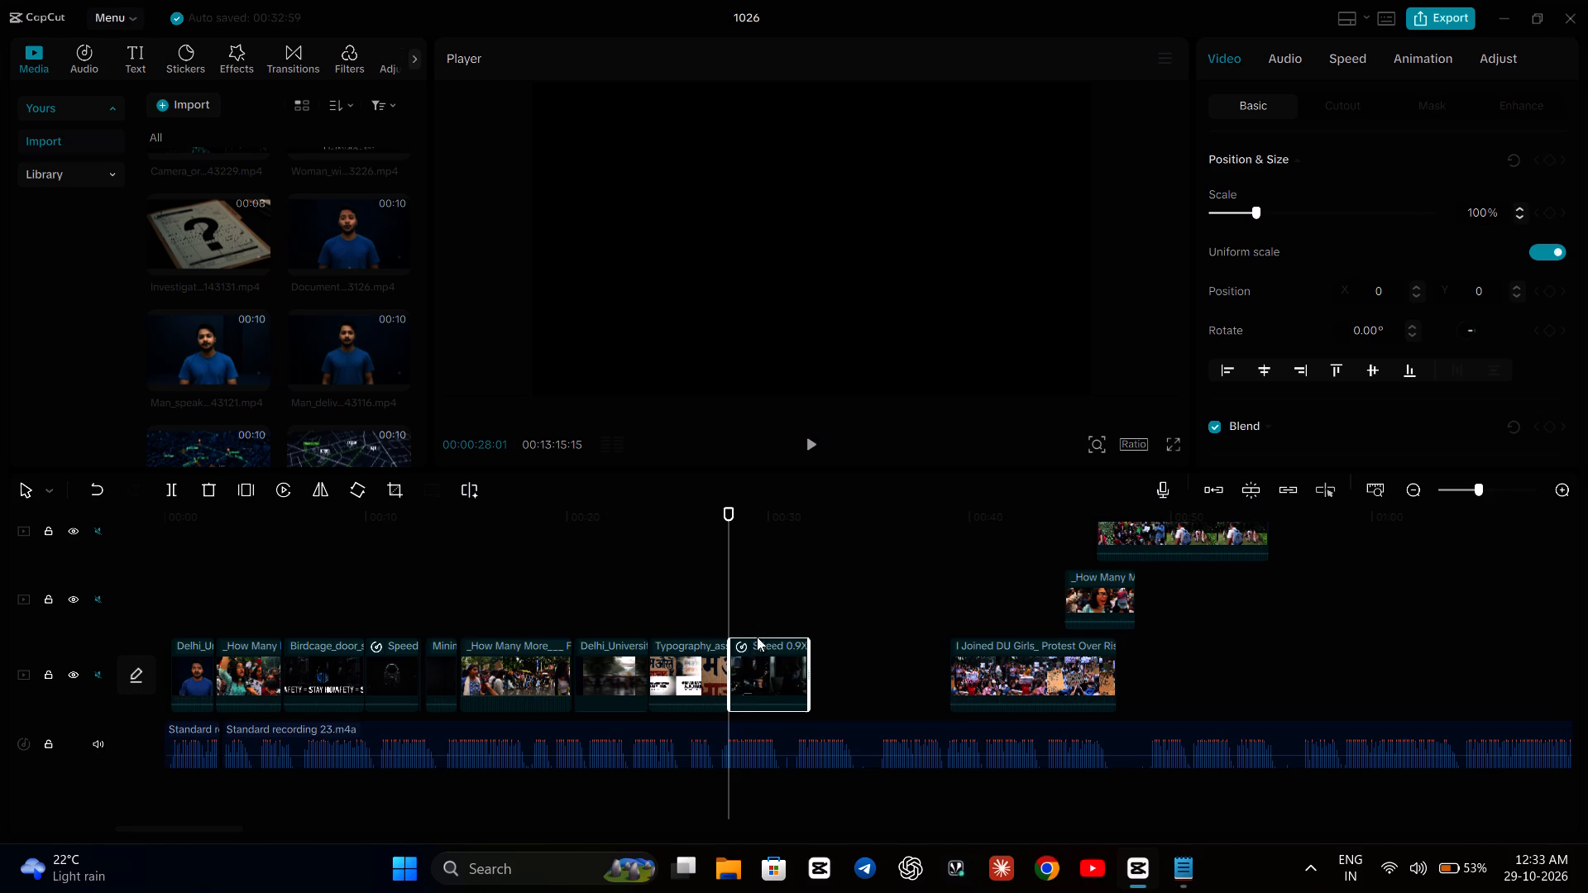
{"action": "left_click", "coordinate": [576, 568]}
{"action": "key", "text": "space"}
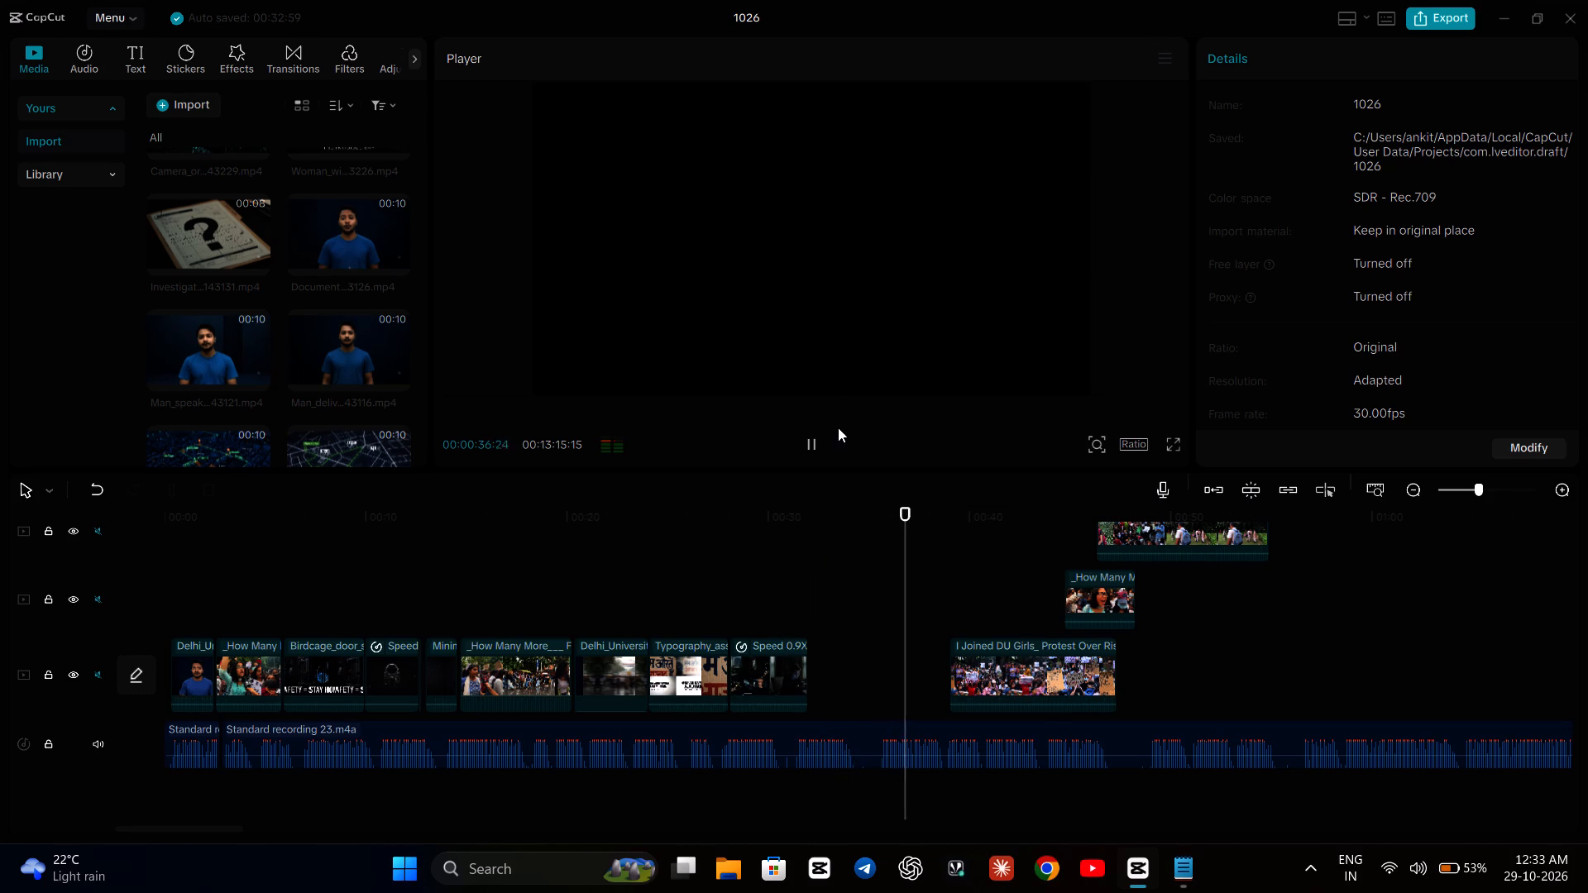
{"action": "left_click", "coordinate": [820, 448]}
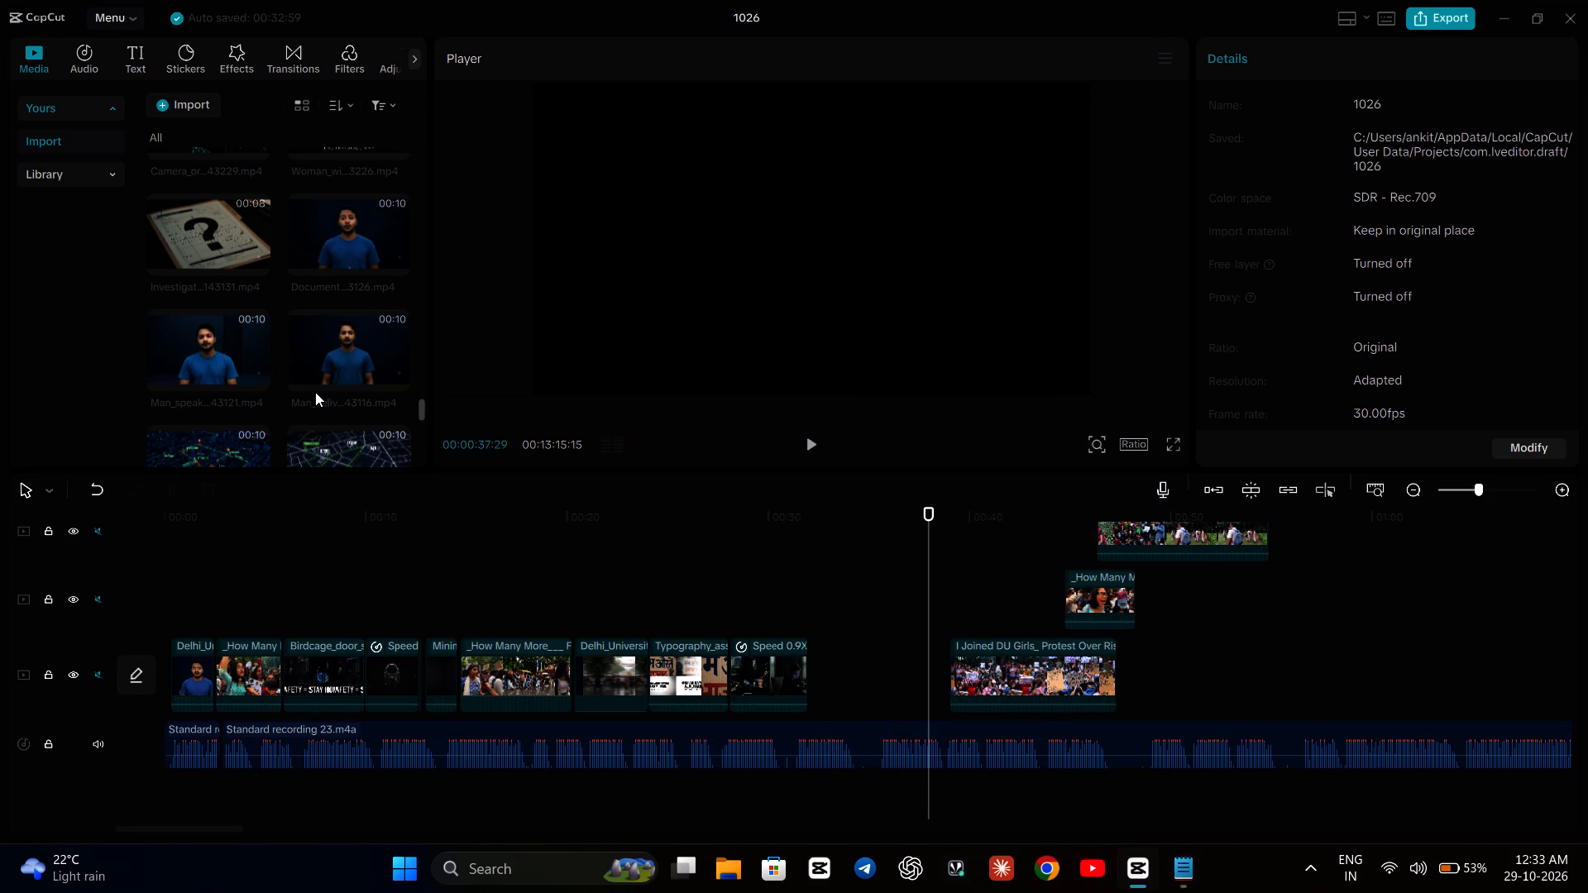
Look through the imported media for a clip for the gap before the DU protest clip, previewing the night crowd clip with 3,000+ text.
{"action": "scroll", "coordinate": [315, 392], "scroll_direction": "down", "scroll_amount": 2}
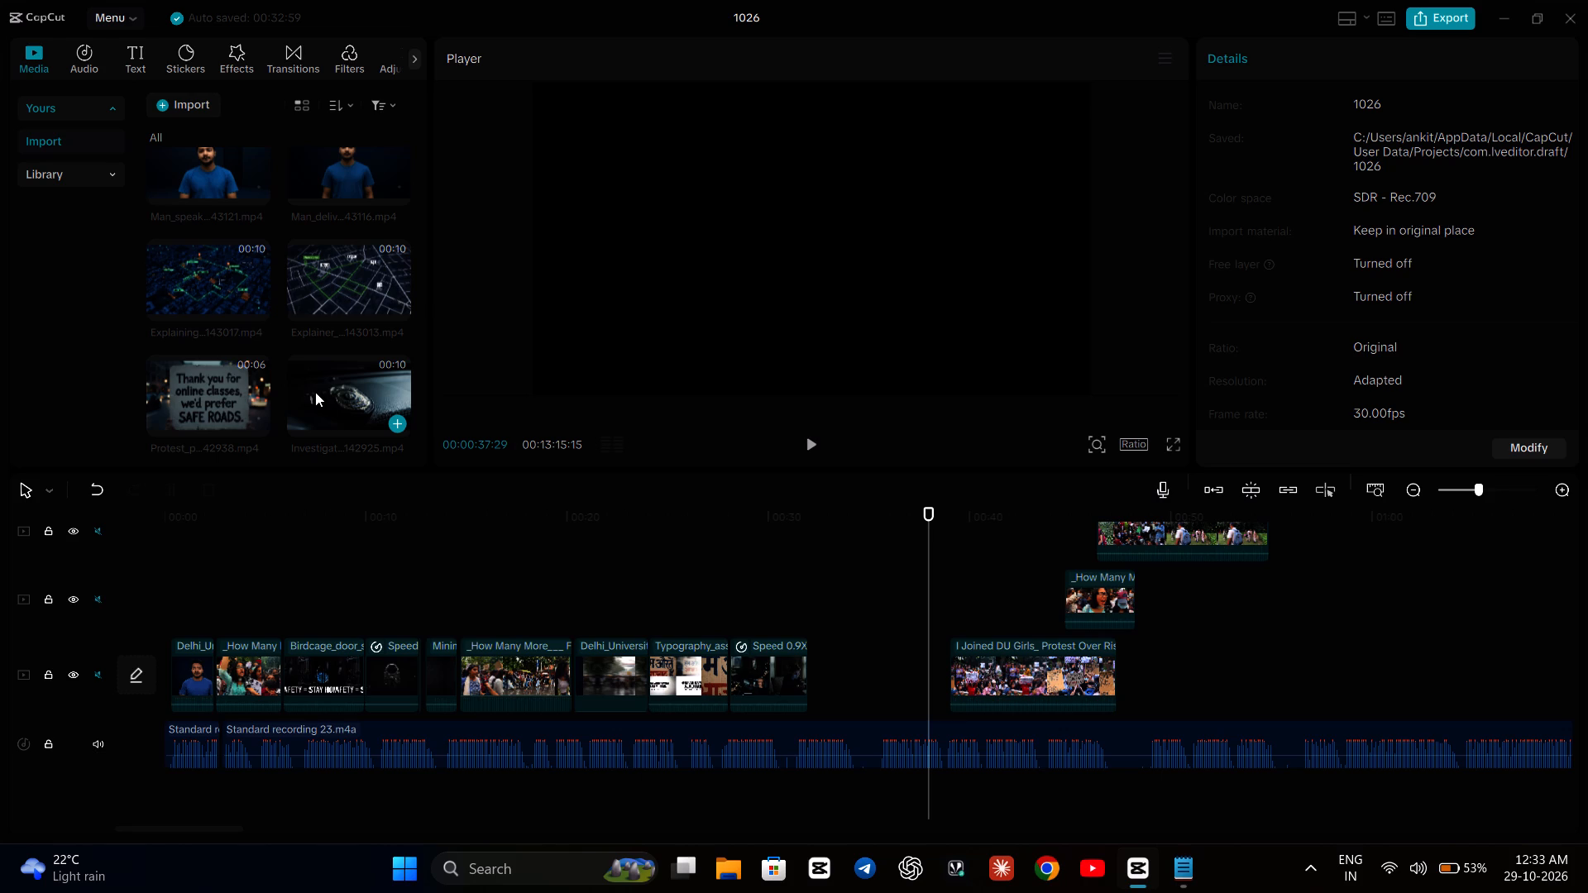
{"action": "scroll", "coordinate": [318, 384], "scroll_direction": "up", "scroll_amount": 20}
{"action": "scroll", "coordinate": [334, 353], "scroll_direction": "up", "scroll_amount": 5}
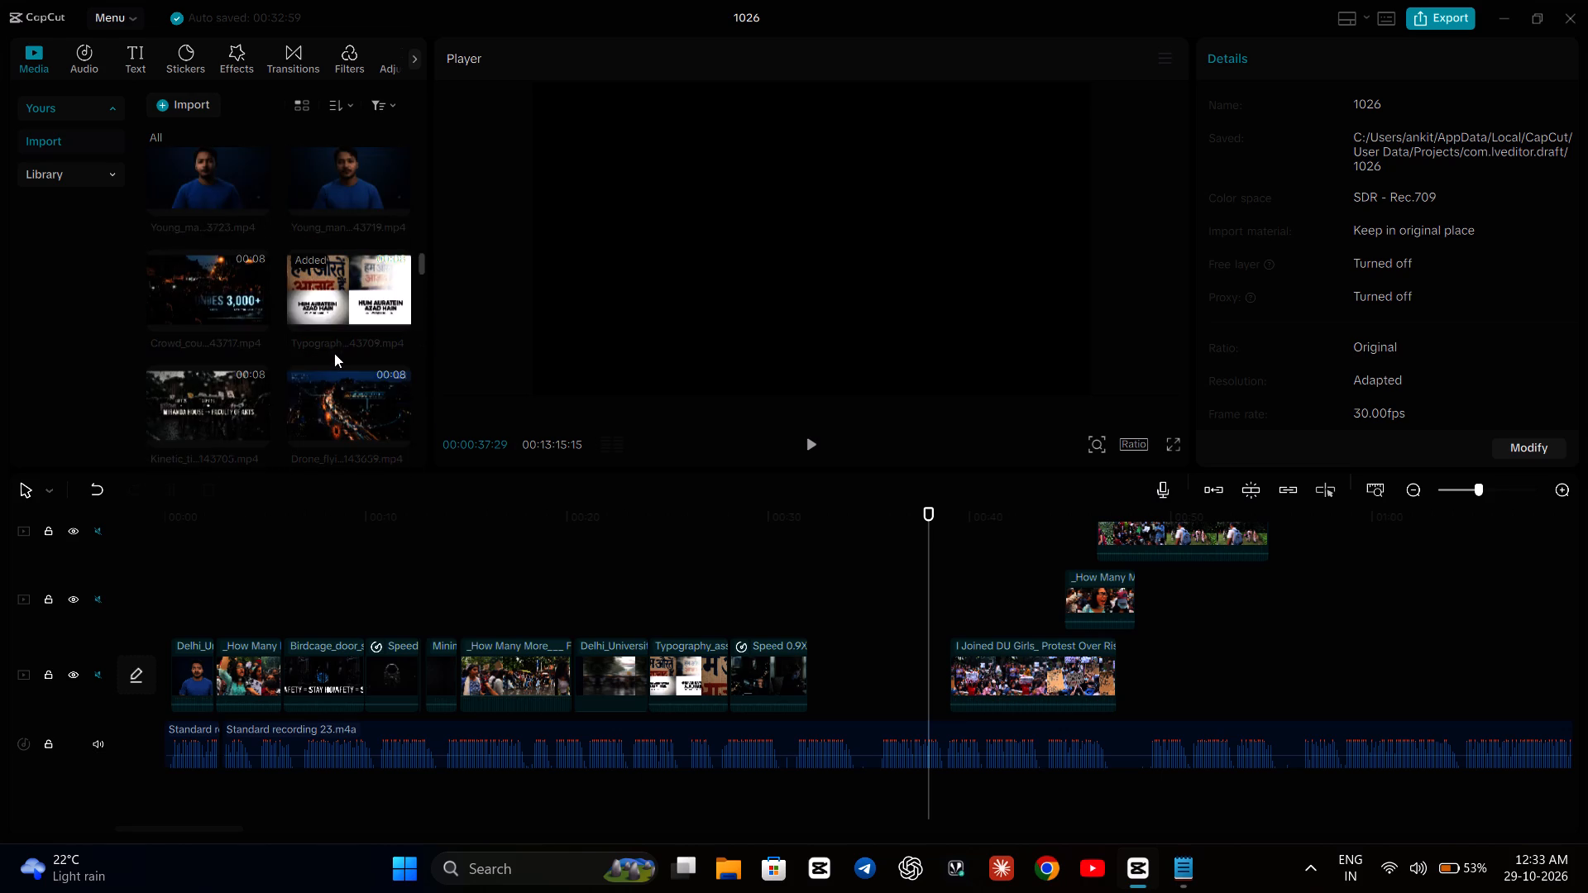
{"action": "scroll", "coordinate": [334, 353], "scroll_direction": "up", "scroll_amount": 13}
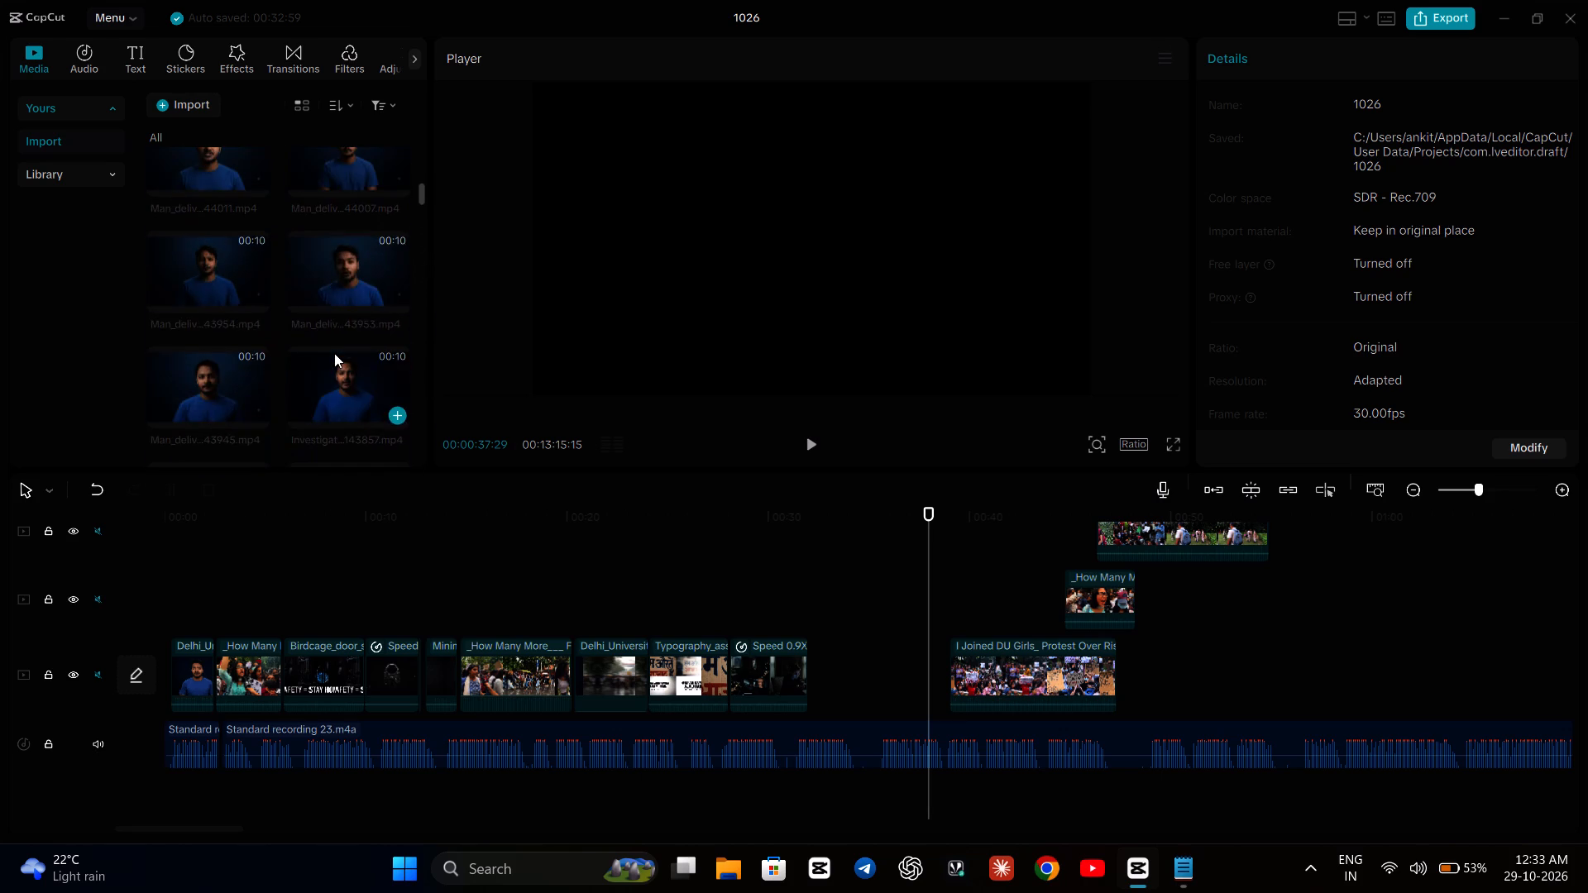
{"action": "scroll", "coordinate": [334, 353], "scroll_direction": "up", "scroll_amount": 7}
{"action": "scroll", "coordinate": [334, 353], "scroll_direction": "down", "scroll_amount": 8}
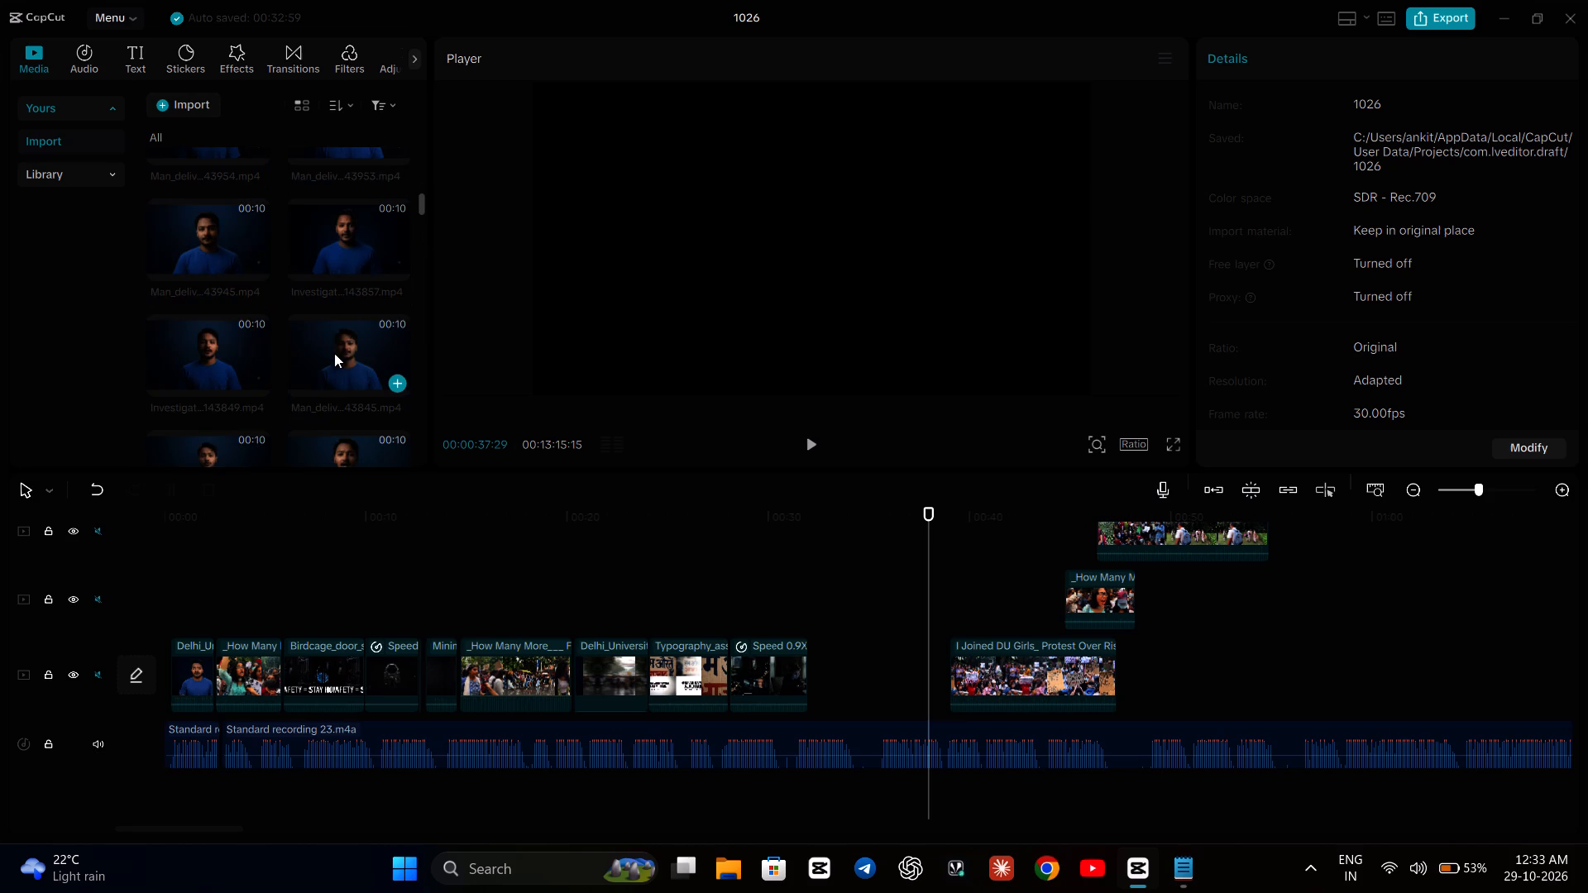
{"action": "scroll", "coordinate": [334, 353], "scroll_direction": "down", "scroll_amount": 6}
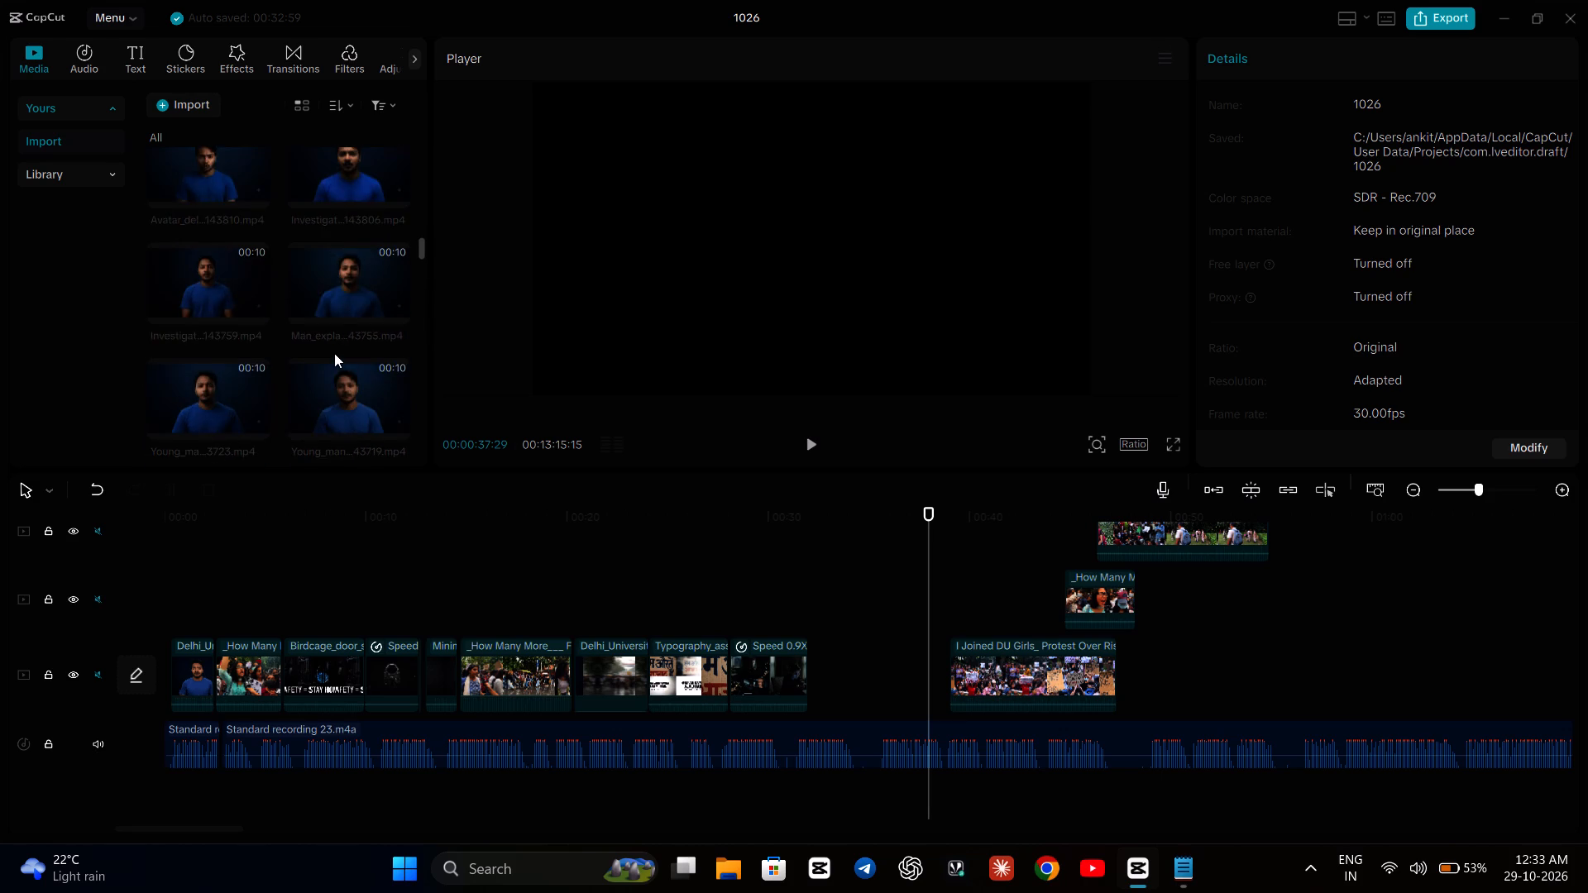
{"action": "scroll", "coordinate": [334, 353], "scroll_direction": "down", "scroll_amount": 2}
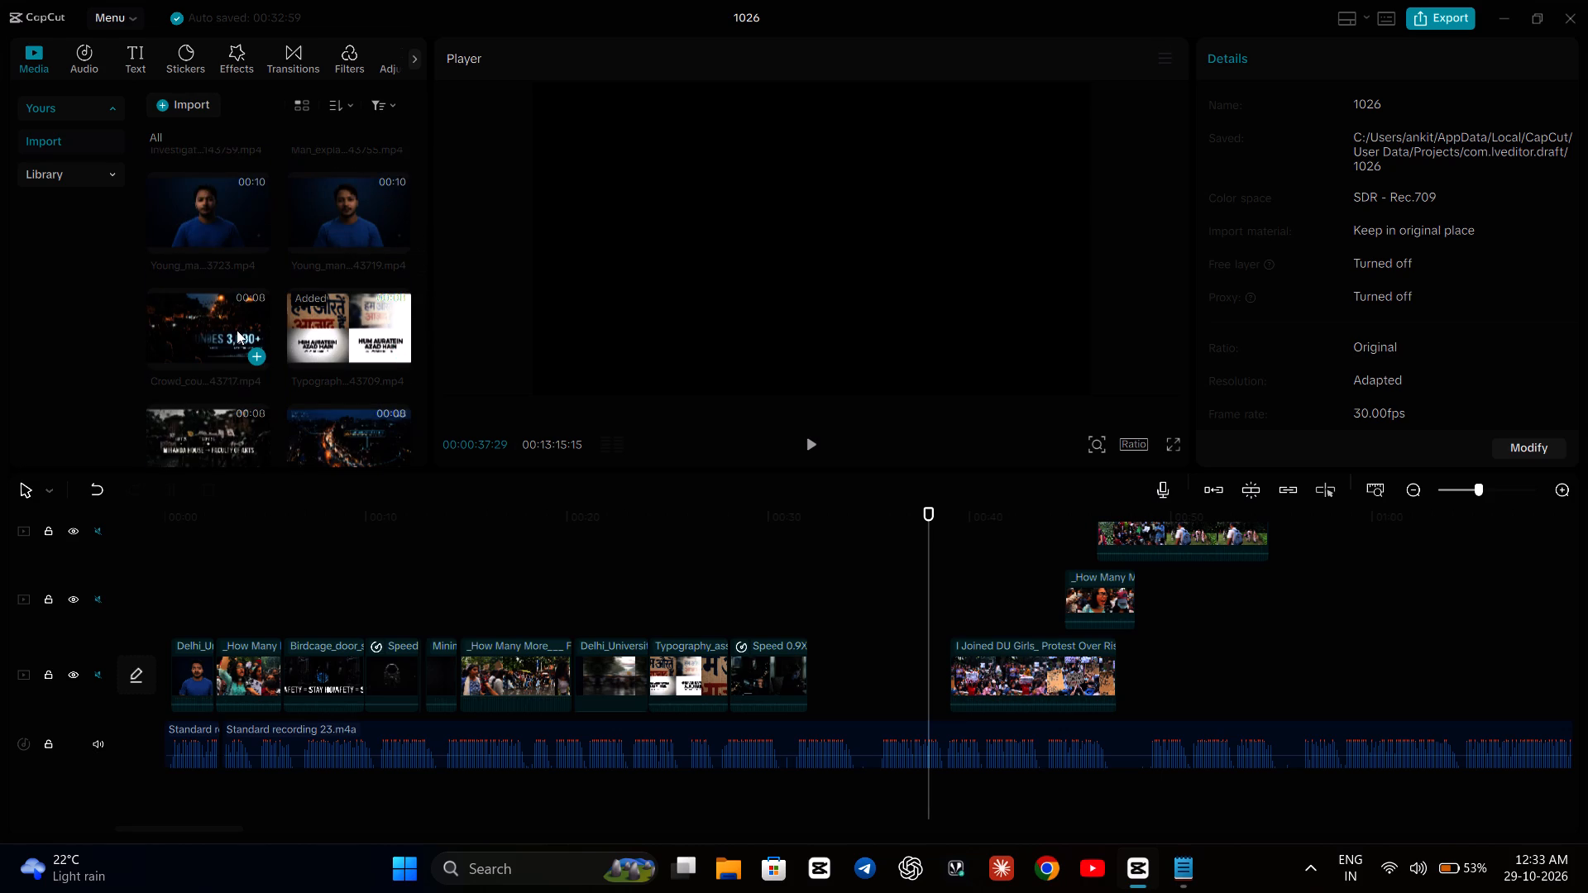
{"action": "left_click", "coordinate": [237, 330]}
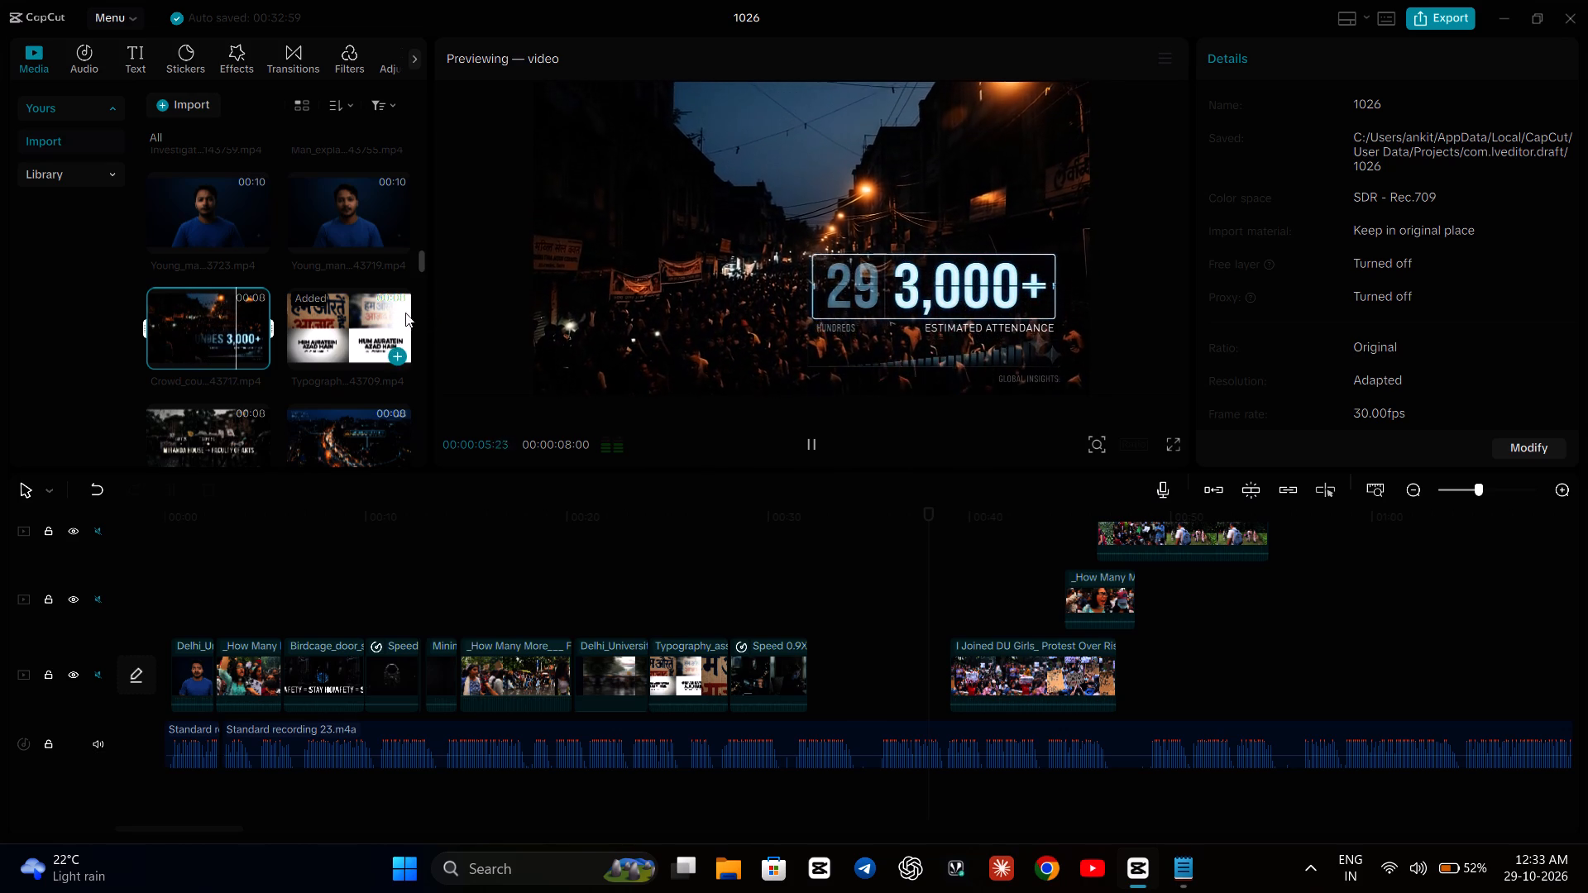
Add the night crowd counter clip right after the typography clip on the main track, moving the 0.9X speed clip to the track above.
{"action": "left_click", "coordinate": [811, 443]}
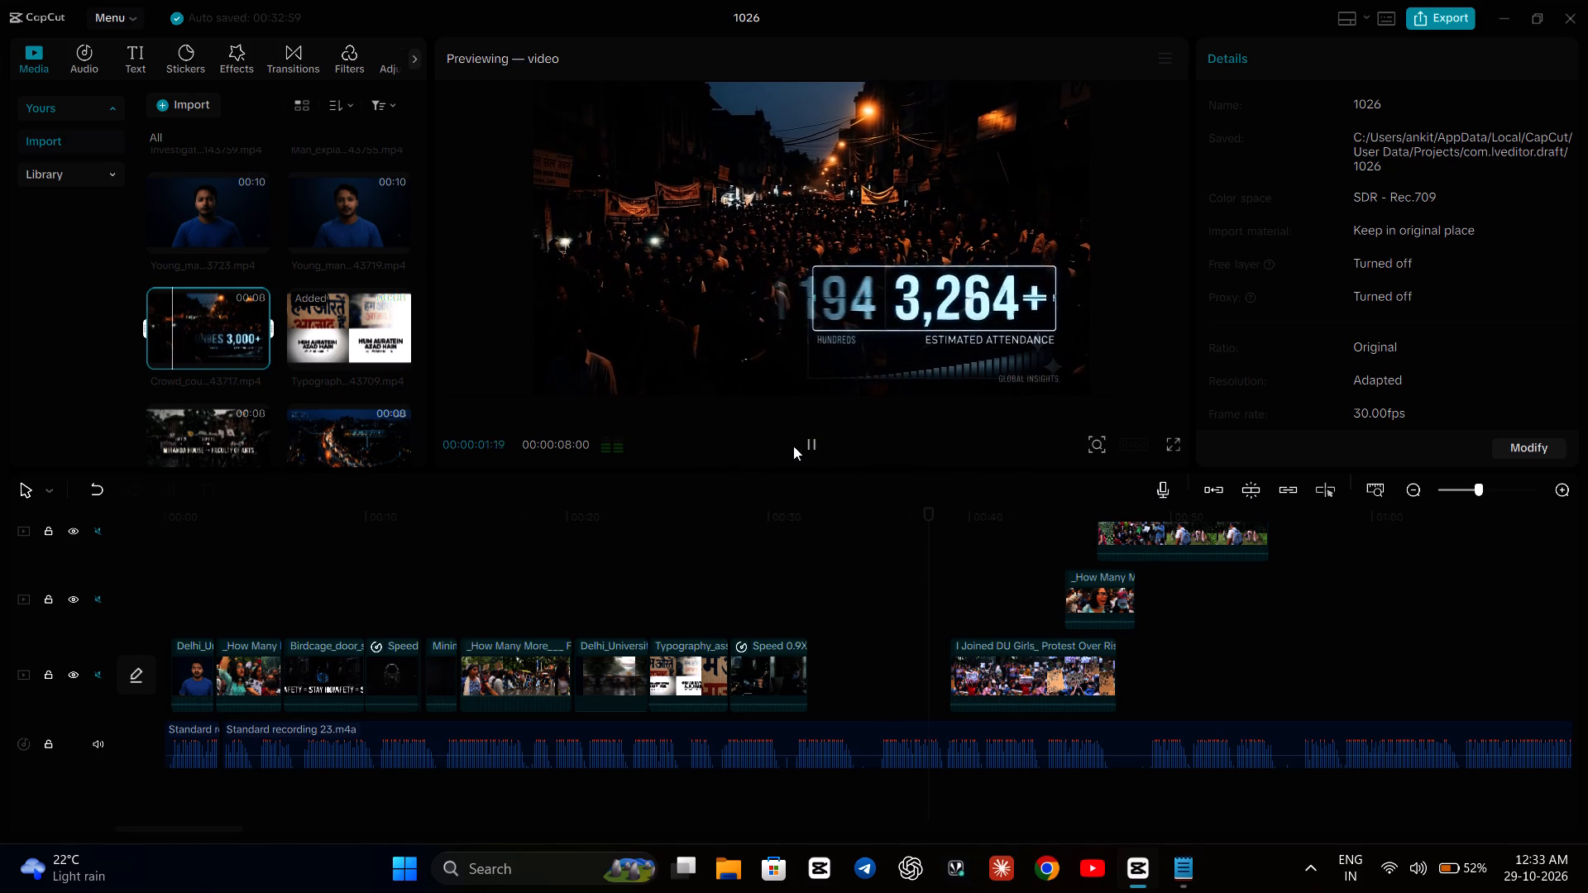
{"action": "left_click", "coordinate": [804, 445]}
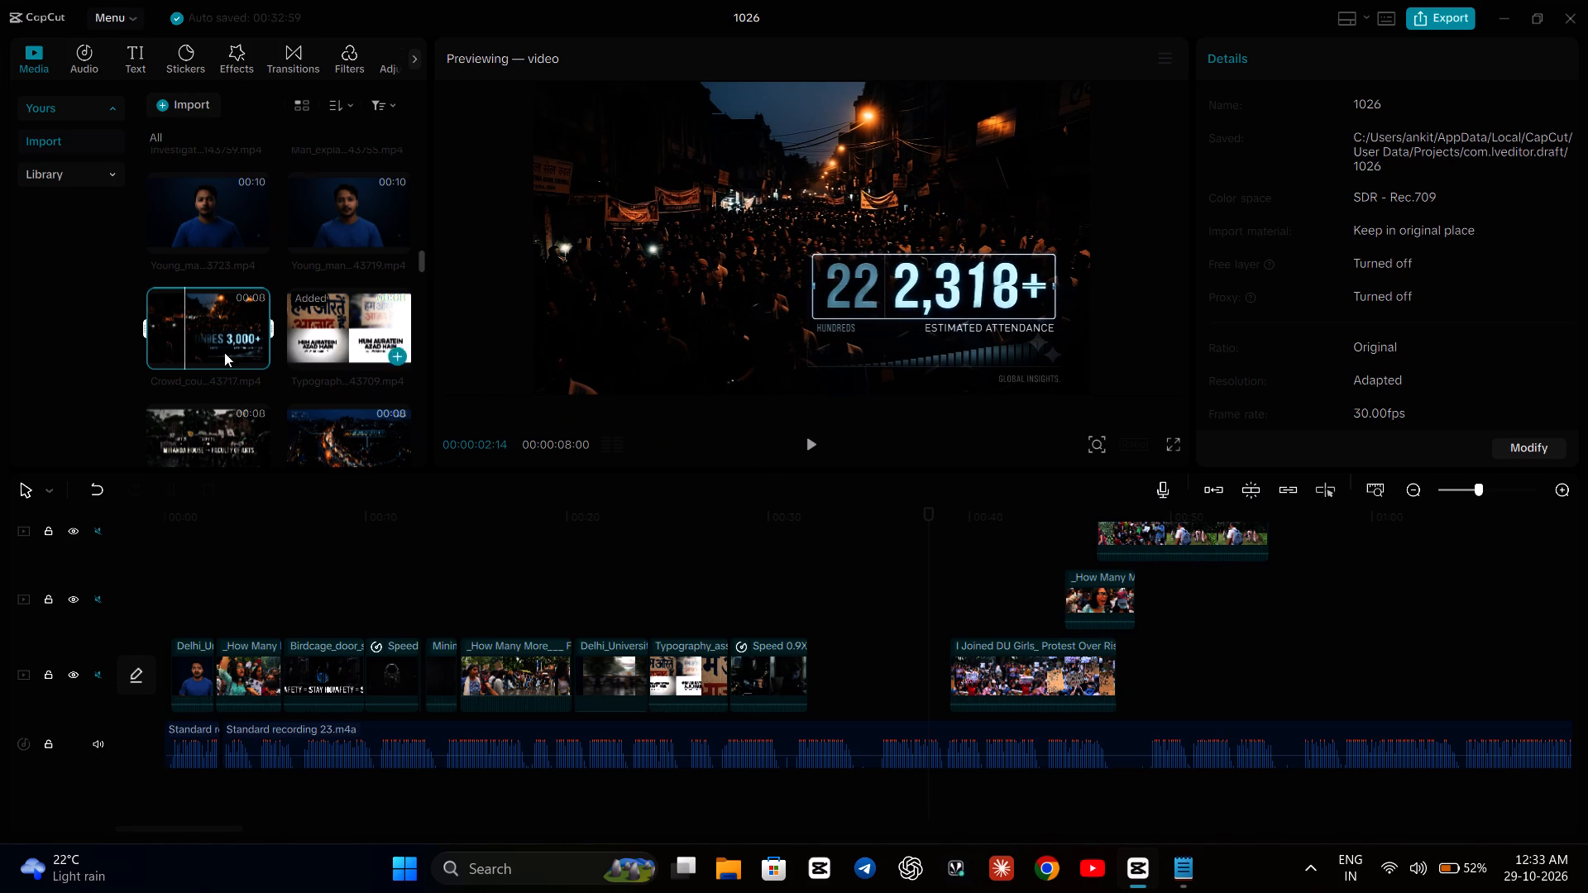
{"action": "left_click", "coordinate": [258, 351]}
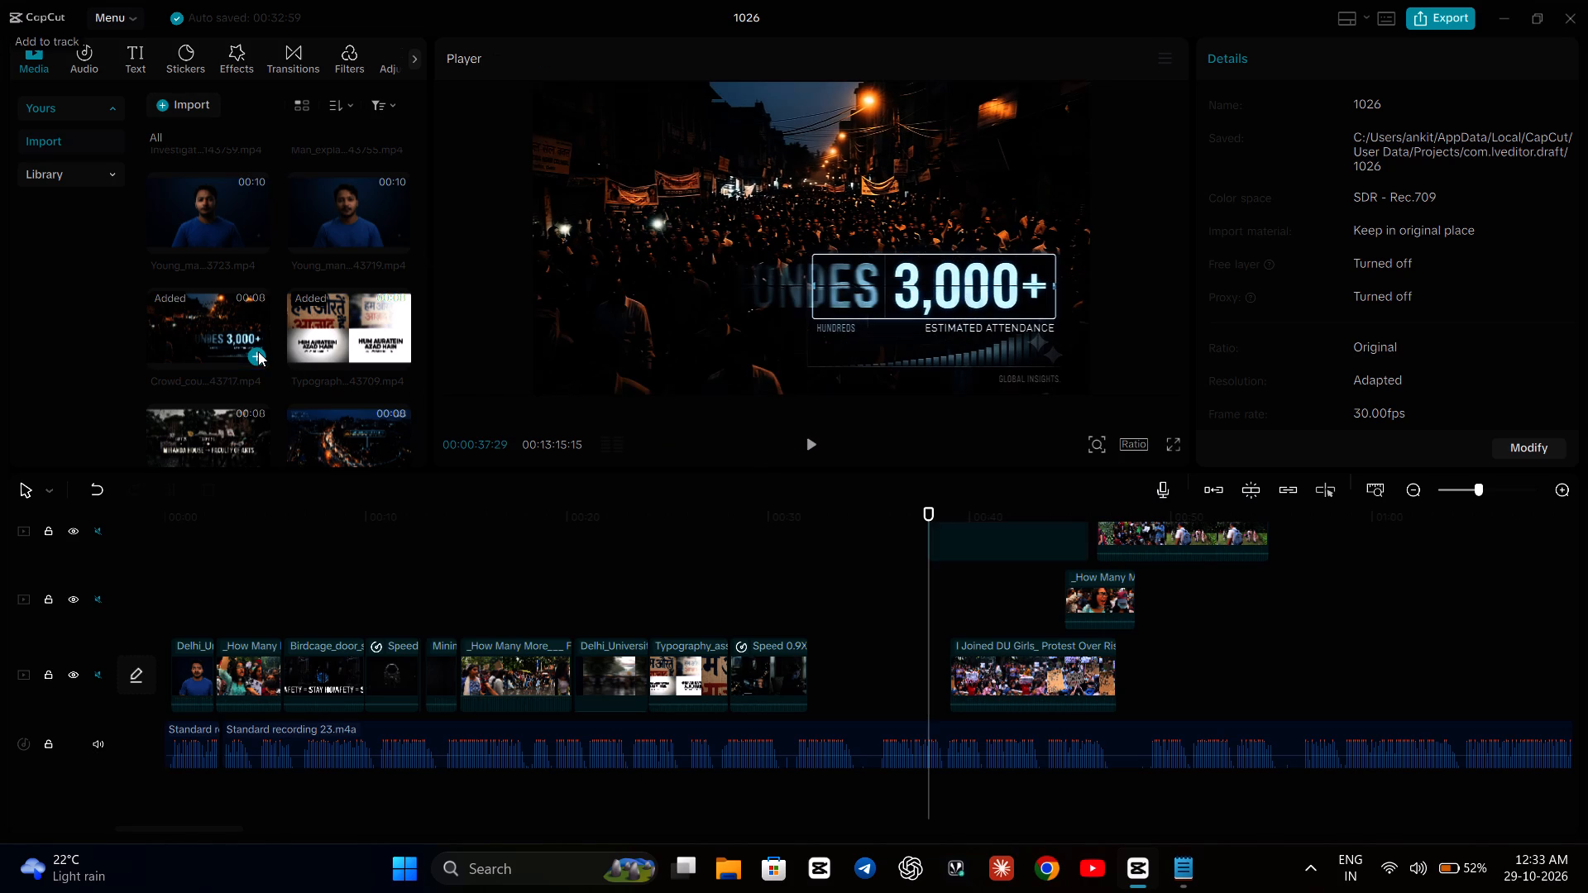
{"action": "left_click_drag", "start_coordinate": [1026, 542], "coordinate": [1013, 549]}
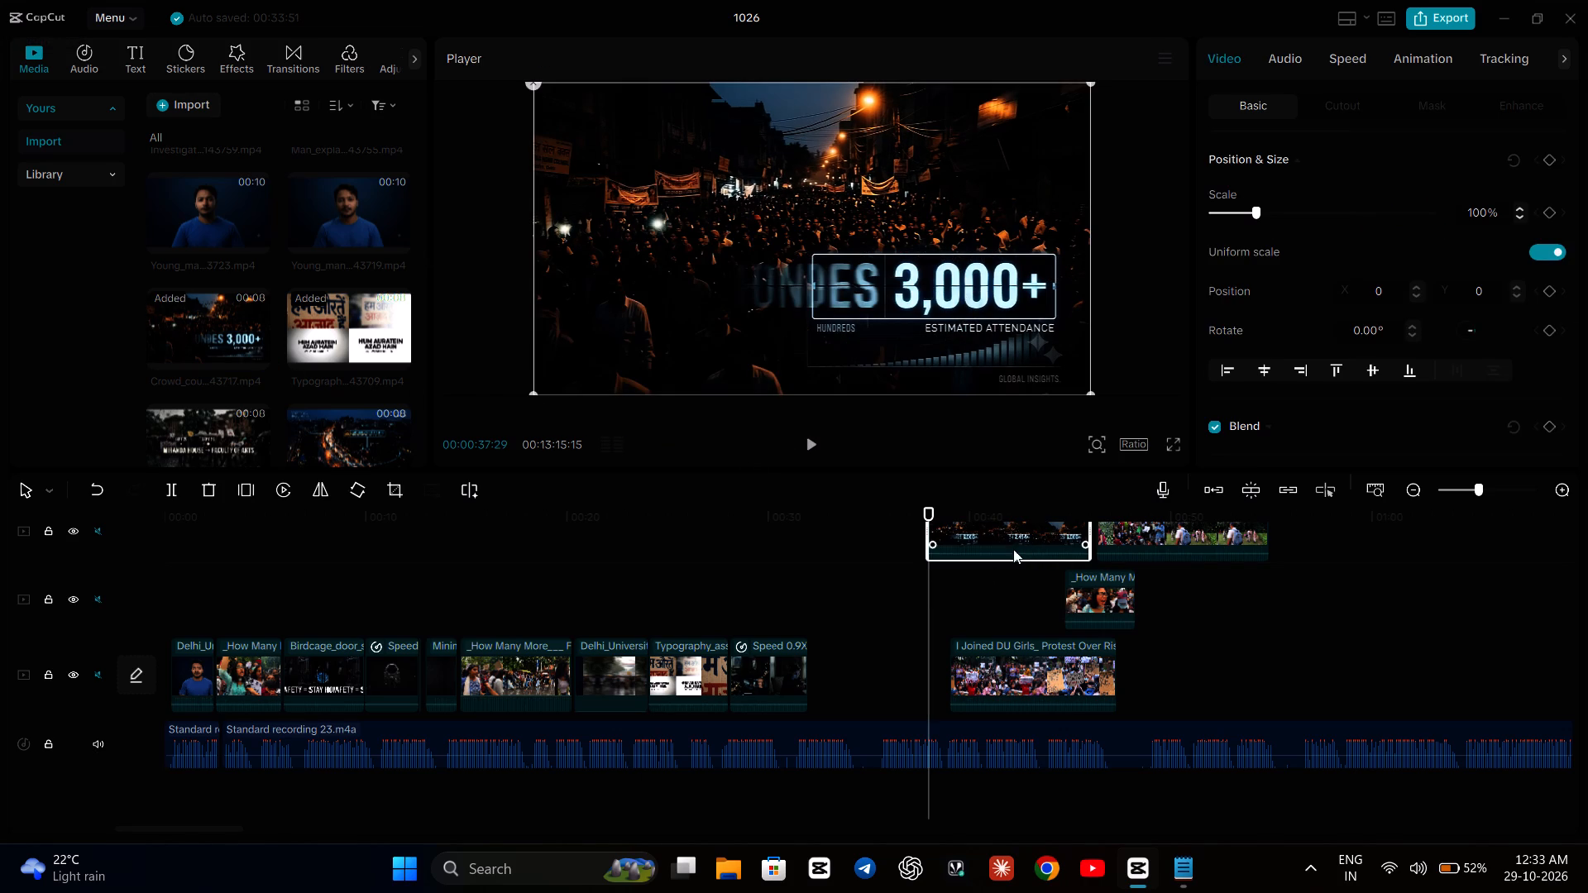
{"action": "left_click_drag", "start_coordinate": [1013, 549], "coordinate": [810, 603]}
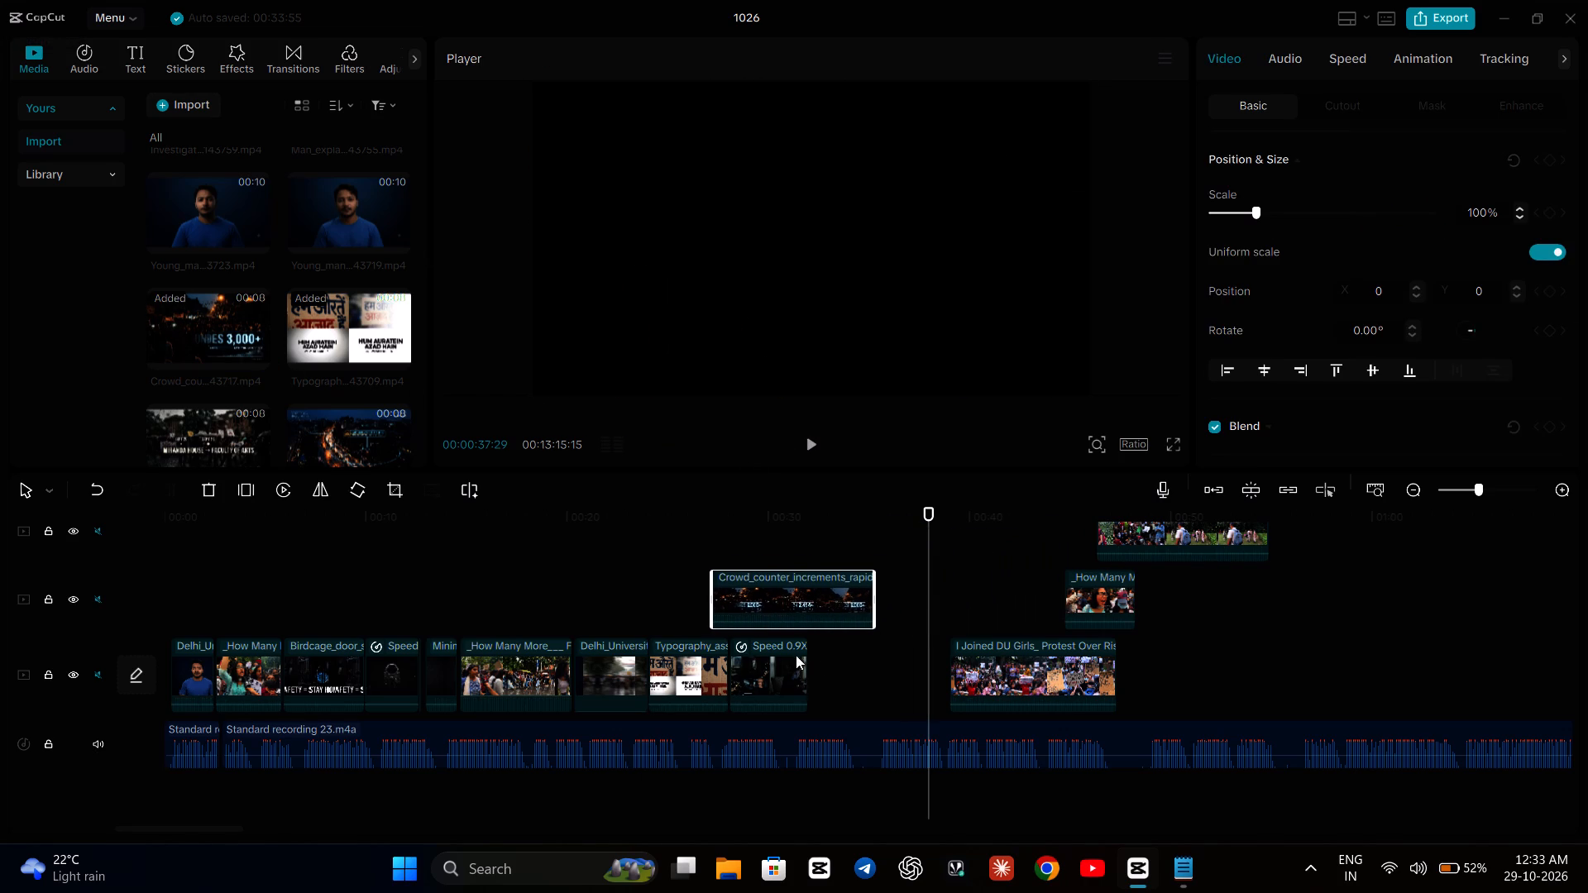
{"action": "left_click_drag", "start_coordinate": [781, 652], "coordinate": [1014, 574]}
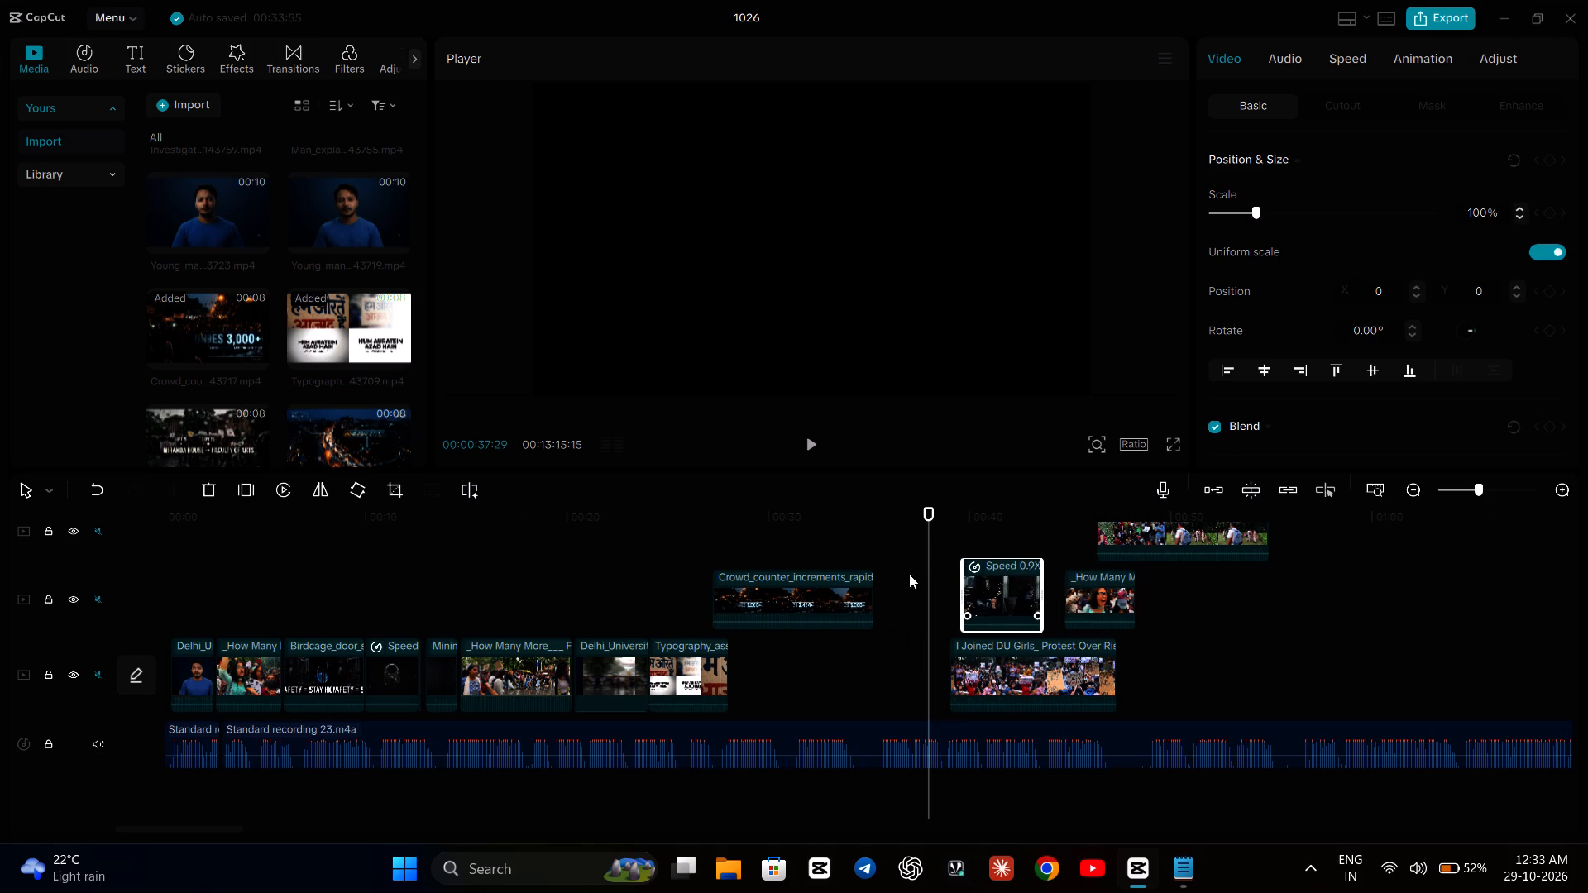
{"action": "left_click_drag", "start_coordinate": [825, 585], "coordinate": [844, 648]}
Play the sequence, trim the crowd counter clip's end to about 00:00:34, and place the 0.9X speed clip directly after it on the main track.
{"action": "left_click", "coordinate": [648, 566]}
{"action": "key", "text": "space"}
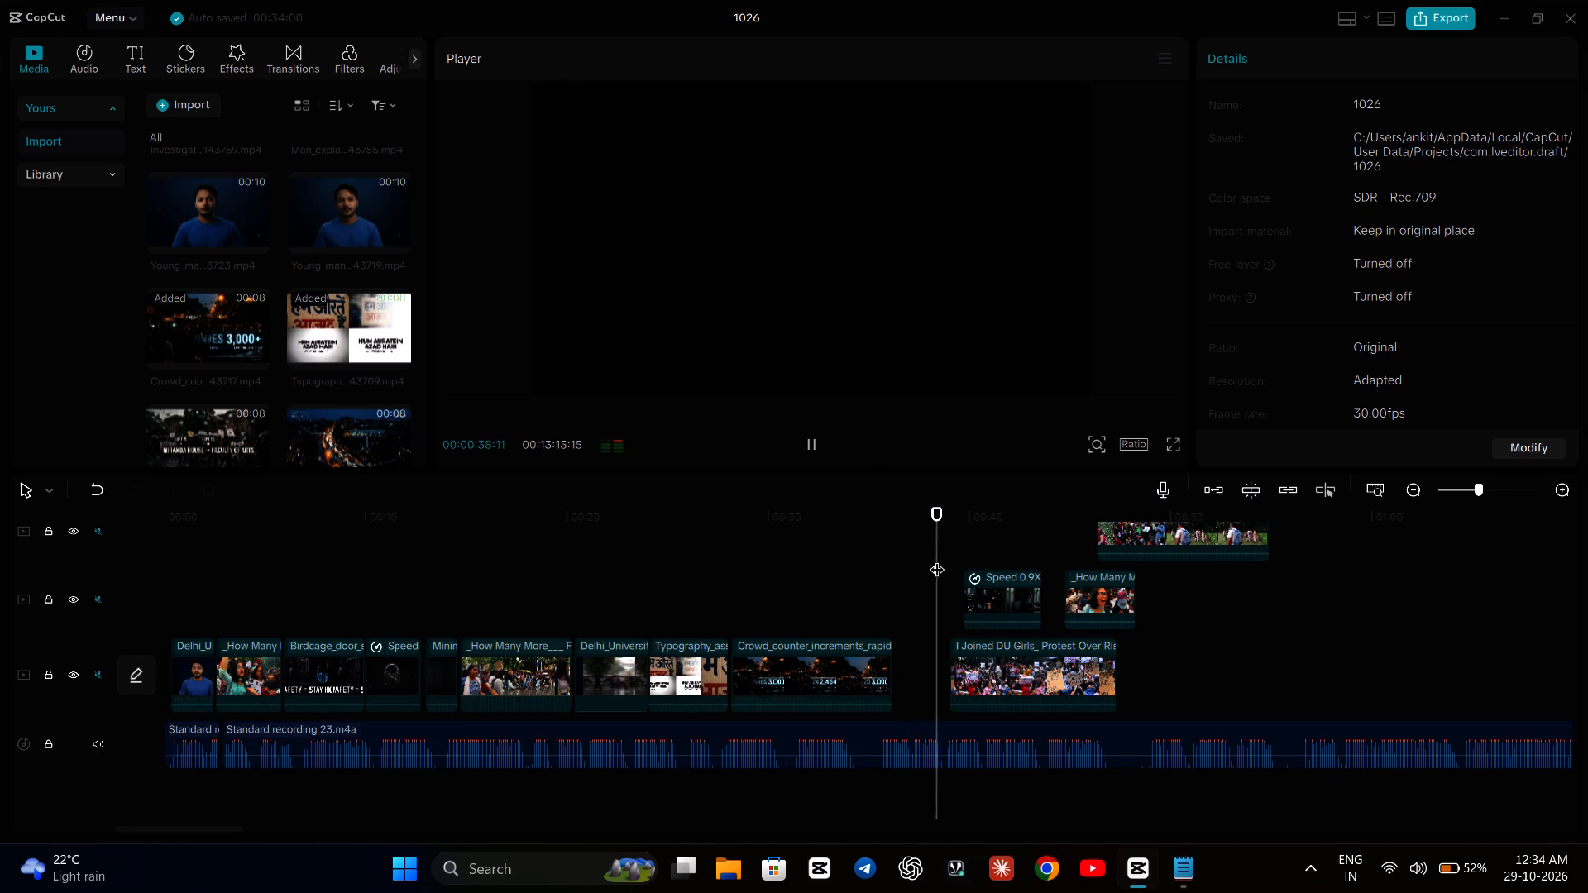
{"action": "left_click", "coordinate": [804, 671]}
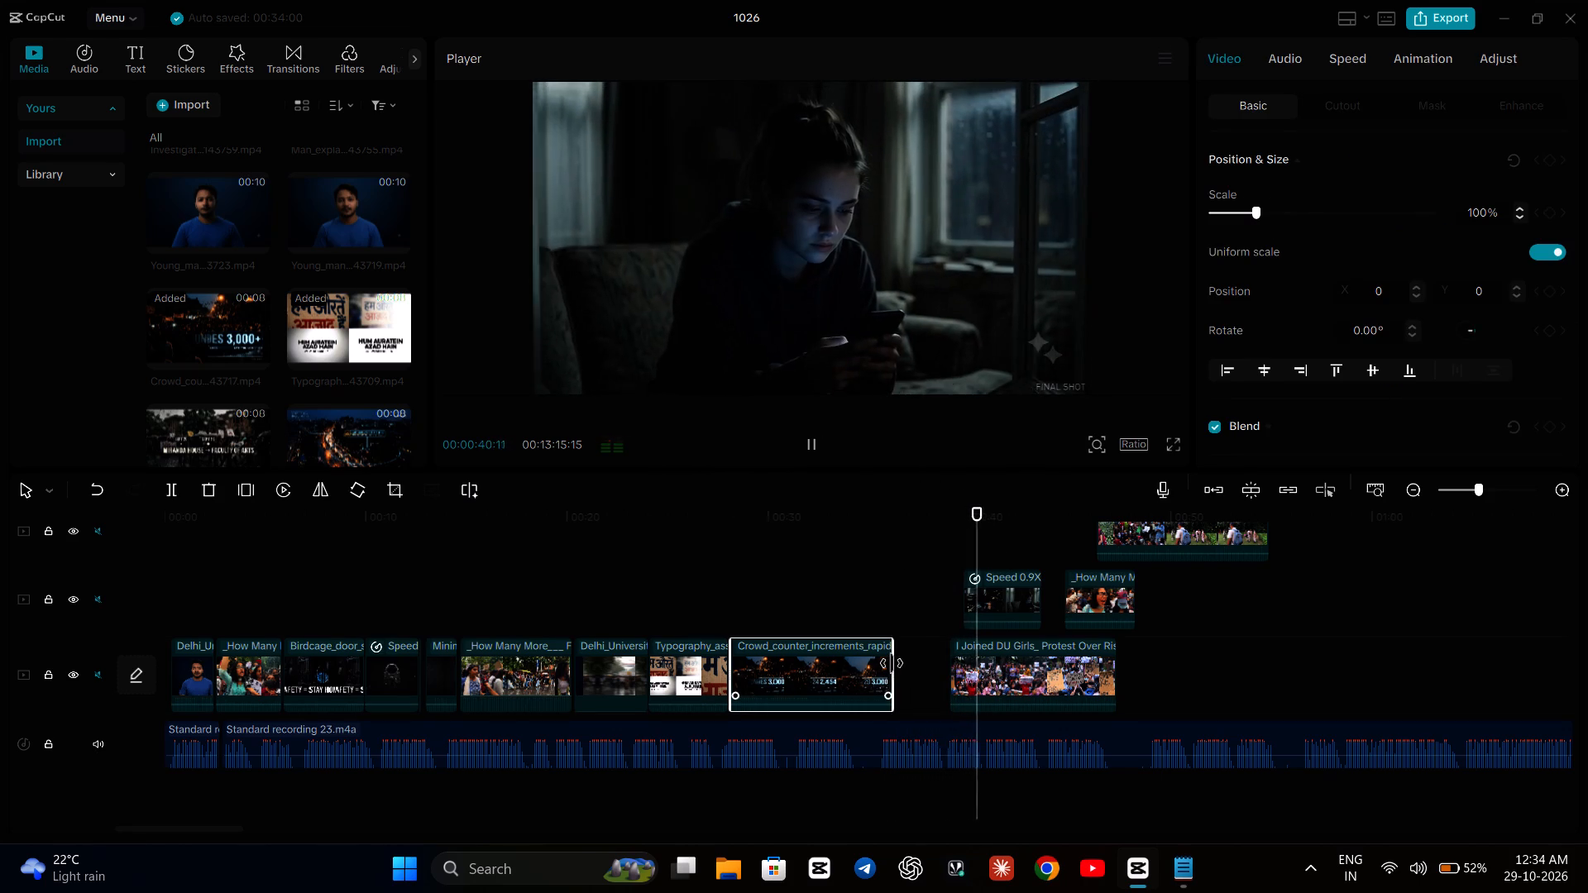
{"action": "left_click_drag", "start_coordinate": [892, 663], "coordinate": [841, 690]}
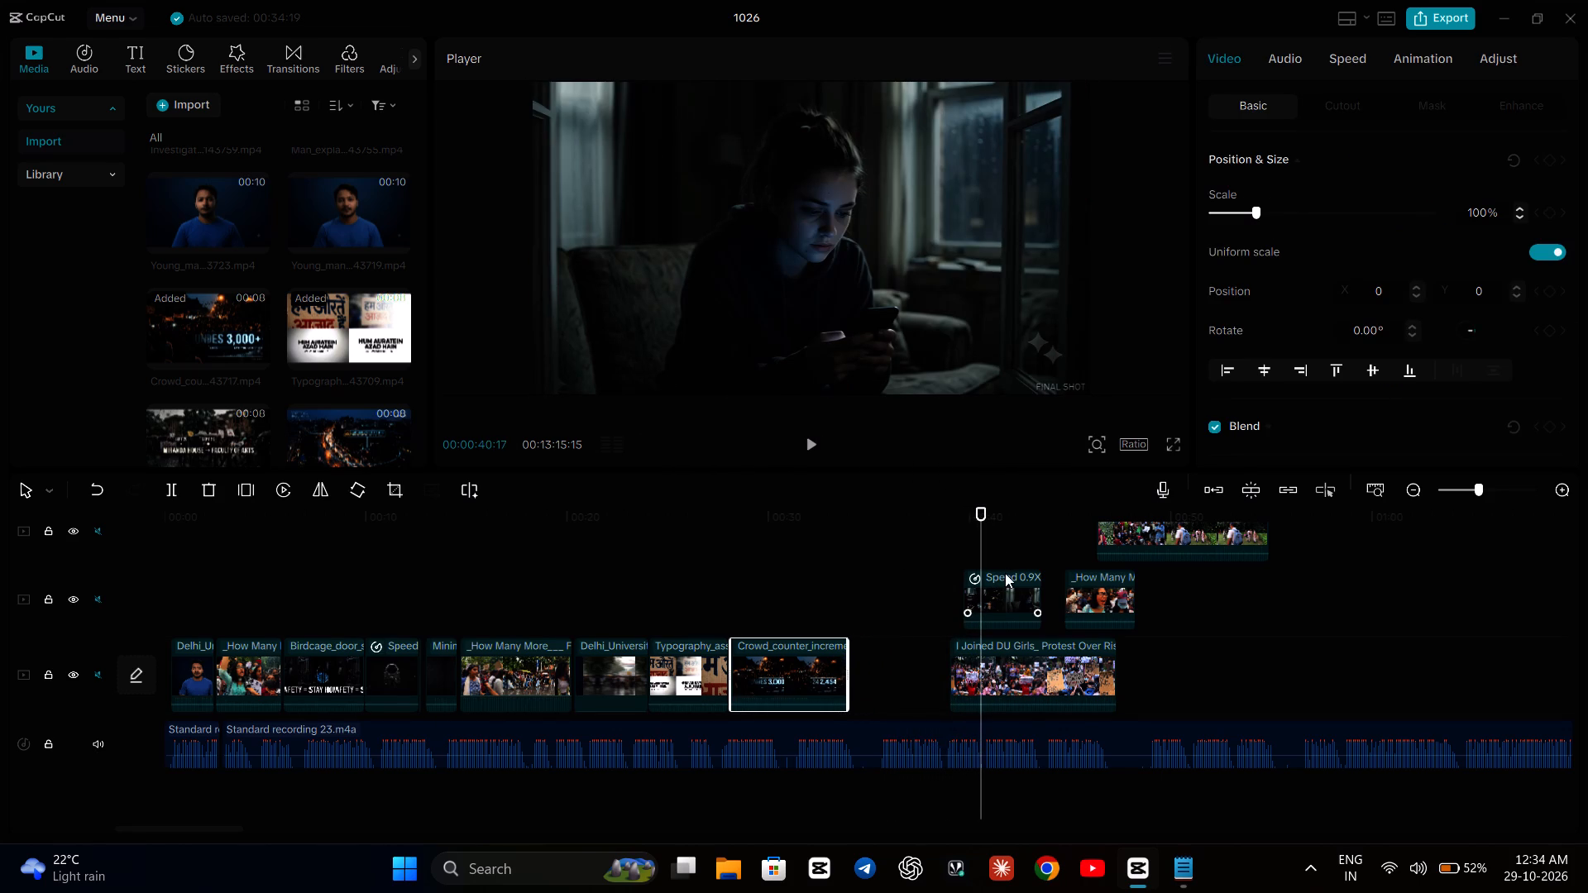
{"action": "left_click_drag", "start_coordinate": [1005, 573], "coordinate": [892, 650]}
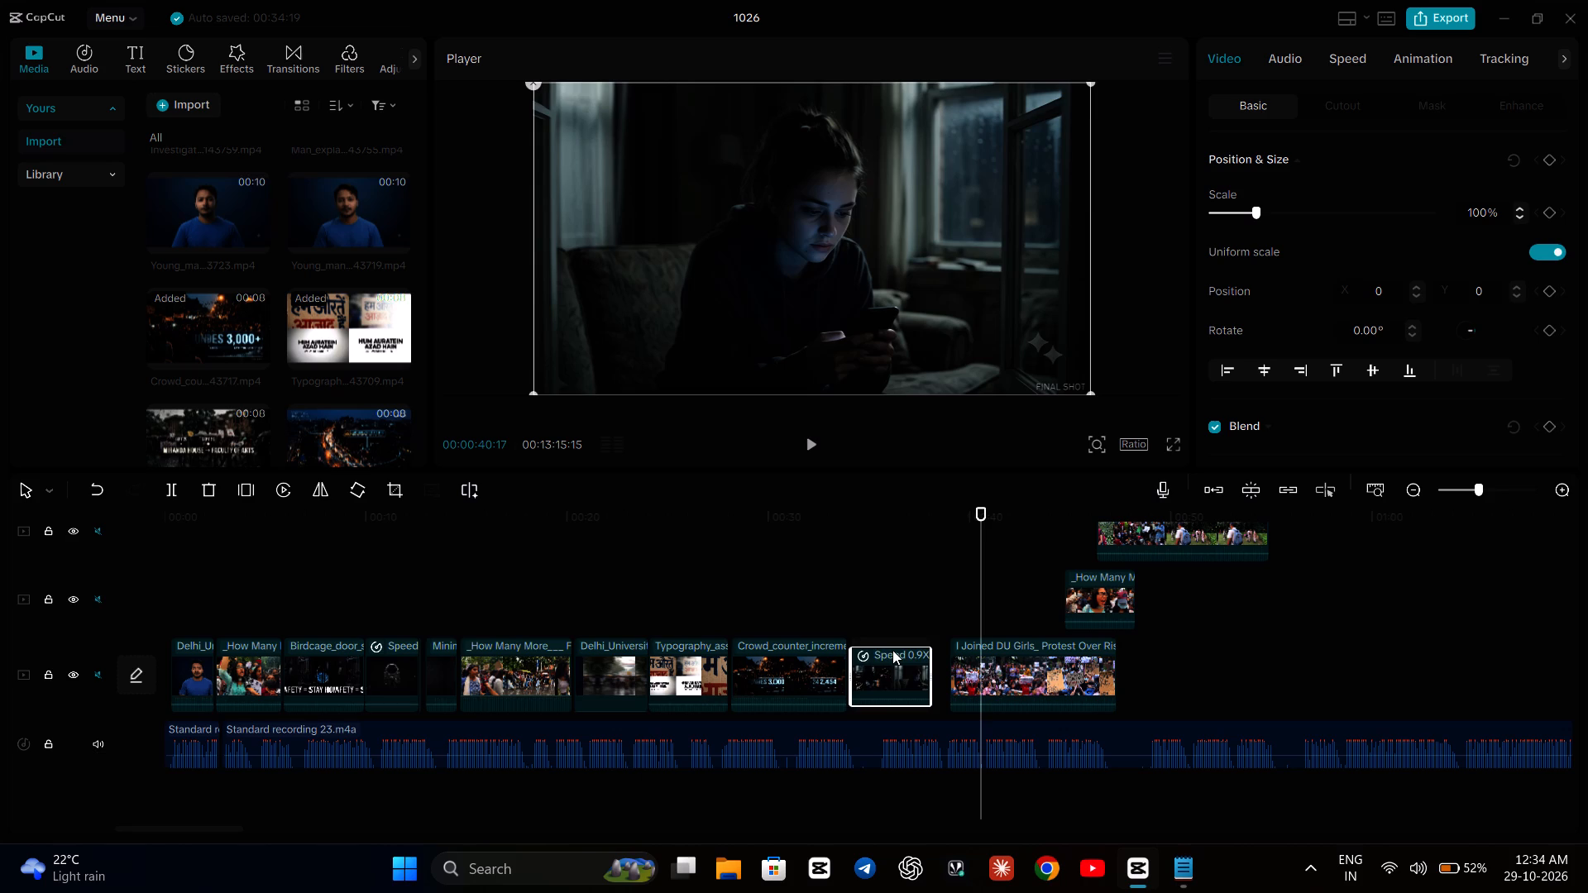
{"action": "left_click_drag", "start_coordinate": [892, 650], "coordinate": [890, 647]}
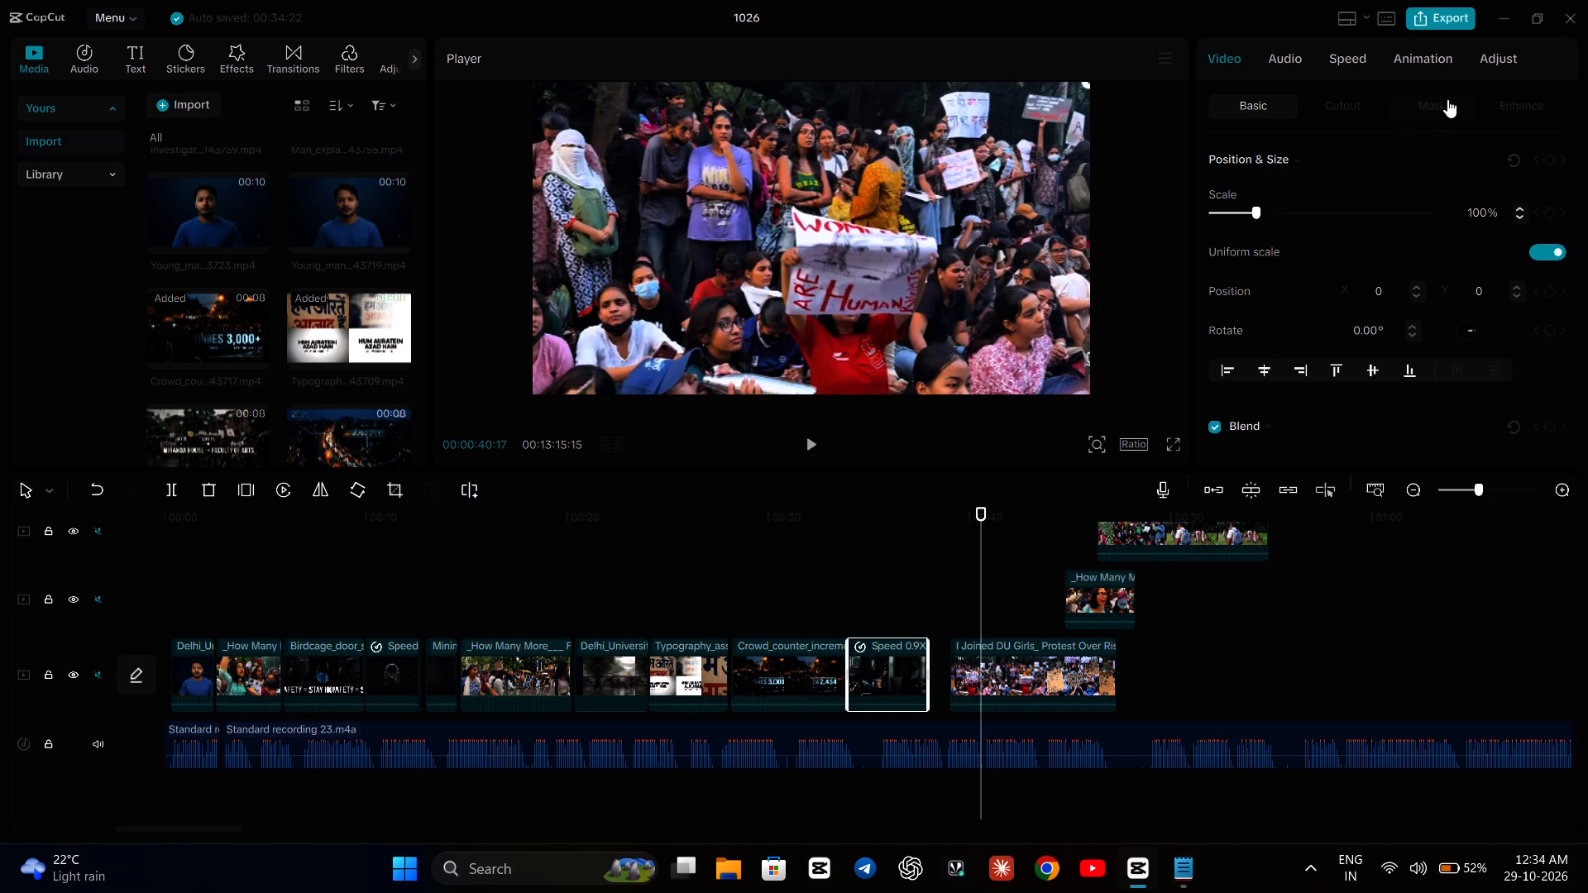
Set the 0.9X clip's speed to 1.00x and play the sequence from around the typography clip.
{"action": "left_click", "coordinate": [1338, 62]}
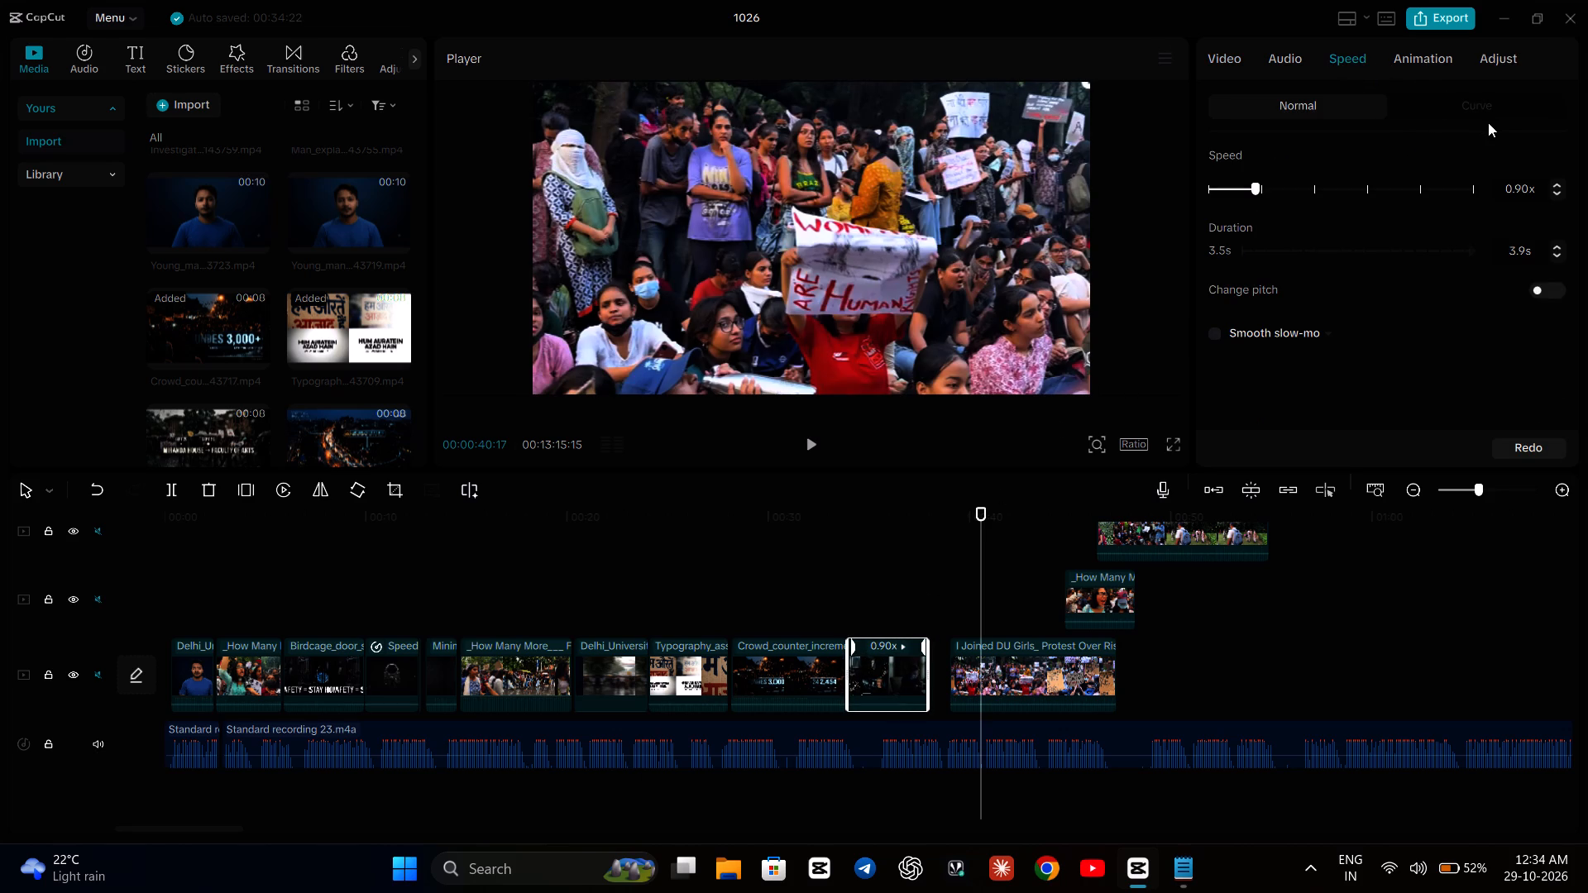
{"action": "left_click", "coordinate": [1555, 186]}
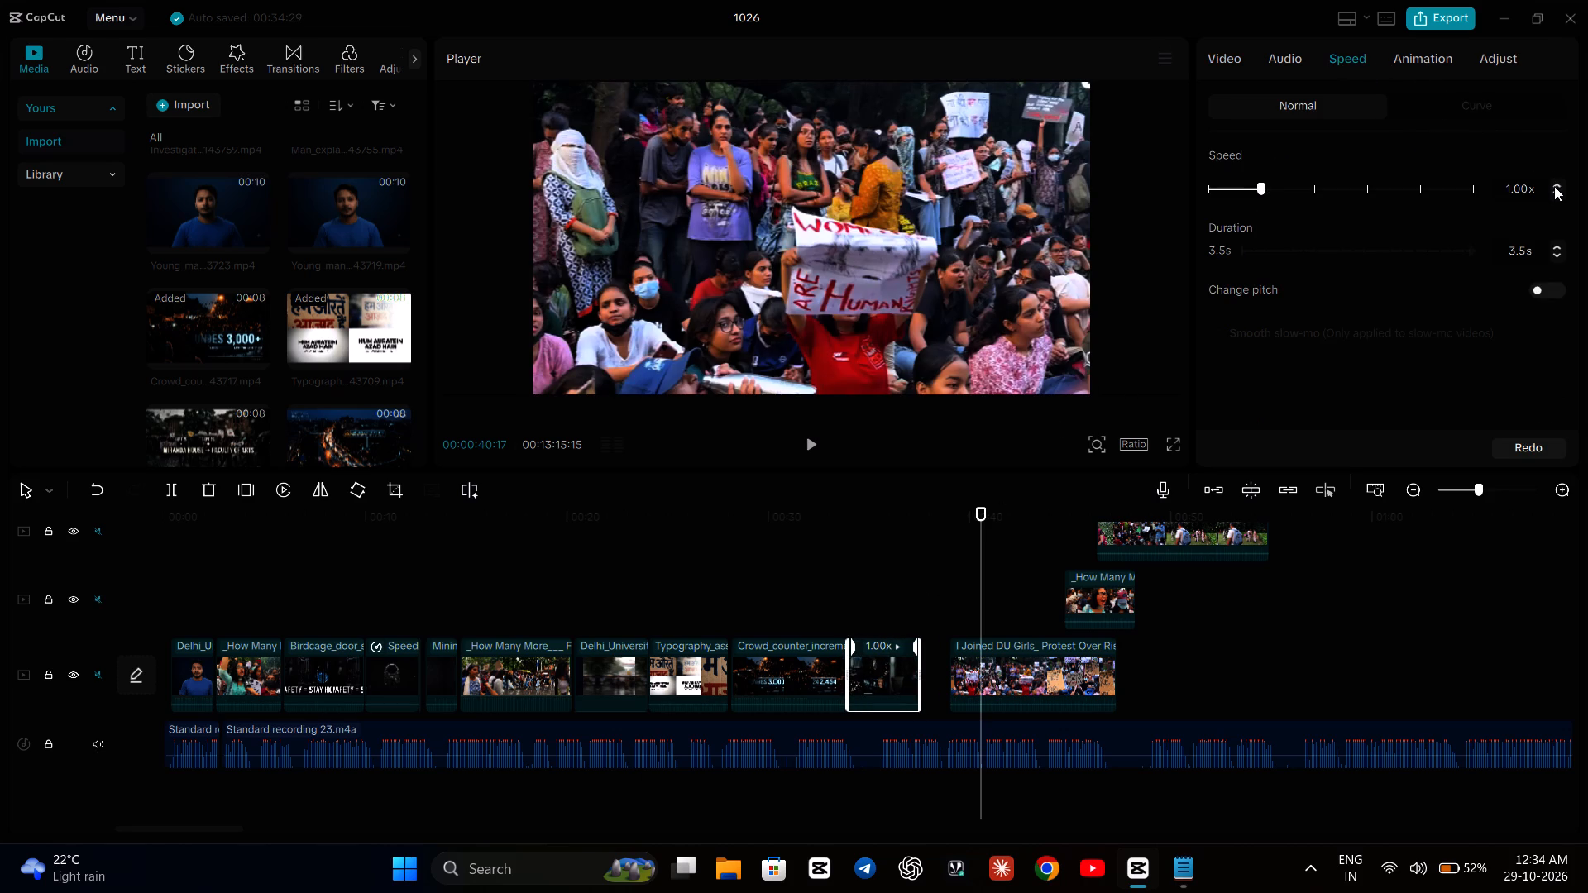
{"action": "left_click", "coordinate": [781, 593]}
{"action": "left_click", "coordinate": [630, 582]}
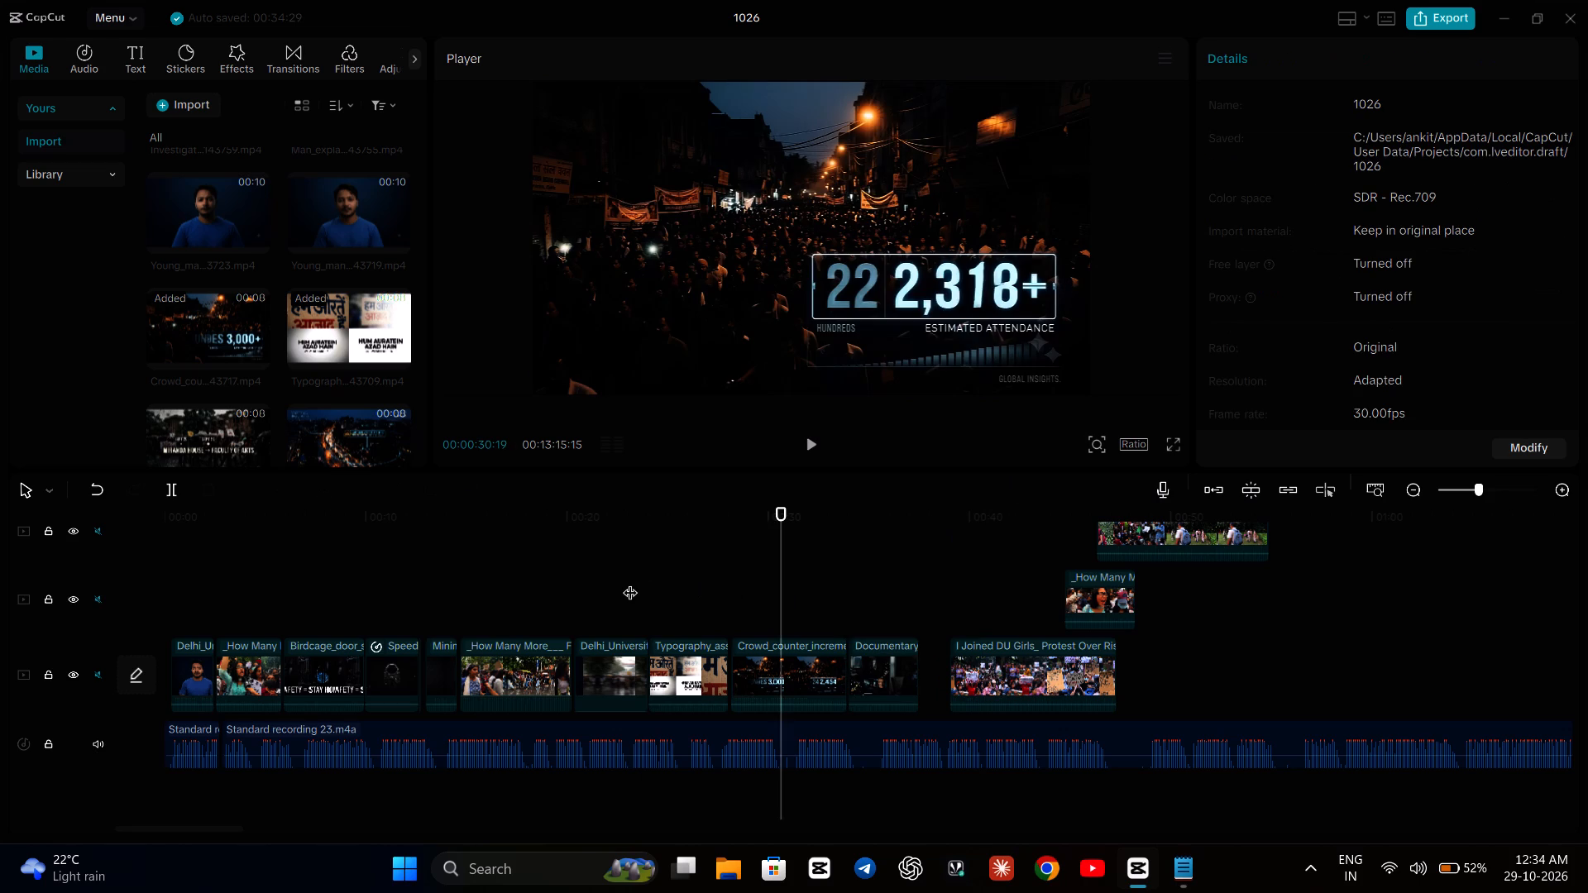
{"action": "key", "text": "space"}
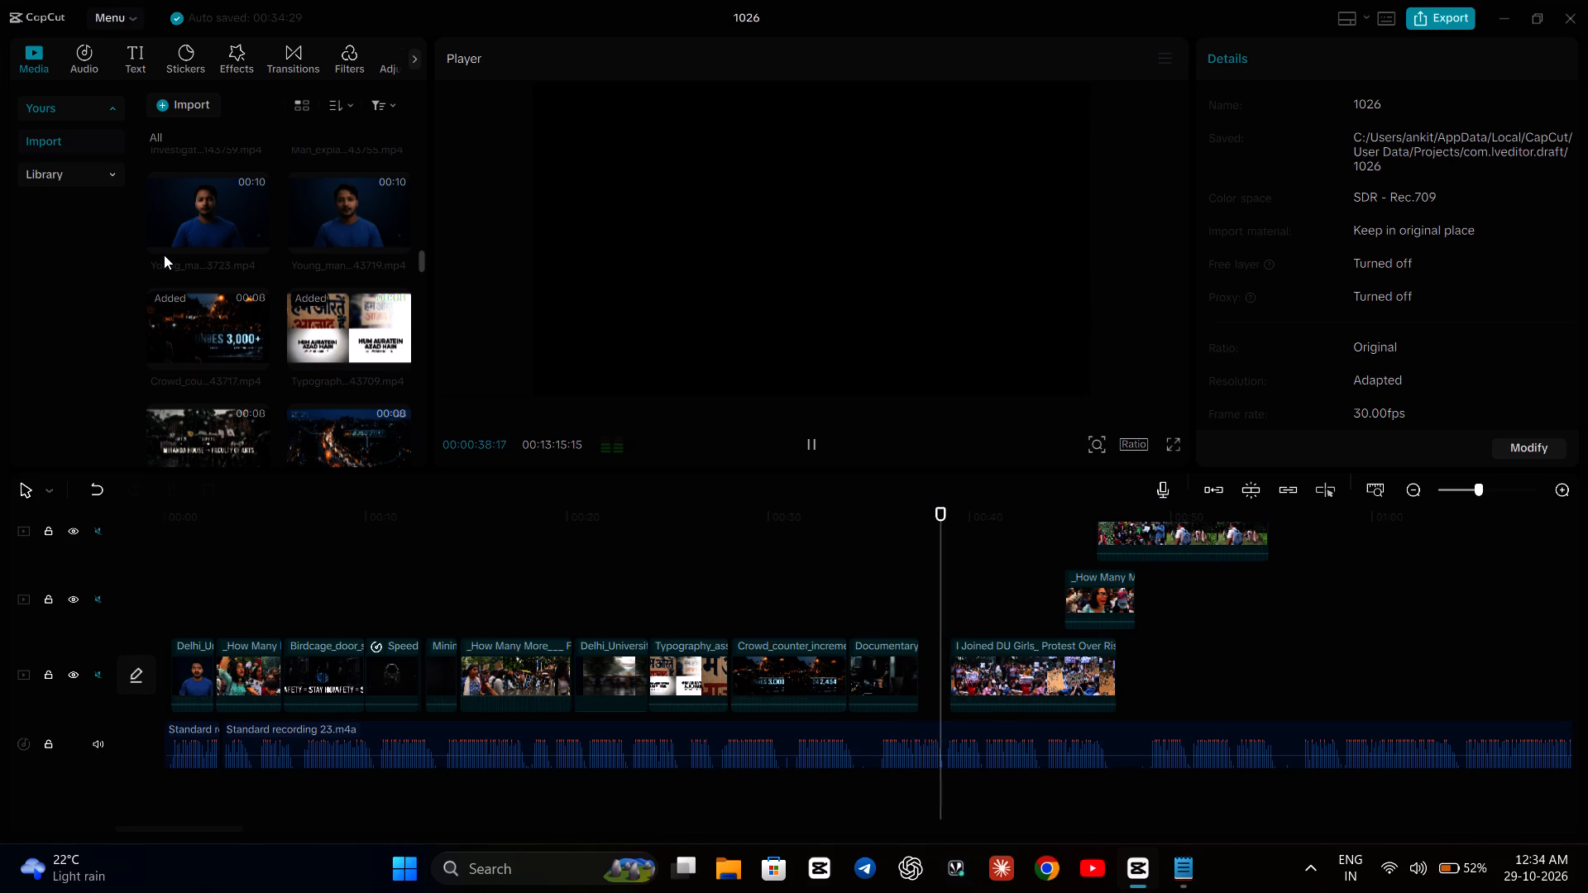
Preview the presenter clips in the imported media, including the Young man, Man speaking and Investigative ones, for footage to fill the gap before the DU protest clip.
{"action": "left_click", "coordinate": [217, 223]}
{"action": "left_click", "coordinate": [426, 215]}
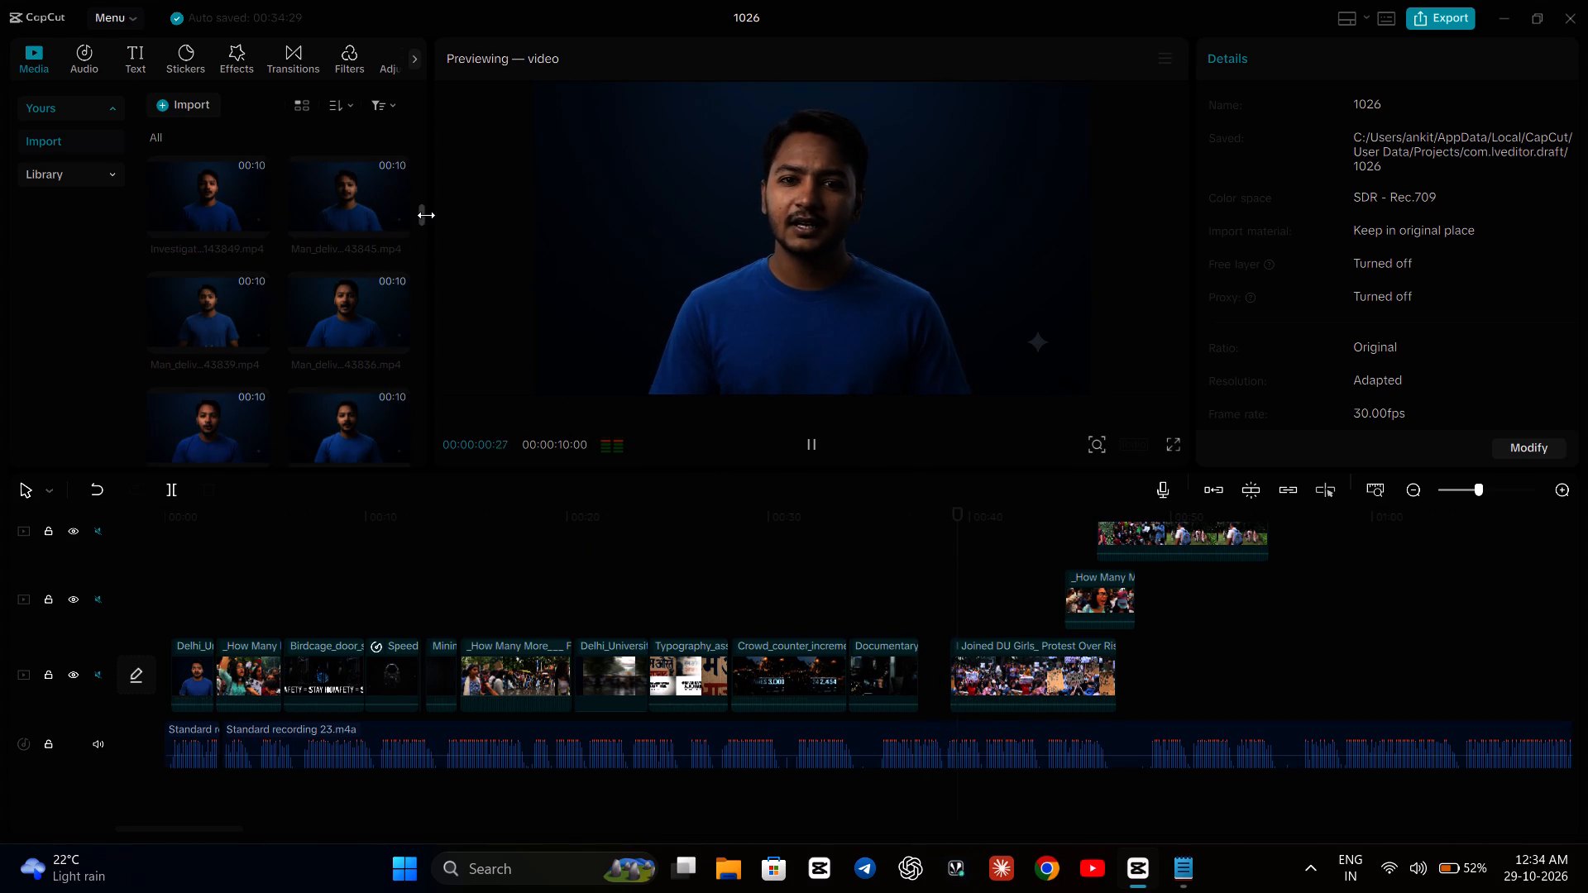
{"action": "scroll", "coordinate": [340, 214], "scroll_direction": "up", "scroll_amount": 7}
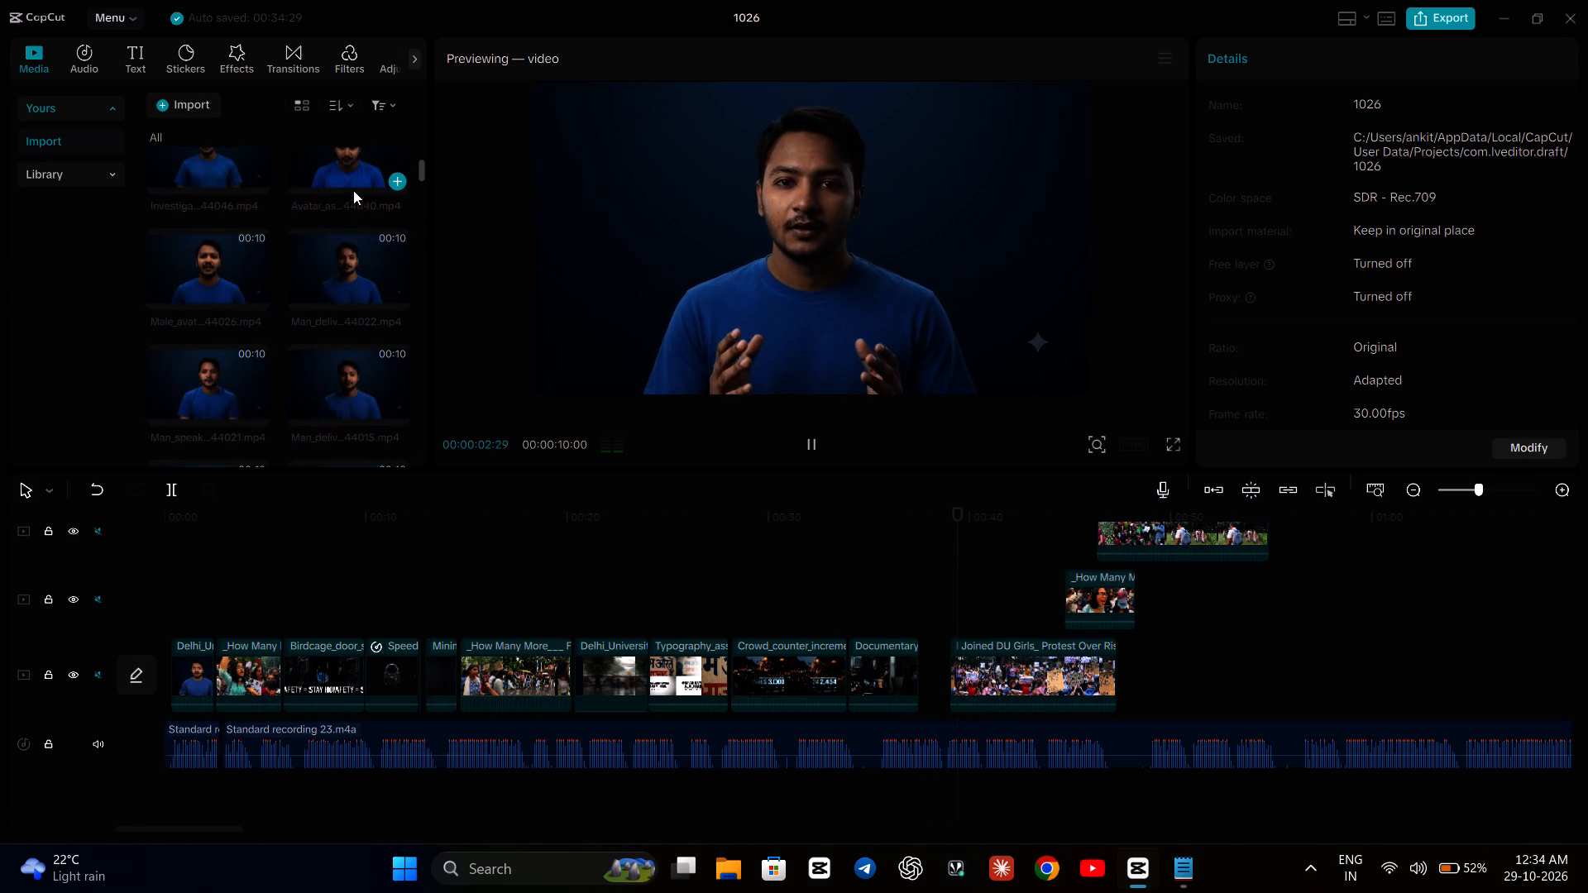
{"action": "scroll", "coordinate": [353, 190], "scroll_direction": "up", "scroll_amount": 6}
{"action": "left_click", "coordinate": [177, 203]}
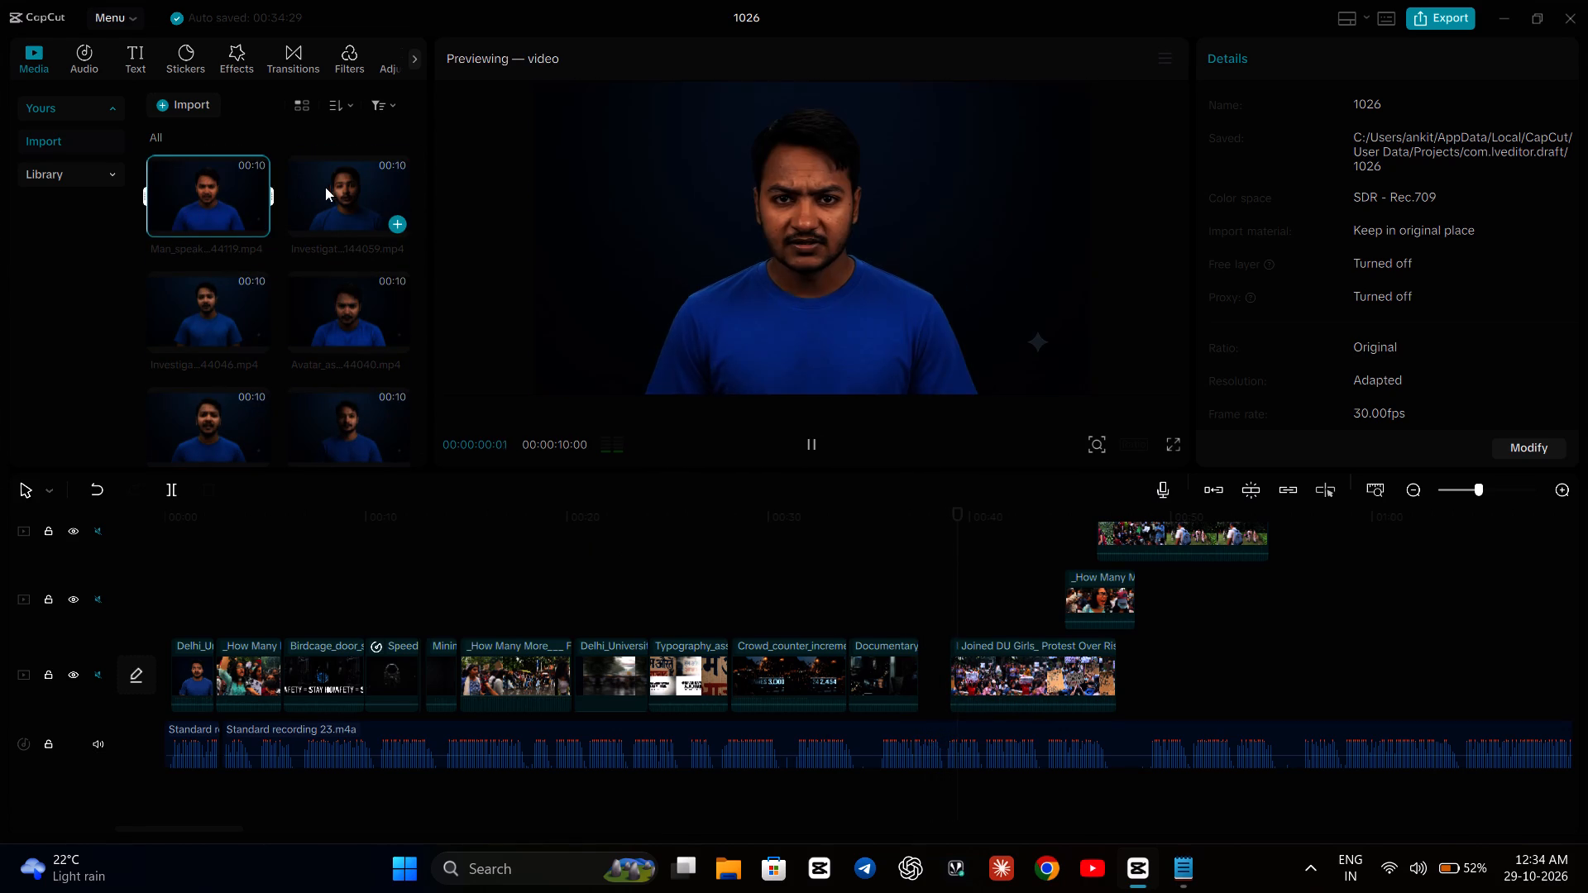
{"action": "left_click", "coordinate": [341, 183]}
{"action": "left_click", "coordinate": [324, 213]}
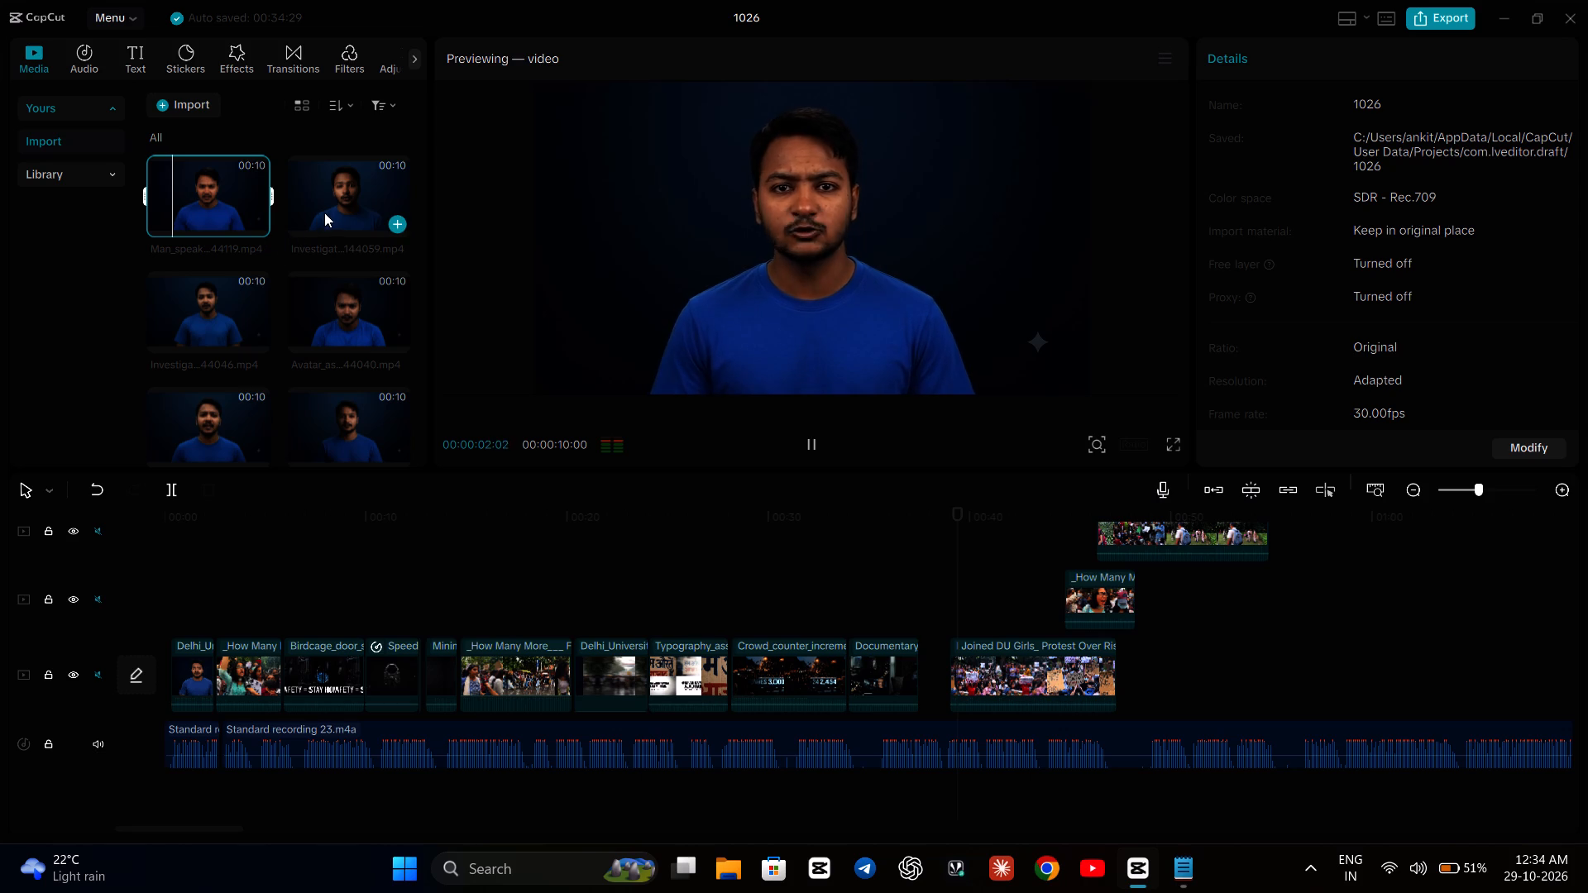
{"action": "left_click", "coordinate": [218, 308]}
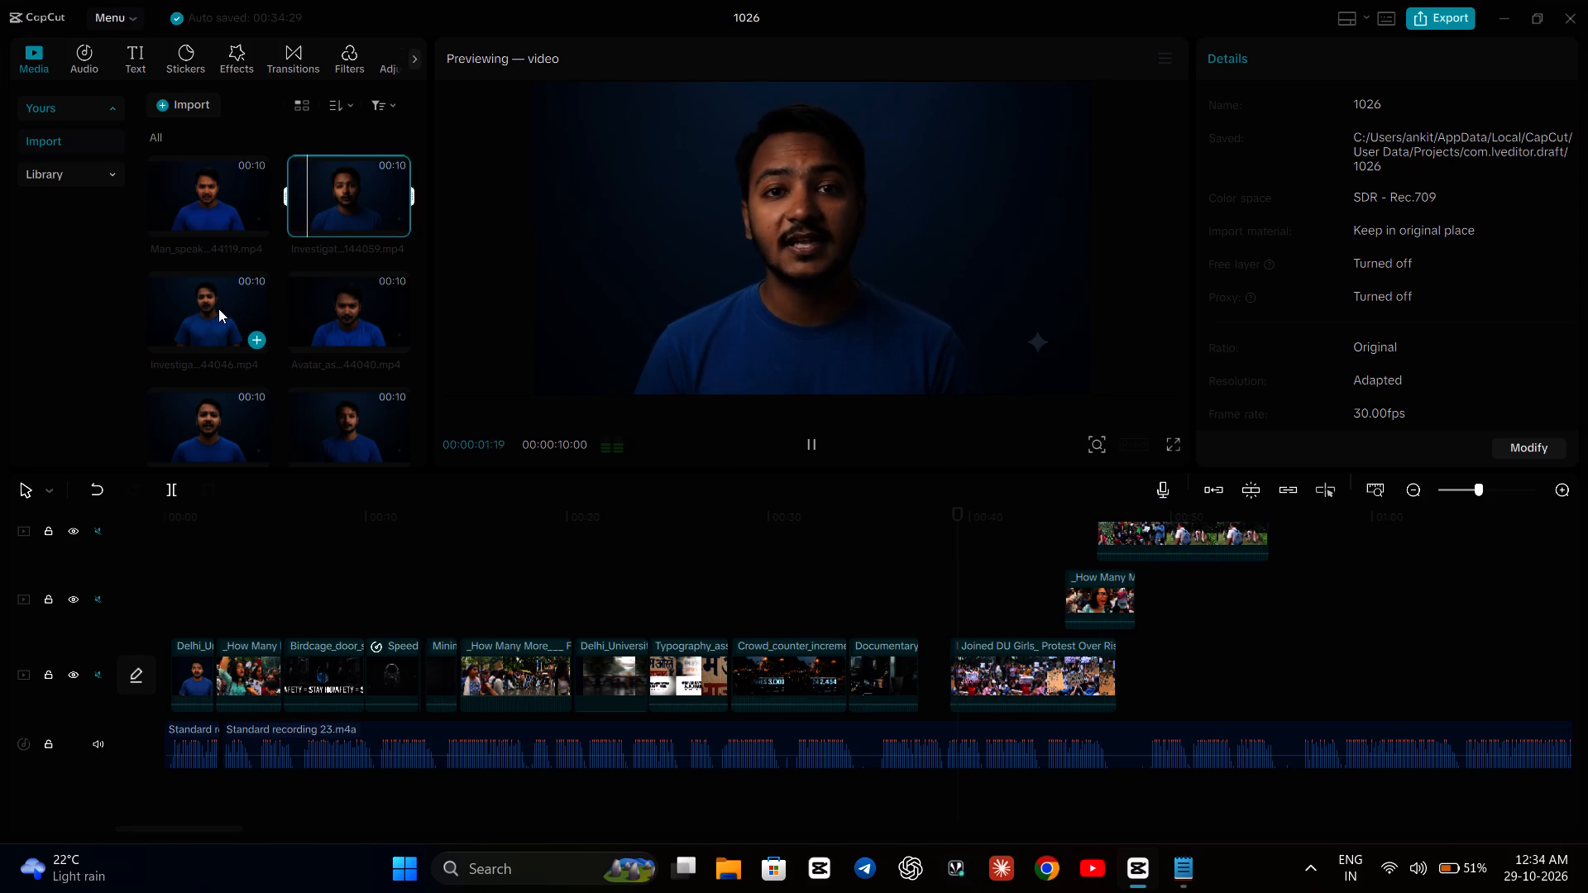
{"action": "left_click", "coordinate": [224, 303]}
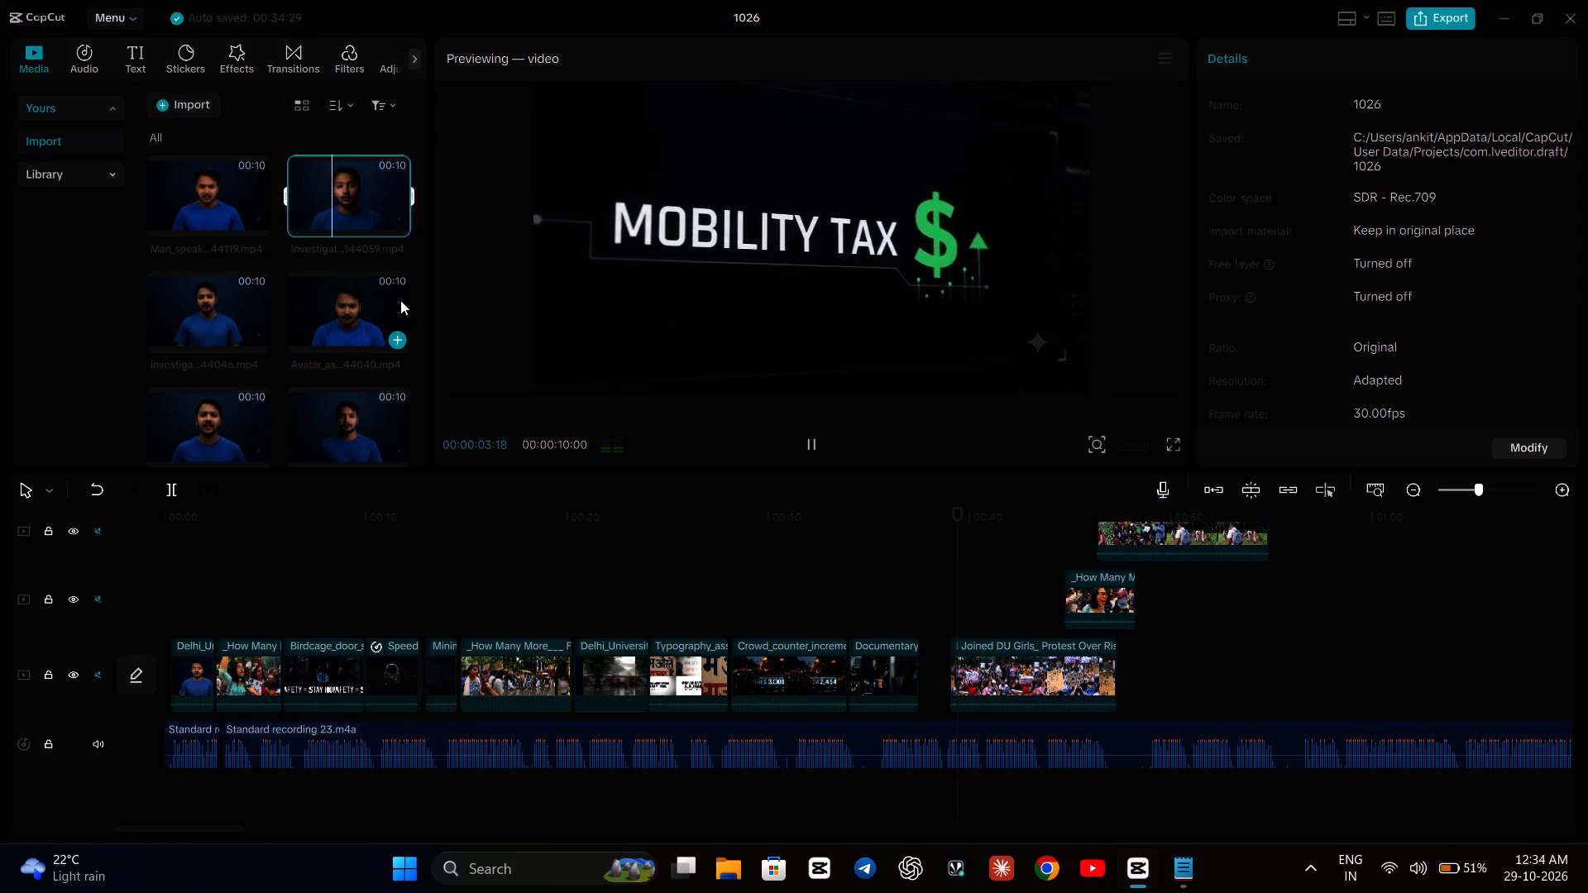
{"action": "left_click", "coordinate": [811, 451]}
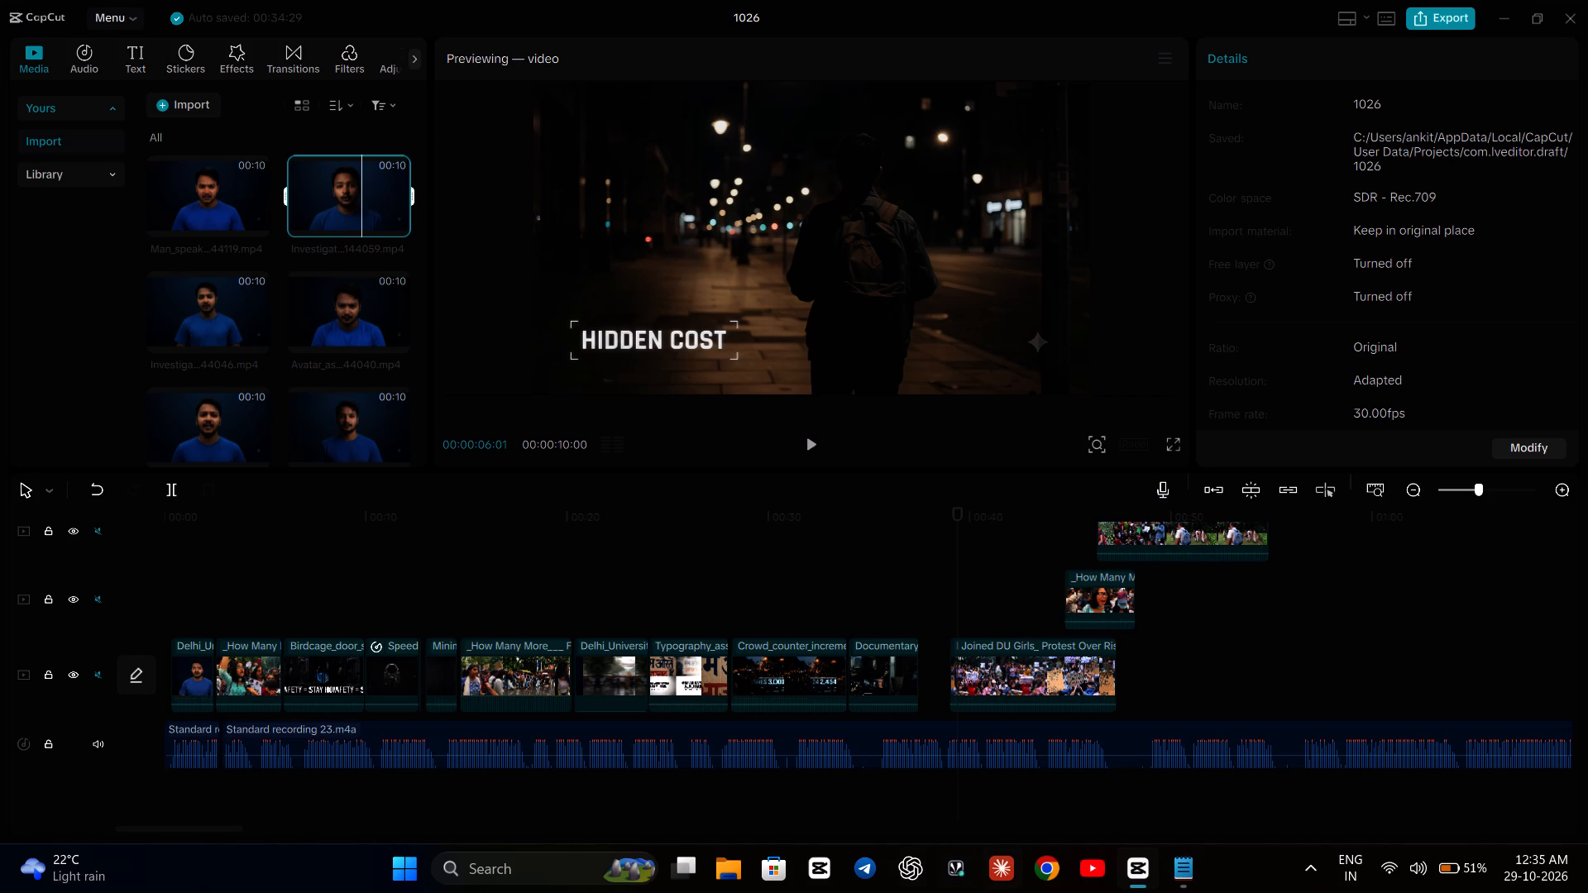
{"action": "left_click", "coordinate": [884, 880]}
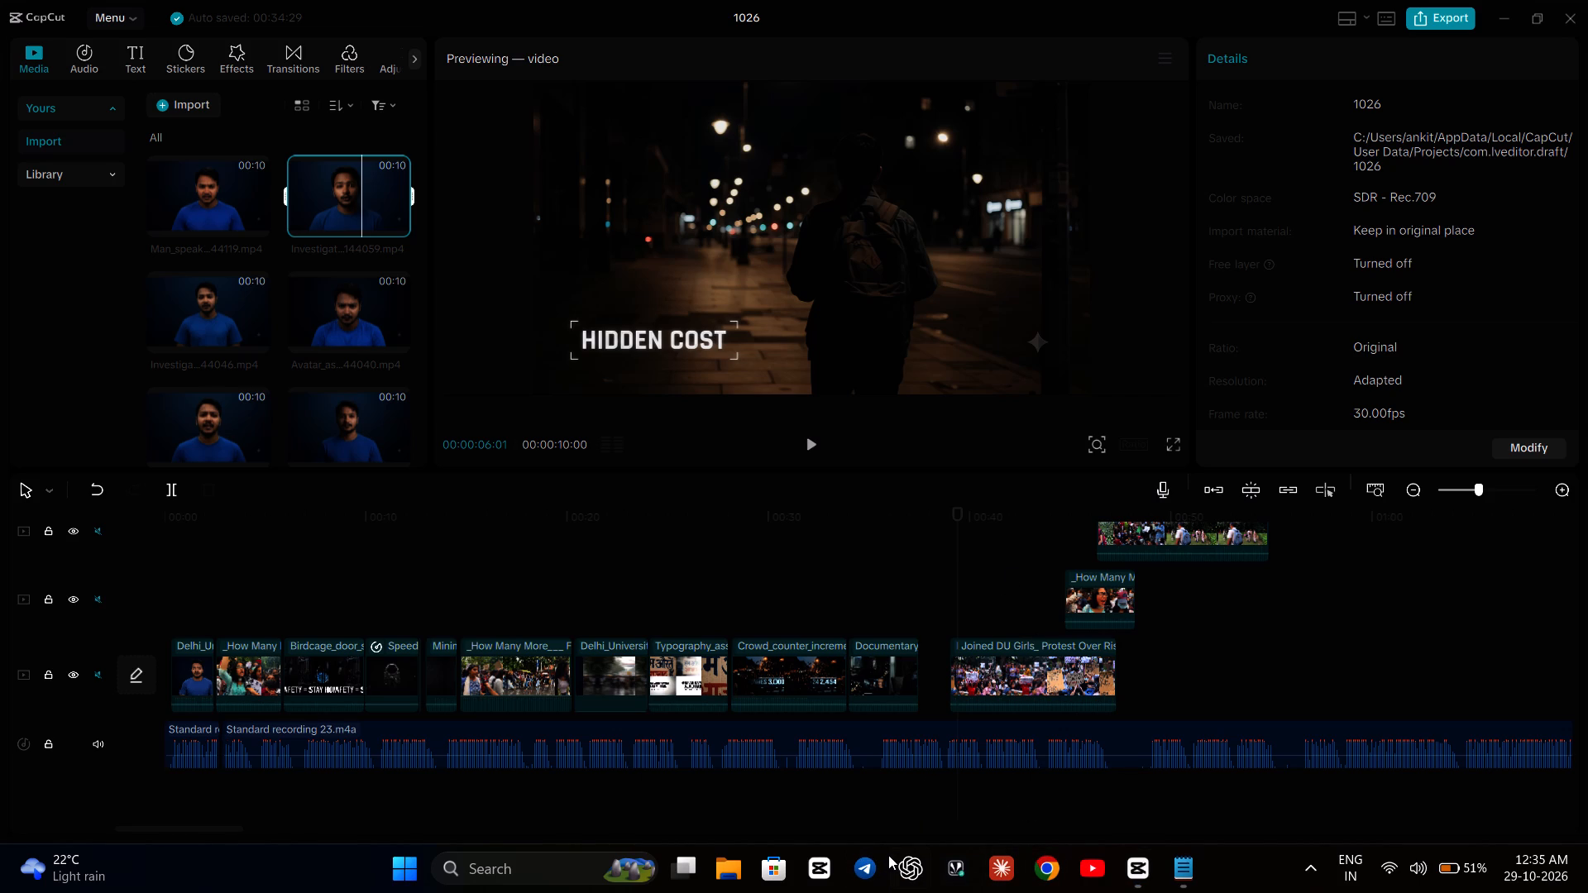
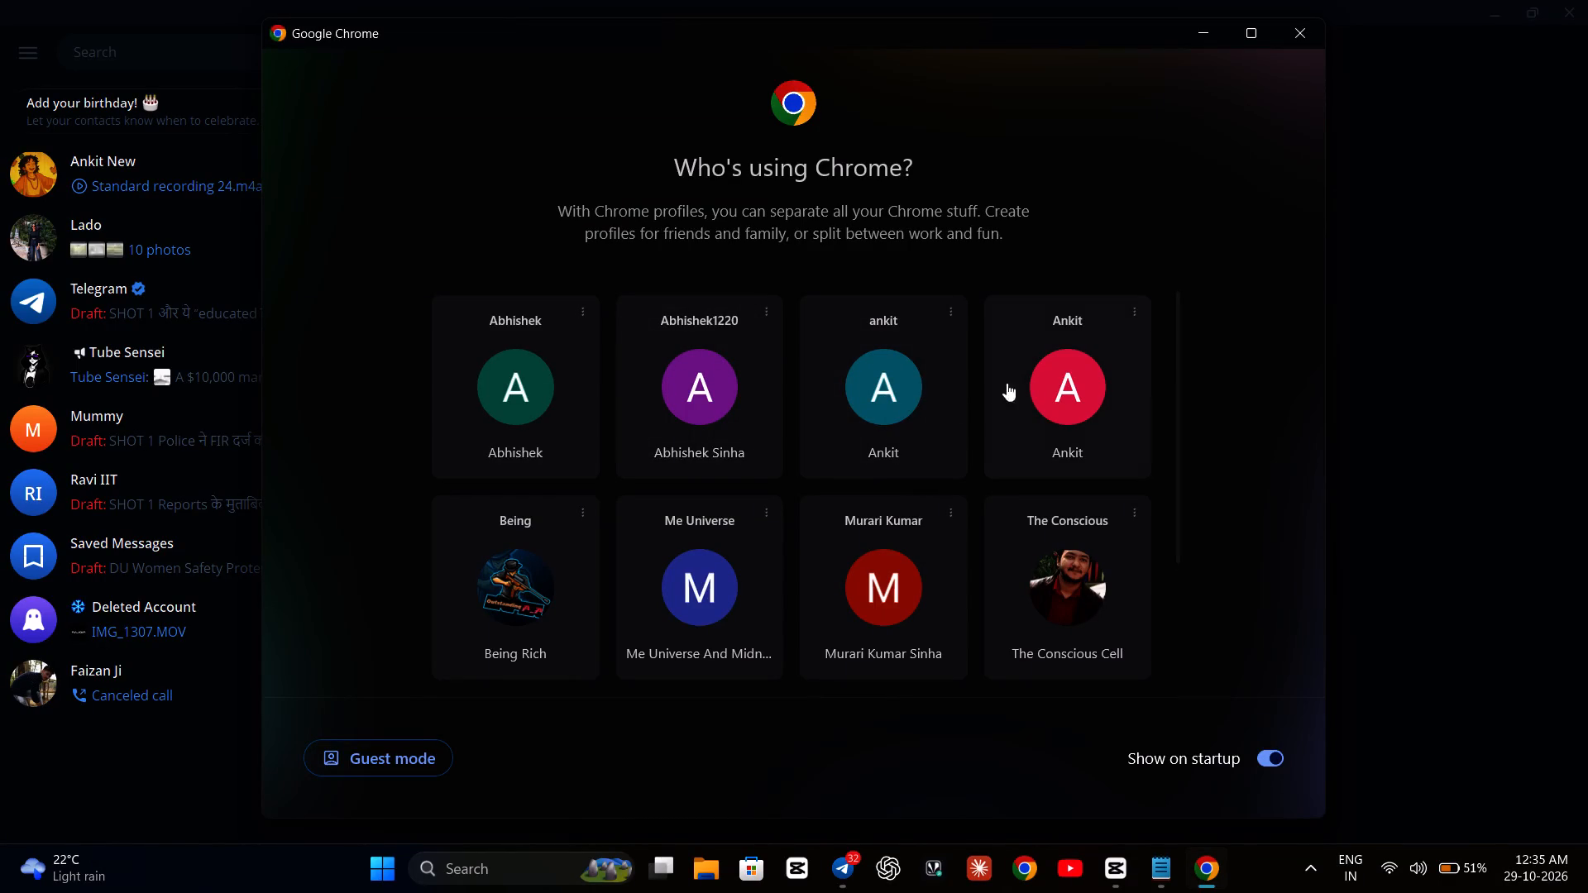
Open a Chrome window with the Being Rich profile.
{"action": "left_click", "coordinate": [450, 585]}
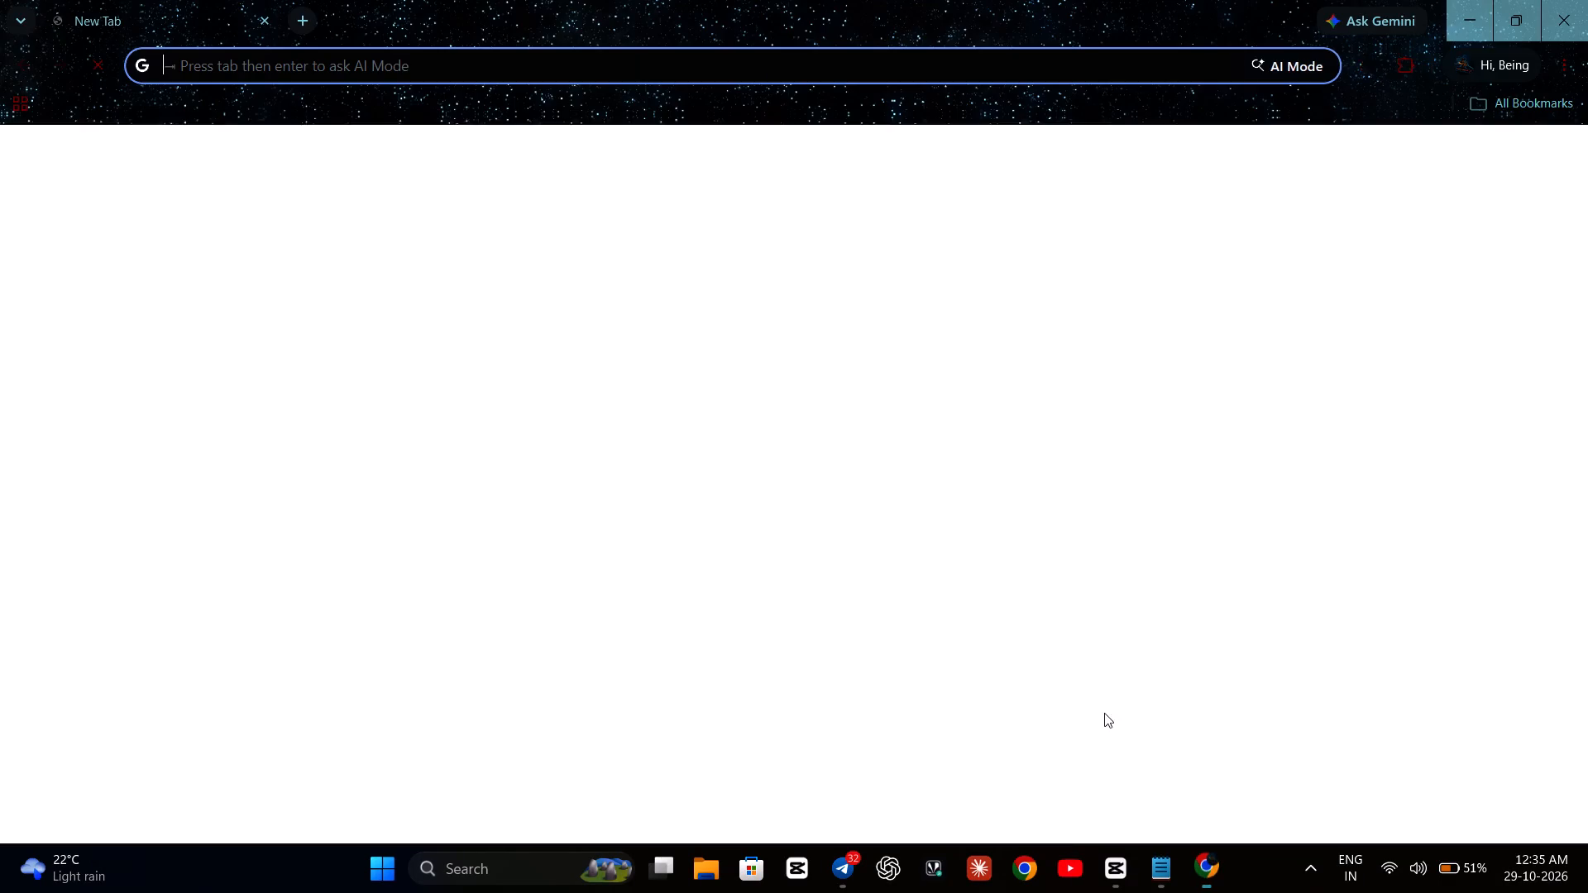
Return to project 1026 in CapCut and play the sequence from around the middle of the crowd counter clip.
{"action": "left_click", "coordinate": [1105, 866]}
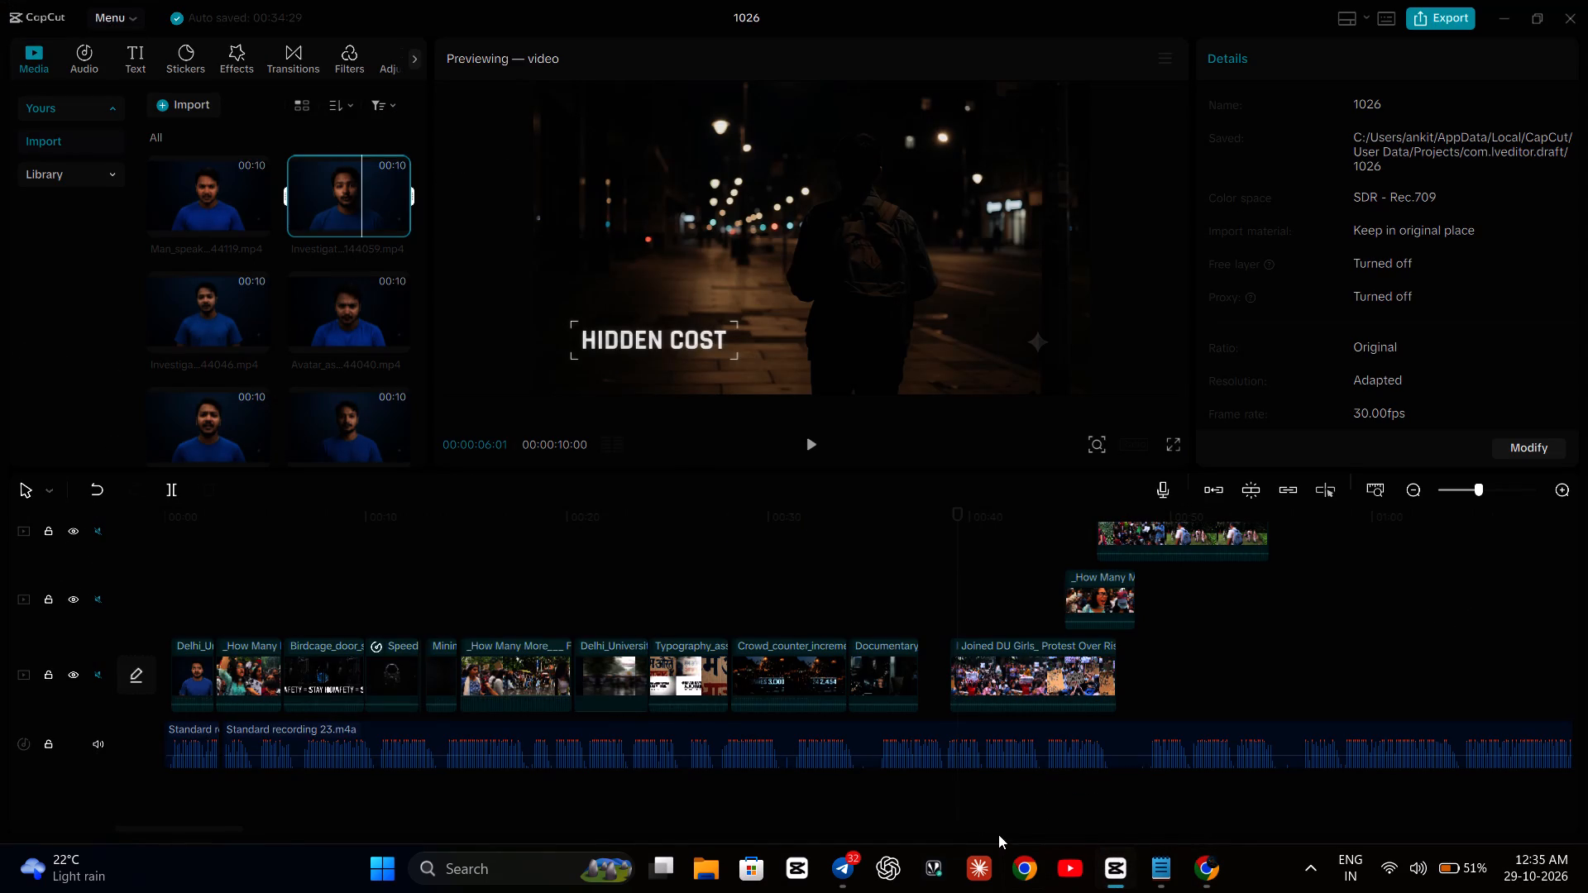
{"action": "left_click", "coordinate": [803, 561]}
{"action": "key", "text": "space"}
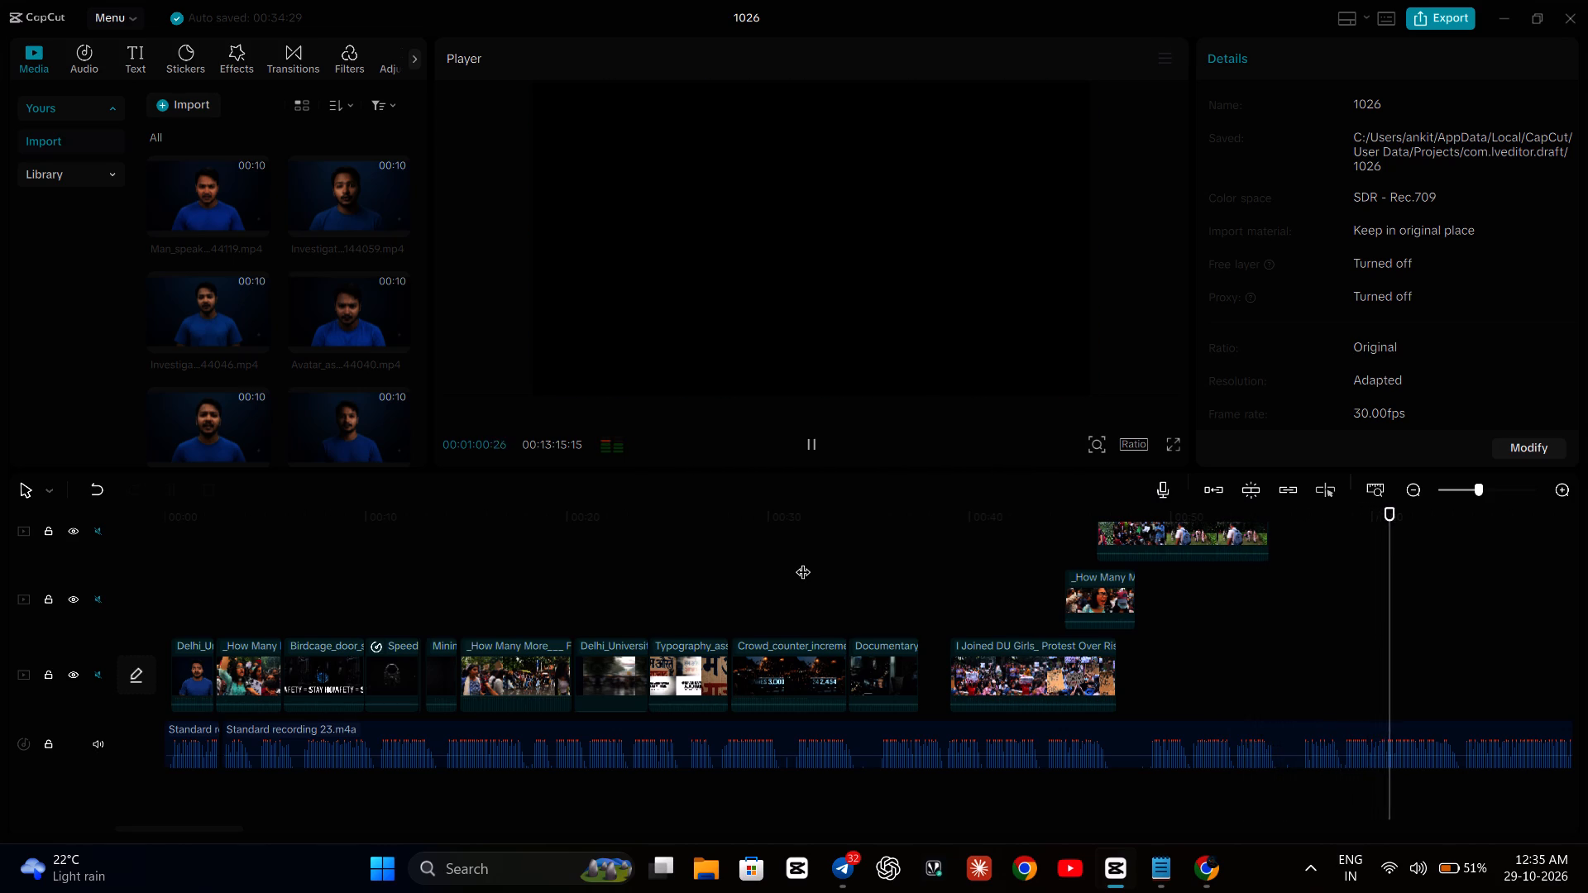
Pause the sequence playback and switch to the Google Chrome window with the new tab.
{"action": "left_click", "coordinate": [815, 446]}
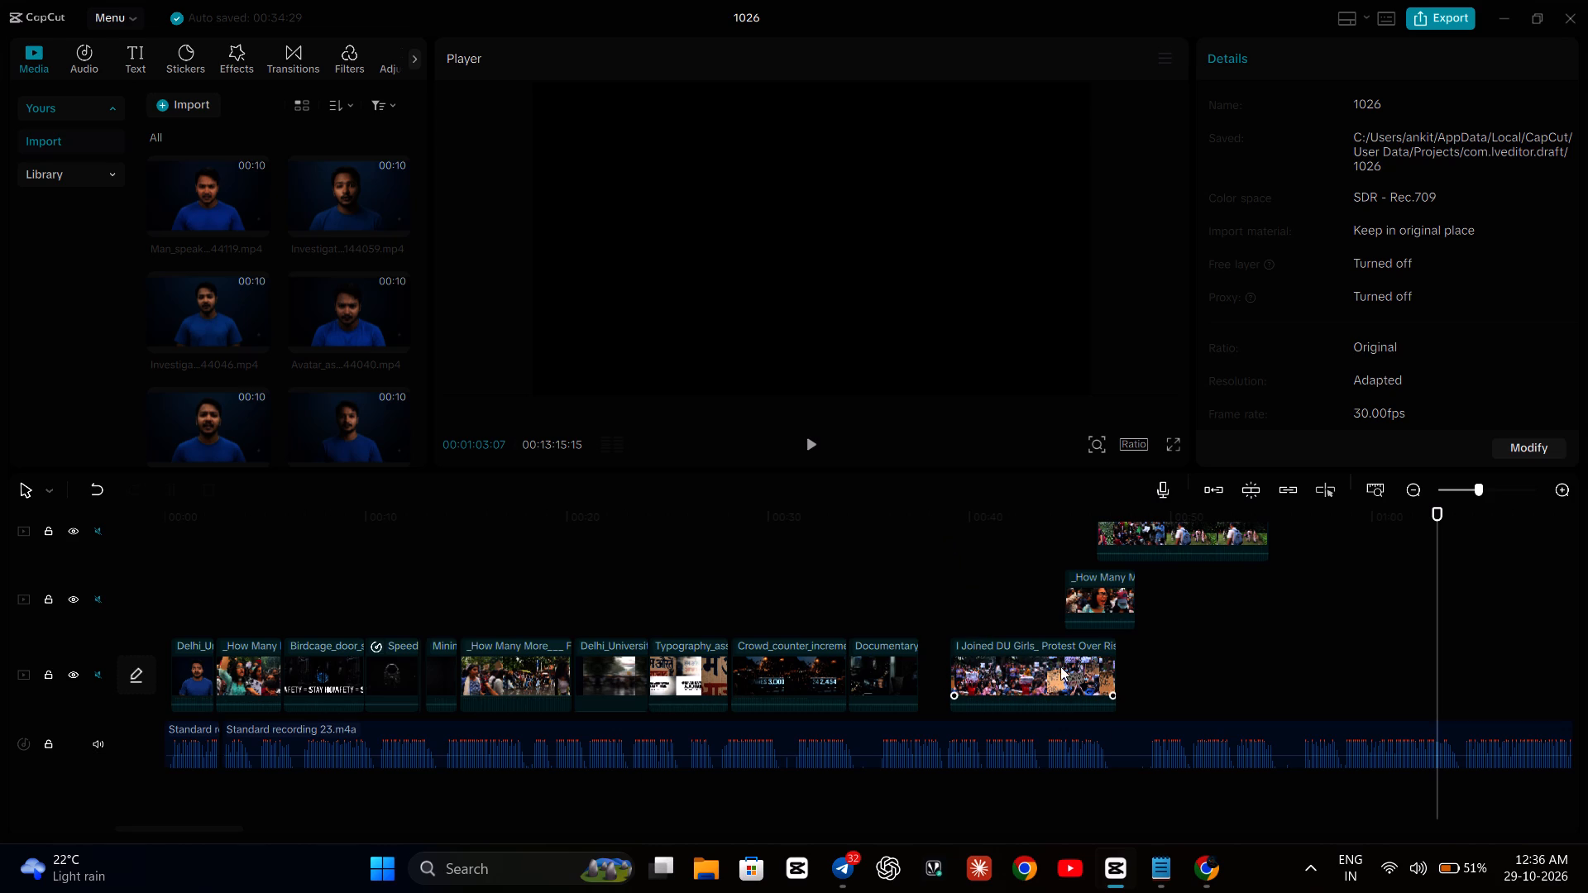
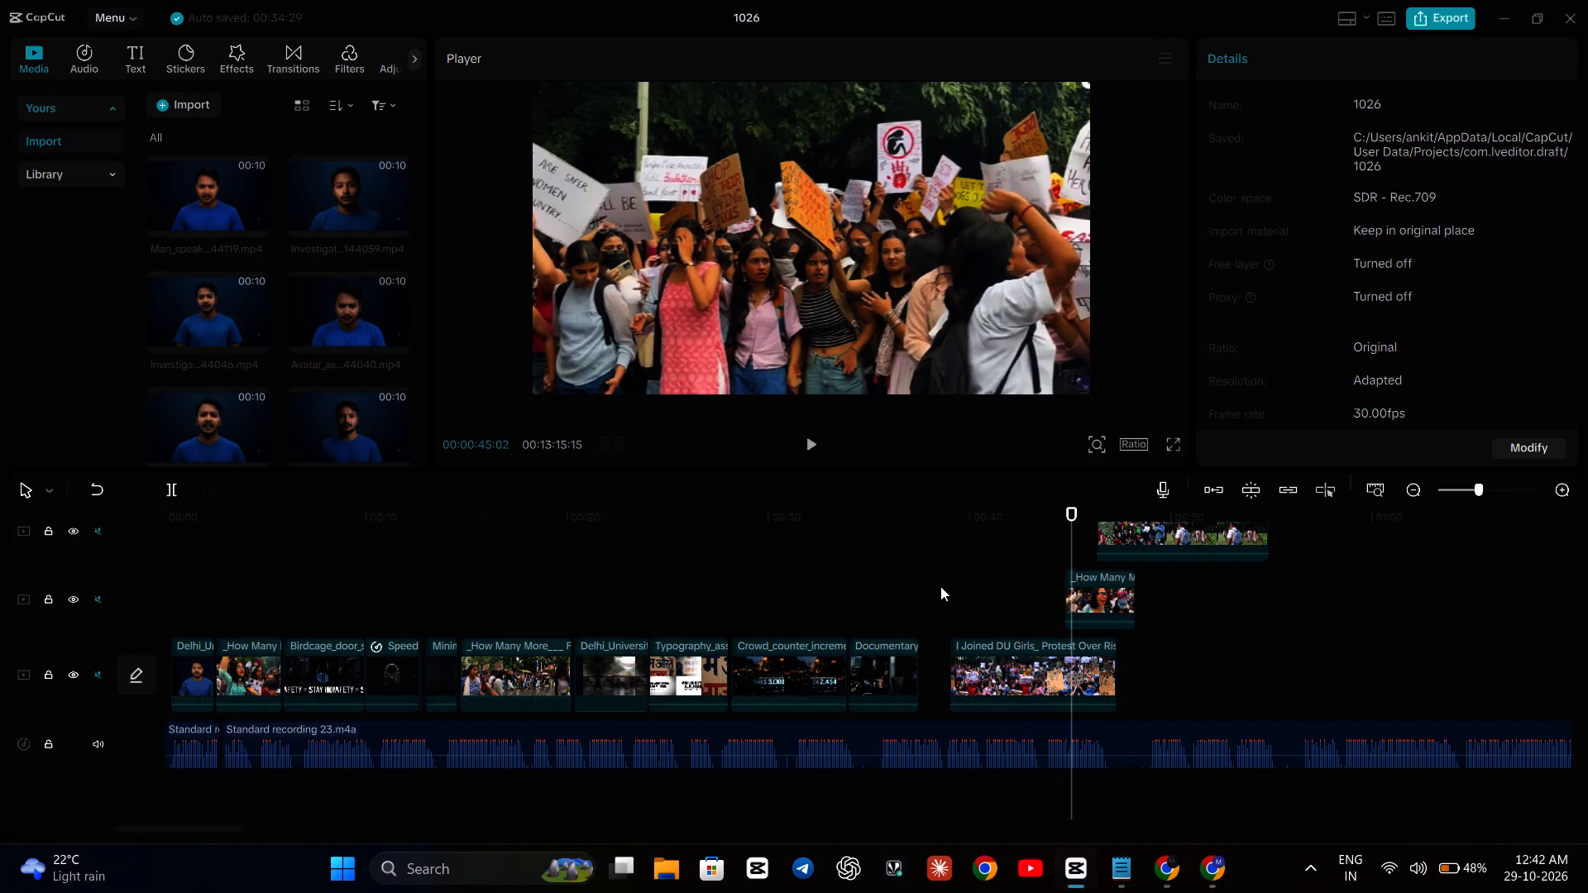
{"action": "left_click", "coordinate": [940, 586]}
{"action": "key", "text": "space"}
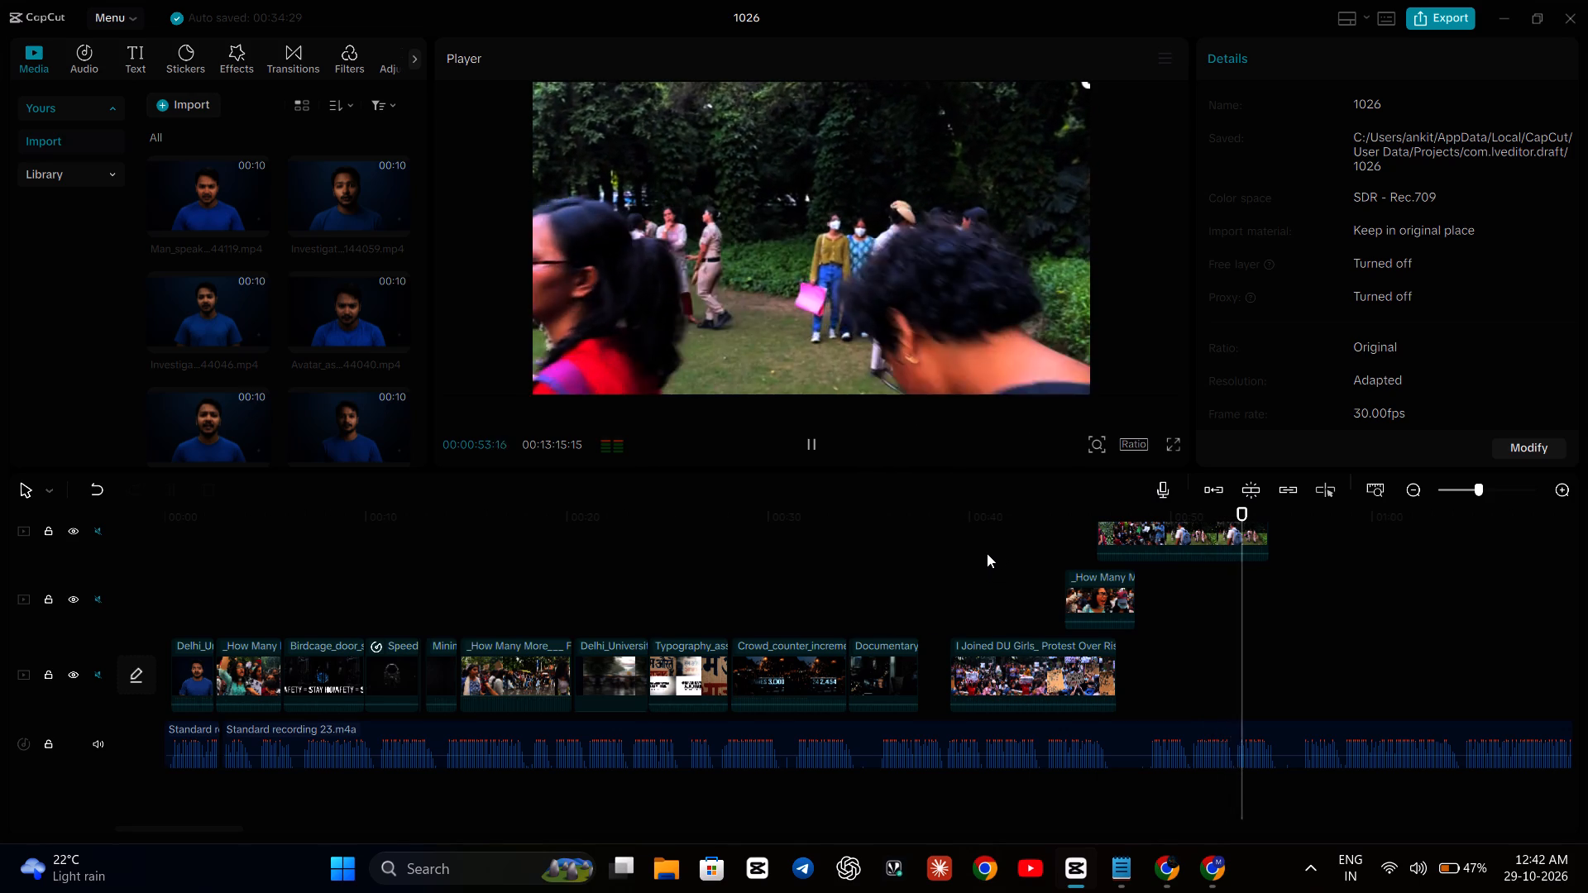
{"action": "left_click", "coordinate": [805, 443]}
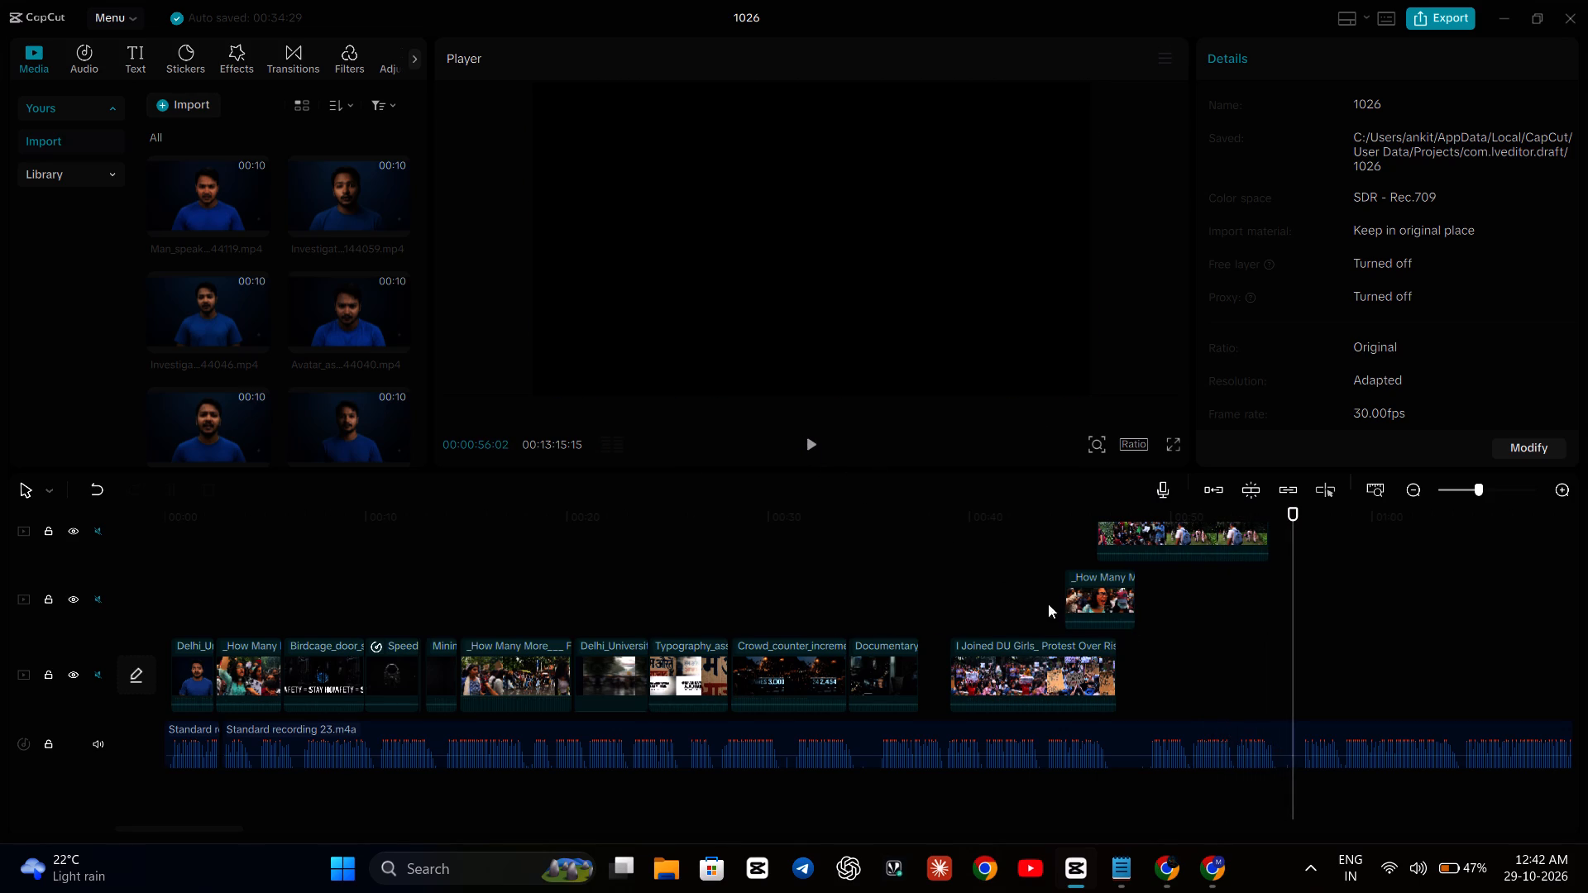
Move the I Joined DU Girls protest clip off the main track onto a separate track, starting at about 00:54.
{"action": "left_click_drag", "start_coordinate": [1013, 657], "coordinate": [830, 536]}
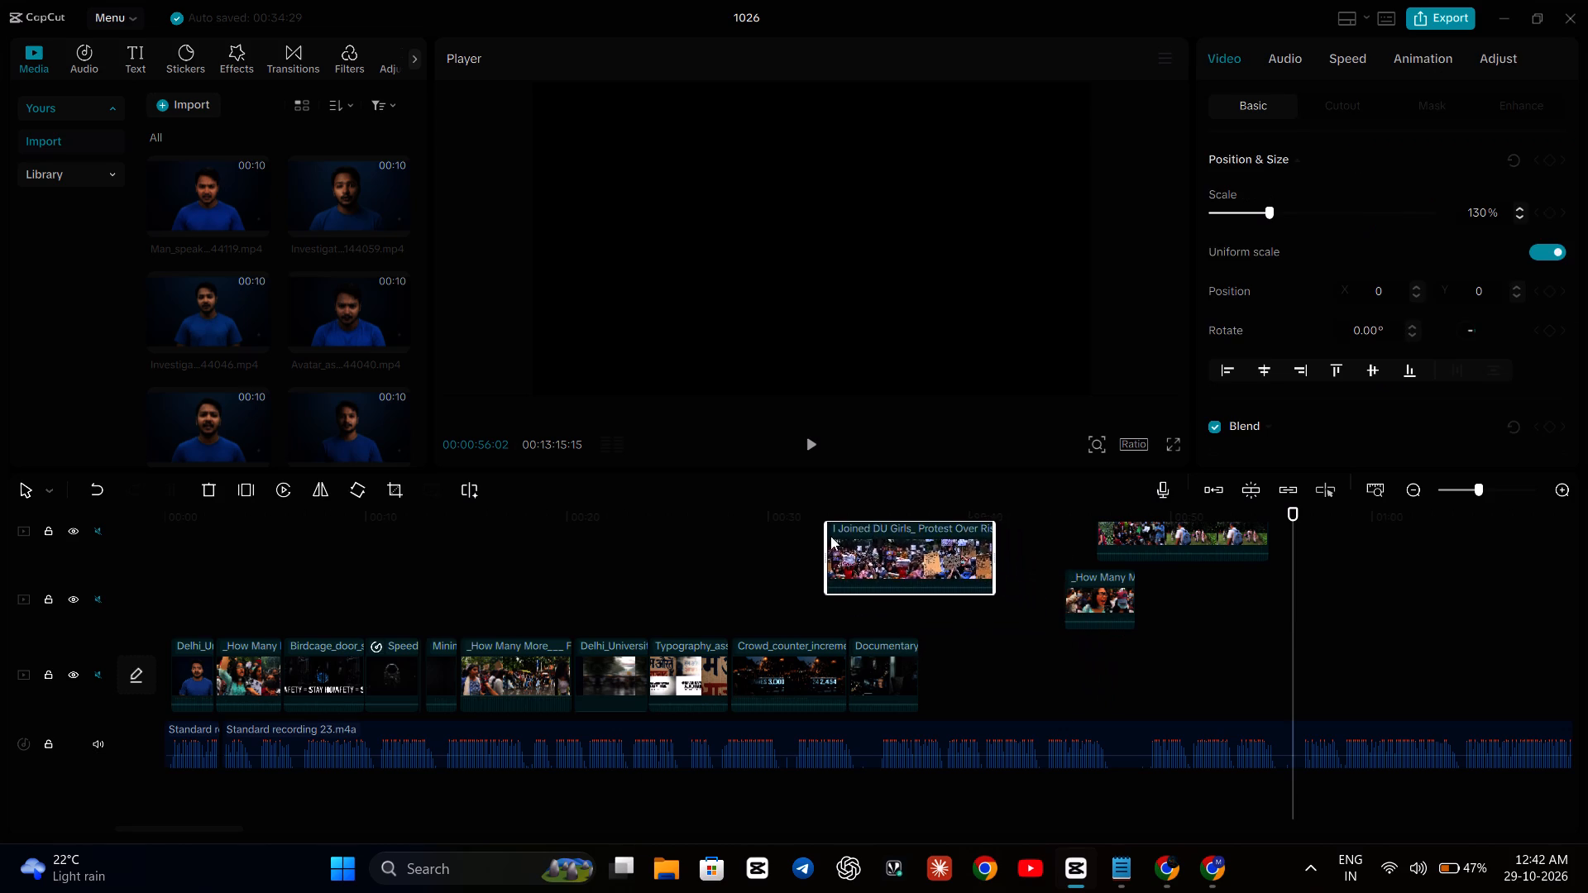
{"action": "left_click_drag", "start_coordinate": [830, 536], "coordinate": [744, 528]}
{"action": "left_click", "coordinate": [697, 597]}
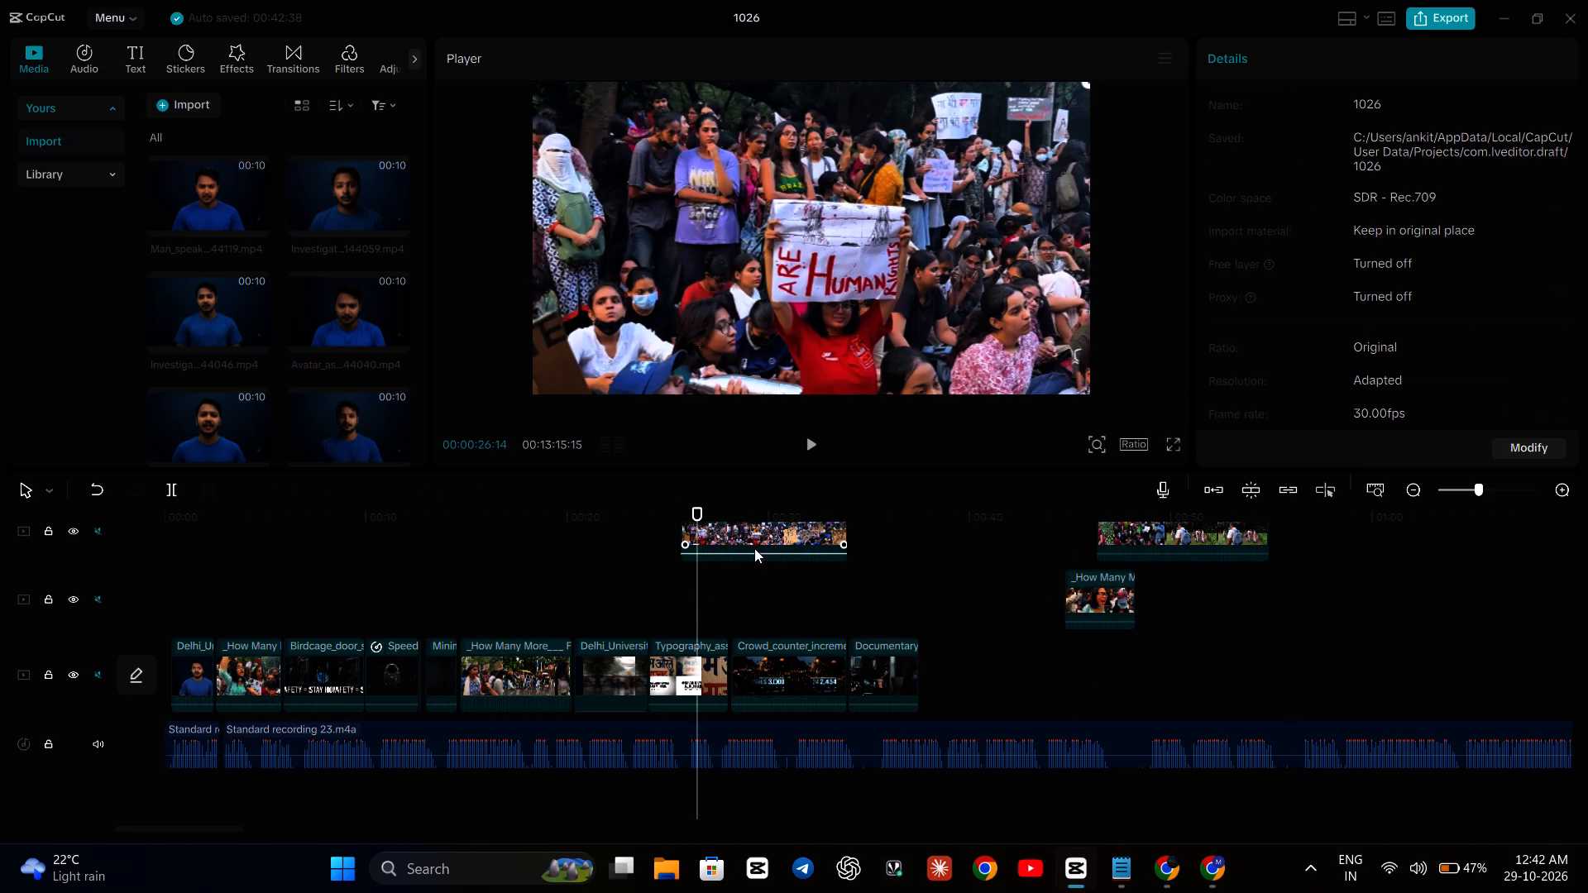
{"action": "left_click_drag", "start_coordinate": [755, 548], "coordinate": [1322, 722]}
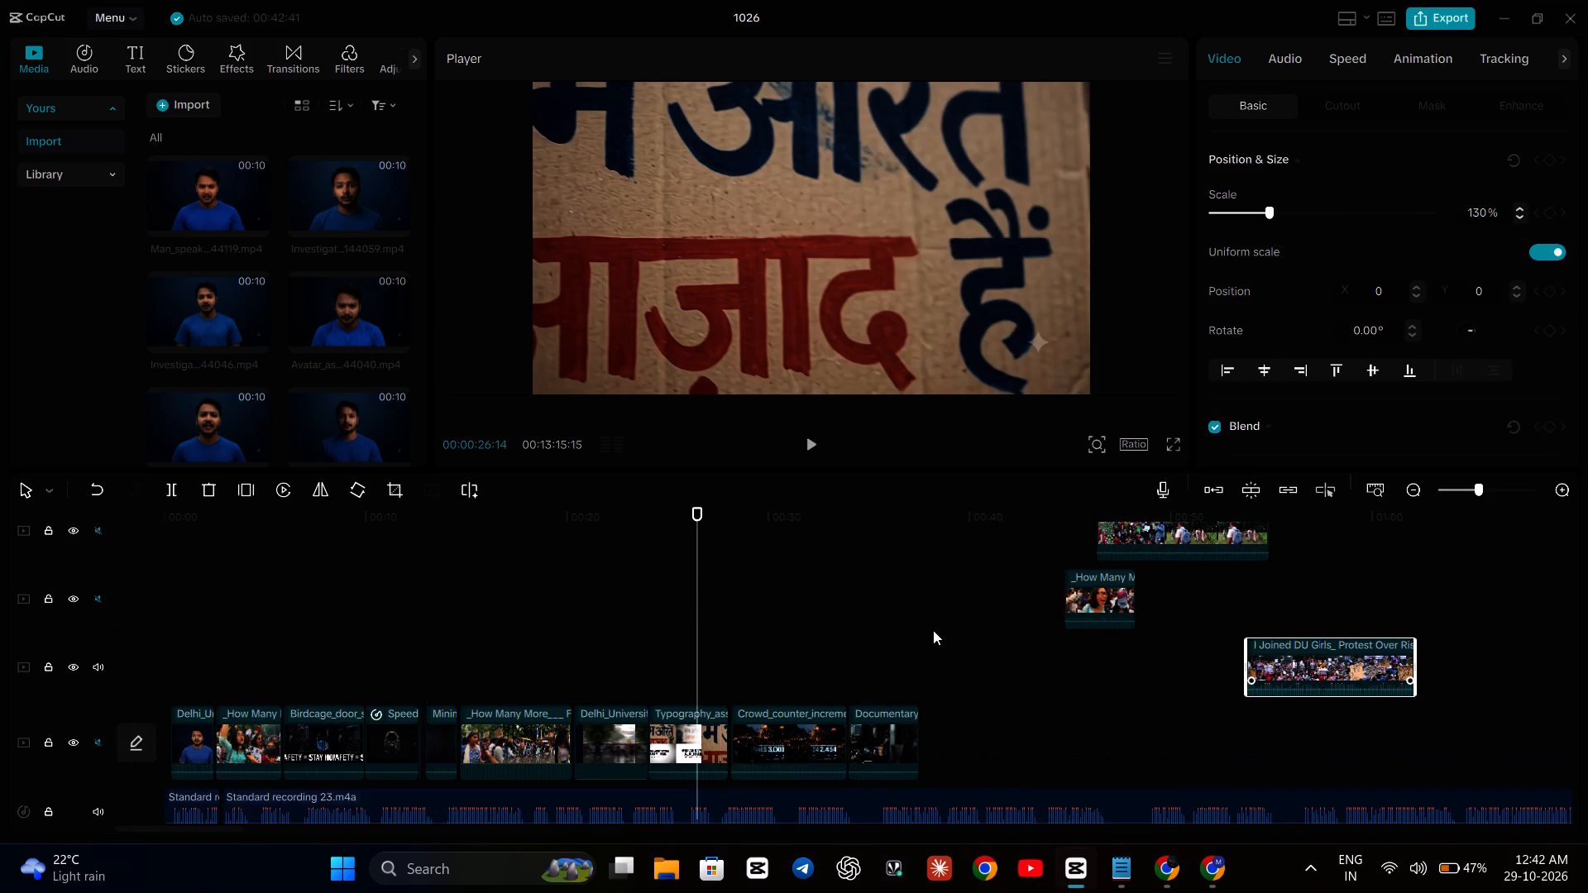
Trim the end of the Crowd_counter clip to about 00:33 and move the Documentary clip up against it.
{"action": "left_click", "coordinate": [810, 582]}
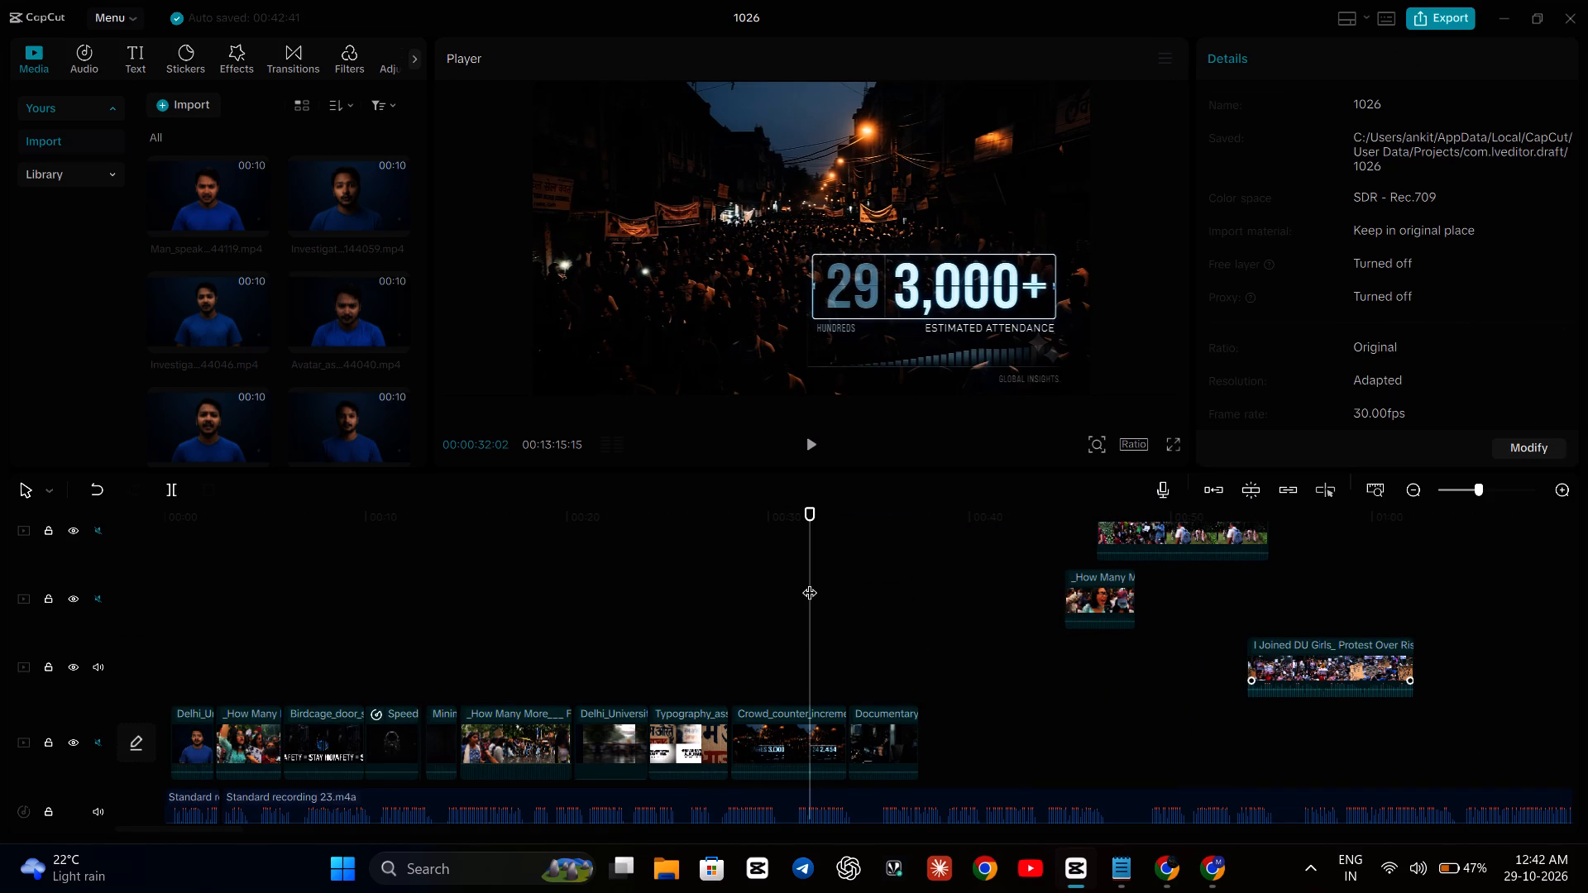
{"action": "key", "text": "space"}
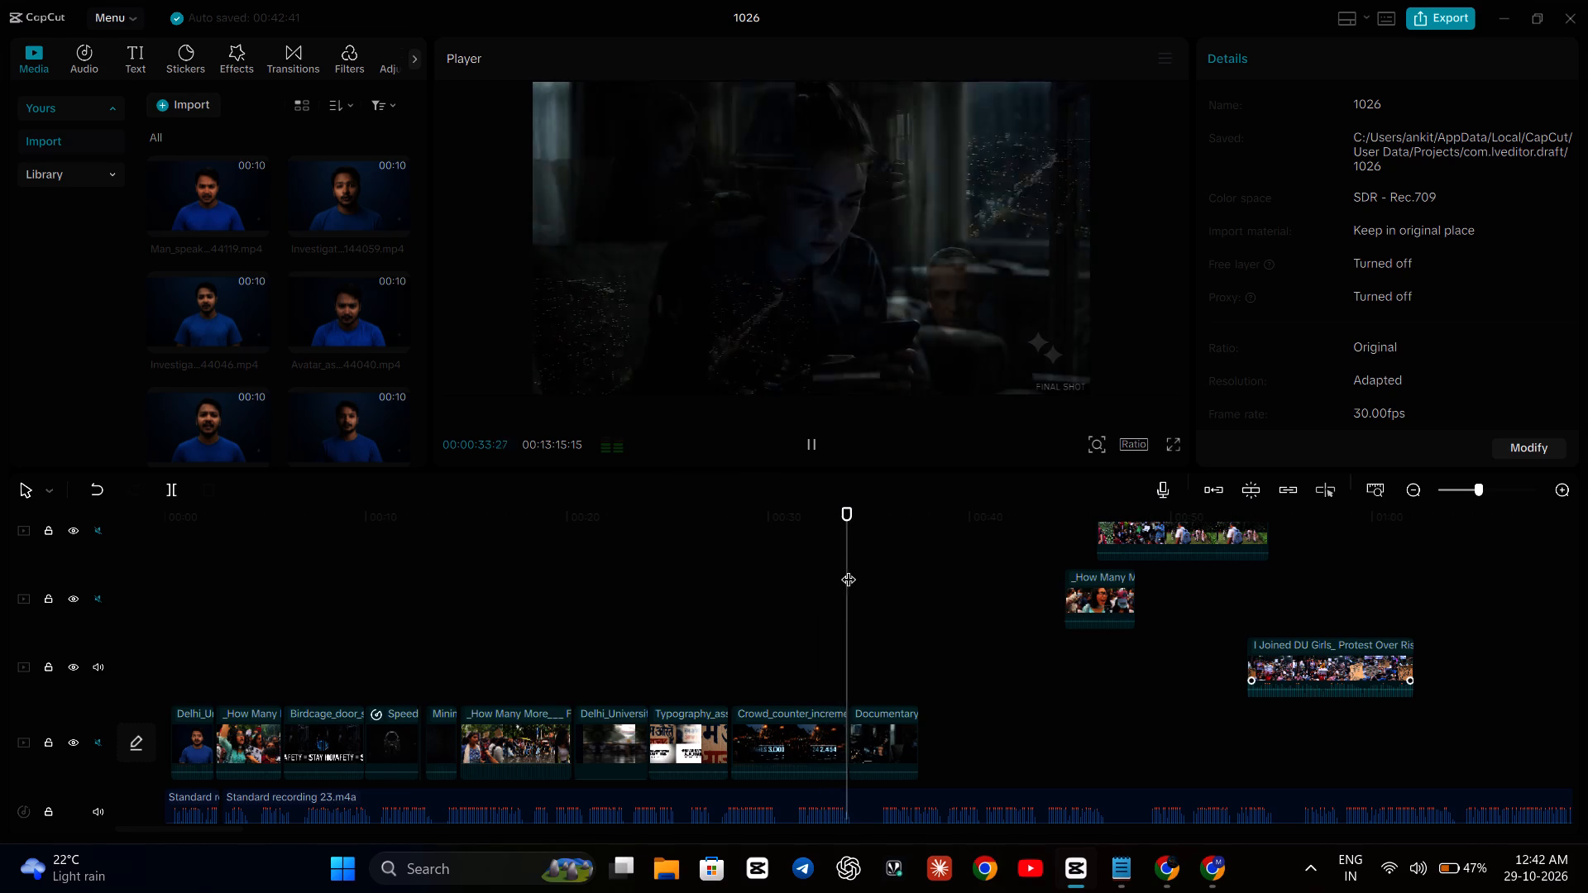
{"action": "key", "text": "space"}
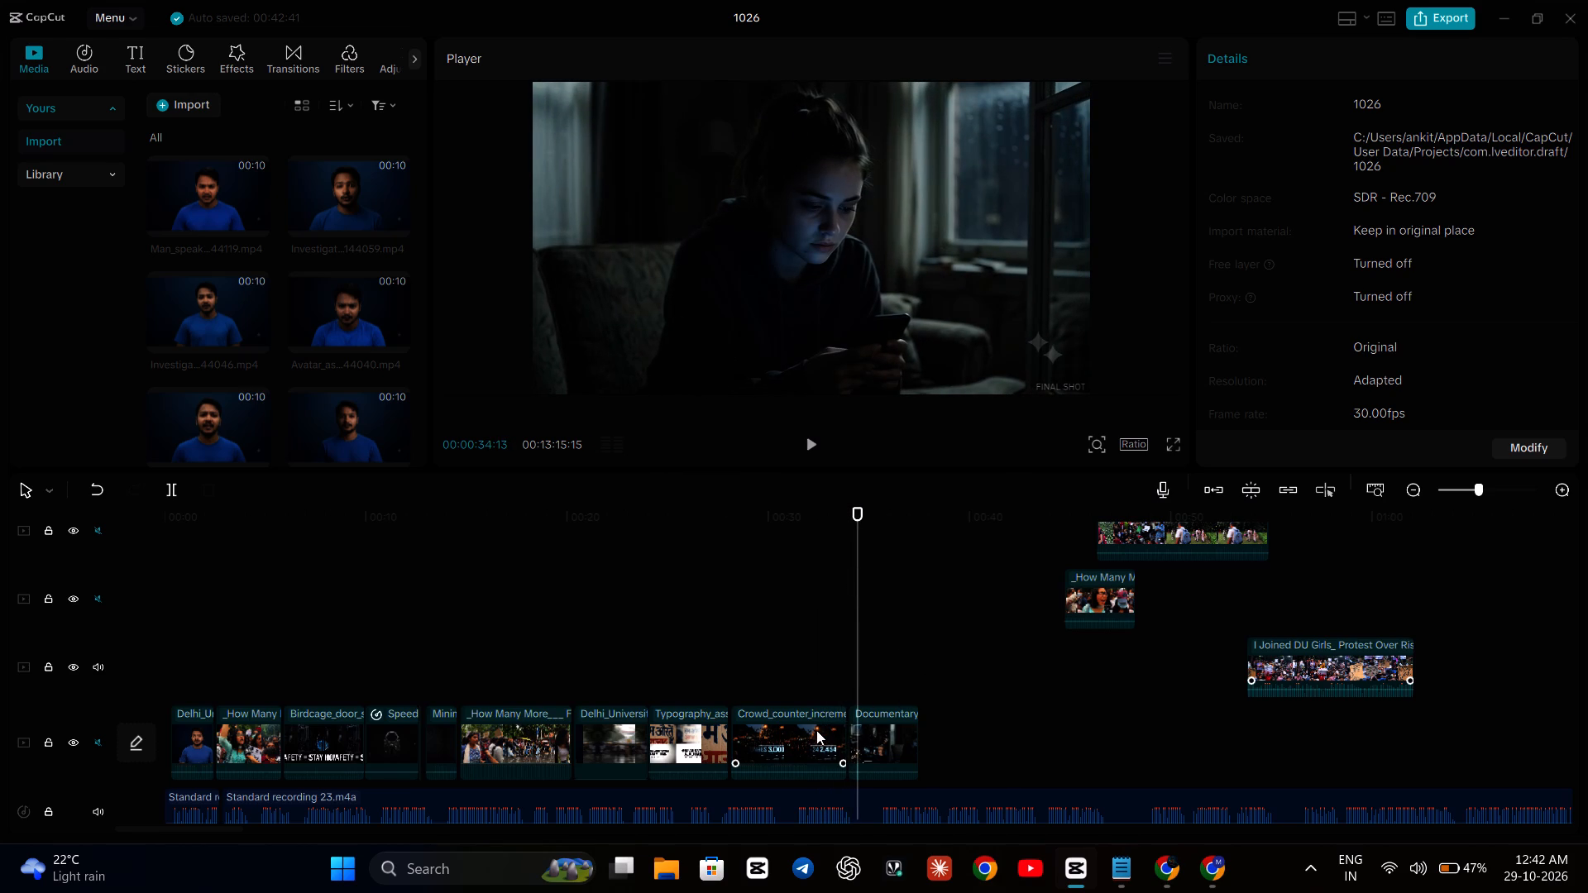
{"action": "left_click", "coordinate": [816, 730]}
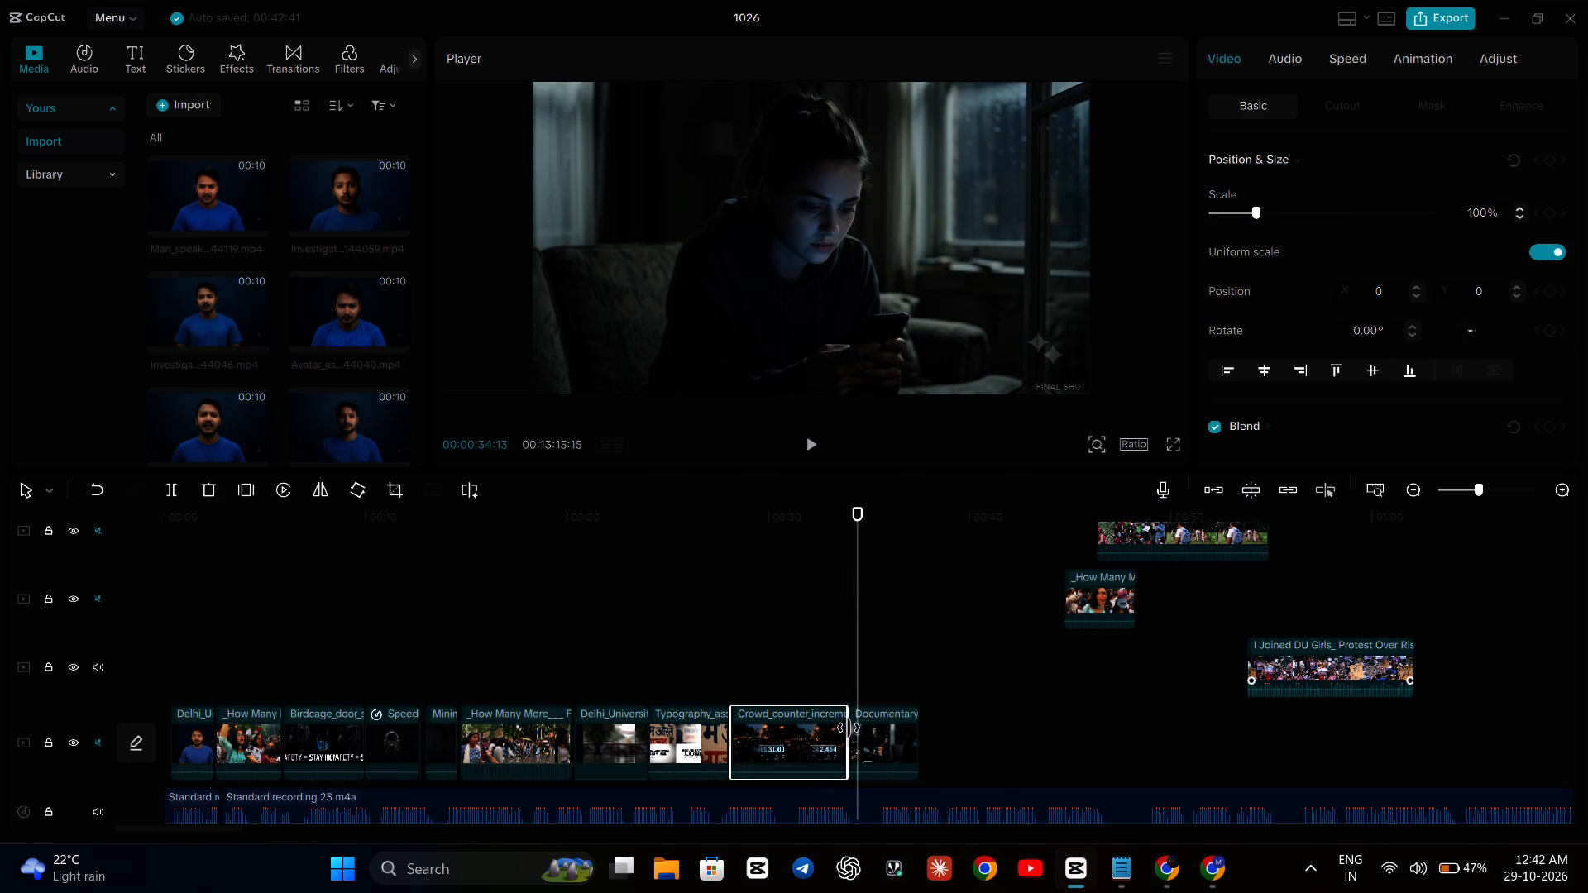
{"action": "left_click_drag", "start_coordinate": [850, 728], "coordinate": [826, 733]}
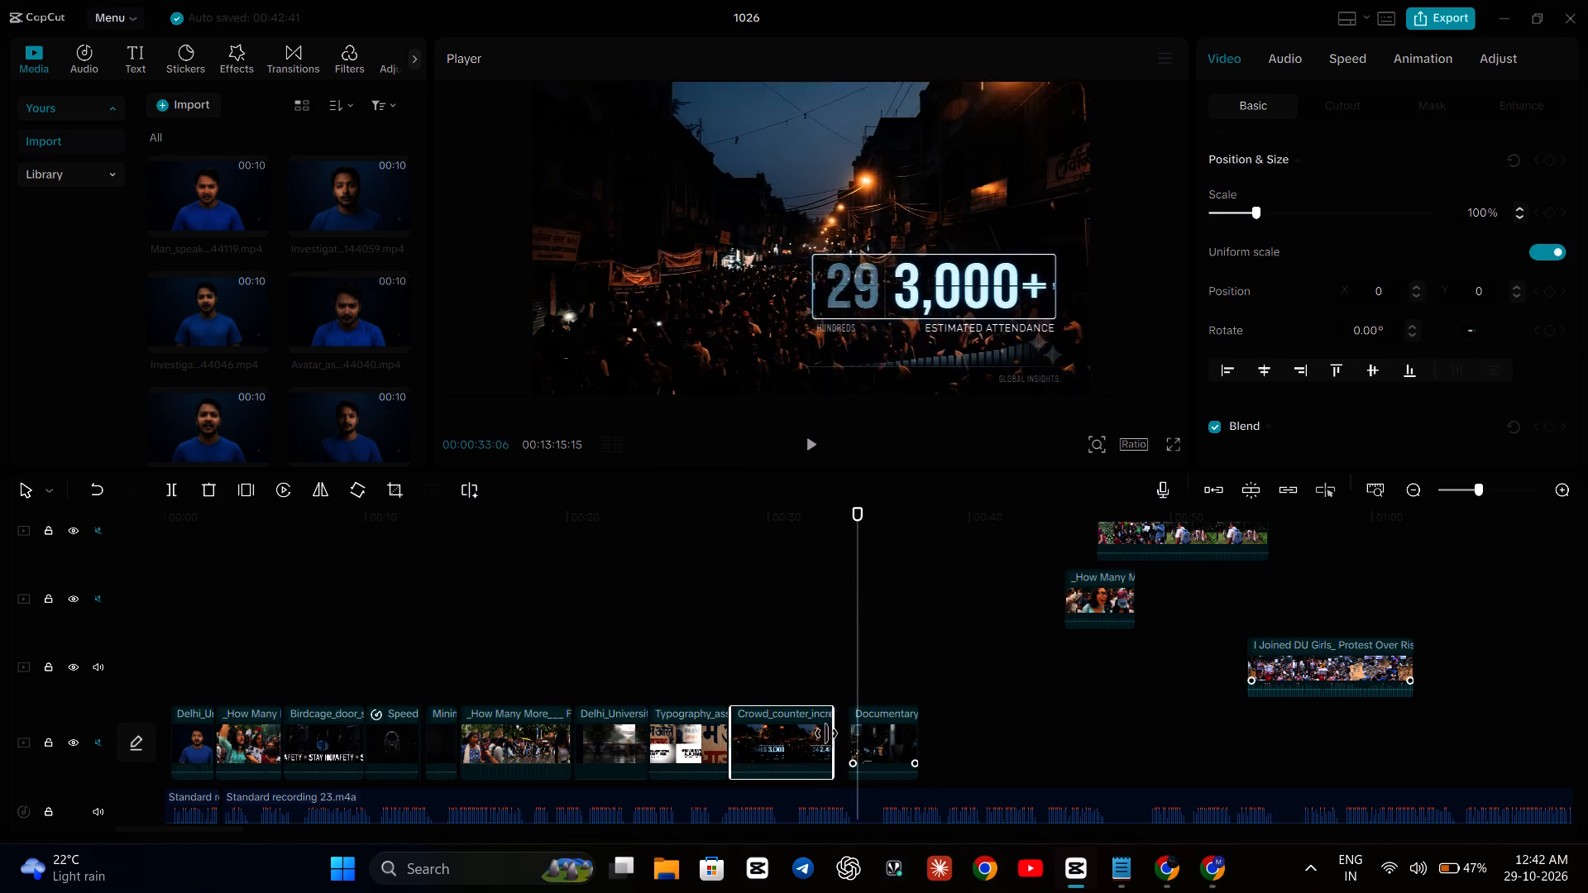
{"action": "left_click_drag", "start_coordinate": [826, 733], "coordinate": [822, 736]}
{"action": "left_click_drag", "start_coordinate": [894, 721], "coordinate": [875, 726]}
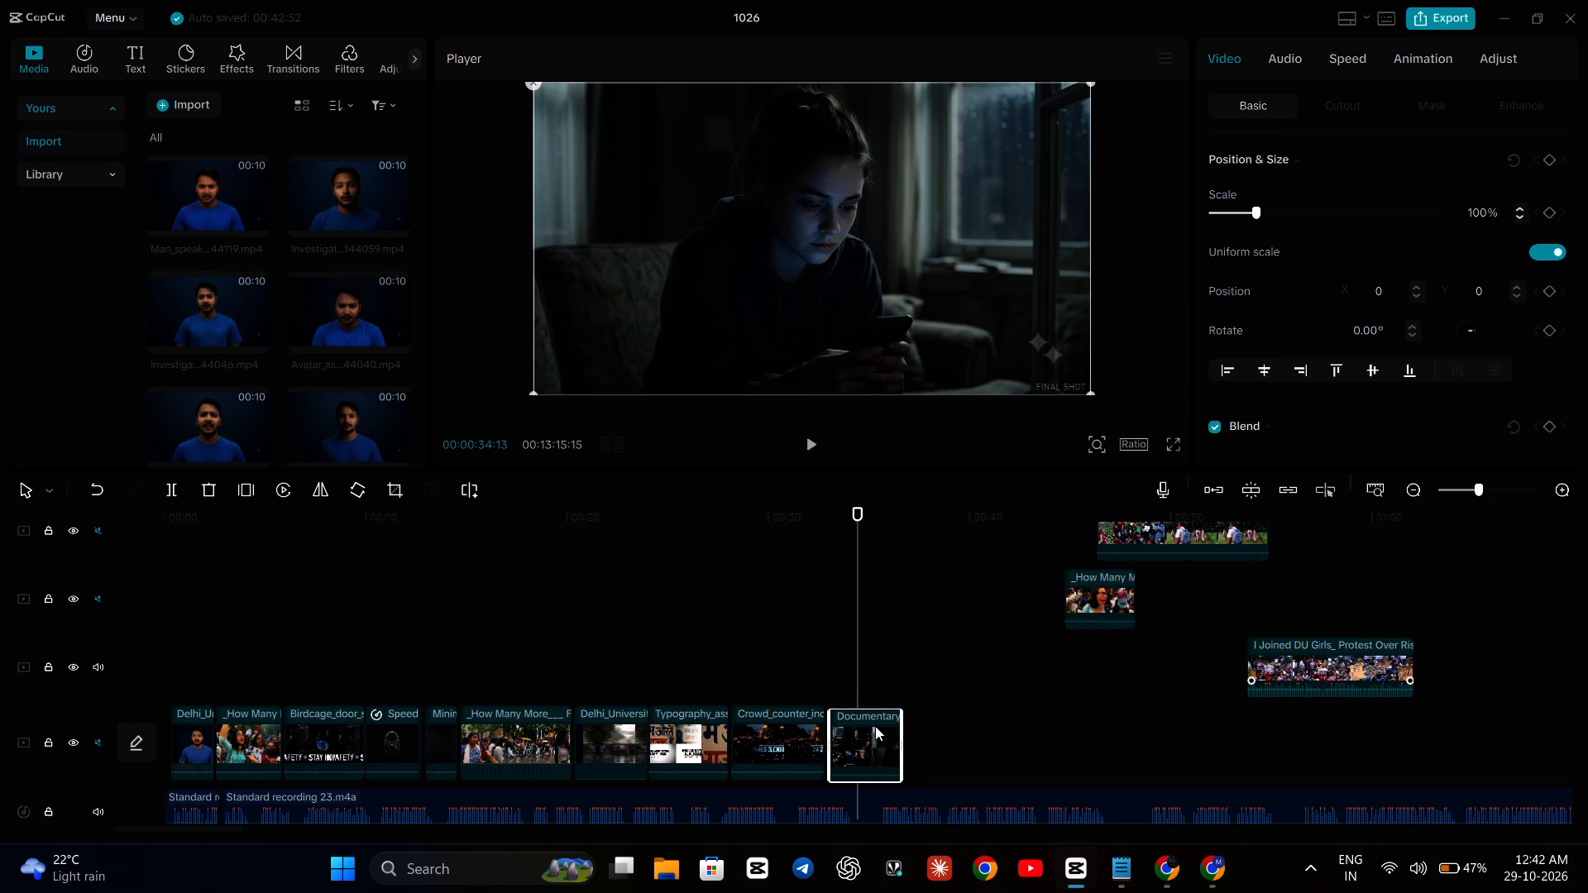
{"action": "left_click_drag", "start_coordinate": [875, 726], "coordinate": [873, 727]}
Play back the cut, shorten the Crowd_counter clip's end to about 00:31:22, and close the gap with the Documentary clip on the main track.
{"action": "left_click", "coordinate": [729, 640]}
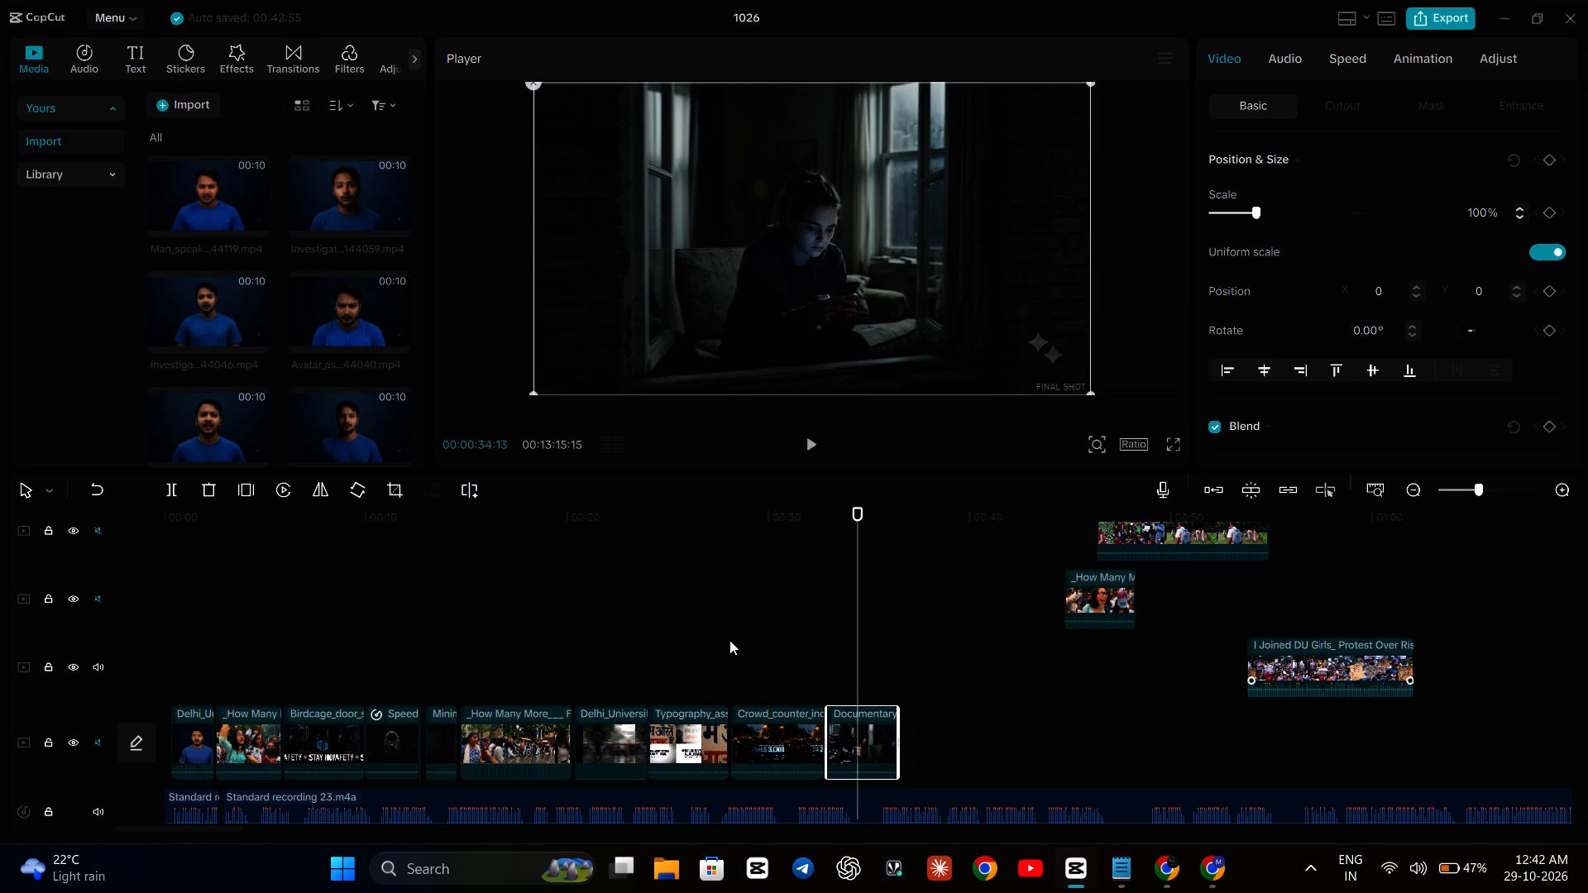
{"action": "key", "text": "space"}
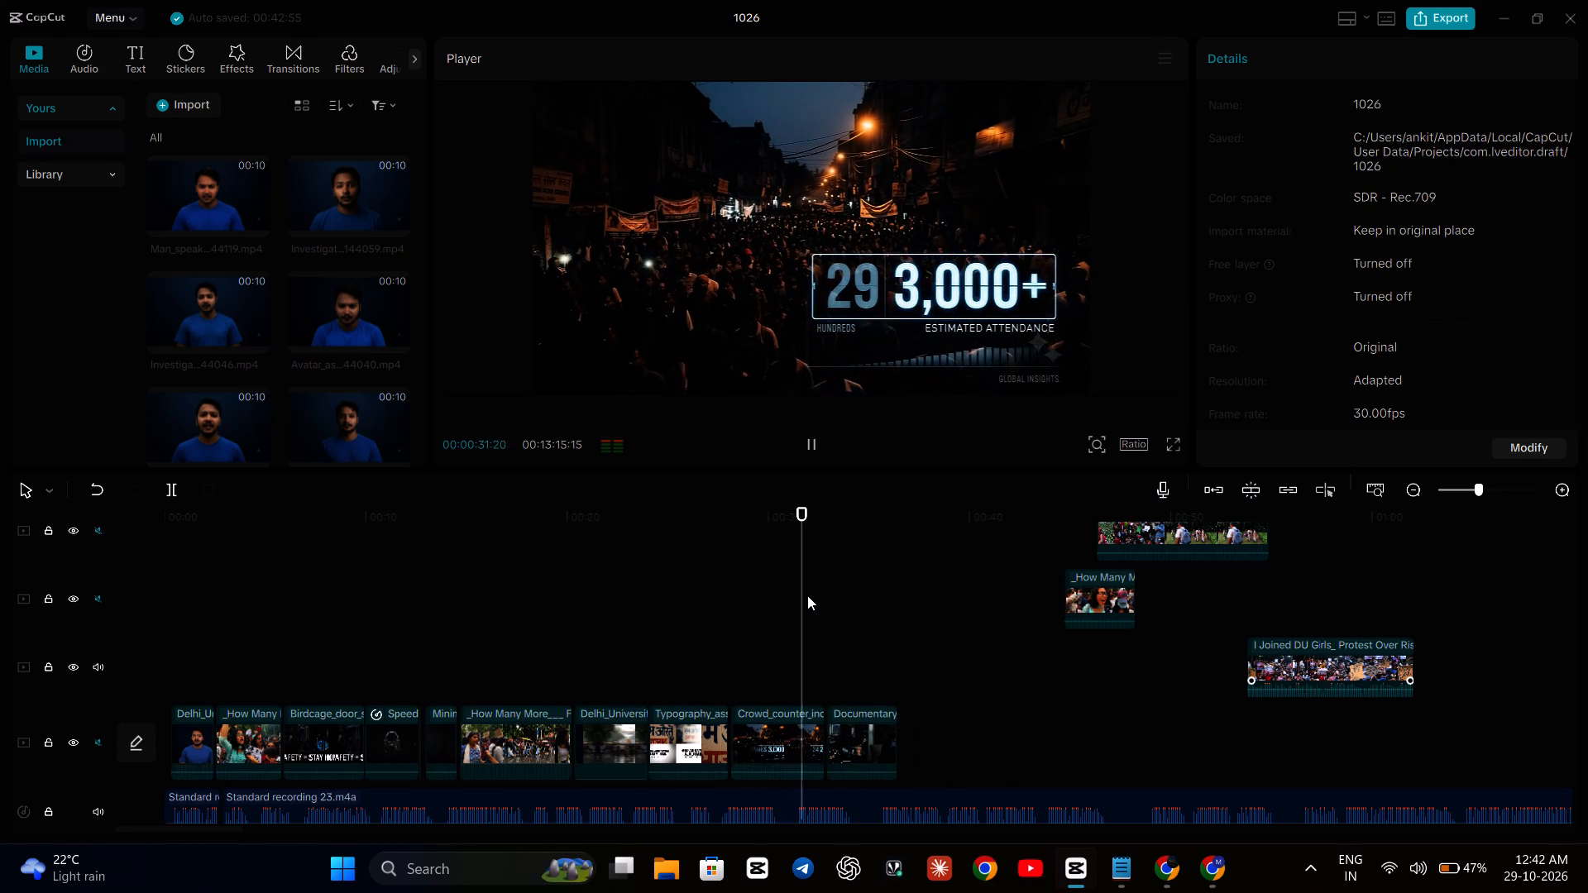
{"action": "left_click", "coordinate": [782, 732]}
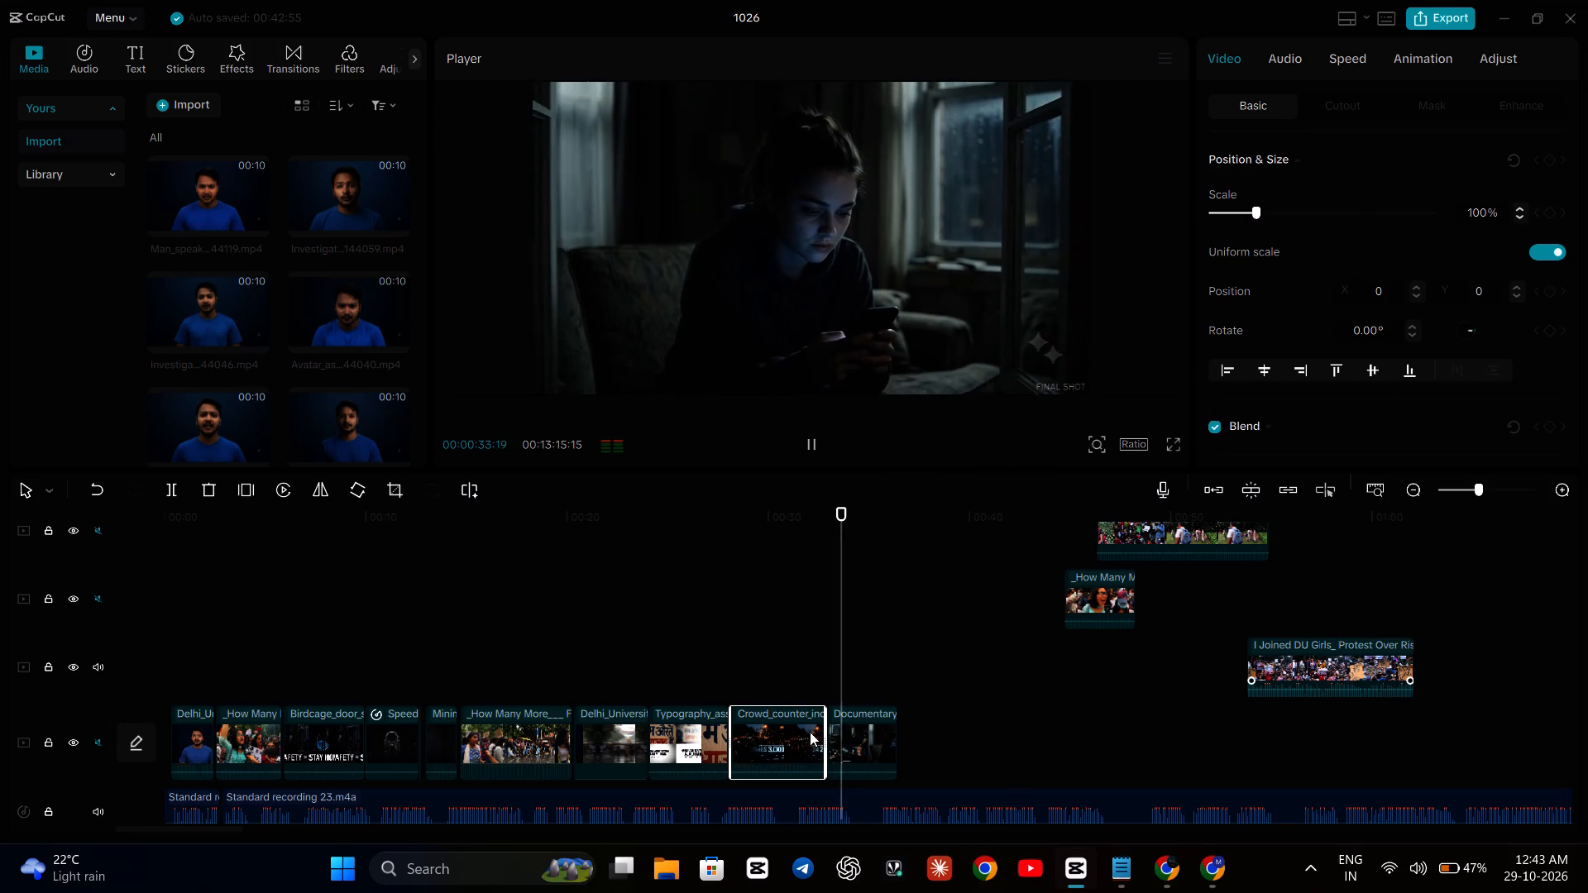
{"action": "left_click_drag", "start_coordinate": [825, 731], "coordinate": [796, 743]}
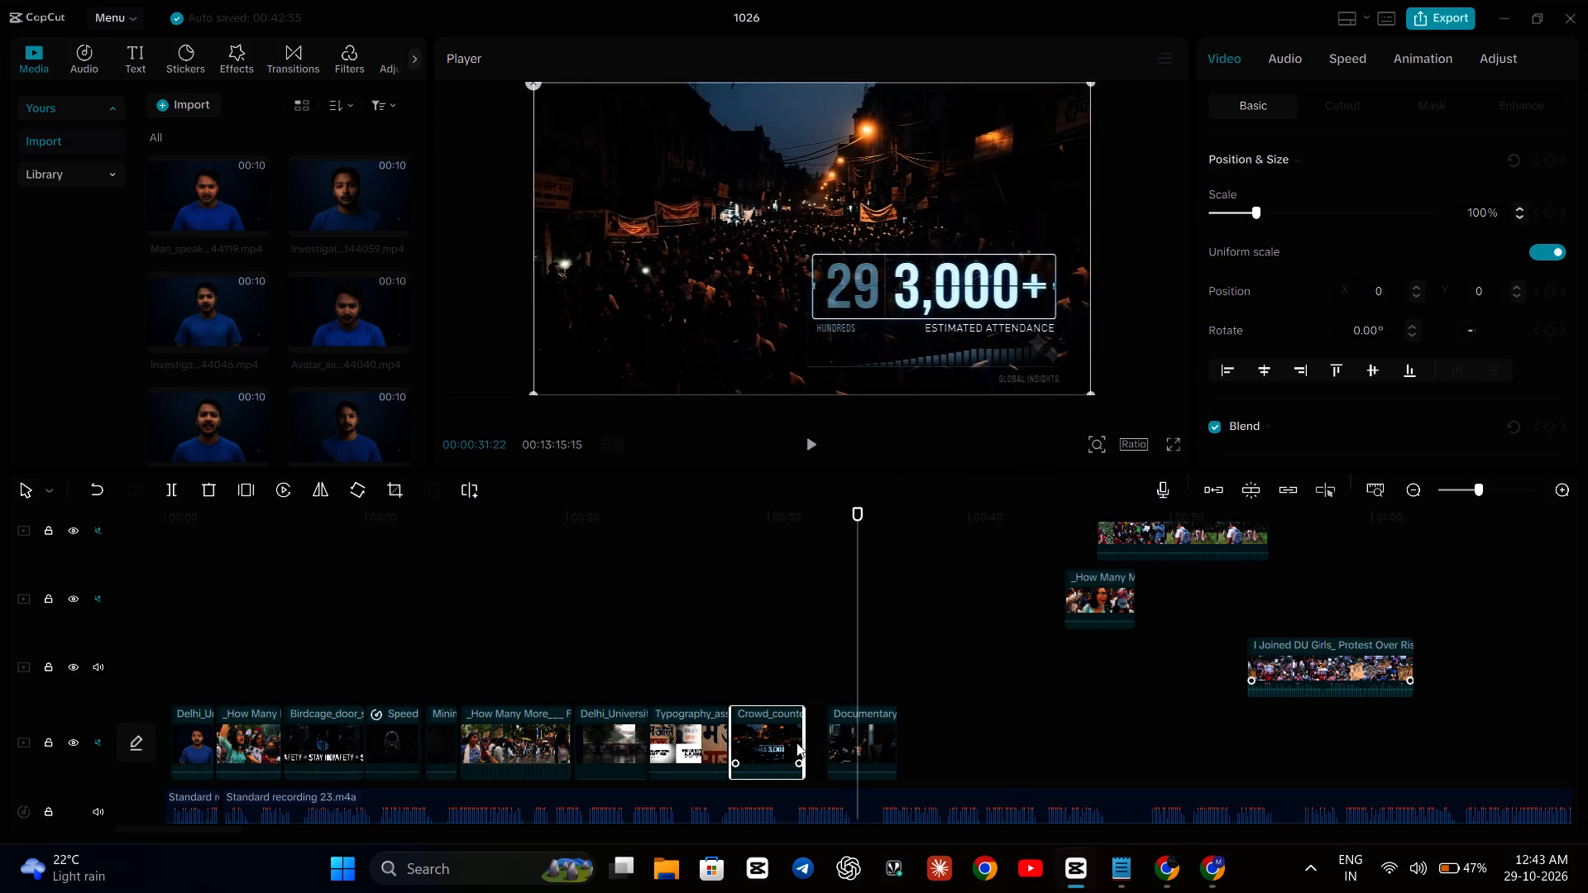
{"action": "left_click_drag", "start_coordinate": [848, 733], "coordinate": [821, 738]}
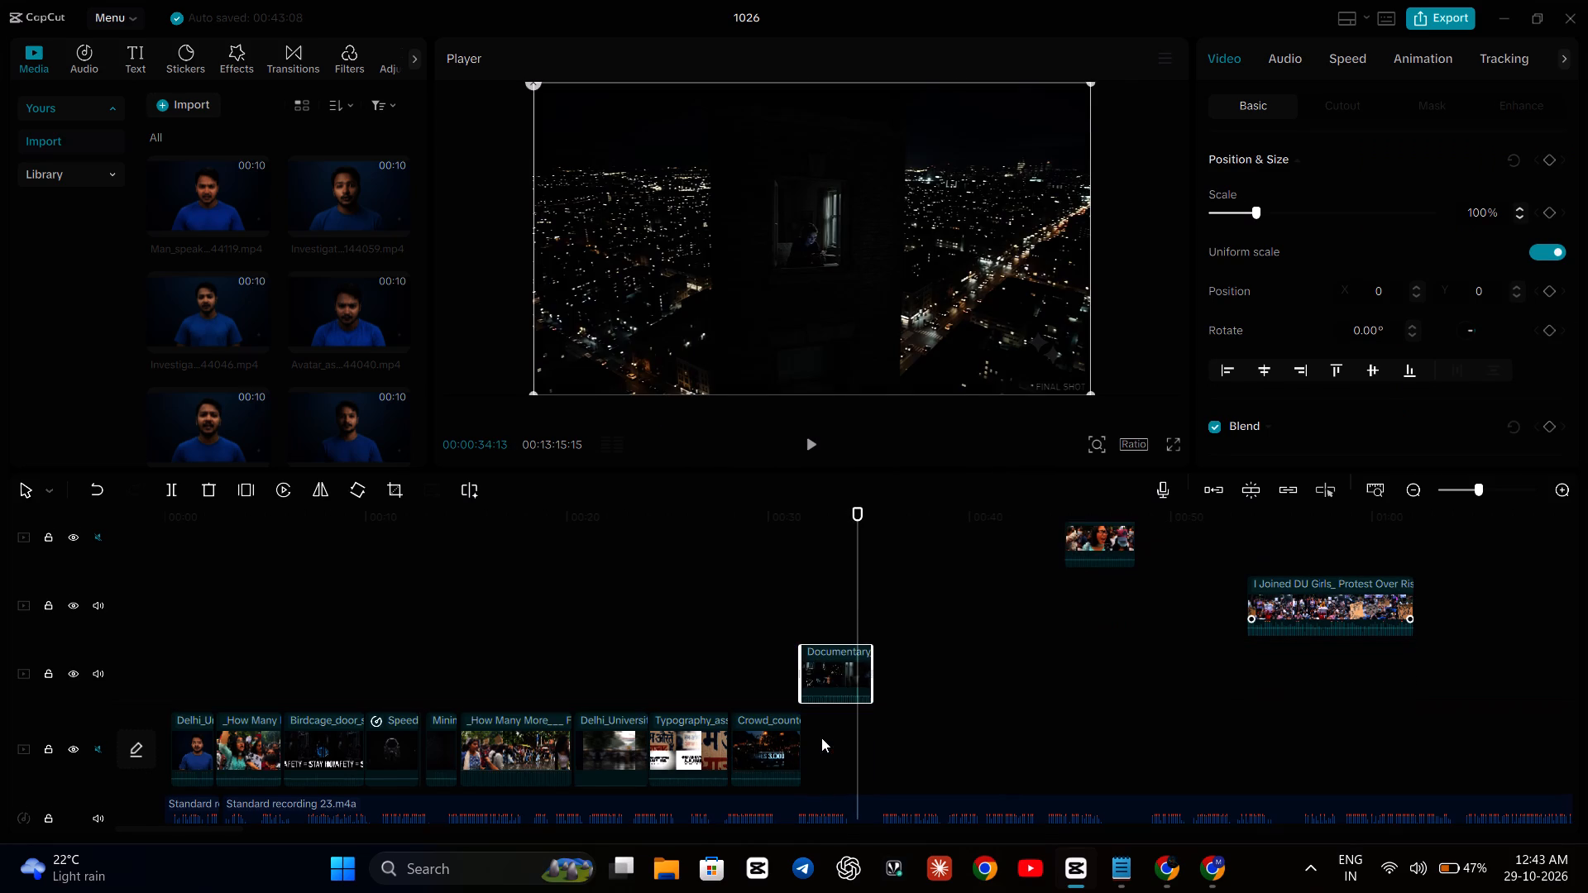
{"action": "left_click_drag", "start_coordinate": [832, 673], "coordinate": [836, 738]}
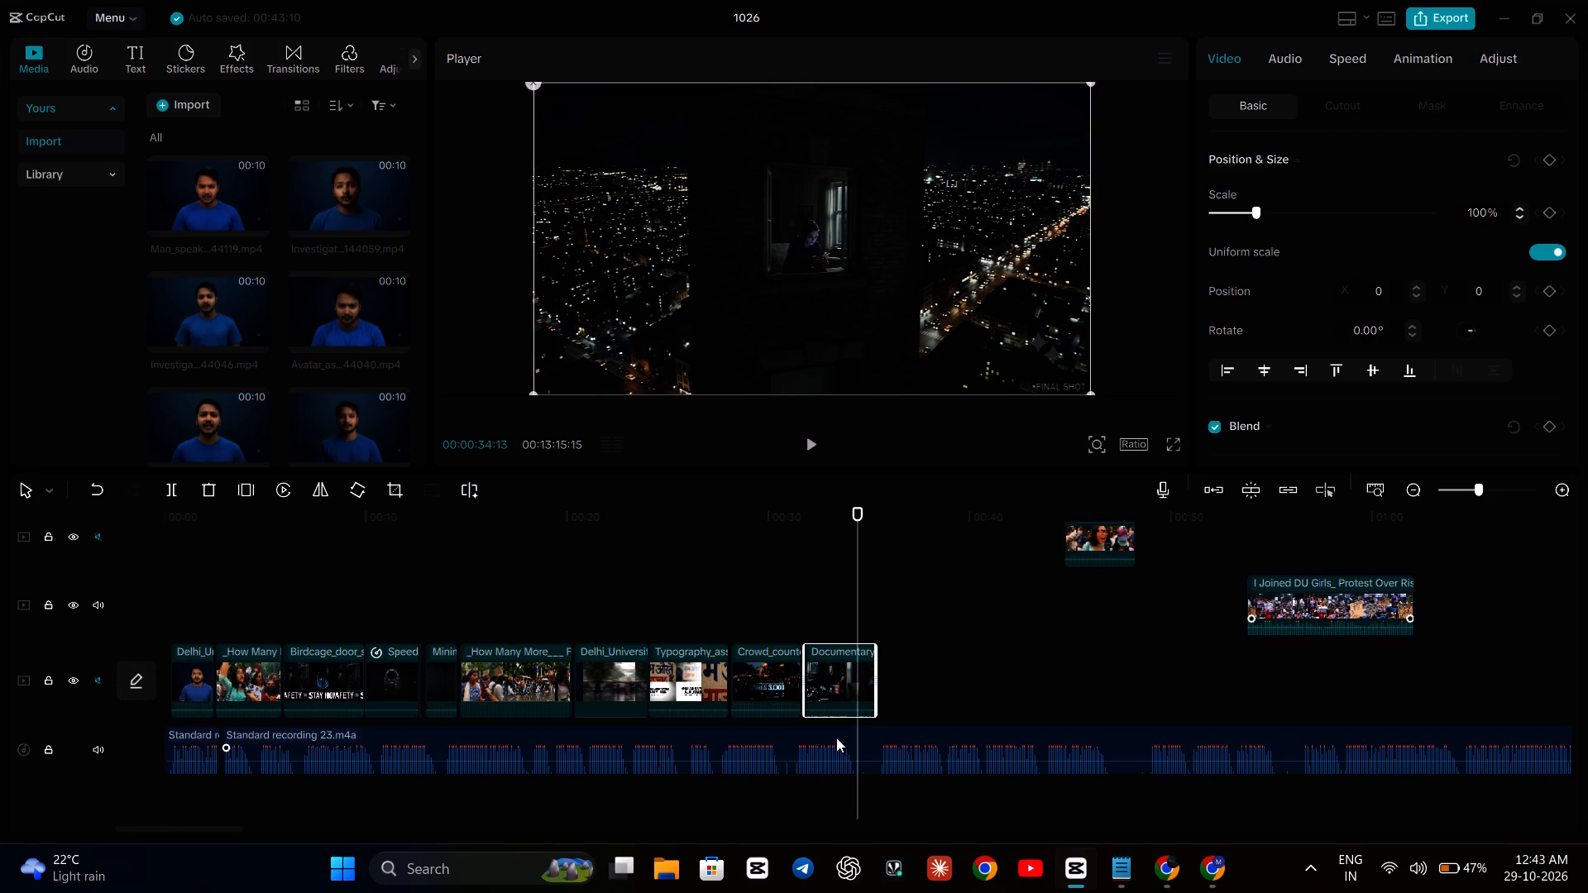
Play through the Documentary clip against the narration and trim its end slightly, to about 00:35.
{"action": "left_click", "coordinate": [735, 566]}
{"action": "key", "text": "space"}
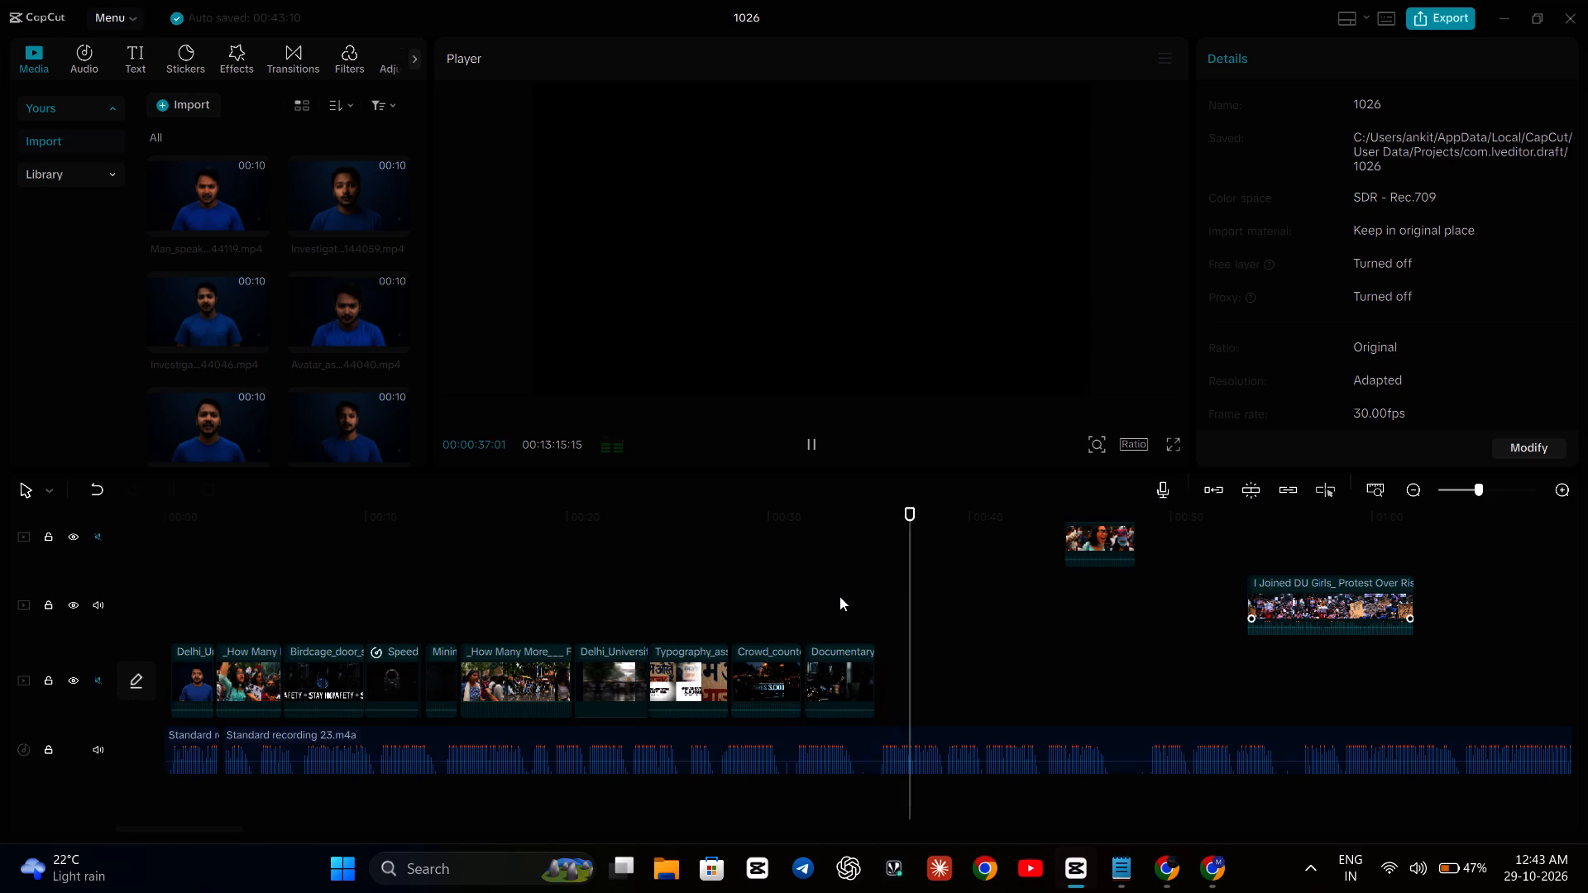
{"action": "left_click", "coordinate": [848, 660]}
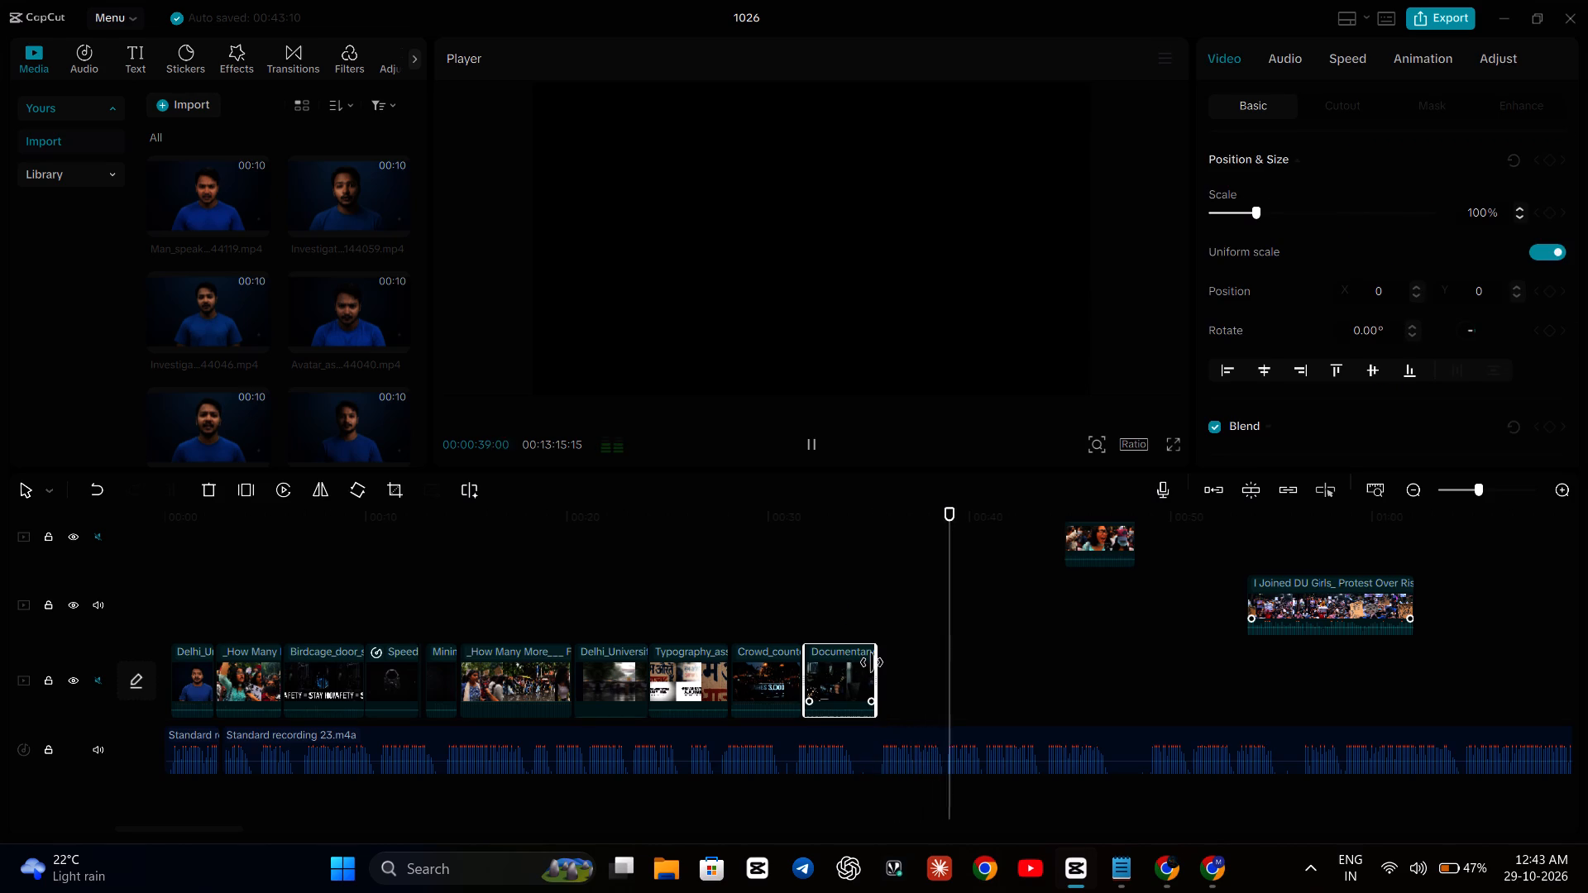
{"action": "left_click_drag", "start_coordinate": [876, 663], "coordinate": [871, 677]}
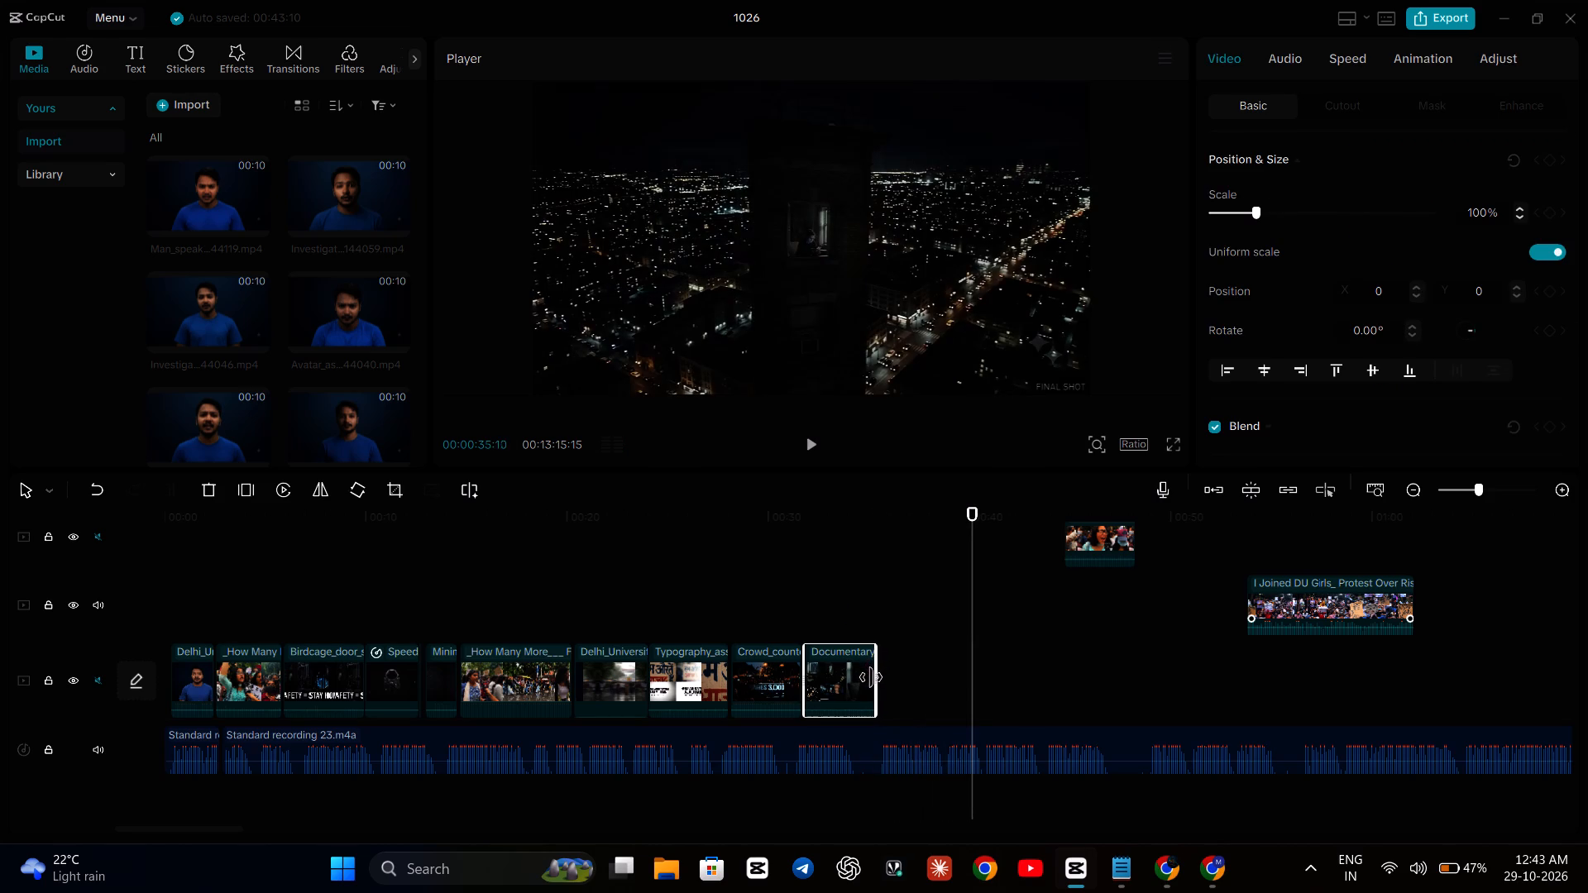
{"action": "left_click_drag", "start_coordinate": [871, 677], "coordinate": [868, 681]}
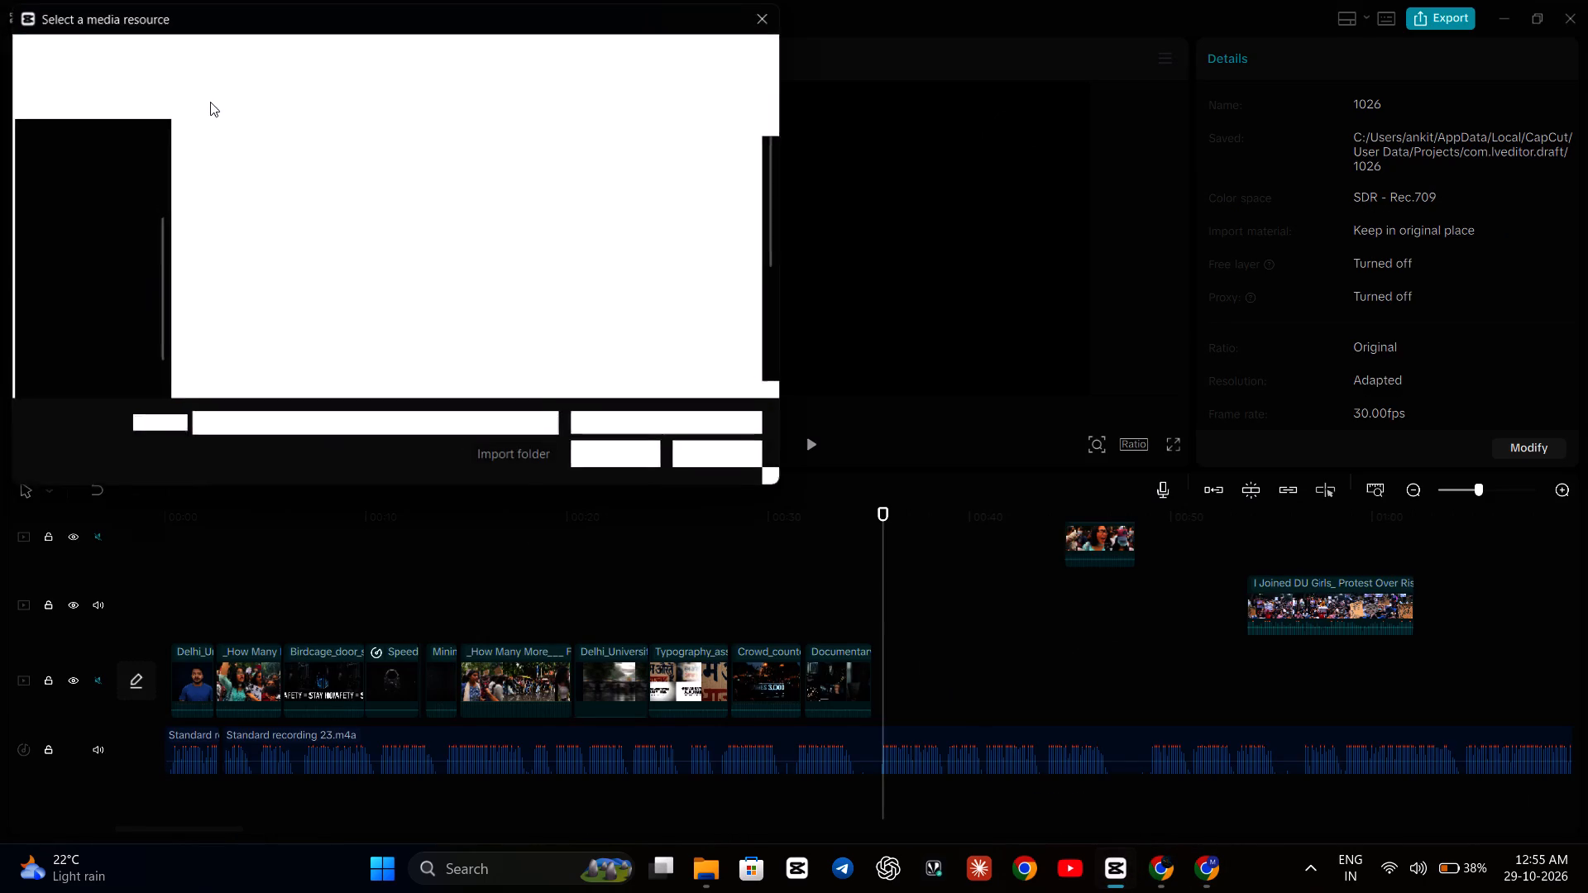
{"action": "scroll", "coordinate": [447, 356], "scroll_direction": "down", "scroll_amount": 3}
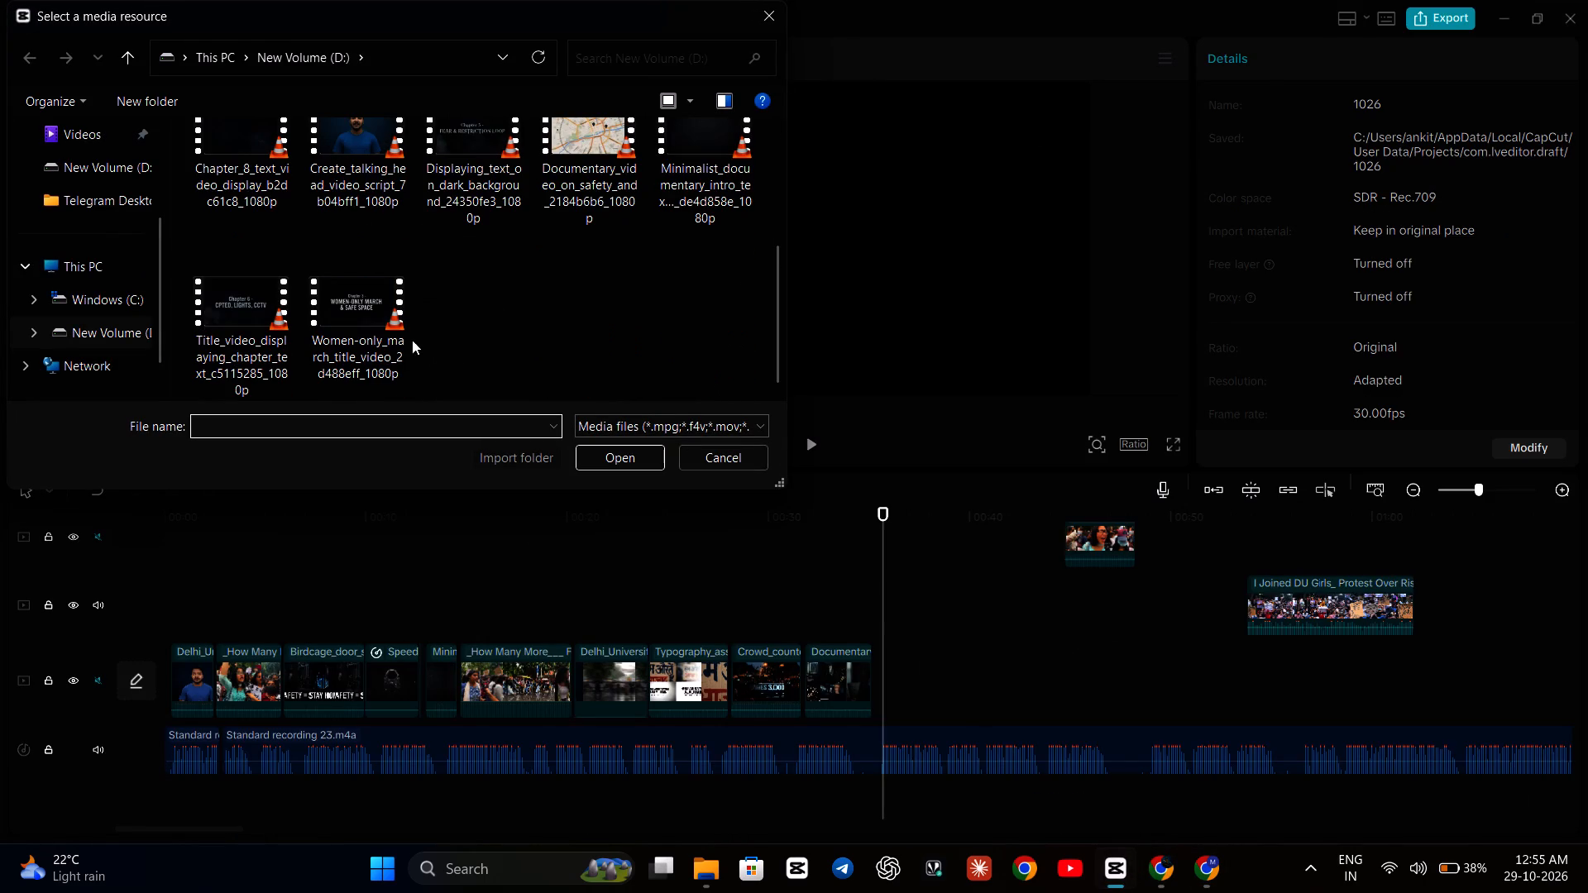
{"action": "left_click", "coordinate": [357, 133]}
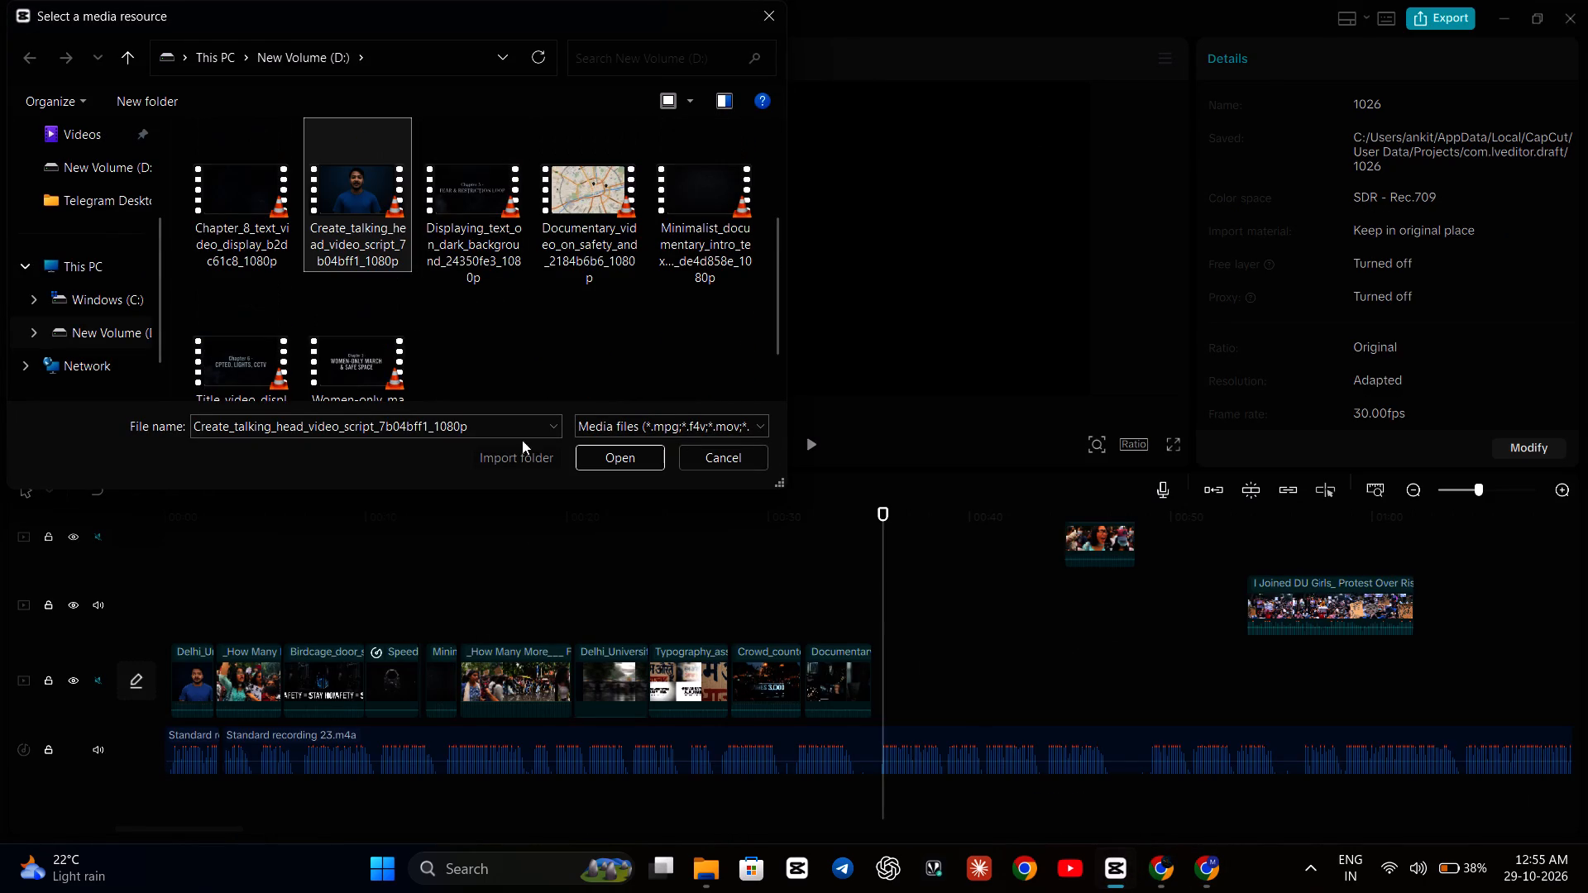
{"action": "left_click", "coordinate": [612, 461]}
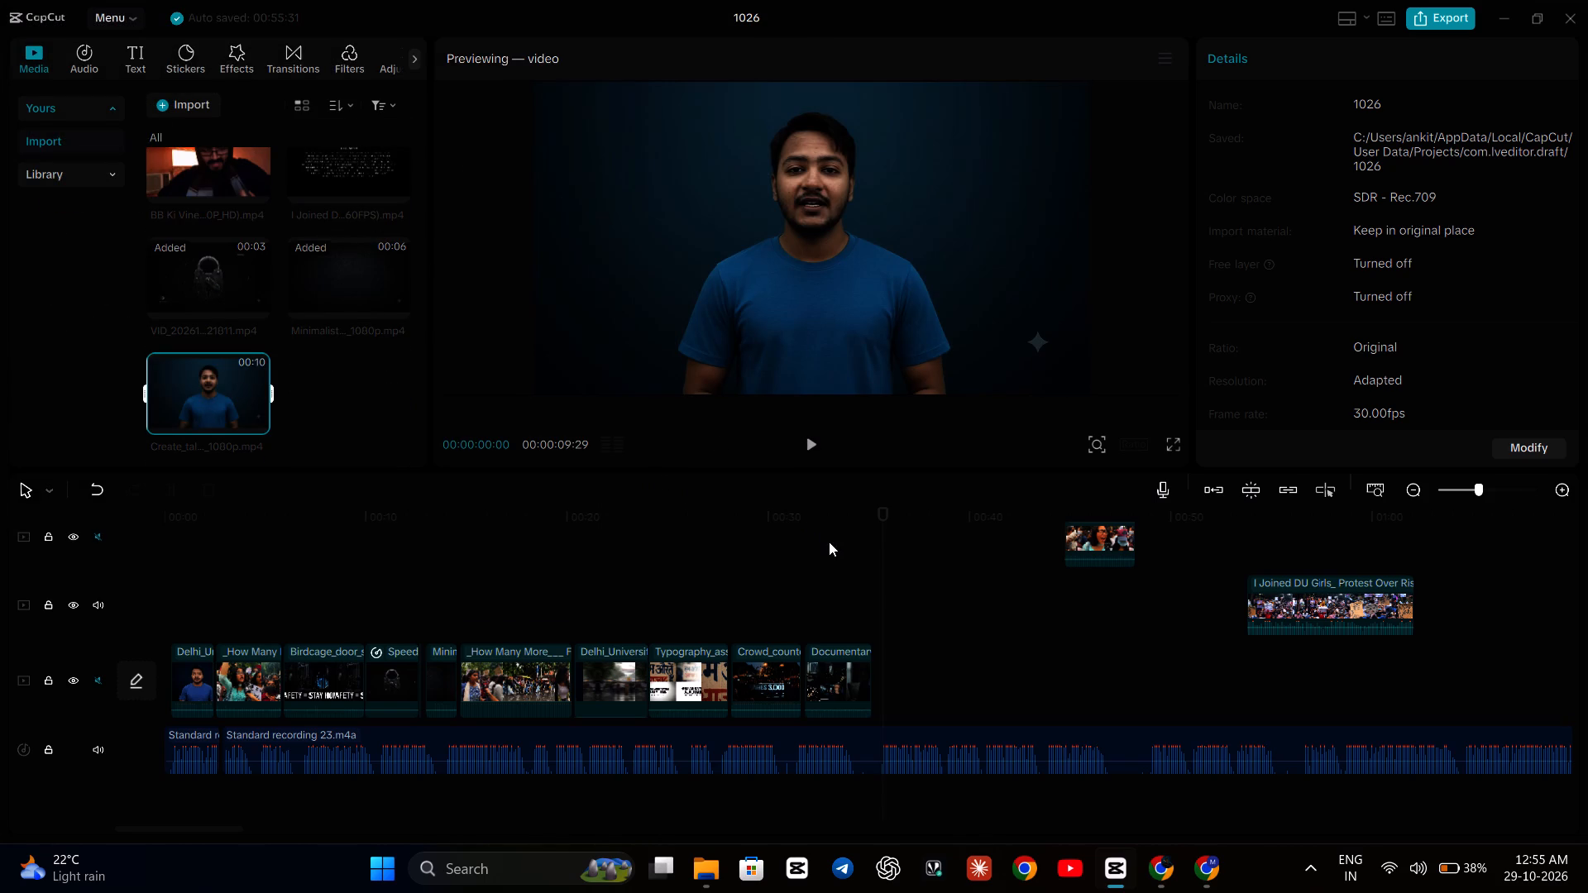
Add the talking-head clip to the main track at 00:00:35:21 and shift it slightly earlier, close behind the Documentary clip.
{"action": "left_click", "coordinate": [254, 424]}
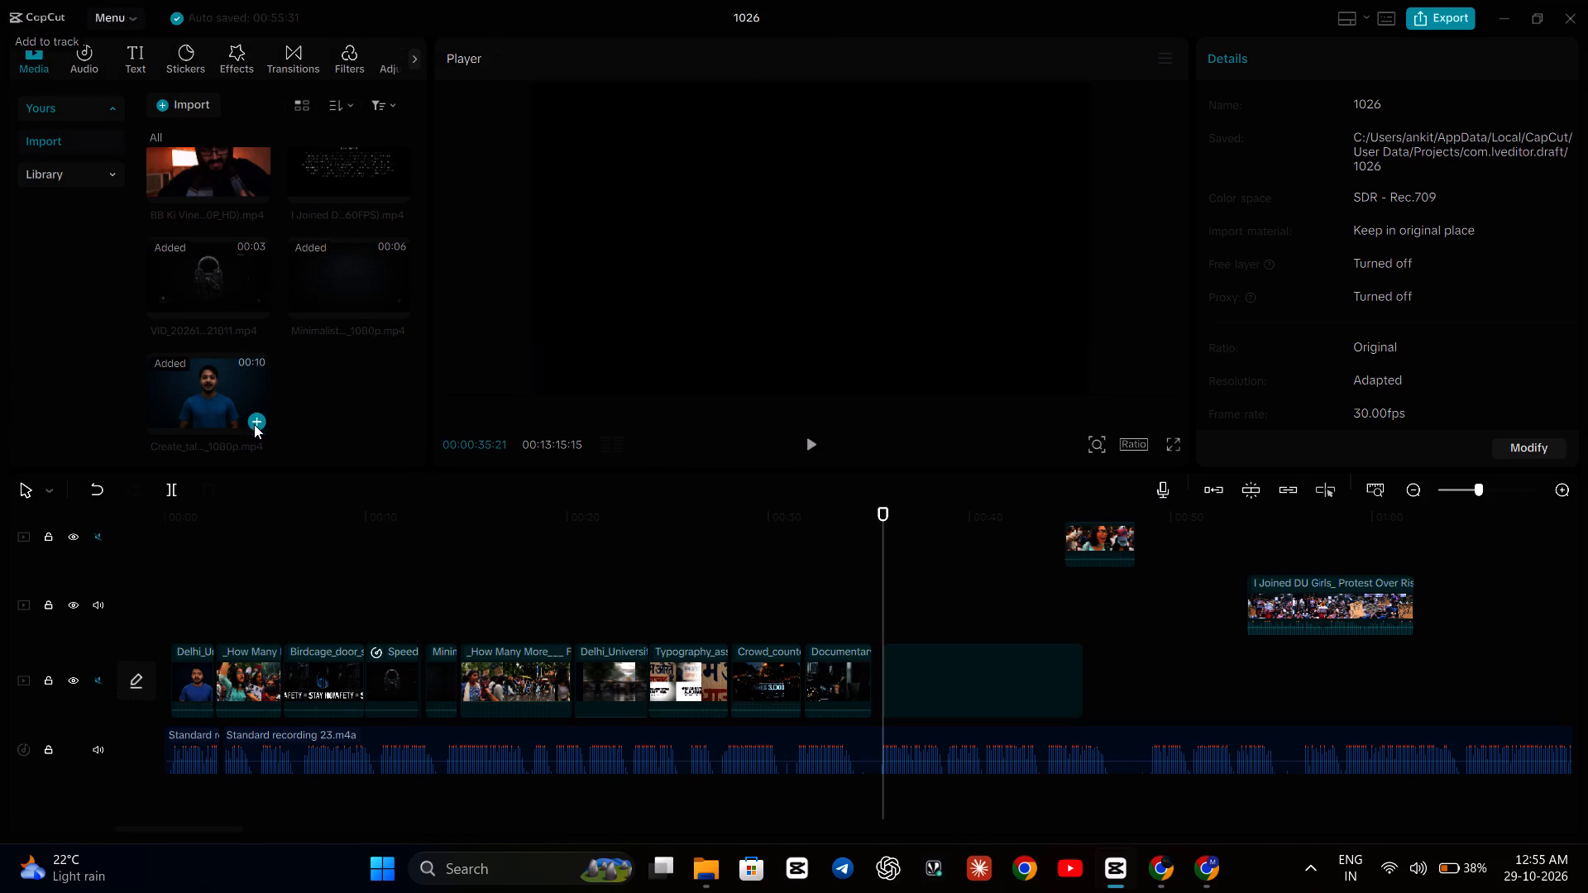
{"action": "left_click_drag", "start_coordinate": [960, 676], "coordinate": [945, 676]}
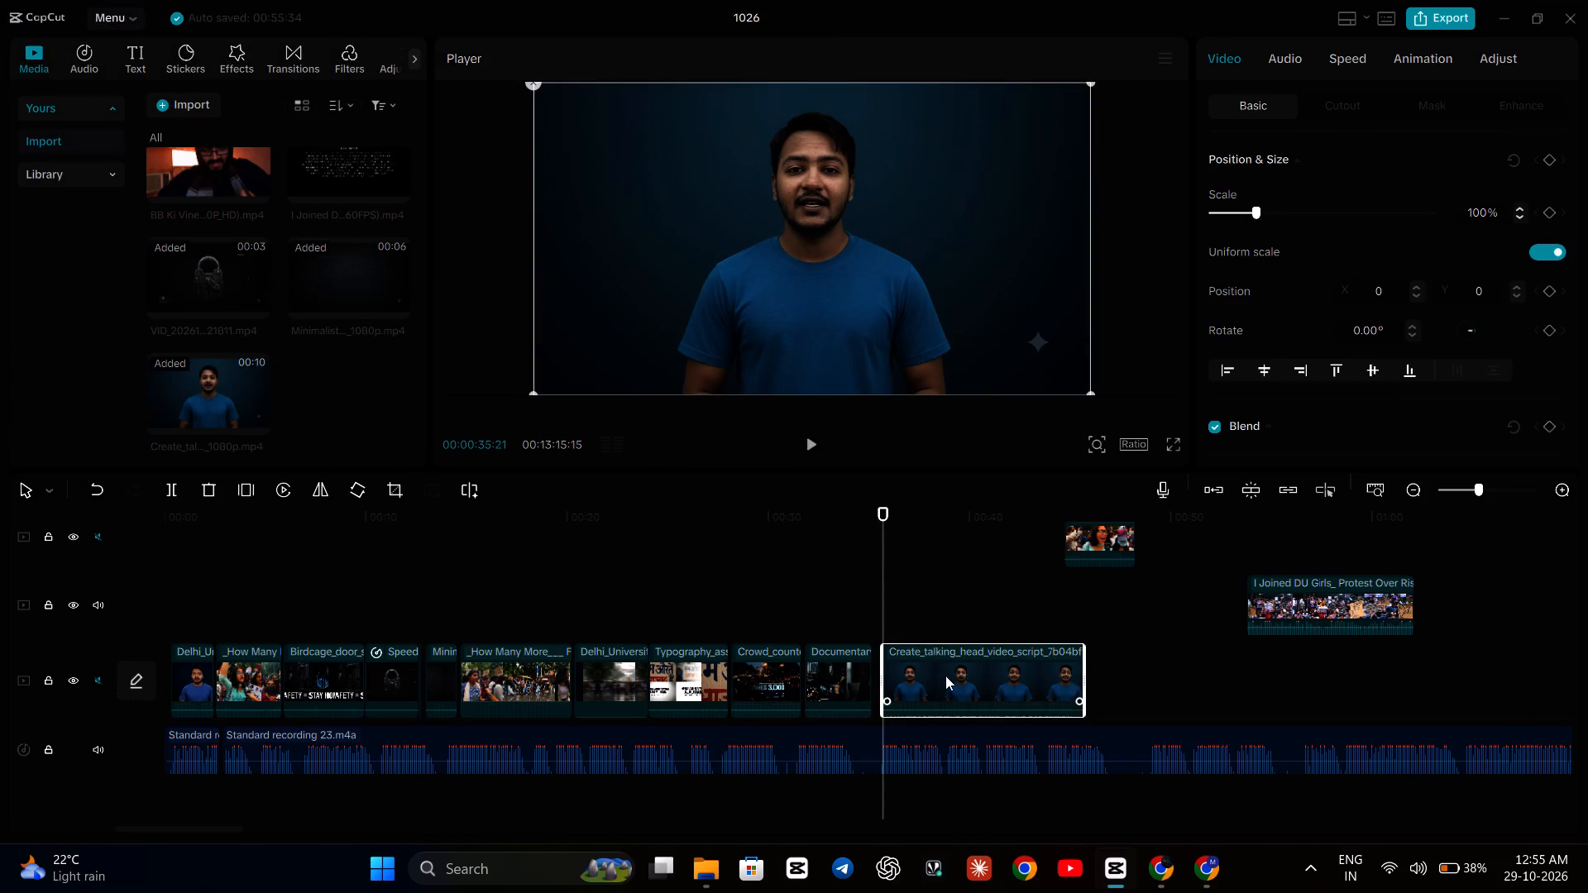
{"action": "left_click_drag", "start_coordinate": [945, 676], "coordinate": [952, 679]}
Play the timeline from about 32 to 47 seconds to check the talking-head clip against the narration.
{"action": "left_click", "coordinate": [808, 575]}
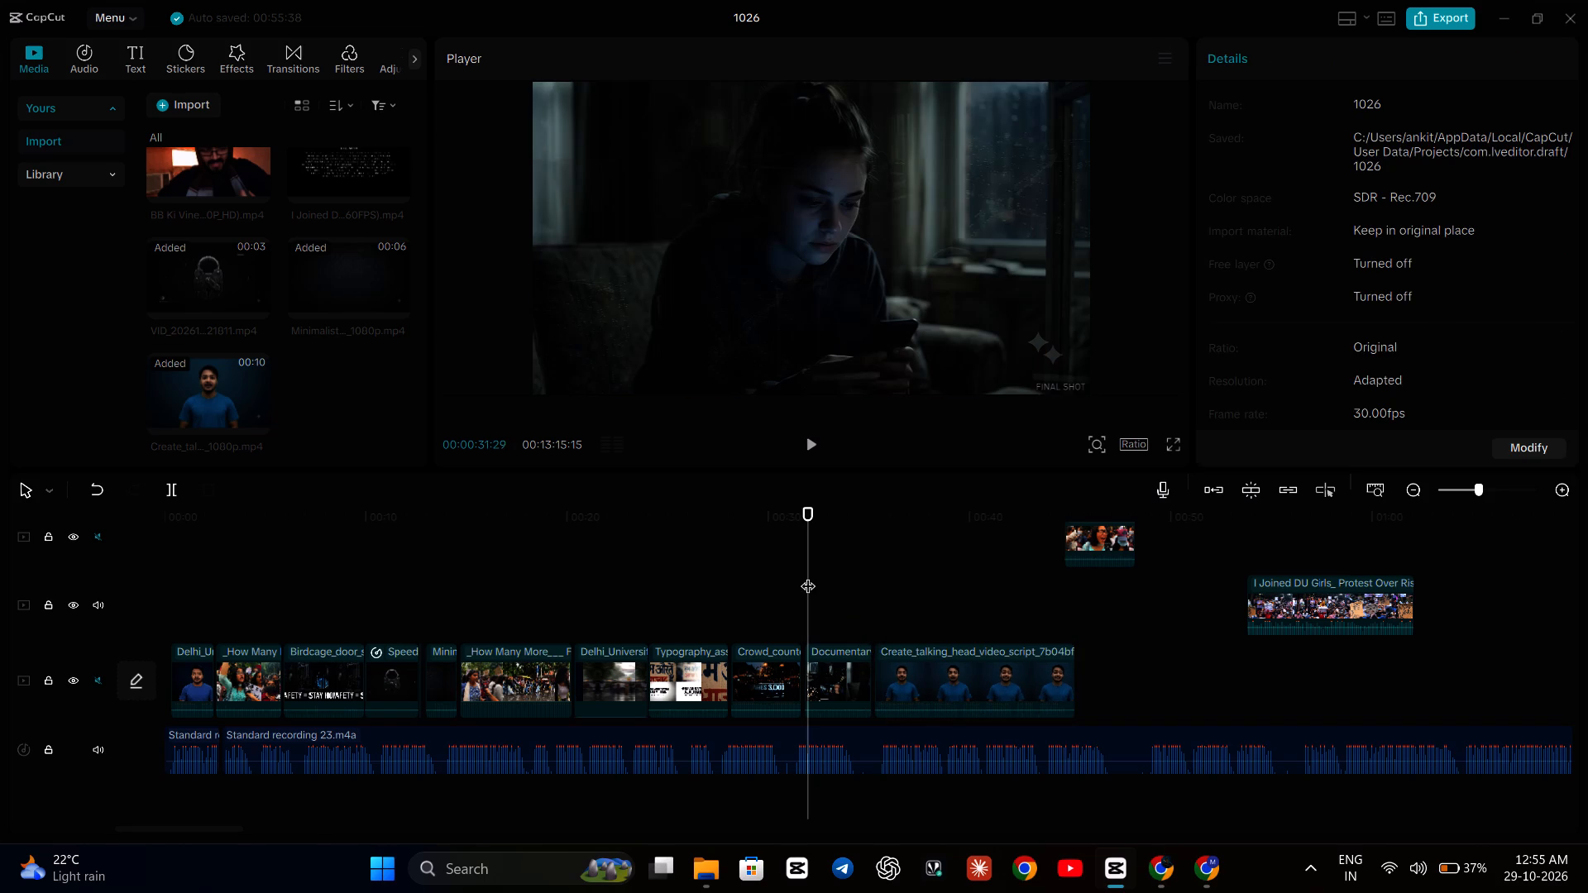
{"action": "key", "text": "space"}
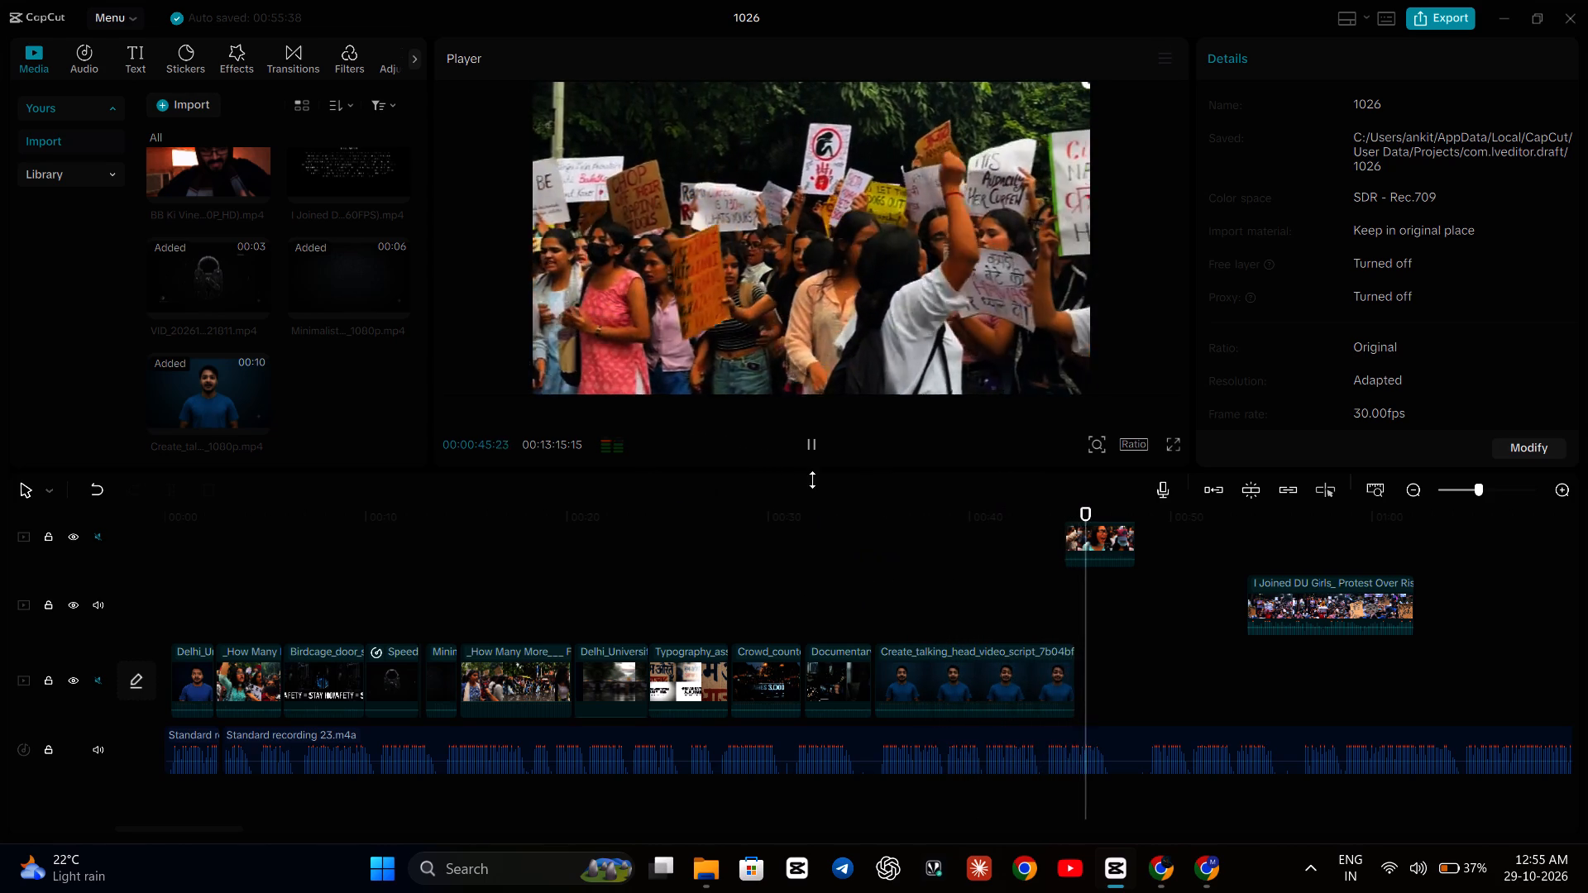
{"action": "left_click", "coordinate": [809, 442]}
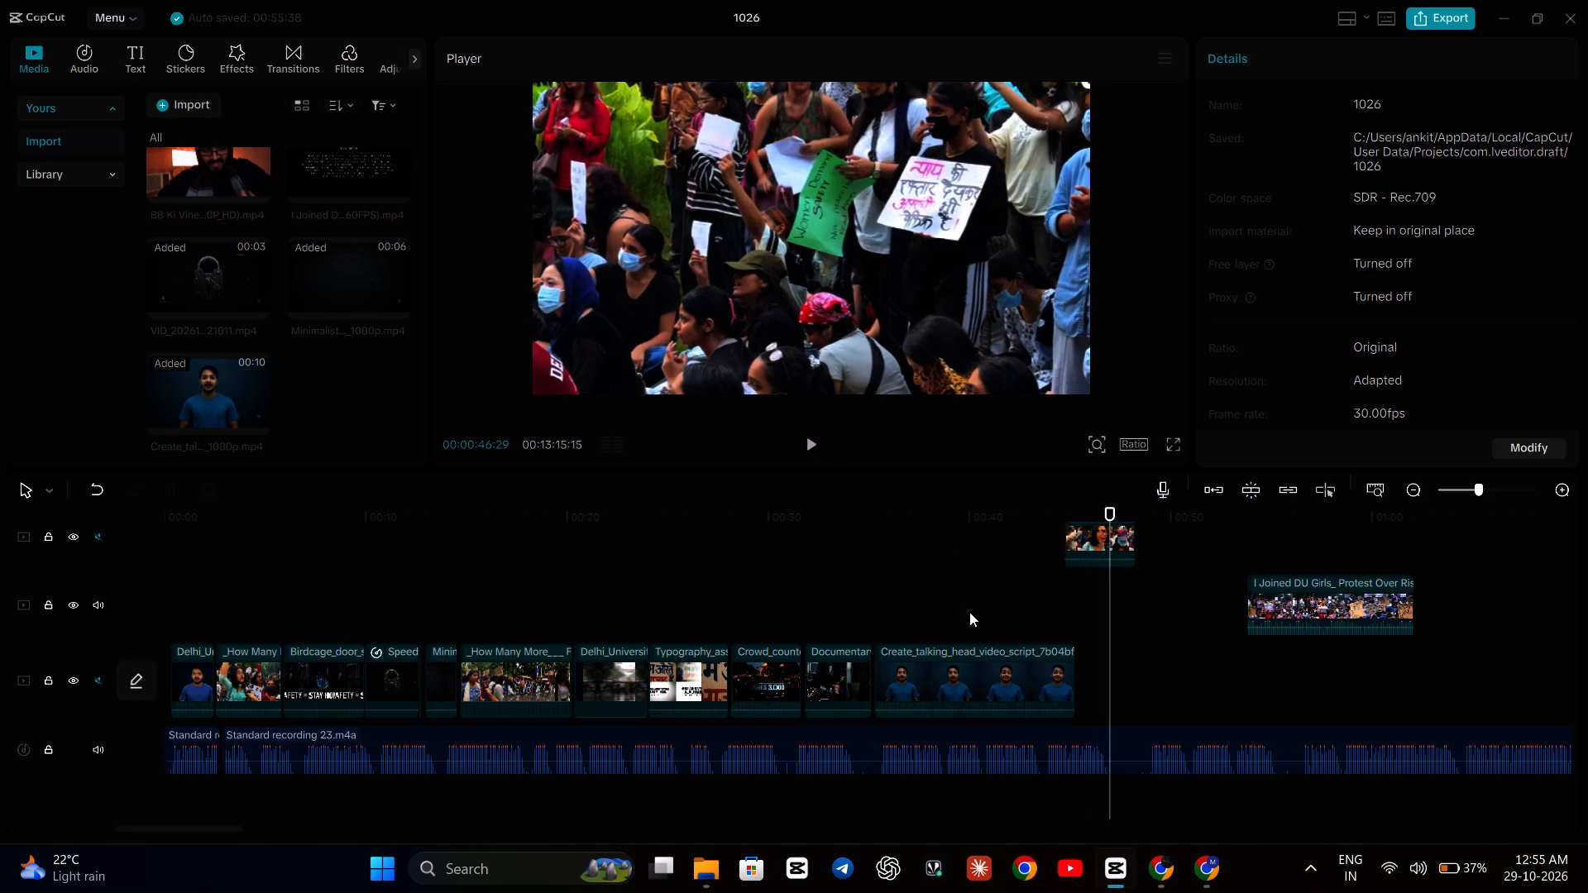
Set the talking-head clip's speed to 0.90x.
{"action": "left_click", "coordinate": [985, 680]}
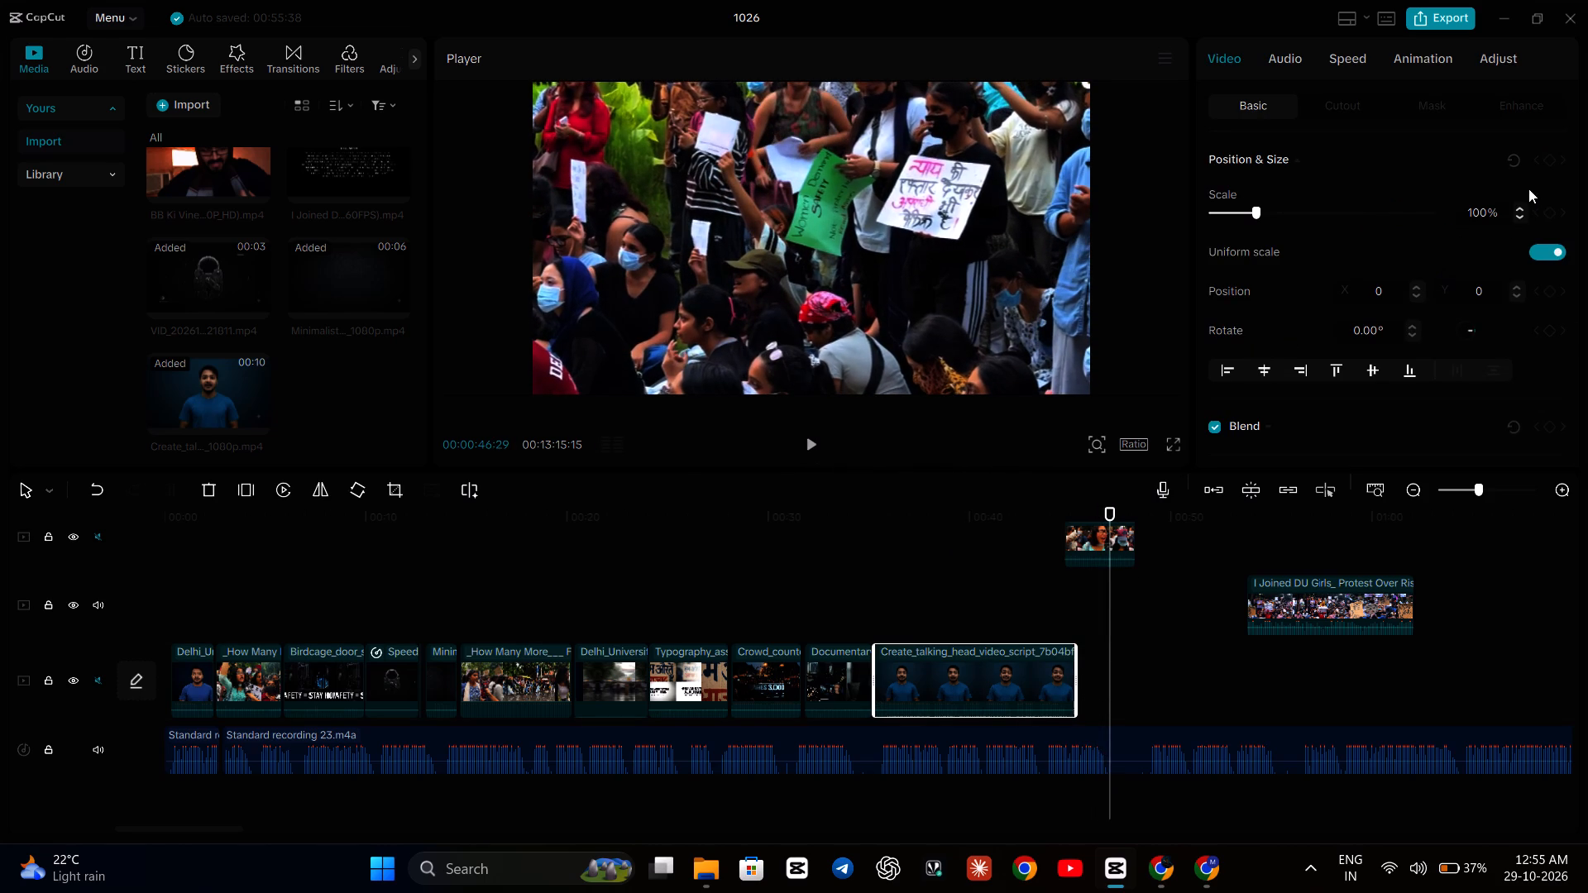
{"action": "left_click", "coordinate": [1349, 70]}
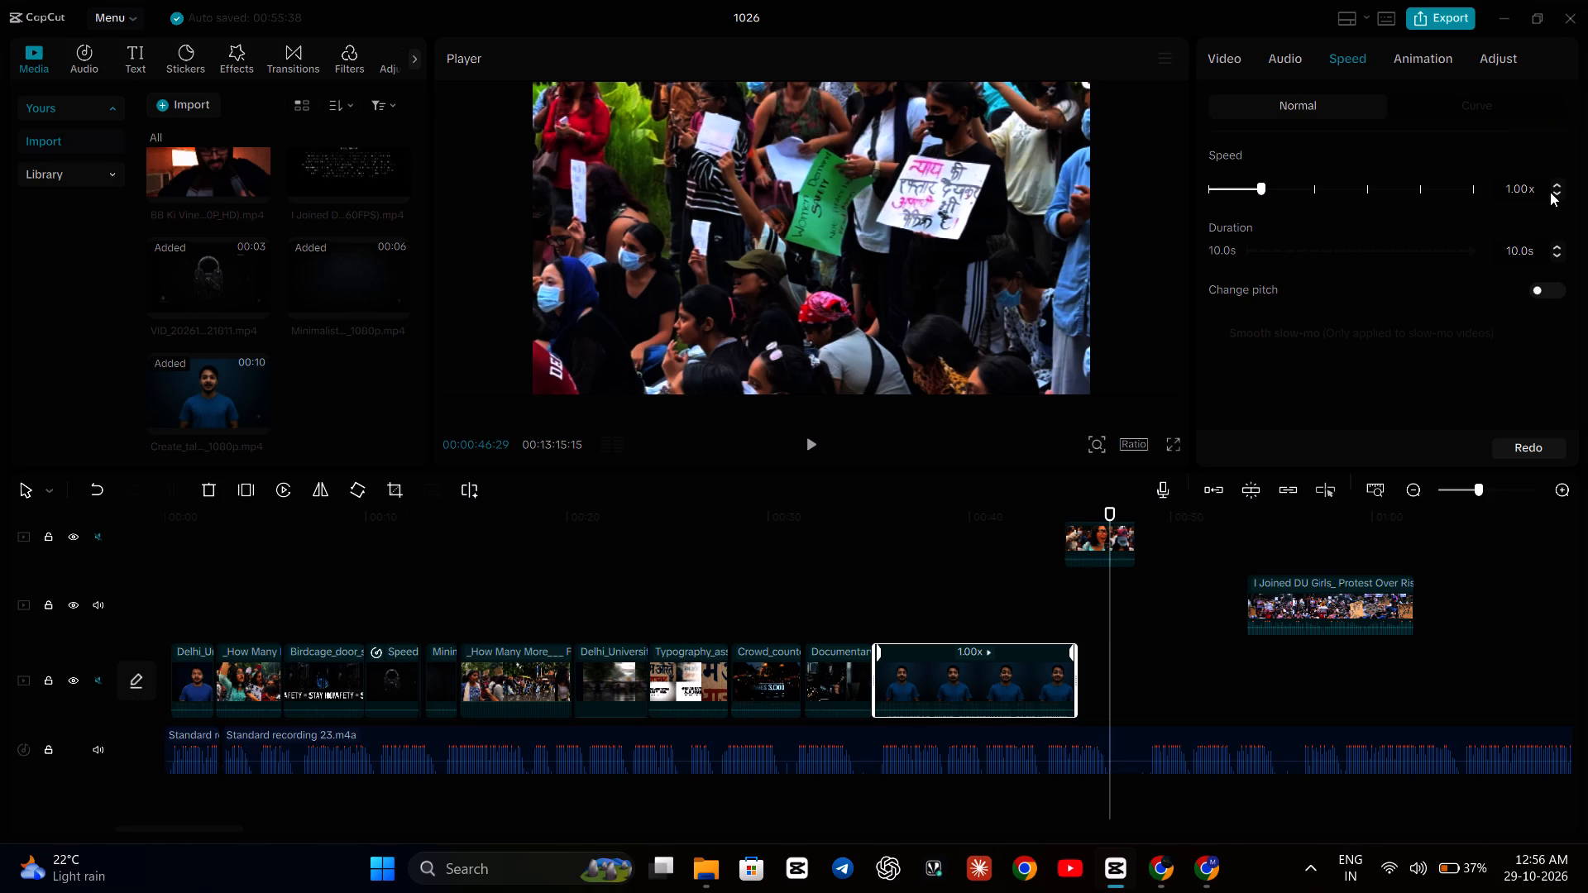
{"action": "left_click", "coordinate": [1555, 192]}
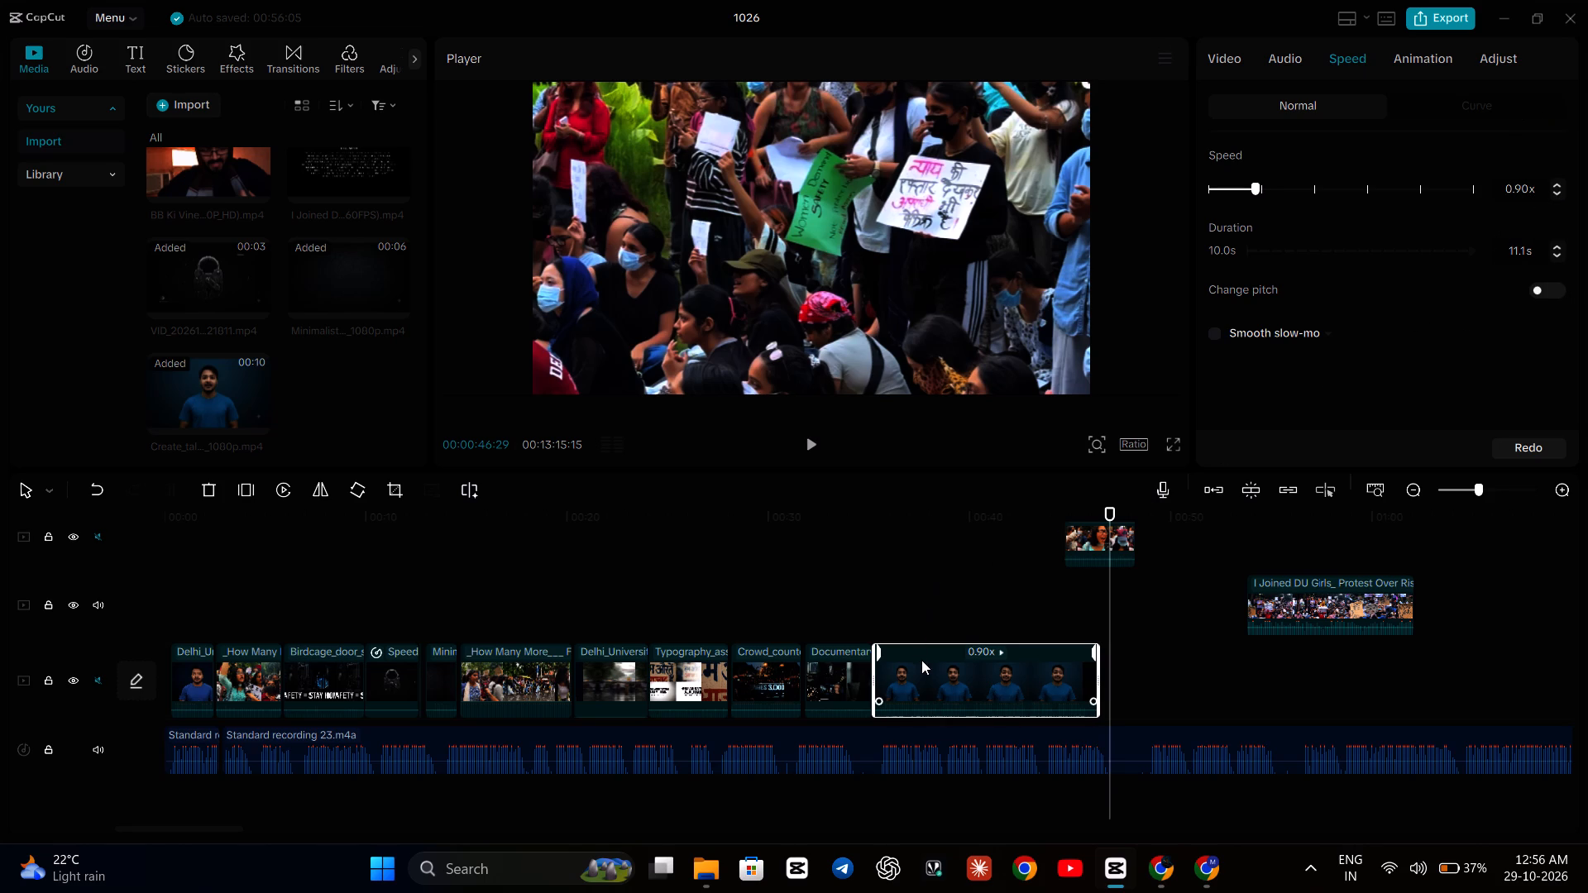
Replay the timeline repeatedly from about 32 seconds to check how the slowed talking-head clip matches the narration.
{"action": "left_click", "coordinate": [812, 578]}
{"action": "key", "text": "space"}
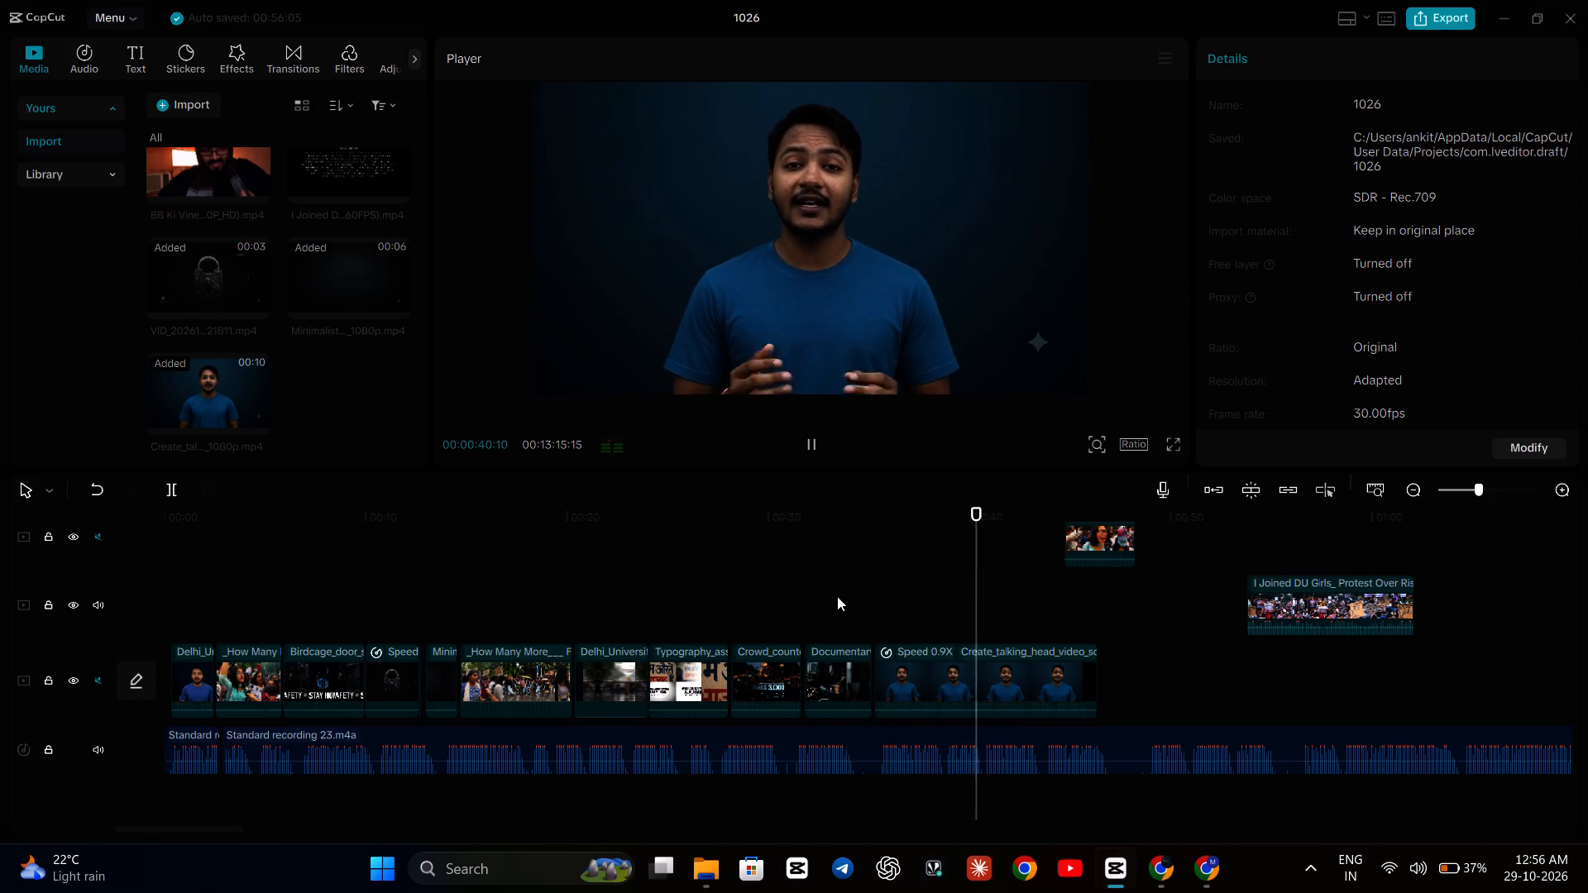
{"action": "left_click", "coordinate": [820, 598]}
{"action": "key", "text": "space"}
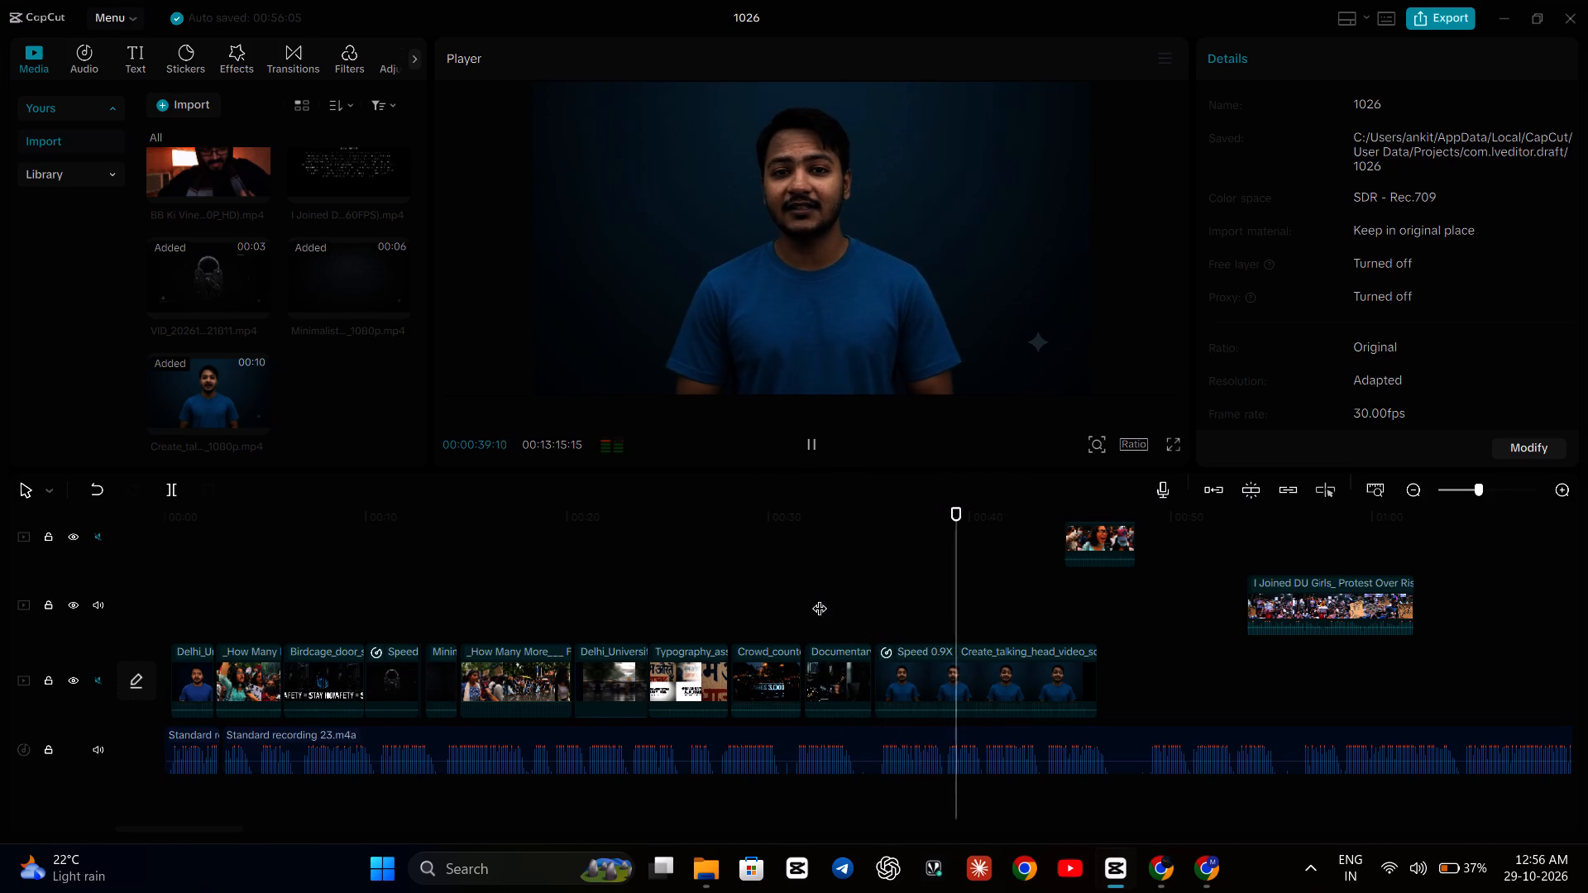
{"action": "left_click", "coordinate": [820, 598]}
{"action": "key", "text": "space"}
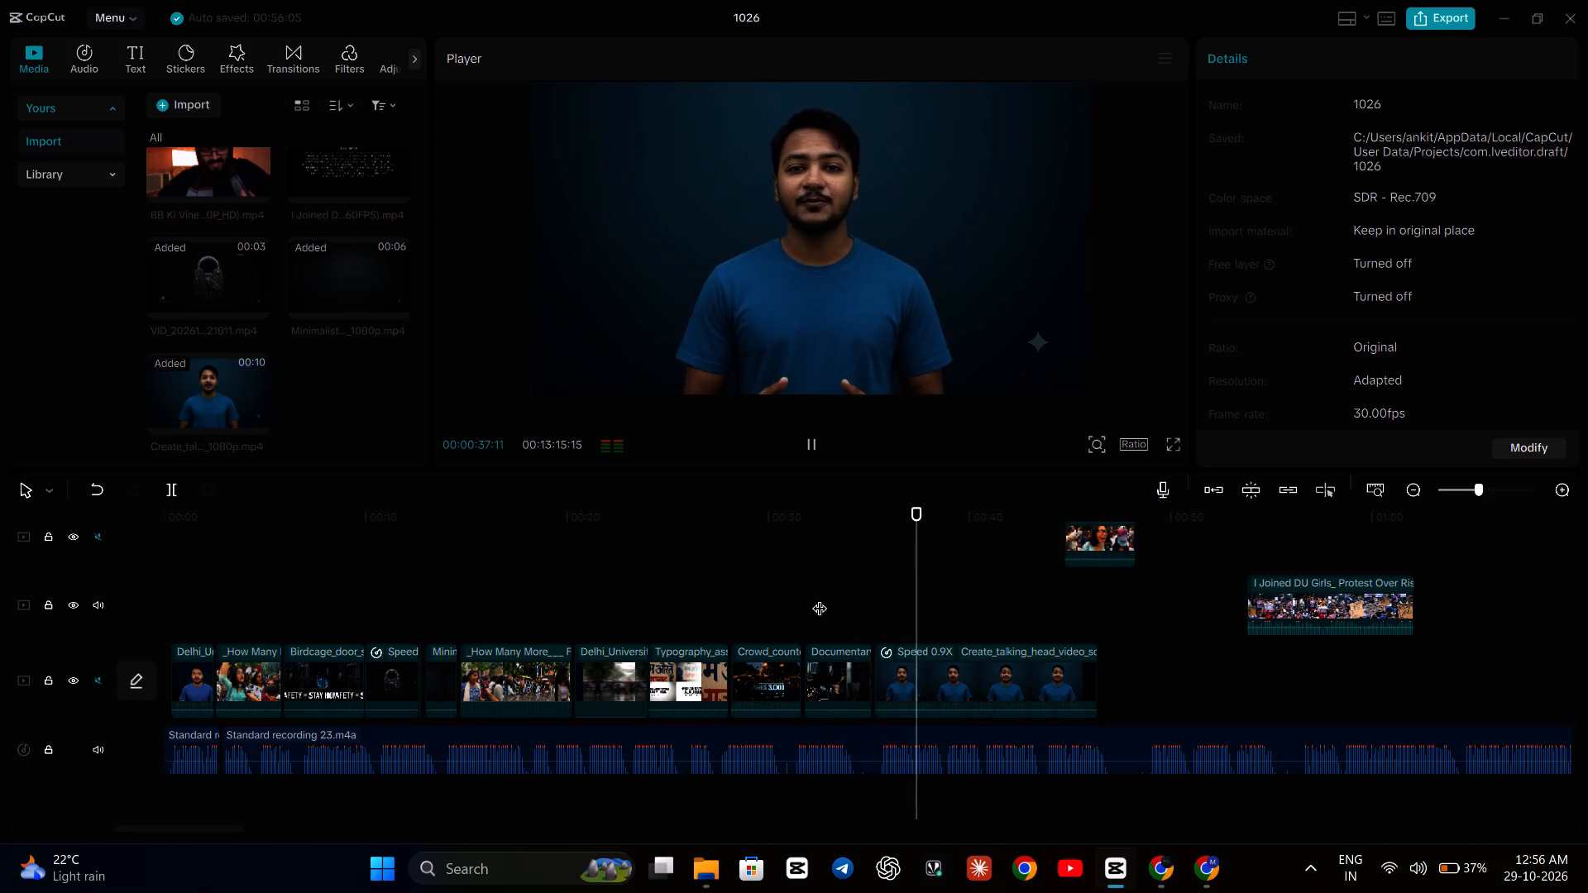
{"action": "left_click", "coordinate": [820, 598]}
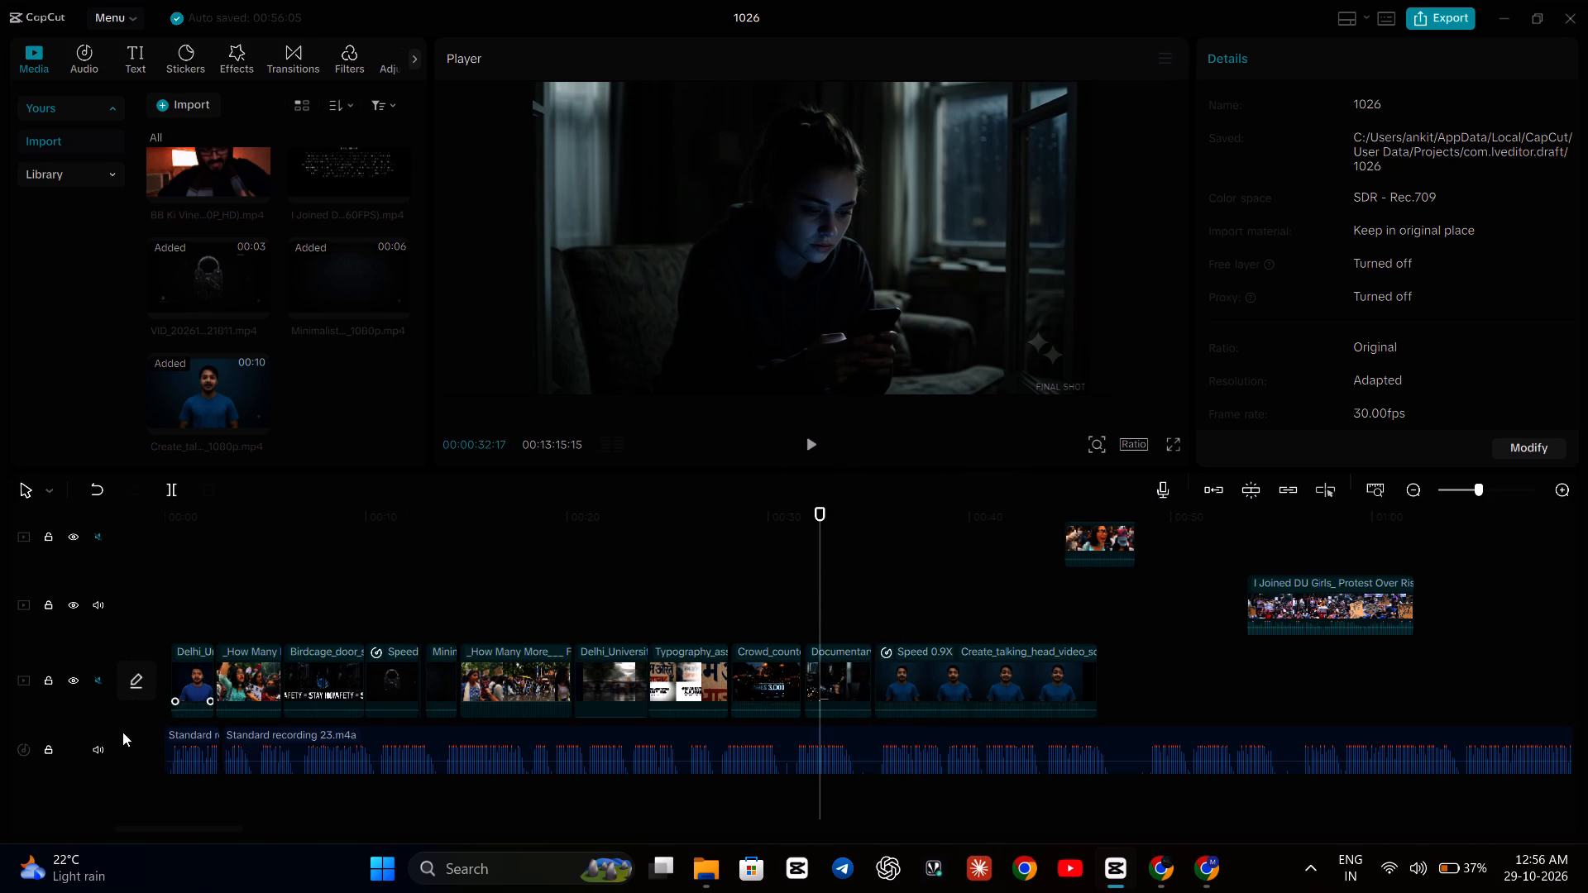
Unmute the main video track's clip audio and play from about 32 to 45 seconds to compare it with the narration.
{"action": "left_click", "coordinate": [93, 680]}
{"action": "key", "text": "space"}
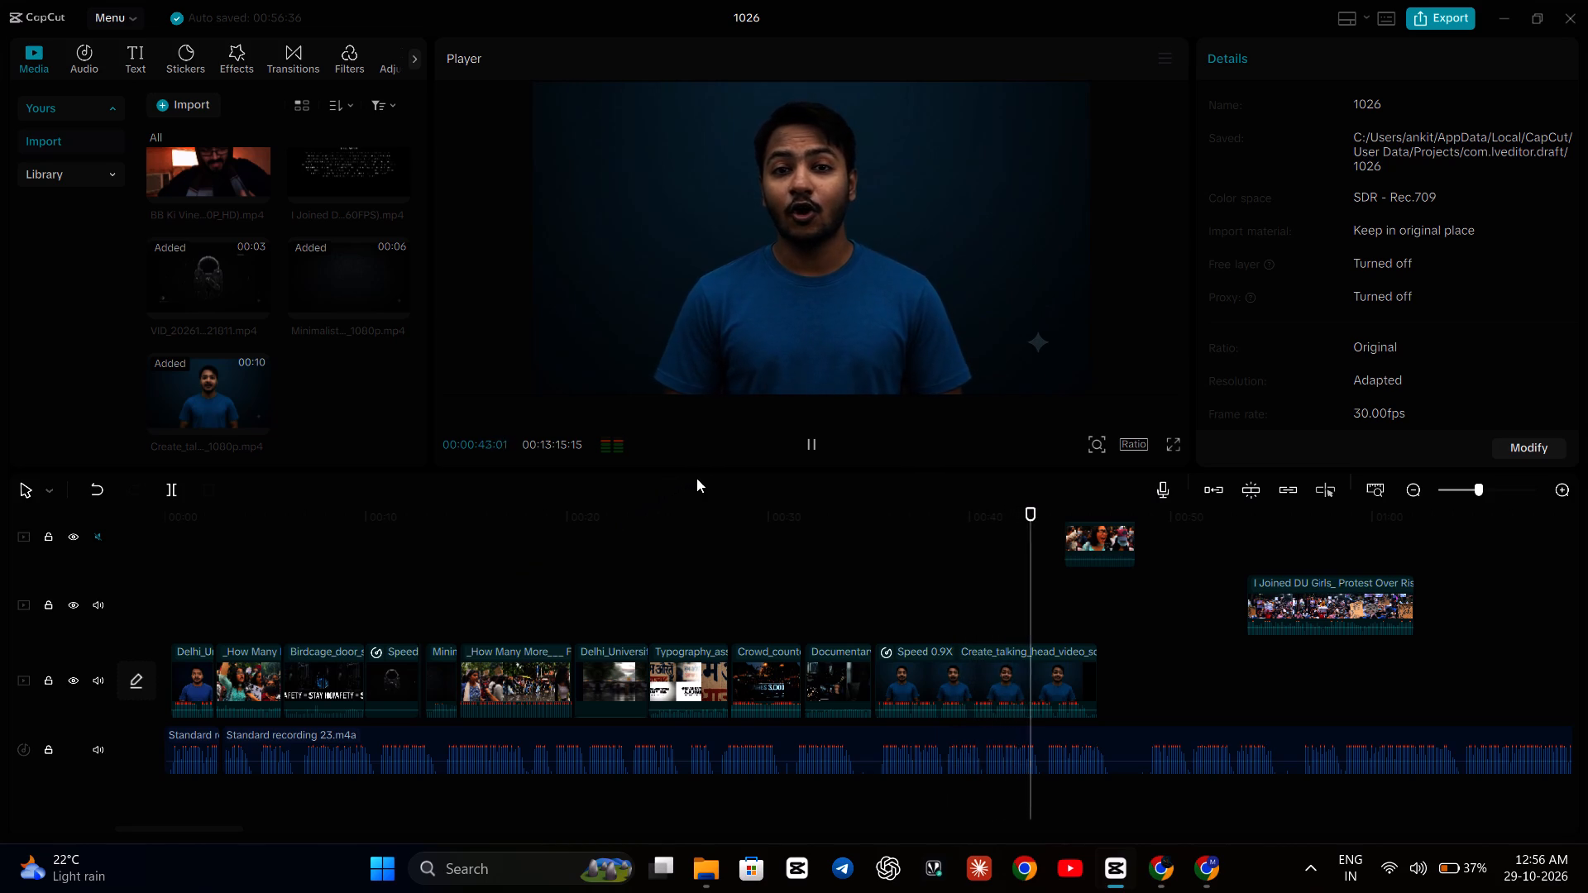
{"action": "left_click", "coordinate": [818, 444]}
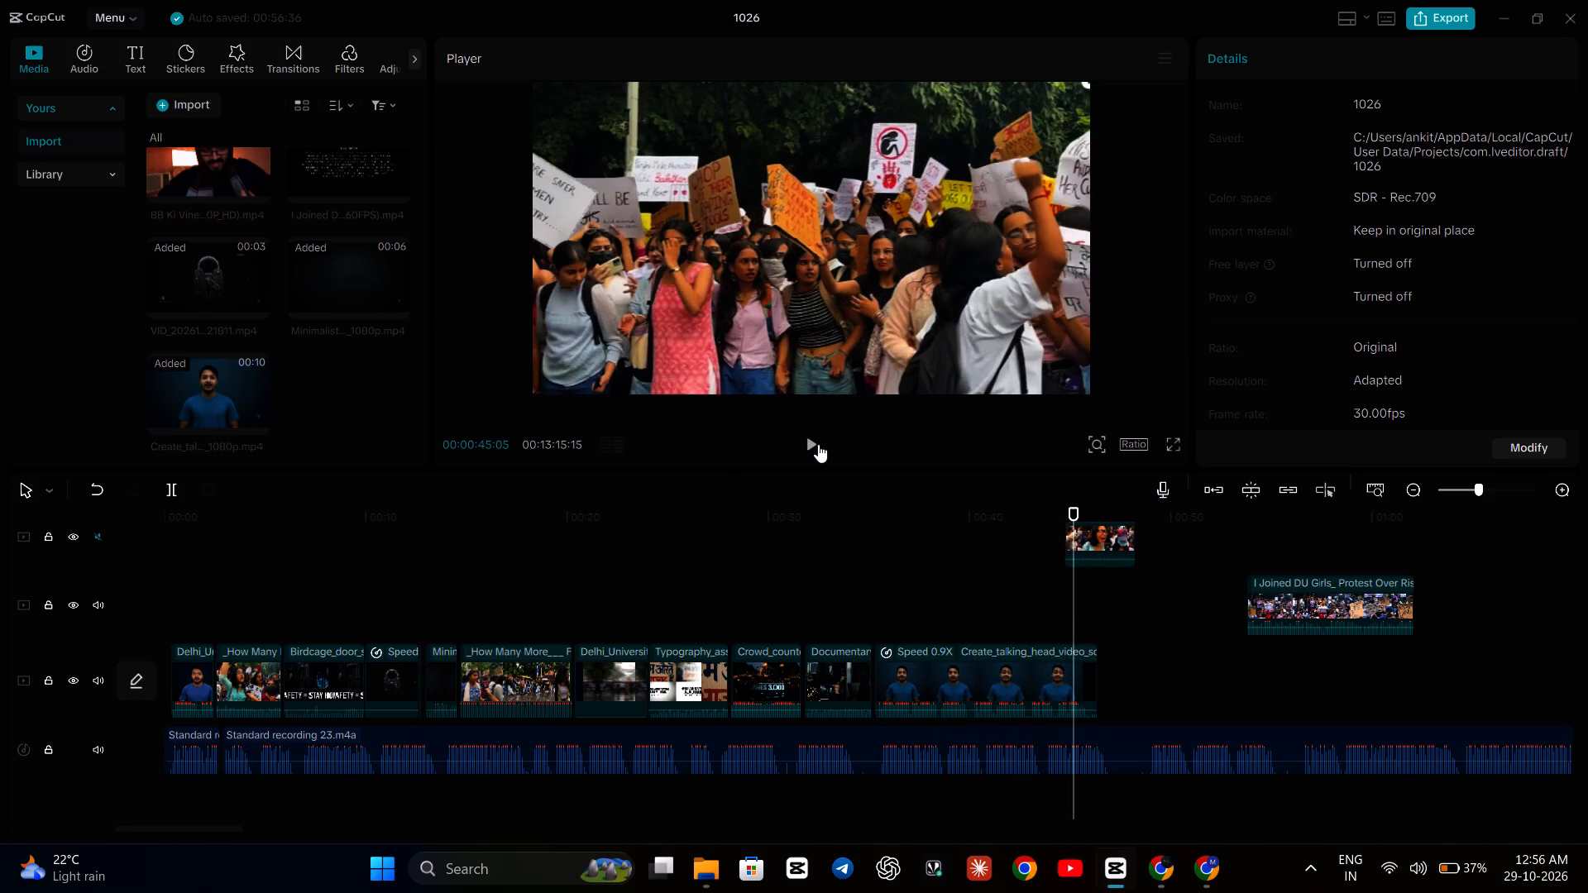
Move the furious-girls protest clip from the top track to the track below, starting at about 49 seconds.
{"action": "left_click_drag", "start_coordinate": [1101, 532], "coordinate": [1126, 565]}
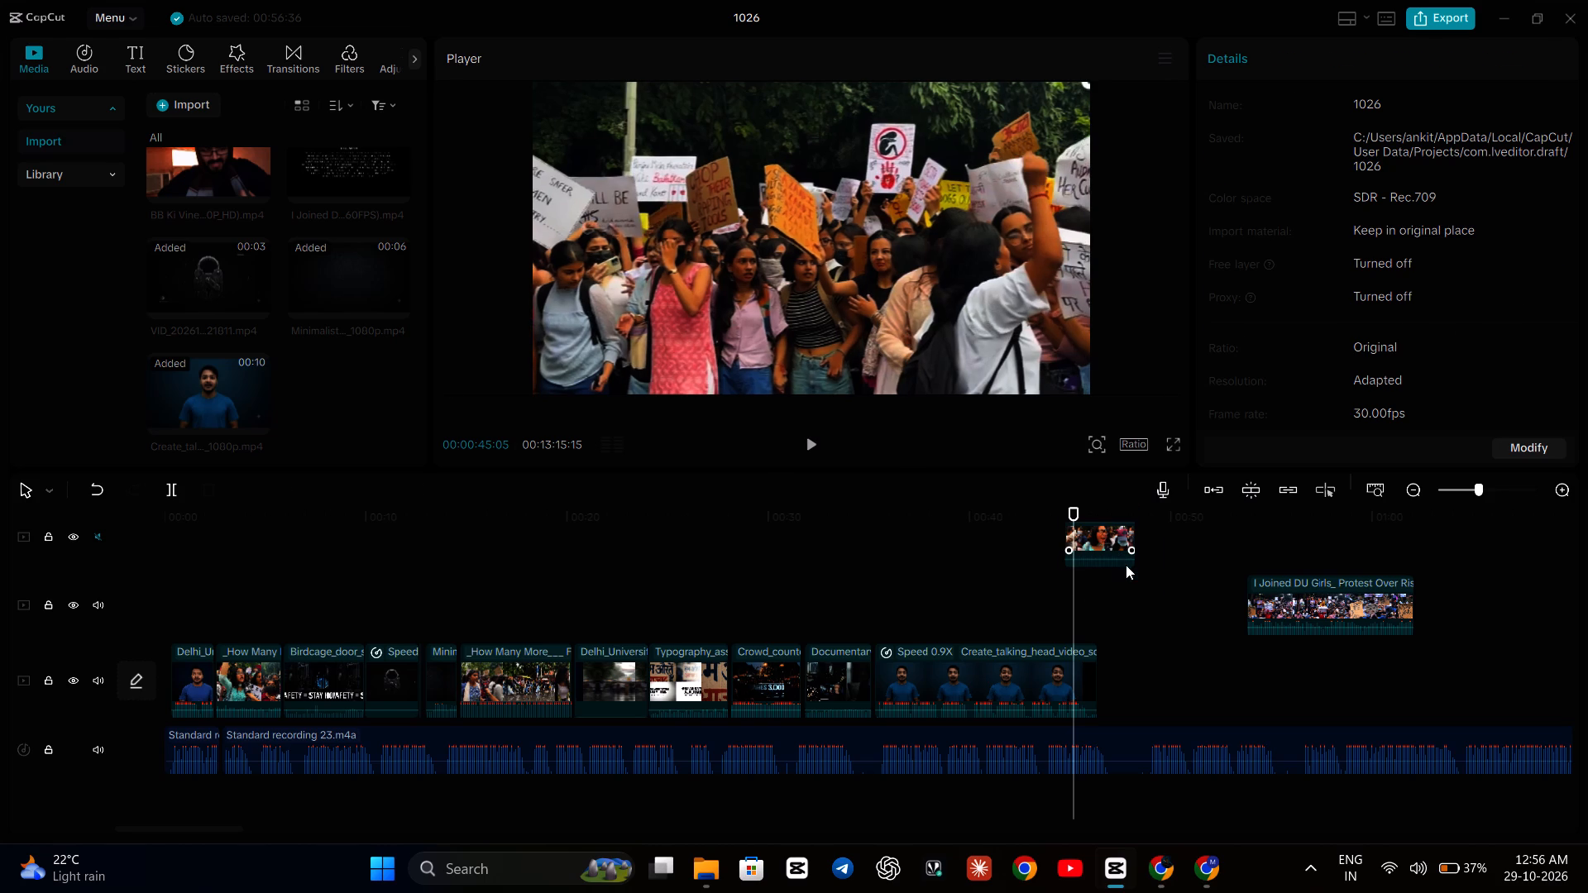
{"action": "left_click_drag", "start_coordinate": [1126, 565], "coordinate": [1187, 593]}
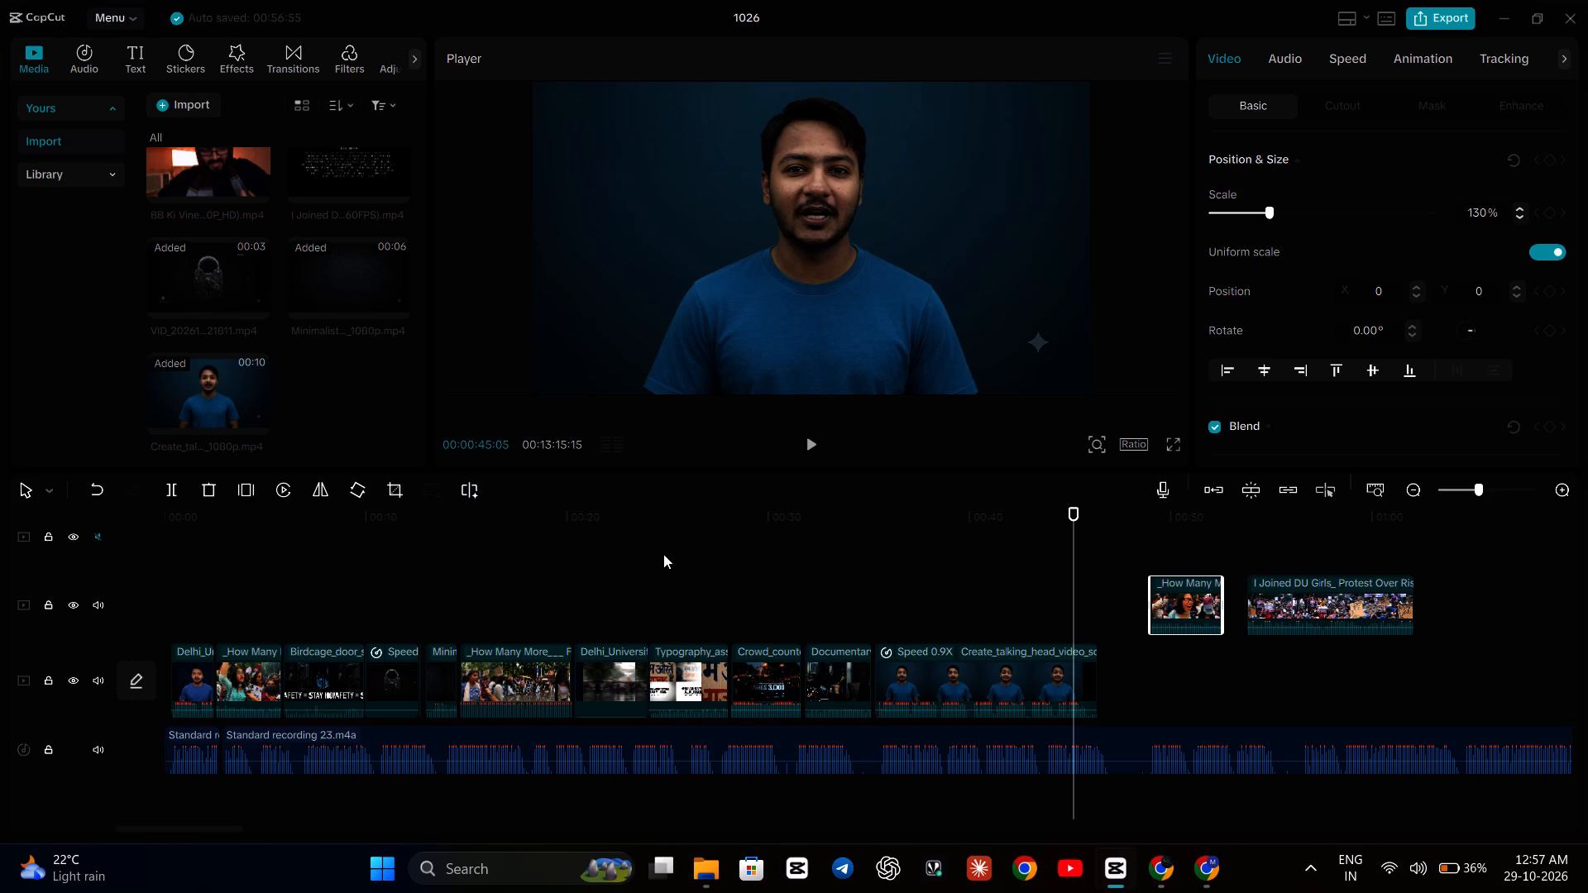
{"action": "left_click", "coordinate": [1367, 64]}
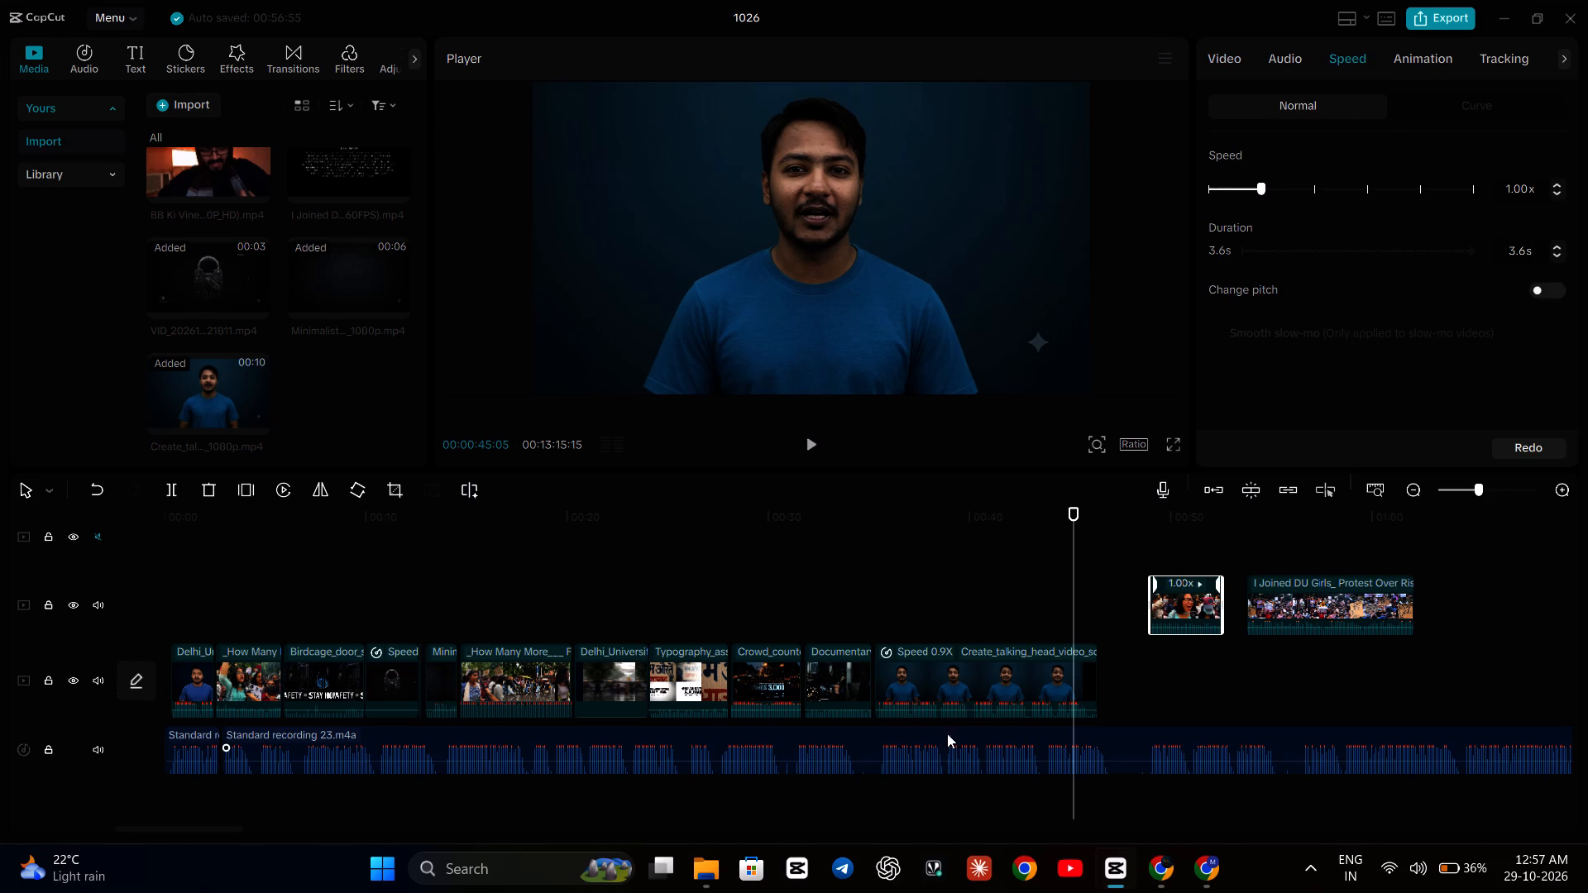
Play the timeline in short bursts from about 38 to 40 seconds to compare the talking-head audio with the narration.
{"action": "left_click", "coordinate": [929, 599]}
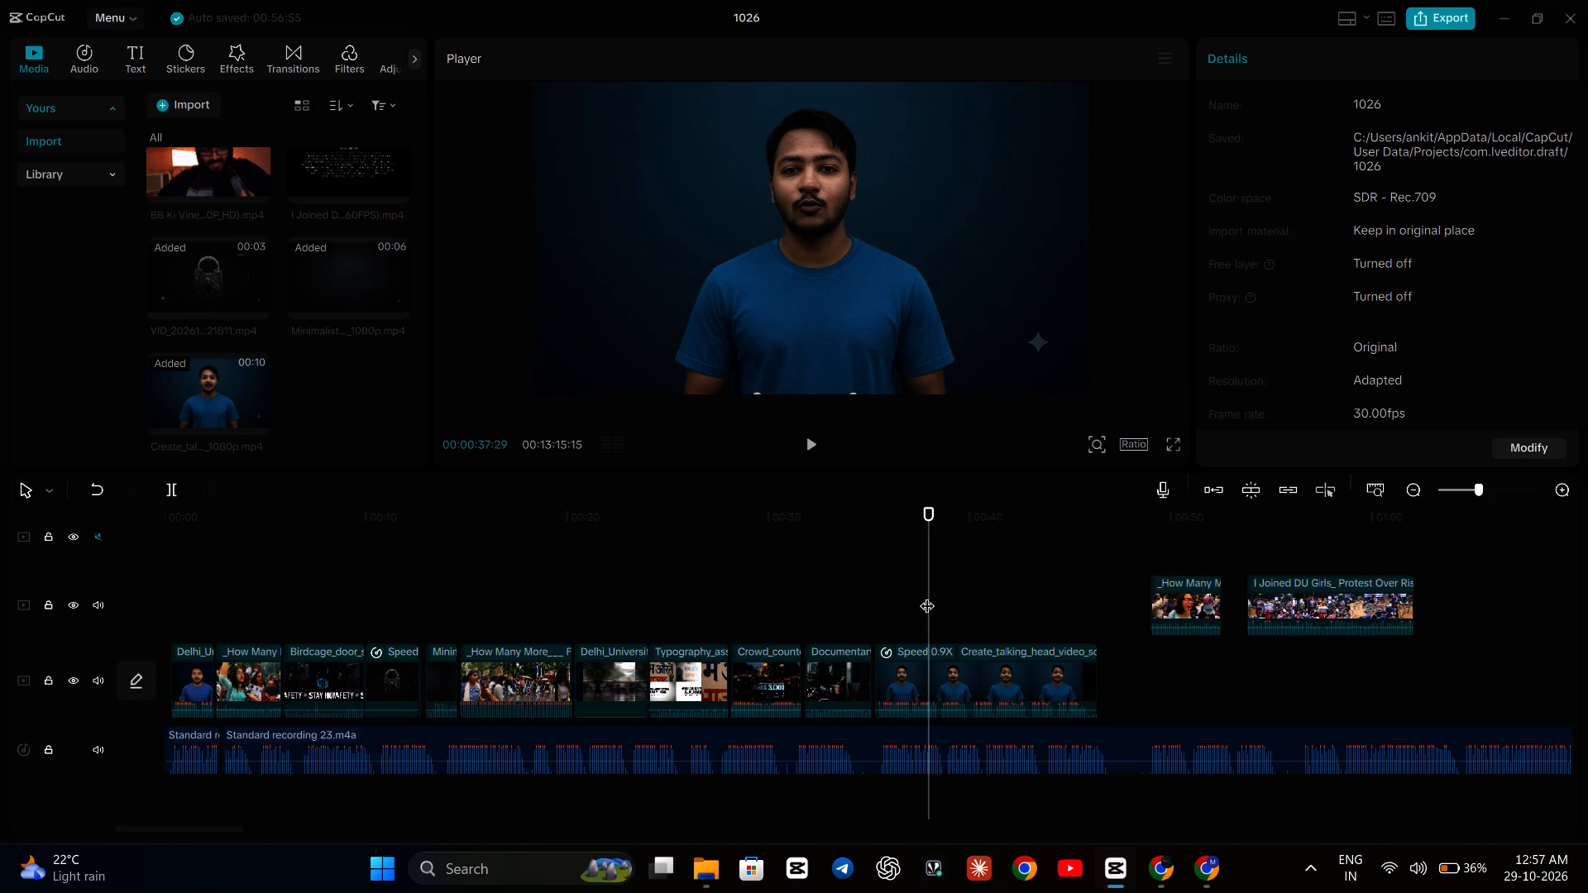
{"action": "key", "text": "space"}
{"action": "key", "text": "space"}
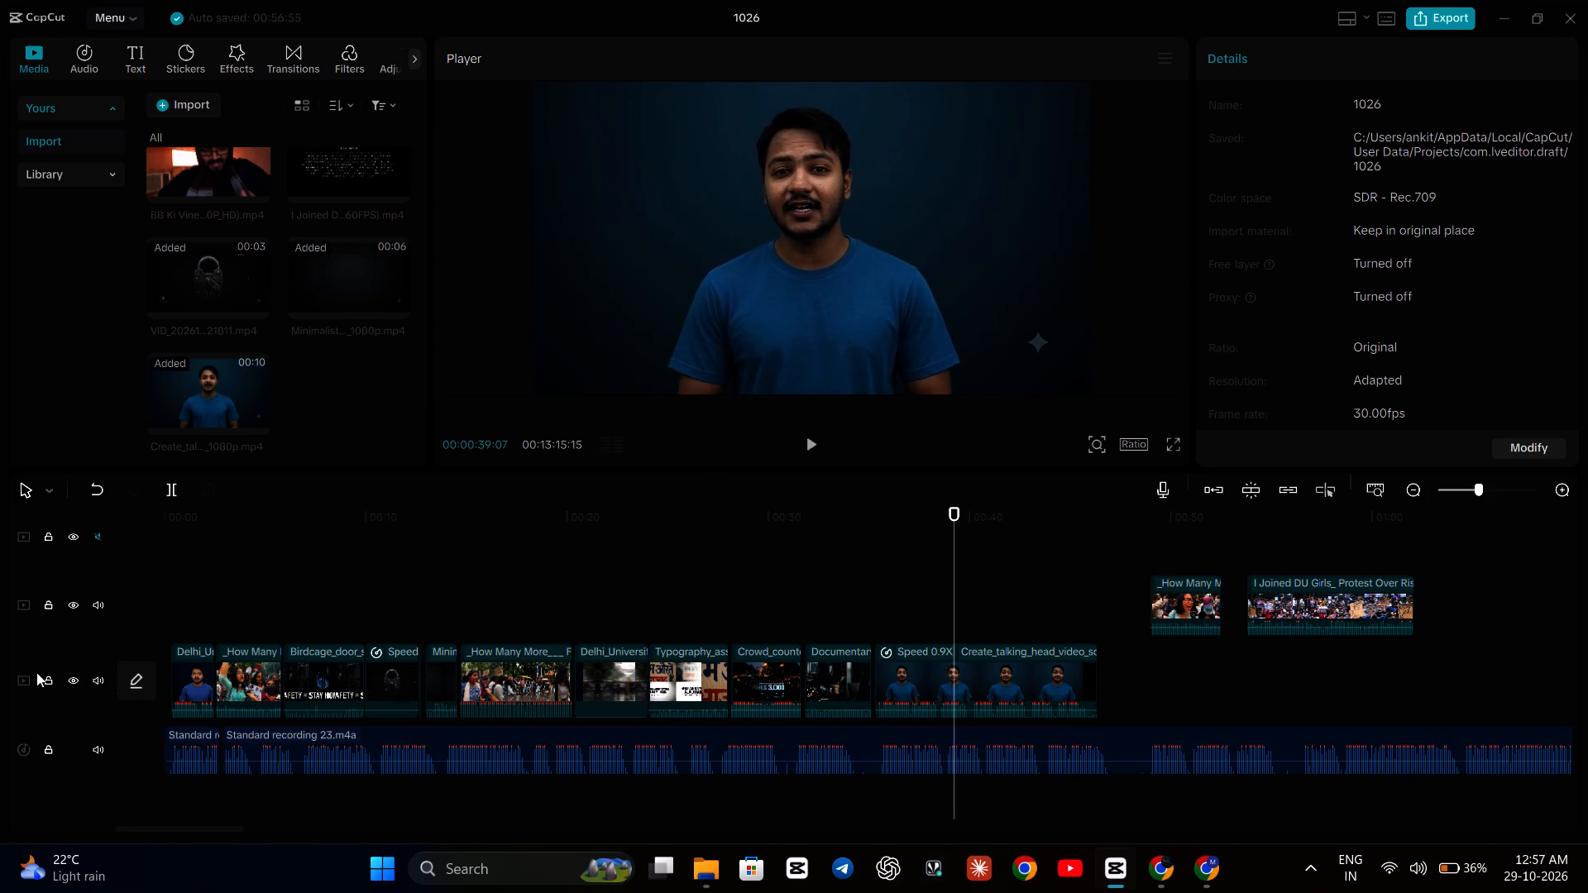
{"action": "key", "text": "space"}
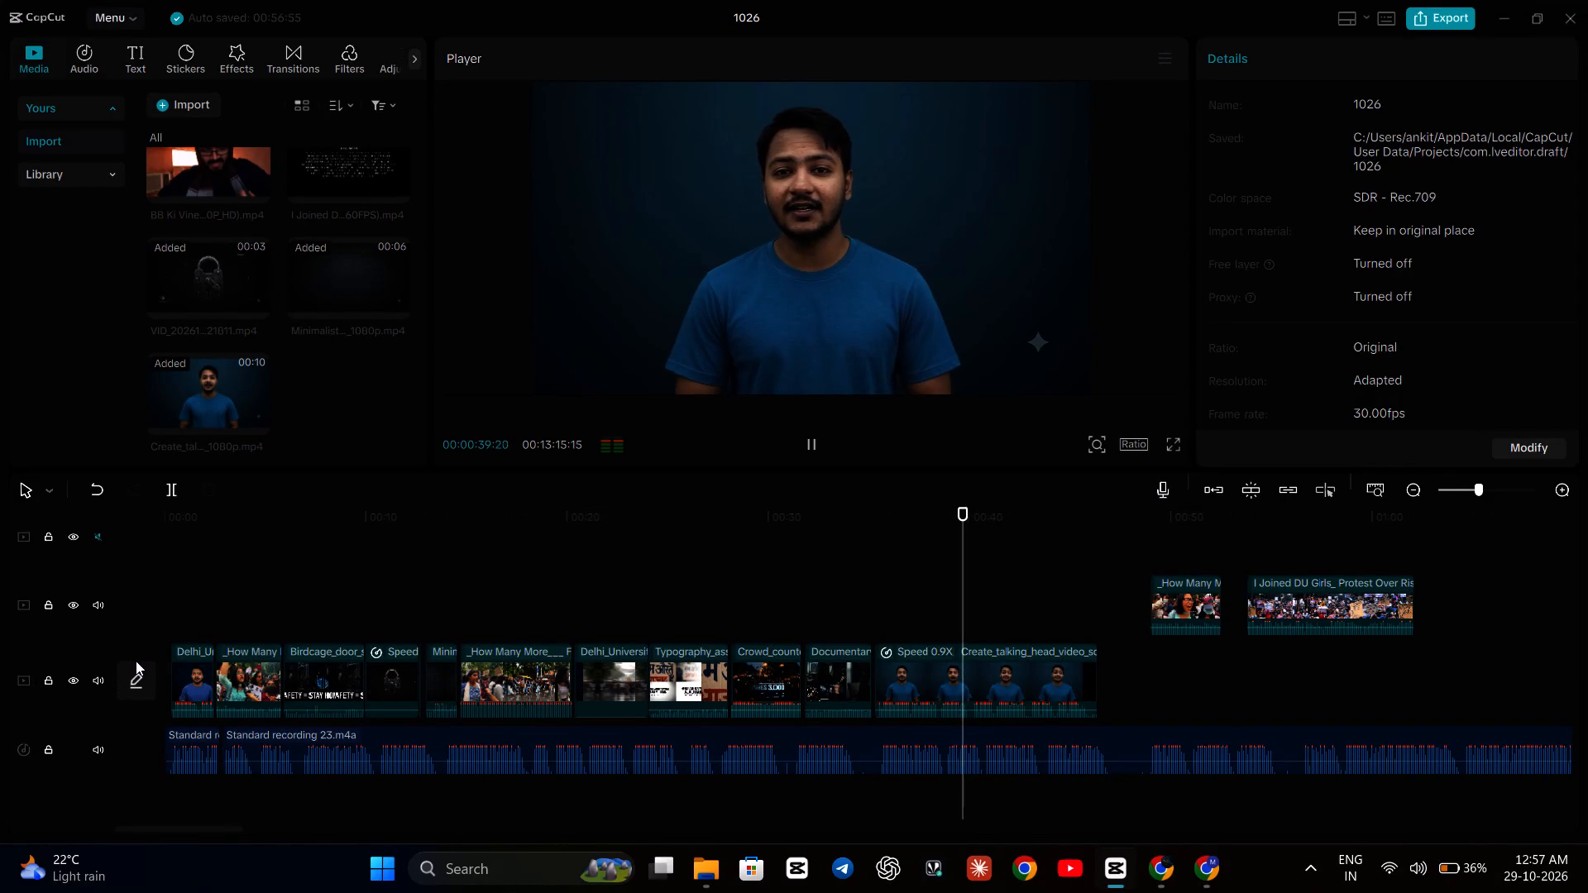
{"action": "key", "text": "space"}
{"action": "key", "text": "space"}
{"action": "key", "text": "space"}
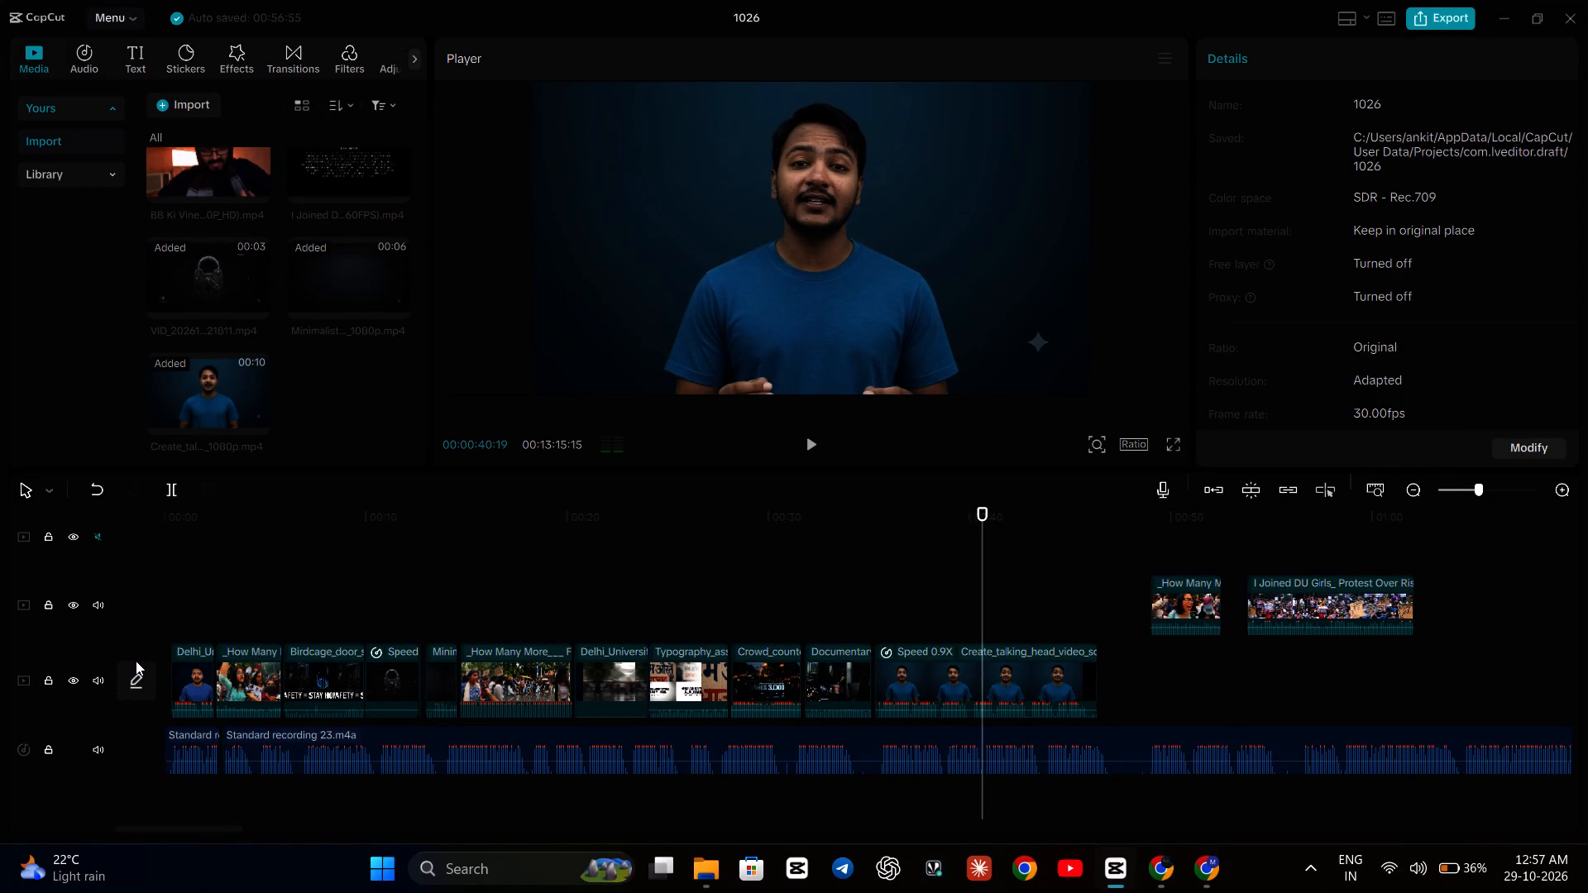
Mute the main video track's clip audio.
{"action": "left_click", "coordinate": [100, 685]}
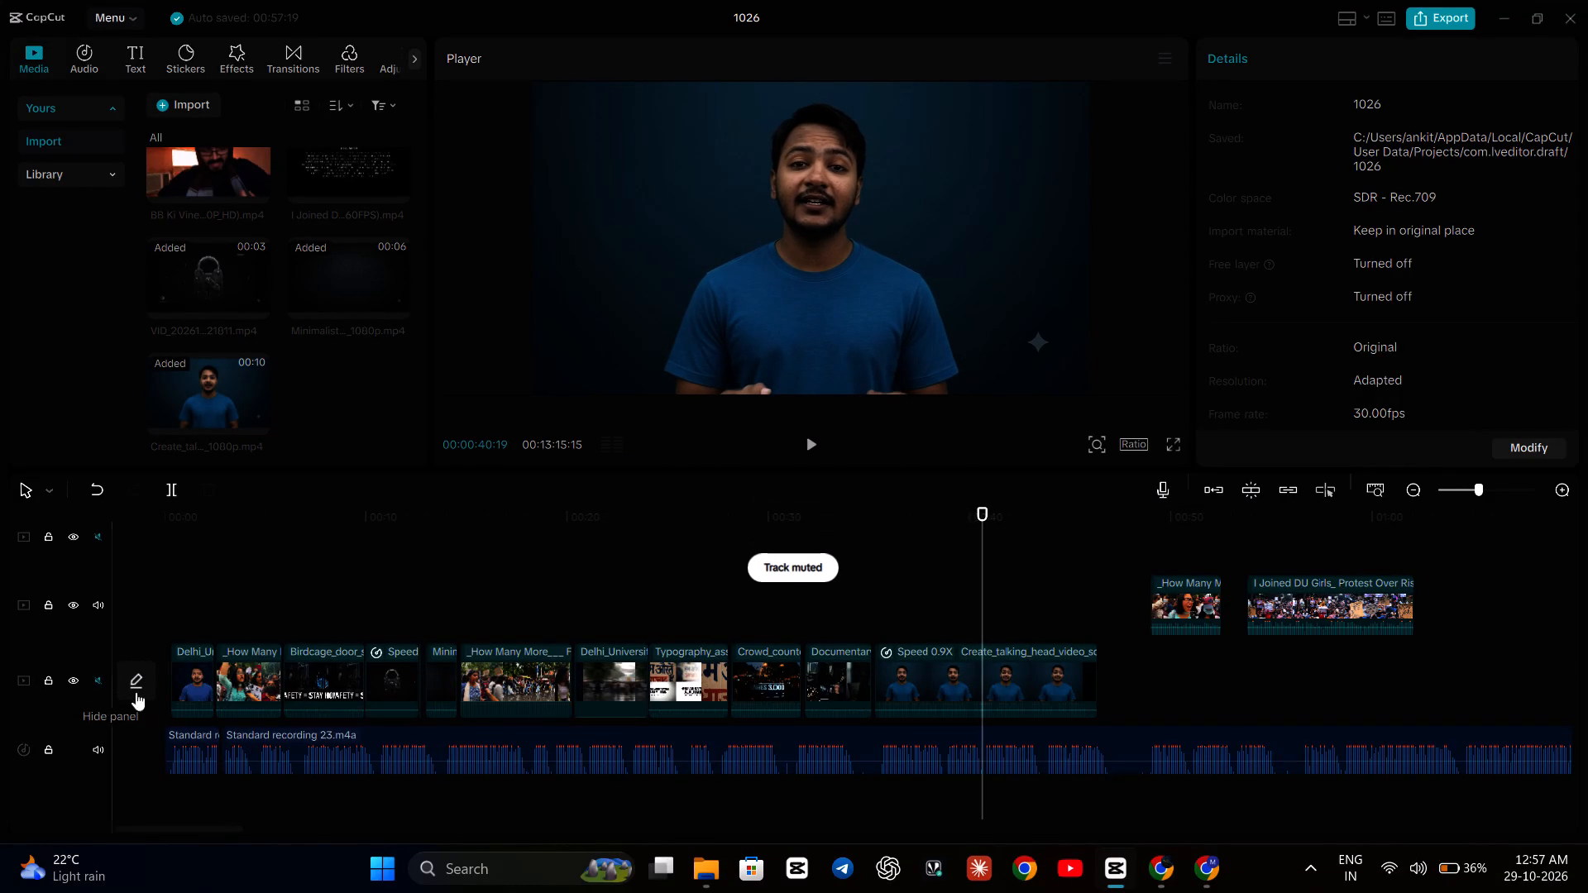
Split the narration recording at 00:00:40:16, at the start of the pause between phrases.
{"action": "left_click", "coordinate": [926, 745]}
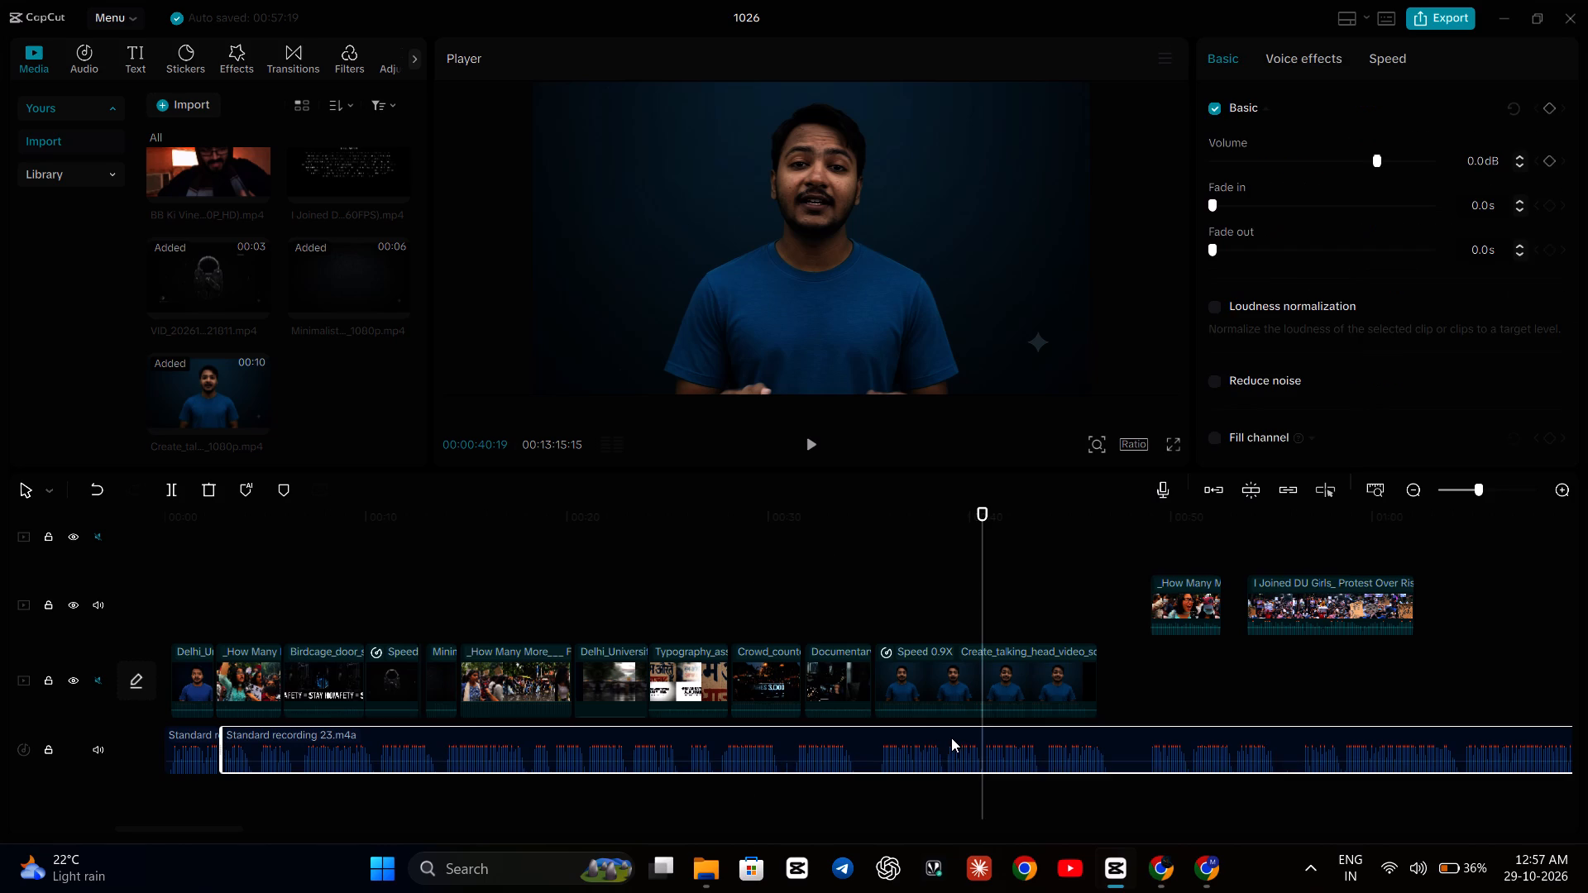
{"action": "scroll", "coordinate": [951, 738], "scroll_direction": "up", "scroll_amount": 1}
{"action": "scroll", "coordinate": [988, 739], "scroll_direction": "up", "scroll_amount": 7, "text": "ctrl"}
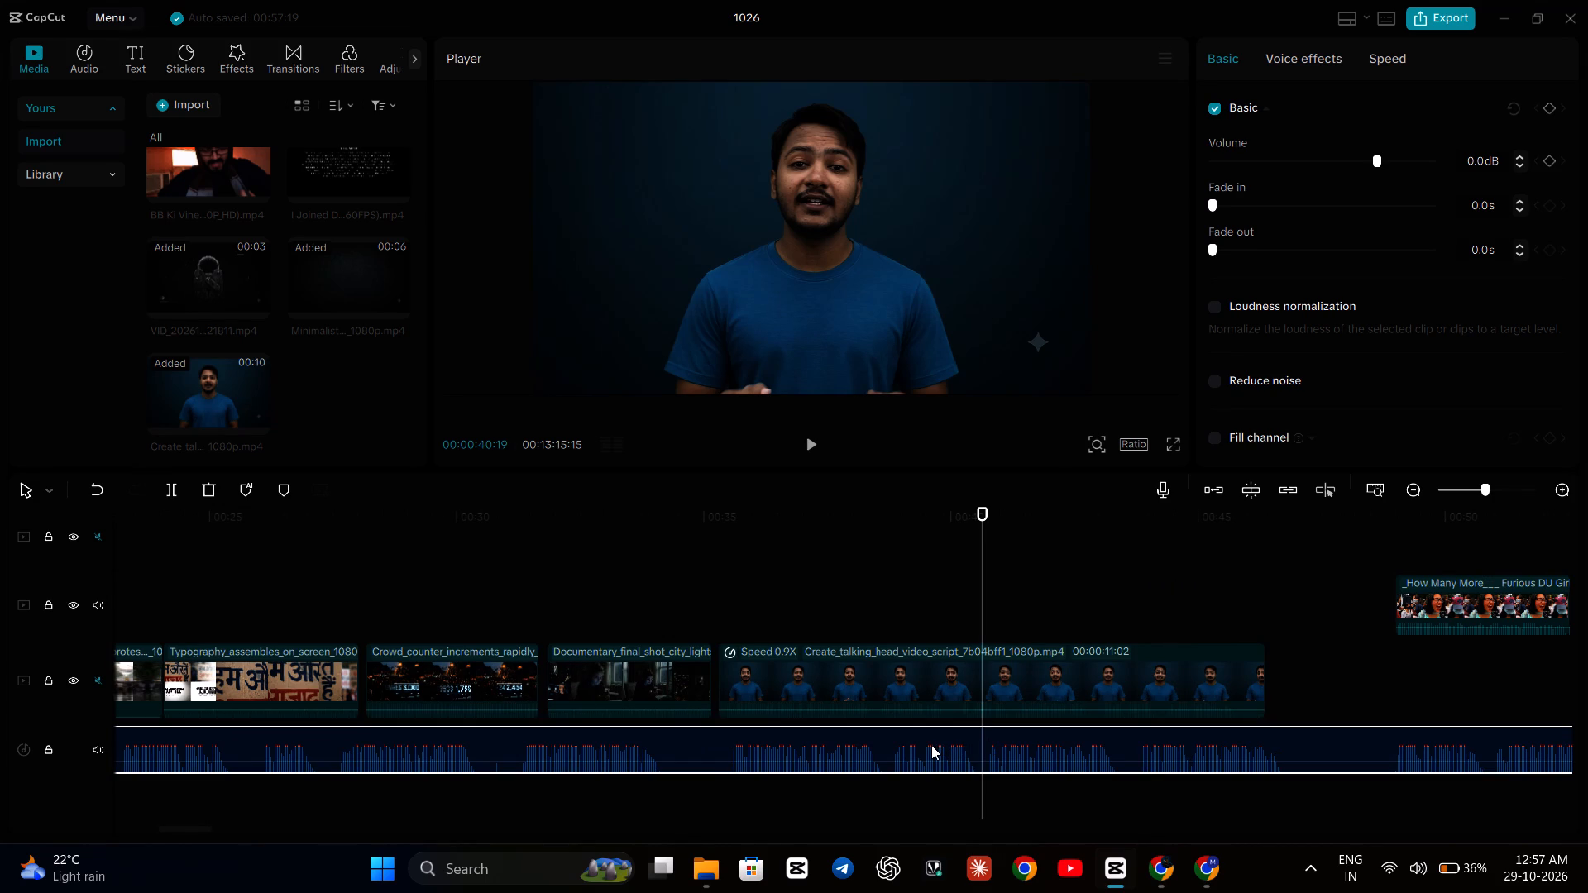
{"action": "key", "text": "Left"}
{"action": "key", "text": "Left"}
{"action": "key", "text": "Left"}
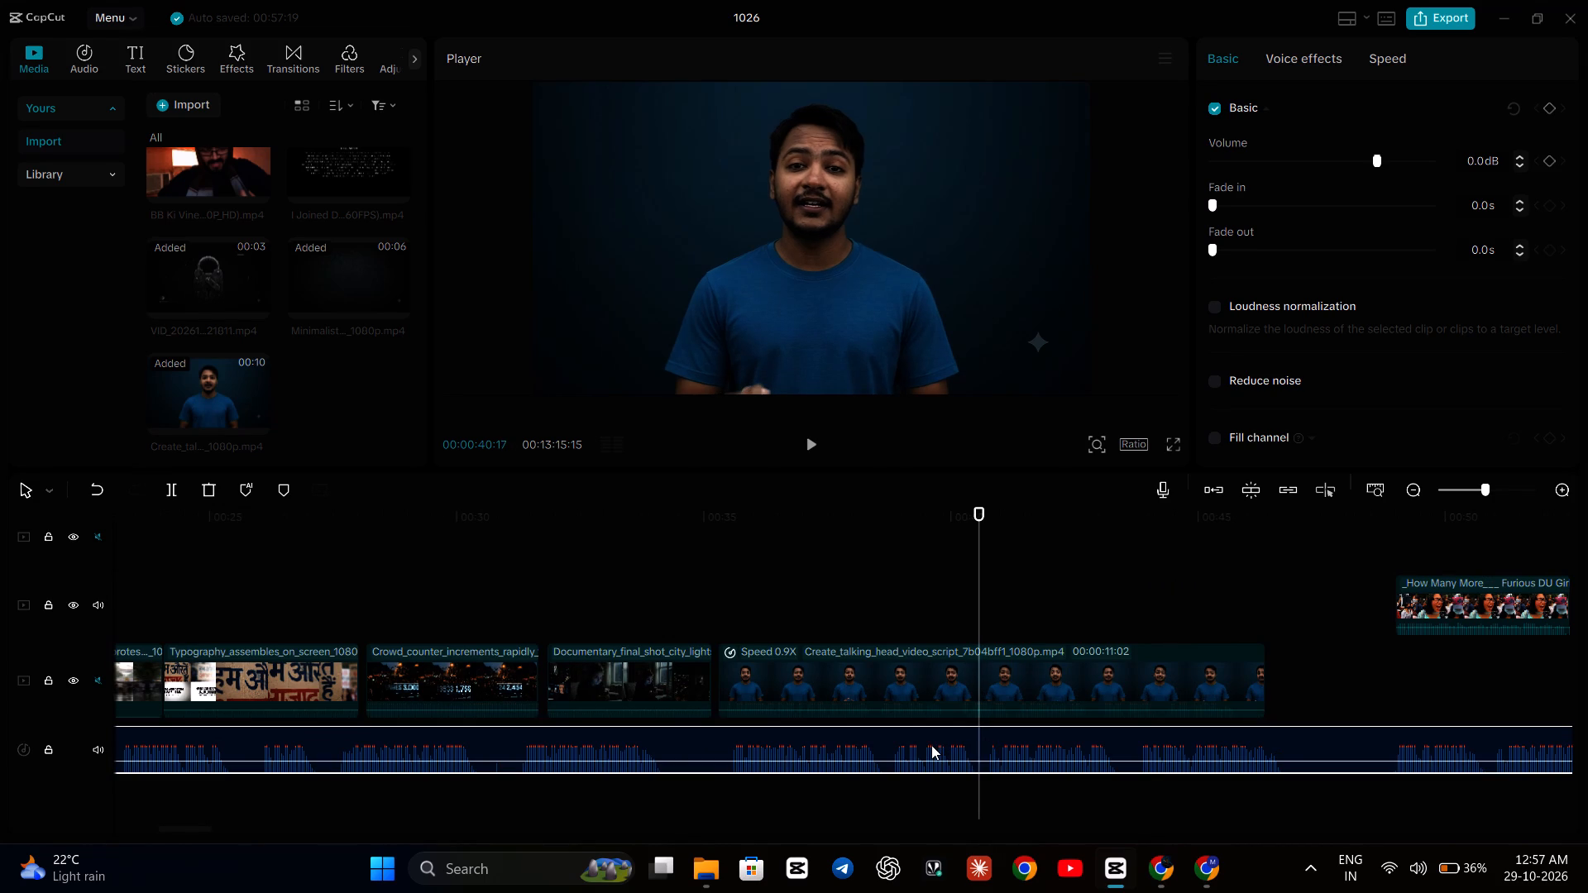
{"action": "left_click", "coordinate": [168, 482]}
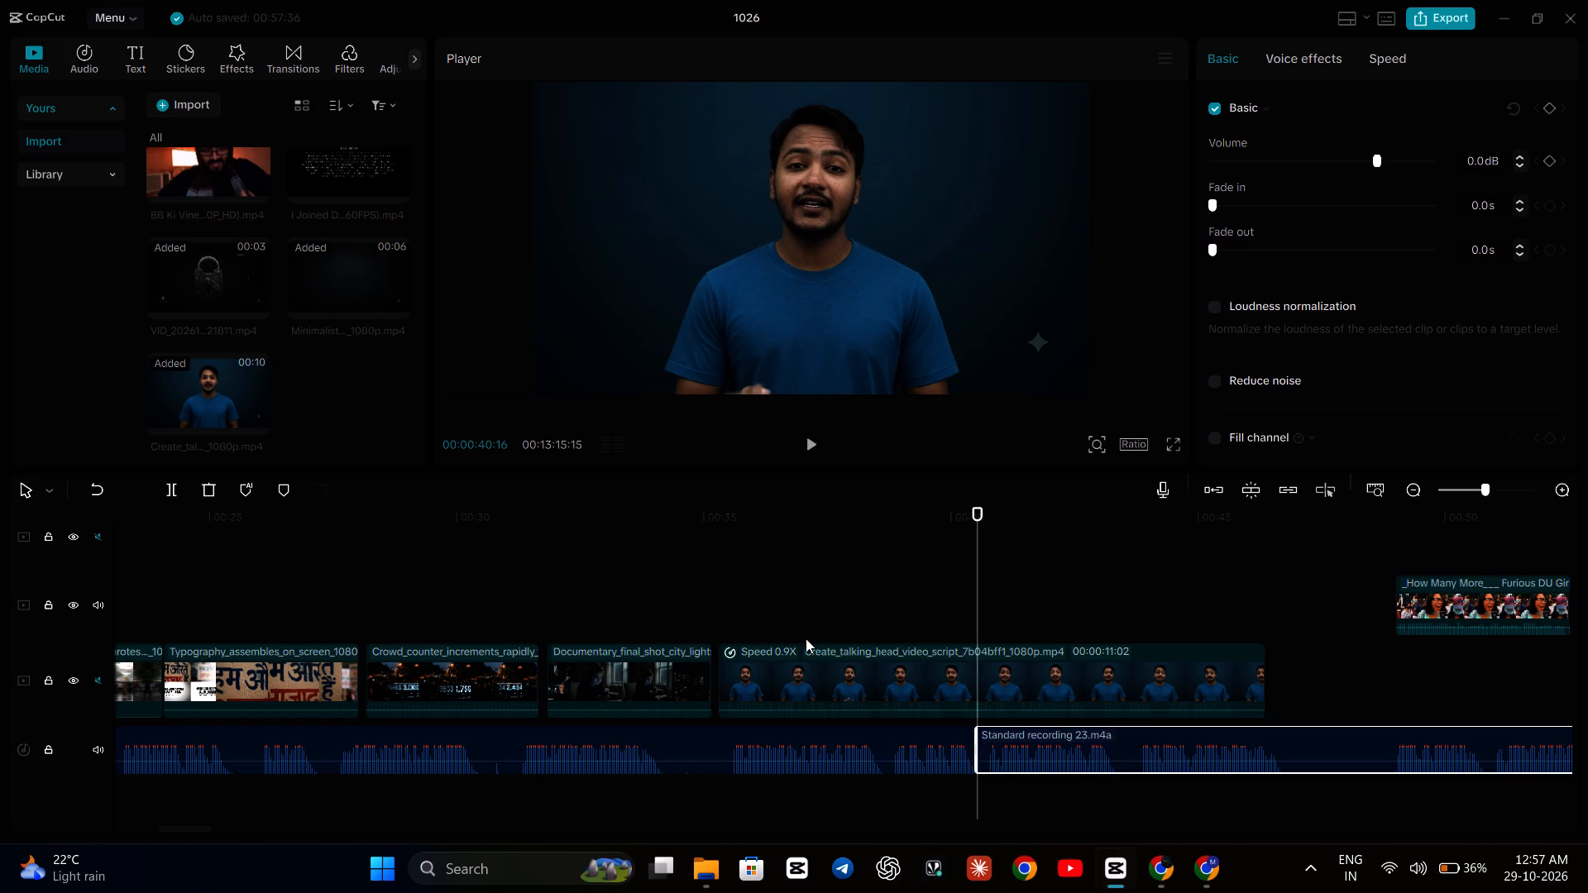
Split the narration recording again at 00:00:40:22, where the next phrase begins.
{"action": "key", "text": "Right"}
{"action": "key", "text": "Right"}
{"action": "key", "text": "Right"}
{"action": "key", "text": "Right"}
{"action": "key", "text": "Right"}
{"action": "key", "text": "Right"}
{"action": "key", "text": "Right"}
{"action": "key", "text": "Right"}
{"action": "key", "text": "Right"}
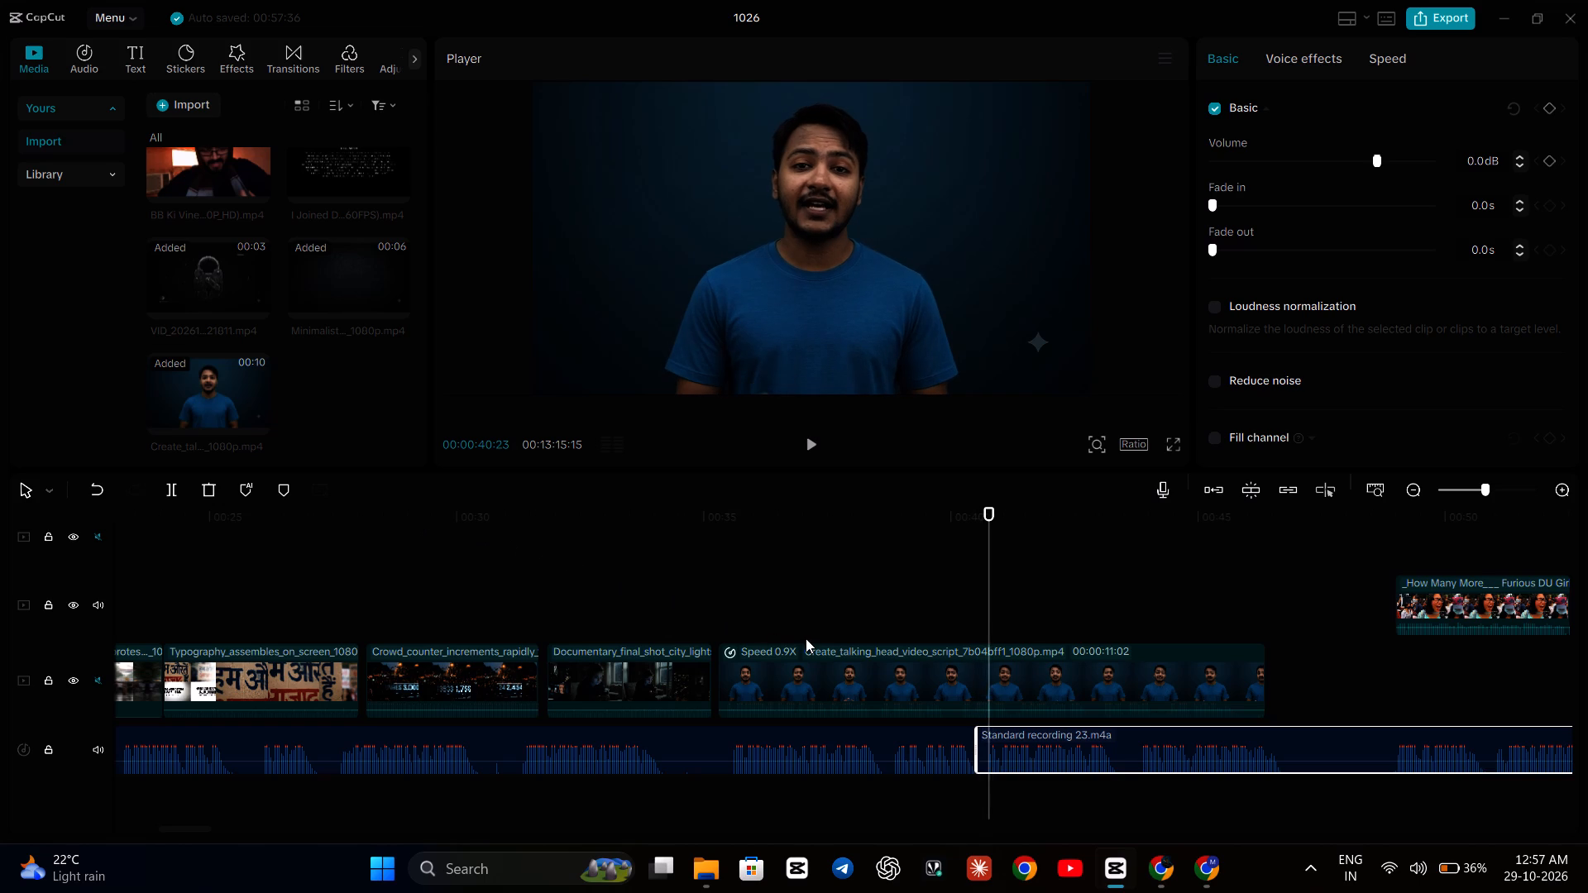
{"action": "key", "text": "Left"}
{"action": "key", "text": "Left"}
{"action": "key", "text": "Left"}
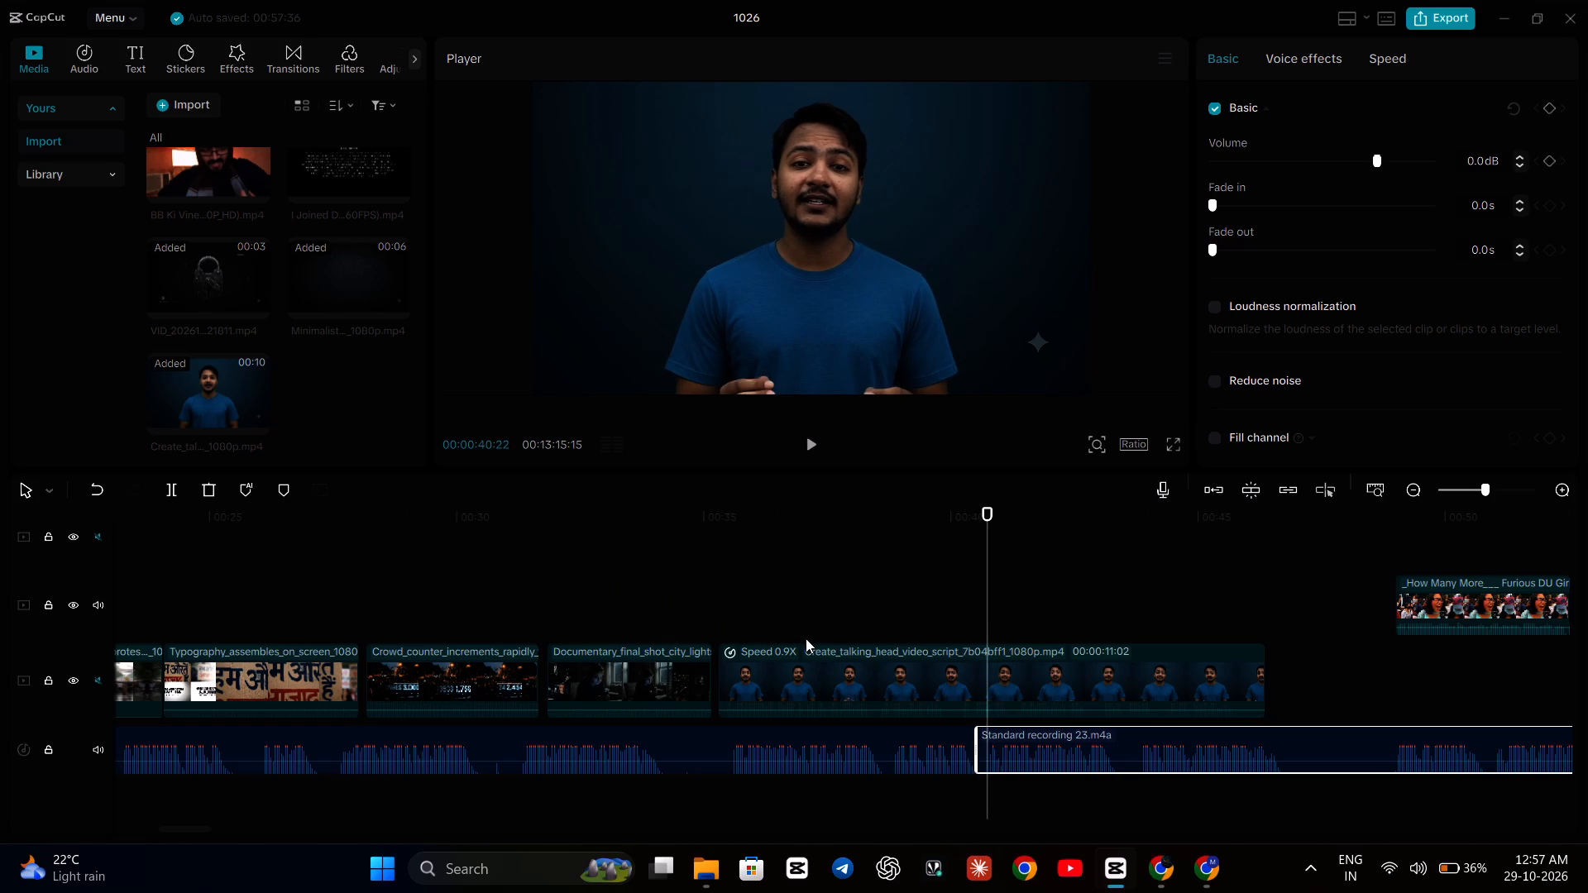
{"action": "left_click", "coordinate": [171, 485]}
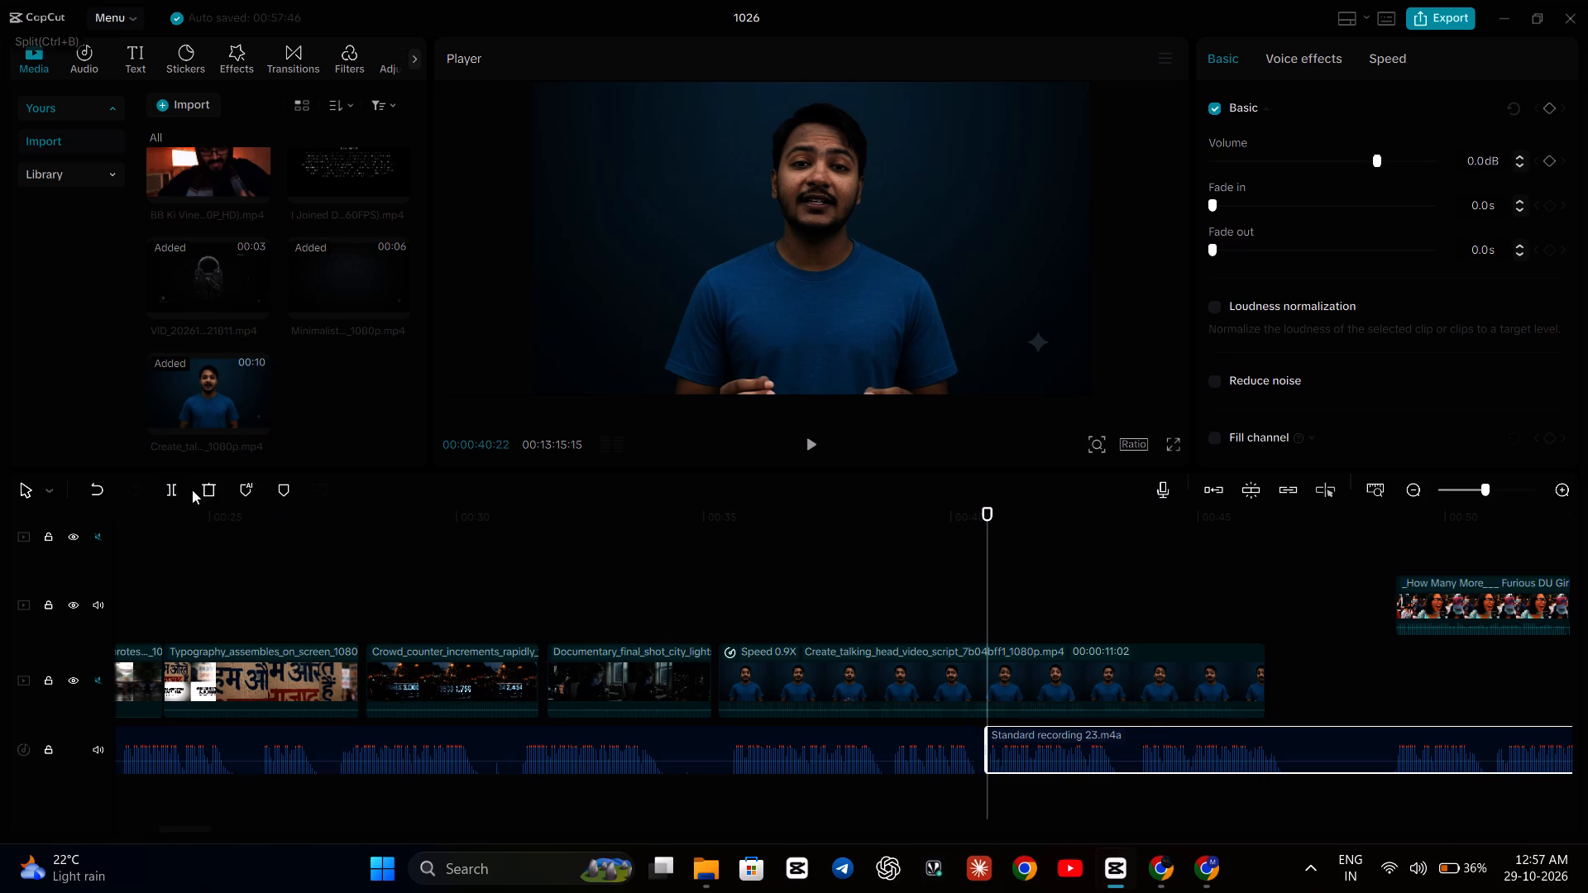
Delete the short narration segment between the 40:16 and 40:22 splits.
{"action": "left_click", "coordinate": [983, 741]}
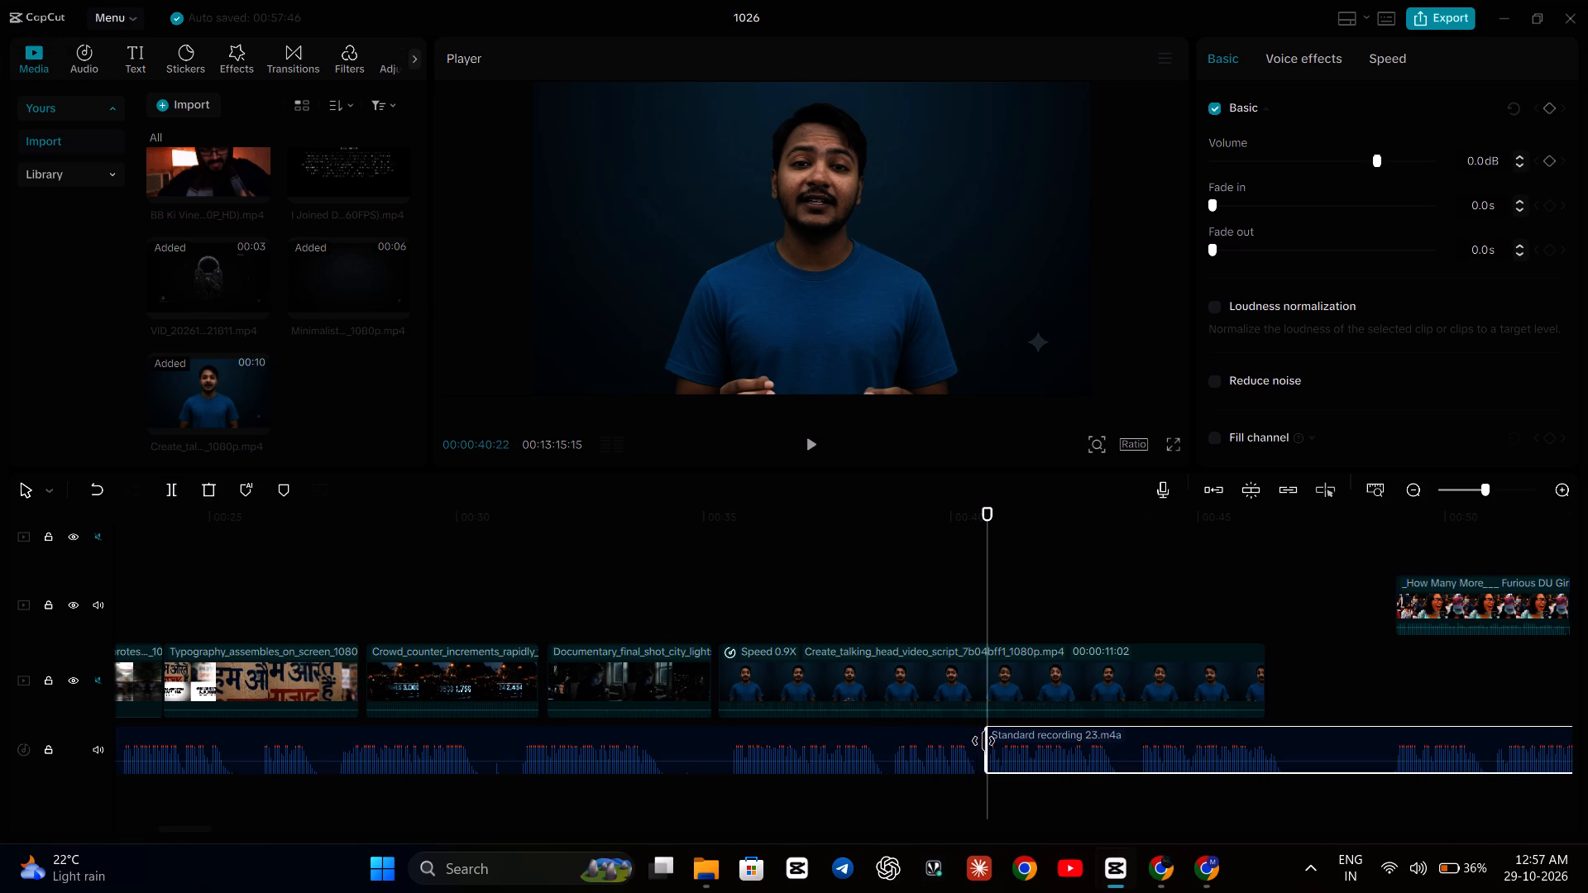
{"action": "left_click", "coordinate": [976, 743]}
{"action": "left_click", "coordinate": [981, 742]}
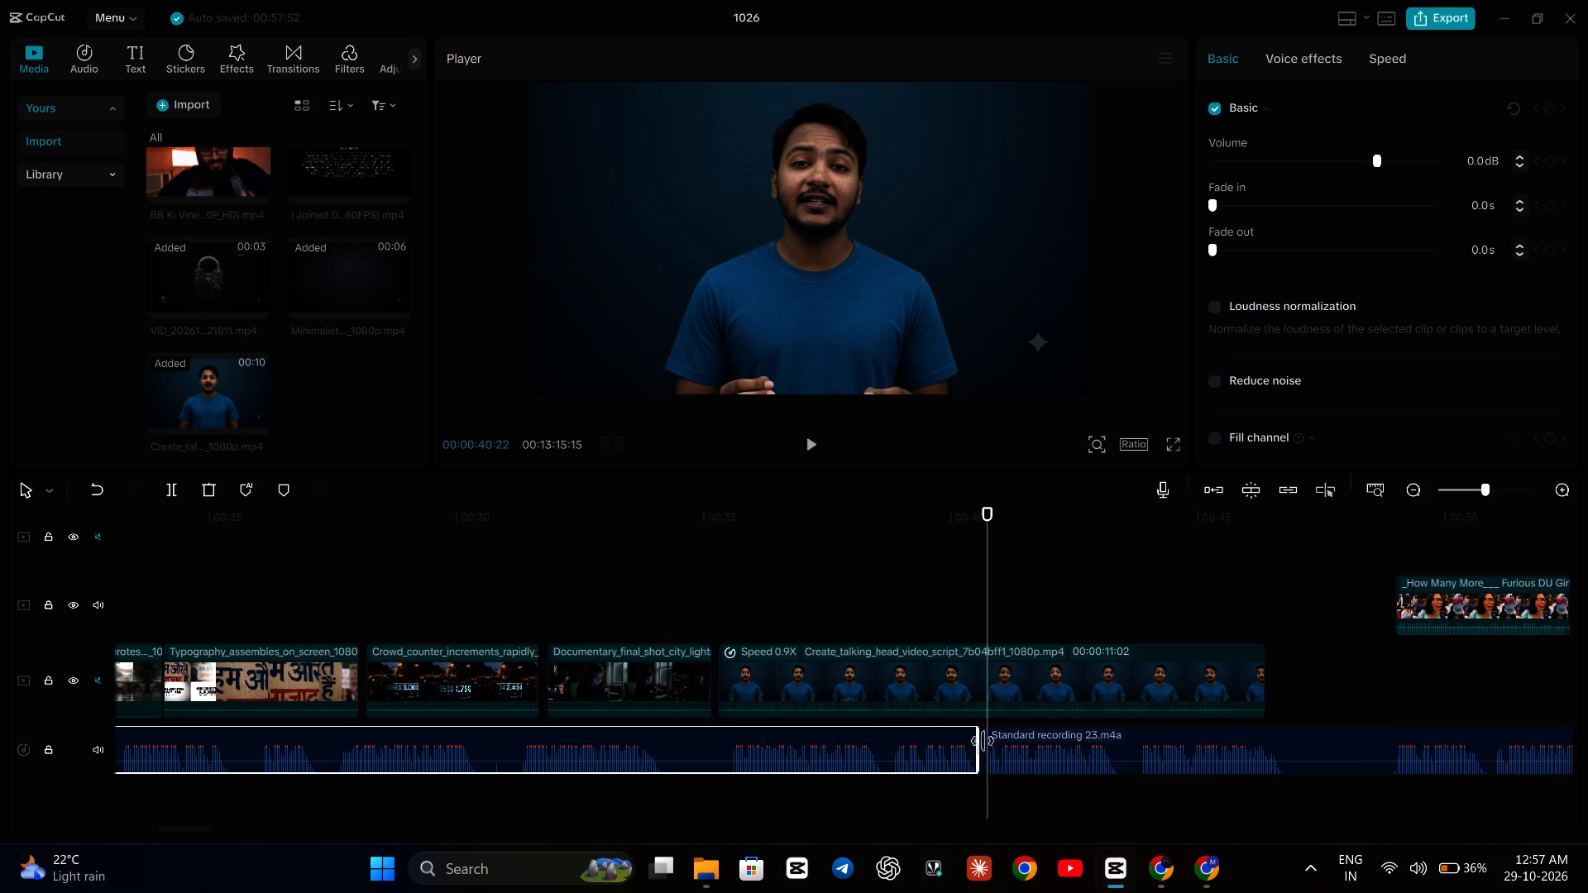
{"action": "left_click", "coordinate": [987, 739]}
{"action": "left_click", "coordinate": [983, 743]}
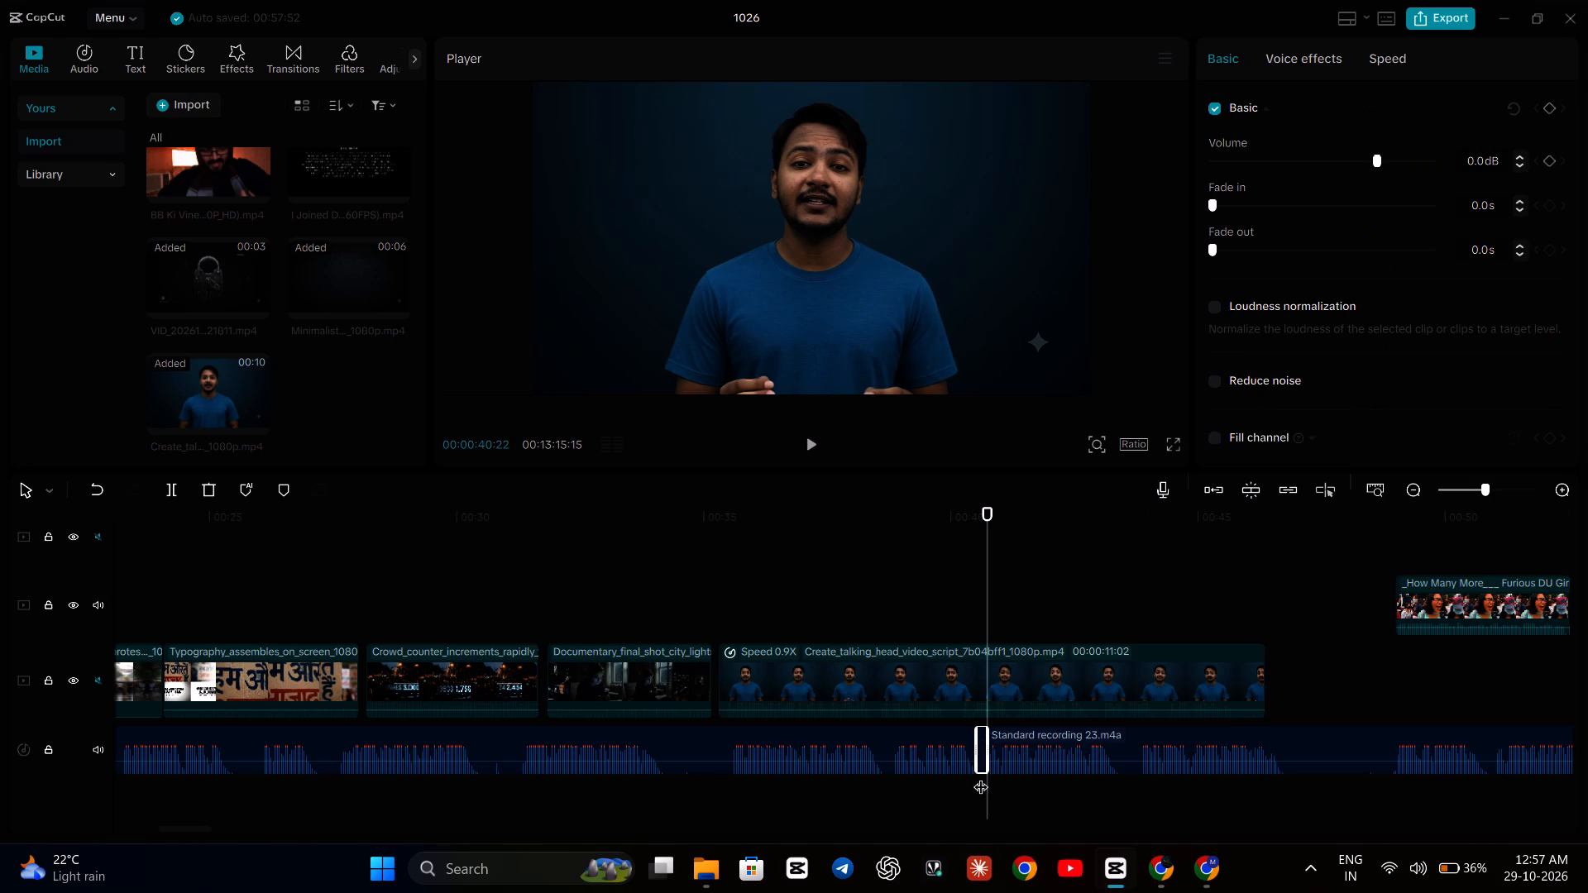
{"action": "left_click", "coordinate": [213, 496]}
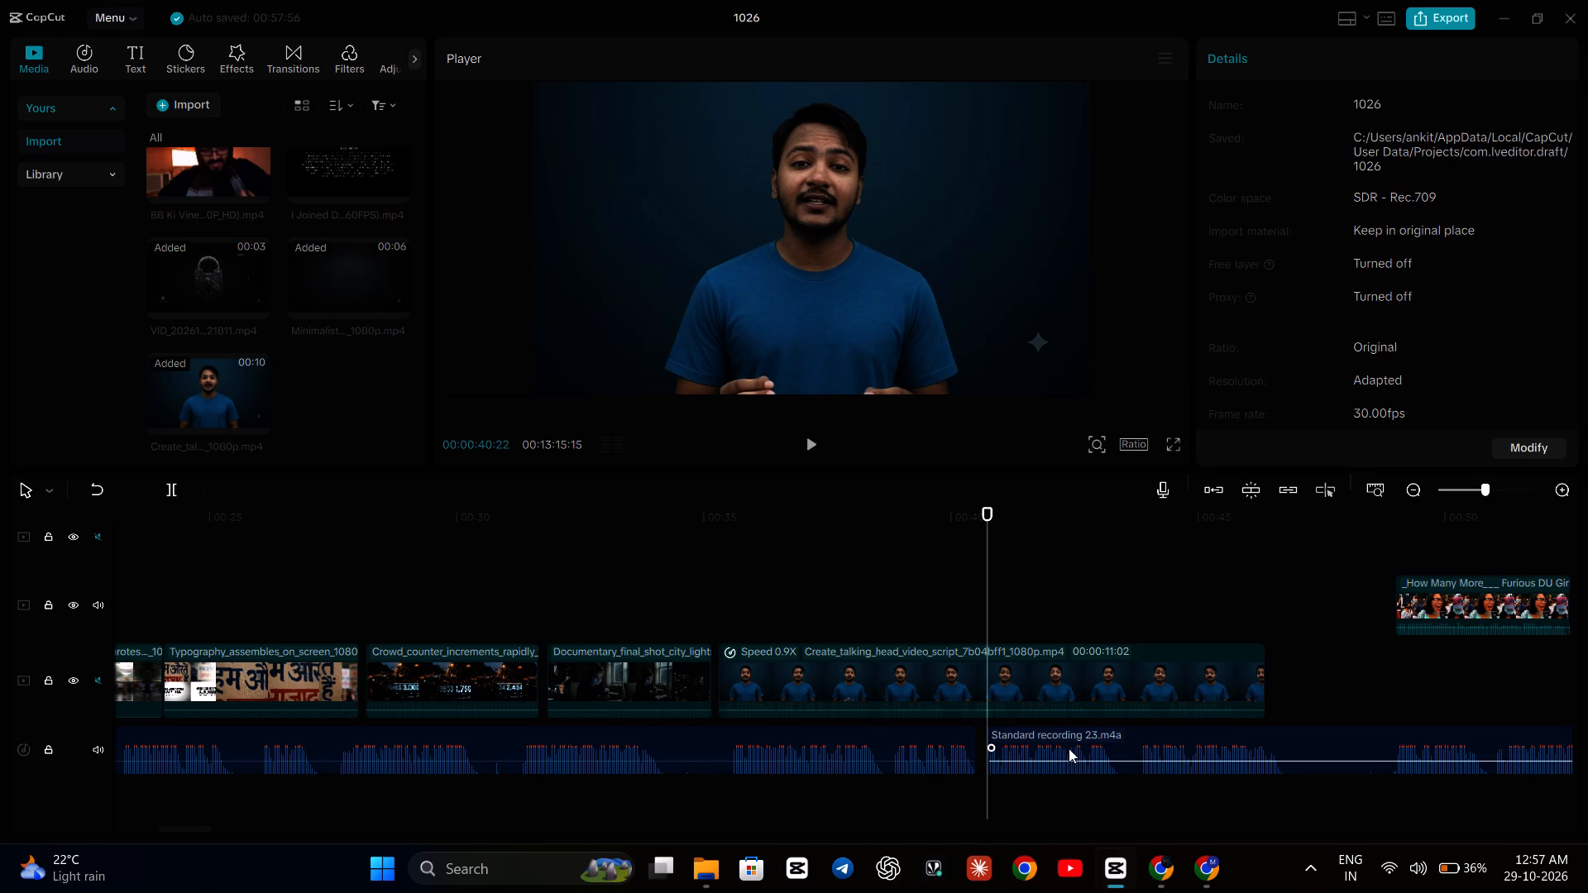
Move the remaining narration earlier to close the gap left at about 40 seconds.
{"action": "left_click_drag", "start_coordinate": [1069, 746], "coordinate": [1058, 752]}
{"action": "left_click_drag", "start_coordinate": [1053, 790], "coordinate": [1056, 753]}
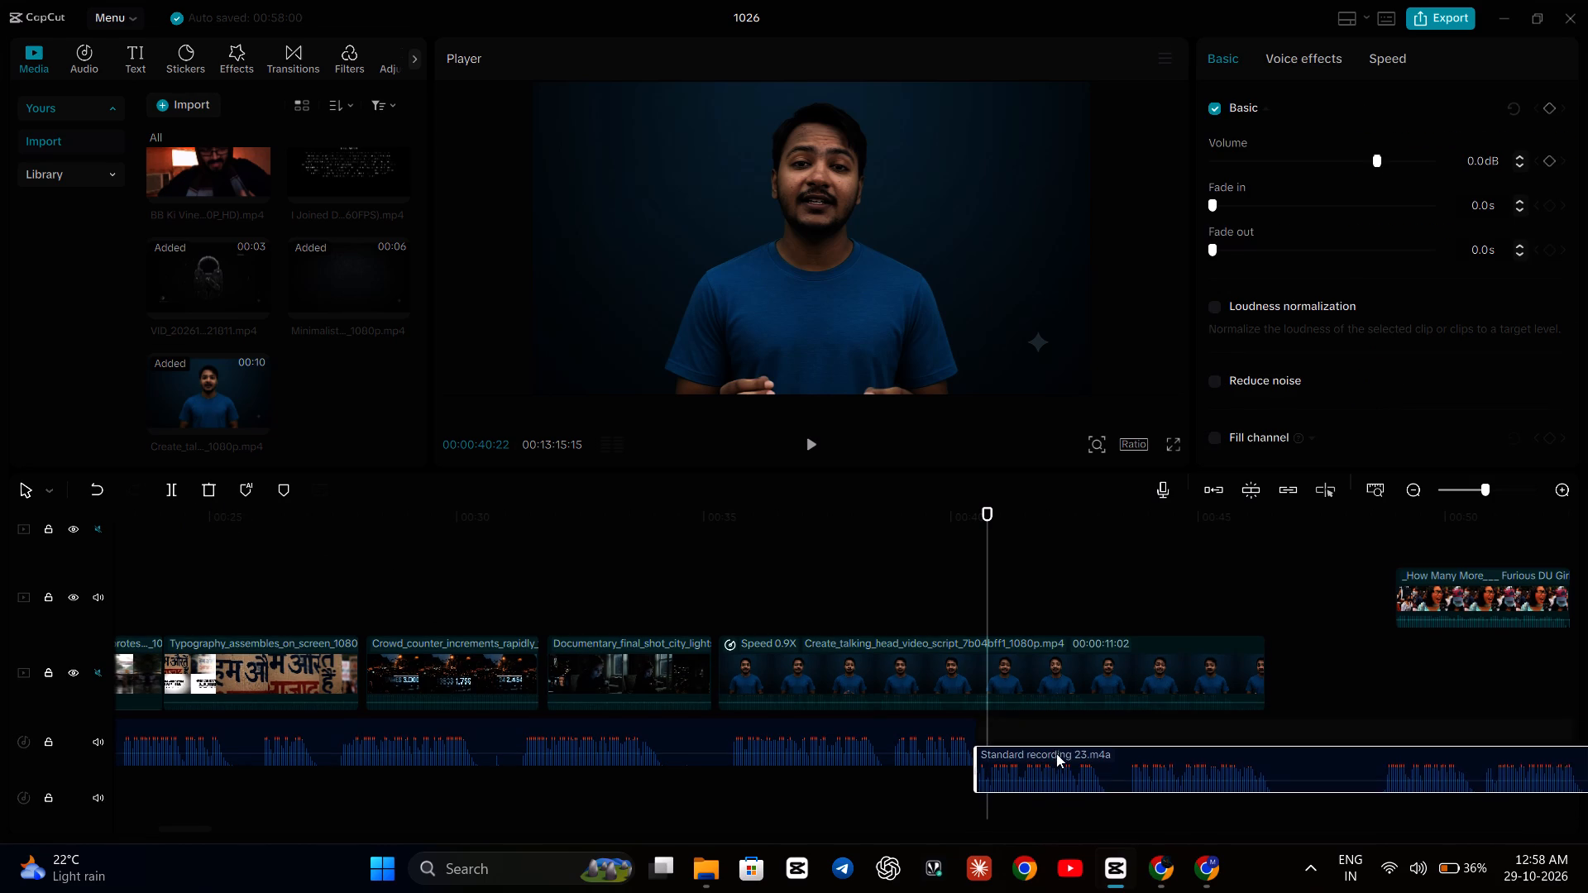
{"action": "left_click_drag", "start_coordinate": [1056, 753], "coordinate": [1059, 747]}
Play the timeline from about 39 to 47 seconds to check the tightened narration against the talking-head clip.
{"action": "left_click", "coordinate": [930, 614]}
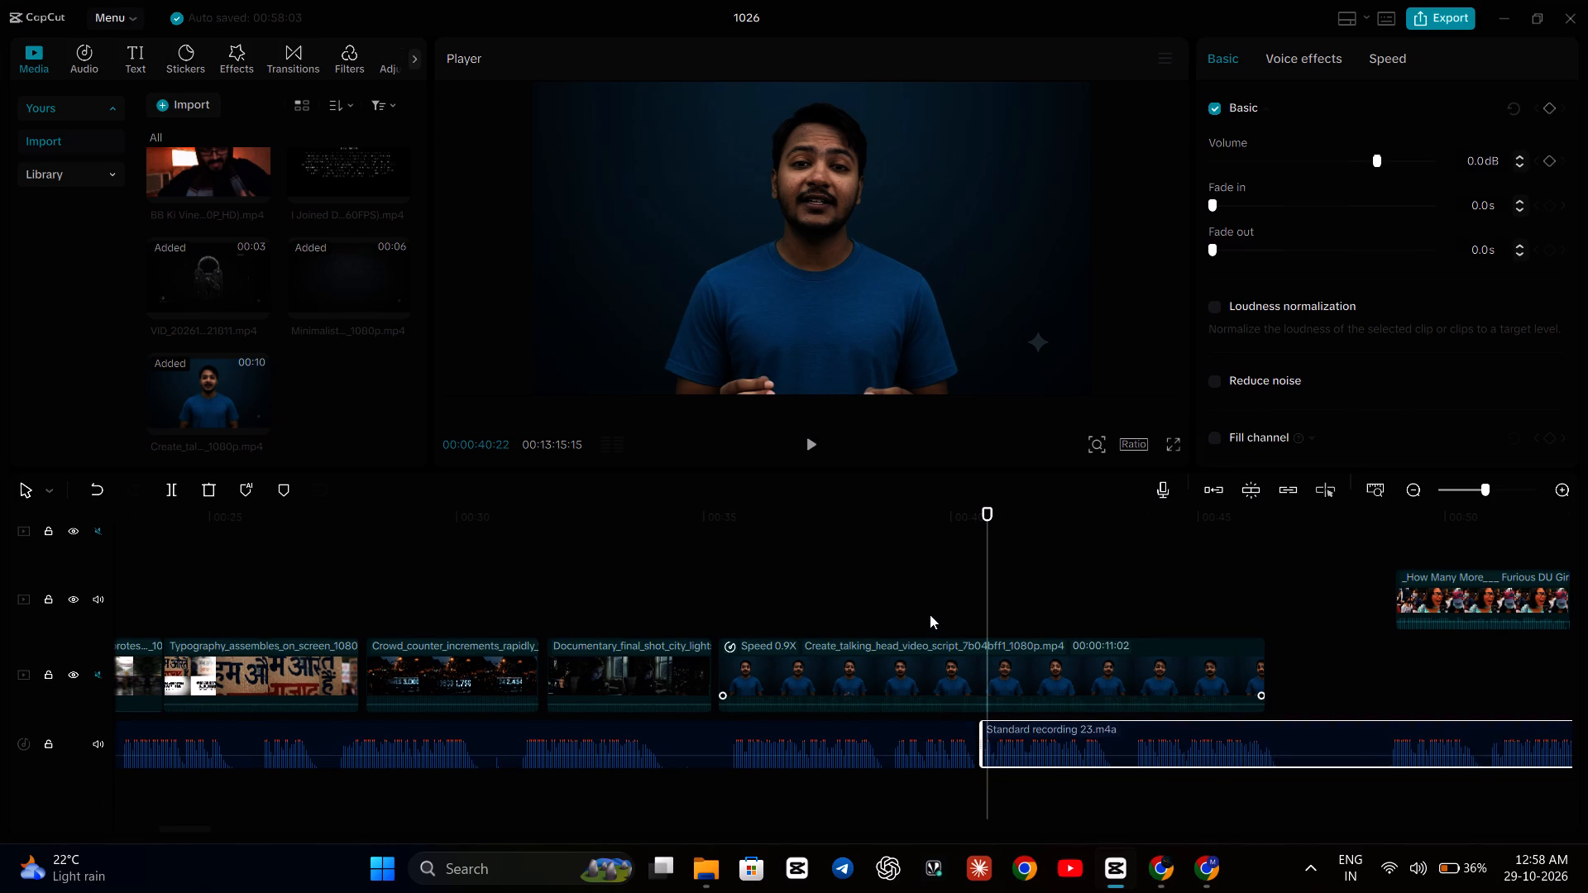
{"action": "key", "text": "space"}
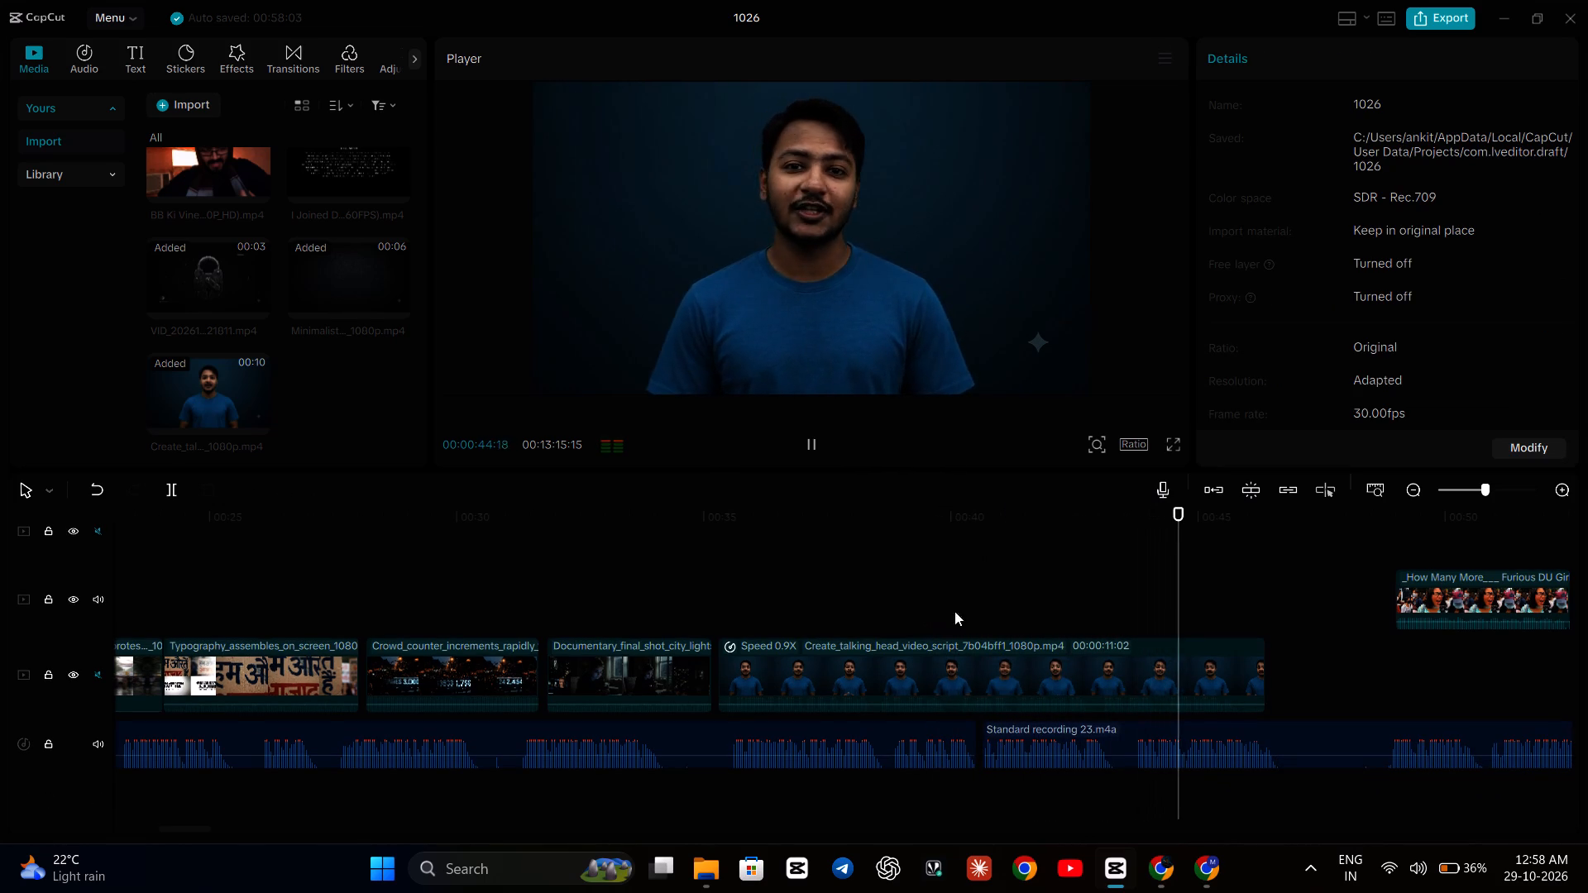
{"action": "left_click", "coordinate": [808, 440]}
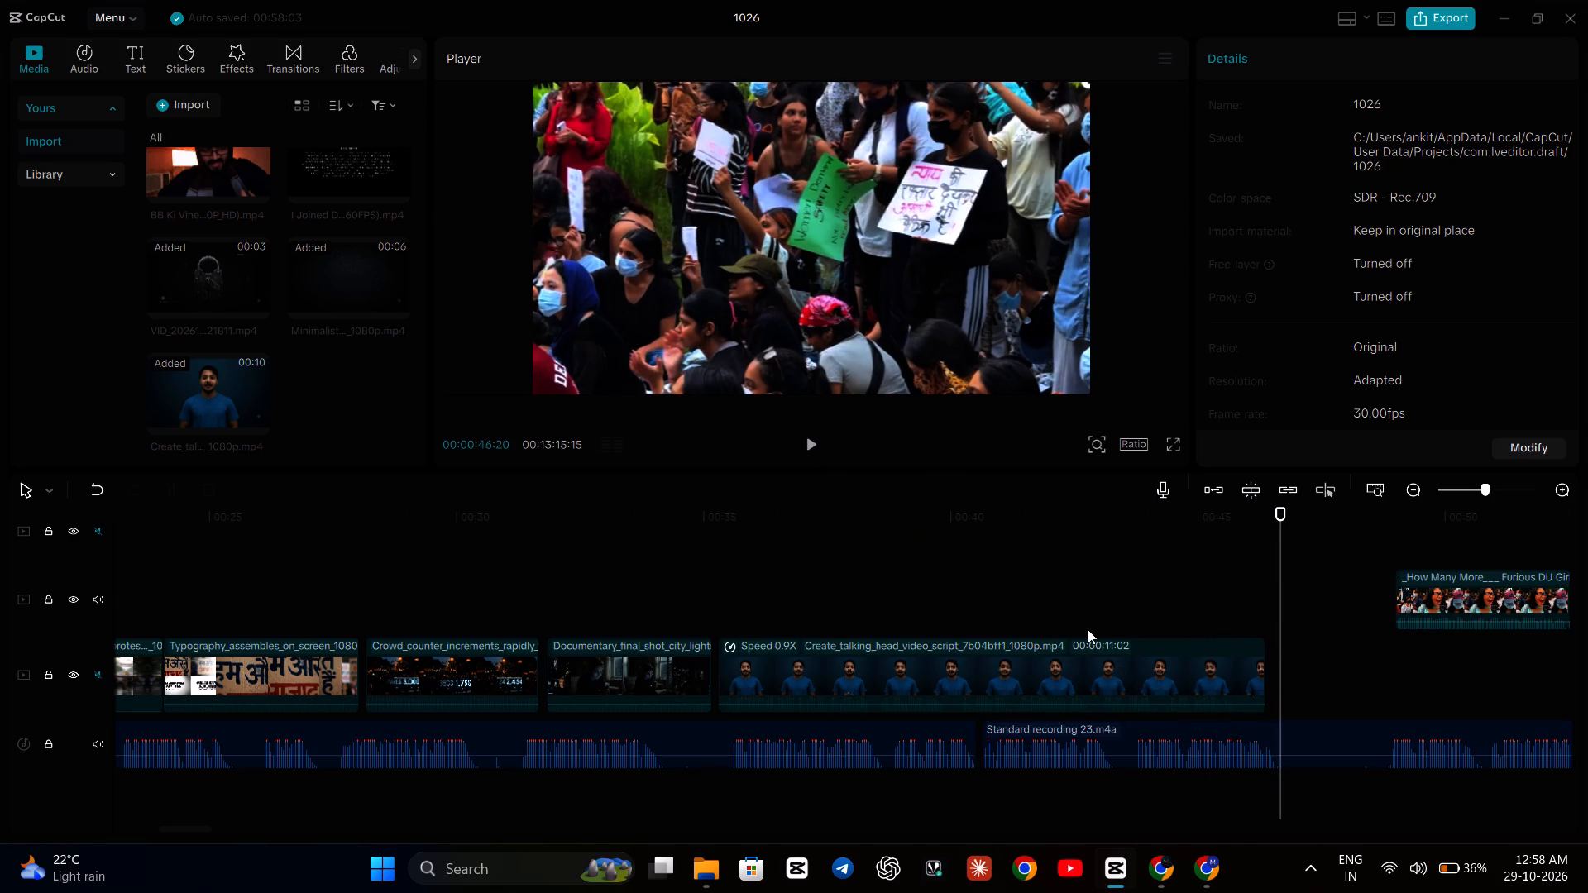
Split the narration recording at 00:00:43:11, in the pause before the next phrase.
{"action": "left_click", "coordinate": [1097, 757]}
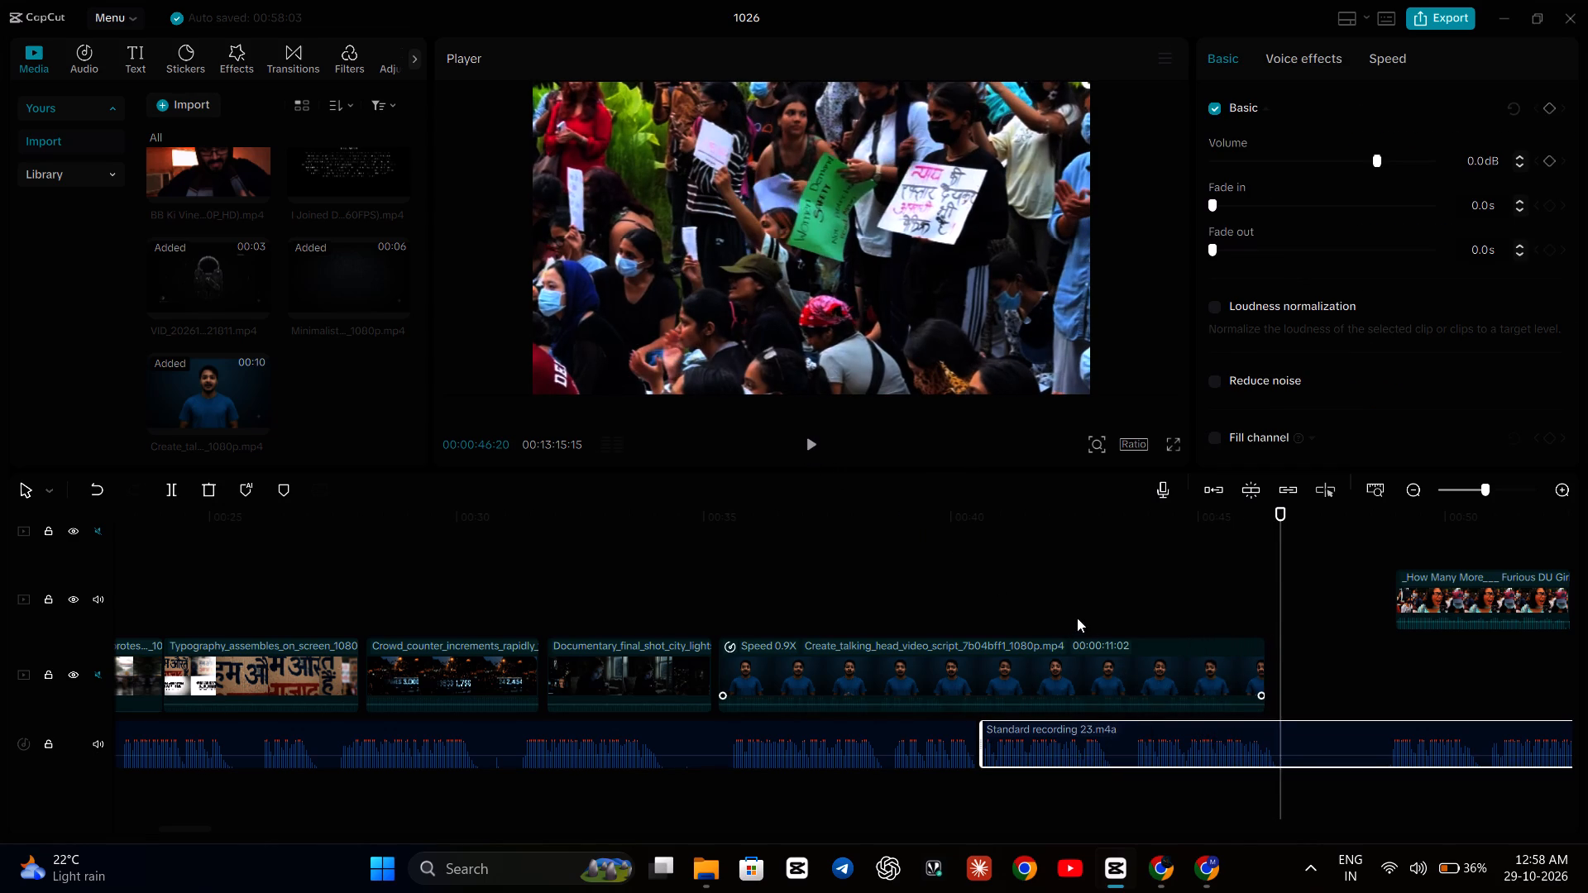
{"action": "left_click", "coordinate": [1097, 595]}
{"action": "left_click", "coordinate": [1117, 585]}
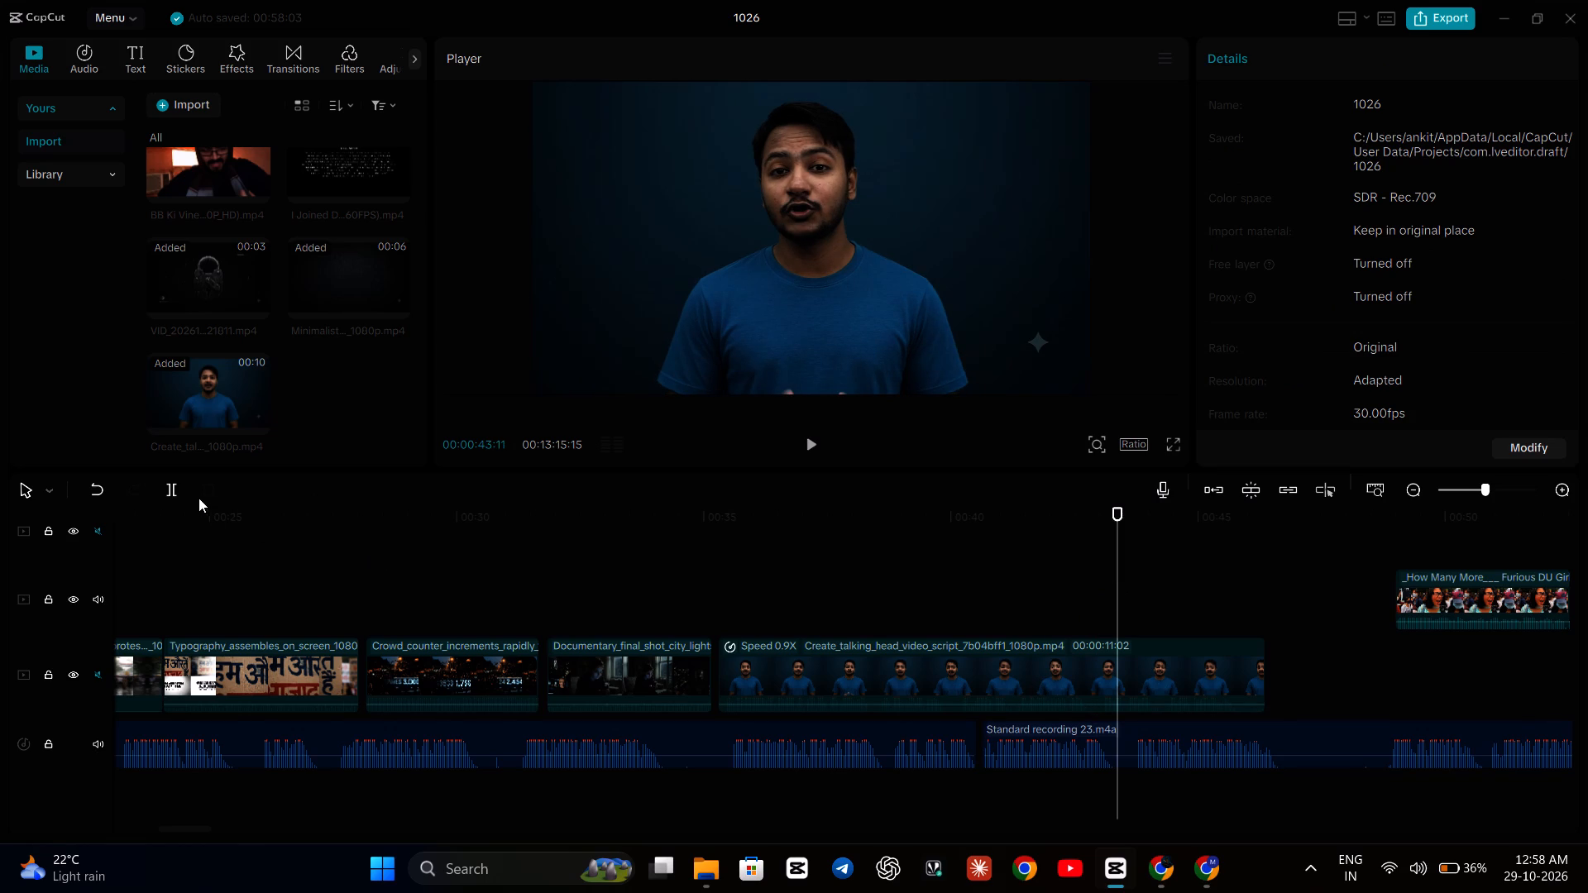
{"action": "left_click", "coordinate": [1016, 741]}
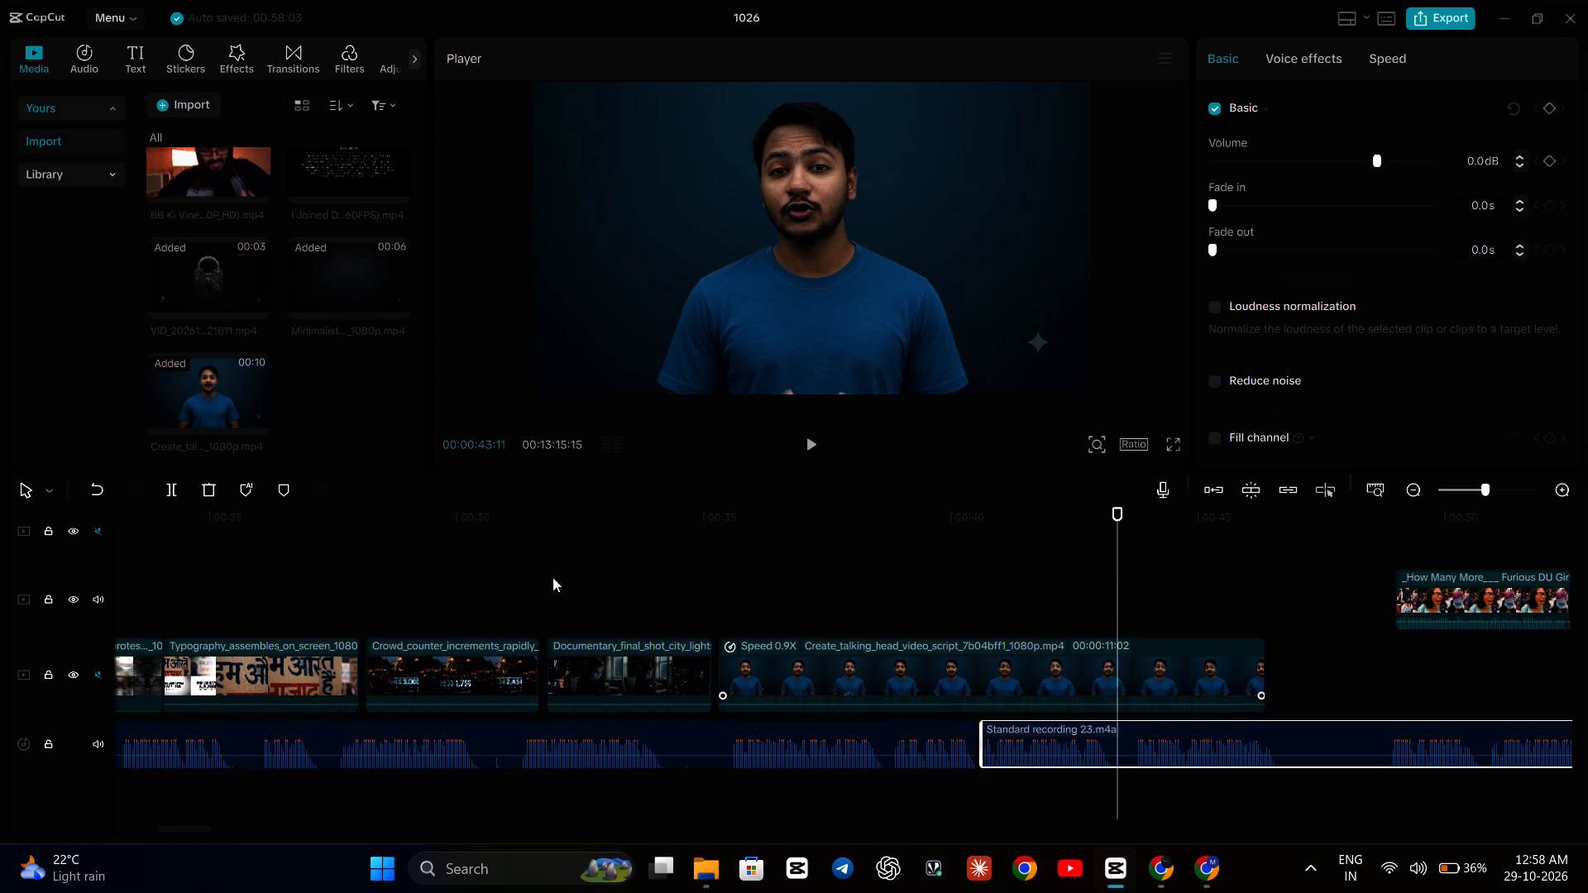
{"action": "left_click", "coordinate": [170, 492]}
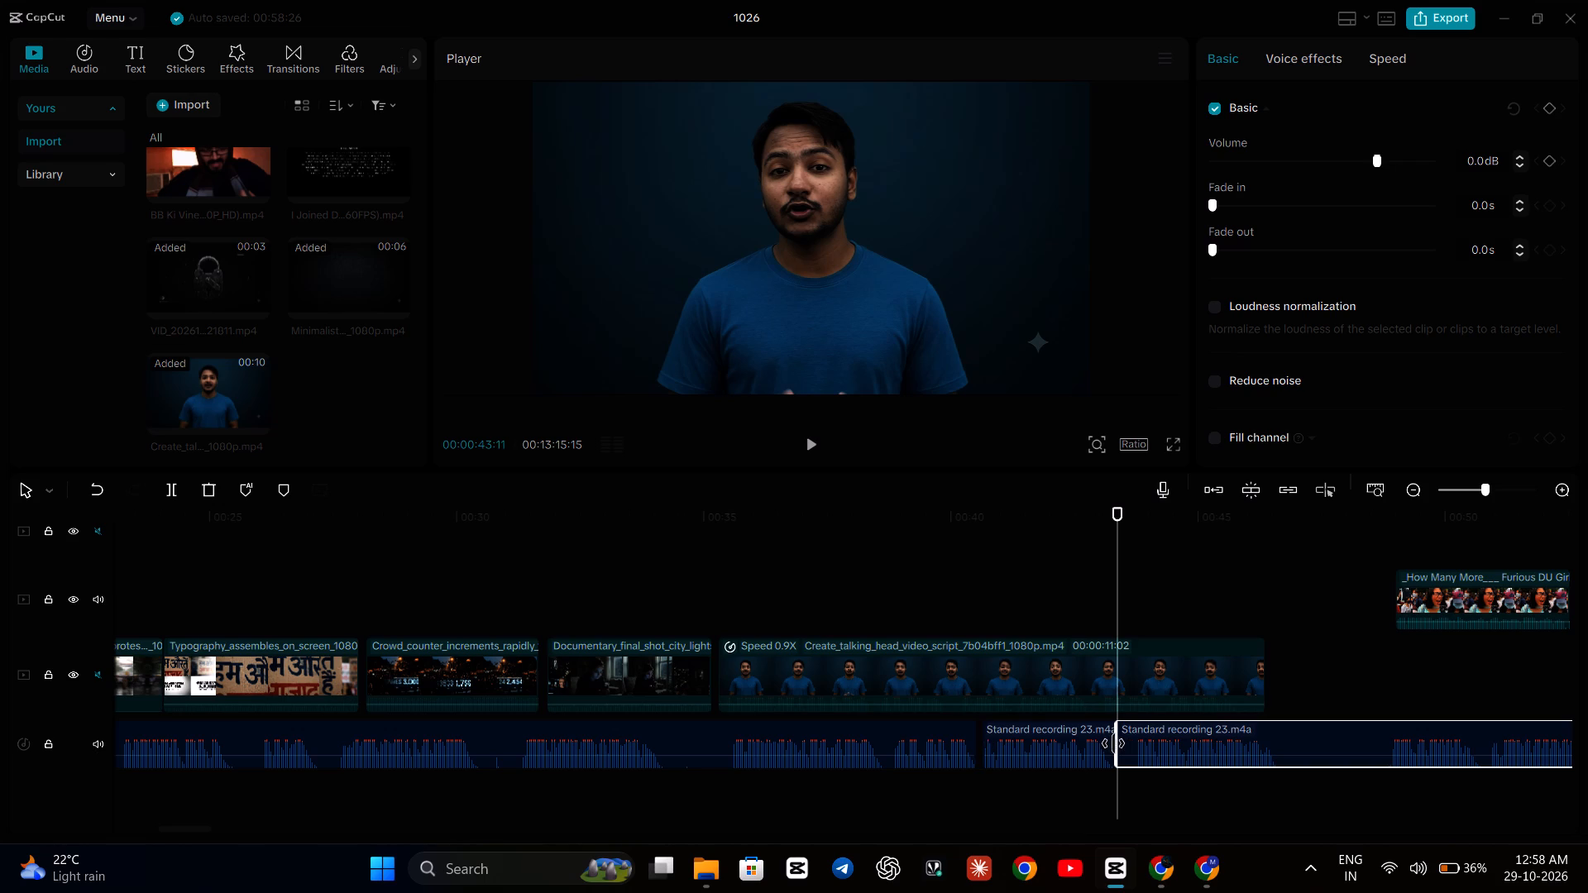
Trim the silence from the start of the narration segment after the 43:11 split and move it earlier against the preceding segment.
{"action": "left_click_drag", "start_coordinate": [1112, 744], "coordinate": [1135, 757]}
{"action": "left_click_drag", "start_coordinate": [1176, 752], "coordinate": [1159, 754]}
Play the timeline from about 39 to 46 seconds to check the shortened pause against the talking-head clip.
{"action": "left_click", "coordinate": [996, 590]}
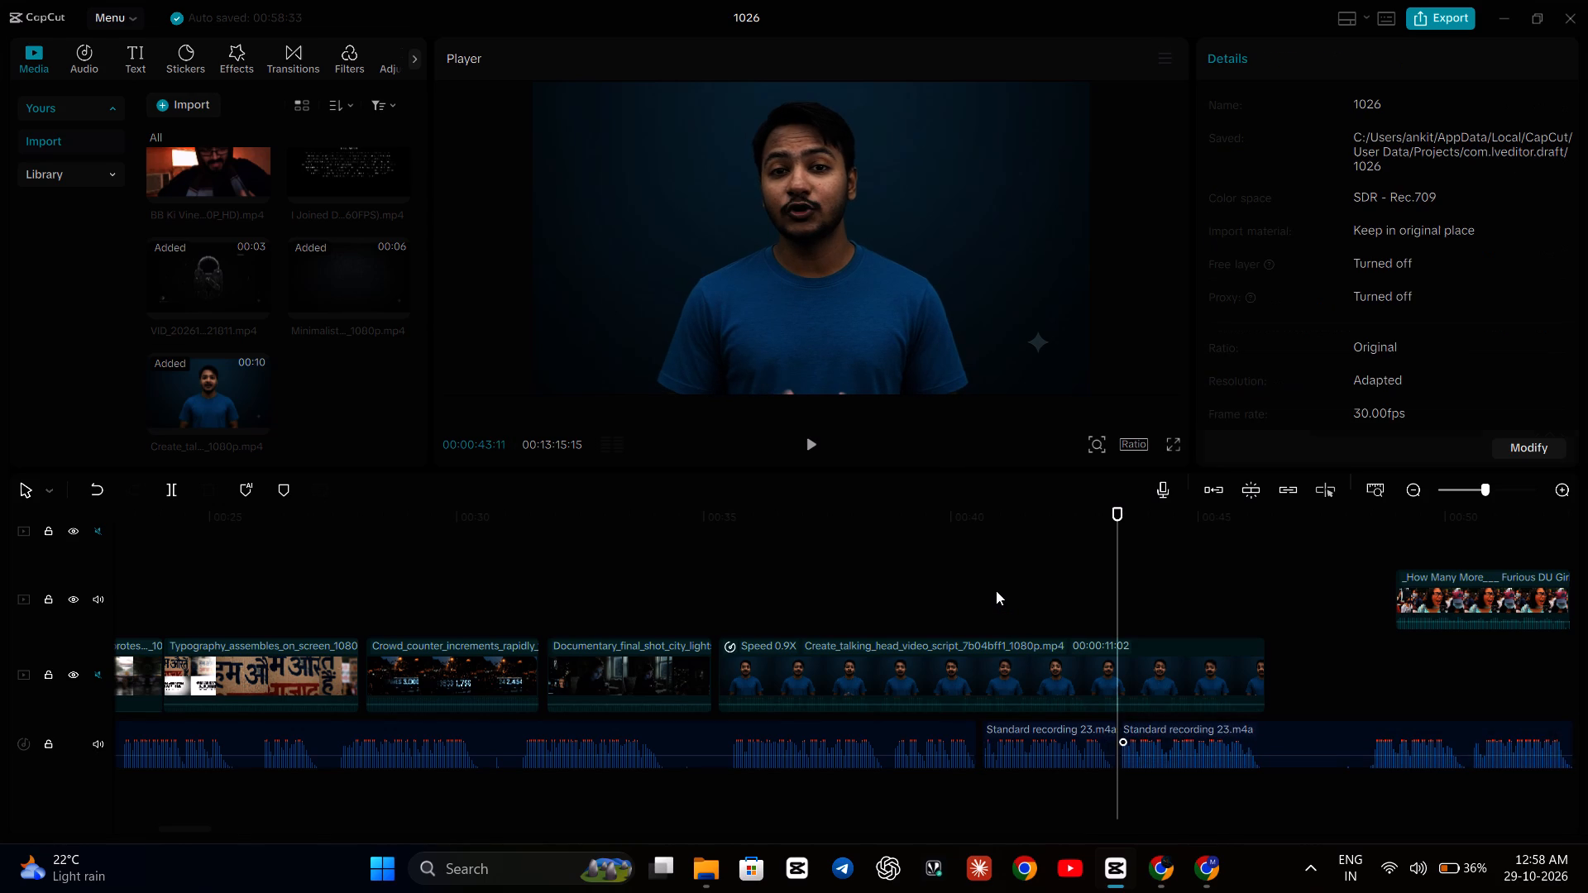
{"action": "left_click", "coordinate": [906, 566]}
{"action": "key", "text": "space"}
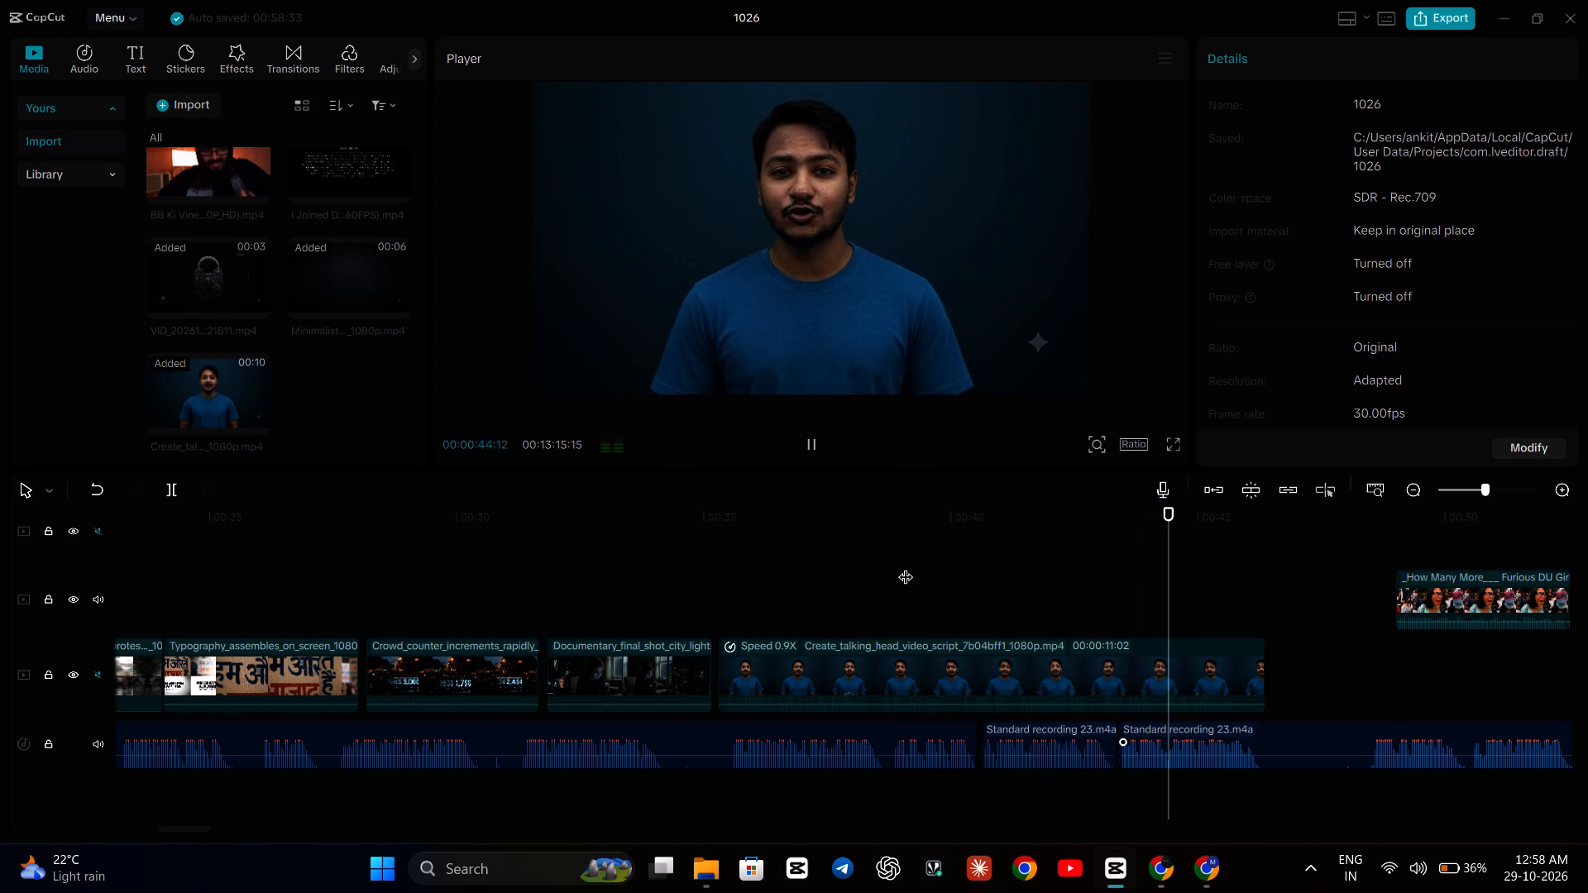
{"action": "key", "text": "space"}
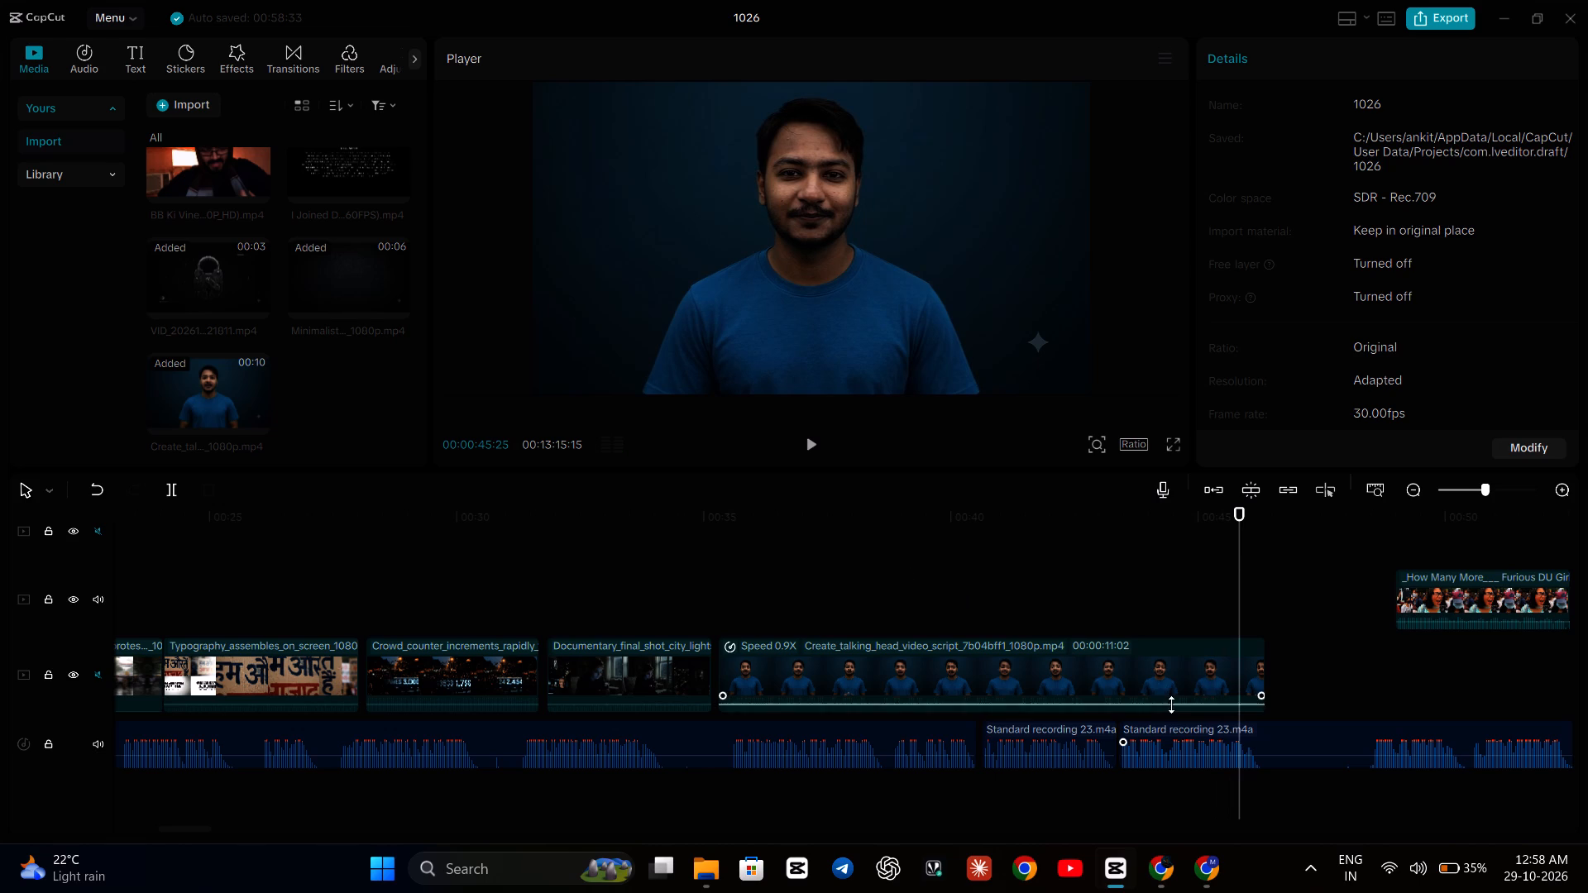
Trim the end of the narration segment before the 43-second cut and place the following segment directly after it on the same track.
{"action": "left_click", "coordinate": [1184, 740]}
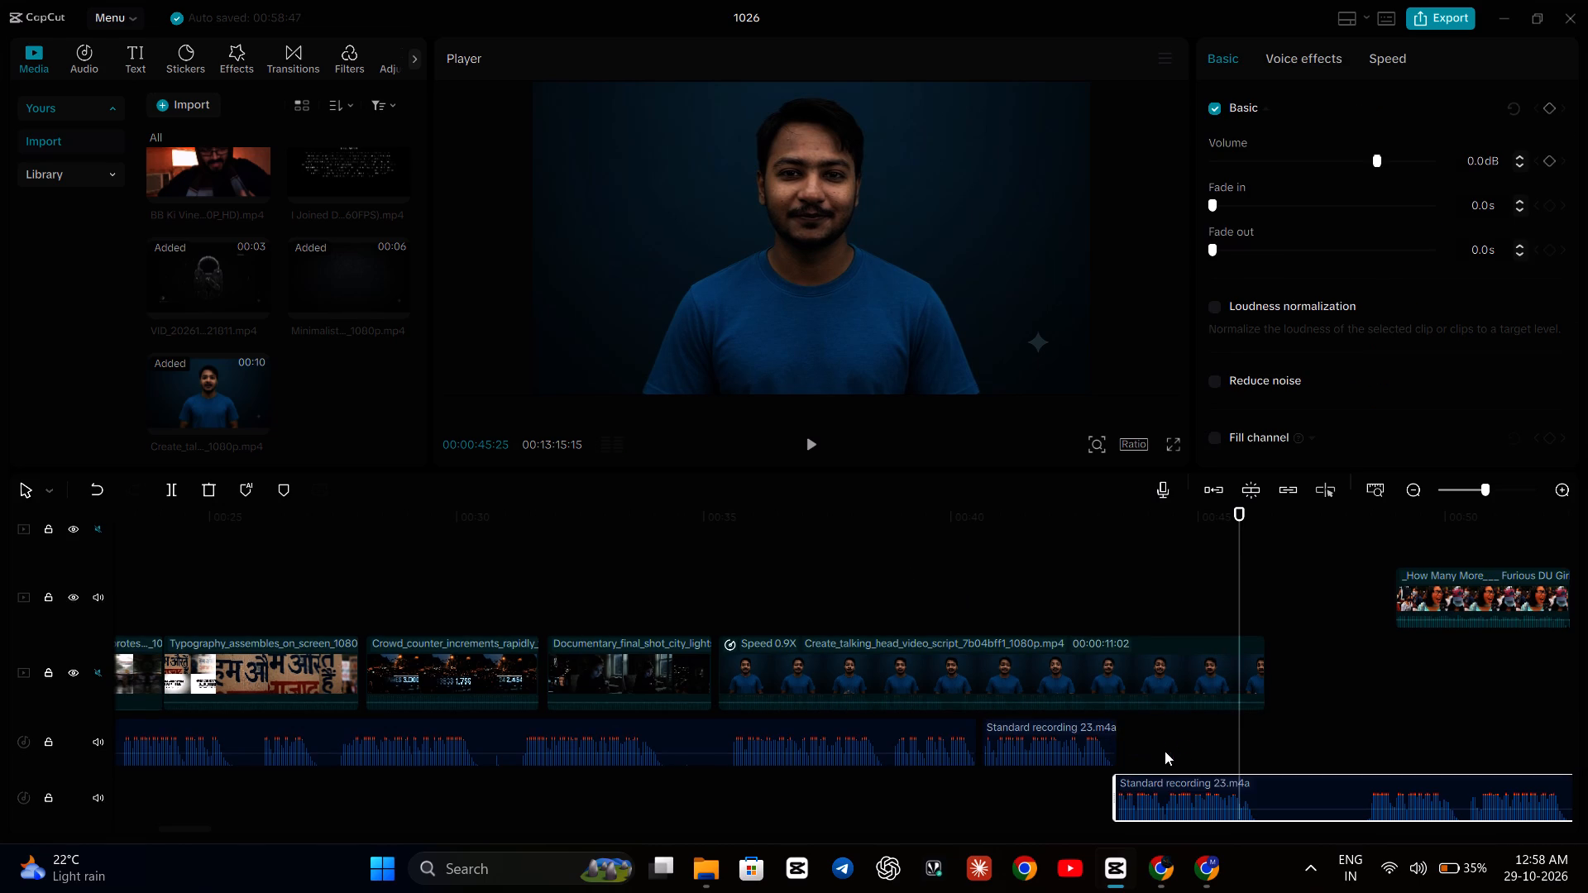
{"action": "left_click", "coordinate": [1099, 733]}
{"action": "left_click_drag", "start_coordinate": [1119, 735], "coordinate": [1107, 744]}
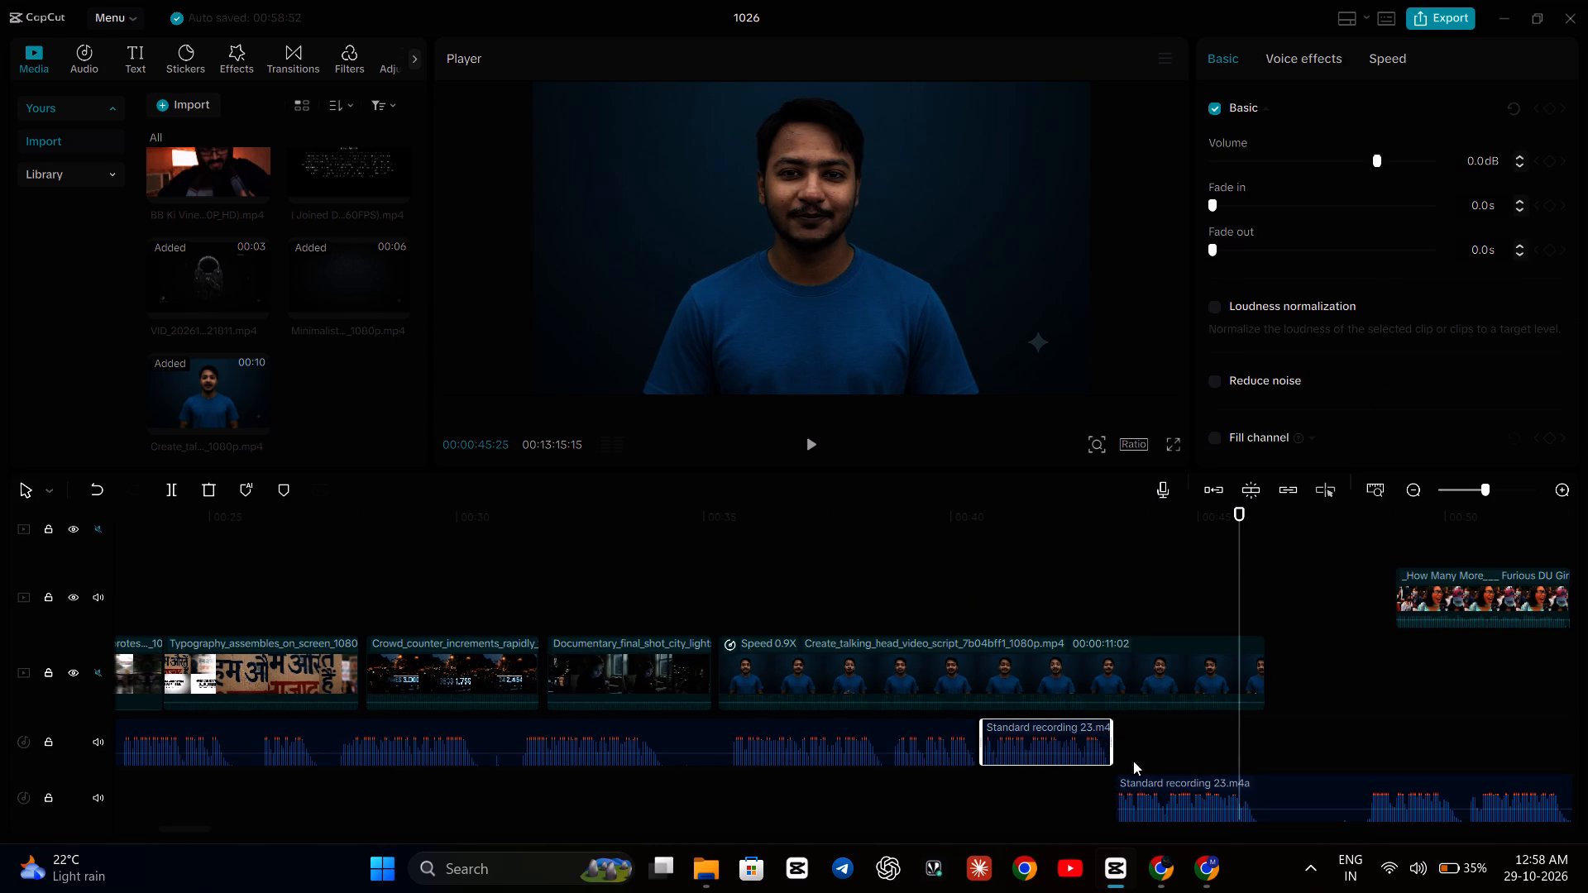
{"action": "left_click_drag", "start_coordinate": [1147, 790], "coordinate": [1142, 738]}
Play from about 41 seconds, and trim the talking-head clip's end to a duration of 00:00:10:23, matching the end of the narration phrase.
{"action": "left_click", "coordinate": [1013, 555]}
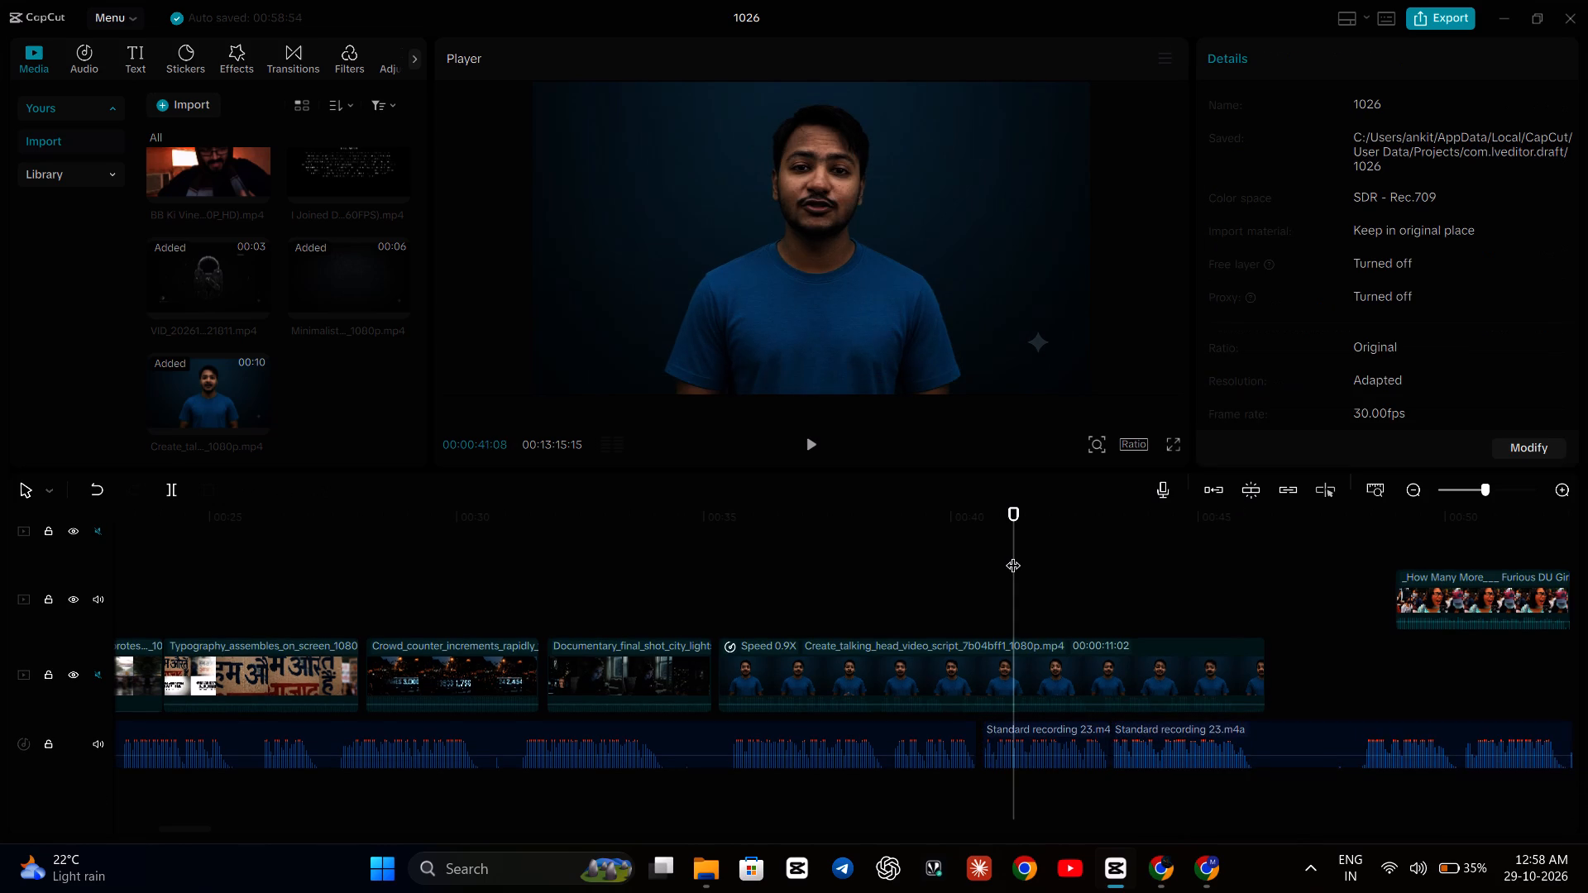
{"action": "key", "text": "space"}
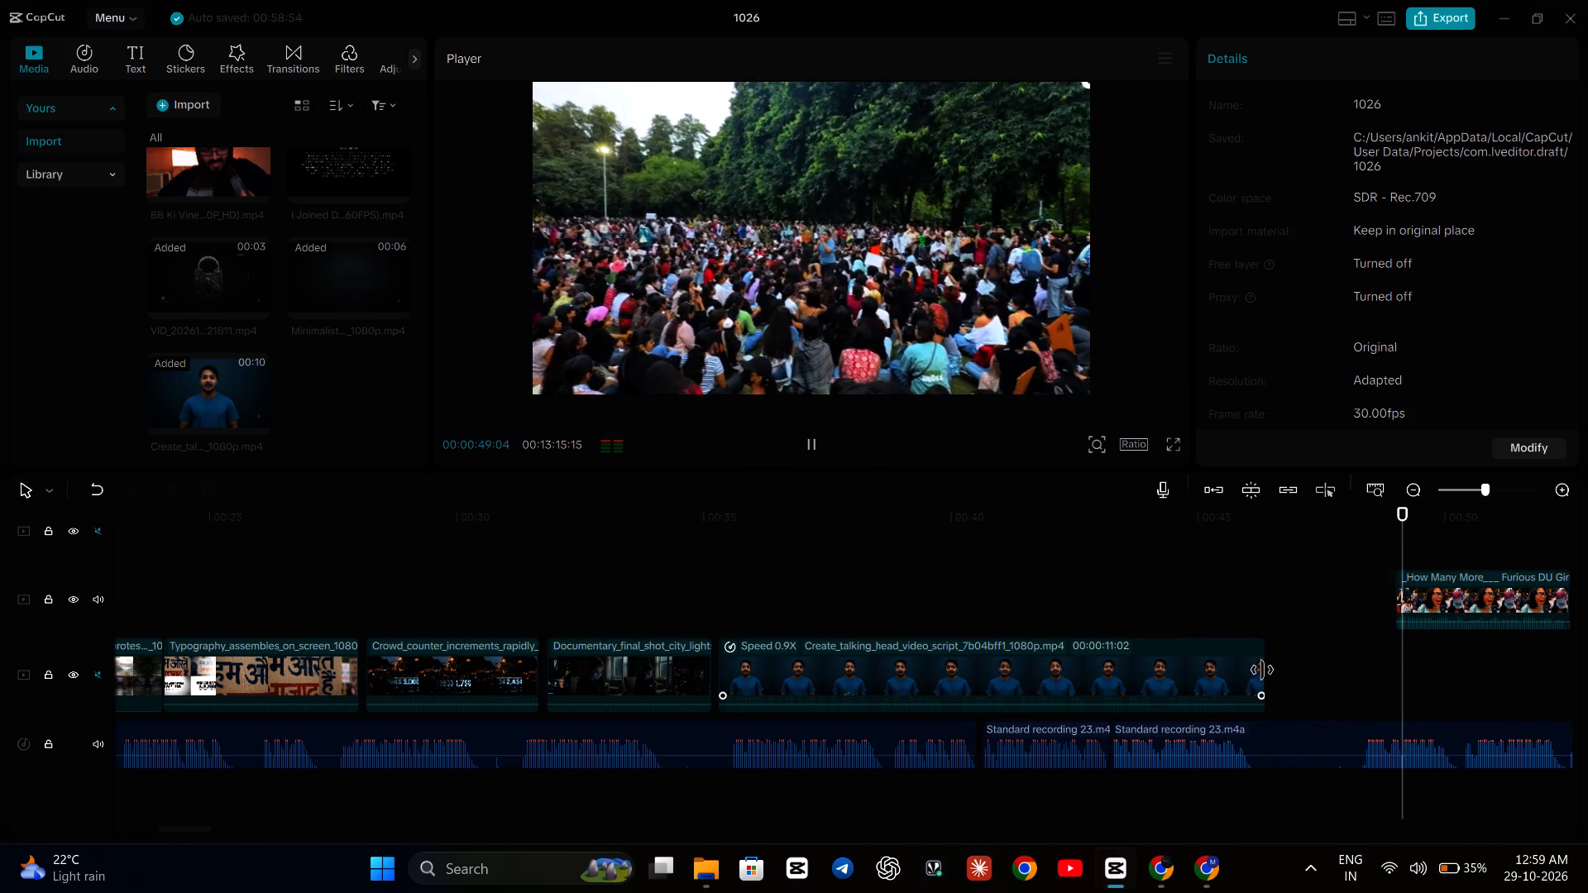
{"action": "left_click", "coordinate": [1248, 668]}
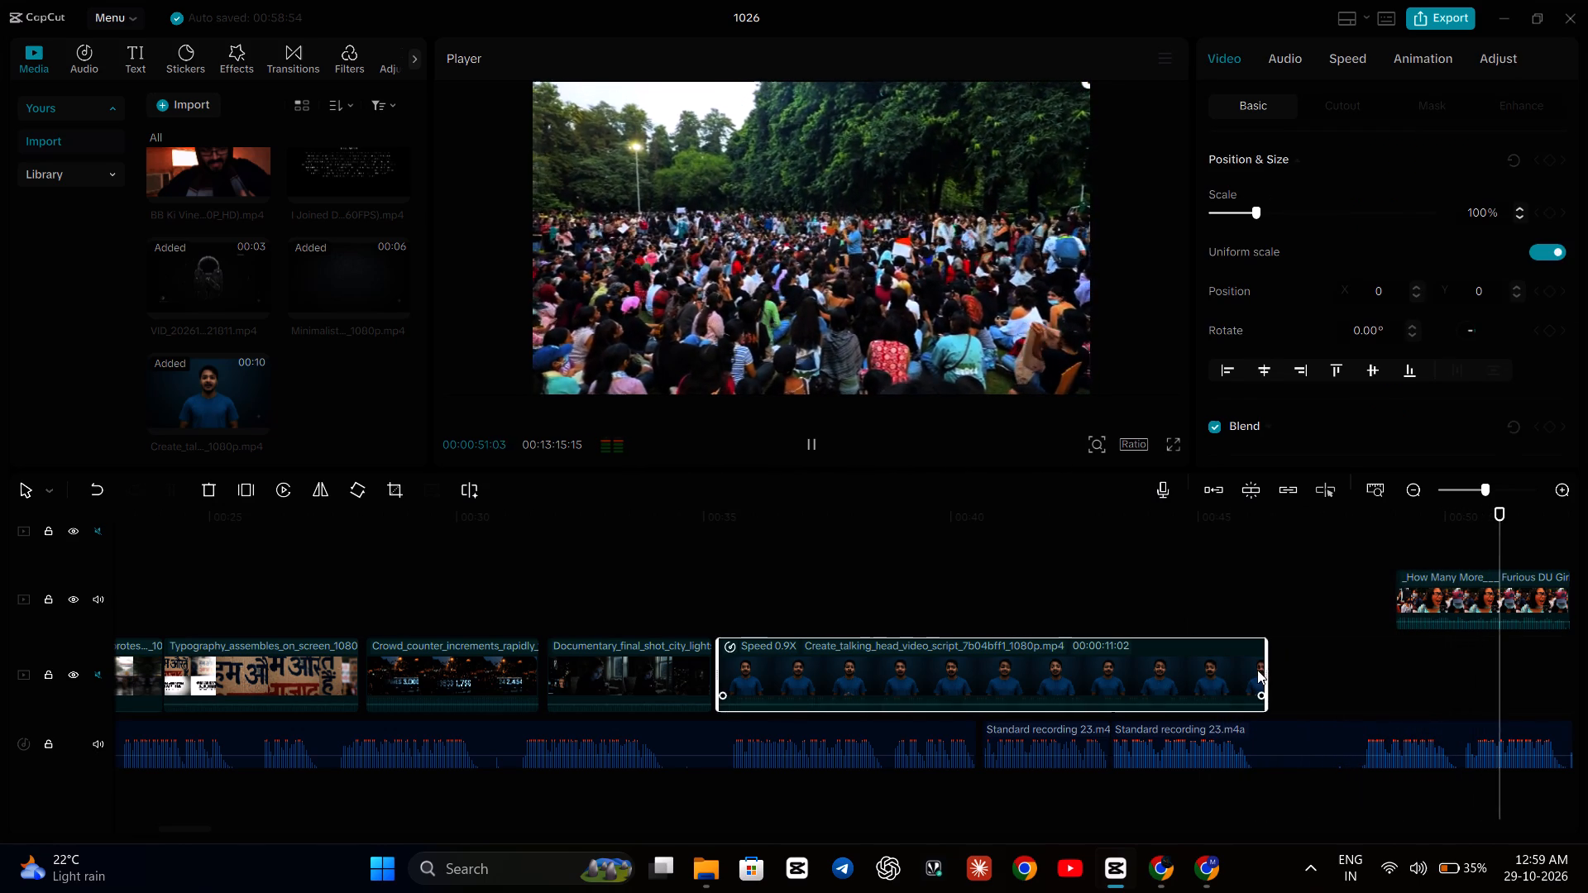
{"action": "left_click_drag", "start_coordinate": [1265, 671], "coordinate": [1246, 690]}
Move the _How Many More protest clip down onto the main video track, directly after the talking-head clip.
{"action": "left_click", "coordinate": [1011, 569]}
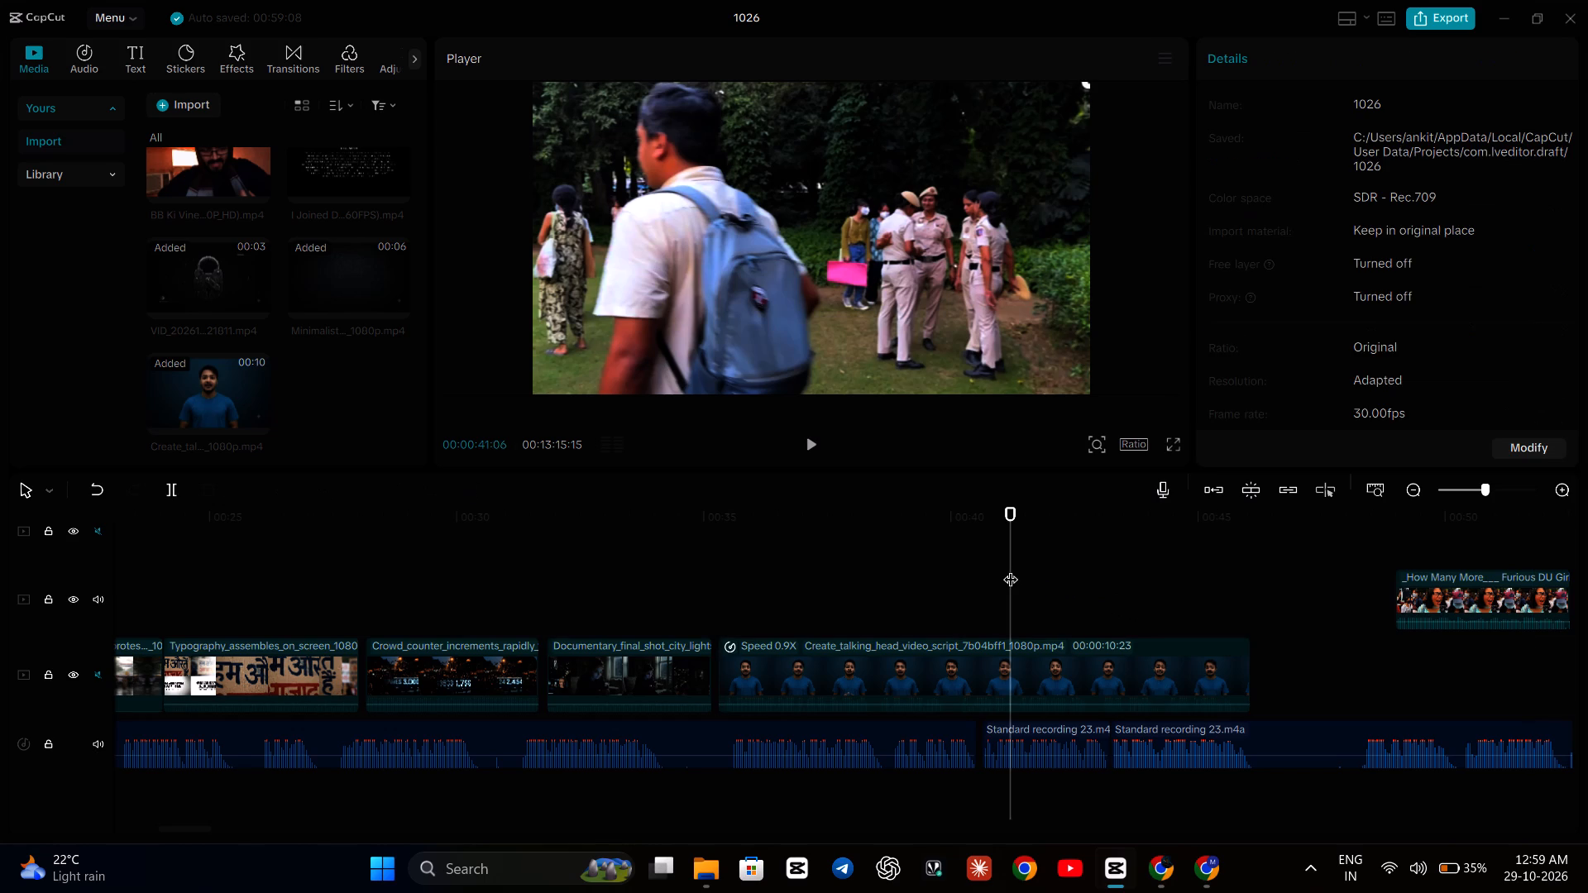
{"action": "key", "text": "space"}
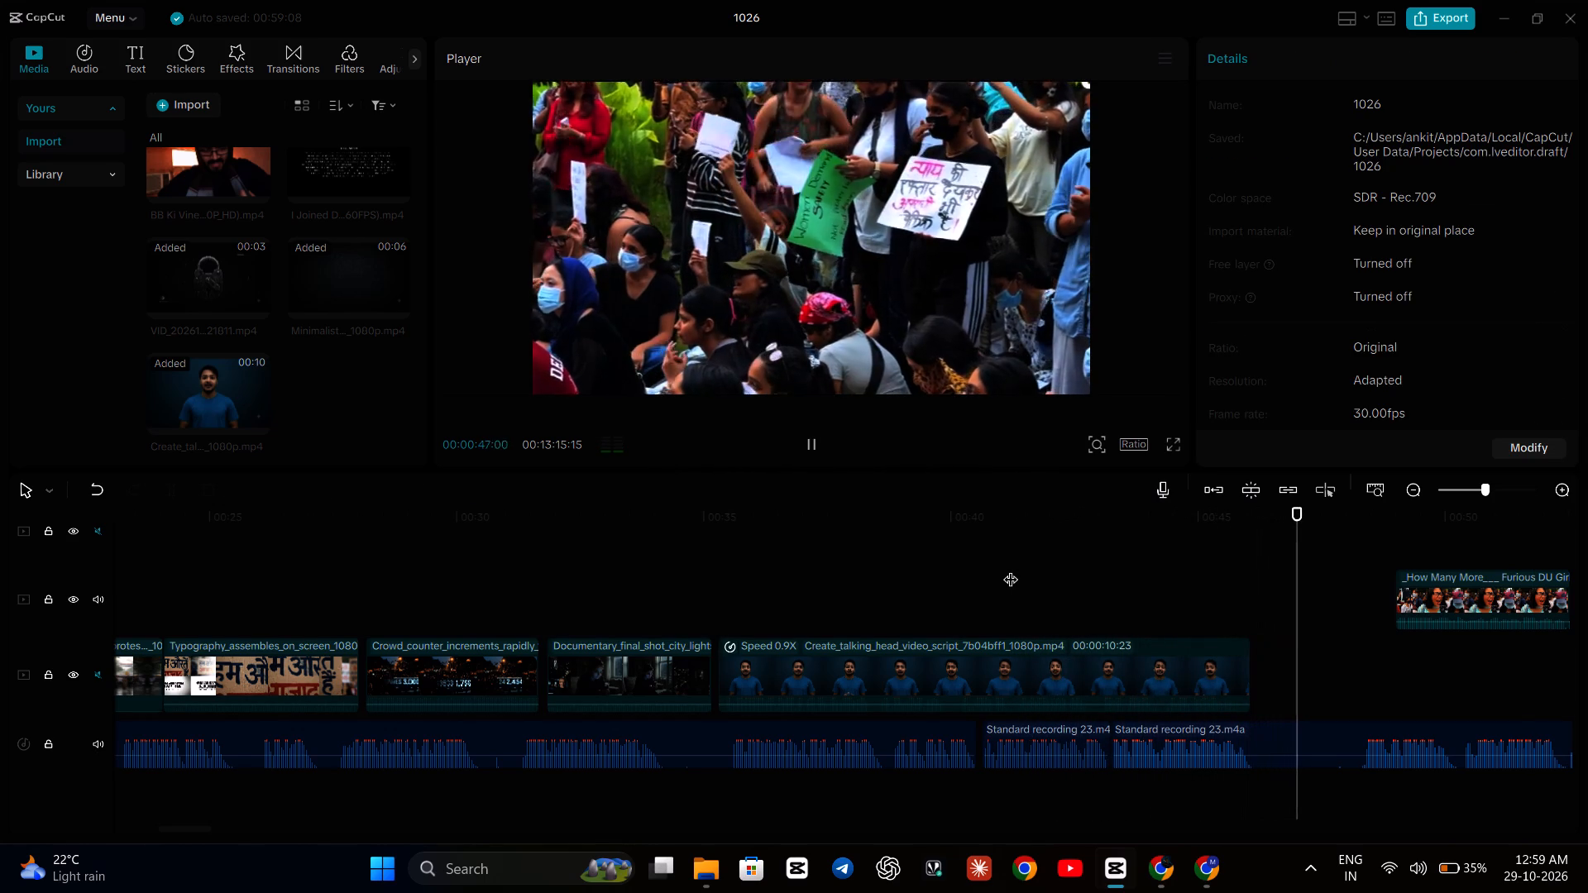
{"action": "key", "text": "space"}
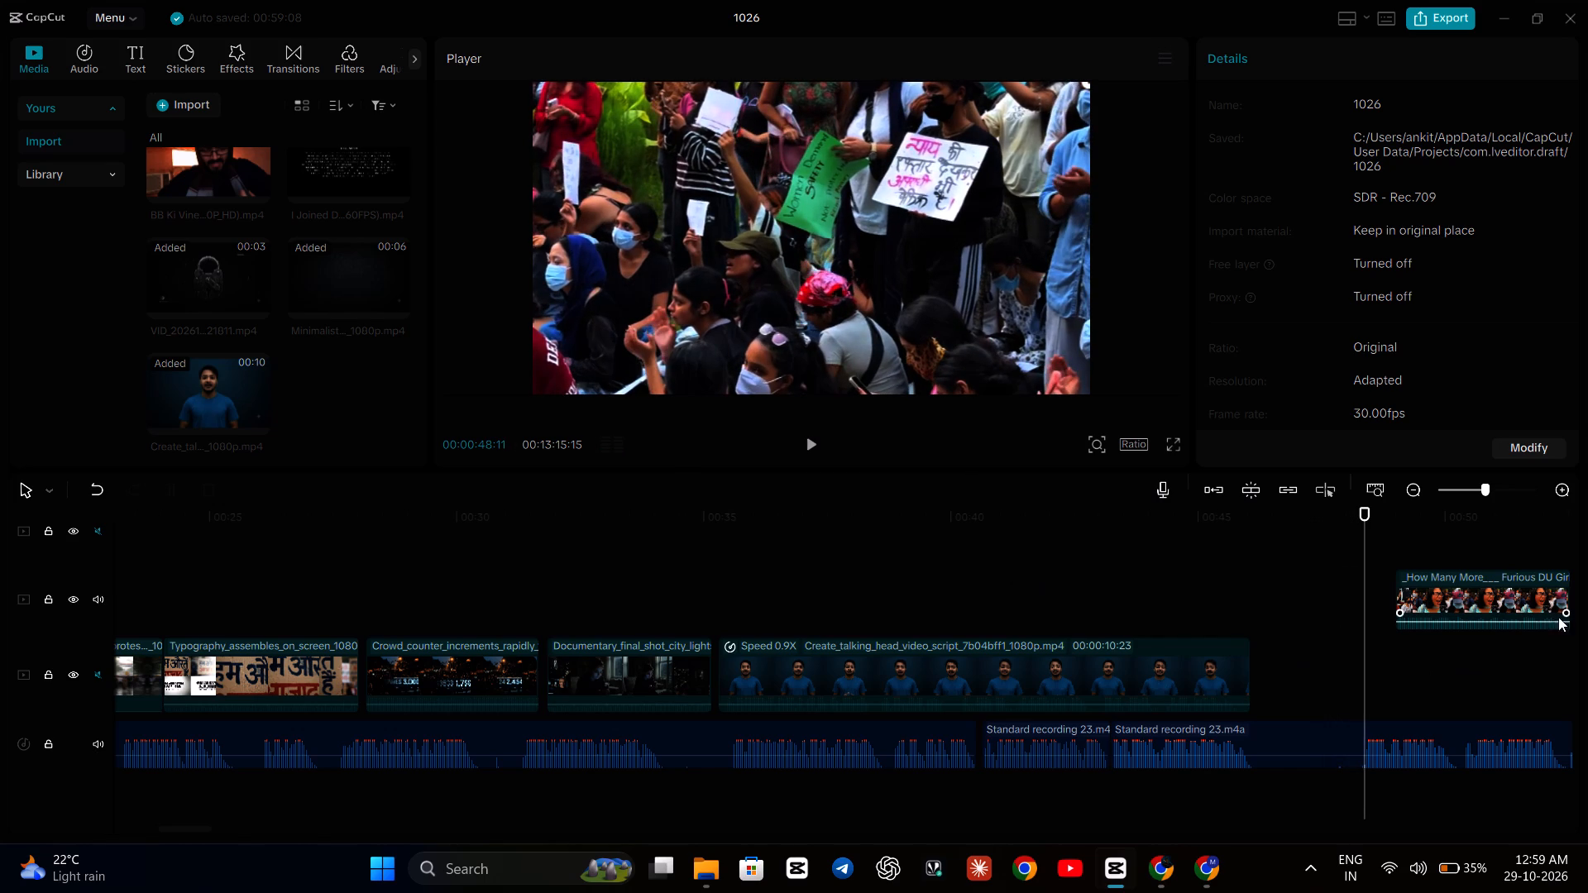
{"action": "left_click_drag", "start_coordinate": [1503, 598], "coordinate": [1370, 681]}
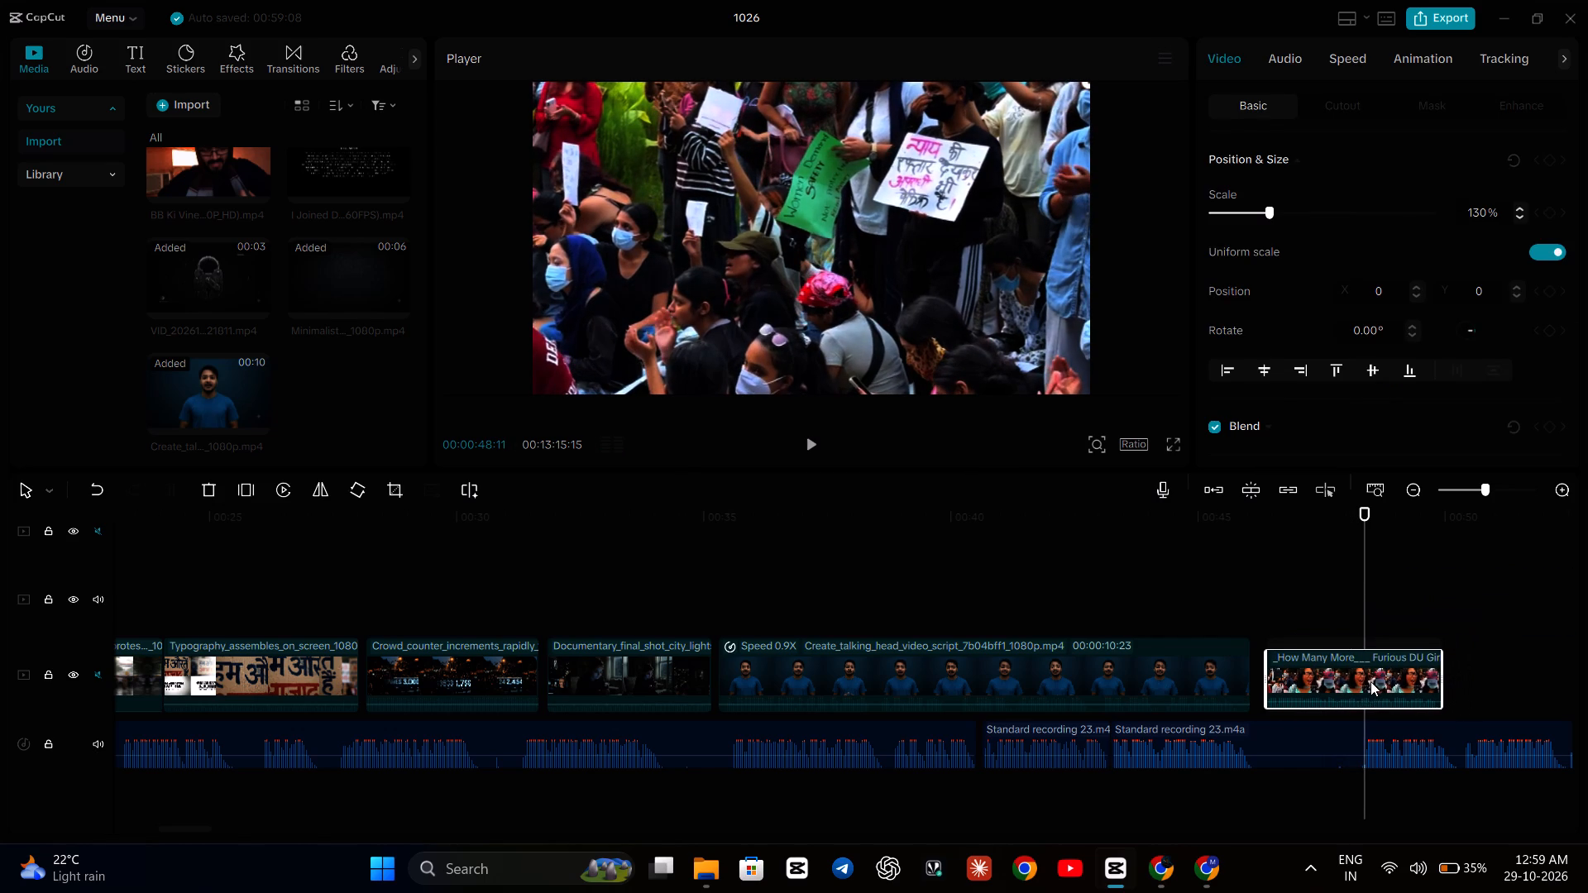
{"action": "left_click_drag", "start_coordinate": [1370, 681], "coordinate": [1361, 682]}
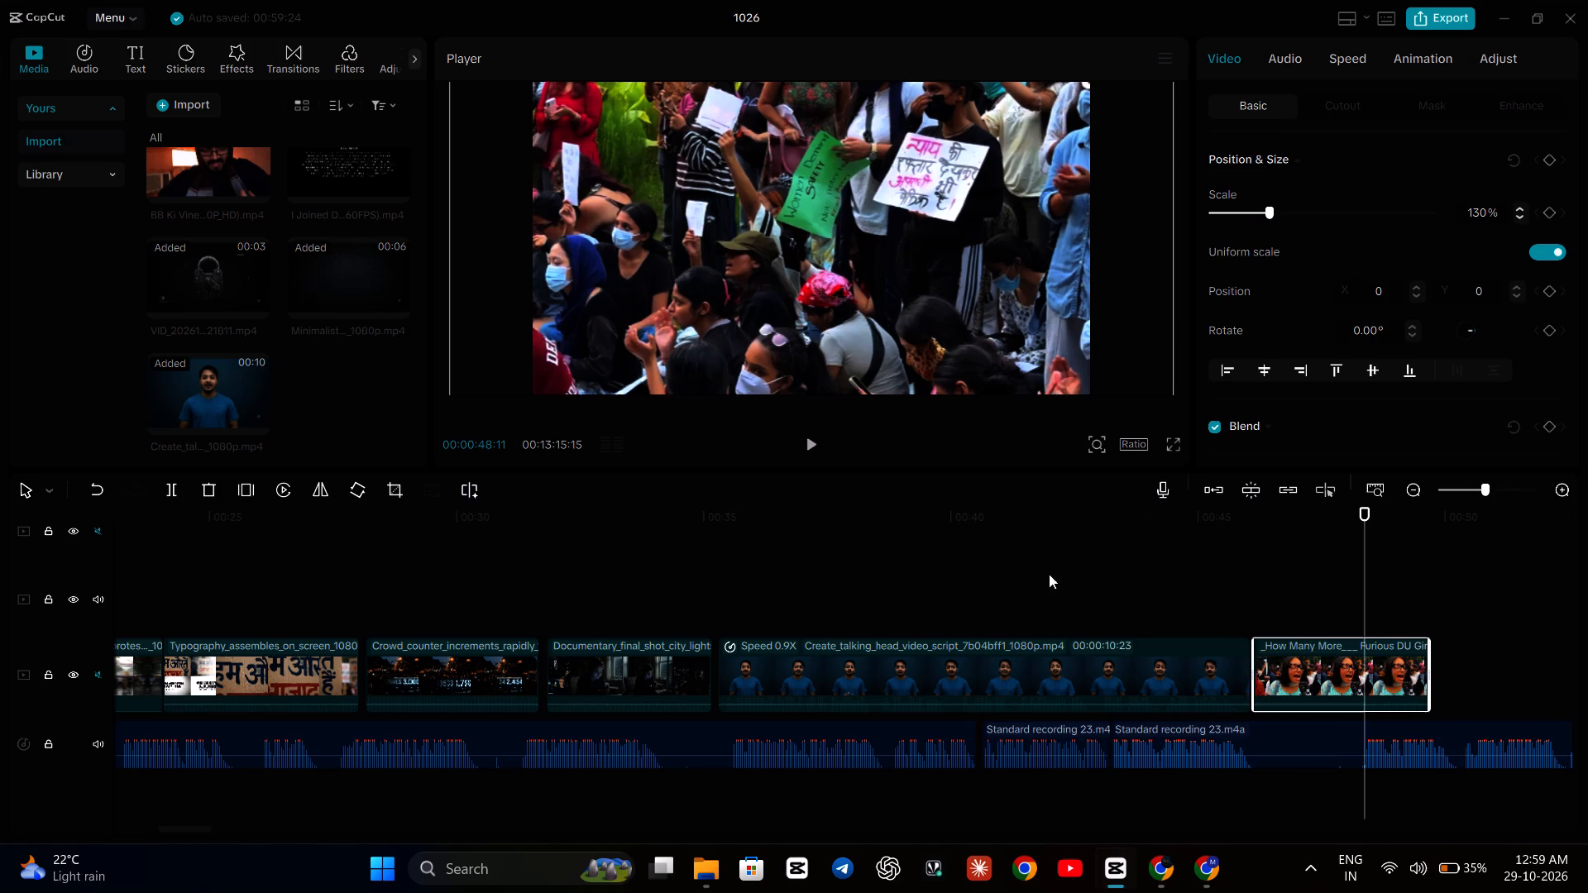
Play on past the moved protest clip and unmute the clip audio of the main video track.
{"action": "key", "text": "space"}
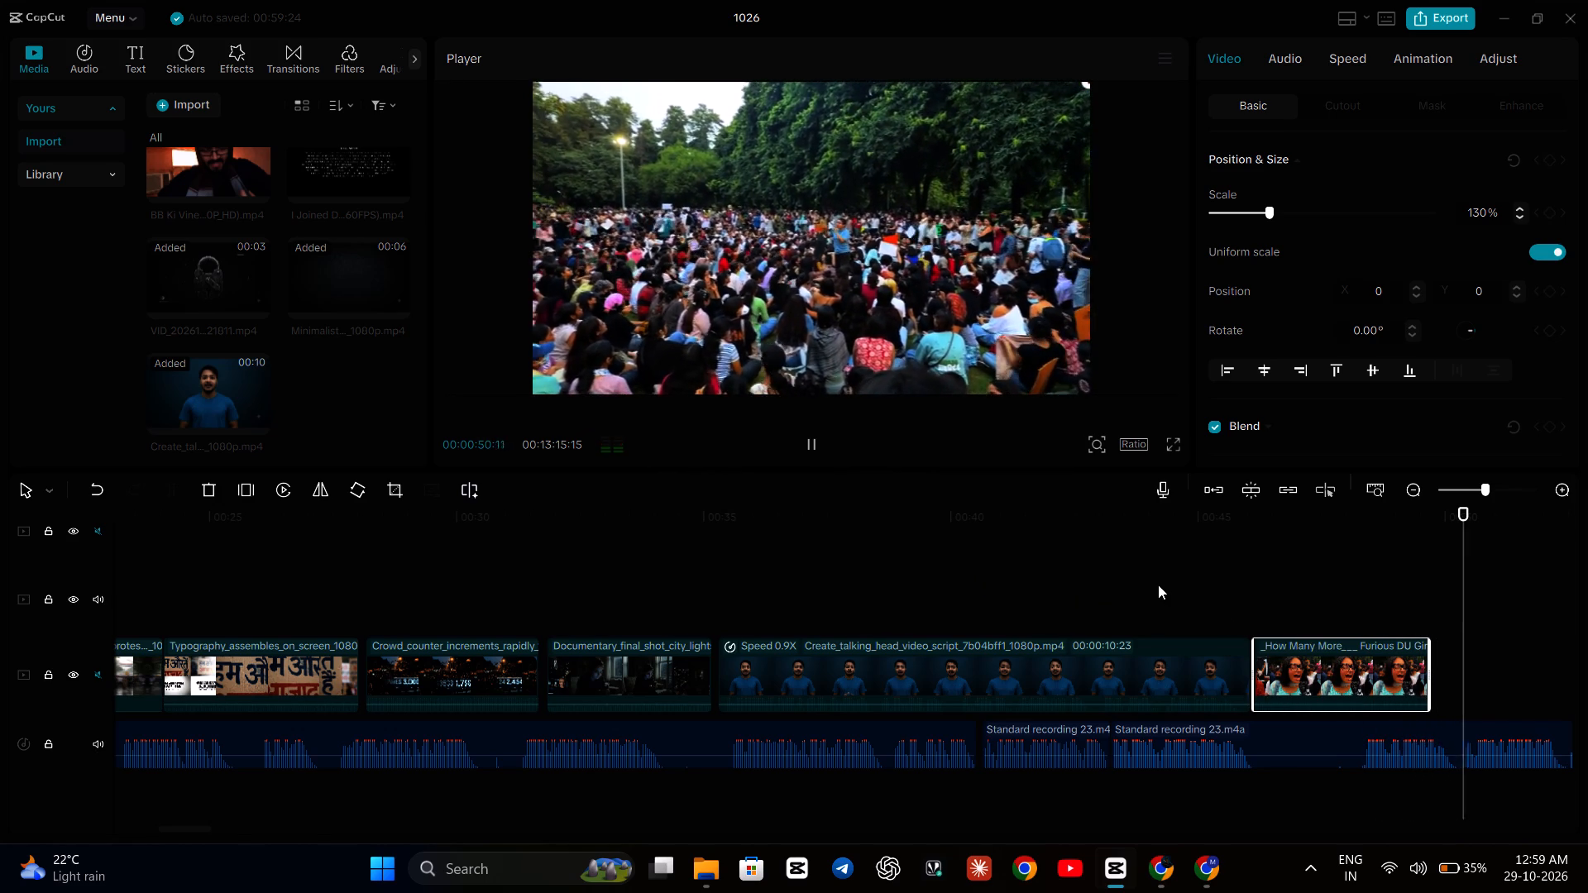
{"action": "left_click", "coordinate": [854, 568]}
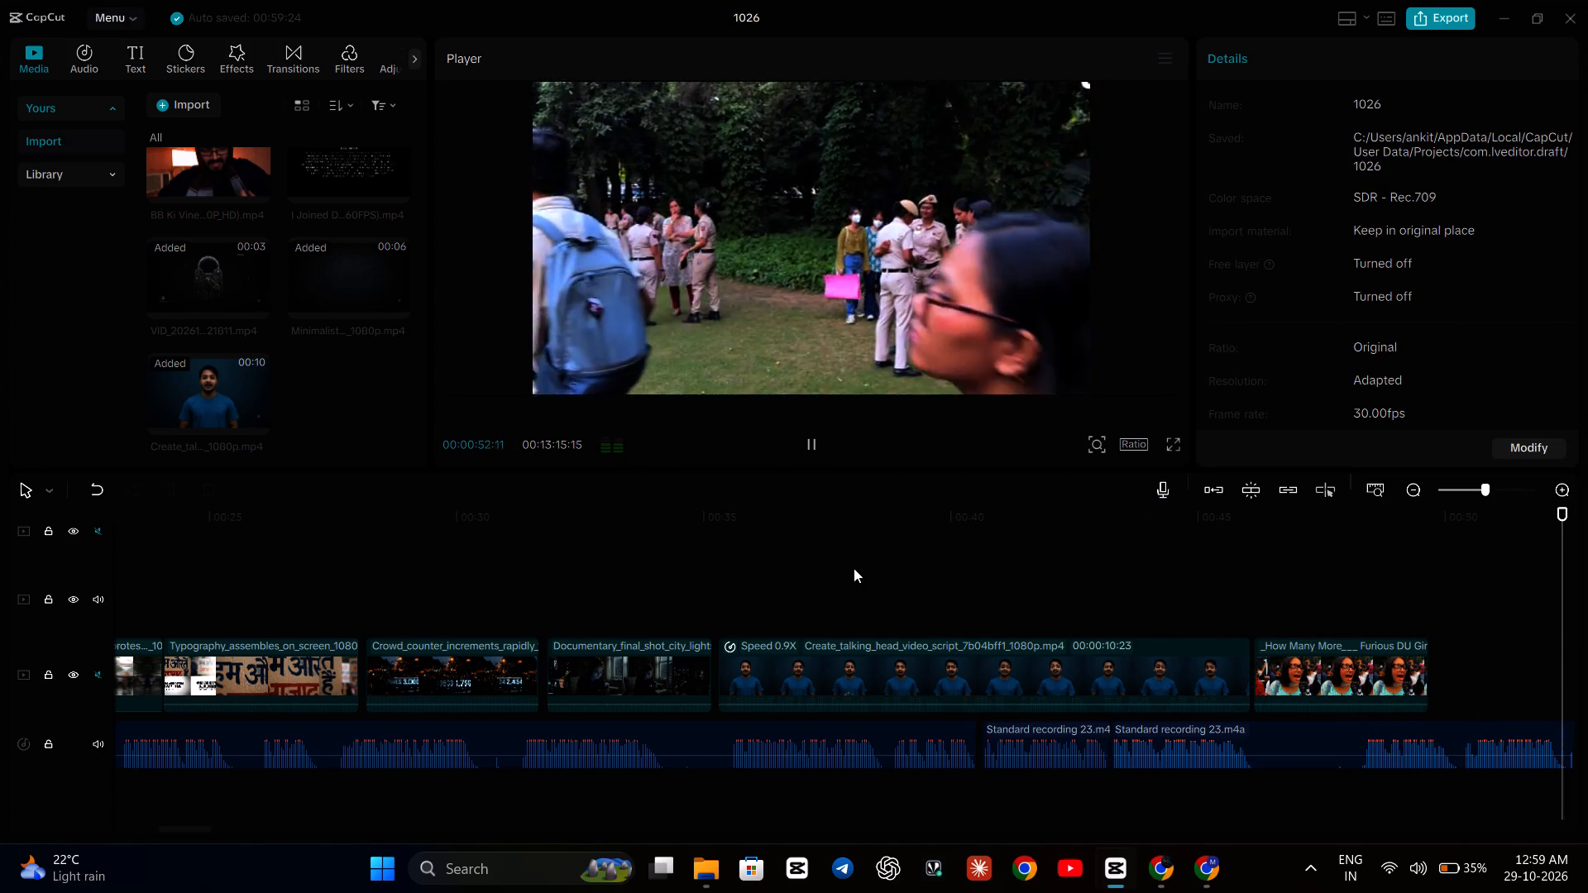
{"action": "key", "text": "space"}
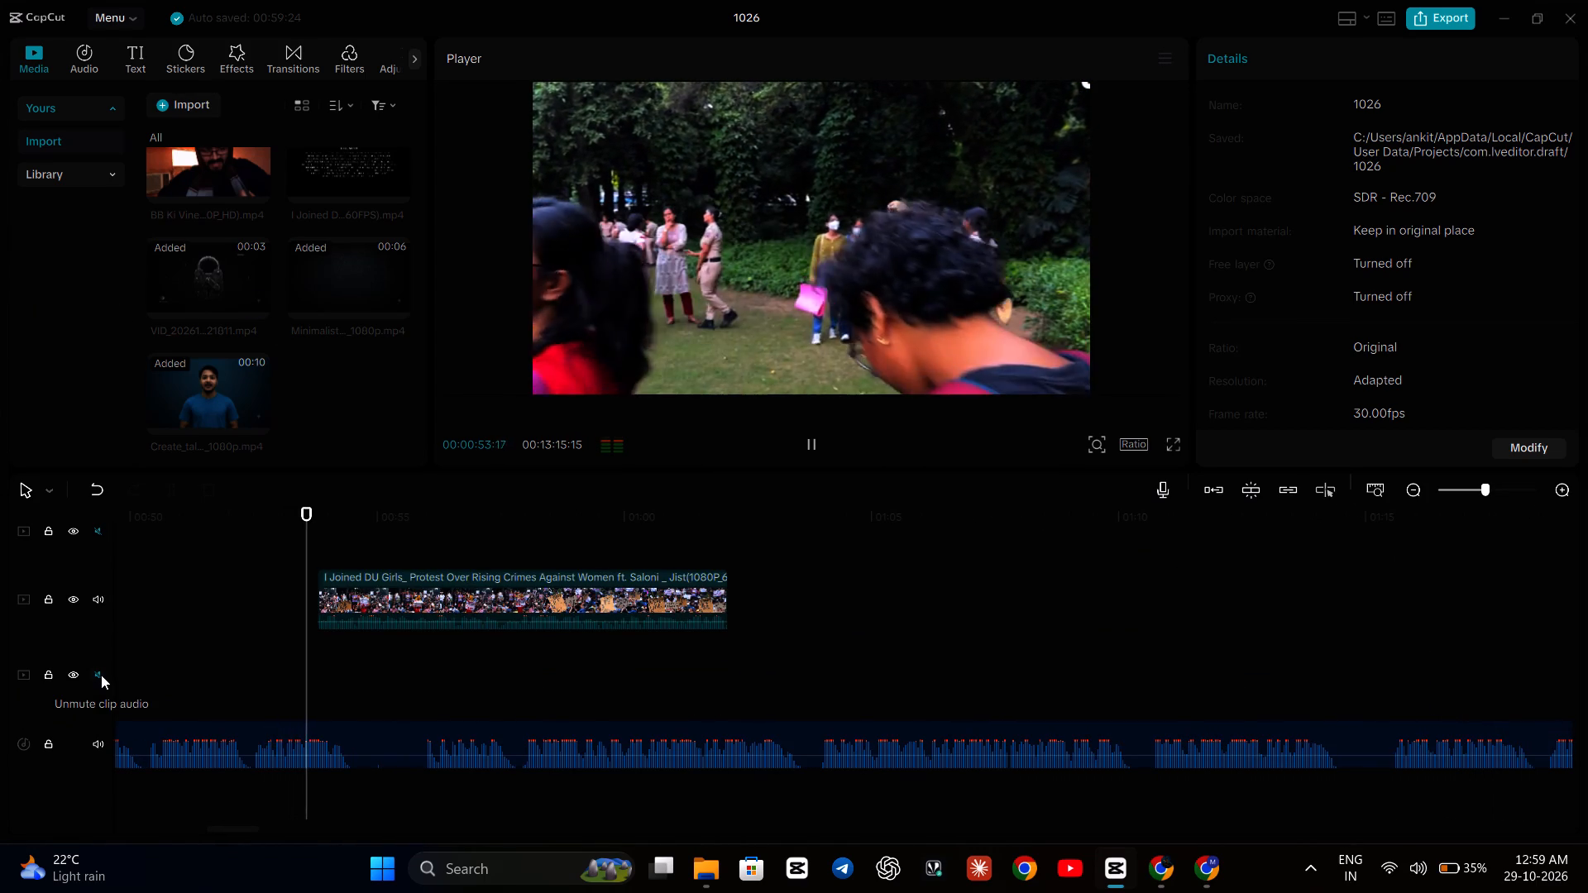
{"action": "left_click", "coordinate": [101, 674]}
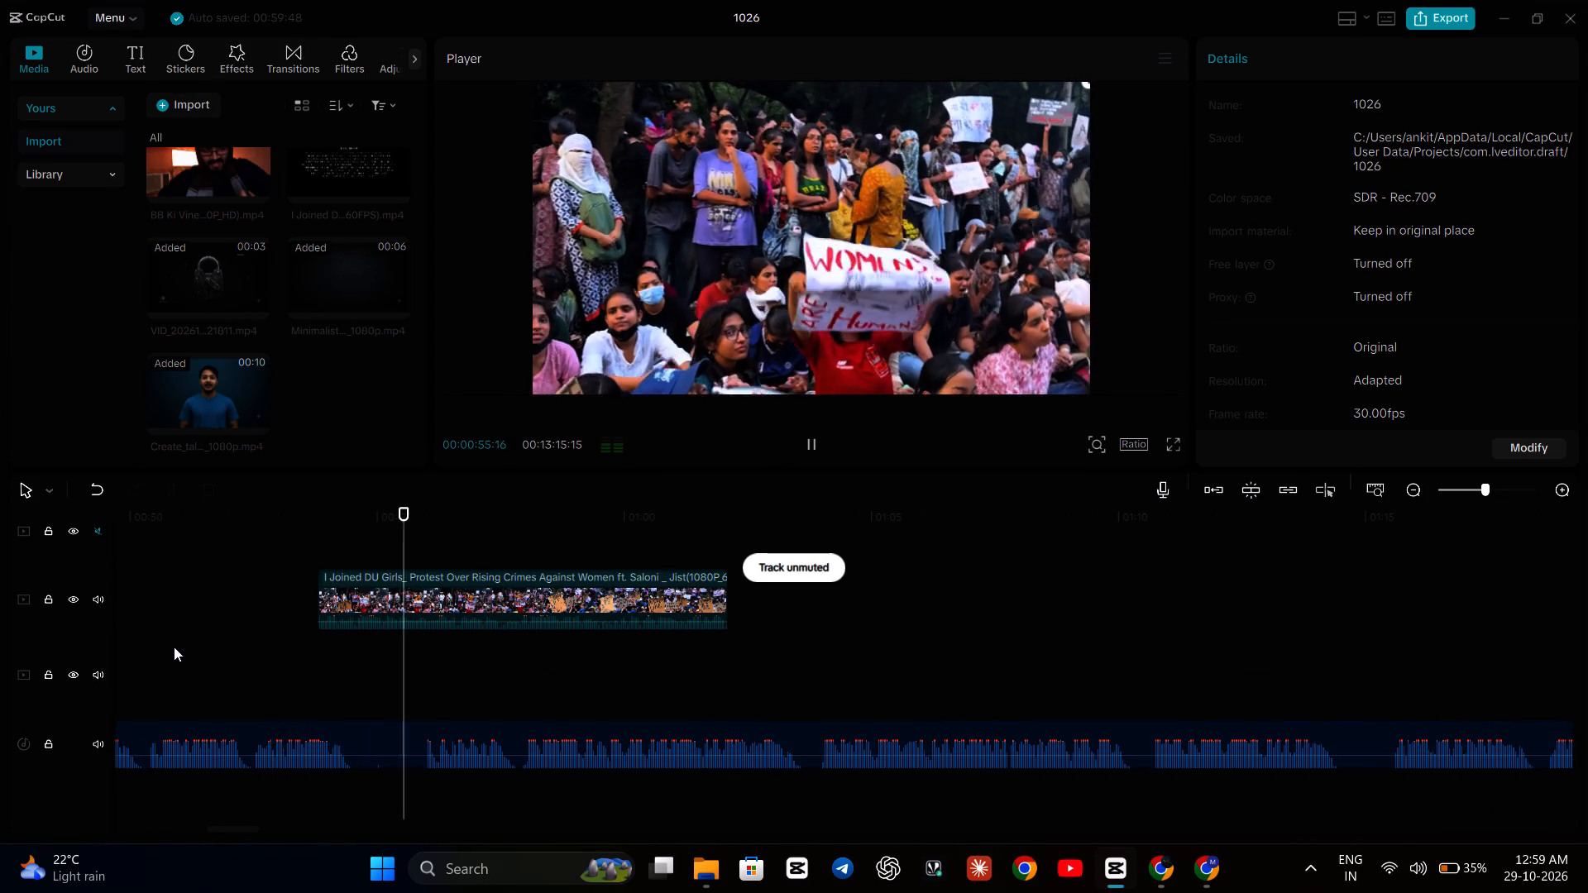
Play from about 42 to 58 seconds and replay from about 45 to 49 seconds to check narration against the moved protest clip.
{"action": "scroll", "coordinate": [174, 647], "scroll_direction": "right", "scroll_amount": 4}
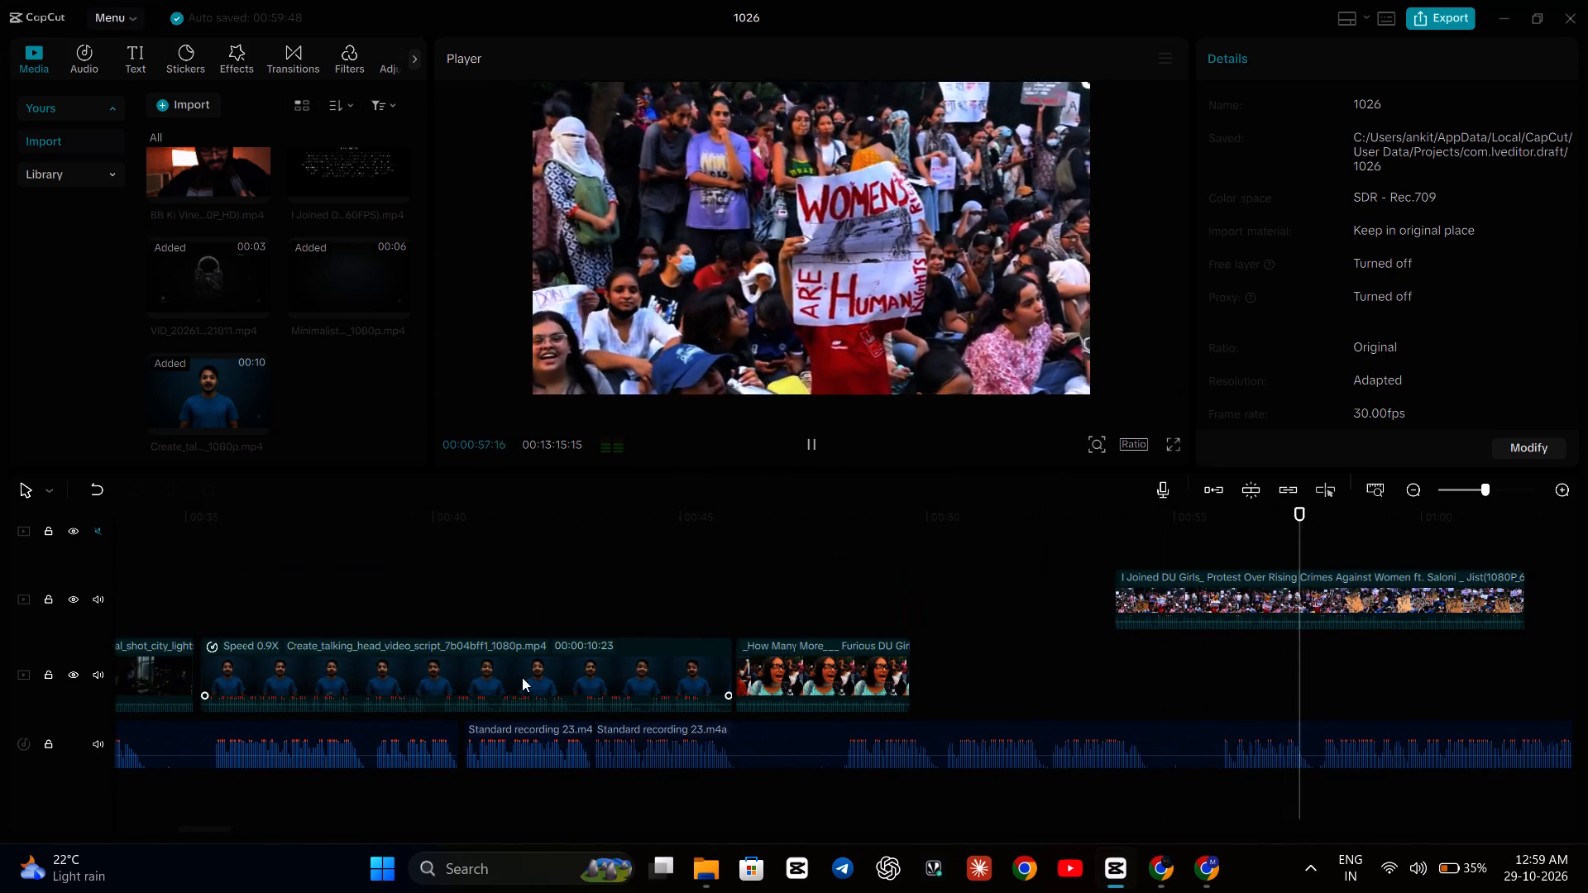
{"action": "left_click", "coordinate": [557, 582]}
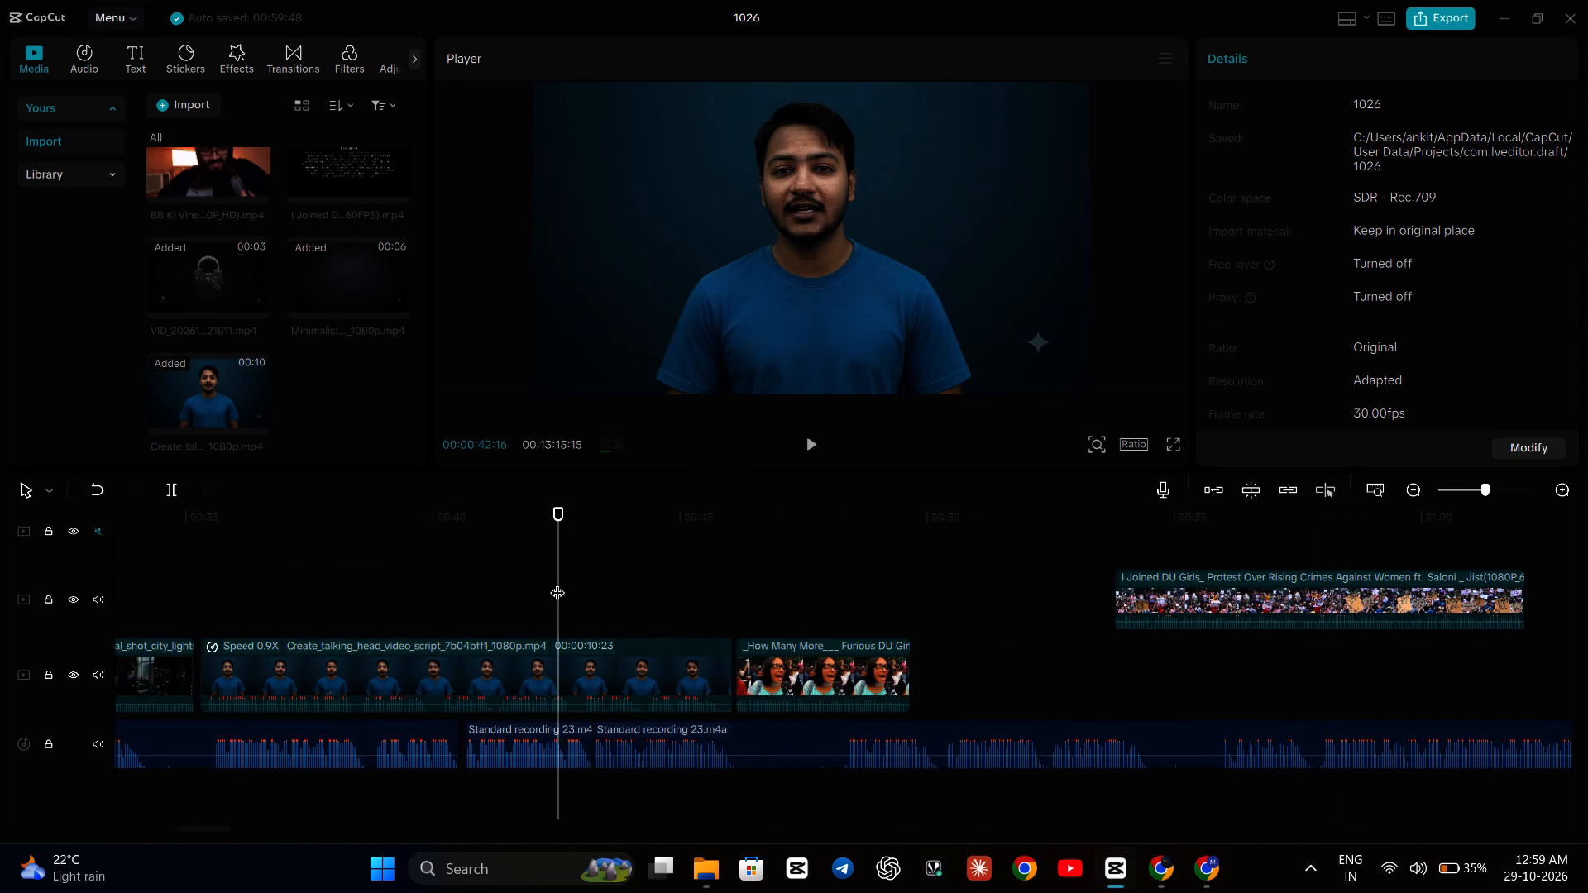
{"action": "key", "text": "space"}
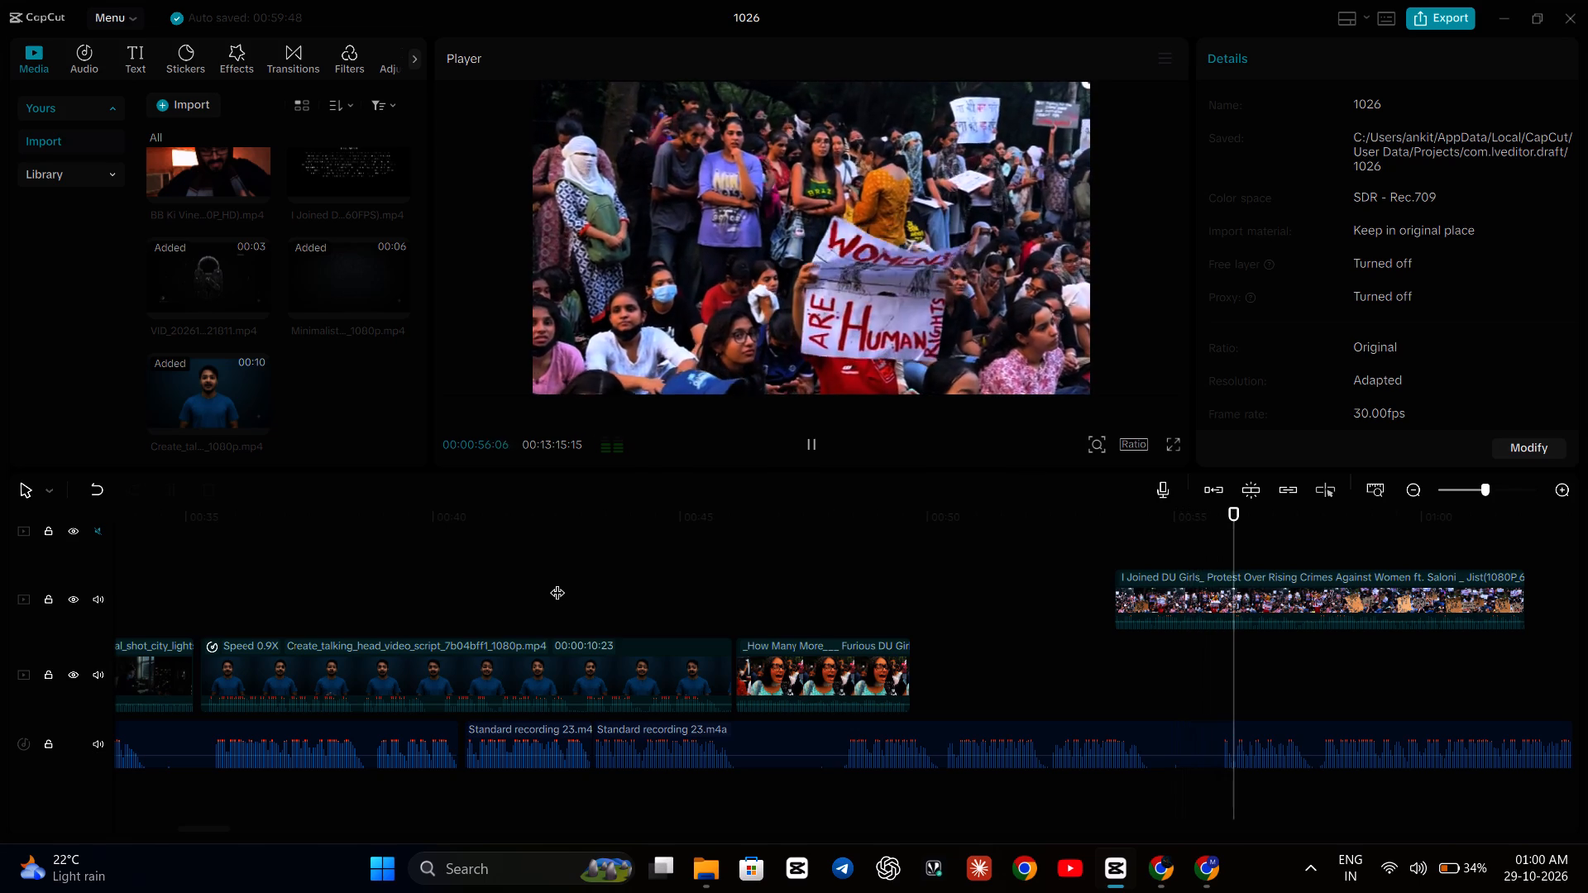
{"action": "key", "text": "space"}
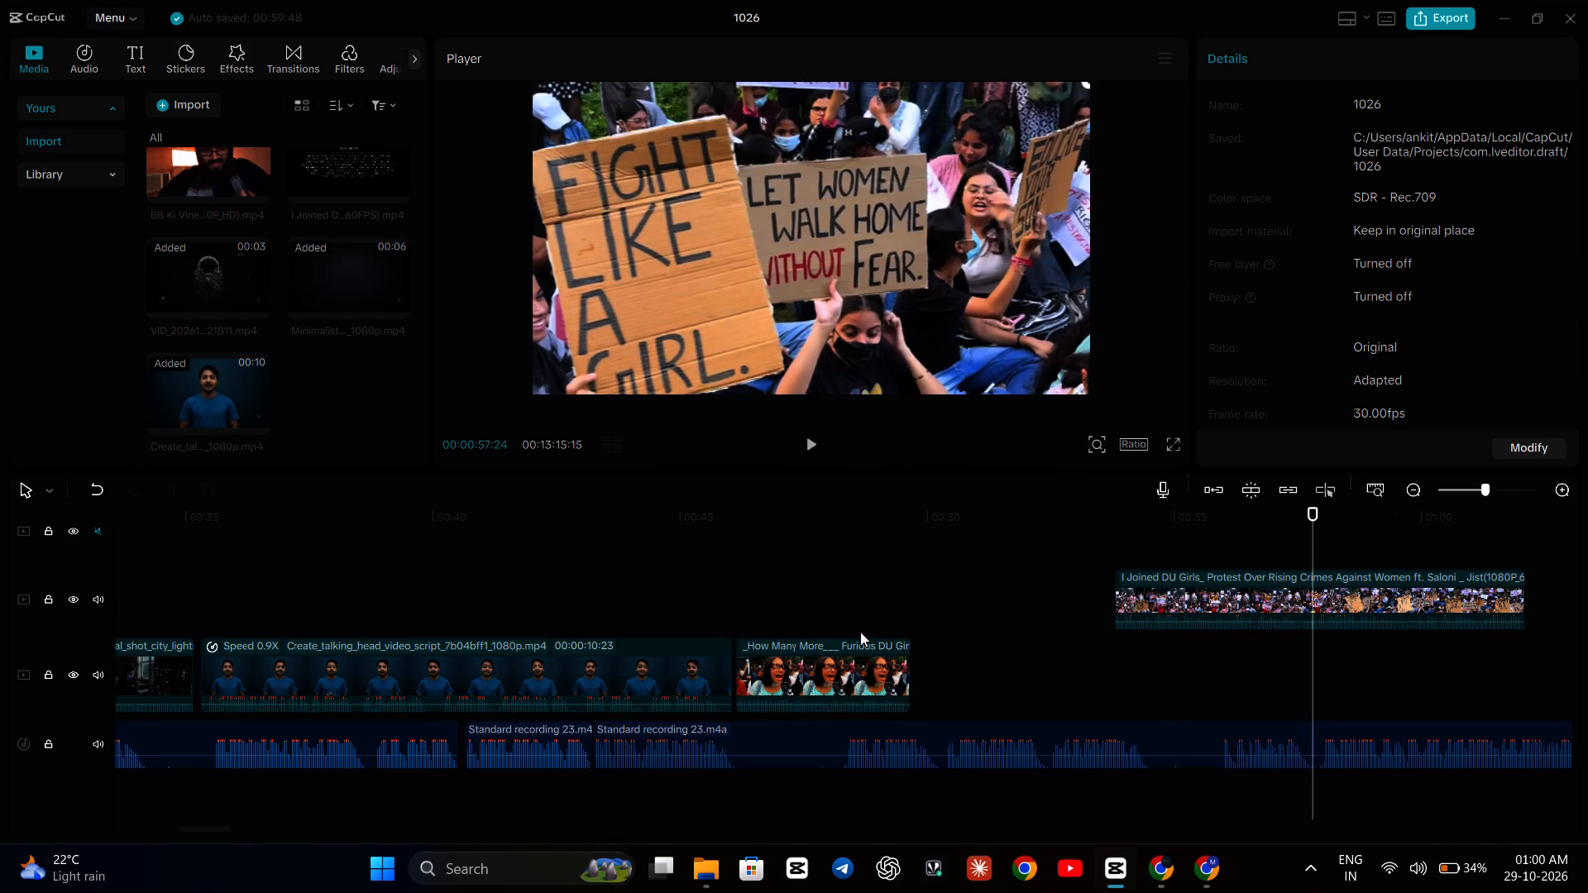
{"action": "left_click", "coordinate": [868, 660]}
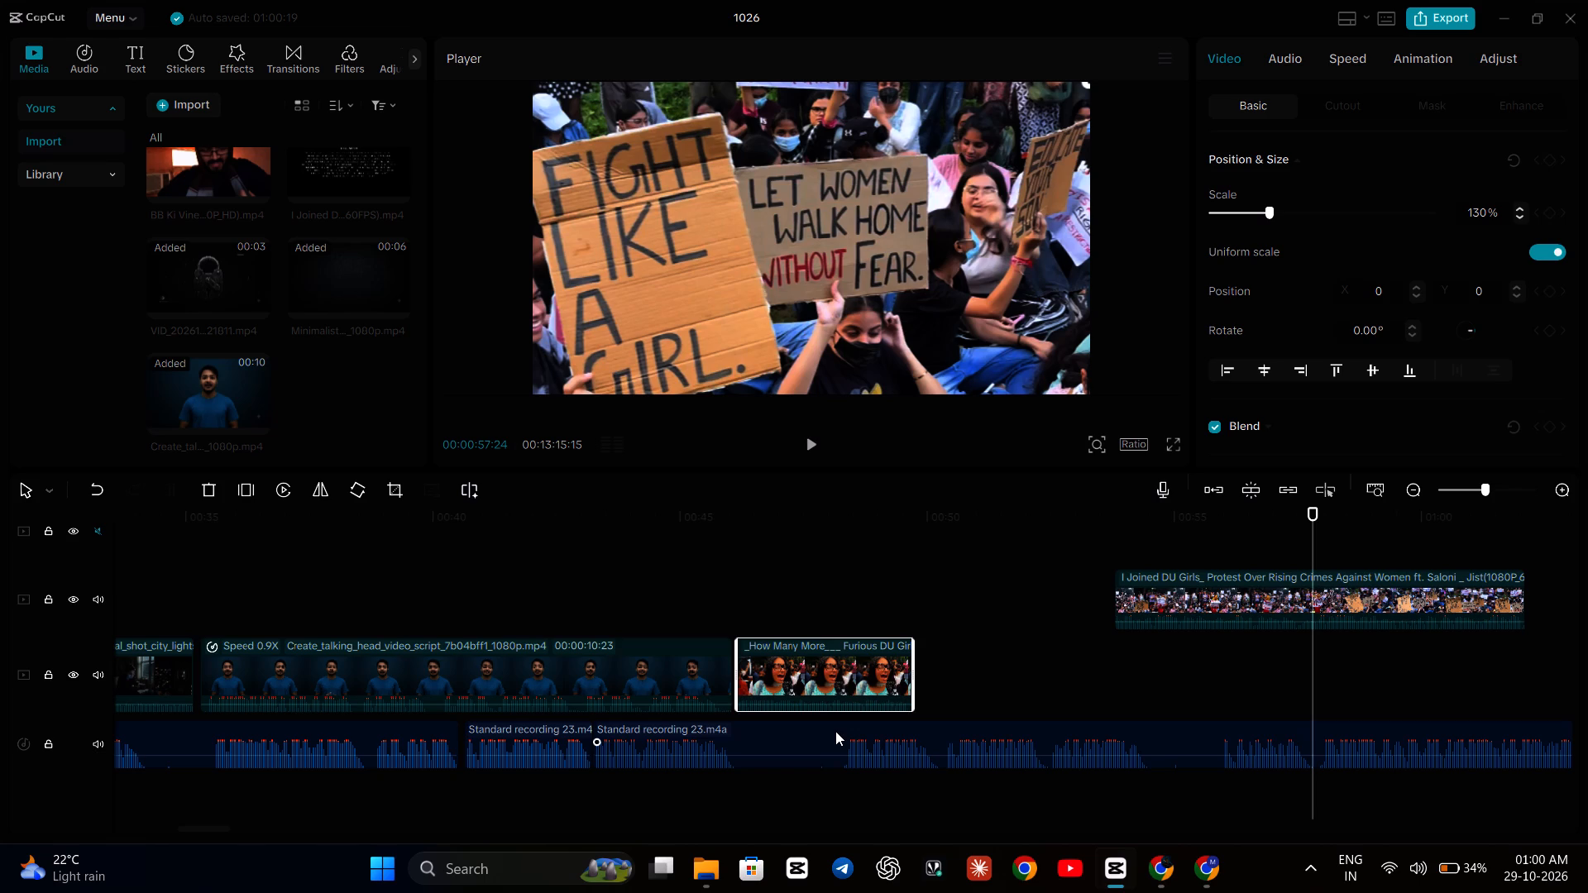
{"action": "left_click", "coordinate": [677, 552]}
{"action": "key", "text": "space"}
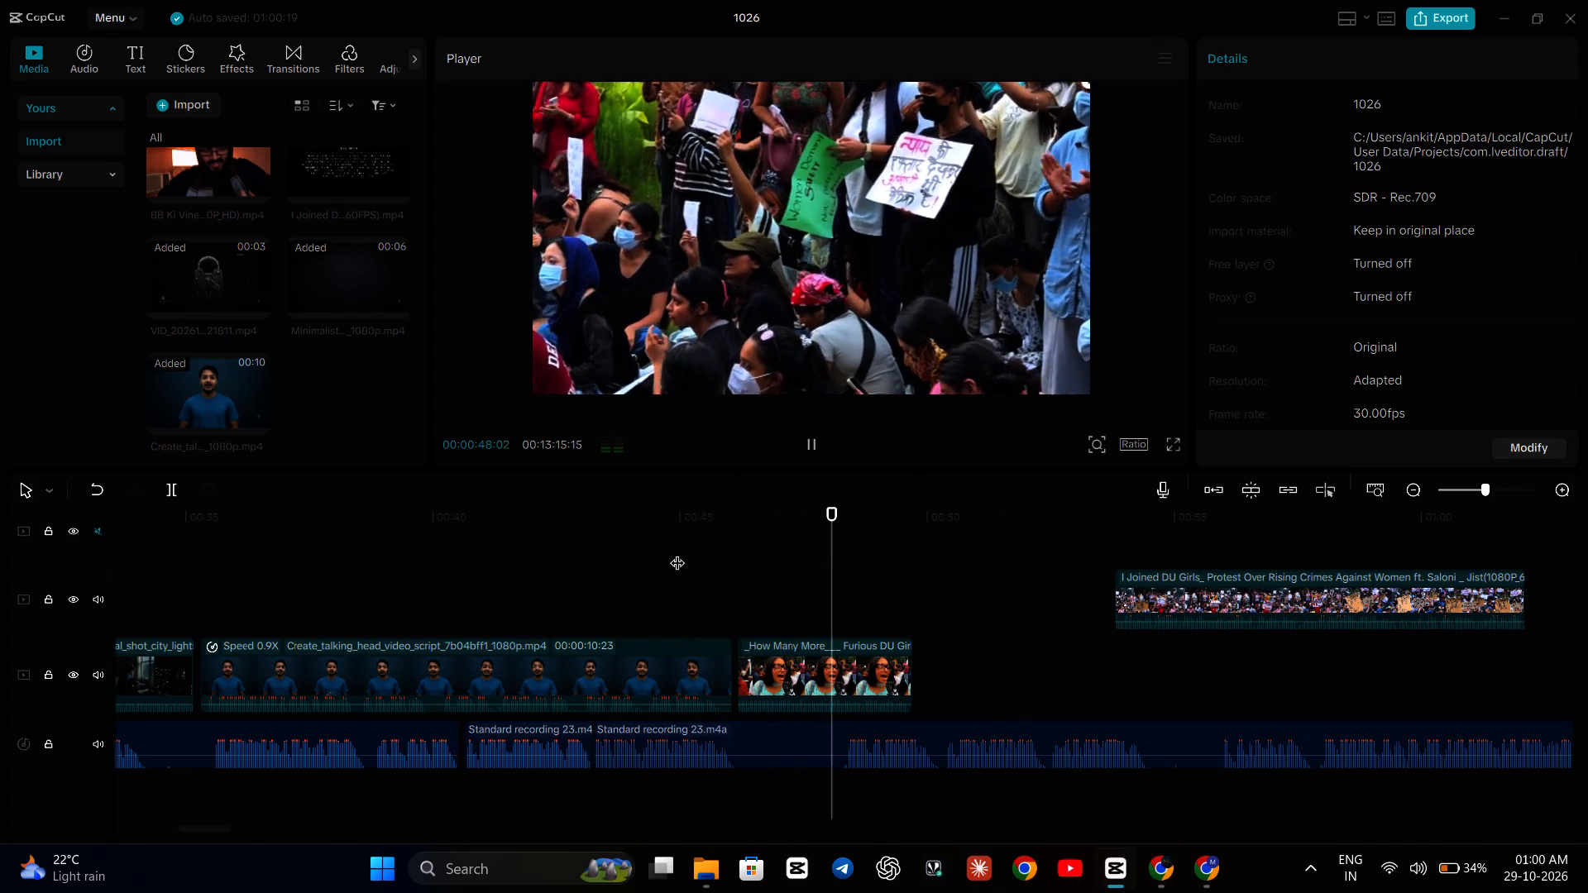
{"action": "key", "text": "space"}
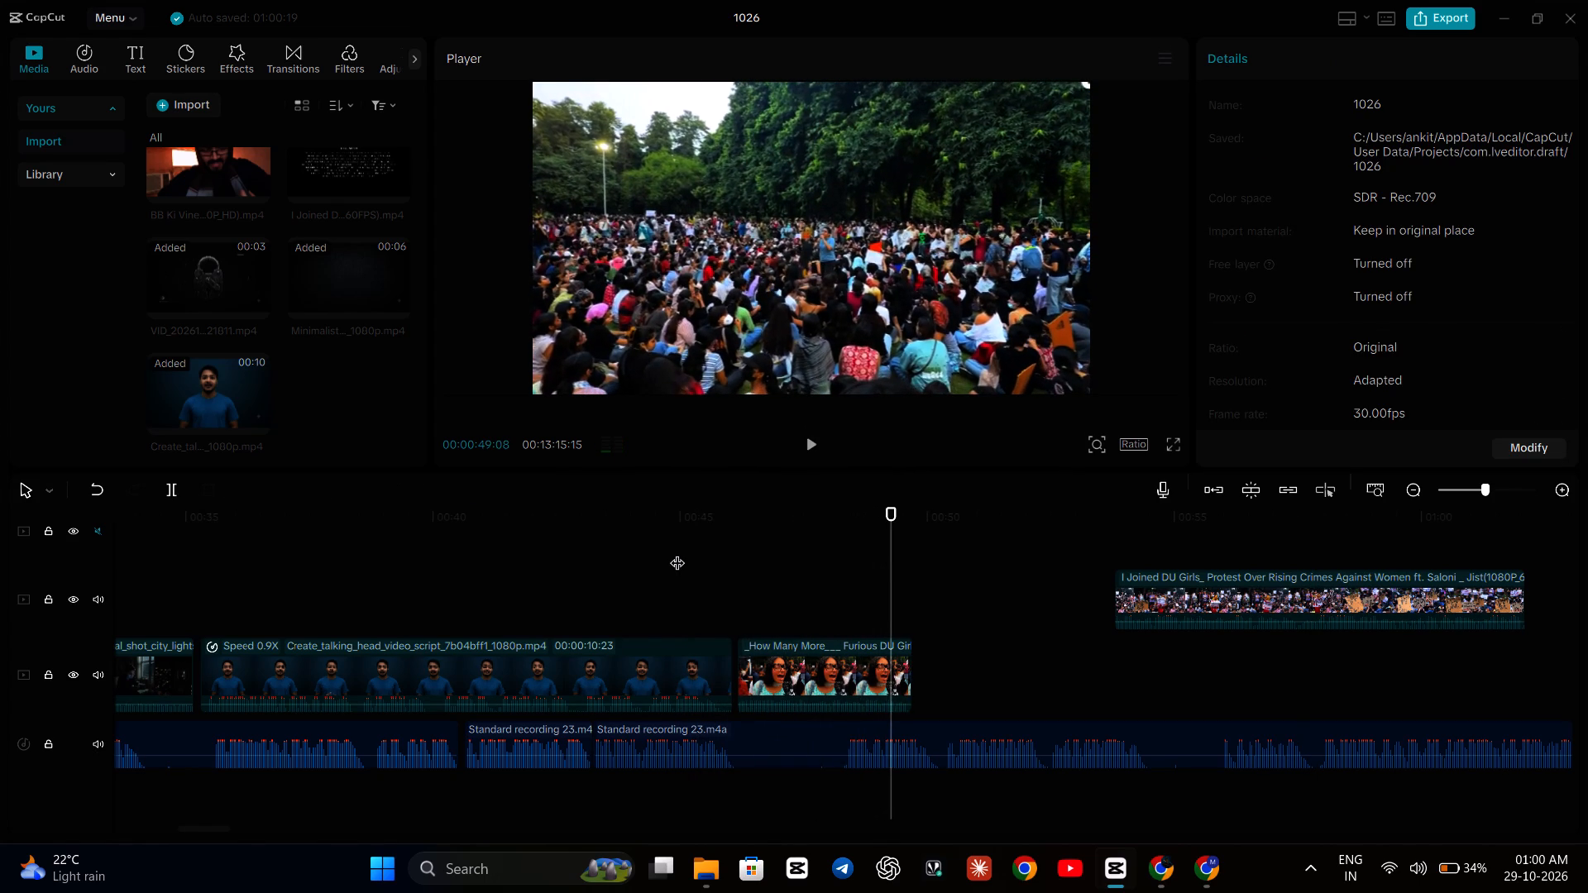
Split the narration recording at 00:00:48:02, in the pause before the next phrase.
{"action": "left_click", "coordinate": [832, 727]}
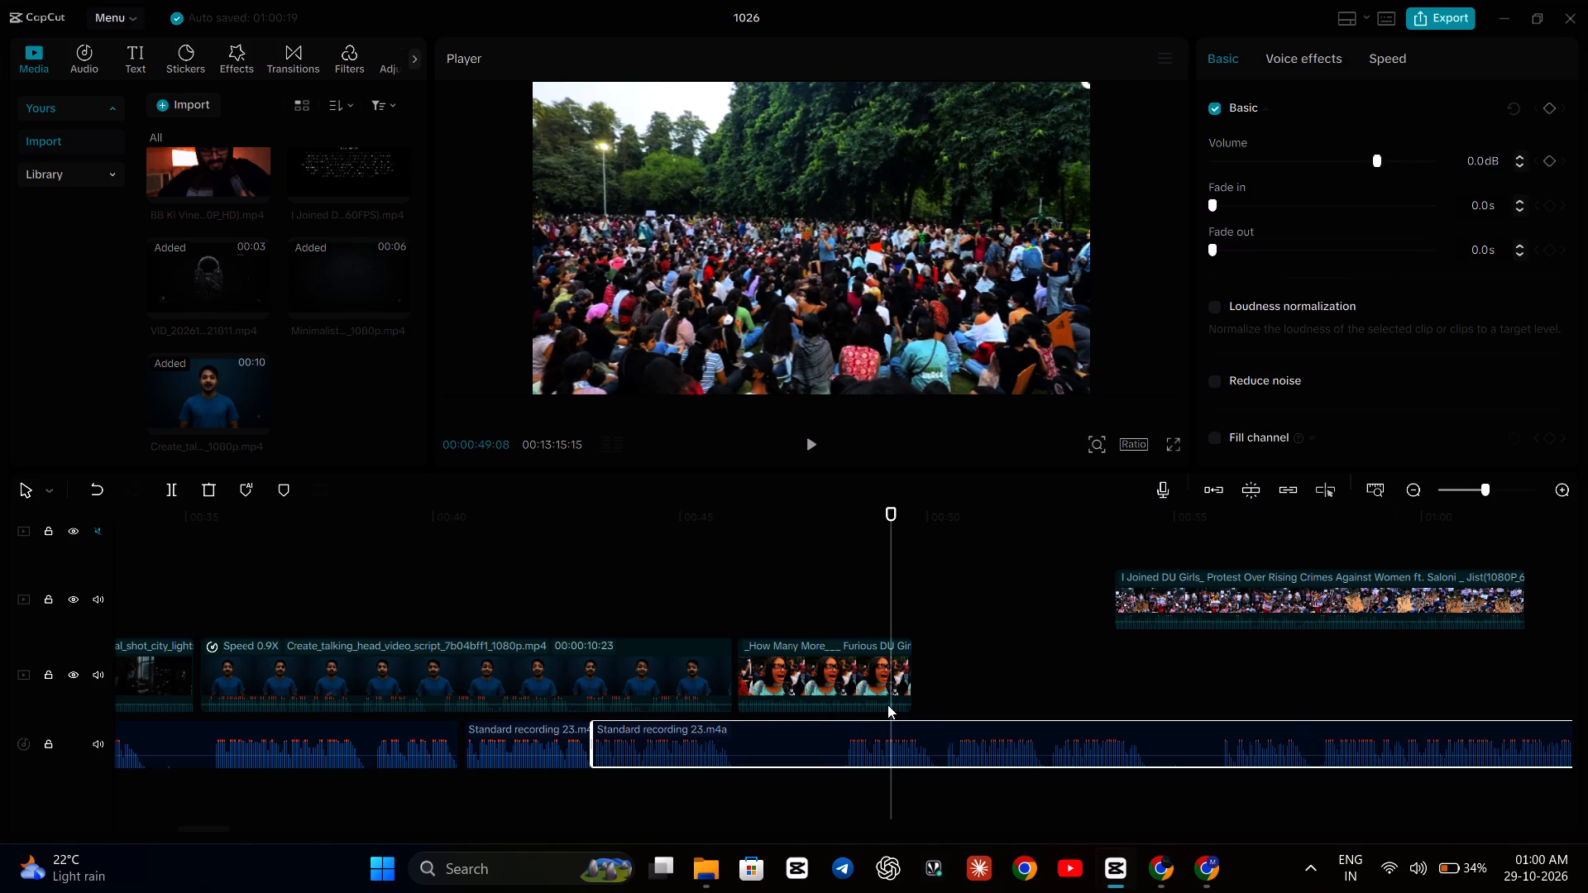
{"action": "left_click", "coordinate": [848, 723]}
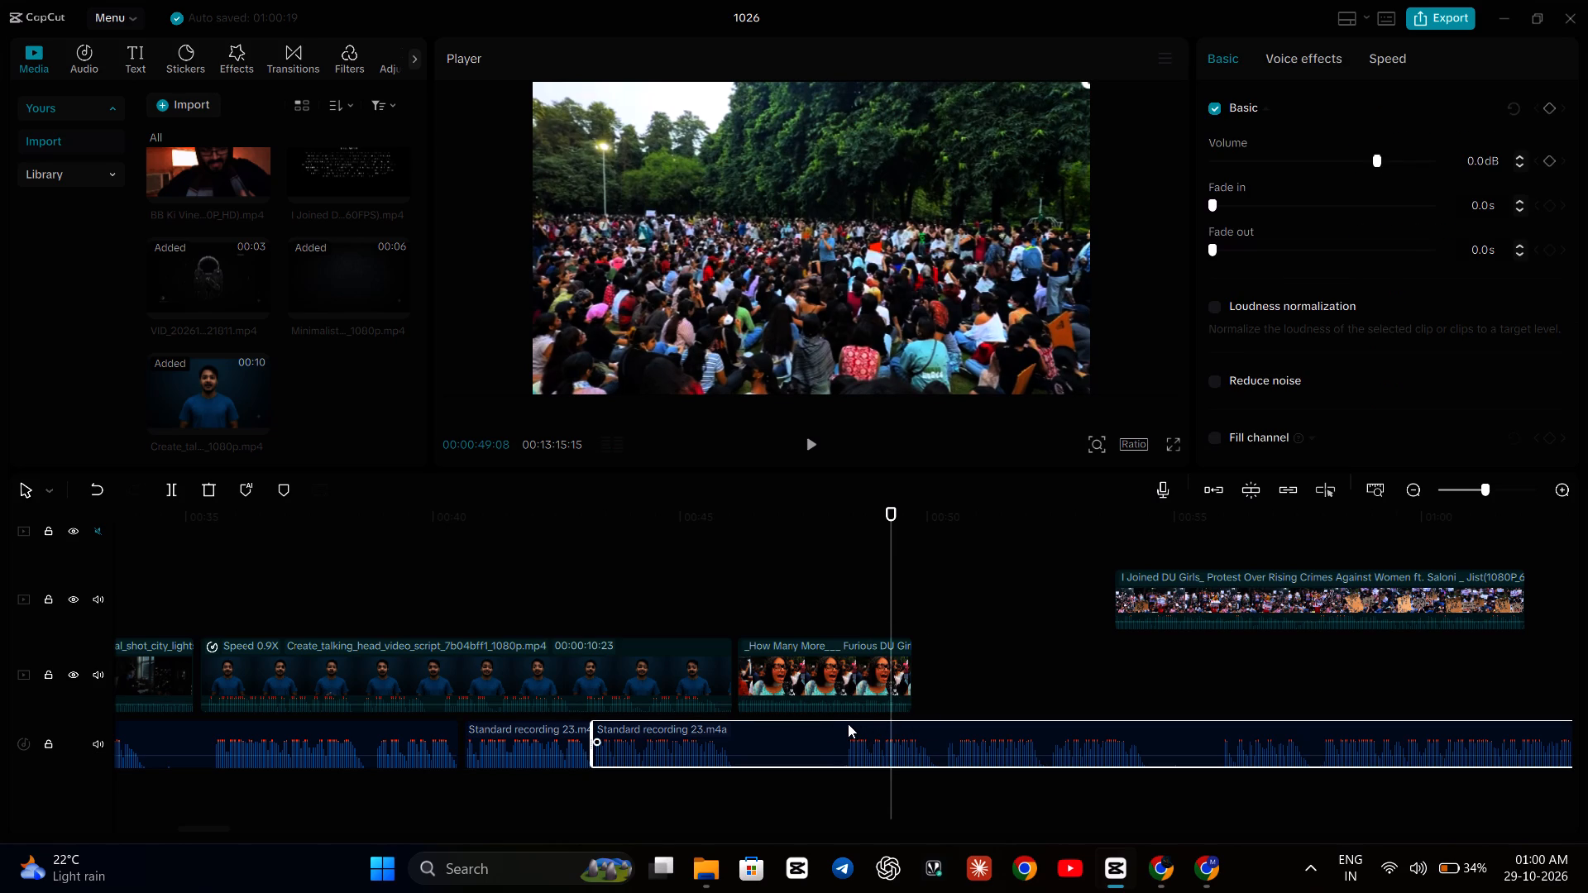
{"action": "left_click", "coordinate": [835, 723]}
{"action": "left_click", "coordinate": [854, 575]}
{"action": "left_click", "coordinate": [832, 565]}
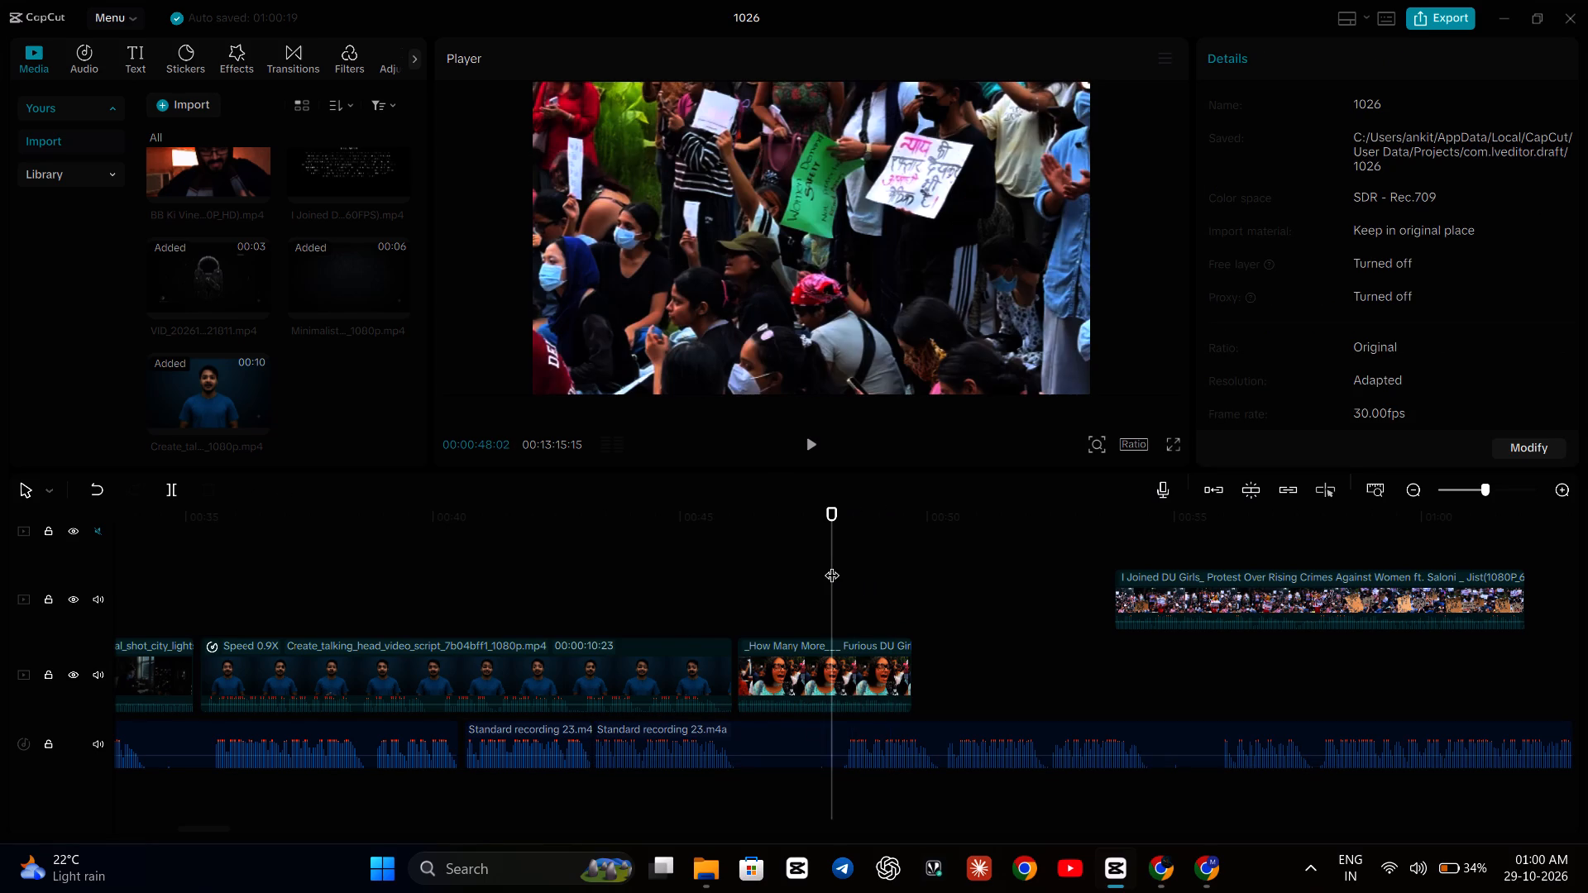
{"action": "left_click", "coordinate": [768, 747]}
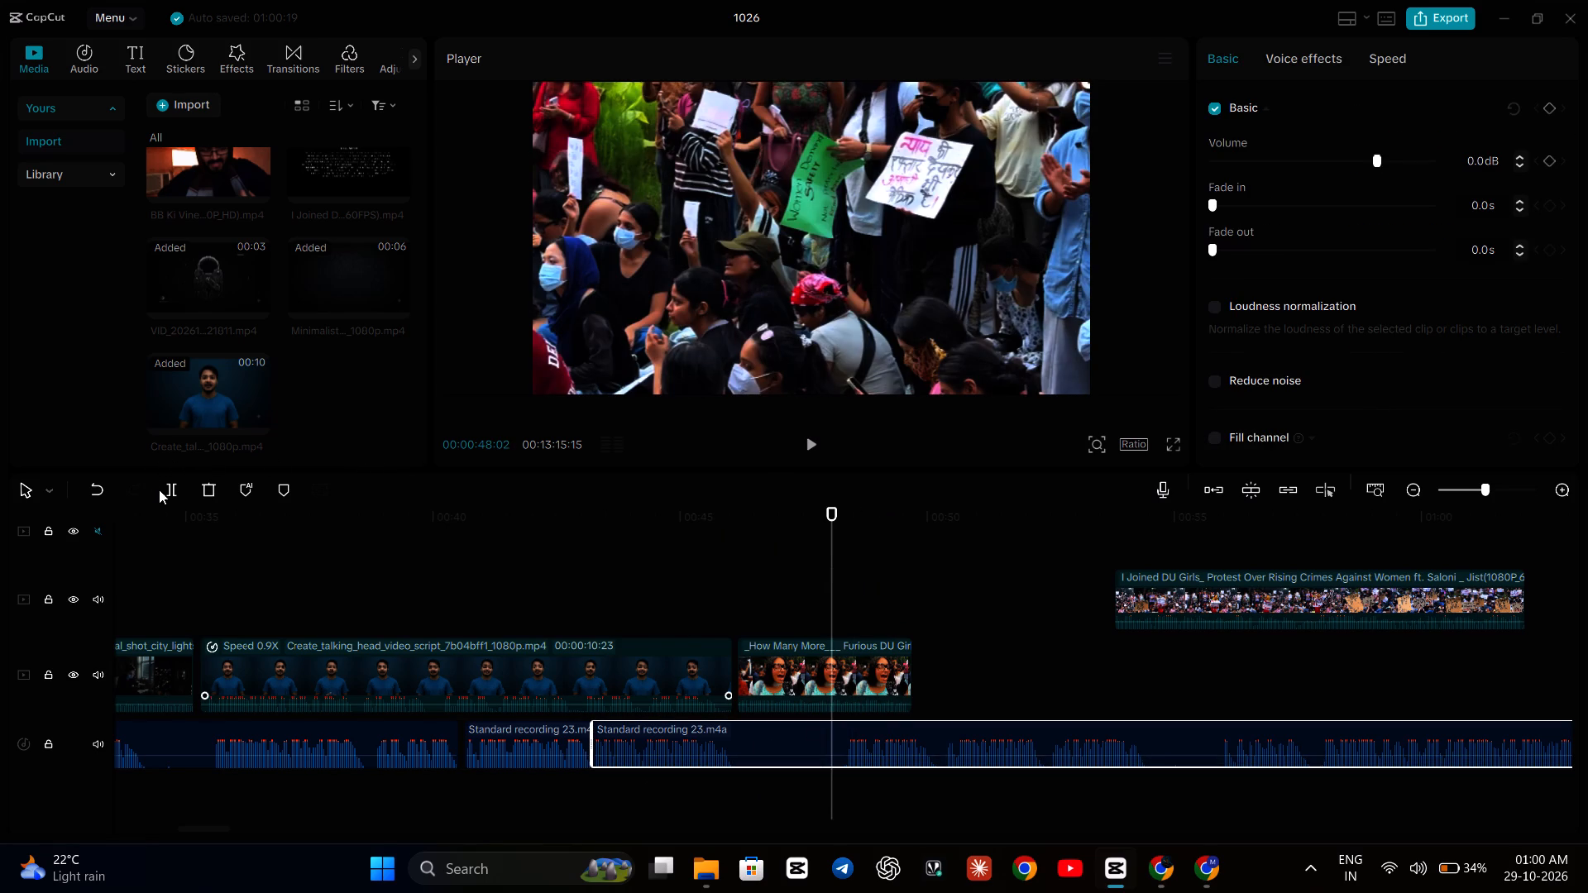
{"action": "left_click", "coordinate": [173, 486]}
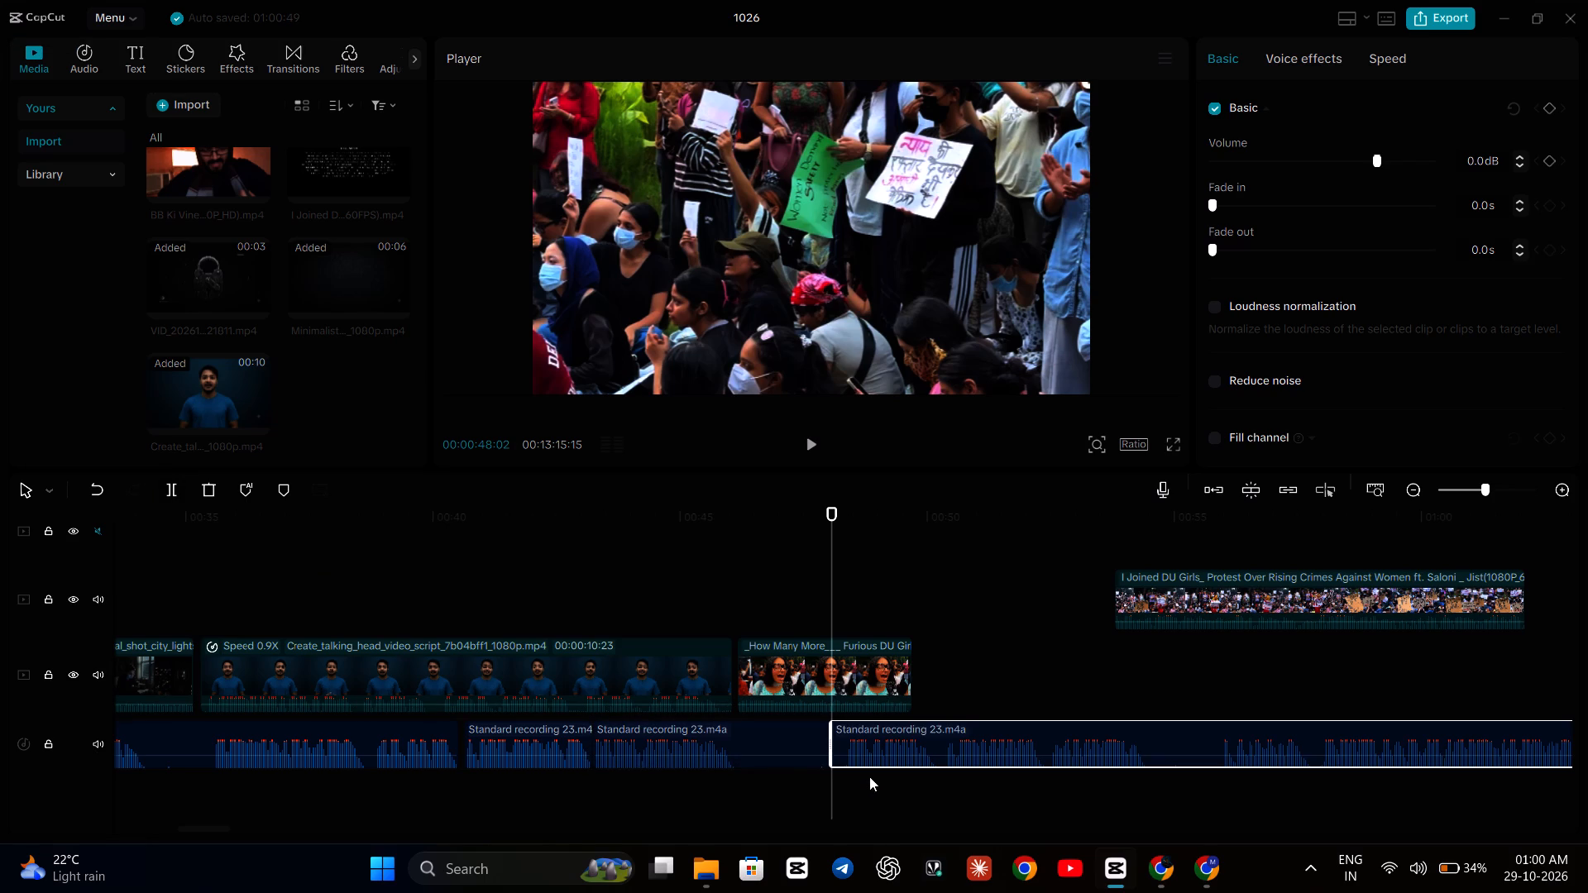
Move the narration segment following the 48:02 split later, onto the lower audio track, starting about where the _How Many More protest clip ends.
{"action": "left_click_drag", "start_coordinate": [879, 741], "coordinate": [957, 743]}
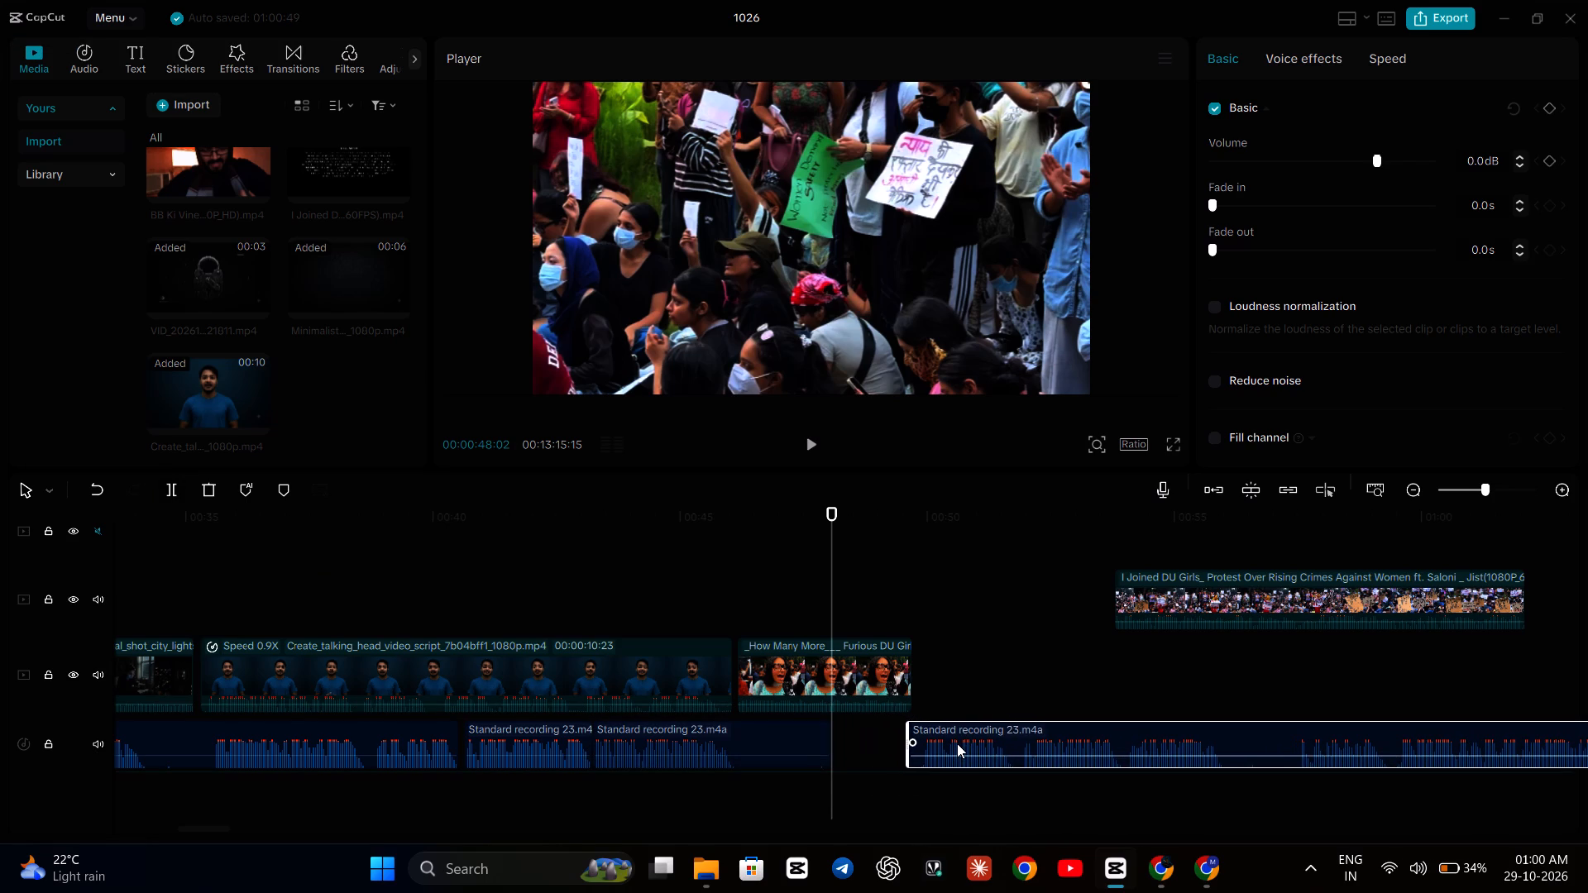
{"action": "left_click_drag", "start_coordinate": [957, 743], "coordinate": [964, 743]}
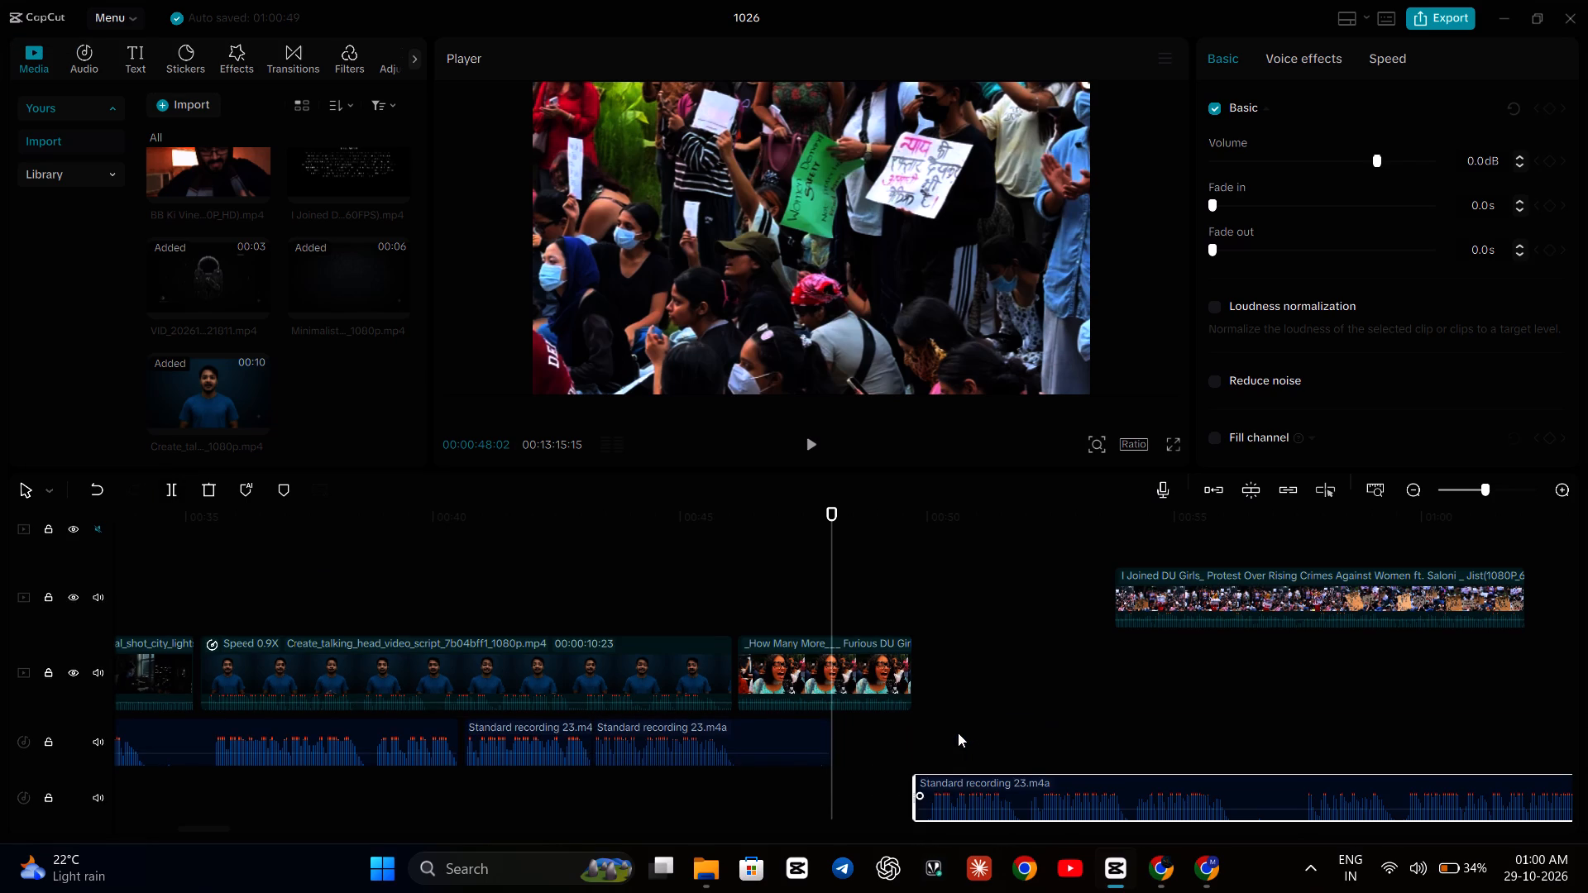
{"action": "left_click_drag", "start_coordinate": [954, 814], "coordinate": [963, 771]}
{"action": "left_click_drag", "start_coordinate": [952, 785], "coordinate": [940, 724]}
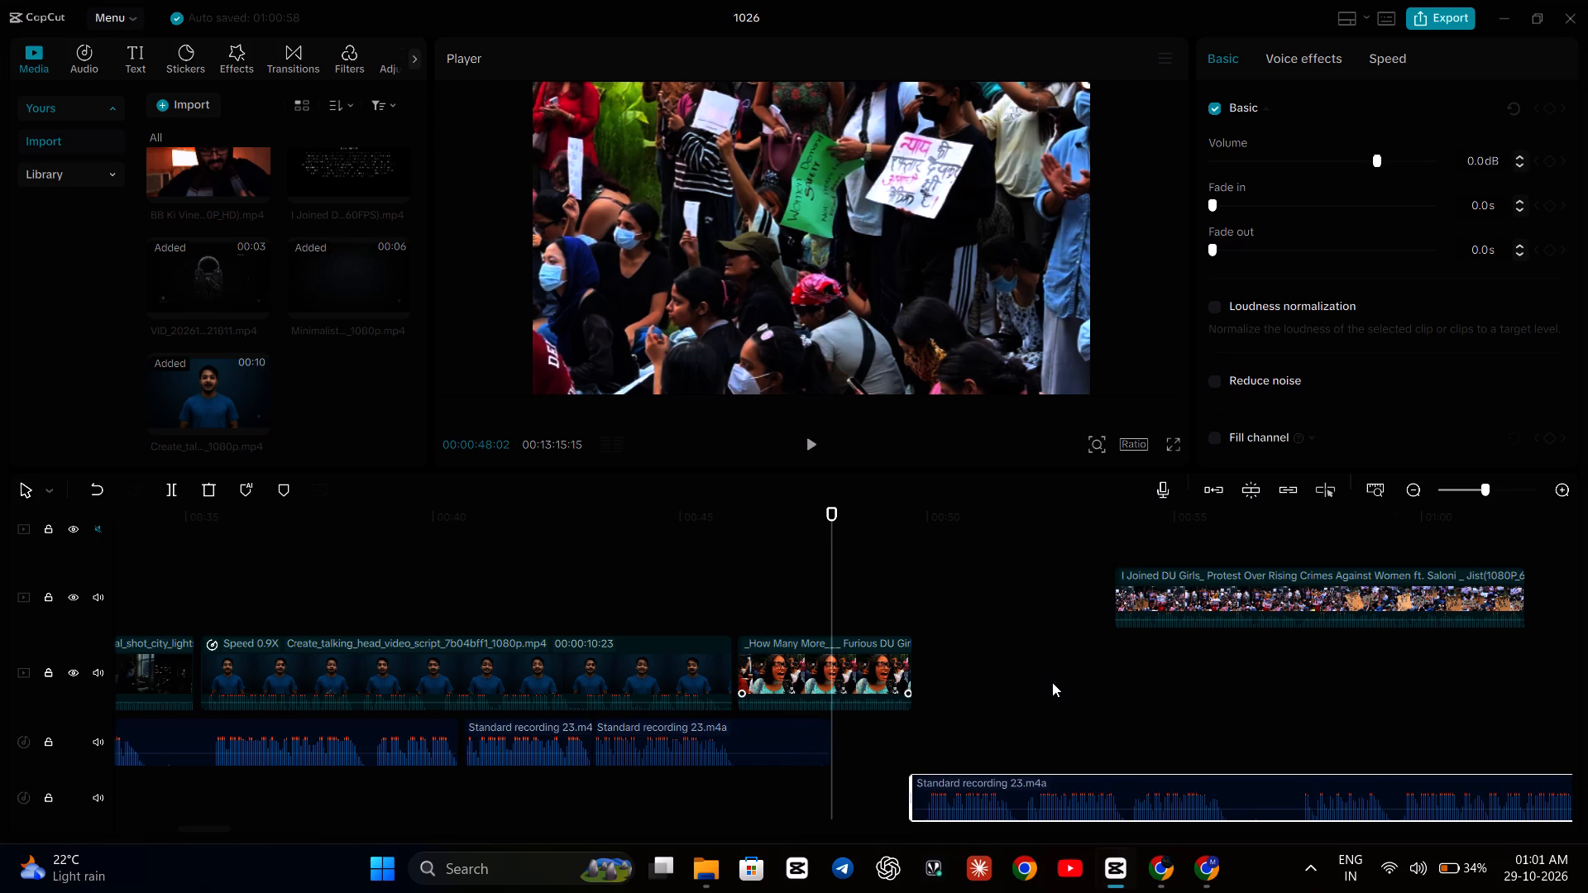
Move the separate narration segment near the project's end later on the upper audio track, and return to the start of the timeline.
{"action": "scroll", "coordinate": [1052, 682], "scroll_direction": "left", "scroll_amount": 15}
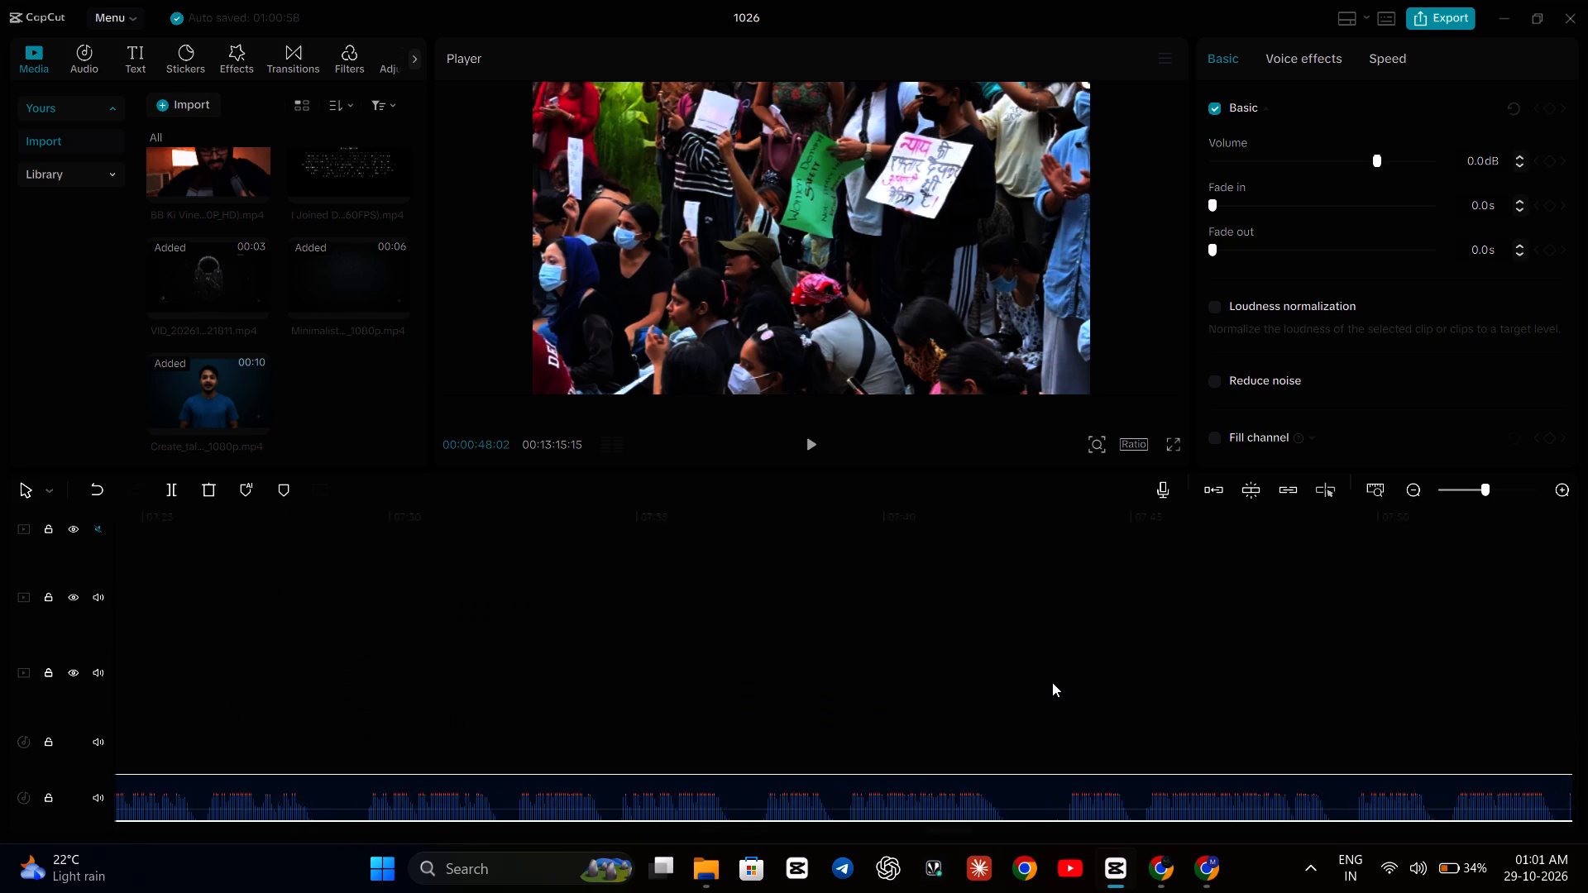
{"action": "scroll", "coordinate": [1052, 682], "scroll_direction": "left", "scroll_amount": 20}
{"action": "scroll", "coordinate": [1052, 682], "scroll_direction": "left", "scroll_amount": 16}
{"action": "scroll", "coordinate": [1052, 682], "scroll_direction": "right", "scroll_amount": 5}
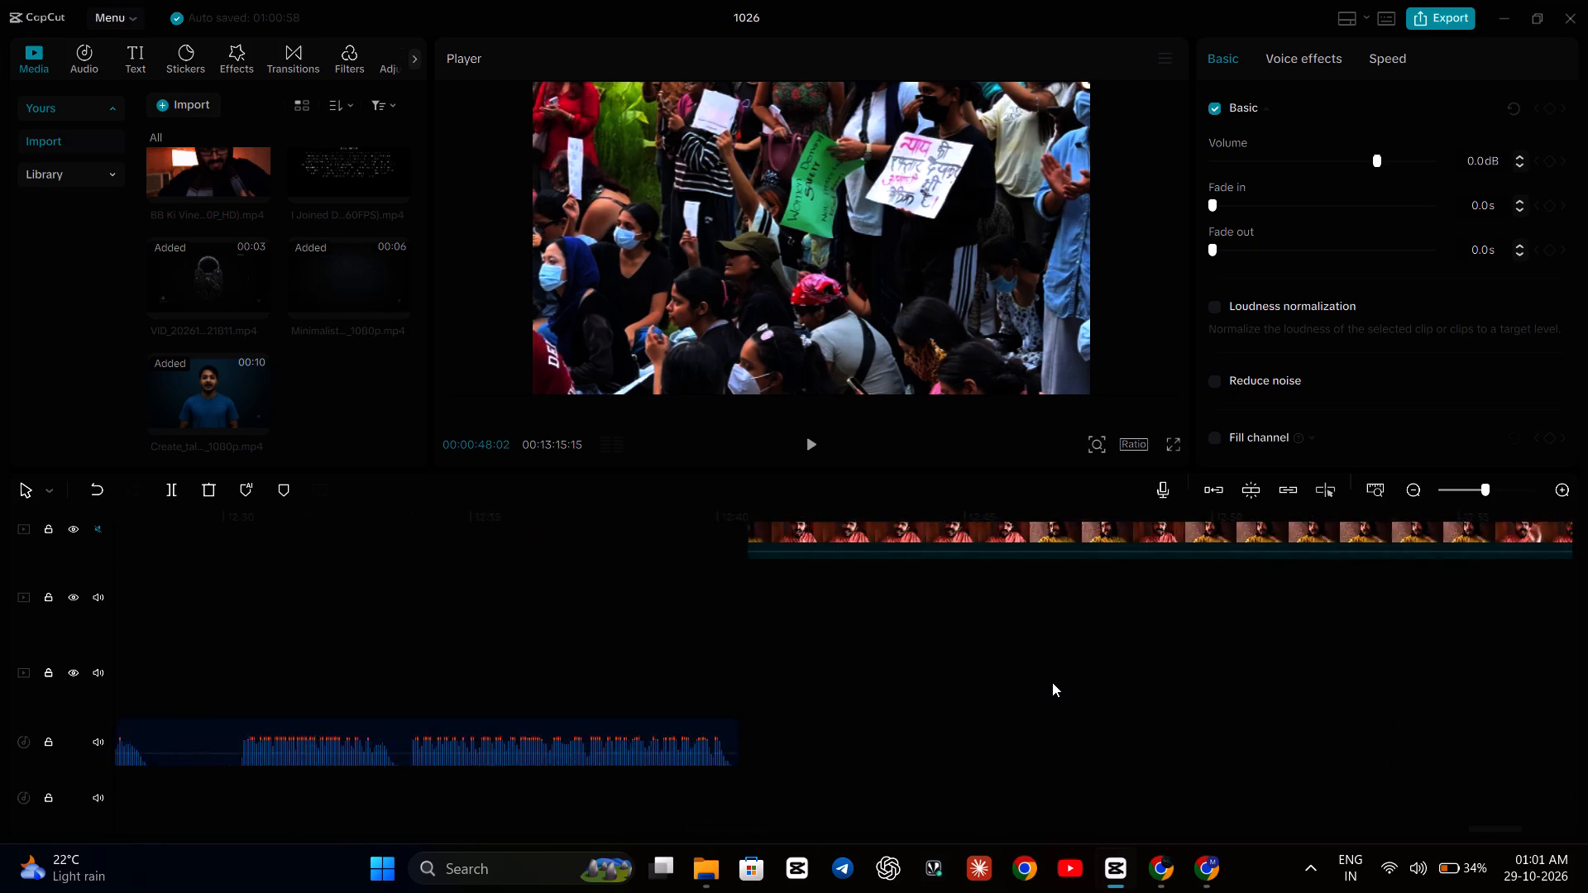
{"action": "scroll", "coordinate": [1052, 682], "scroll_direction": "right", "scroll_amount": 1}
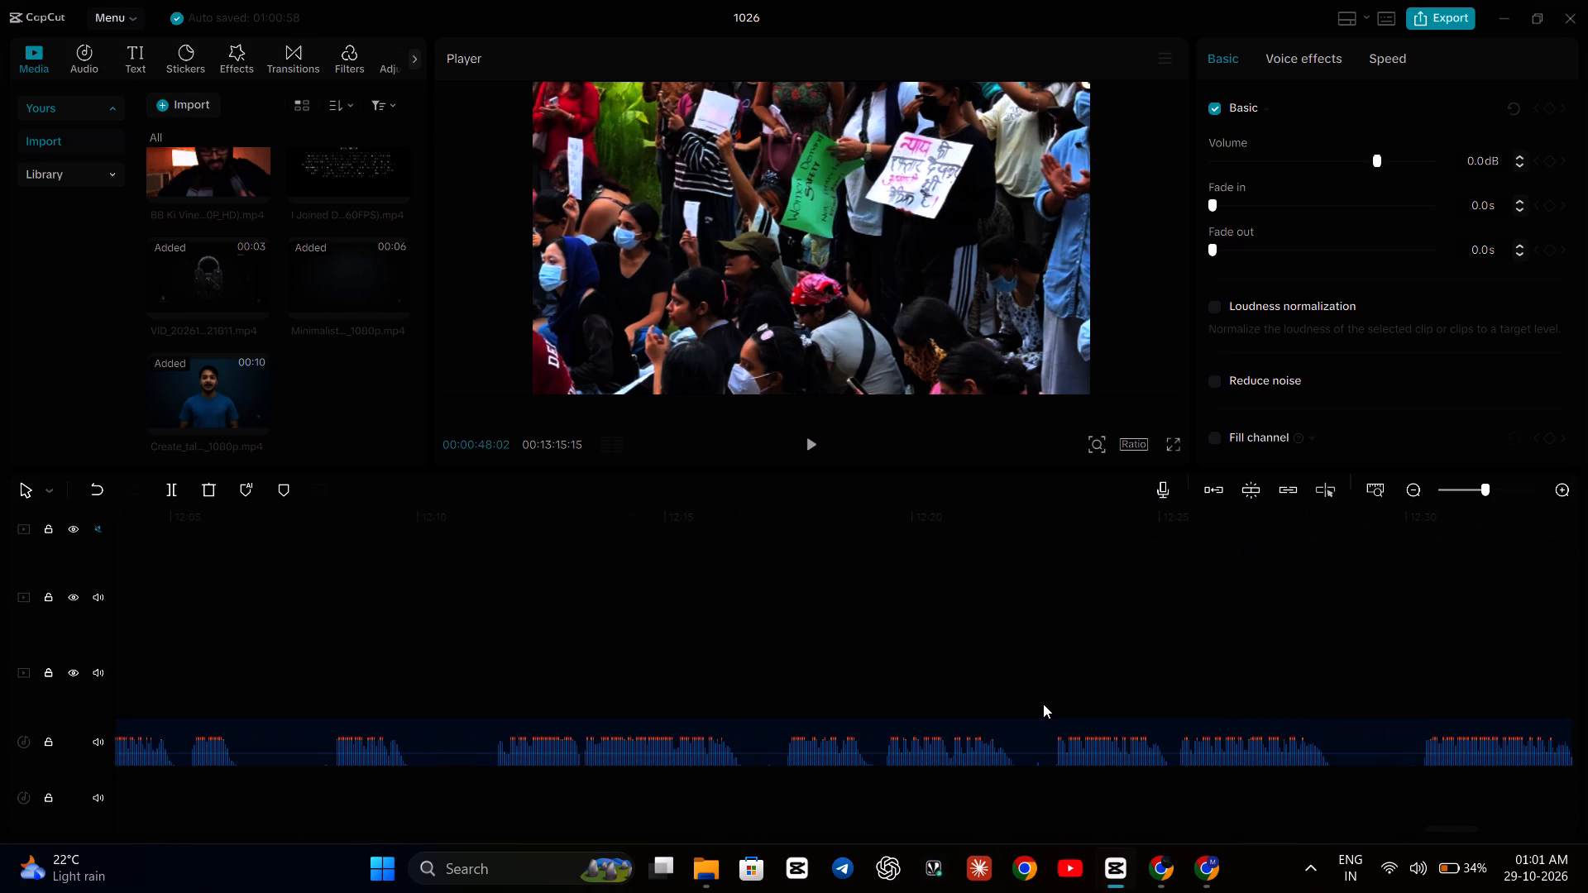
{"action": "left_click_drag", "start_coordinate": [1027, 740], "coordinate": [1522, 780]}
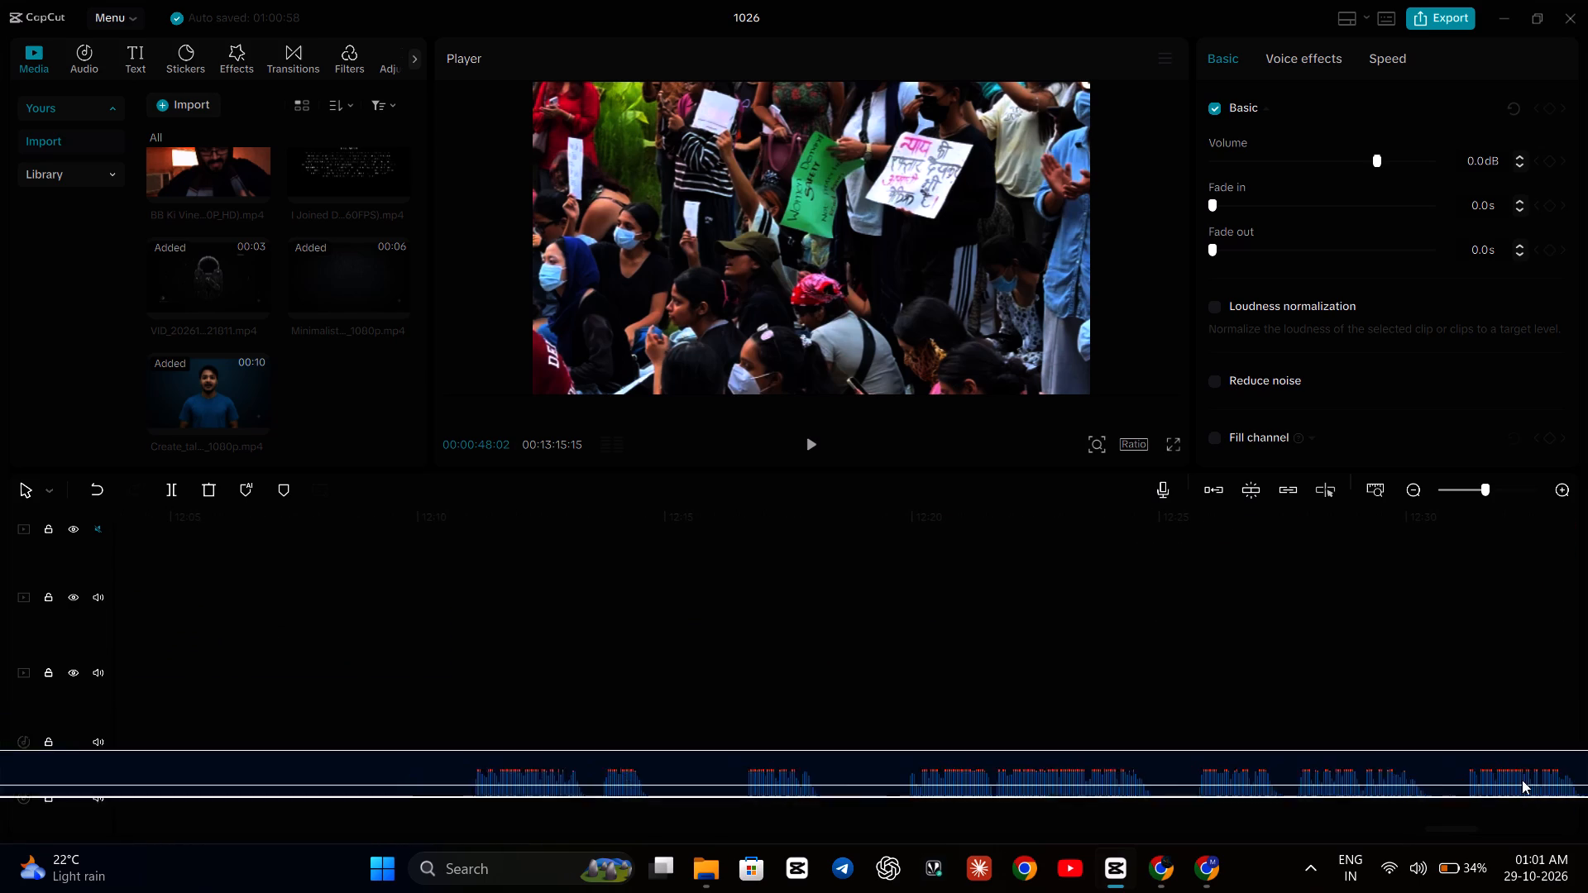
{"action": "left_click_drag", "start_coordinate": [1522, 780], "coordinate": [1587, 748]}
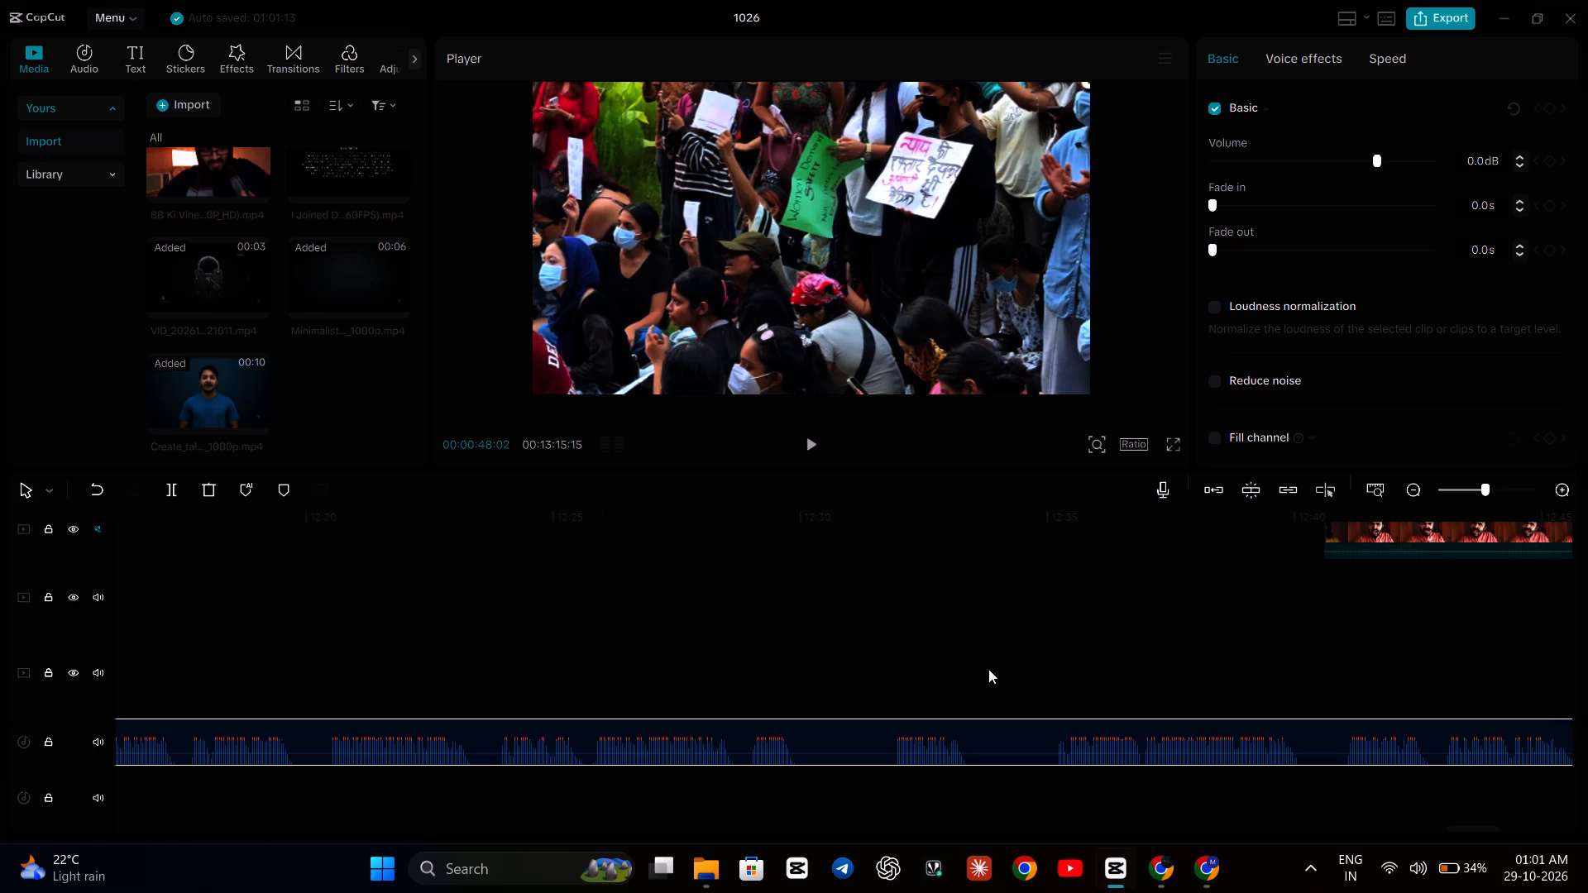
{"action": "scroll", "coordinate": [988, 669], "scroll_direction": "right", "scroll_amount": 9}
{"action": "scroll", "coordinate": [988, 669], "scroll_direction": "right", "scroll_amount": 16}
{"action": "scroll", "coordinate": [988, 669], "scroll_direction": "left", "scroll_amount": 7}
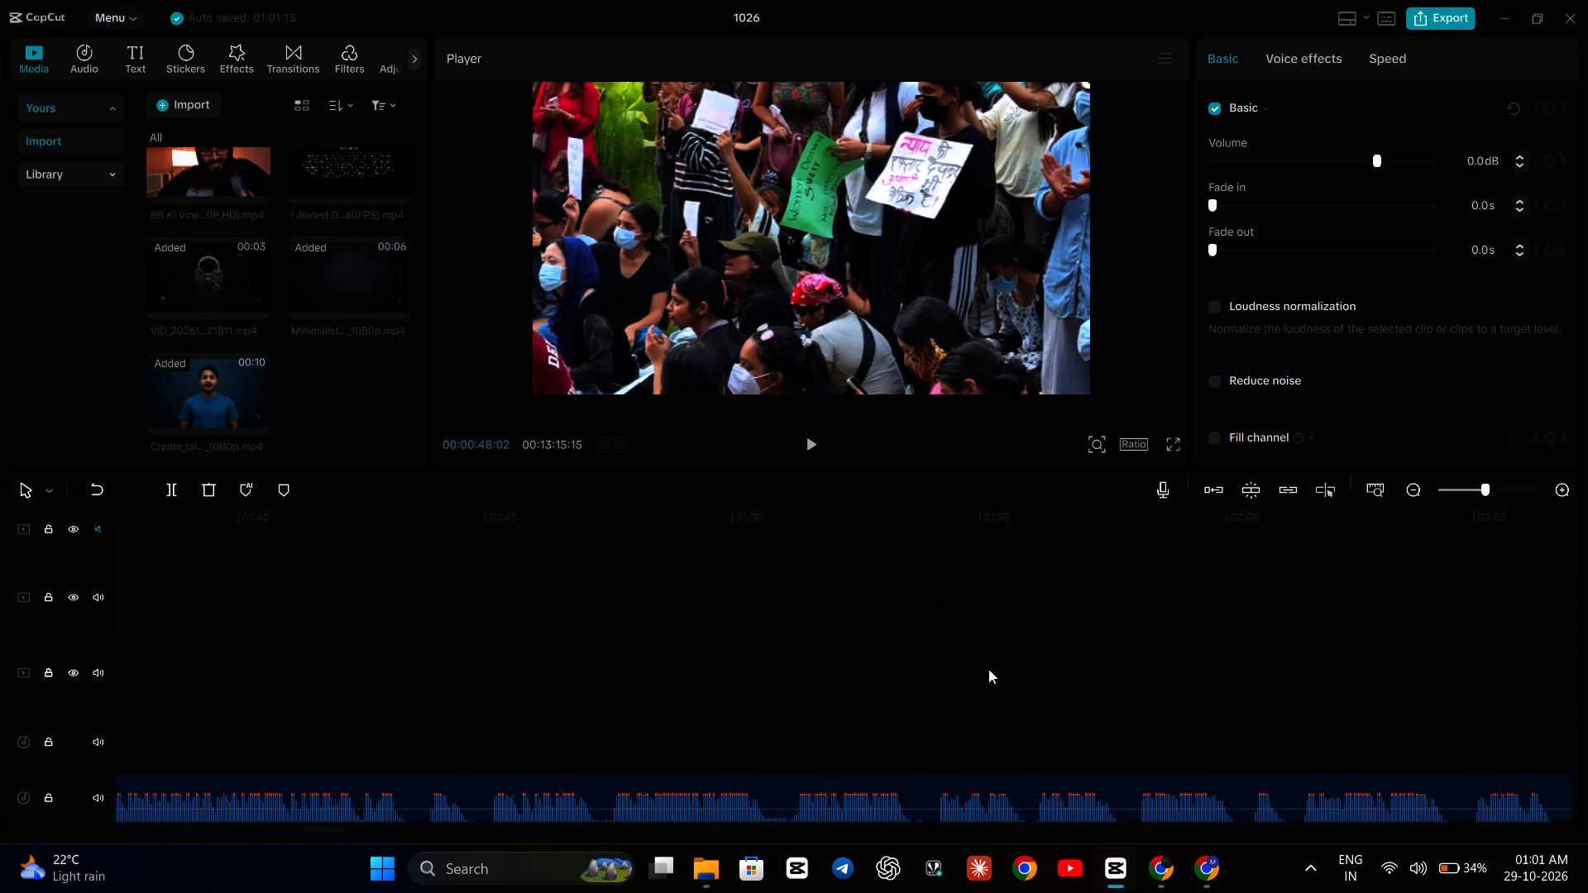
{"action": "scroll", "coordinate": [988, 669], "scroll_direction": "right", "scroll_amount": 12}
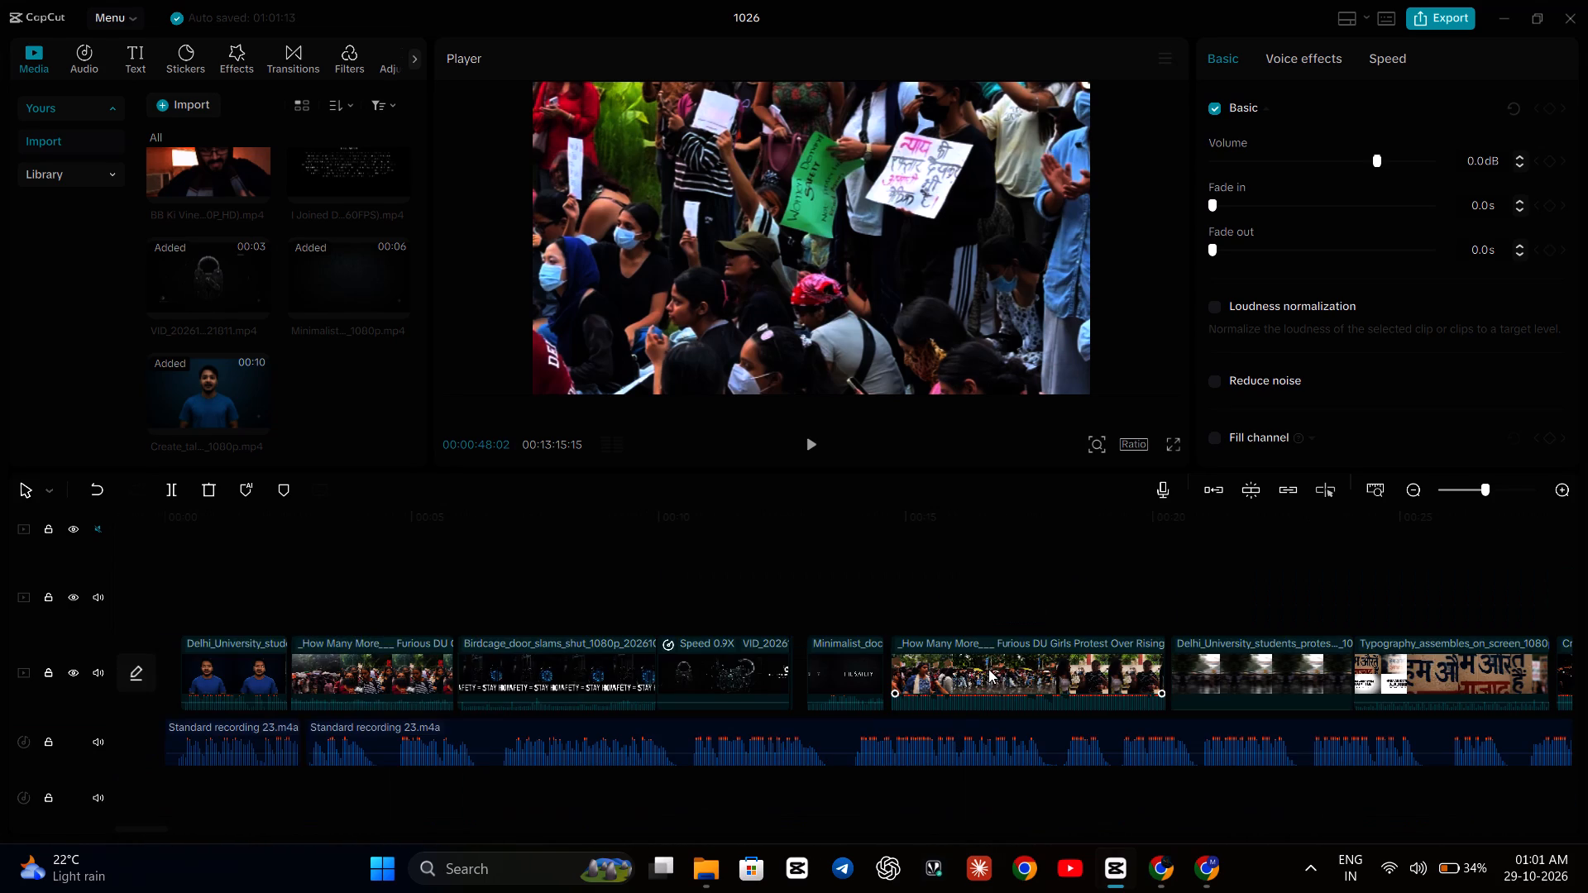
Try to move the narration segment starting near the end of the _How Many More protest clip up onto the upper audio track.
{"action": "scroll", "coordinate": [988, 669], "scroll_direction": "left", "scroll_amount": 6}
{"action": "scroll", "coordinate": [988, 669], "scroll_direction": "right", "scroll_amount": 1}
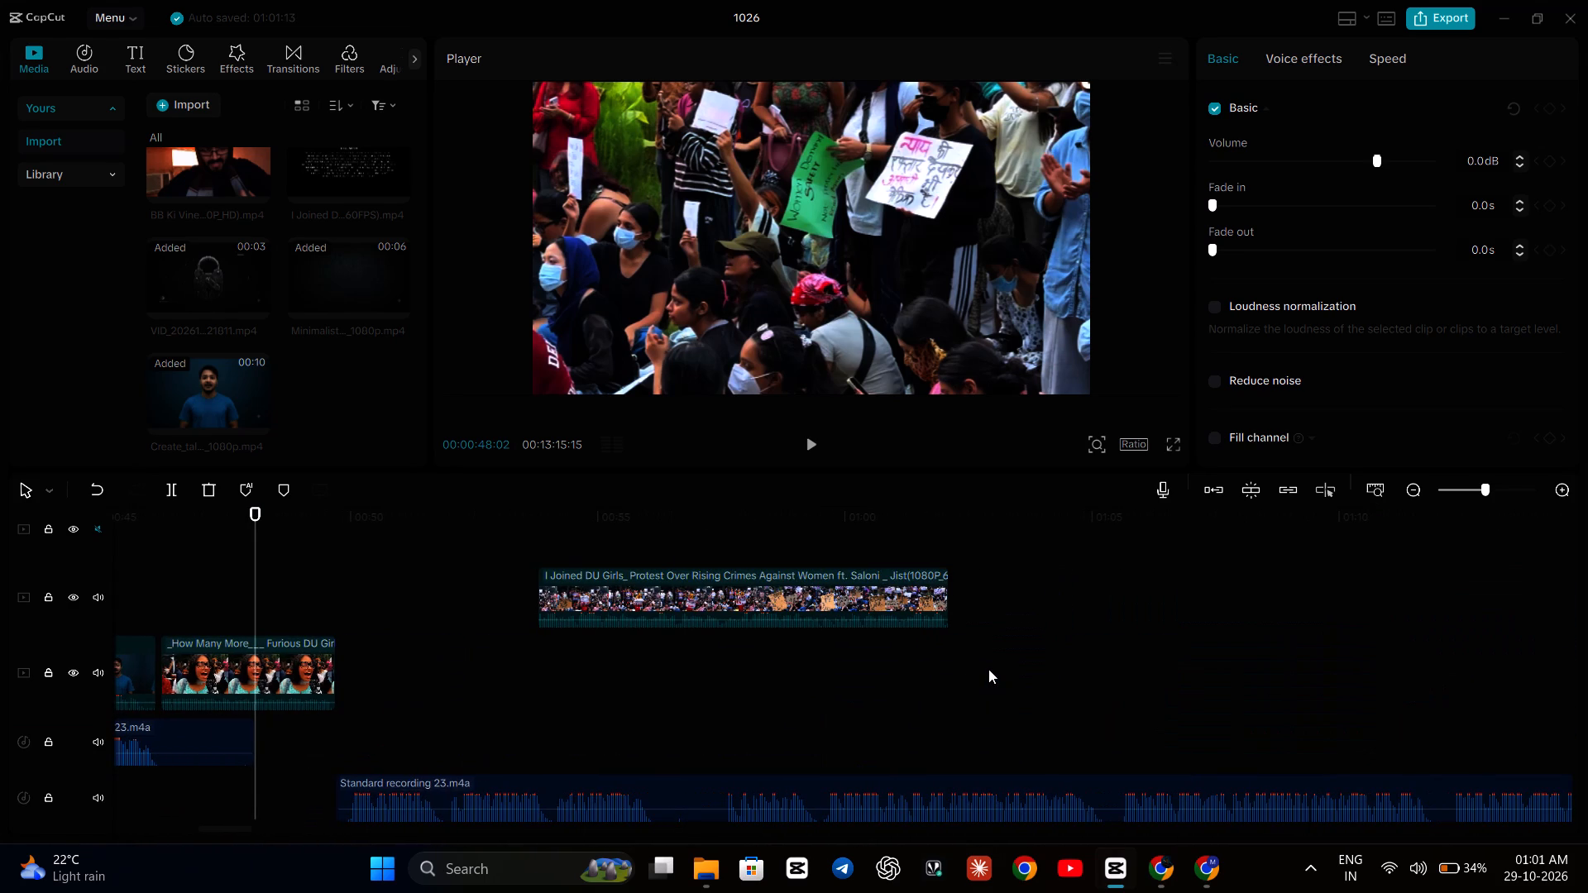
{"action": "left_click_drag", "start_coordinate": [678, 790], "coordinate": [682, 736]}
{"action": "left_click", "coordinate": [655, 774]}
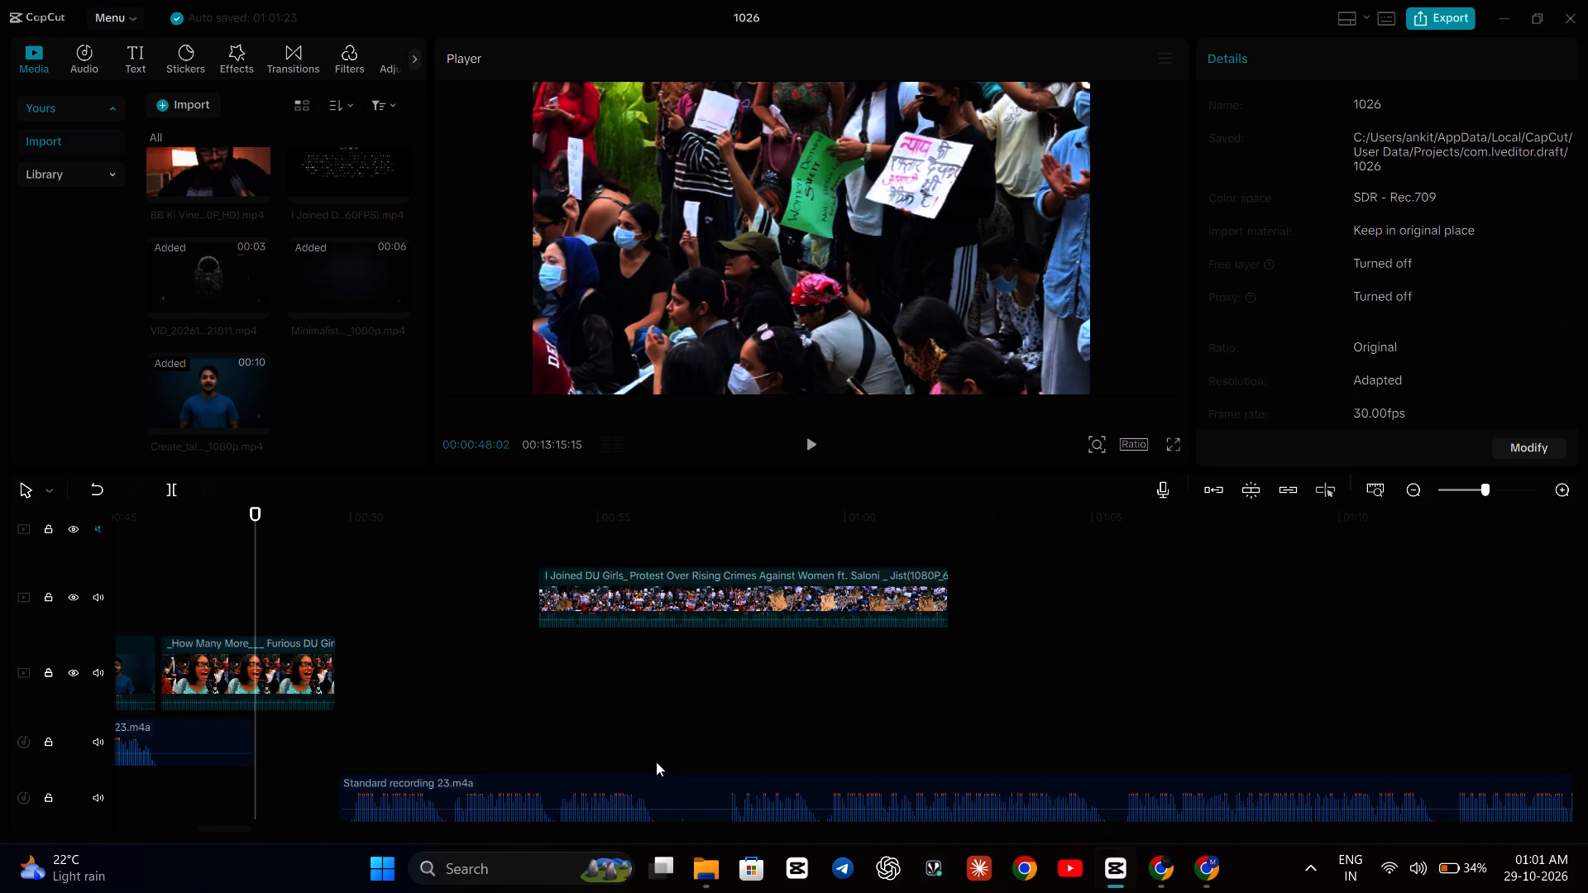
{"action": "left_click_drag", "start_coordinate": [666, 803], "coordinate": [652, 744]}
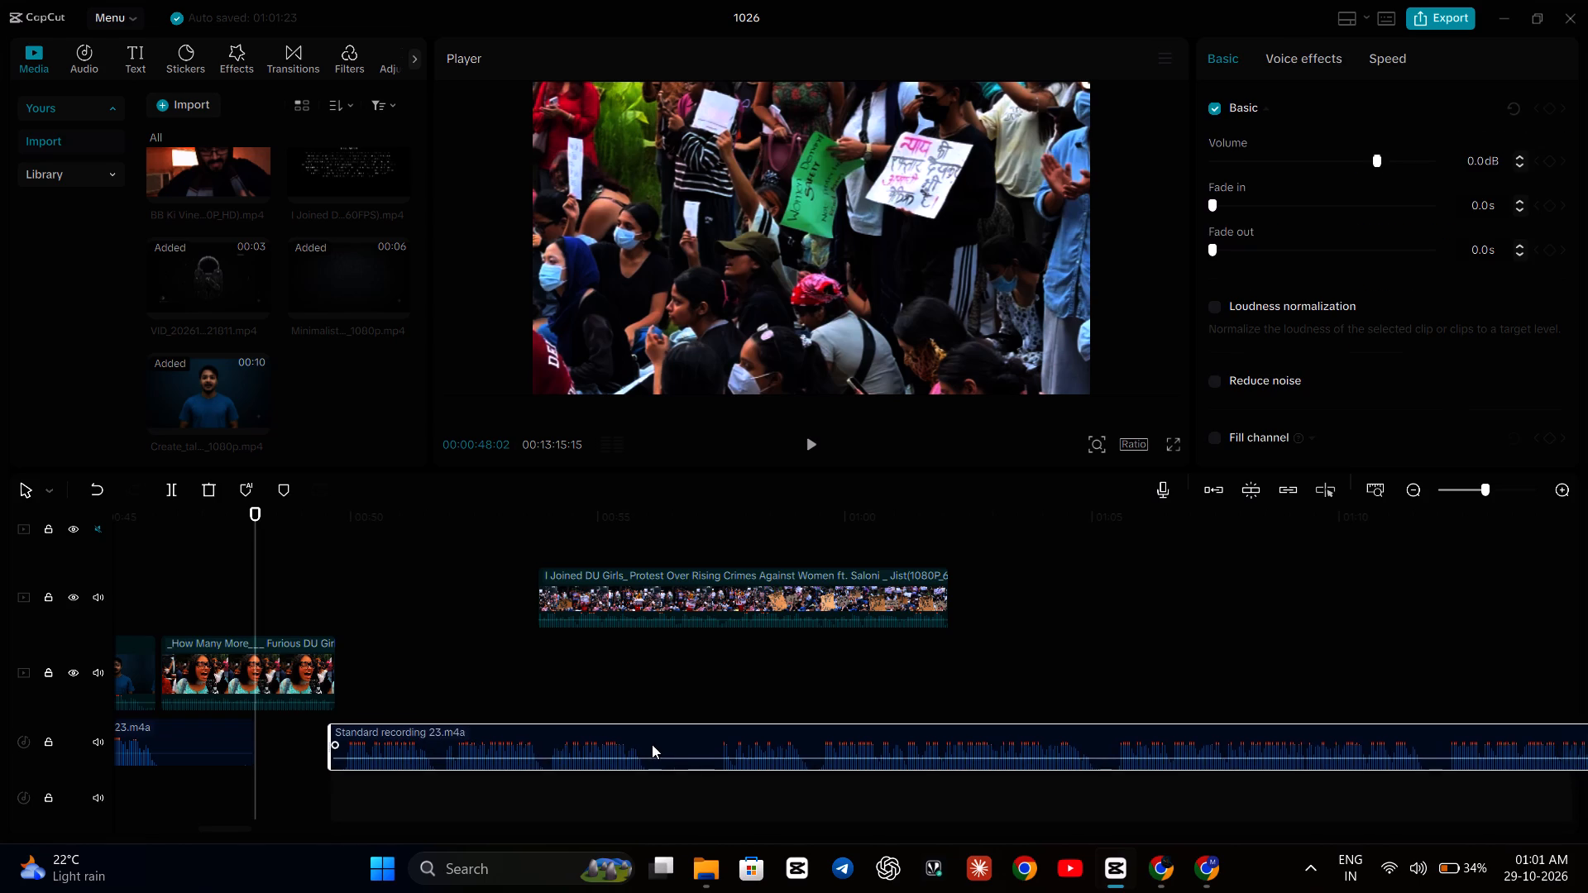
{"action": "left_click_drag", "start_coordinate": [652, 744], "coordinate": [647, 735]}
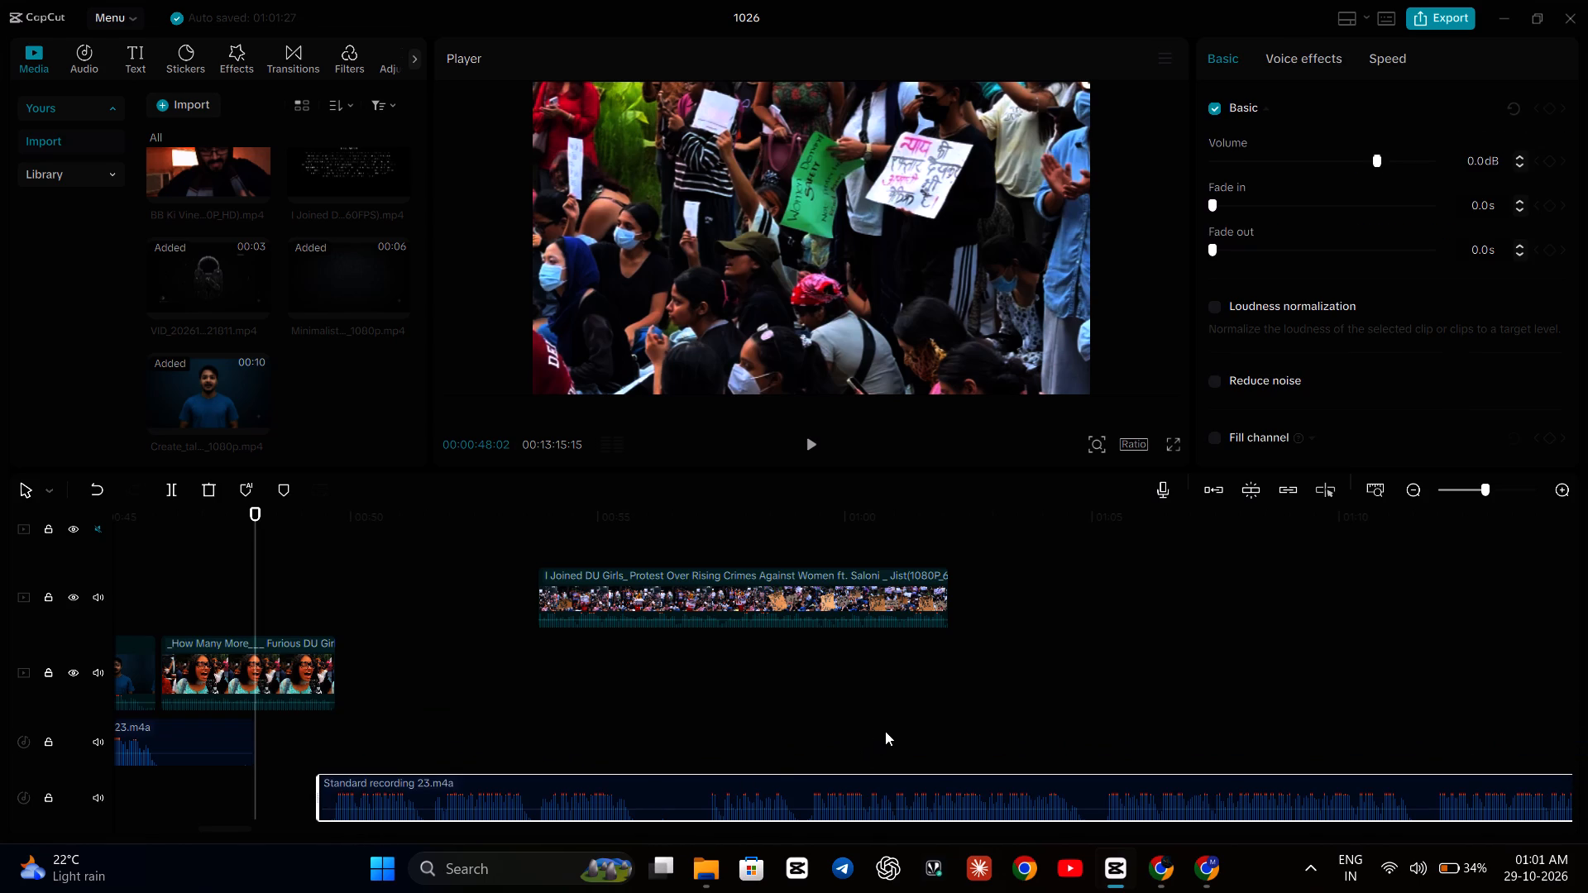
Move the short separate narration segment near the project's end about 2 seconds later on the upper audio track, clear of the long narration segment.
{"action": "scroll", "coordinate": [885, 731], "scroll_direction": "left", "scroll_amount": 10}
{"action": "scroll", "coordinate": [885, 731], "scroll_direction": "left", "scroll_amount": 13}
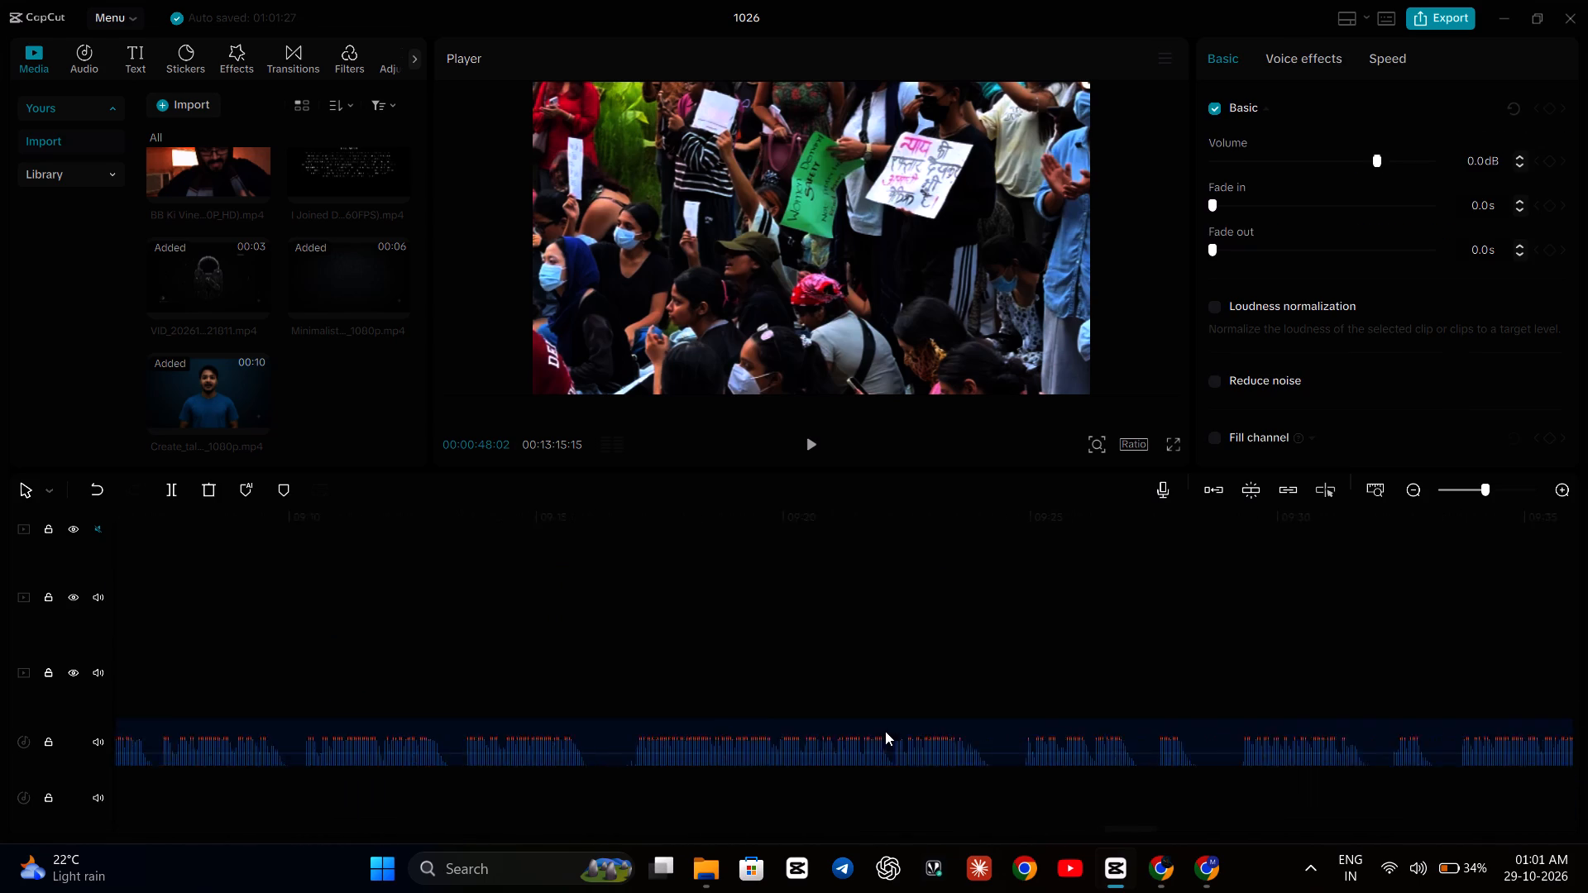
{"action": "scroll", "coordinate": [885, 731], "scroll_direction": "right", "scroll_amount": 4}
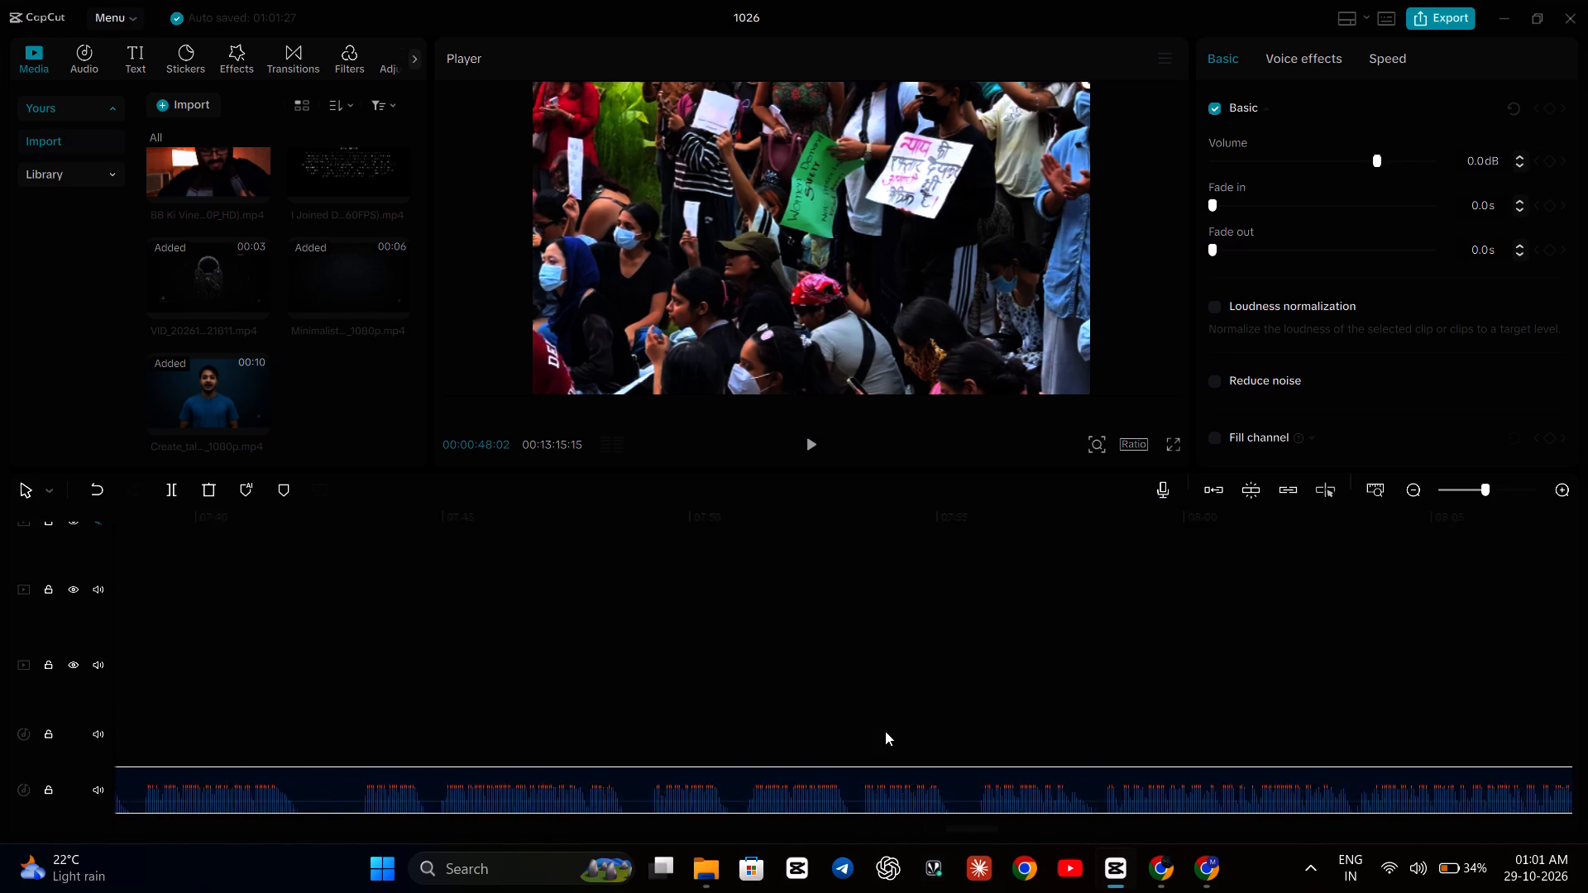
{"action": "scroll", "coordinate": [885, 731], "scroll_direction": "right", "scroll_amount": 1}
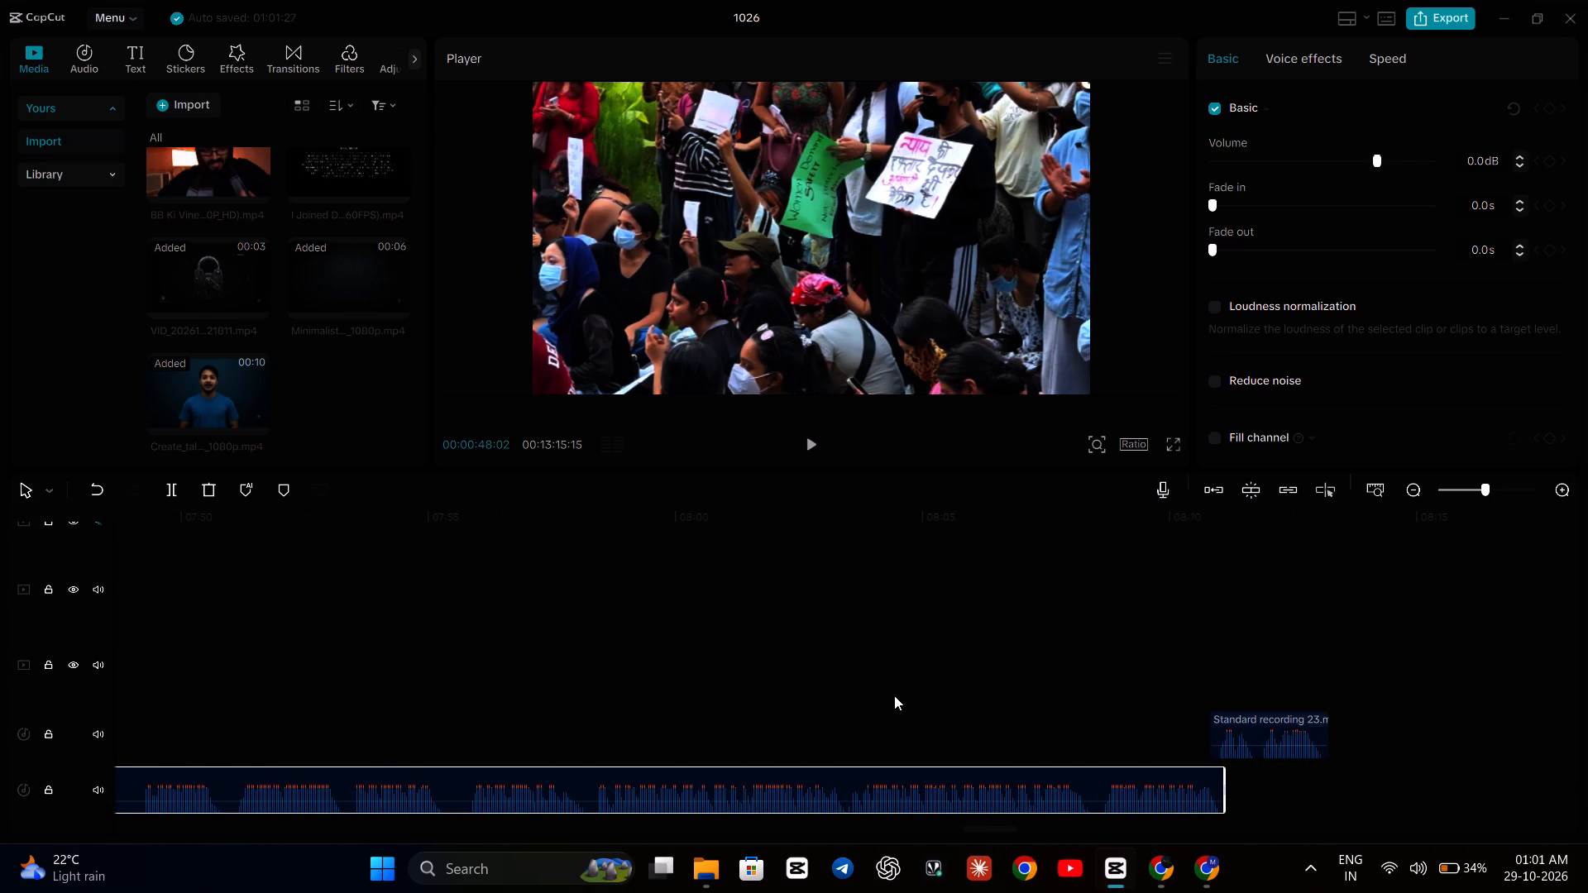
{"action": "left_click_drag", "start_coordinate": [1249, 735], "coordinate": [1271, 732]}
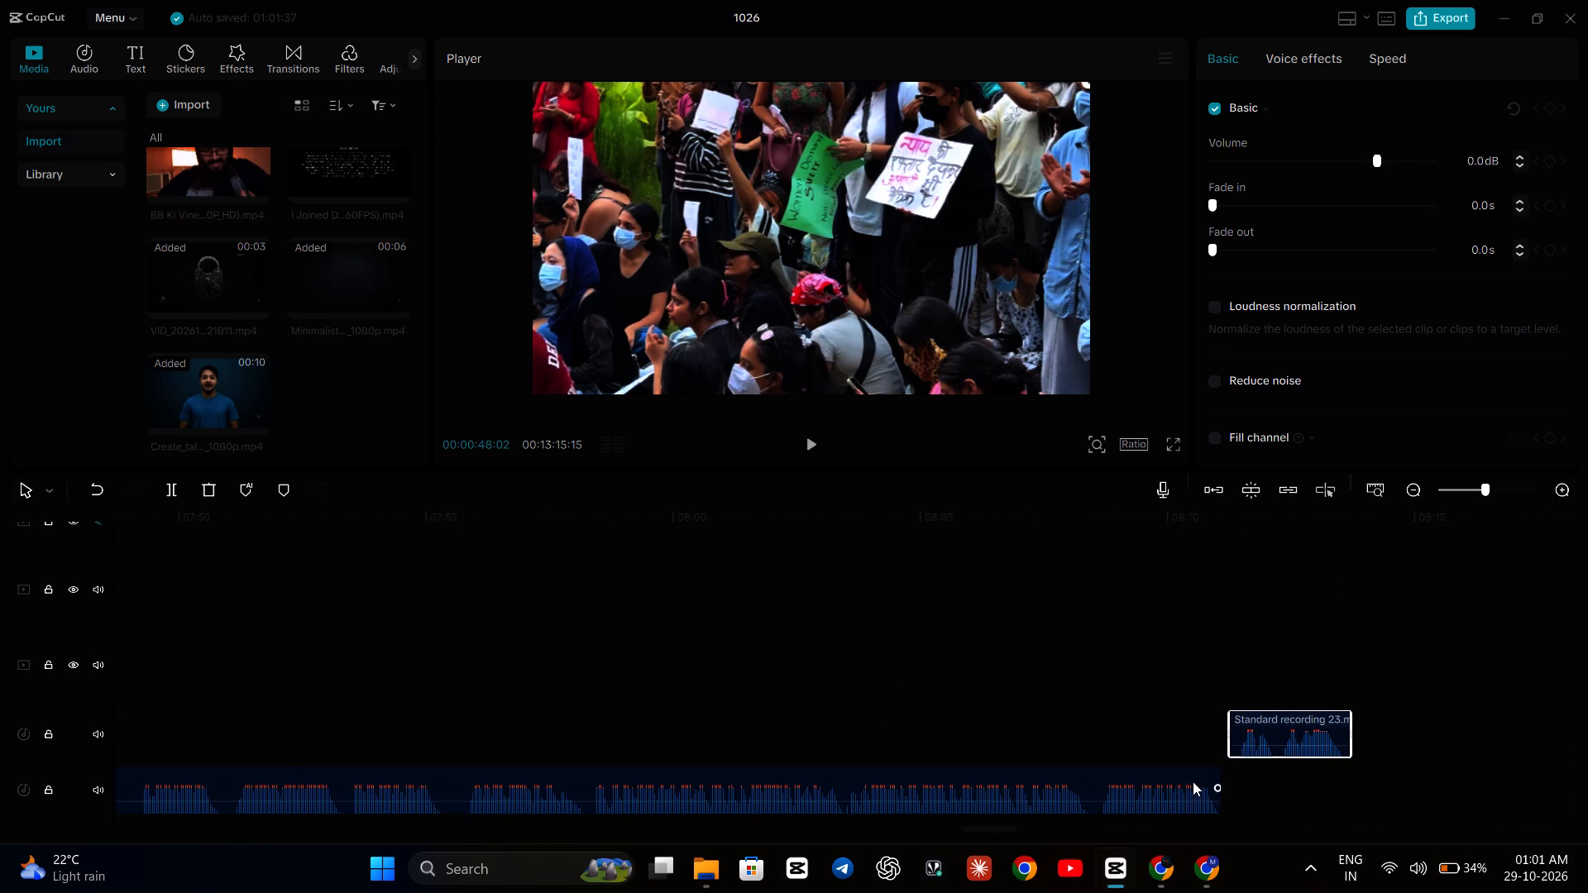
{"action": "left_click_drag", "start_coordinate": [1322, 721], "coordinate": [1397, 725]}
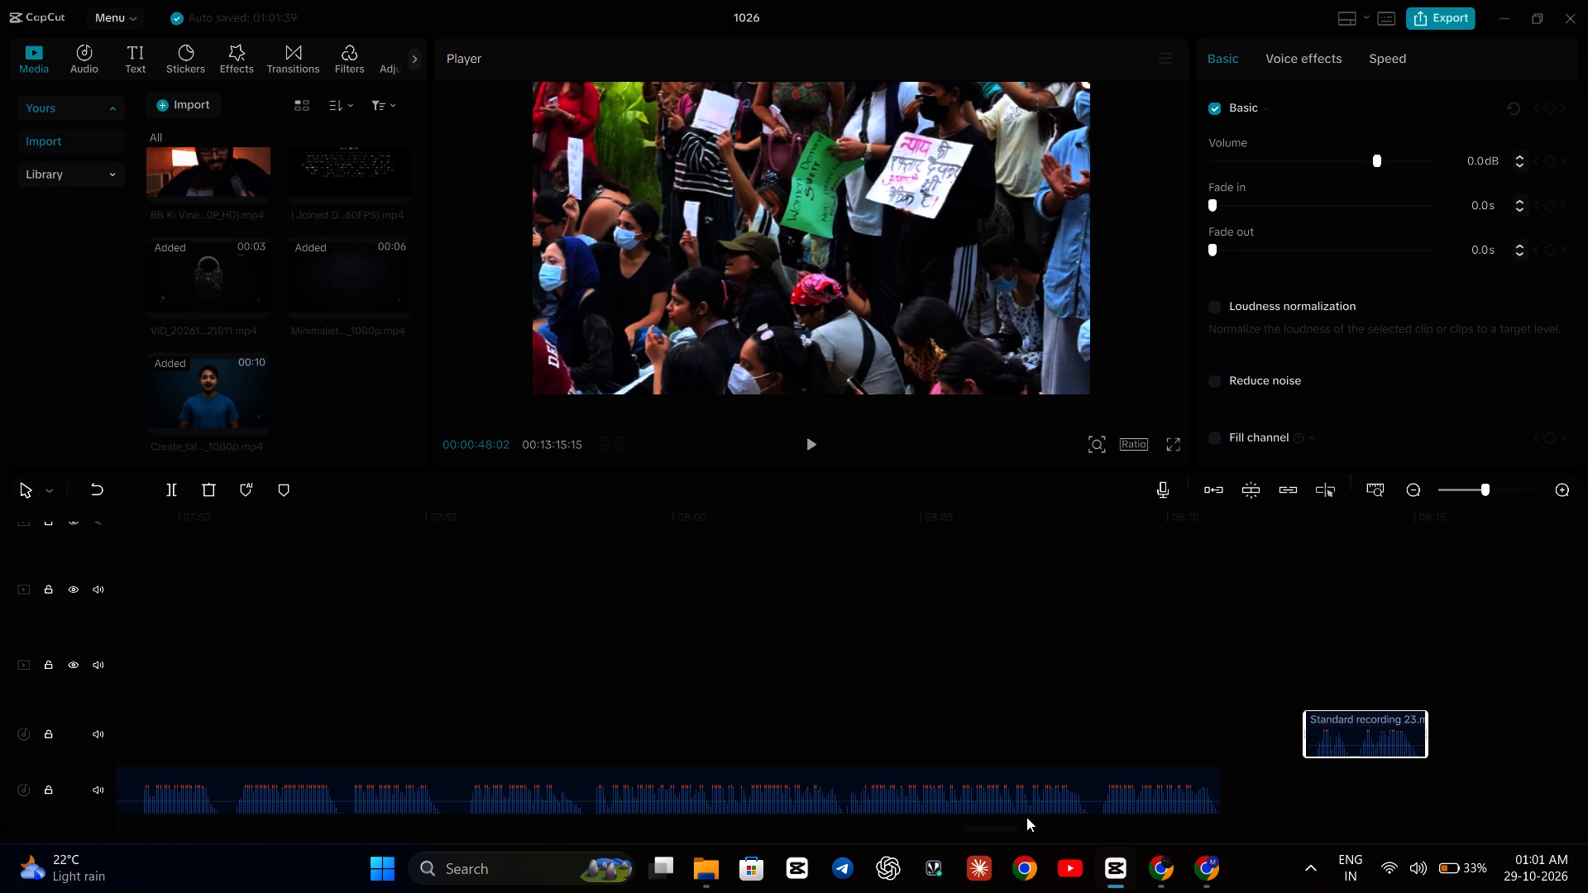
Move the long narration segment from the lower audio track onto the upper one, starting about where the _How Many More protest clip ends.
{"action": "left_click_drag", "start_coordinate": [1027, 789], "coordinate": [1036, 743]}
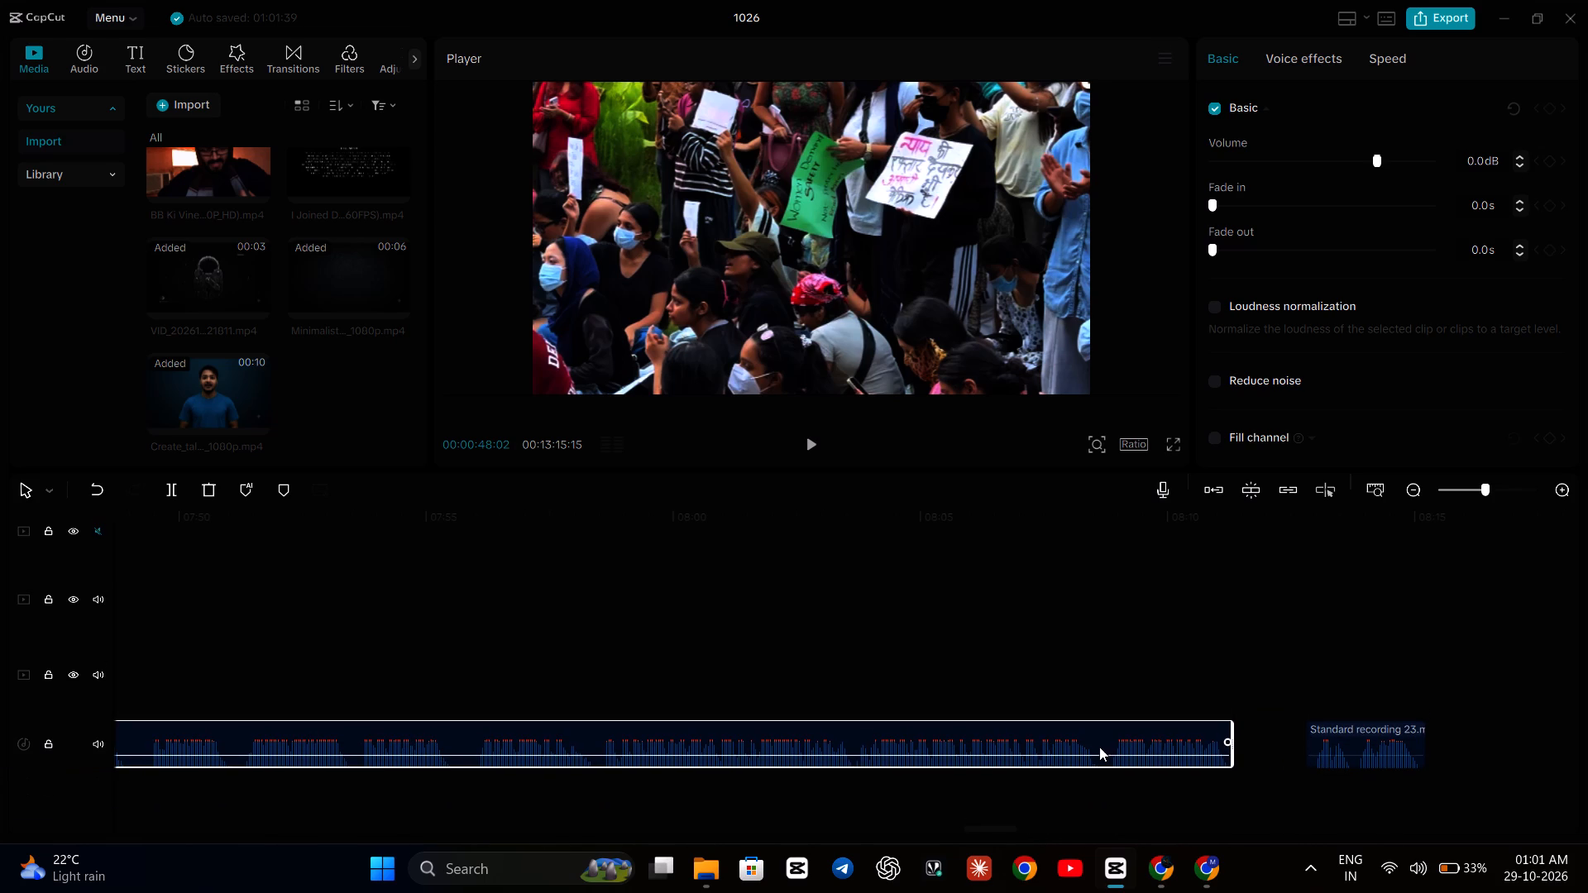
Play from about 35 to 53 seconds to check the narration pause around the _How Many More protest clip.
{"action": "scroll", "coordinate": [1112, 741], "scroll_direction": "right", "scroll_amount": 17}
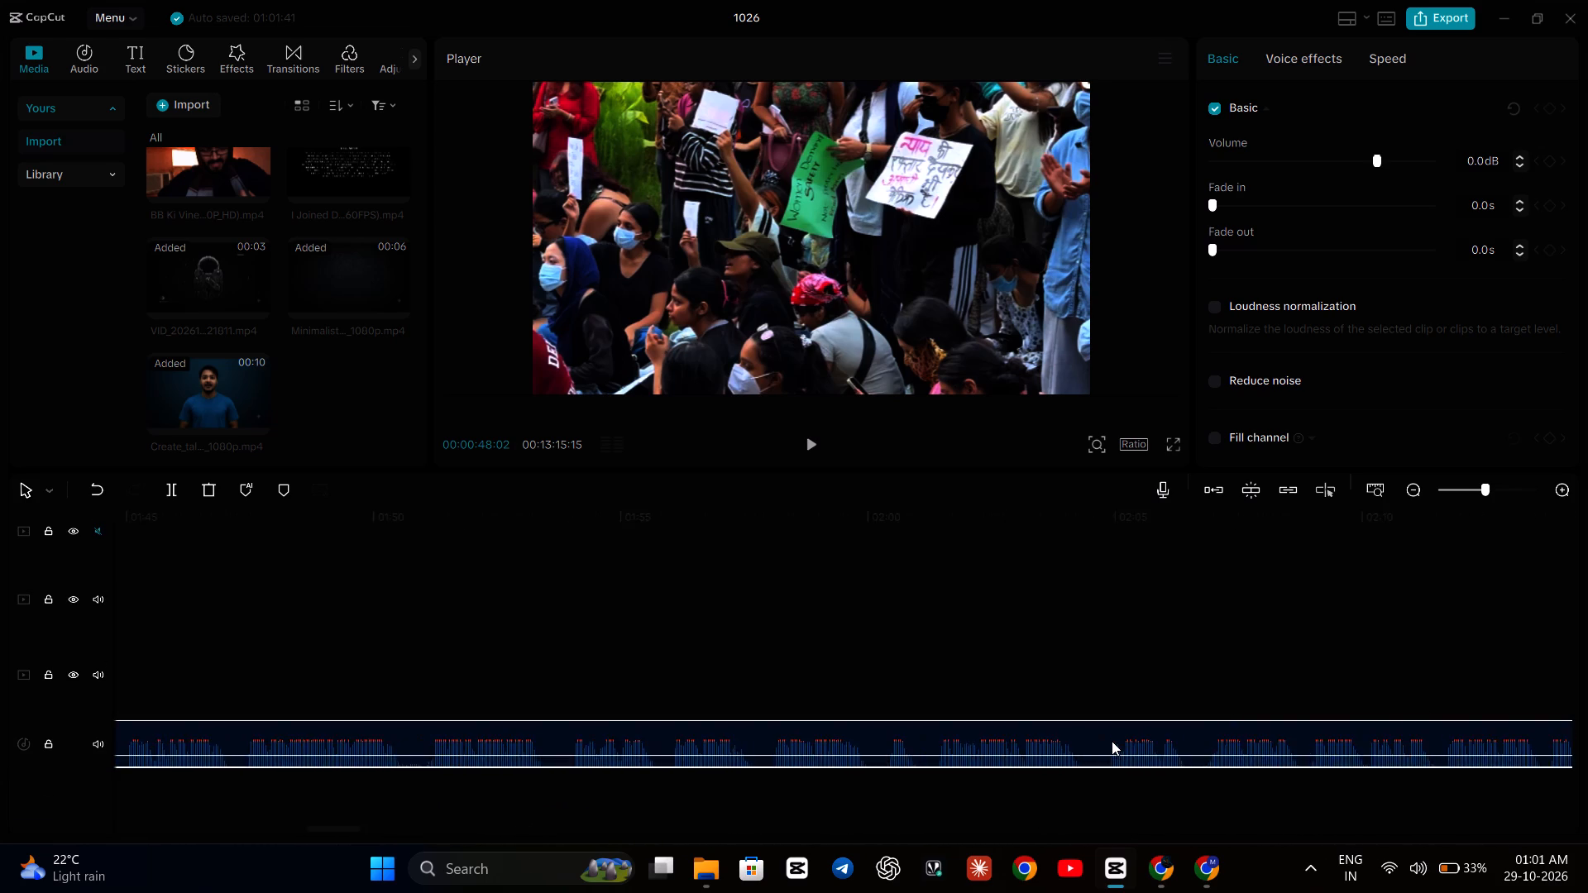
{"action": "scroll", "coordinate": [1112, 741], "scroll_direction": "right", "scroll_amount": 5}
{"action": "scroll", "coordinate": [1112, 741], "scroll_direction": "left", "scroll_amount": 5}
{"action": "scroll", "coordinate": [1112, 741], "scroll_direction": "right", "scroll_amount": 4}
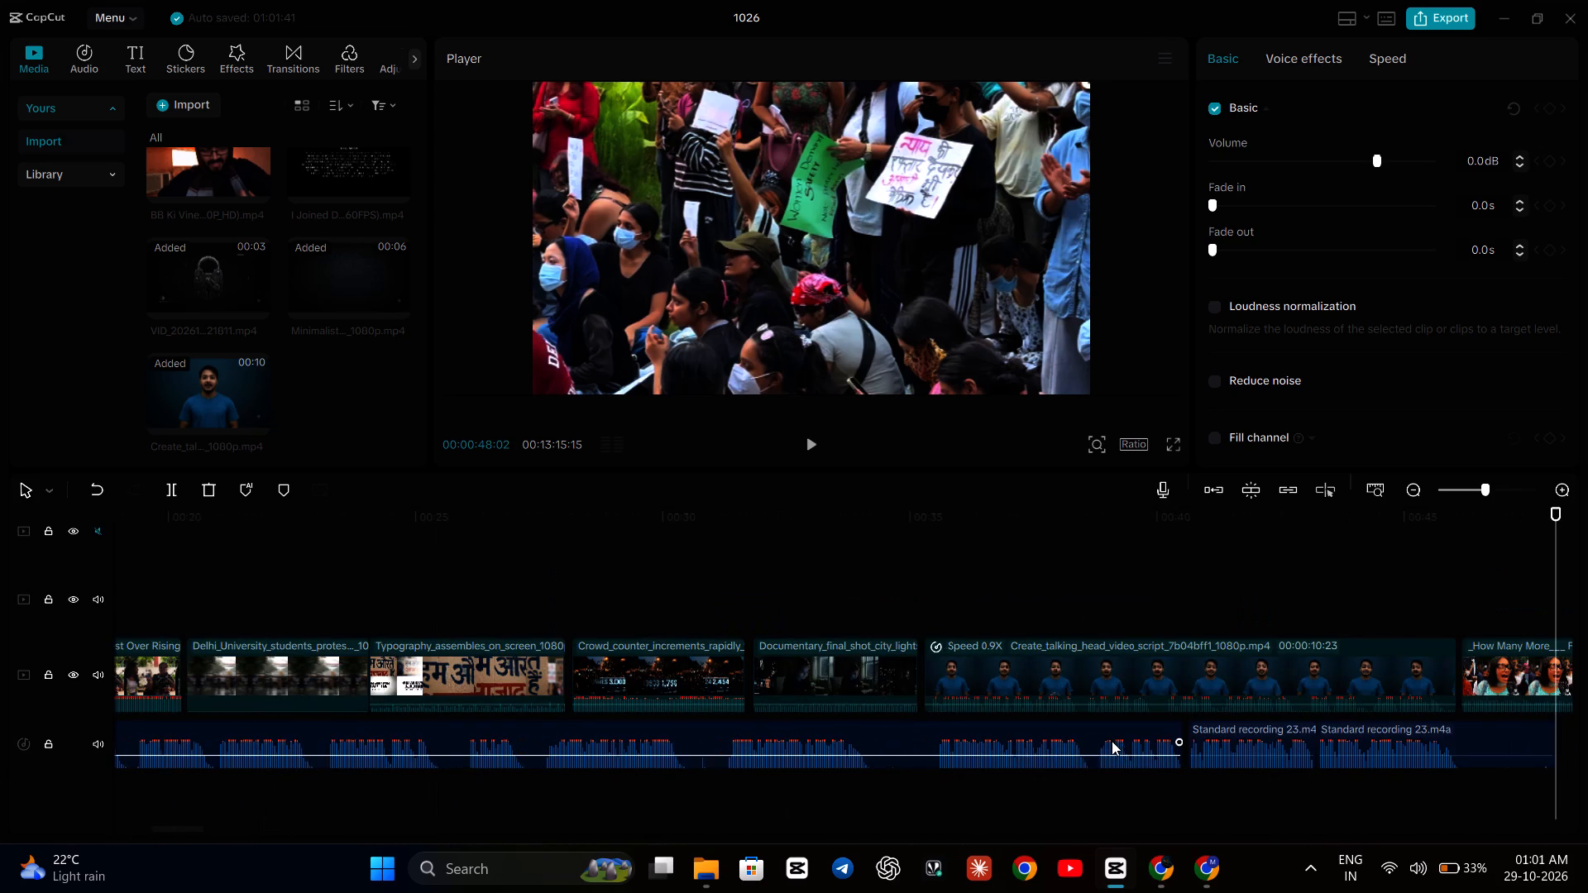
{"action": "left_click", "coordinate": [921, 628]}
{"action": "key", "text": "space"}
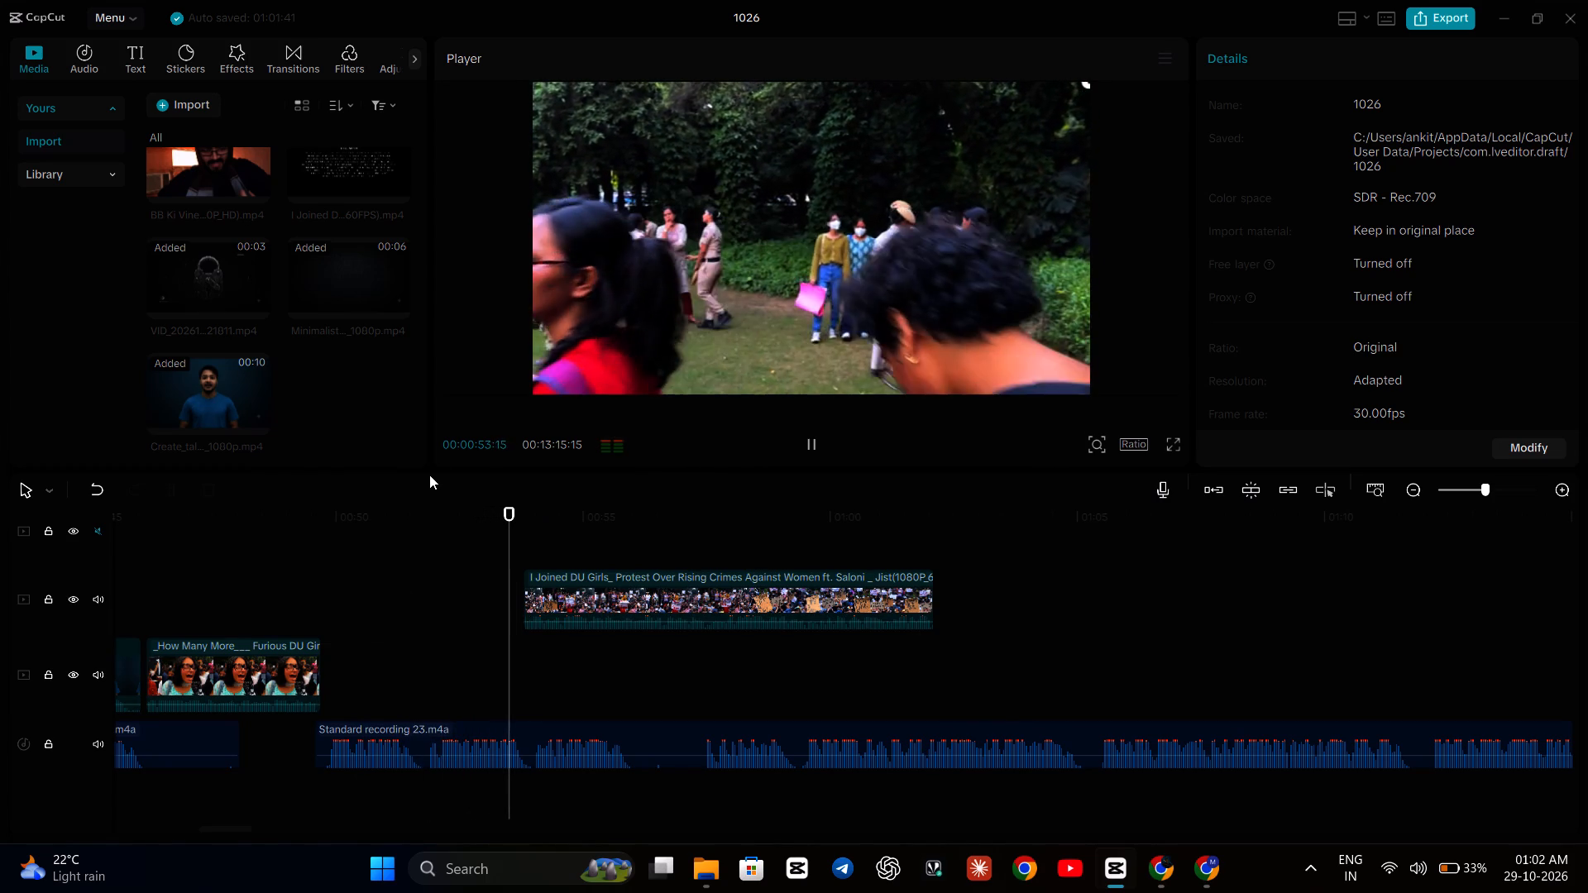
{"action": "left_click", "coordinate": [421, 602]}
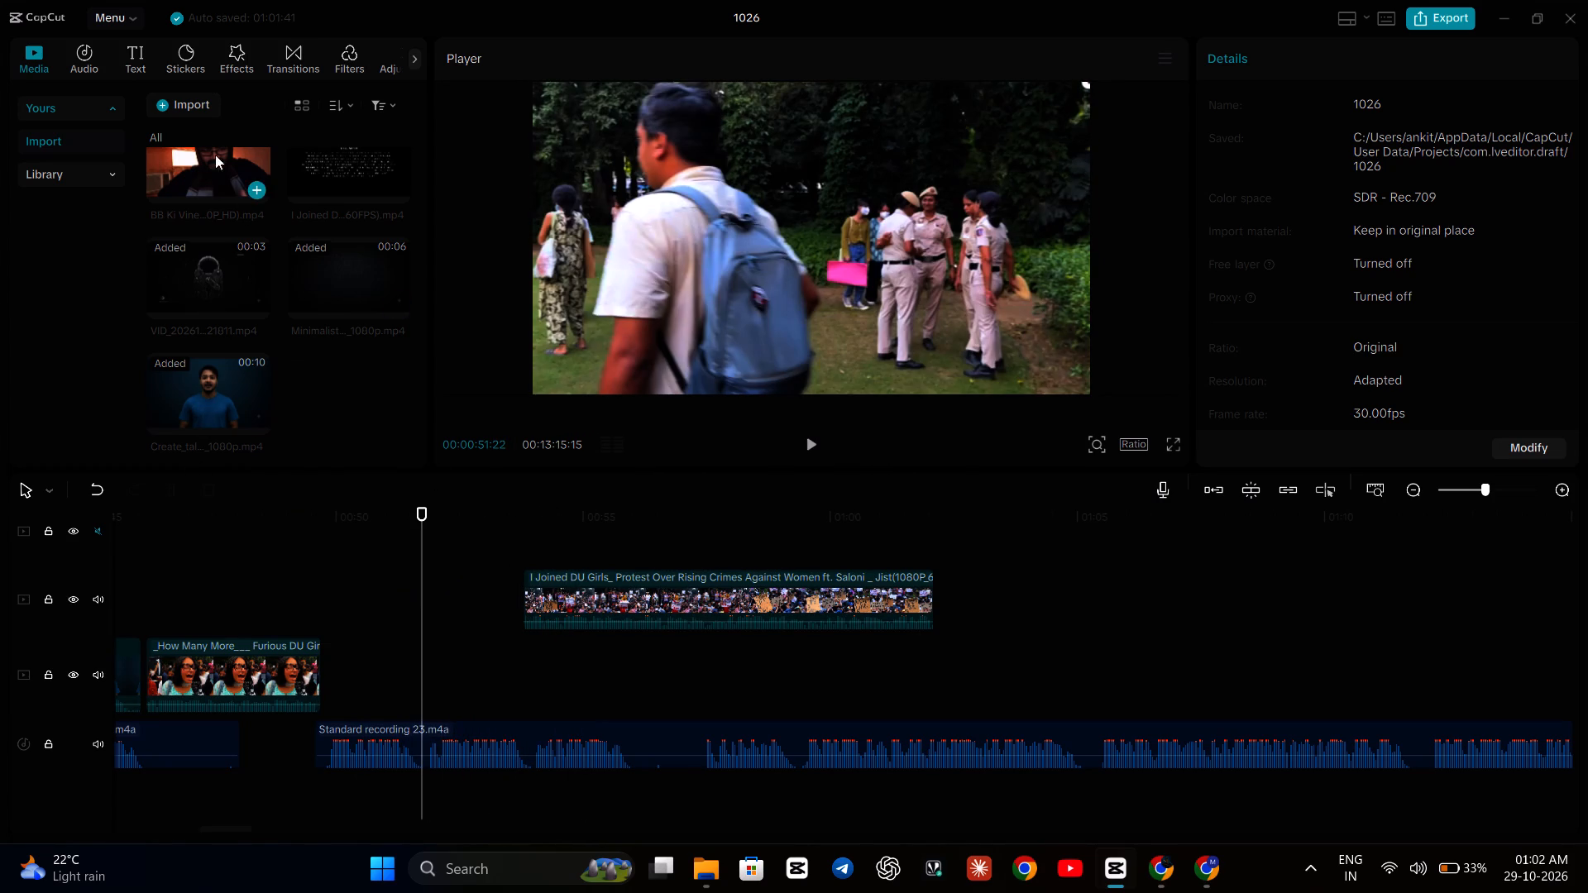
Import Chapter_1_text_video_display_3abce4e9_1080p from New Volume (D:) into the project media.
{"action": "left_click", "coordinate": [155, 108]}
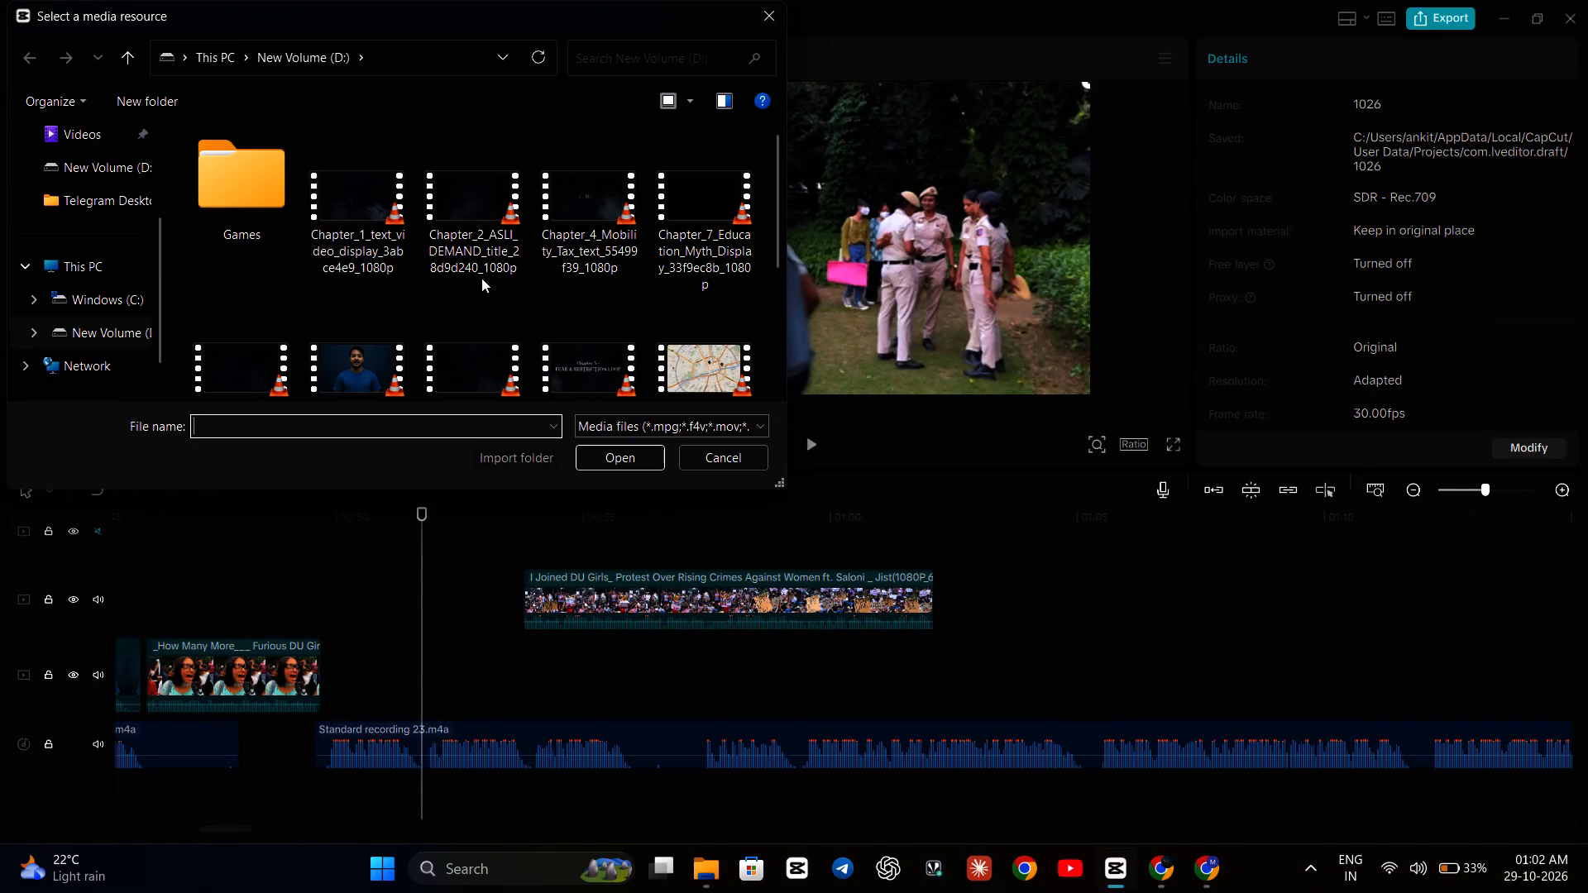
{"action": "scroll", "coordinate": [493, 279], "scroll_direction": "down", "scroll_amount": 1}
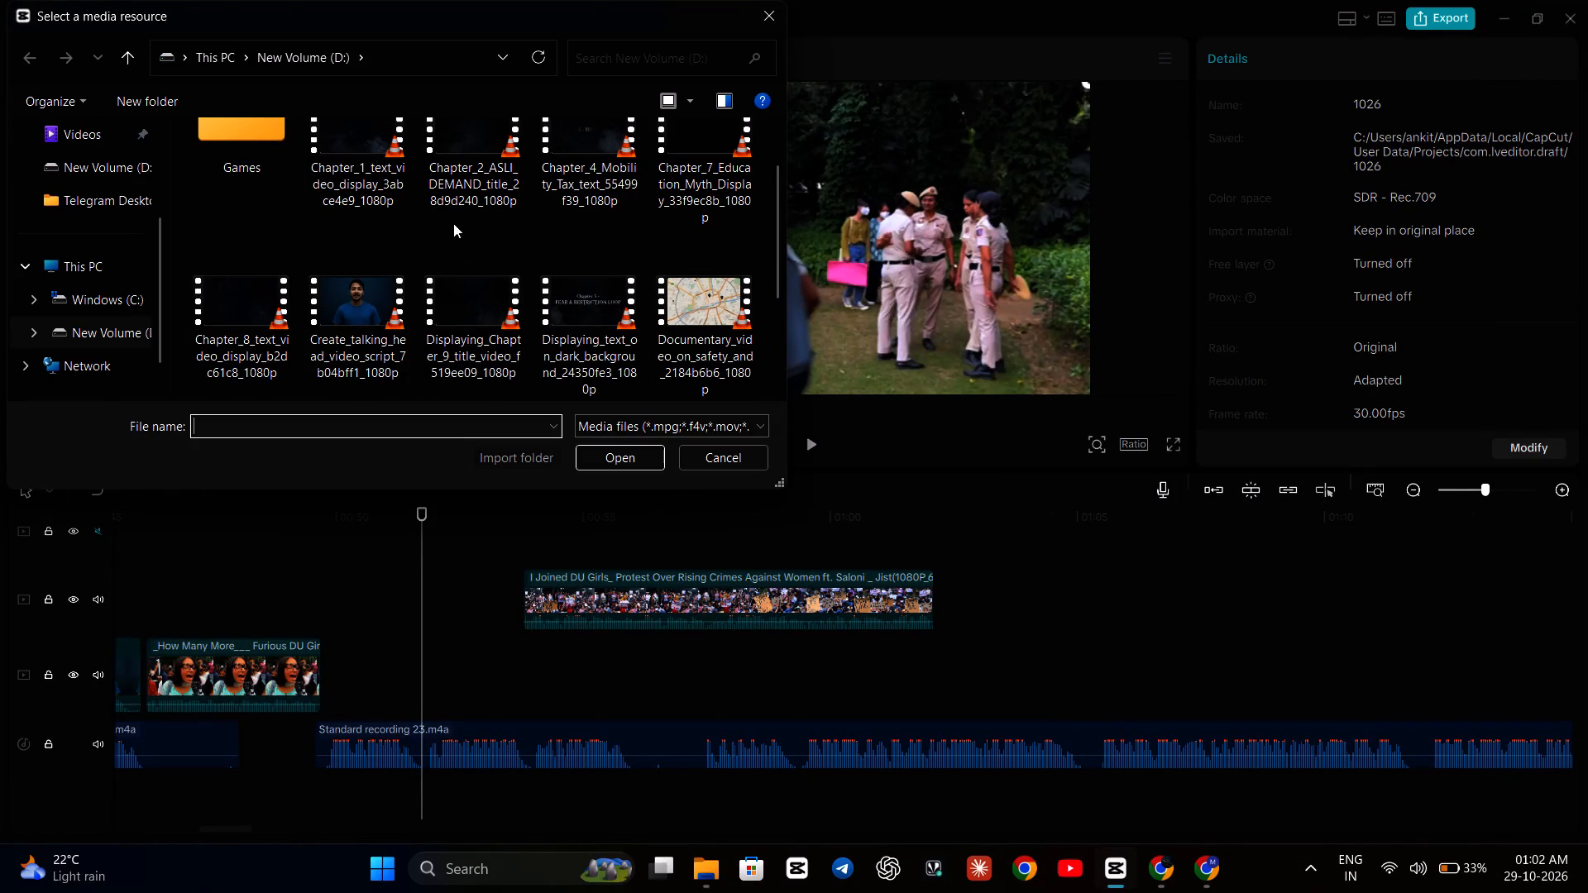
{"action": "scroll", "coordinate": [385, 192], "scroll_direction": "up", "scroll_amount": 1}
{"action": "left_click", "coordinate": [383, 191]}
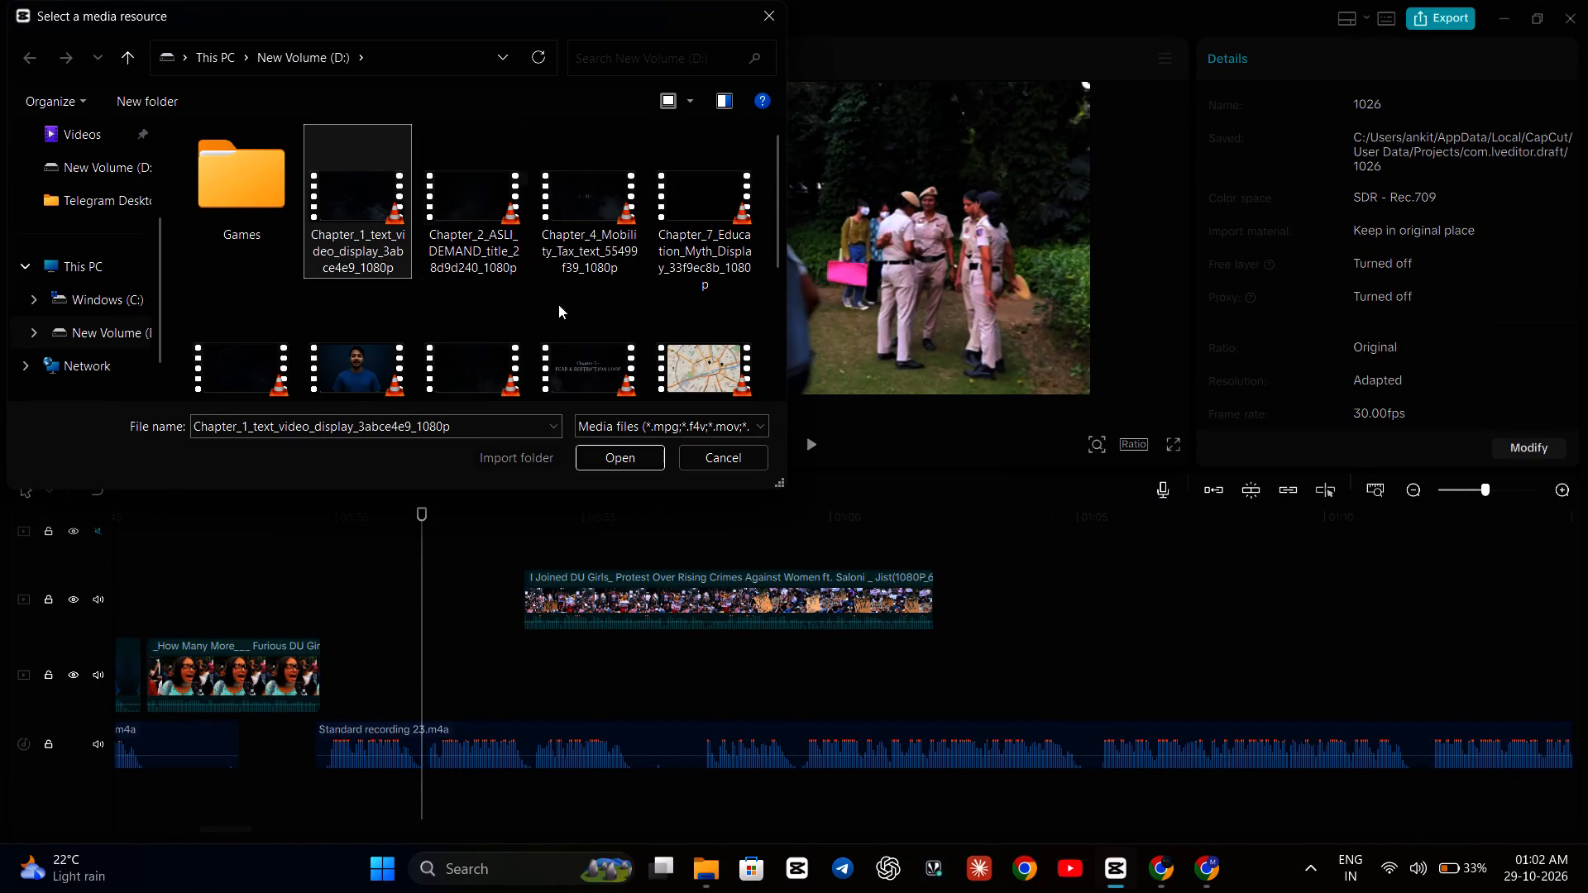
{"action": "left_click", "coordinate": [628, 452]}
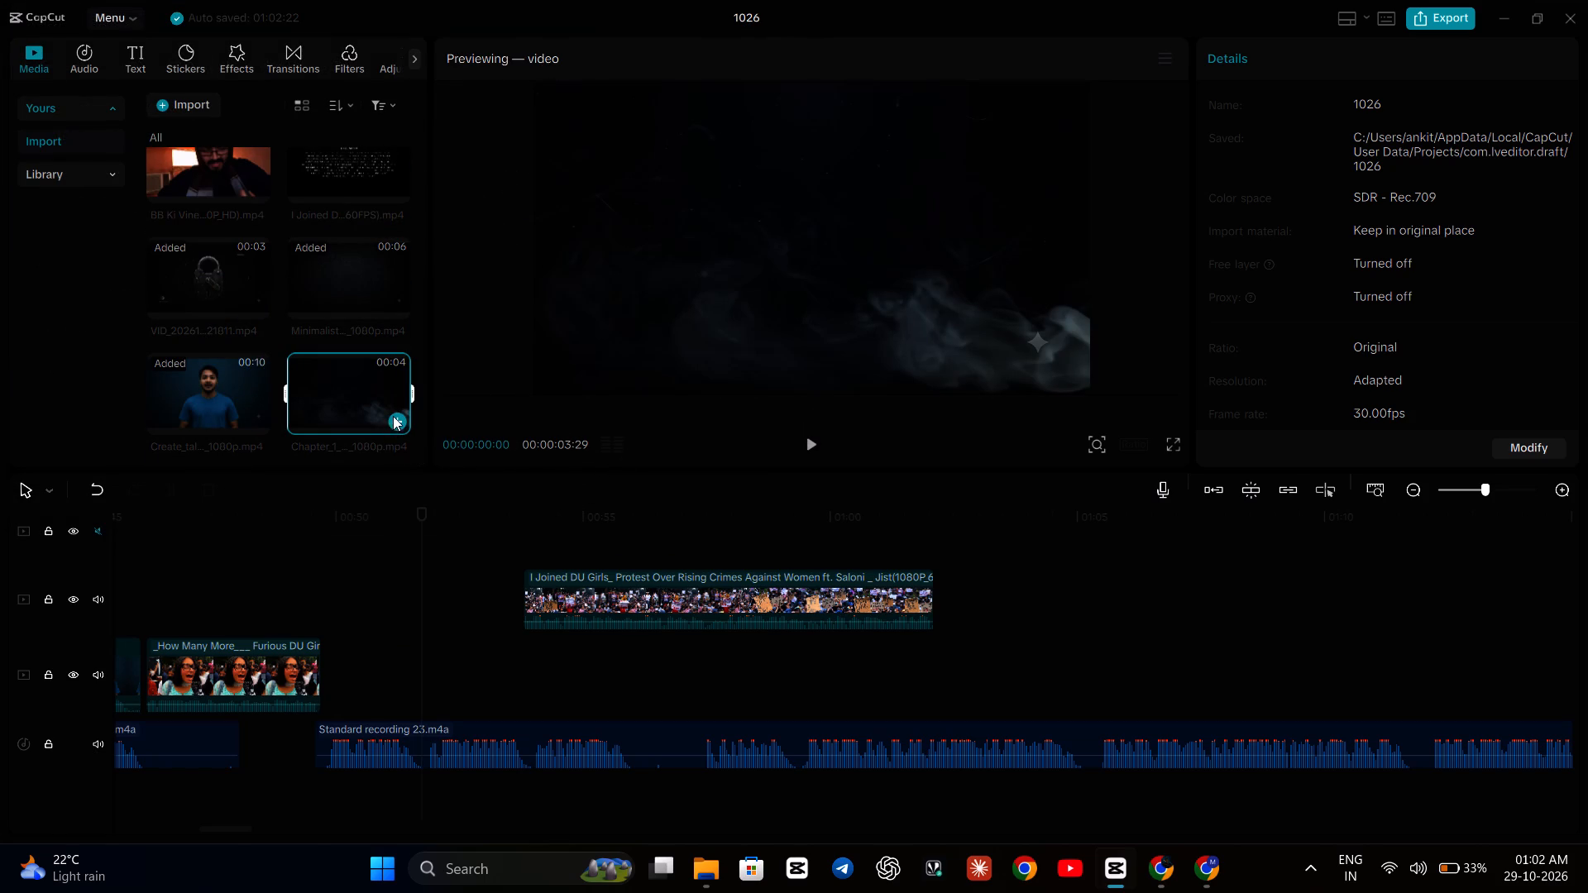
Add the Chapter_1 title clip to the lower video track directly after the _How Many More protest clip.
{"action": "left_click", "coordinate": [398, 416]}
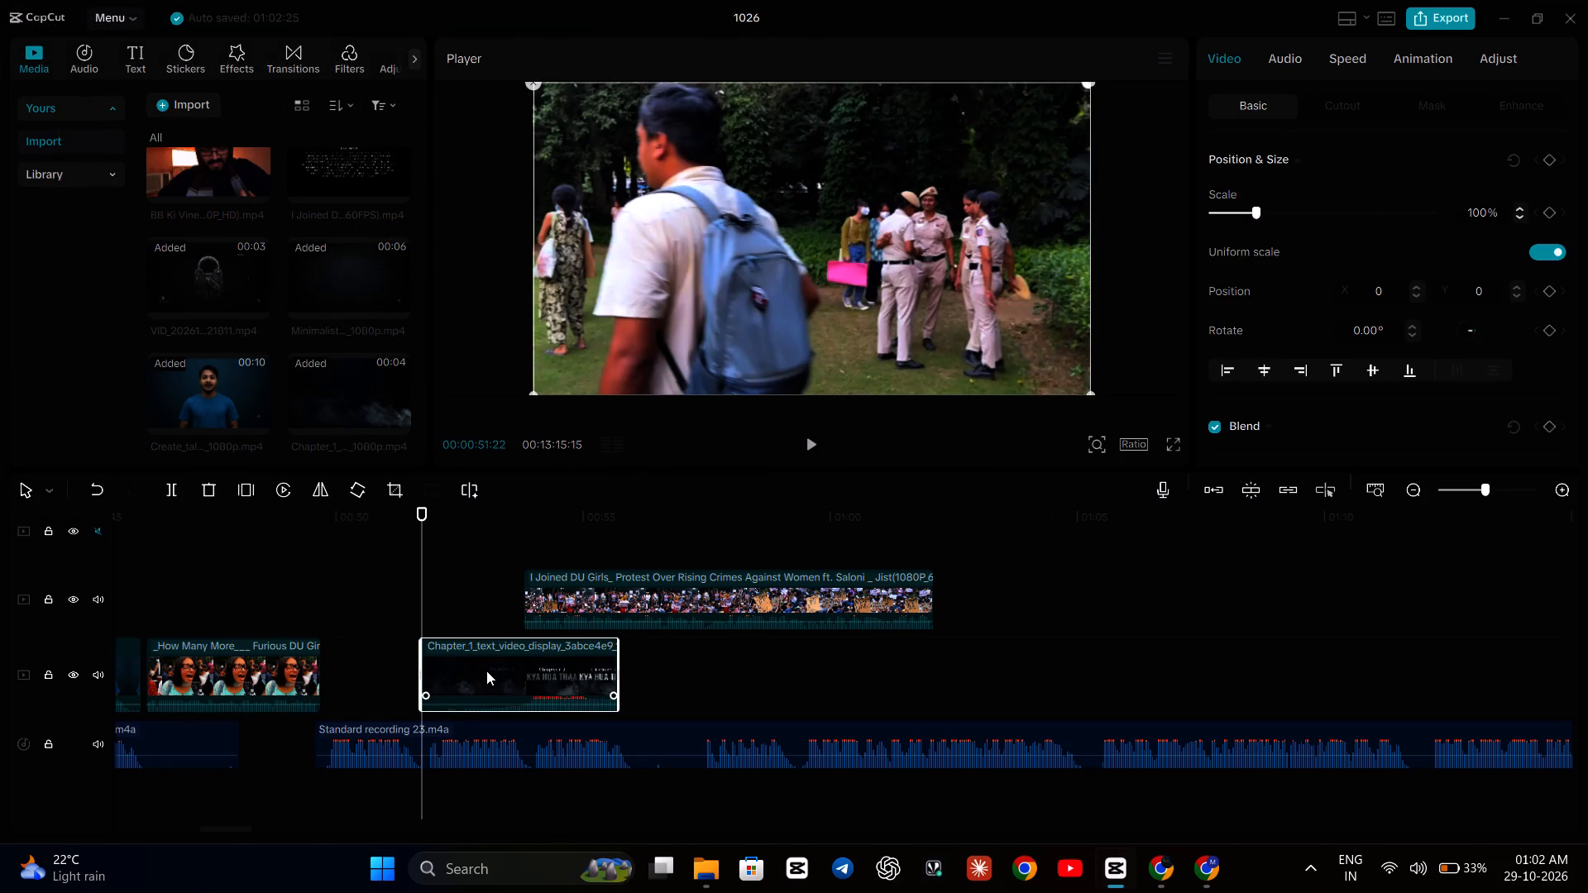
{"action": "left_click_drag", "start_coordinate": [486, 671], "coordinate": [392, 674]}
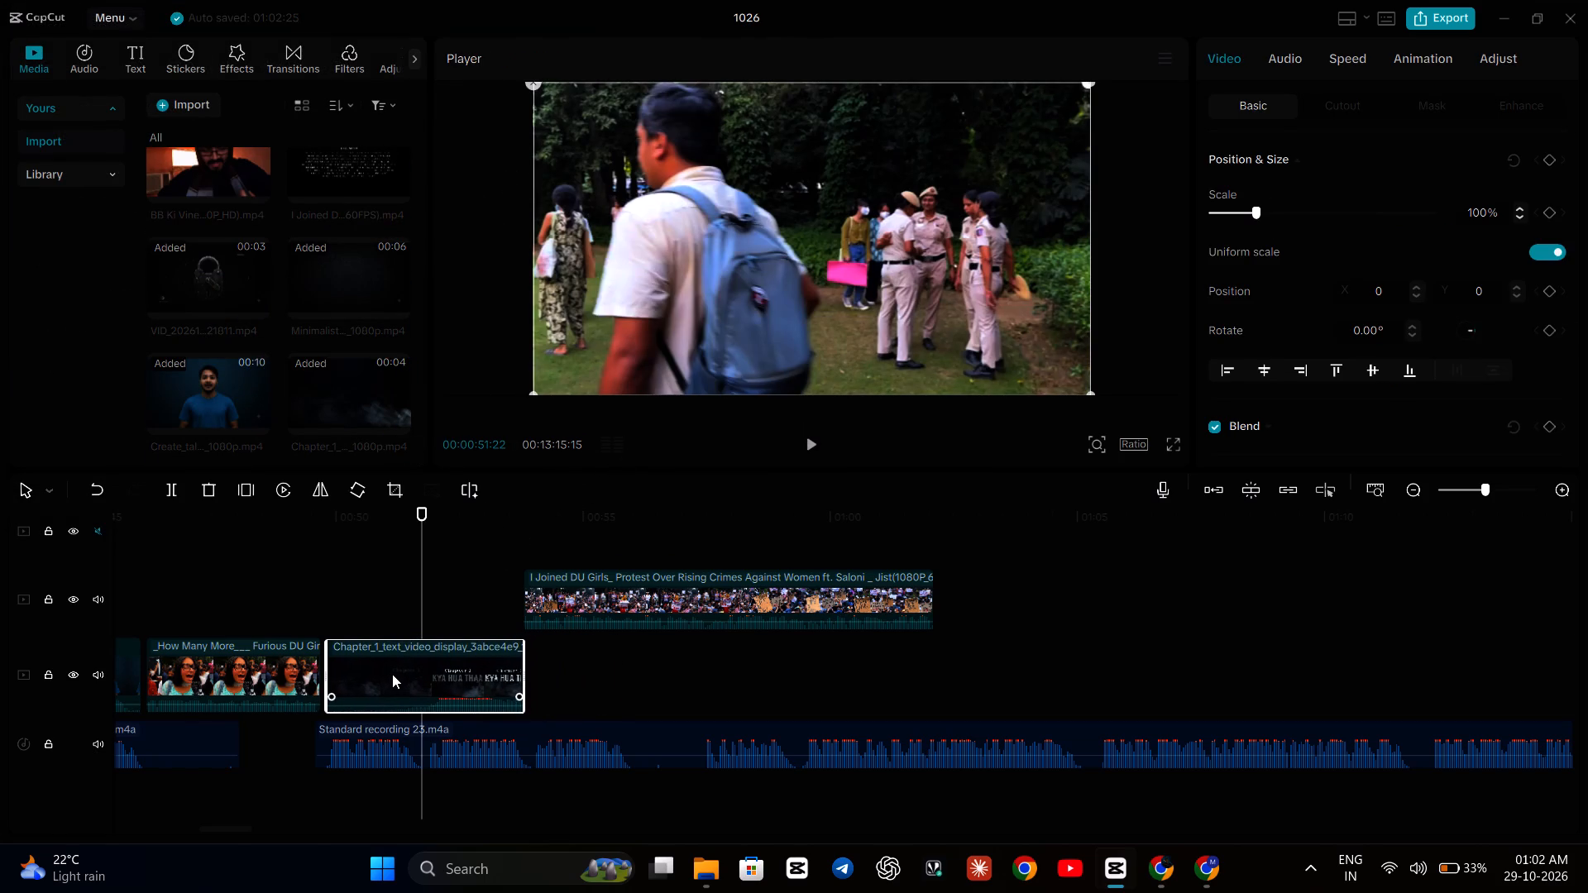
{"action": "left_click_drag", "start_coordinate": [392, 674], "coordinate": [388, 674]}
Play from about 48 to 58 seconds to check the narration against the newly placed Chapter_1 title clip.
{"action": "left_click", "coordinate": [322, 595]}
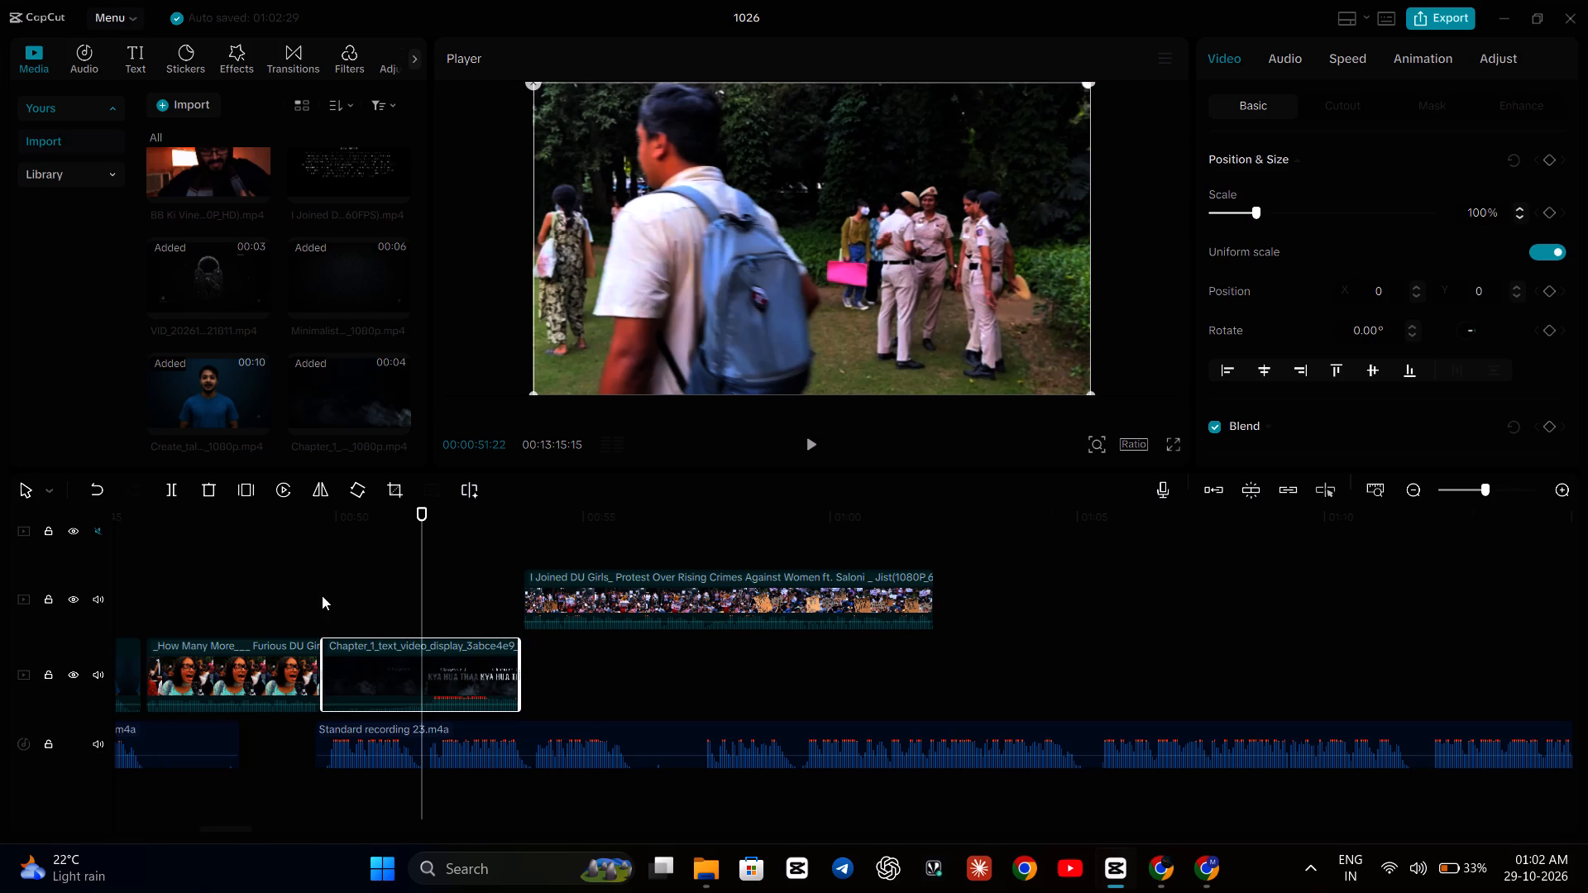
{"action": "key", "text": "space"}
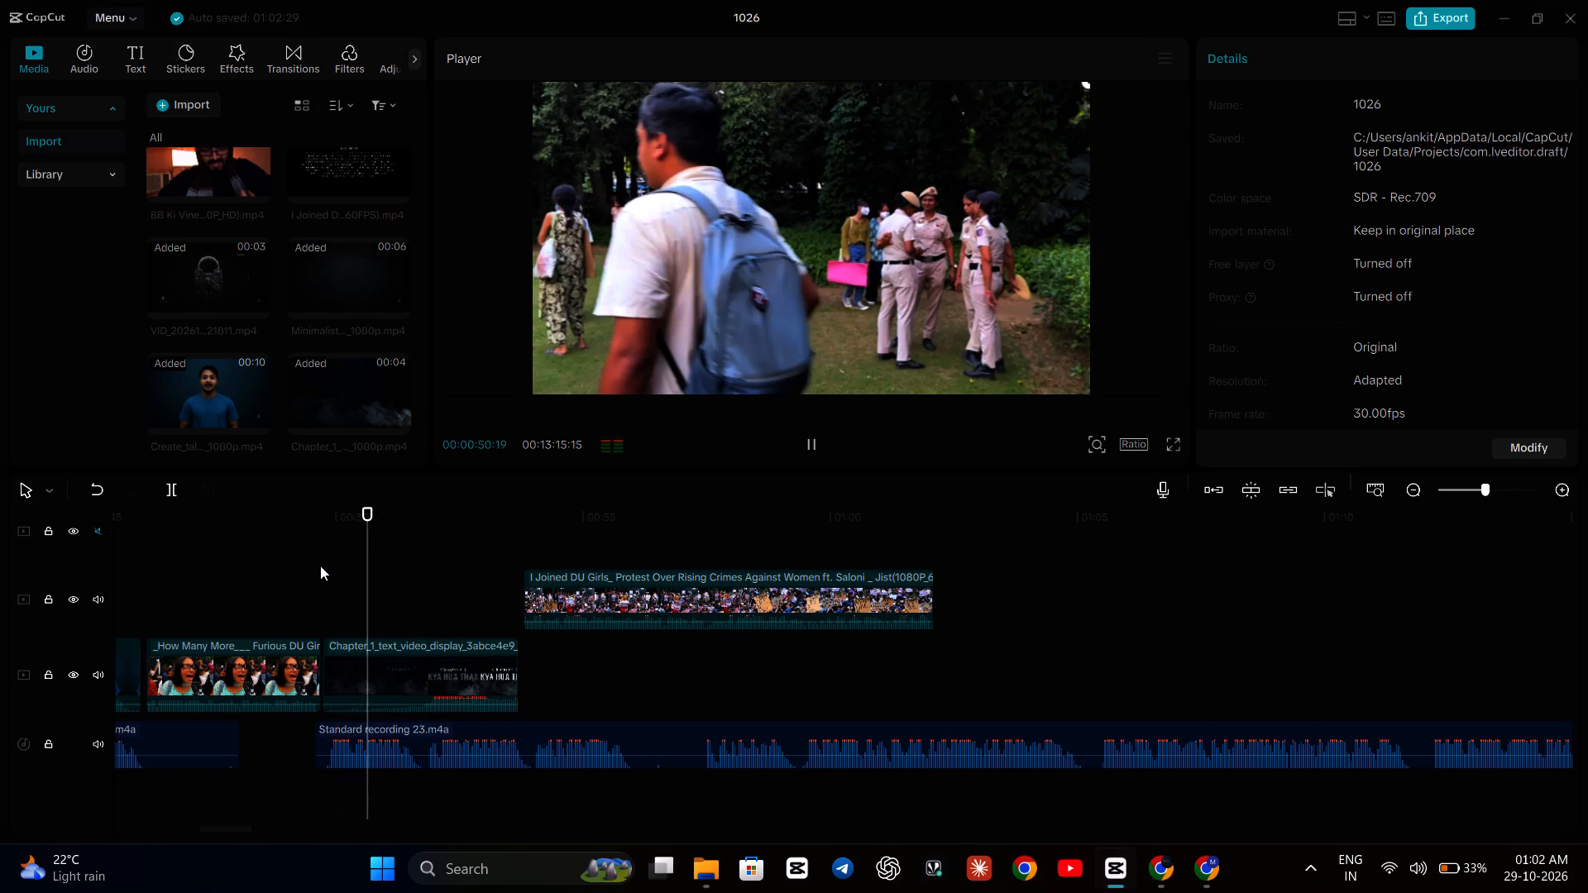
{"action": "left_click", "coordinate": [288, 556]}
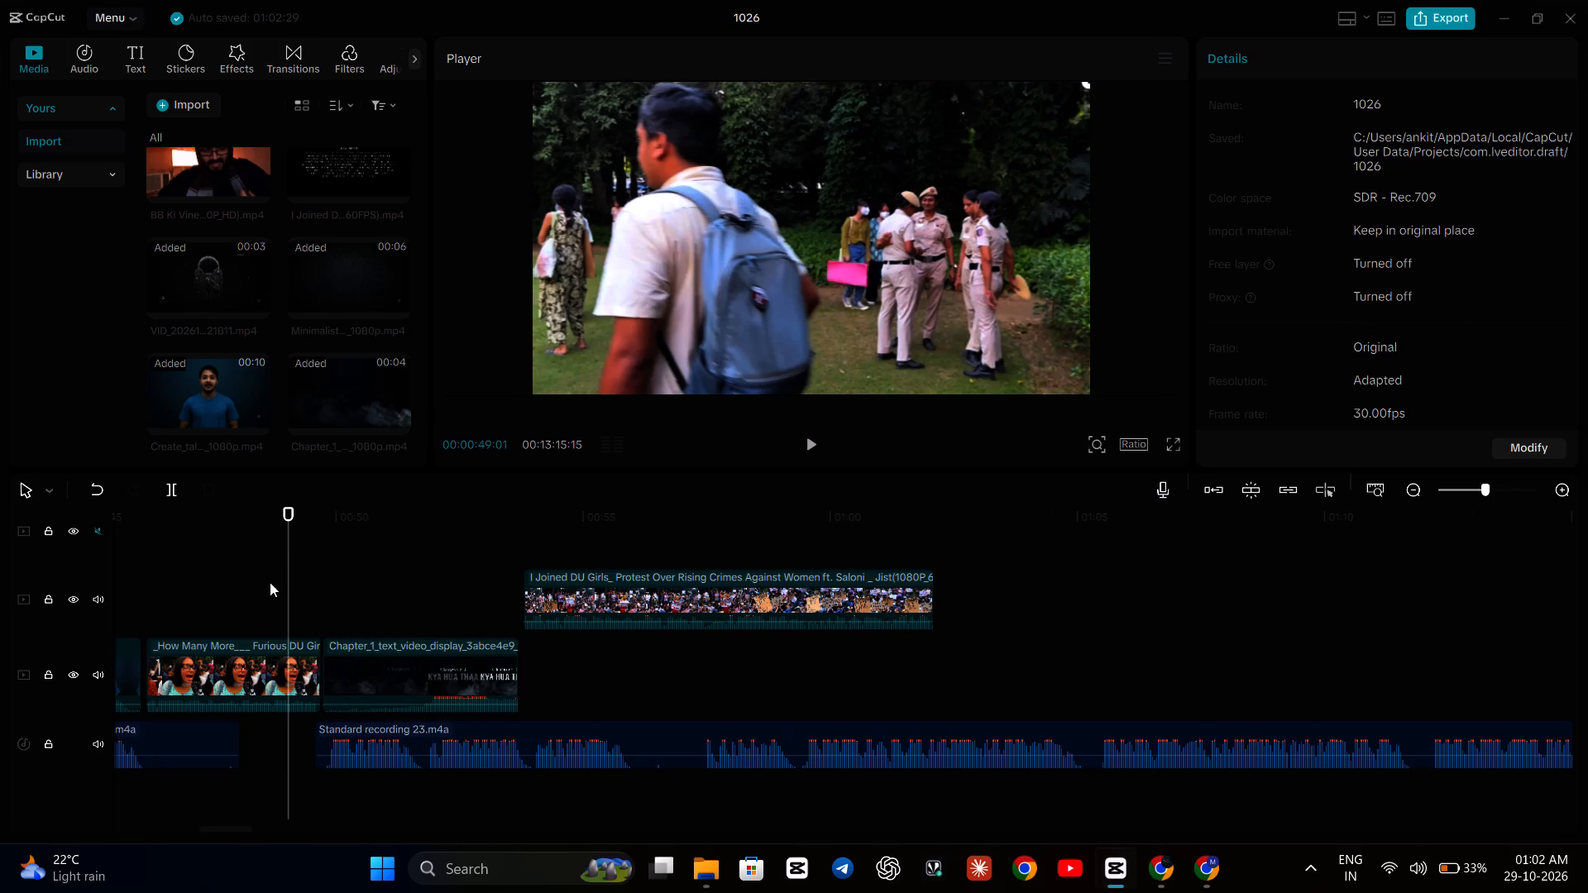
{"action": "left_click", "coordinate": [240, 571]}
{"action": "key", "text": "space"}
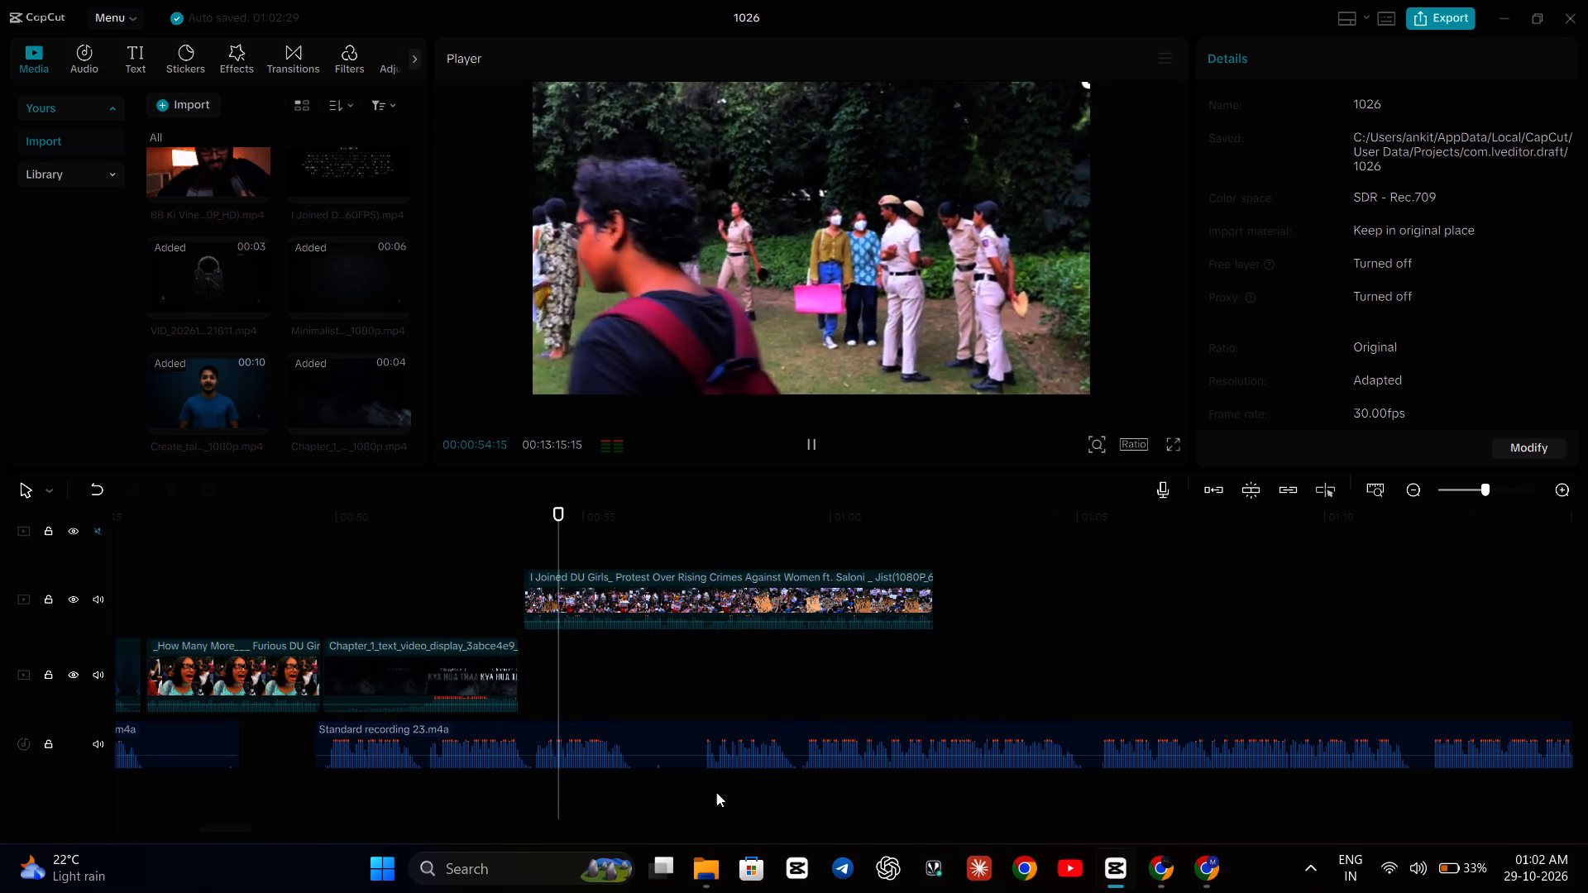
{"action": "left_click", "coordinate": [769, 692]}
Move the I Joined DU Girls_ Protest clip starting near 54 seconds down to the lower video track, starting at about 00:01:01.
{"action": "left_click_drag", "start_coordinate": [726, 588], "coordinate": [1075, 686]}
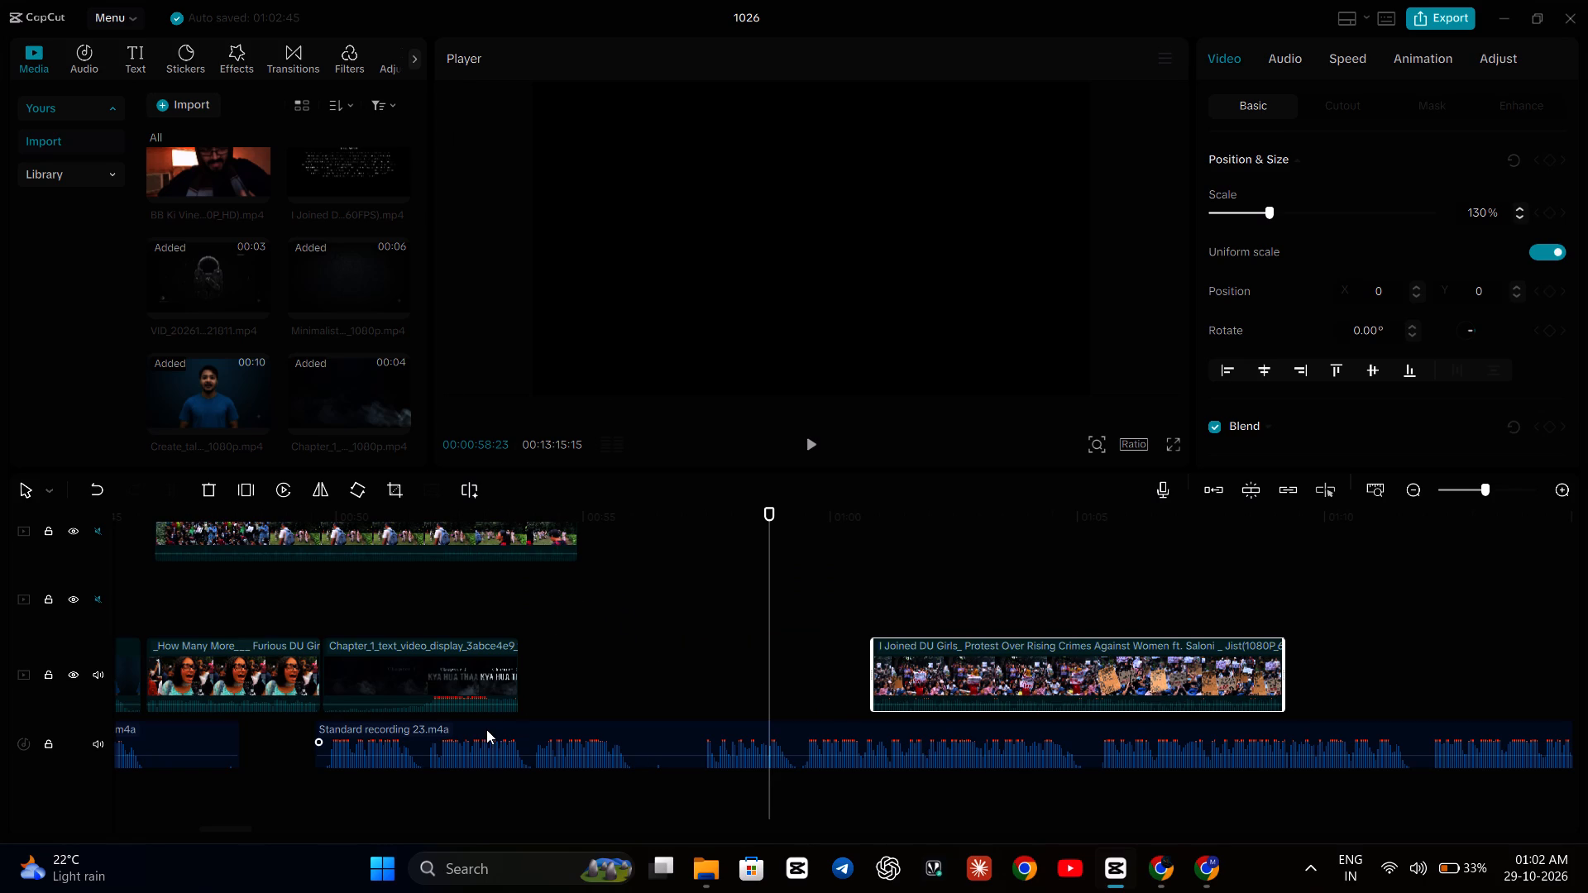
Mute the clip audio of the lower video track holding the title and protest clips.
{"action": "left_click", "coordinate": [100, 670]}
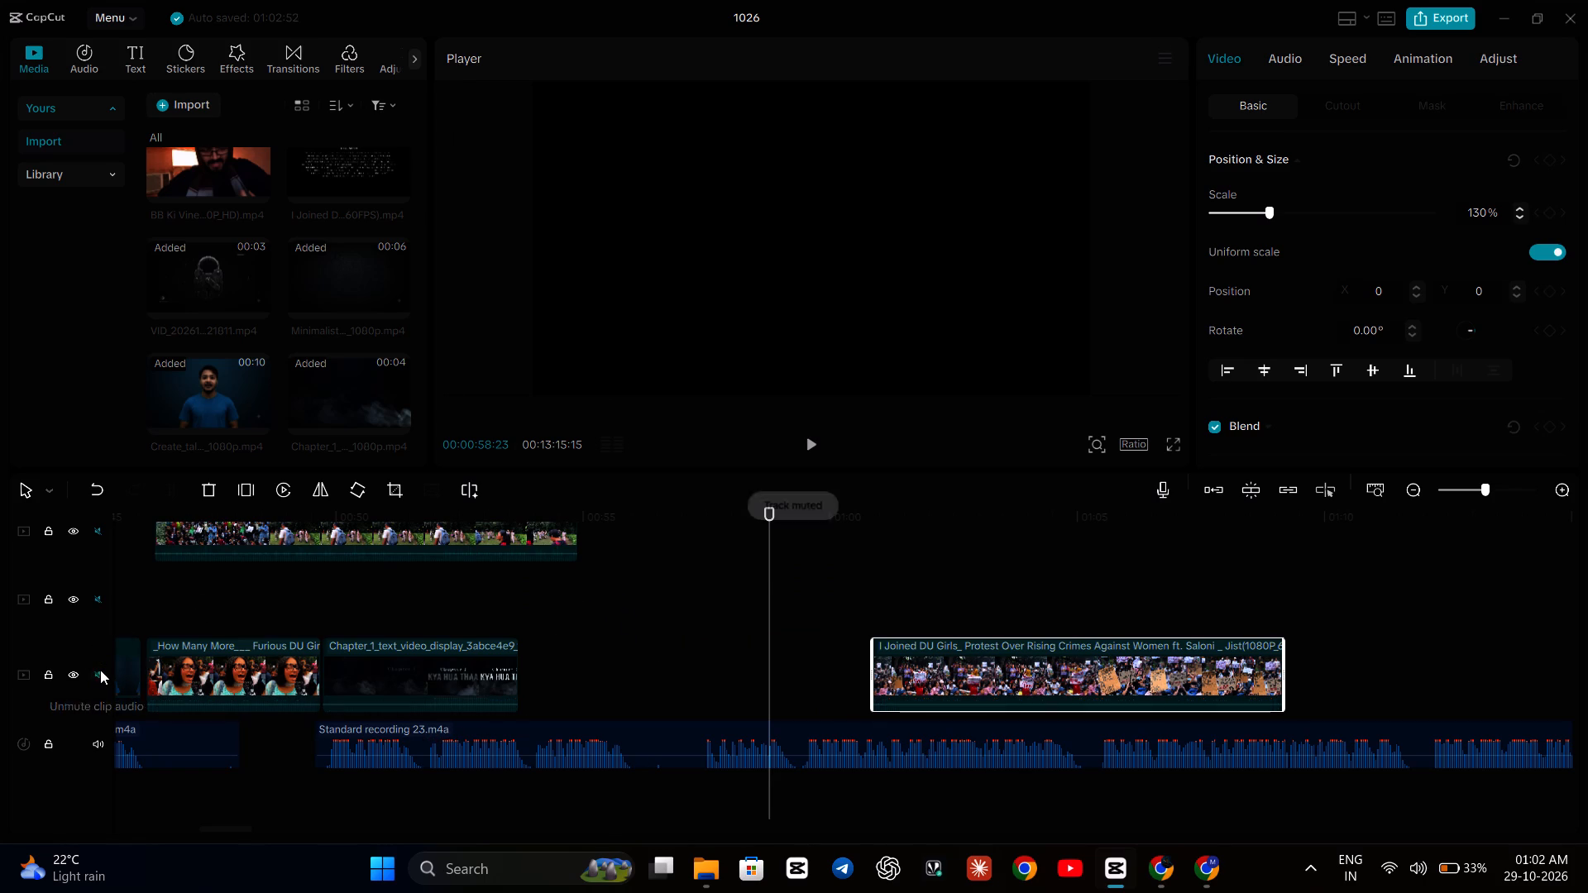
Move the other I Joined DU Girls_ Protest clip from over the Chapter_1 title to the track directly above the lower one, starting about 00:01:03.
{"action": "left_click_drag", "start_coordinate": [325, 542], "coordinate": [740, 643]}
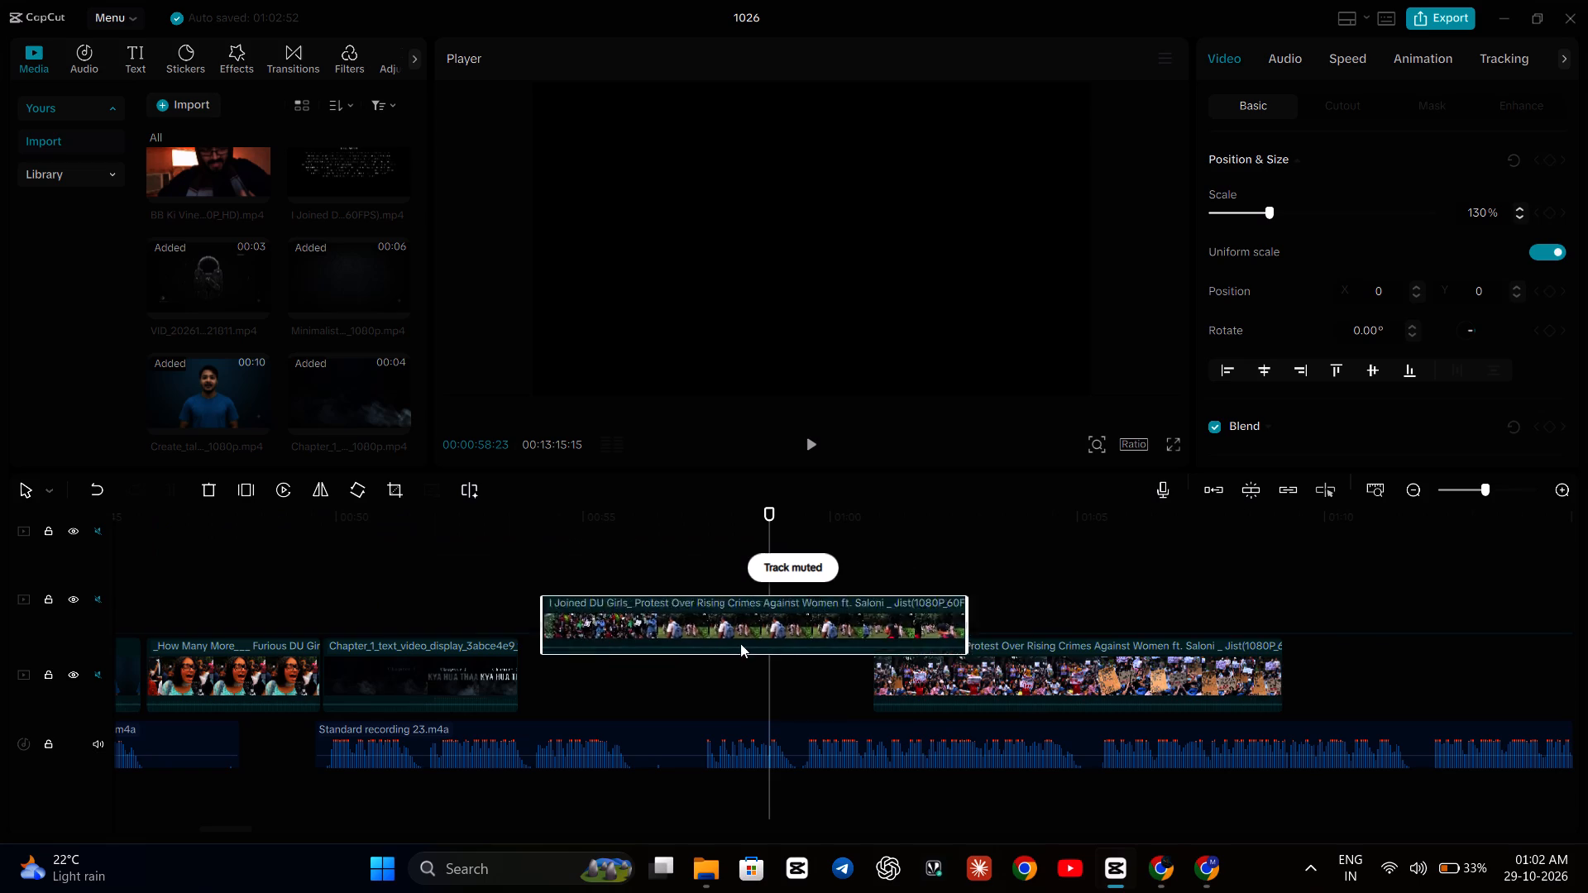
{"action": "left_click_drag", "start_coordinate": [740, 643], "coordinate": [1169, 598]}
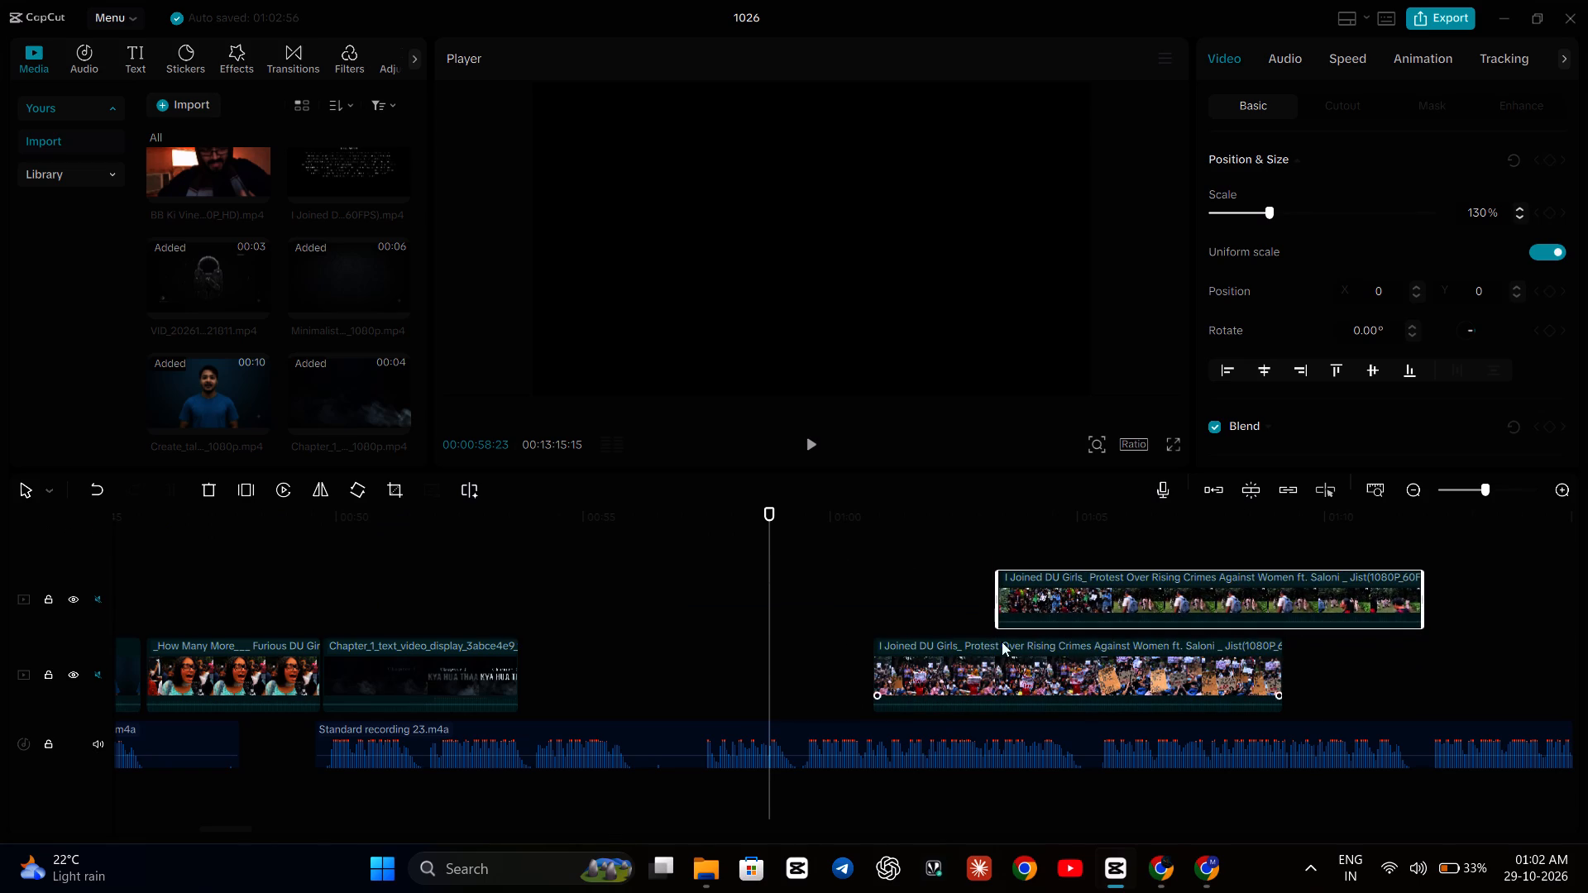
Play from about 28 seconds to beyond 58 seconds to check visuals against narration, and return to 00:00:52:05 in the Chapter_1 title clip.
{"action": "scroll", "coordinate": [362, 561], "scroll_direction": "right", "scroll_amount": 2}
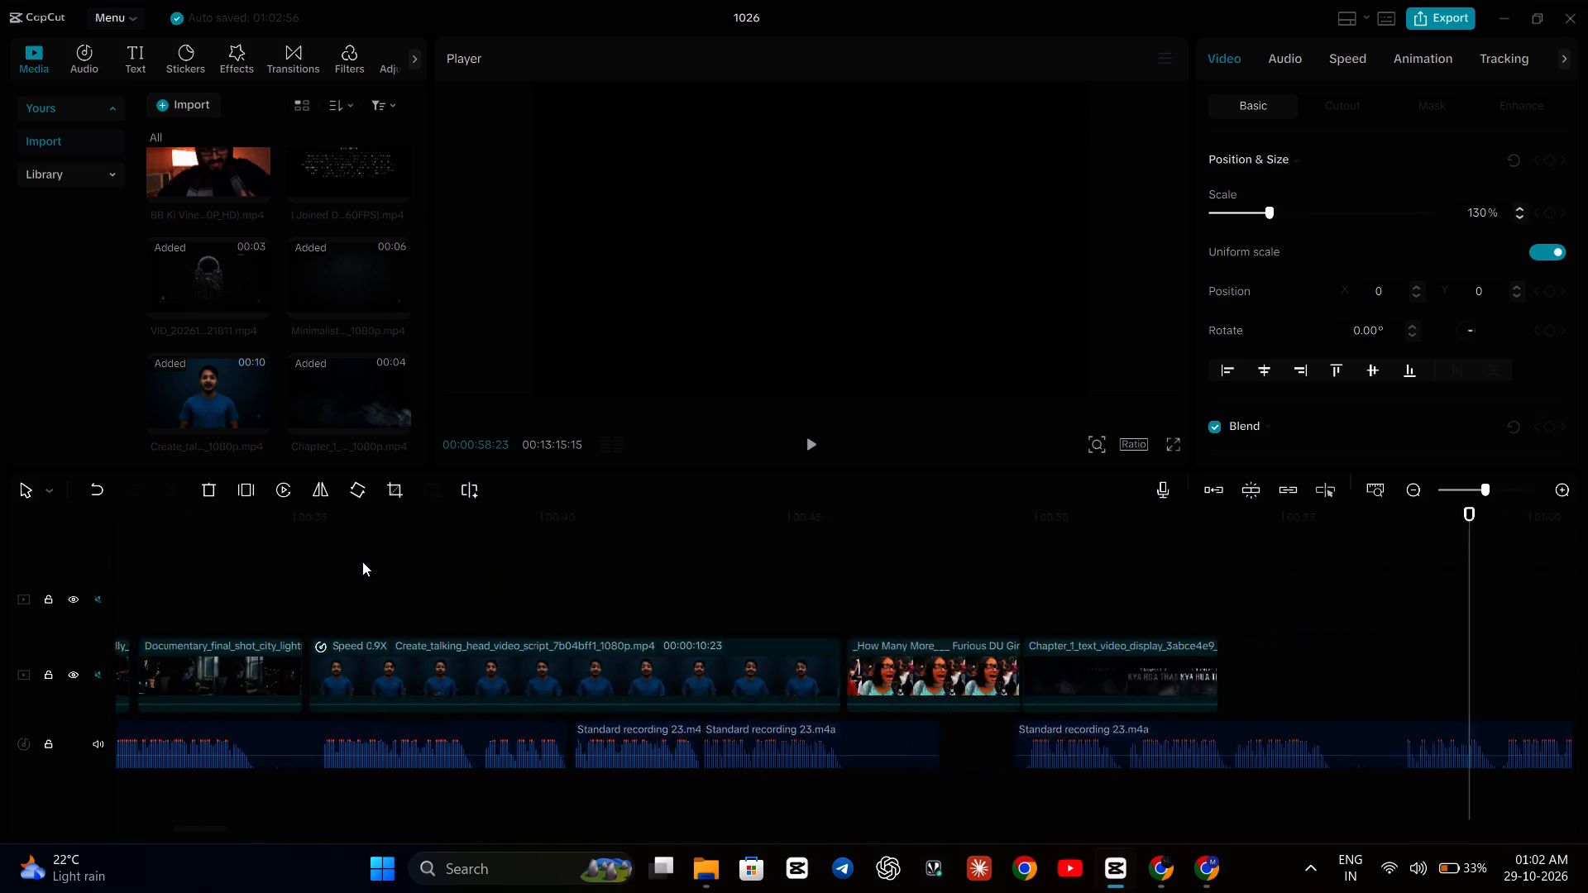
{"action": "scroll", "coordinate": [362, 561], "scroll_direction": "right", "scroll_amount": 2}
{"action": "left_click", "coordinate": [552, 573]}
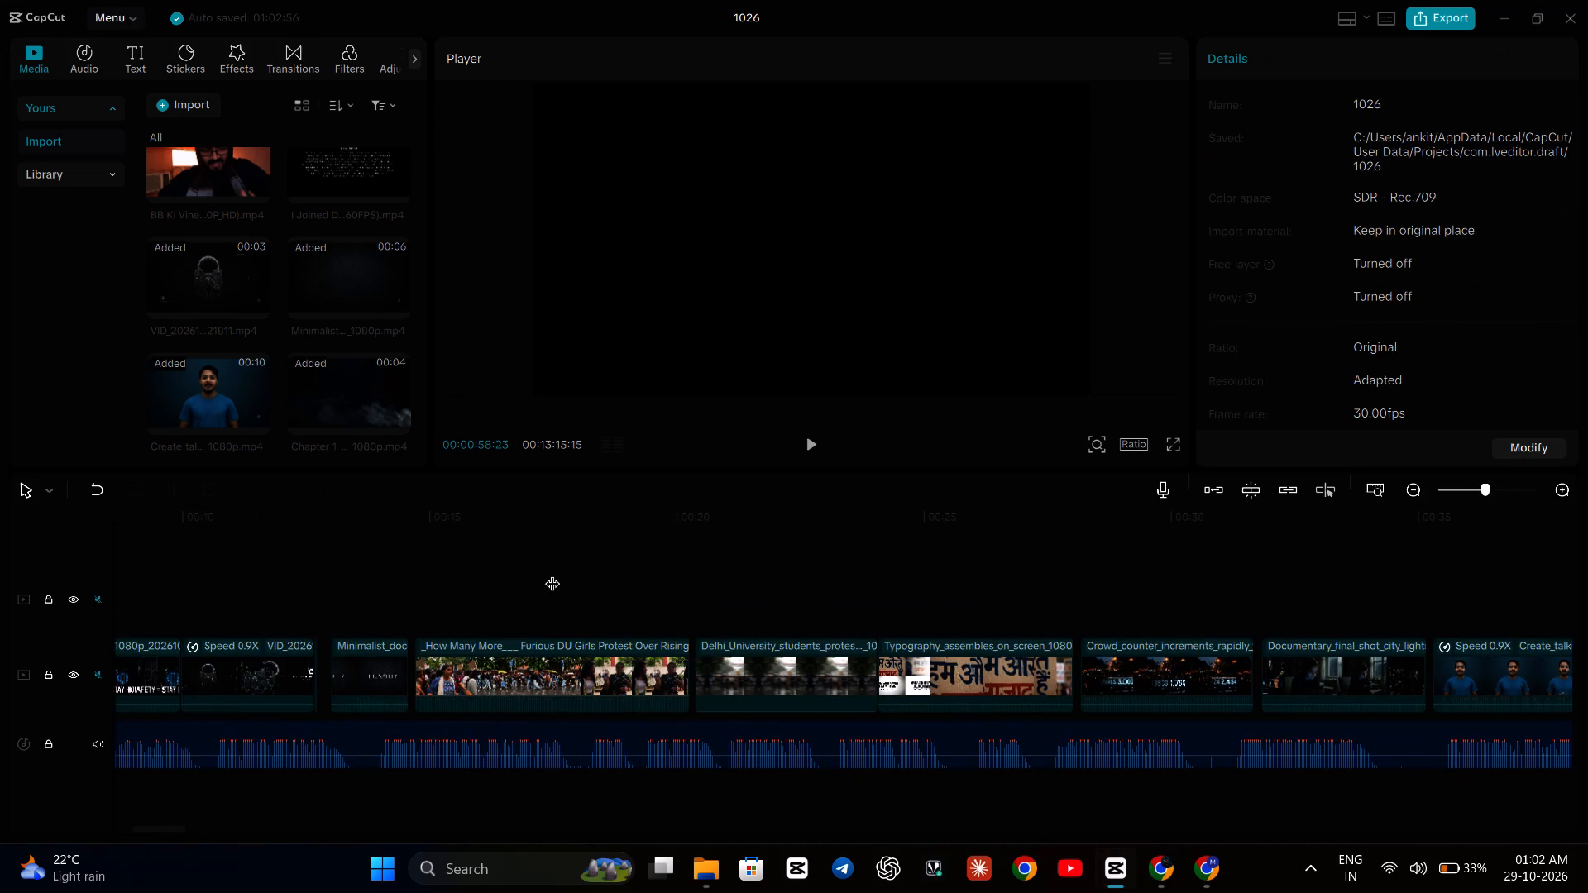
{"action": "left_click", "coordinate": [1109, 580]}
{"action": "key", "text": "space"}
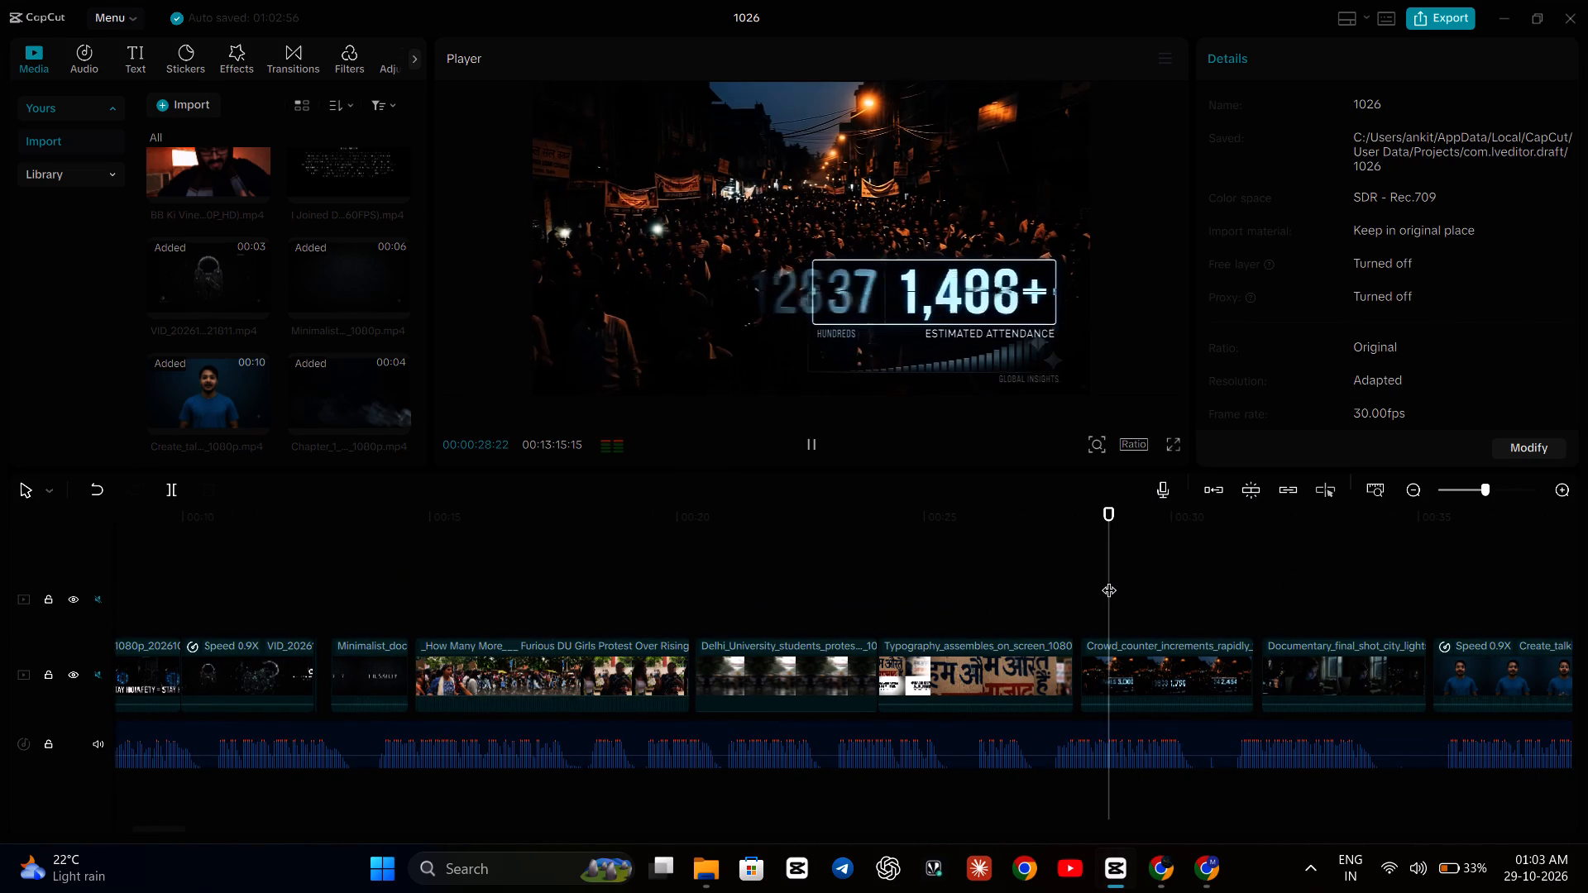
{"action": "scroll", "coordinate": [1109, 580], "scroll_direction": "left", "scroll_amount": 2}
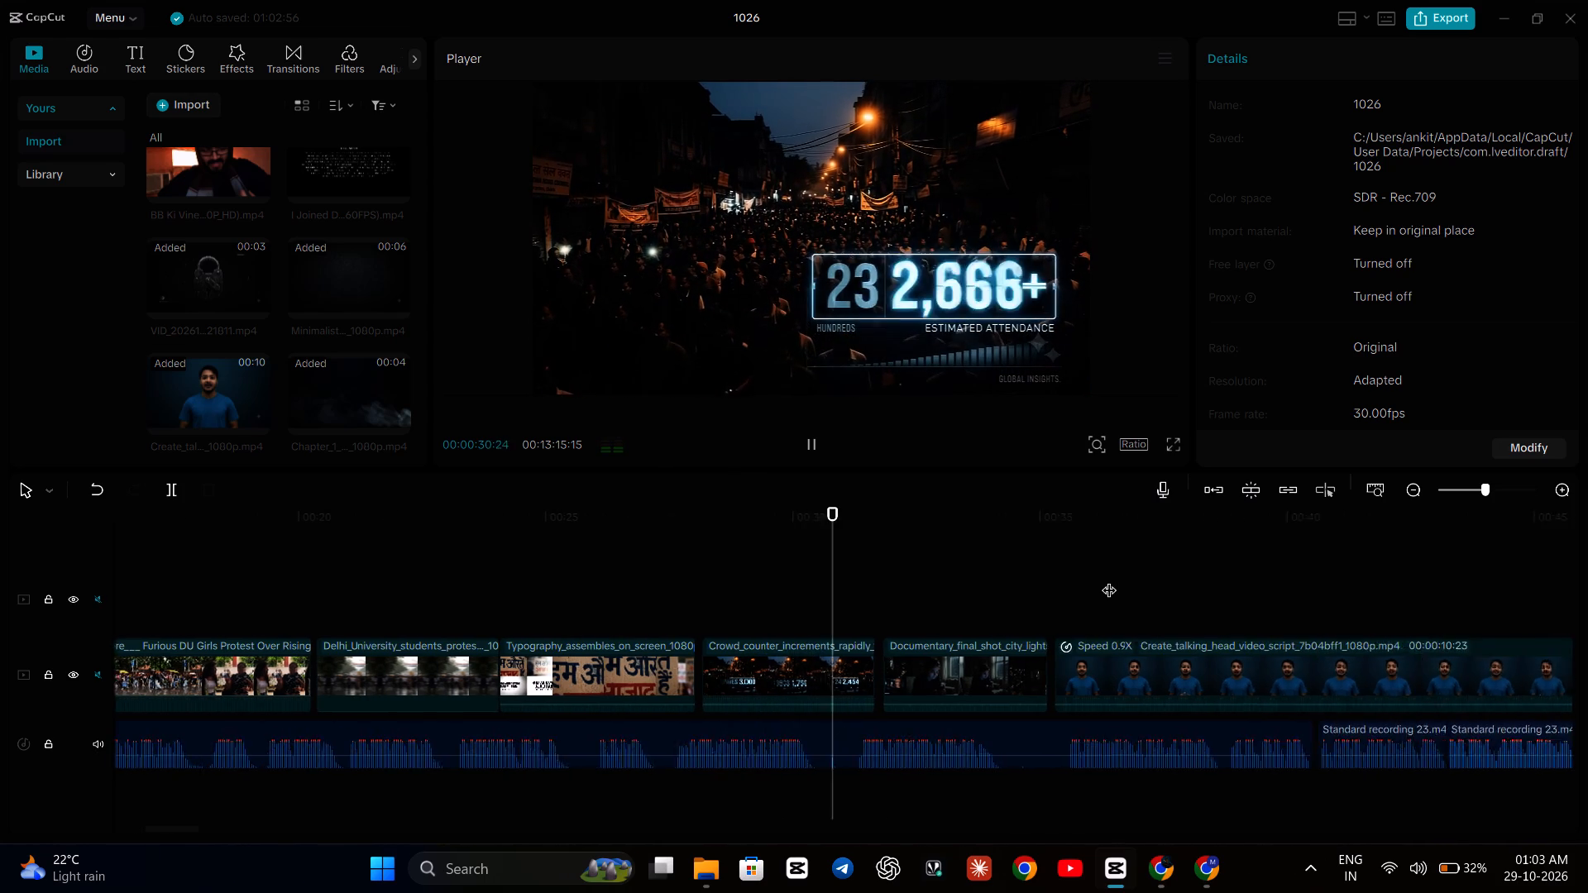
{"action": "scroll", "coordinate": [1109, 580], "scroll_direction": "left", "scroll_amount": 2}
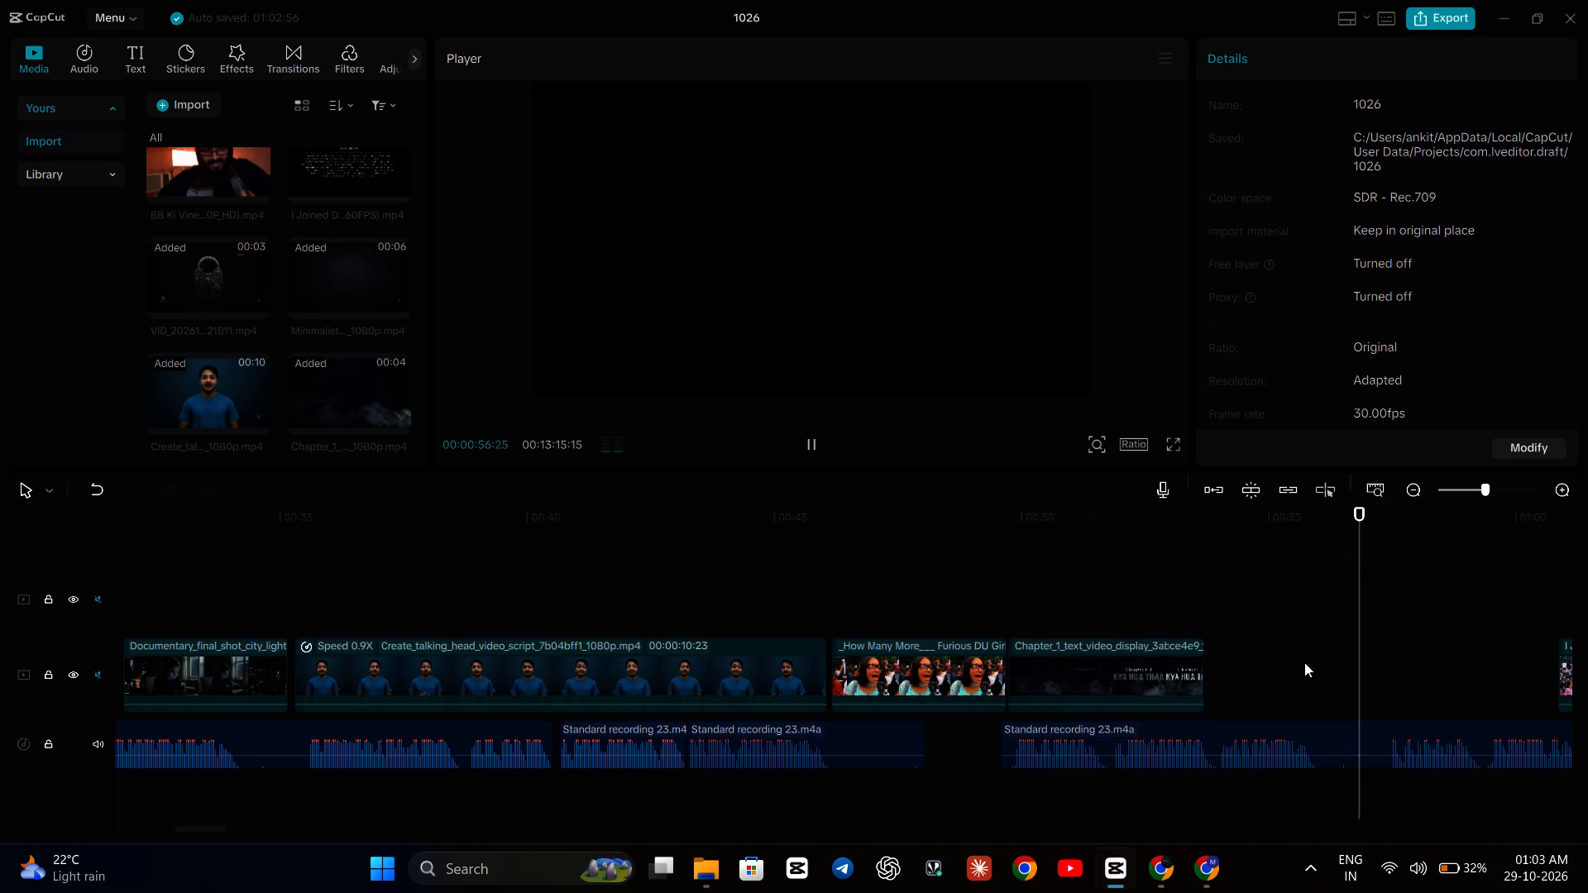
{"action": "scroll", "coordinate": [1319, 668], "scroll_direction": "left", "scroll_amount": 2}
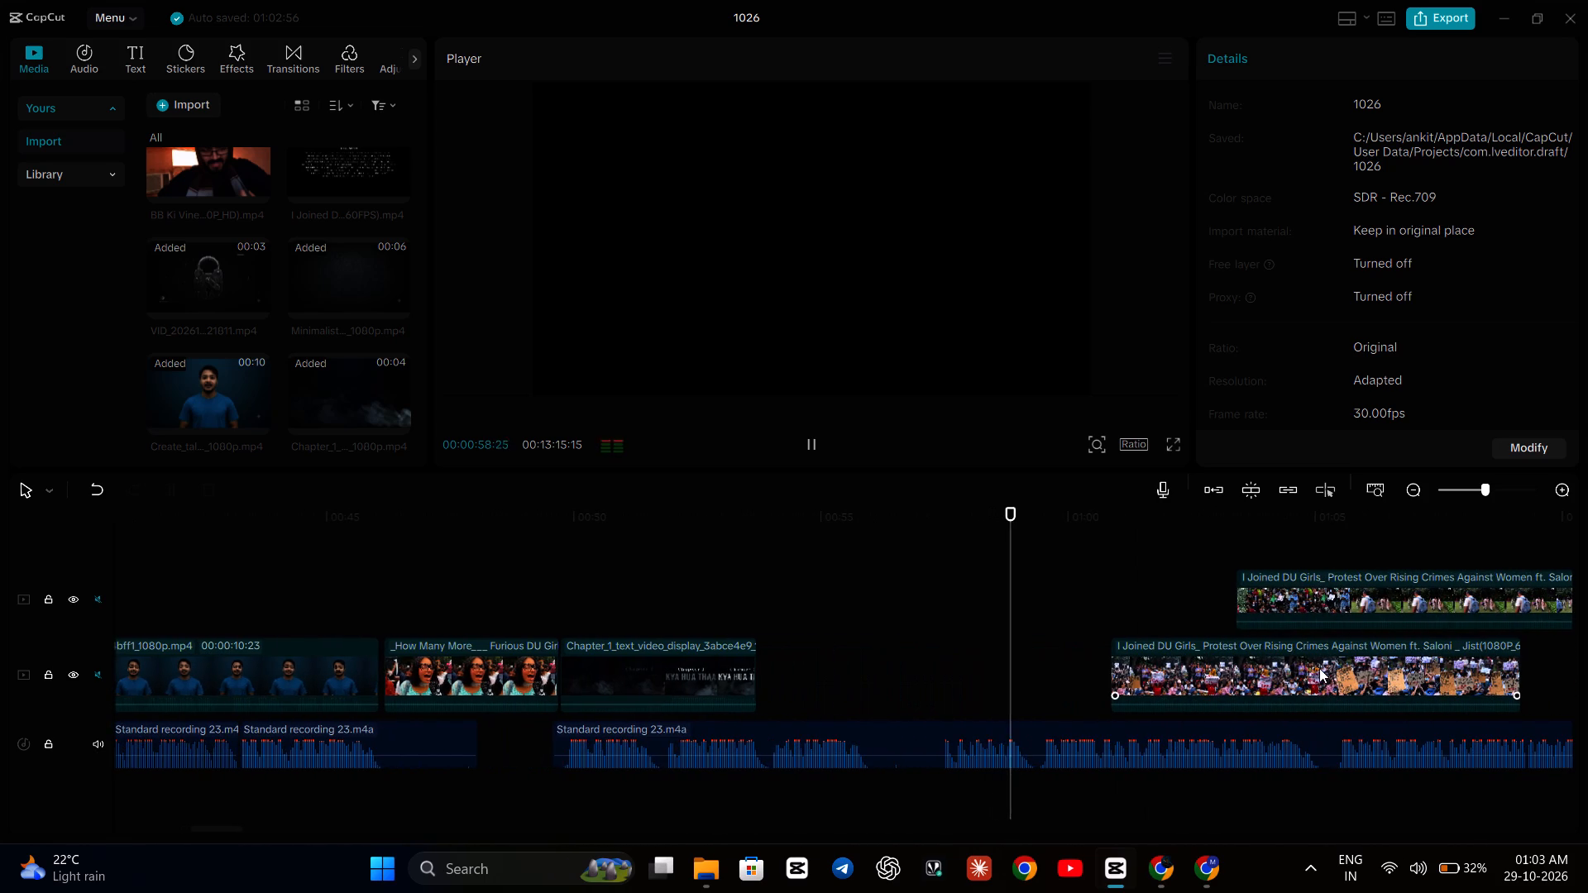
{"action": "left_click", "coordinate": [682, 561]}
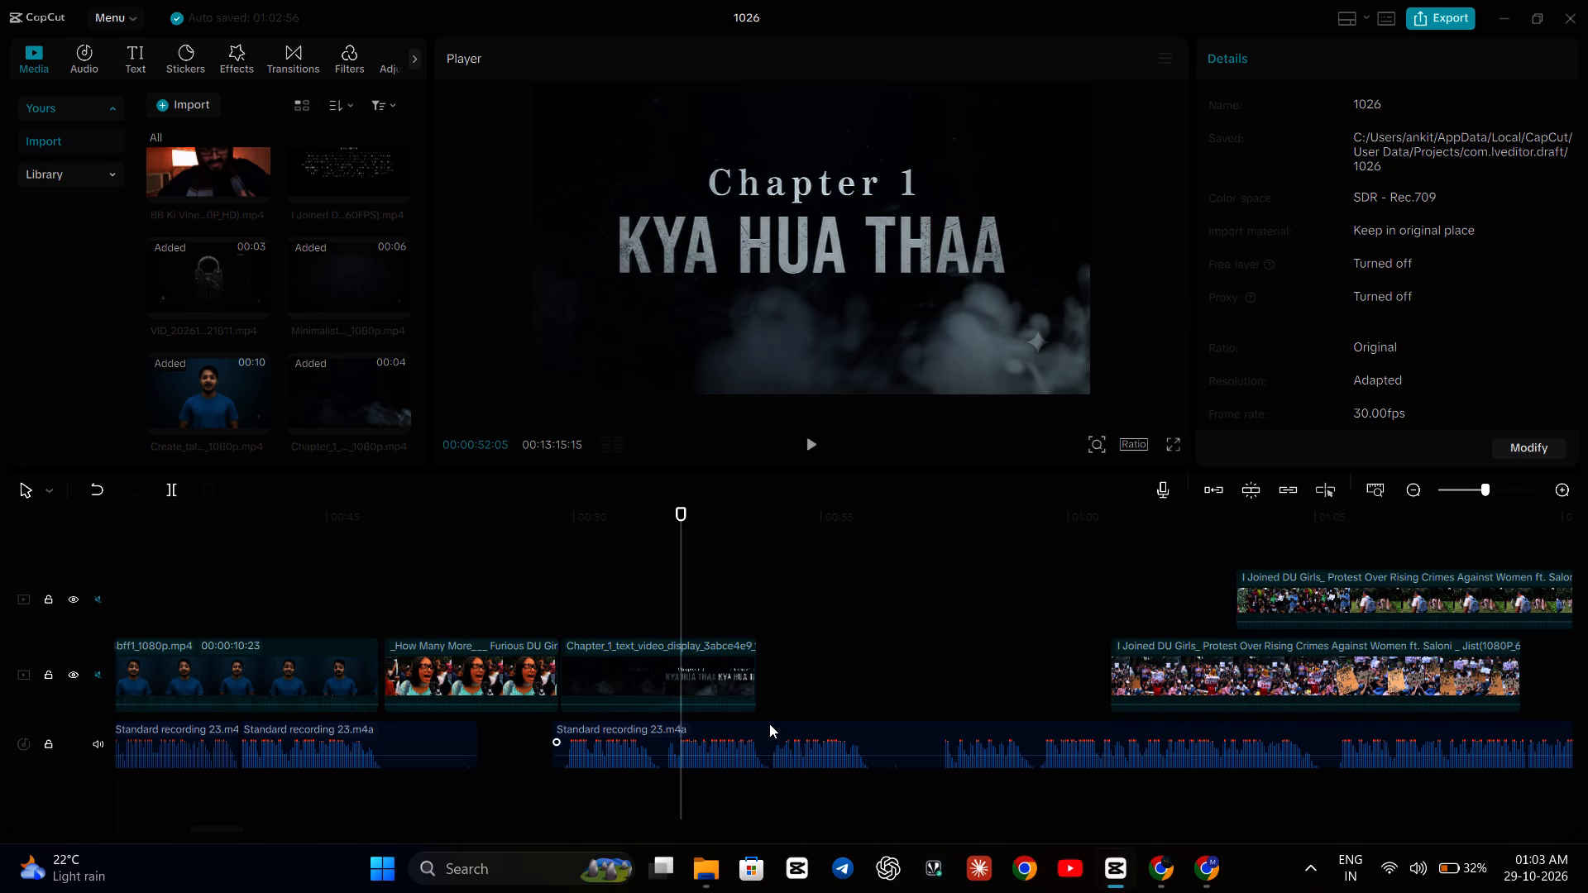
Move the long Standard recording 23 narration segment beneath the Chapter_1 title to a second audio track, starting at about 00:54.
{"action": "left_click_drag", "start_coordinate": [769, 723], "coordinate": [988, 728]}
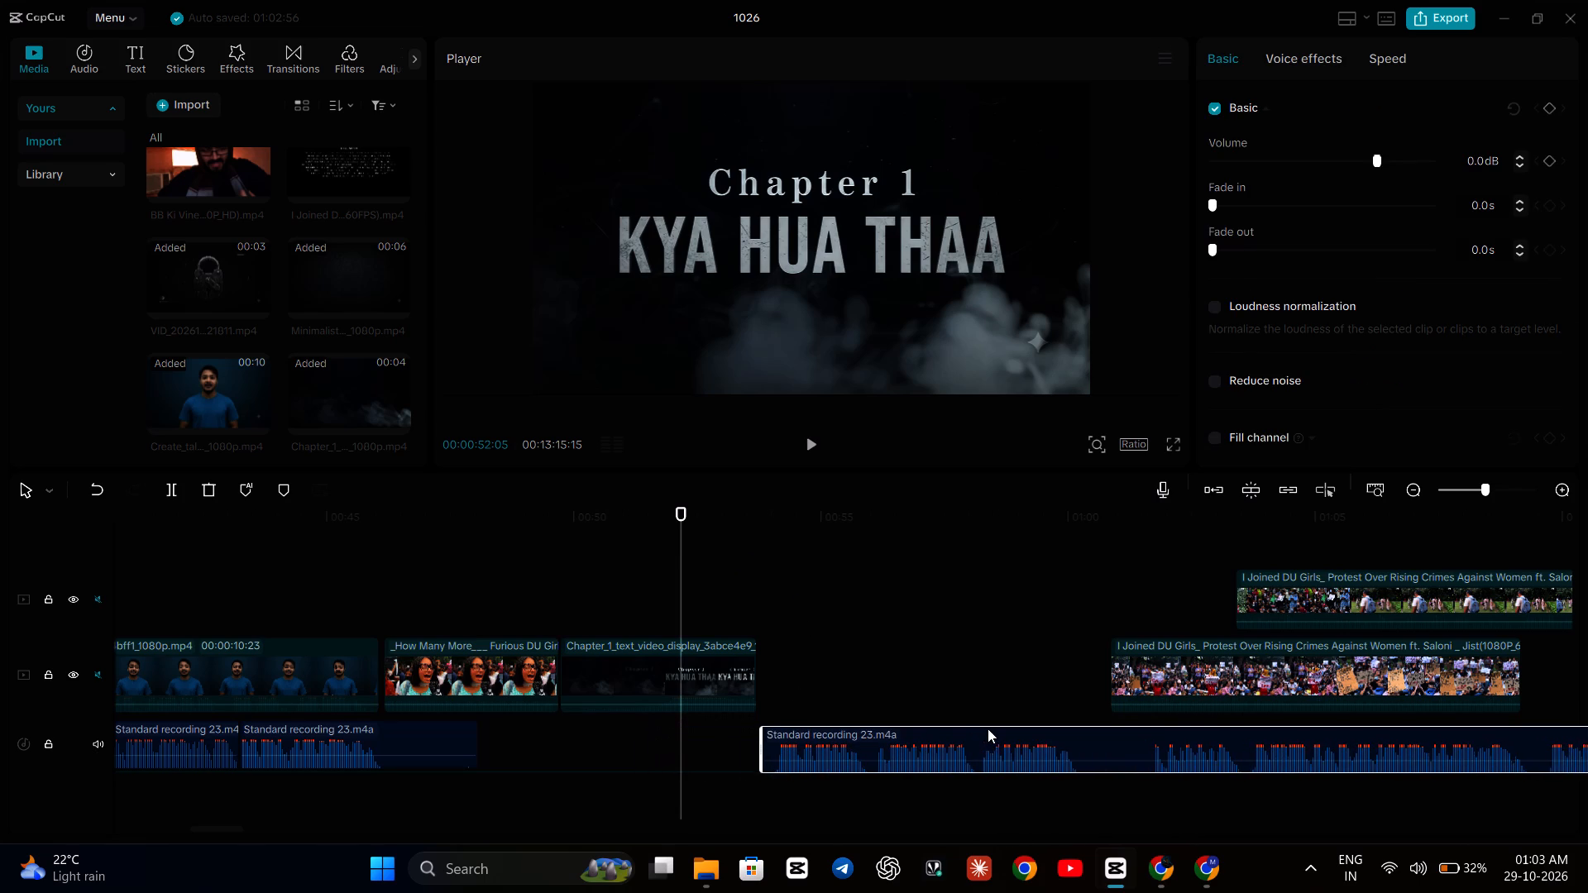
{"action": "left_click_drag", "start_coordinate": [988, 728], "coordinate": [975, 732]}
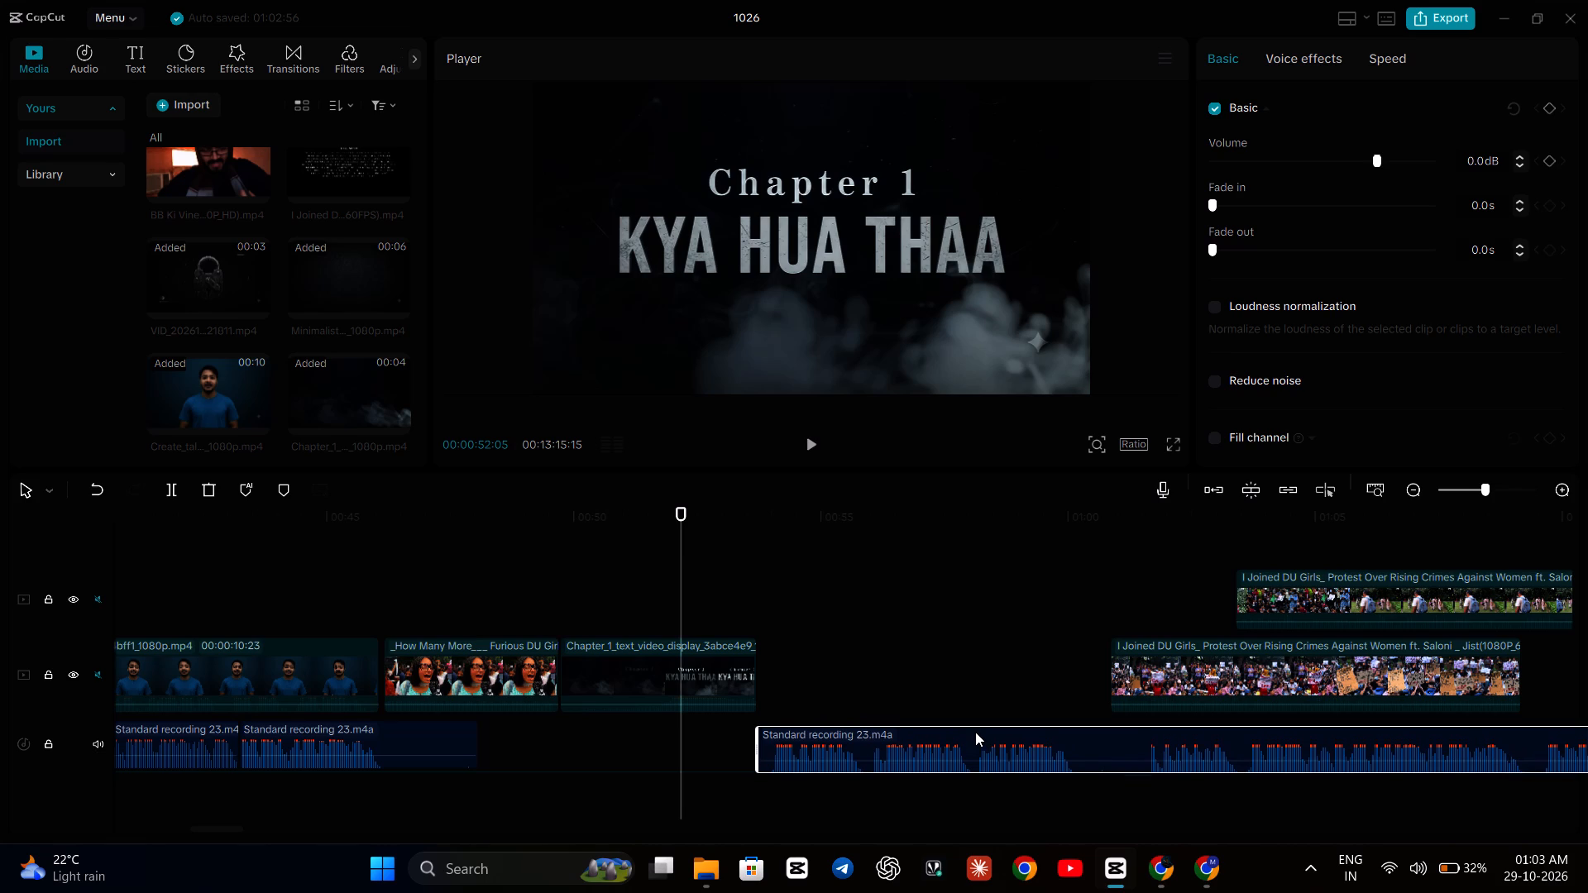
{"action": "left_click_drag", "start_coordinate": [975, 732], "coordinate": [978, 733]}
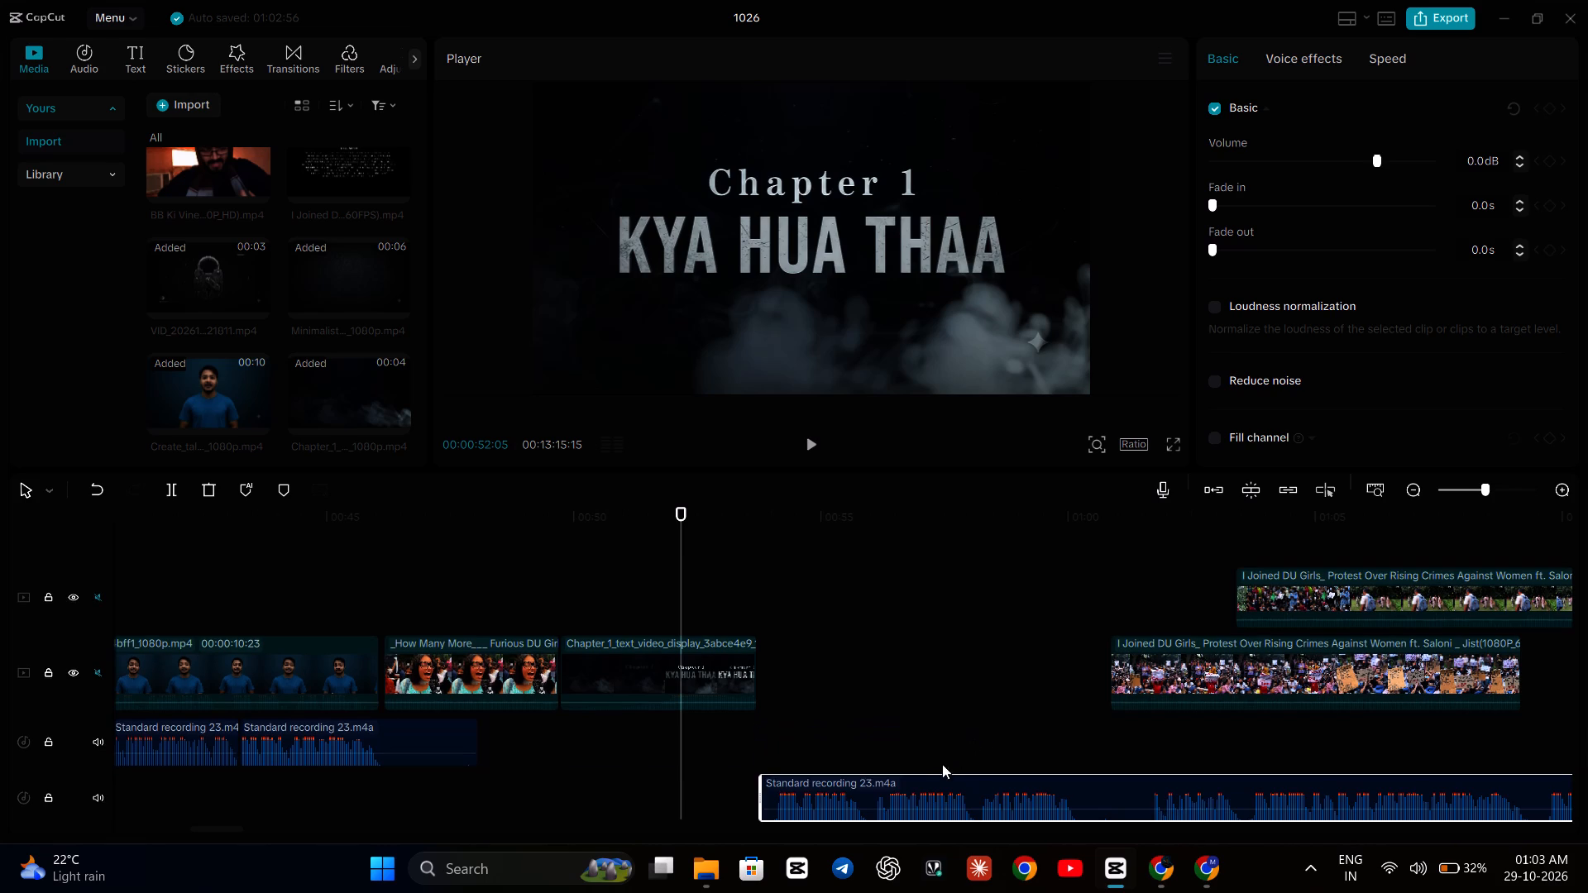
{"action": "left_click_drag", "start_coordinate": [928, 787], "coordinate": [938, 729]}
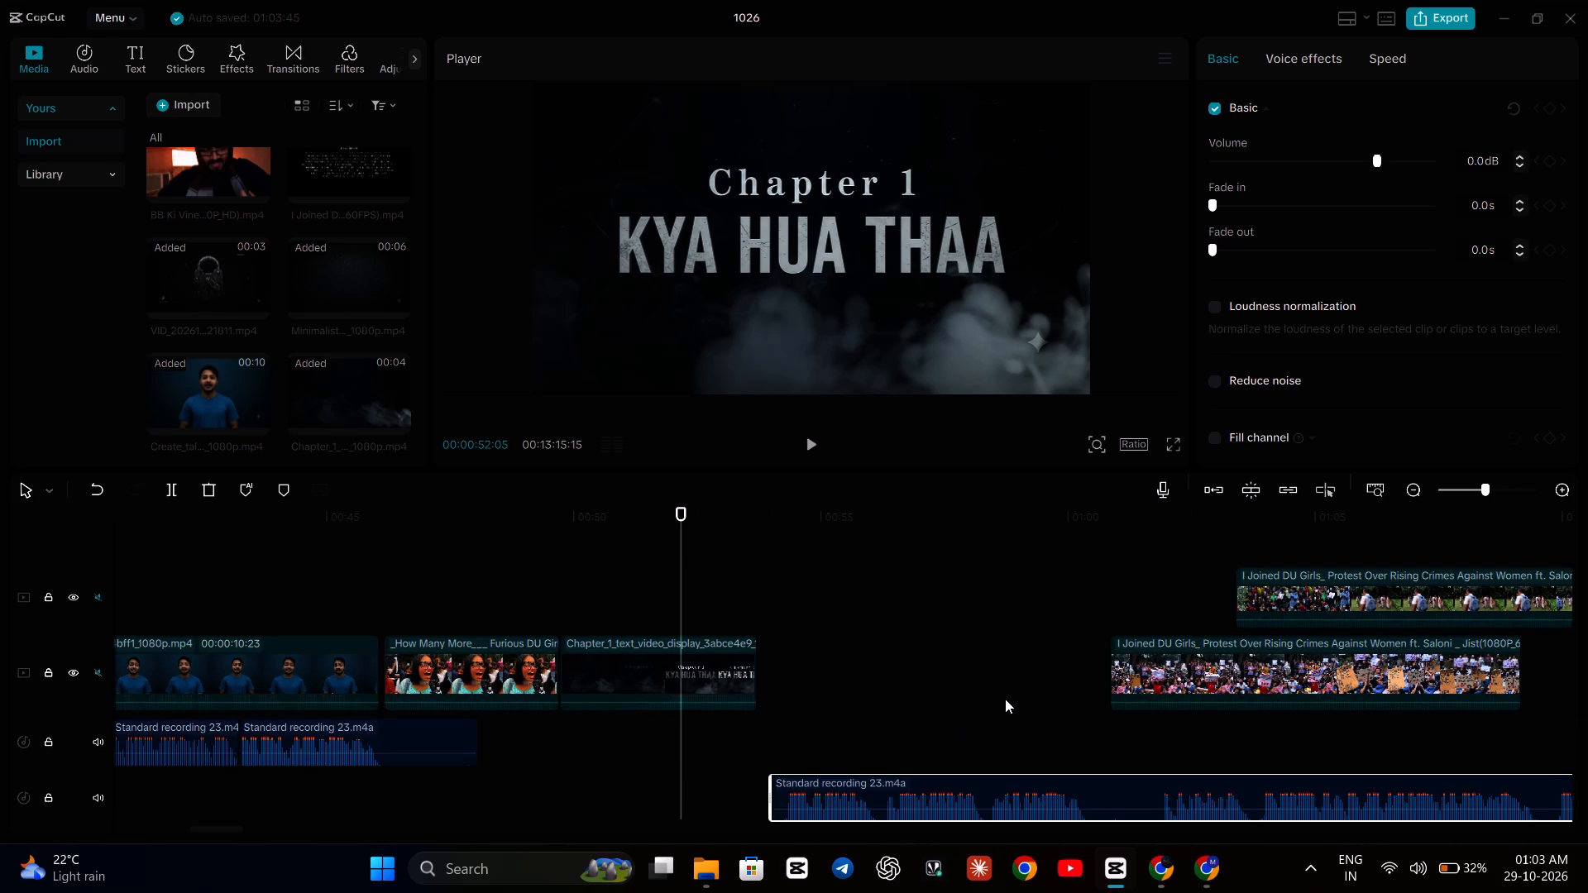
Move the short narration segment near 08:13 down to the second audio track, starting at about 08:35.
{"action": "scroll", "coordinate": [1005, 699], "scroll_direction": "left", "scroll_amount": 17}
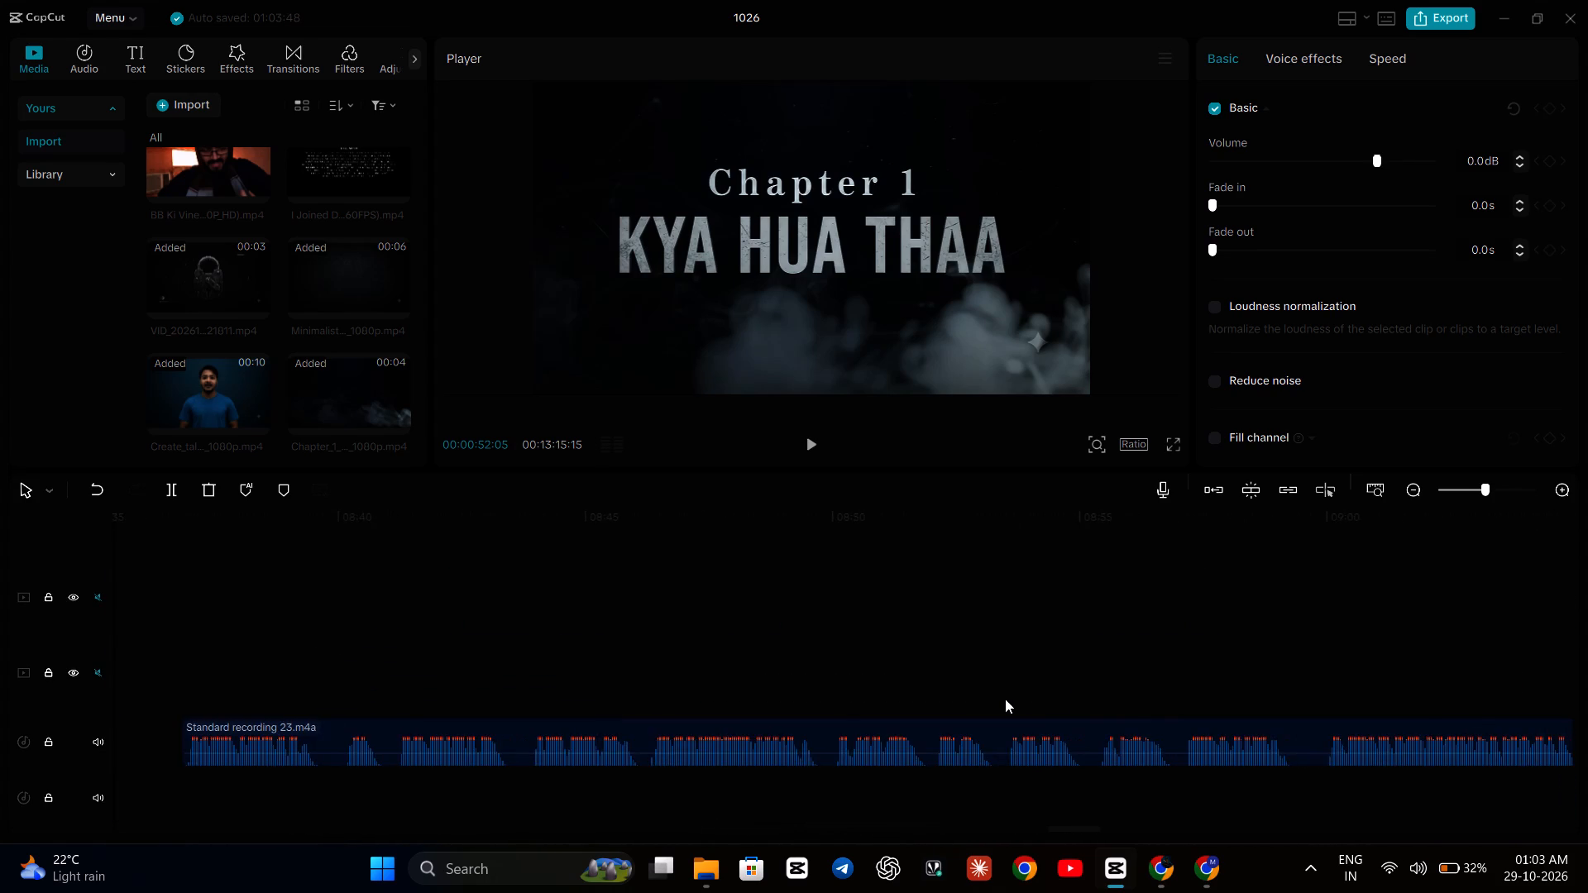
{"action": "scroll", "coordinate": [1005, 699], "scroll_direction": "right", "scroll_amount": 4}
{"action": "scroll", "coordinate": [1005, 699], "scroll_direction": "left", "scroll_amount": 1}
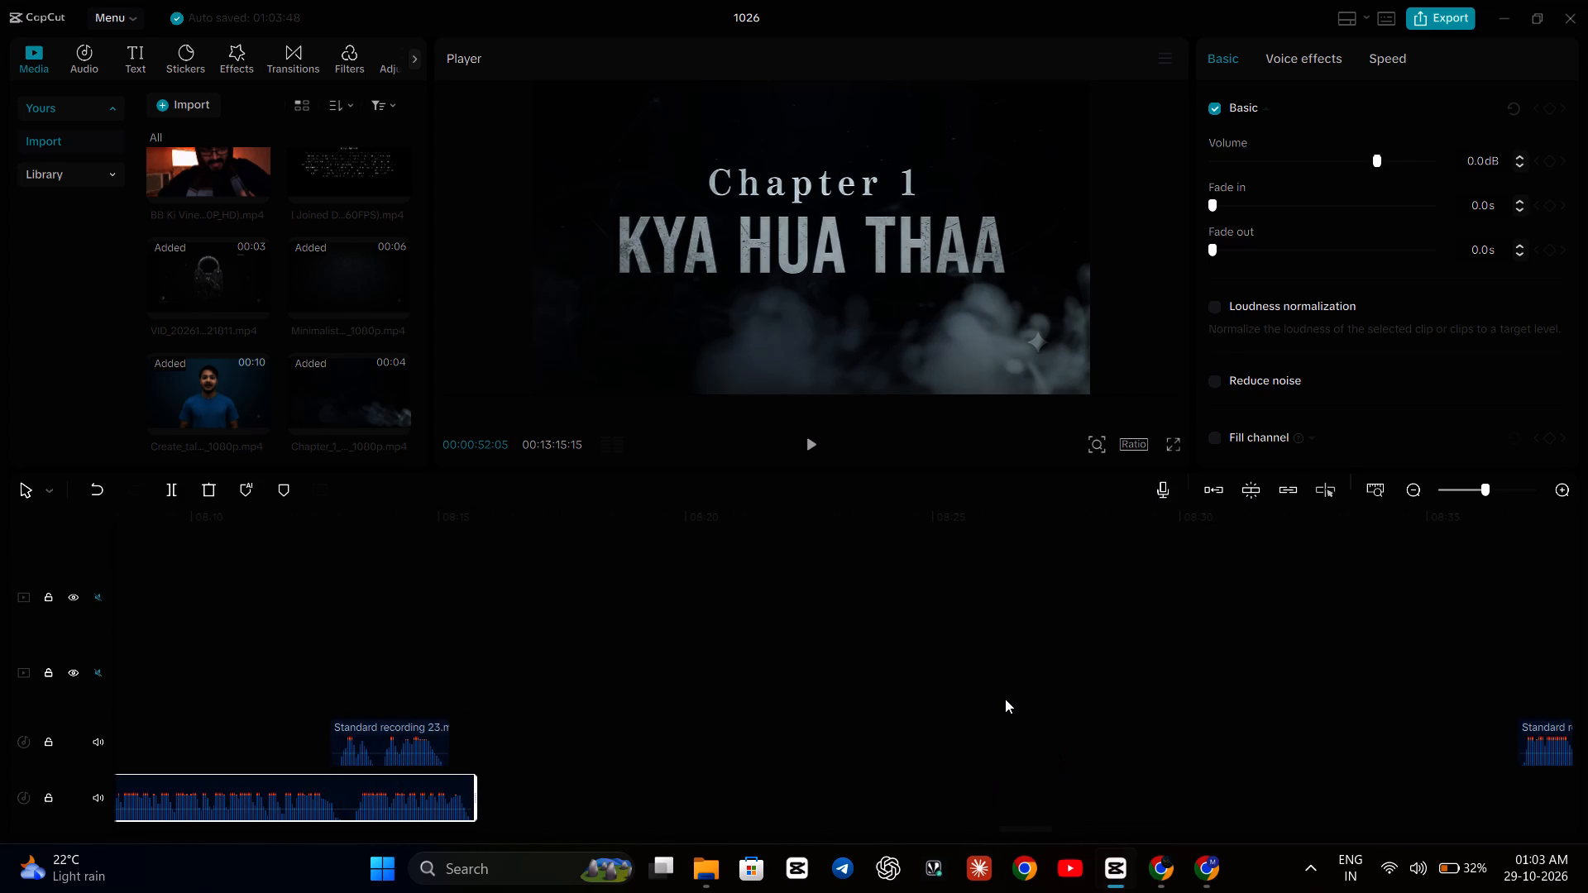
{"action": "left_click_drag", "start_coordinate": [399, 741], "coordinate": [1587, 852]}
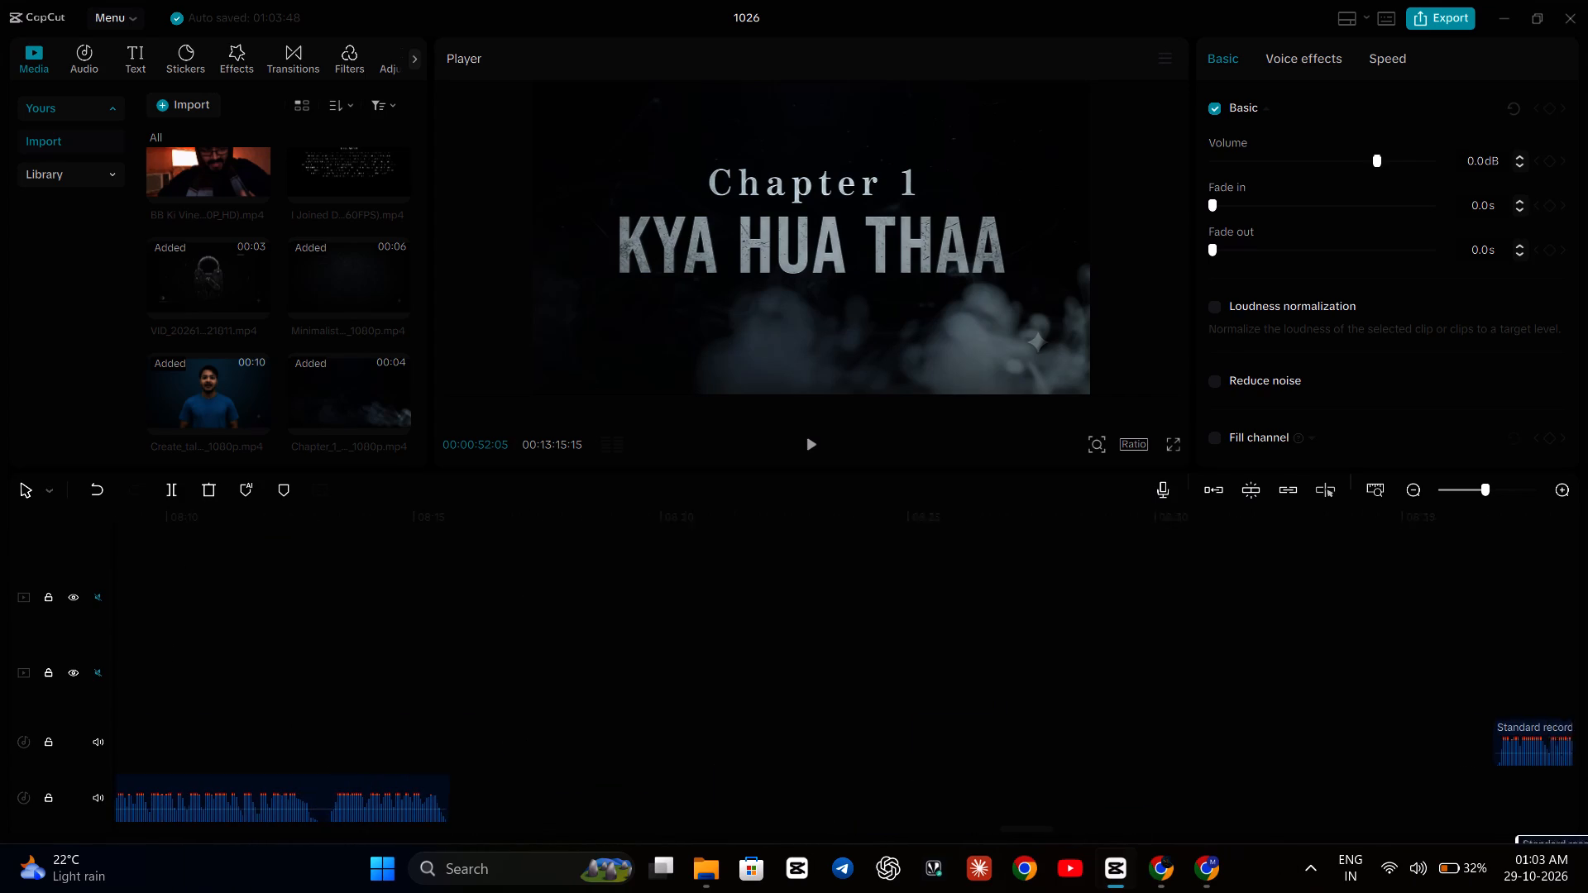
{"action": "left_click_drag", "start_coordinate": [1587, 852], "coordinate": [1121, 801]}
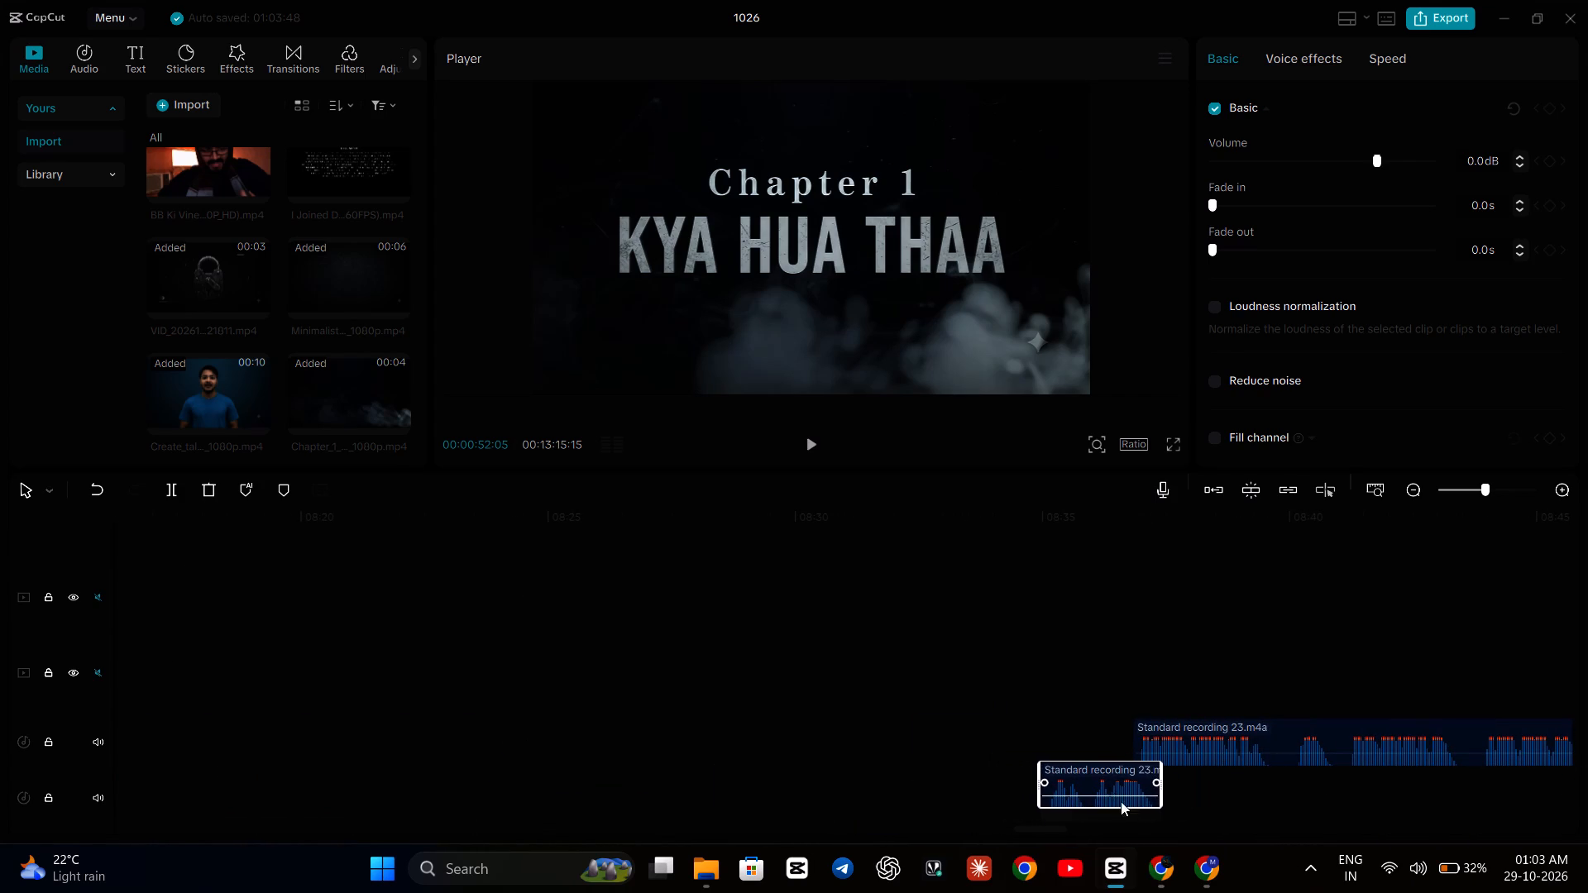
{"action": "left_click_drag", "start_coordinate": [1121, 801], "coordinate": [1125, 807]}
Move the long narration segment back up to the first audio track, starting at about 00:53.5, near the end of the Chapter_1 title clip.
{"action": "scroll", "coordinate": [951, 651], "scroll_direction": "right", "scroll_amount": 12}
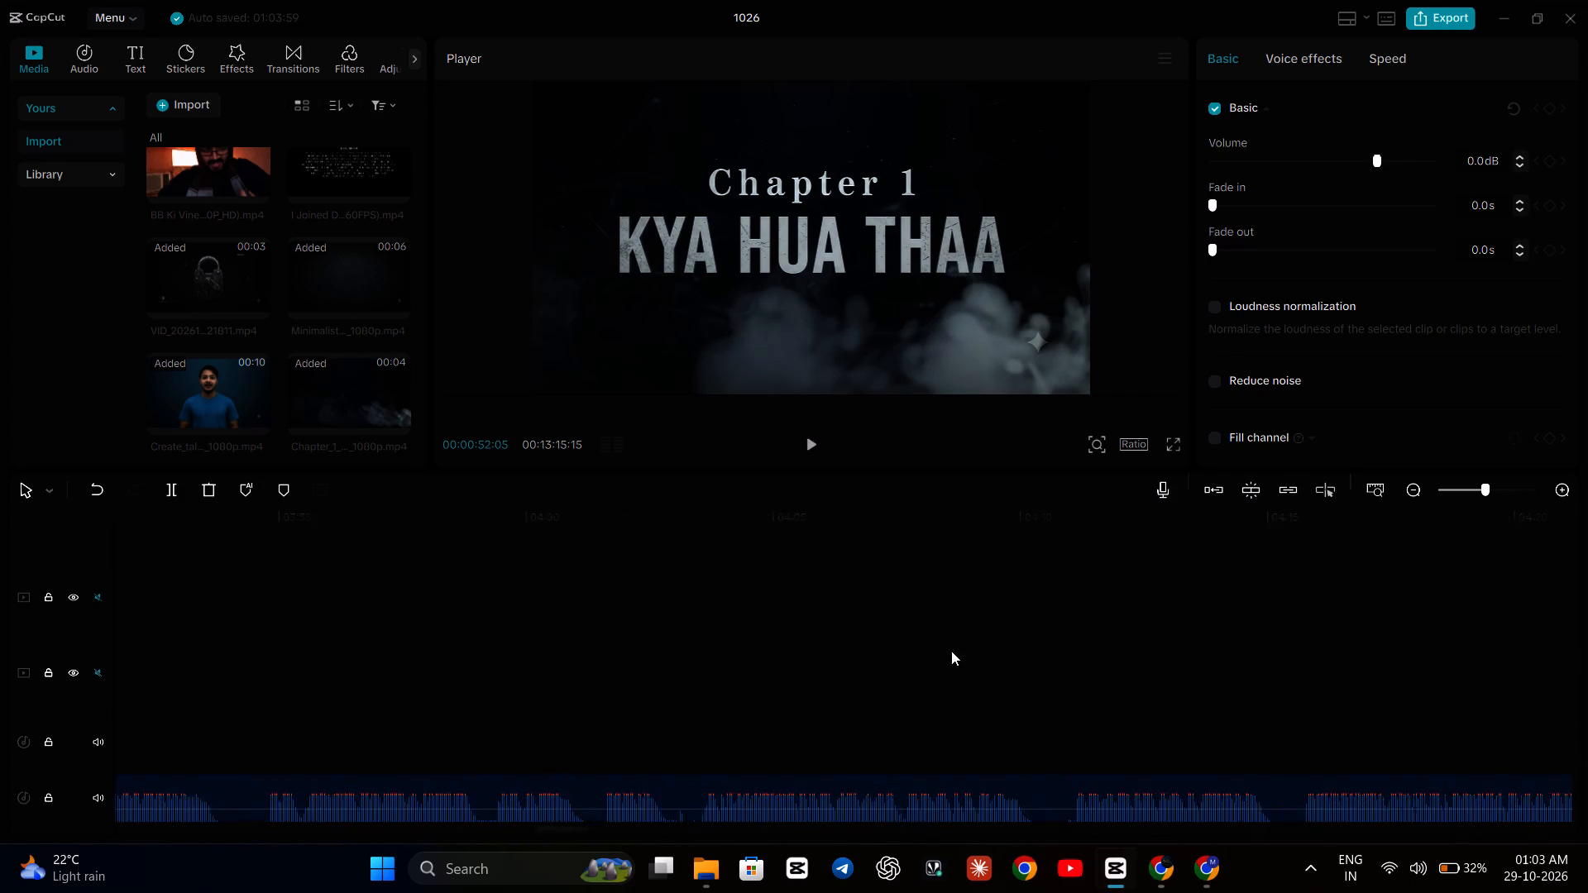
{"action": "scroll", "coordinate": [951, 651], "scroll_direction": "right", "scroll_amount": 12}
{"action": "scroll", "coordinate": [951, 651], "scroll_direction": "right", "scroll_amount": 14}
{"action": "scroll", "coordinate": [951, 651], "scroll_direction": "left", "scroll_amount": 5}
{"action": "scroll", "coordinate": [951, 651], "scroll_direction": "right", "scroll_amount": 3}
{"action": "scroll", "coordinate": [951, 651], "scroll_direction": "left", "scroll_amount": 3}
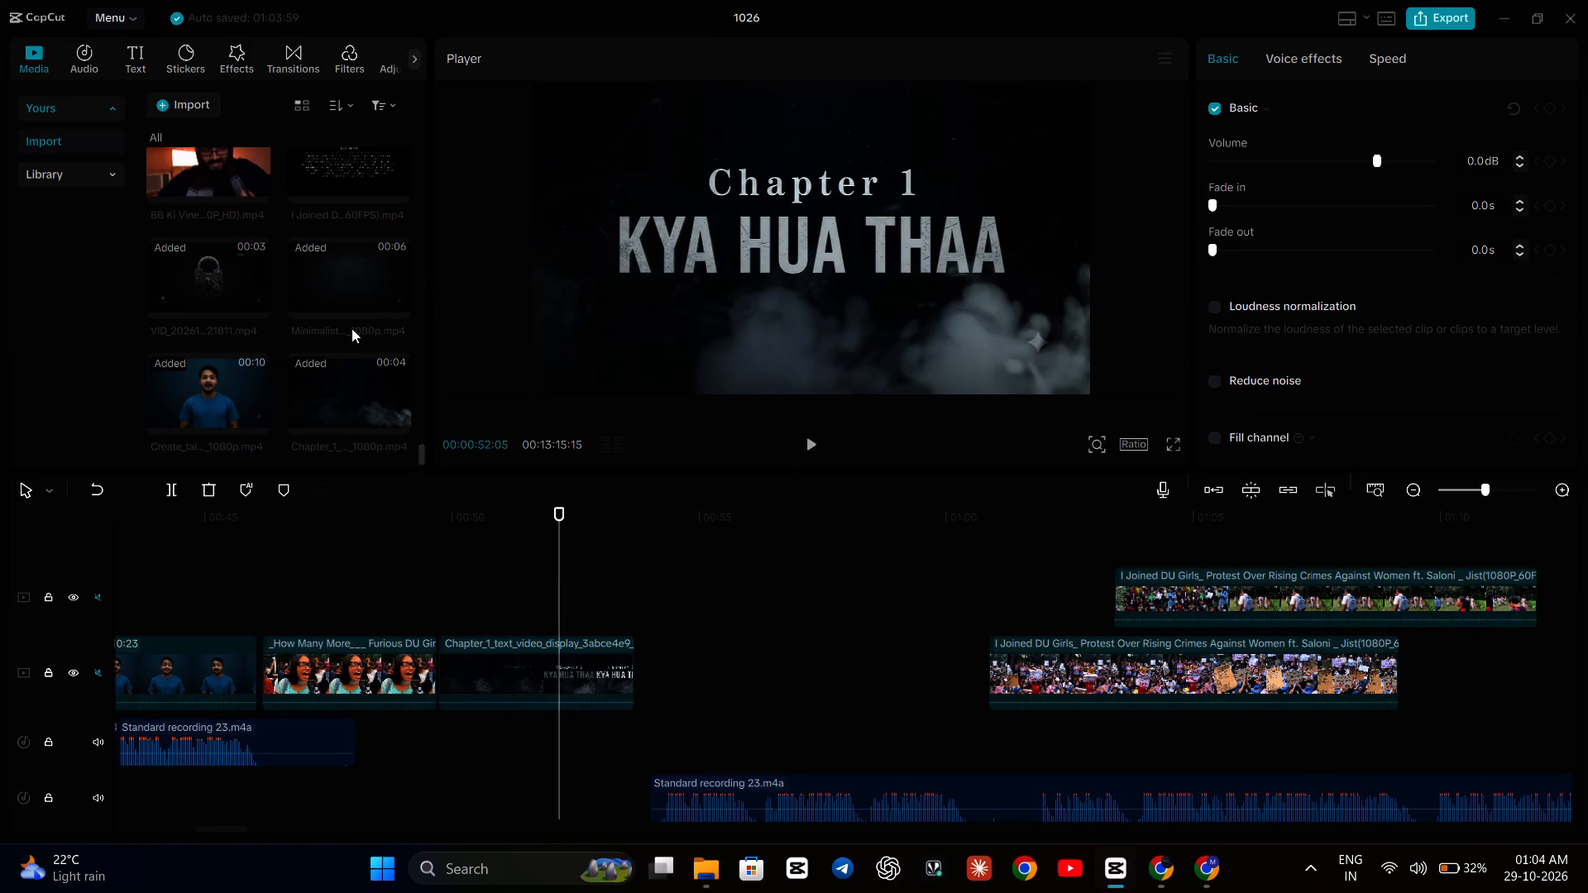
{"action": "scroll", "coordinate": [352, 328], "scroll_direction": "up", "scroll_amount": 2}
{"action": "scroll", "coordinate": [352, 328], "scroll_direction": "down", "scroll_amount": 8}
{"action": "left_click_drag", "start_coordinate": [990, 789], "coordinate": [975, 736]}
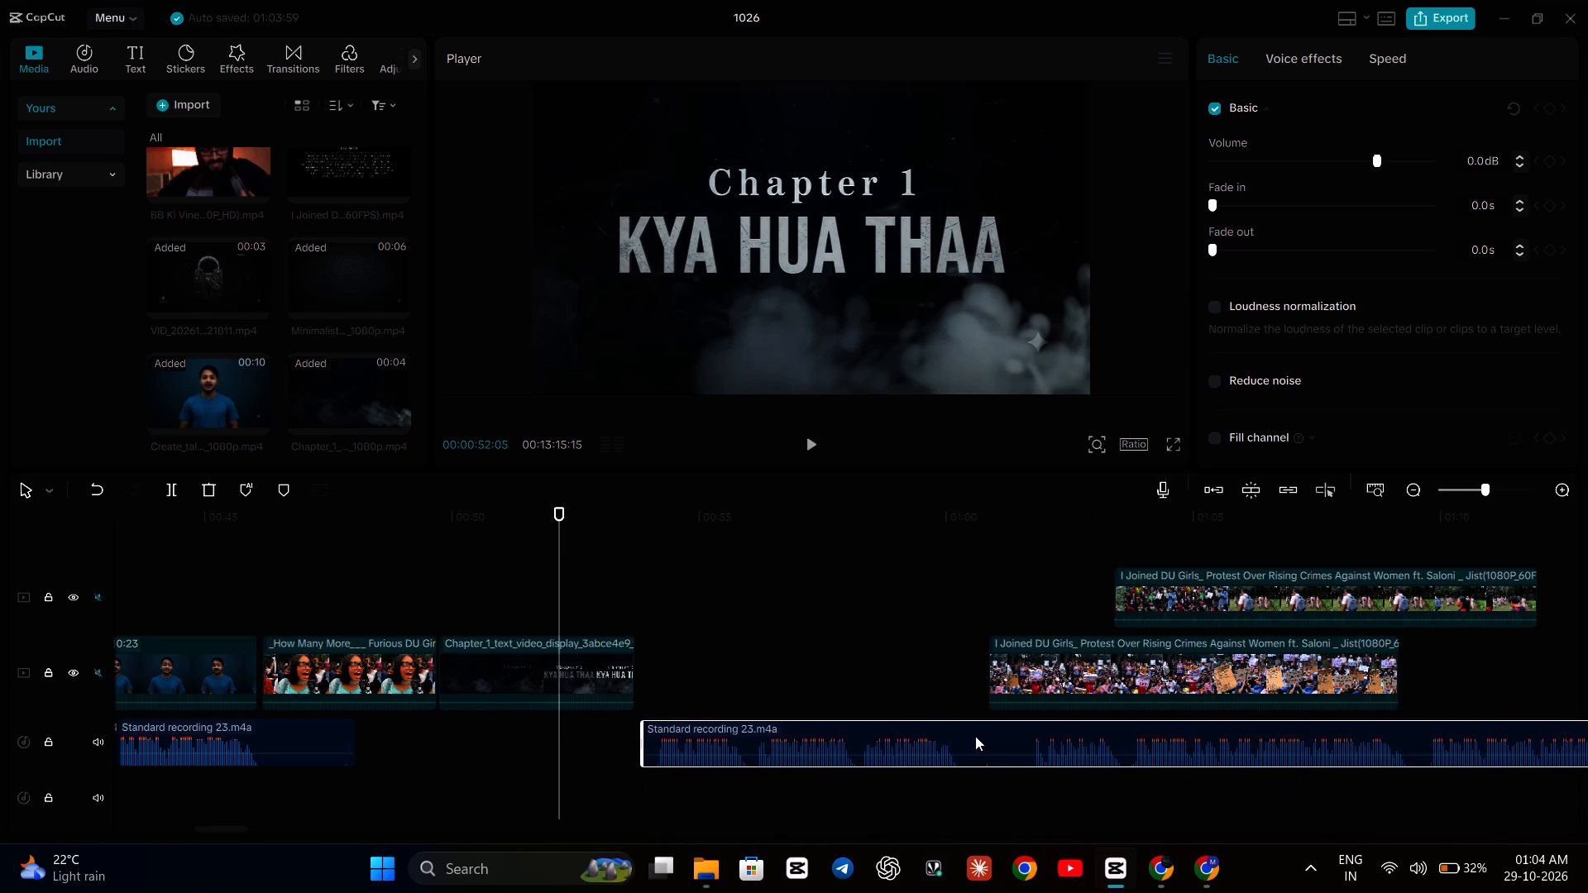
{"action": "left_click_drag", "start_coordinate": [975, 736], "coordinate": [965, 735]}
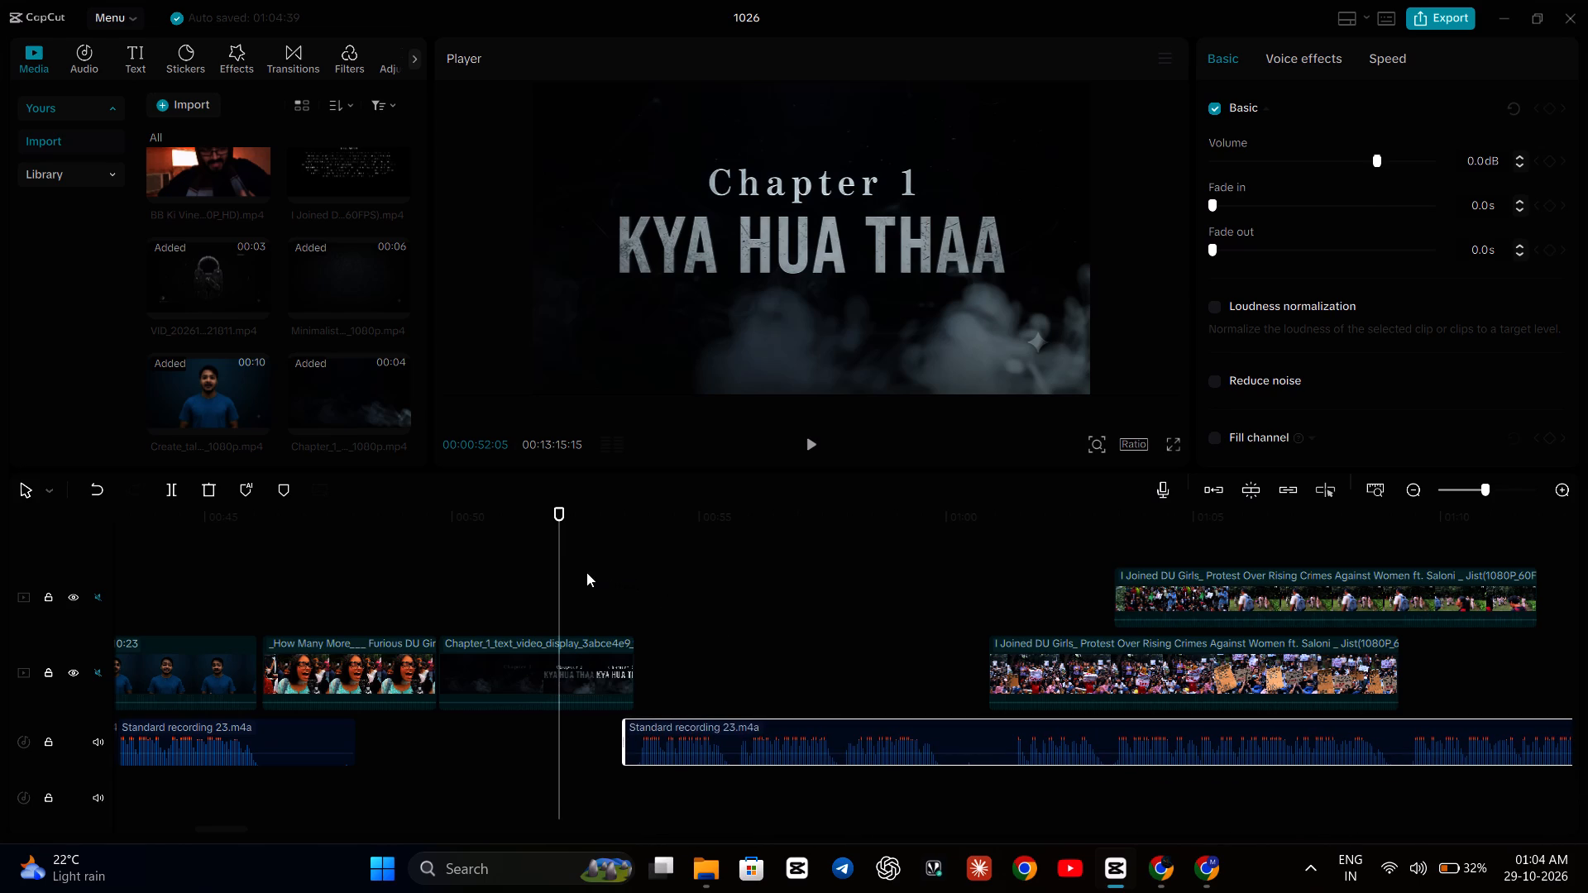
Play from the Chapter_1 title clip to 00:01:06:21 to check the shifted narration against the protest clips.
{"action": "left_click", "coordinate": [586, 572]}
{"action": "key", "text": "space"}
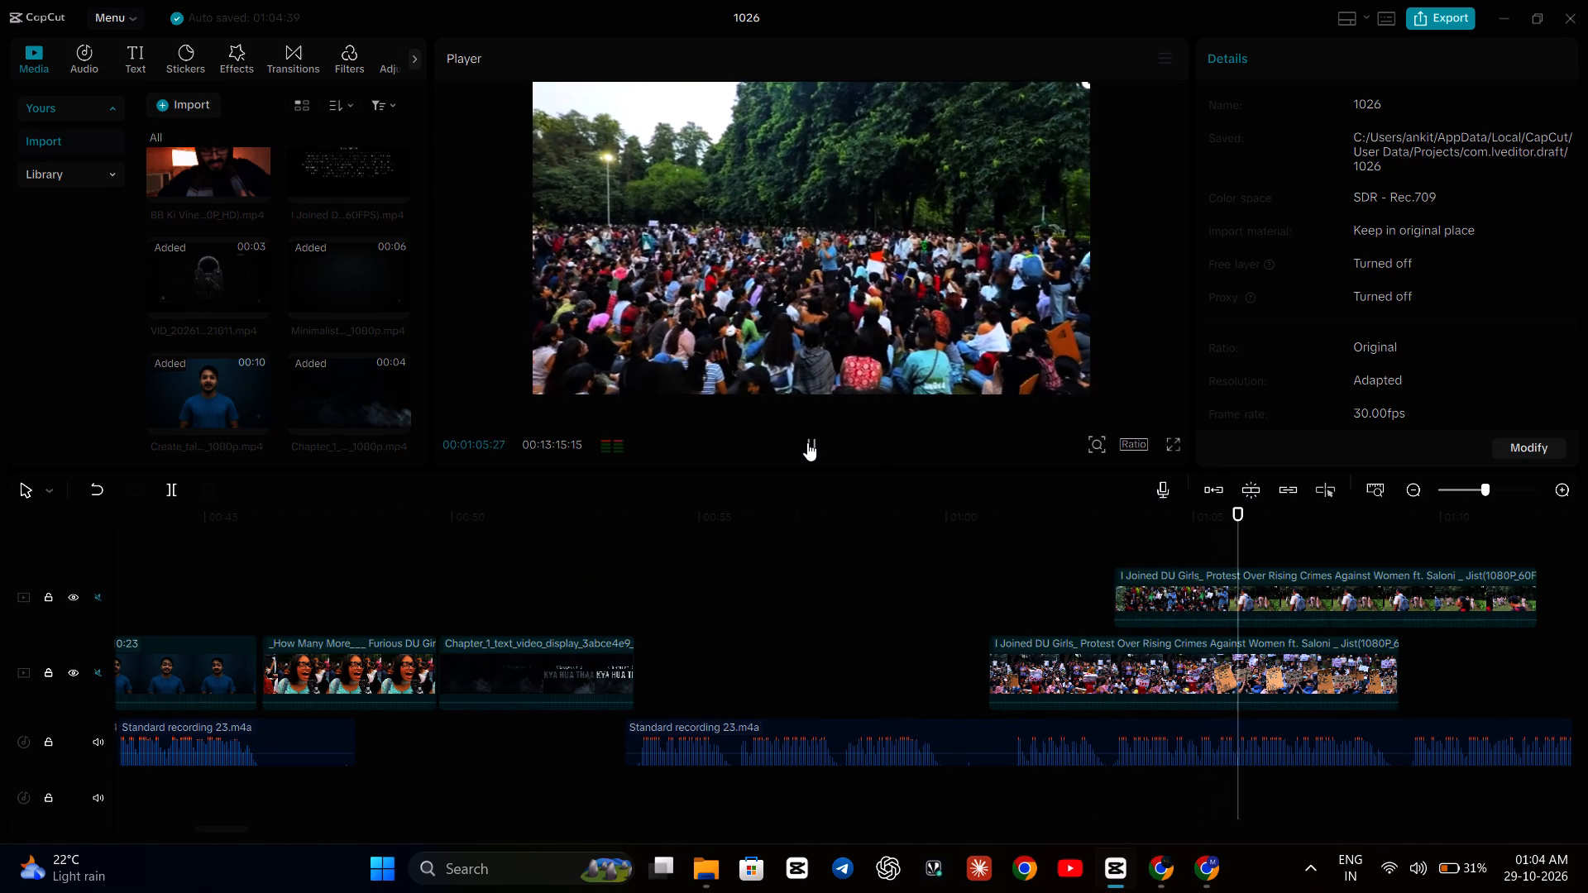
{"action": "left_click", "coordinate": [807, 442]}
Preview imported clips, including the confidential document, police badge and map explainer videos, to look for footage matching the narration.
{"action": "scroll", "coordinate": [346, 303], "scroll_direction": "down", "scroll_amount": 4}
{"action": "scroll", "coordinate": [346, 304], "scroll_direction": "up", "scroll_amount": 3}
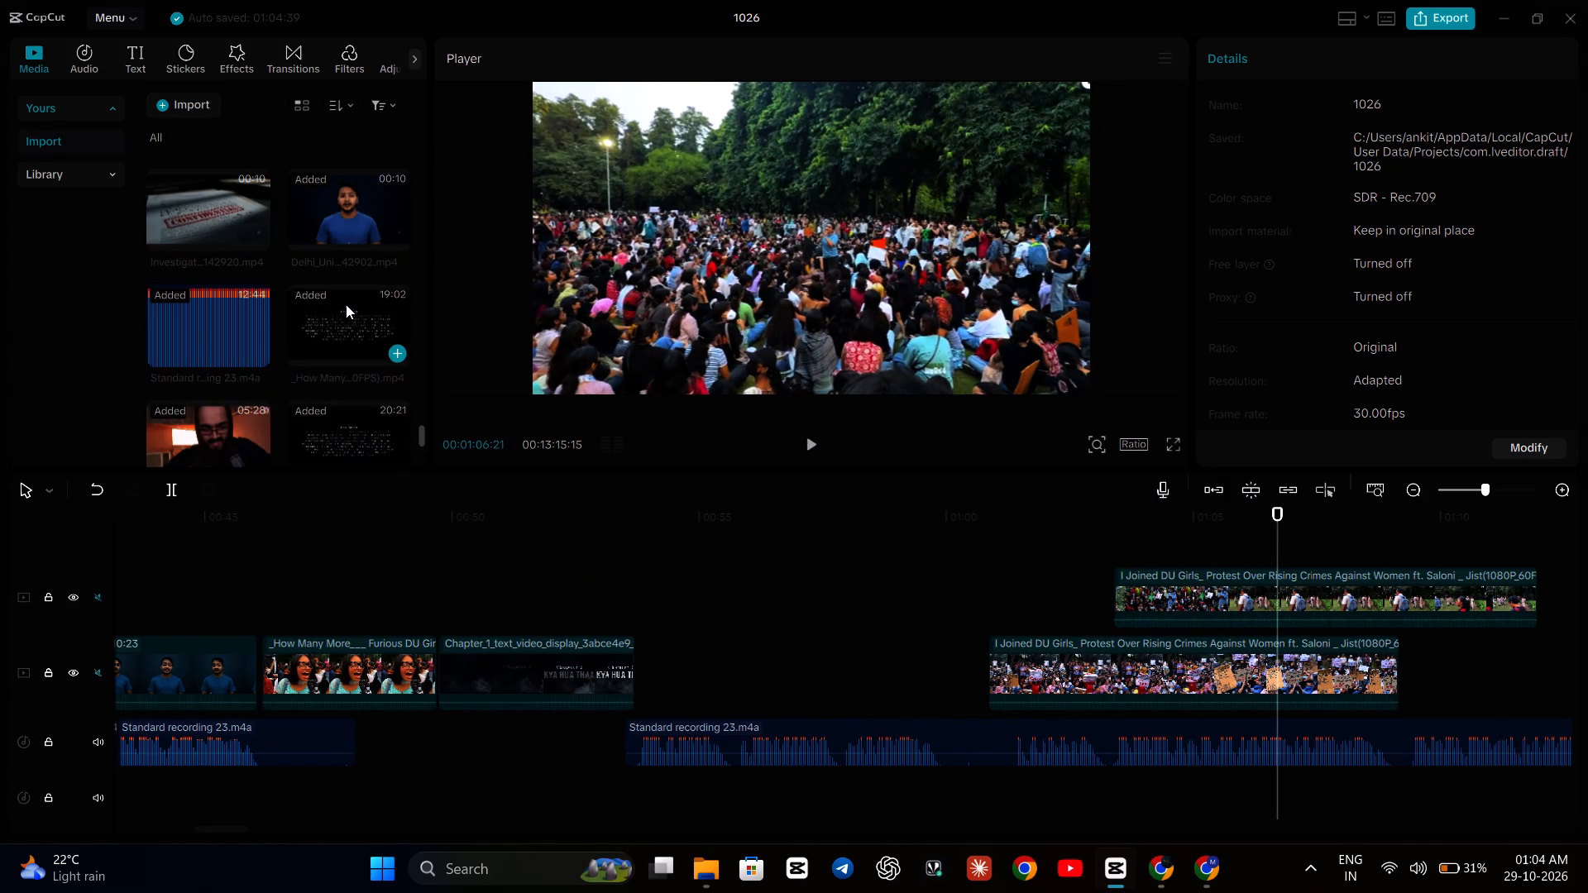
{"action": "scroll", "coordinate": [346, 304], "scroll_direction": "up", "scroll_amount": 2}
{"action": "left_click", "coordinate": [231, 377]}
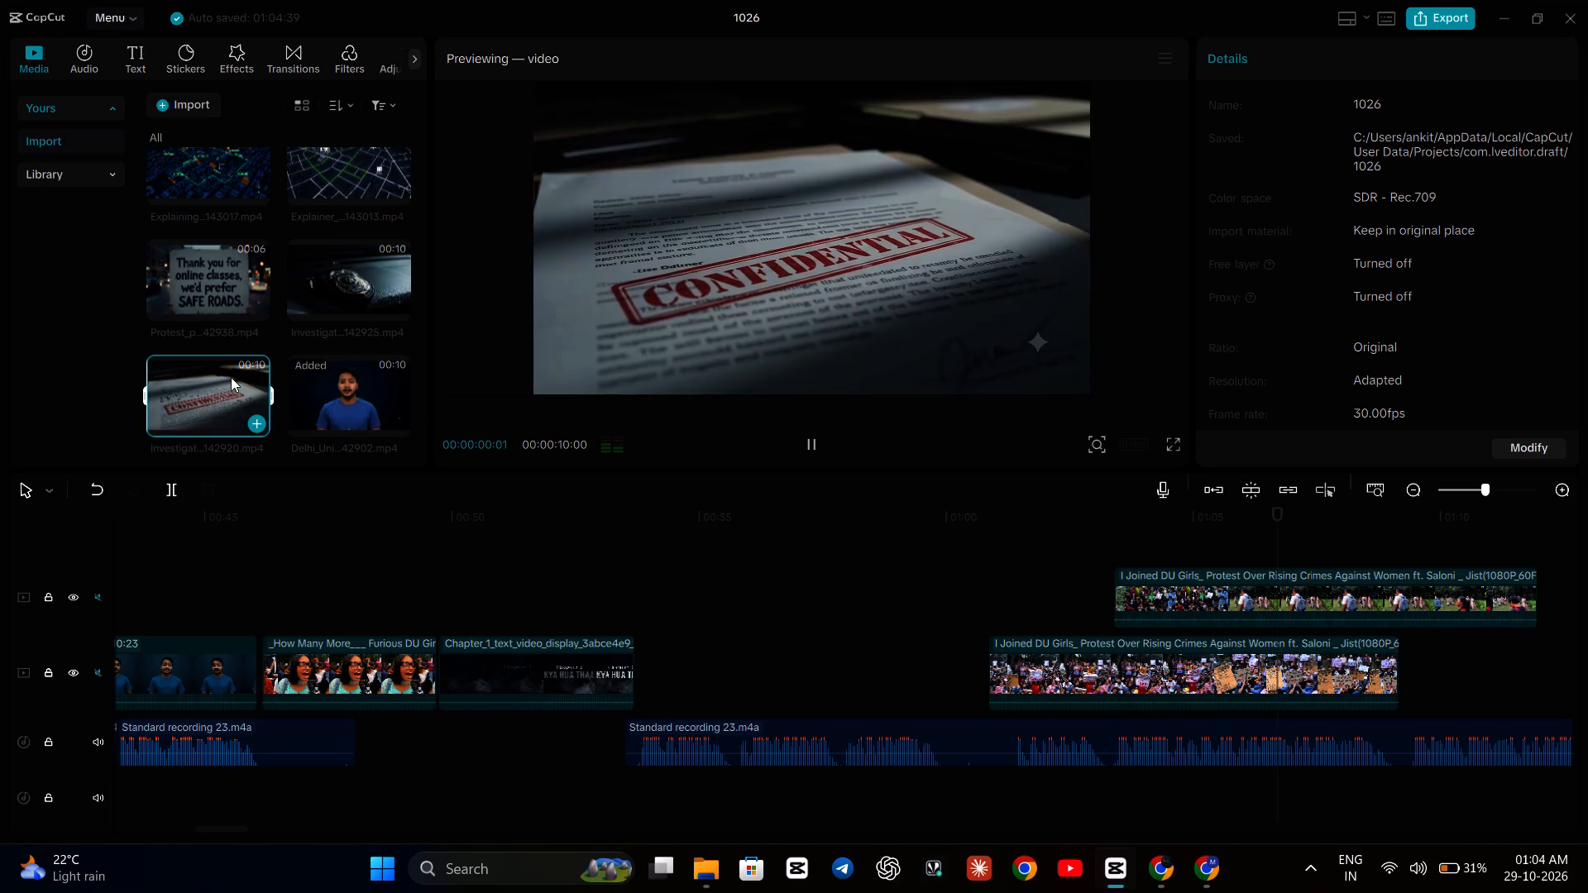
{"action": "left_click", "coordinate": [331, 282]}
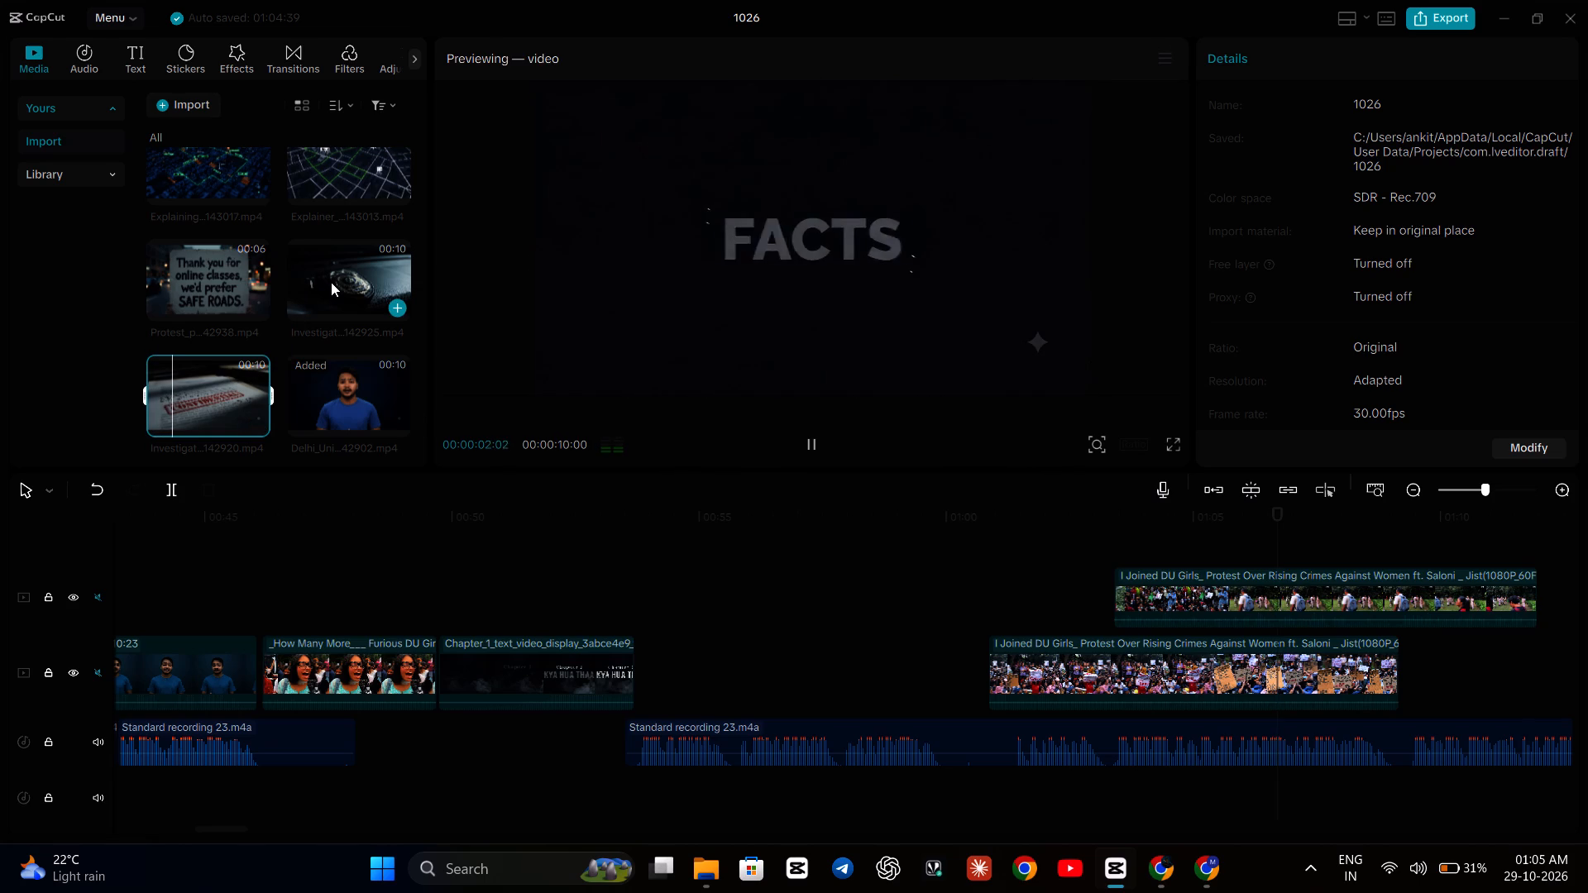
{"action": "left_click", "coordinate": [349, 278]}
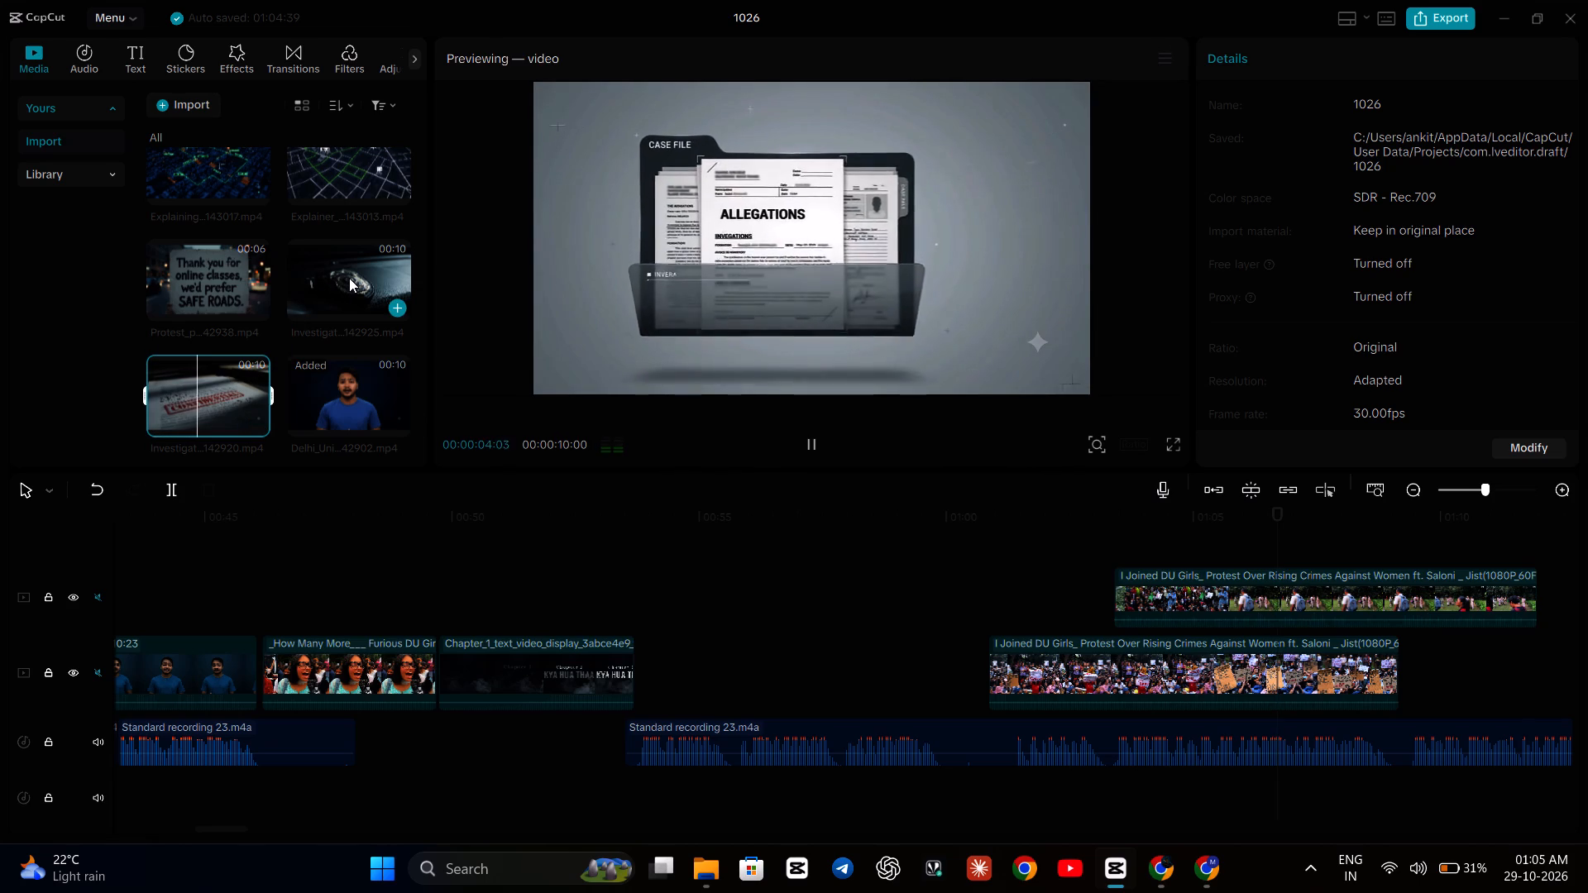
{"action": "double_click", "coordinate": [349, 278]}
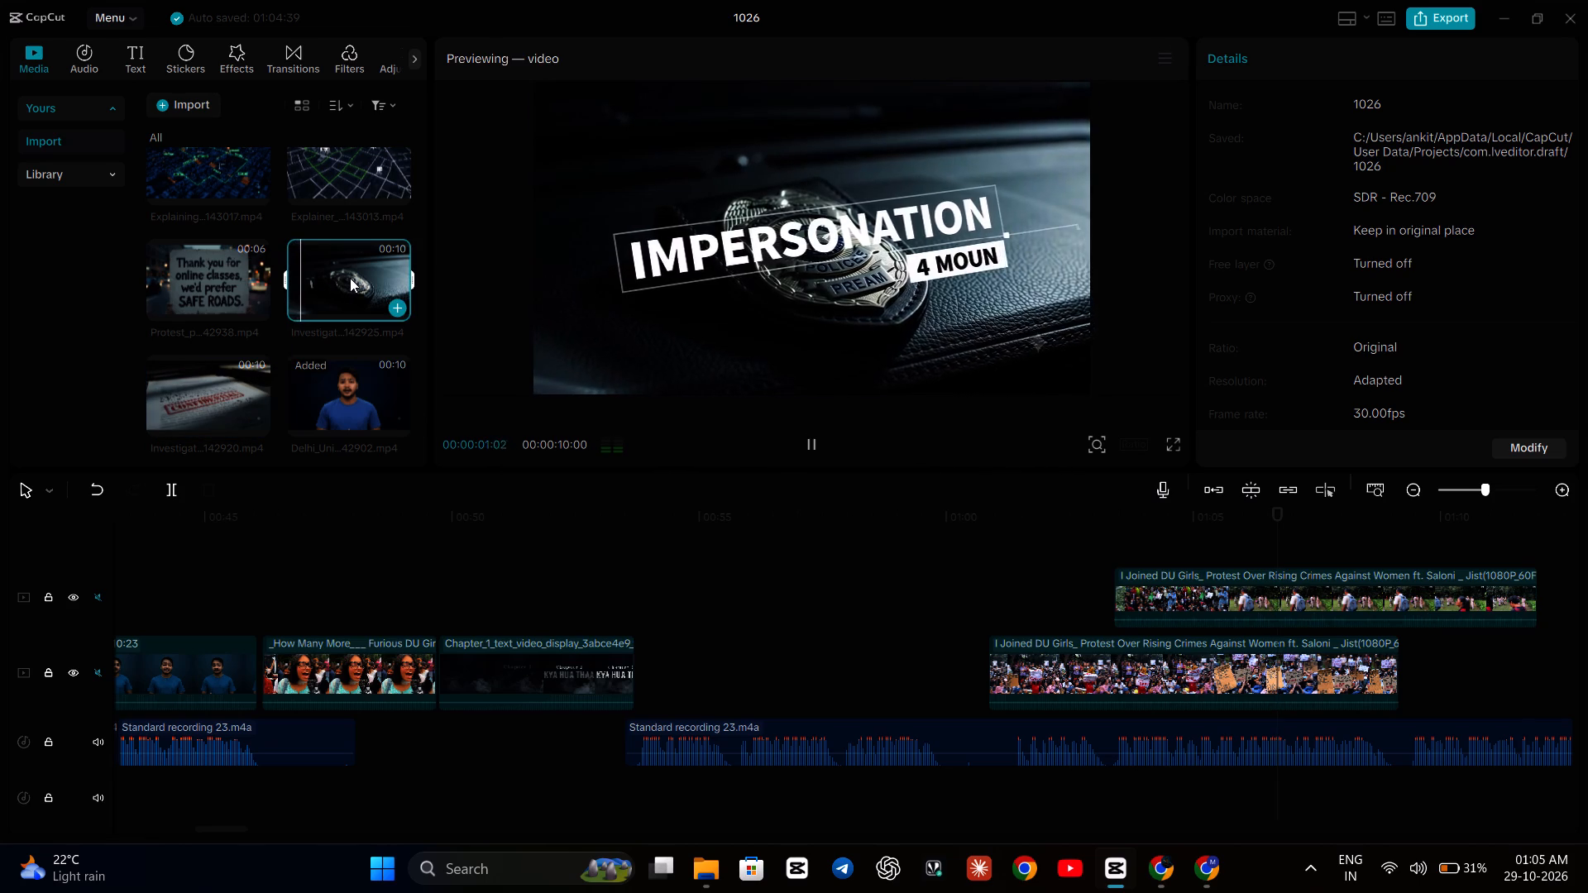
{"action": "scroll", "coordinate": [352, 365], "scroll_direction": "down", "scroll_amount": 2}
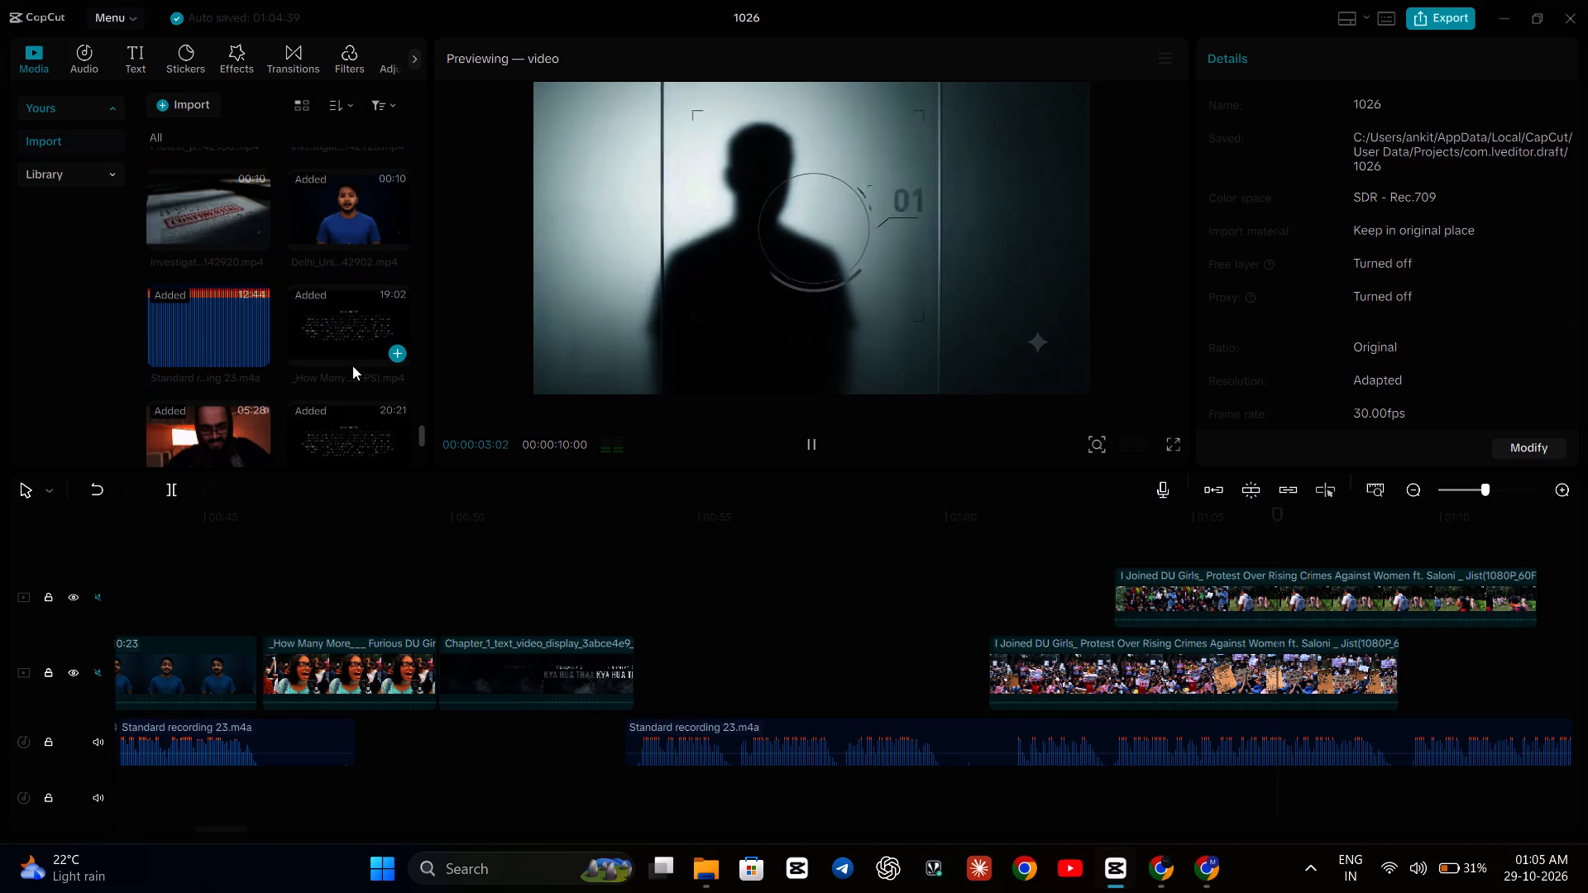
{"action": "scroll", "coordinate": [352, 365], "scroll_direction": "down", "scroll_amount": 3}
{"action": "scroll", "coordinate": [352, 365], "scroll_direction": "up", "scroll_amount": 4}
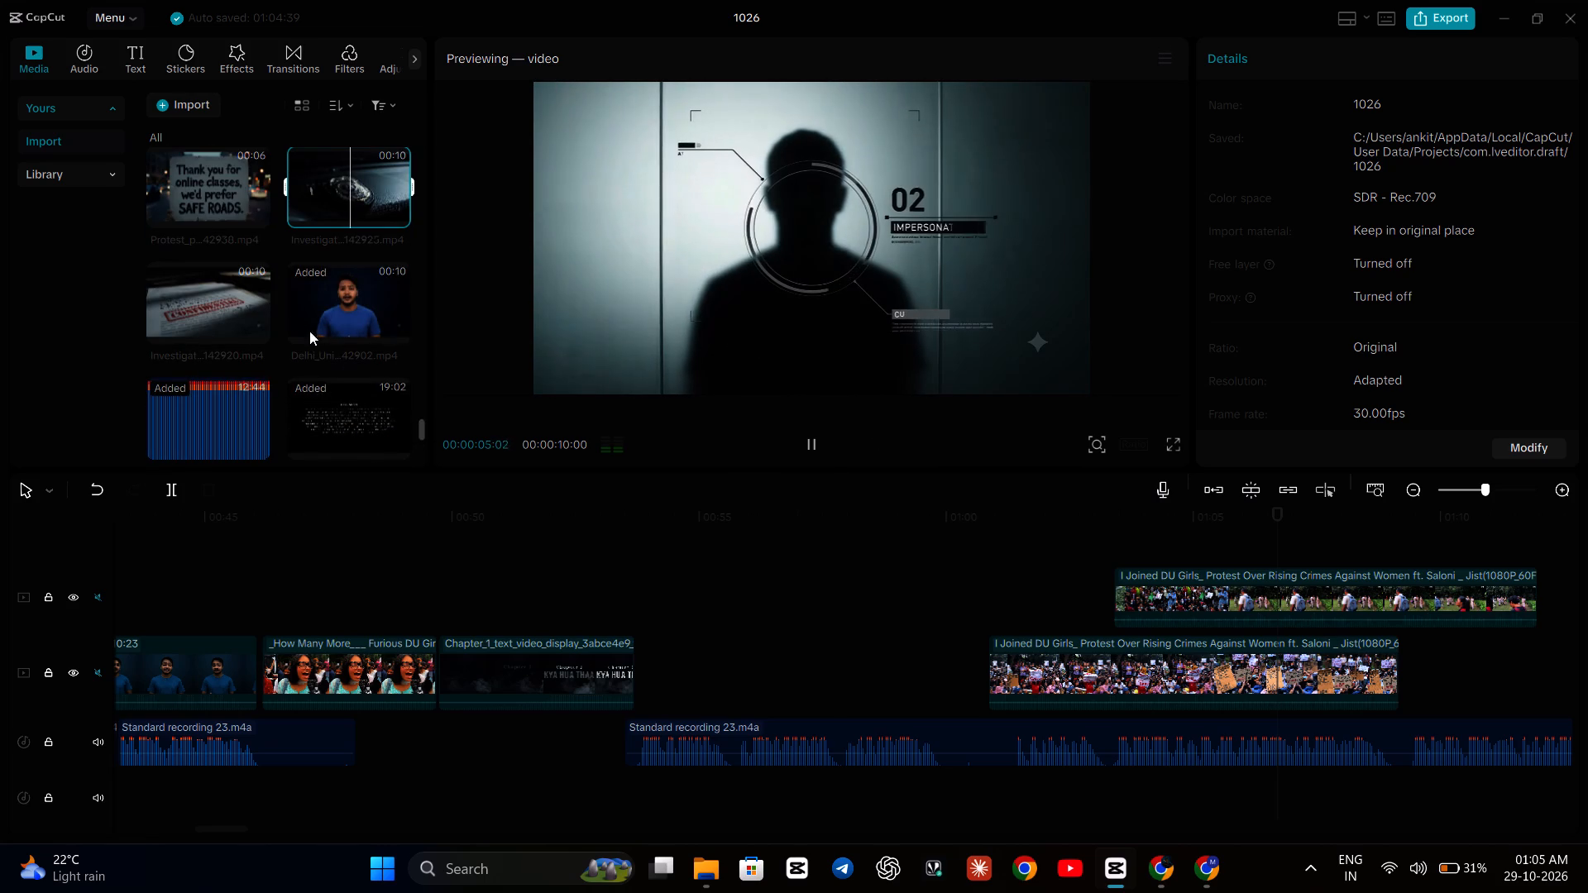
{"action": "scroll", "coordinate": [232, 183], "scroll_direction": "up", "scroll_amount": 1}
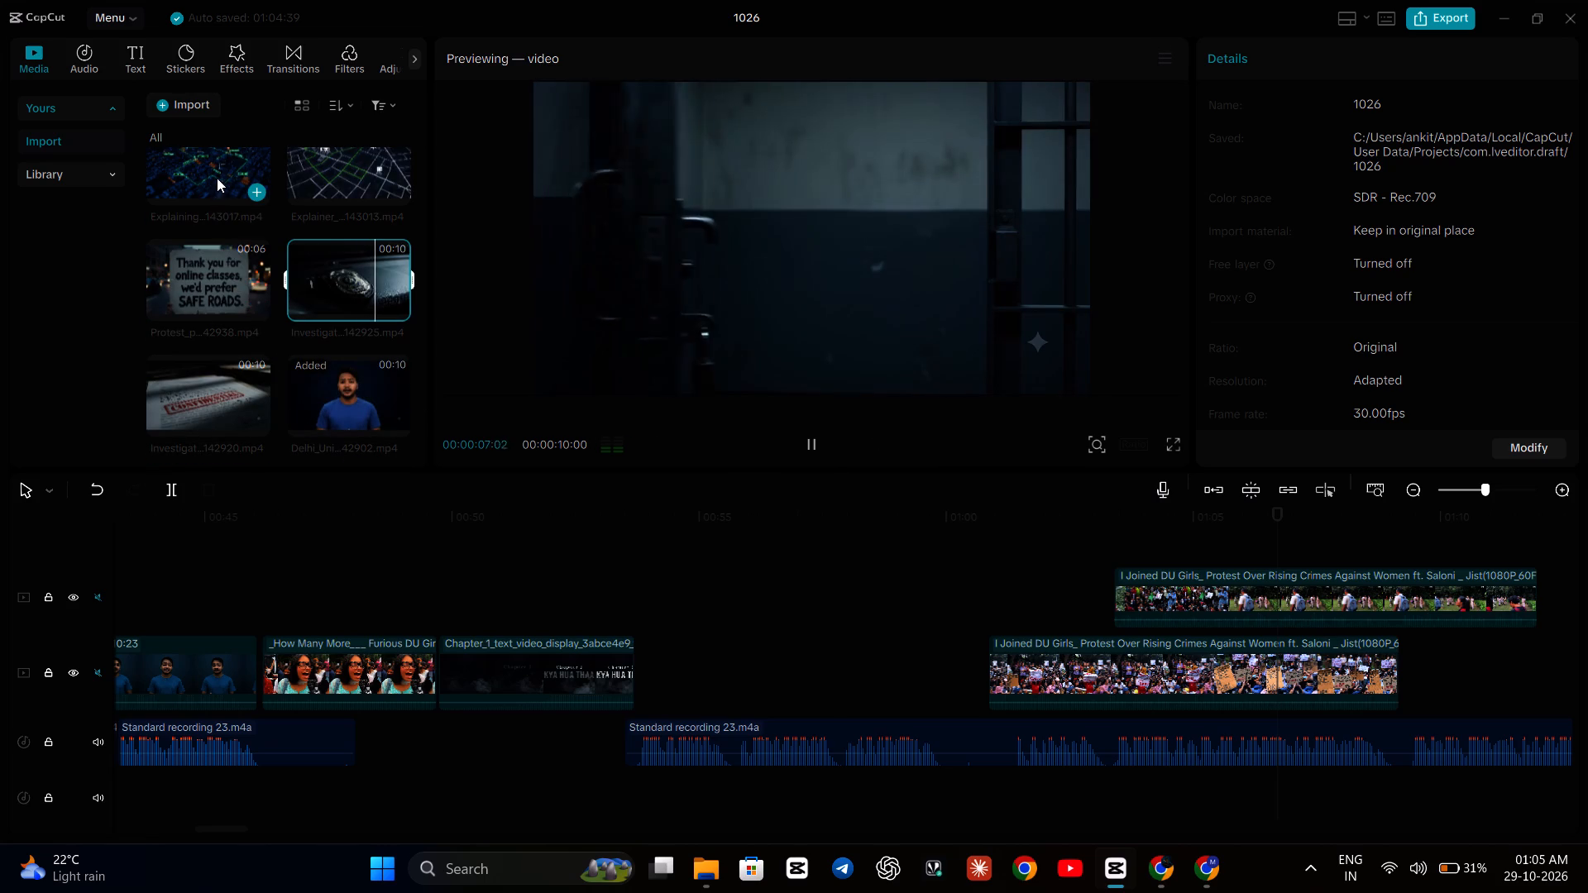
{"action": "double_click", "coordinate": [218, 174]}
{"action": "double_click", "coordinate": [213, 419]}
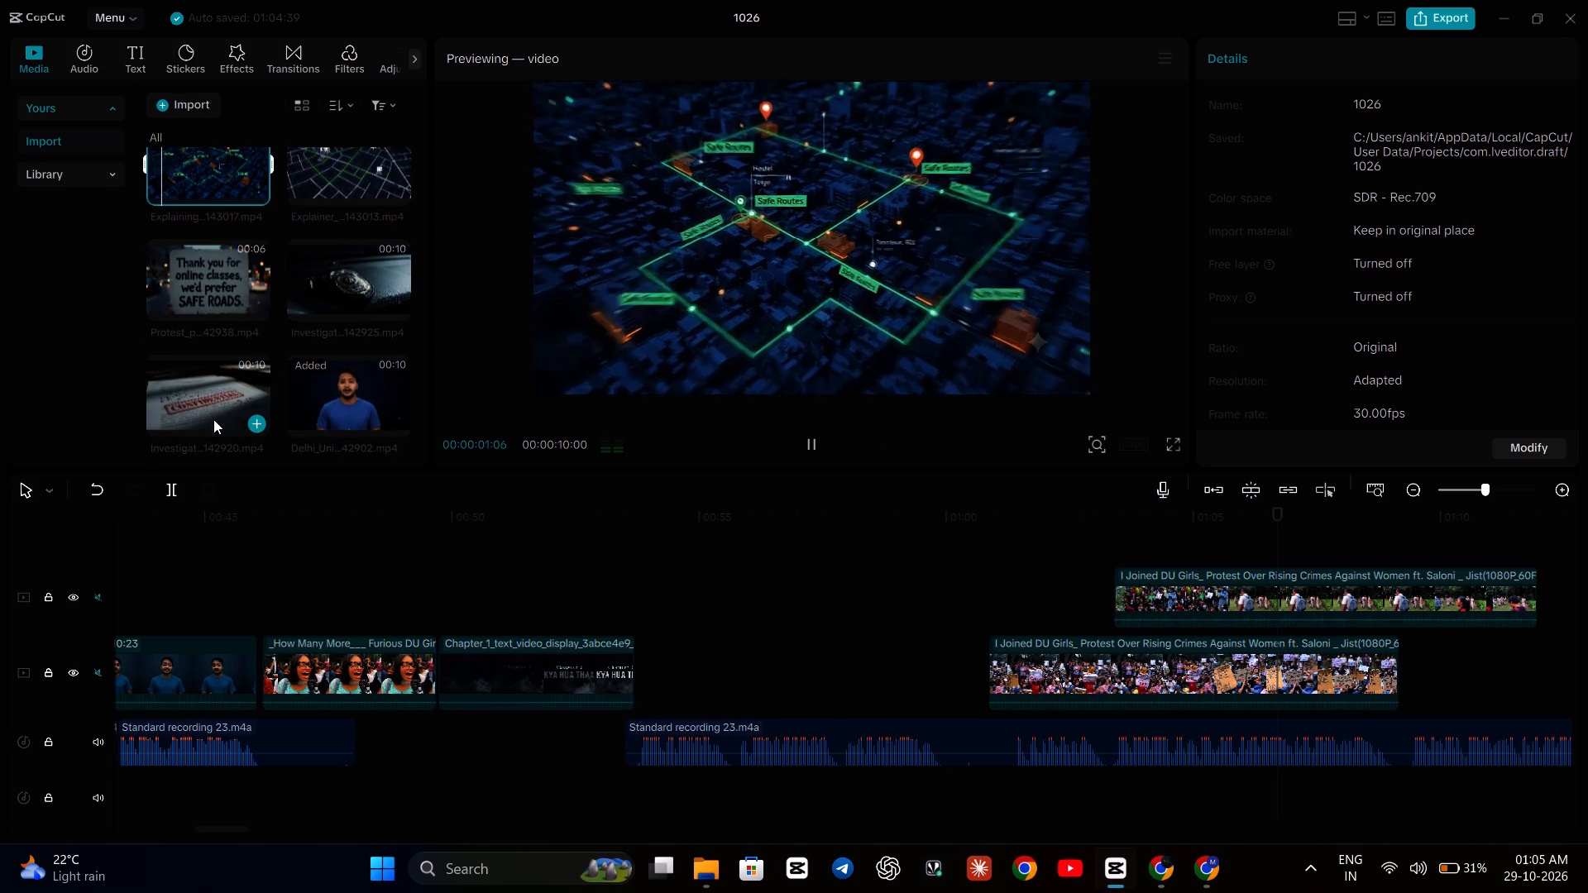
{"action": "scroll", "coordinate": [329, 334], "scroll_direction": "up", "scroll_amount": 2}
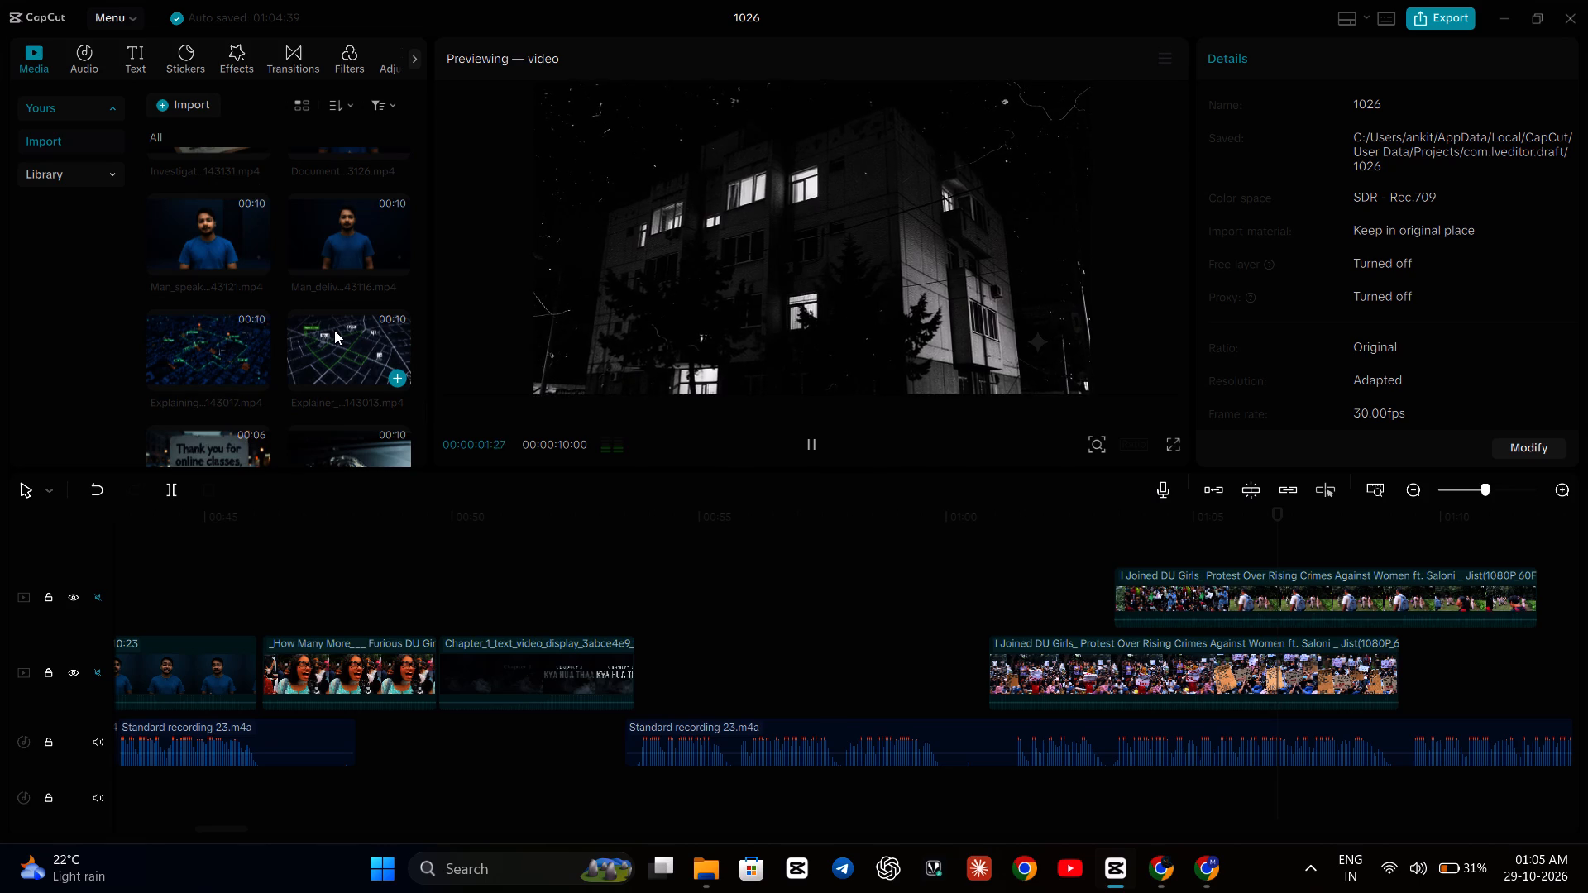
{"action": "scroll", "coordinate": [334, 330], "scroll_direction": "down", "scroll_amount": 1}
{"action": "double_click", "coordinate": [371, 275]}
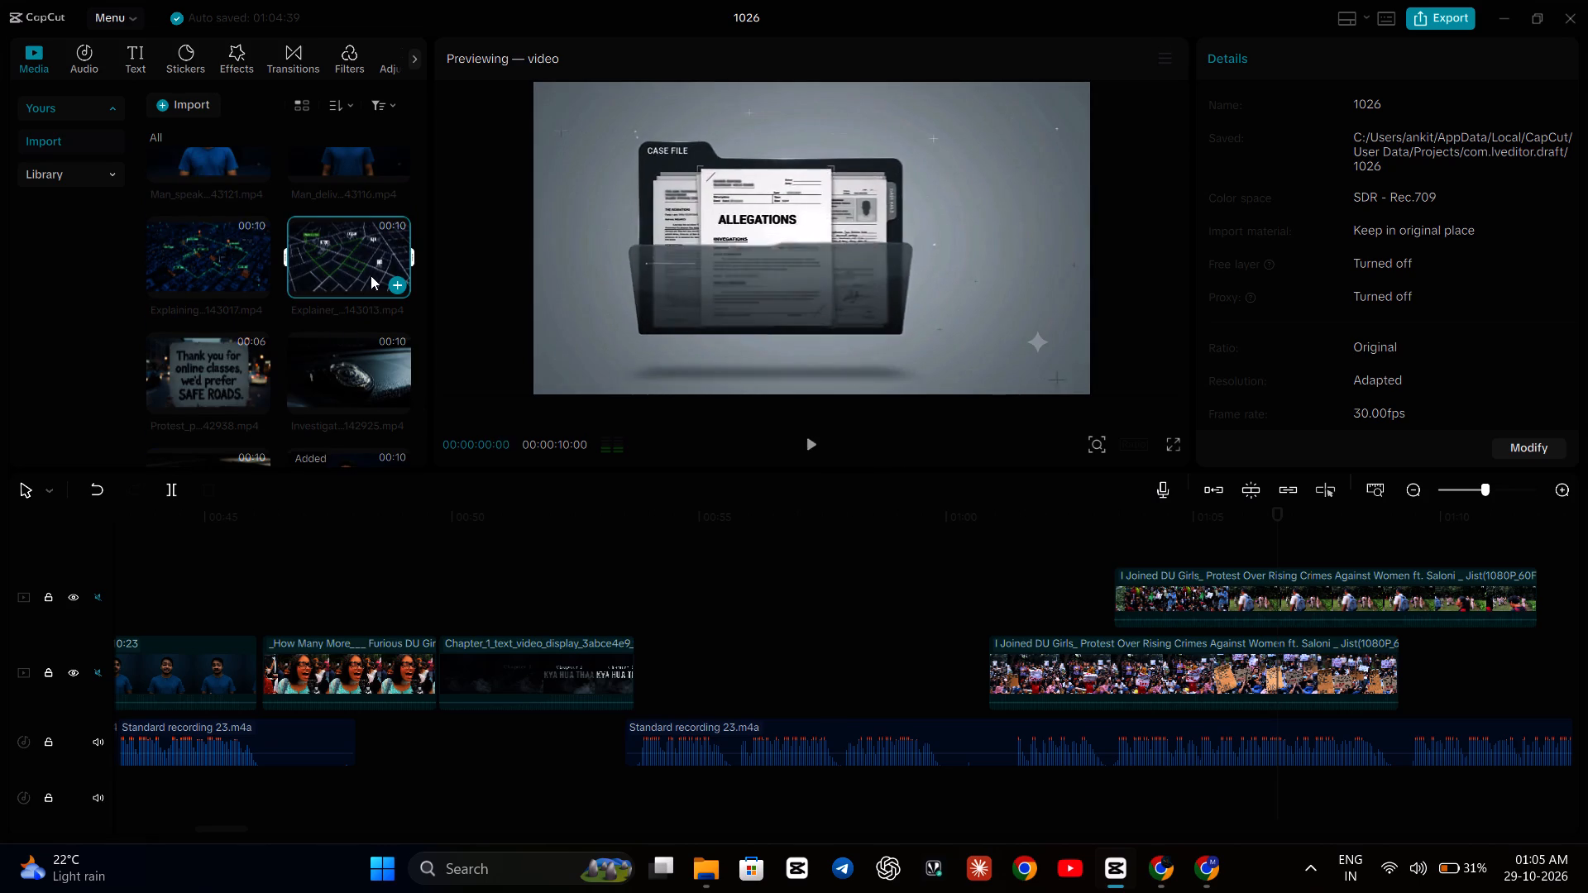
{"action": "double_click", "coordinate": [233, 255]}
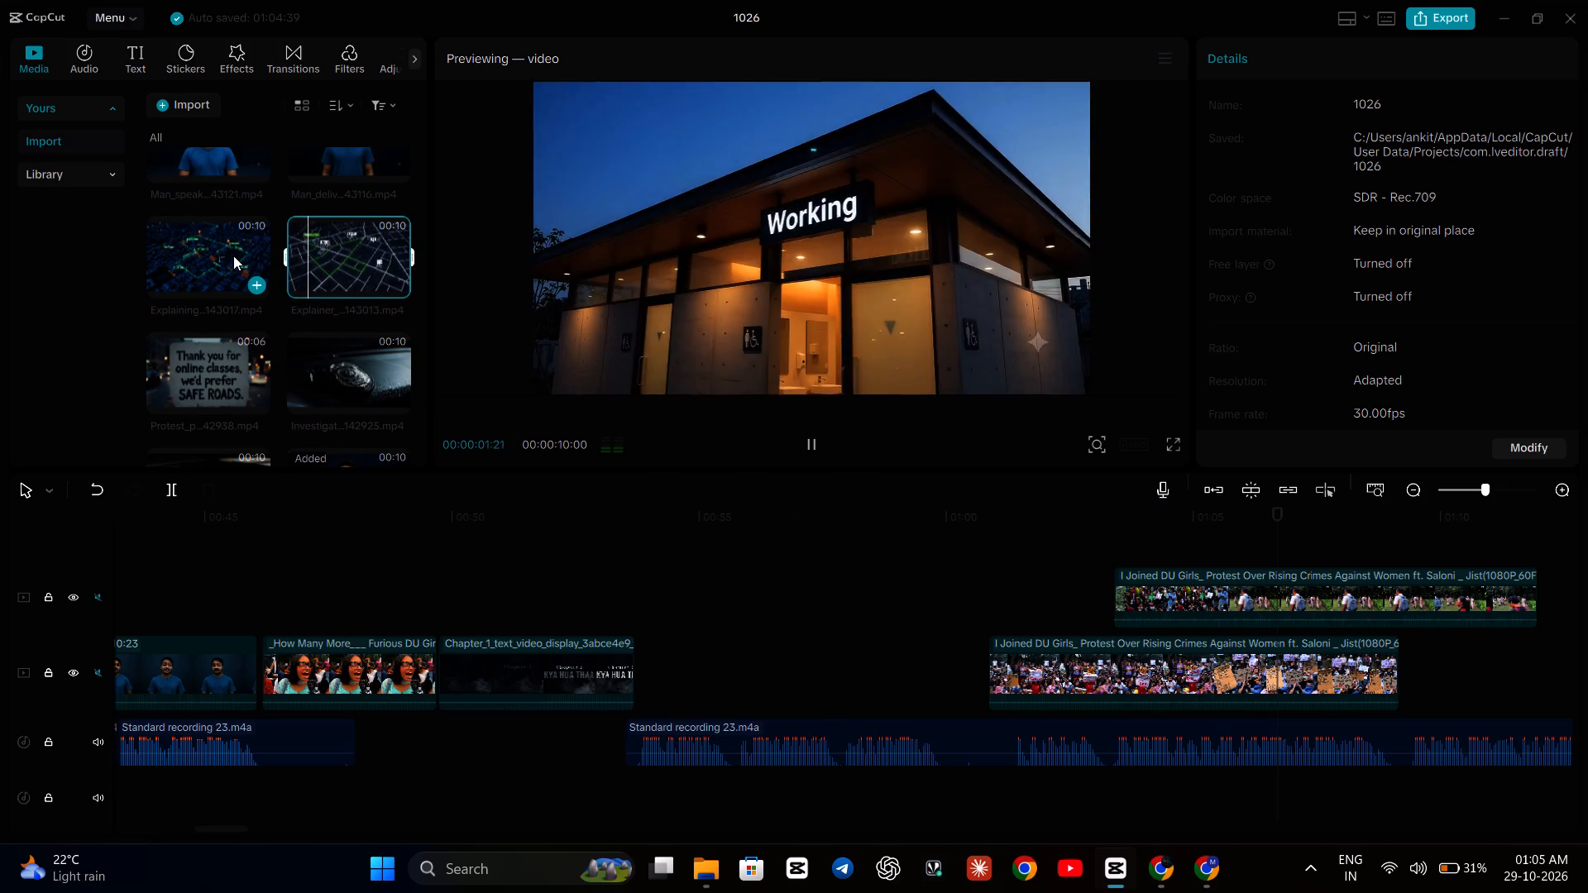
{"action": "scroll", "coordinate": [321, 261], "scroll_direction": "up", "scroll_amount": 1}
Add the Man_delivering_investigative clip on a new top video track and place it starting at about 00:55, after the Chapter_1 title.
{"action": "double_click", "coordinate": [321, 261]}
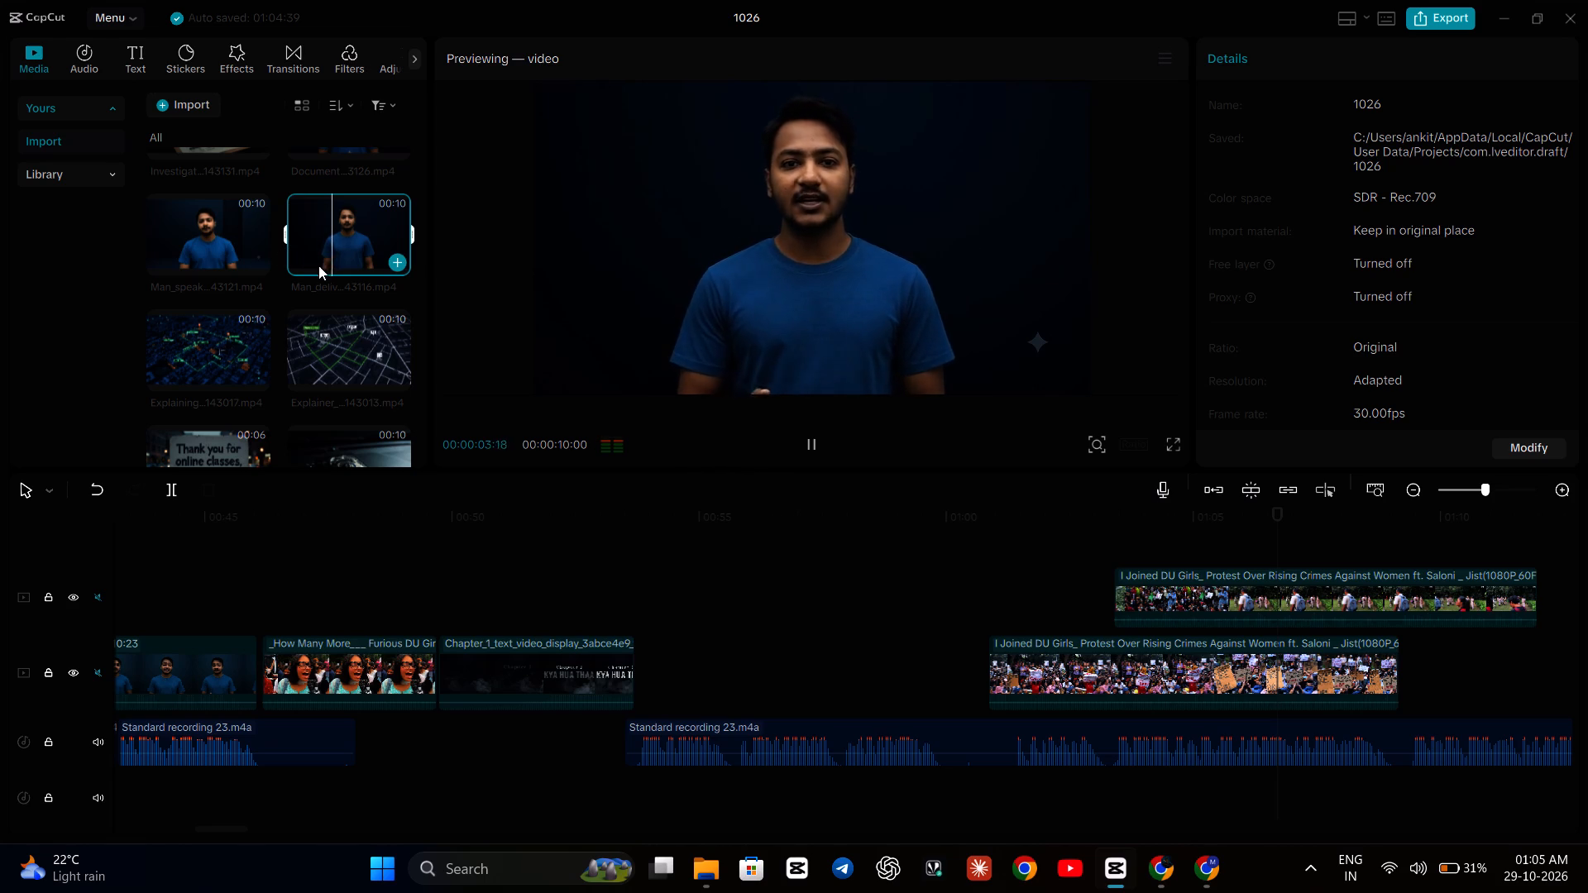
{"action": "left_click", "coordinate": [395, 260]}
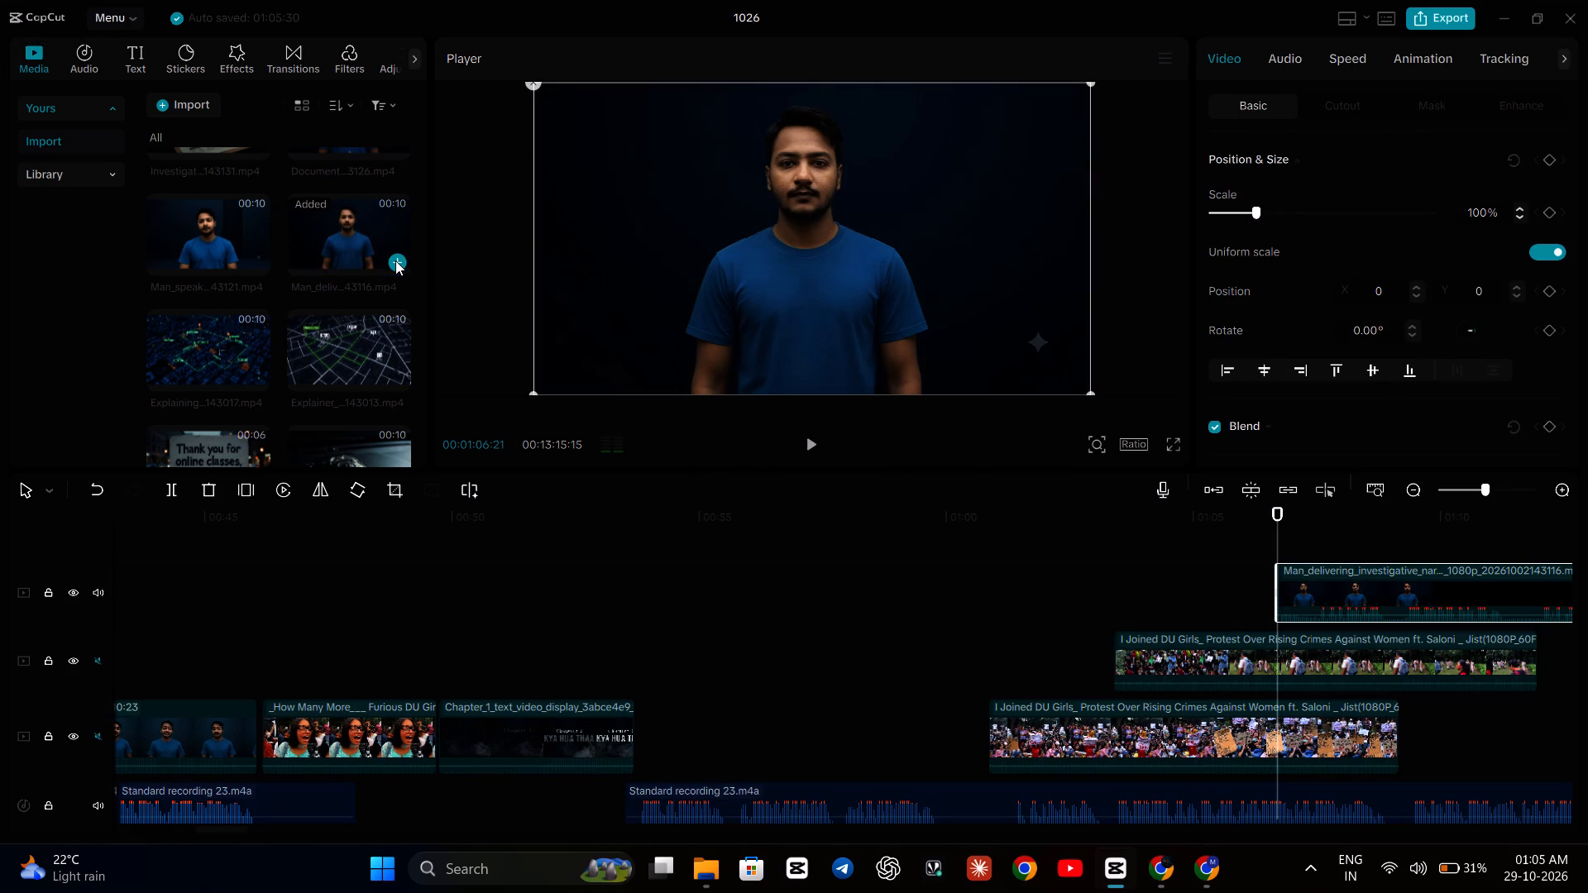
{"action": "left_click_drag", "start_coordinate": [1346, 585], "coordinate": [1347, 585]}
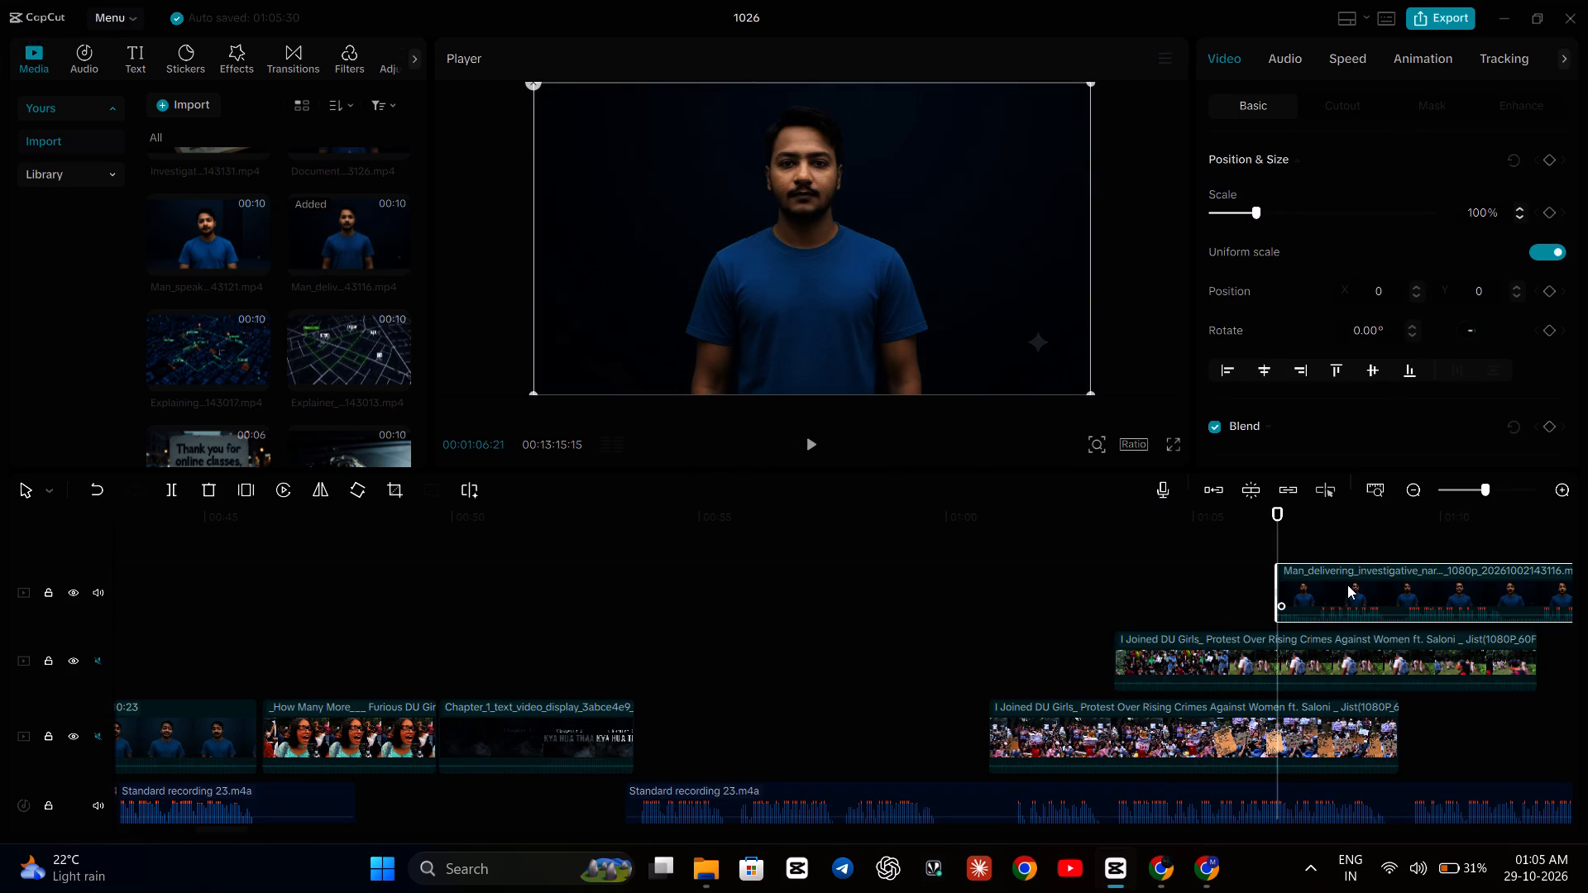
{"action": "left_click_drag", "start_coordinate": [1347, 585], "coordinate": [725, 708]}
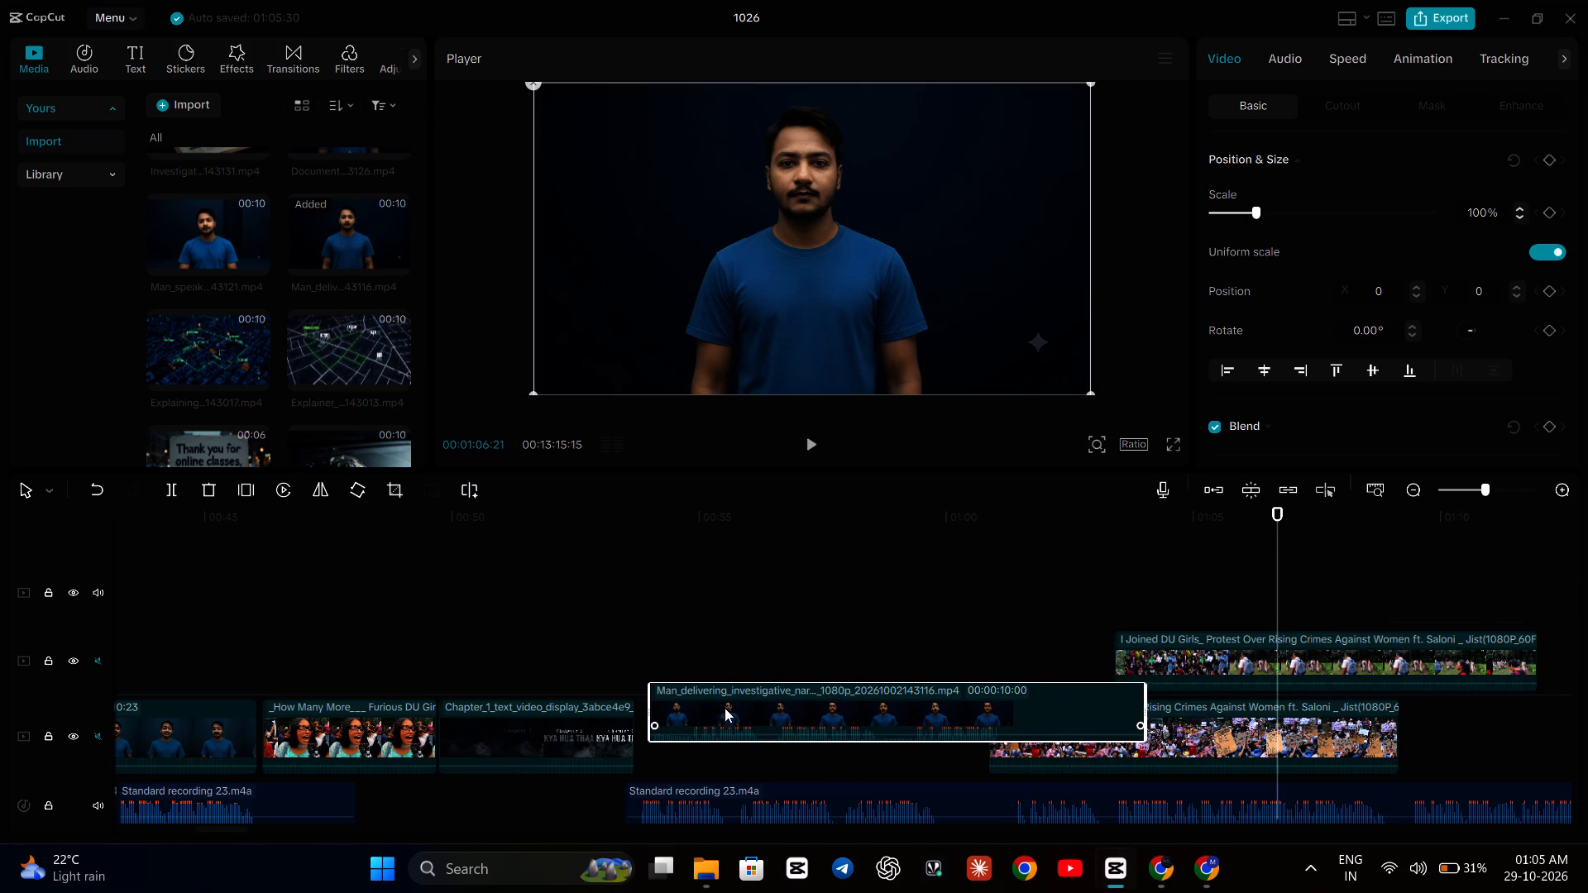
{"action": "left_click_drag", "start_coordinate": [725, 708], "coordinate": [770, 570]}
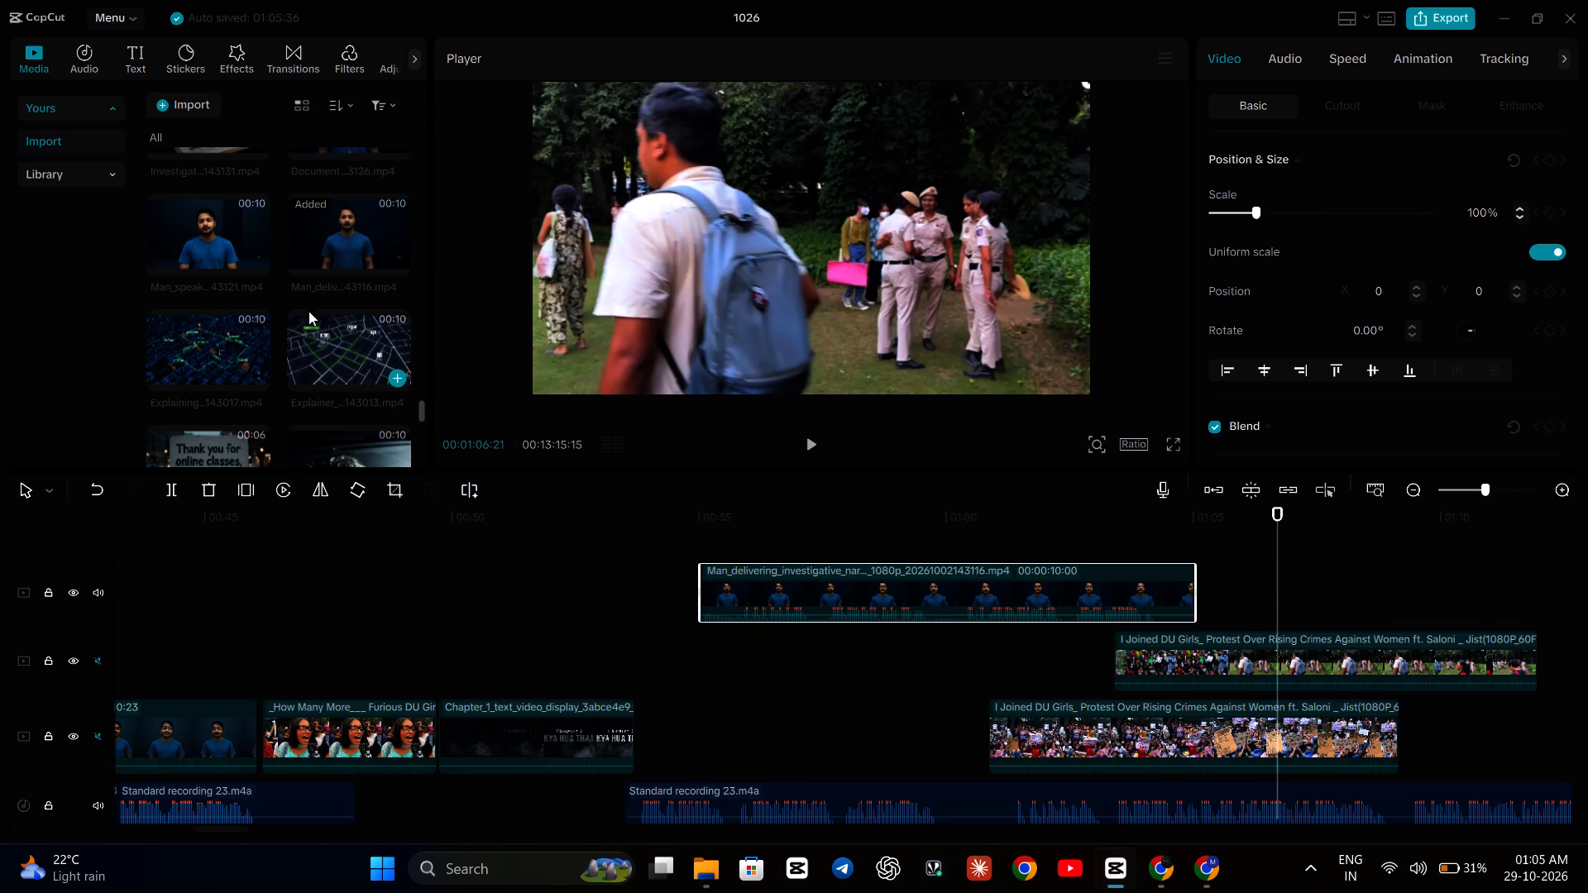
Preview the other talking-head clips and the investigation notebook, threat-free space, Invisible Gap and metro map videos for footage matching the narration.
{"action": "scroll", "coordinate": [296, 305], "scroll_direction": "up", "scroll_amount": 1}
{"action": "left_click", "coordinate": [203, 321]}
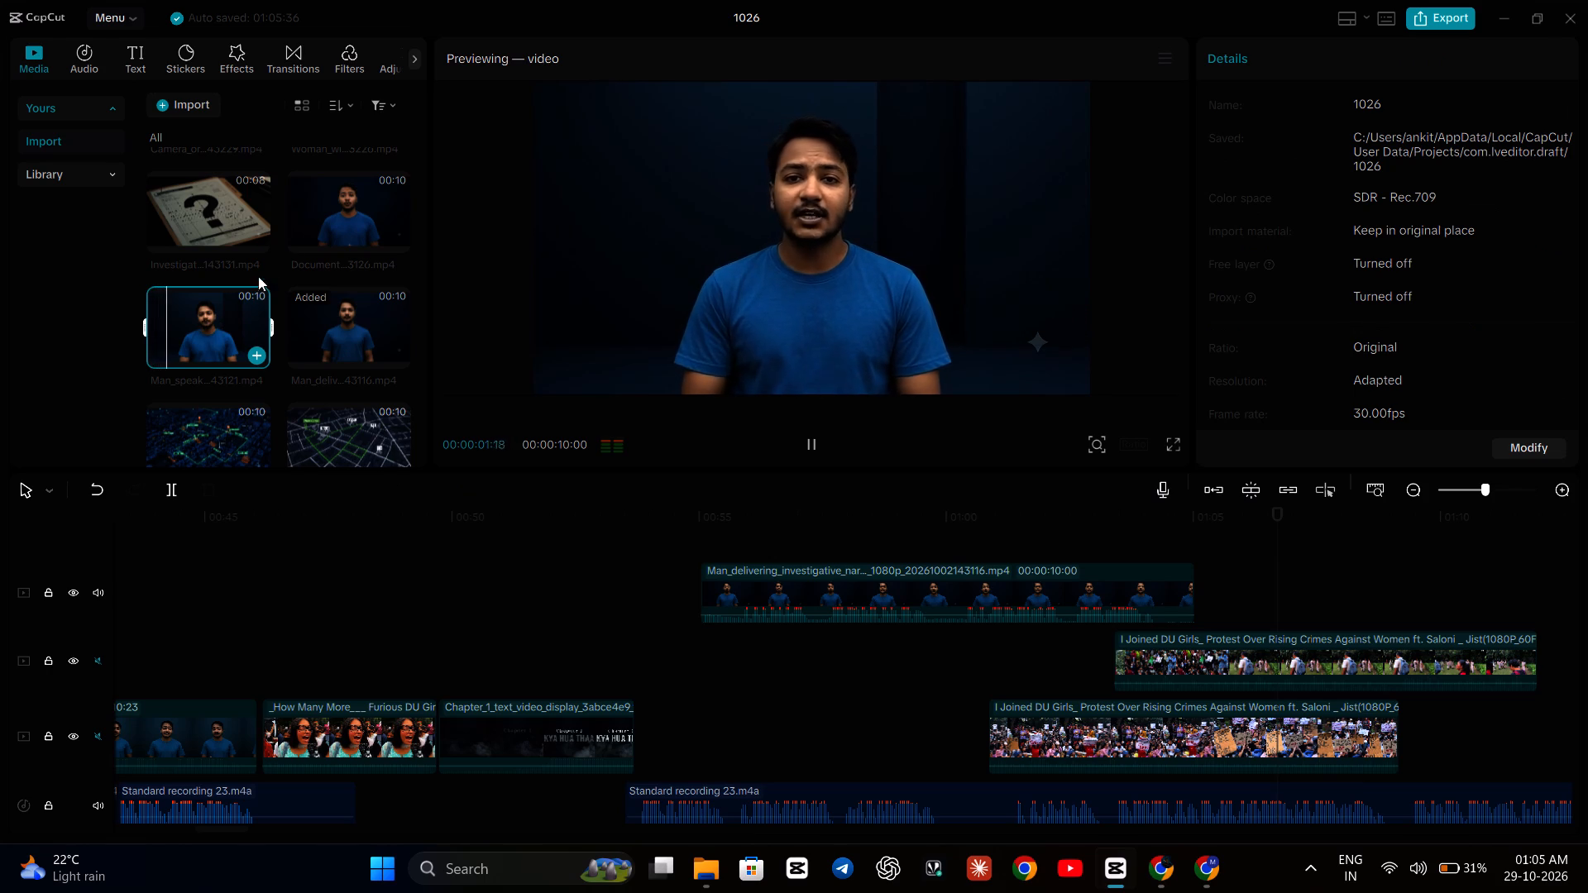
{"action": "left_click", "coordinate": [328, 229]}
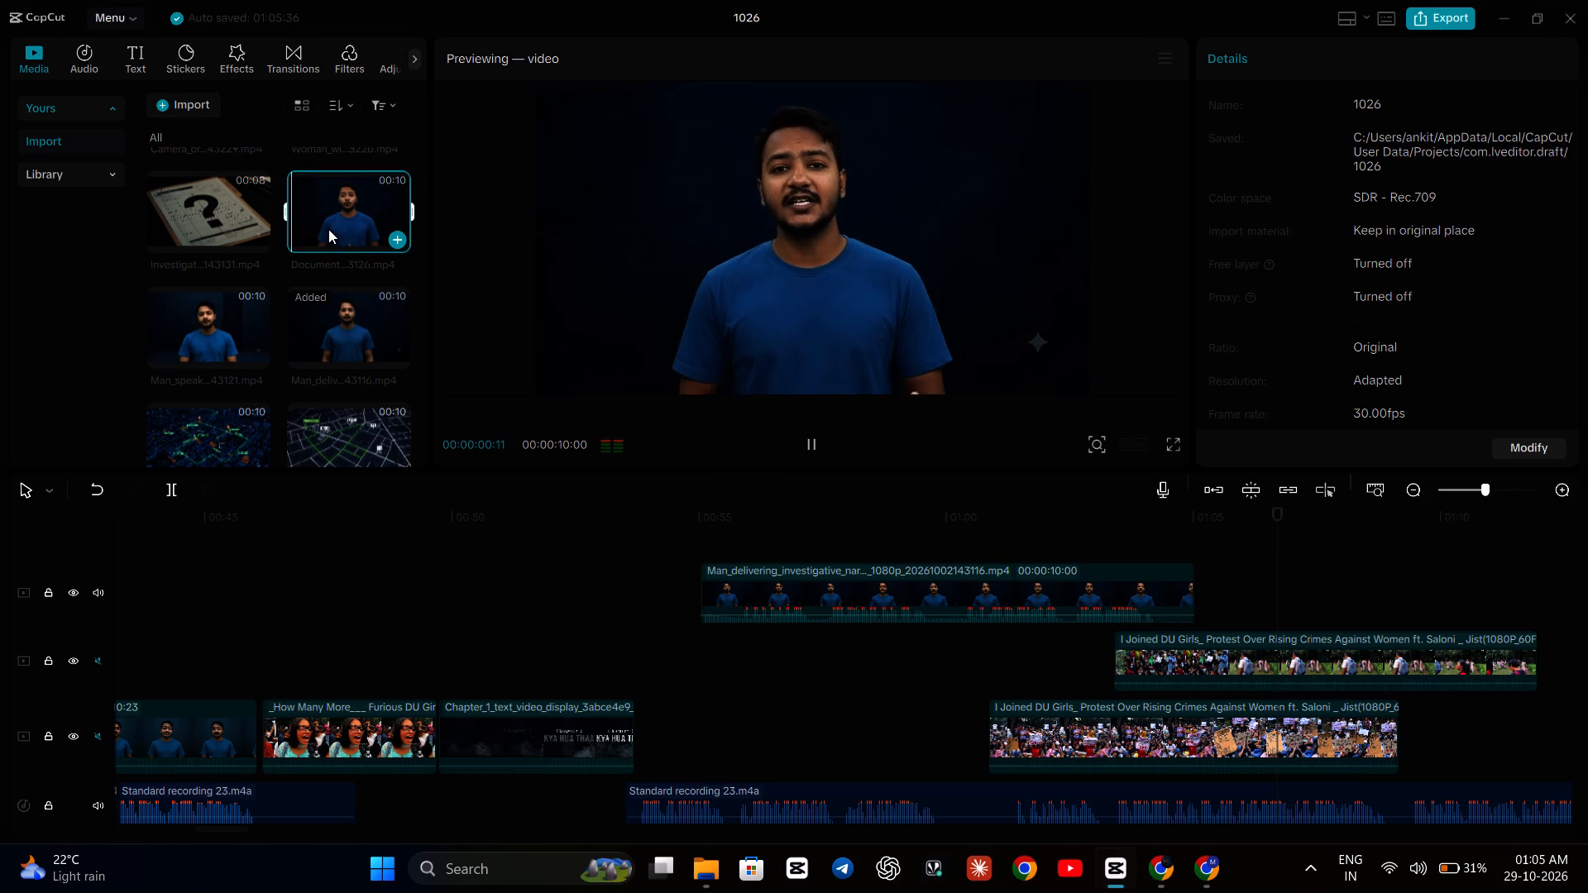
{"action": "left_click", "coordinate": [239, 227]}
{"action": "scroll", "coordinate": [239, 227], "scroll_direction": "up", "scroll_amount": 1}
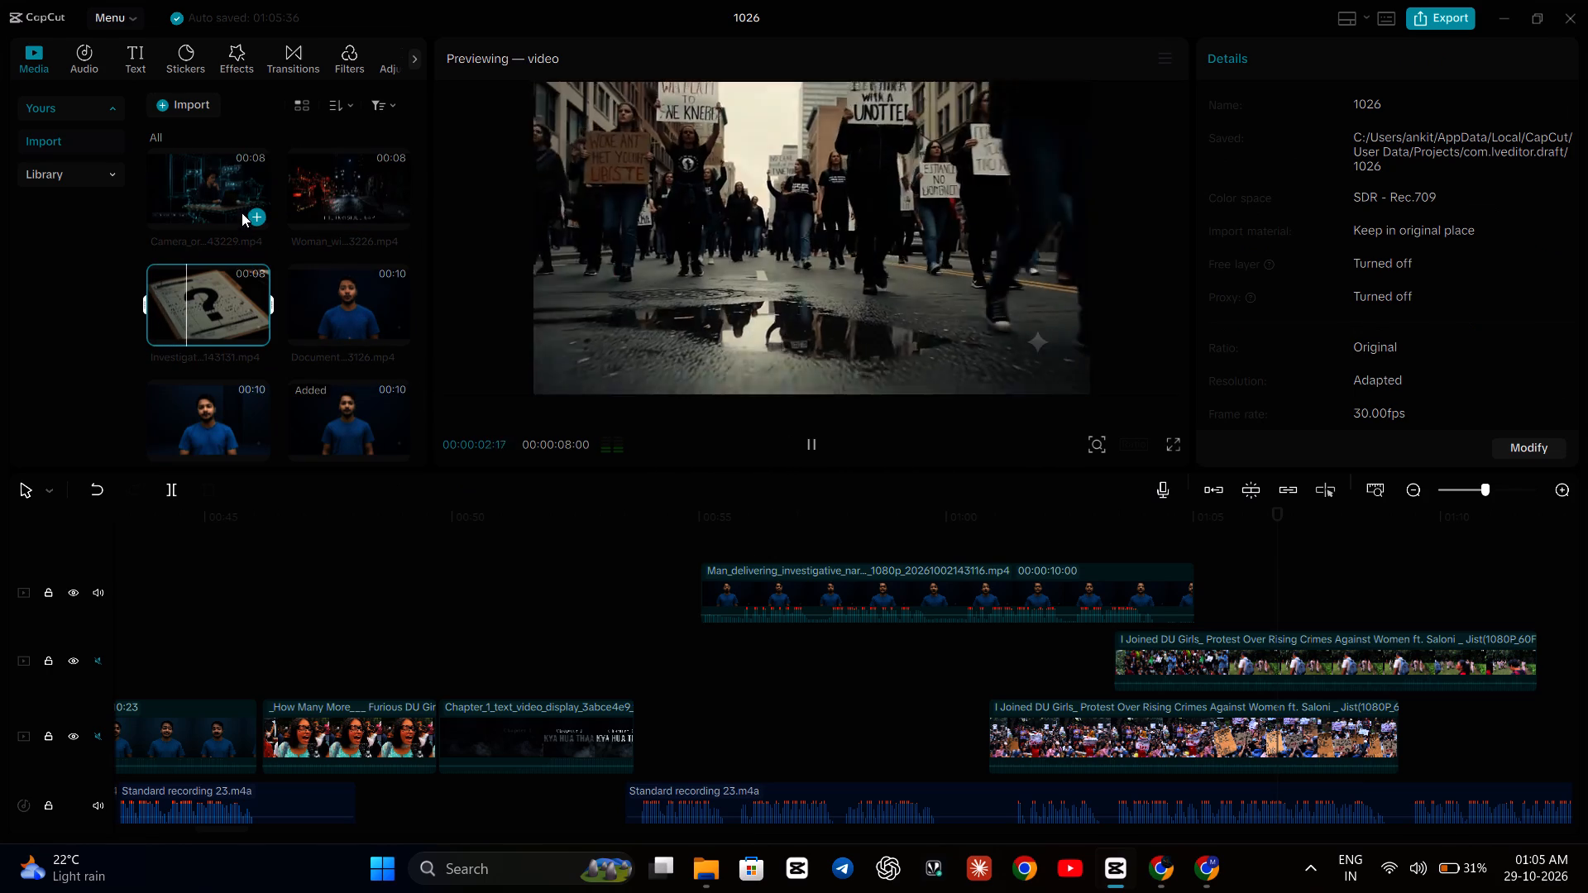
{"action": "left_click", "coordinate": [242, 208]}
{"action": "left_click", "coordinate": [329, 203]}
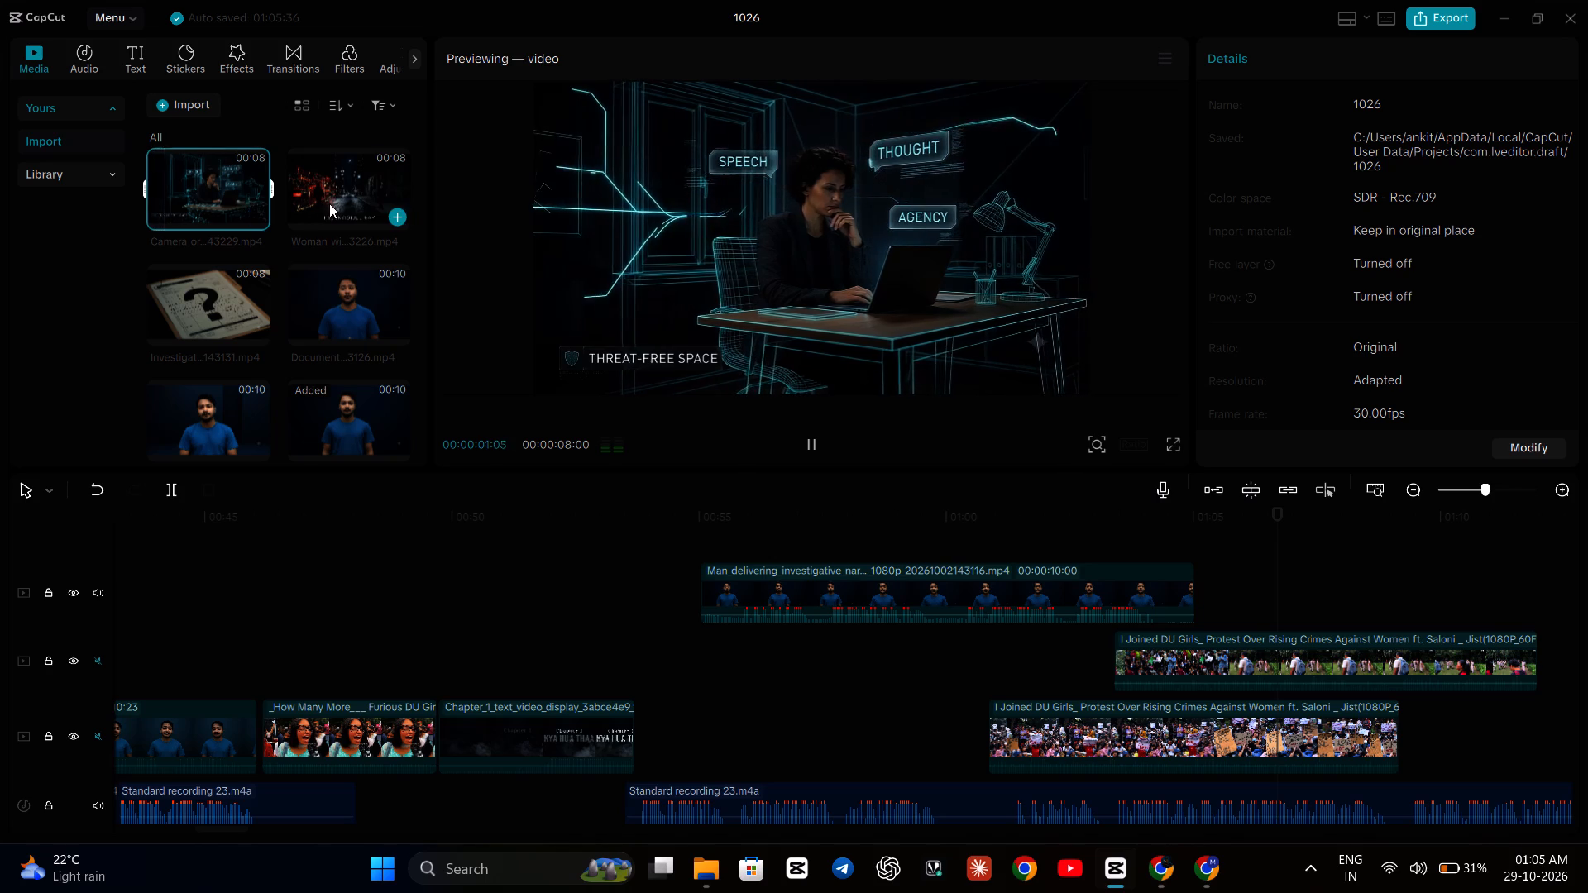
{"action": "scroll", "coordinate": [329, 203], "scroll_direction": "up", "scroll_amount": 2}
{"action": "left_click", "coordinate": [321, 258]}
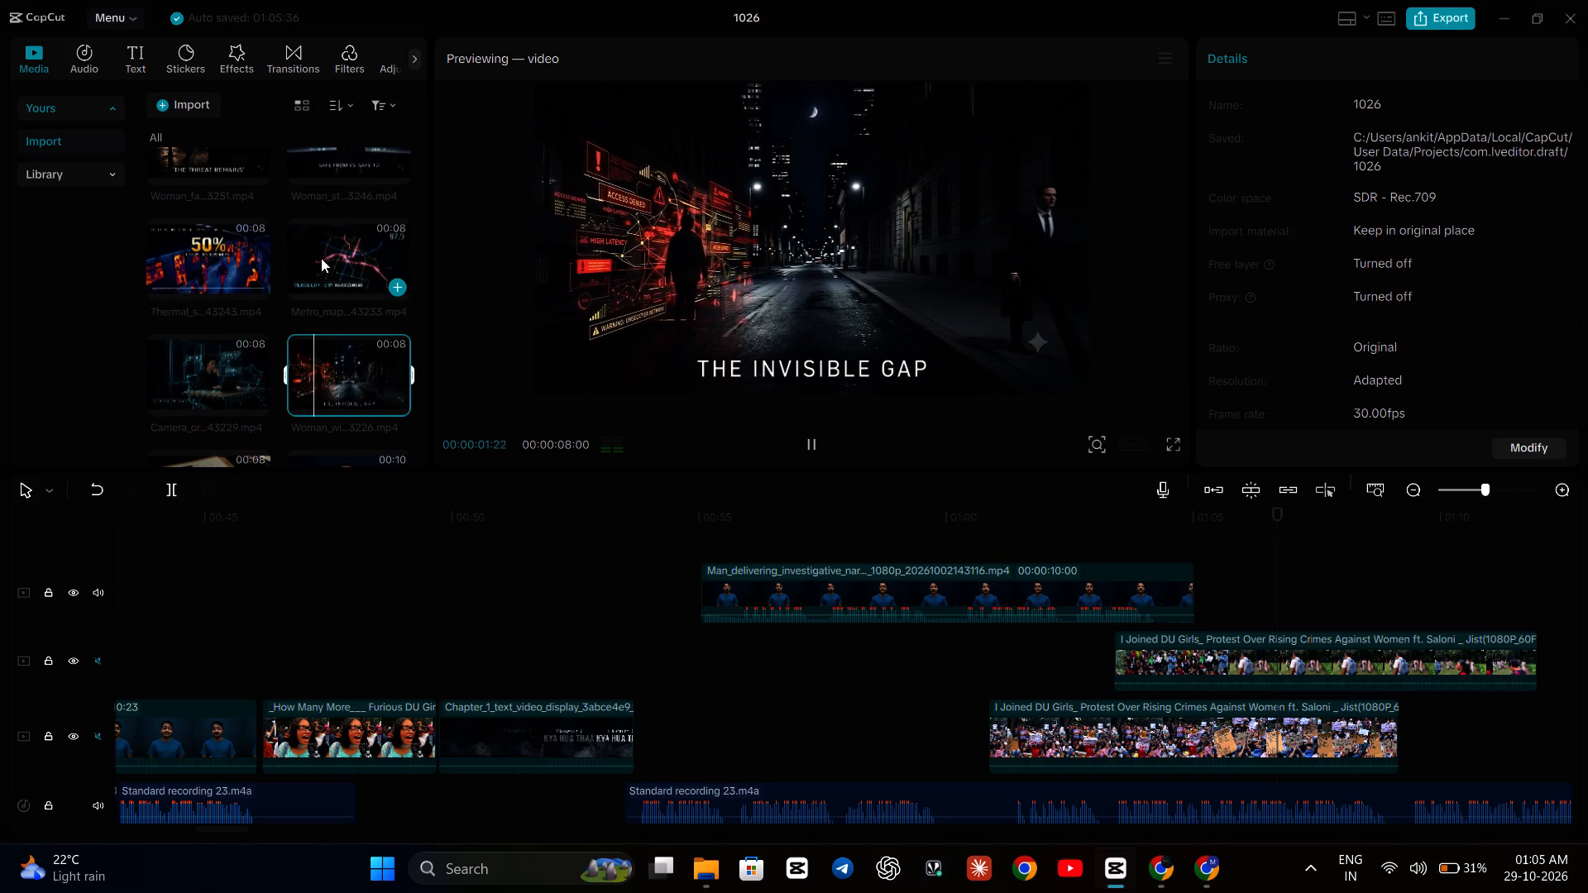
Preview the 50% thermal, Cost of Freedom, Safety = Stay Home, Safe From vs. Safe To, 8:00 PM and Trip Not Taken clips.
{"action": "left_click", "coordinate": [241, 253]}
{"action": "scroll", "coordinate": [241, 253], "scroll_direction": "up", "scroll_amount": 2}
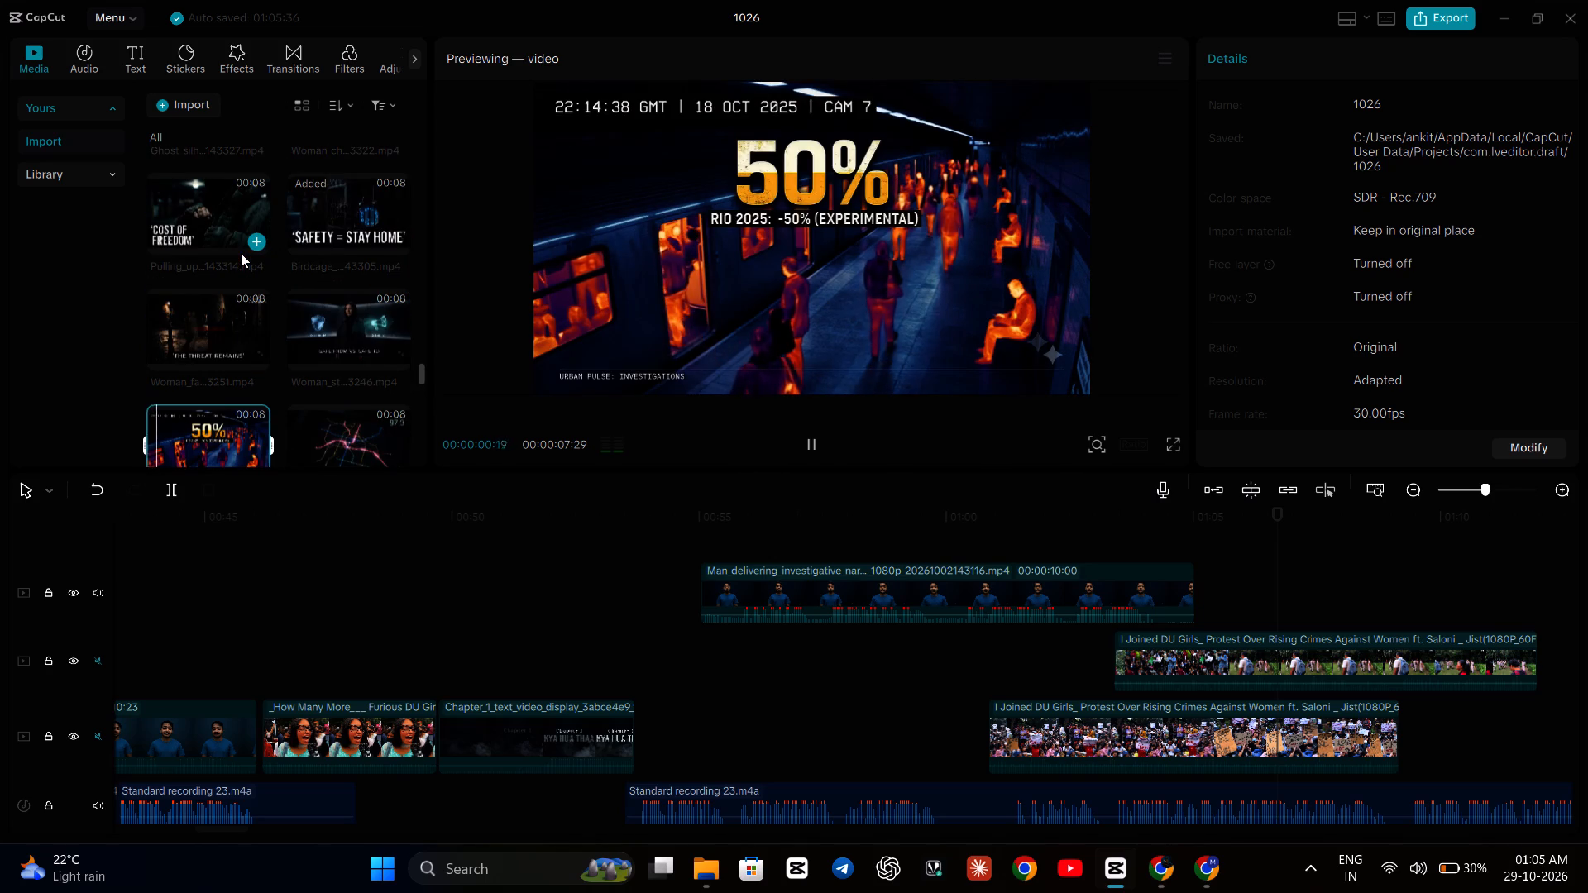
{"action": "left_click", "coordinate": [223, 226]}
{"action": "left_click", "coordinate": [318, 223]}
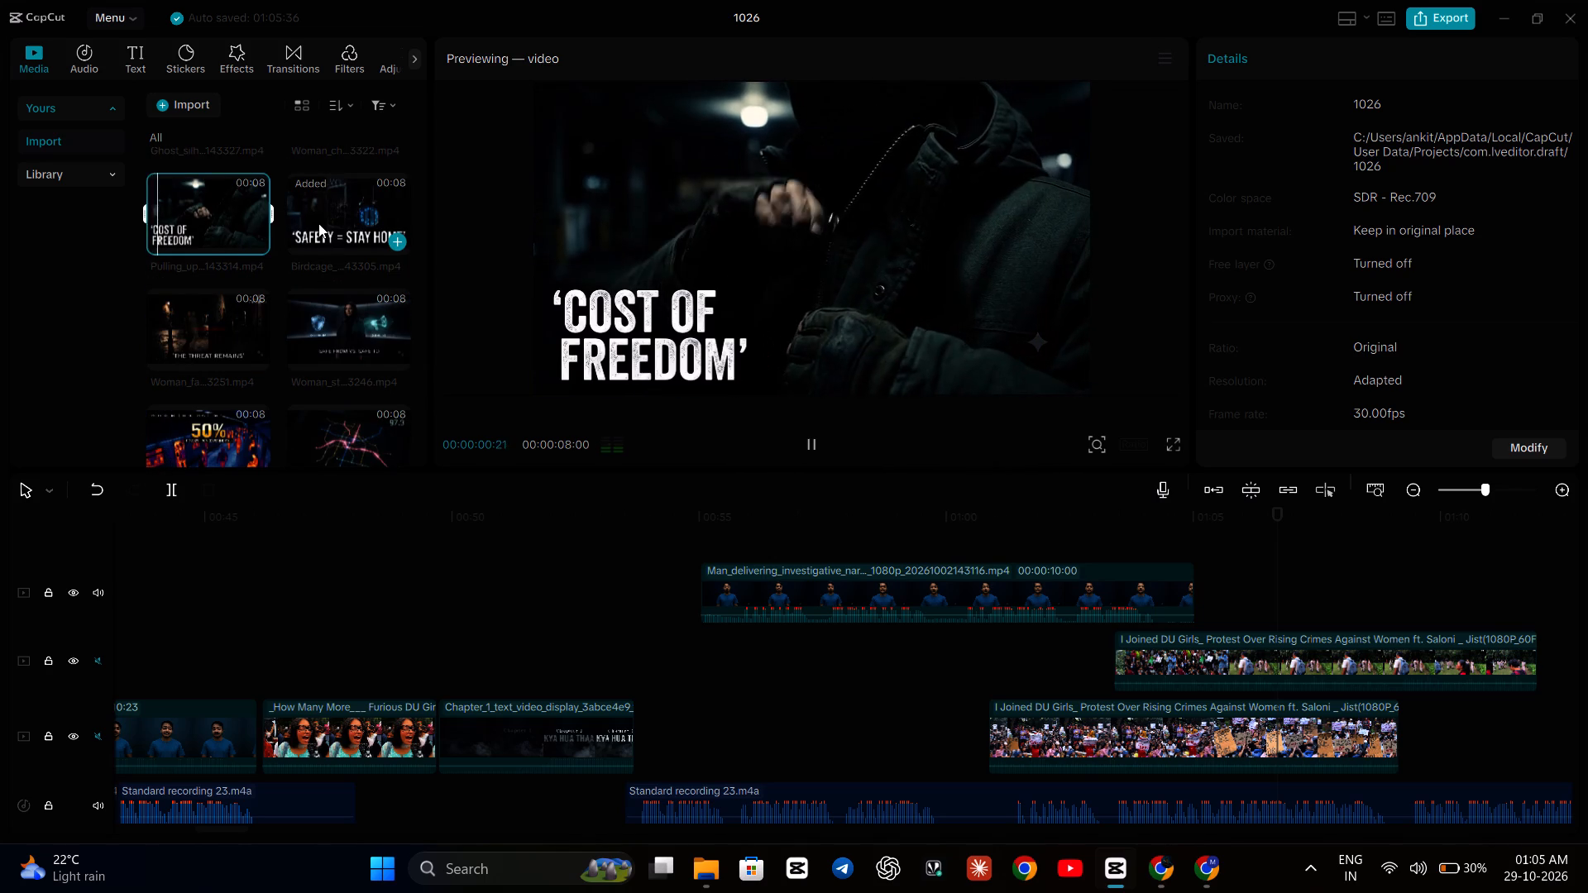
{"action": "left_click", "coordinate": [216, 313]}
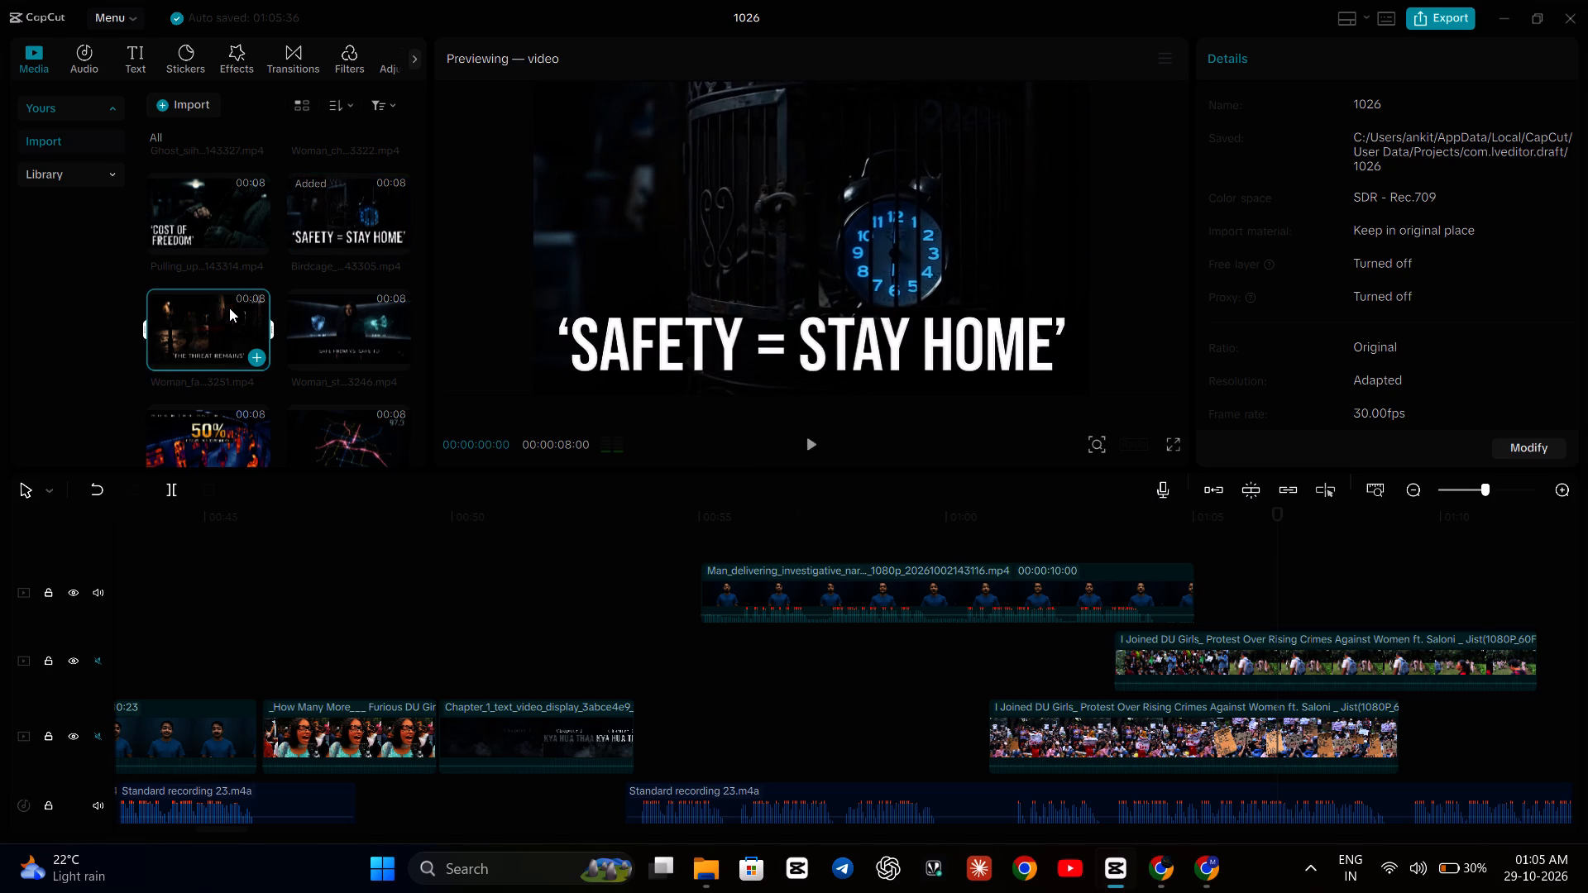
{"action": "left_click", "coordinate": [337, 311]}
{"action": "scroll", "coordinate": [337, 311], "scroll_direction": "up", "scroll_amount": 1}
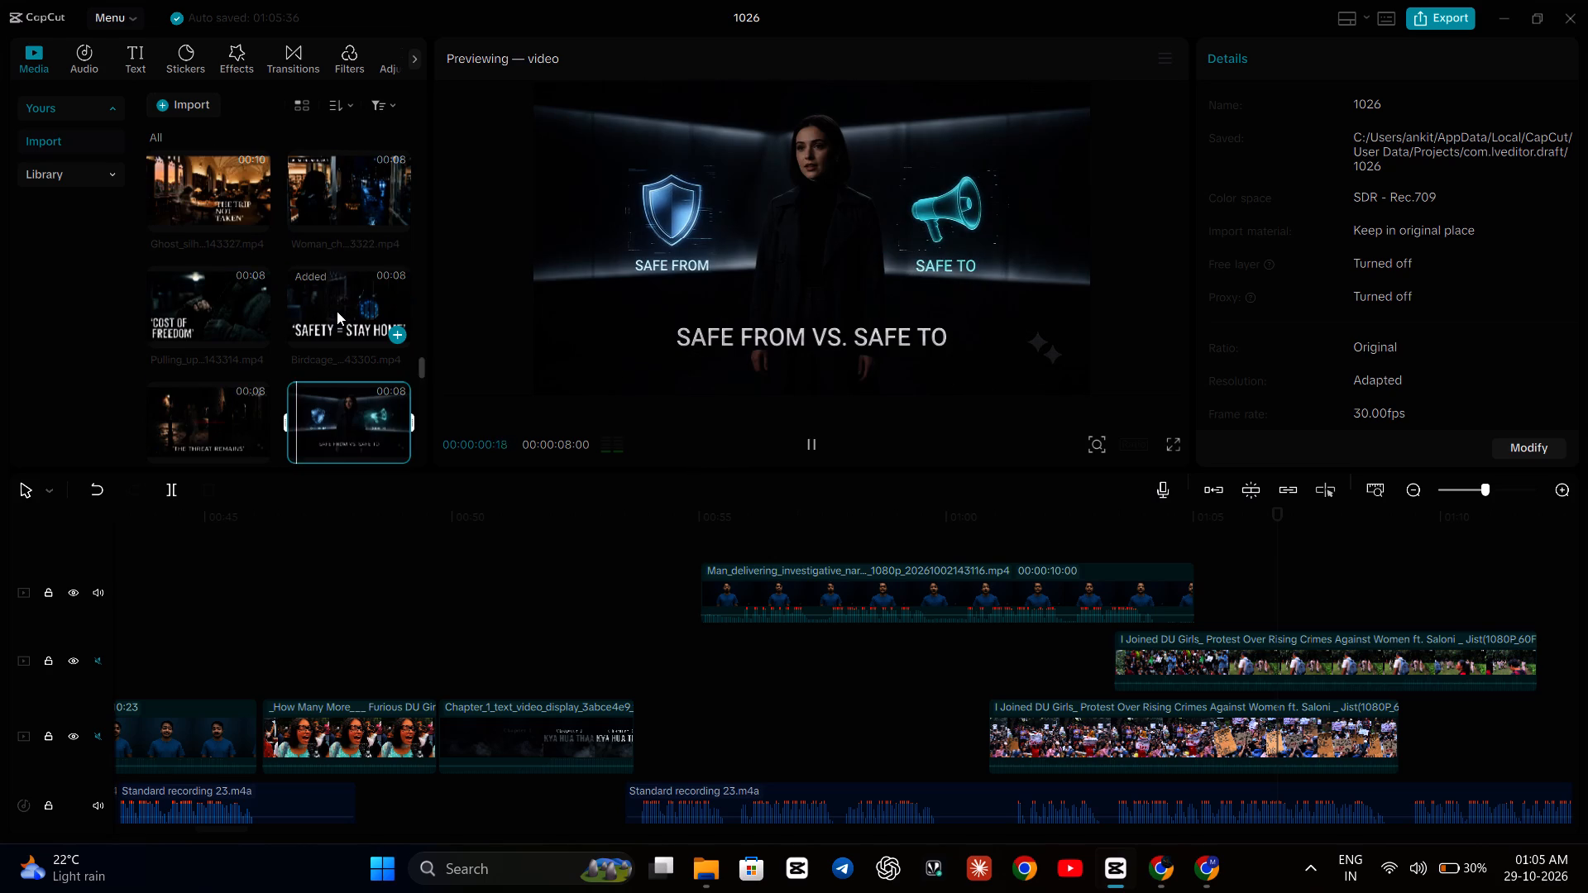
{"action": "left_click", "coordinate": [342, 214]}
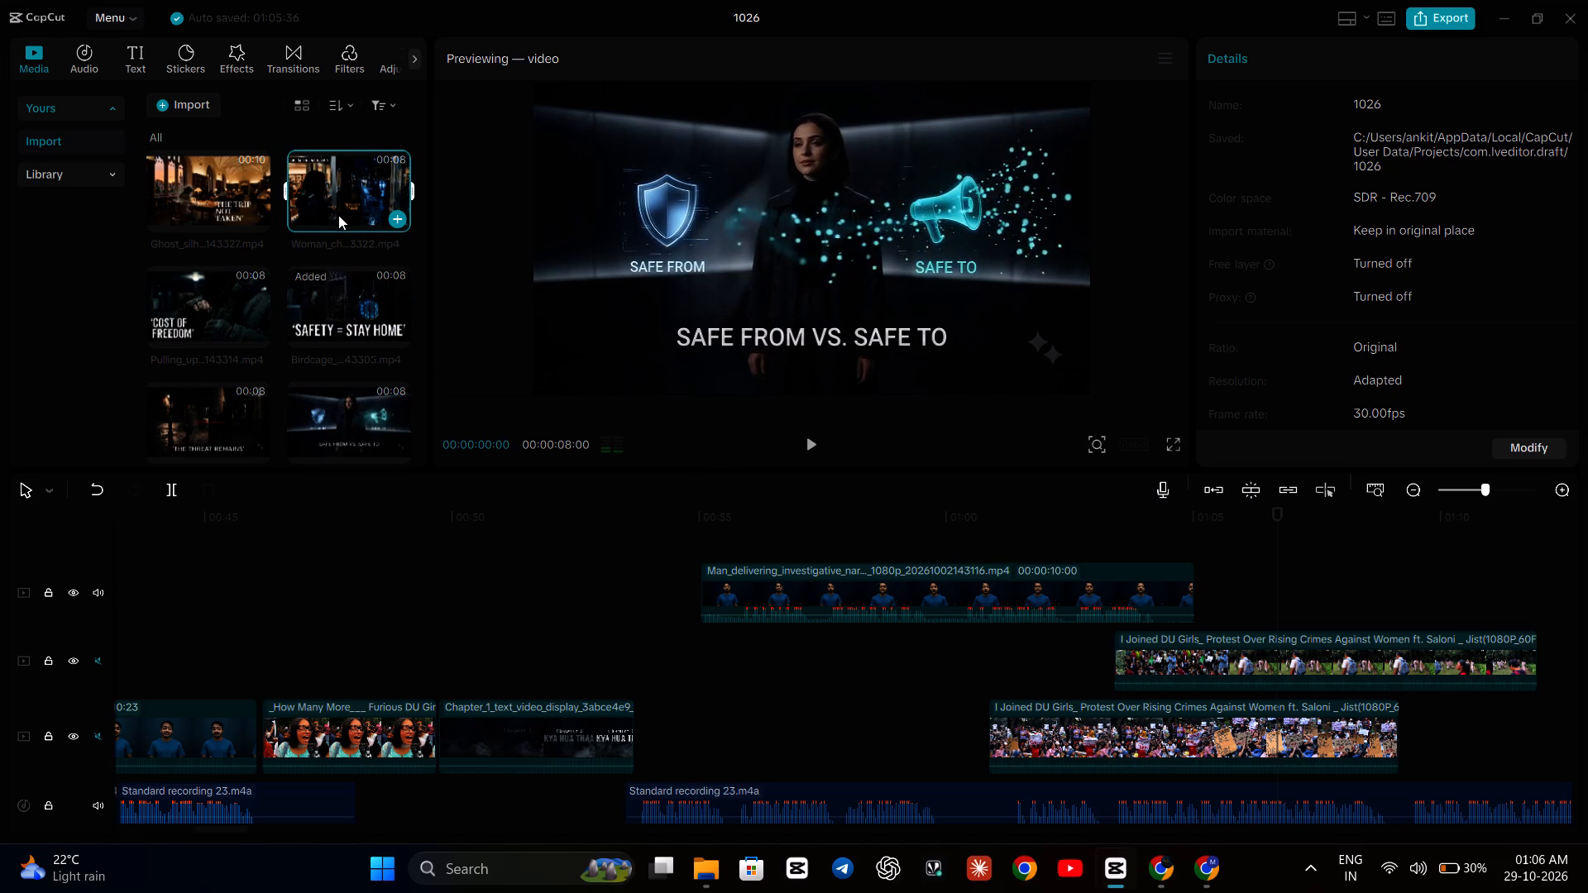
{"action": "left_click", "coordinate": [181, 202]}
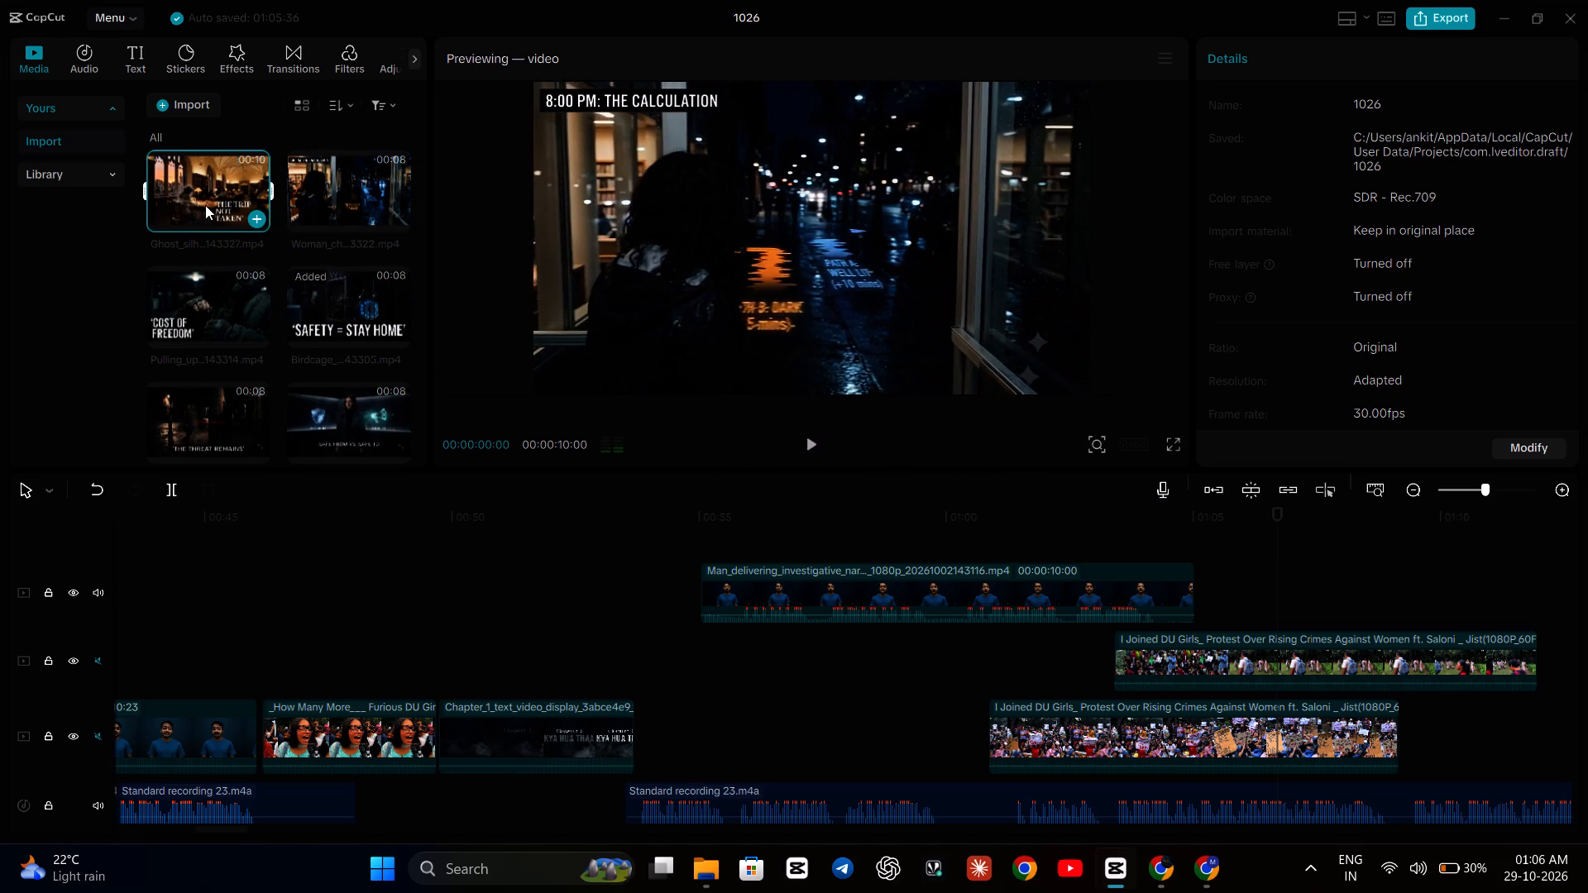
{"action": "scroll", "coordinate": [314, 243], "scroll_direction": "up", "scroll_amount": 2}
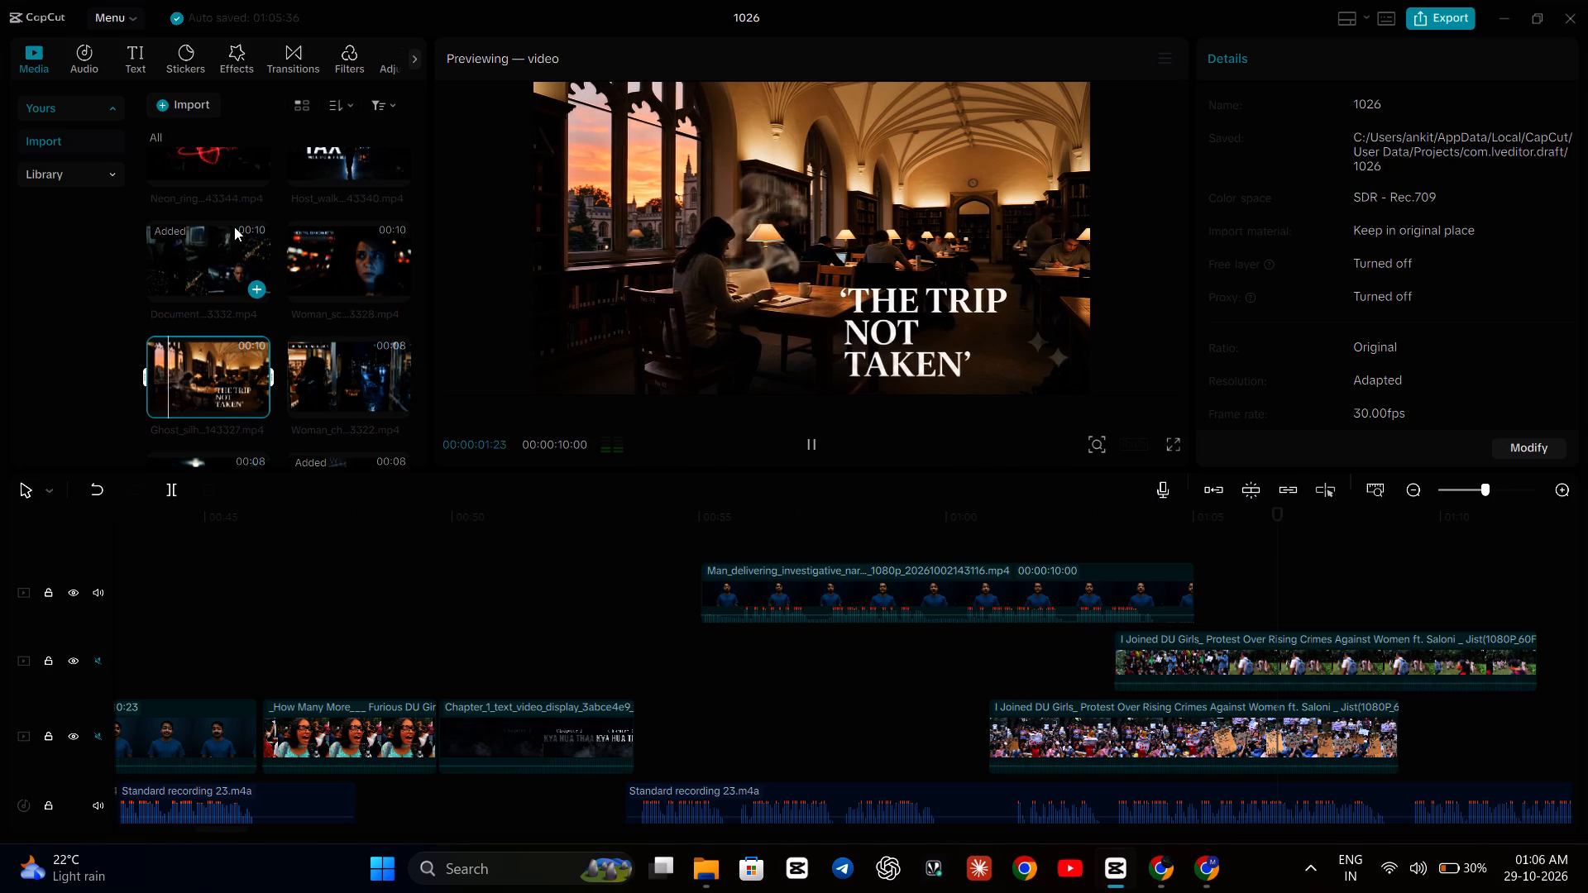
Preview the Safety Tax, neon heart, Mental Bandwidth, 96.8% Known, coaching-books and Home/Colleague/Friend split-screen clips for use with the narration.
{"action": "left_click", "coordinate": [332, 184]}
{"action": "scroll", "coordinate": [332, 184], "scroll_direction": "up", "scroll_amount": 1}
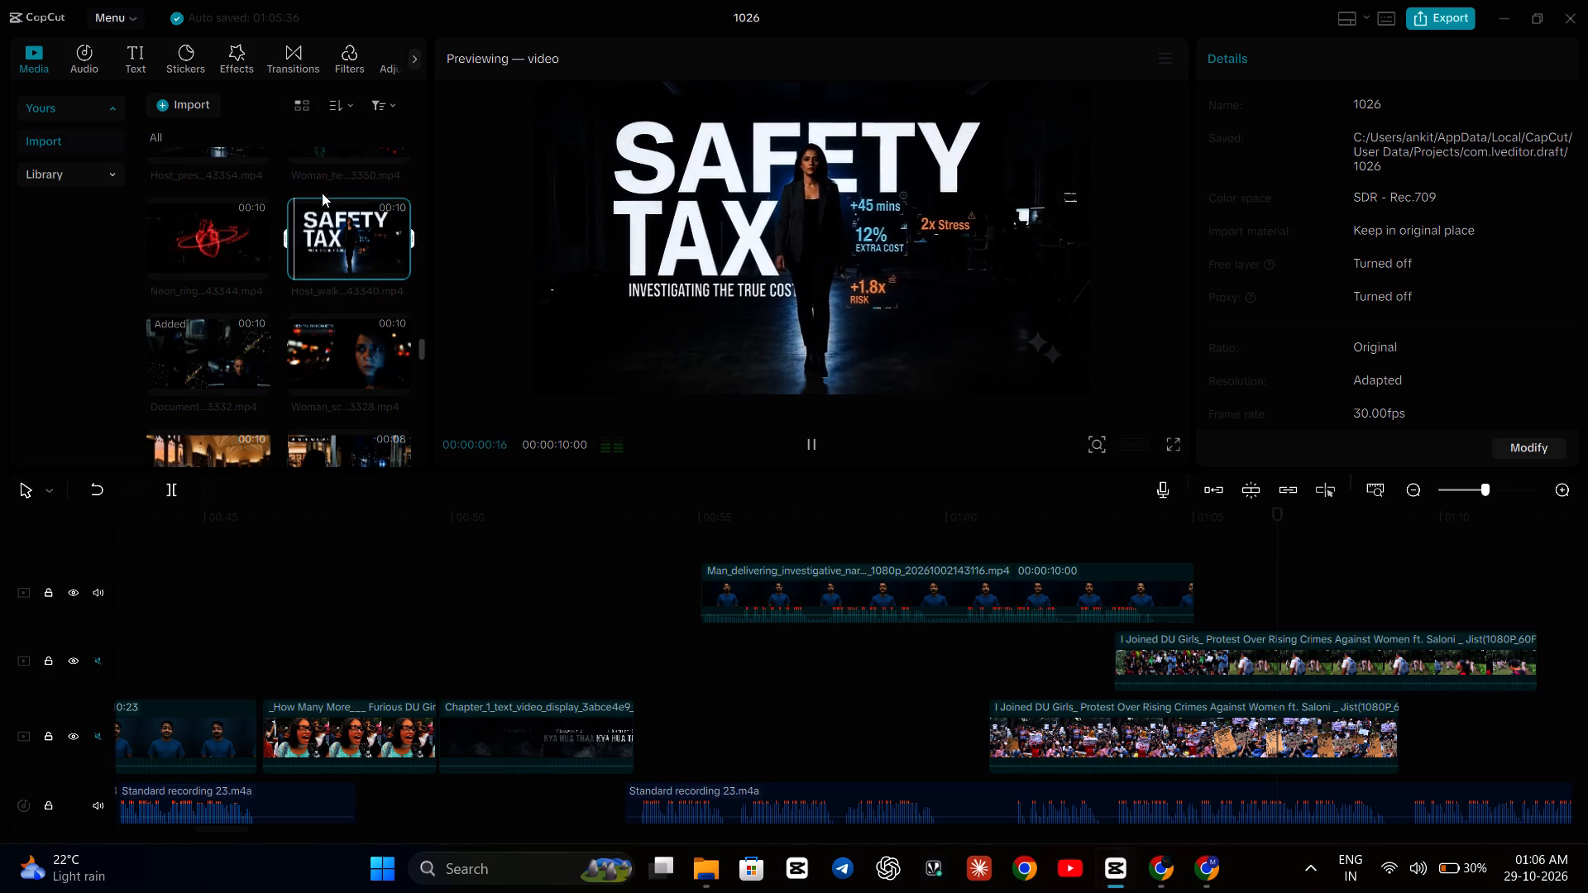
{"action": "left_click", "coordinate": [244, 243]}
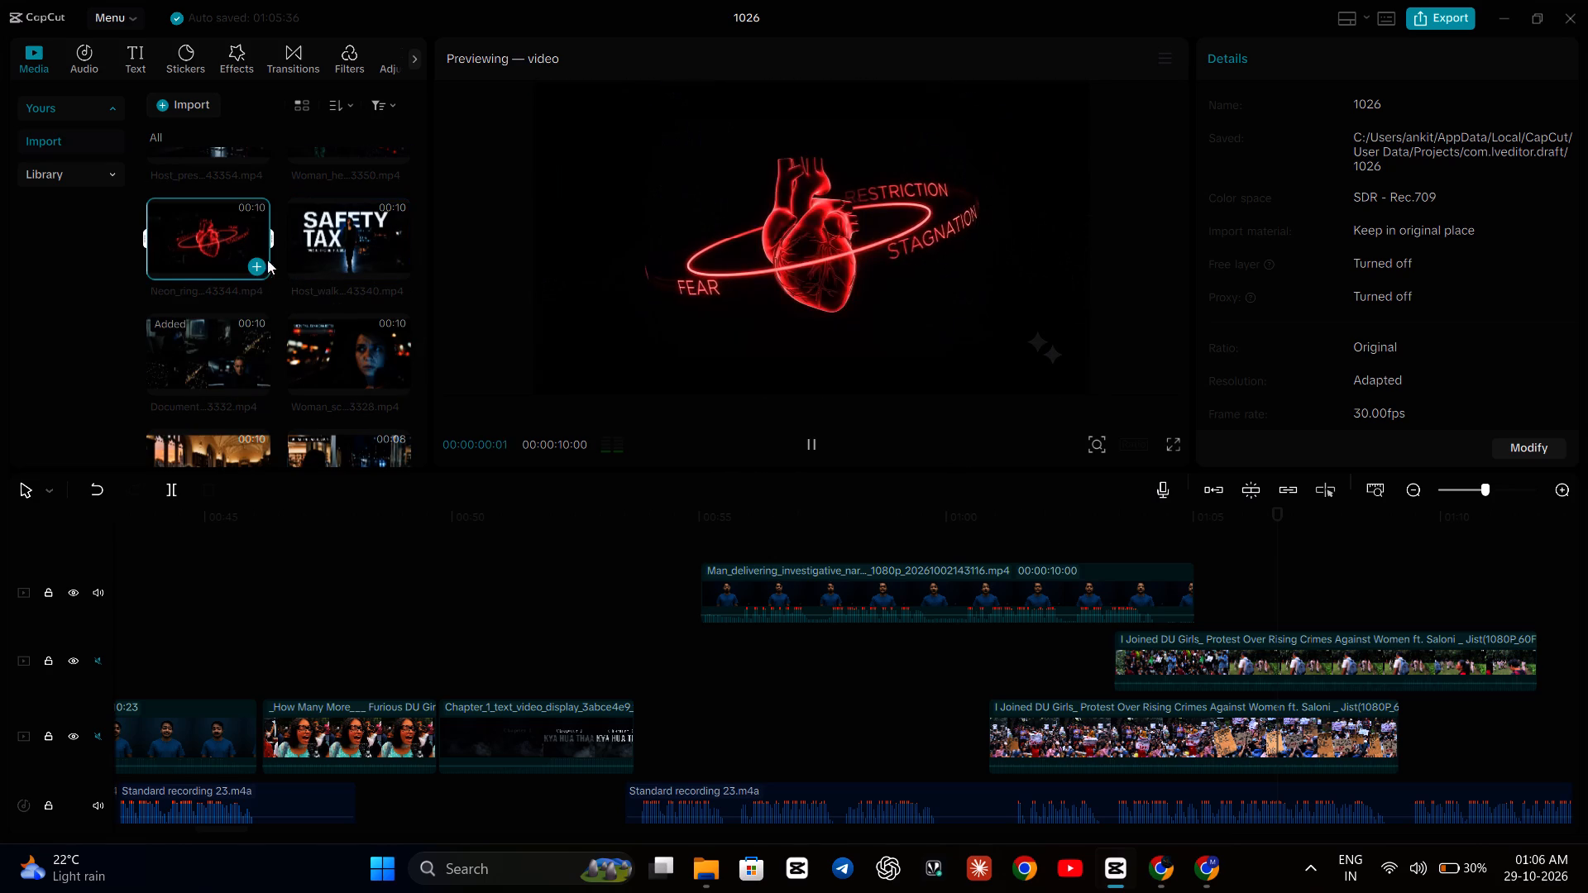
{"action": "left_click", "coordinate": [323, 369]}
{"action": "scroll", "coordinate": [324, 333], "scroll_direction": "up", "scroll_amount": 2}
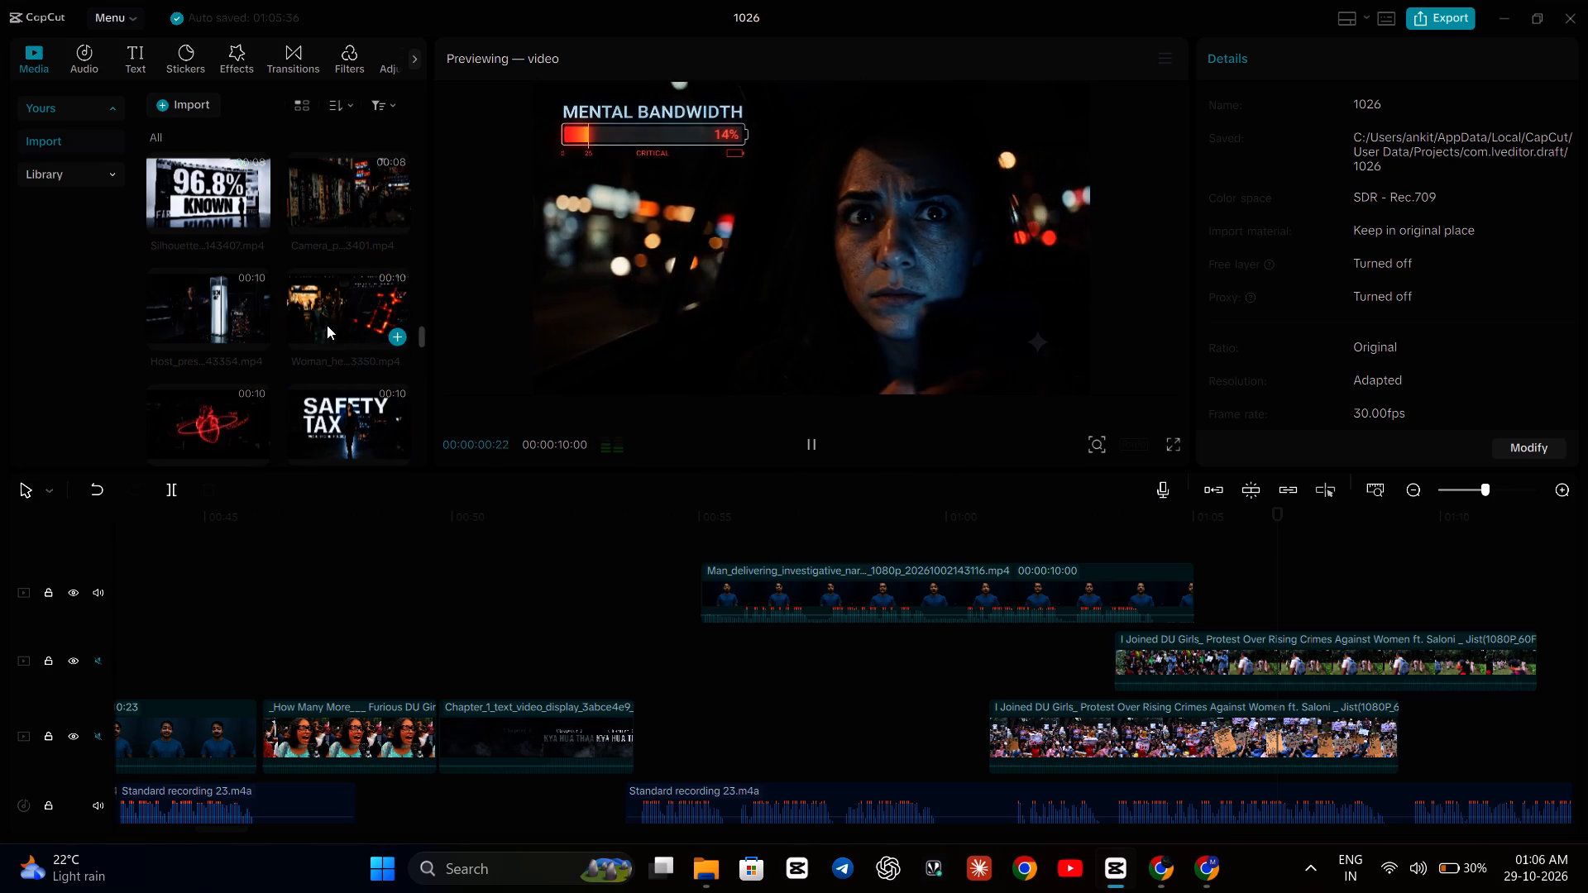
{"action": "left_click", "coordinate": [222, 213]}
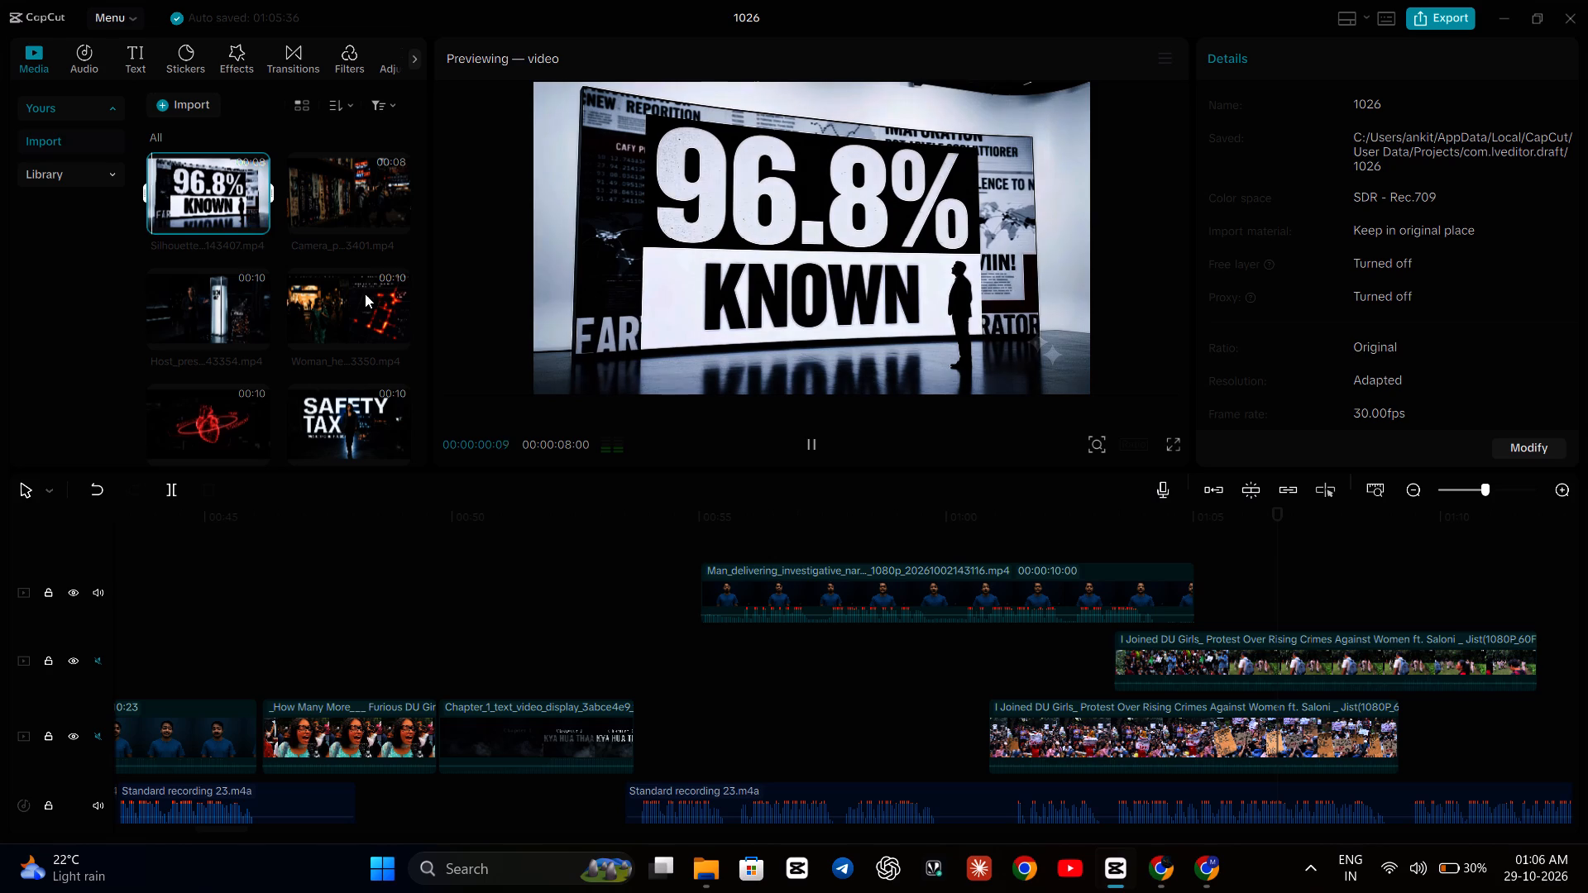
{"action": "left_click", "coordinate": [349, 206]}
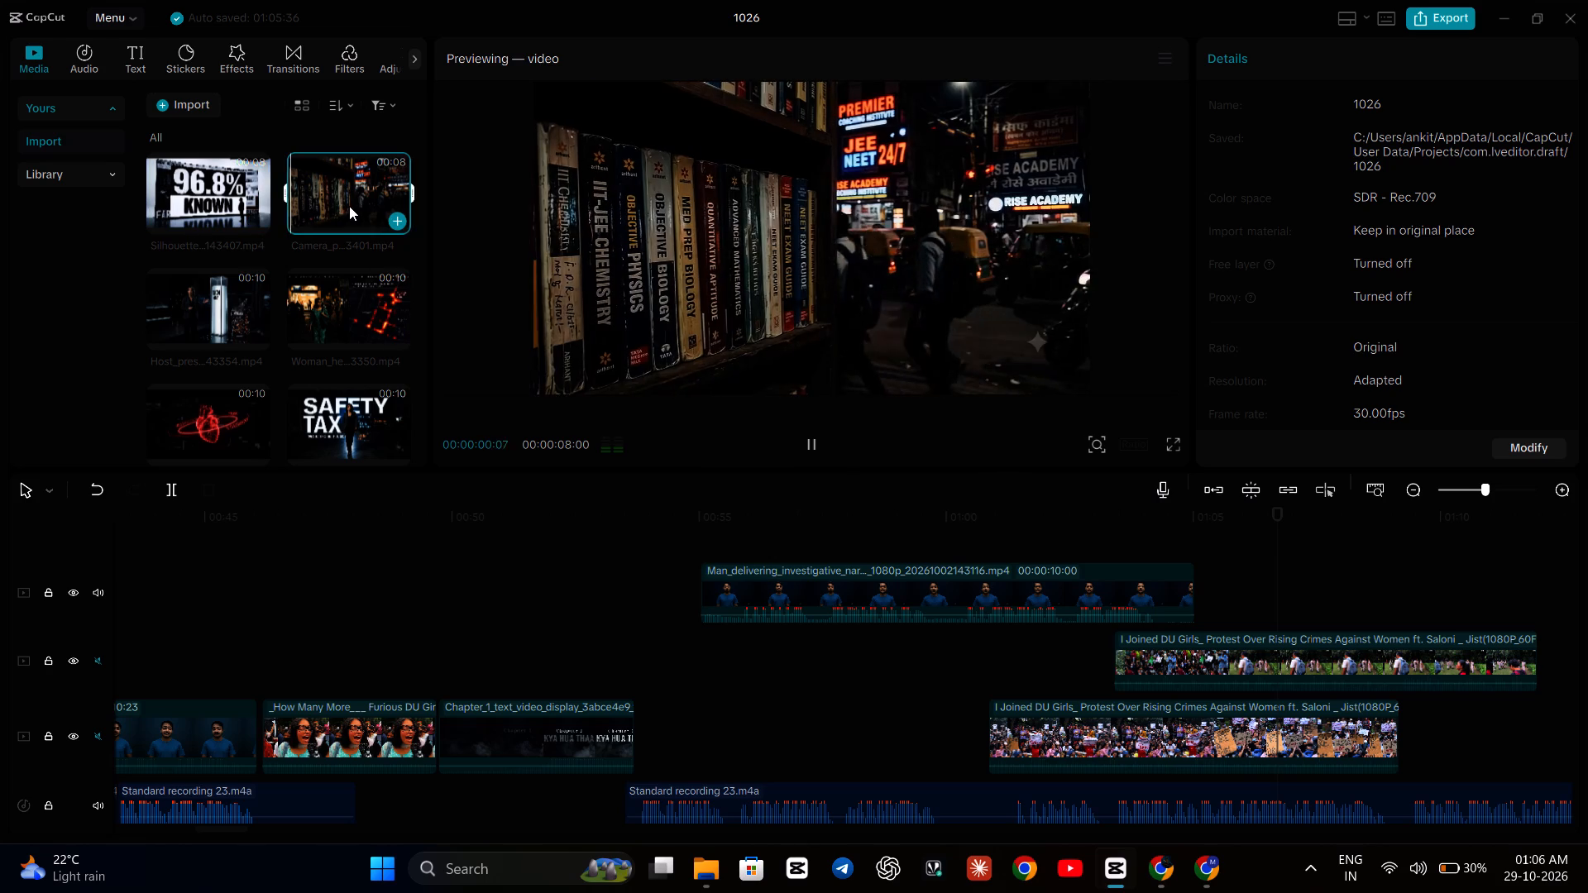
{"action": "scroll", "coordinate": [349, 206], "scroll_direction": "up", "scroll_amount": 1}
{"action": "left_click", "coordinate": [354, 195]}
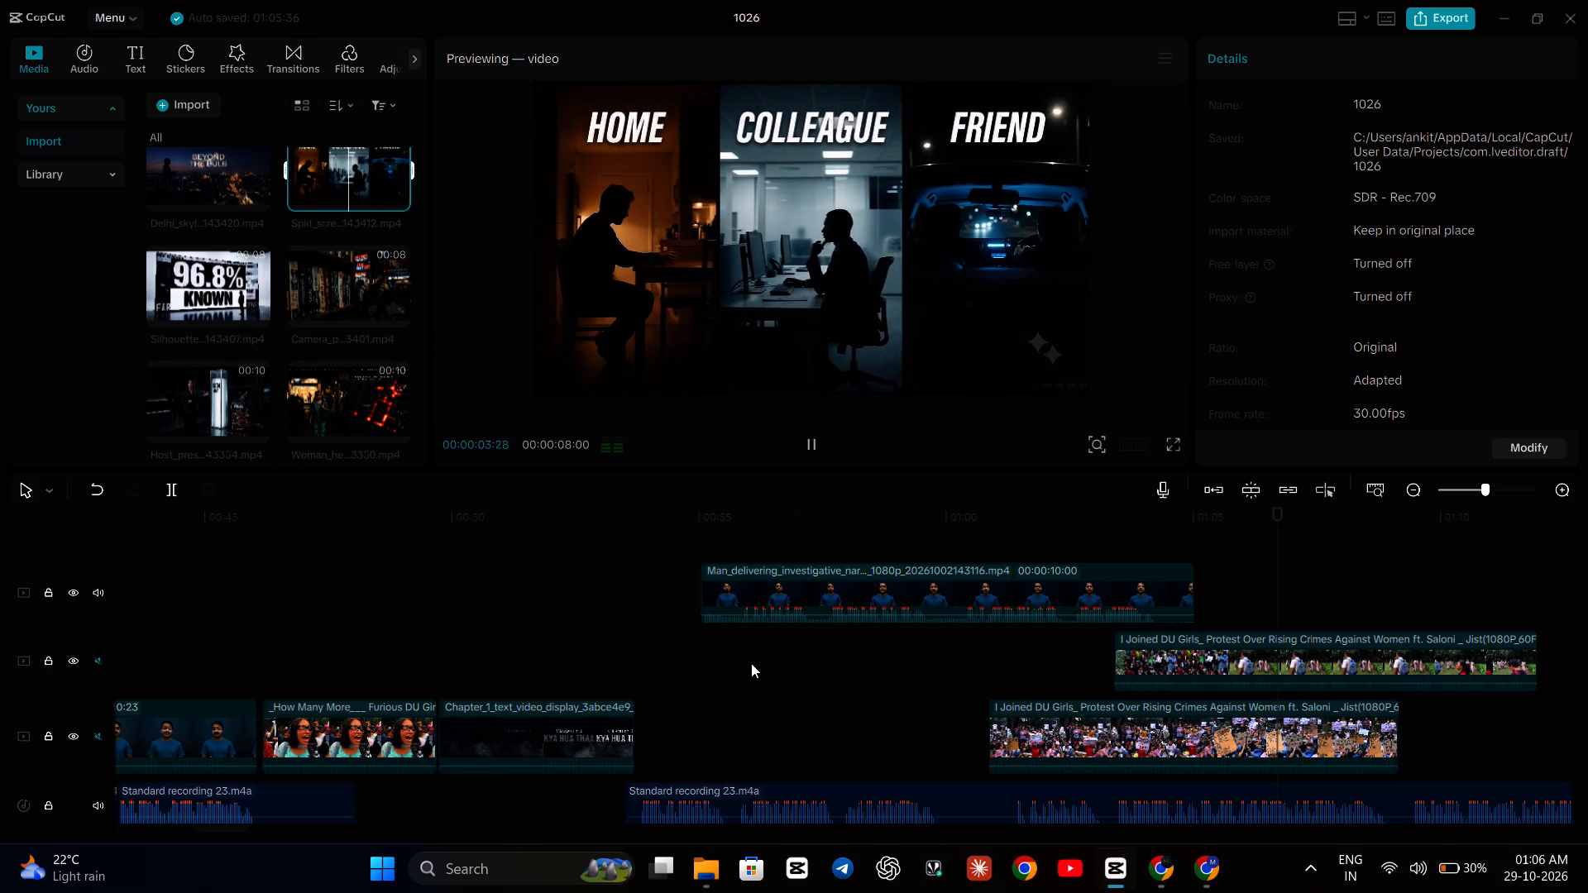
{"action": "scroll", "coordinate": [751, 663], "scroll_direction": "down", "scroll_amount": 1}
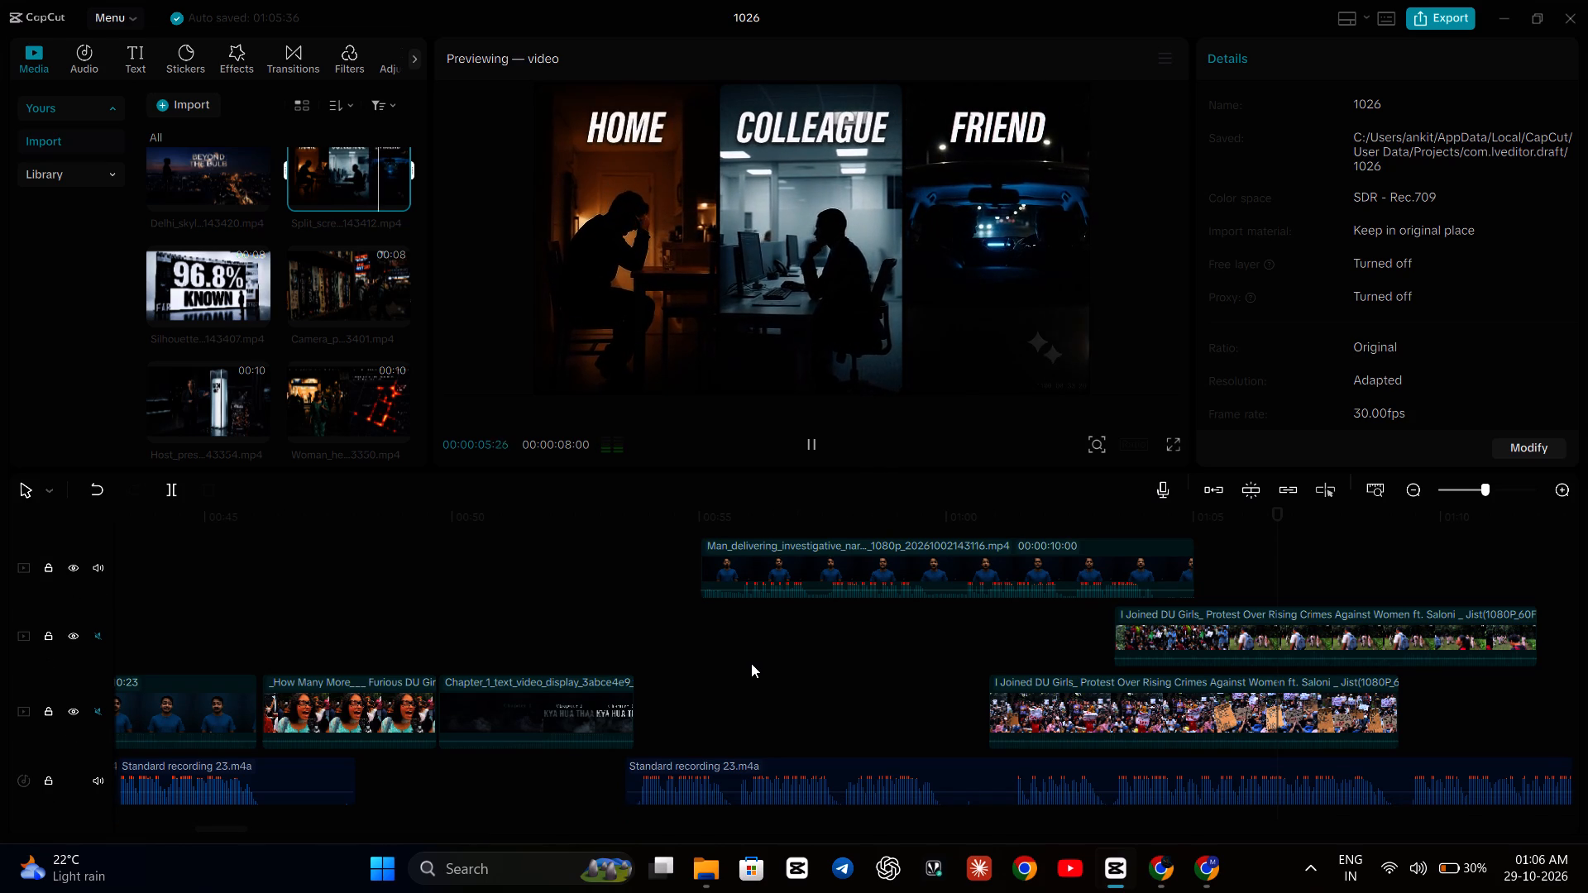
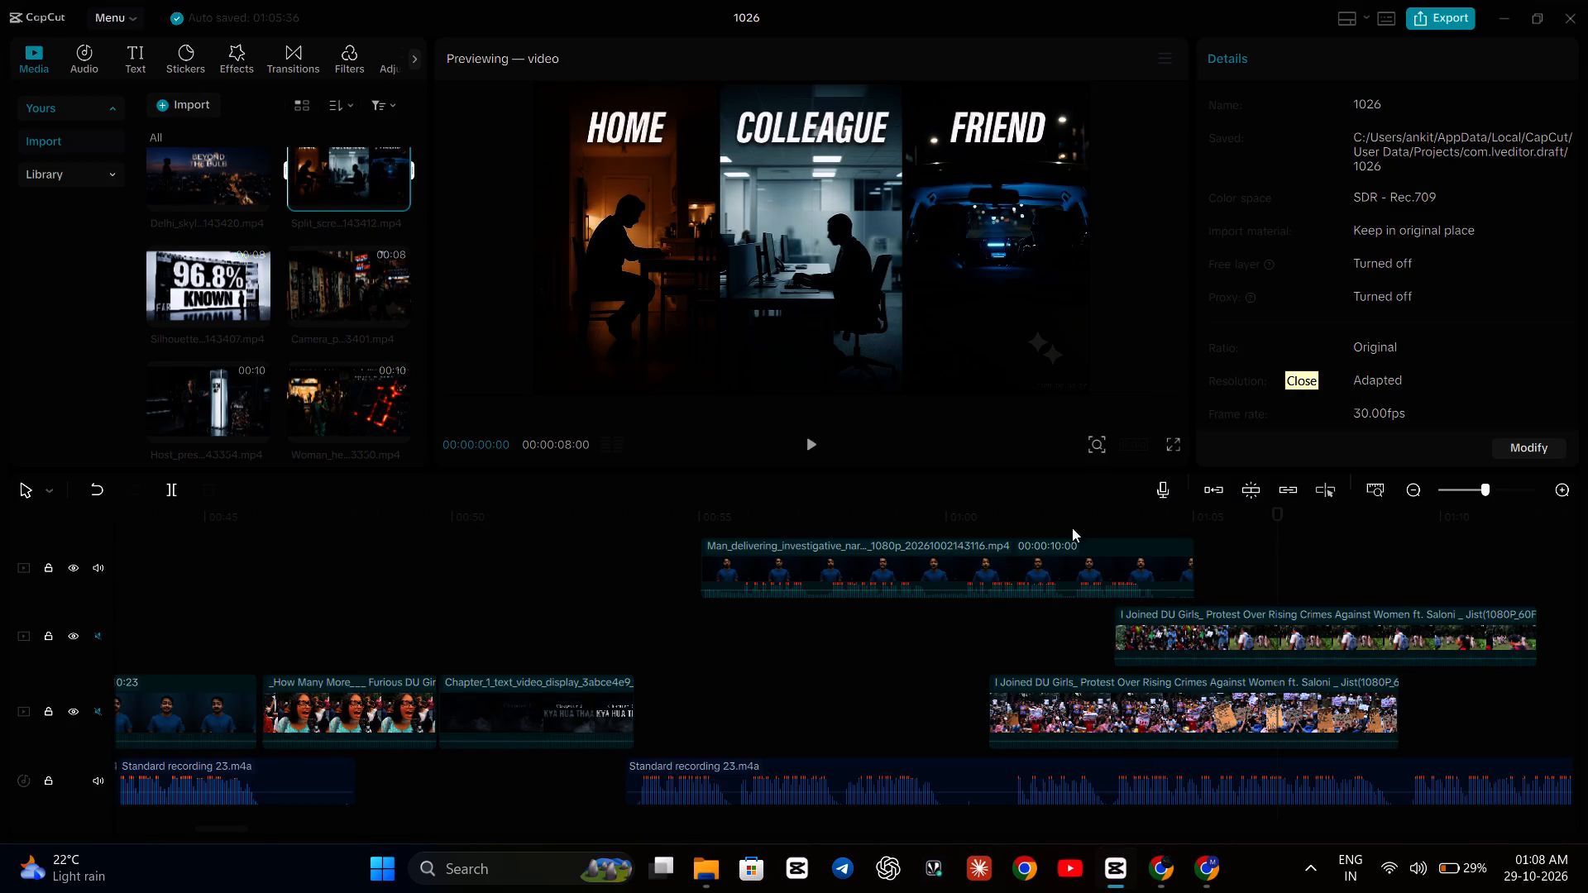
{"action": "left_click", "coordinate": [456, 530]}
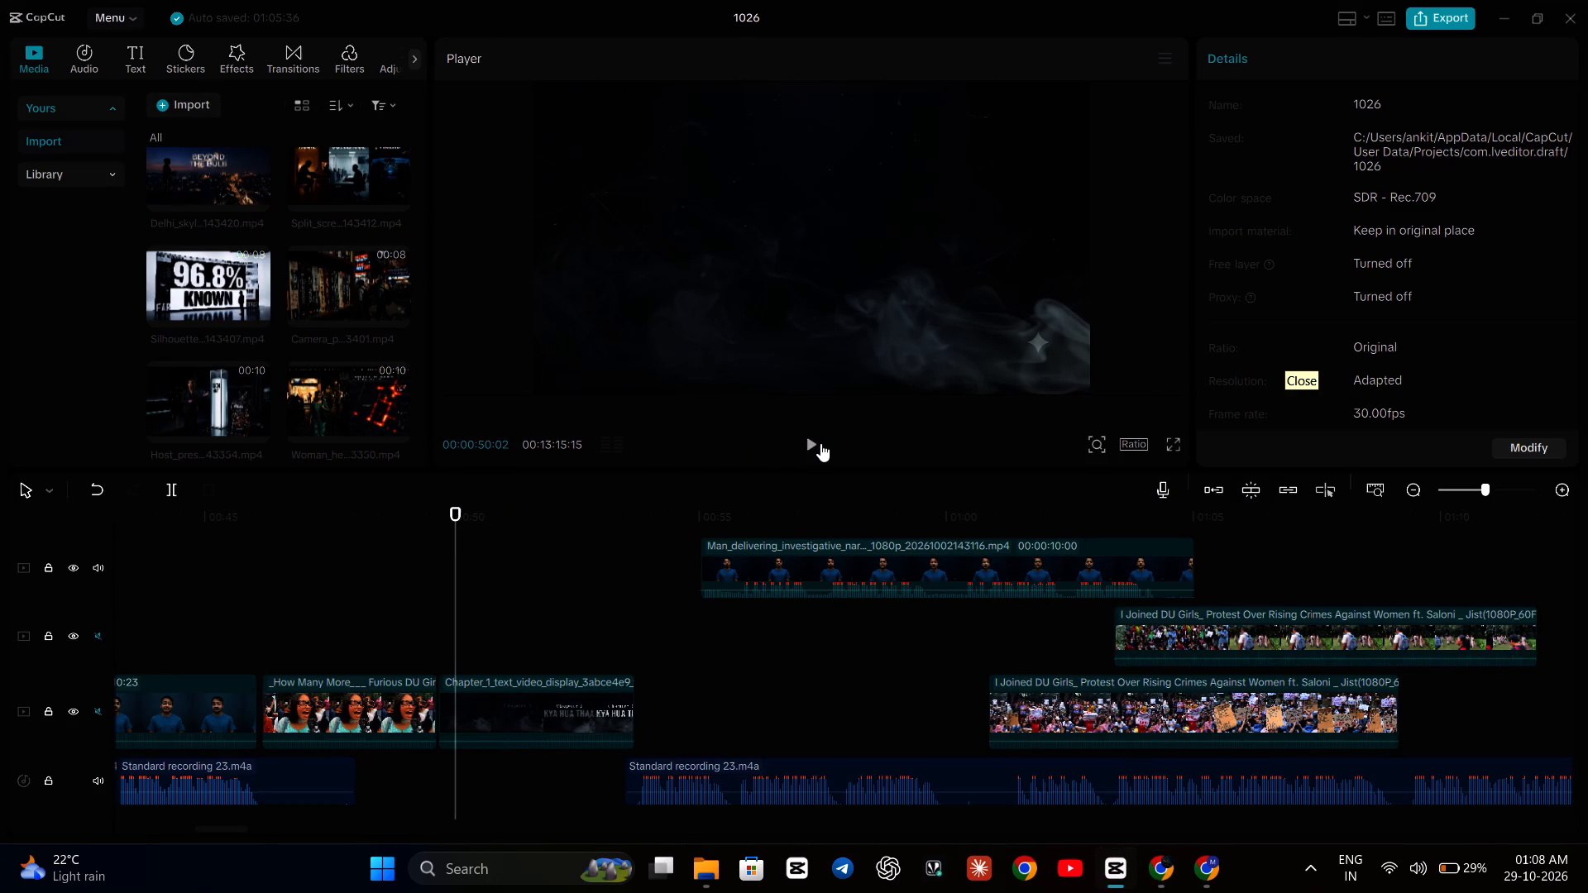
{"action": "left_click", "coordinate": [820, 443]}
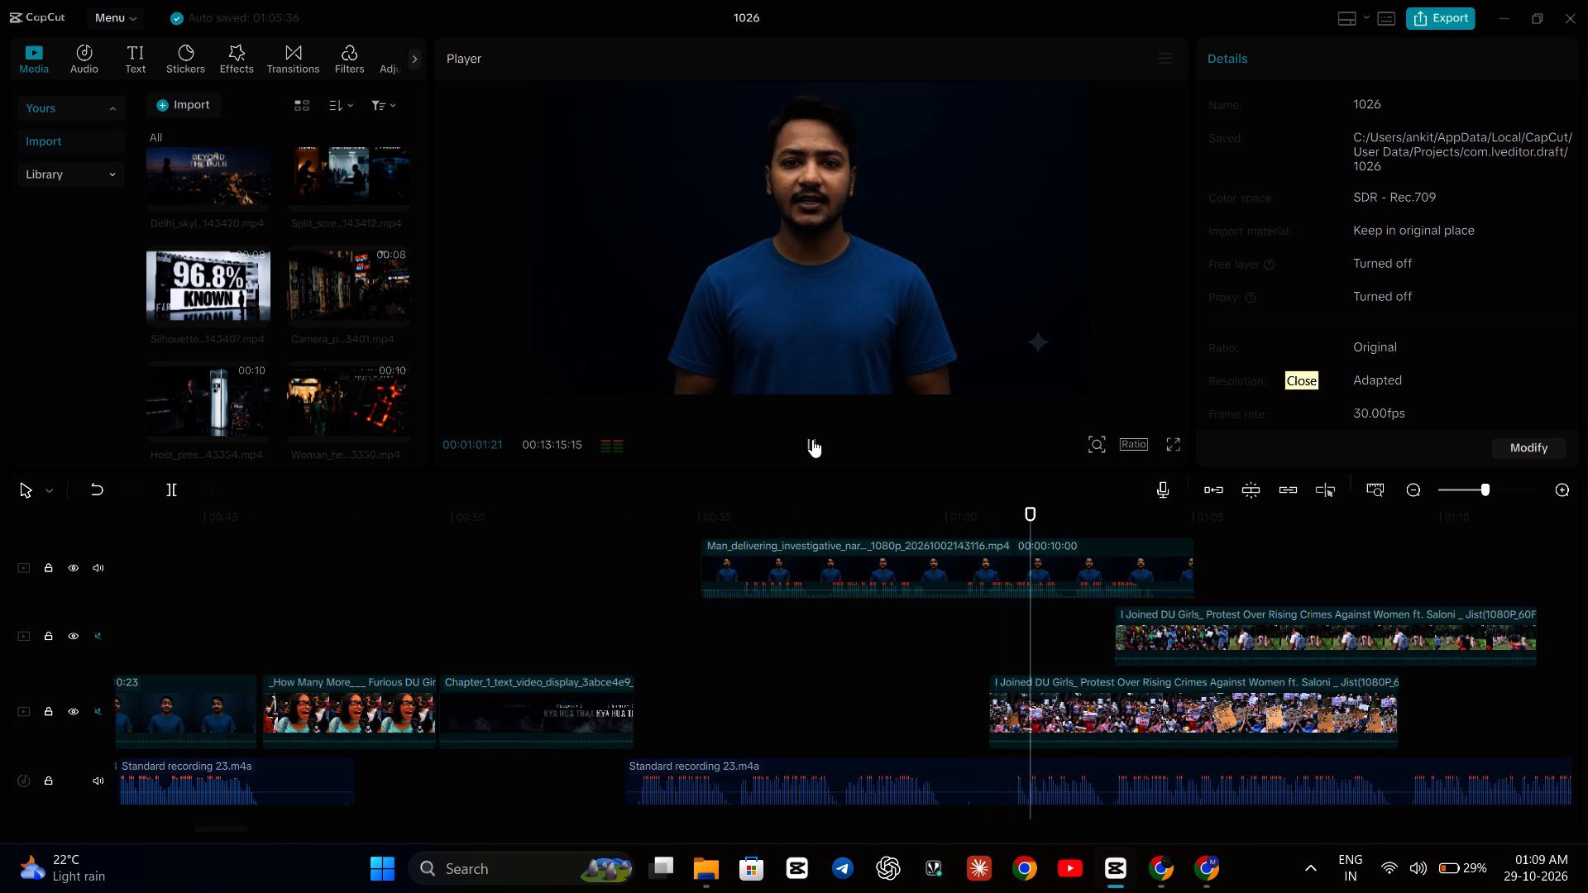
{"action": "left_click", "coordinate": [812, 439]}
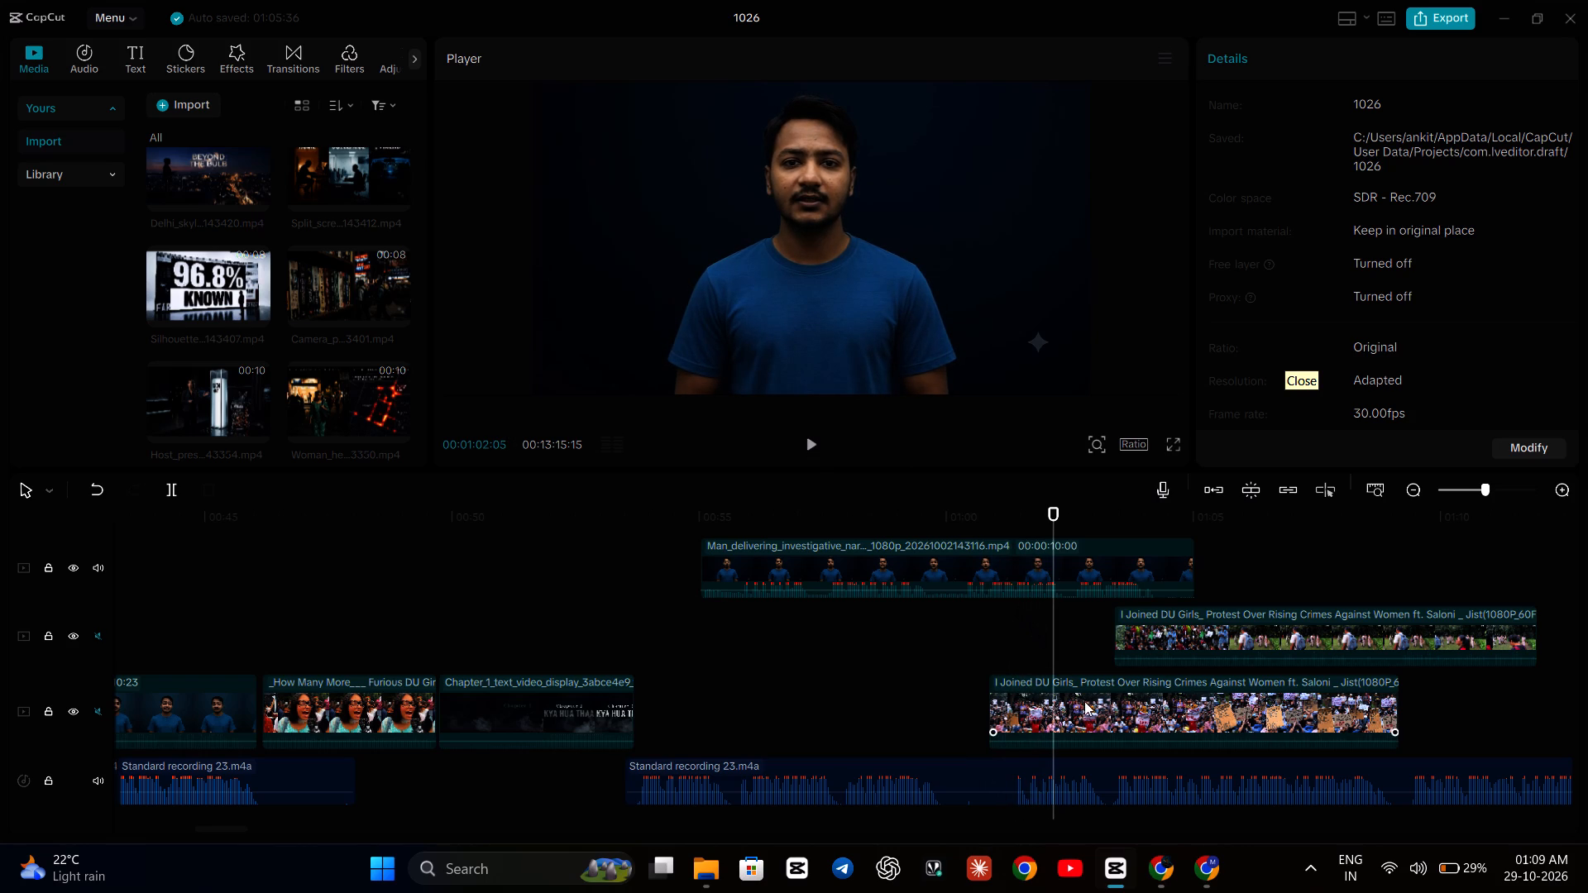
Move the bottom video track's "I Joined DU Girls" protest clip to the top track, starting at about 00:01:14.
{"action": "left_click_drag", "start_coordinate": [1084, 701], "coordinate": [629, 486]}
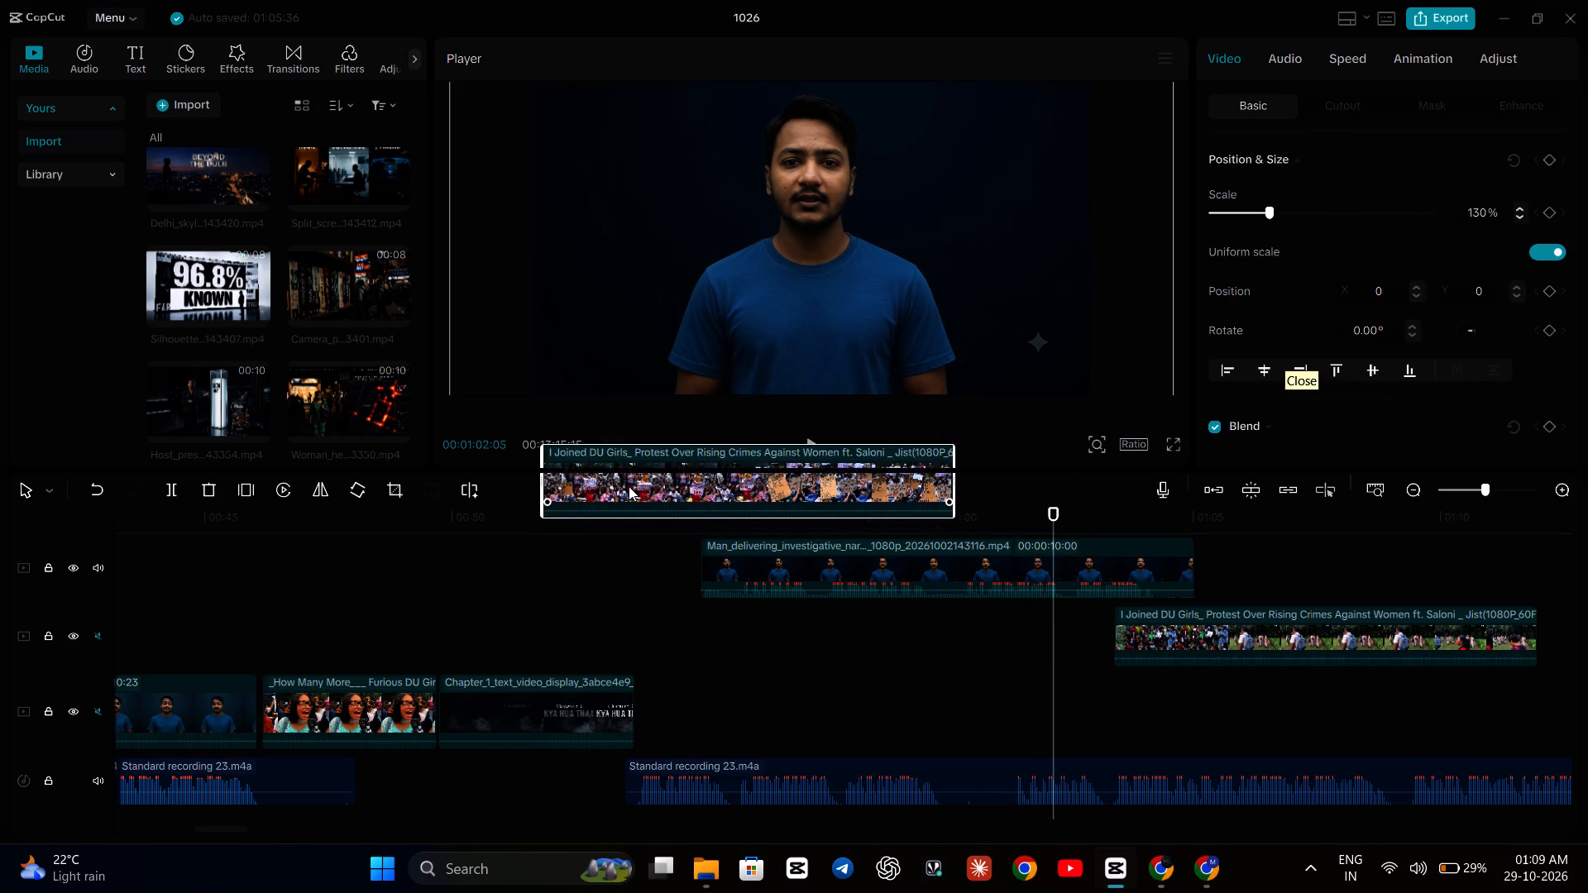
{"action": "left_click_drag", "start_coordinate": [629, 486], "coordinate": [373, 565]}
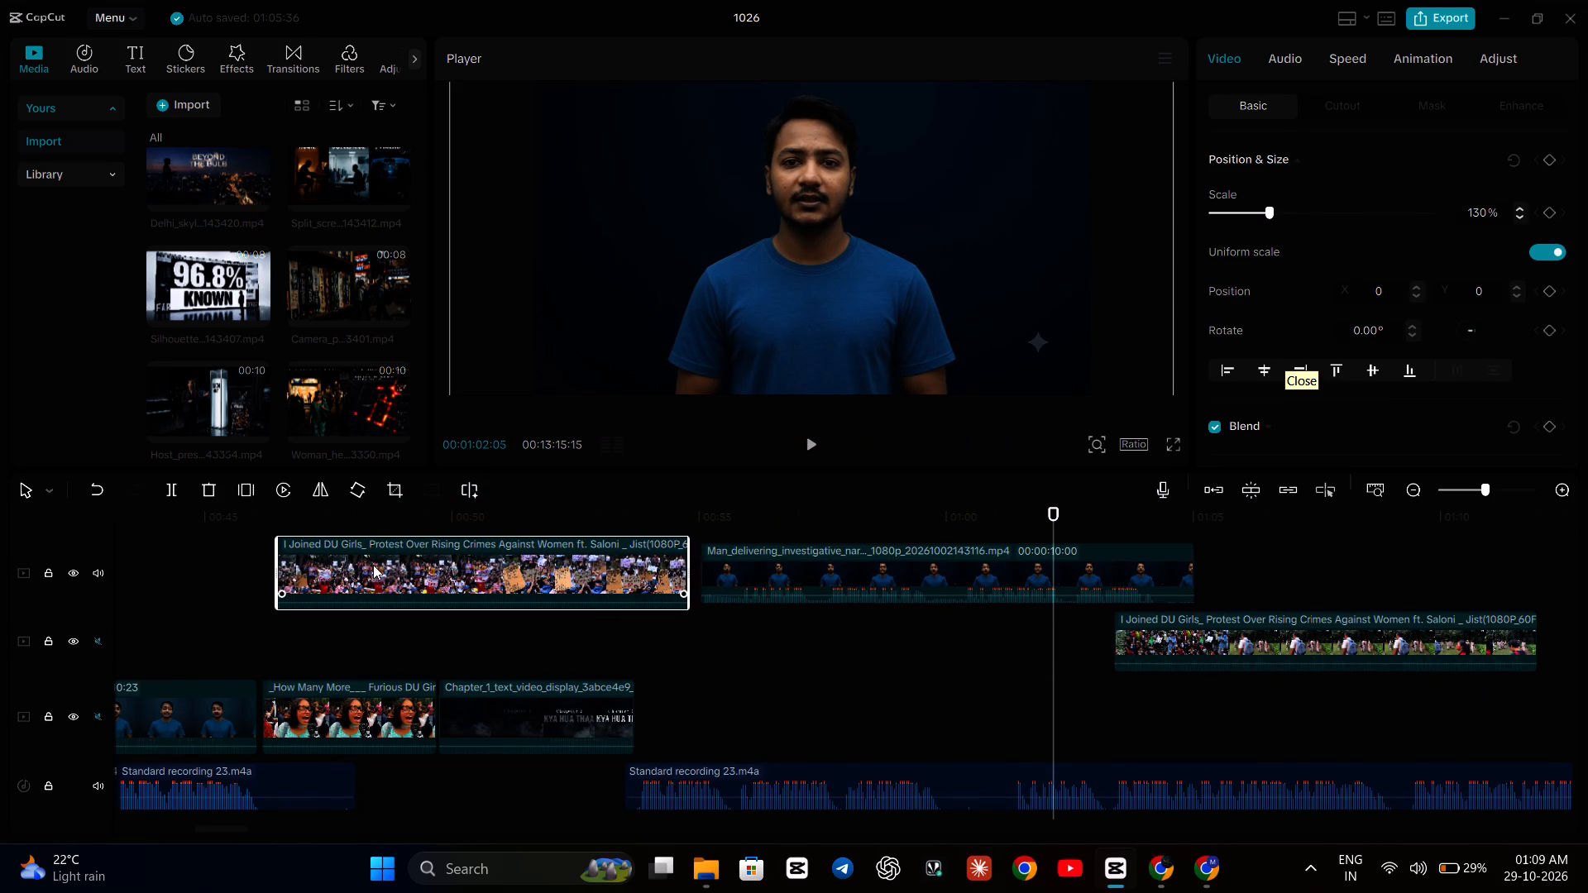
{"action": "left_click_drag", "start_coordinate": [373, 565], "coordinate": [1210, 556]}
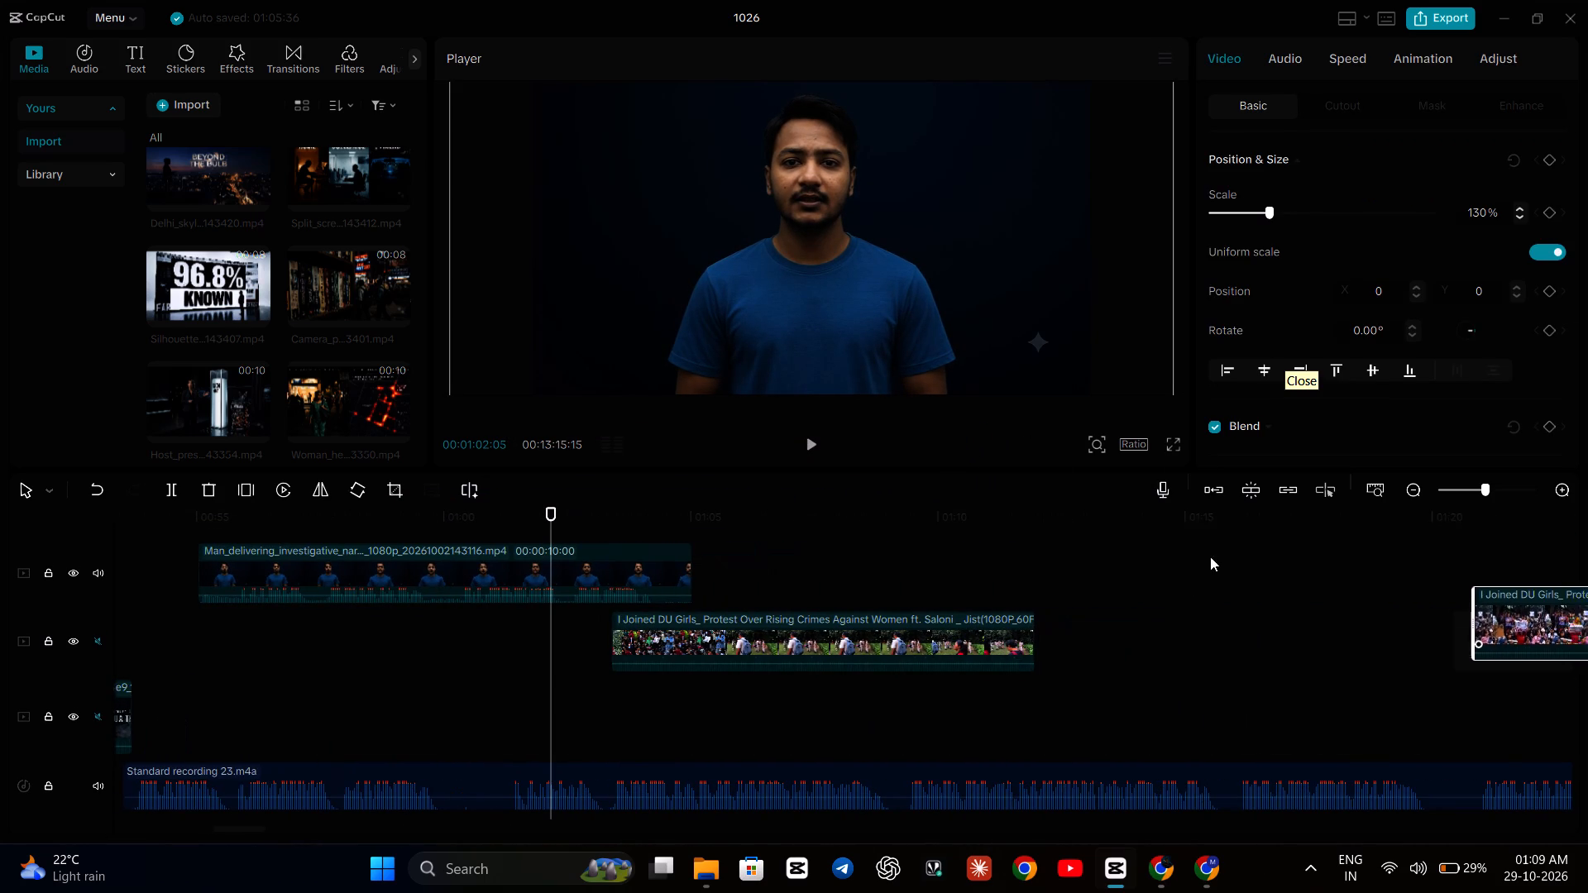
{"action": "left_click_drag", "start_coordinate": [1210, 556], "coordinate": [1239, 590]}
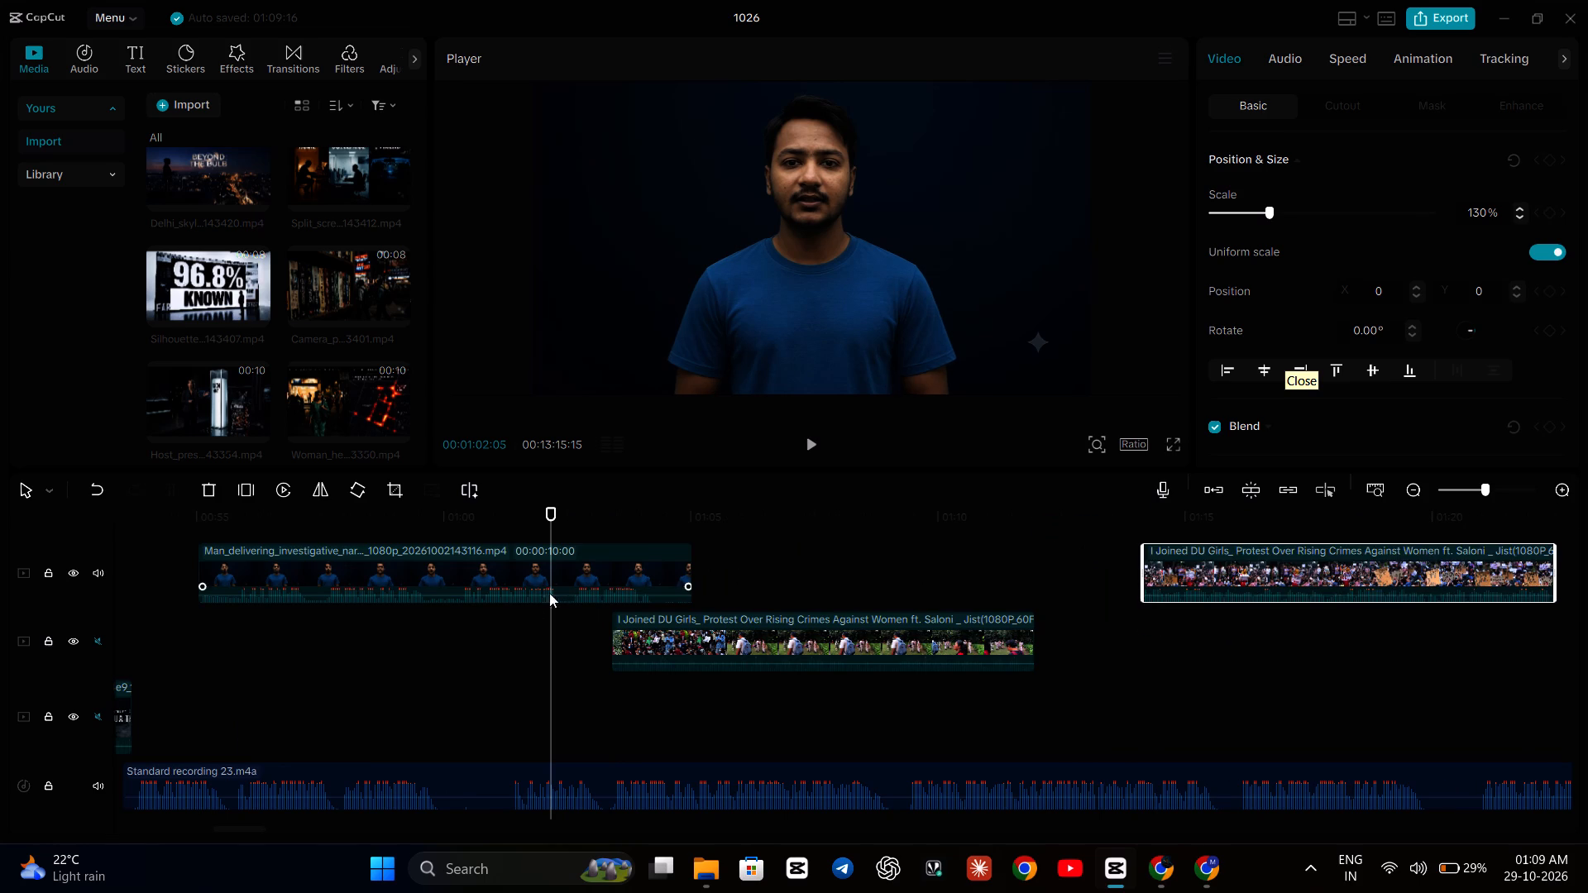
Move the "Man_delivering_investigative" clip down to the lowest video track, starting at about 00:01:01 above the matching voiceover.
{"action": "scroll", "coordinate": [471, 651], "scroll_direction": "left", "scroll_amount": 1}
{"action": "scroll", "coordinate": [471, 651], "scroll_direction": "right", "scroll_amount": 2}
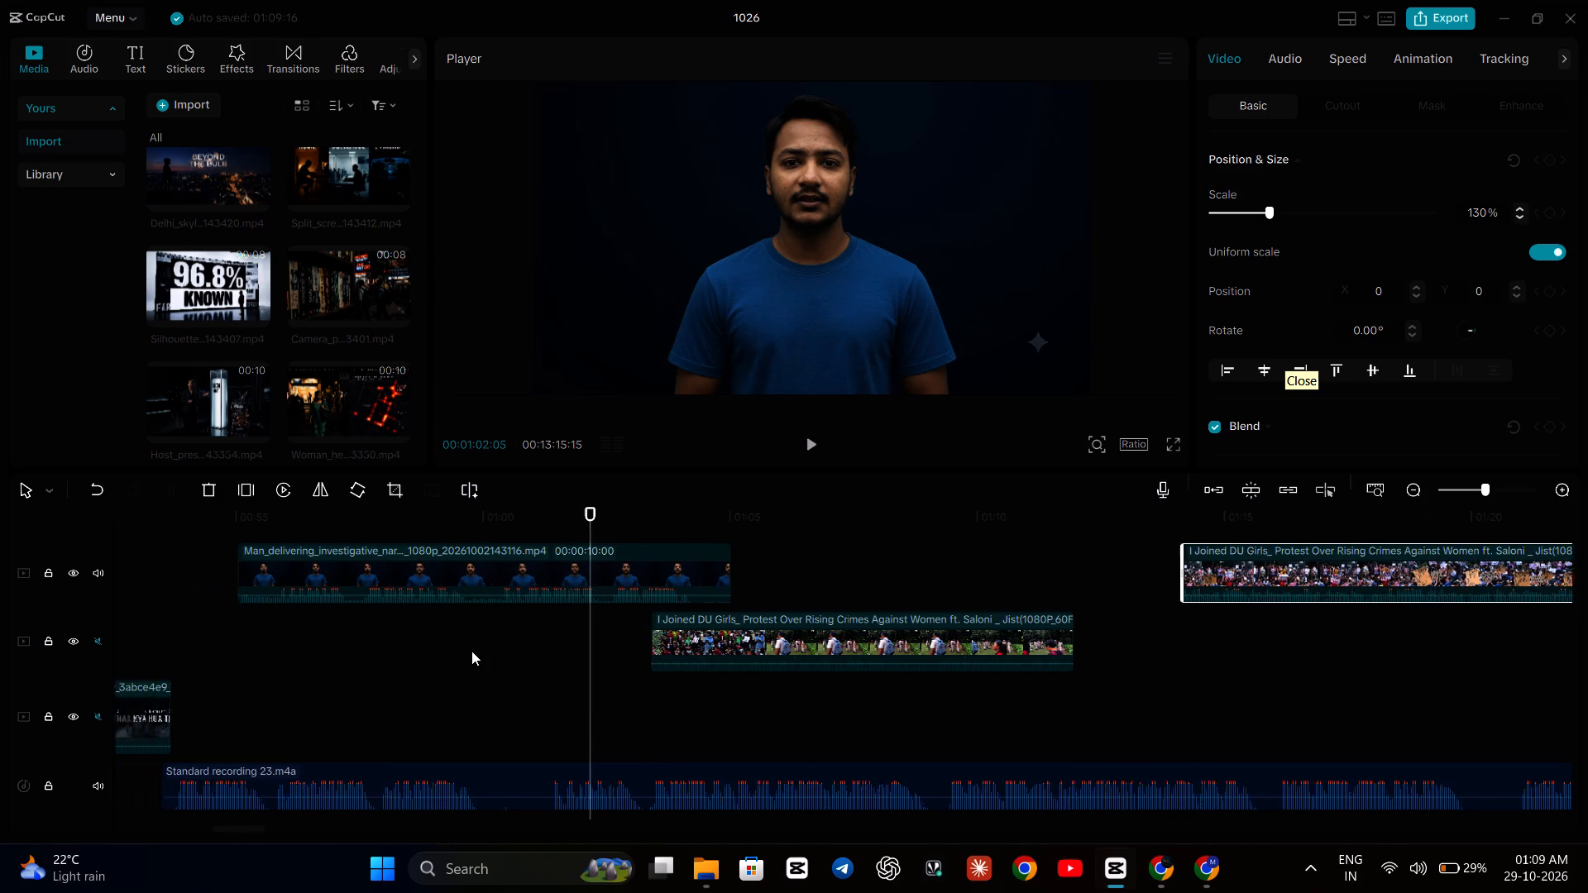
{"action": "scroll", "coordinate": [471, 651], "scroll_direction": "right", "scroll_amount": 3}
{"action": "scroll", "coordinate": [471, 651], "scroll_direction": "left", "scroll_amount": 1}
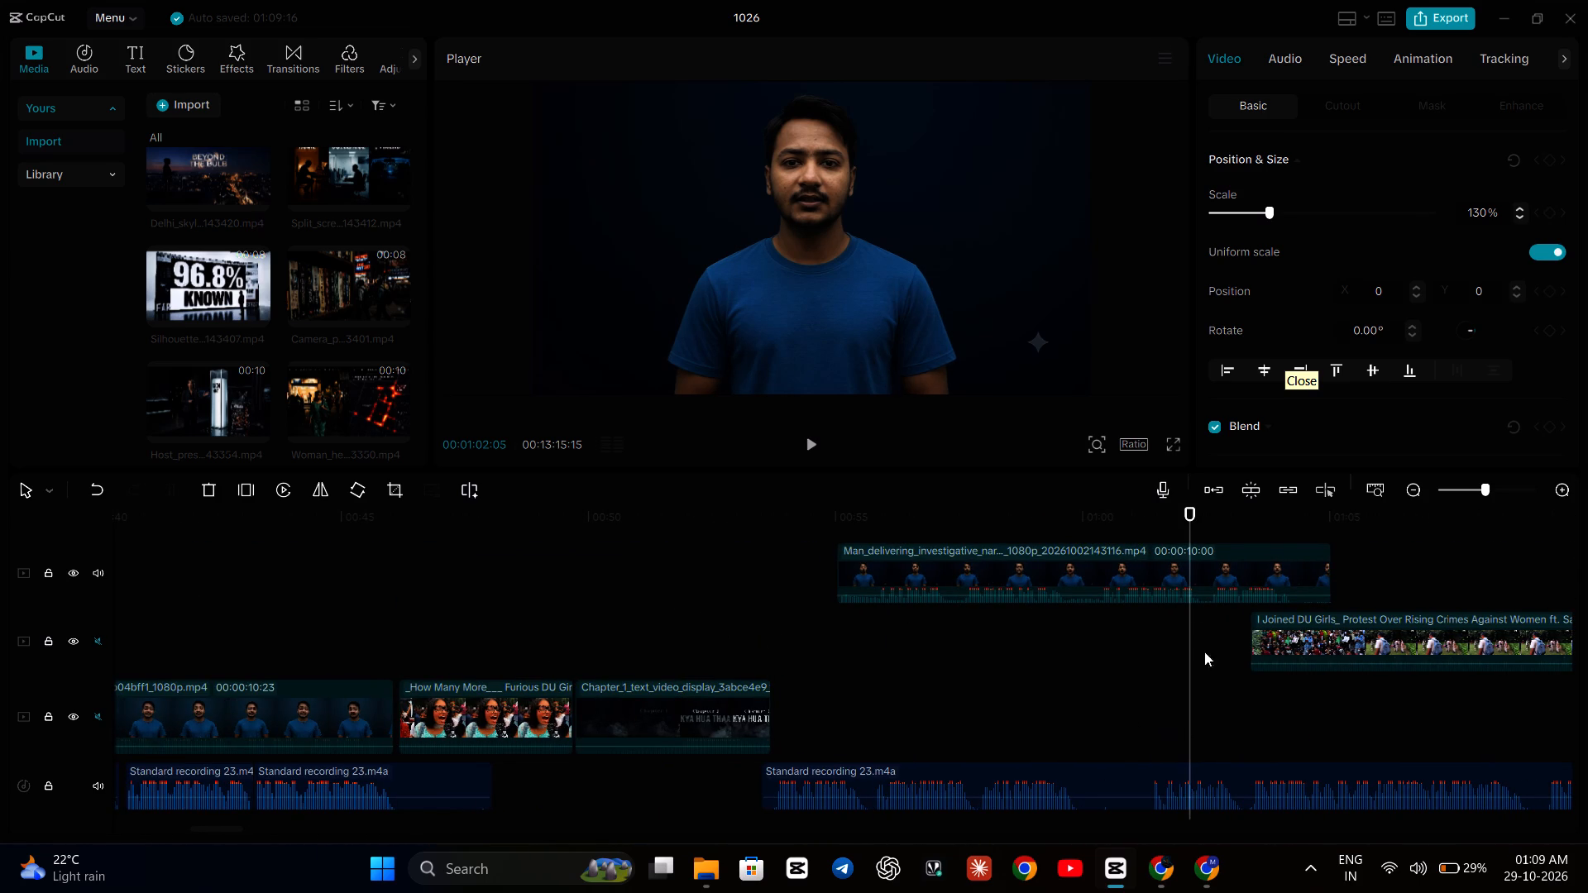
{"action": "left_click_drag", "start_coordinate": [1176, 549], "coordinate": [1467, 701]}
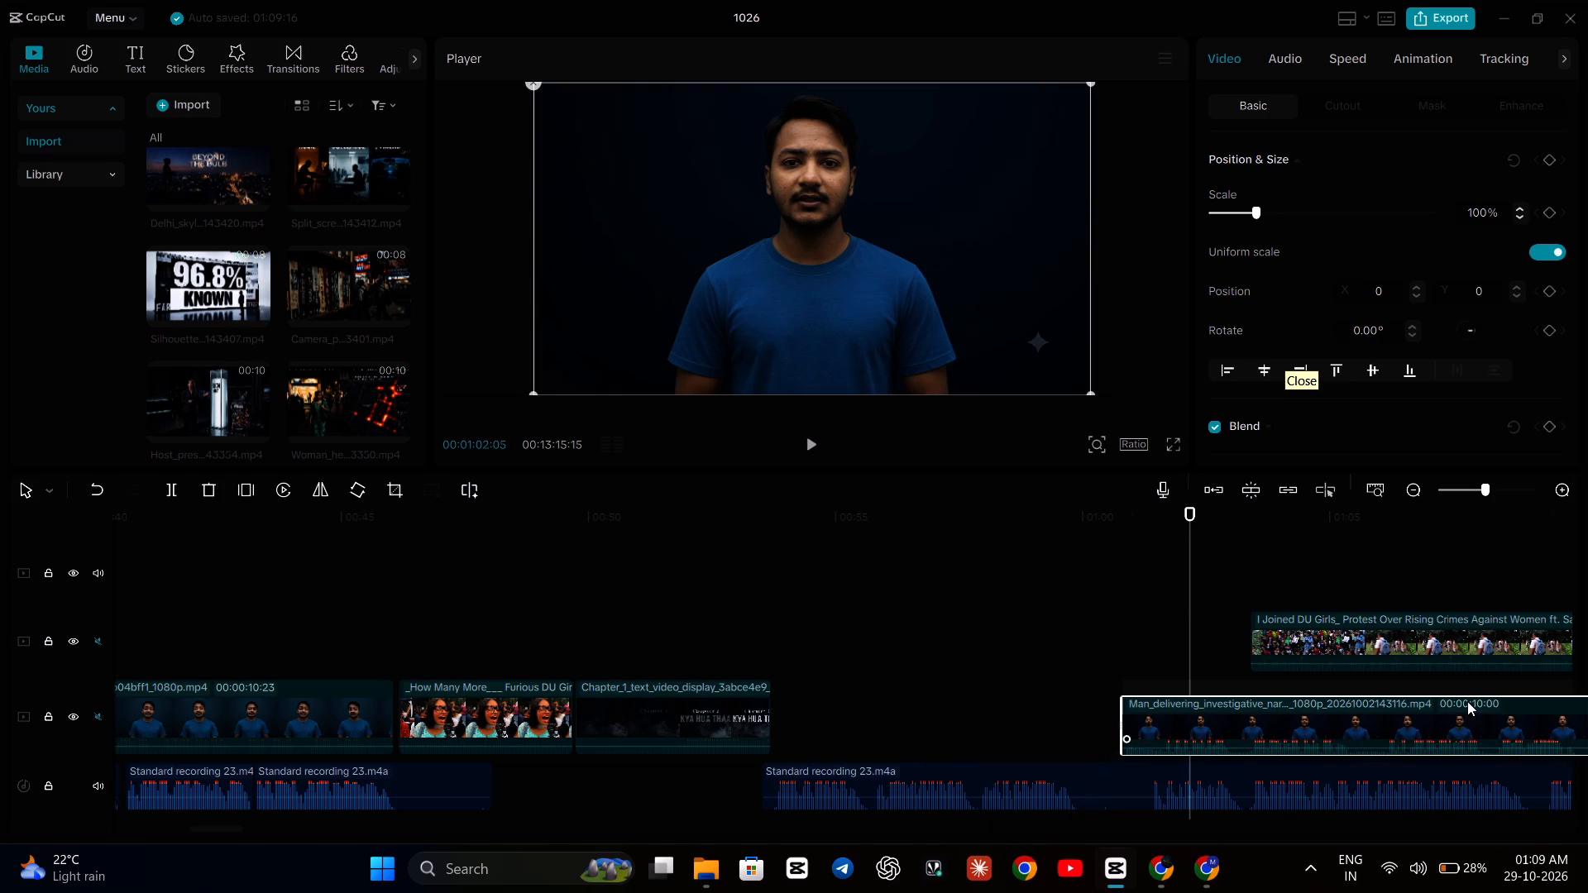
{"action": "left_click_drag", "start_coordinate": [1467, 701], "coordinate": [1490, 702]}
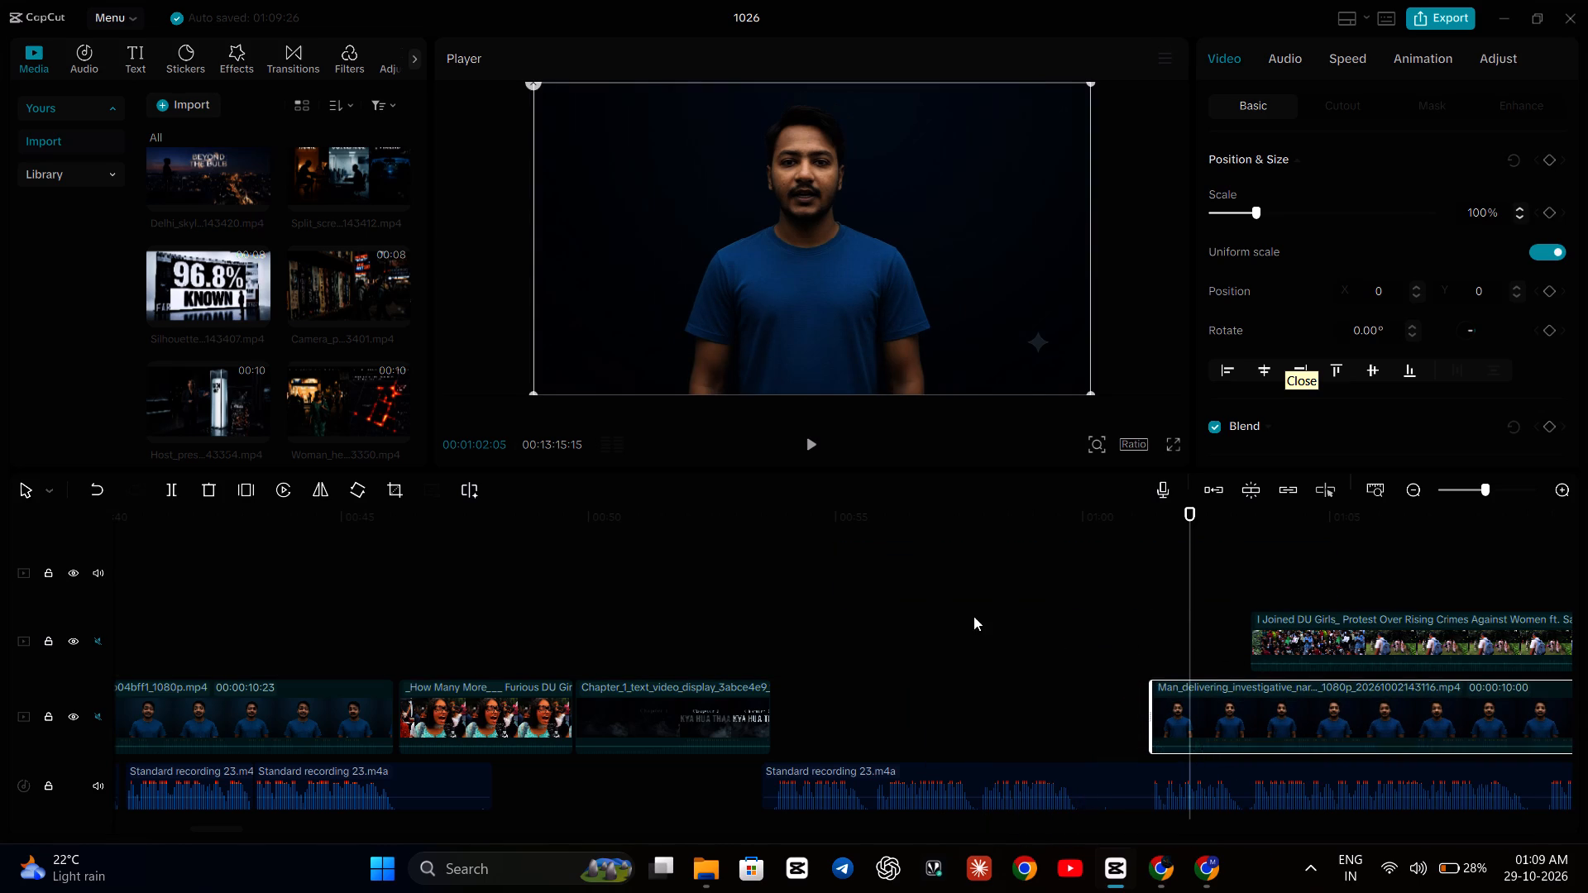
Play the timeline from about 00:00:58 to review the moved talking-head clip and the protest footage against the voiceover.
{"action": "left_click", "coordinate": [973, 616]}
{"action": "key", "text": "space"}
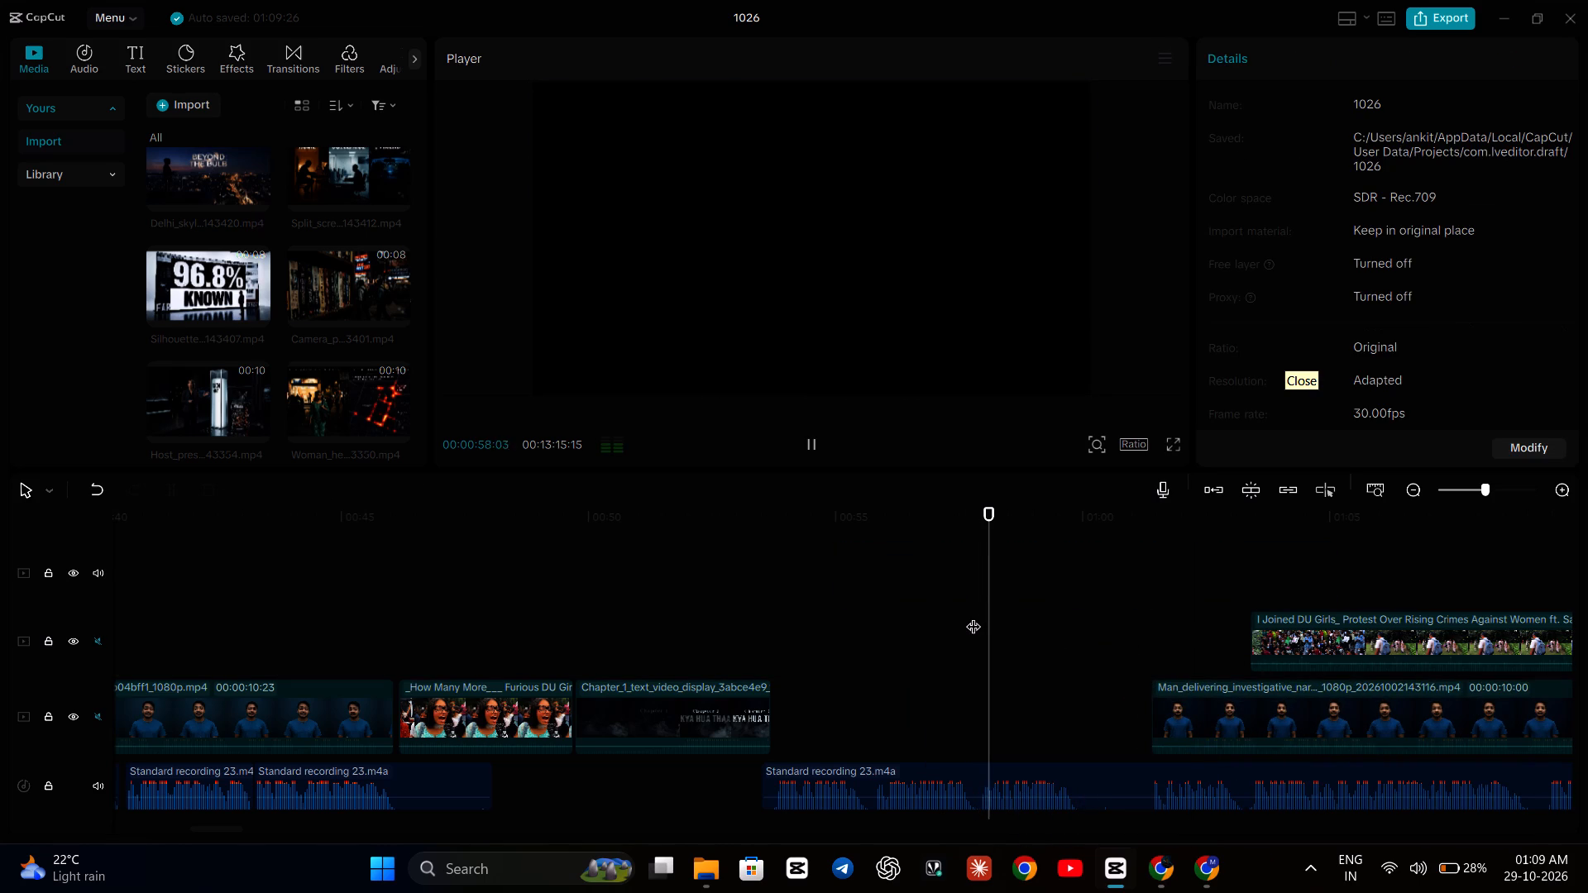
{"action": "scroll", "coordinate": [973, 616], "scroll_direction": "left", "scroll_amount": 1}
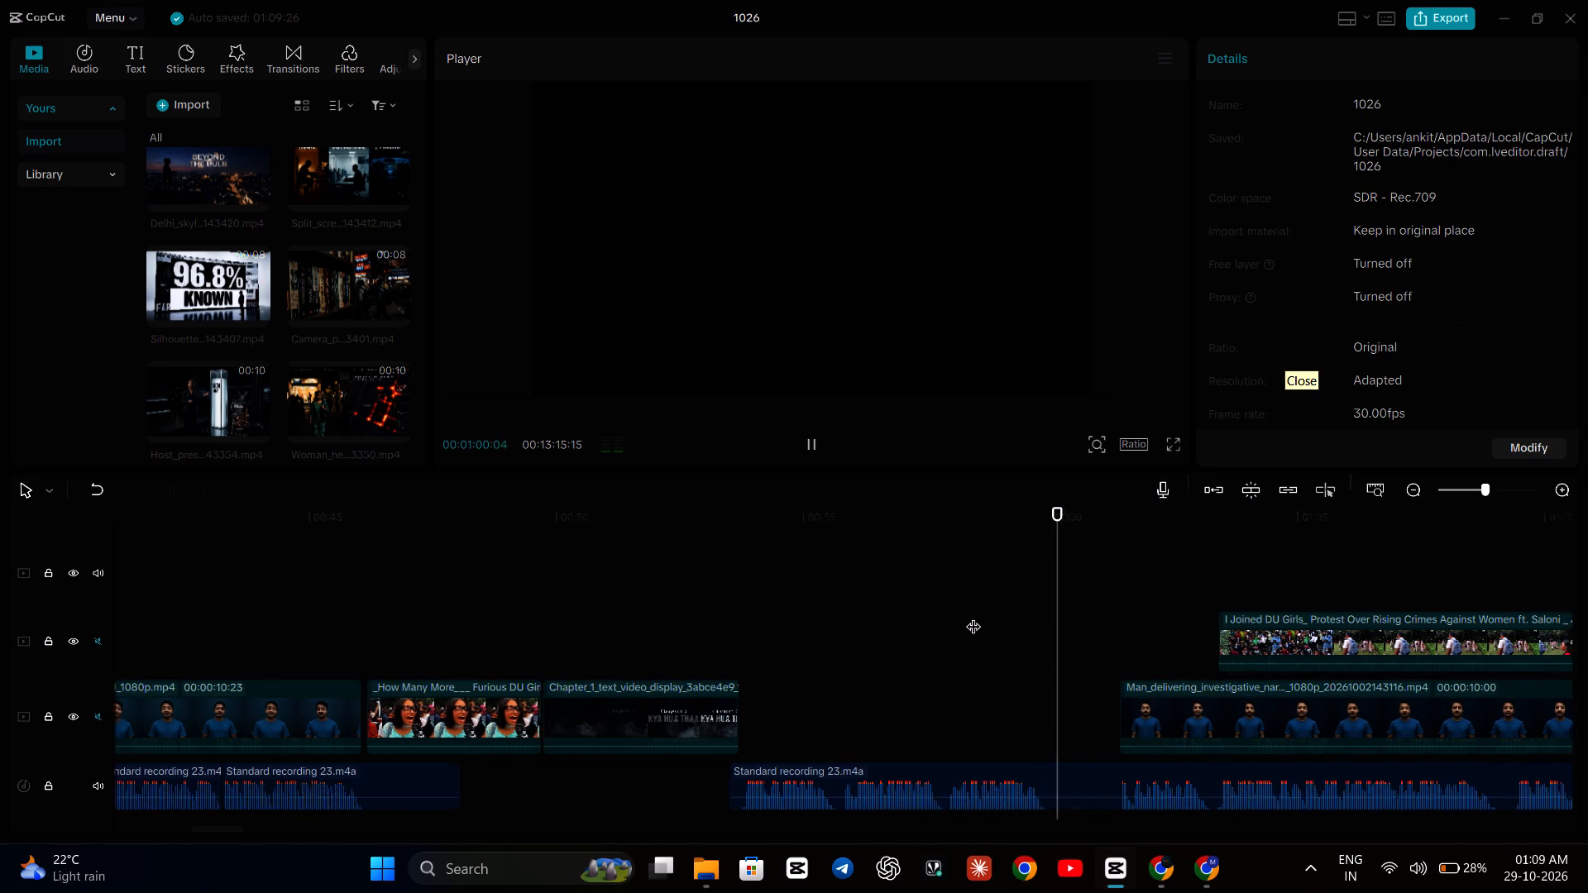
{"action": "scroll", "coordinate": [973, 616], "scroll_direction": "left", "scroll_amount": 1}
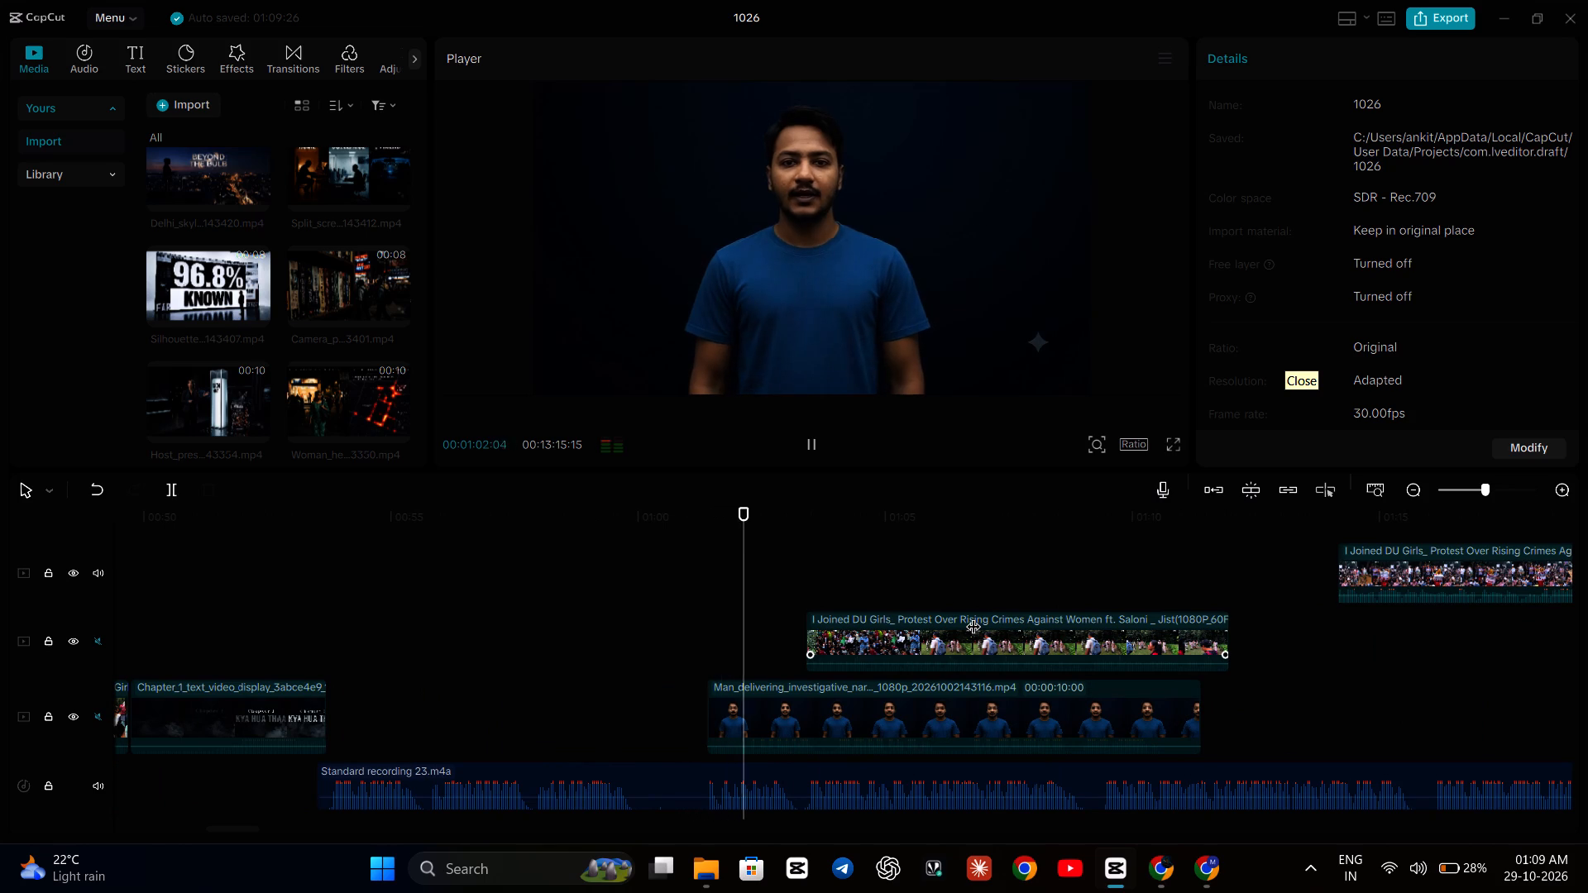
{"action": "left_click", "coordinate": [815, 438]}
Move the middle-track "I Joined DU Girls" protest clip down to the lowest video track, starting at about 00:01:13, after the talking-head clip.
{"action": "left_click_drag", "start_coordinate": [1073, 627], "coordinate": [1189, 621]}
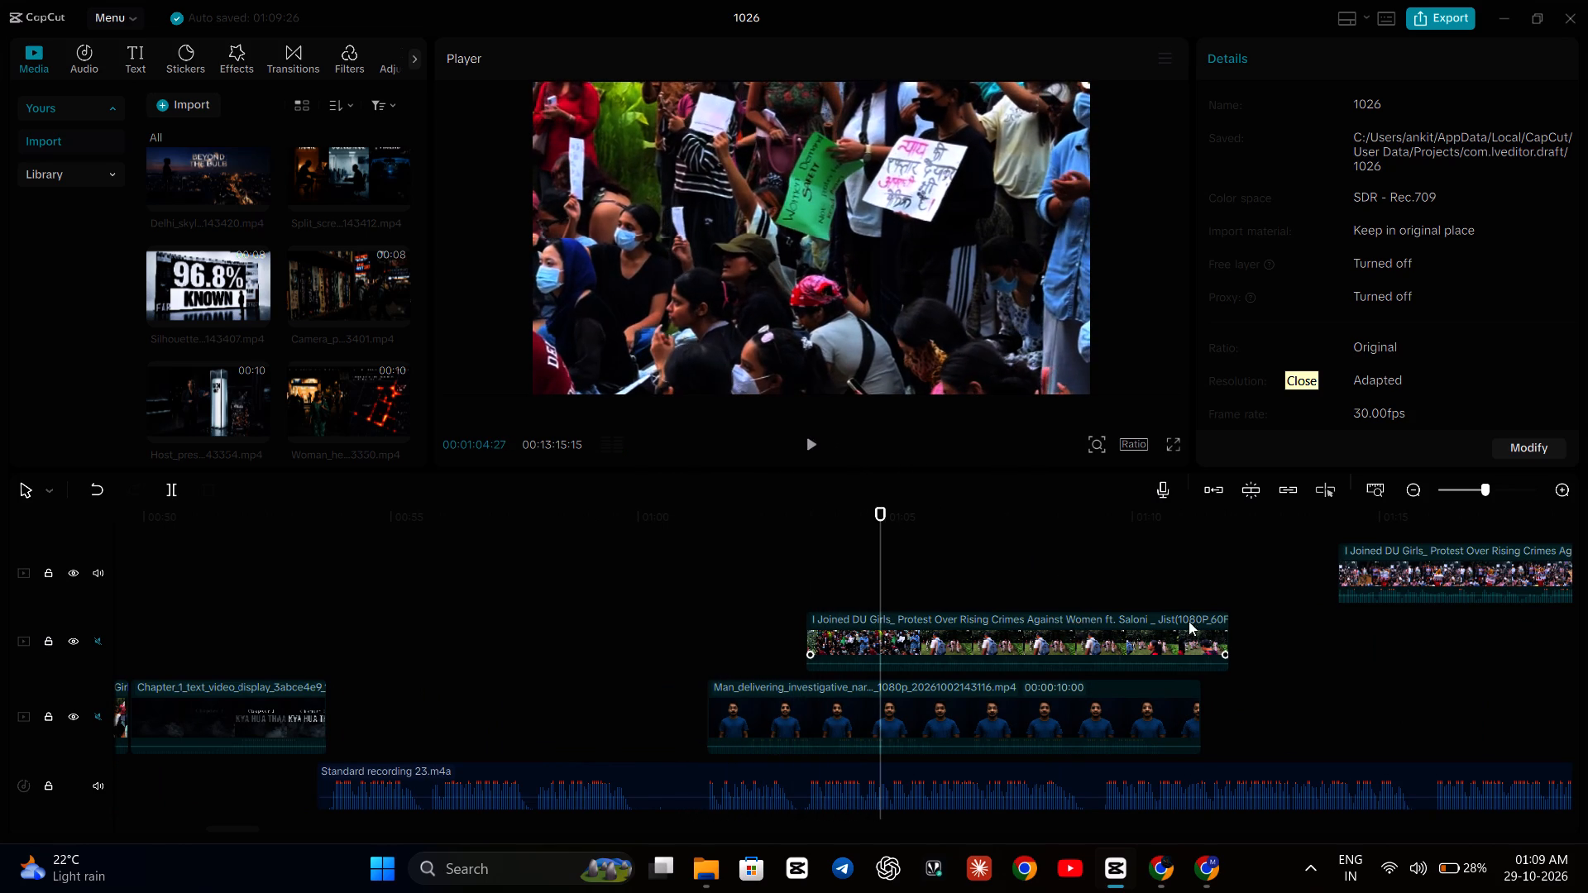
{"action": "left_click_drag", "start_coordinate": [1189, 621], "coordinate": [1542, 698]}
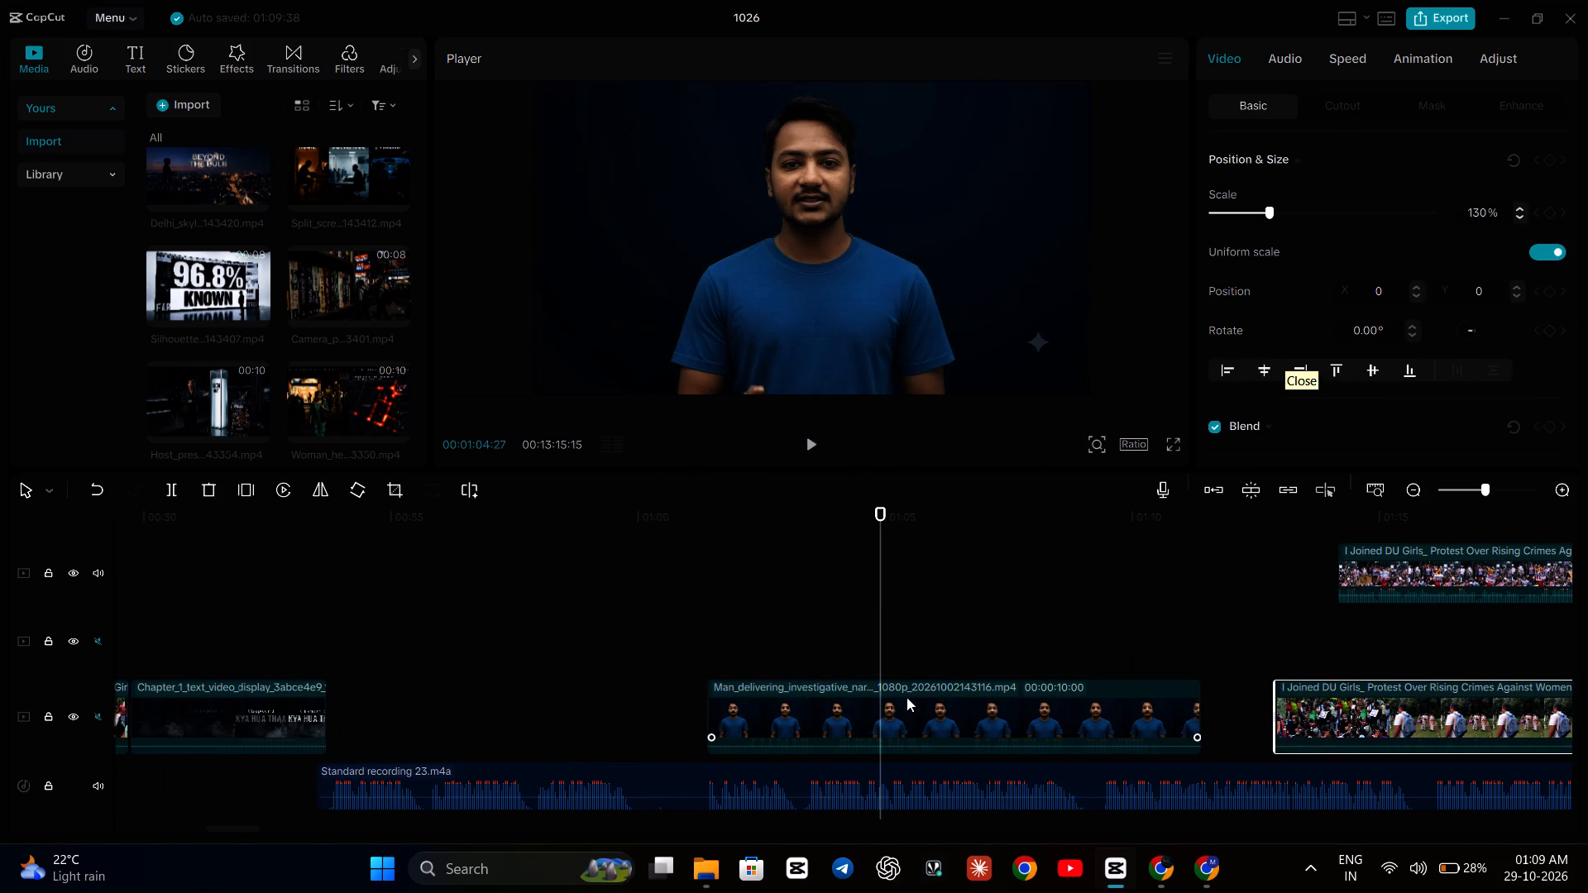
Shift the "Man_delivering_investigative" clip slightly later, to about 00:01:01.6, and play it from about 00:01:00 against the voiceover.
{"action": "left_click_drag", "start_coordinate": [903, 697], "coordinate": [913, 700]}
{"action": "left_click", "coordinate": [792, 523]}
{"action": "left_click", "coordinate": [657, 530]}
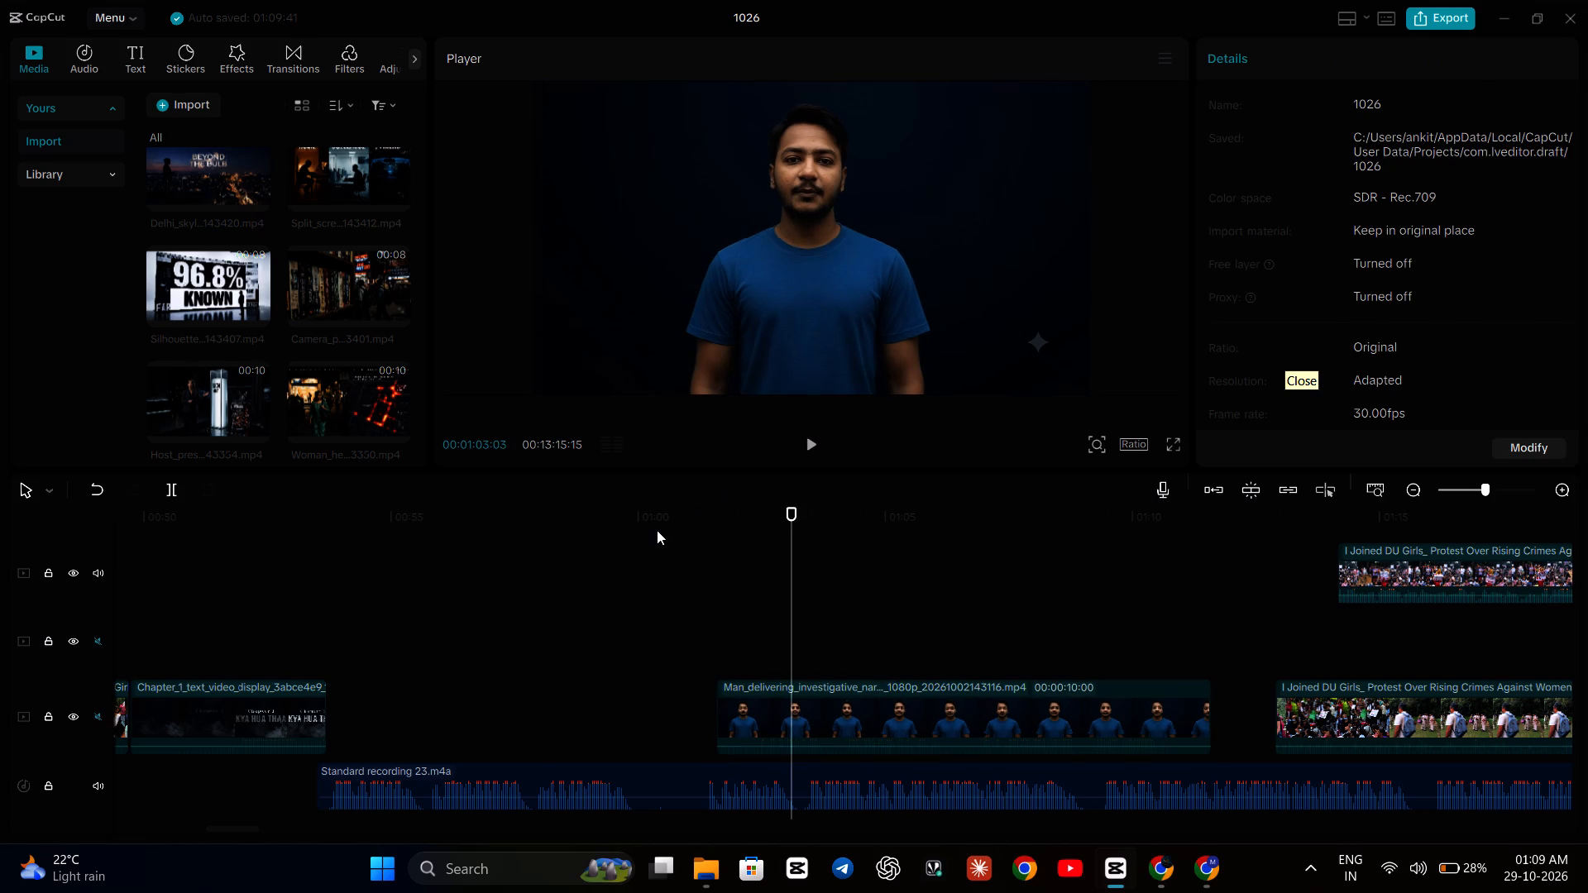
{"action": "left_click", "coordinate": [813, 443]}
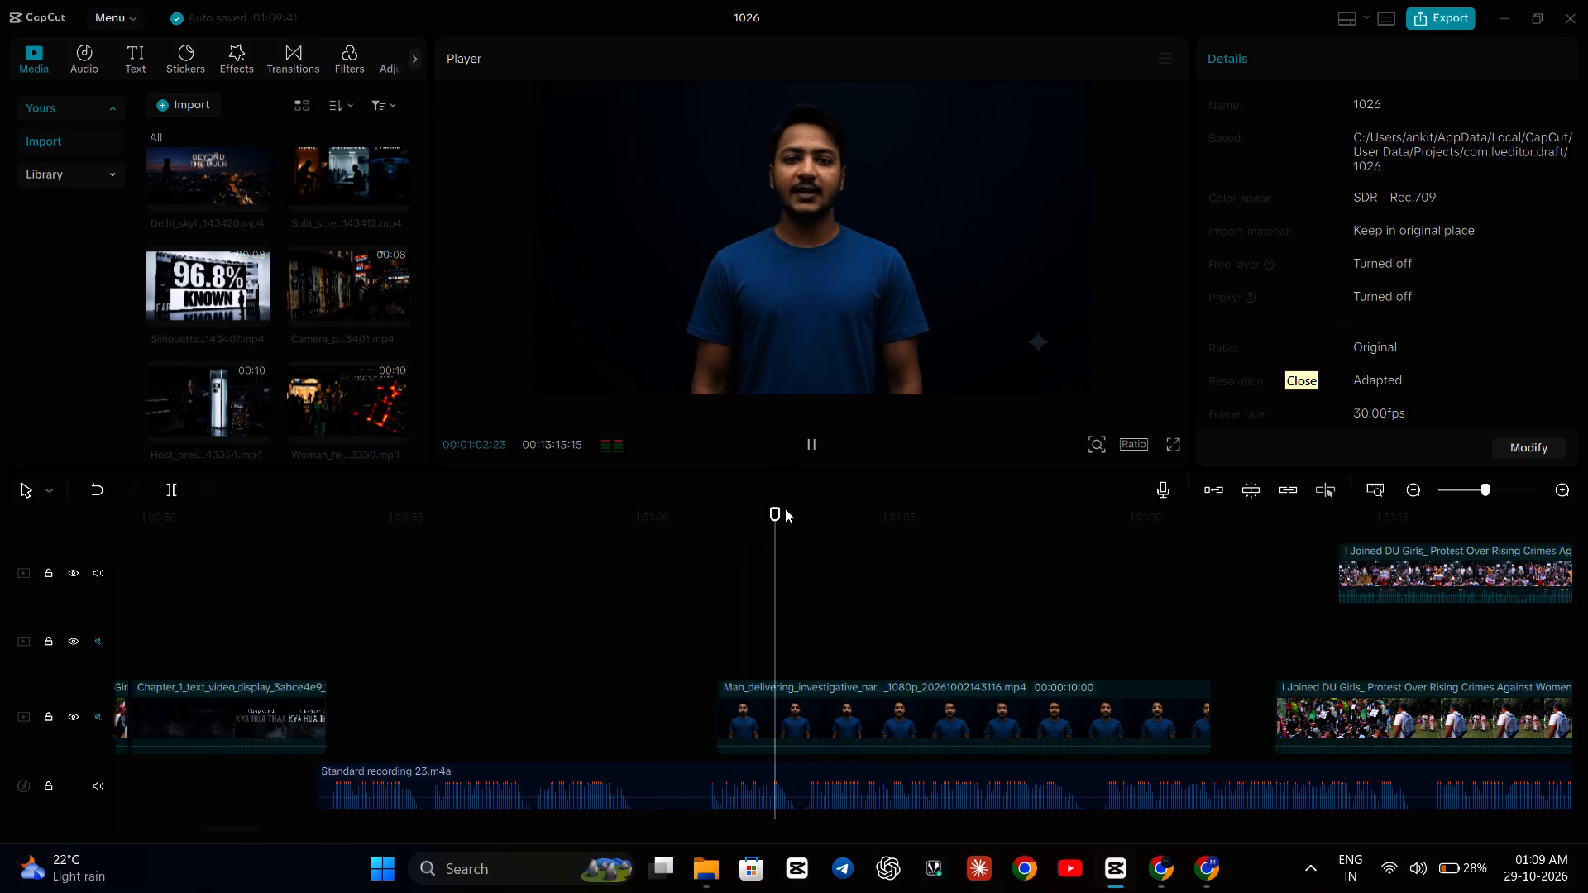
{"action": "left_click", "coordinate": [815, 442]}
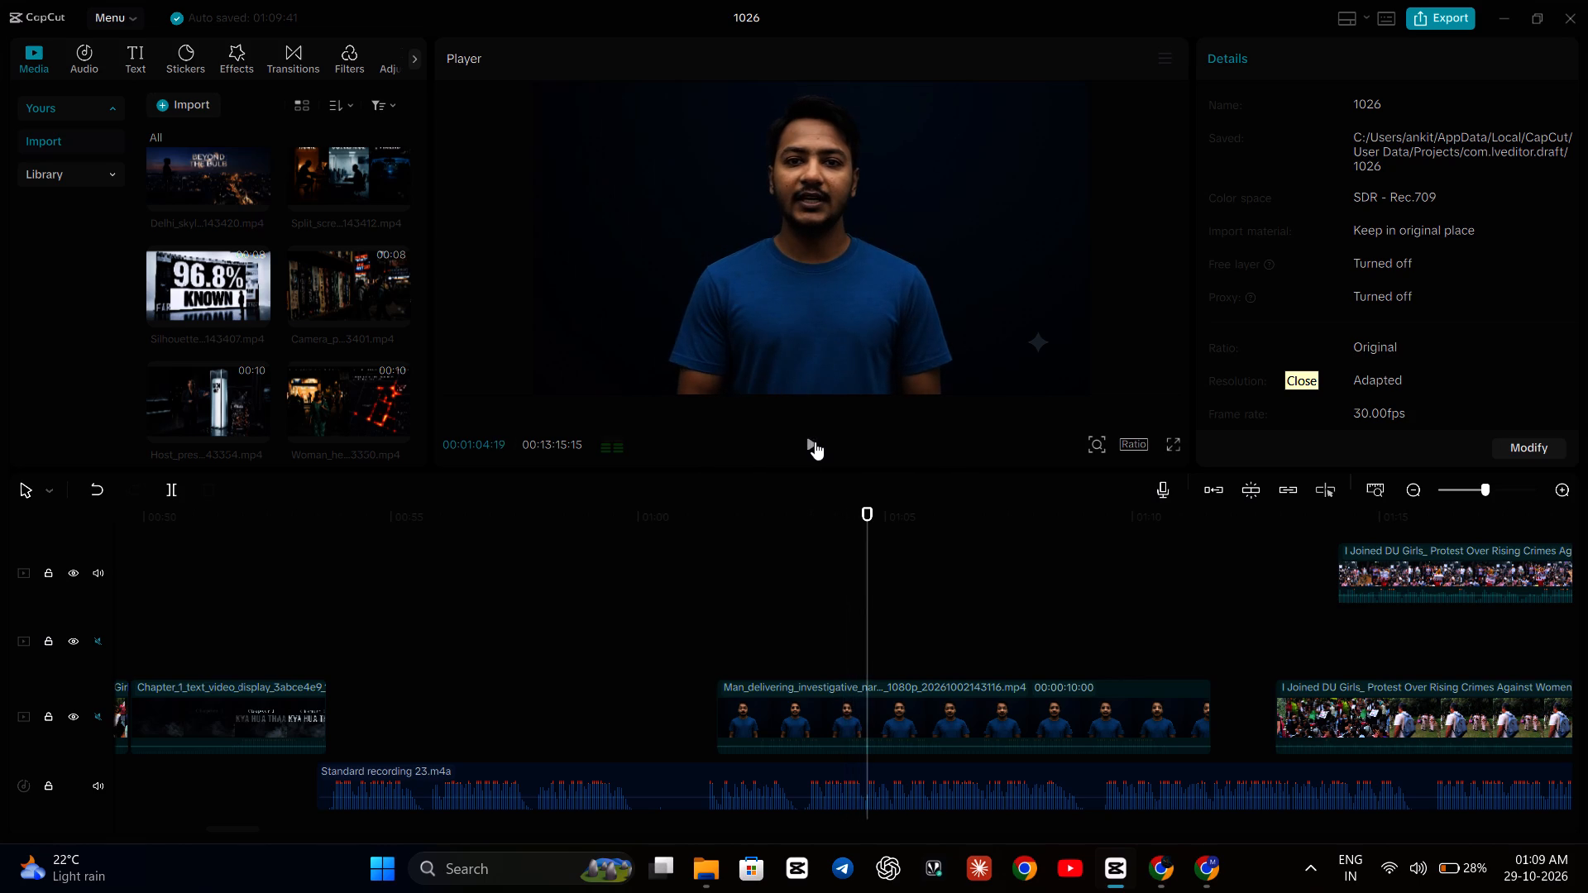
Move the "Man_delivering_investigative" clip earlier to start at about 00:01:01 and play it with the voiceover from 00:00:59.
{"action": "left_click_drag", "start_coordinate": [781, 700], "coordinate": [758, 704]}
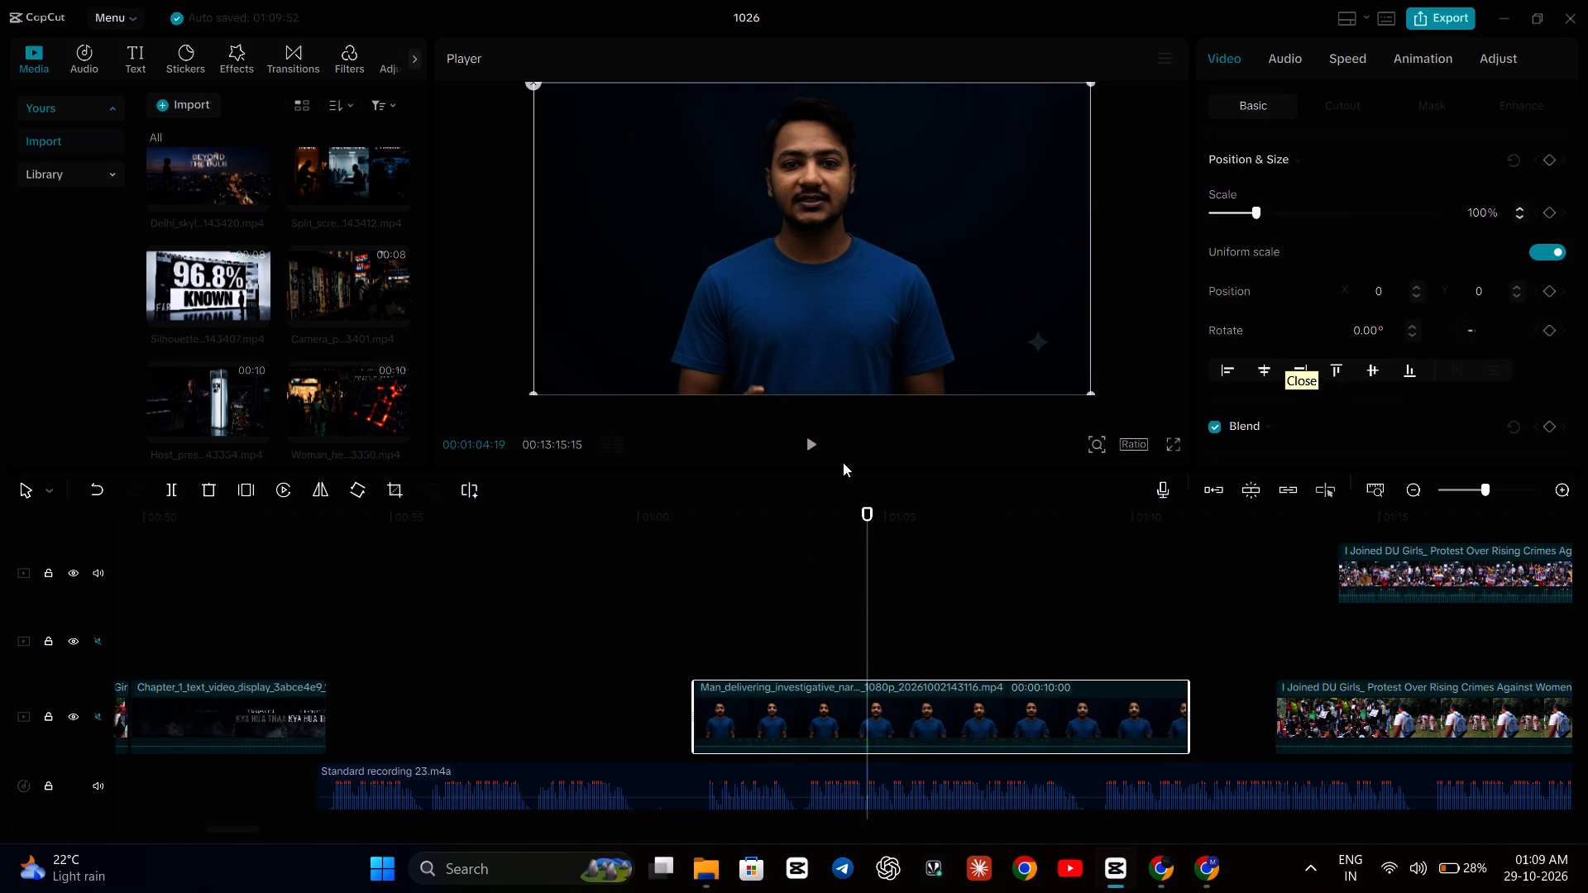
{"action": "left_click", "coordinate": [589, 609]}
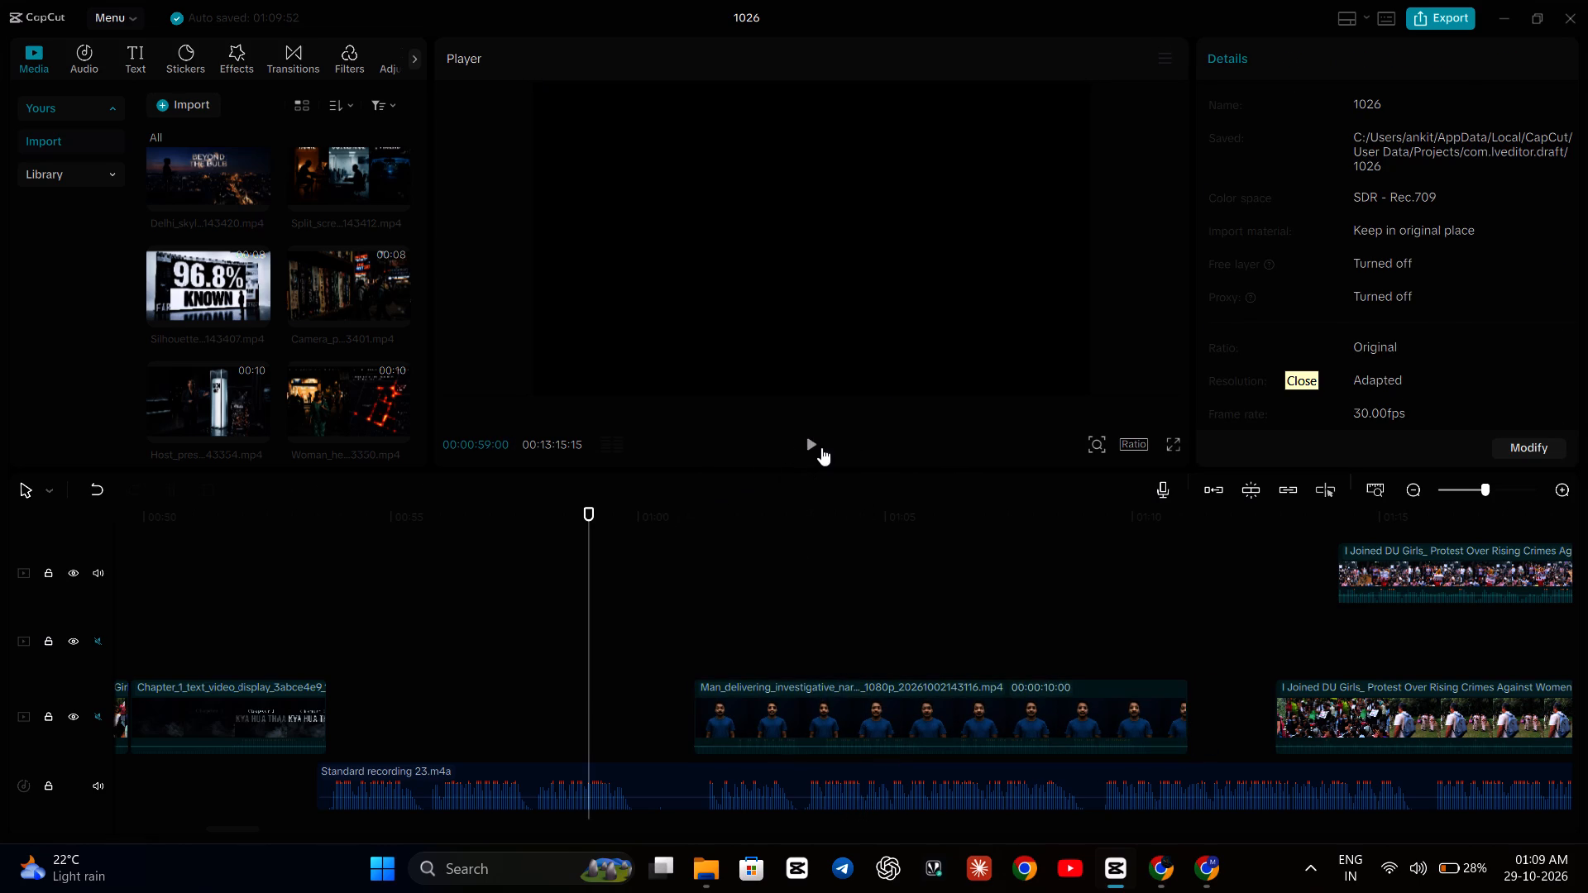
{"action": "left_click", "coordinate": [806, 440]}
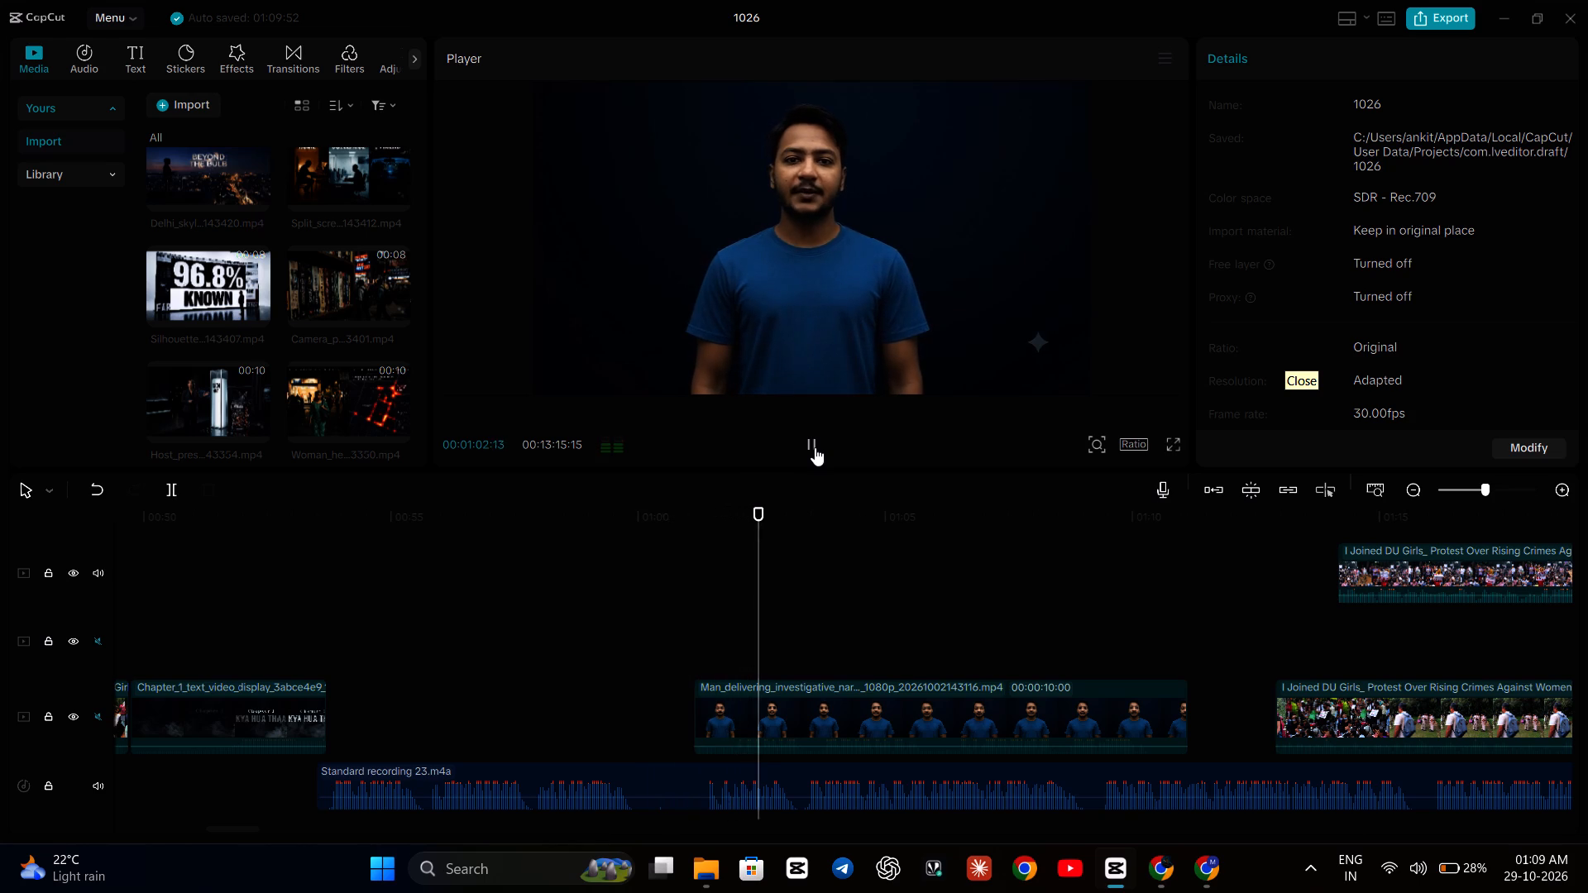
{"action": "left_click", "coordinate": [815, 447]}
{"action": "left_click", "coordinate": [815, 447]}
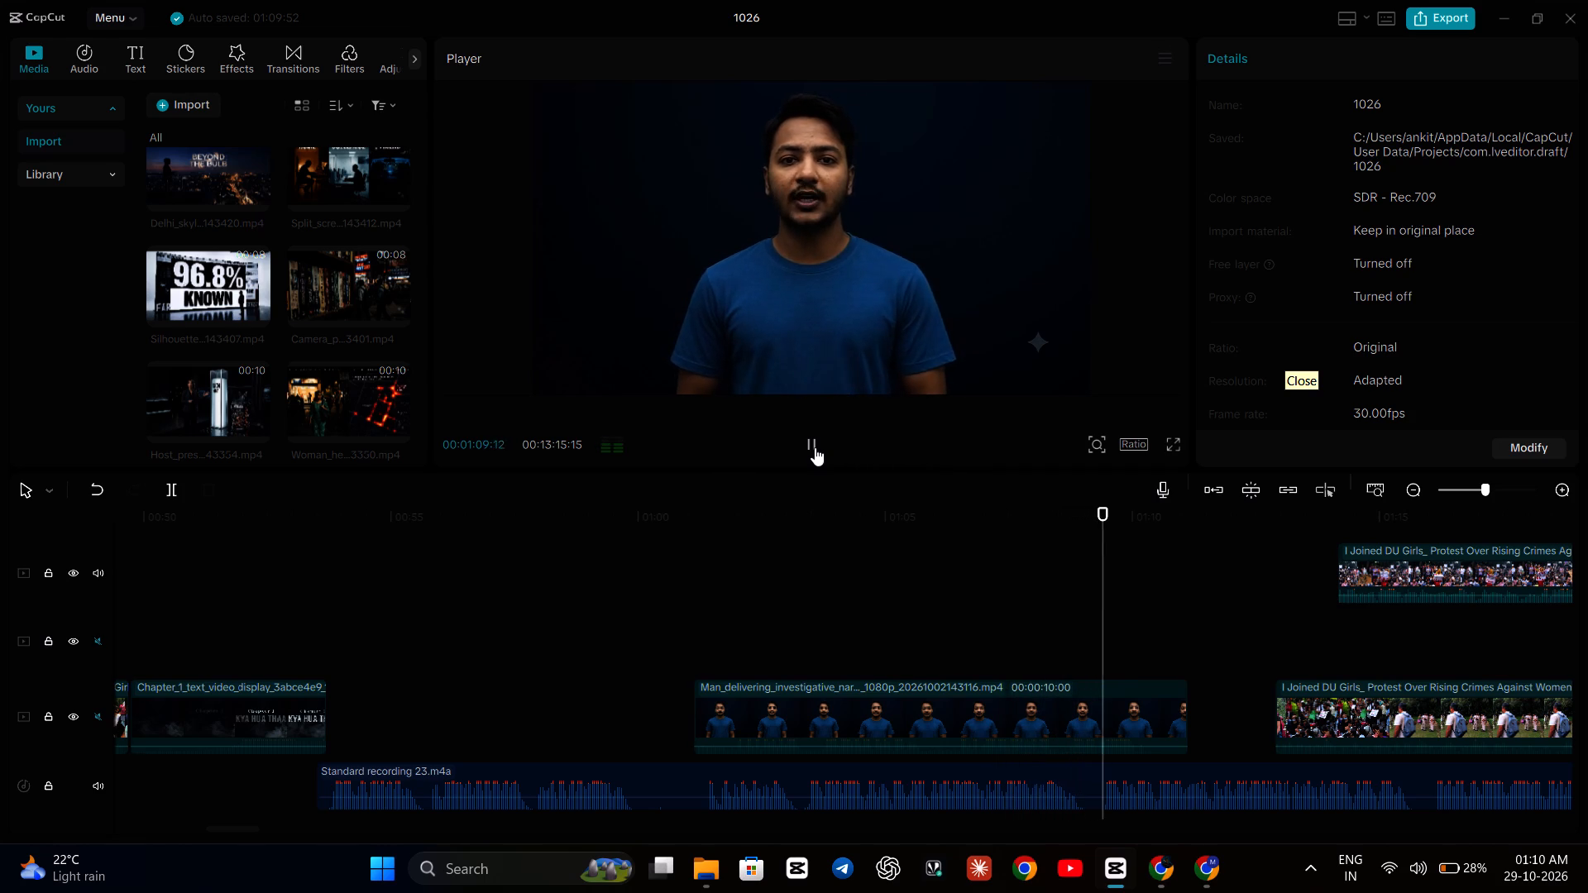
{"action": "left_click", "coordinate": [815, 447]}
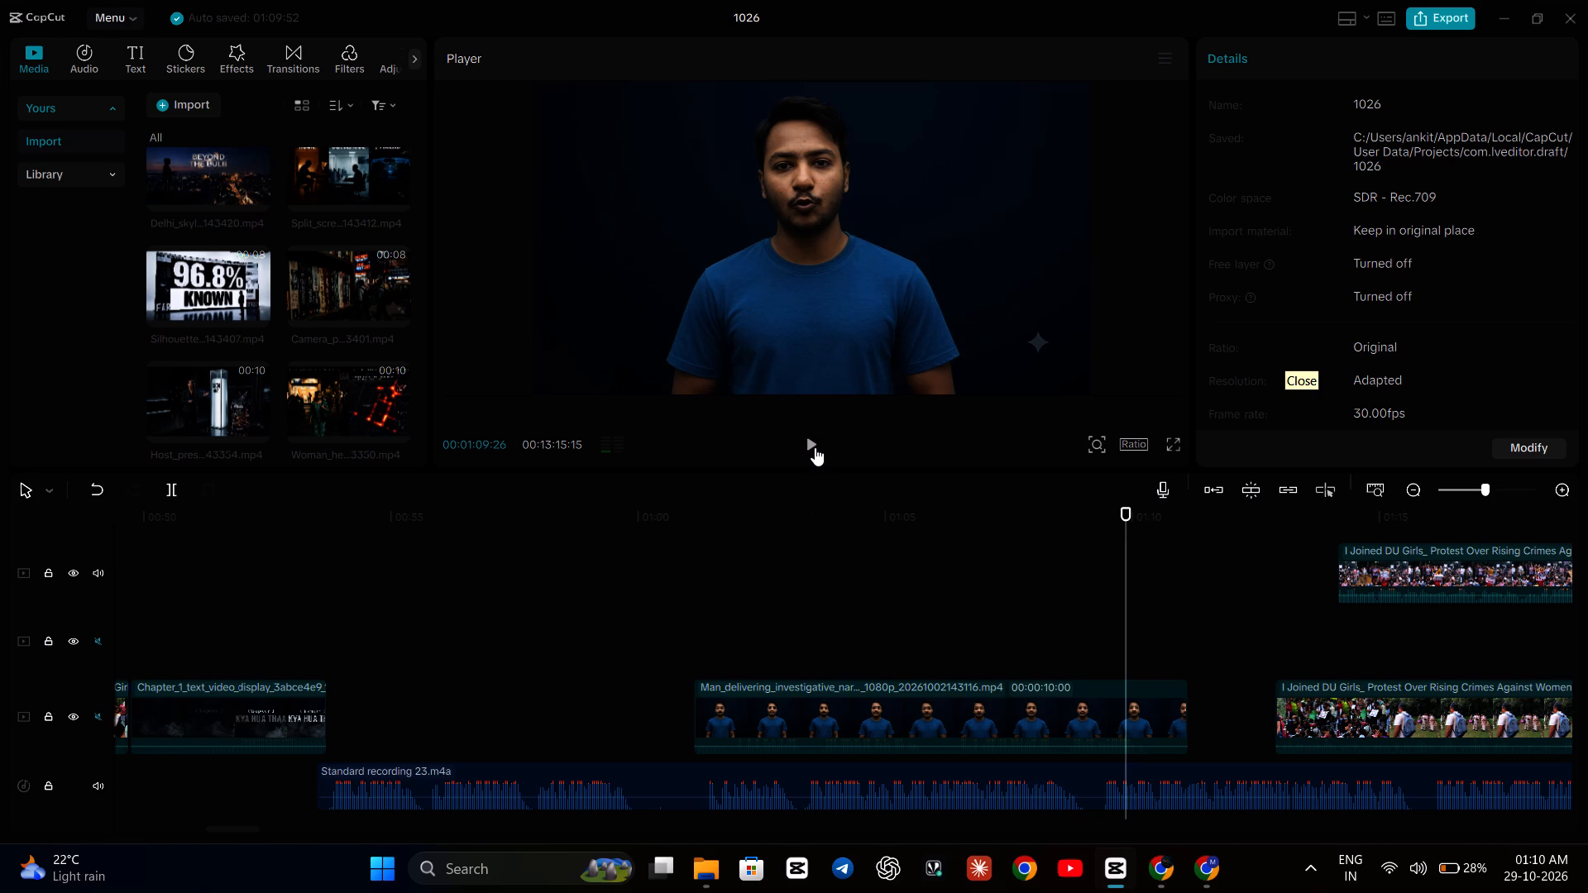
Replay the opening of the talking-head clip from about 00:01:00 to check its lip movement against the voiceover.
{"action": "left_click", "coordinate": [662, 611]}
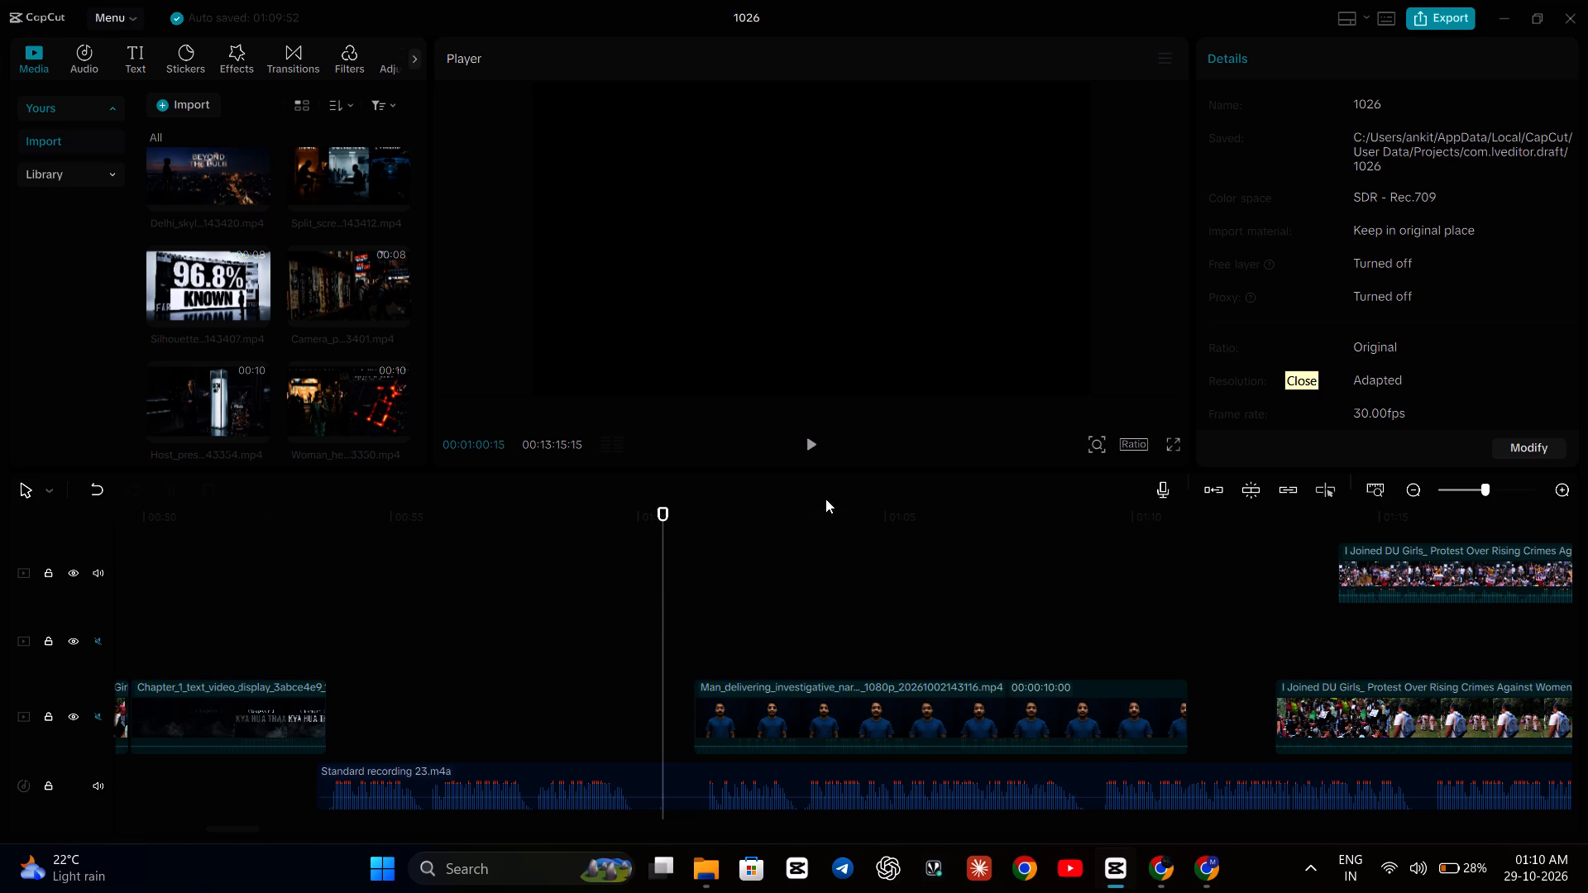
{"action": "left_click", "coordinate": [815, 446]}
{"action": "left_click", "coordinate": [815, 446]}
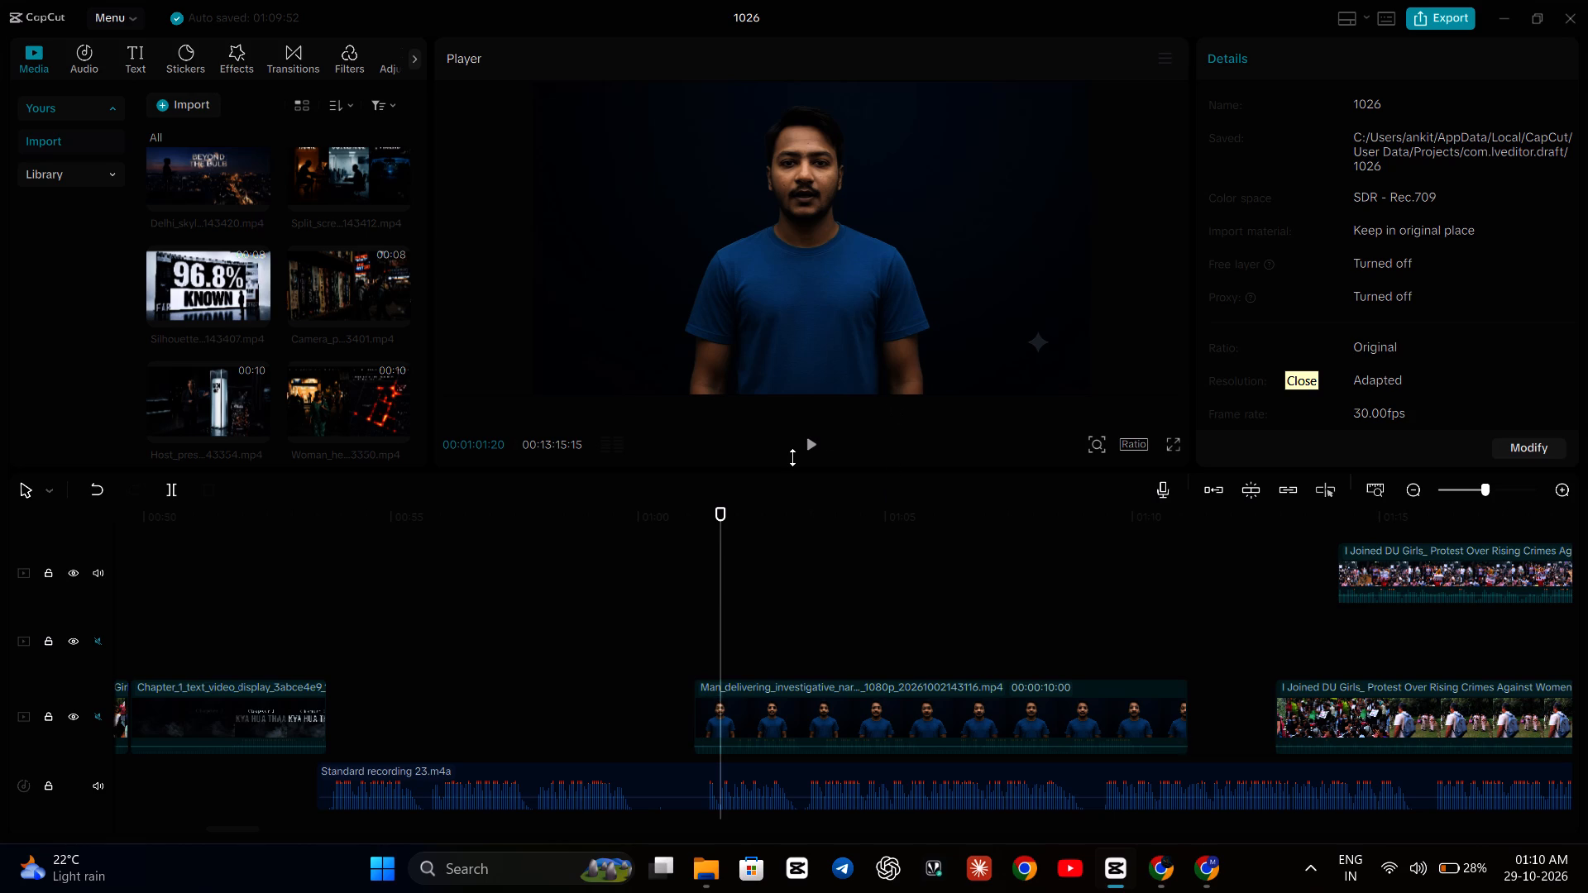
{"action": "left_click", "coordinate": [815, 438]}
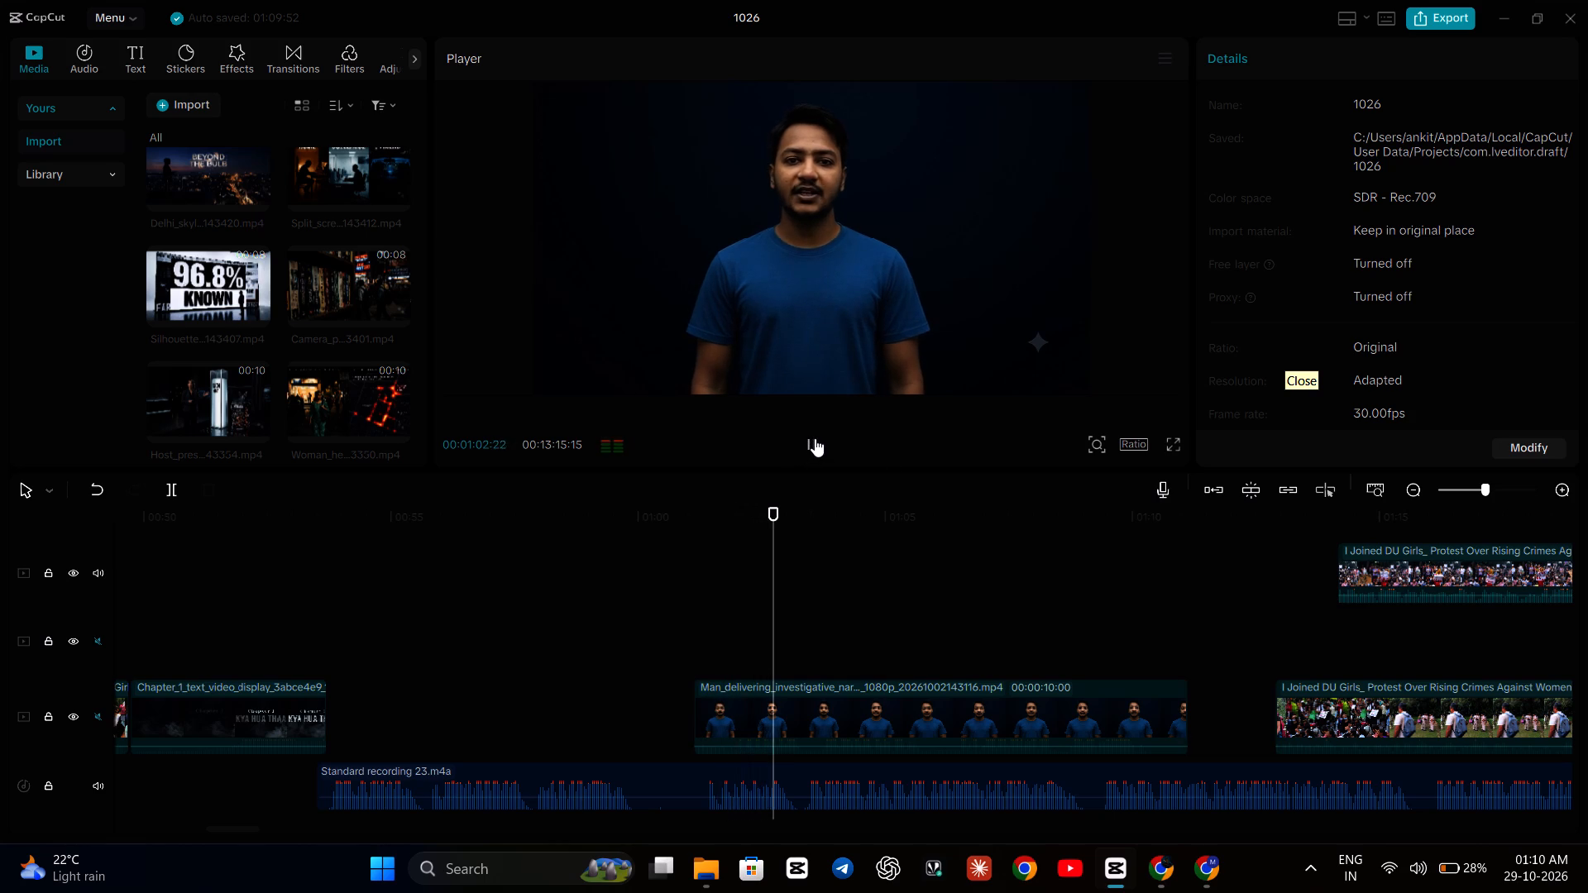
{"action": "left_click", "coordinate": [815, 438]}
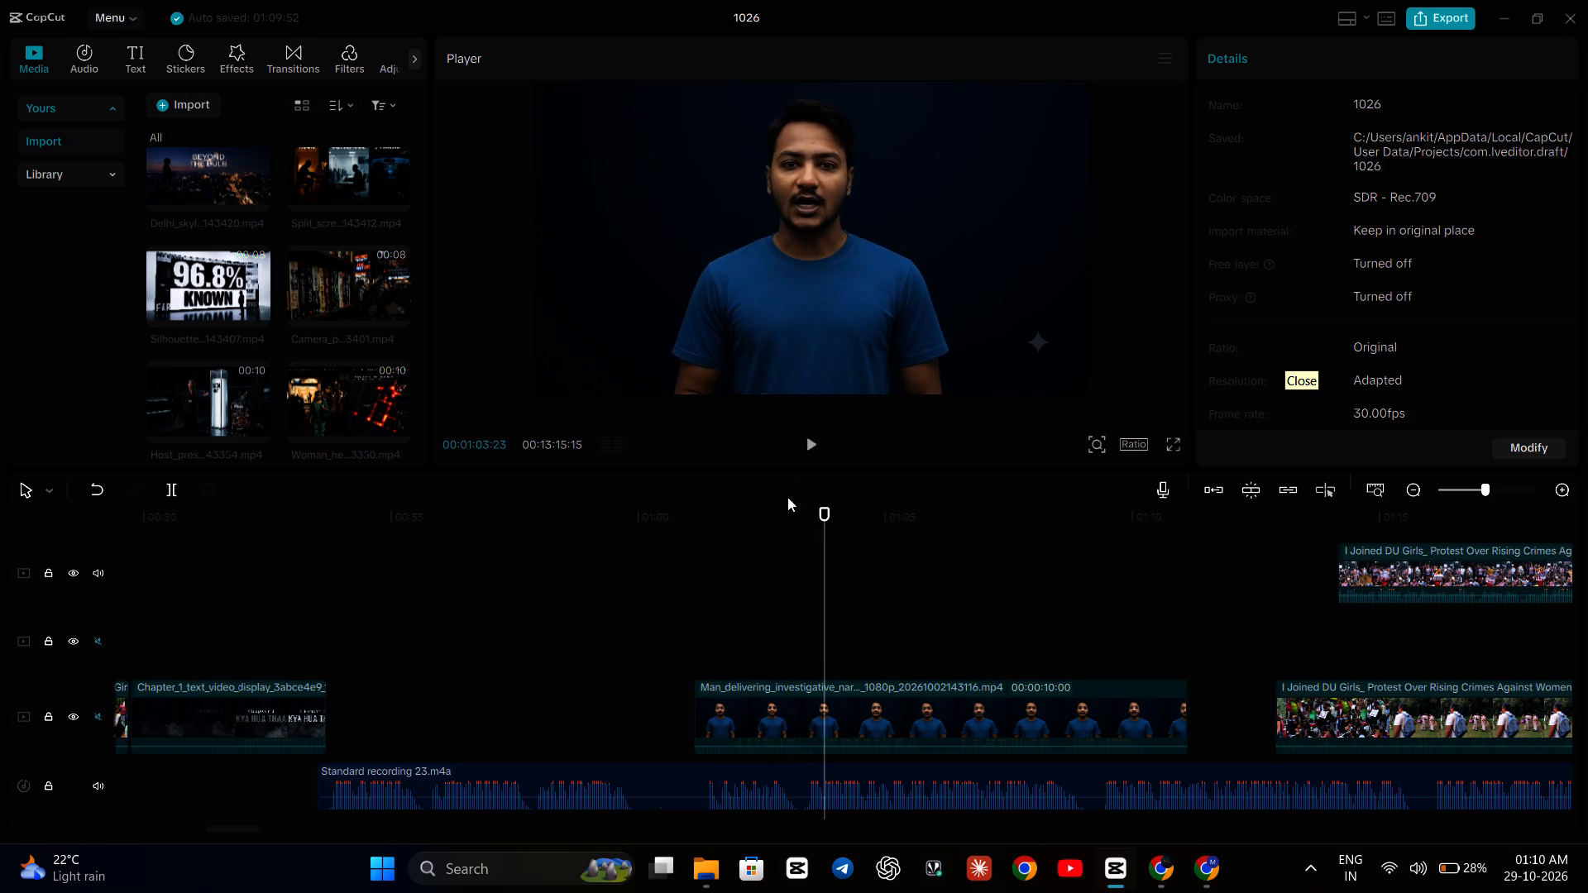
{"action": "left_click", "coordinate": [718, 582]}
{"action": "left_click", "coordinate": [660, 585]}
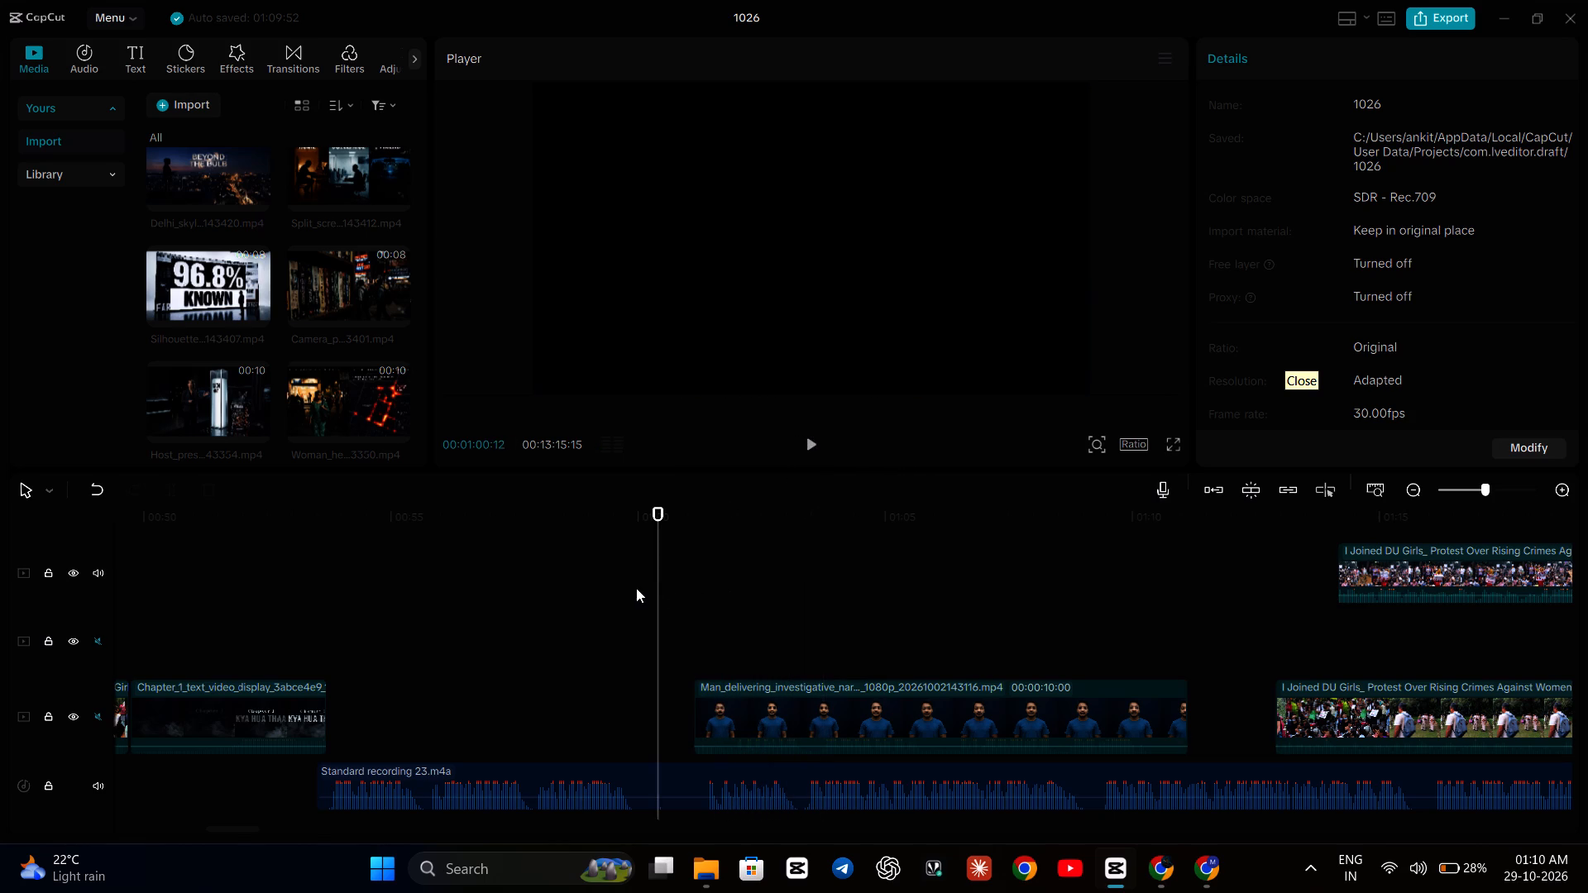
{"action": "key", "text": "space"}
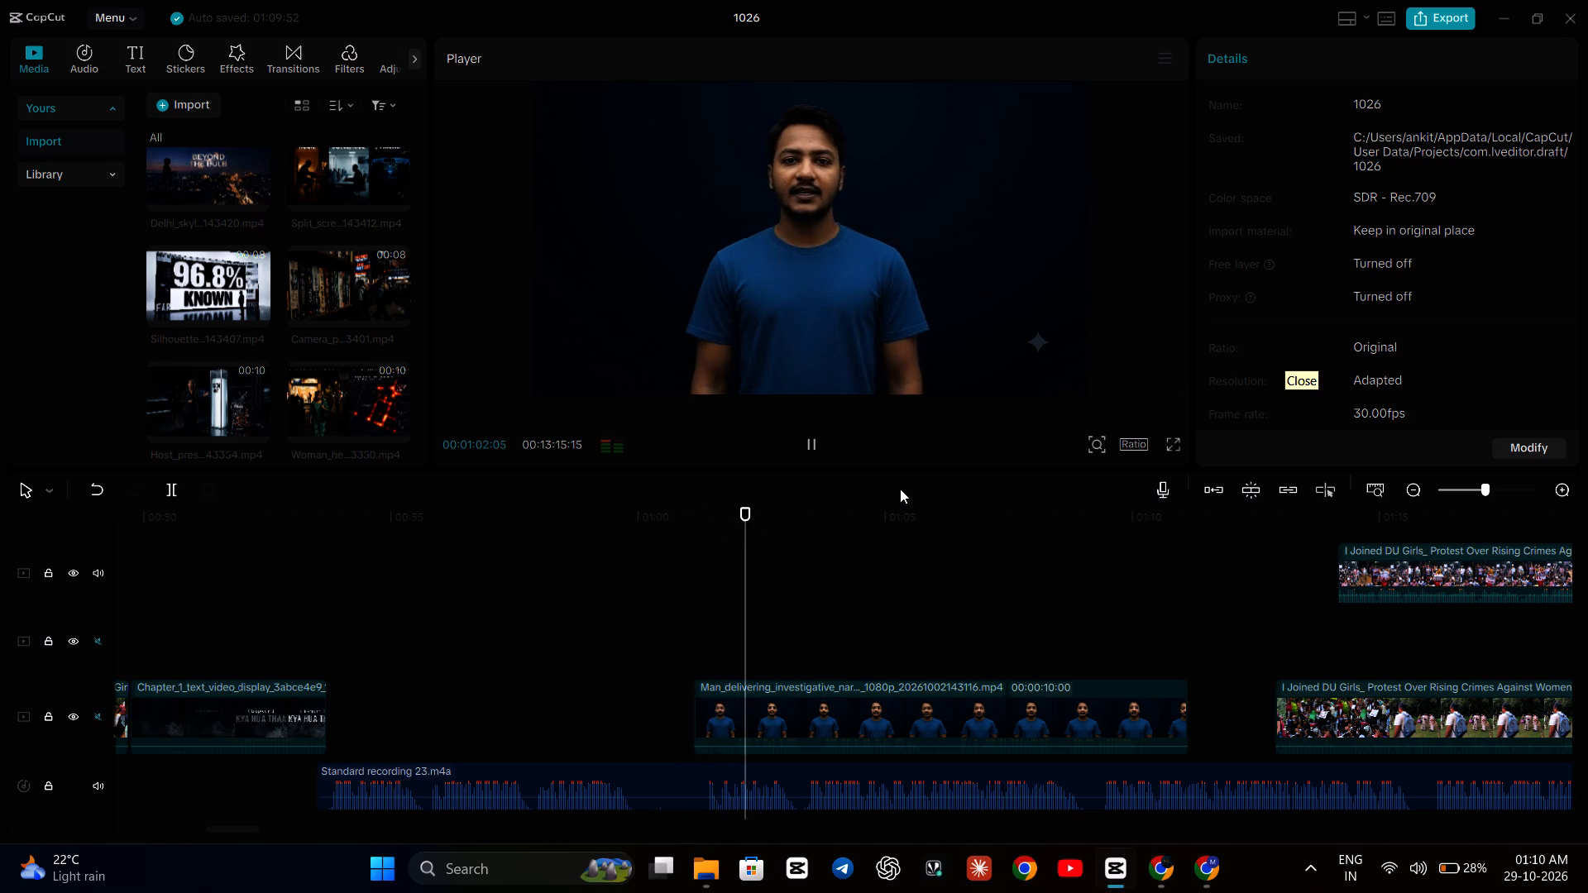
{"action": "key", "text": "space"}
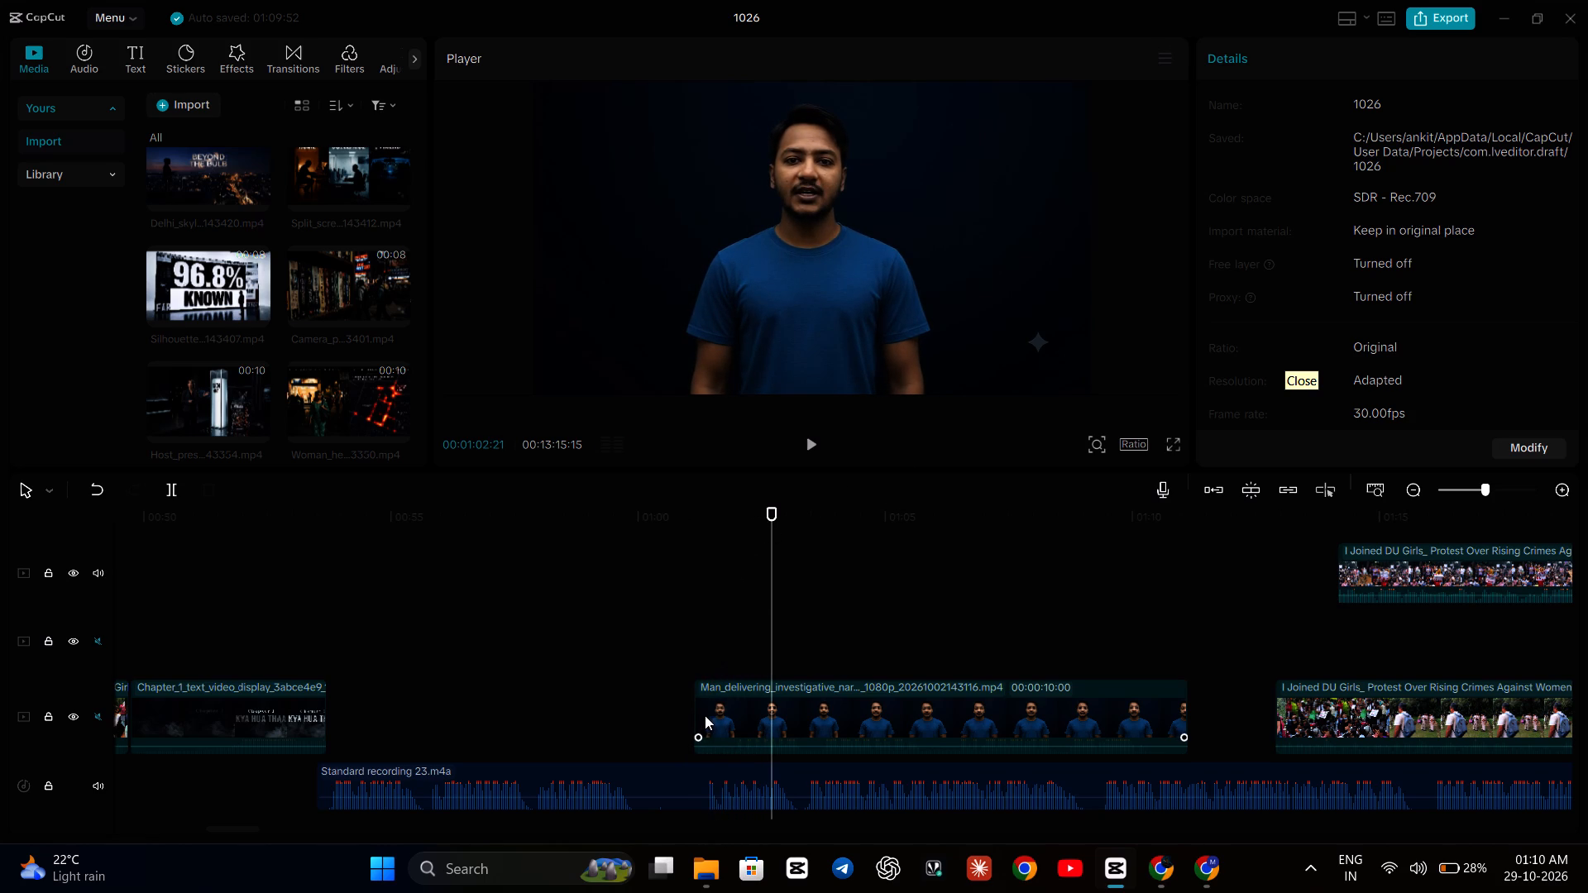
Trim the start of the talking-head clip to a duration of 00:00:09:24 and play it from about 00:01:00.
{"action": "left_click", "coordinate": [706, 709]}
{"action": "left_click_drag", "start_coordinate": [694, 708], "coordinate": [706, 708]}
{"action": "left_click", "coordinate": [651, 646]}
{"action": "key", "text": "space"}
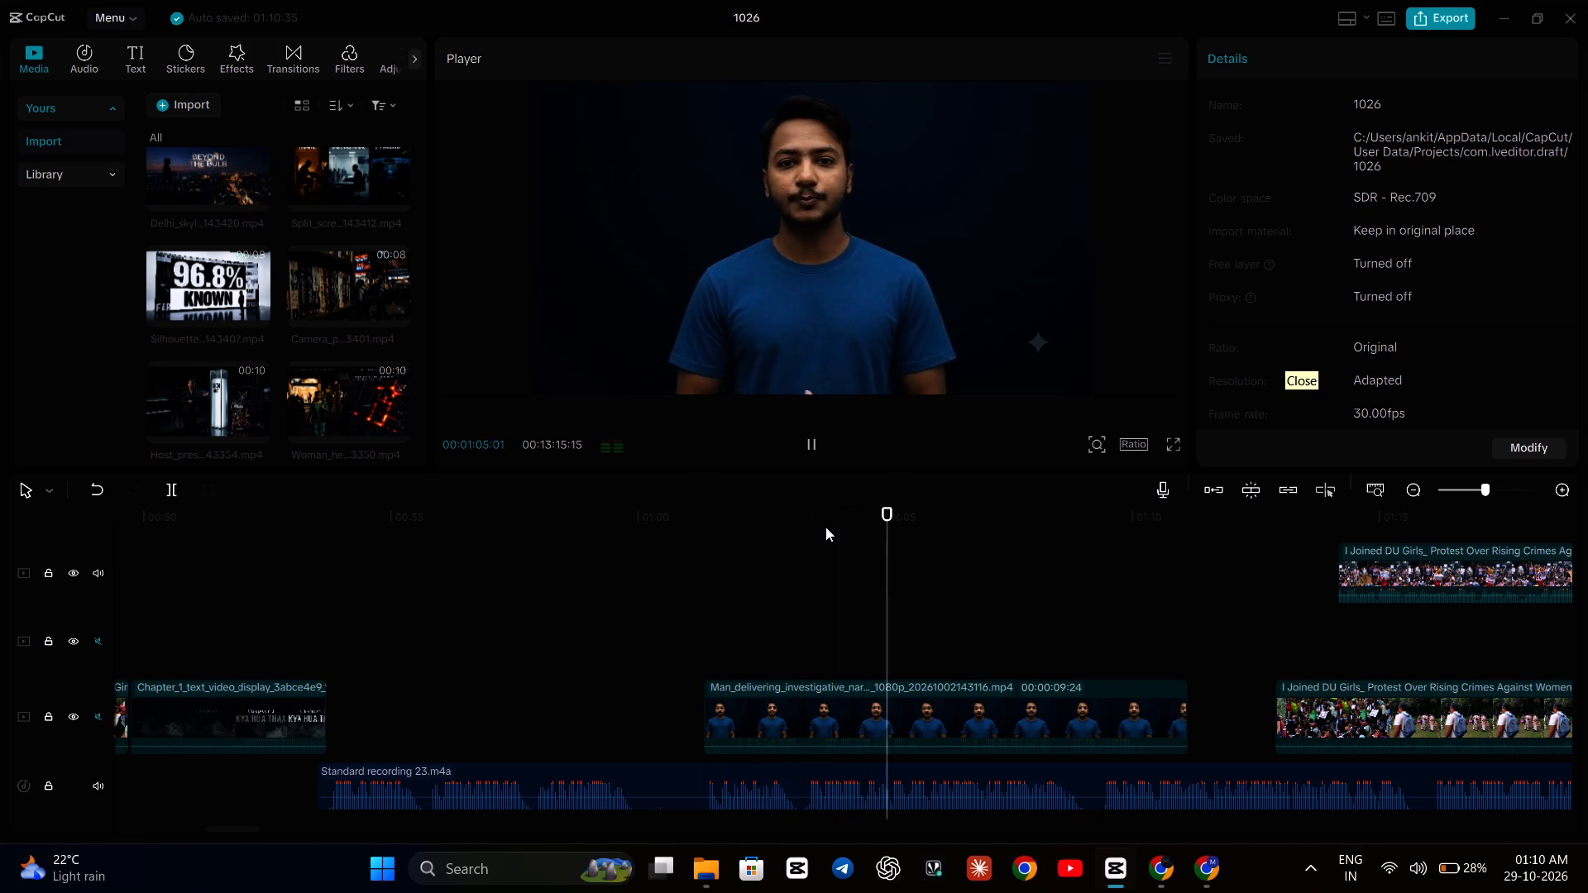
{"action": "key", "text": "space"}
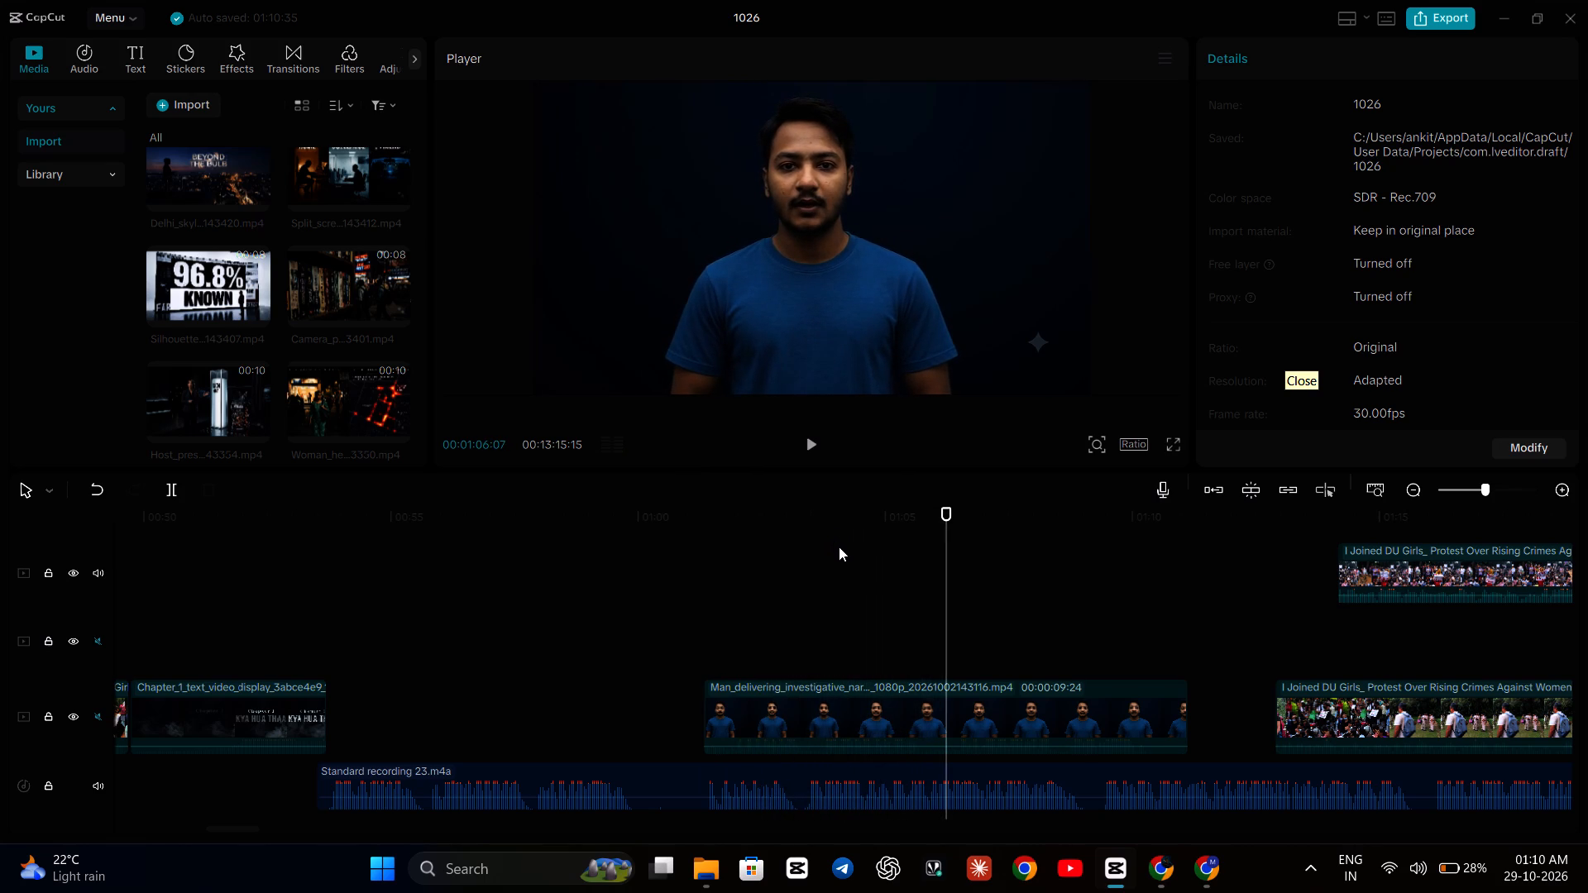
Replay the talking-head clip from about 00:01:05 to find the cut point and split it at 00:01:05:20.
{"action": "left_click", "coordinate": [887, 556]}
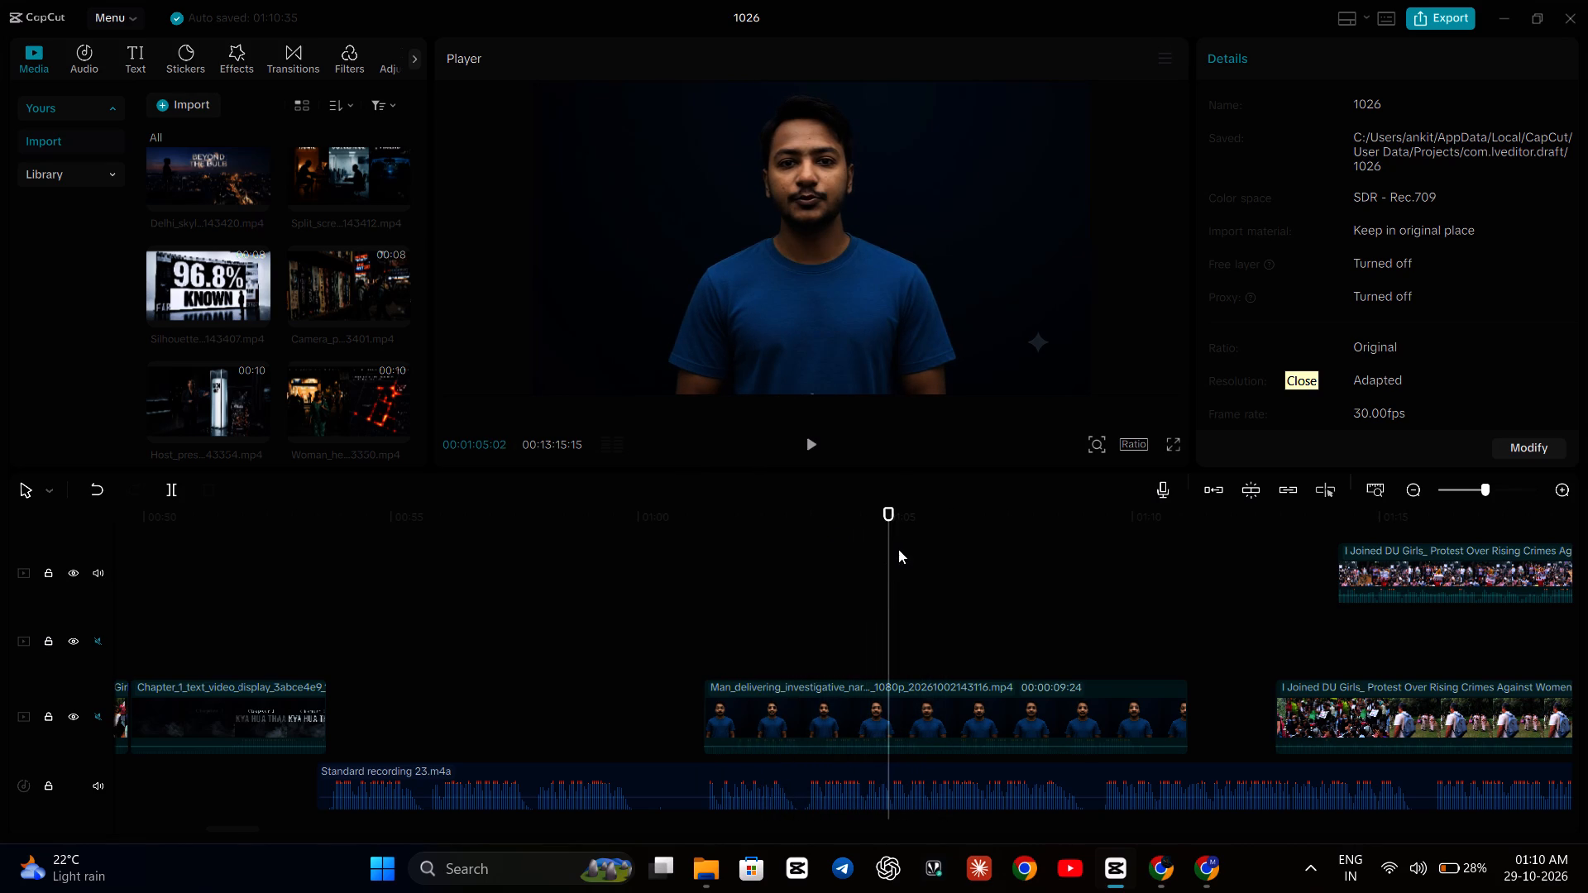
{"action": "key", "text": "space"}
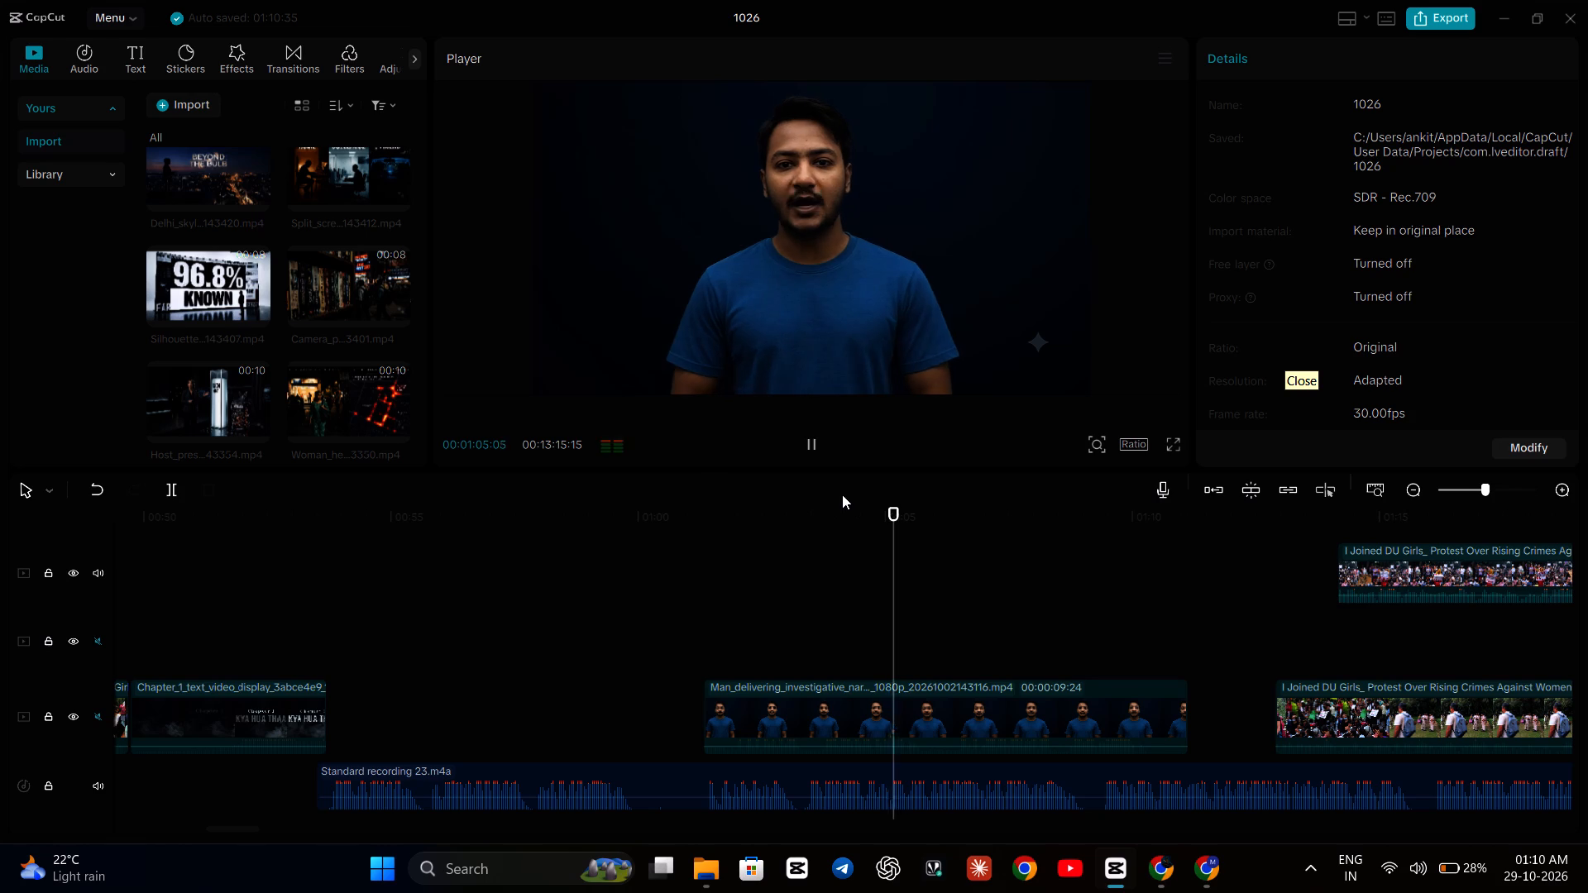
{"action": "key", "text": "space"}
{"action": "key", "text": "space"}
{"action": "key", "text": "space"}
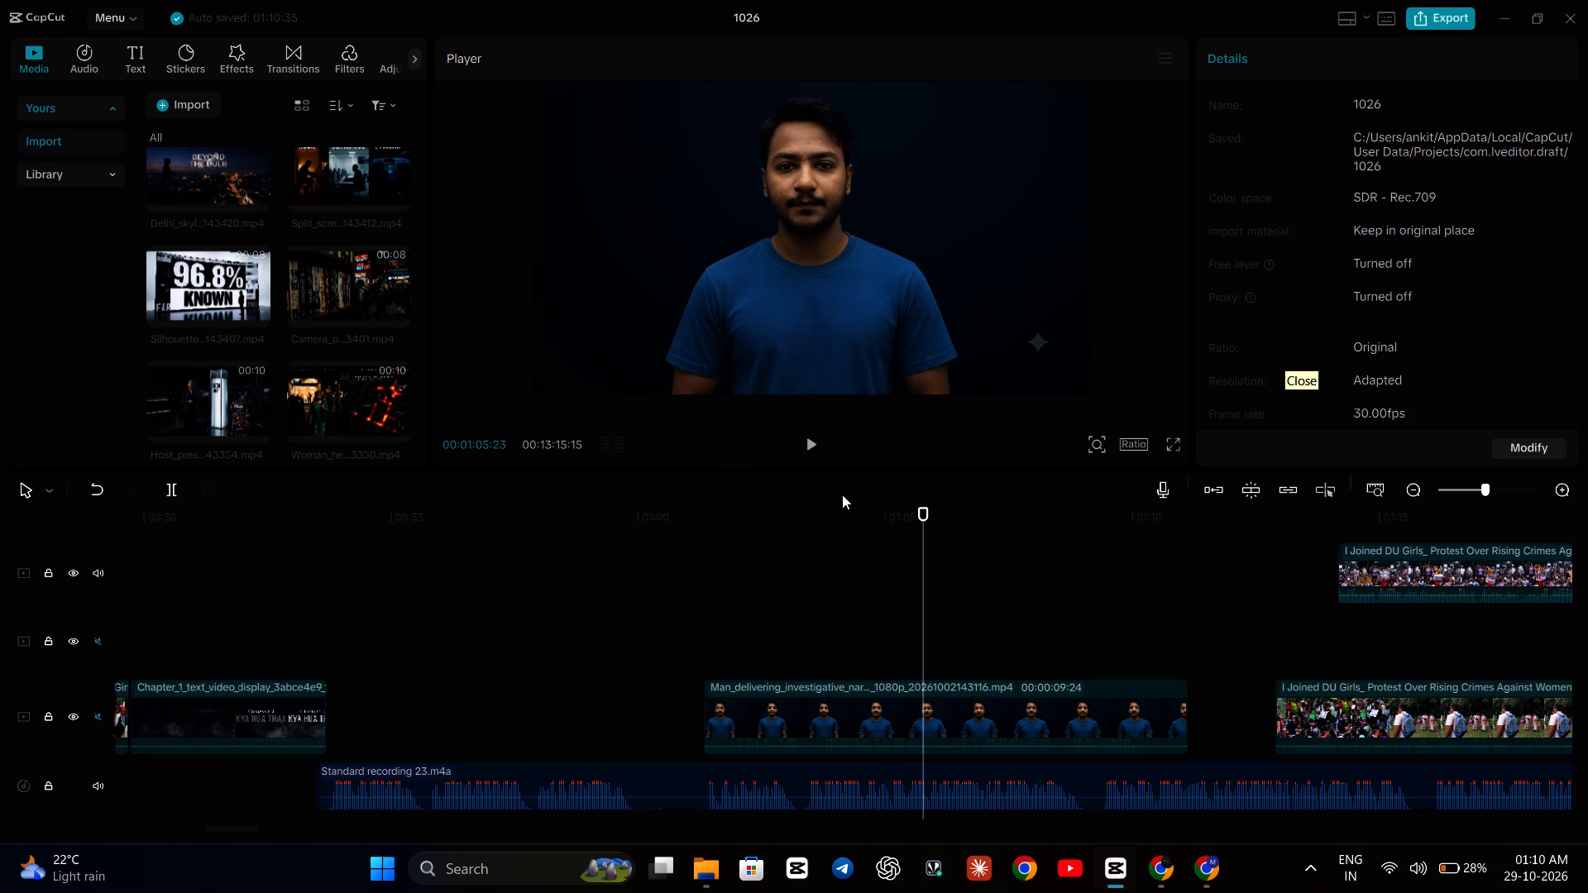
{"action": "left_click", "coordinate": [873, 703]}
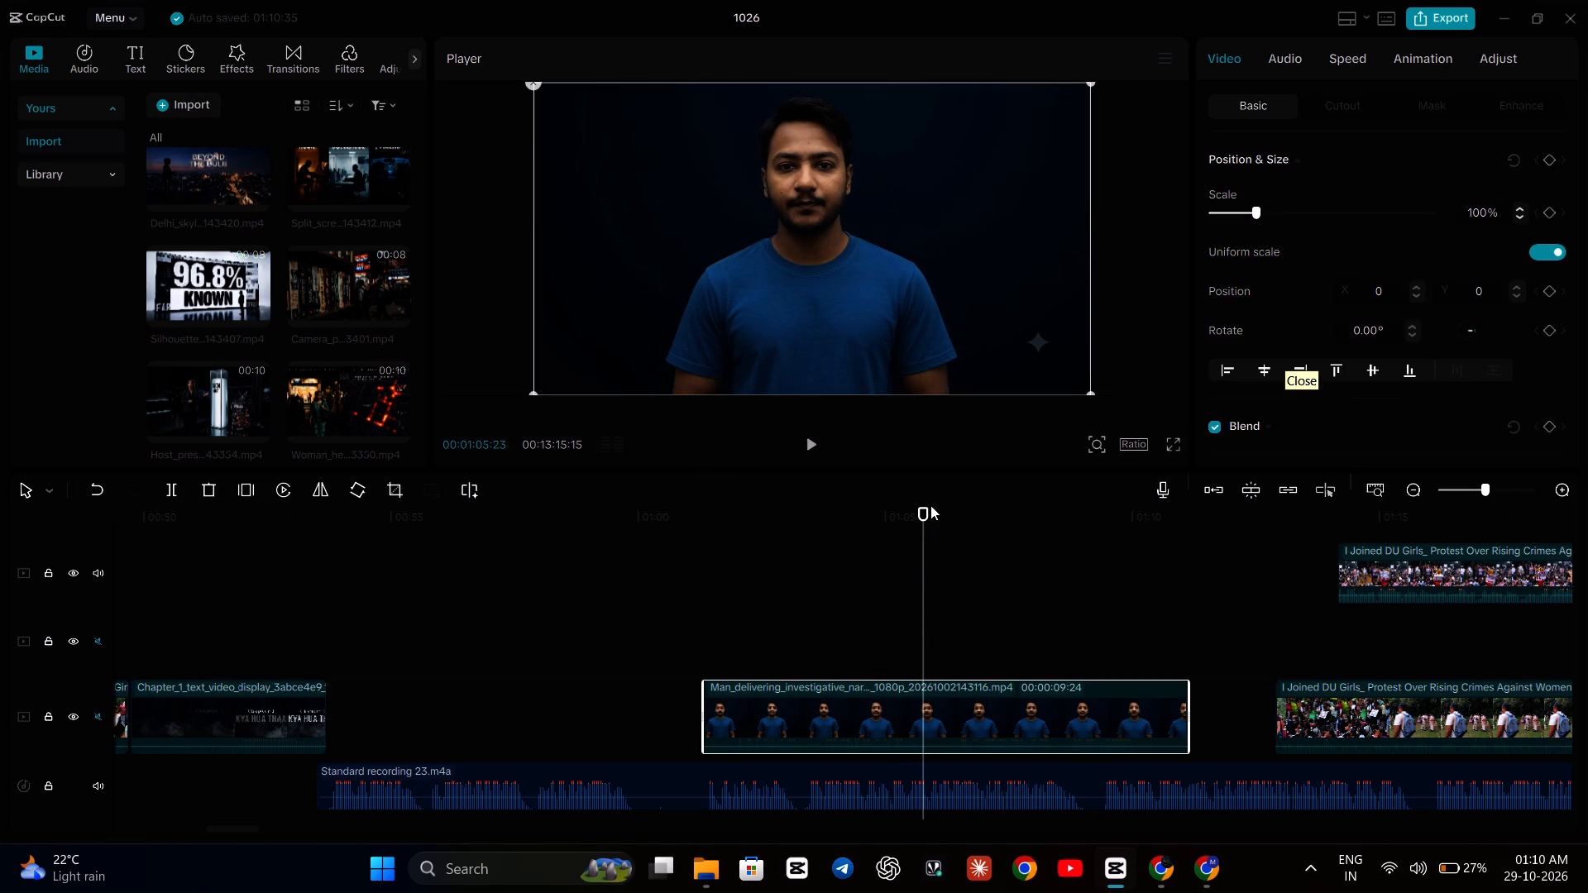
{"action": "key", "text": "Left"}
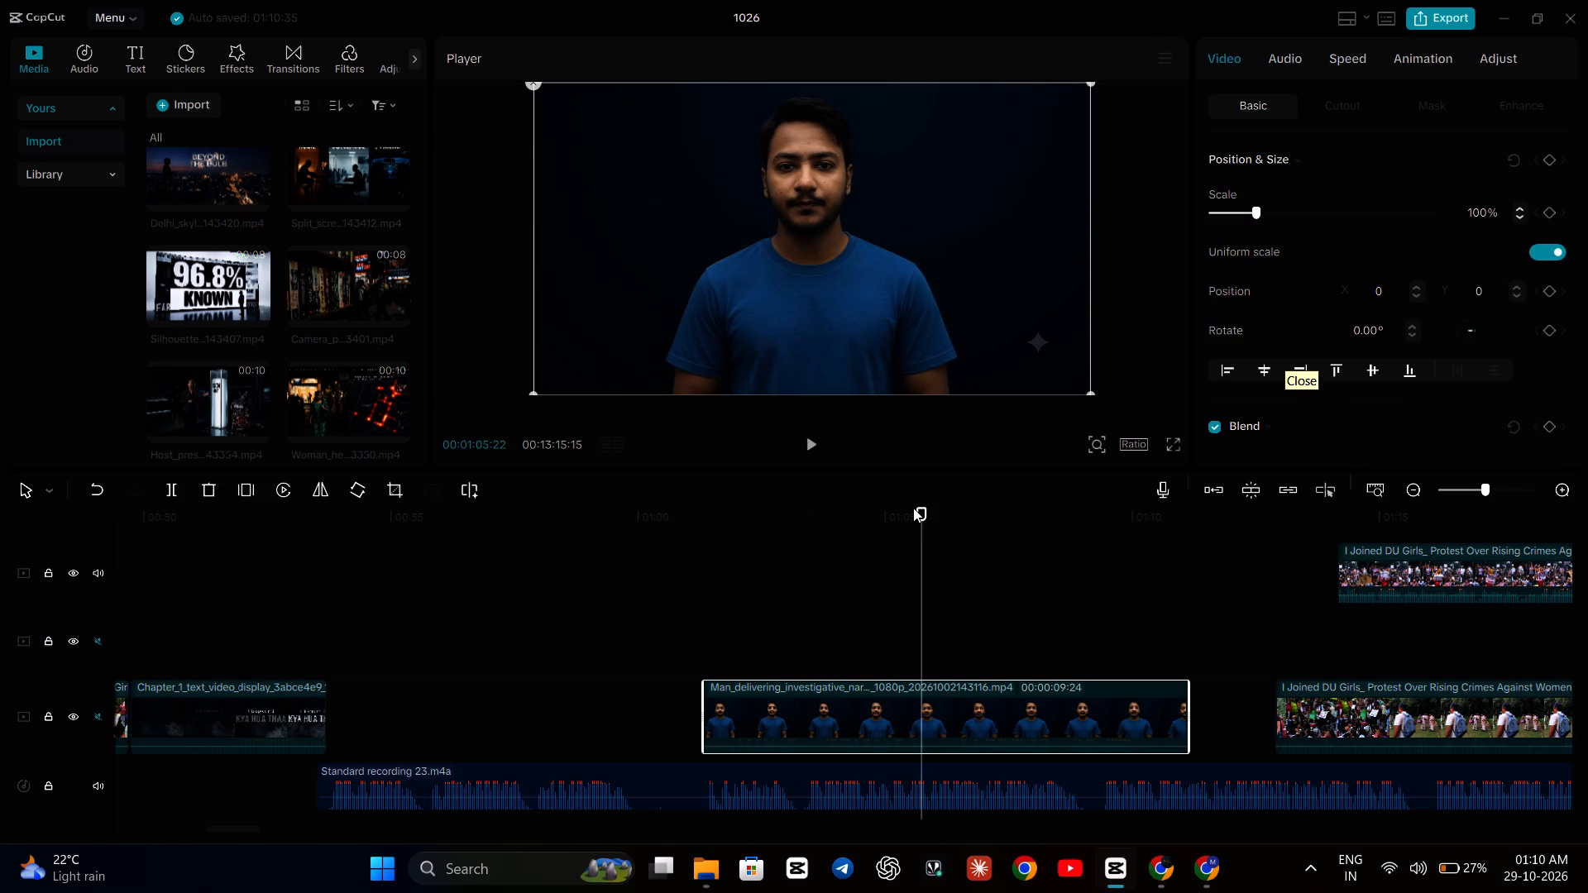
{"action": "key", "text": "Left"}
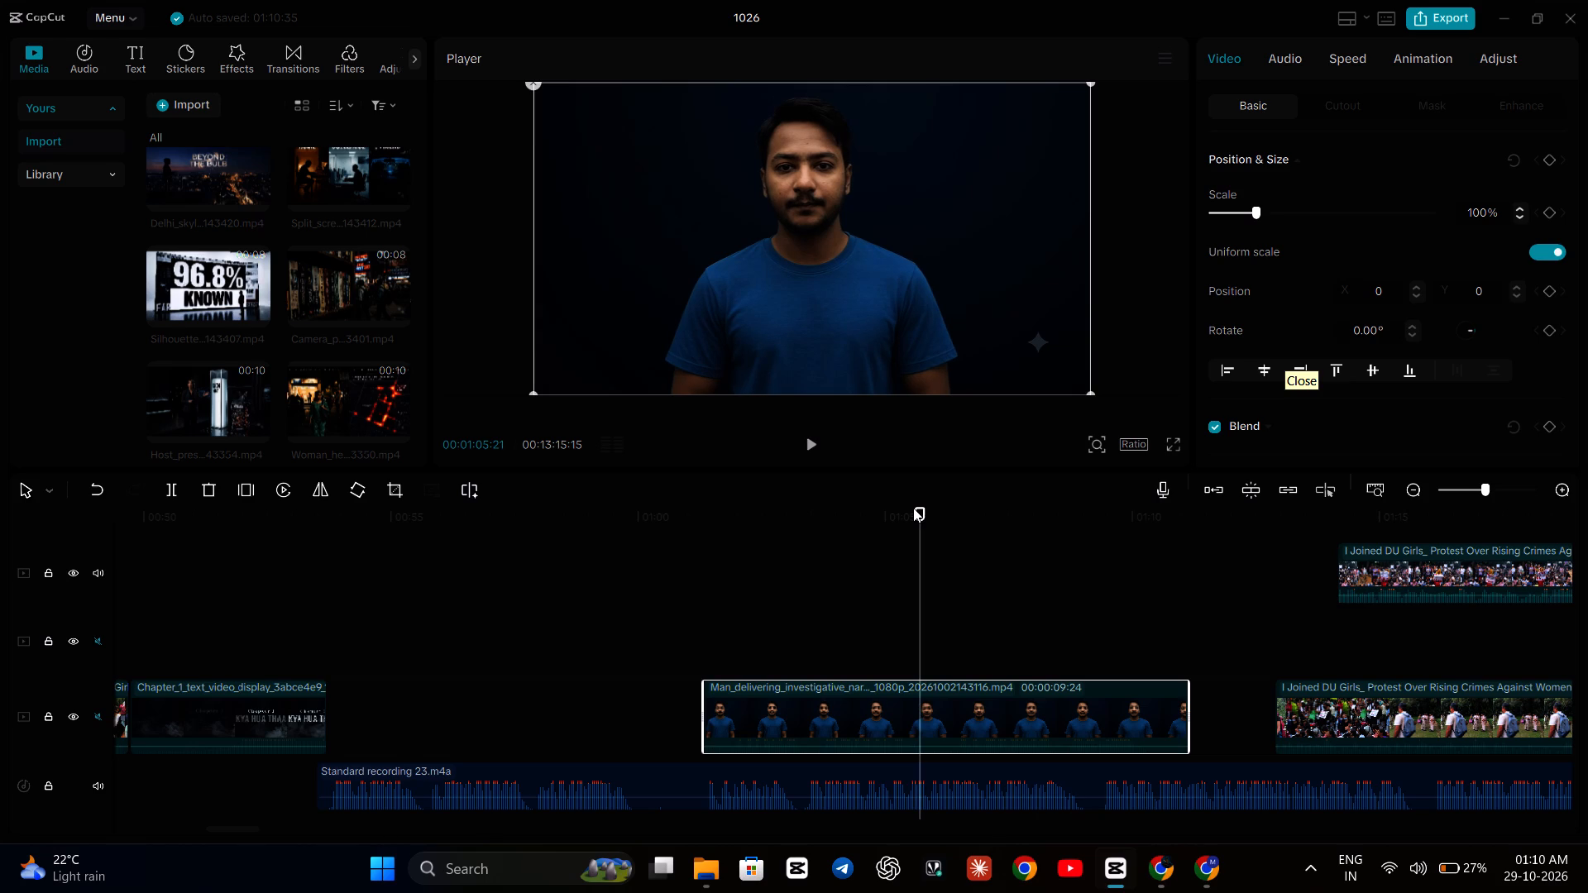
{"action": "key", "text": "Left"}
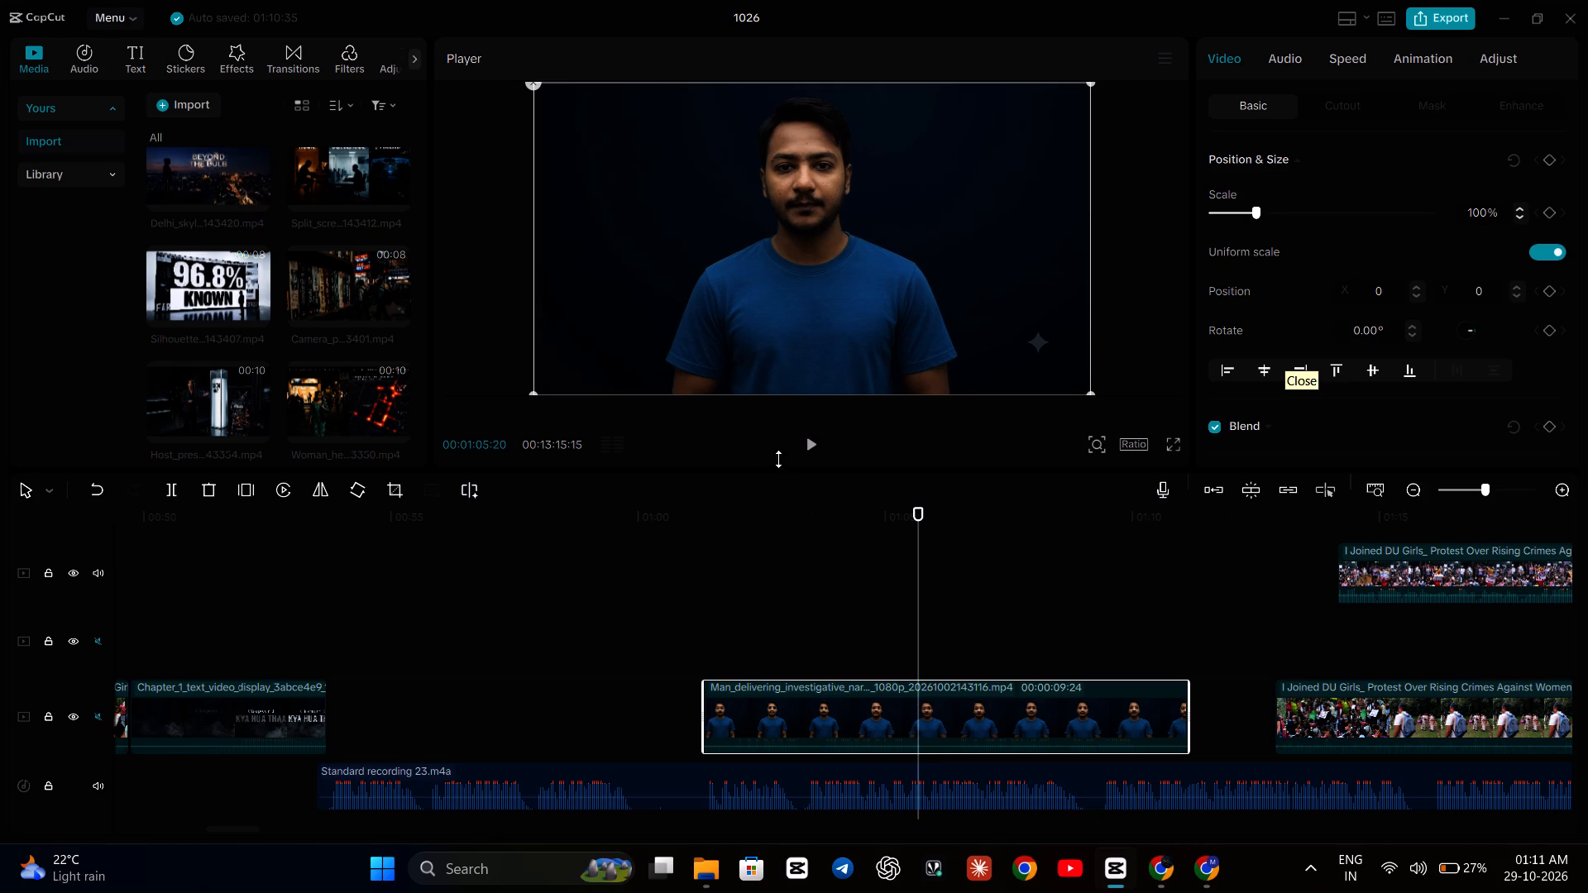
{"action": "left_click", "coordinate": [169, 488]}
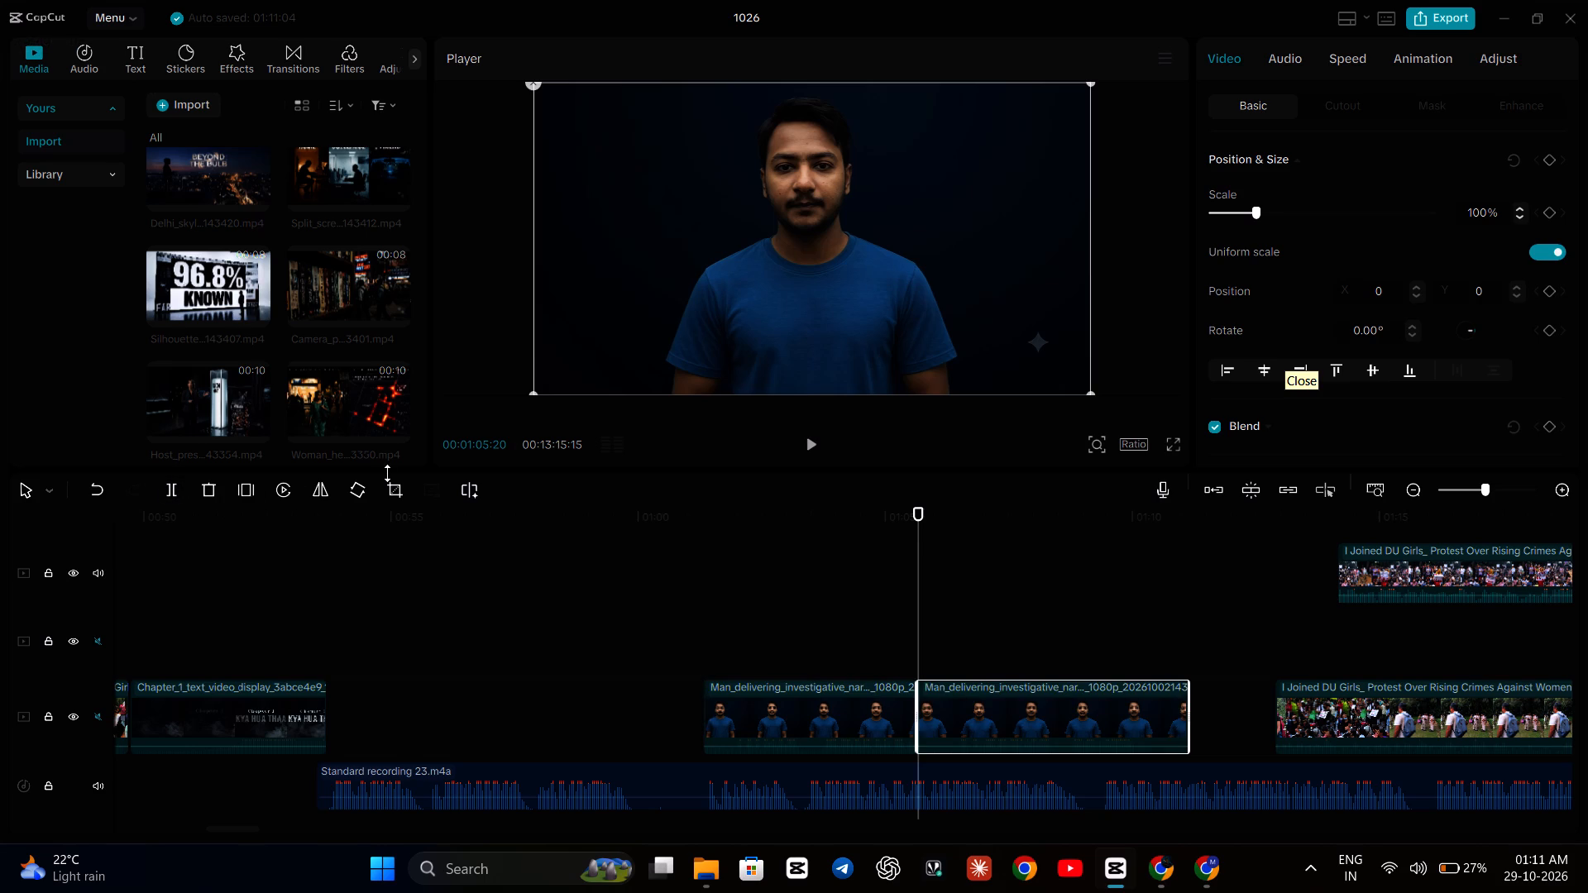
Split the second part of the talking-head clip at 00:01:06:02.
{"action": "key", "text": "Right"}
{"action": "key", "text": "Right"}
{"action": "key", "text": "Right"}
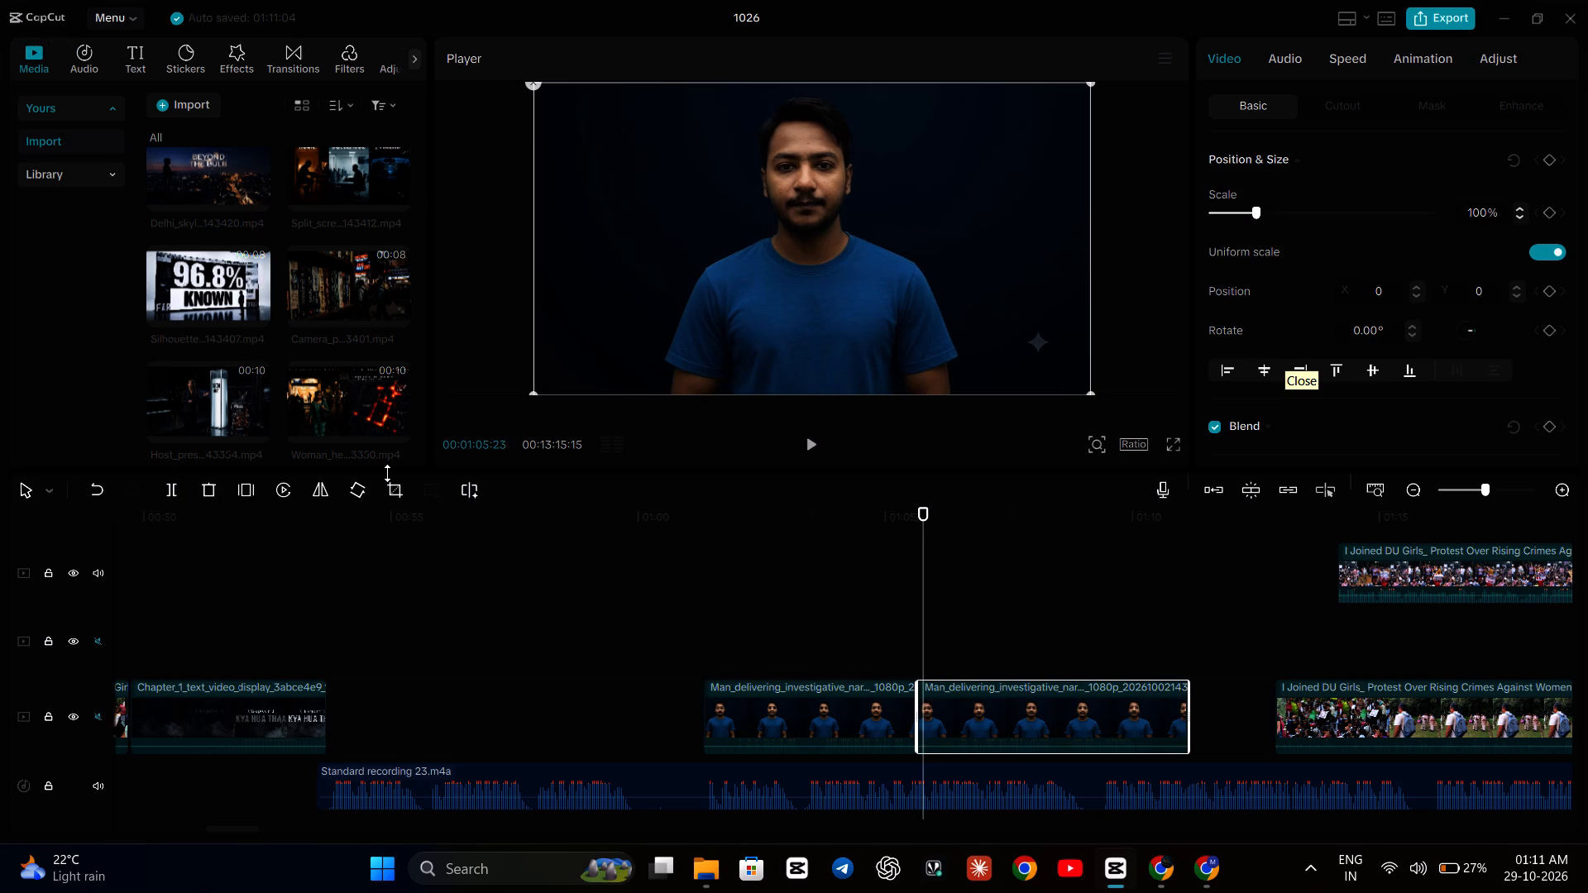
{"action": "key", "text": "Right"}
{"action": "key", "text": "Right"}
{"action": "key", "text": "Right"}
{"action": "key", "text": "Right"}
{"action": "key", "text": "Right"}
{"action": "key", "text": "Right"}
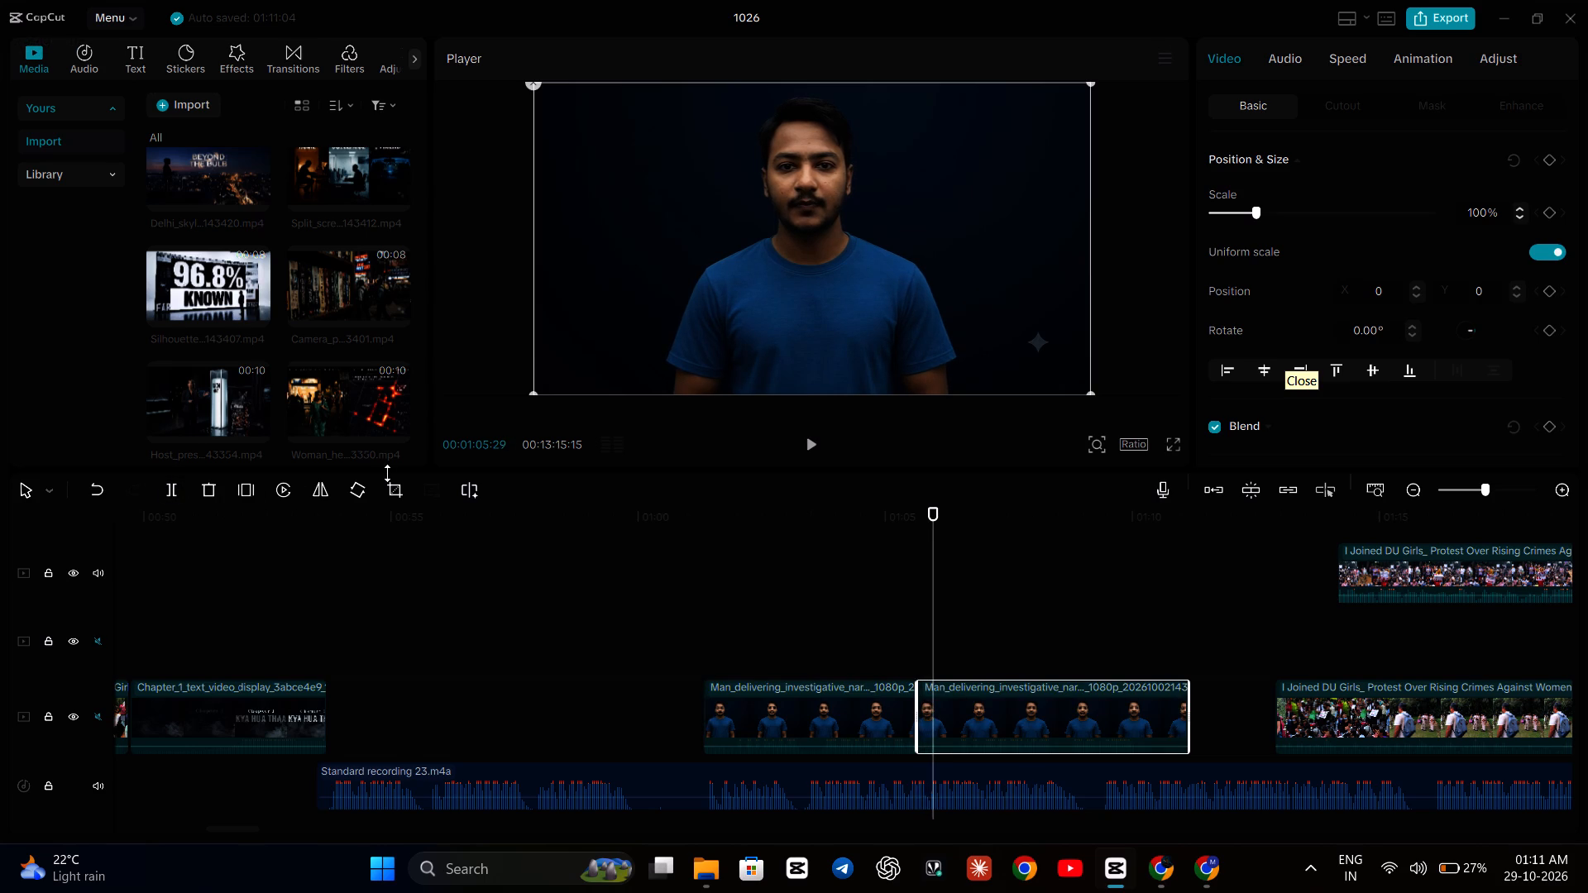
{"action": "key", "text": "Right"}
{"action": "key", "text": "Right"}
{"action": "key", "text": "Right"}
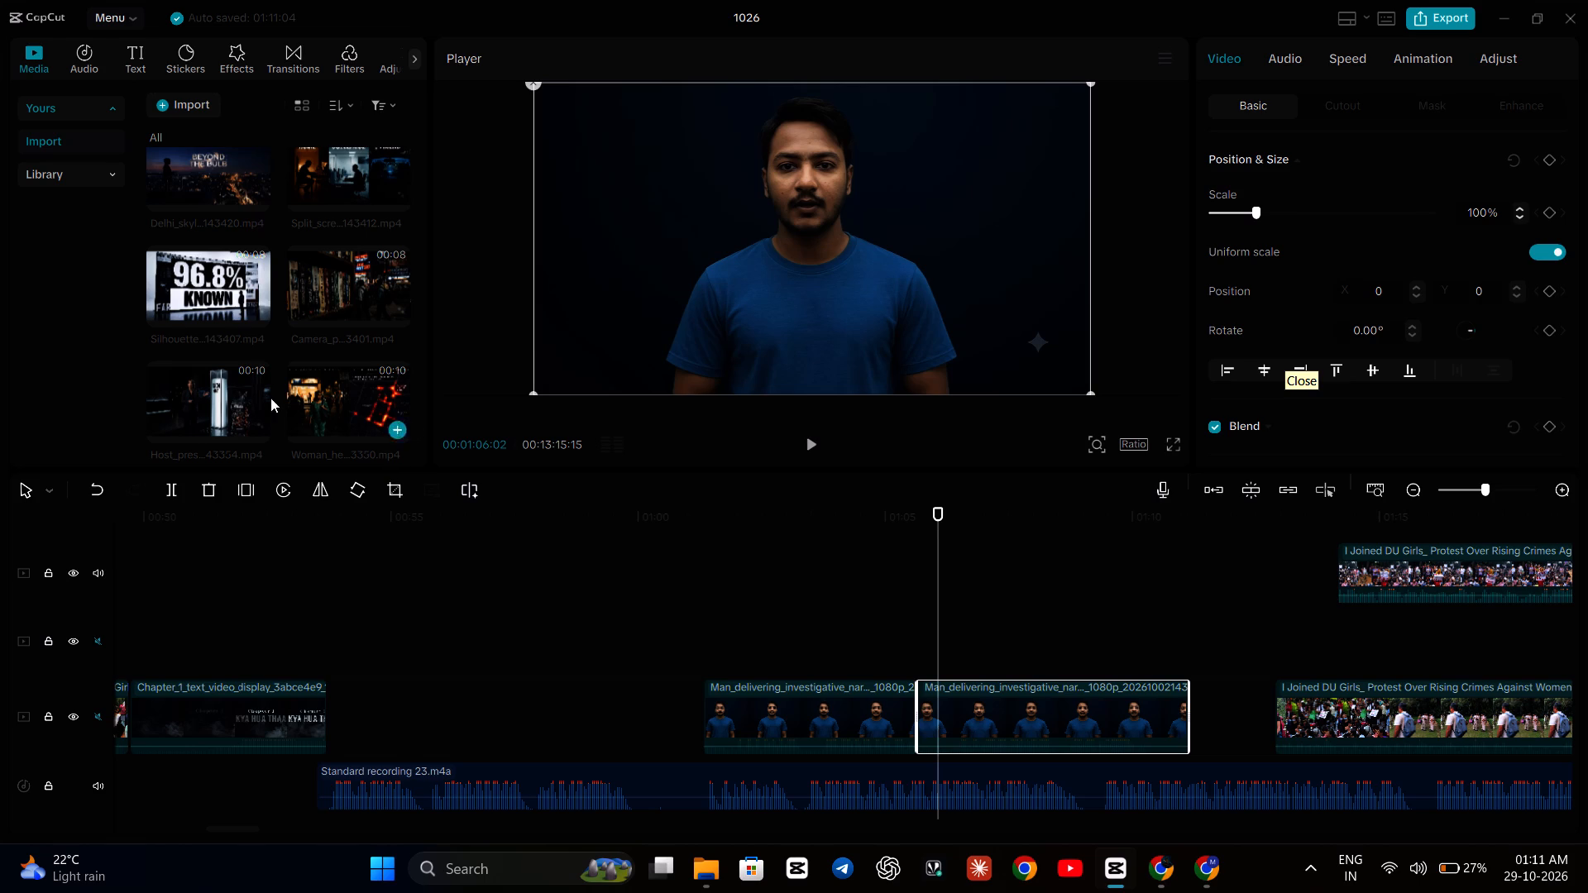
{"action": "left_click", "coordinate": [173, 484]}
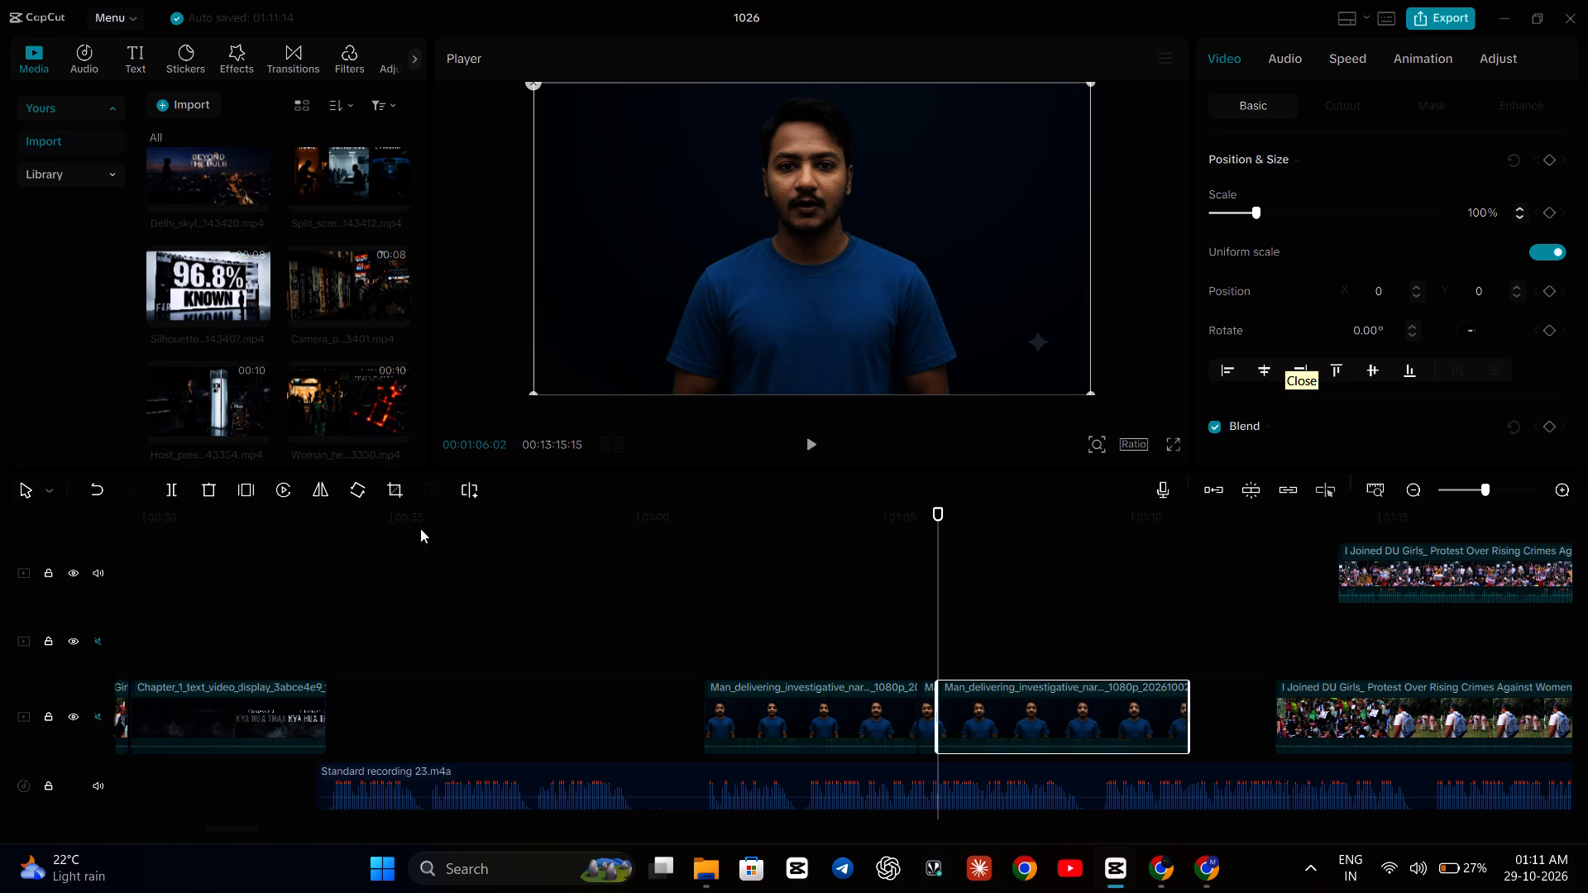
Delete the short talking-head segment between the two cuts and slide the remaining part back against the first part.
{"action": "left_click", "coordinate": [928, 700]}
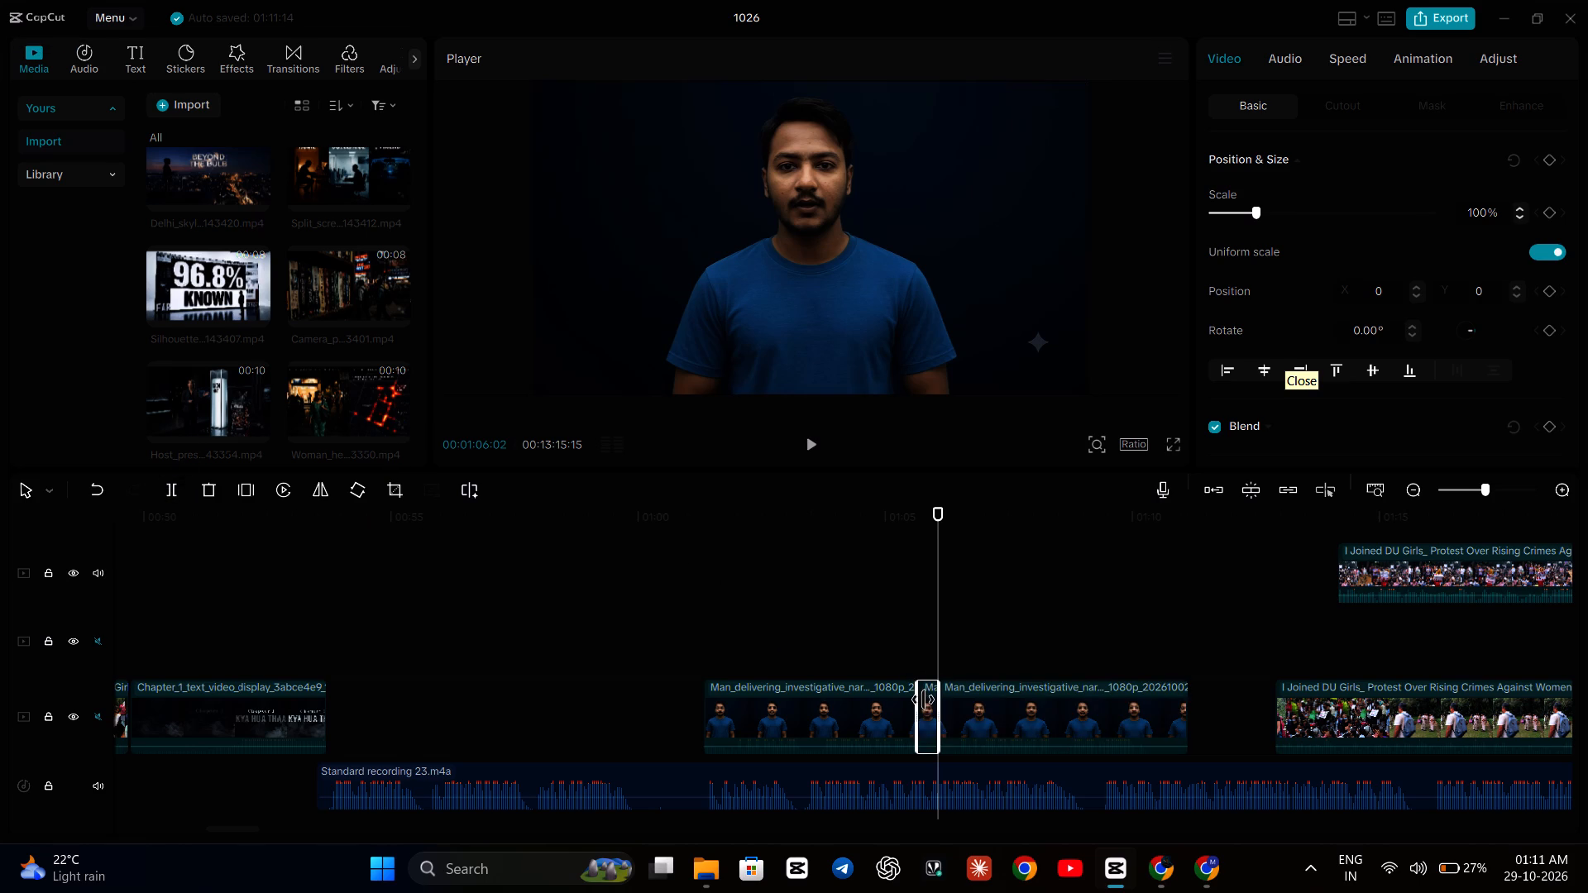
{"action": "left_click", "coordinate": [205, 489]}
{"action": "left_click_drag", "start_coordinate": [1032, 708], "coordinate": [1006, 714]}
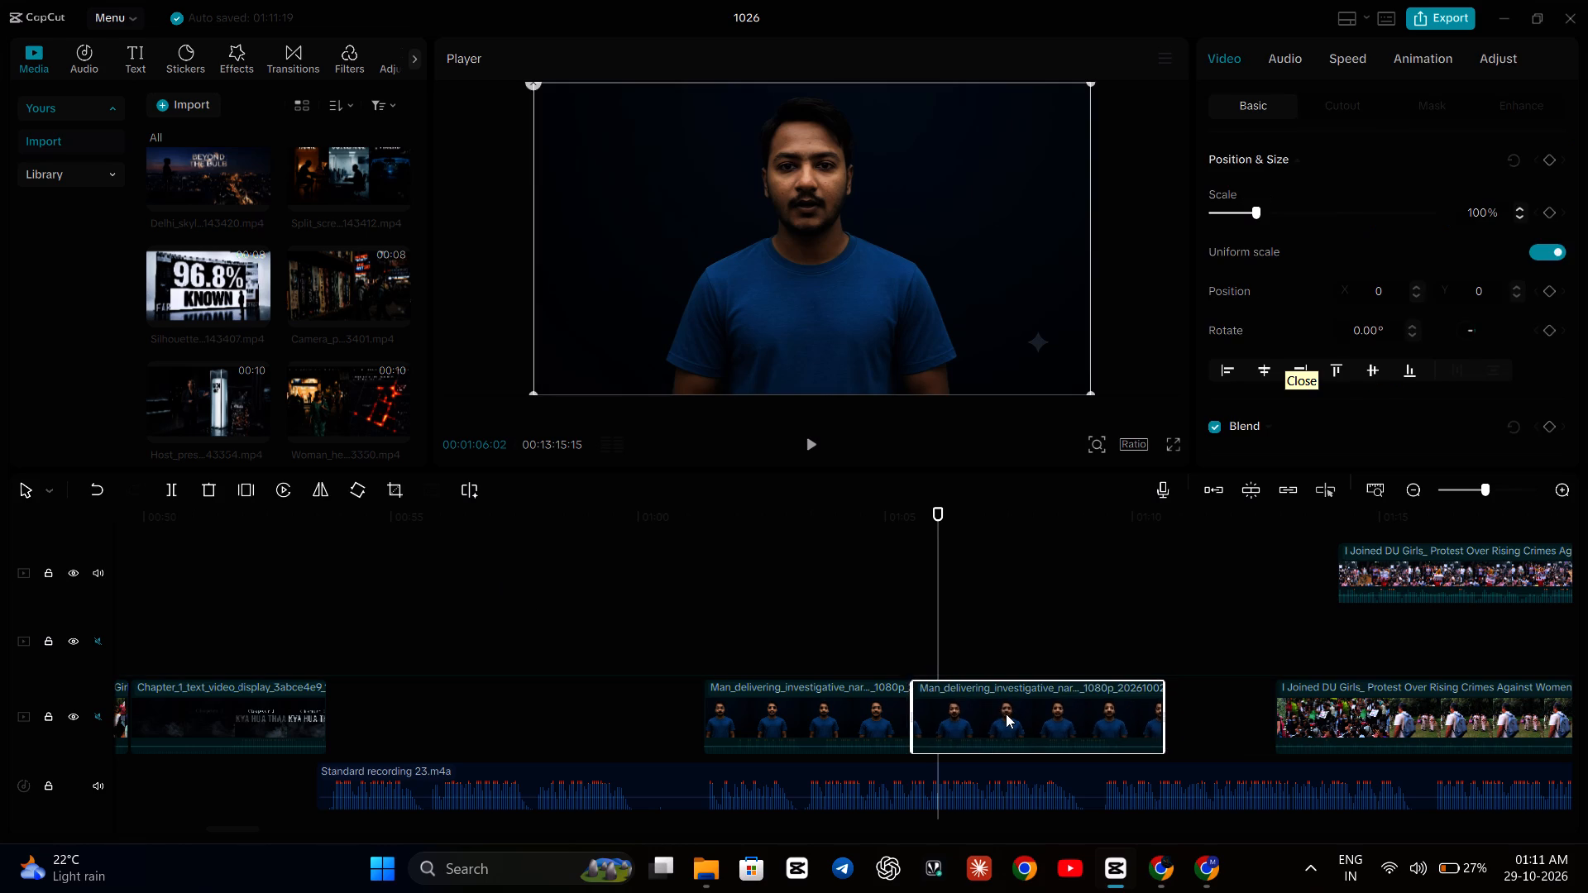
{"action": "left_click_drag", "start_coordinate": [1006, 714], "coordinate": [1016, 717]}
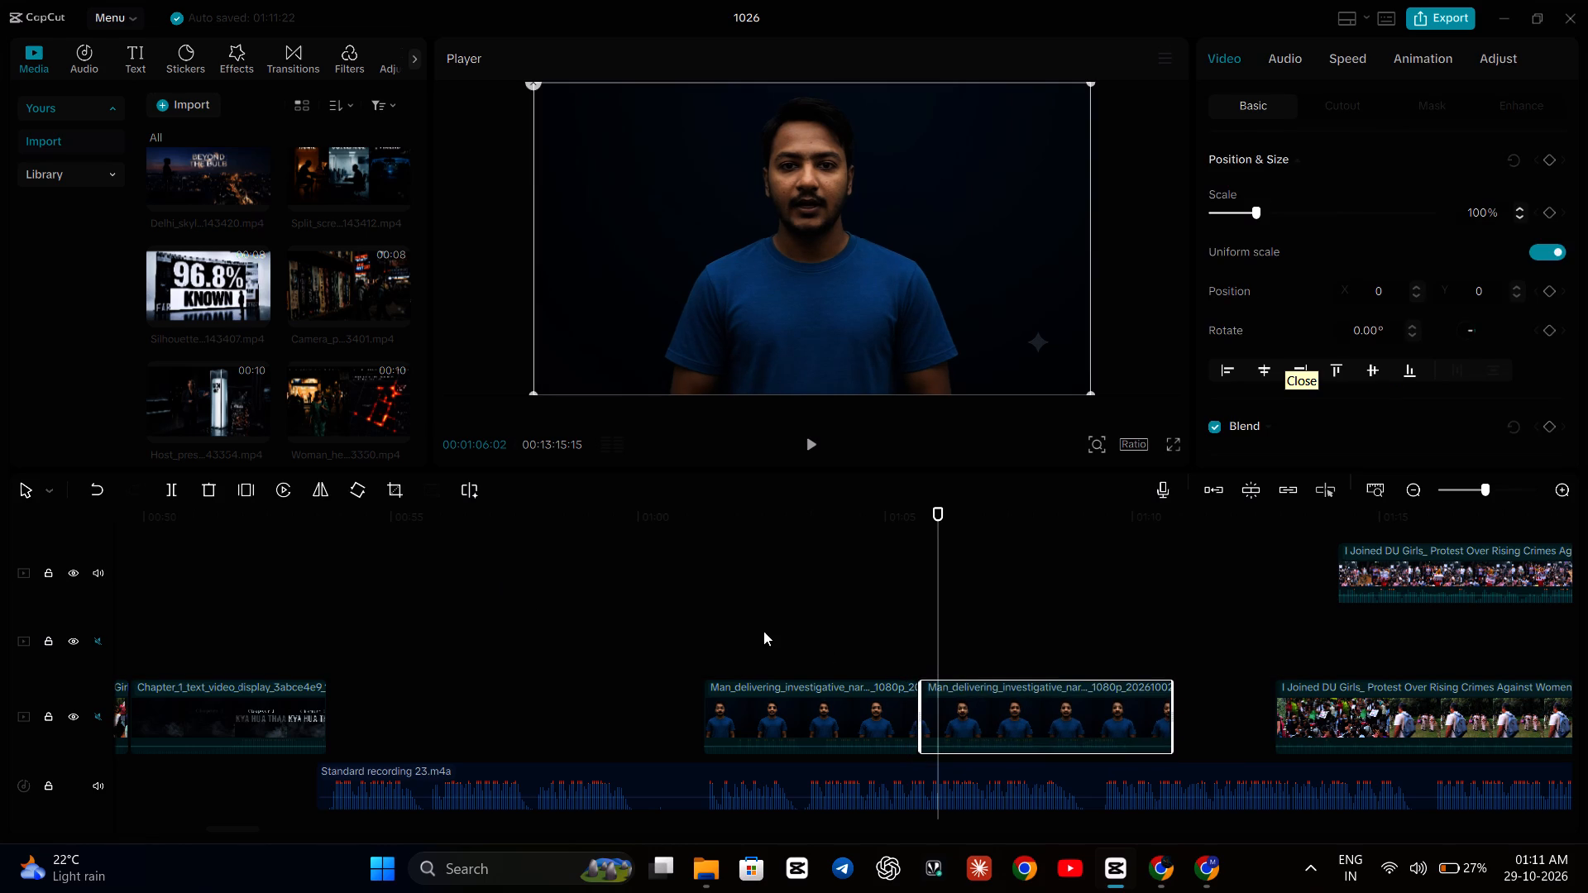
Play the two talking-head parts across the cut, replaying from 00:01:04:03, to check their sync with the voiceover.
{"action": "left_click", "coordinate": [763, 631]}
{"action": "key", "text": "space"}
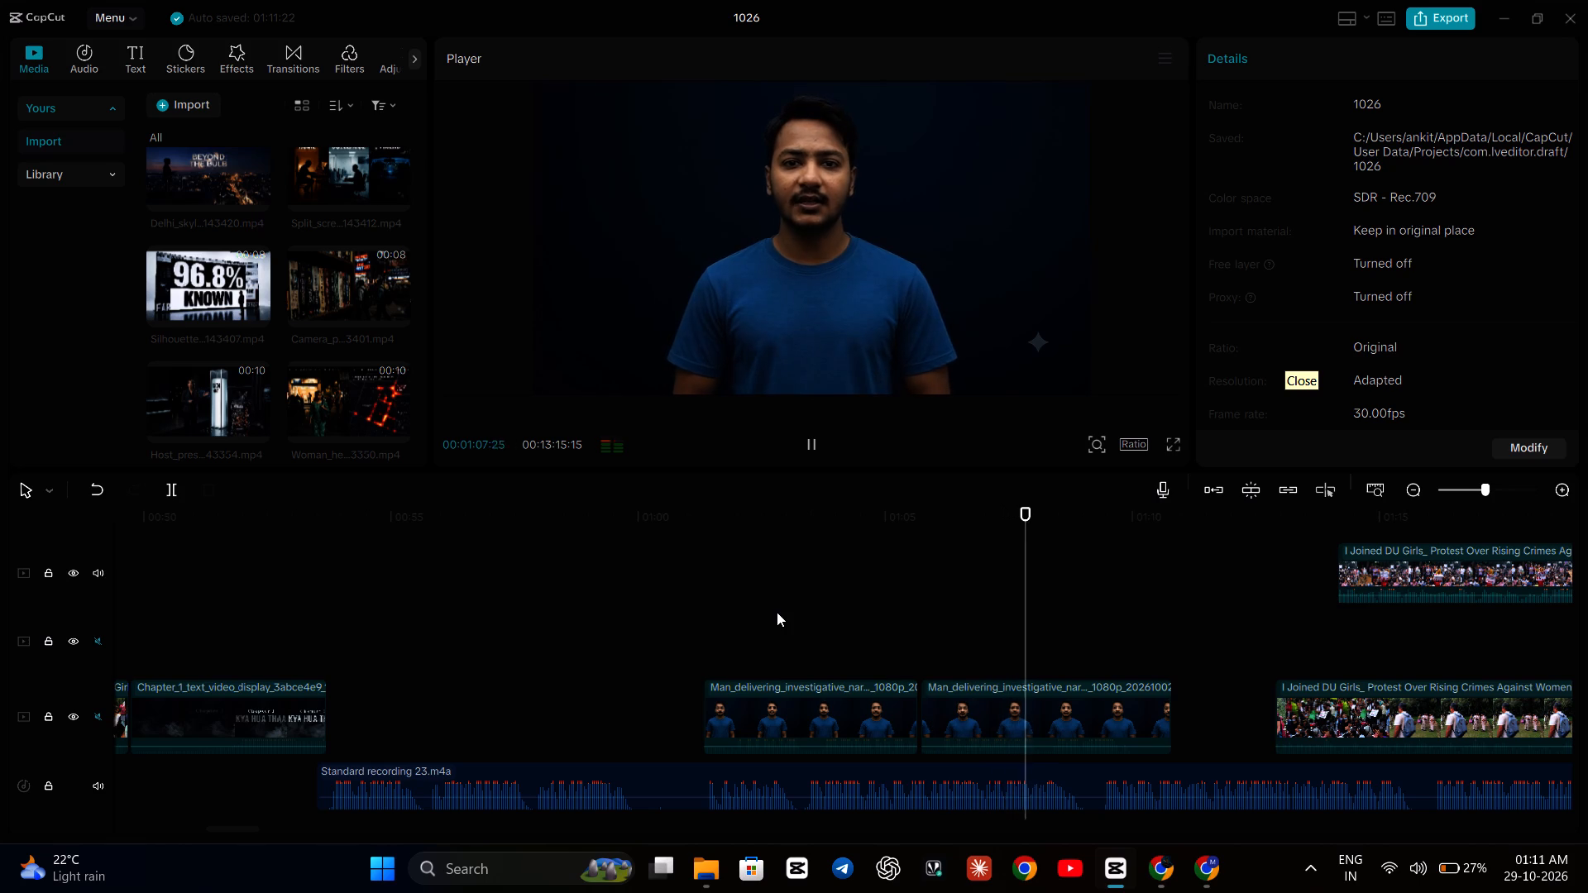
{"action": "key", "text": "space"}
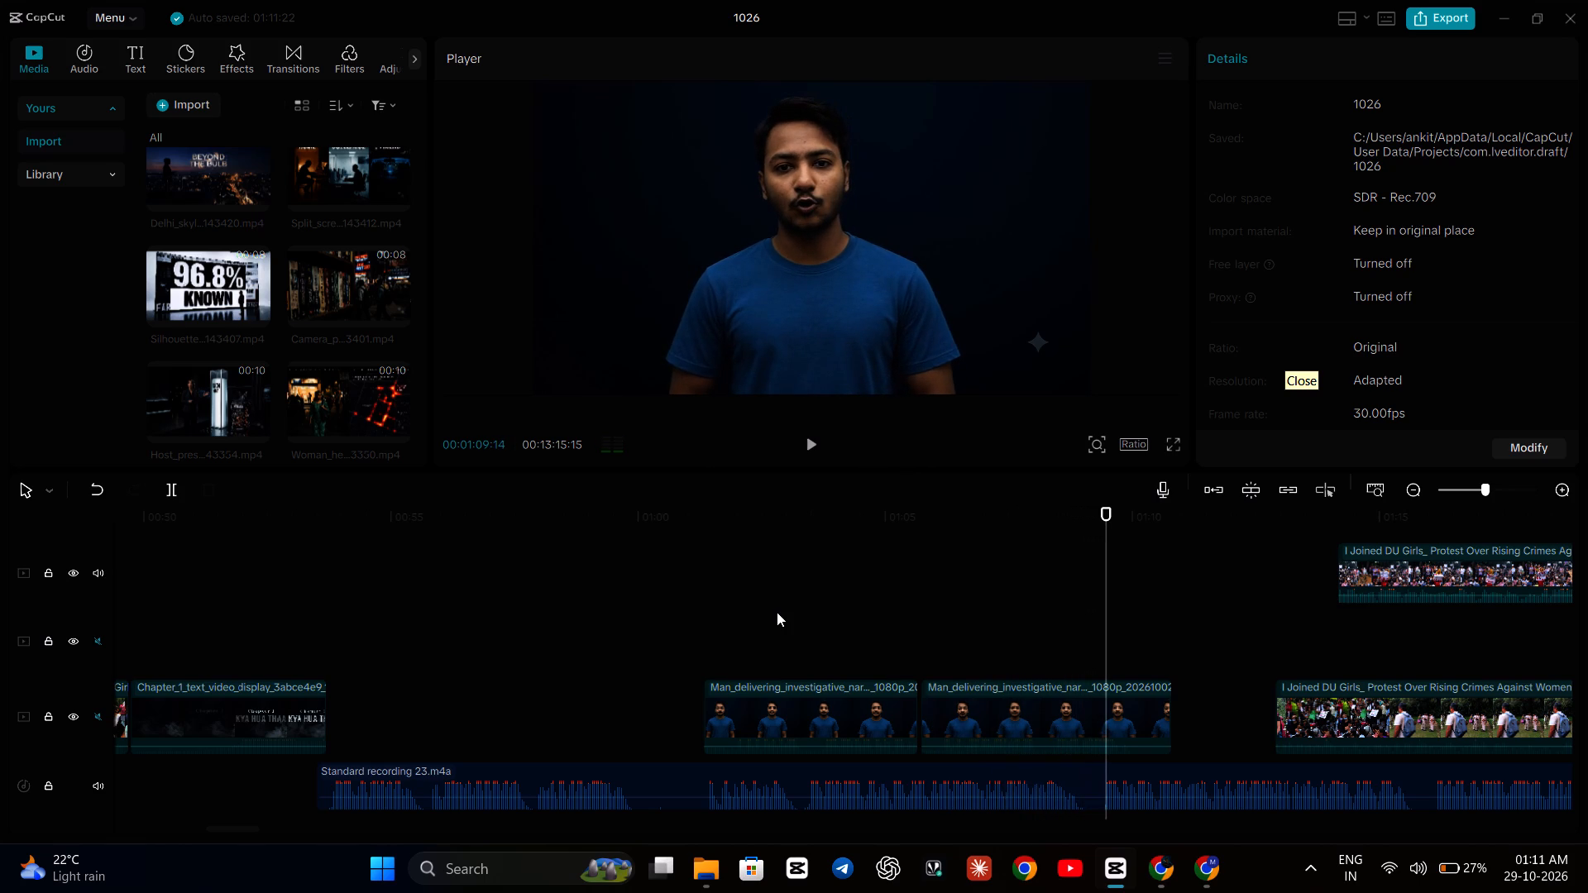
{"action": "left_click", "coordinate": [840, 595]}
{"action": "key", "text": "space"}
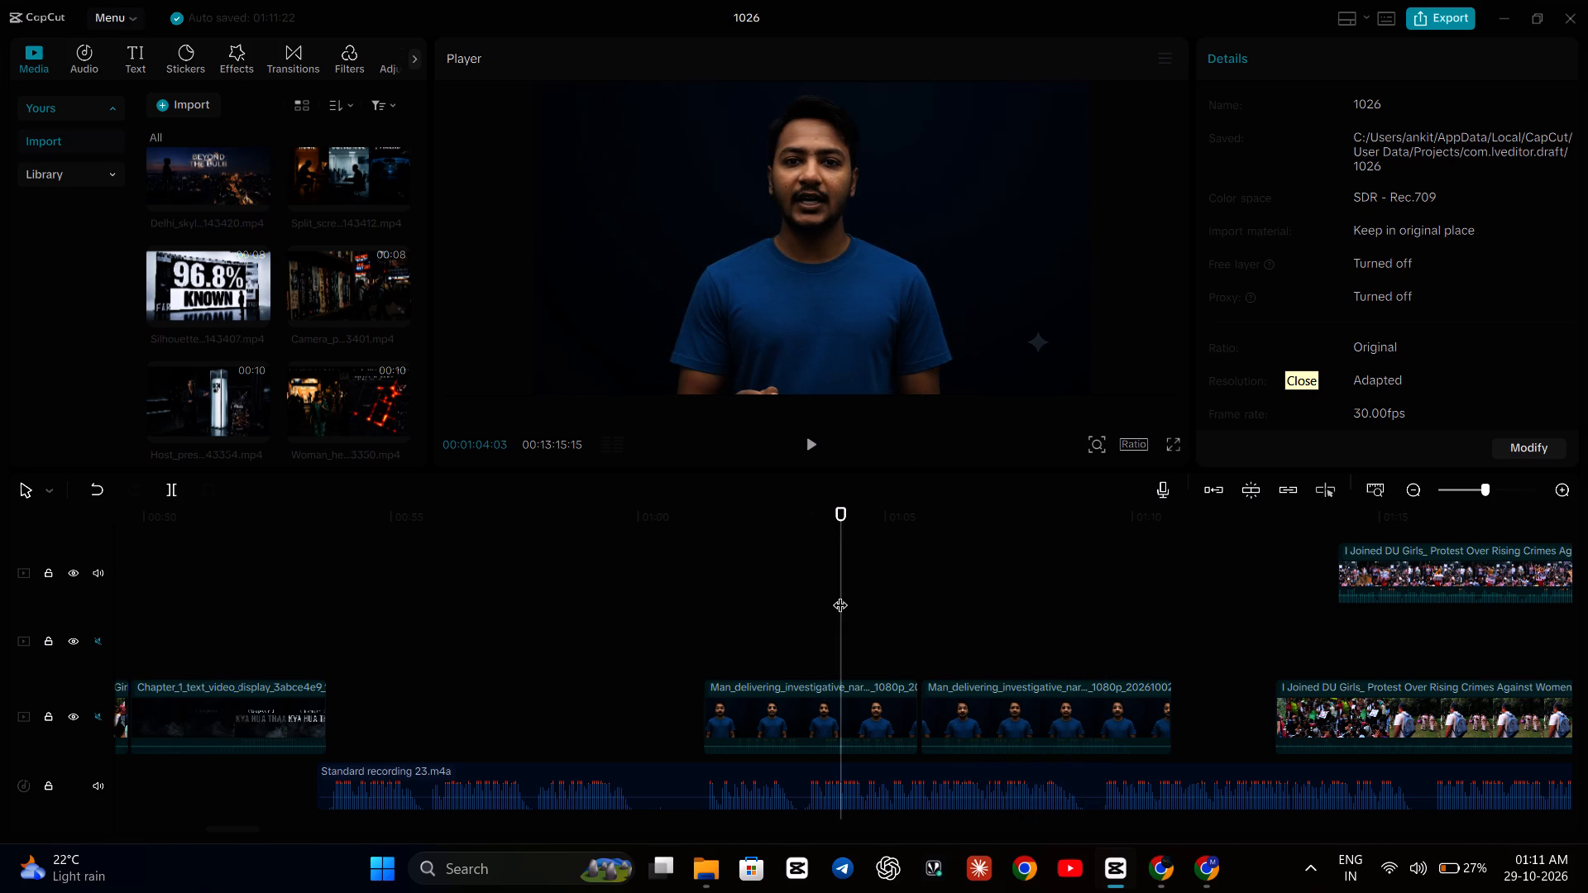
{"action": "key", "text": "space"}
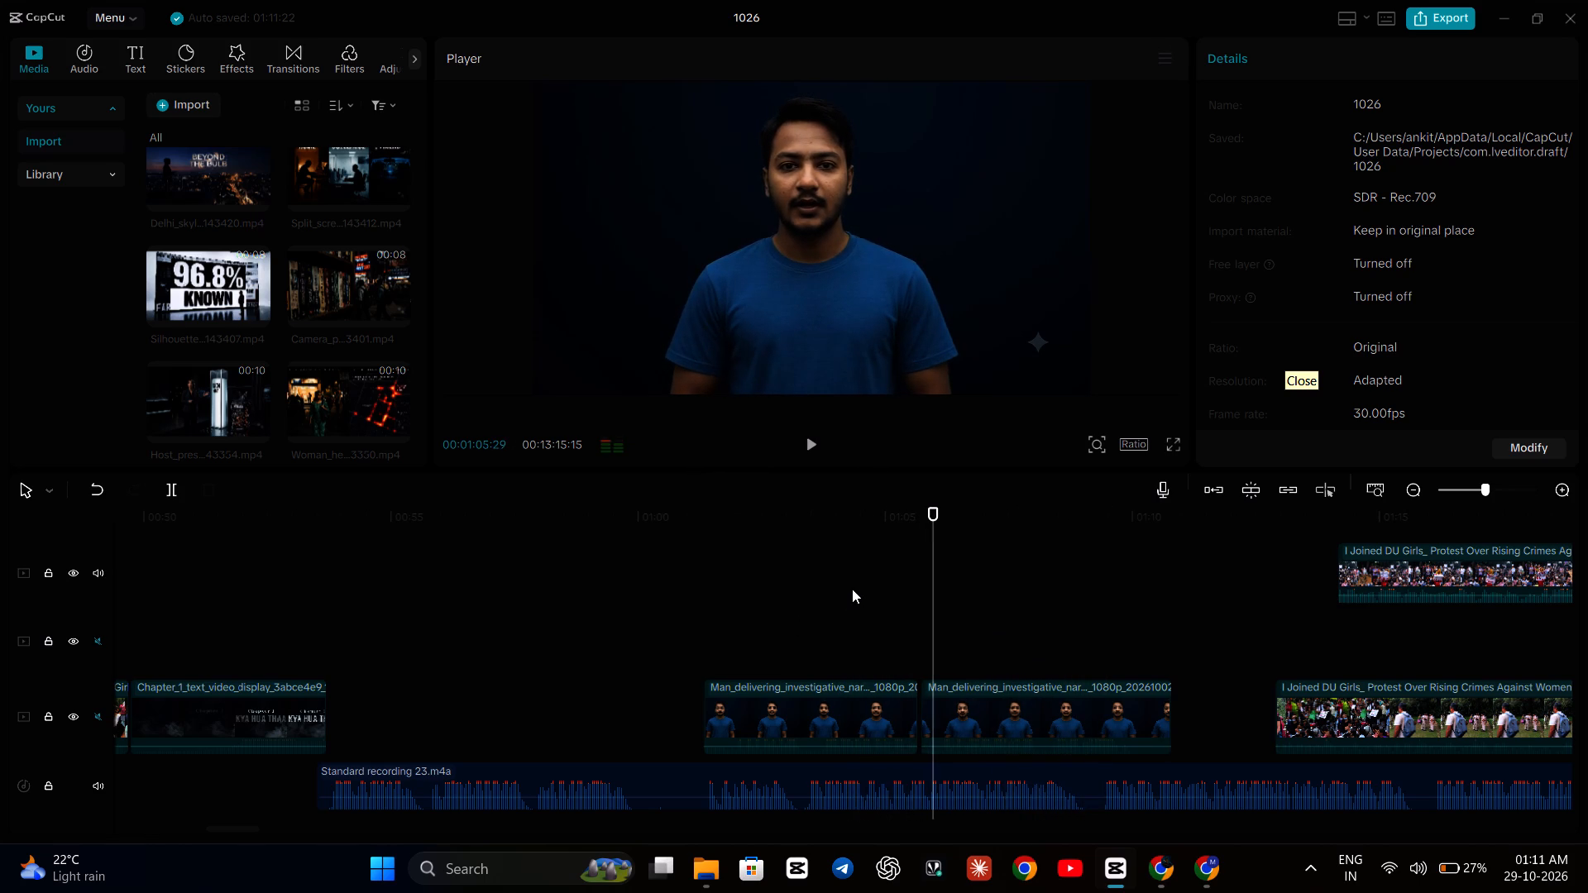
{"action": "key", "text": "space"}
{"action": "key", "text": "space"}
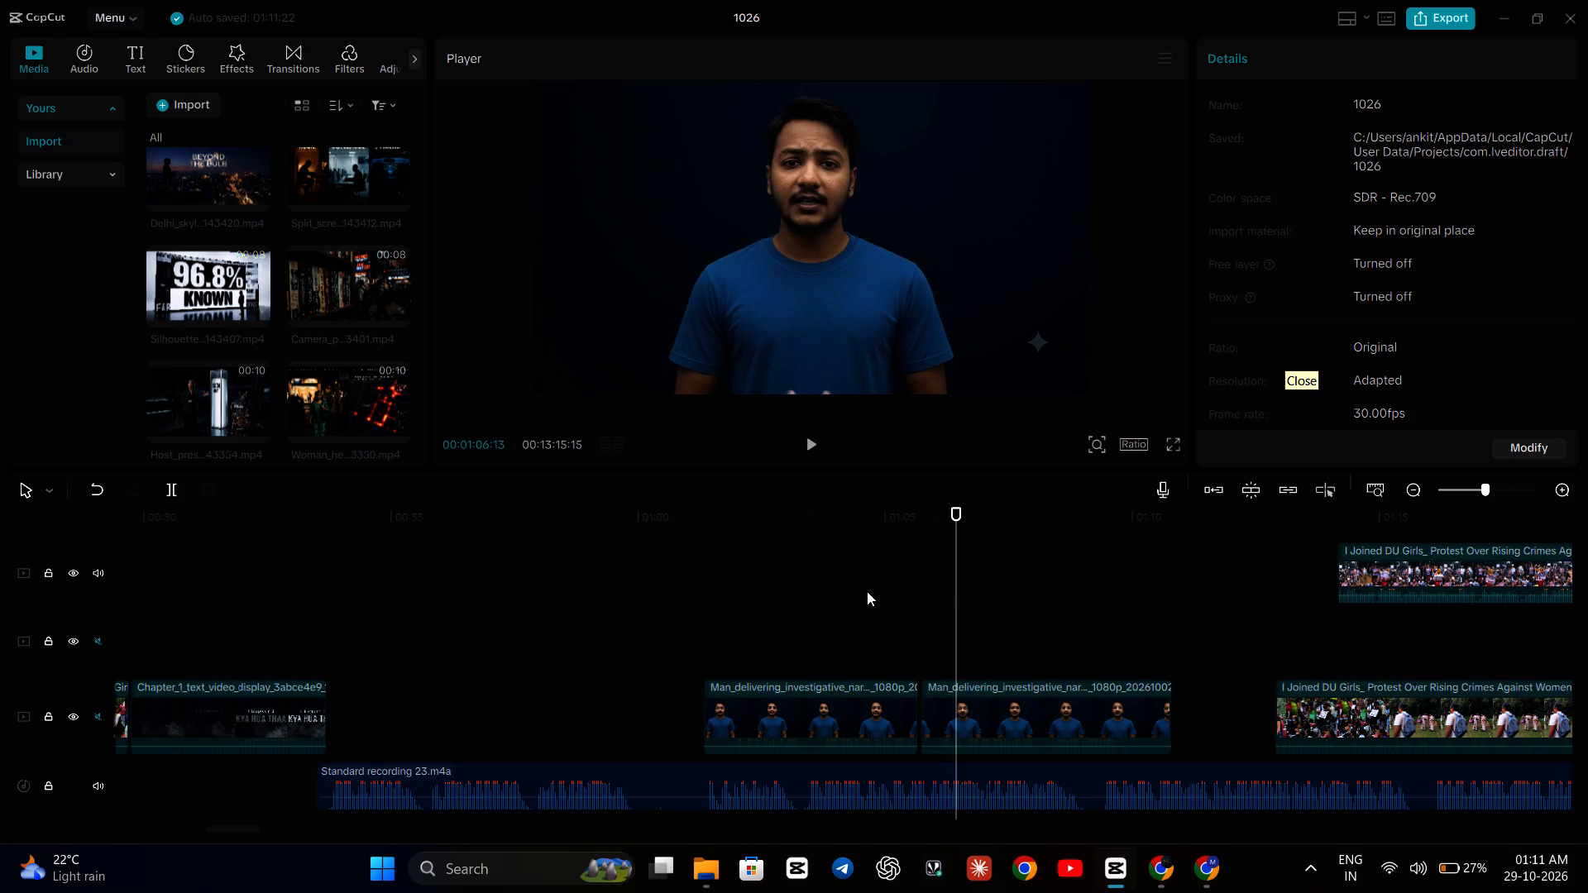
{"action": "key", "text": "space"}
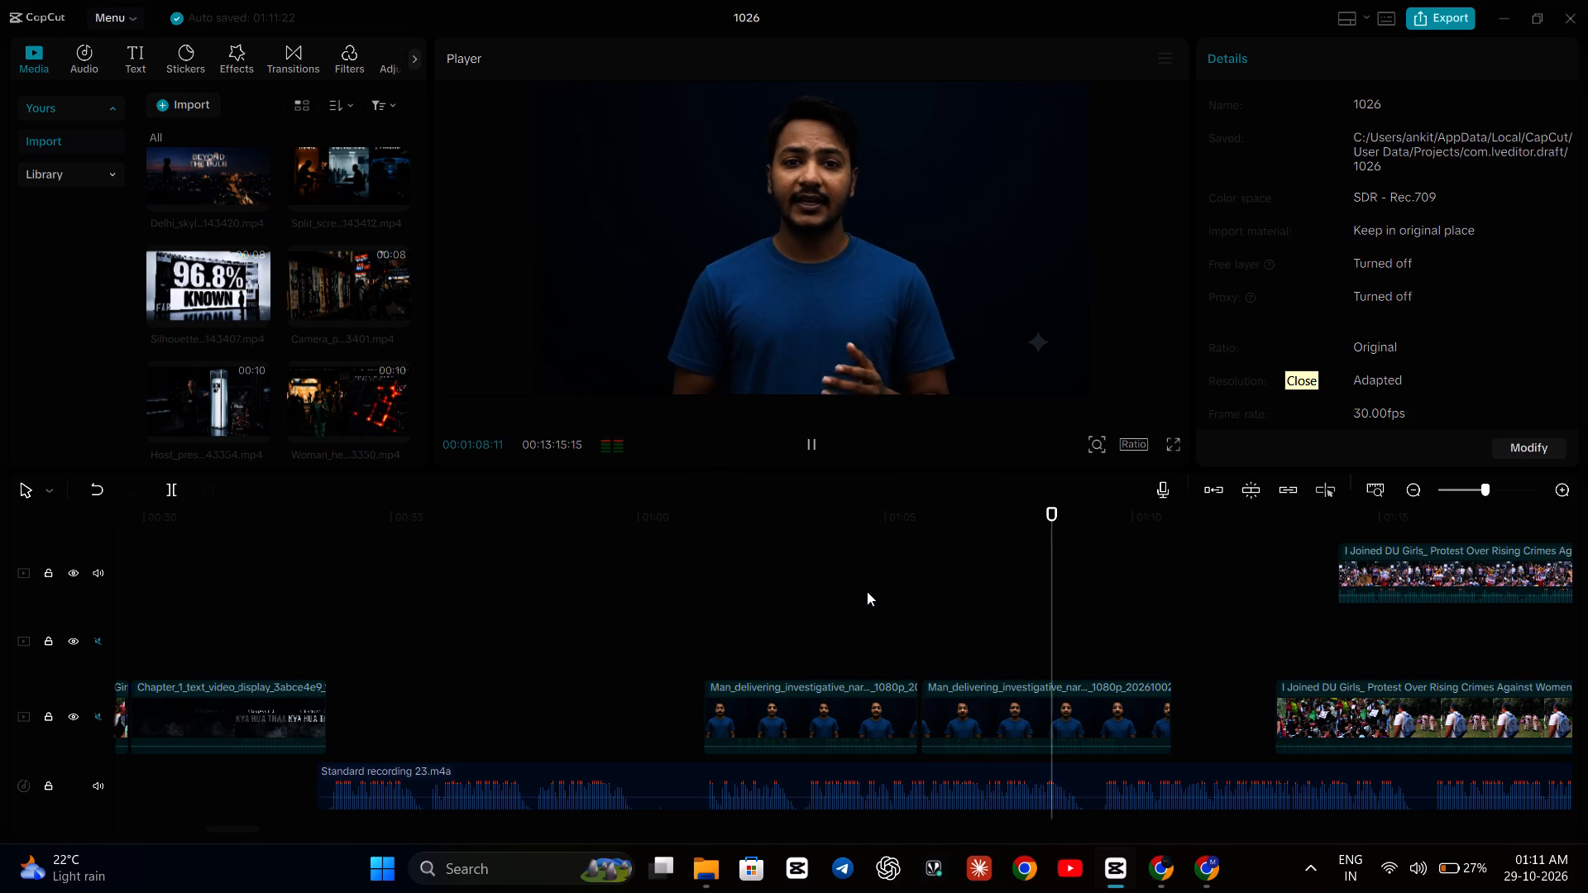
{"action": "key", "text": "space"}
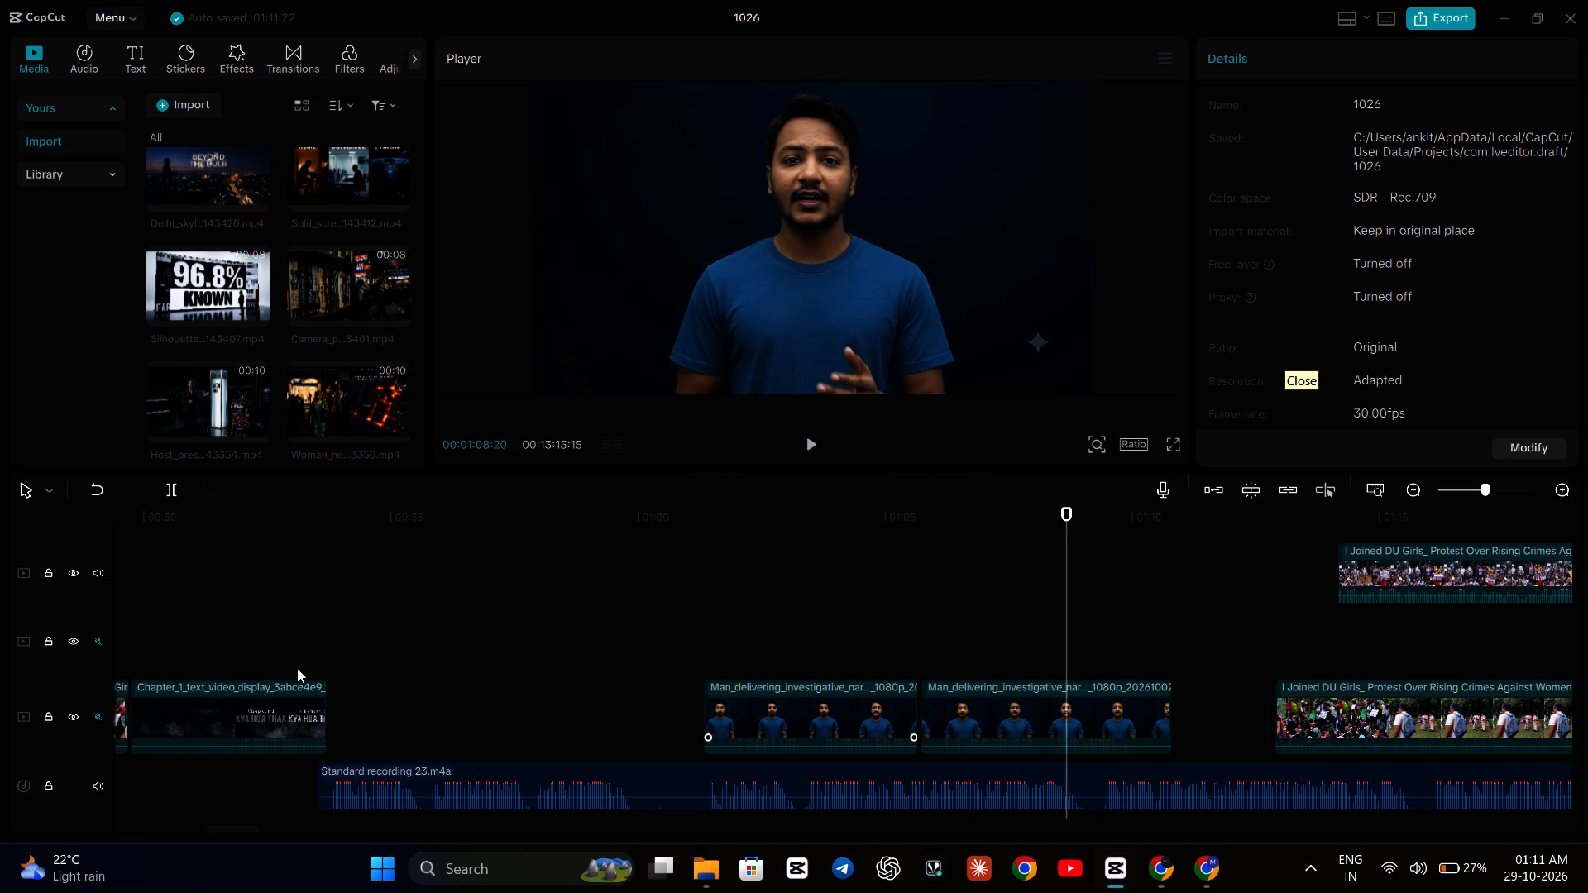
Unmute the talking-head video track and play both parts alongside the voiceover, replaying from just after the cut, to compare speech timing.
{"action": "left_click", "coordinate": [101, 716]}
{"action": "left_click", "coordinate": [607, 640]}
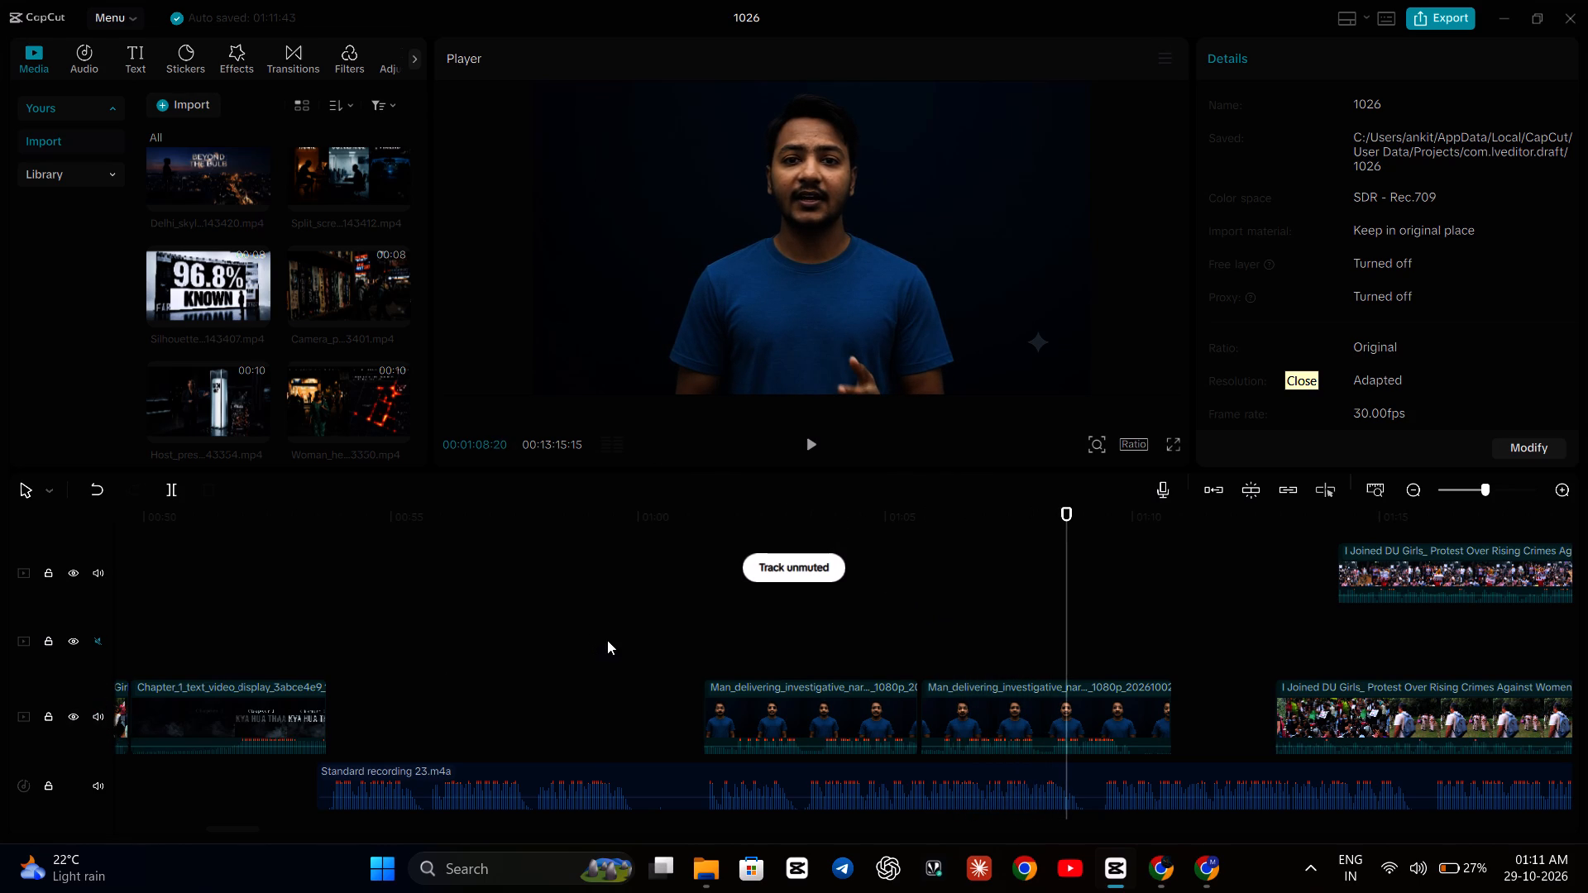
{"action": "key", "text": "space"}
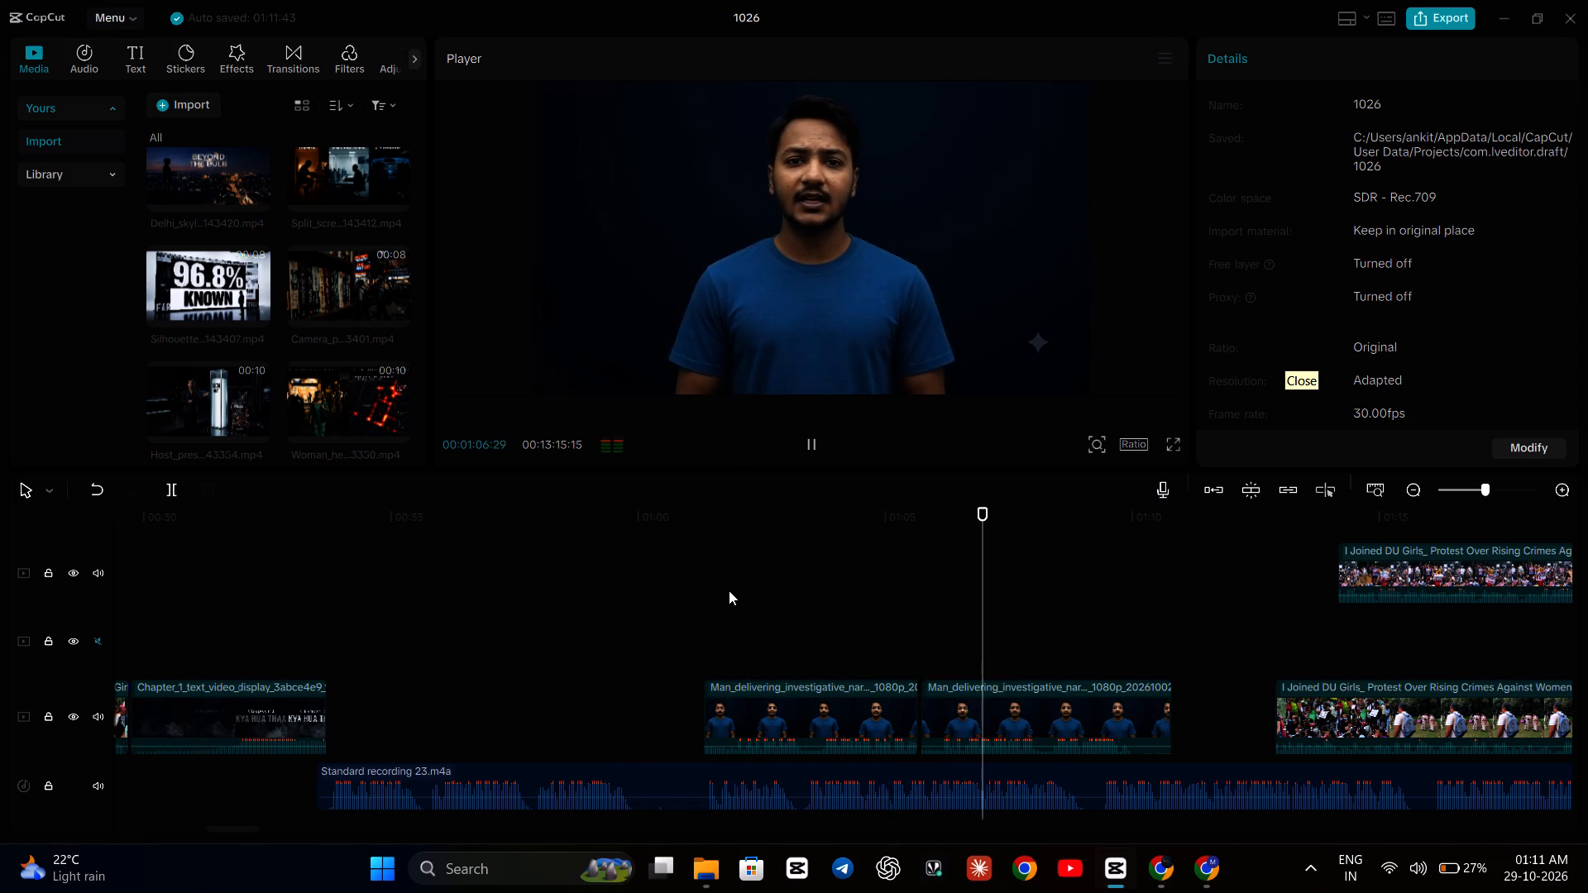
{"action": "key", "text": "space"}
{"action": "key", "text": "space"}
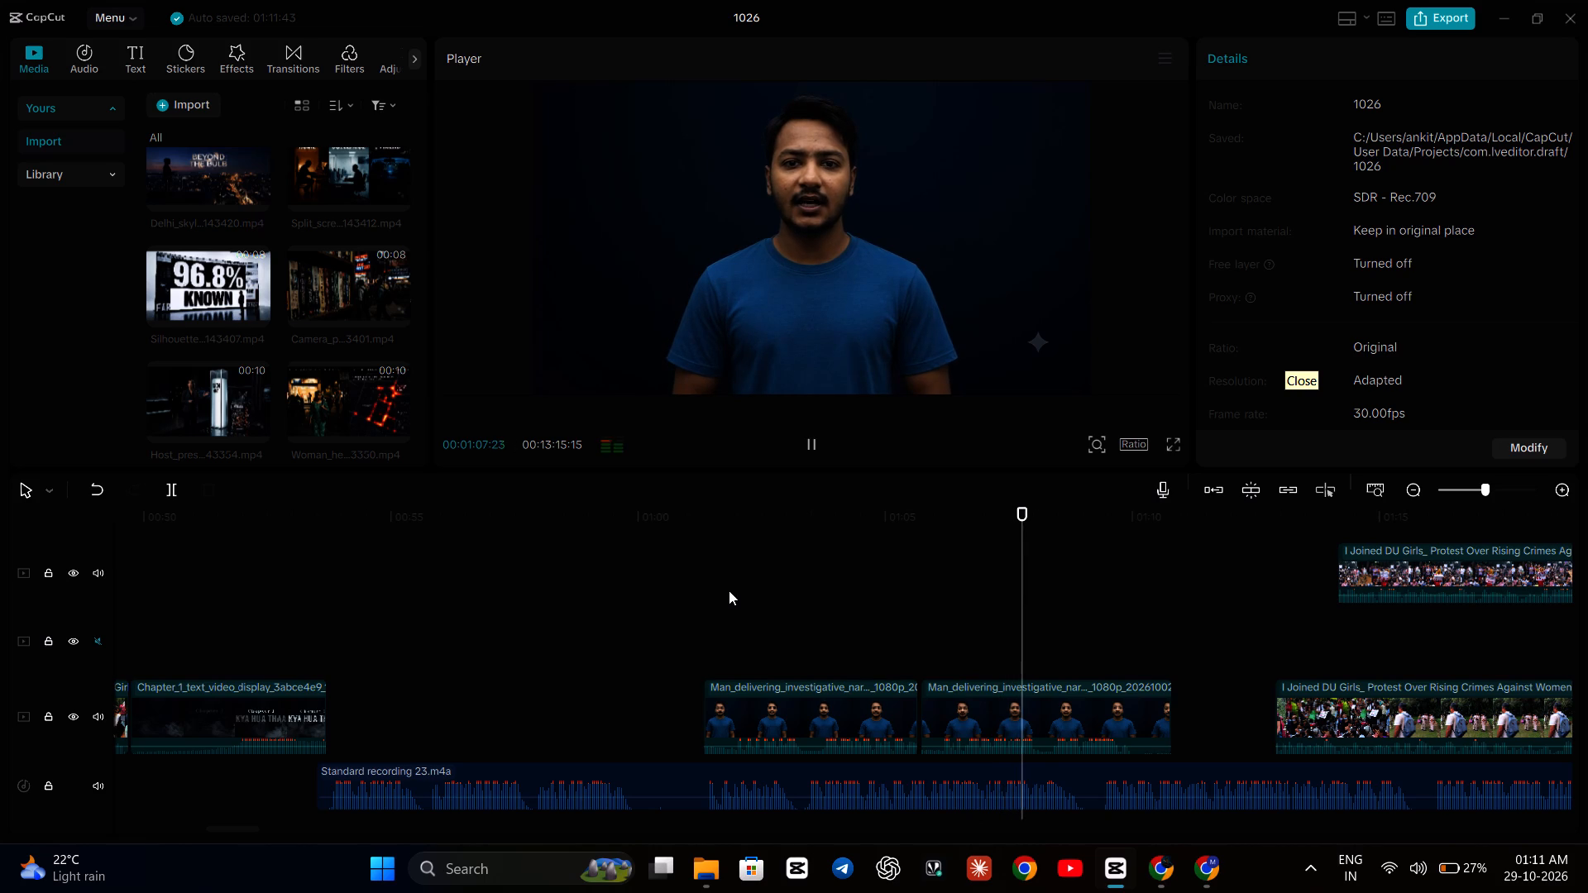
{"action": "key", "text": "space"}
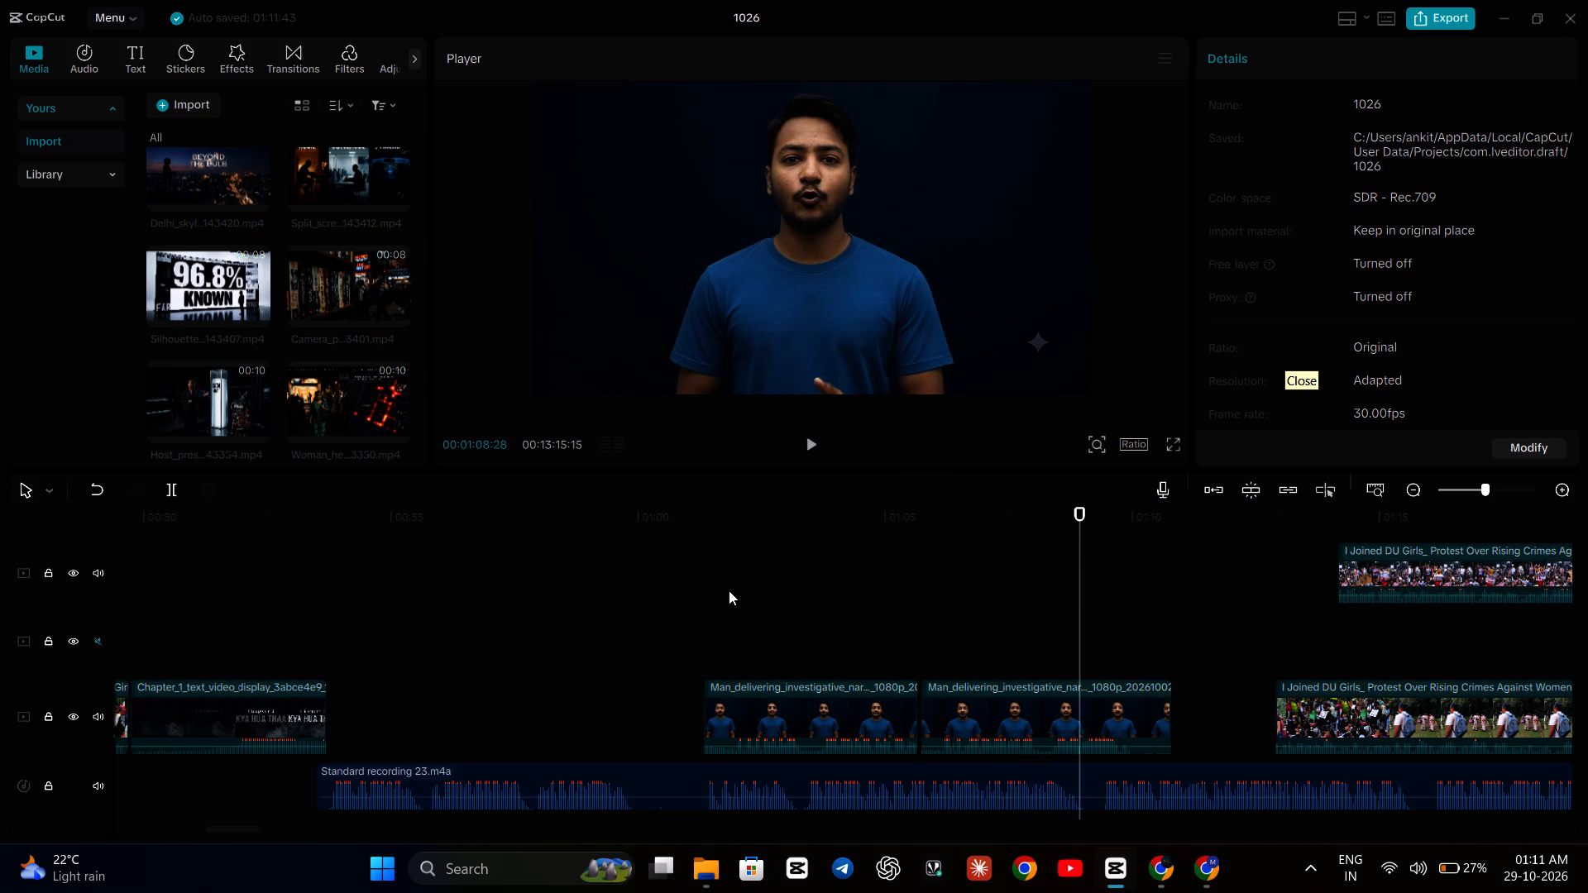
{"action": "key", "text": "space"}
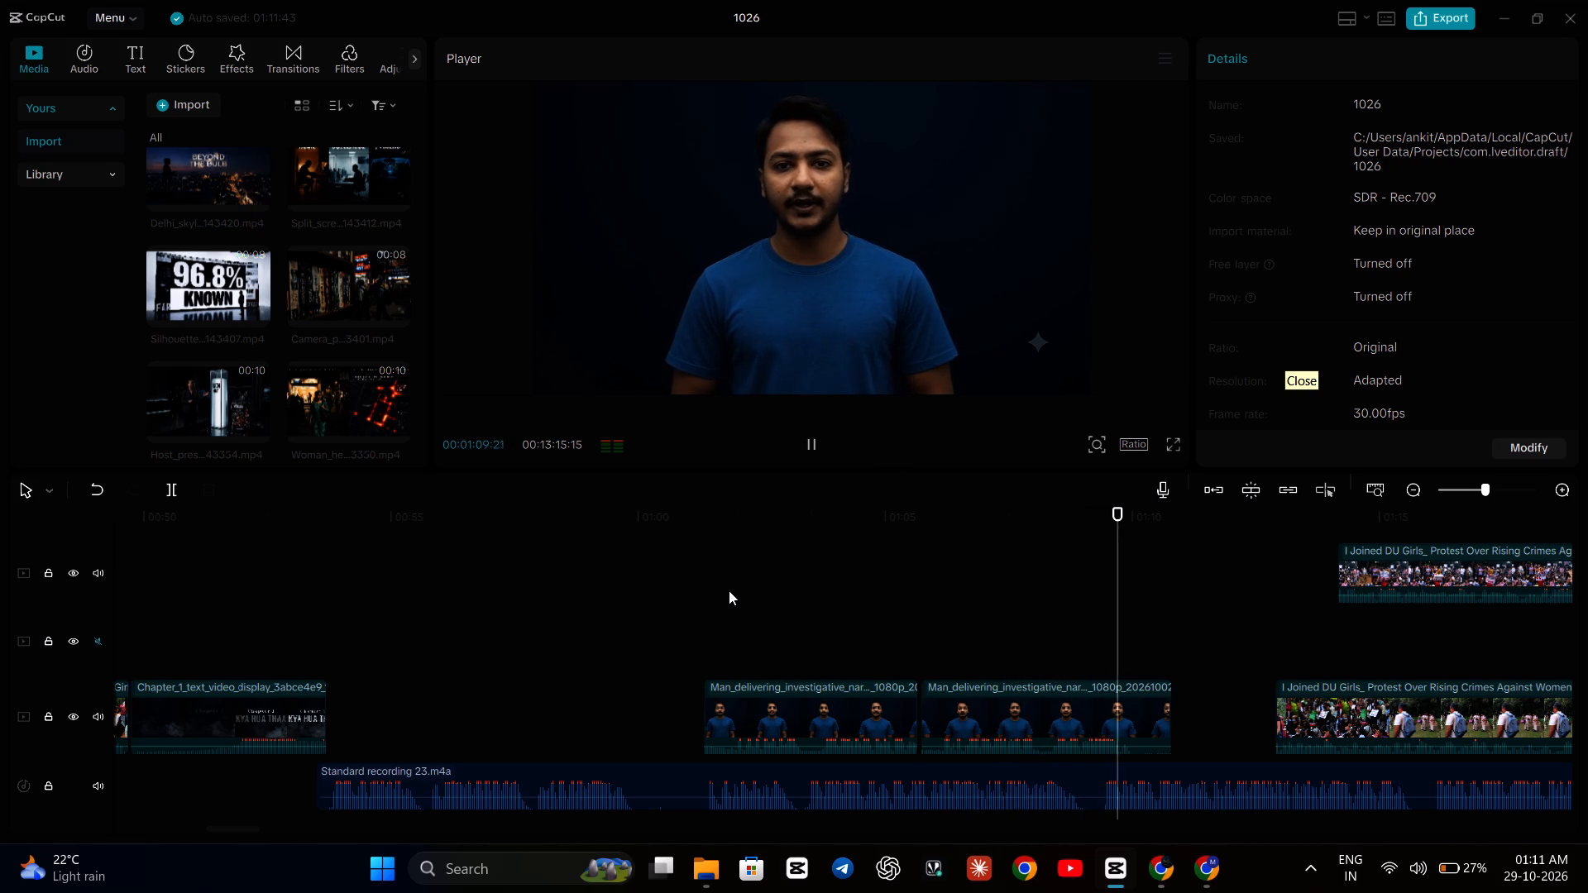
{"action": "key", "text": "space"}
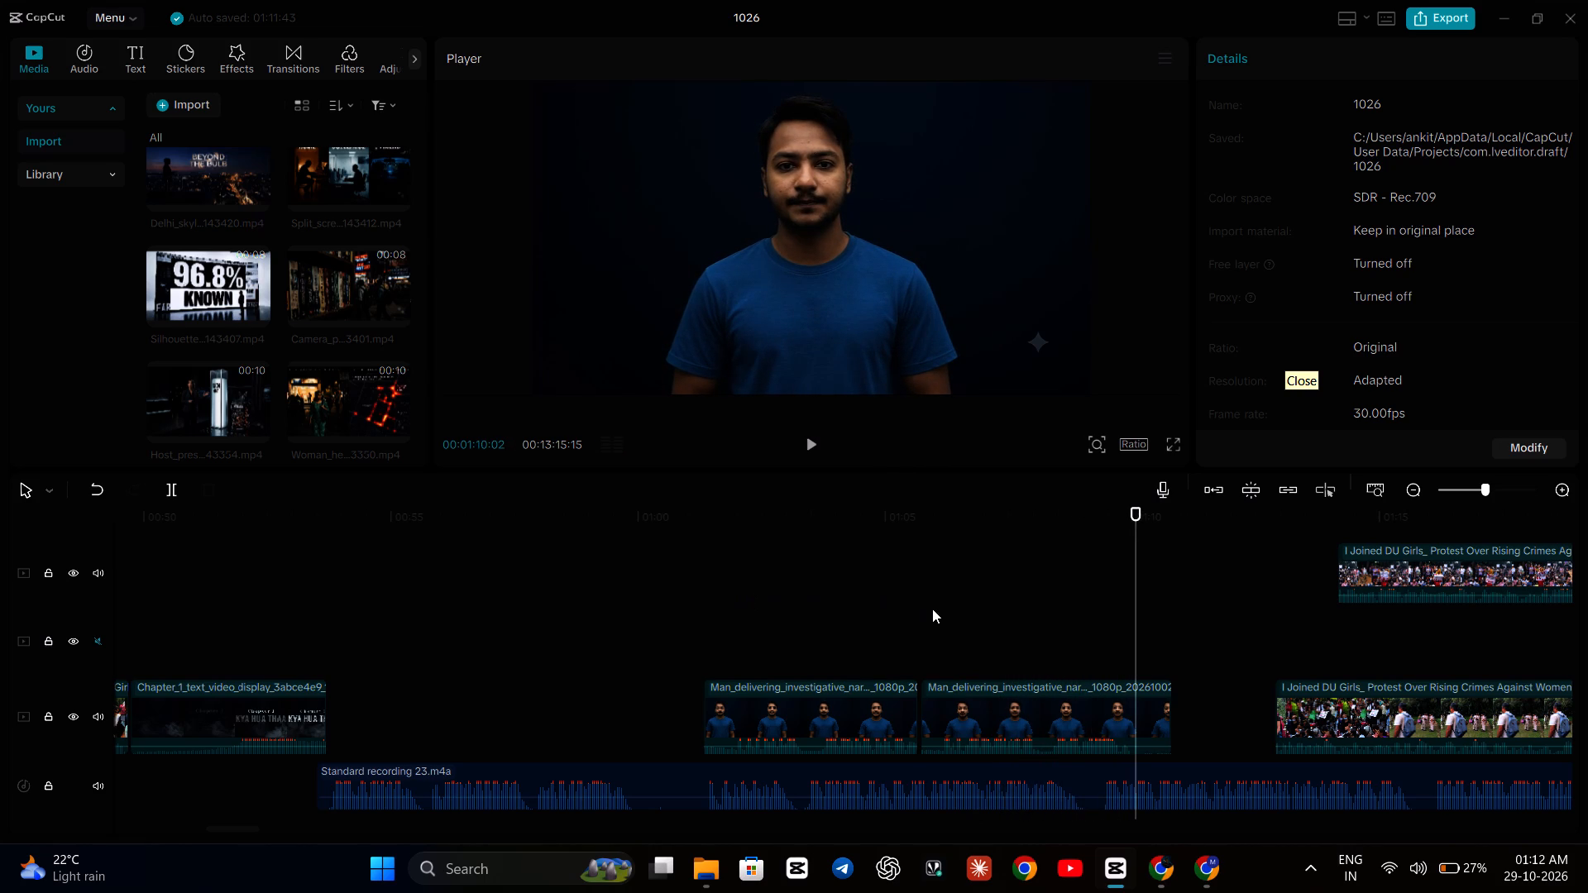
{"action": "left_click", "coordinate": [932, 609]}
{"action": "key", "text": "space"}
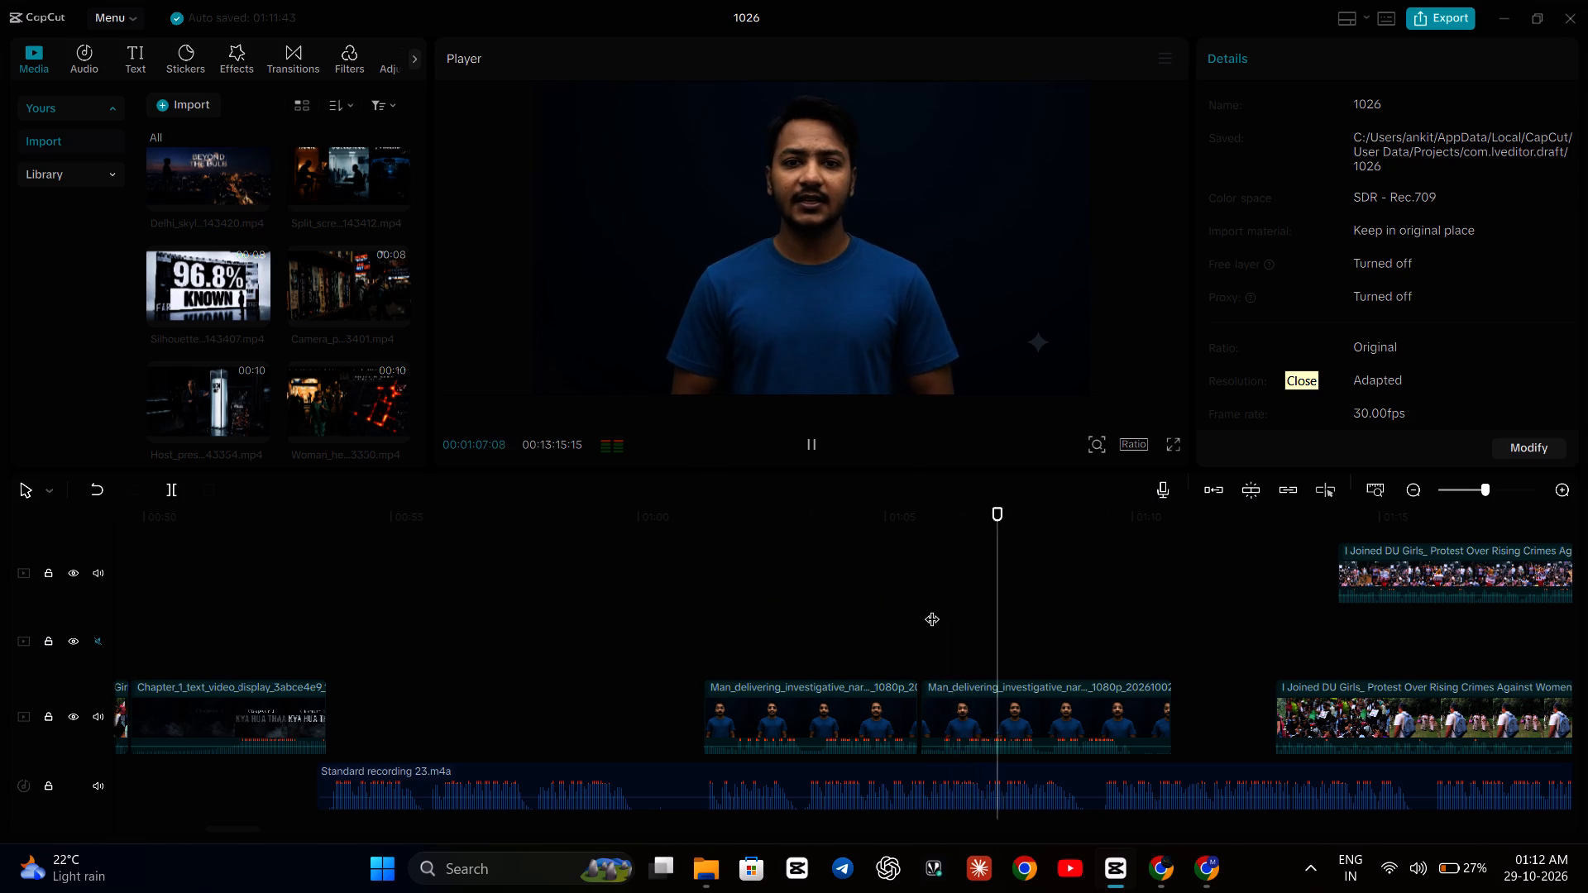
{"action": "key", "text": "space"}
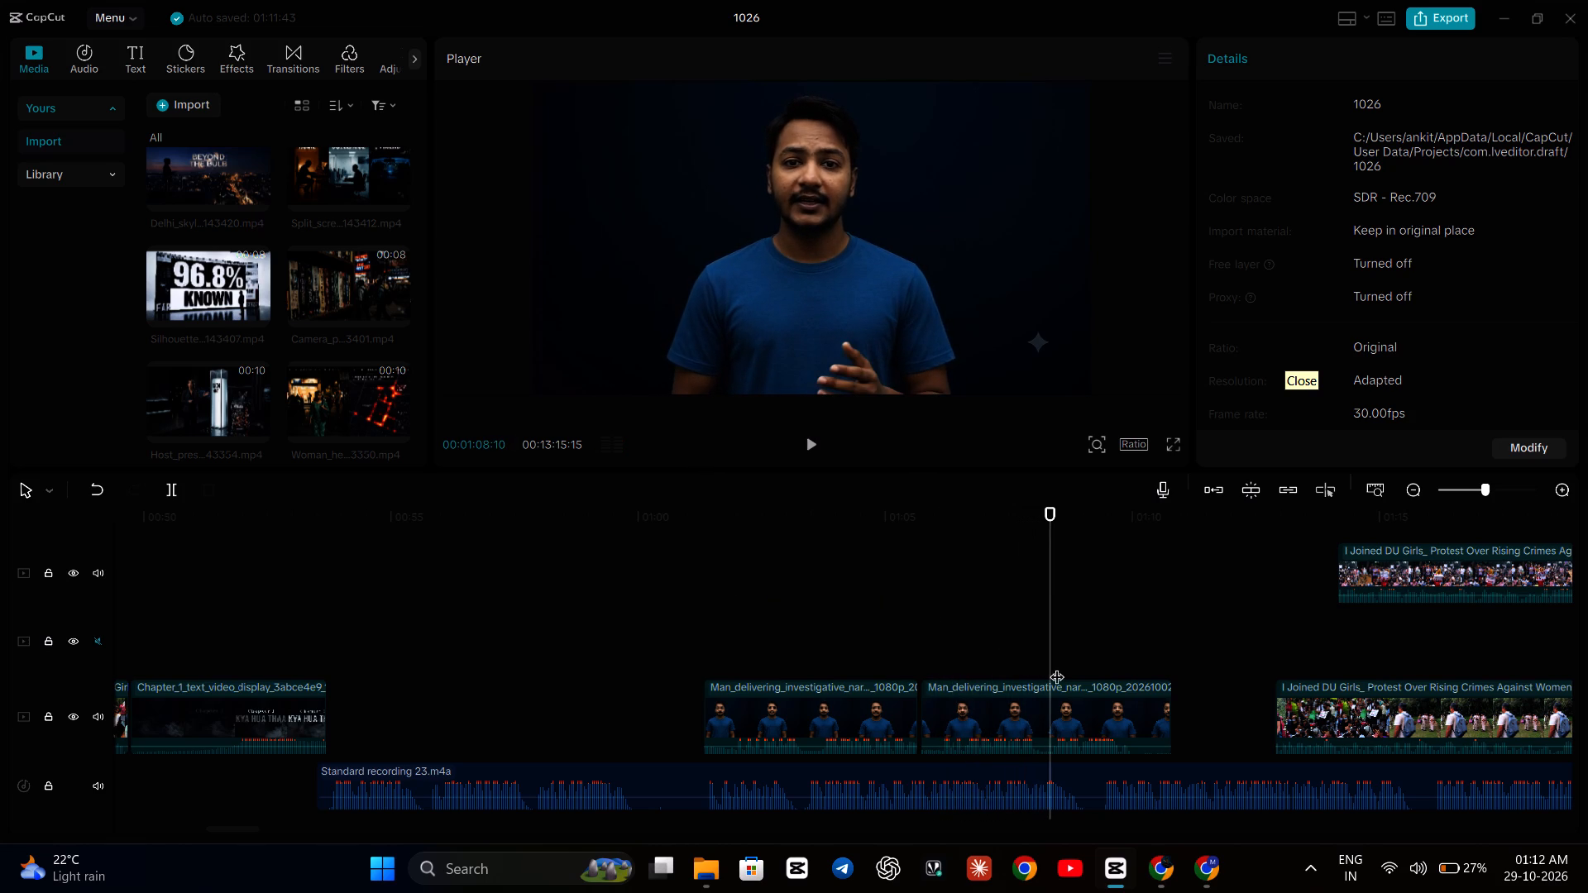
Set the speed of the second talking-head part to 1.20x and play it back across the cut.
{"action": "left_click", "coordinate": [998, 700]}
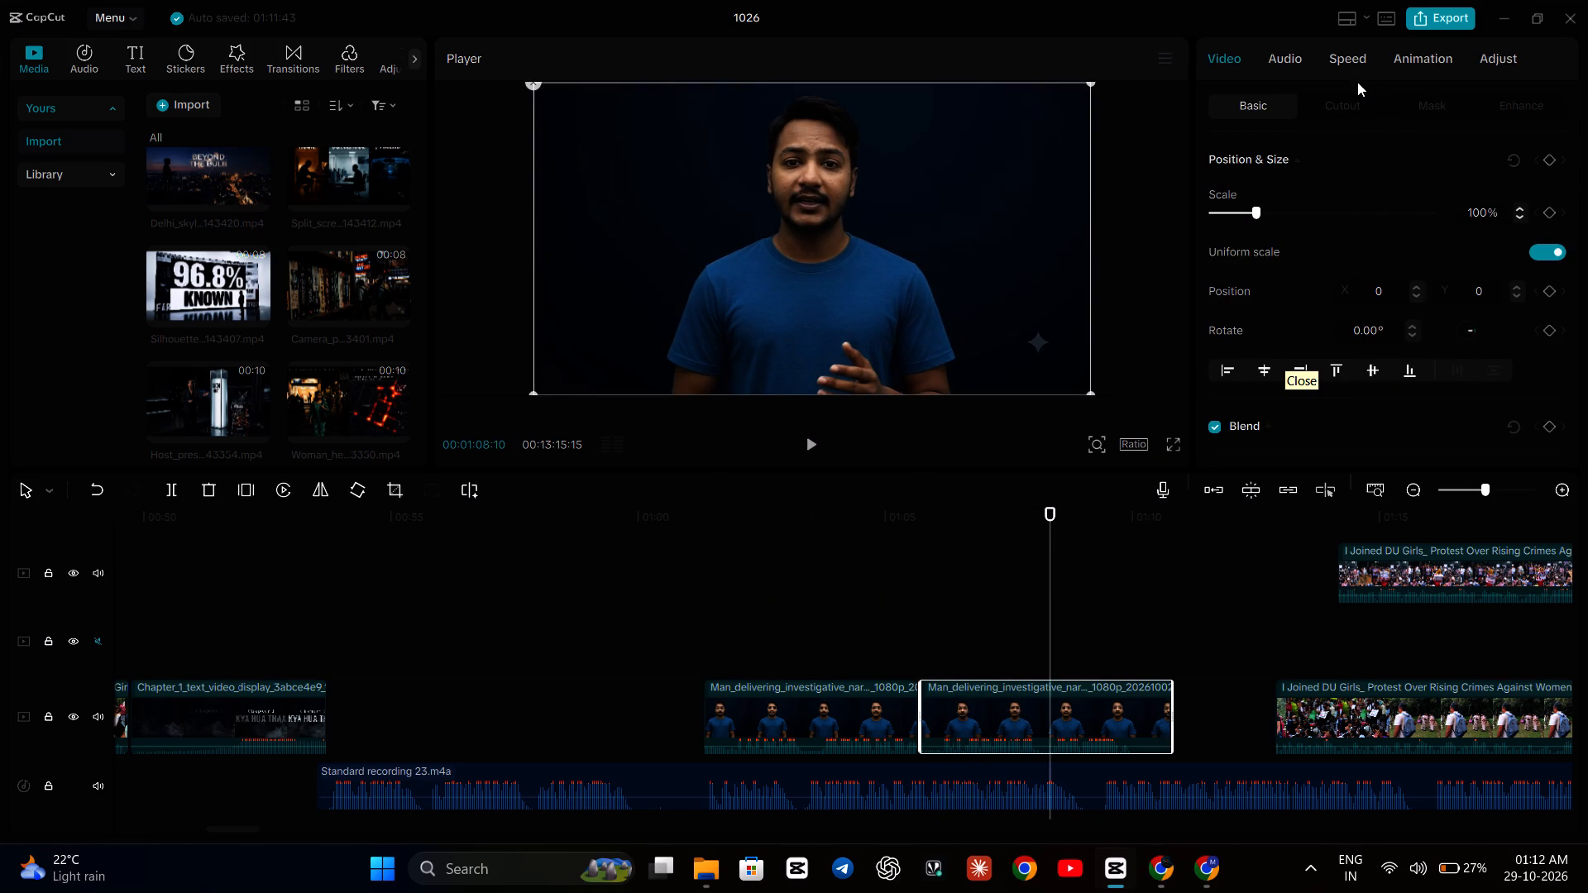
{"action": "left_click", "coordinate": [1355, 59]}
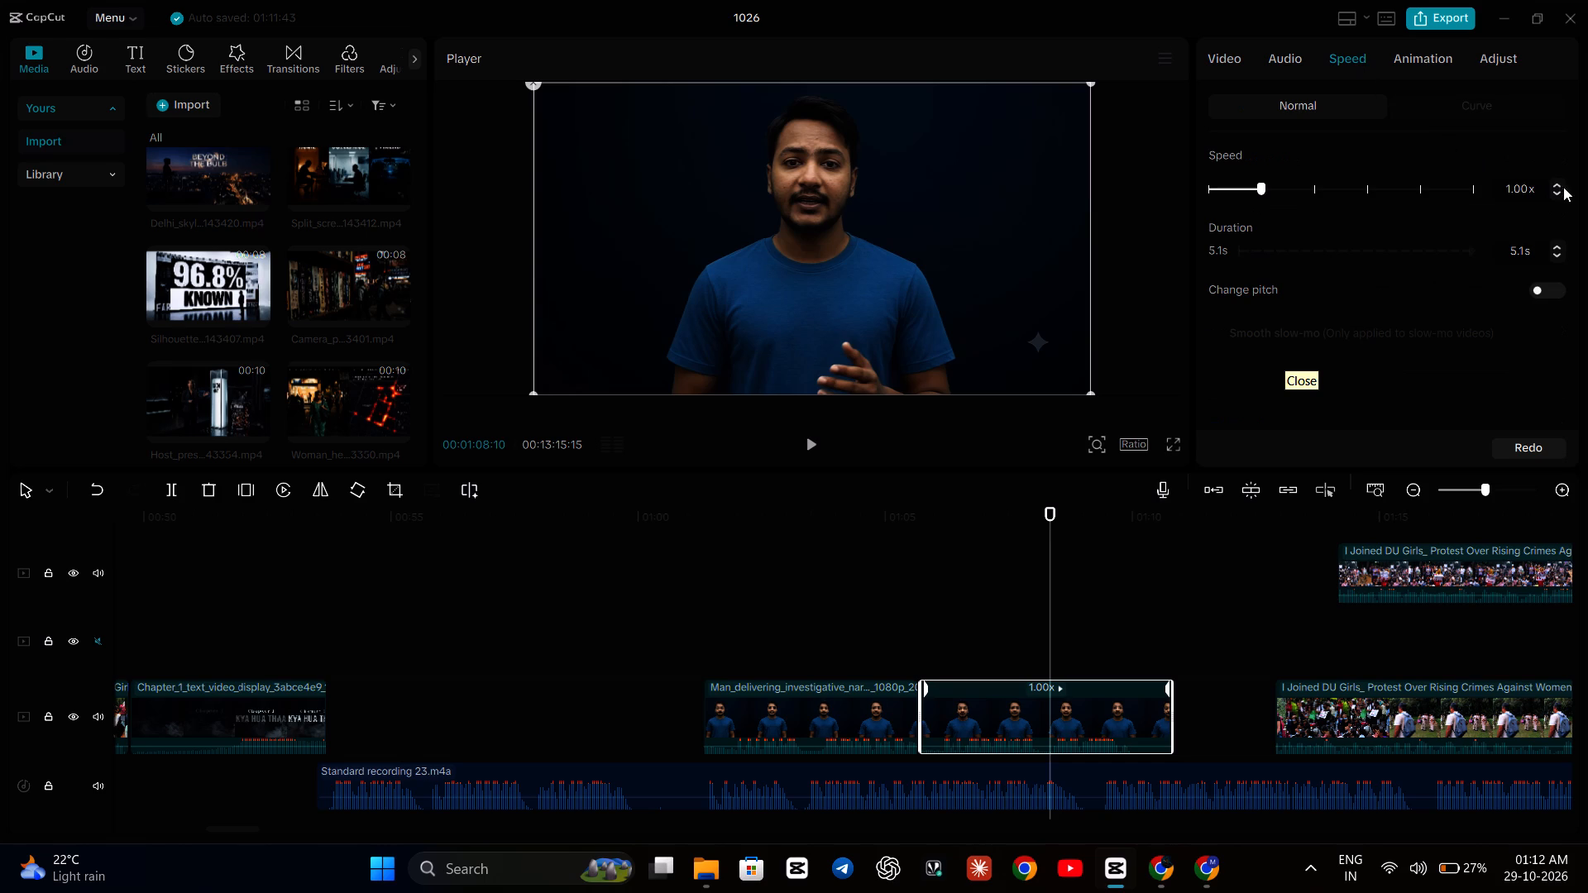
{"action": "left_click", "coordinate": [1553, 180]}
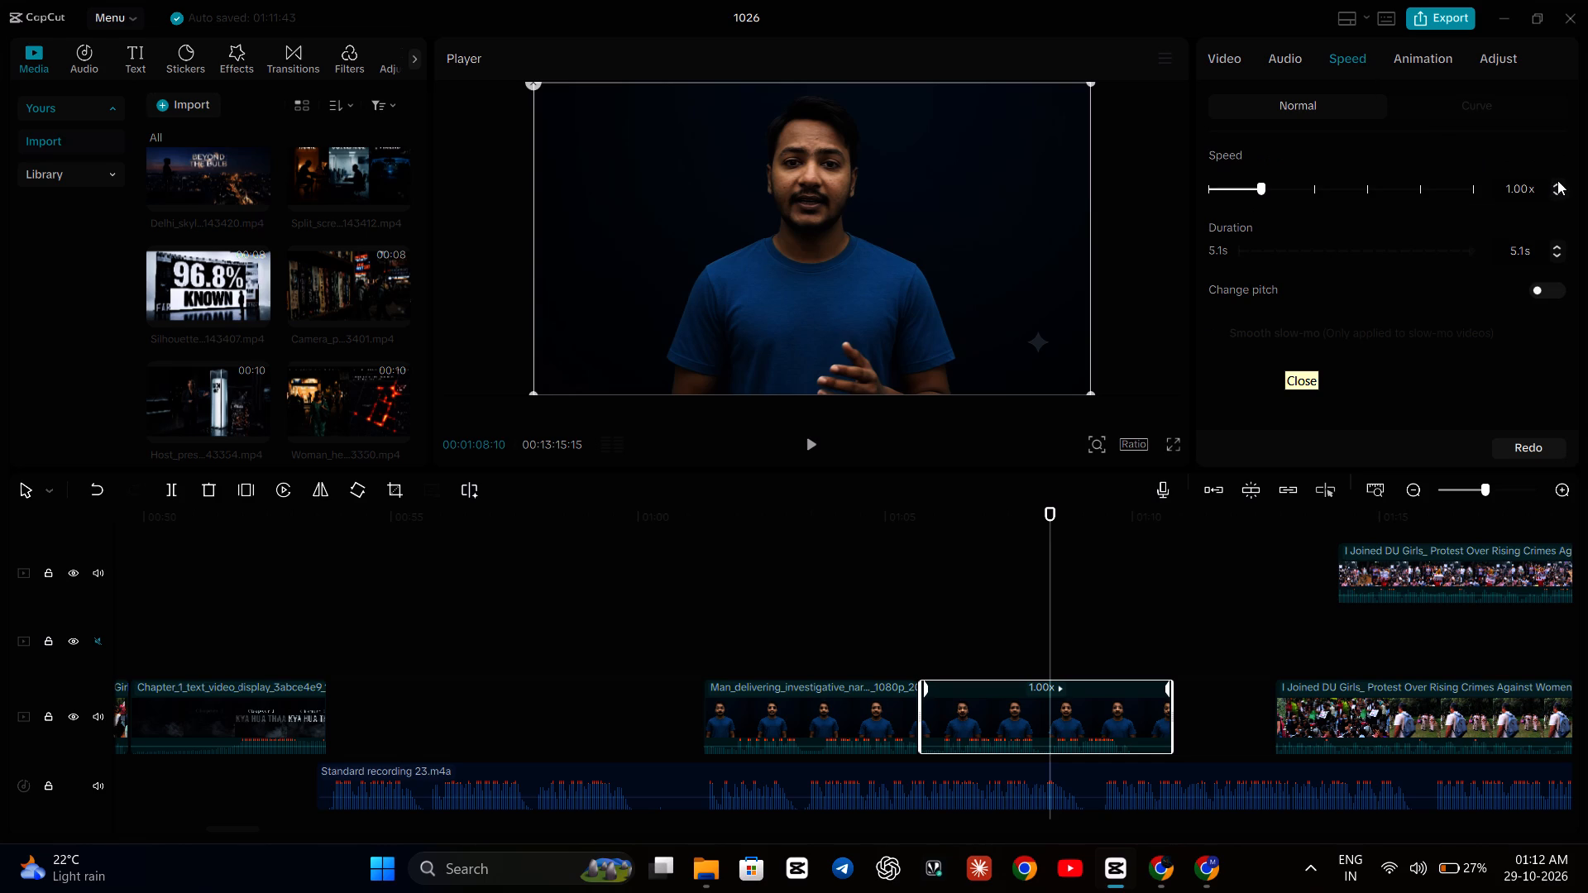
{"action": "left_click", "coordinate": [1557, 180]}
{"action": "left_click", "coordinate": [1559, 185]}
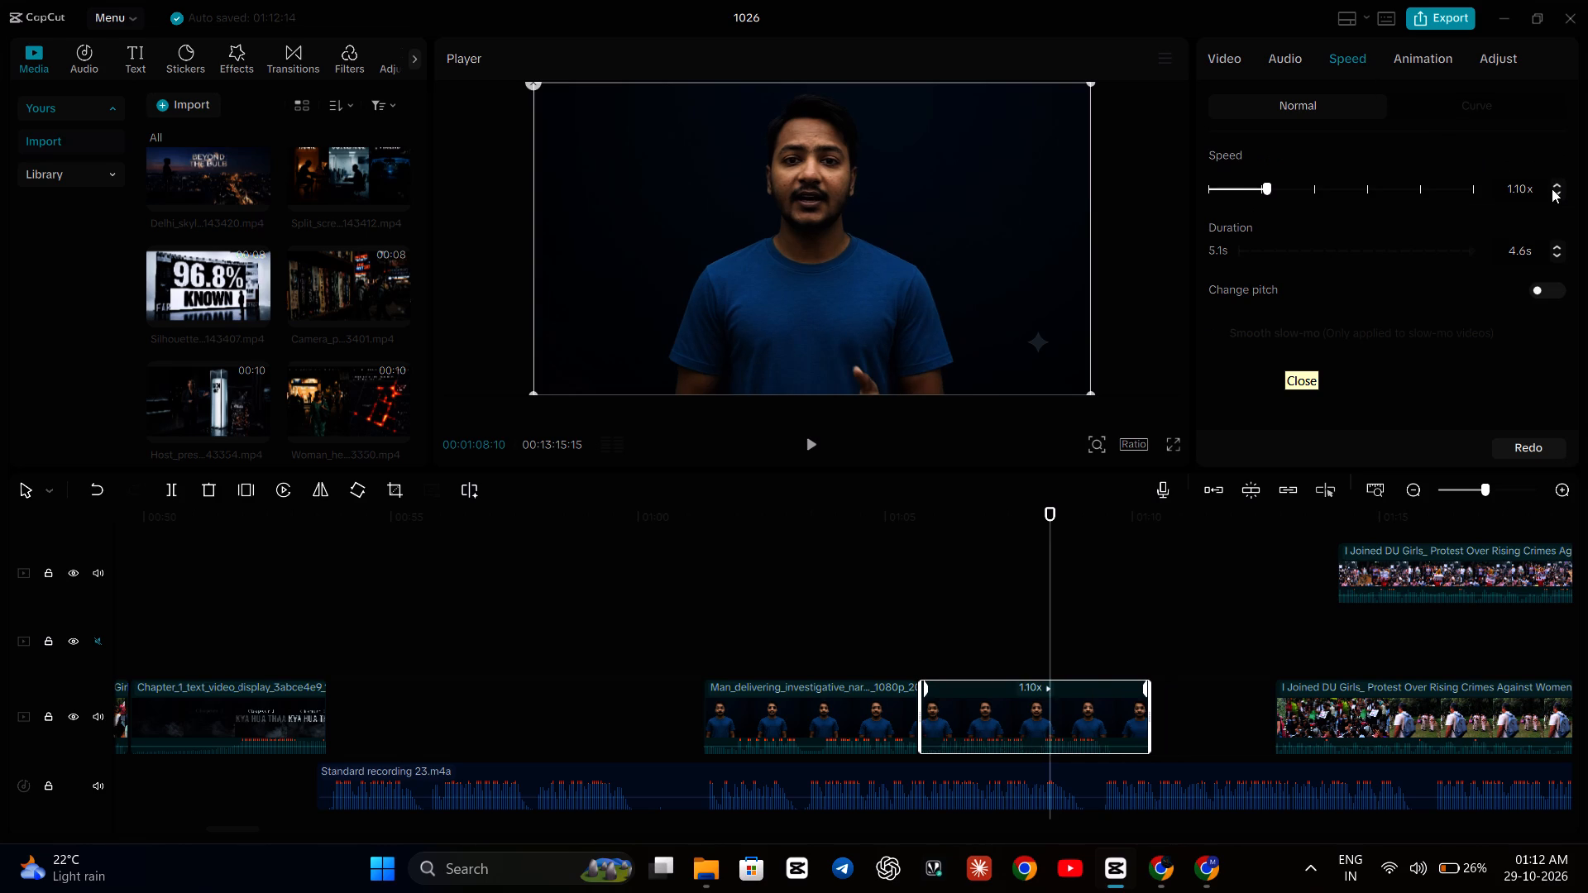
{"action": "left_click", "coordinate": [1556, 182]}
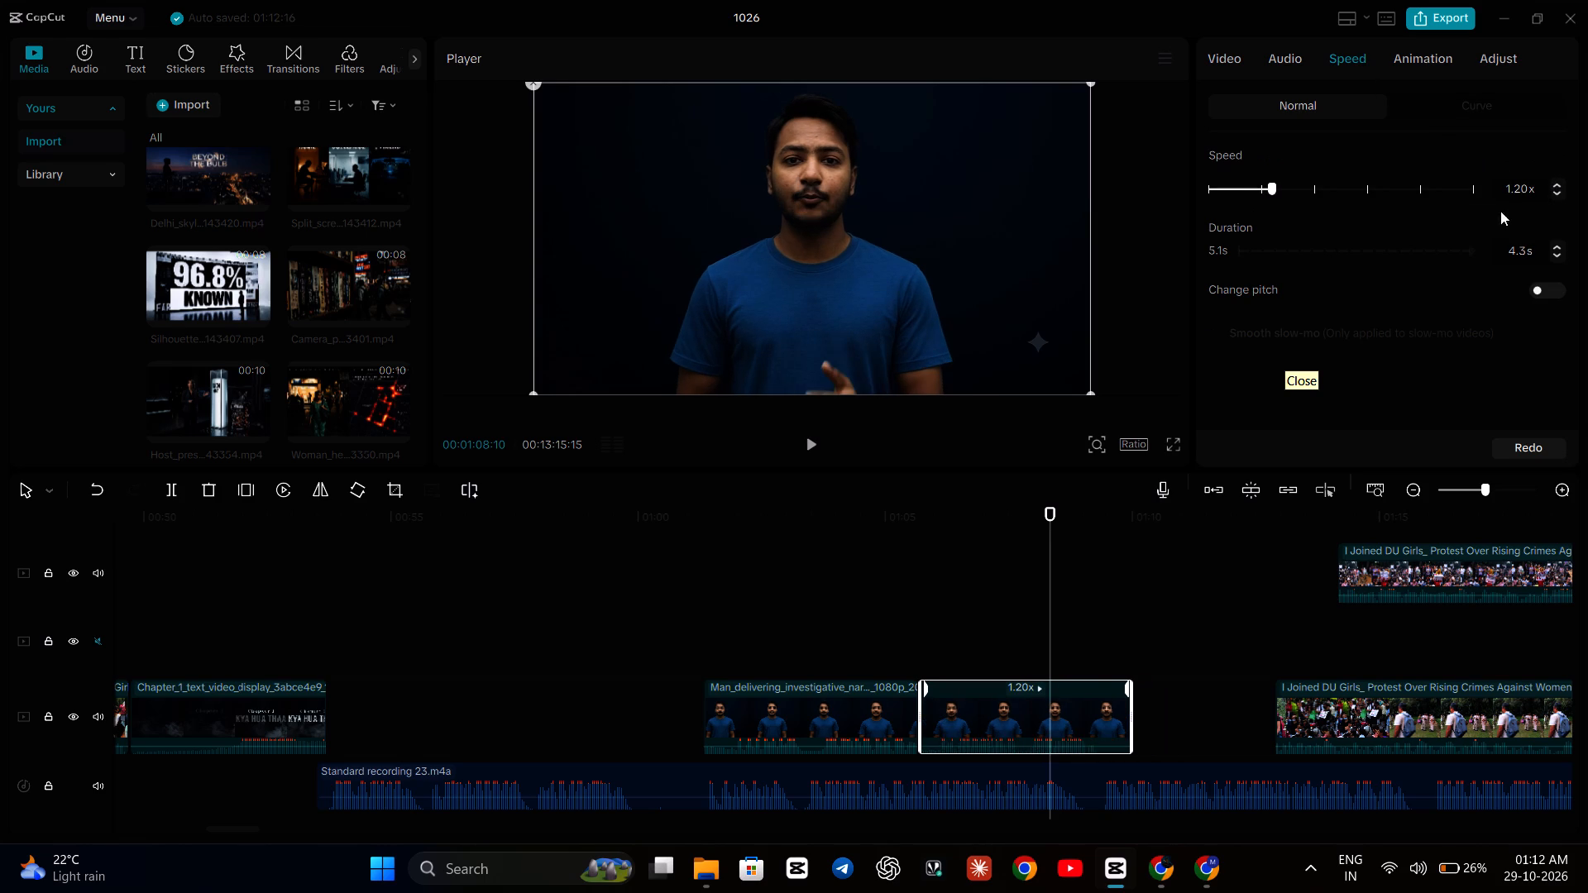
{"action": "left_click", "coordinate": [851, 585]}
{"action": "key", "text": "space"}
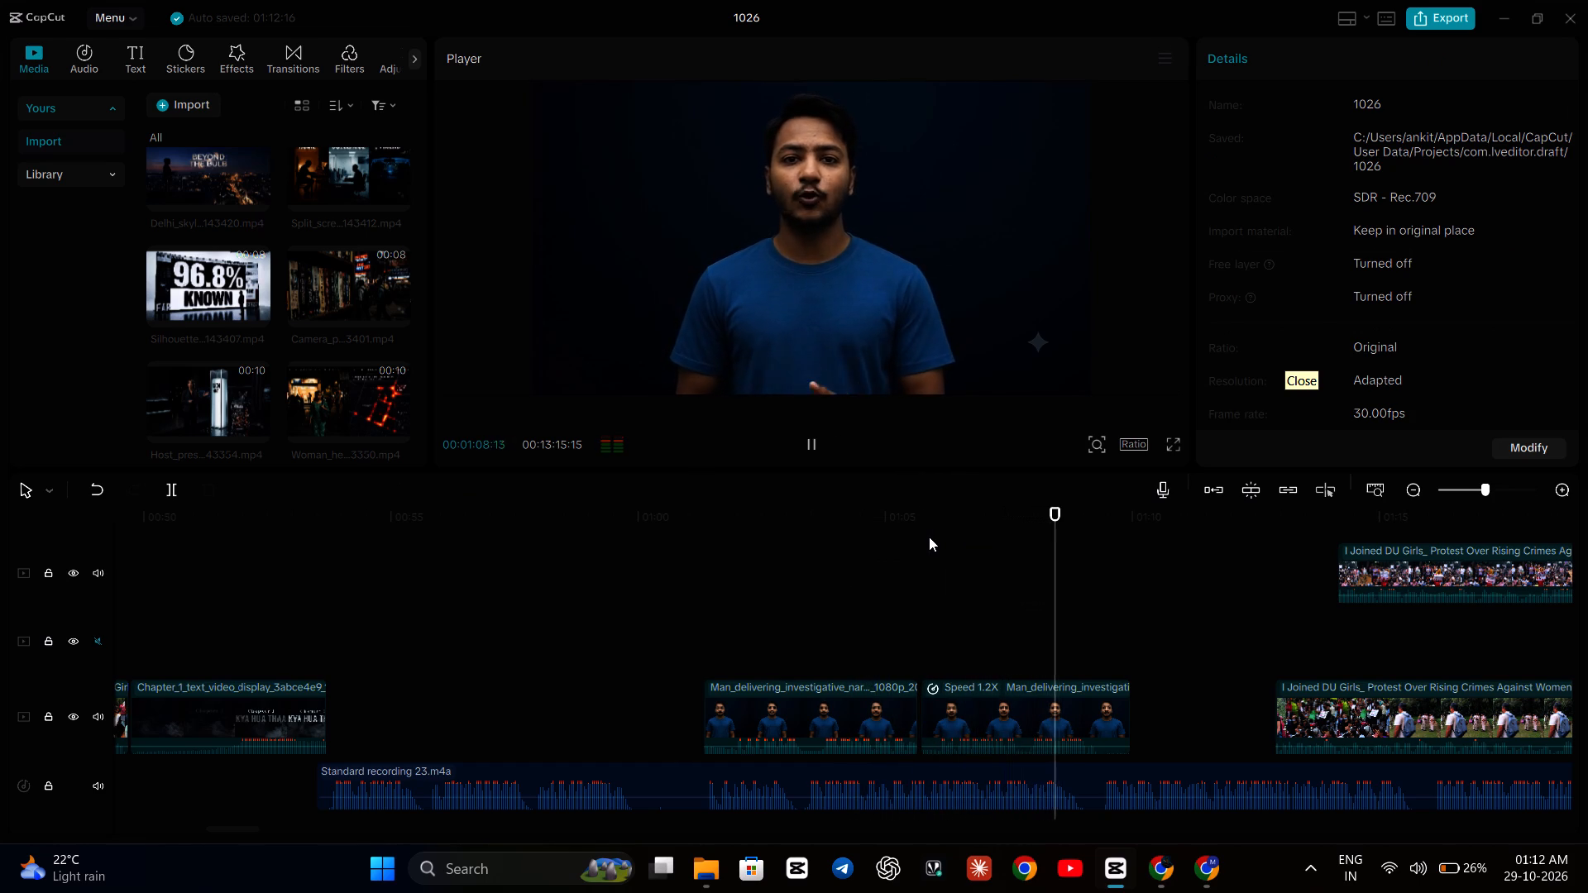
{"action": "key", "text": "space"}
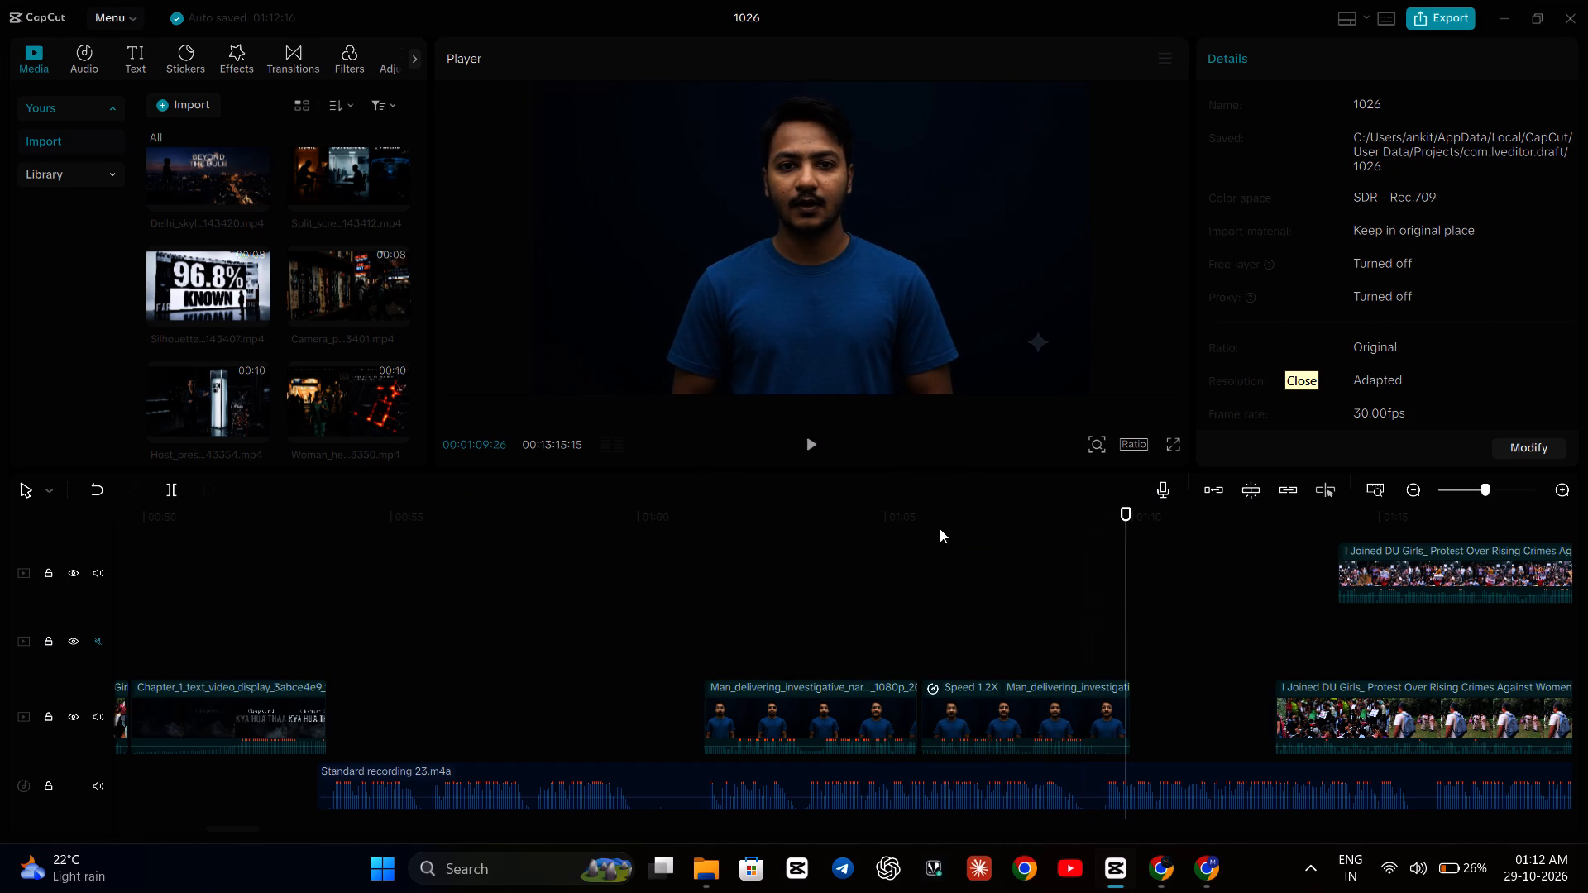
Set the speed of the second talking-head part to 1.40x and play it back across the cut.
{"action": "left_click", "coordinate": [977, 691]}
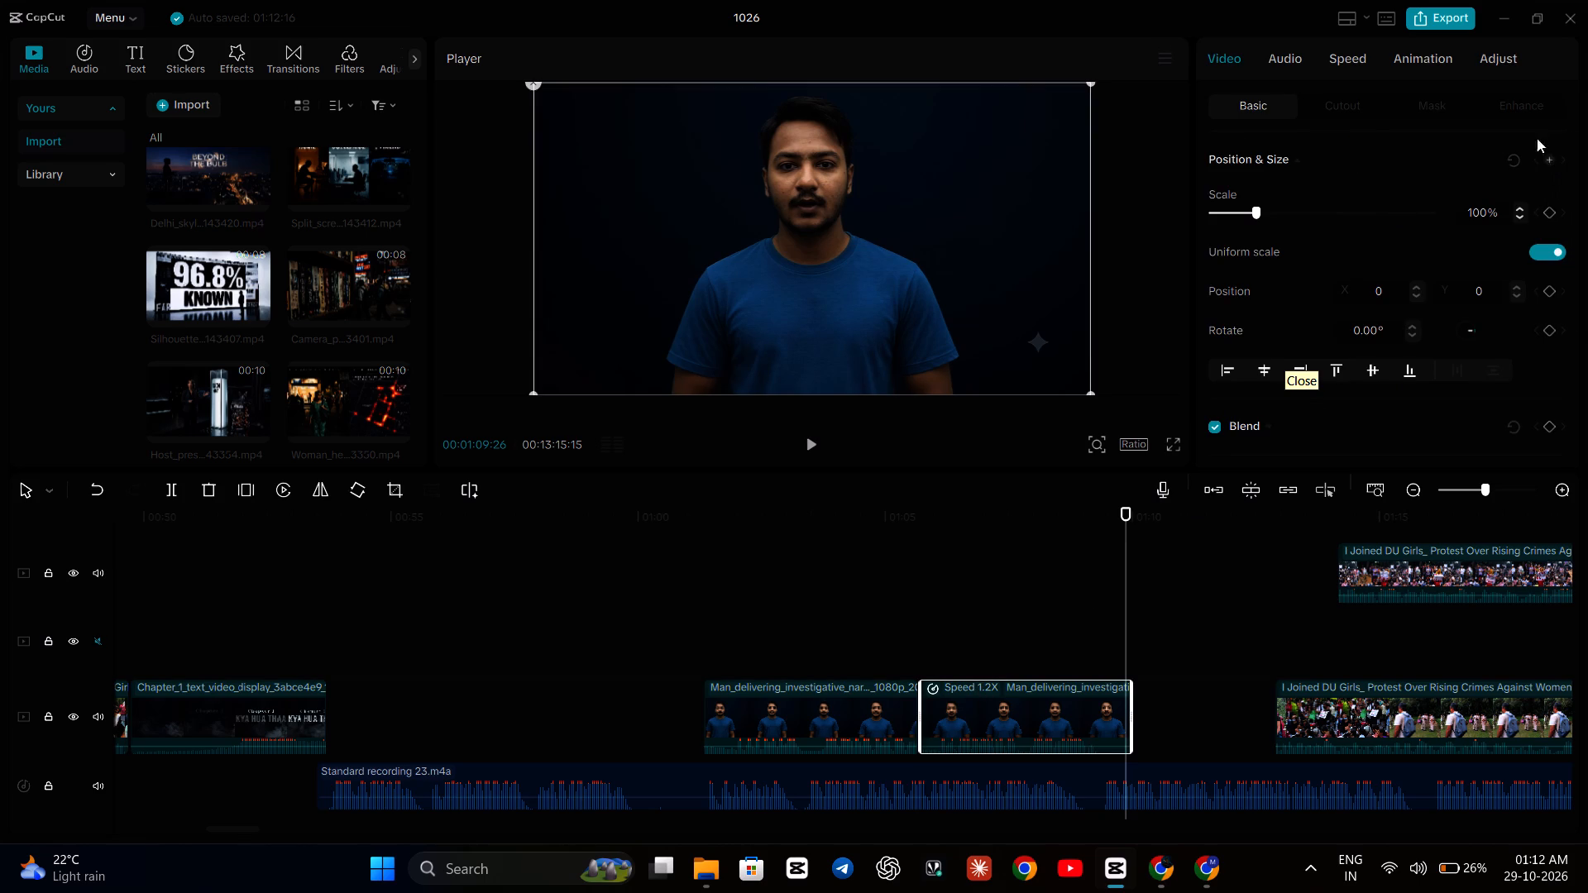
{"action": "left_click", "coordinate": [1352, 56]}
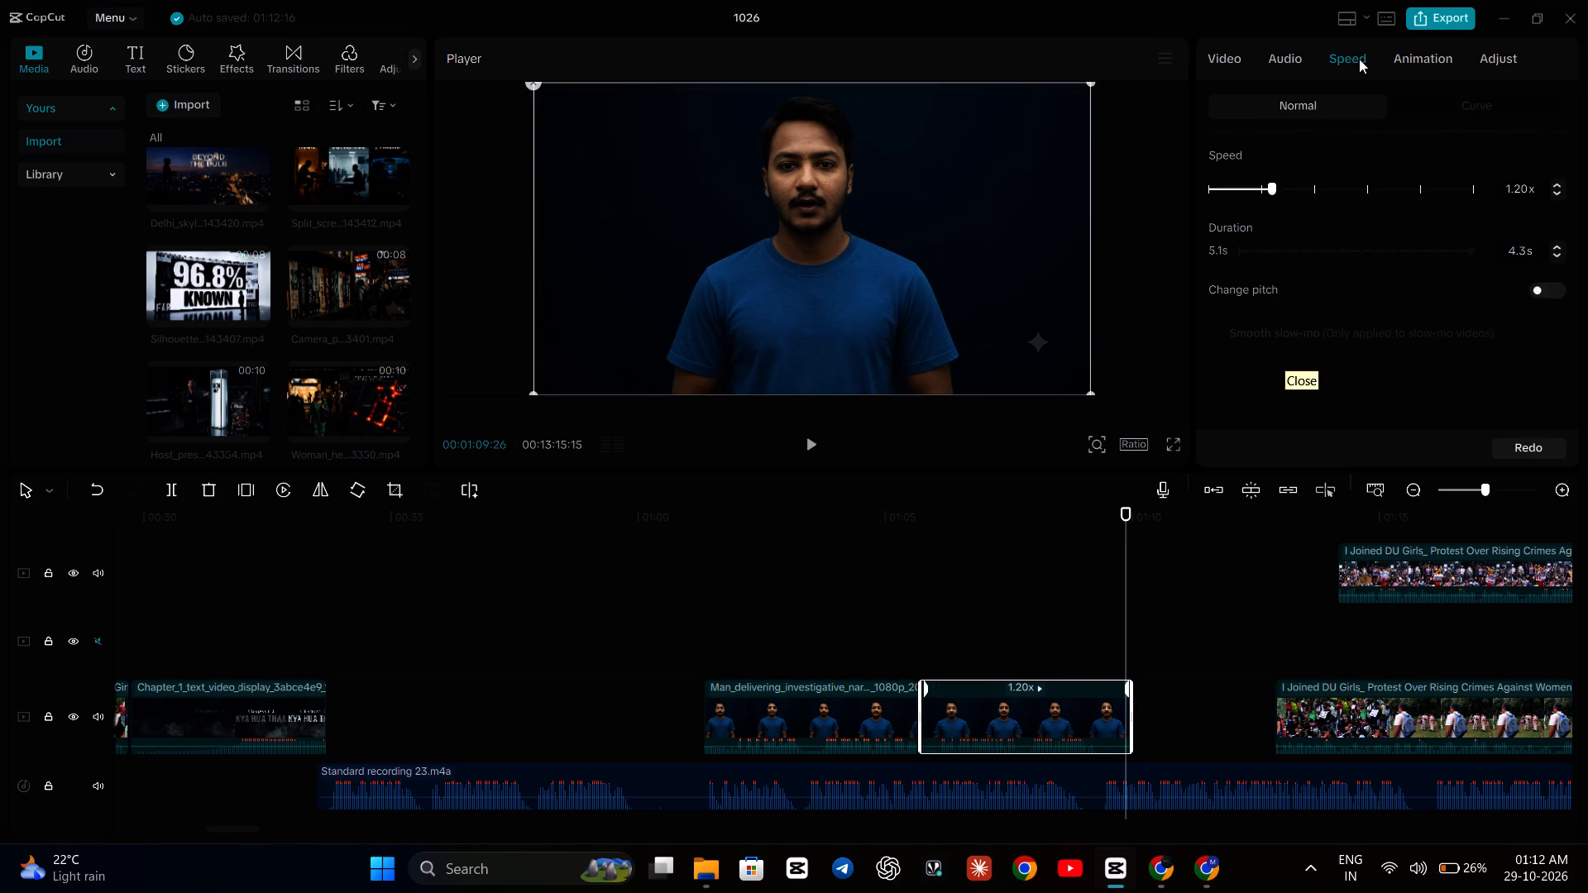
{"action": "left_click", "coordinate": [1559, 182]}
{"action": "left_click", "coordinate": [1559, 182]}
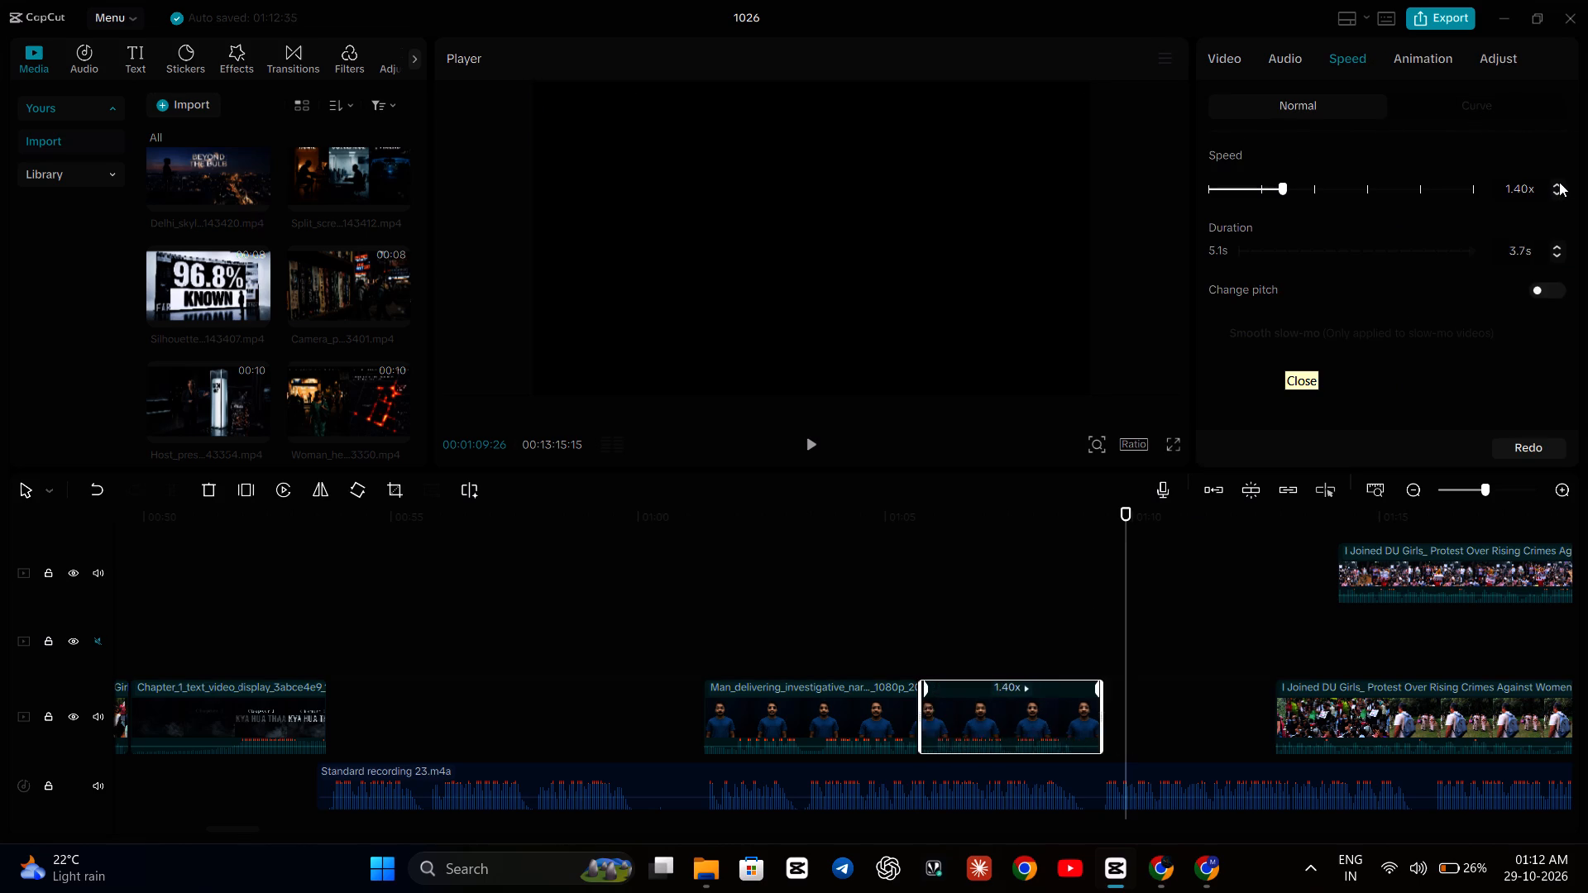
{"action": "left_click", "coordinate": [848, 537]}
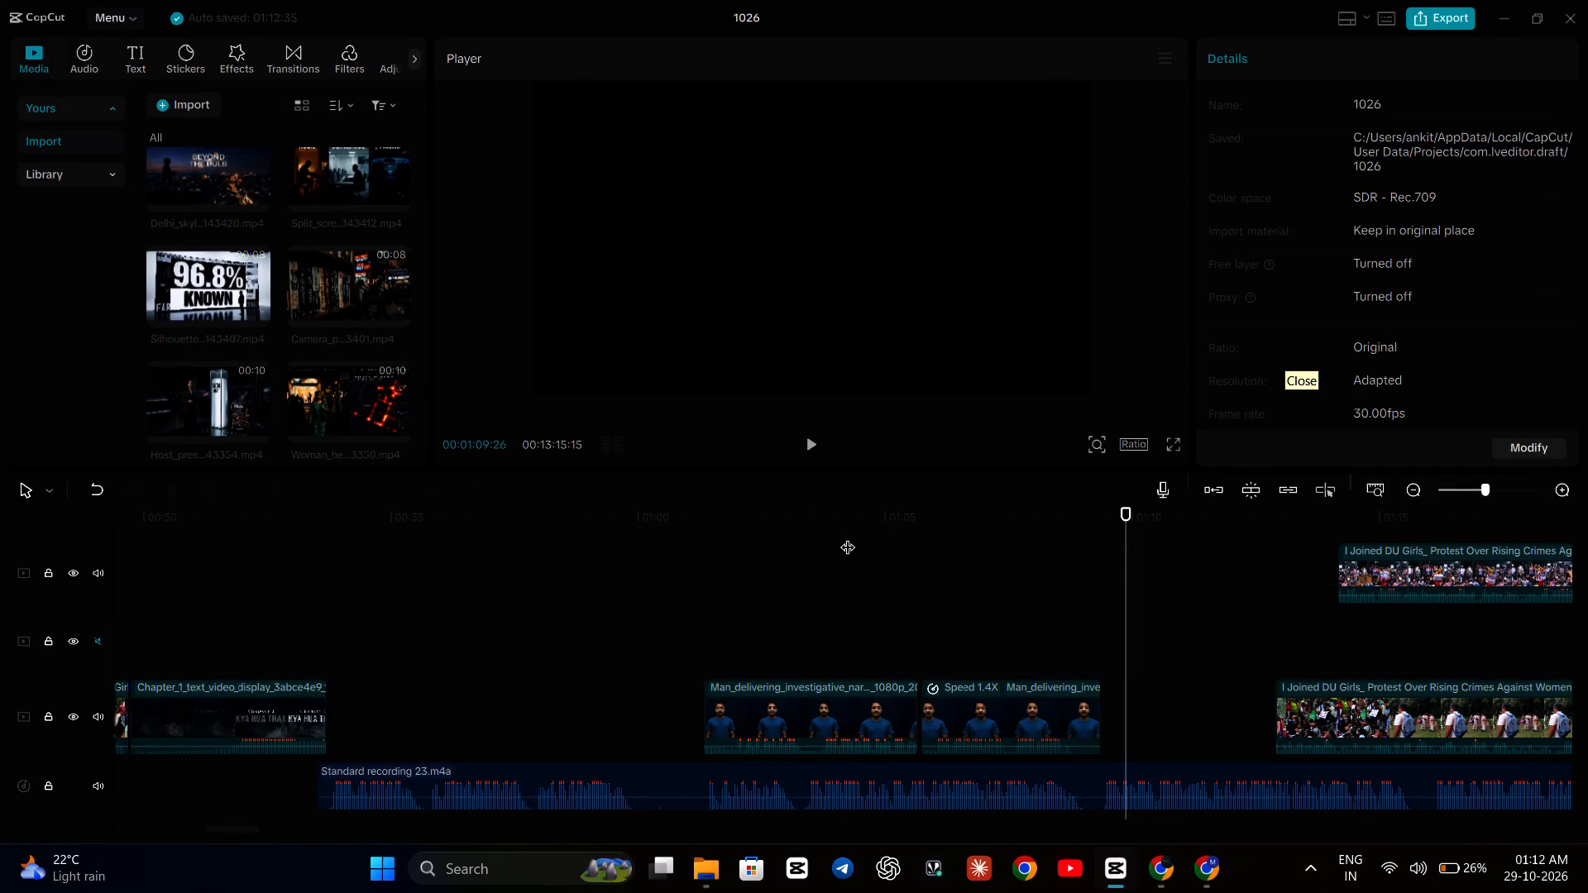
{"action": "key", "text": "space"}
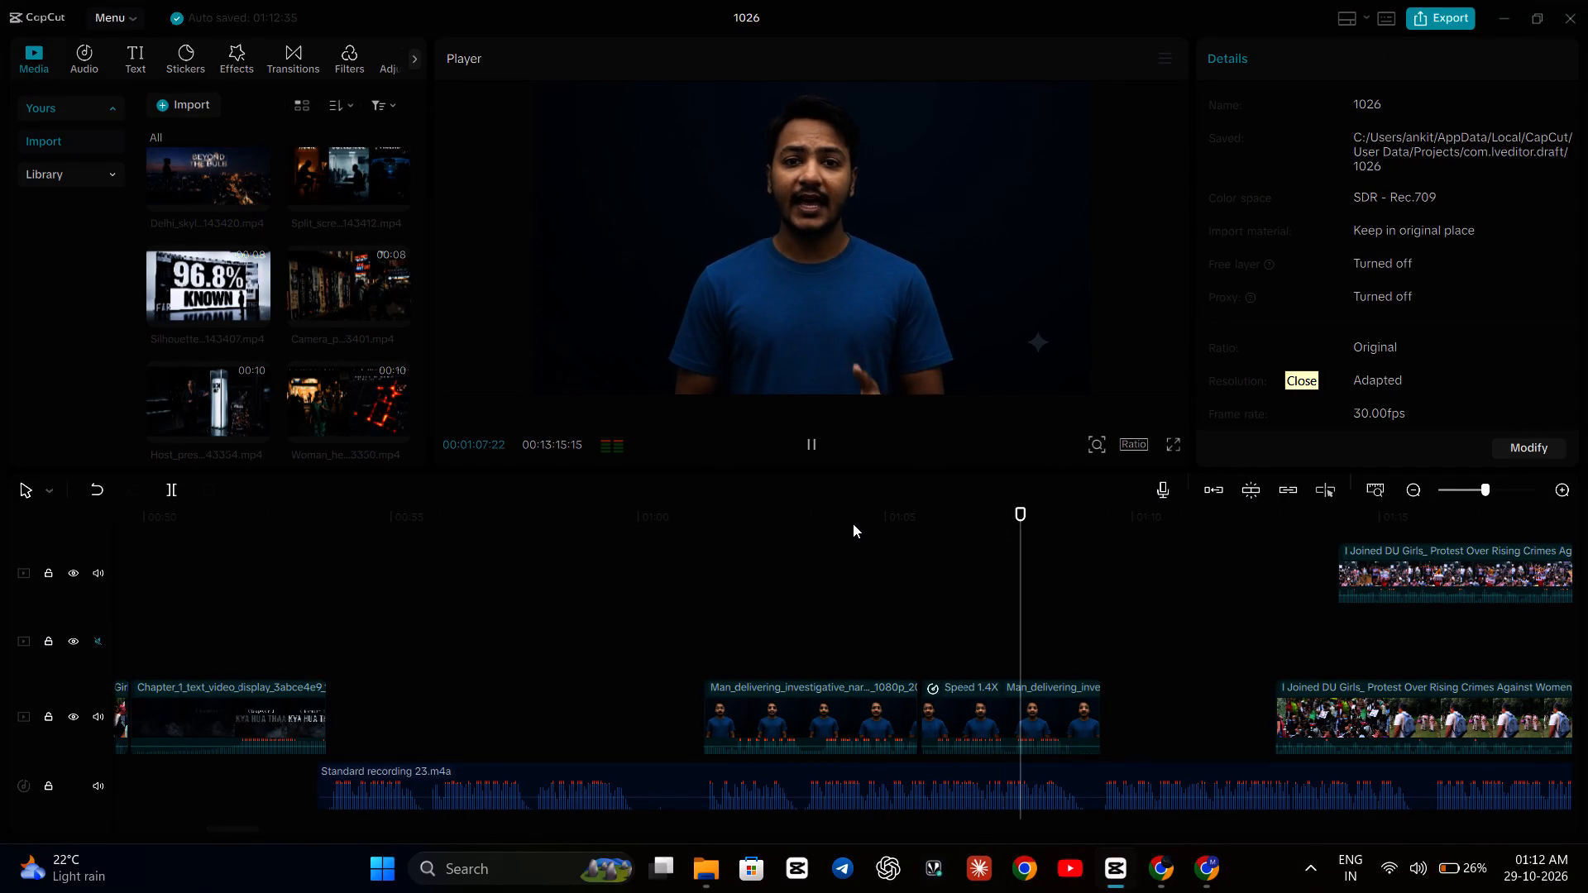
{"action": "key", "text": "space"}
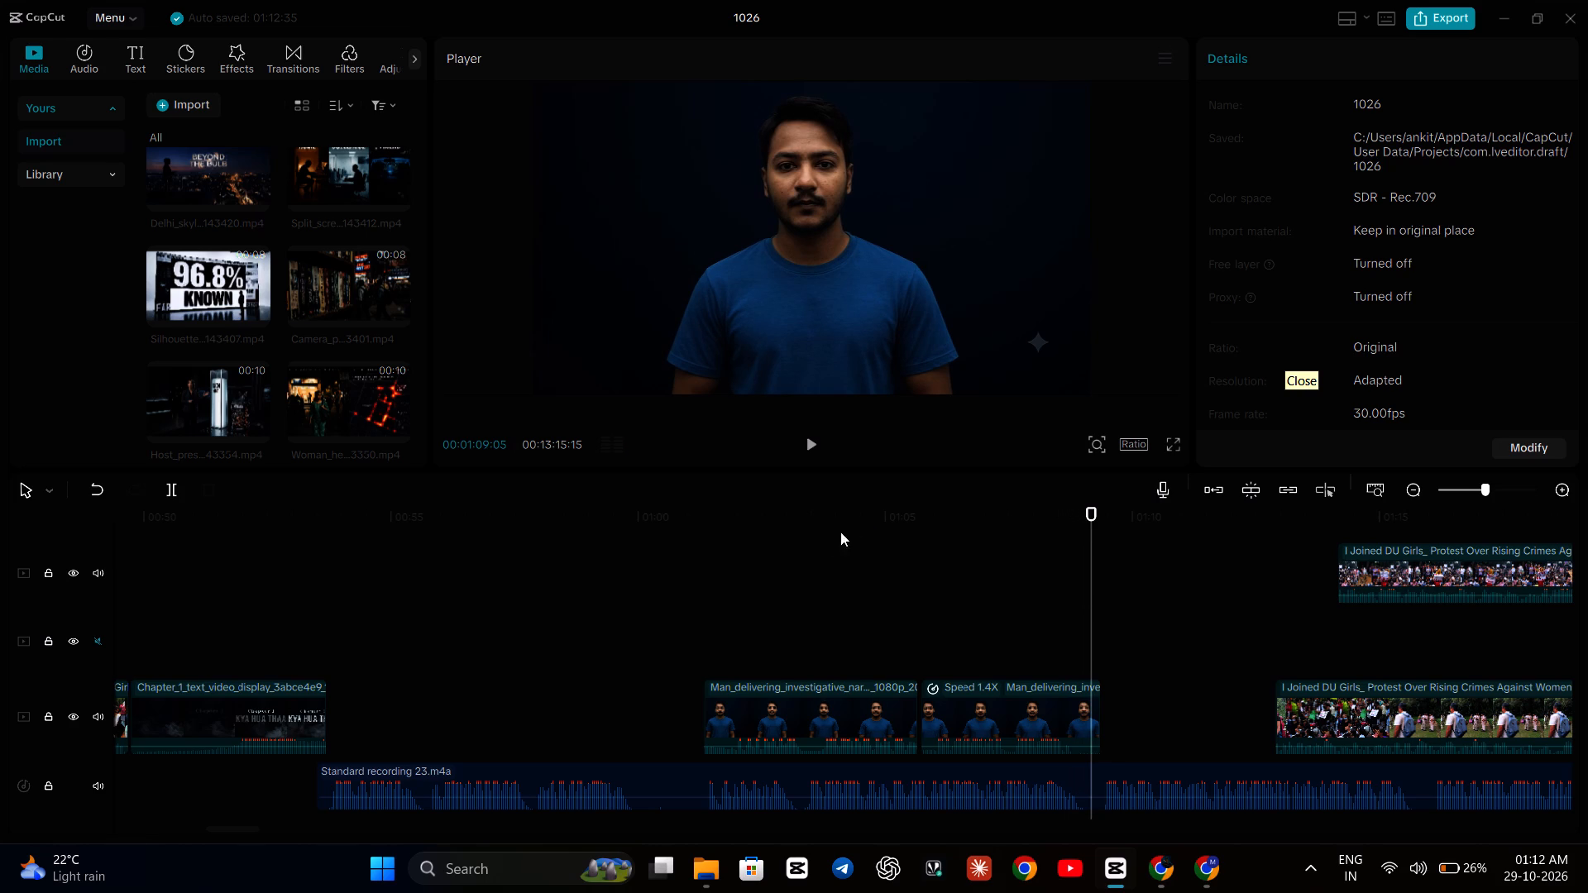
Mute the talking-head video track and replay both parts against the voiceover, stopping at 00:01:08:22.
{"action": "left_click", "coordinate": [96, 710]}
{"action": "left_click", "coordinate": [594, 615]}
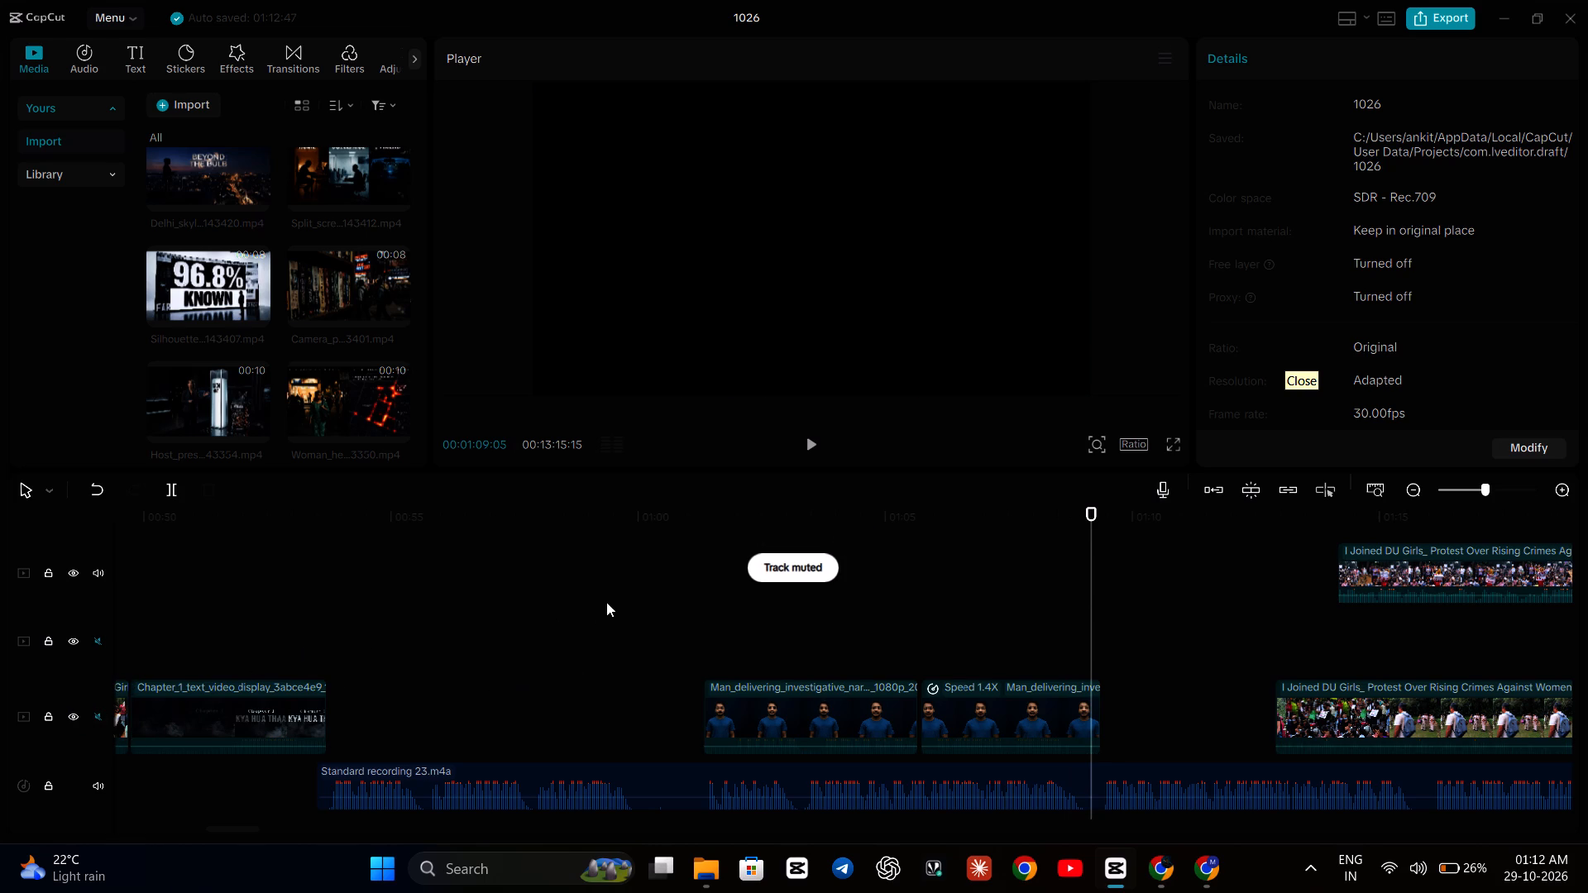
{"action": "key", "text": "space"}
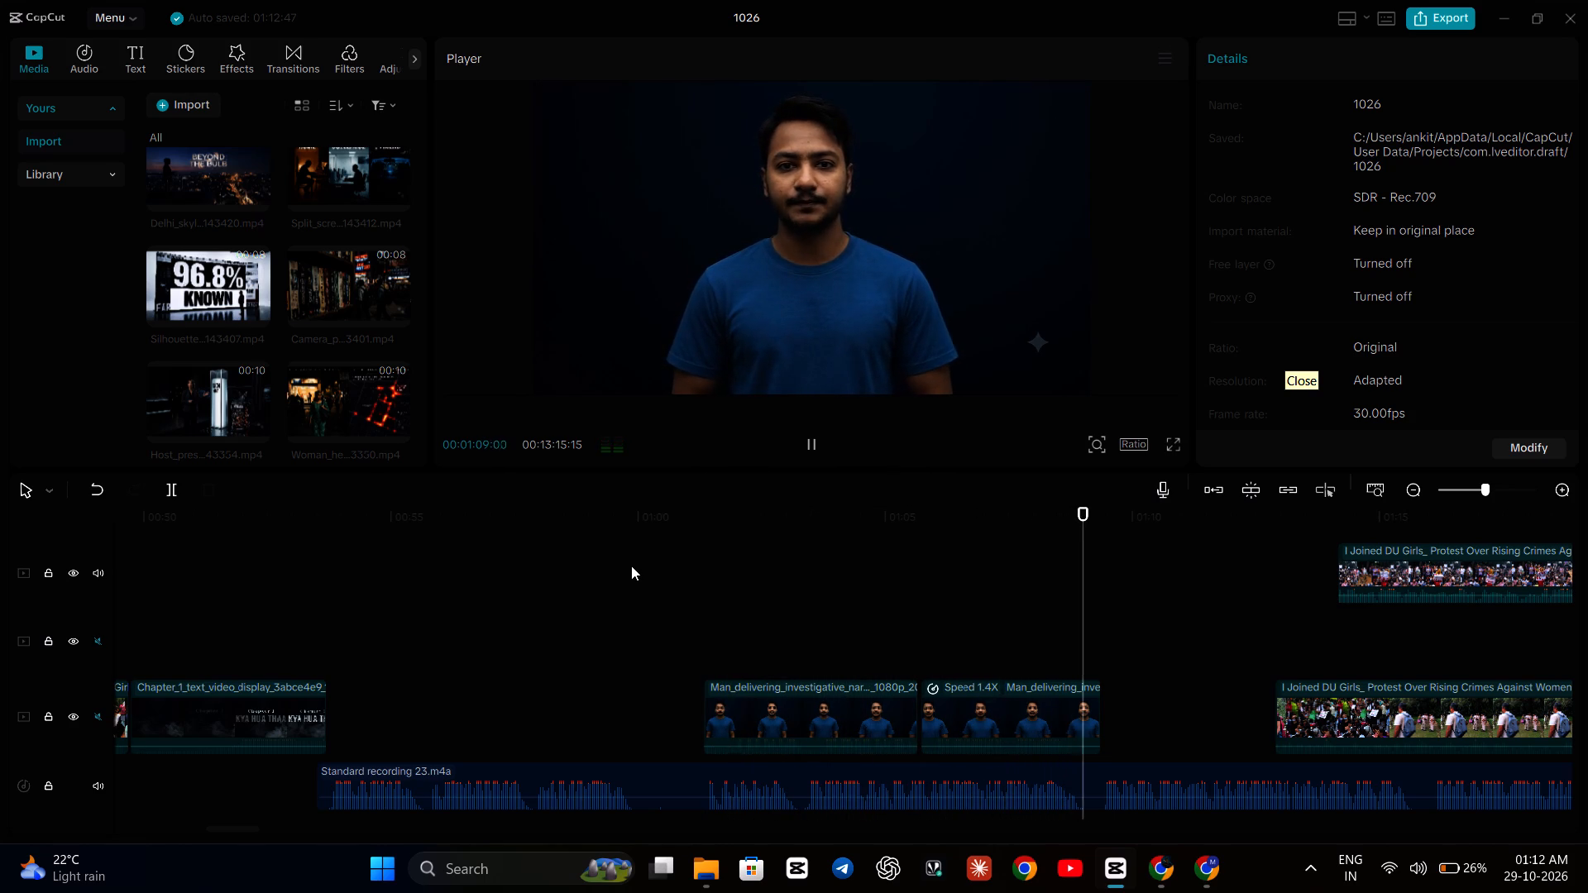
{"action": "left_click", "coordinate": [699, 638]}
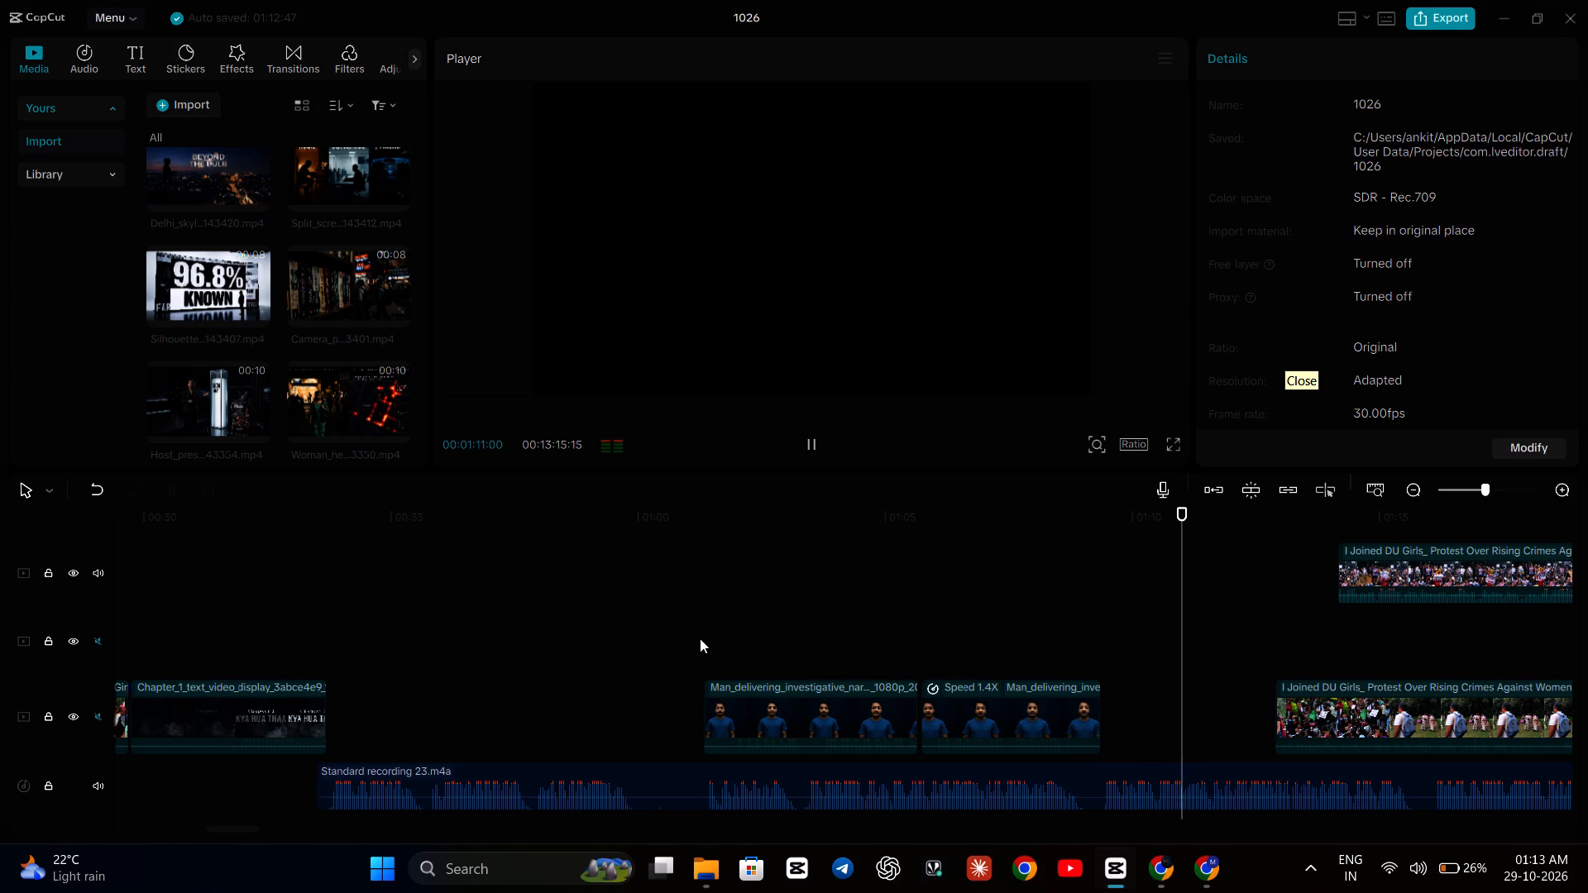
{"action": "key", "text": "space"}
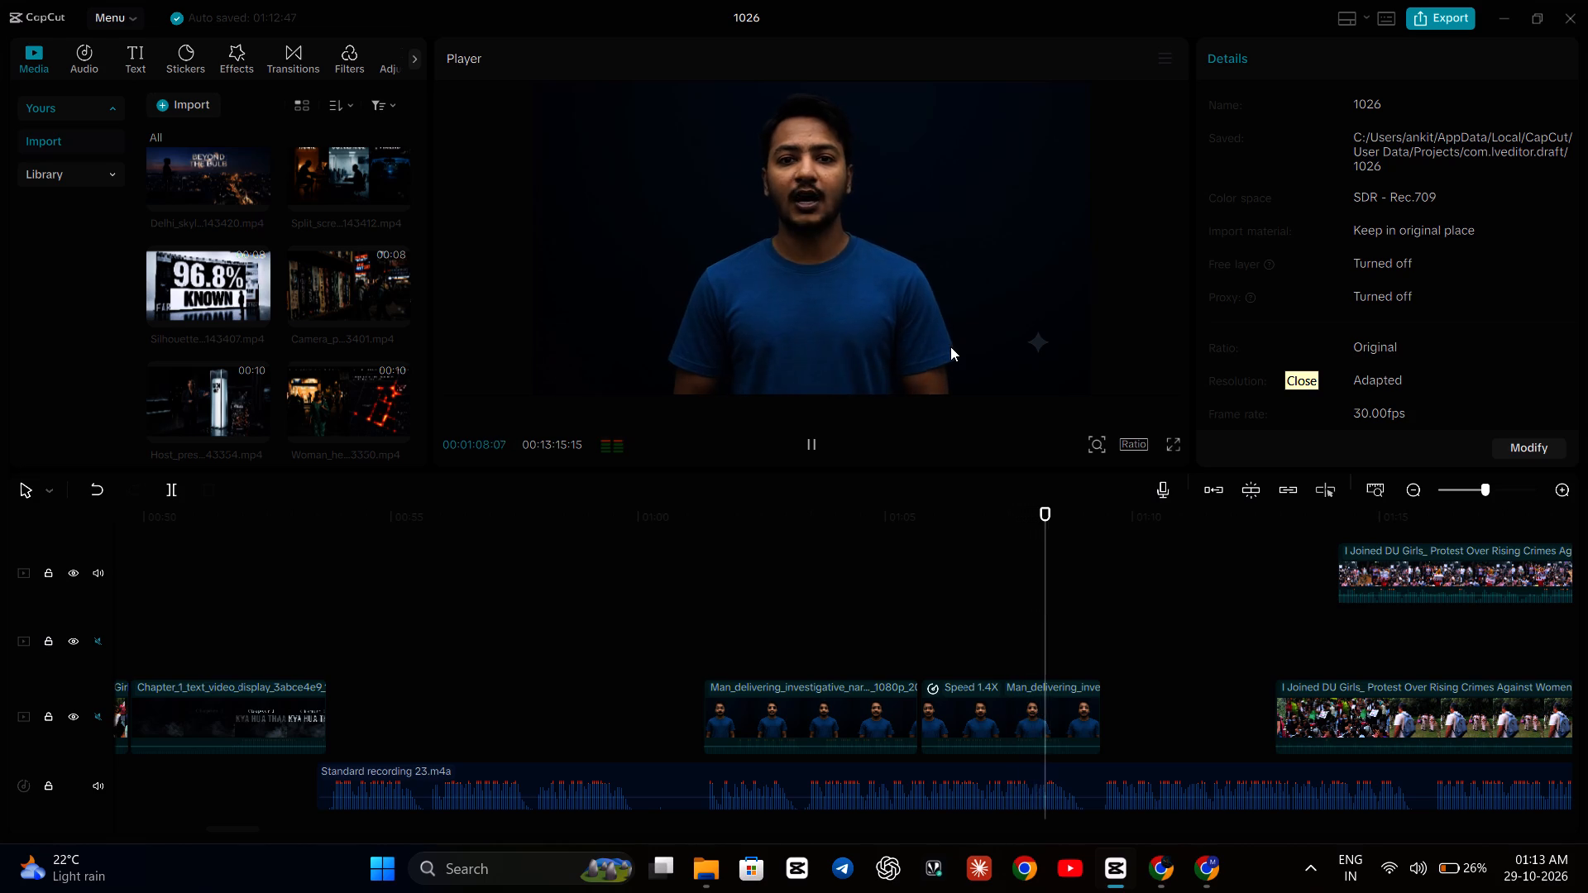
{"action": "key", "text": "space"}
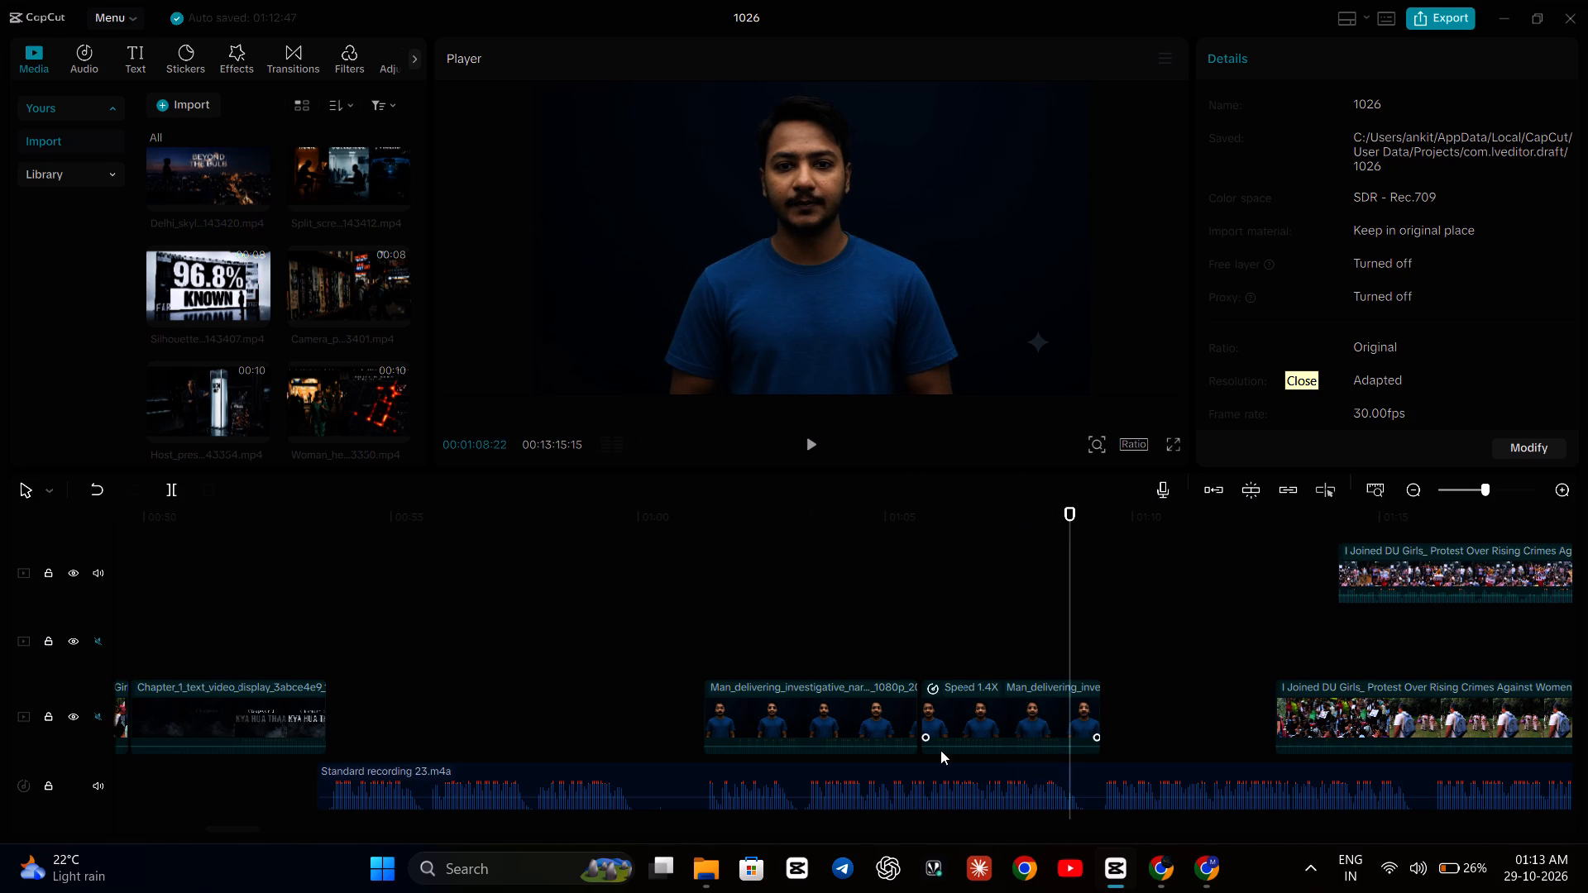
{"action": "left_click", "coordinate": [1029, 713]}
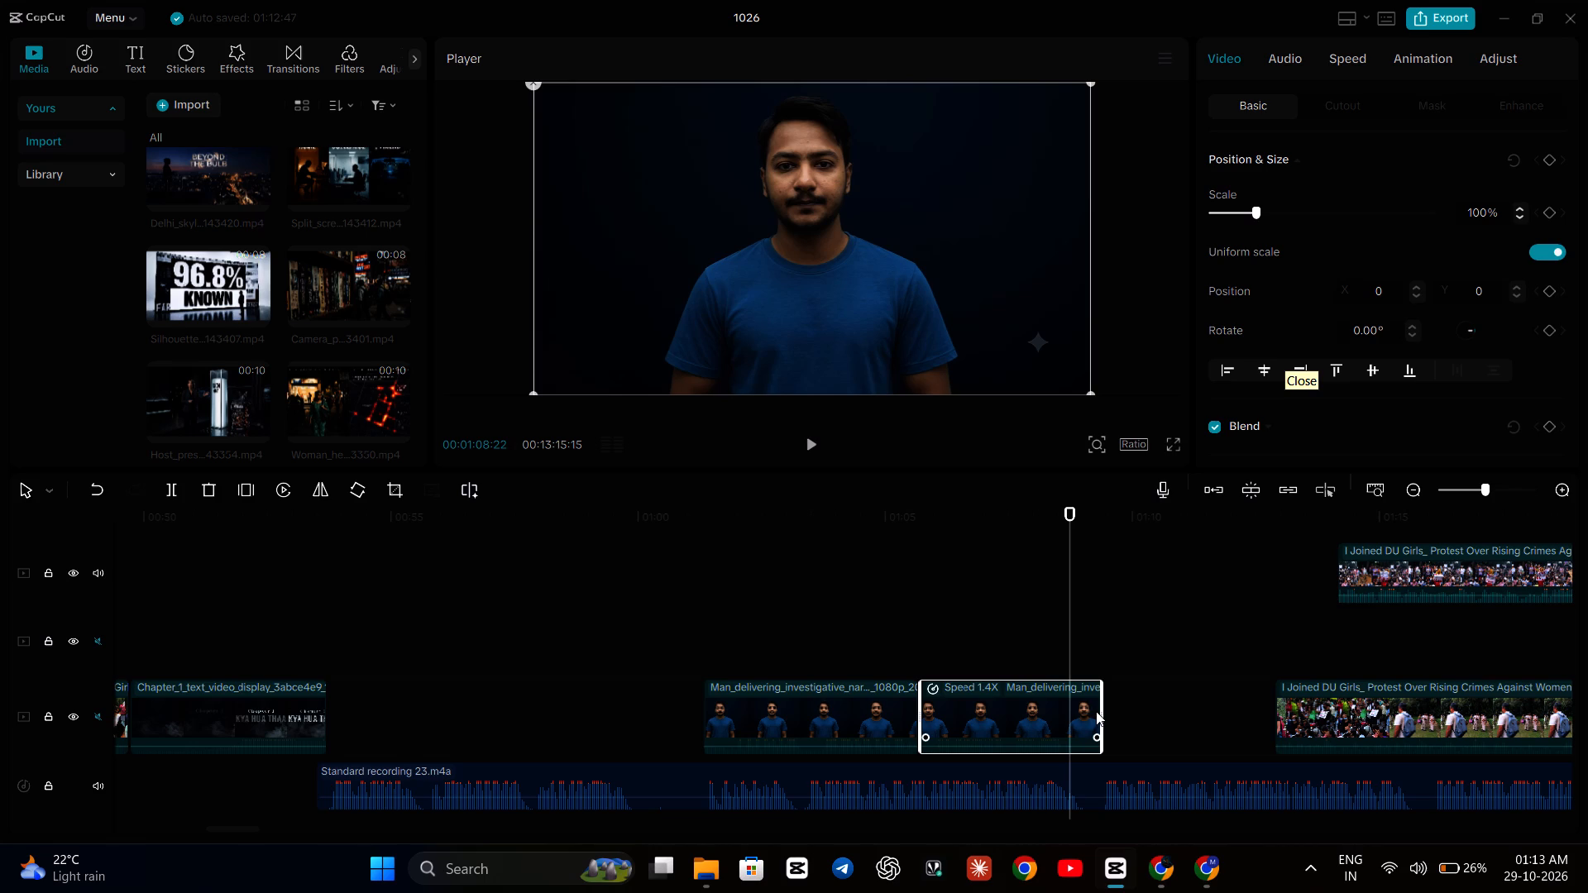
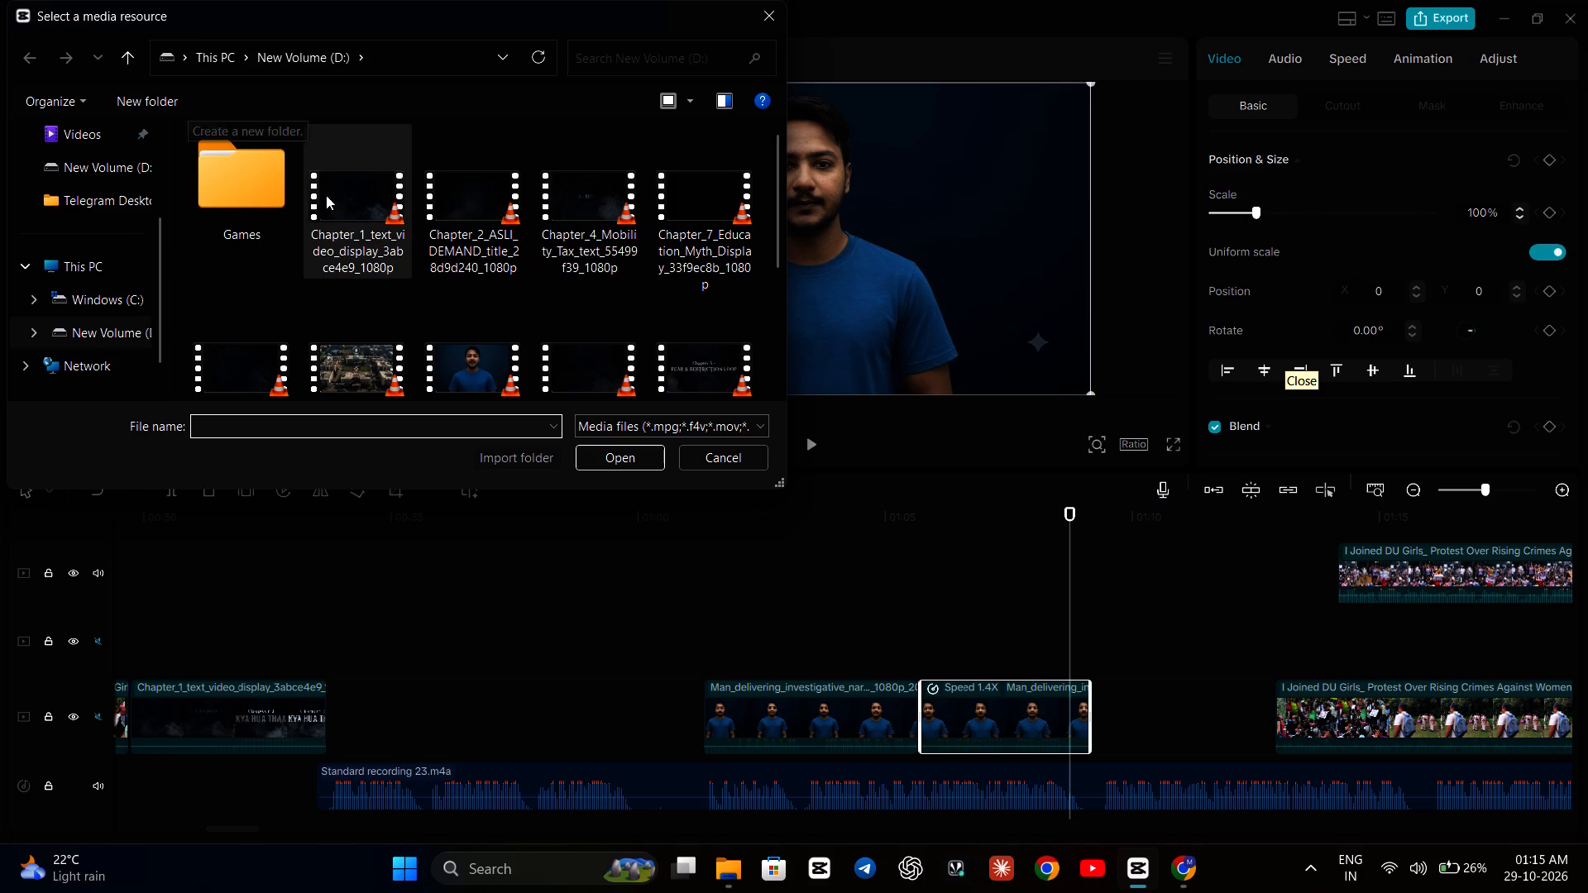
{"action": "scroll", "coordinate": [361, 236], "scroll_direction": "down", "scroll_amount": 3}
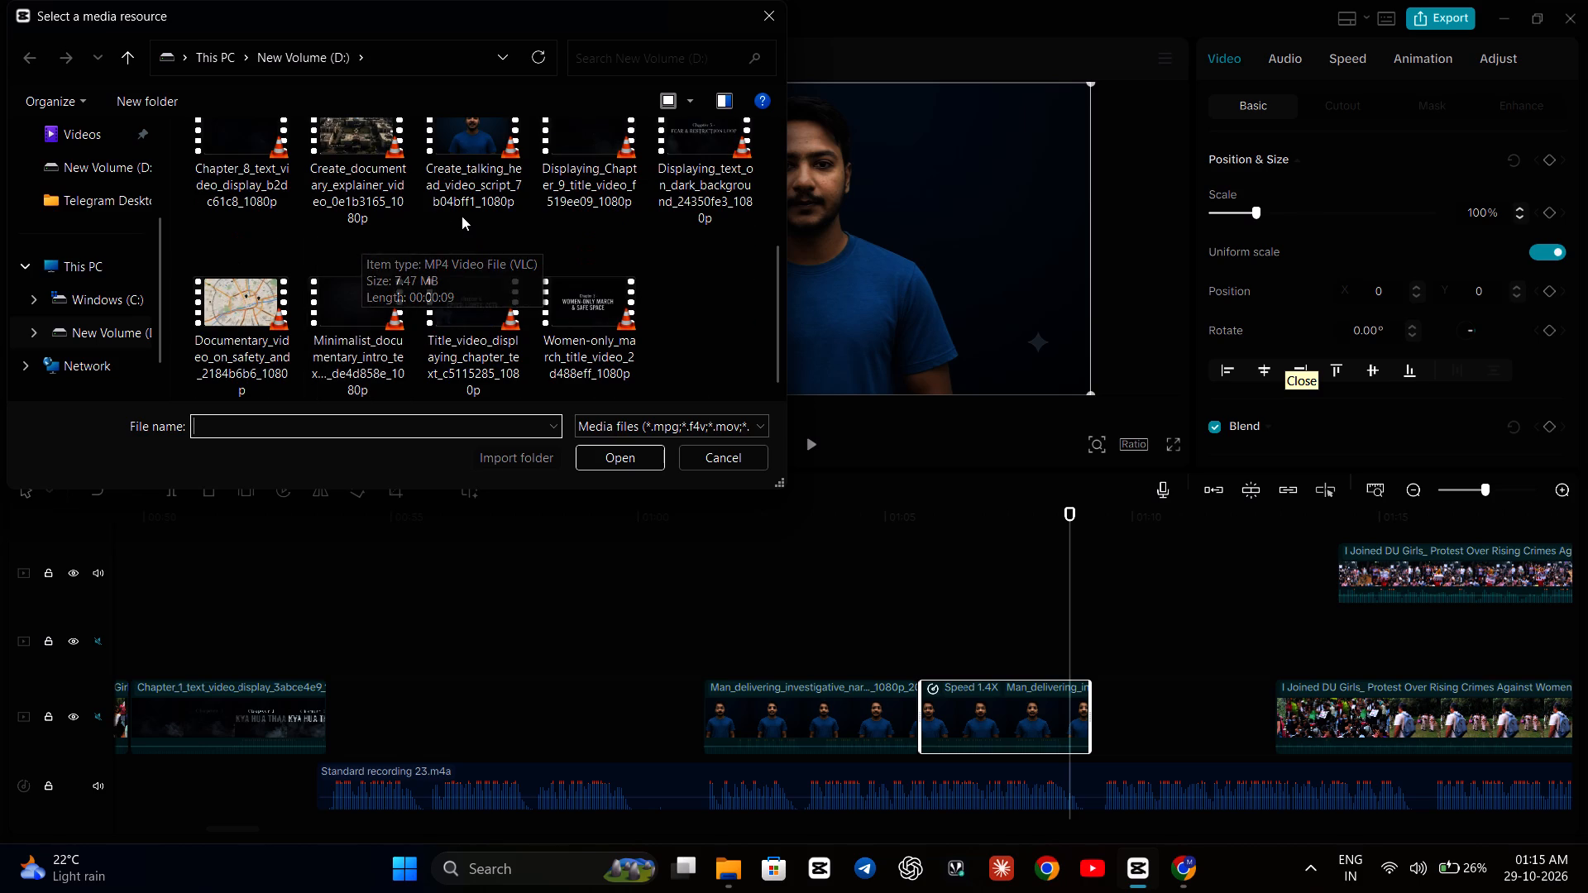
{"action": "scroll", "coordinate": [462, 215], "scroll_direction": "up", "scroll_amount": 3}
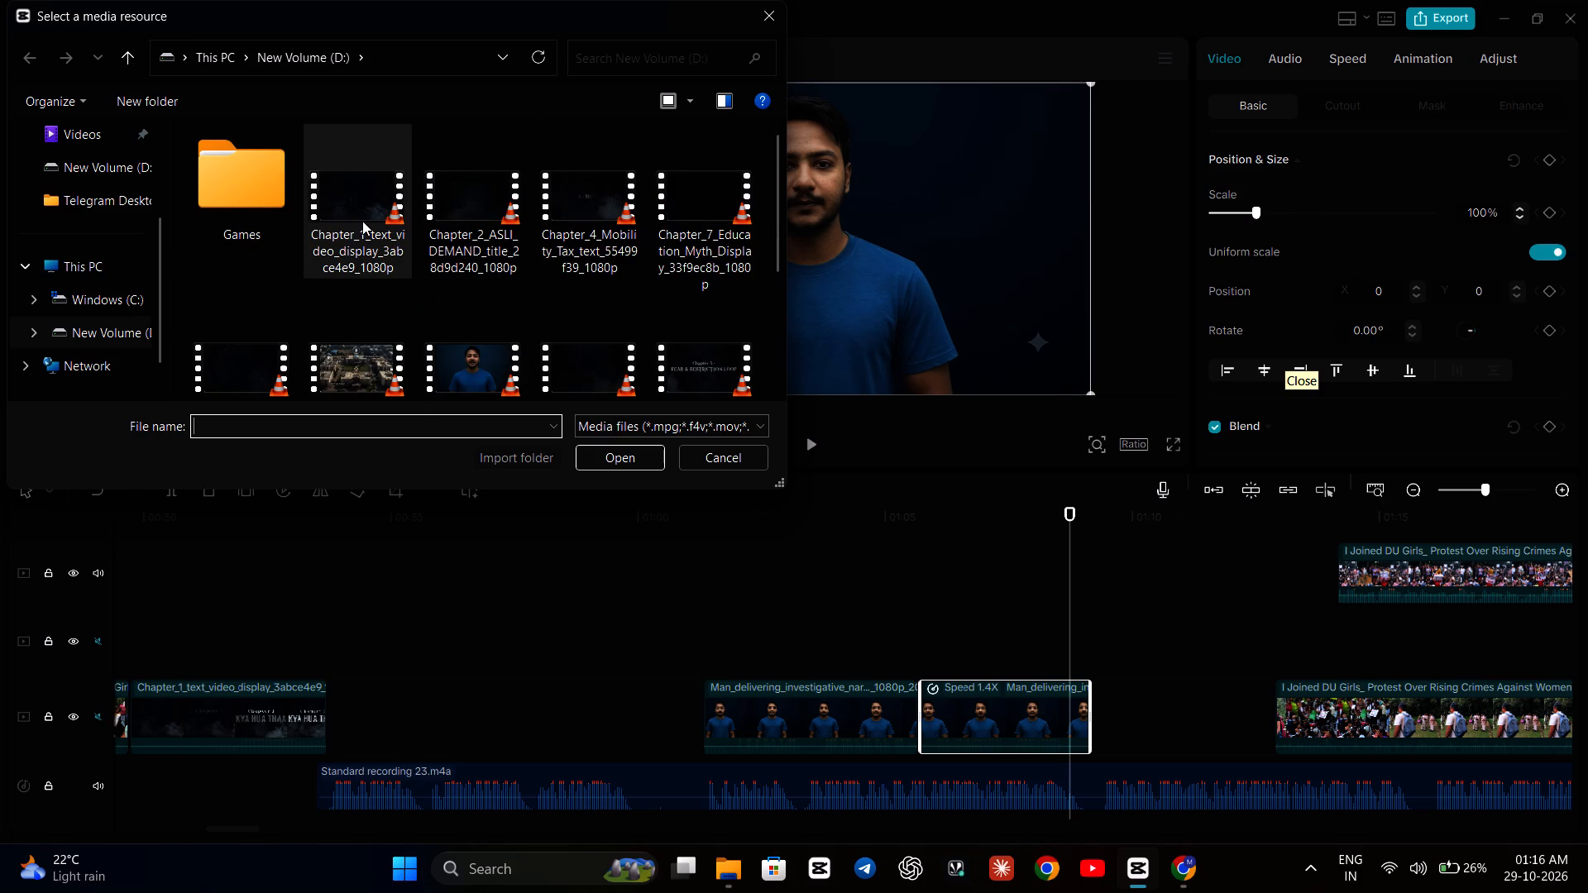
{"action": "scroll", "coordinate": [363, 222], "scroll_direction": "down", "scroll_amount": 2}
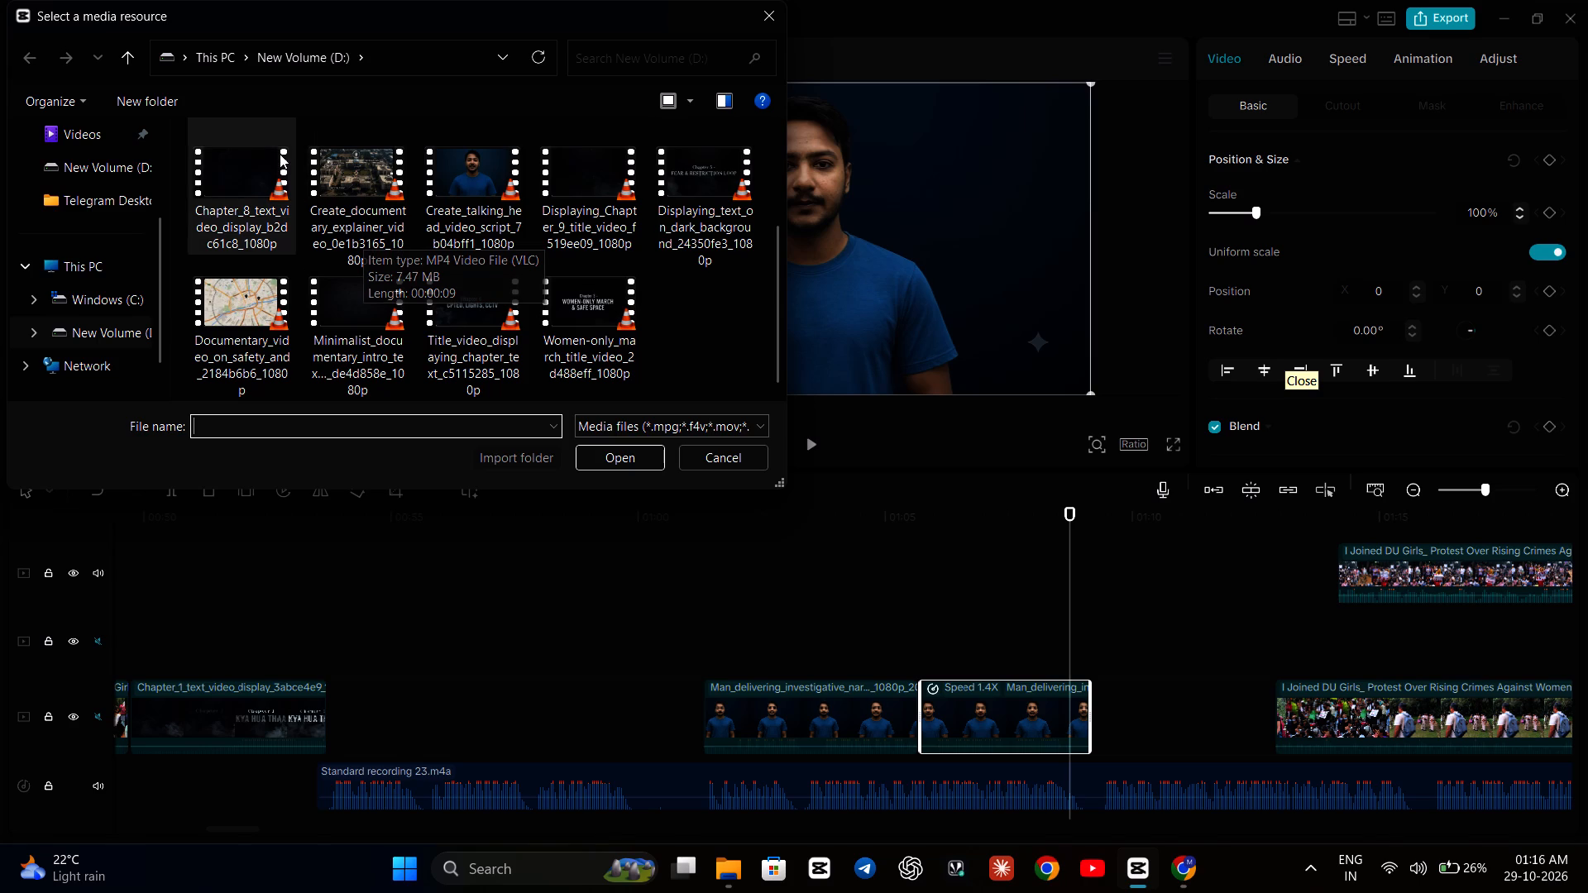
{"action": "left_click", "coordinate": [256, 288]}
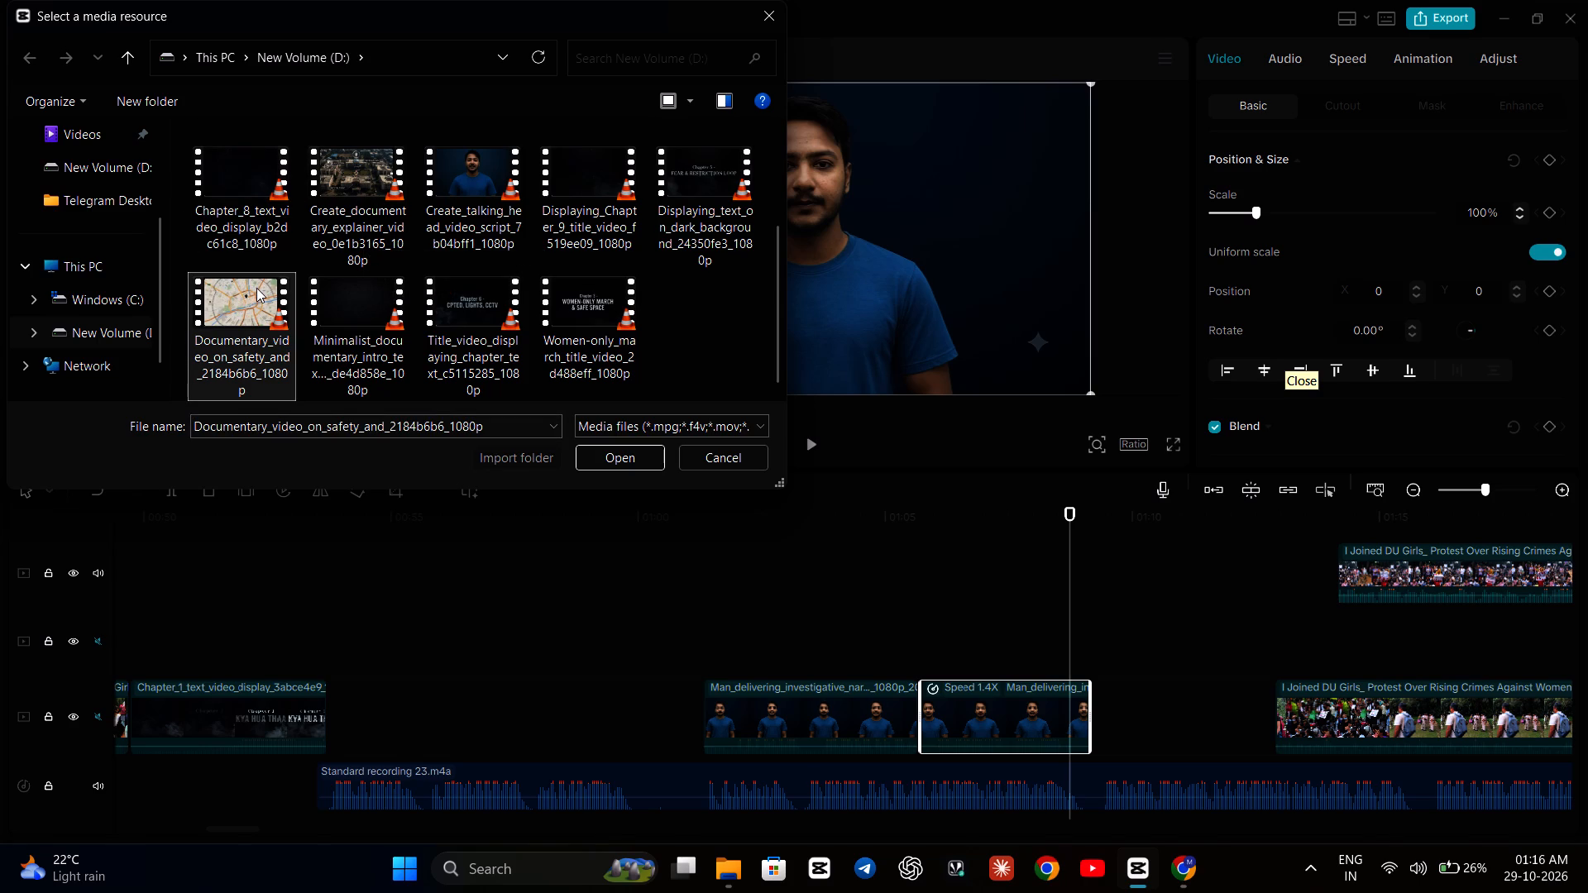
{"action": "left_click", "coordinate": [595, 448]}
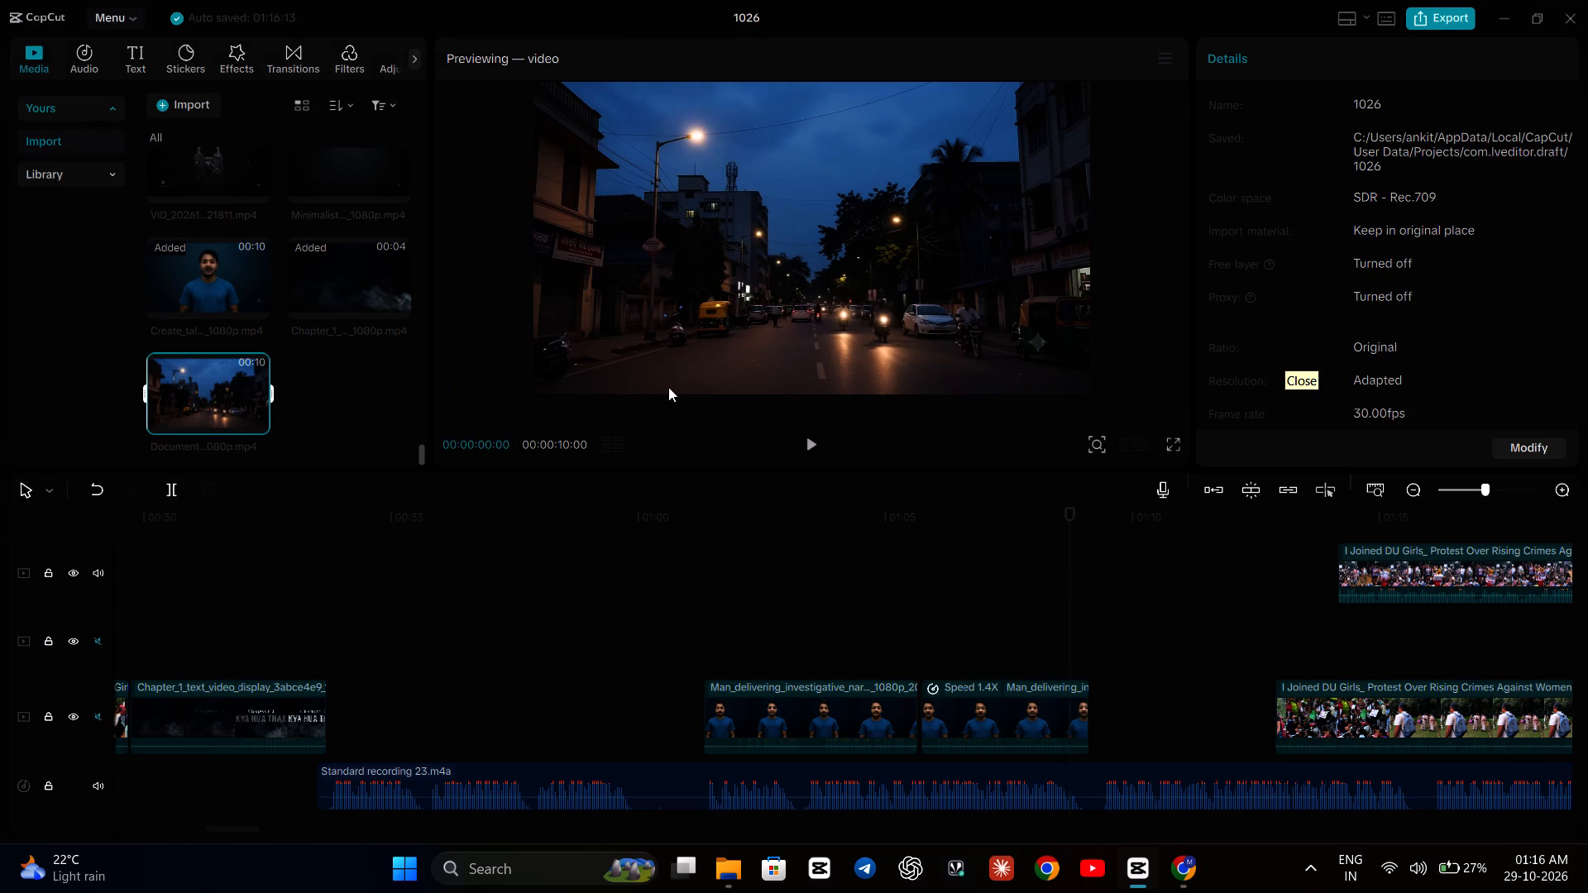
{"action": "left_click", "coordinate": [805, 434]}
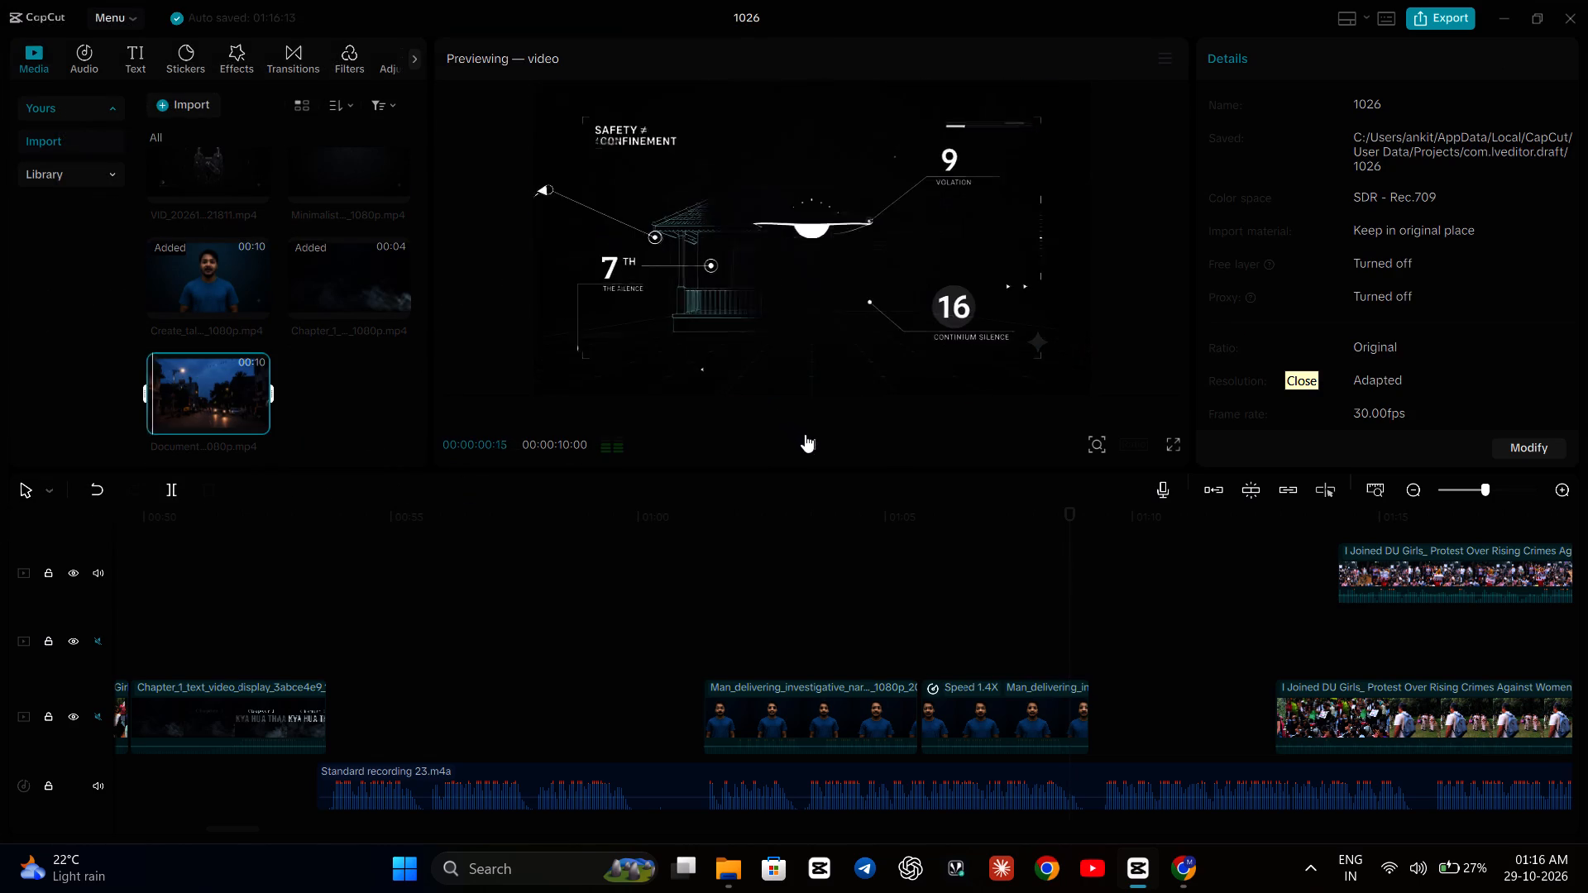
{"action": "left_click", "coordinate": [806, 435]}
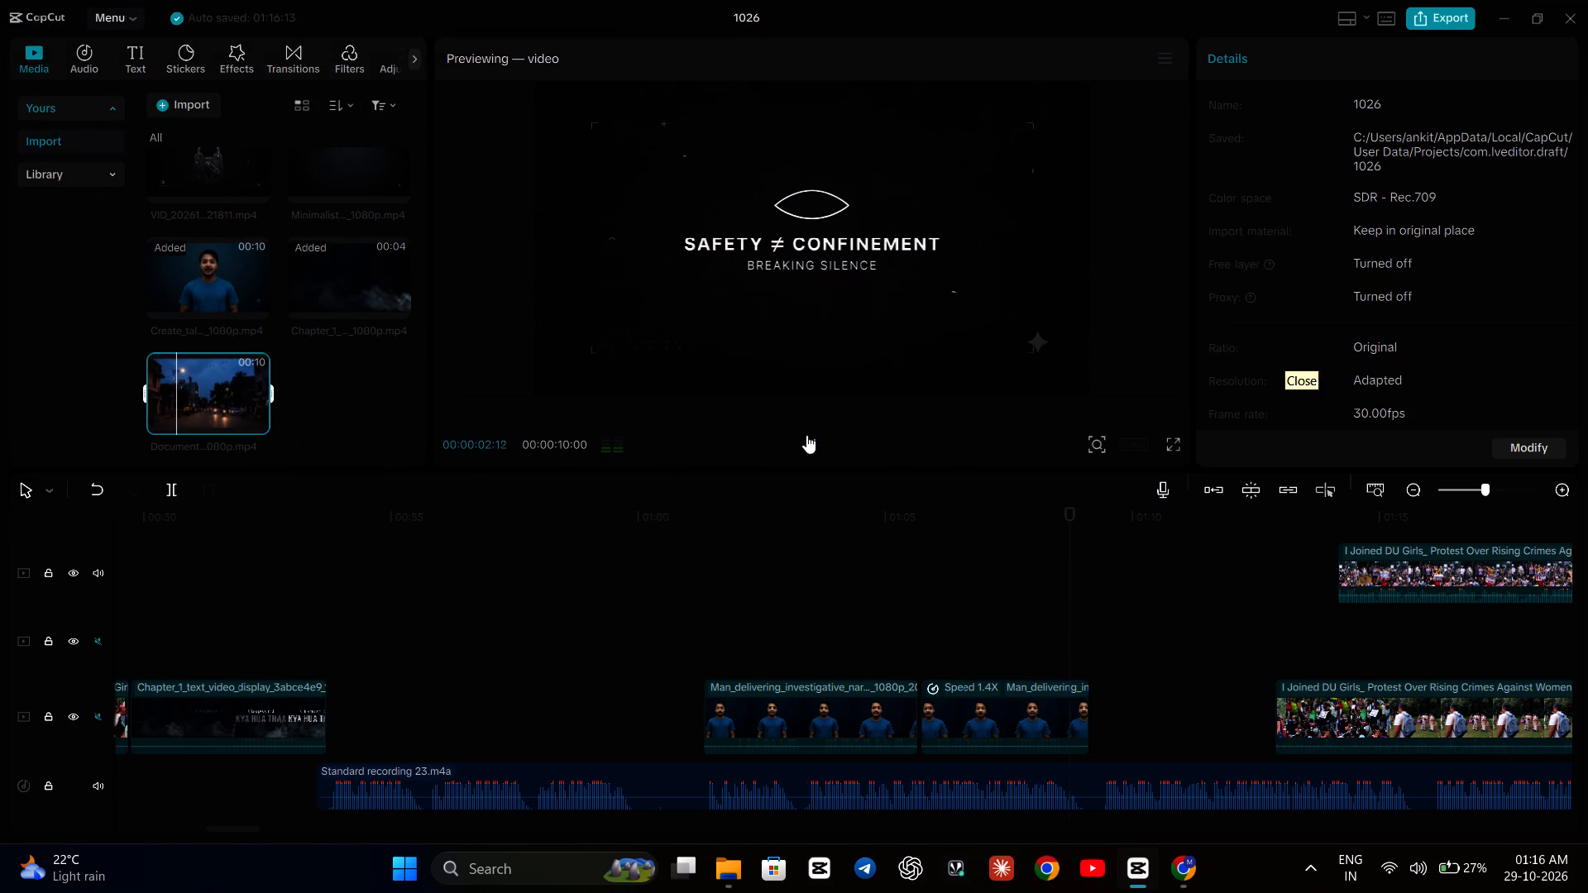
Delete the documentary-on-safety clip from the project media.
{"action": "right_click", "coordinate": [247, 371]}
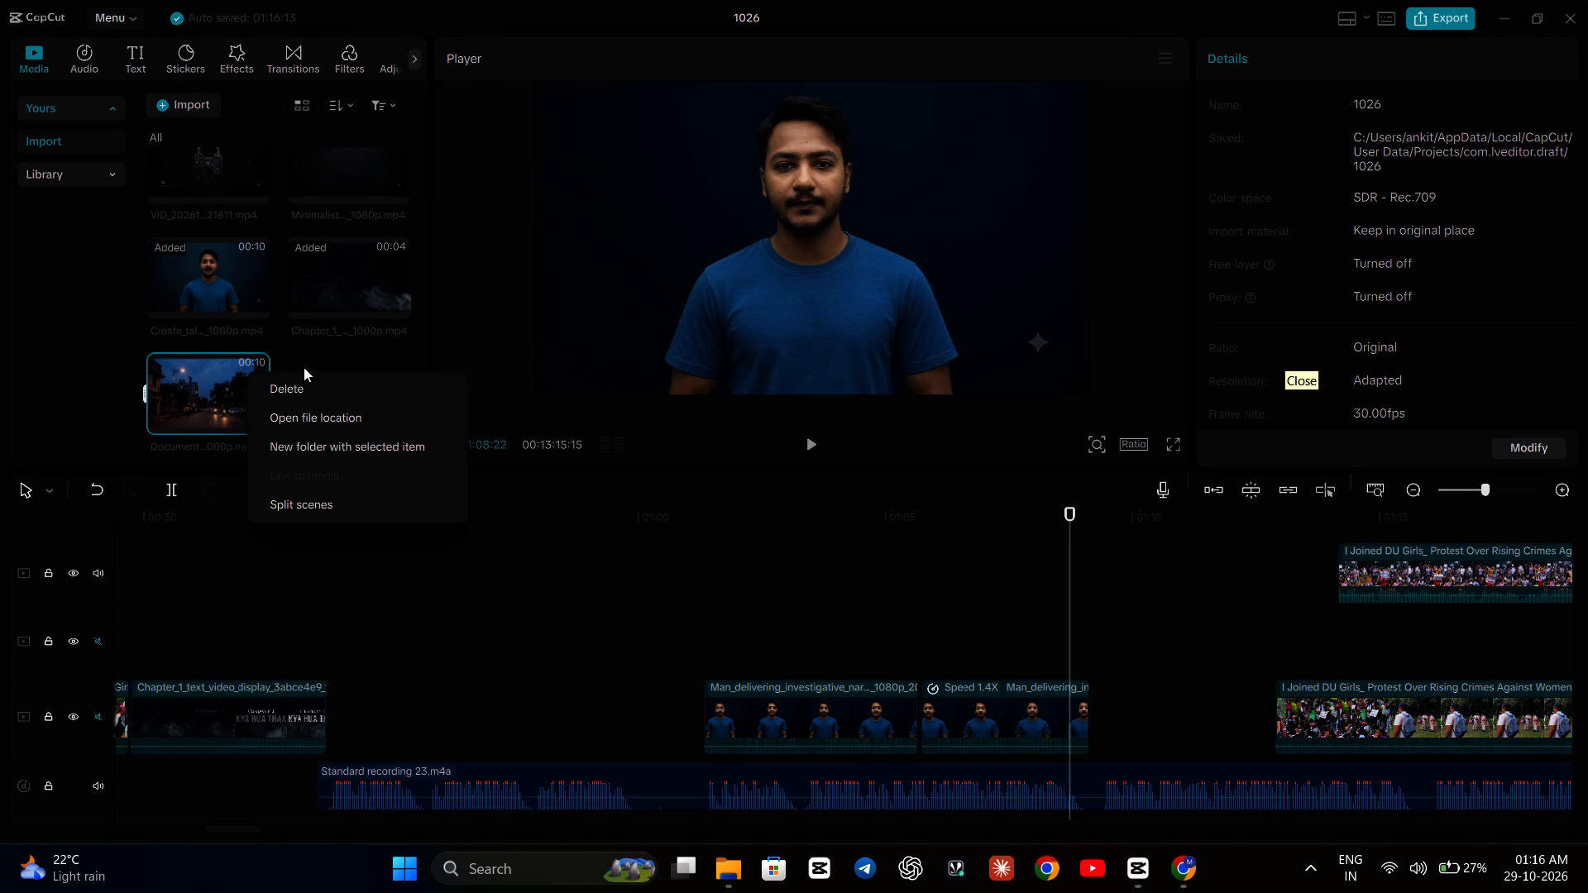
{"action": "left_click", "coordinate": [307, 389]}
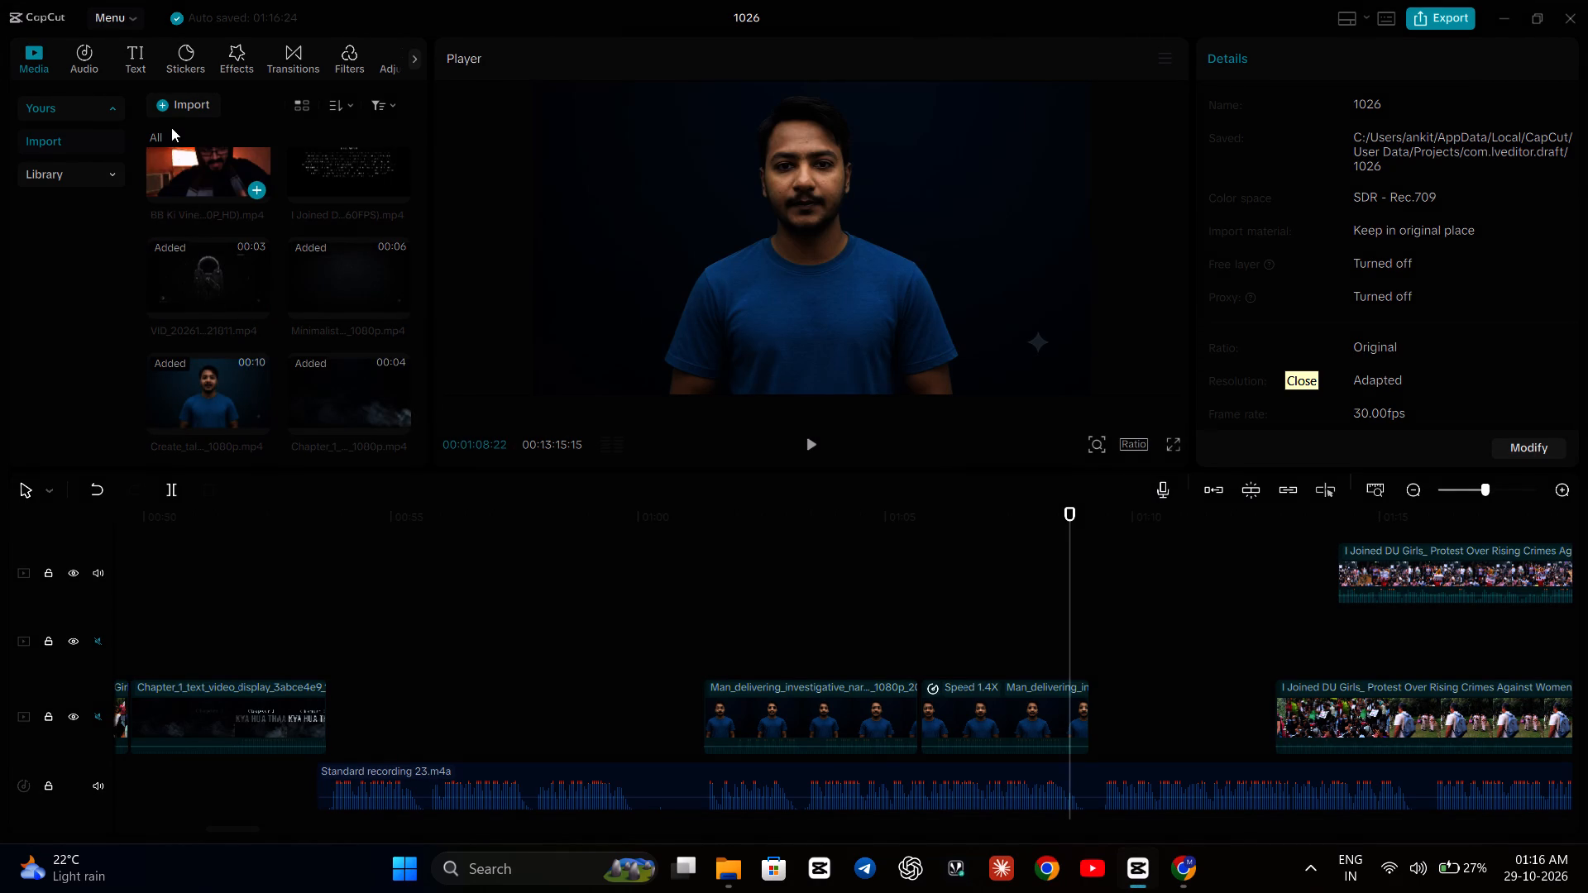
Import Create_documentary_explainer_video_0e1b3165_1080p from New Volume (D:) into the project media.
{"action": "left_click", "coordinate": [173, 103]}
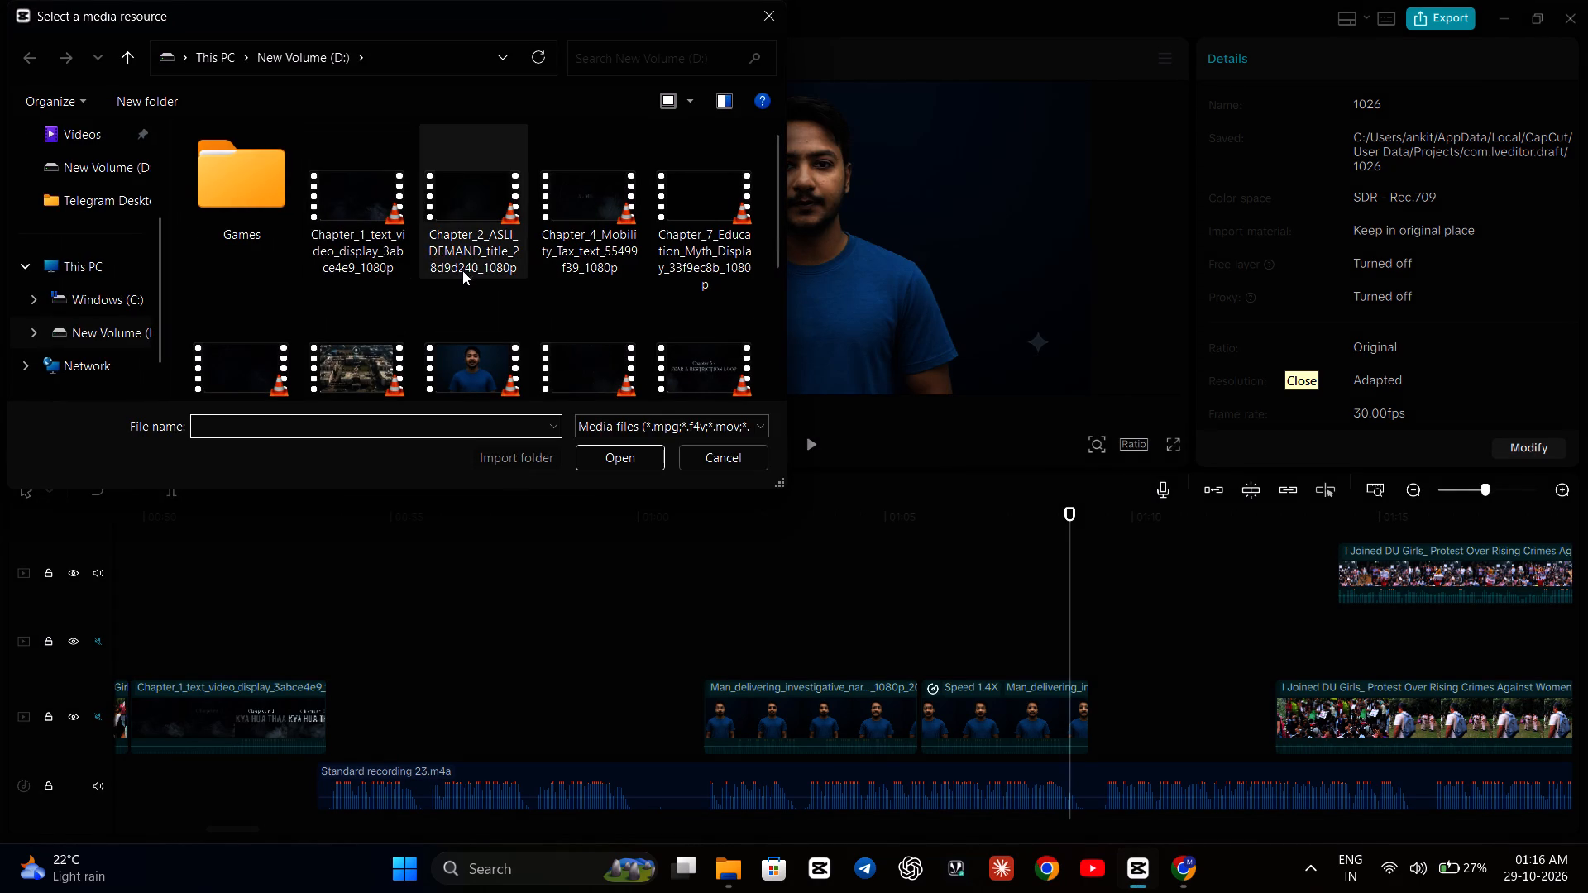
{"action": "scroll", "coordinate": [464, 273], "scroll_direction": "down", "scroll_amount": 3}
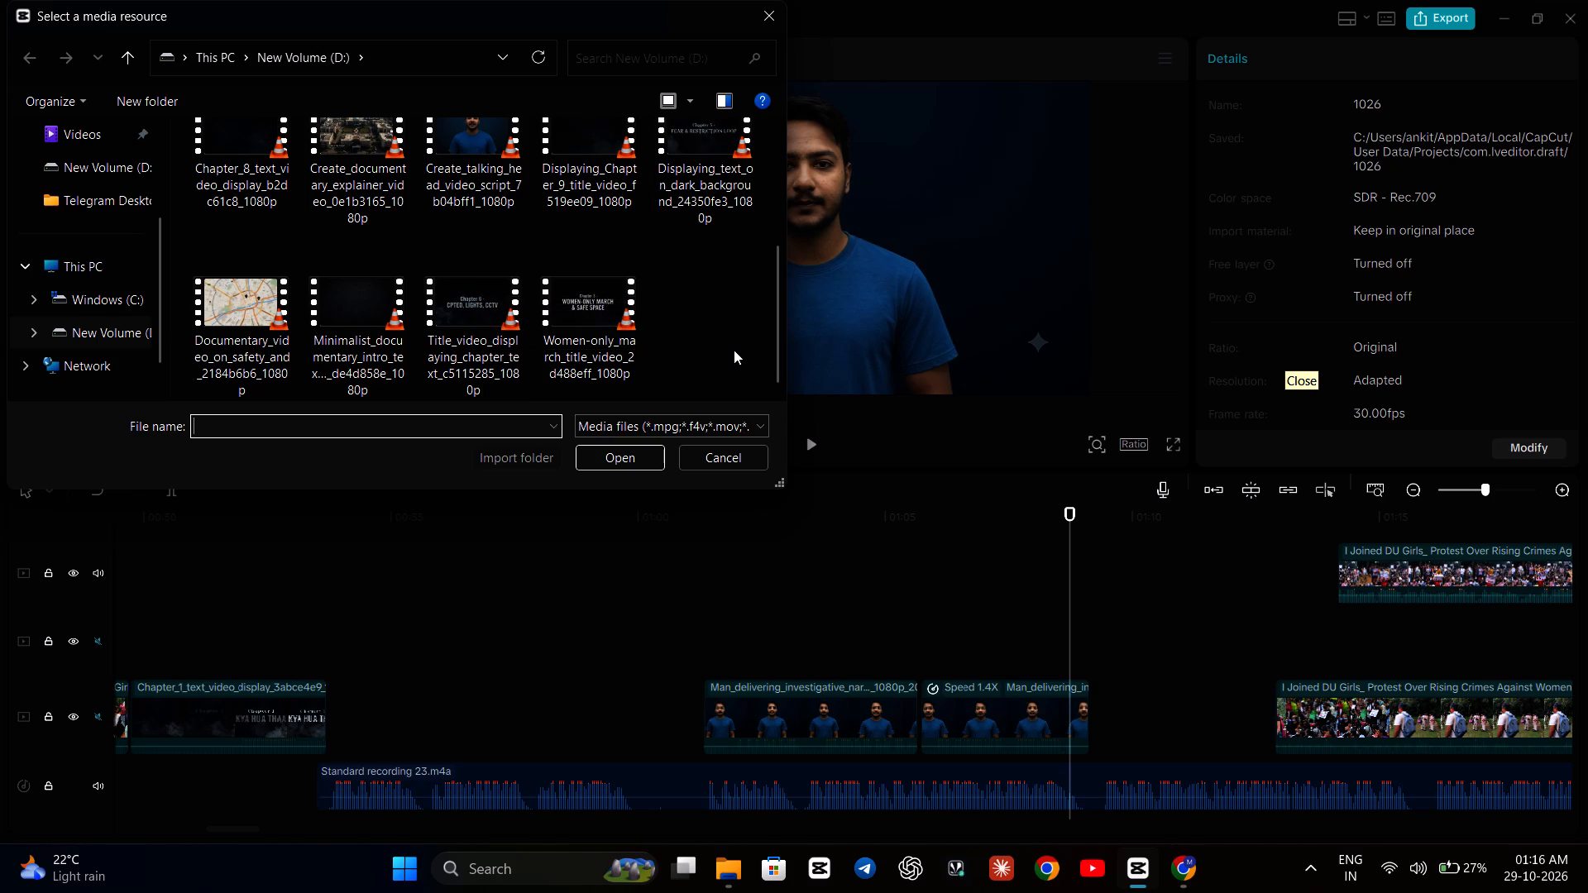
{"action": "left_click", "coordinate": [325, 146]}
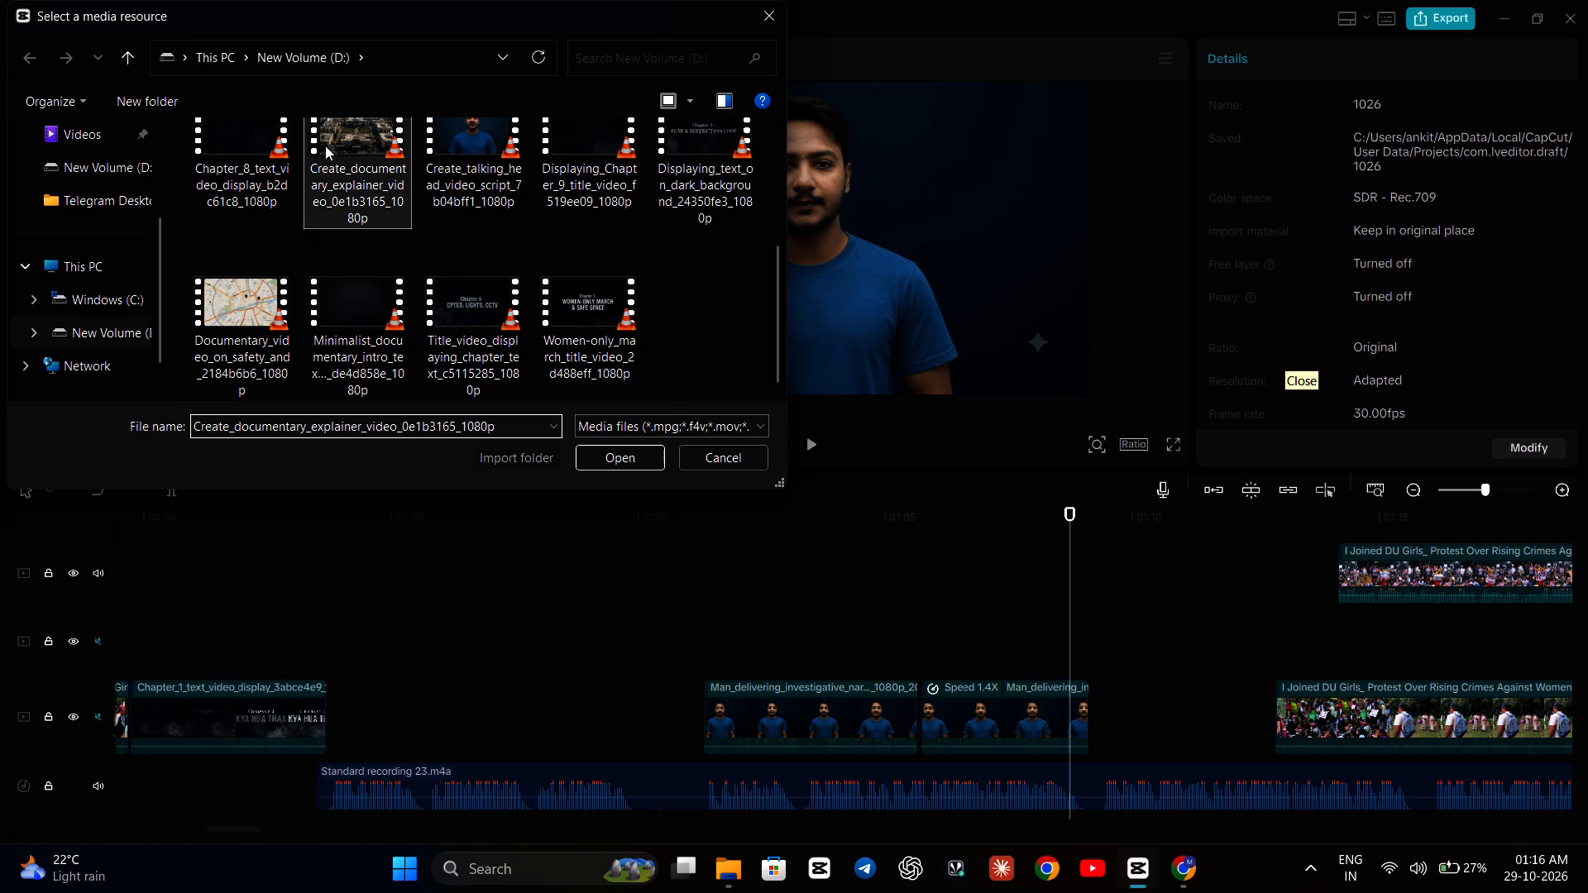
{"action": "left_click", "coordinate": [606, 463]}
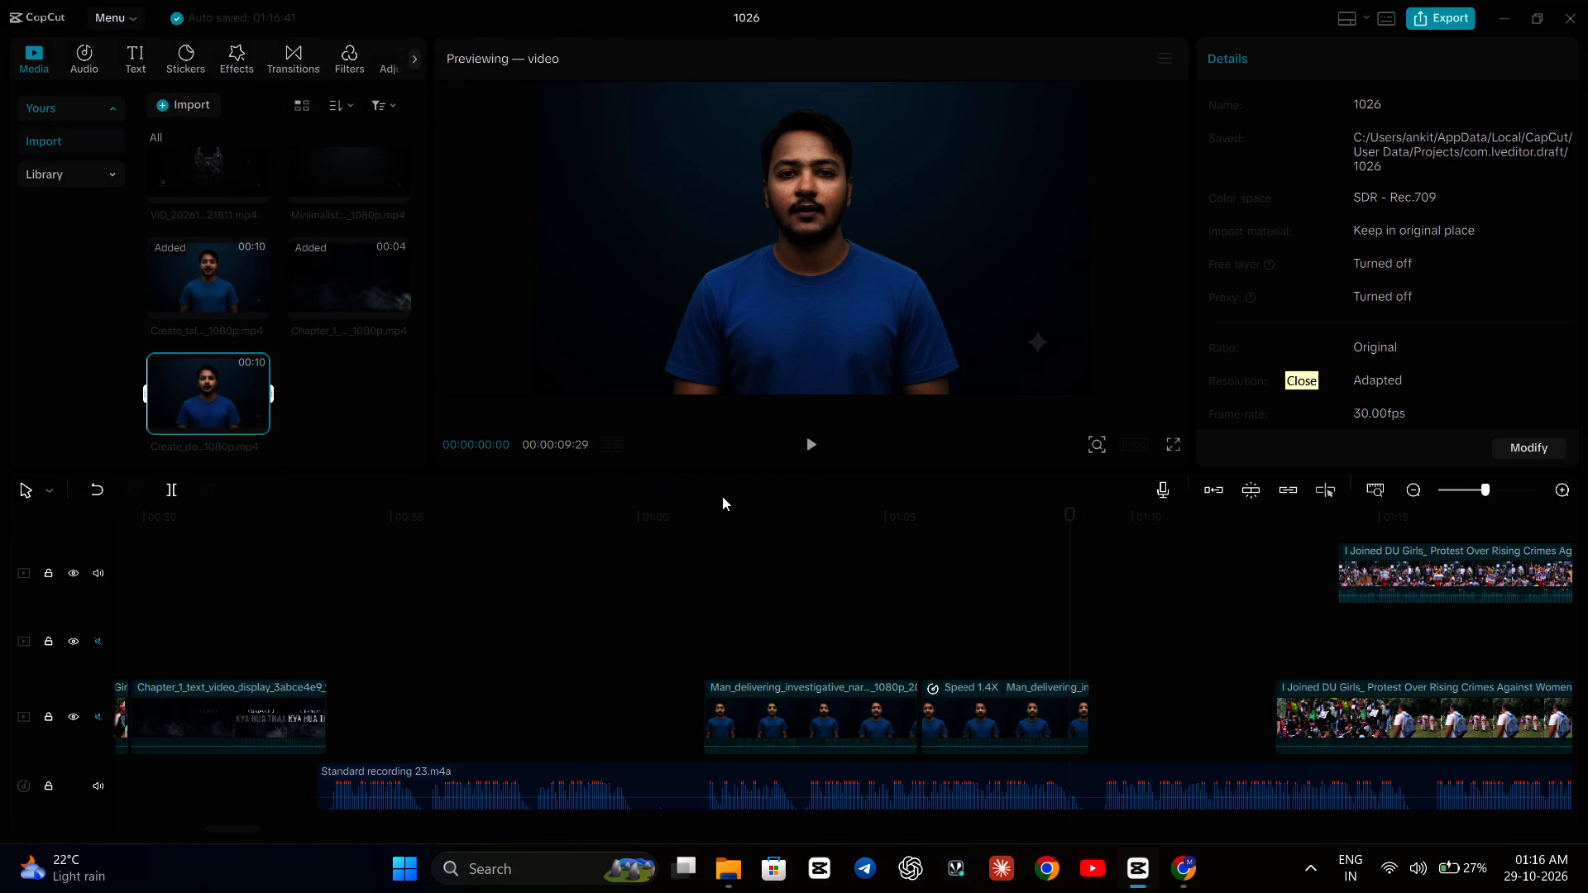
Add the documentary explainer clip to the timeline above the main track, starting at about 00:00:54, just past the Chapter 1 title.
{"action": "left_click", "coordinate": [249, 421]}
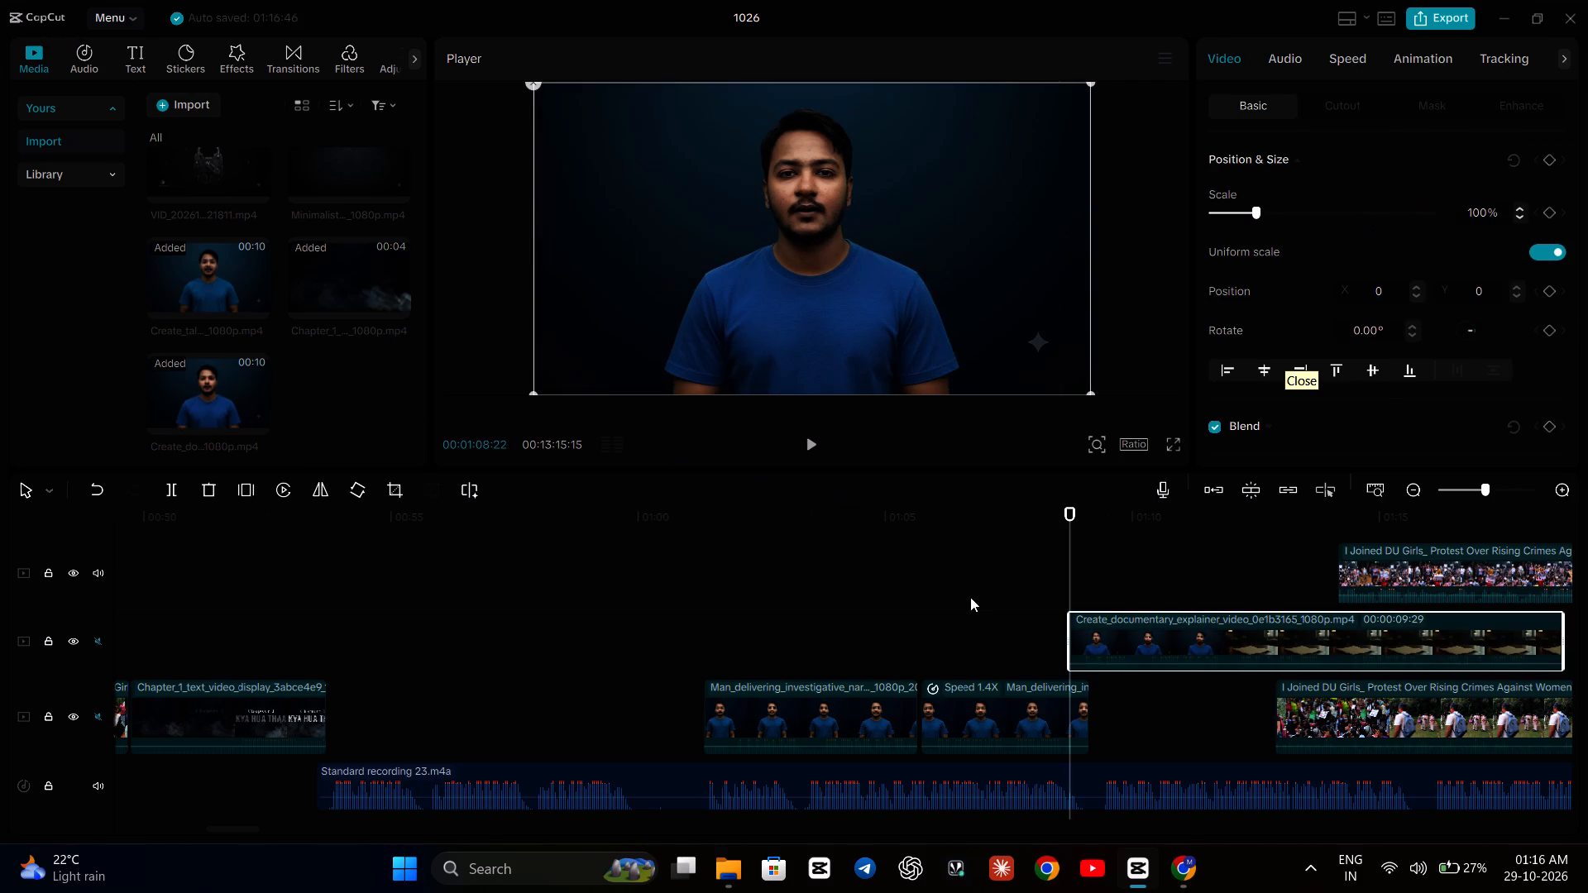
{"action": "left_click_drag", "start_coordinate": [1239, 632], "coordinate": [503, 633]}
Play the documentary explainer clip and the following talking-head parts against the voiceover to check lip-sync and B-roll timing.
{"action": "left_click", "coordinate": [313, 575]}
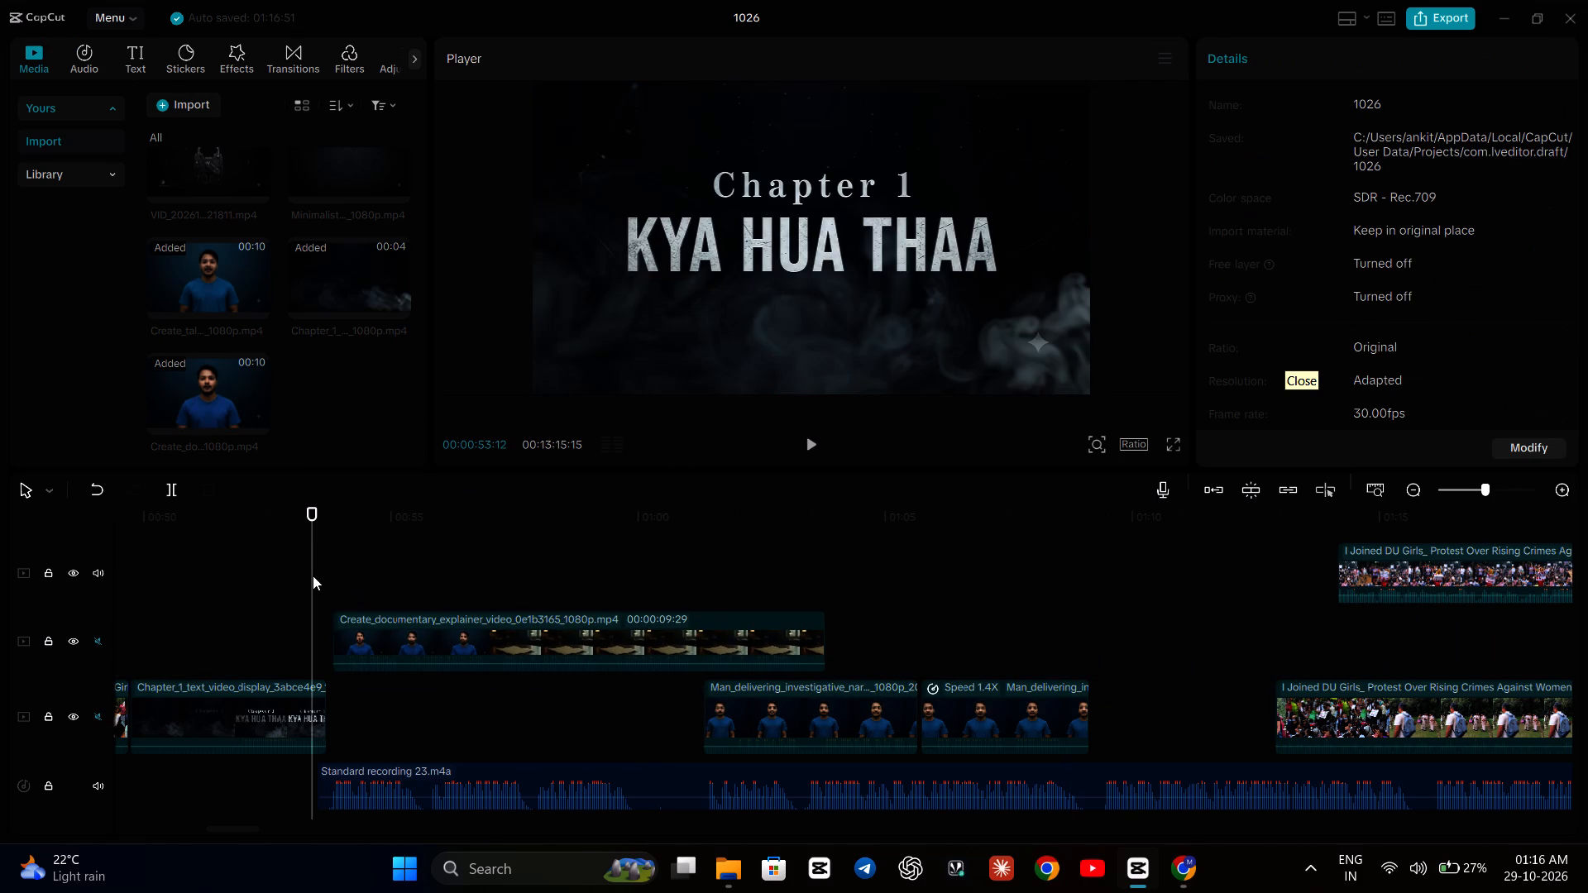
{"action": "key", "text": "space"}
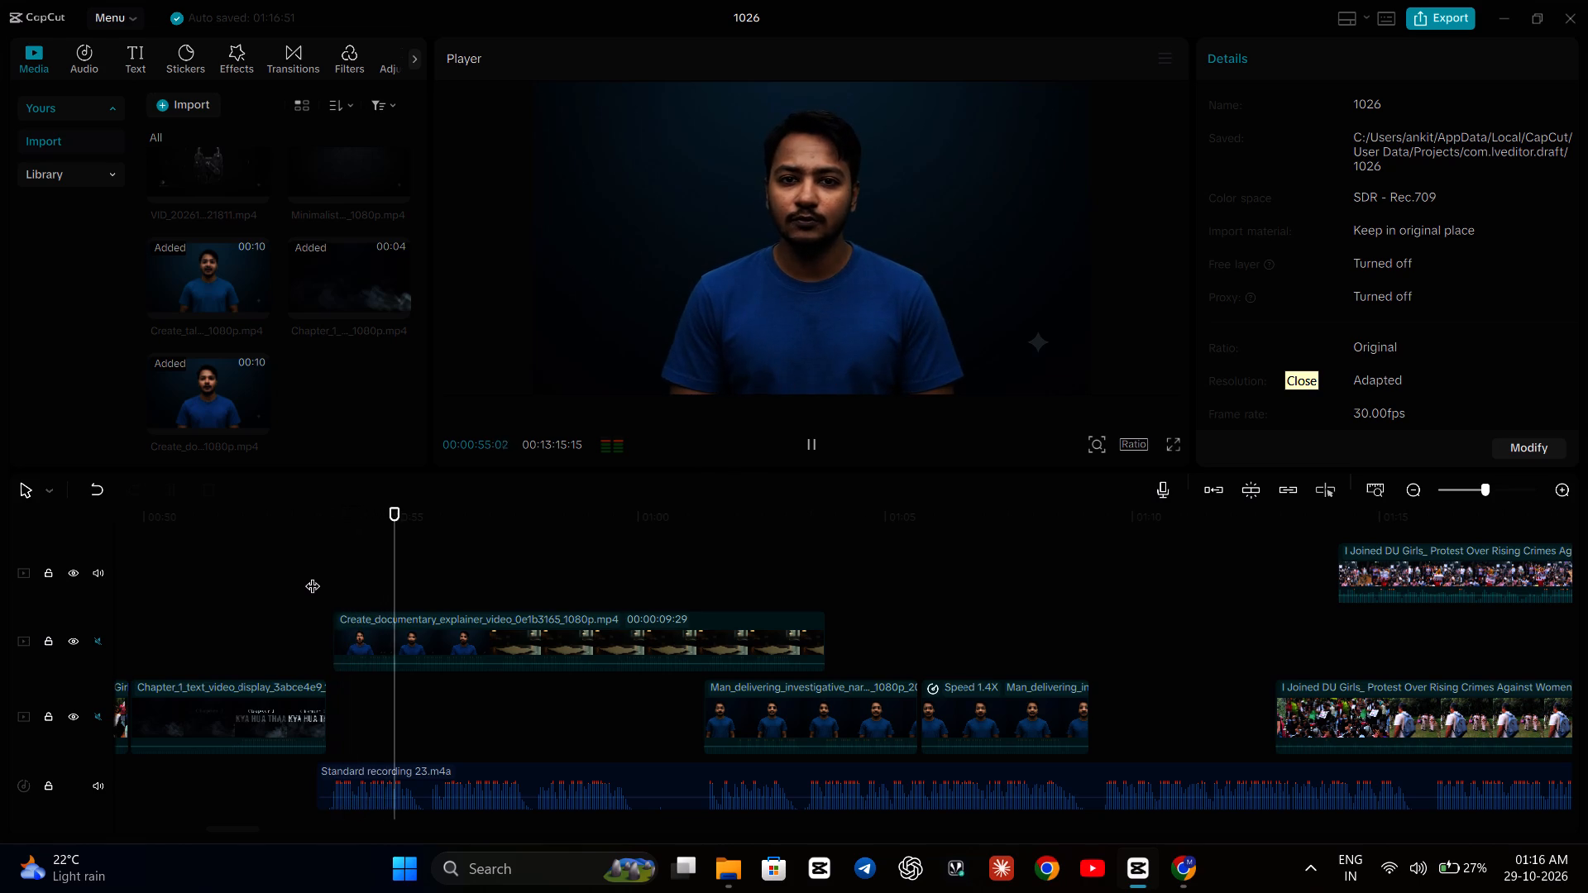
{"action": "left_click", "coordinate": [787, 699]}
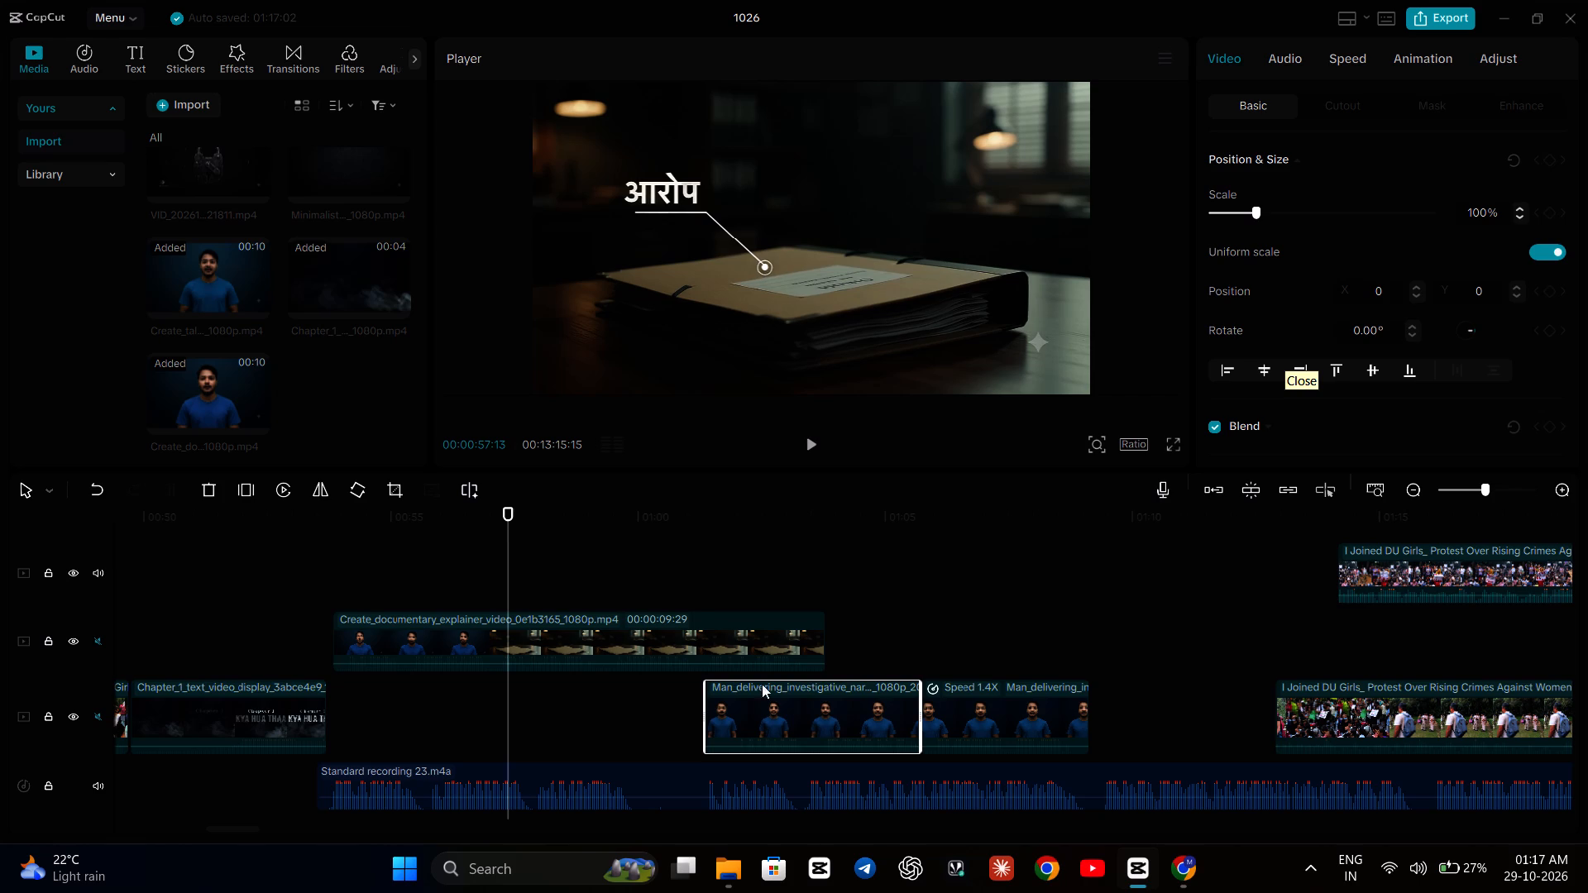
{"action": "left_click", "coordinate": [665, 580]}
{"action": "key", "text": "space"}
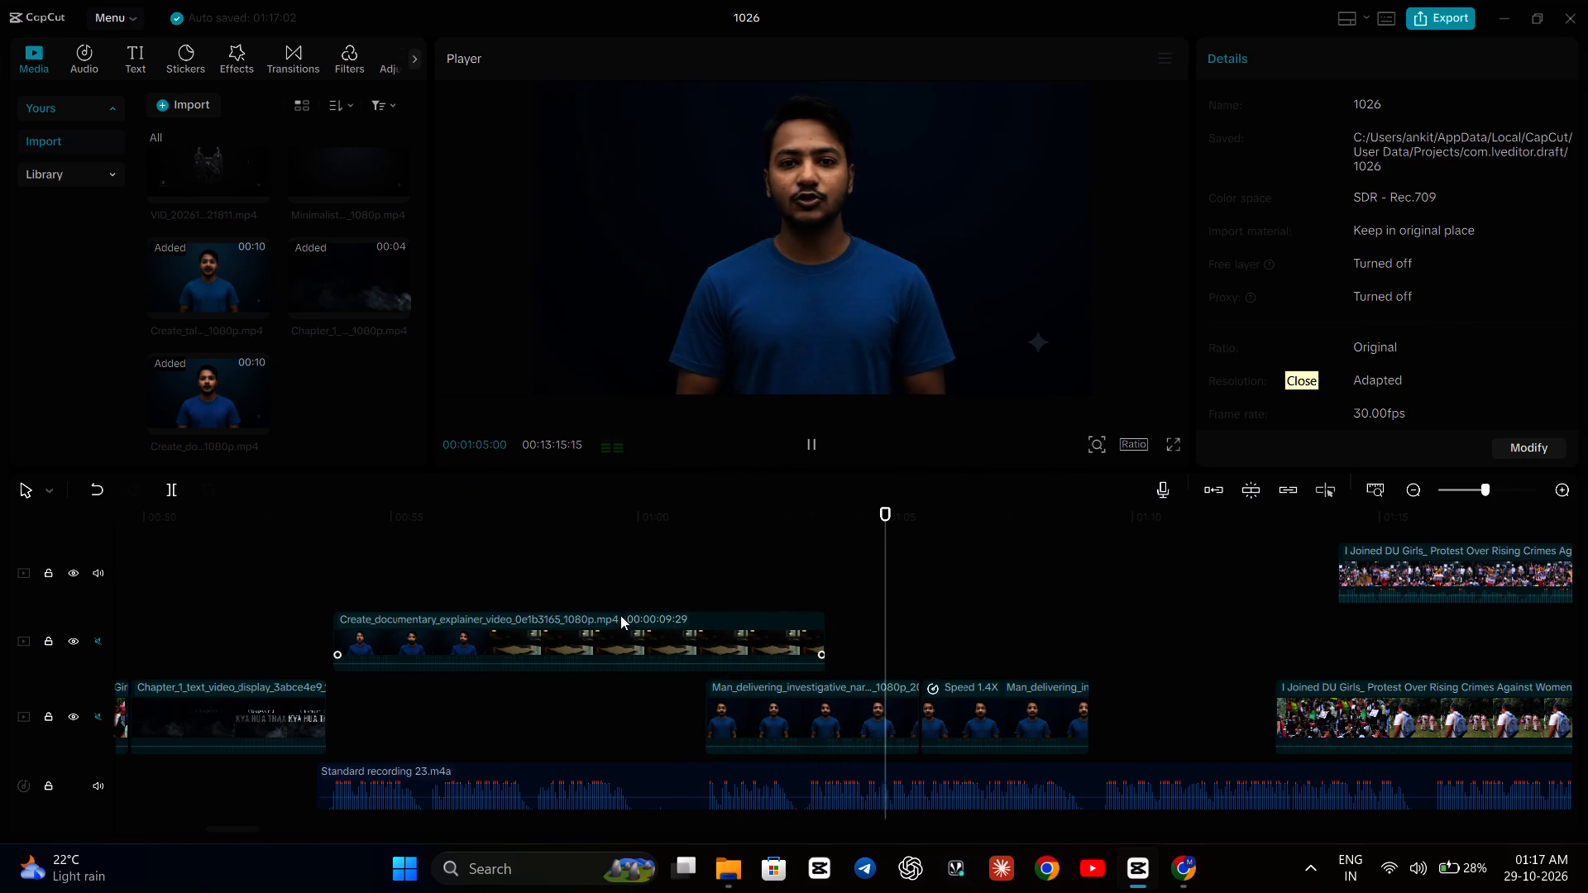
{"action": "left_click", "coordinate": [597, 629]}
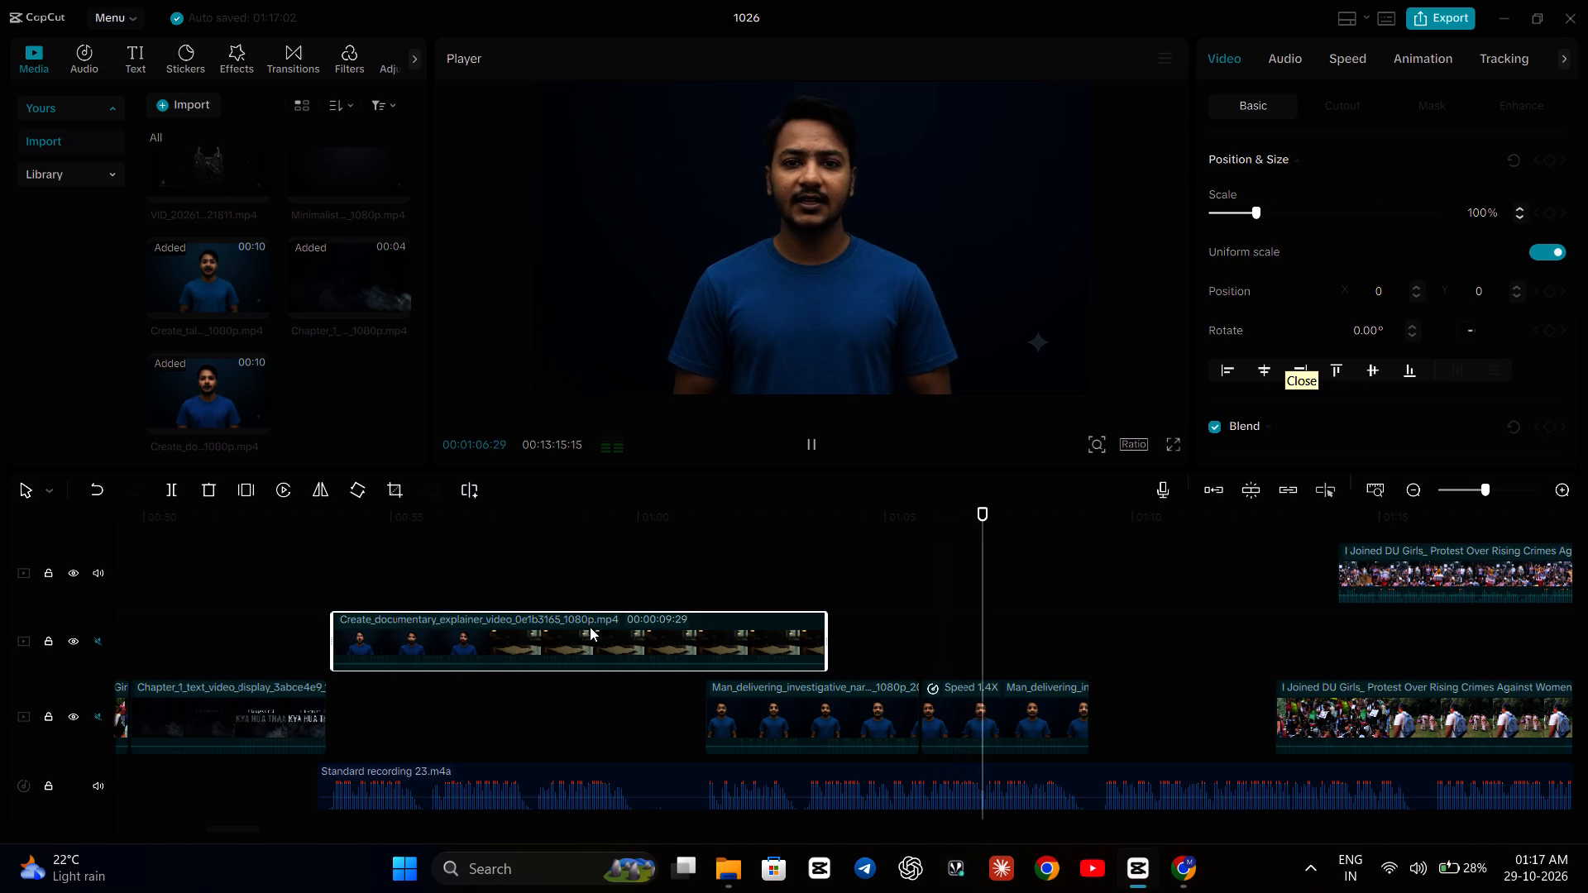
{"action": "left_click", "coordinate": [567, 577]}
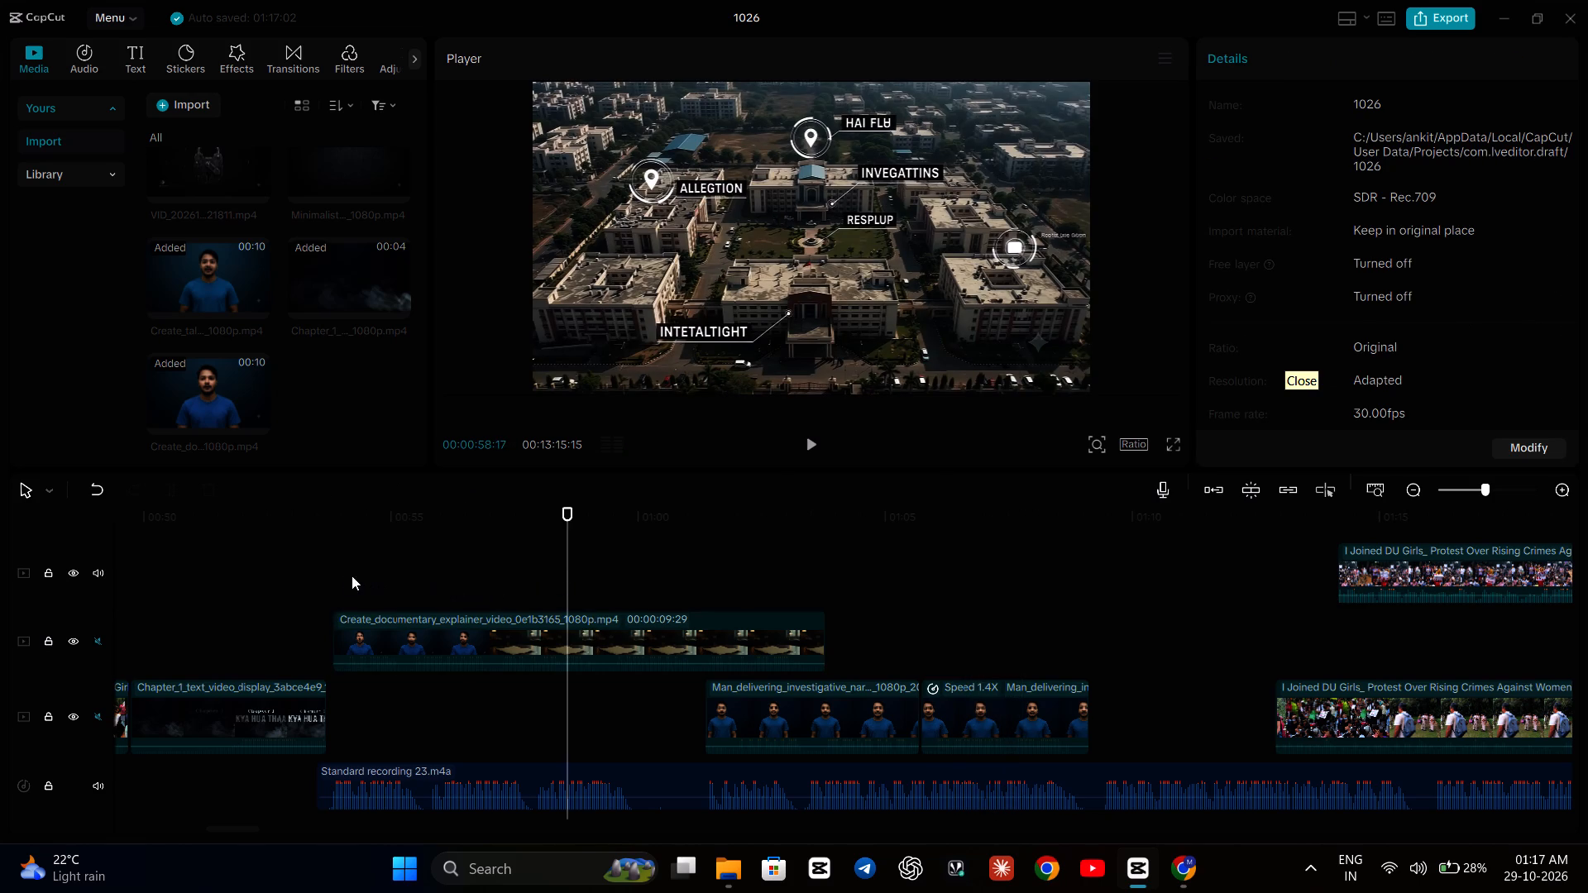
{"action": "left_click", "coordinate": [346, 575]}
{"action": "key", "text": "space"}
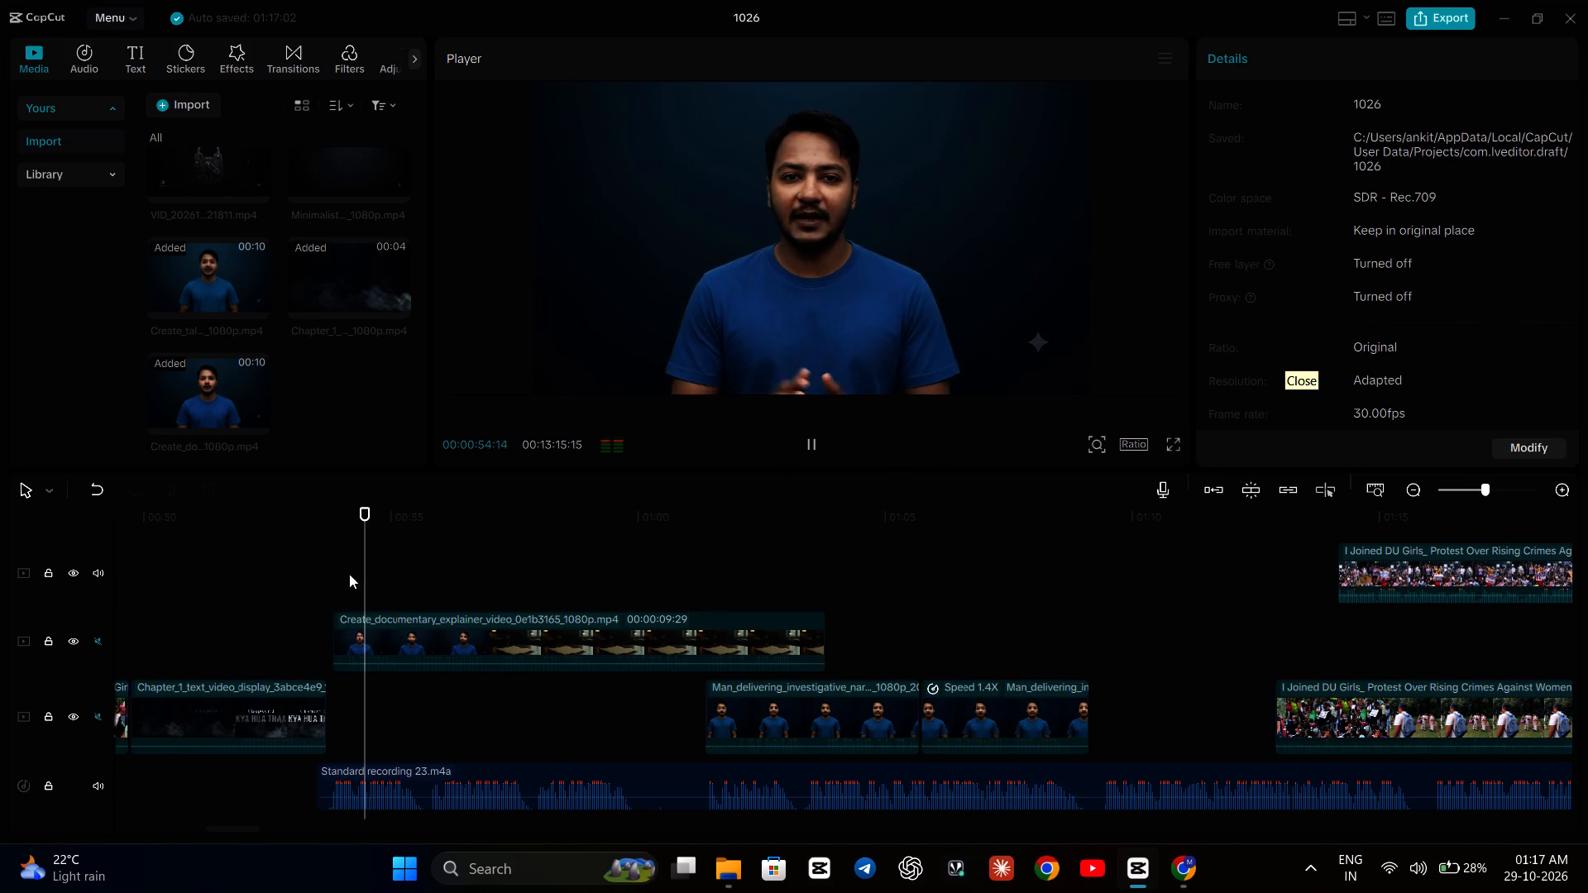
{"action": "key", "text": "space"}
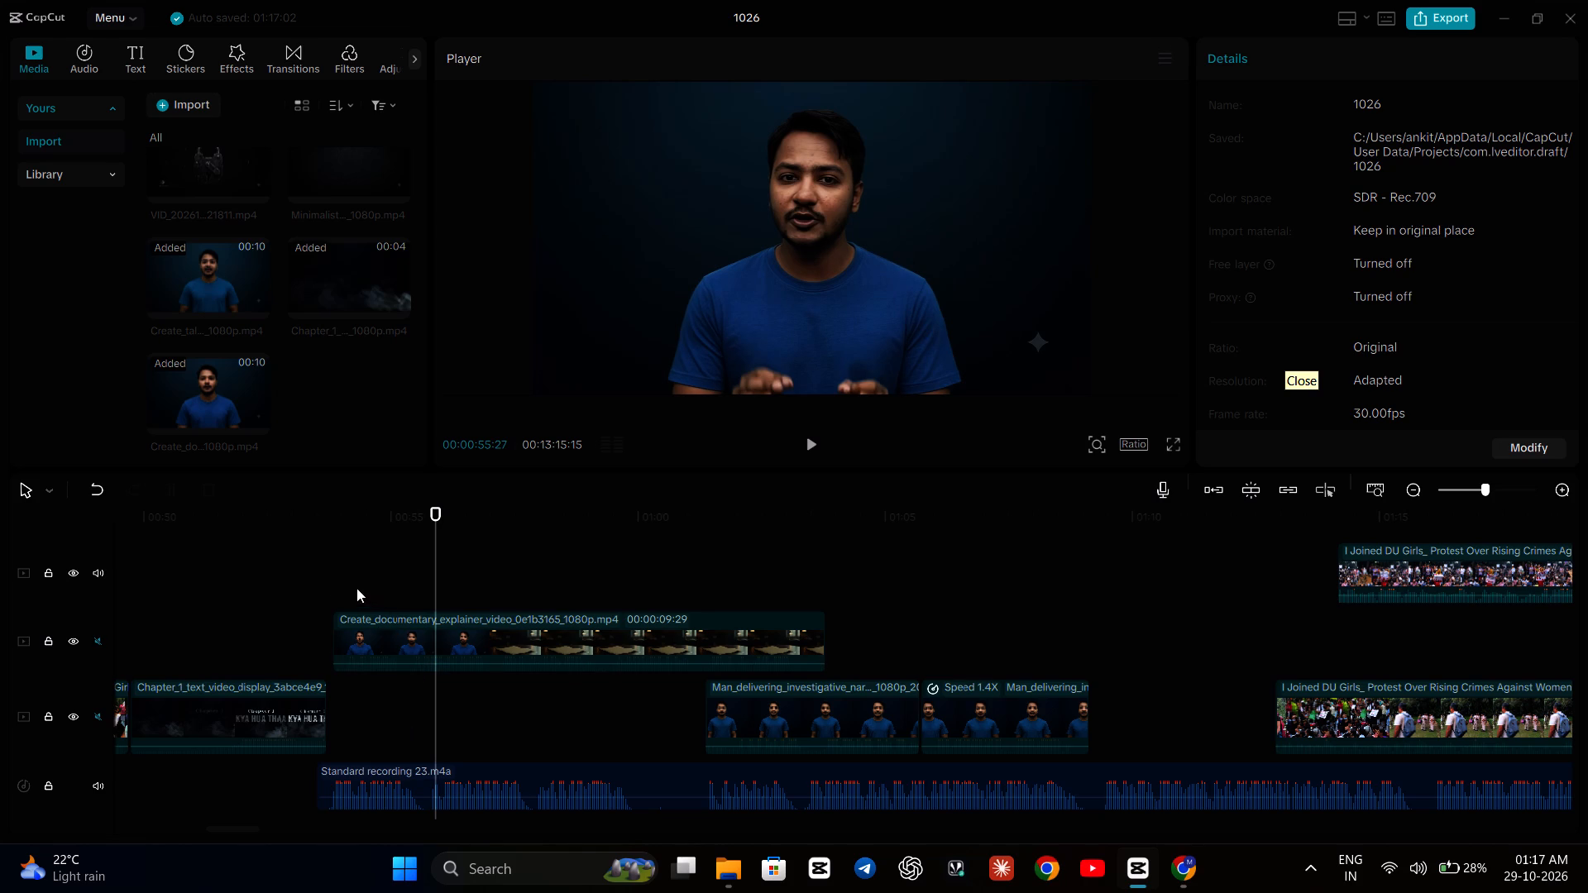
{"action": "left_click", "coordinate": [327, 579]}
{"action": "key", "text": "space"}
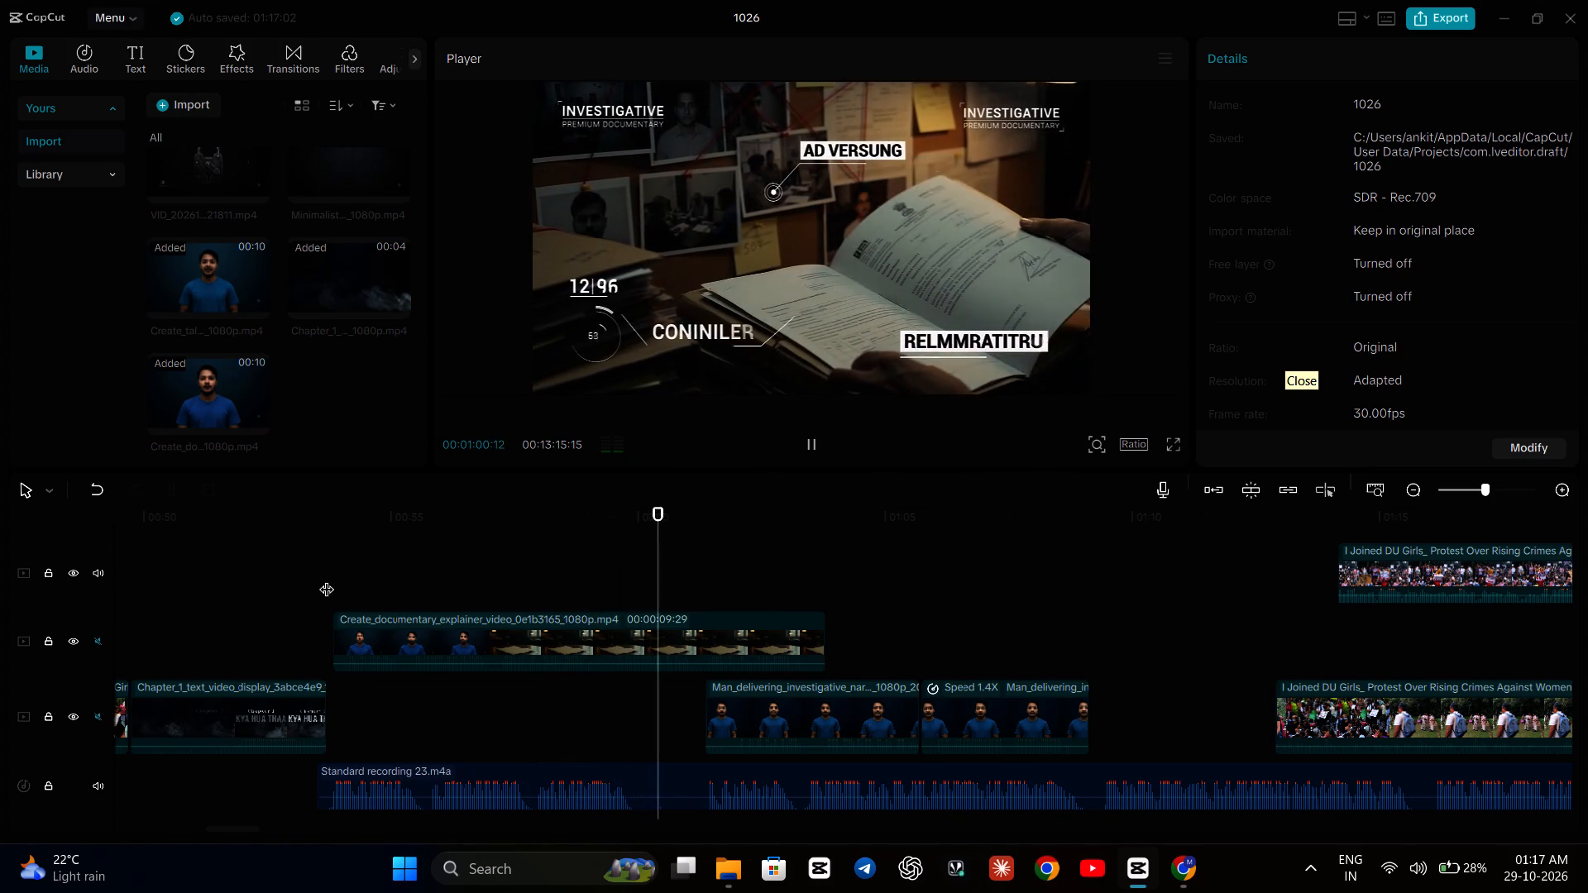
{"action": "left_click", "coordinate": [546, 631]}
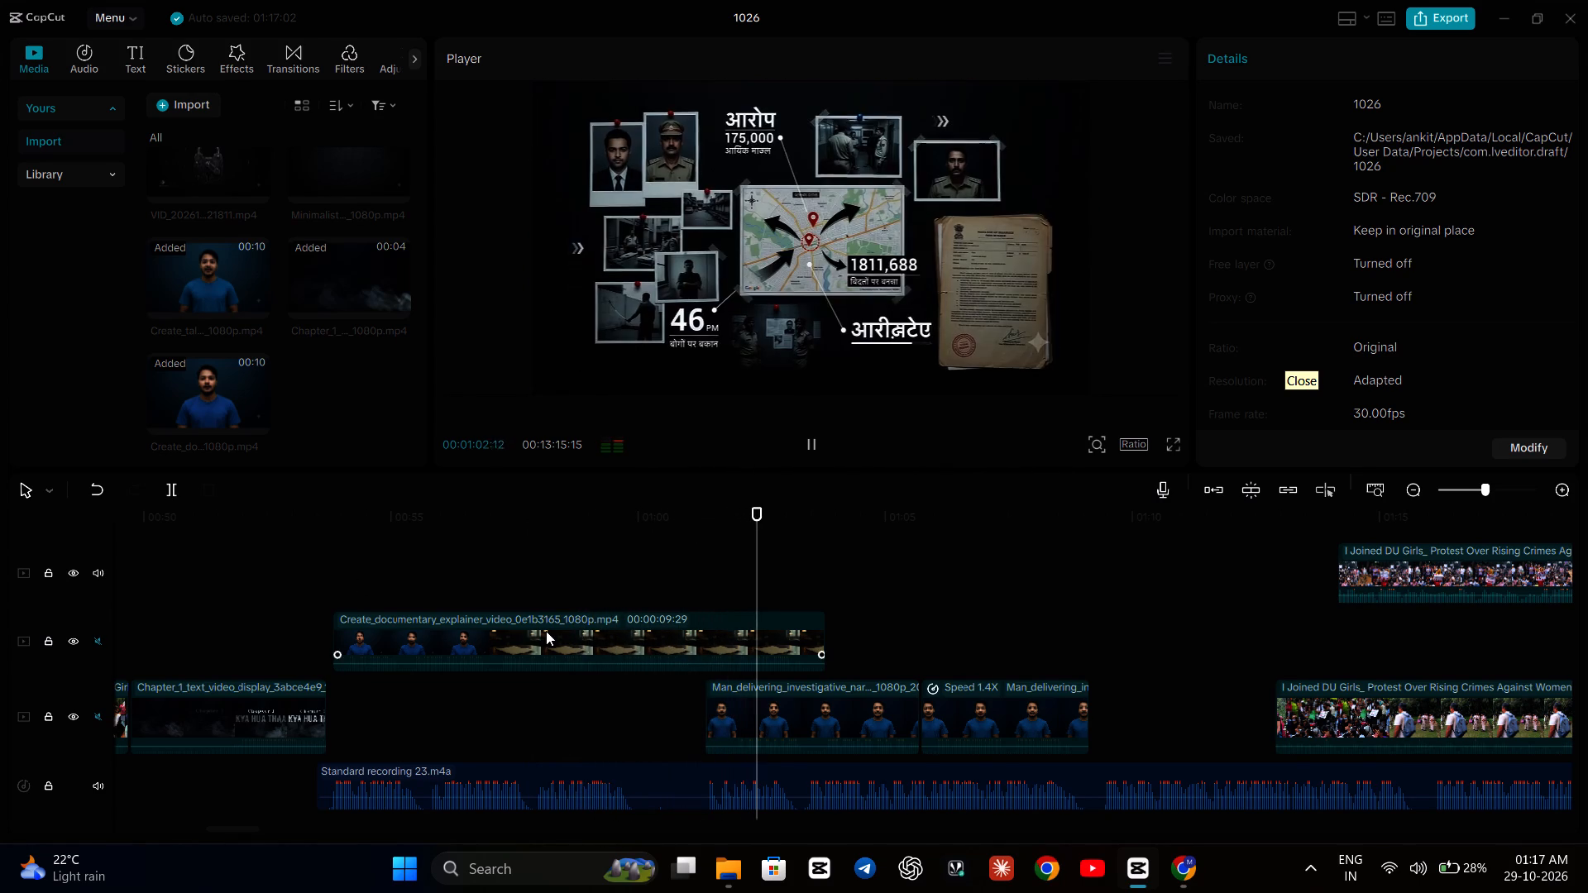
{"action": "left_click", "coordinate": [549, 574]}
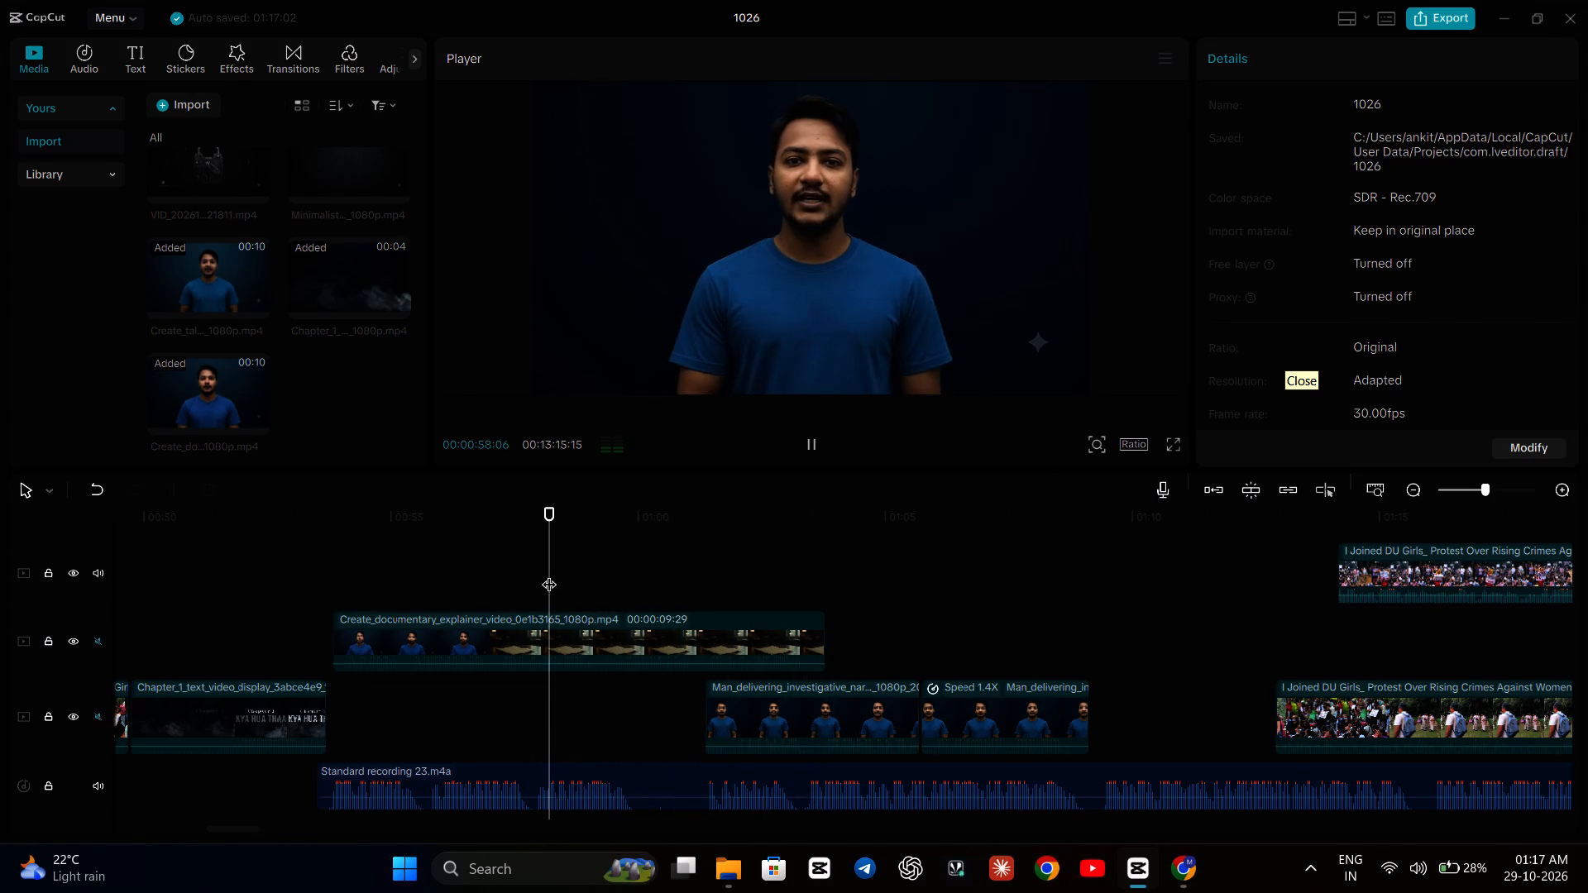
Trim the end of the documentary explainer clip to a duration of 00:00:07:10, just before the first "Man delivering investigative" part.
{"action": "left_click", "coordinate": [590, 623]}
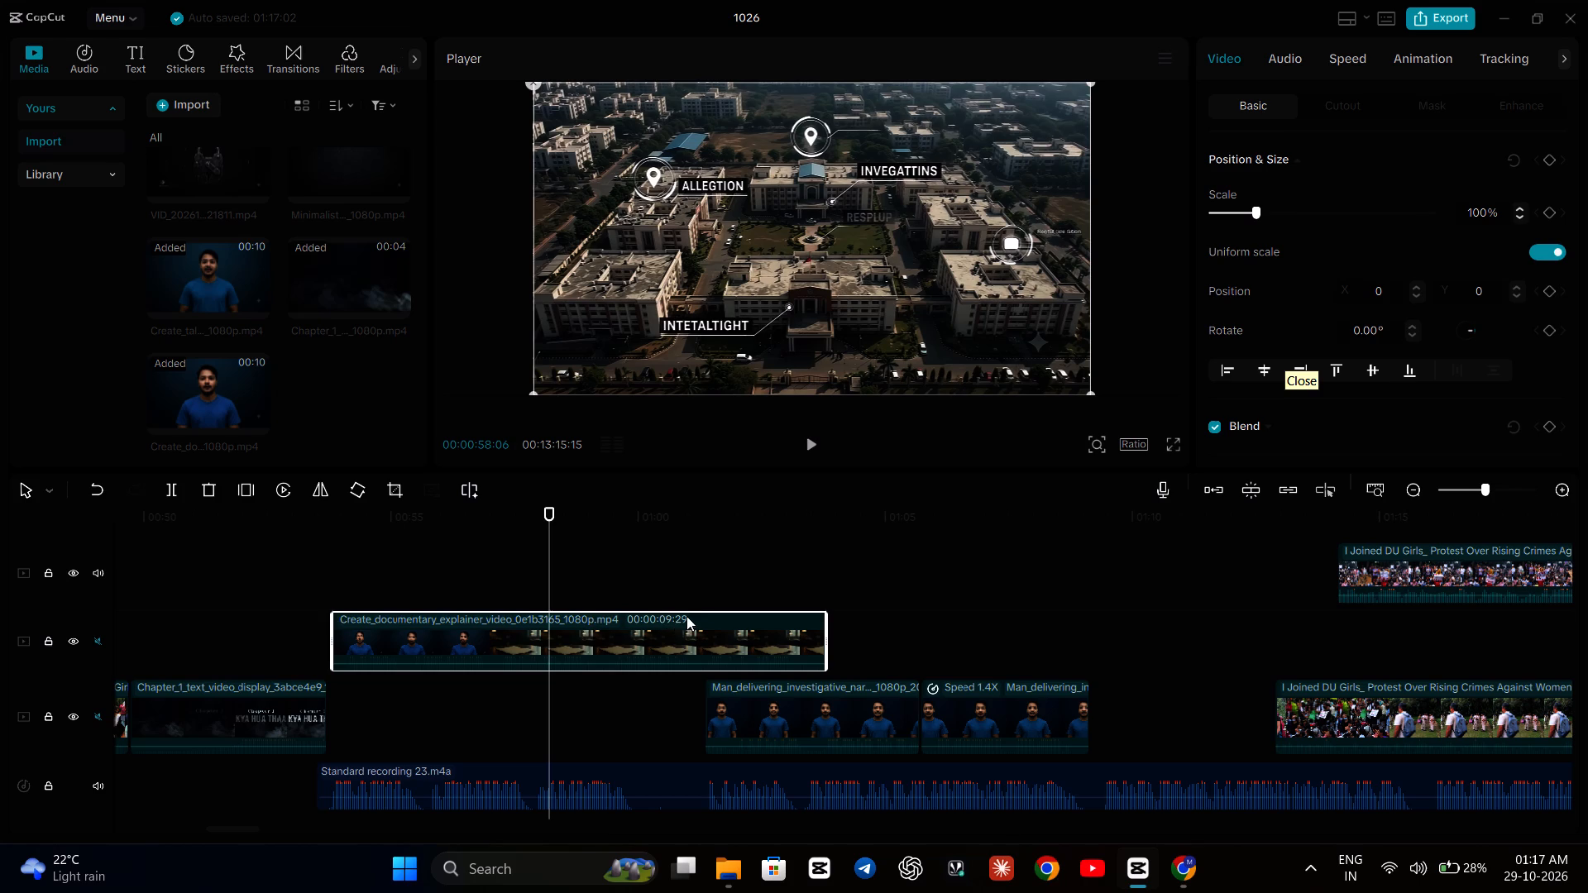
{"action": "left_click", "coordinate": [688, 580]}
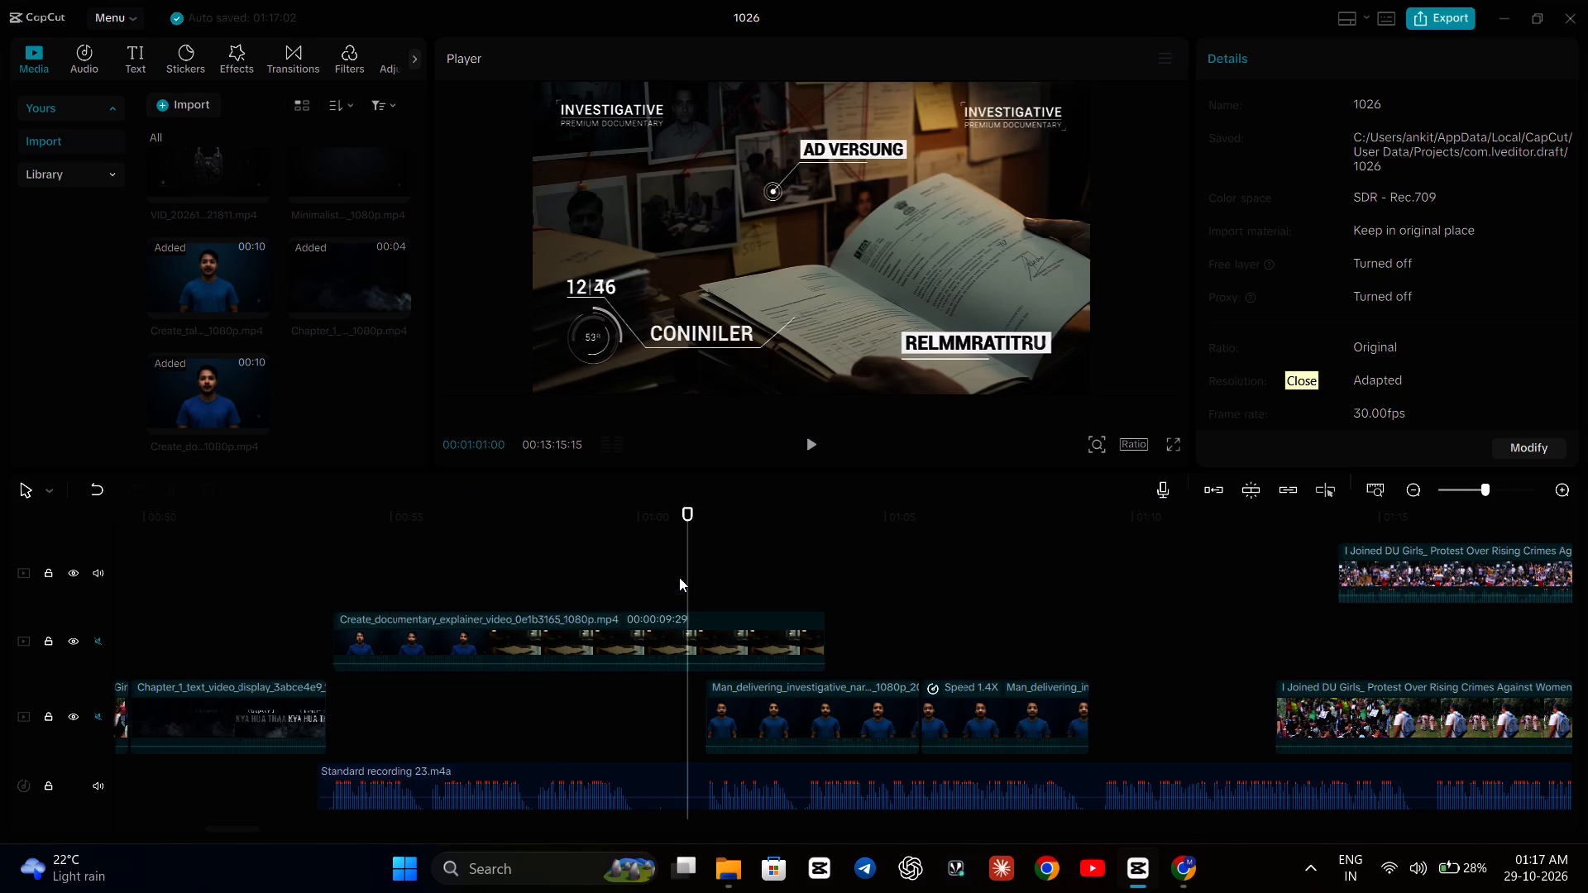
{"action": "left_click", "coordinate": [651, 628]}
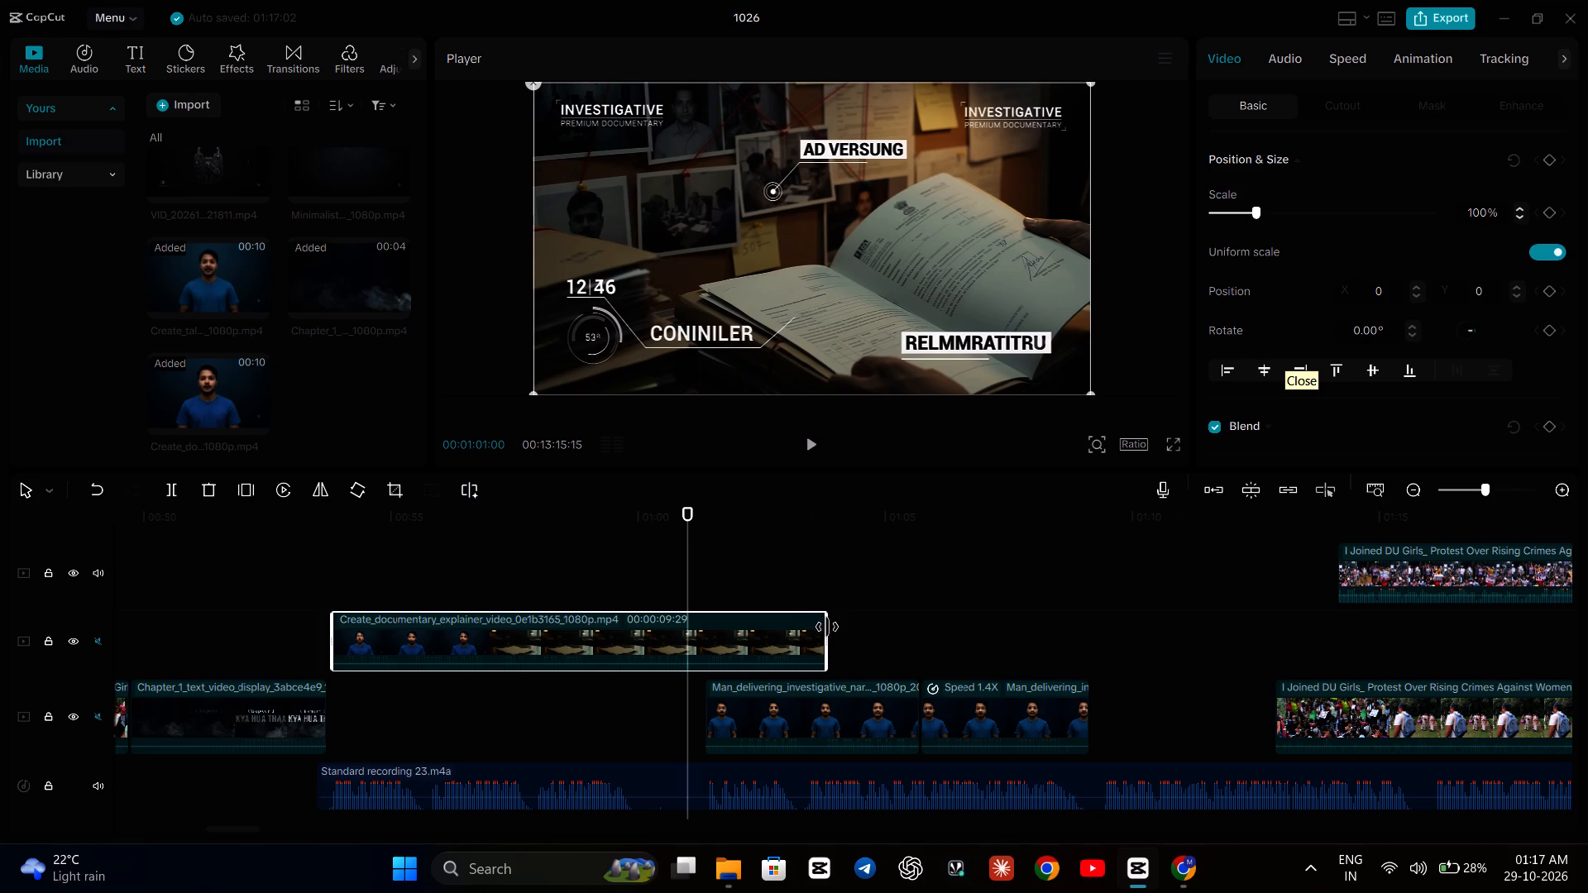
{"action": "left_click_drag", "start_coordinate": [827, 627], "coordinate": [705, 661]}
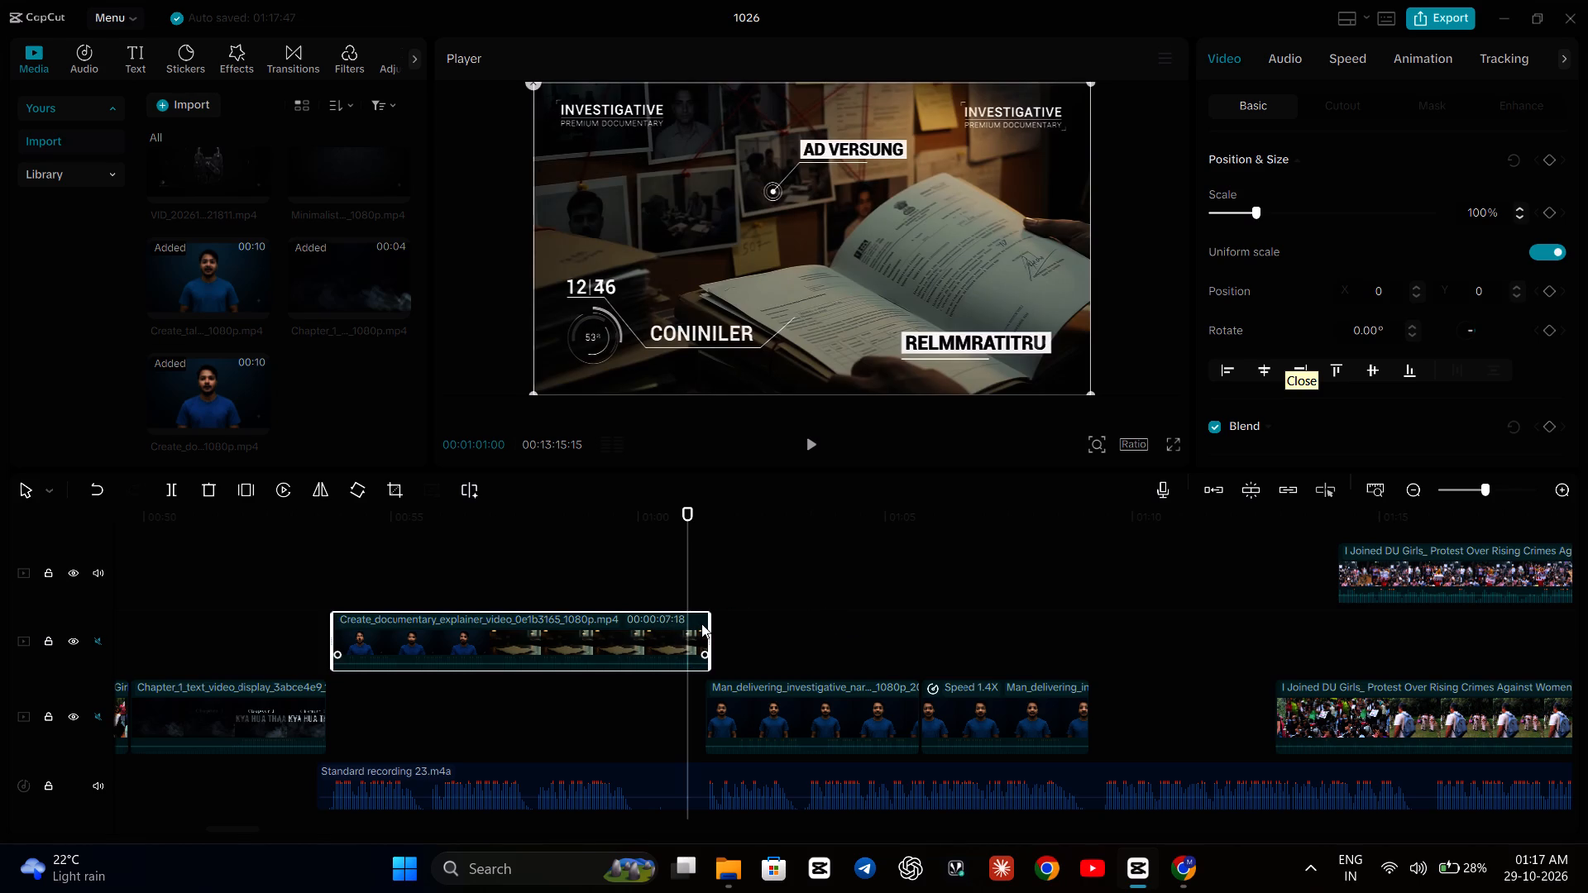
{"action": "left_click_drag", "start_coordinate": [707, 627], "coordinate": [694, 633]}
Move the trimmed explainer clip down onto the main video track, between the Chapter 1 title and the first talking-head part.
{"action": "left_click_drag", "start_coordinate": [580, 616], "coordinate": [575, 673]}
{"action": "left_click_drag", "start_coordinate": [575, 673], "coordinate": [576, 731]}
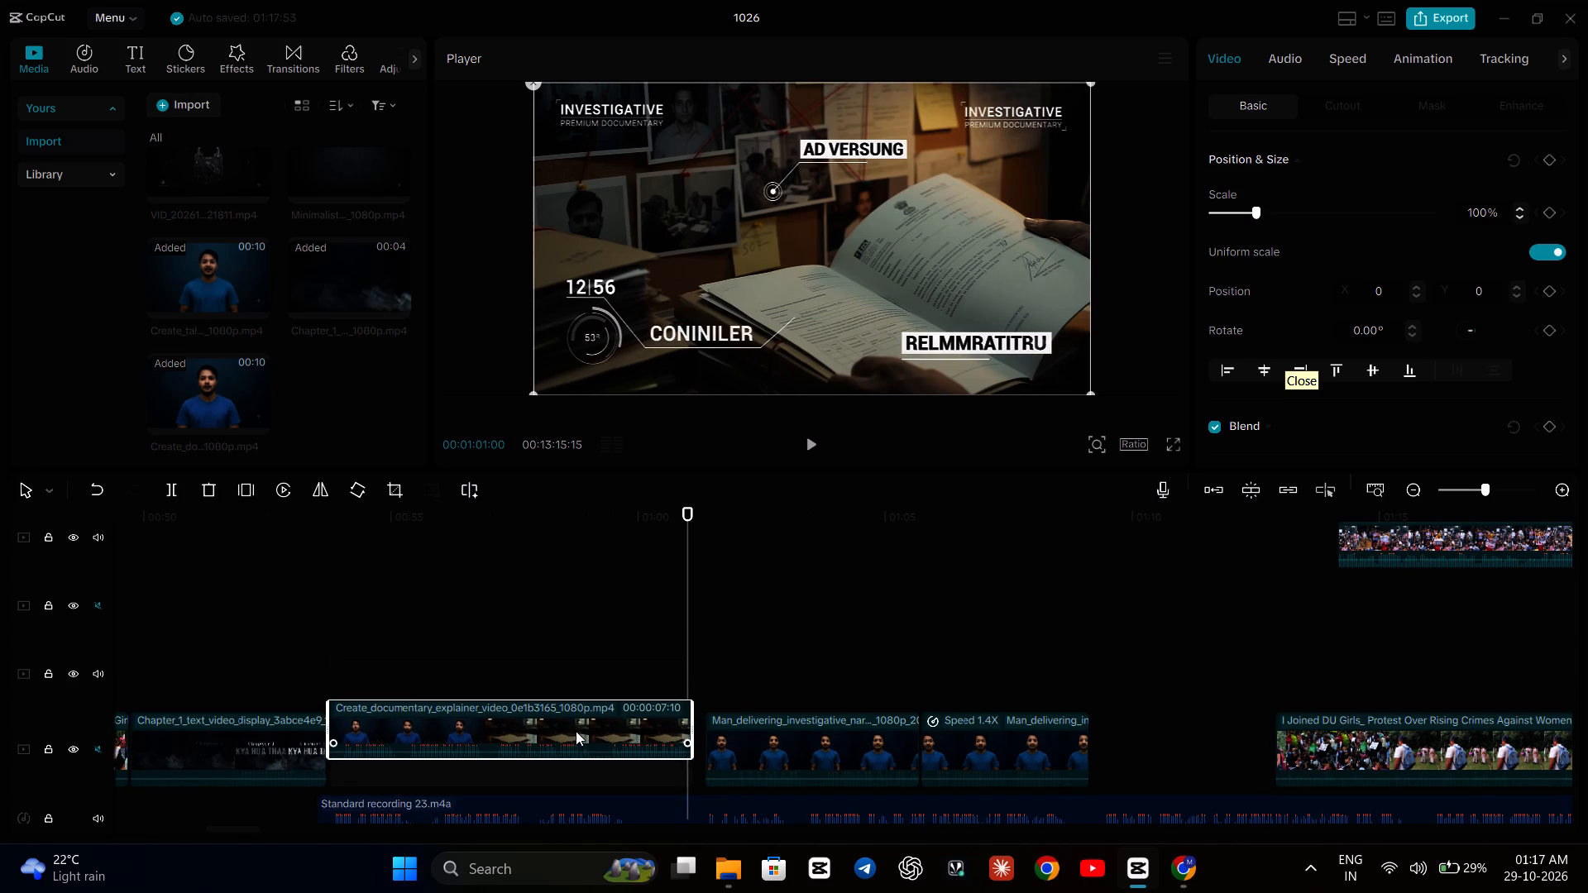
{"action": "left_click_drag", "start_coordinate": [576, 731], "coordinate": [575, 745]}
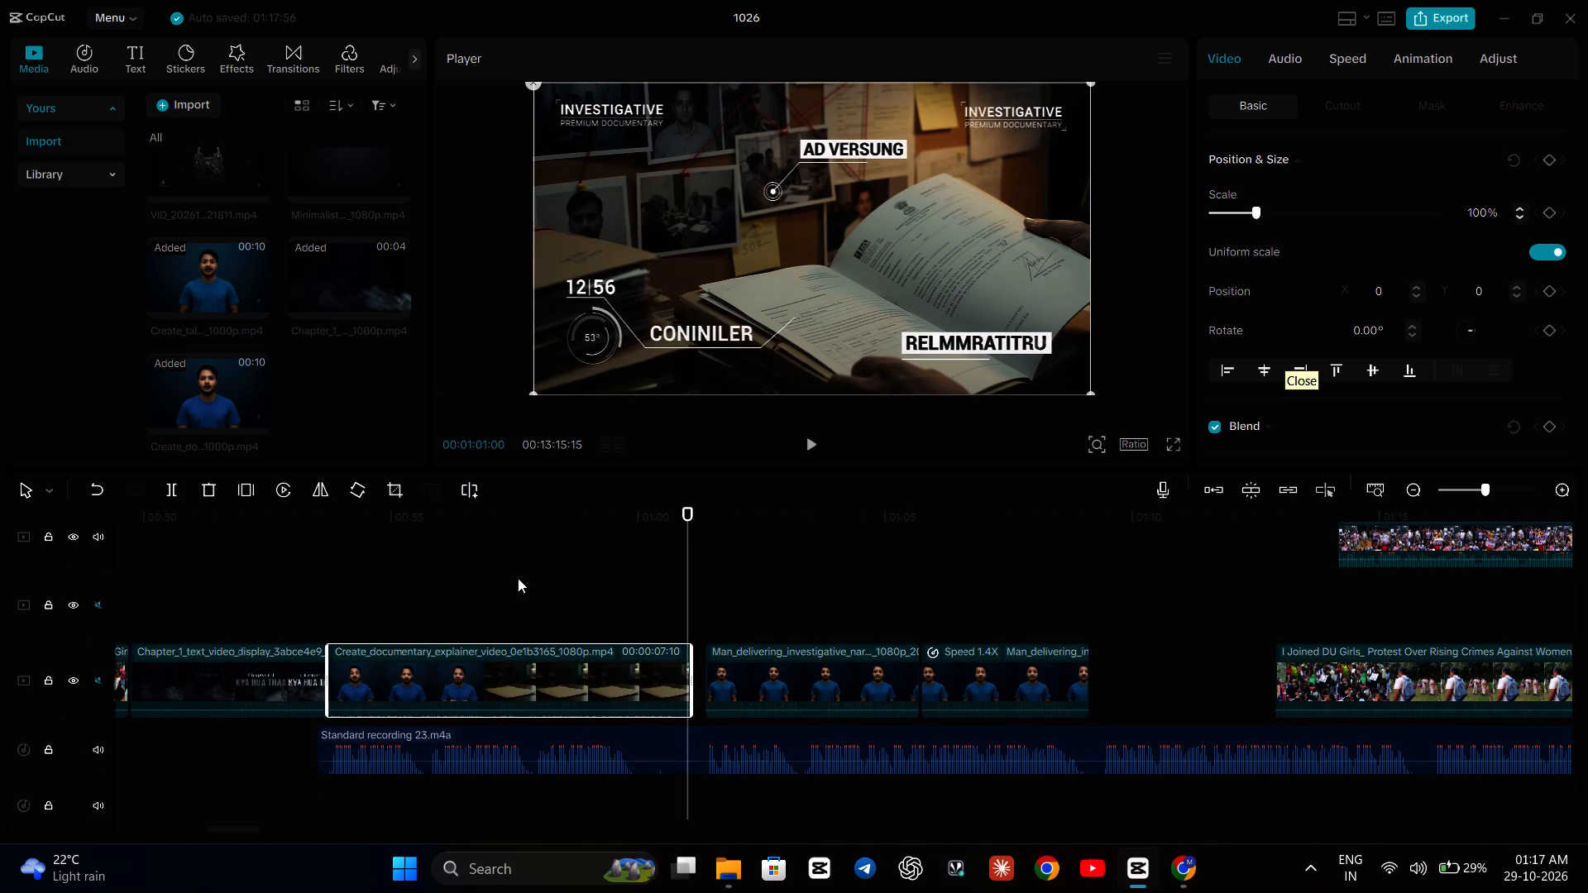
Split the voiceover at 00:00:55:20, in the pause after its first phrase.
{"action": "left_click", "coordinate": [334, 565]}
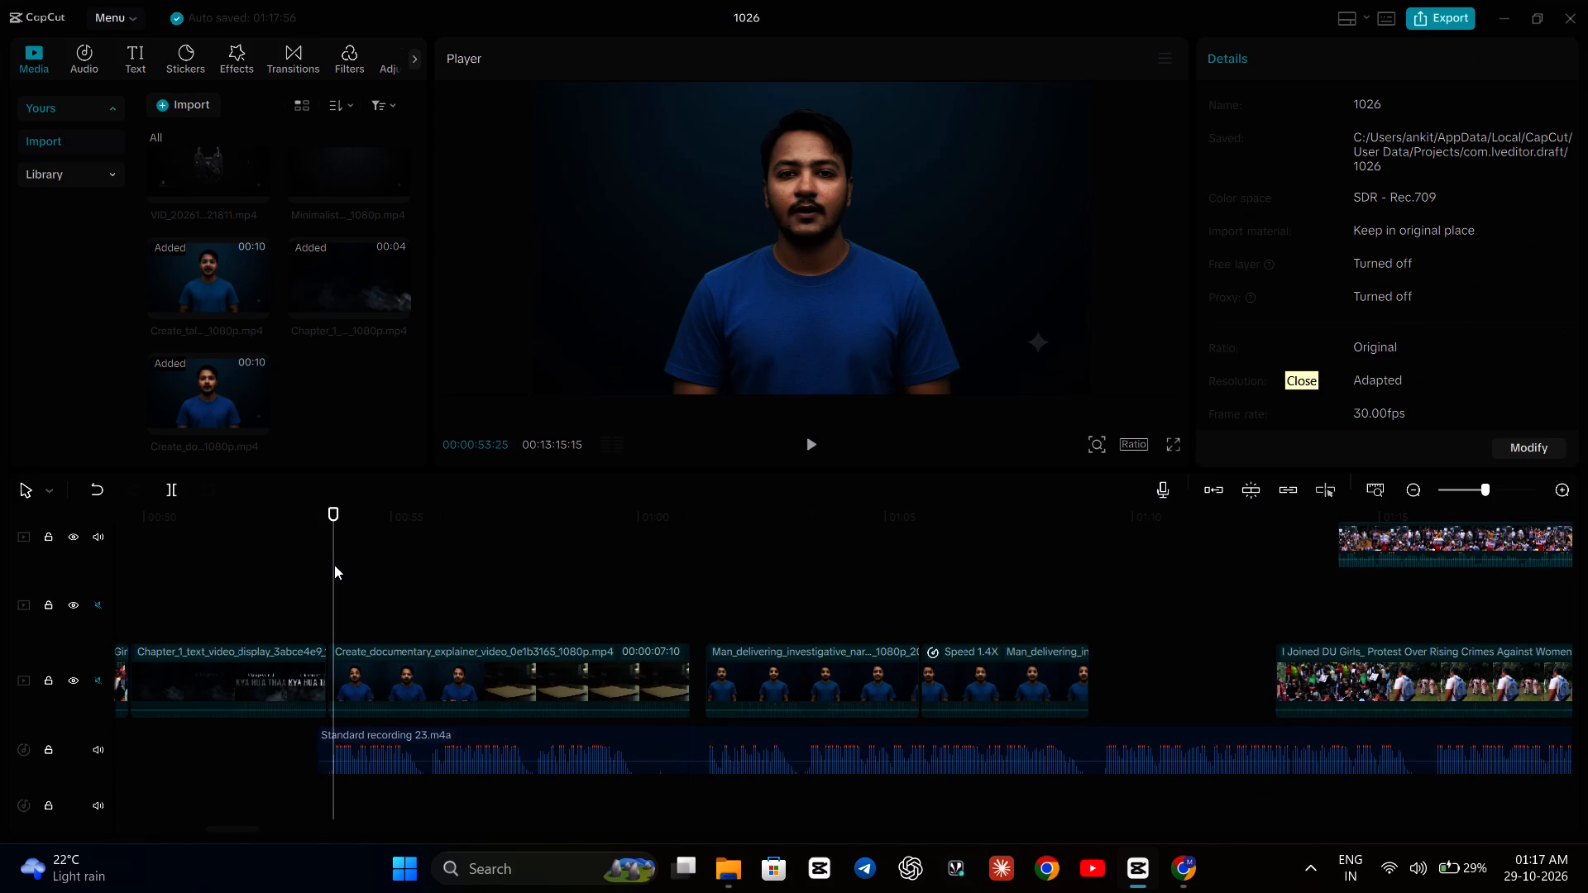
{"action": "left_click", "coordinate": [412, 743]}
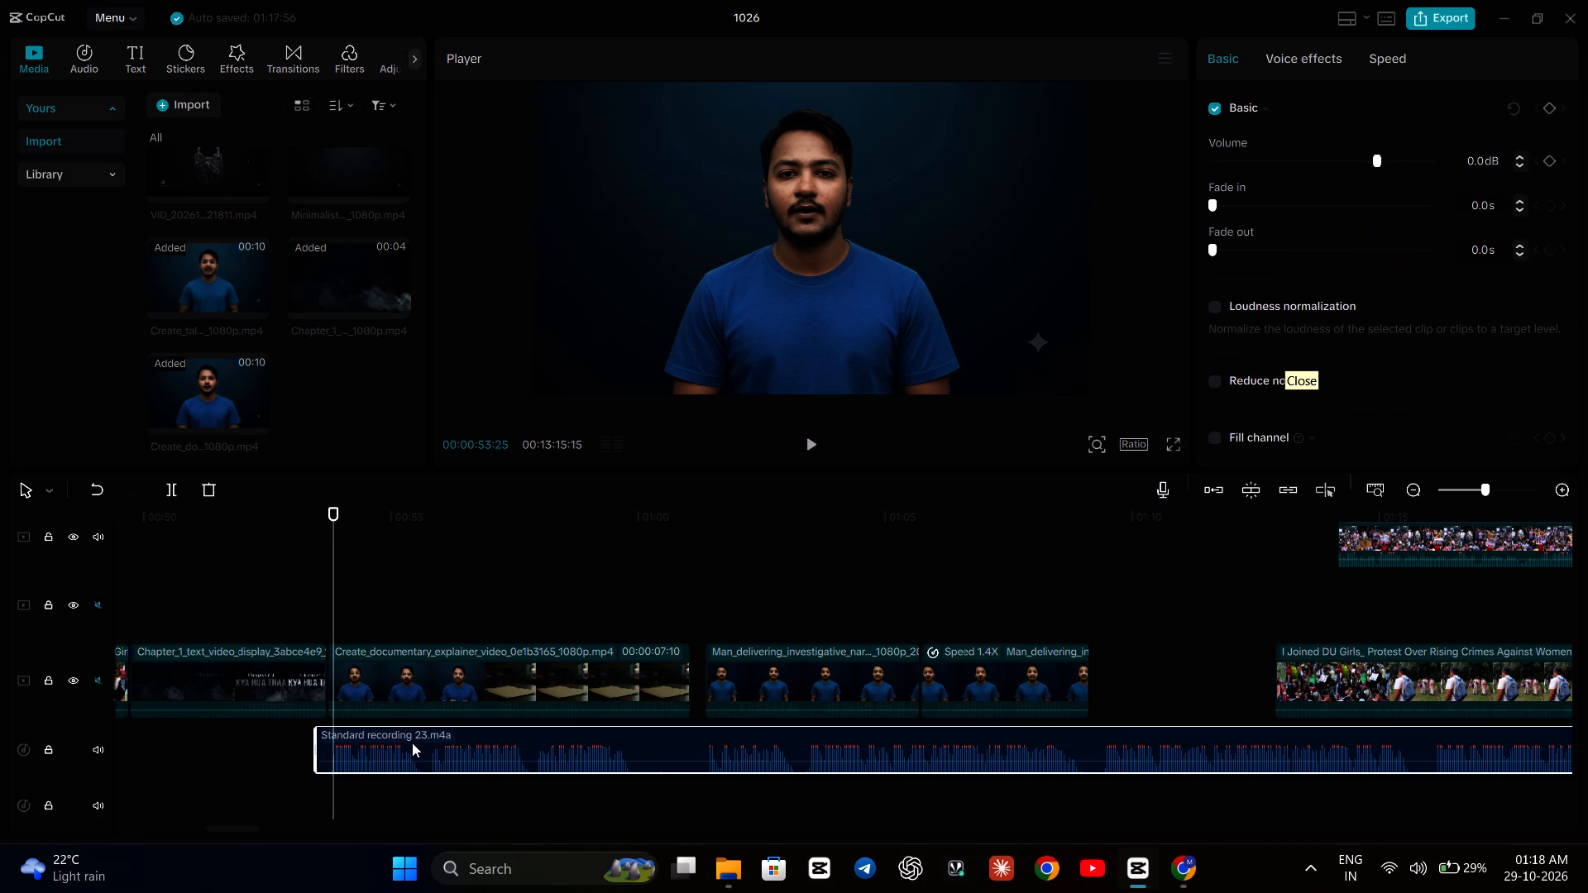
{"action": "left_click", "coordinate": [406, 555]}
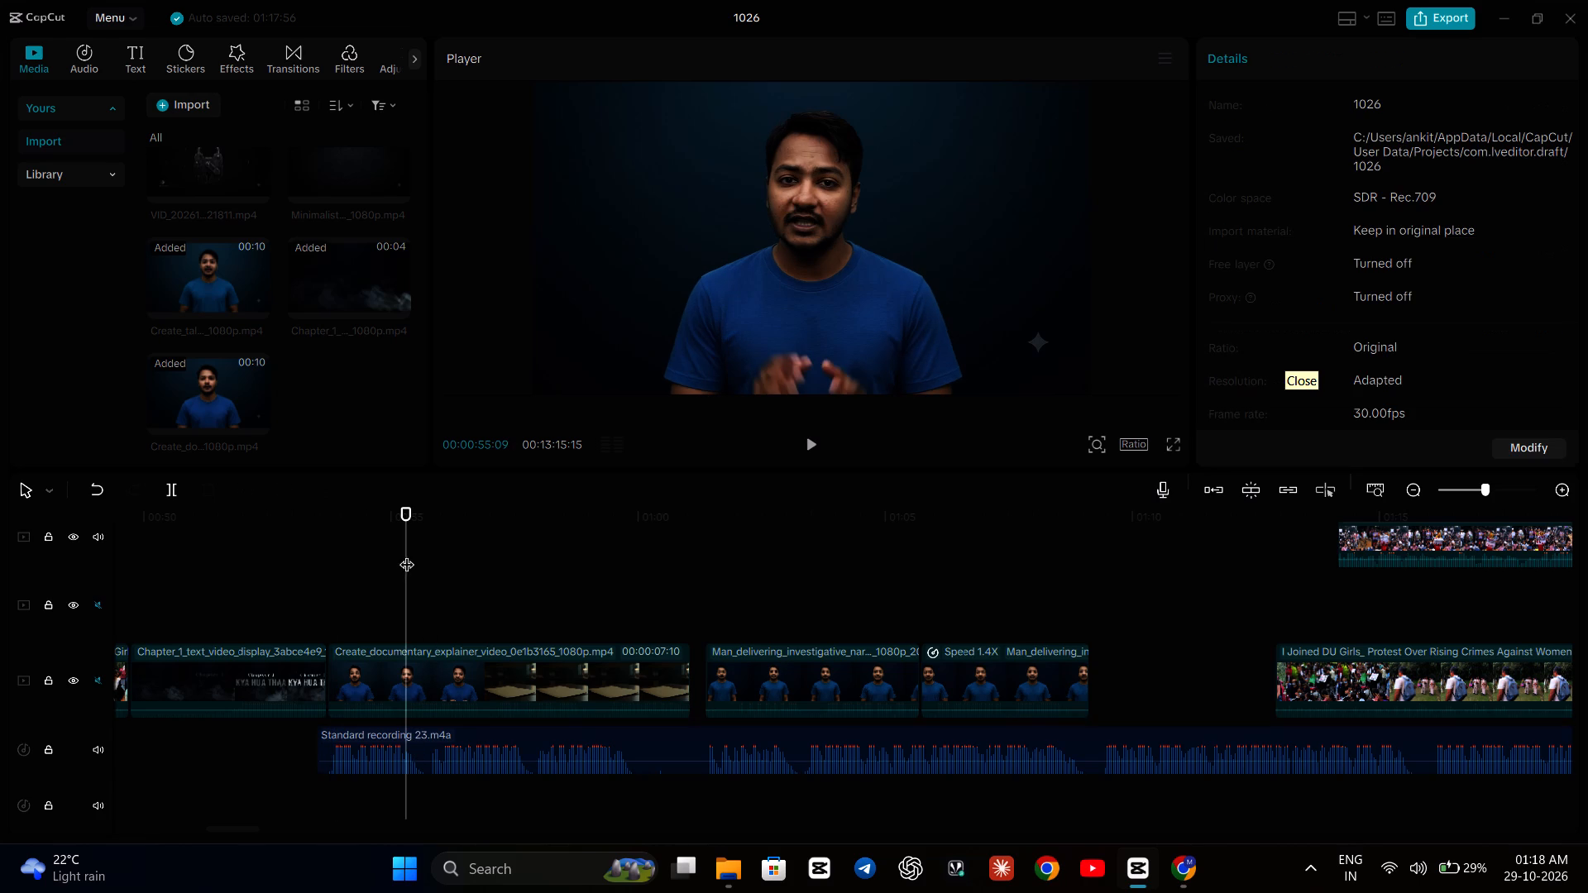
{"action": "key", "text": "space"}
{"action": "key", "text": "space"}
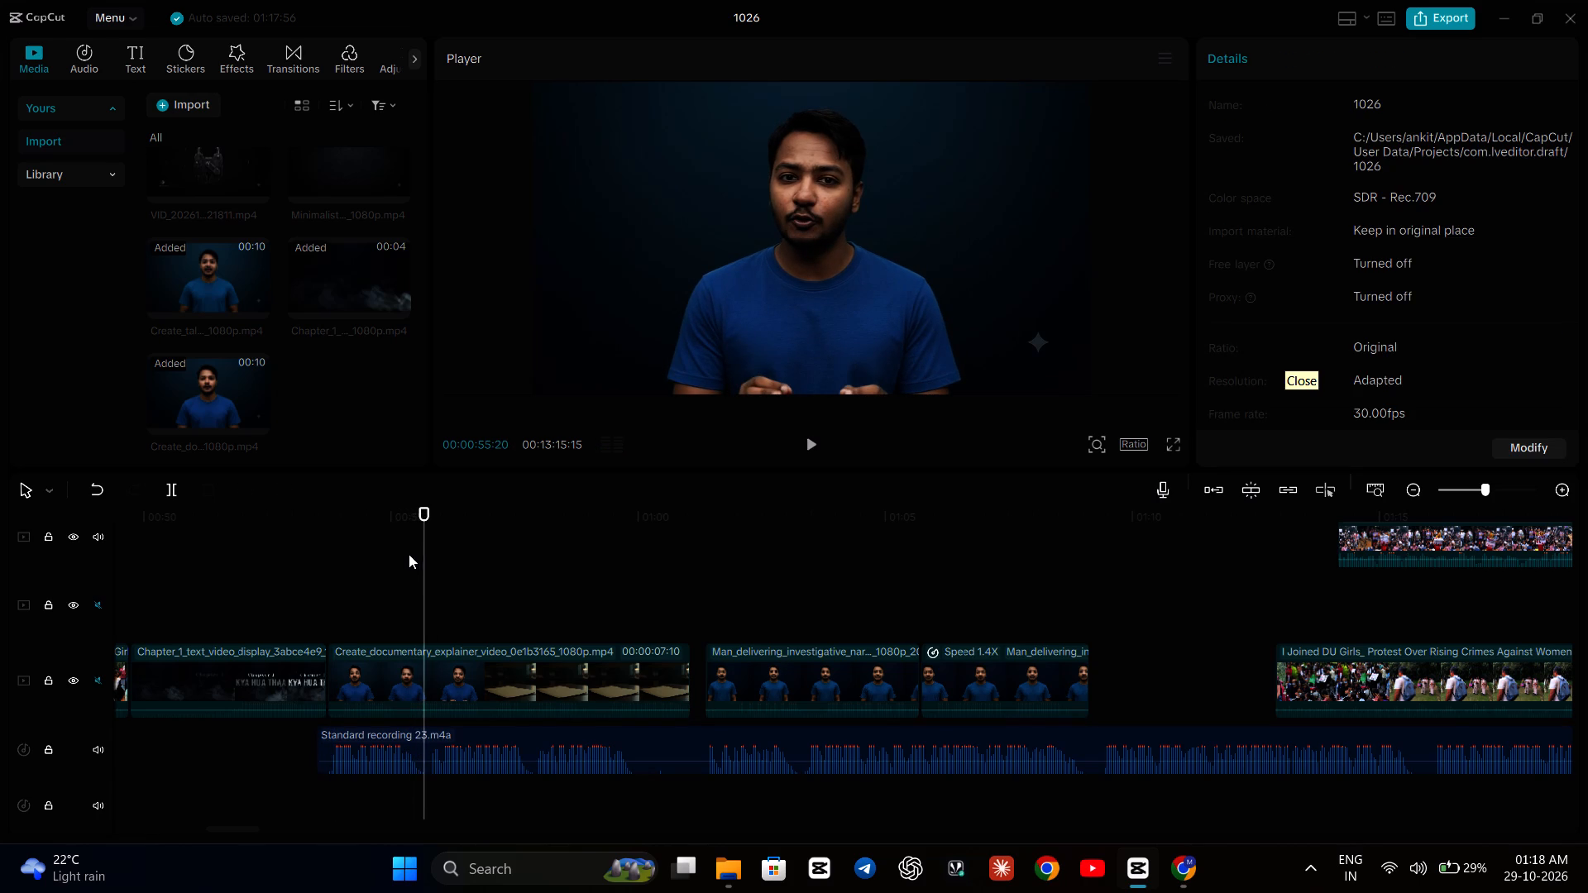
{"action": "left_click", "coordinate": [380, 735]}
{"action": "left_click", "coordinate": [174, 492]}
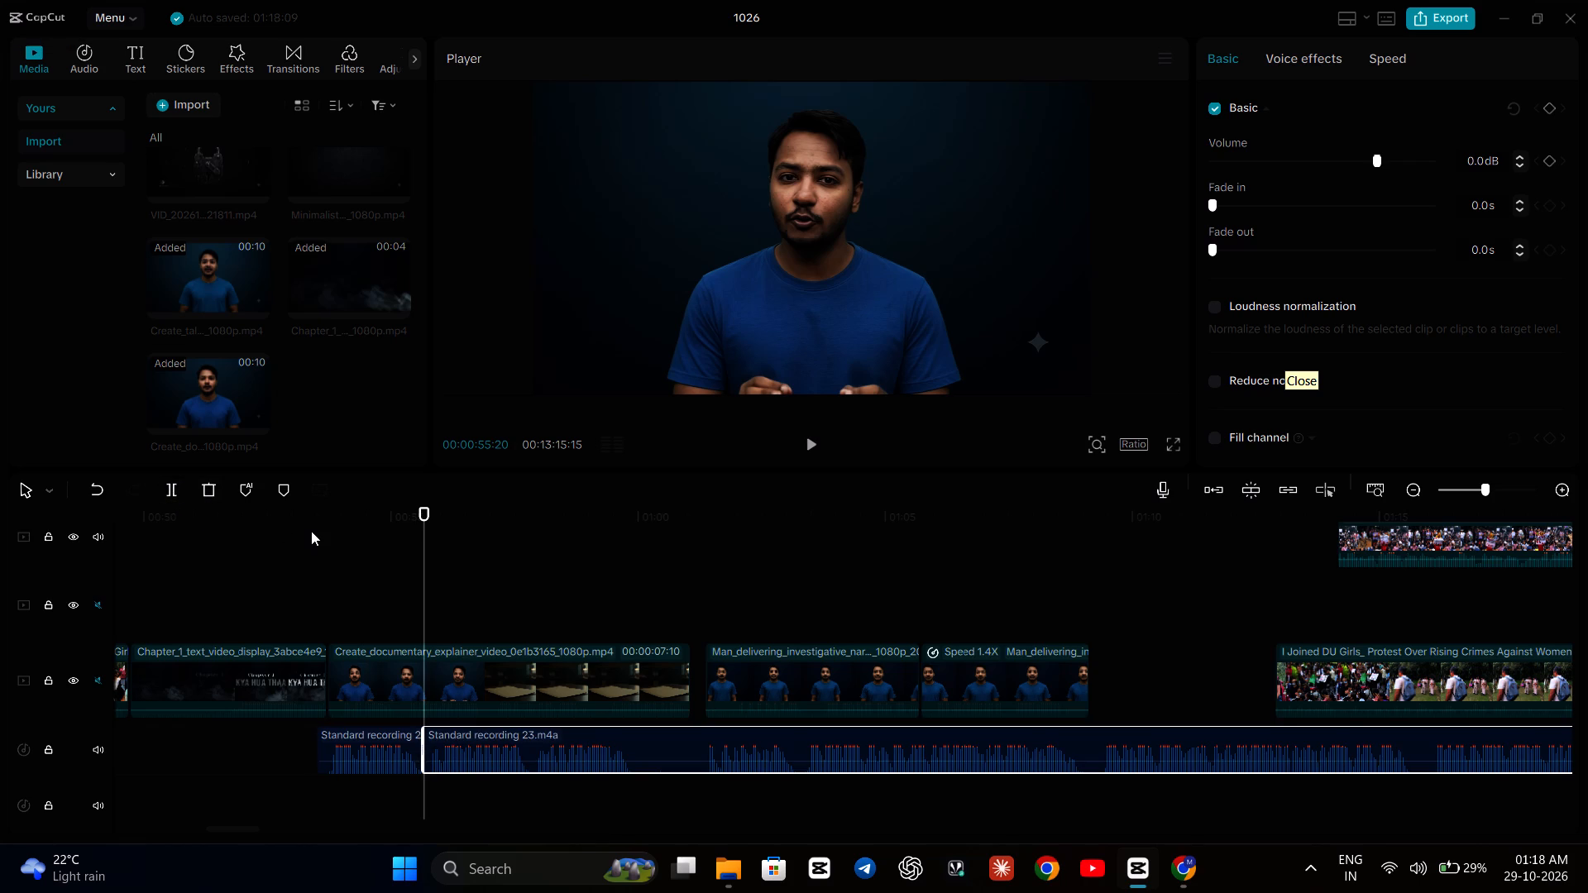
Cut out the voiceover sliver between 00:00:55:20 and 00:00:55:24 and shift the rest of the recording earlier to close the gap.
{"action": "key", "text": "Right"}
{"action": "key", "text": "Right"}
{"action": "key", "text": "Right"}
{"action": "key", "text": "Right"}
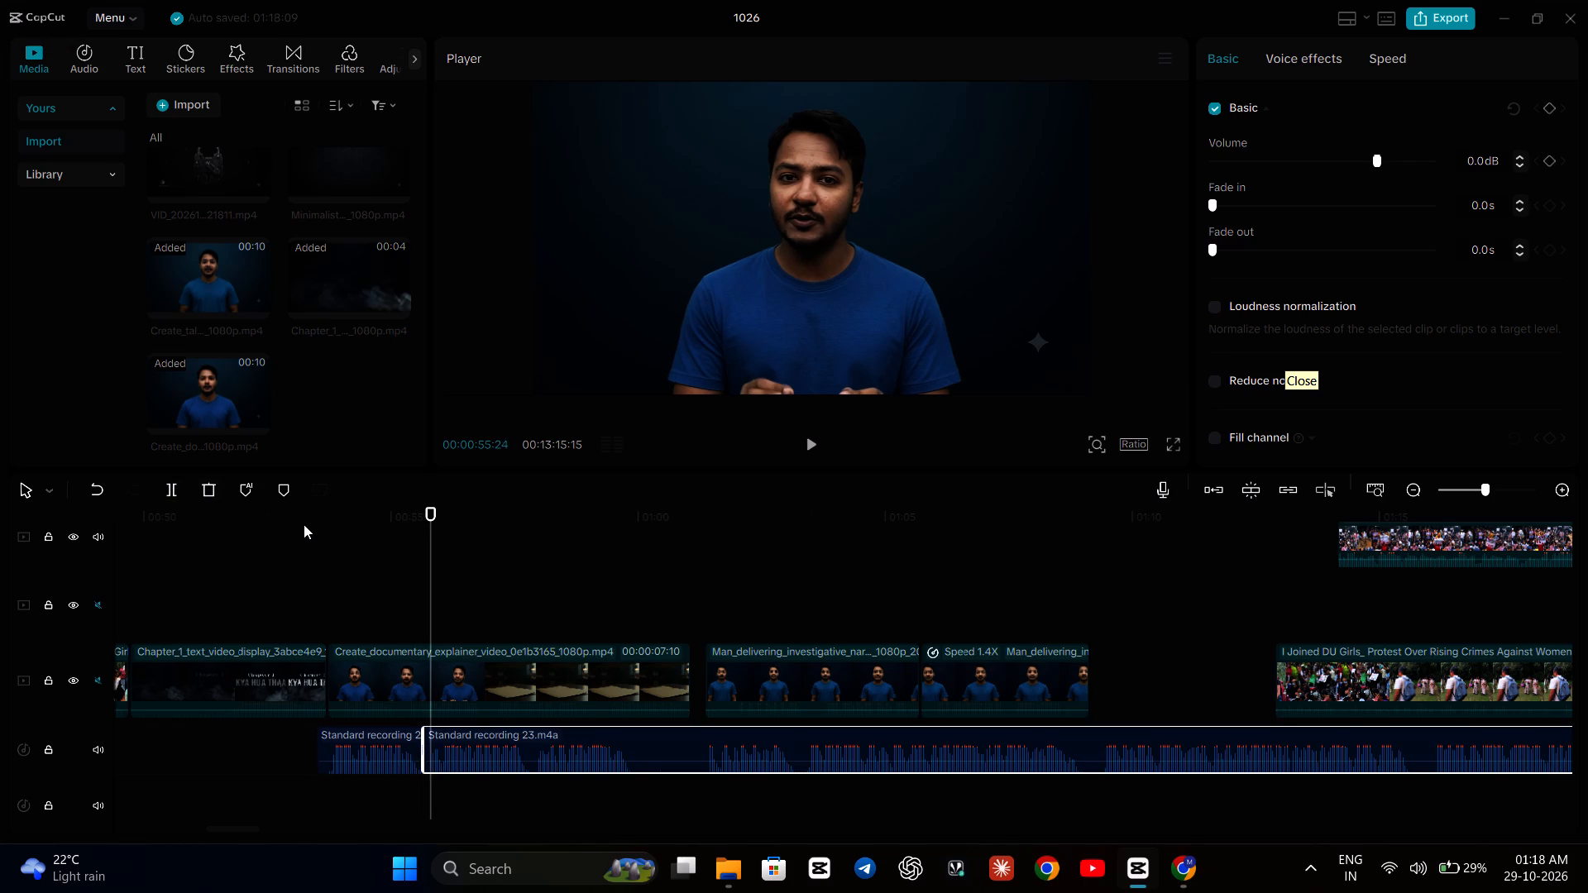
{"action": "left_click", "coordinate": [179, 487]}
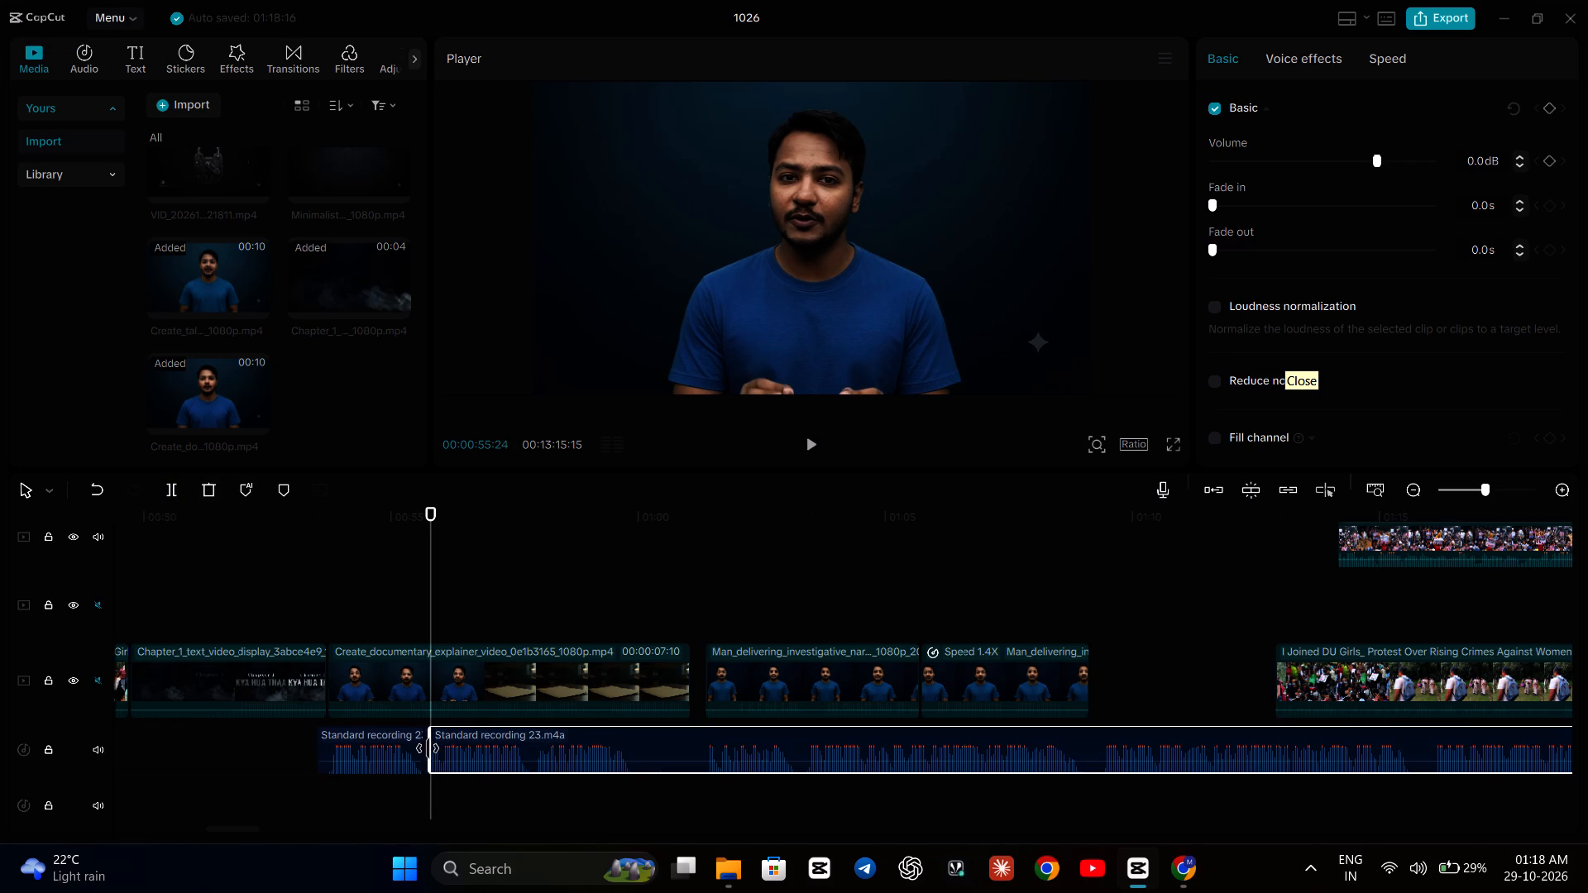
{"action": "left_click", "coordinate": [425, 753]}
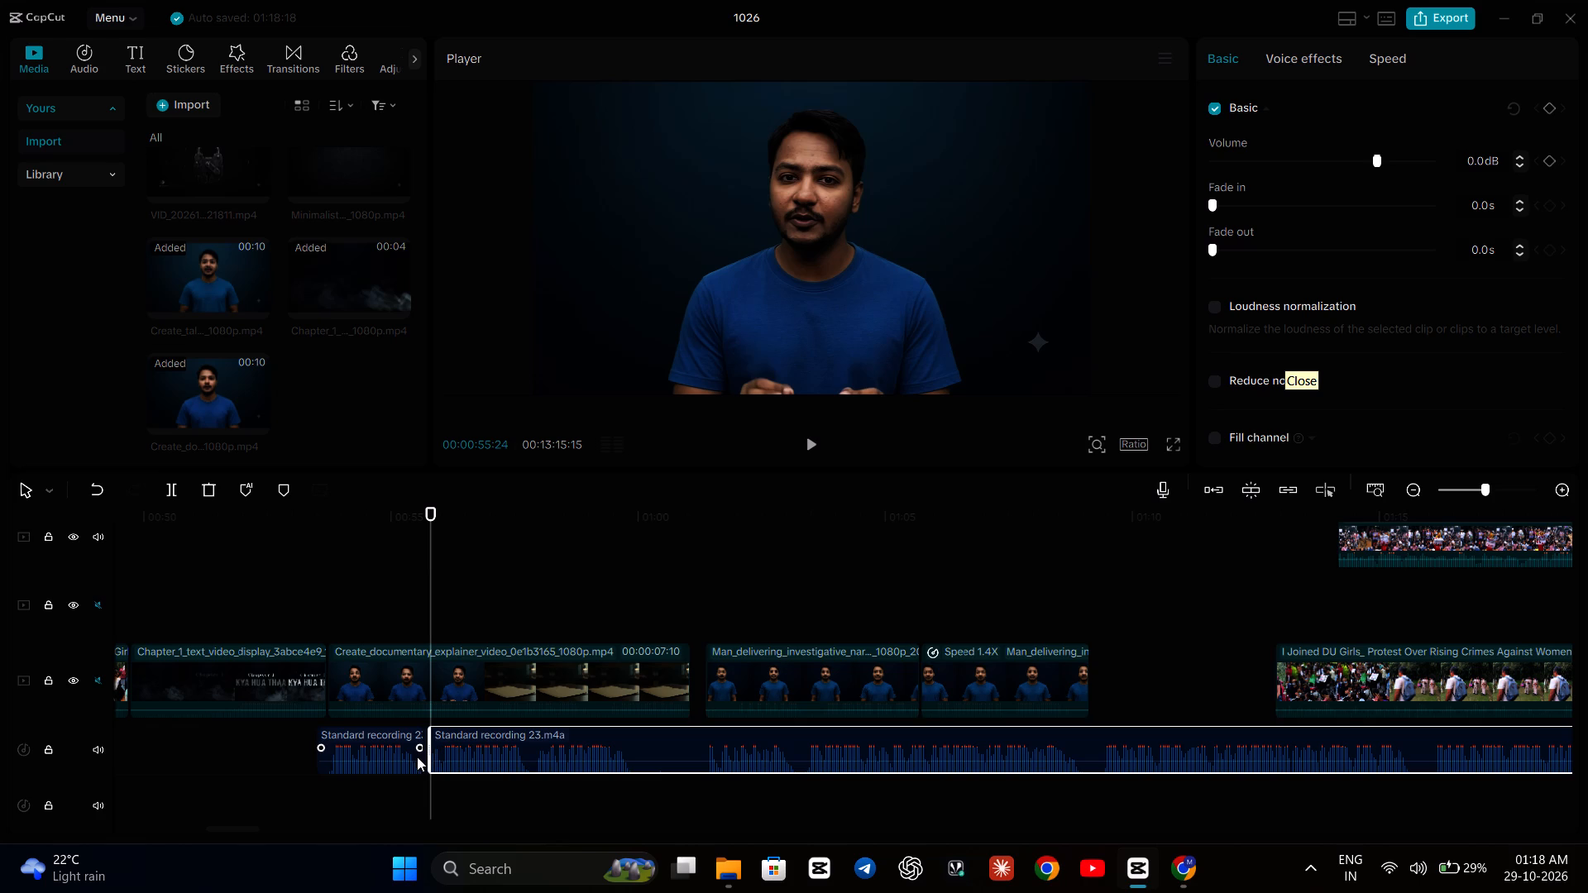
{"action": "left_click", "coordinate": [417, 757]}
{"action": "left_click", "coordinate": [430, 743]}
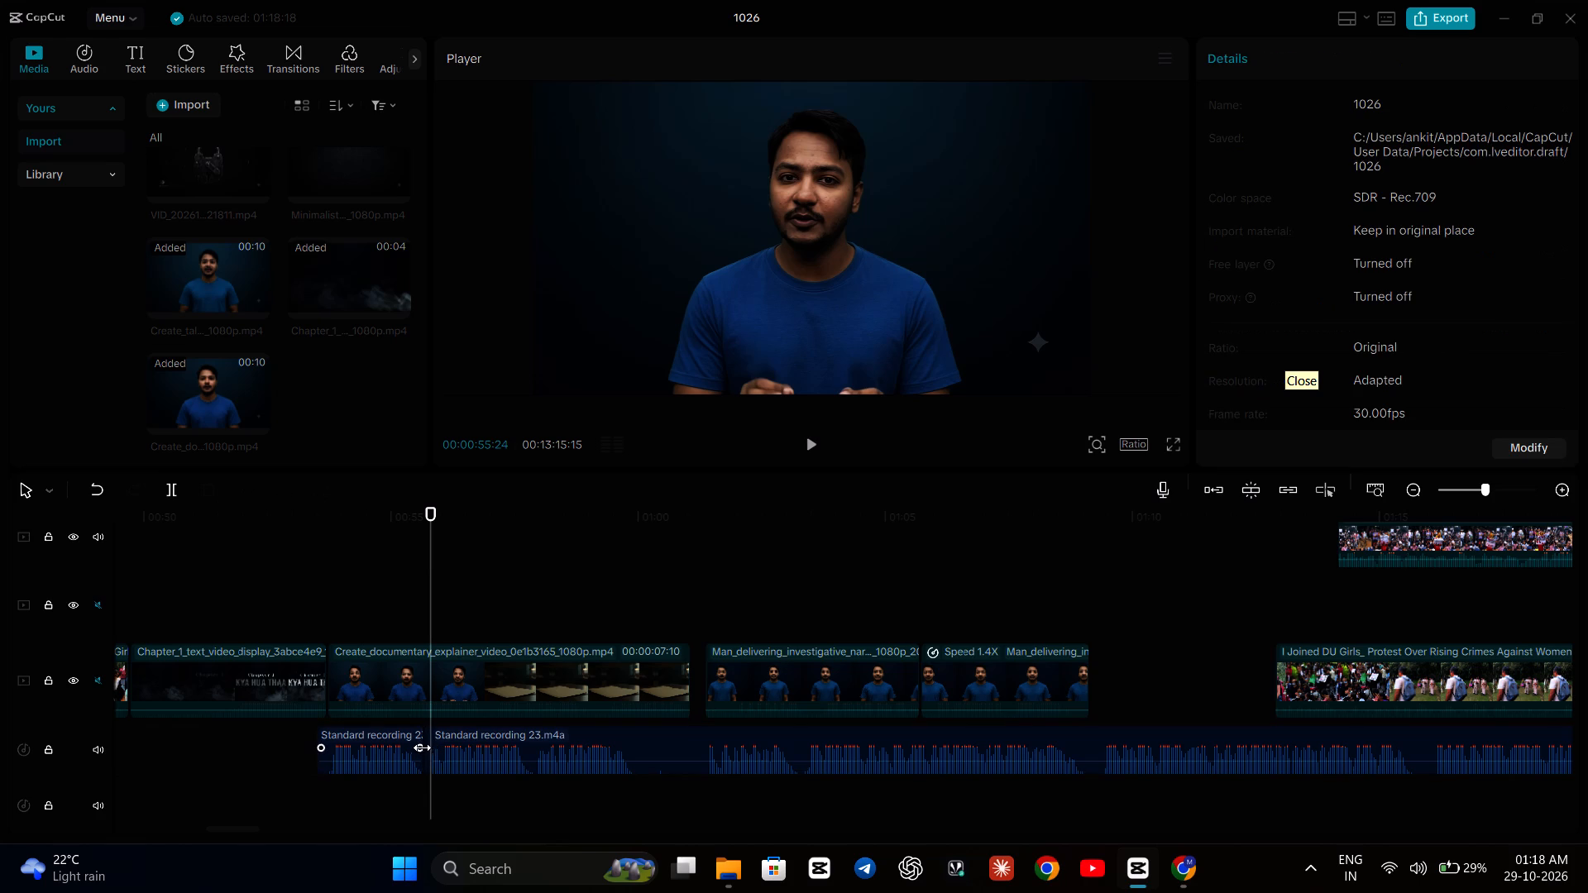
{"action": "left_click", "coordinate": [427, 746]}
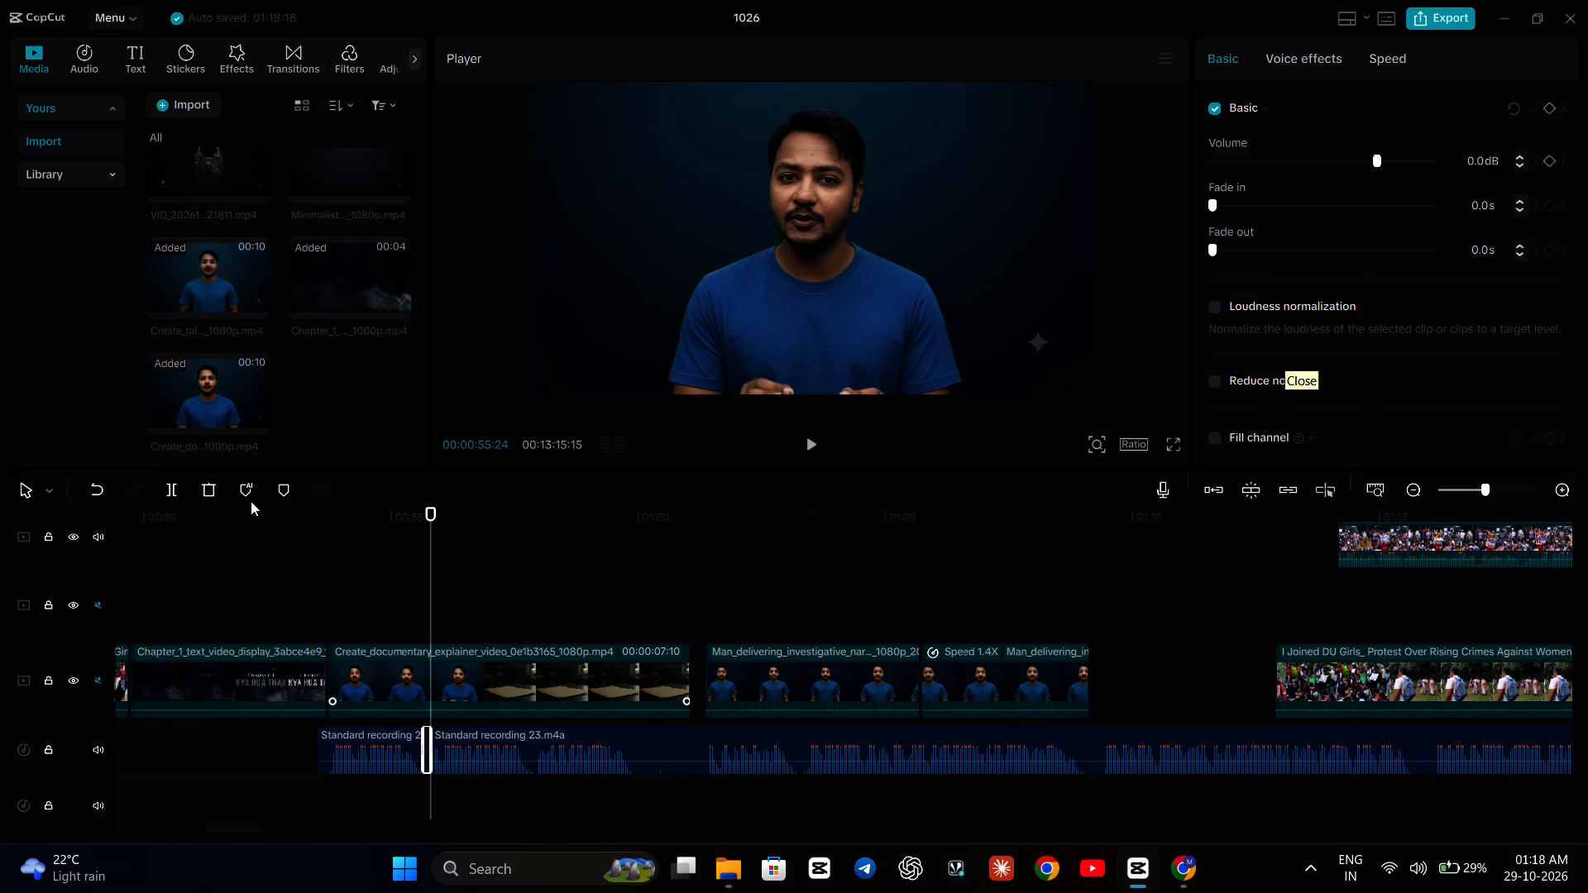
{"action": "left_click", "coordinate": [212, 487]}
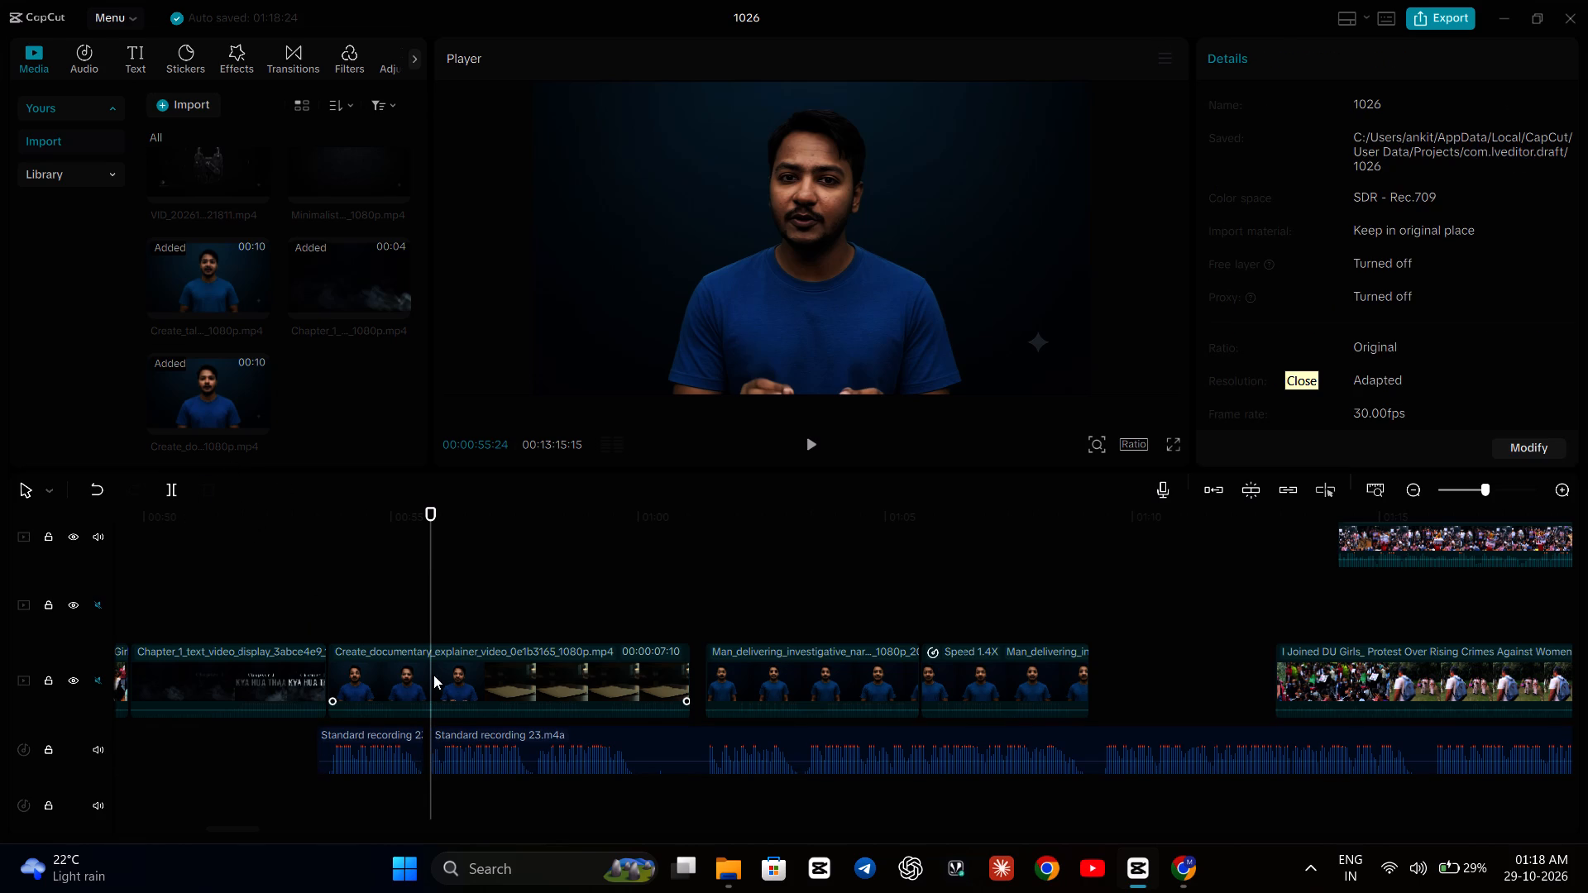
{"action": "left_click", "coordinate": [510, 752]}
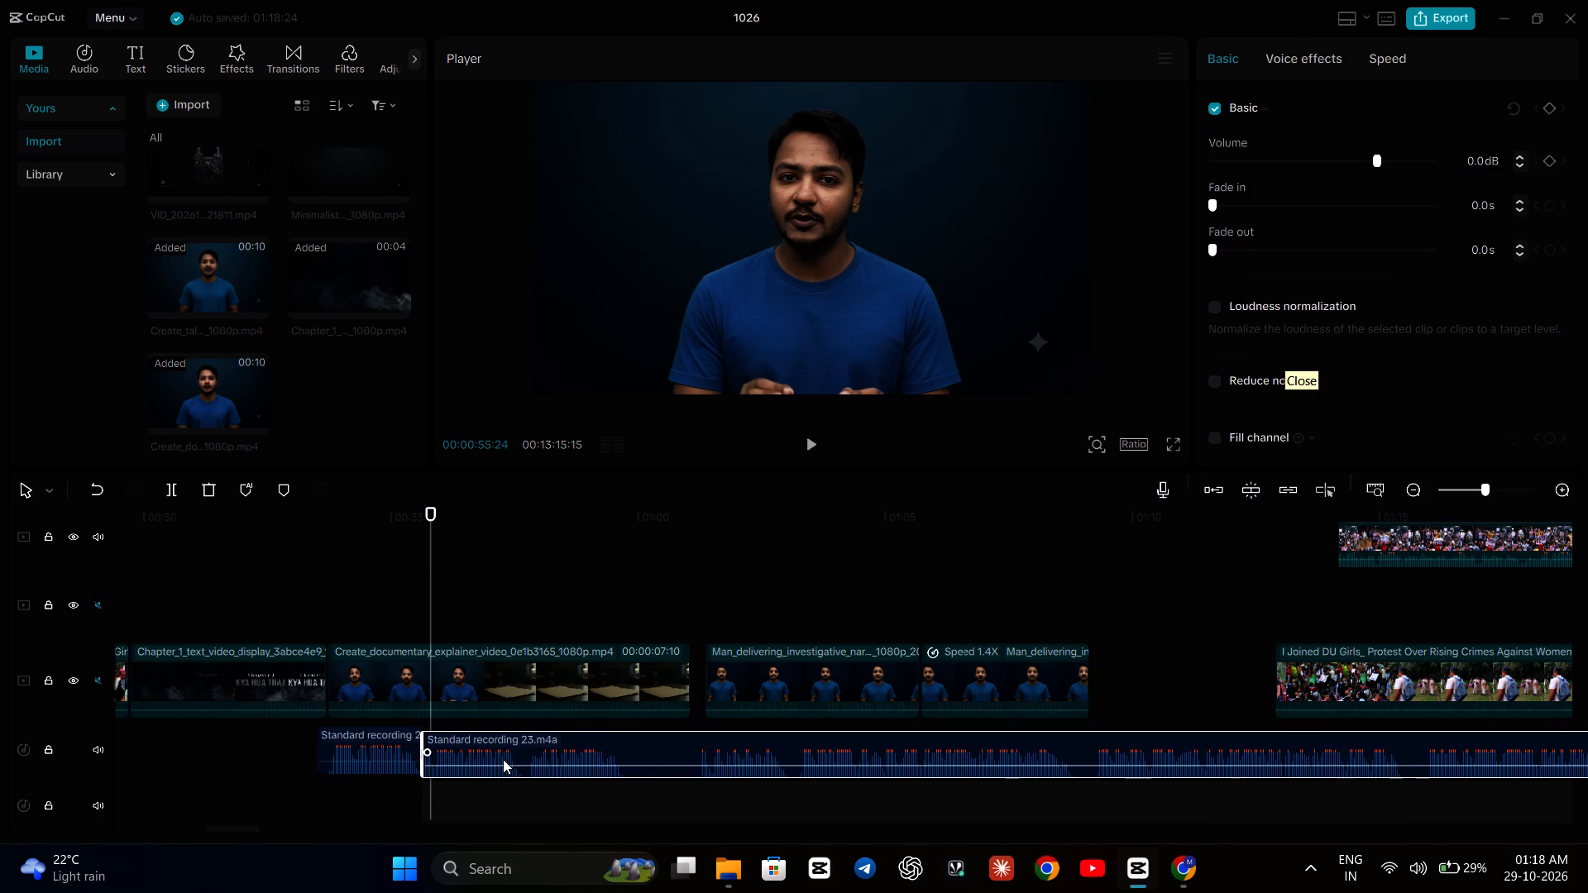
Play from the end of the Chapter 1 title through the documentary explainer clip to check lip-sync against the tightened voiceover.
{"action": "left_click", "coordinate": [337, 584]}
{"action": "key", "text": "space"}
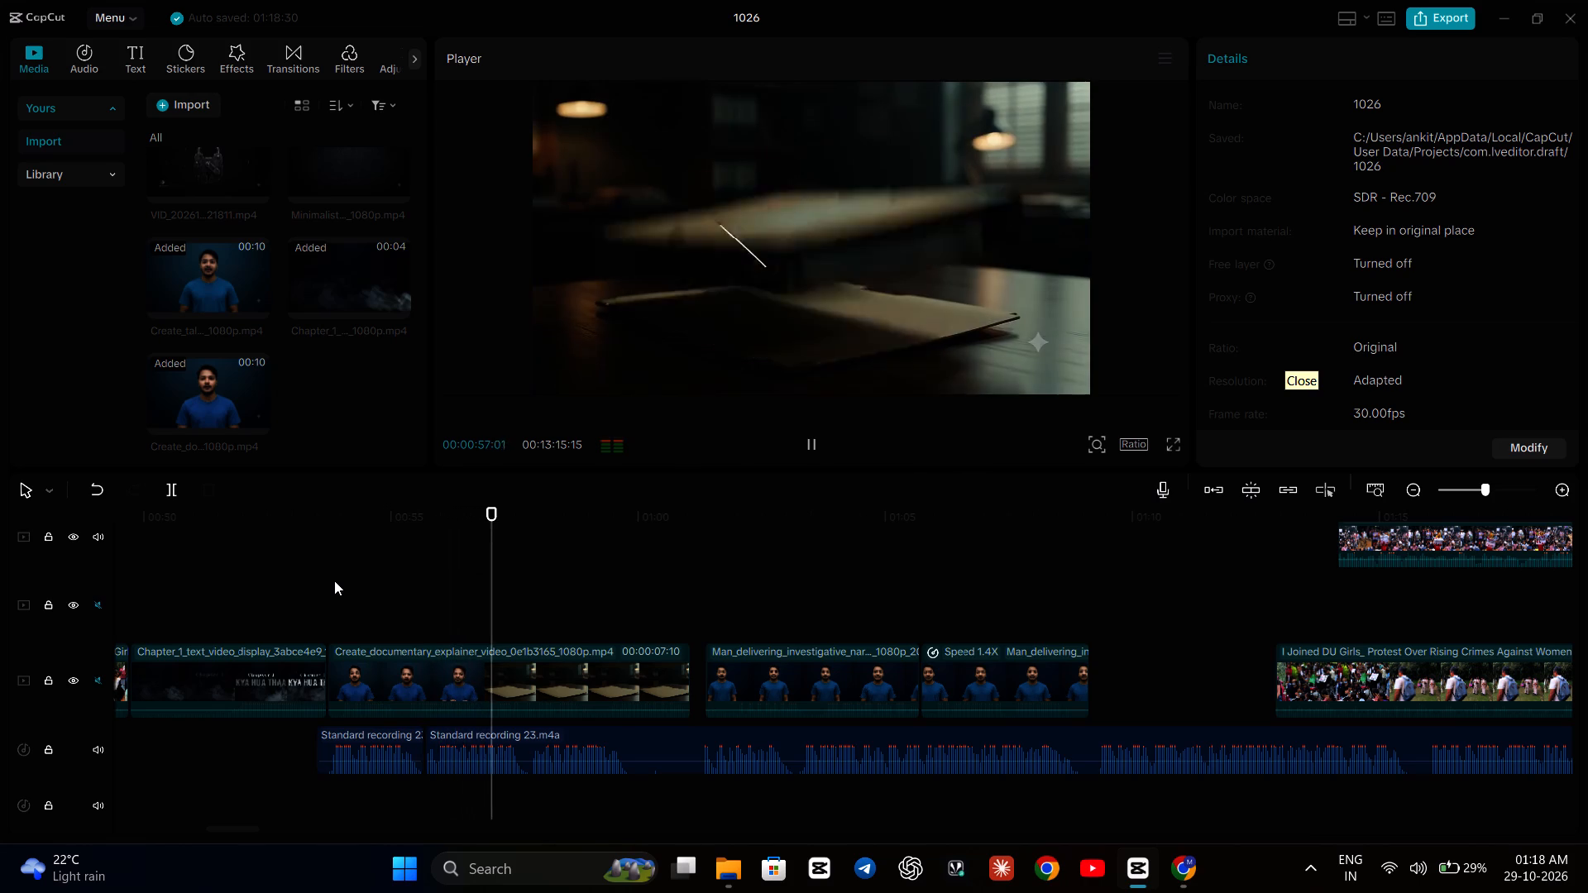
{"action": "left_click", "coordinate": [337, 560]}
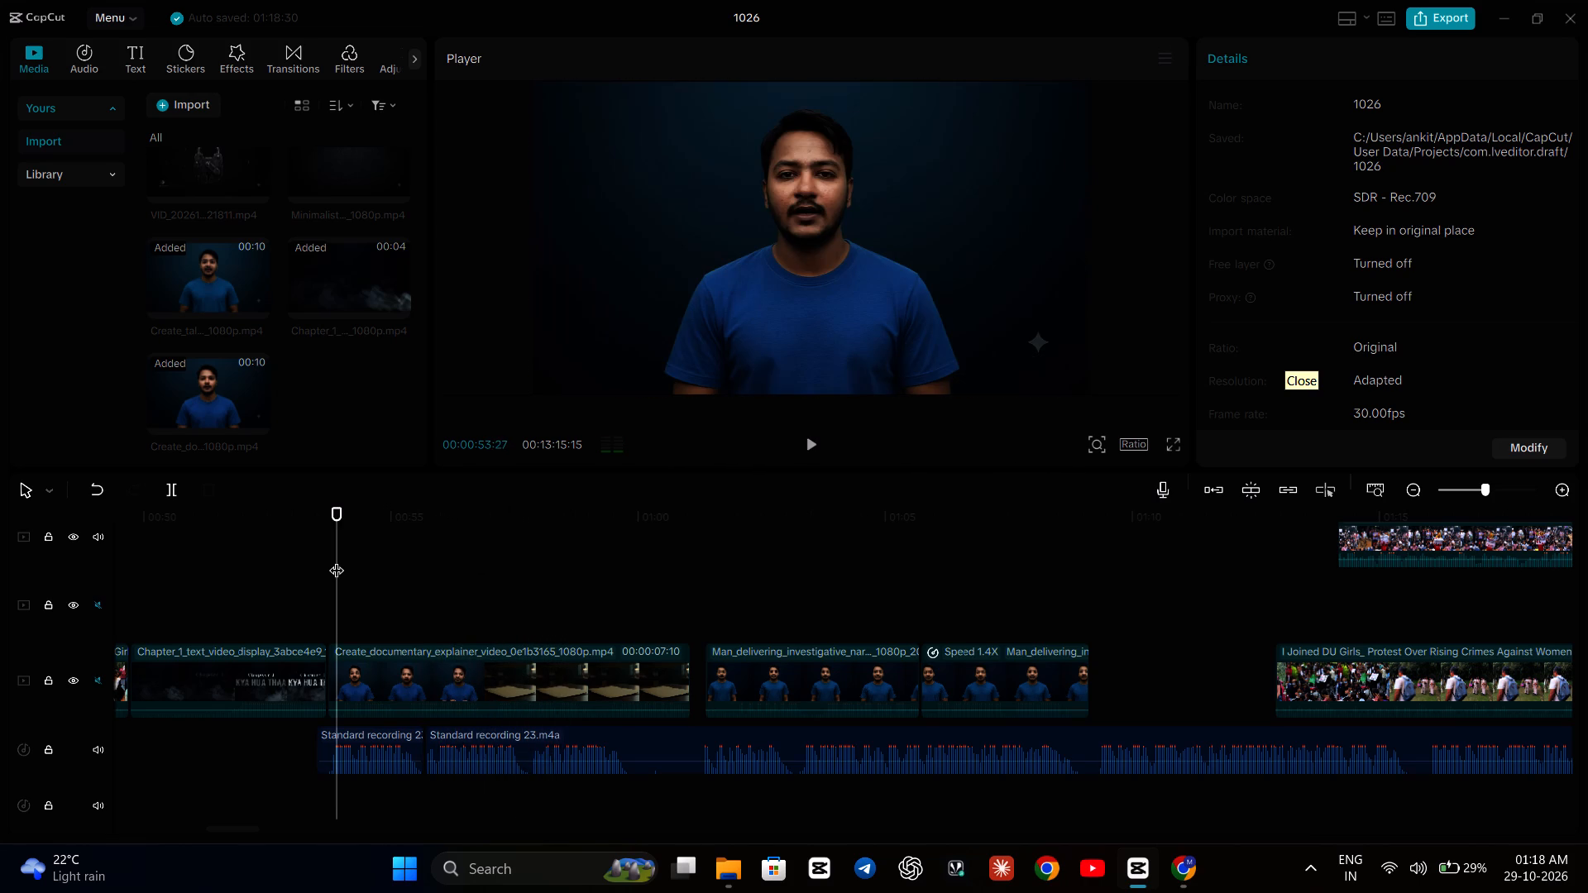
{"action": "key", "text": "space"}
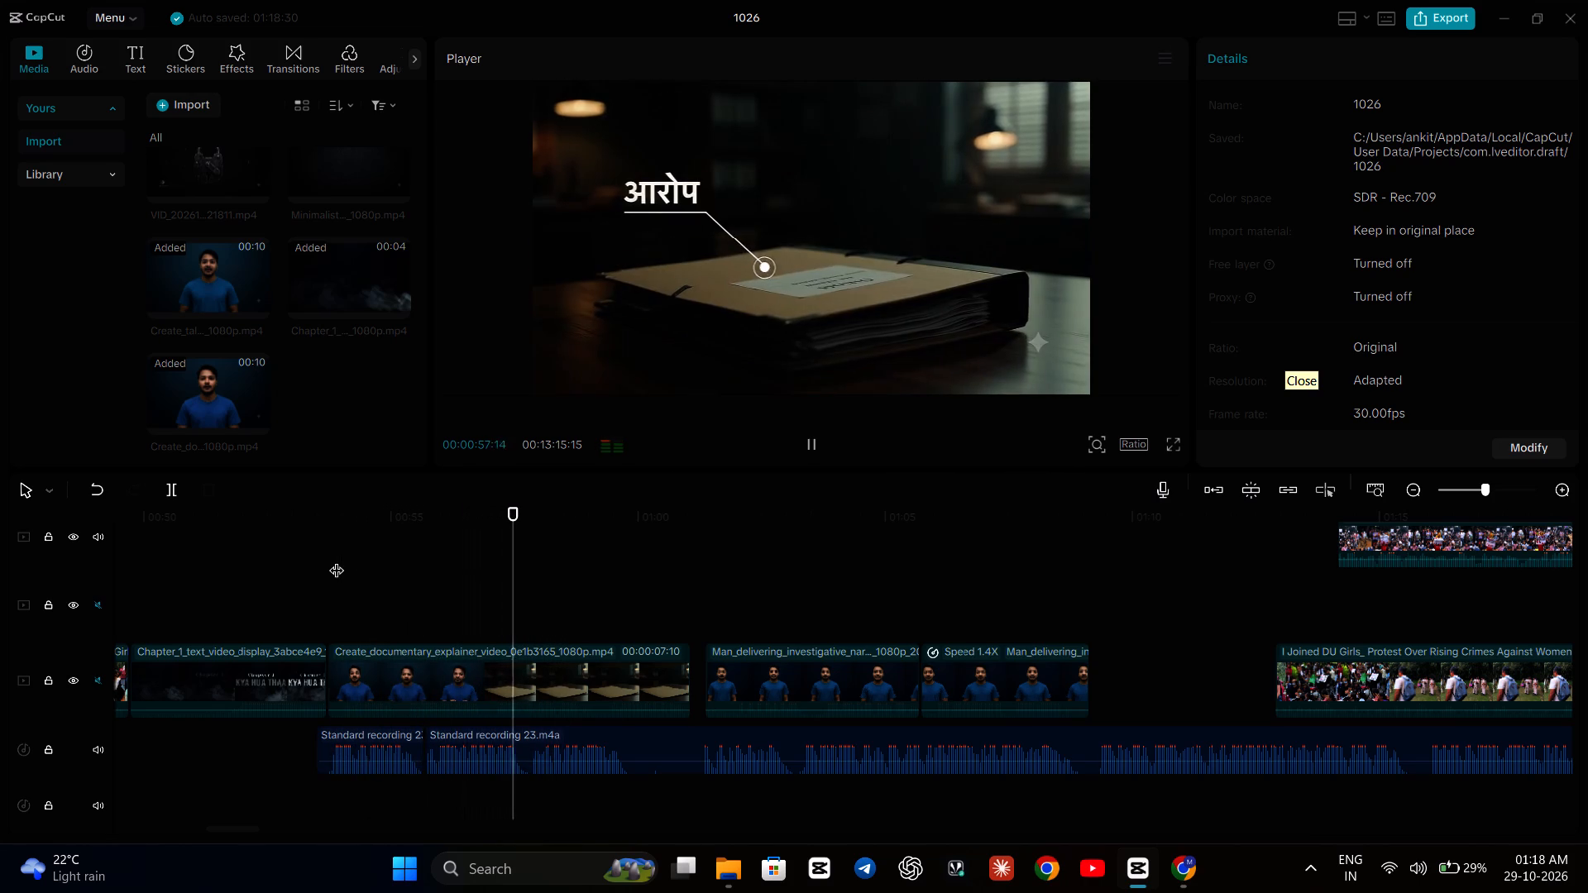
{"action": "left_click", "coordinate": [299, 570]}
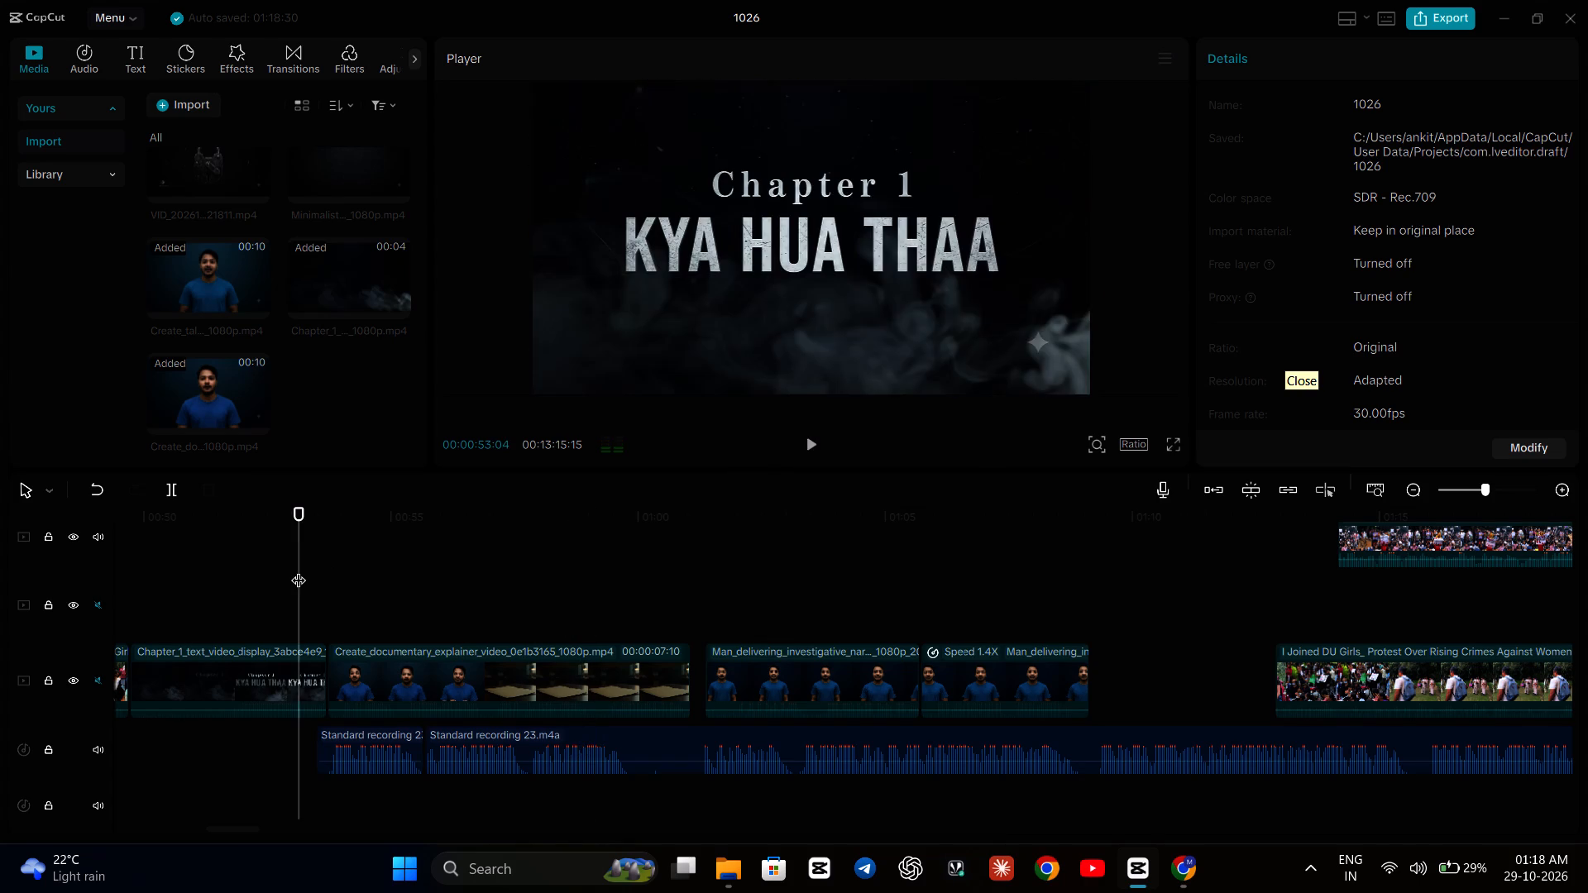
{"action": "key", "text": "space"}
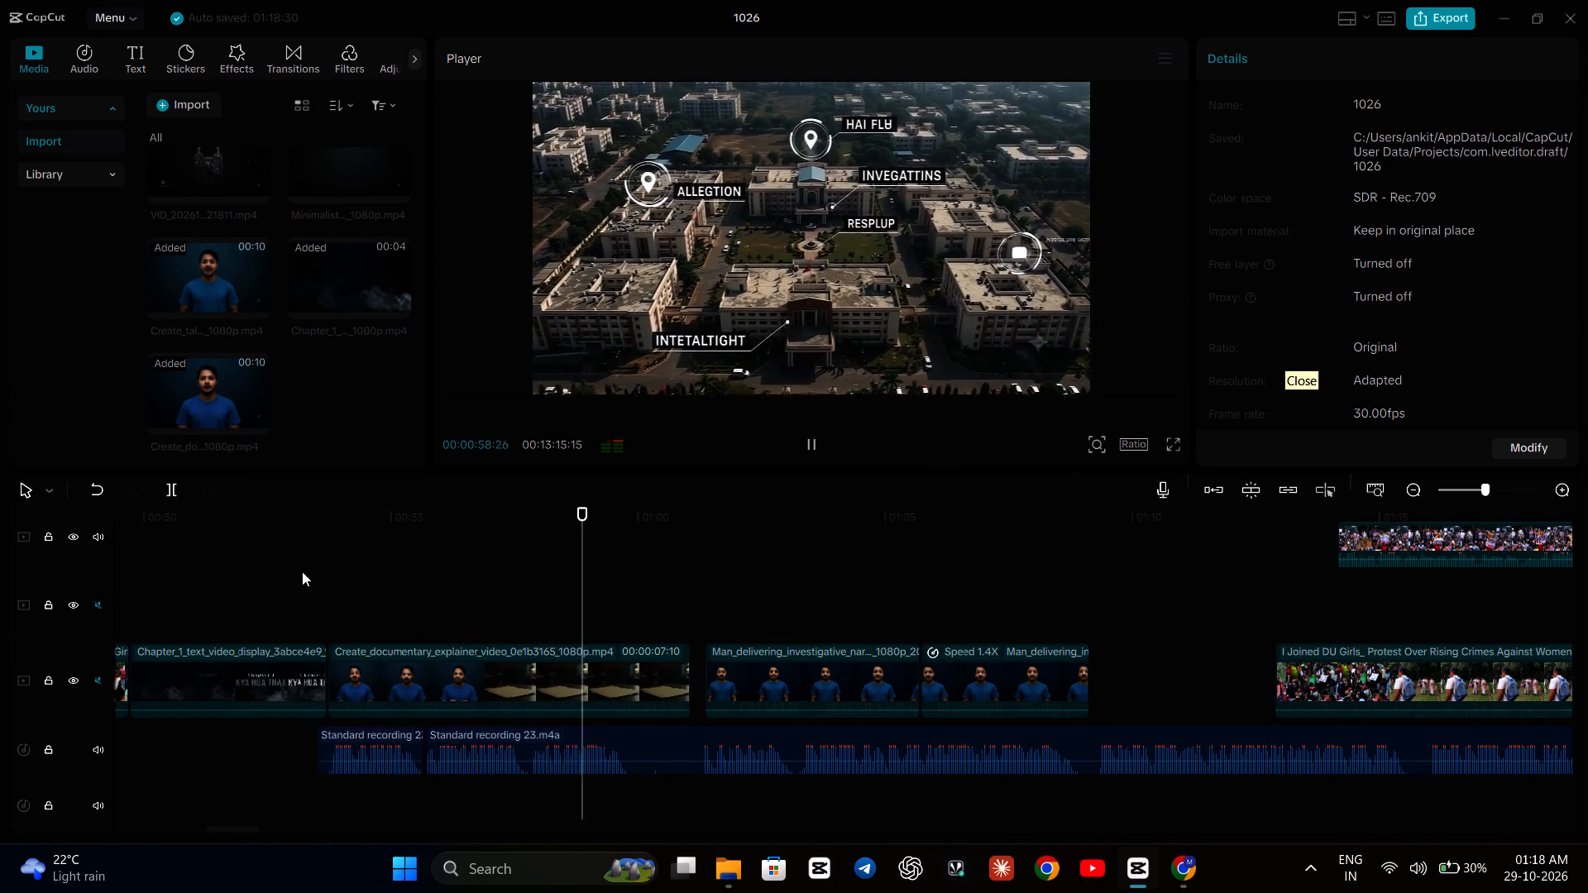
{"action": "left_click", "coordinate": [348, 566]}
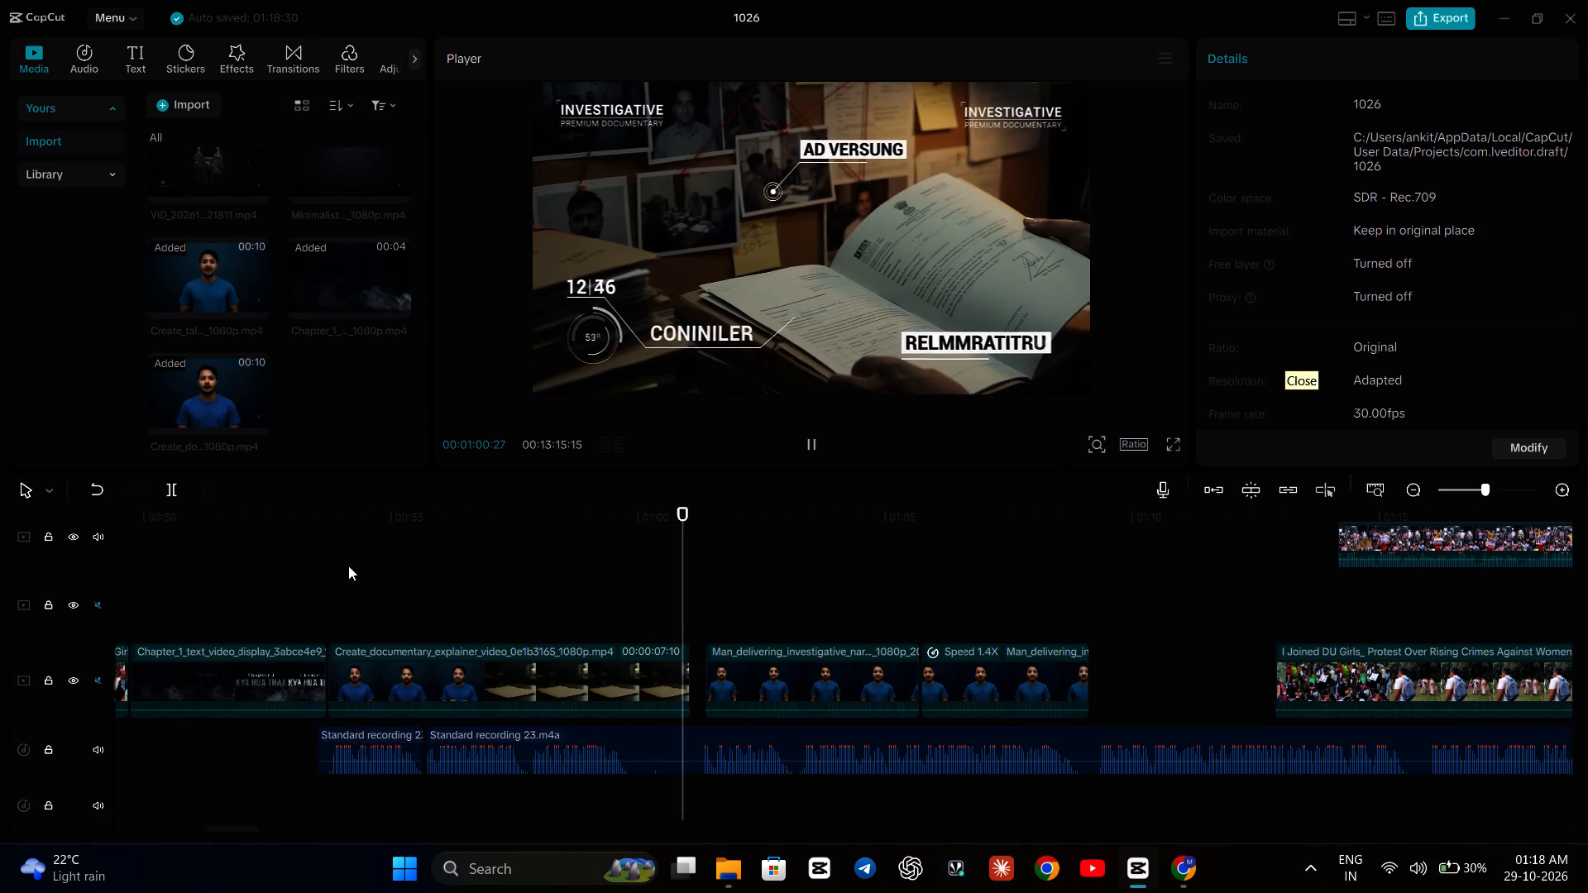
Slow the documentary explainer clip to 0.95x speed.
{"action": "left_click", "coordinate": [393, 669]}
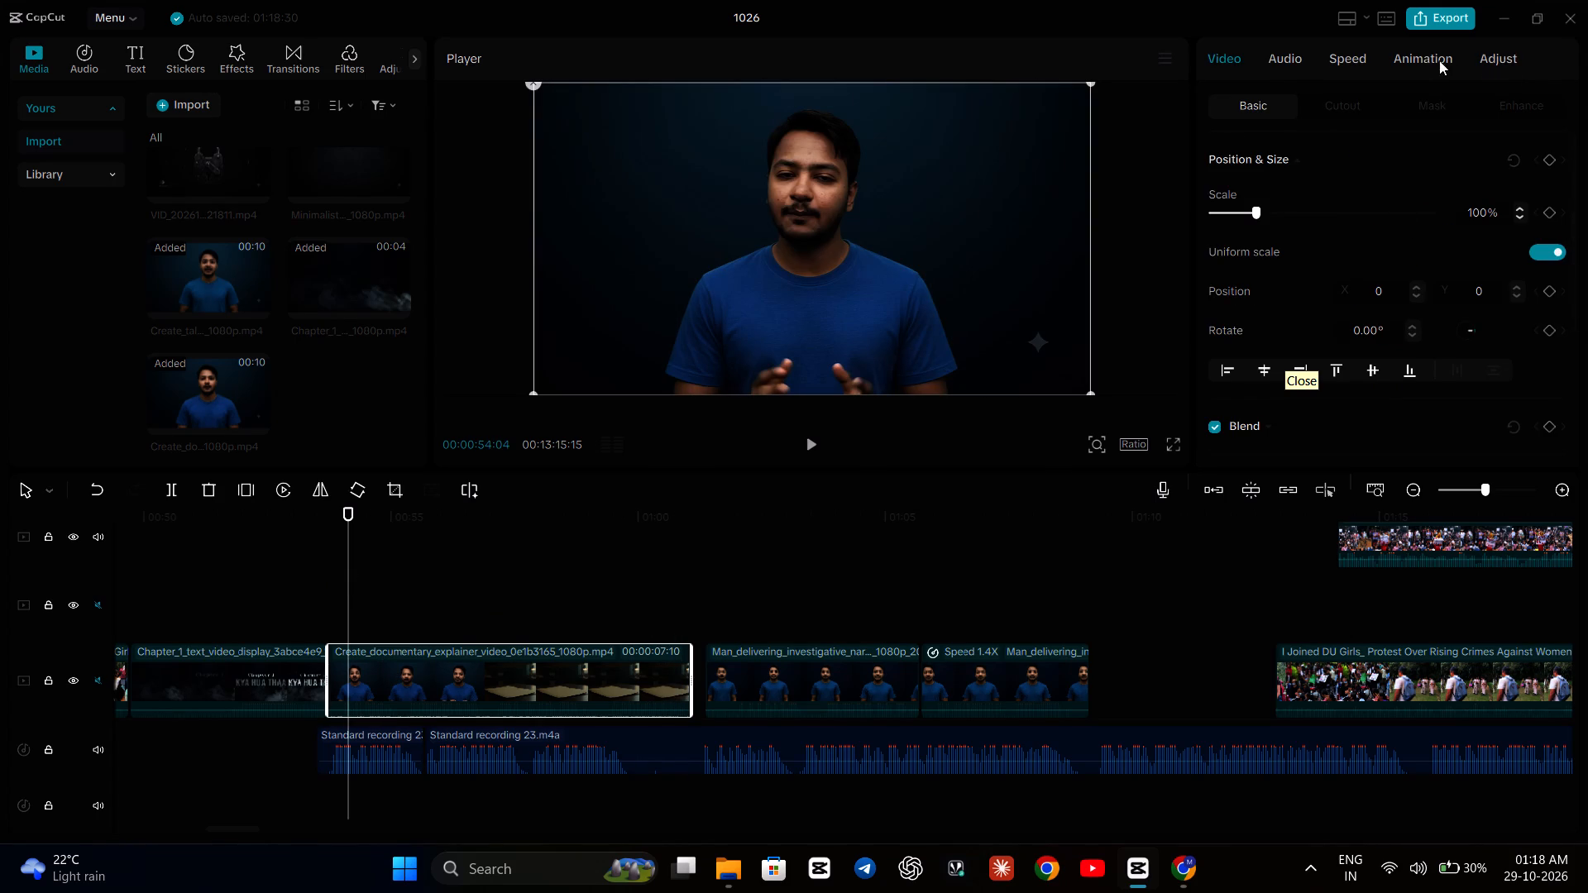
{"action": "left_click", "coordinate": [1327, 60]}
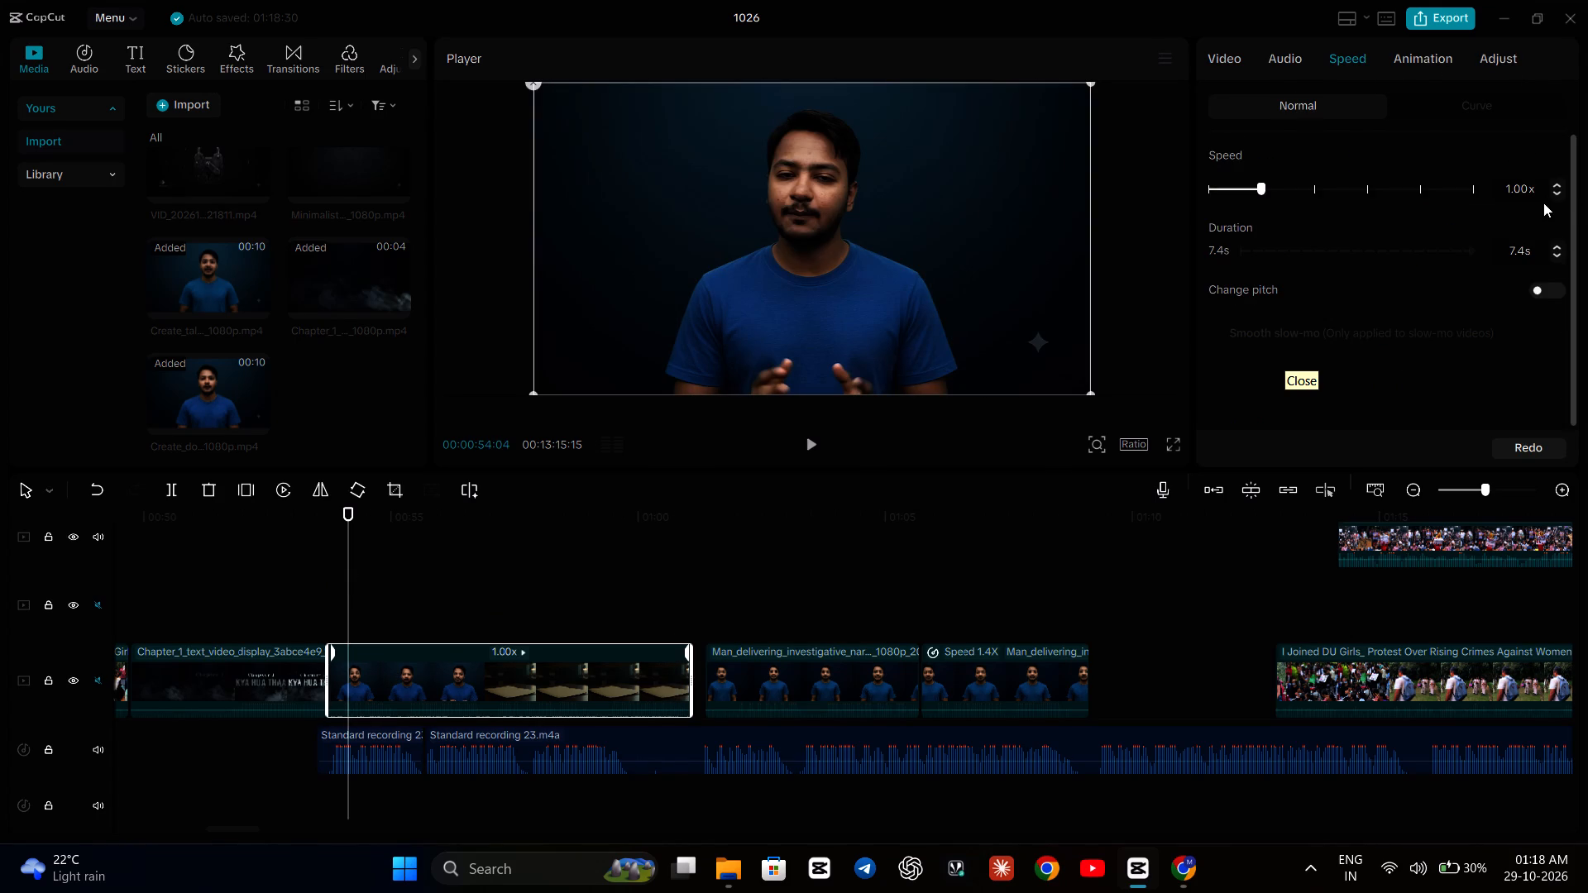
{"action": "left_click", "coordinate": [1557, 193]}
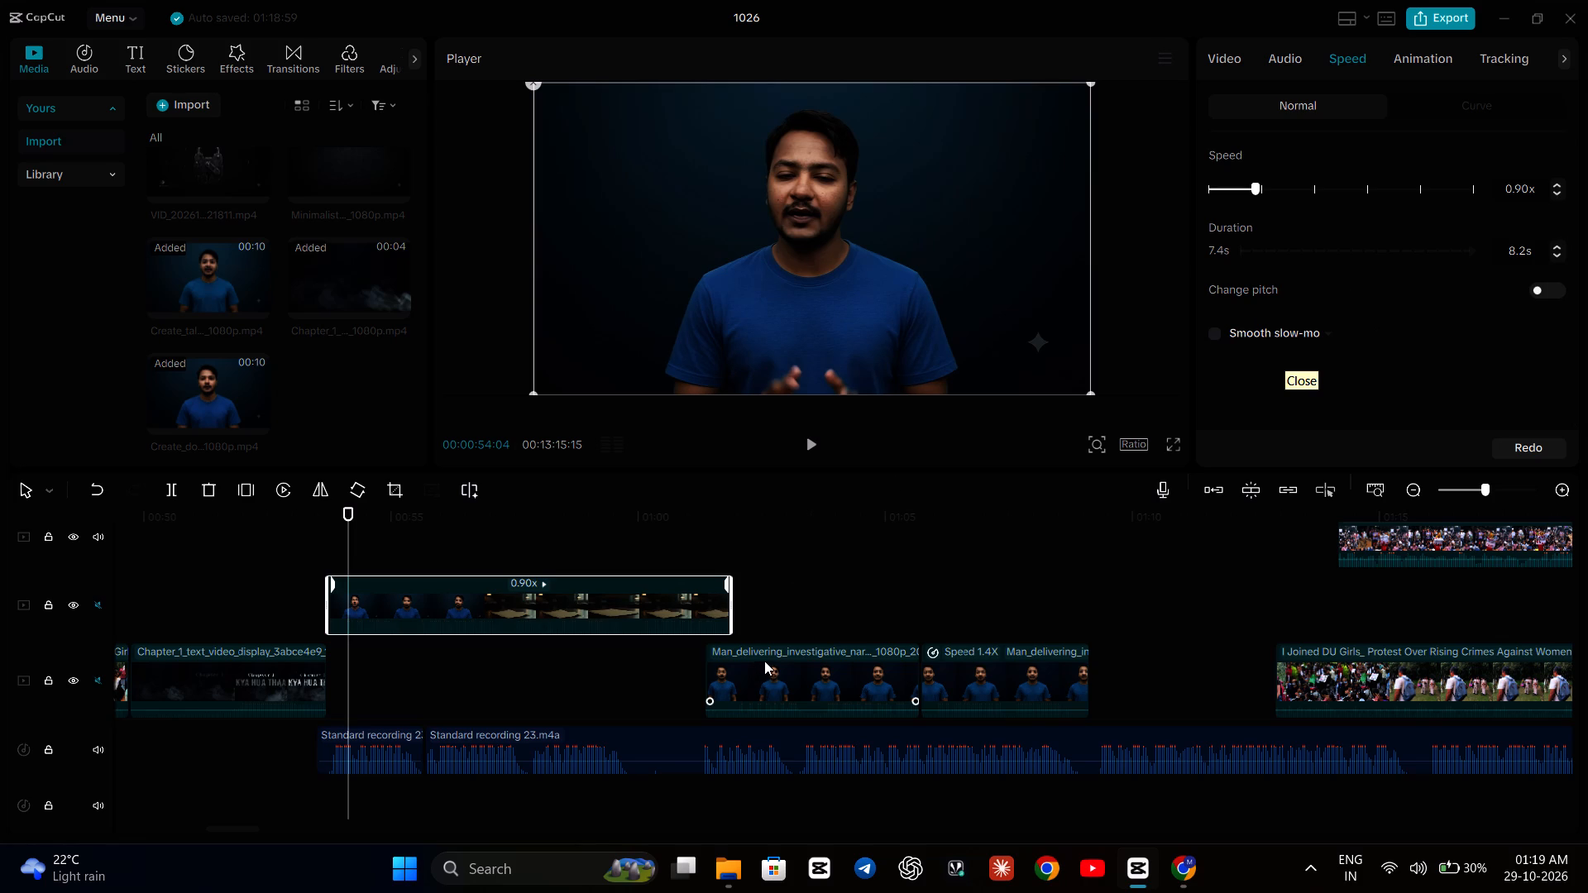
{"action": "left_click", "coordinate": [1532, 186]}
{"action": "key", "text": "BackSpace"}
{"action": "key", "text": "5"}
{"action": "key", "text": "Return"}
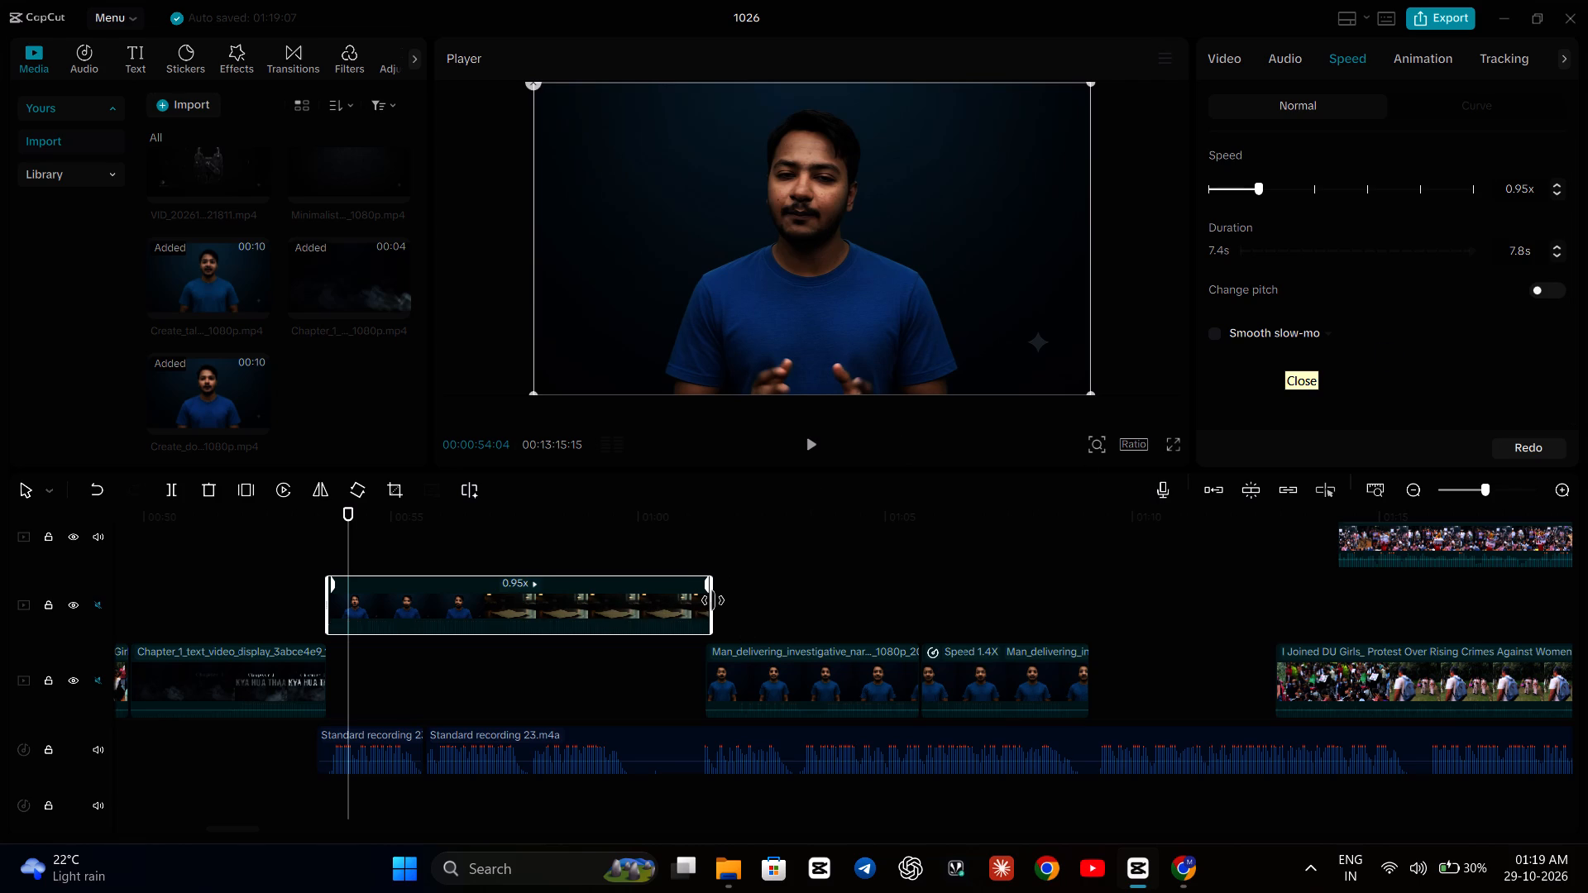
Trim the slowed explainer clip's end to a 7.5 s duration and fit it back on the main track before the first talking-head part.
{"action": "left_click_drag", "start_coordinate": [713, 600], "coordinate": [695, 604]}
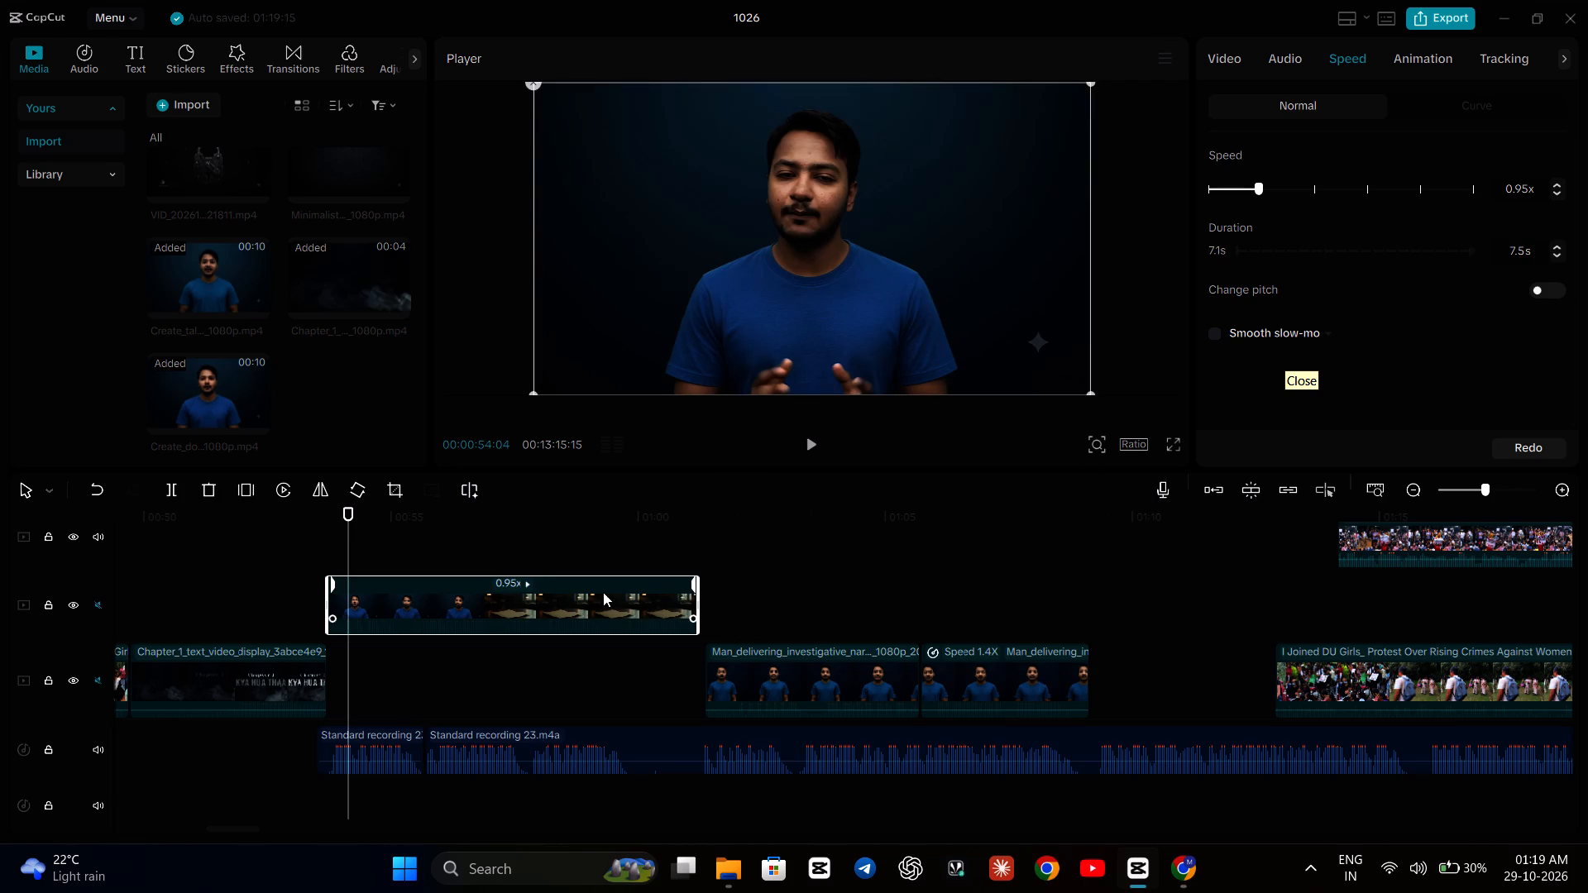
{"action": "left_click_drag", "start_coordinate": [603, 592], "coordinate": [600, 661]}
{"action": "left_click_drag", "start_coordinate": [597, 664], "coordinate": [591, 719]}
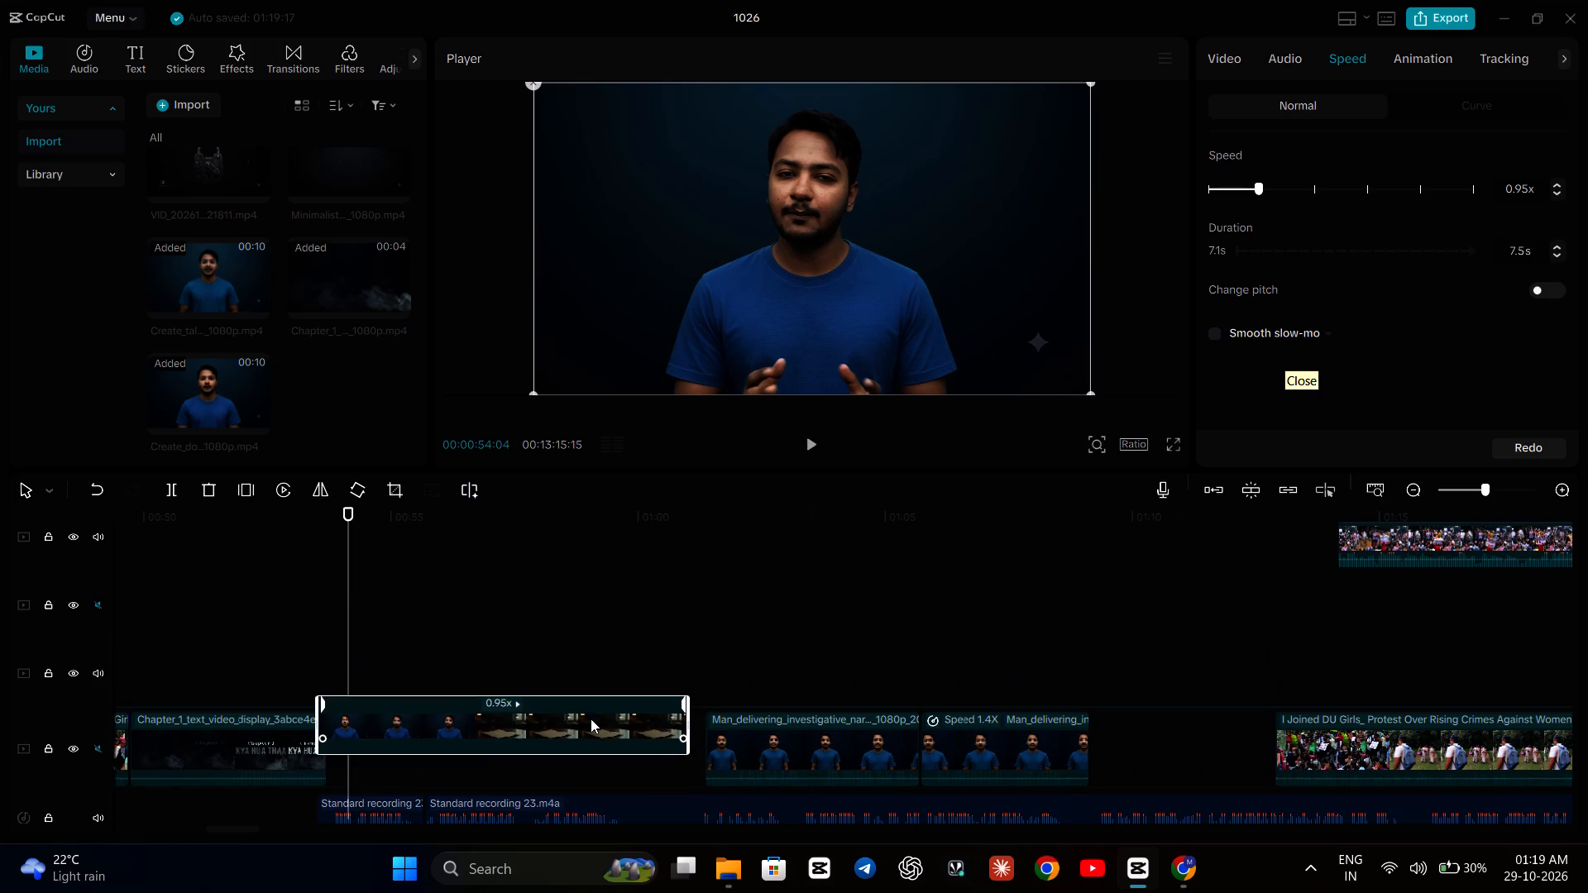
{"action": "left_click_drag", "start_coordinate": [591, 719], "coordinate": [605, 743]}
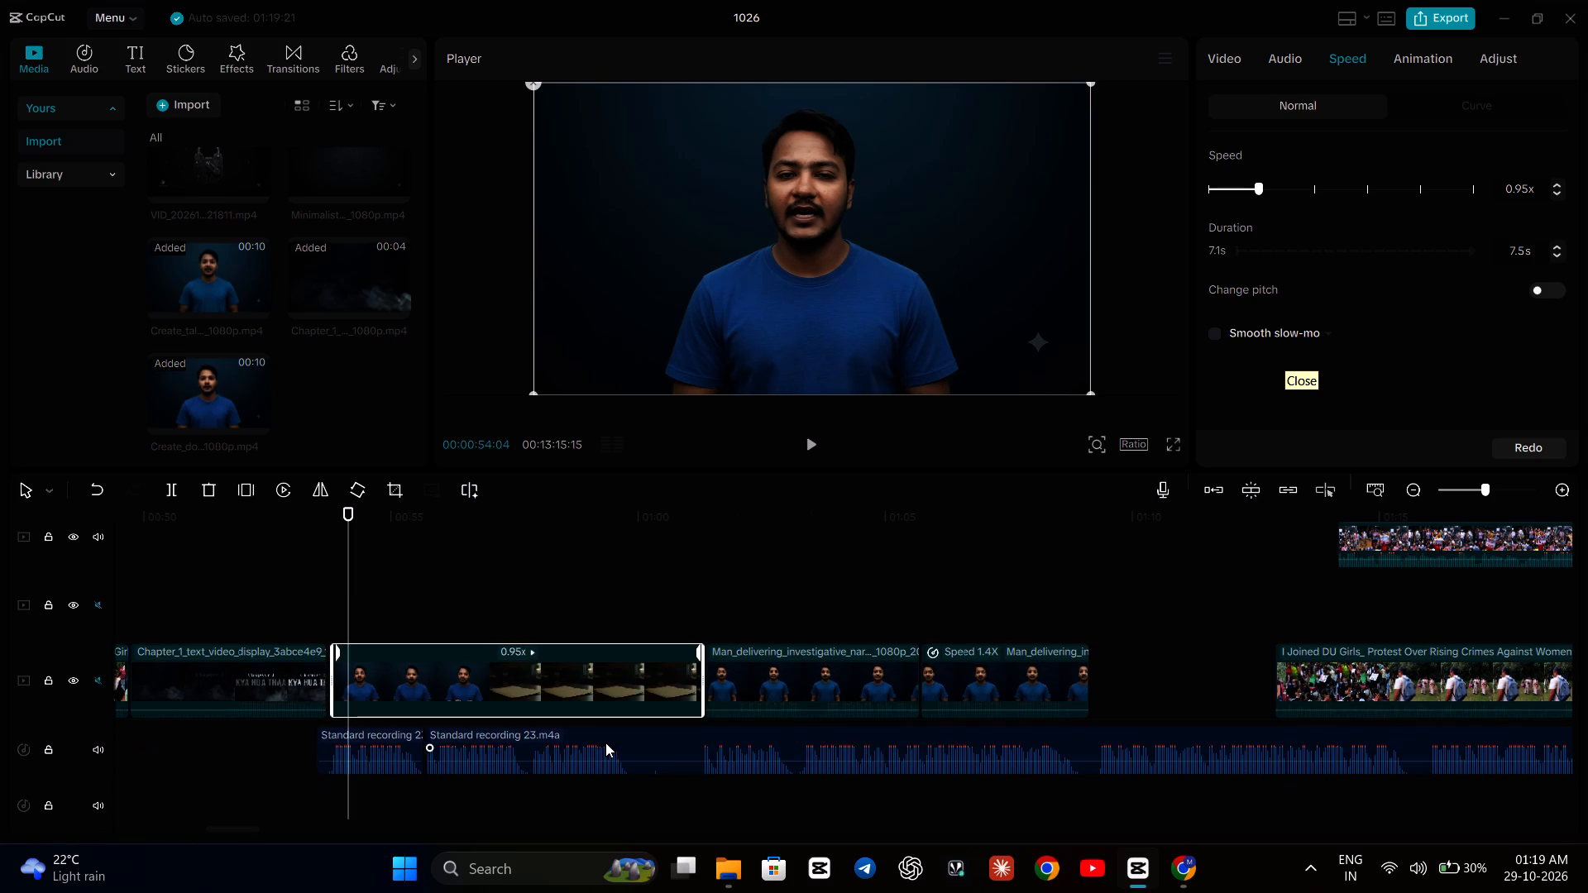
Play back the slowed explainer clip, then trim its end to about 00:00:59:28, where the voiceover phrase stops.
{"action": "left_click", "coordinate": [327, 554]}
{"action": "key", "text": "space"}
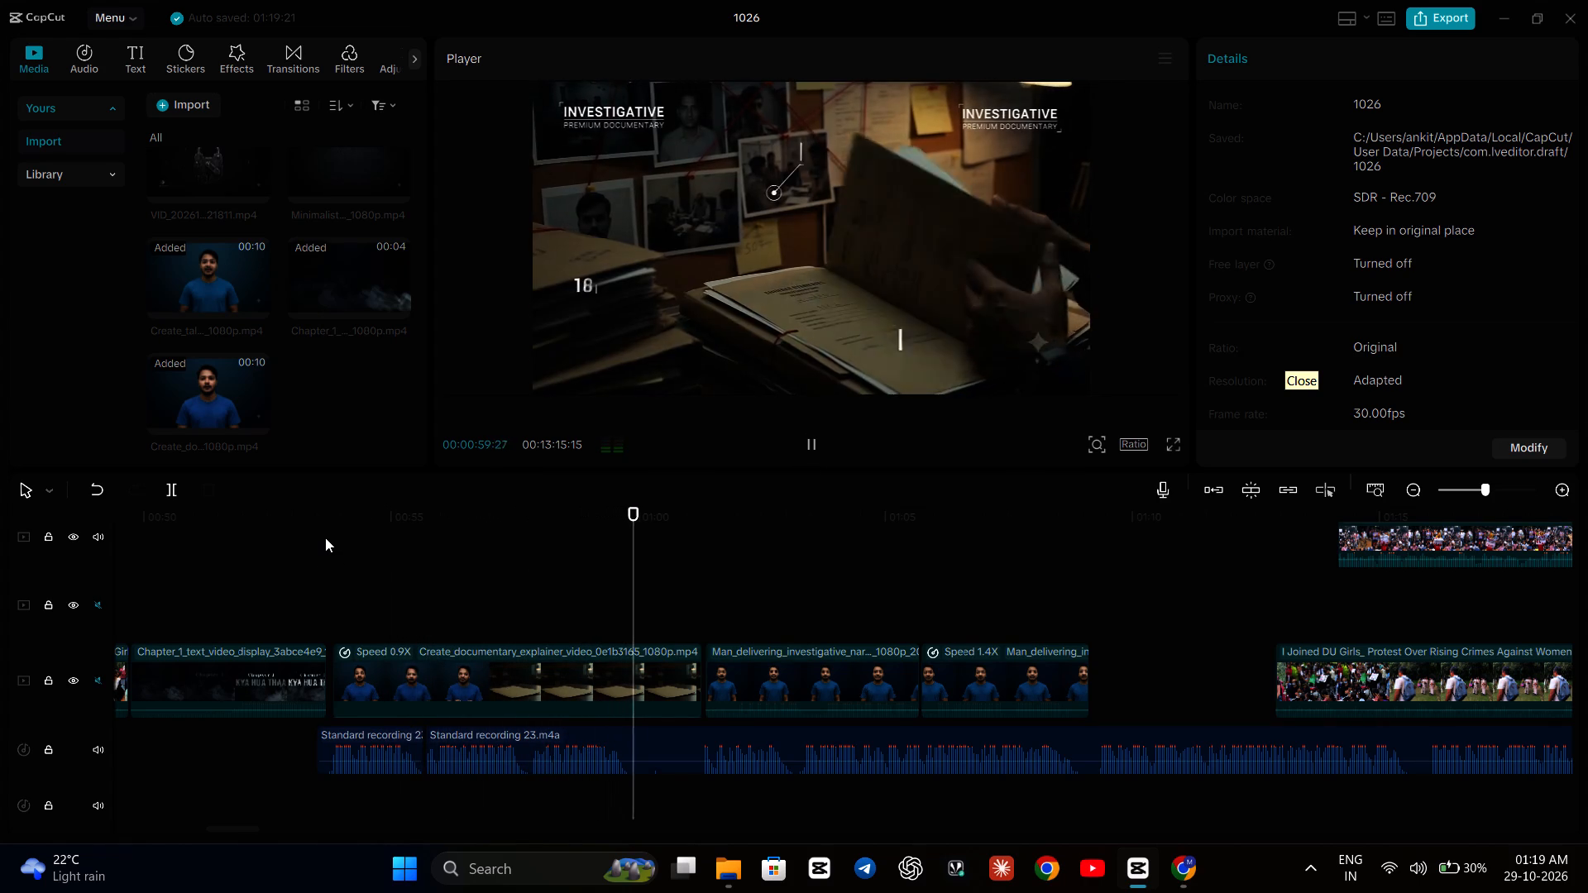
{"action": "left_click", "coordinate": [250, 541]}
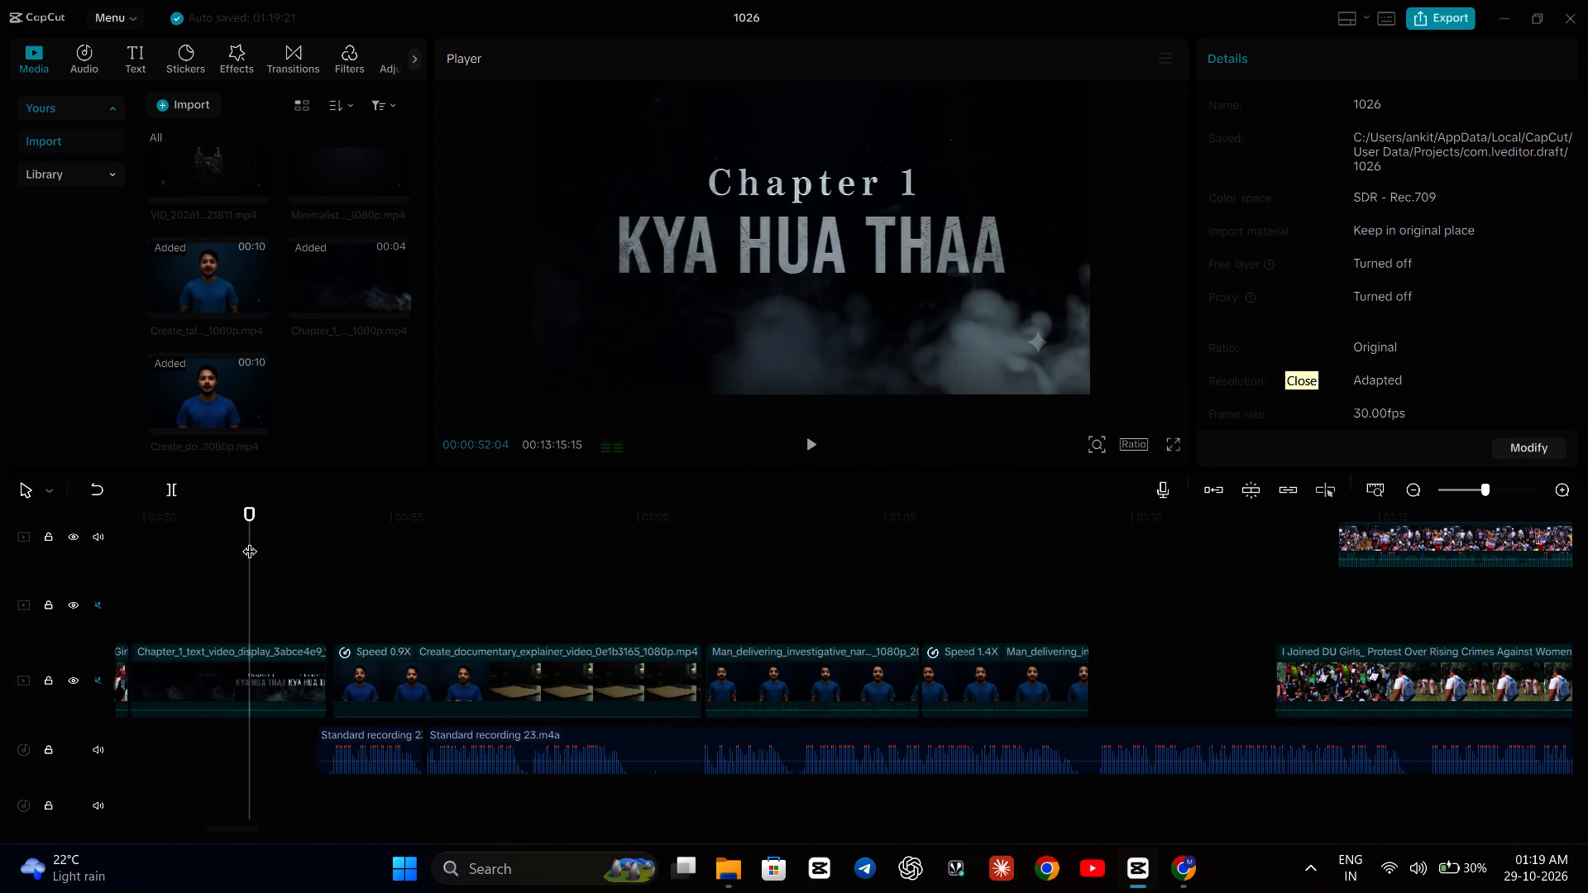
{"action": "key", "text": "space"}
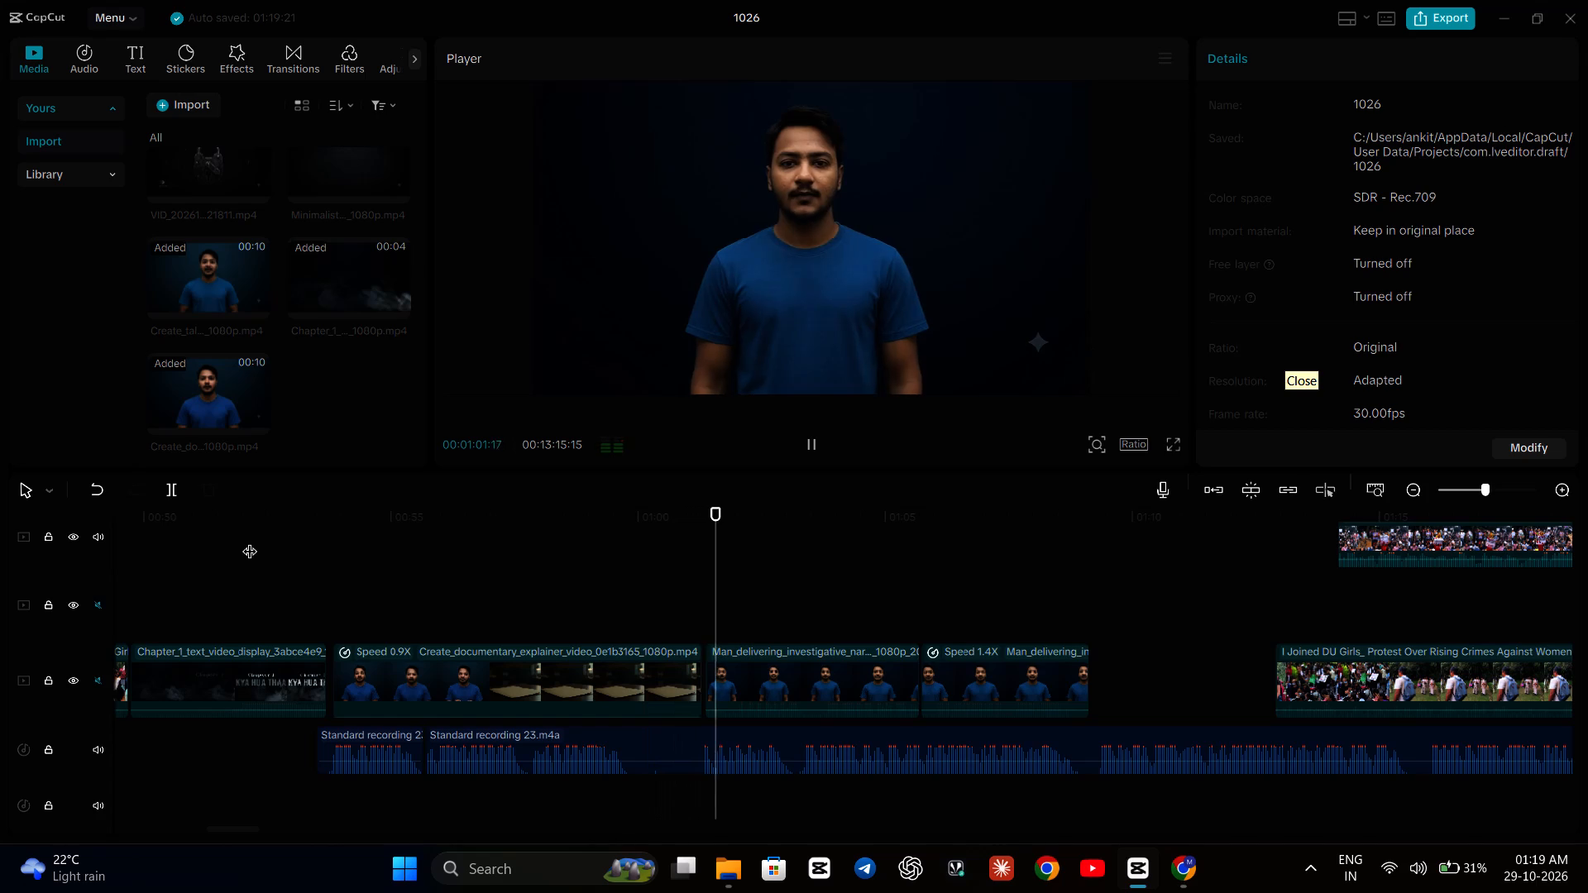
{"action": "left_click", "coordinate": [648, 683]}
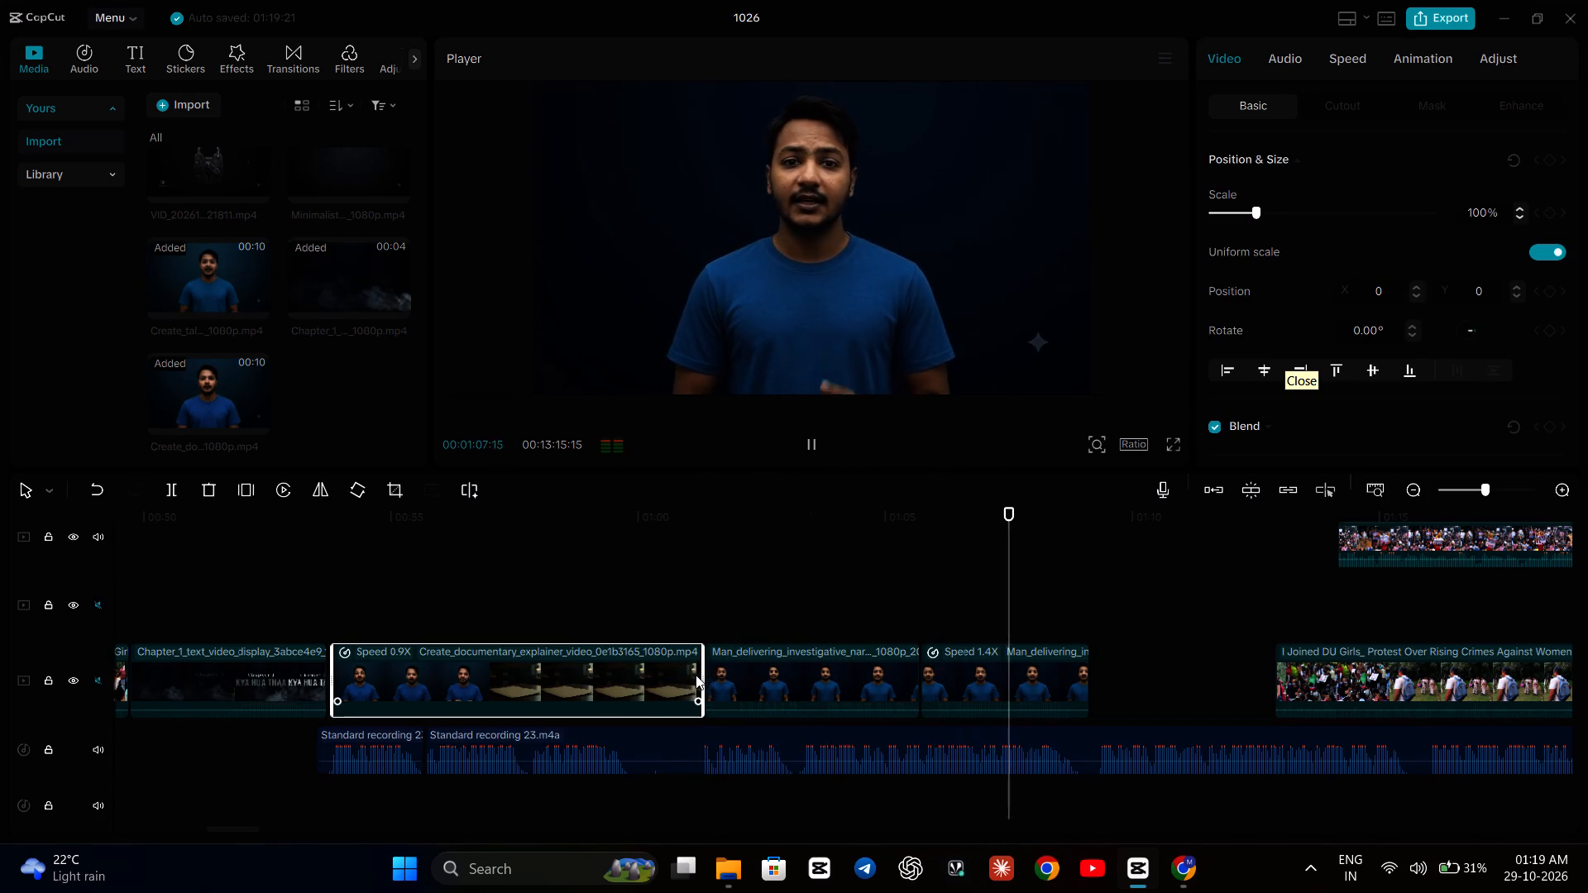
{"action": "left_click_drag", "start_coordinate": [703, 675], "coordinate": [661, 687]}
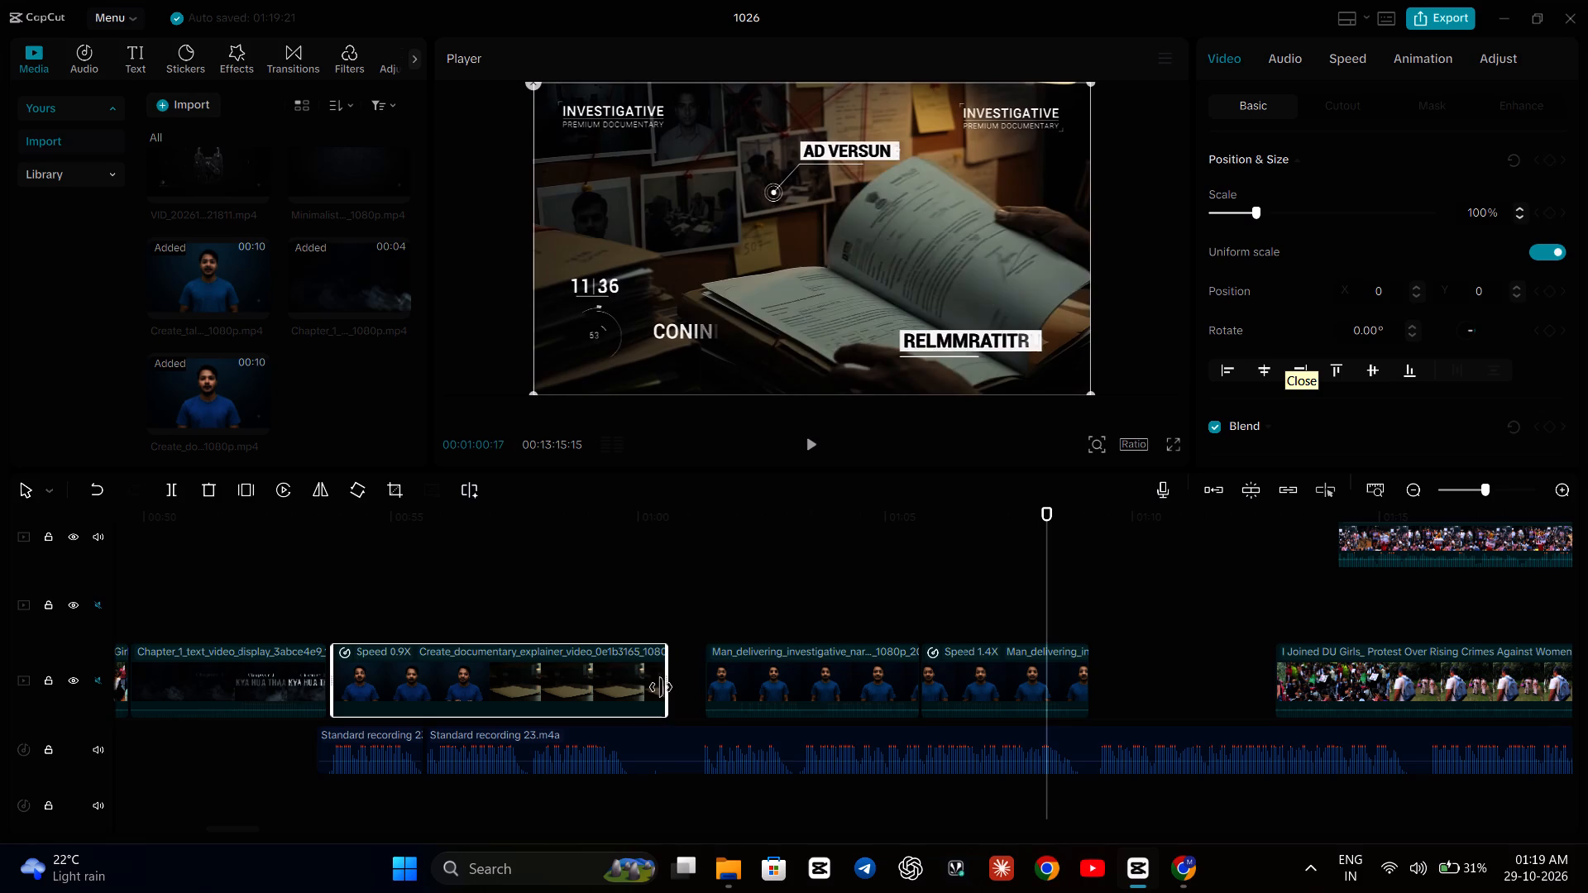
{"action": "left_click_drag", "start_coordinate": [661, 687], "coordinate": [628, 700]}
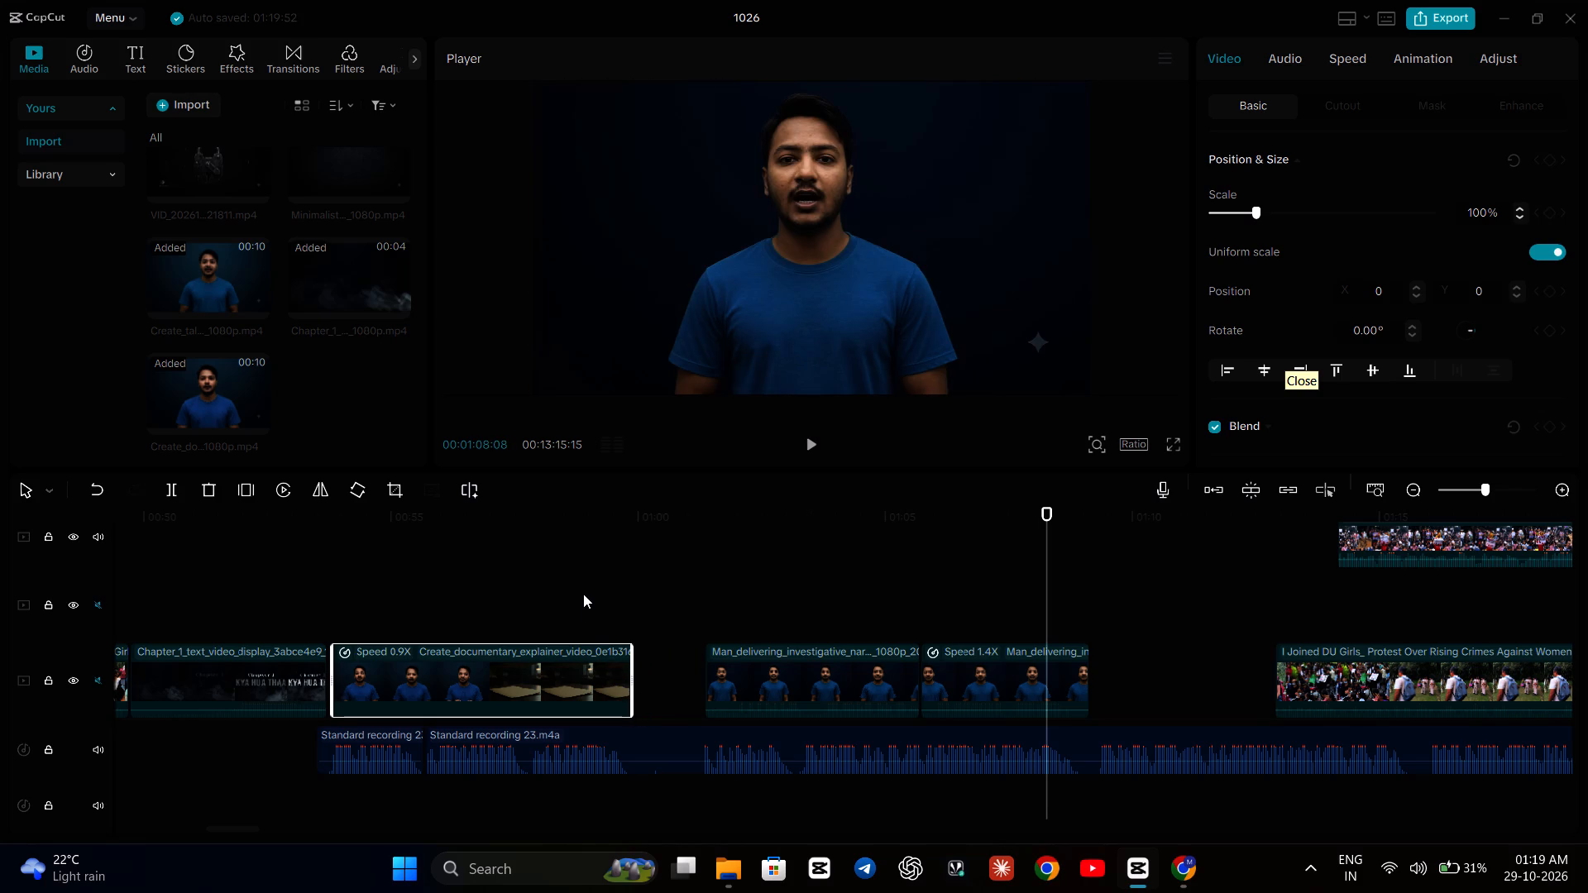
Split the voiceover at 00:00:59:26 and 00:01:01:08, and delete the silent section between the explainer clip and the first talking-head part.
{"action": "left_click", "coordinate": [619, 737]}
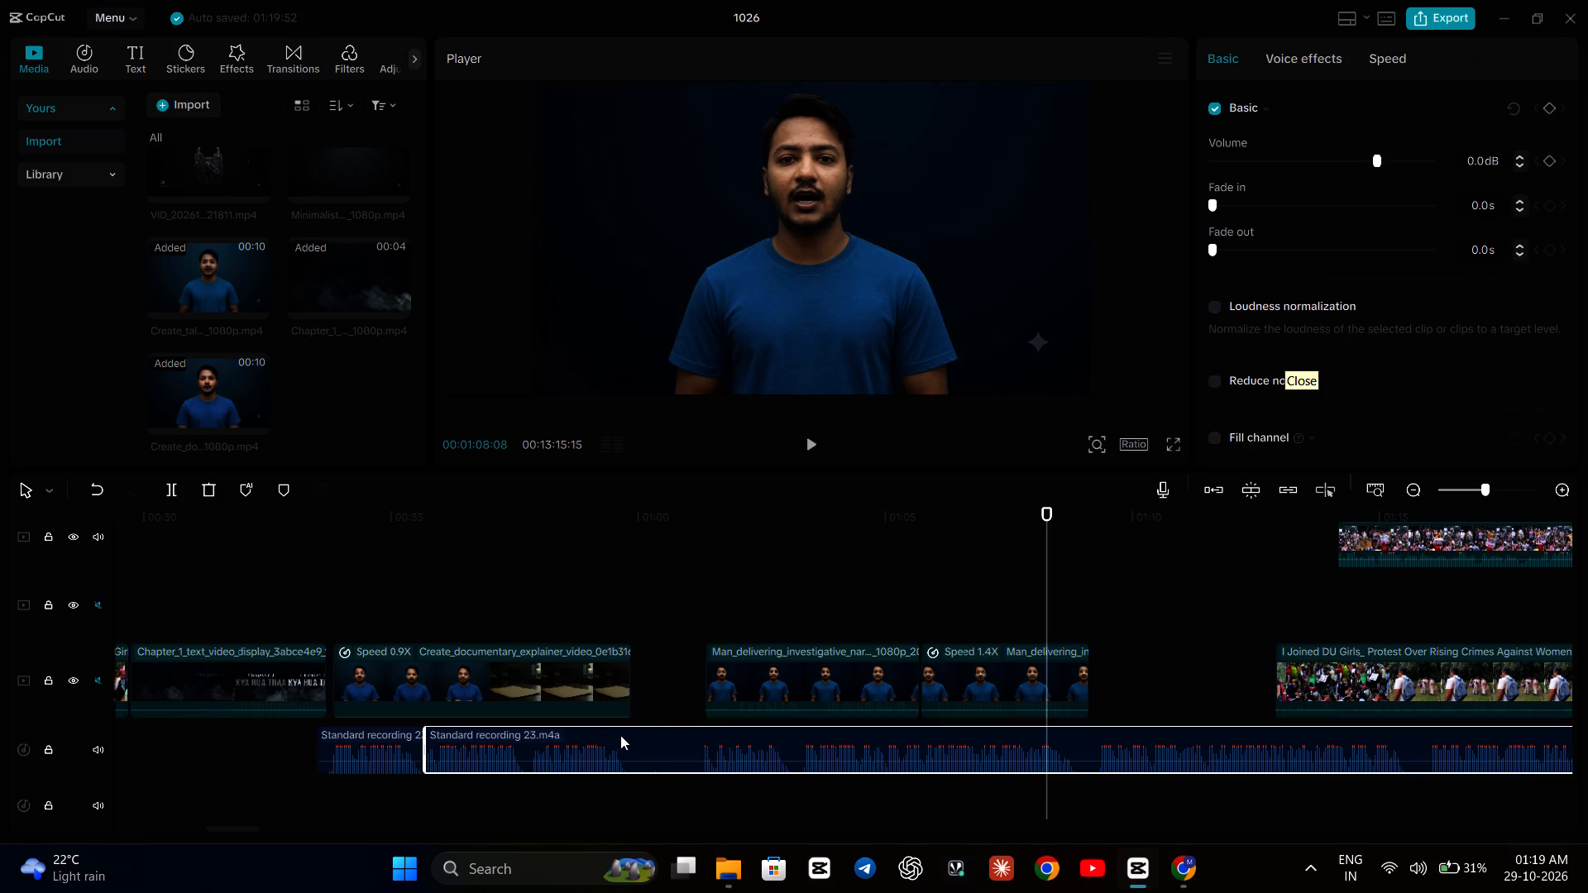
{"action": "left_click", "coordinate": [634, 600]}
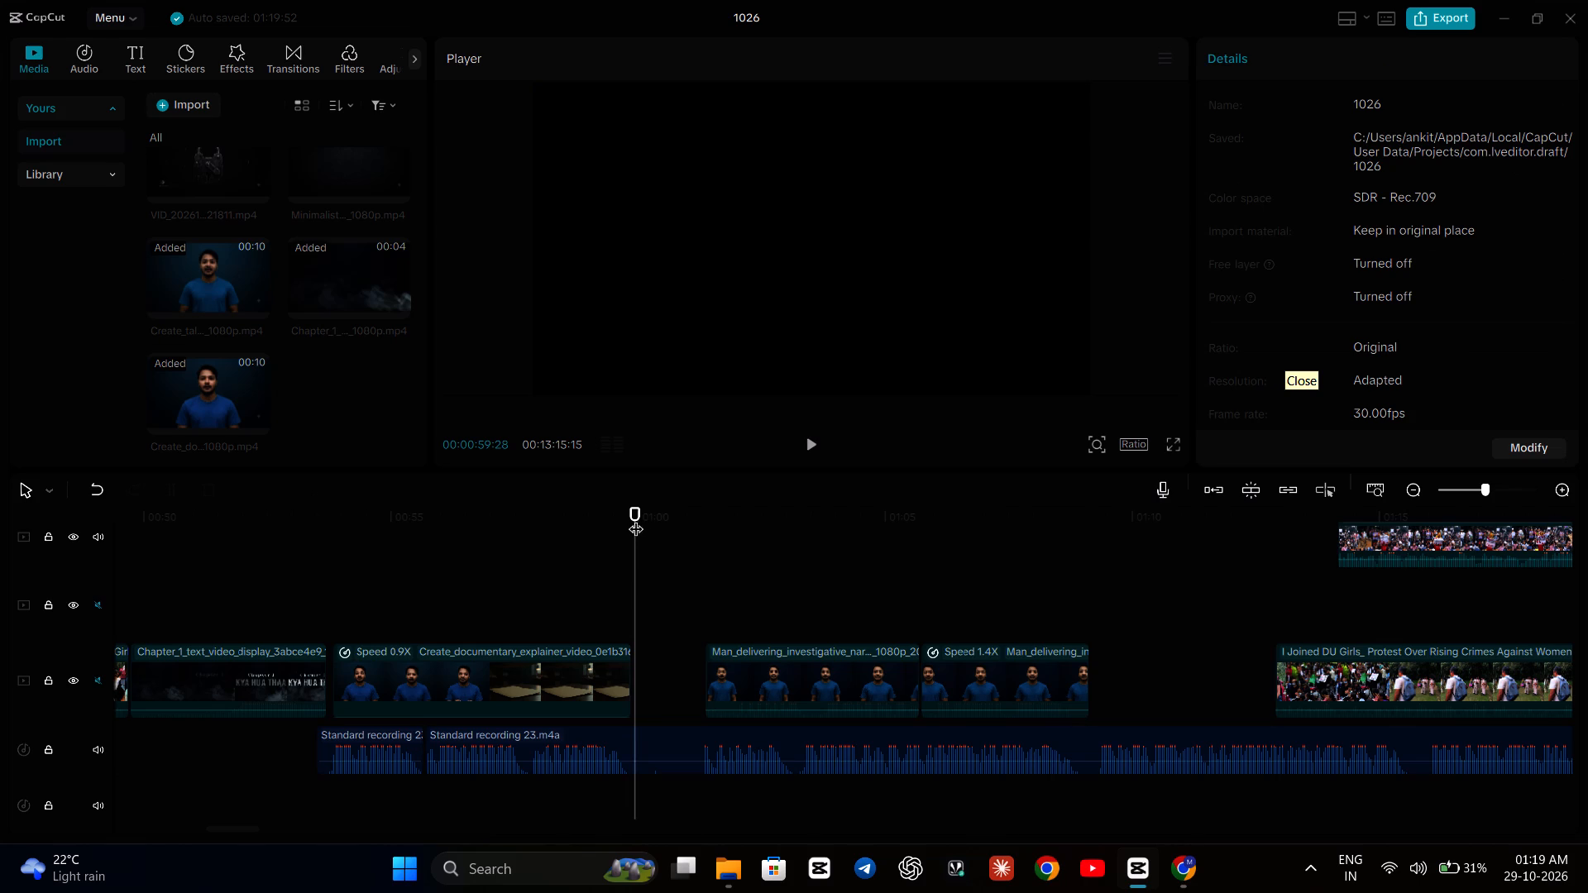
{"action": "left_click_drag", "start_coordinate": [639, 507], "coordinate": [632, 517]}
{"action": "left_click", "coordinate": [569, 747]}
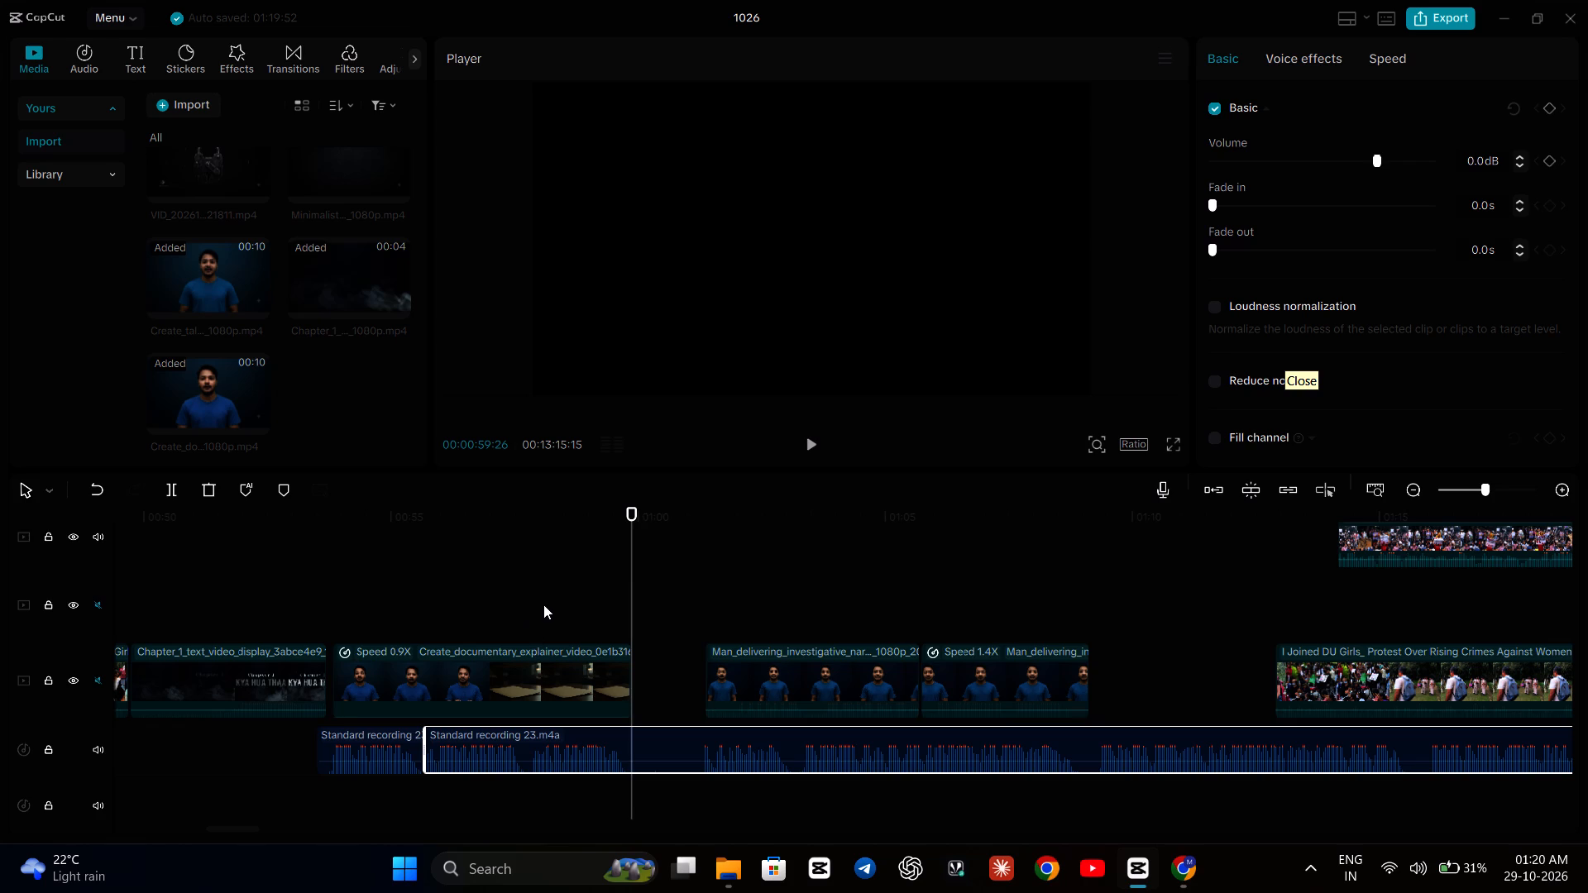
{"action": "left_click", "coordinate": [176, 479]}
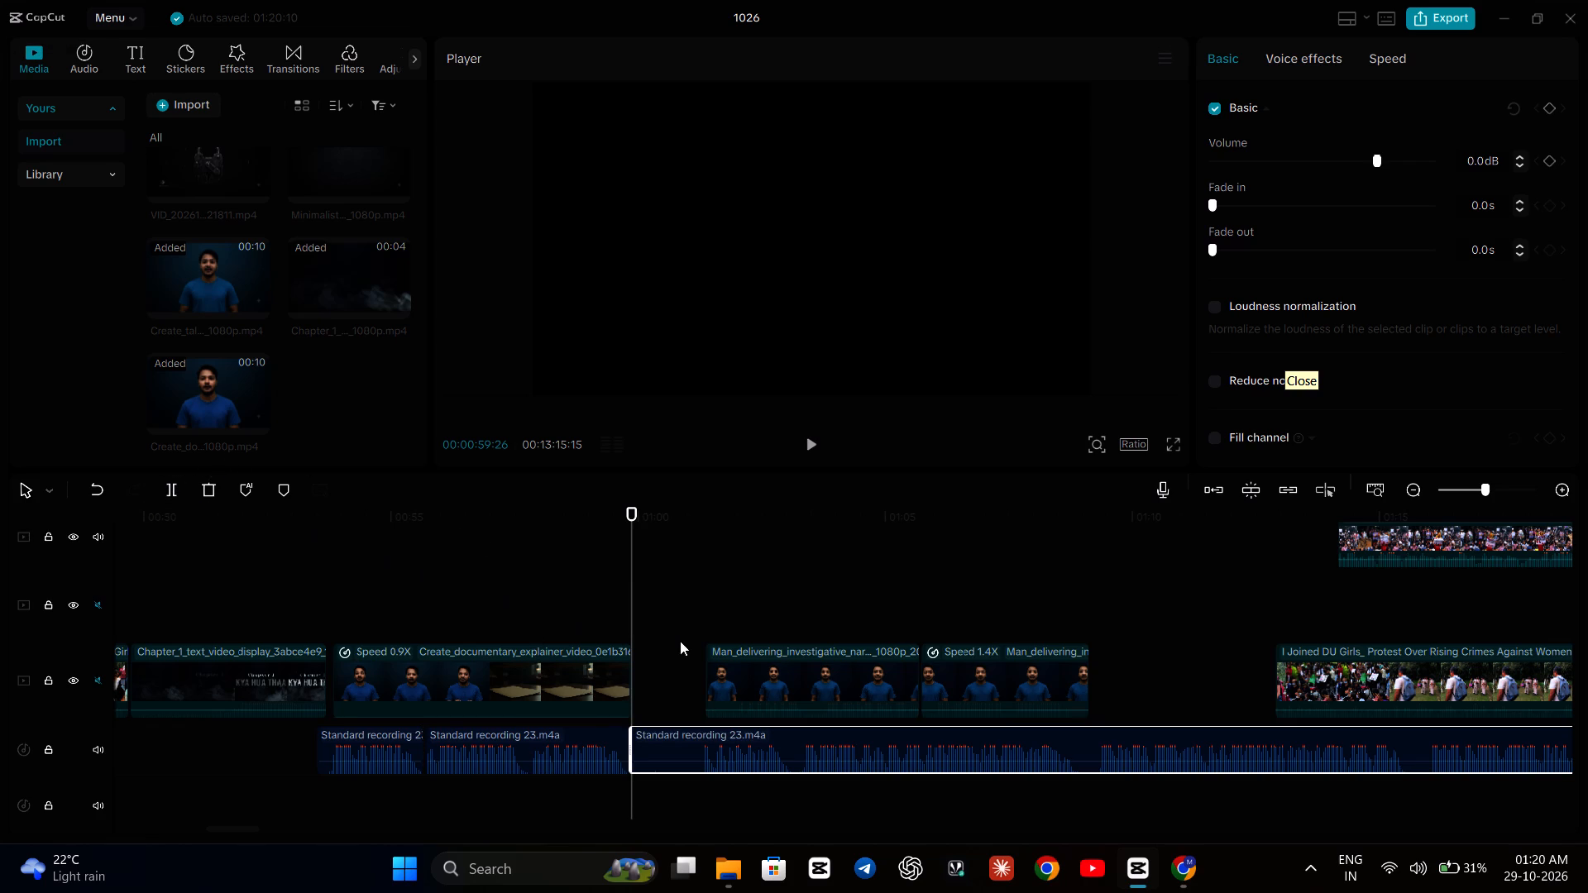
{"action": "left_click", "coordinate": [707, 625]}
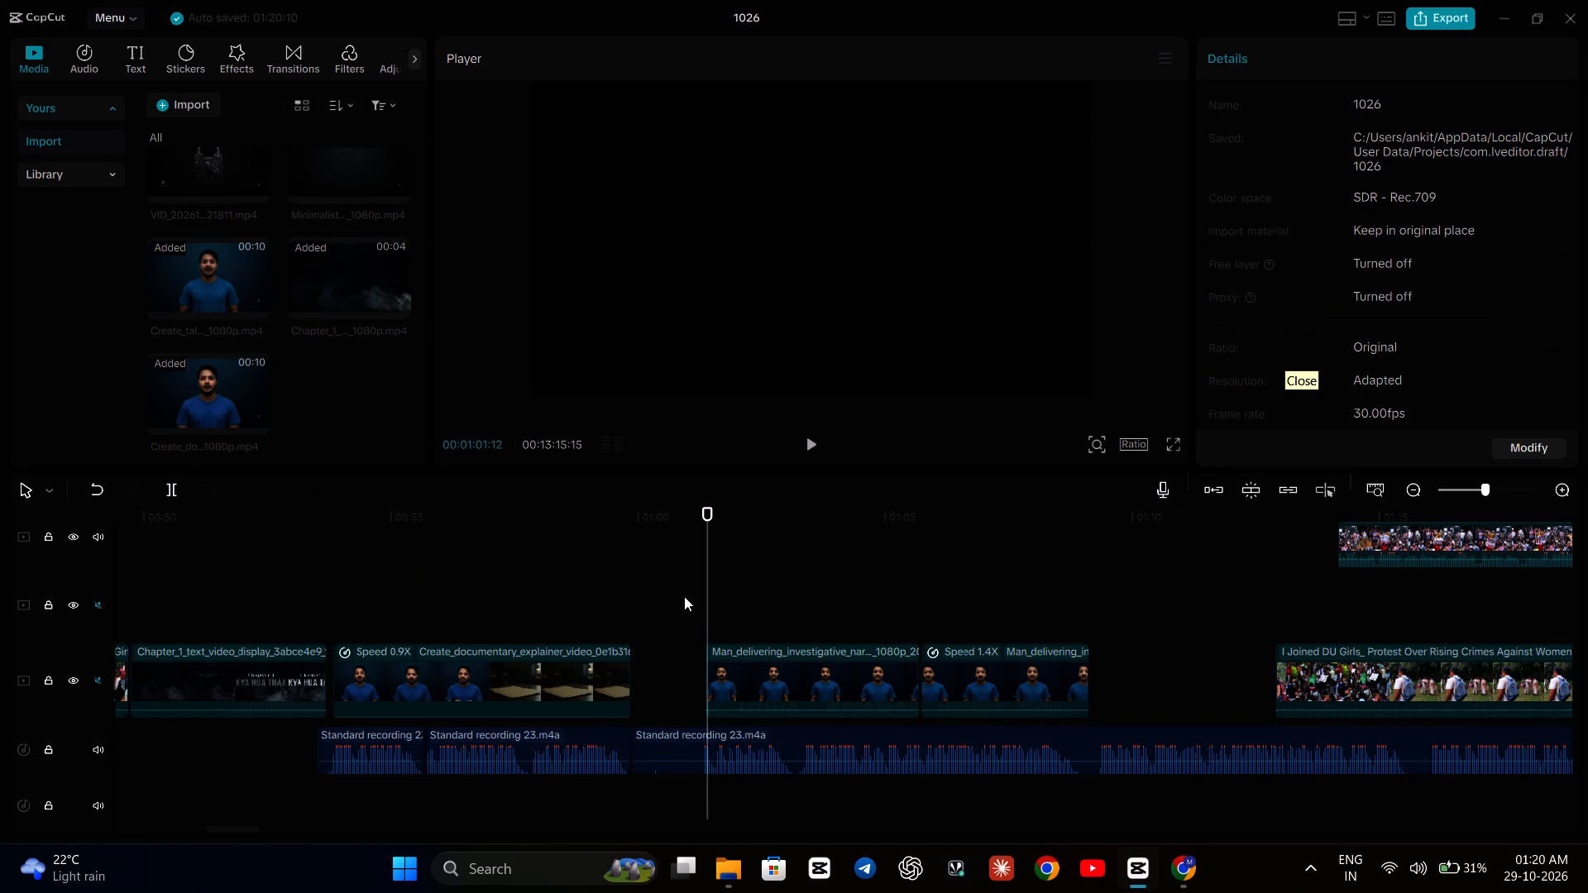
{"action": "left_click", "coordinate": [648, 750]}
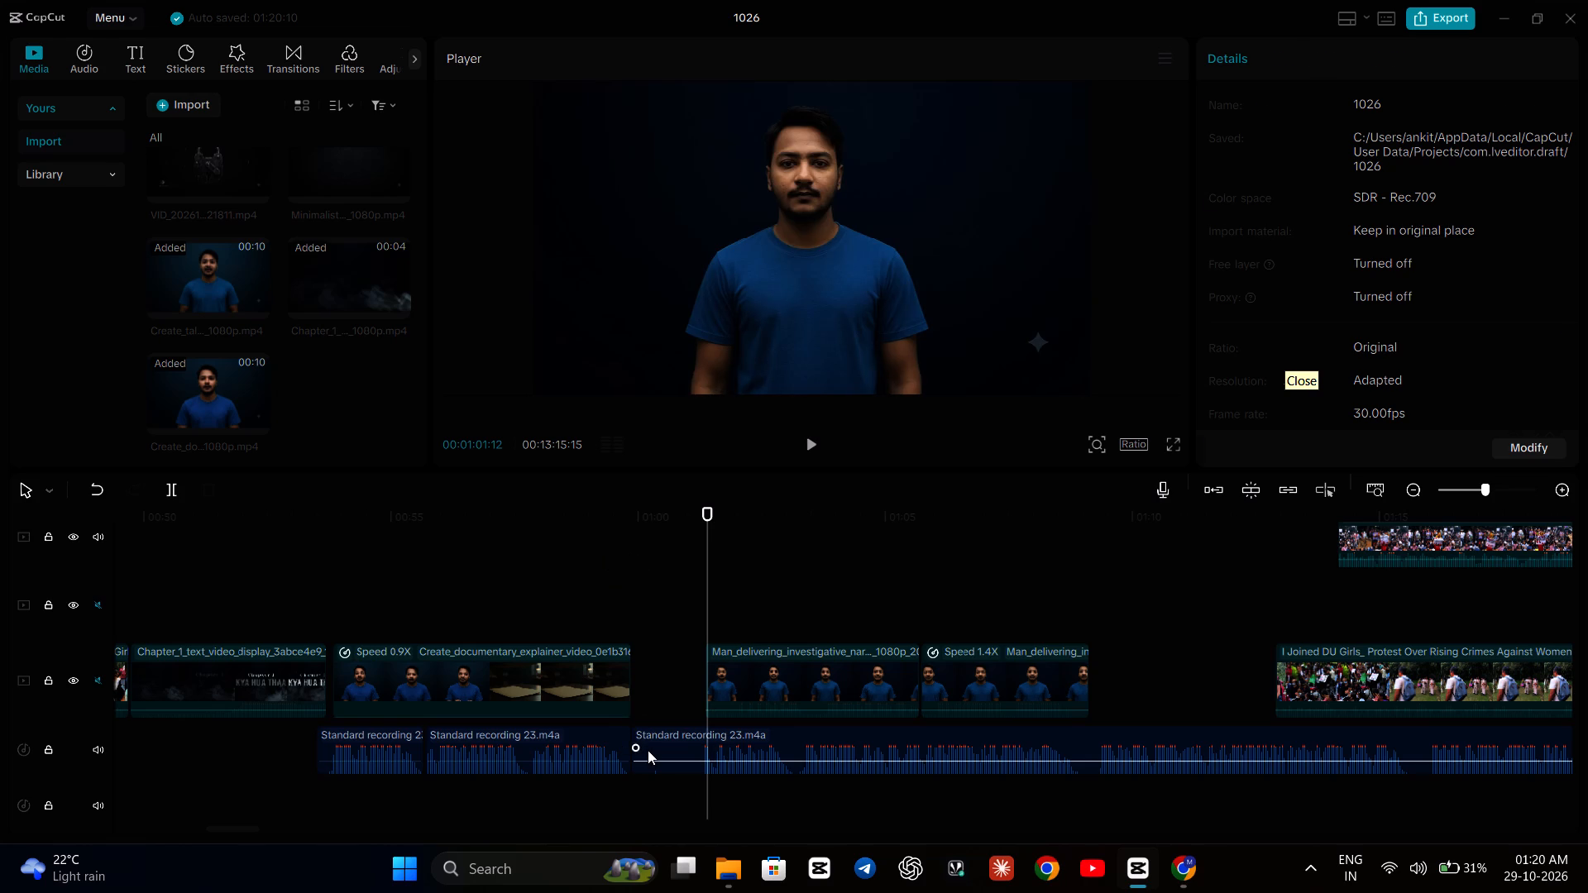
{"action": "key", "text": "Left"}
{"action": "key", "text": "Left"}
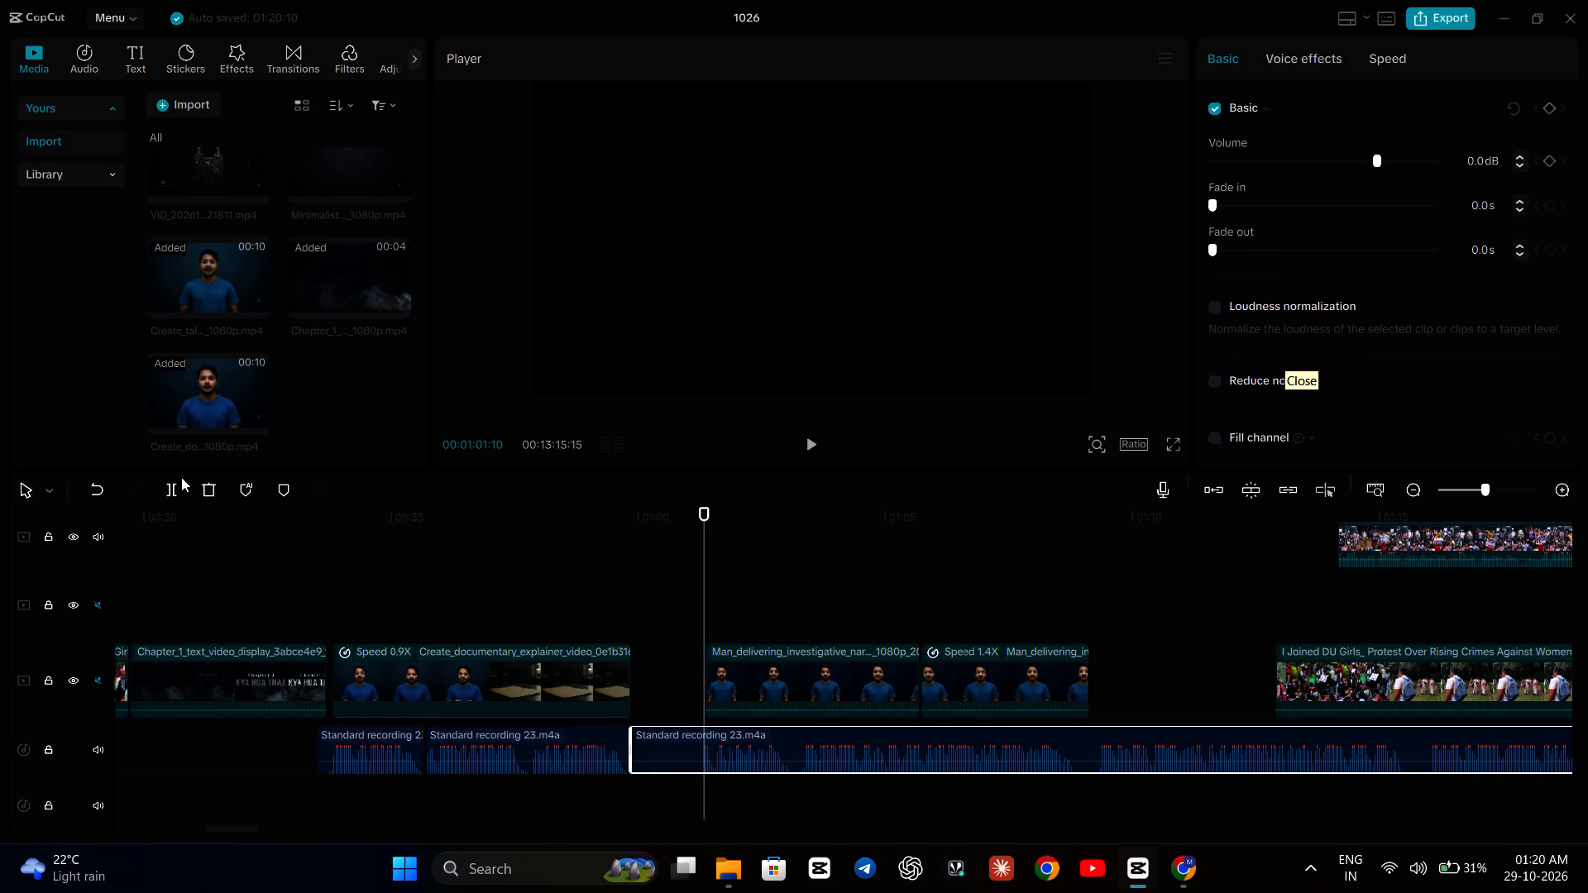
{"action": "key", "text": "Left"}
{"action": "key", "text": "Left"}
{"action": "left_click", "coordinate": [166, 491]}
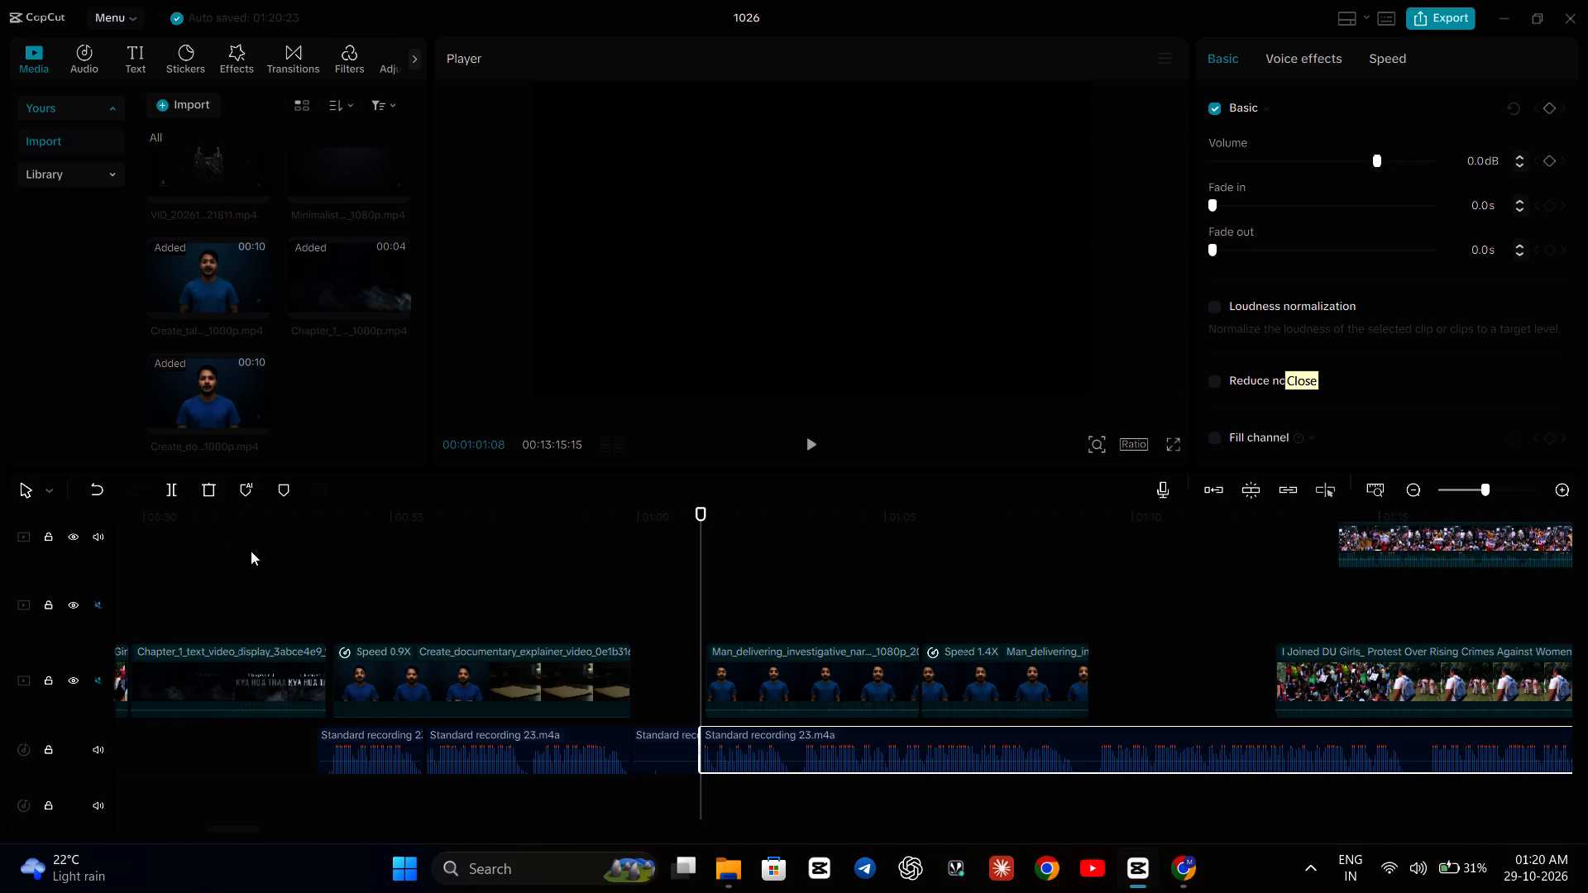
{"action": "left_click", "coordinate": [653, 748]}
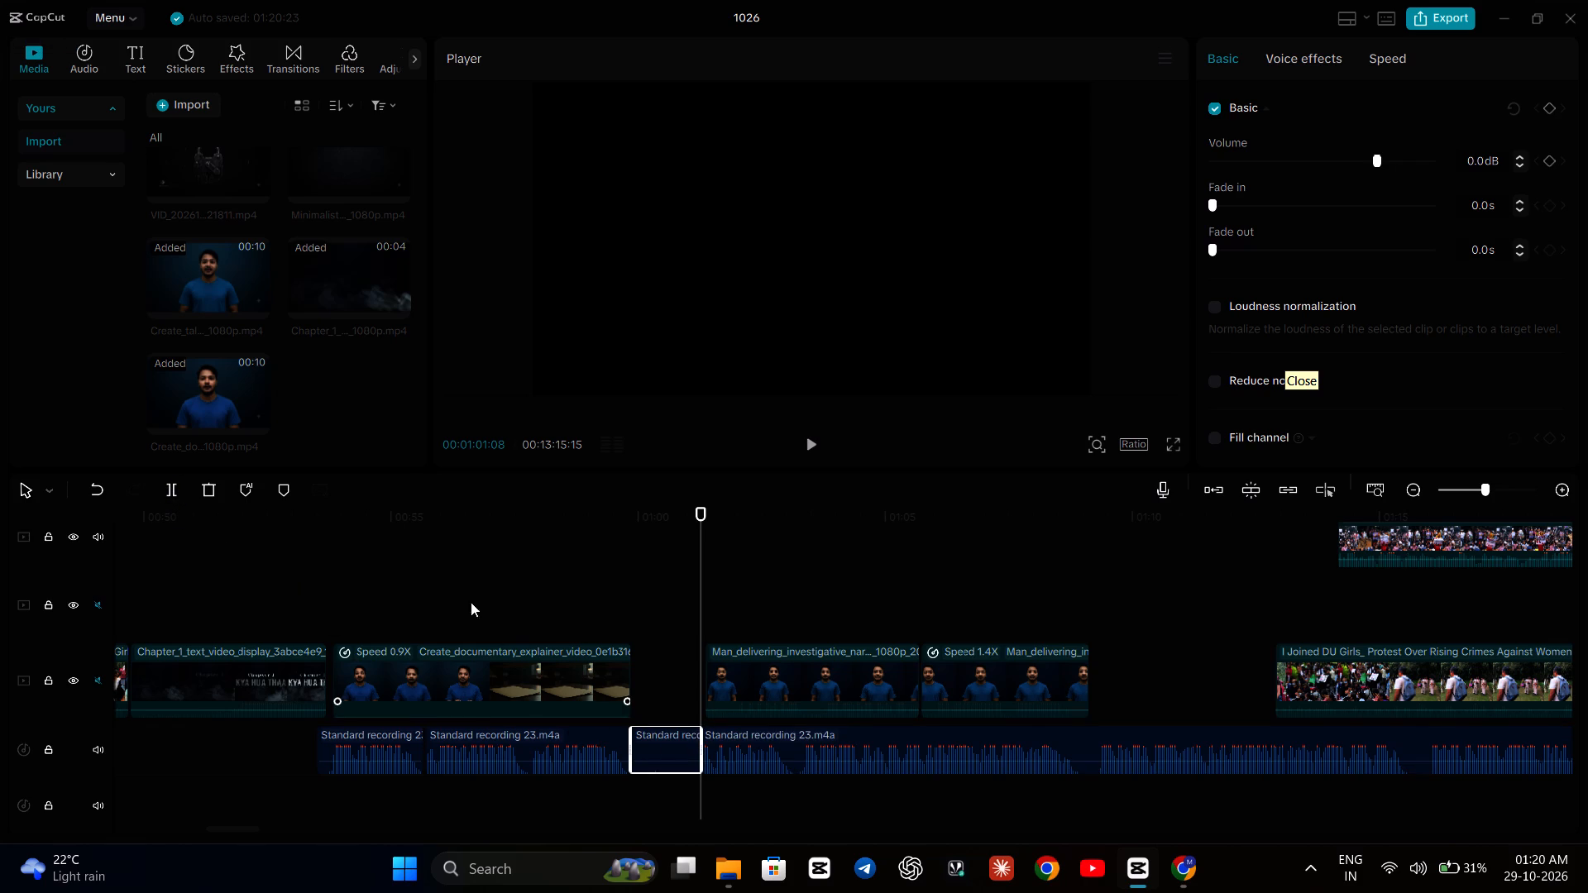
{"action": "left_click", "coordinate": [204, 488]}
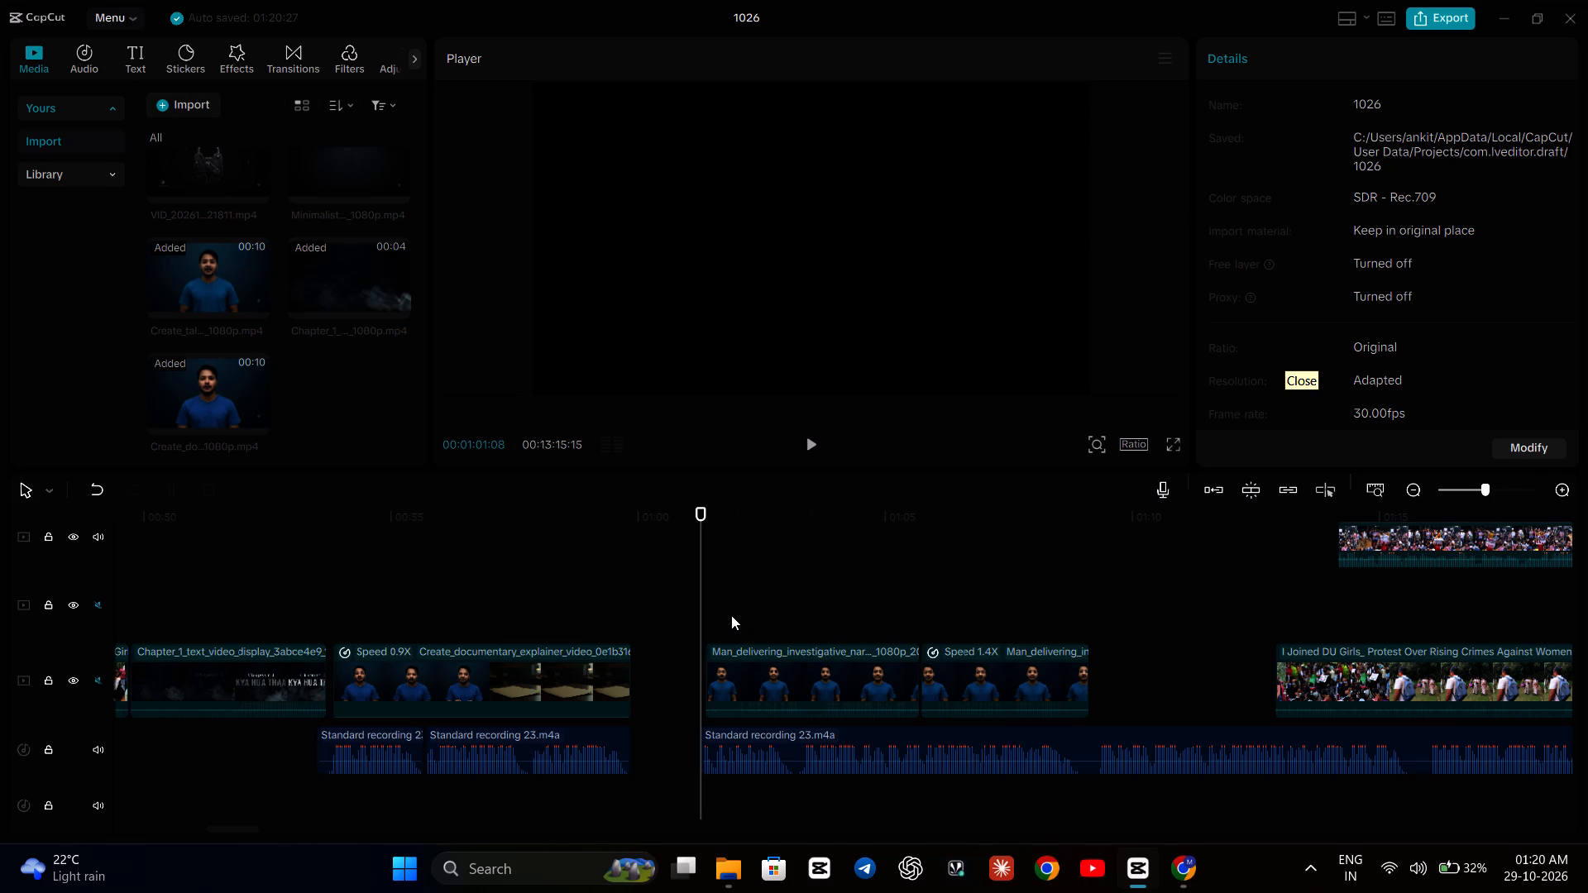
Play back the first talking-head part and shift it earlier so it starts about 0.2 s before its voiceover phrase.
{"action": "key", "text": "space"}
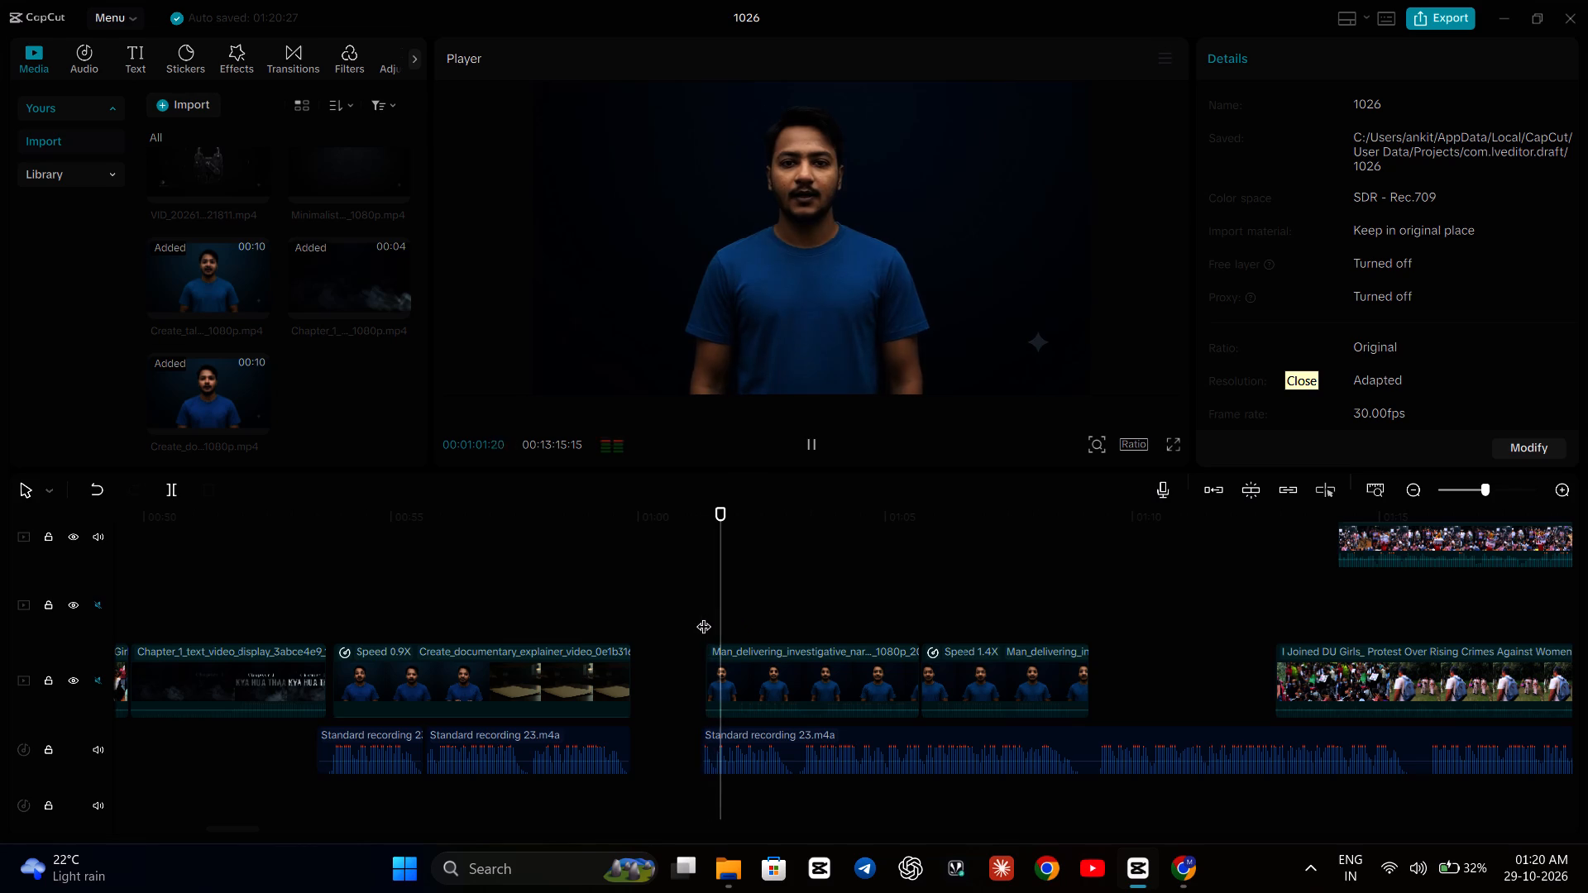
{"action": "key", "text": "space"}
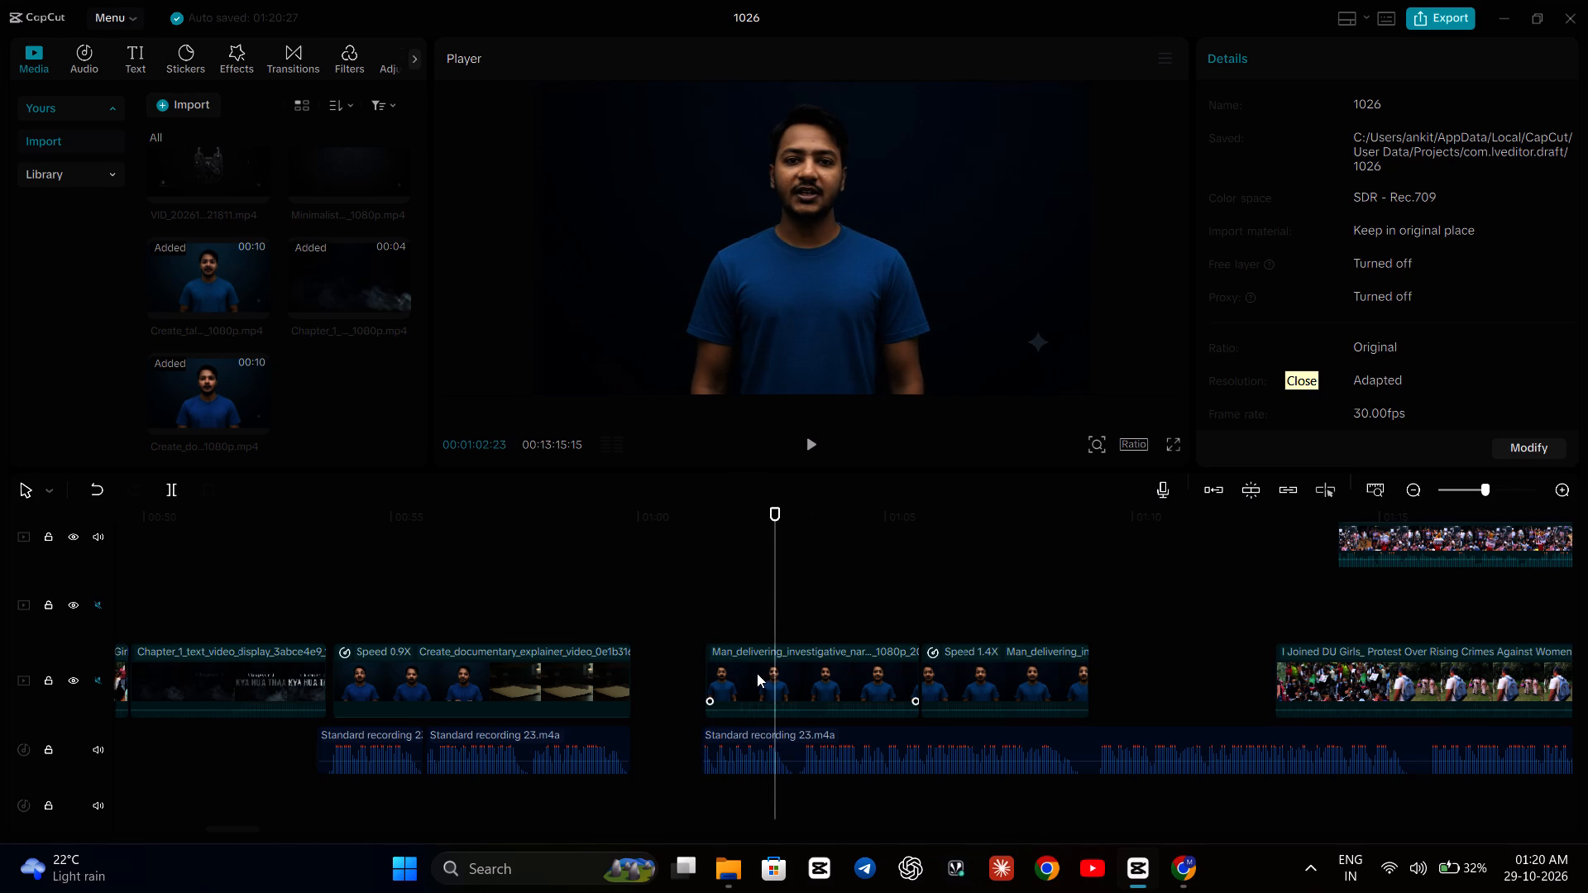
{"action": "key", "text": "space"}
{"action": "key", "text": "space"}
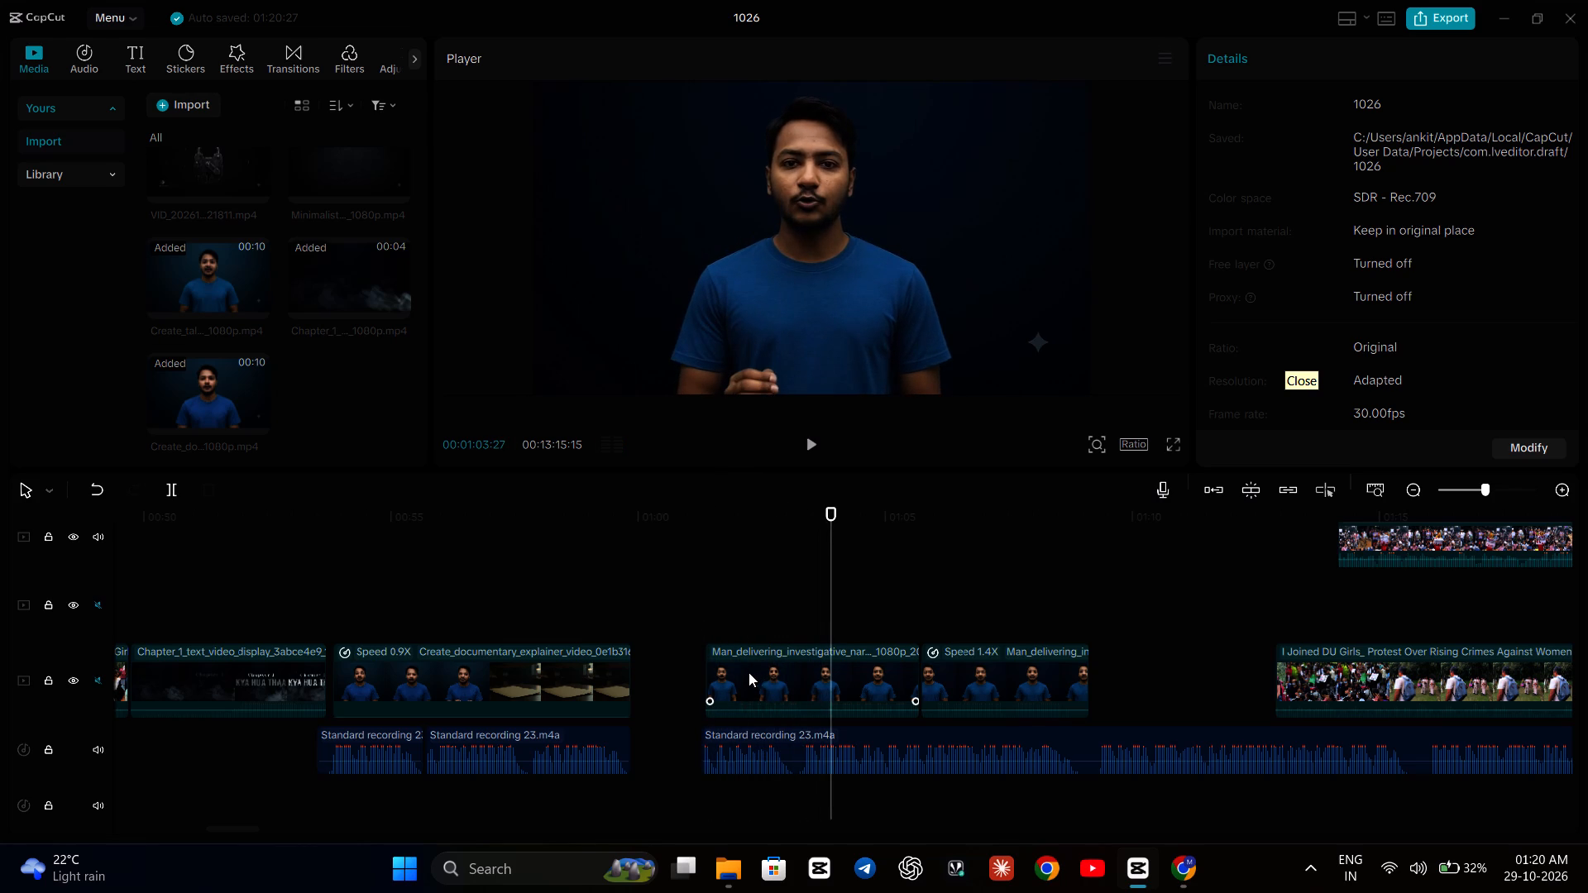
{"action": "left_click", "coordinate": [739, 680]}
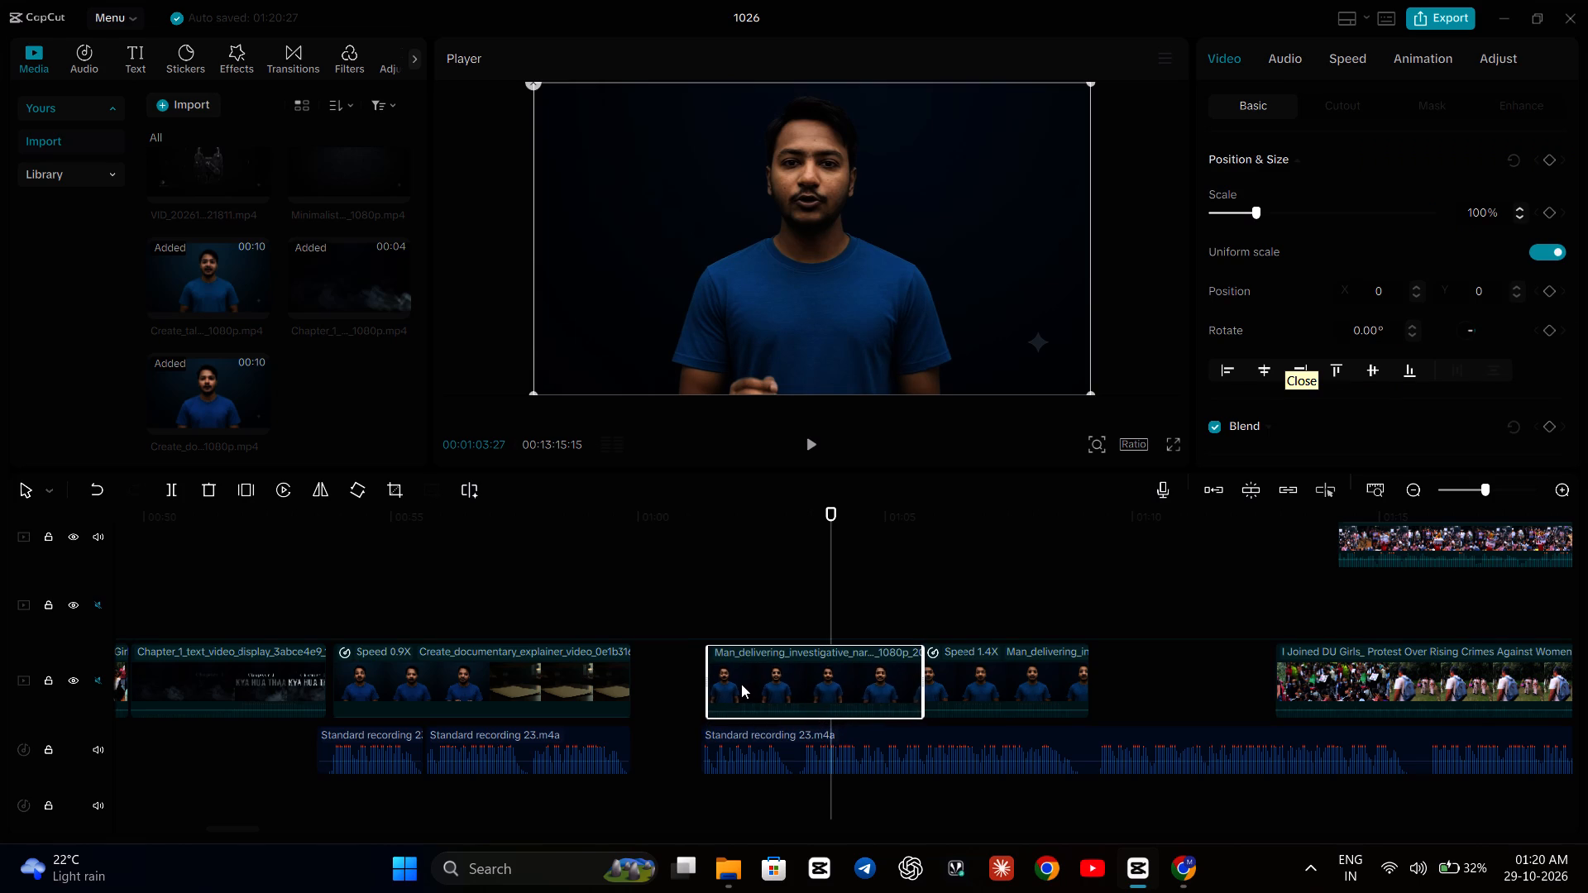
{"action": "left_click", "coordinate": [669, 568]}
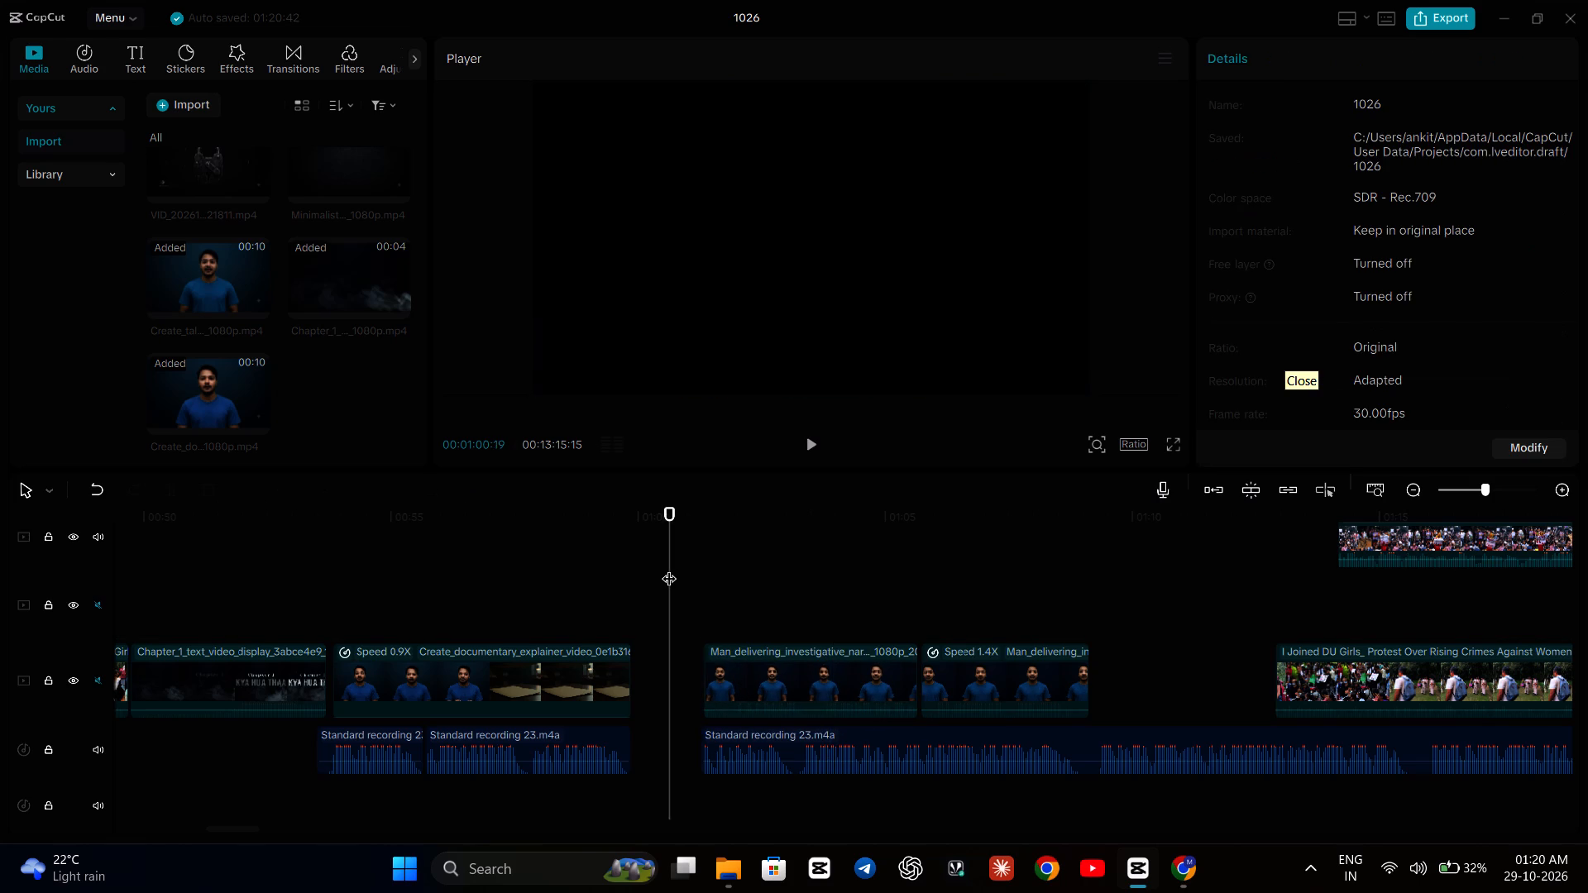
{"action": "key", "text": "space"}
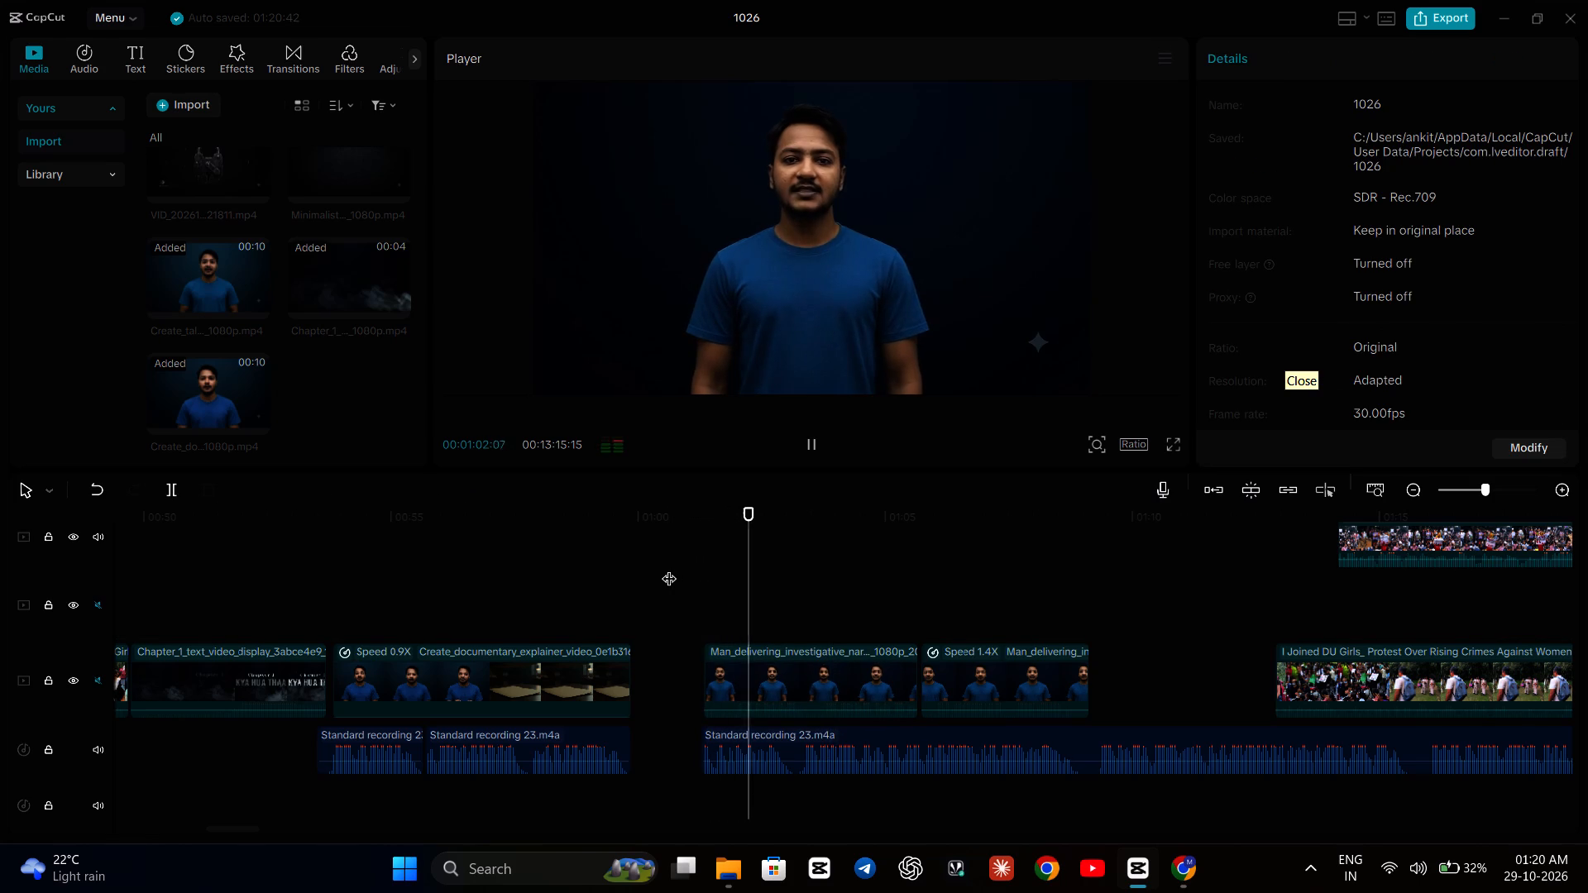
{"action": "key", "text": "space"}
{"action": "left_click_drag", "start_coordinate": [736, 657], "coordinate": [728, 657]}
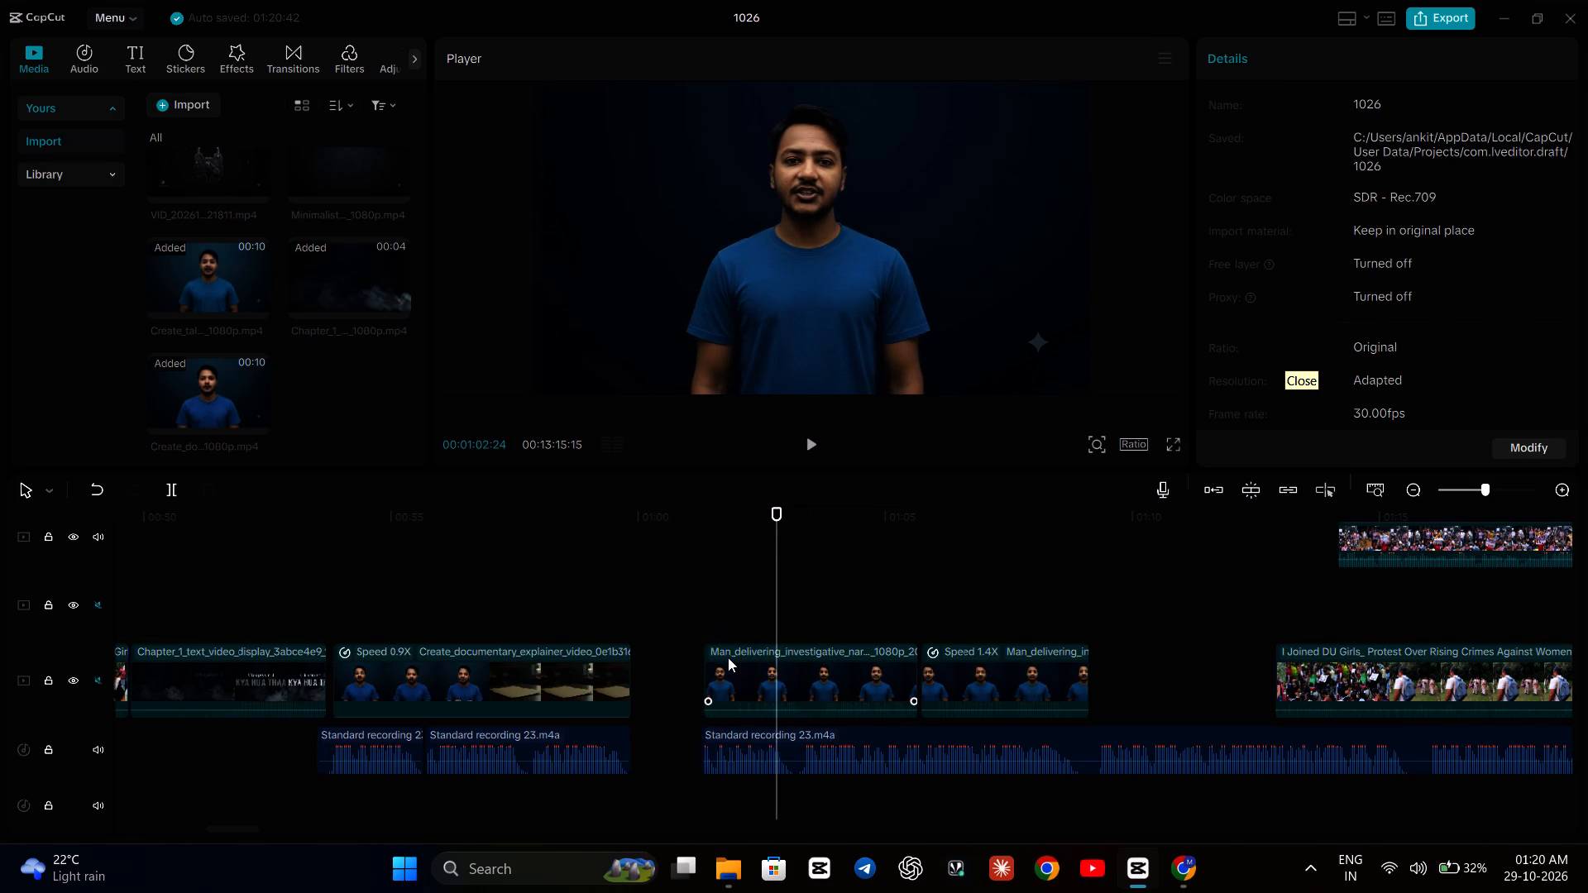
{"action": "left_click_drag", "start_coordinate": [728, 657], "coordinate": [727, 657]}
Play repeatedly from just before the first talking-head part into the 1.4x part to check lip-sync against the voiceover.
{"action": "left_click", "coordinate": [681, 593]}
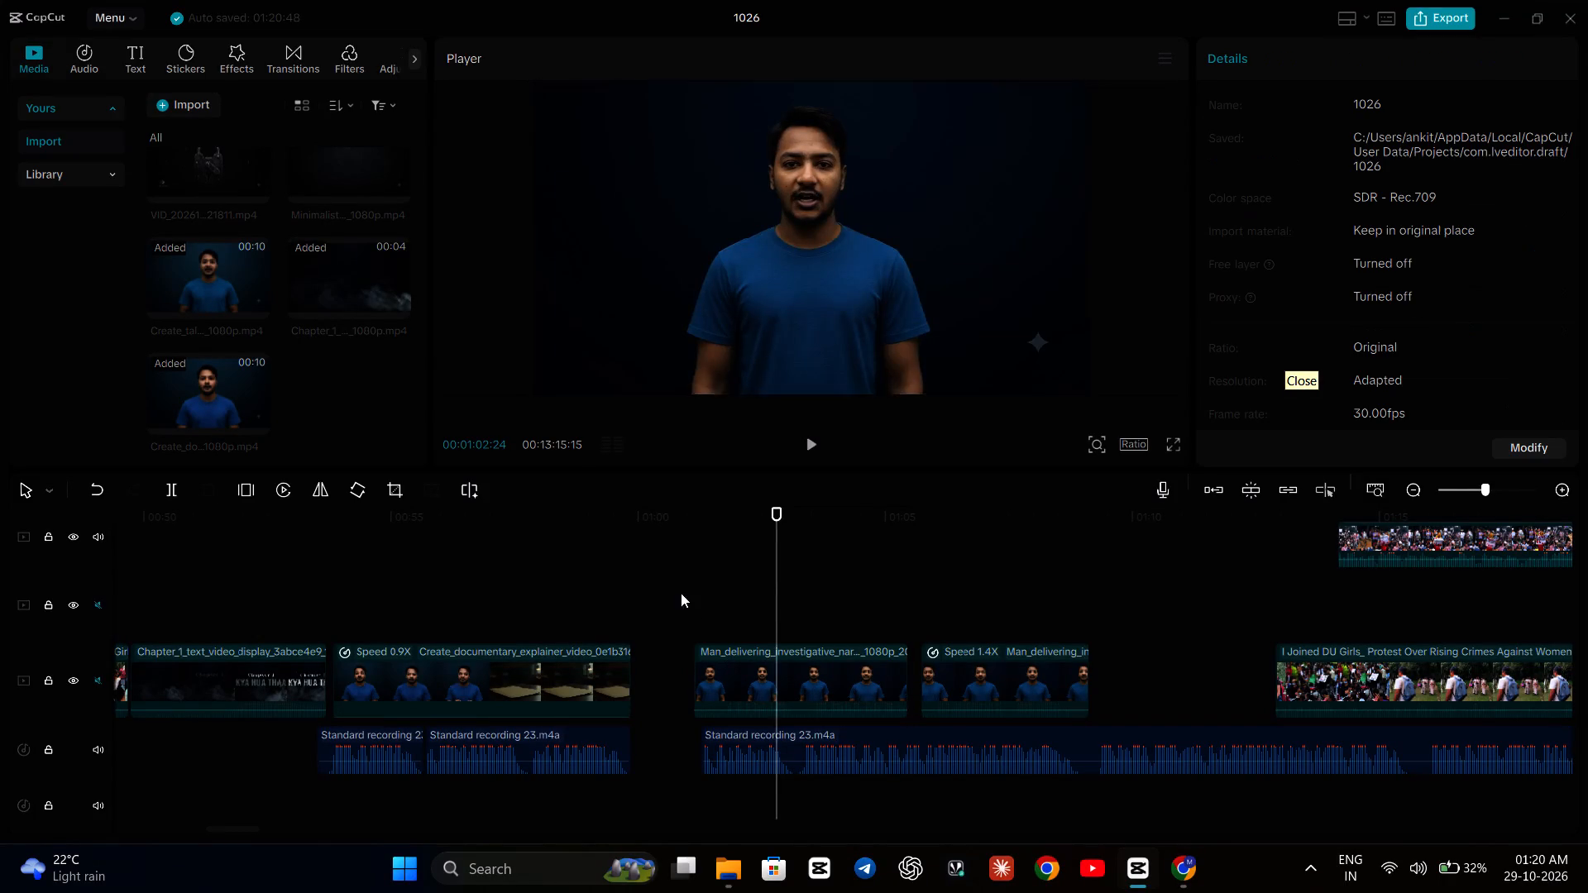
{"action": "key", "text": "space"}
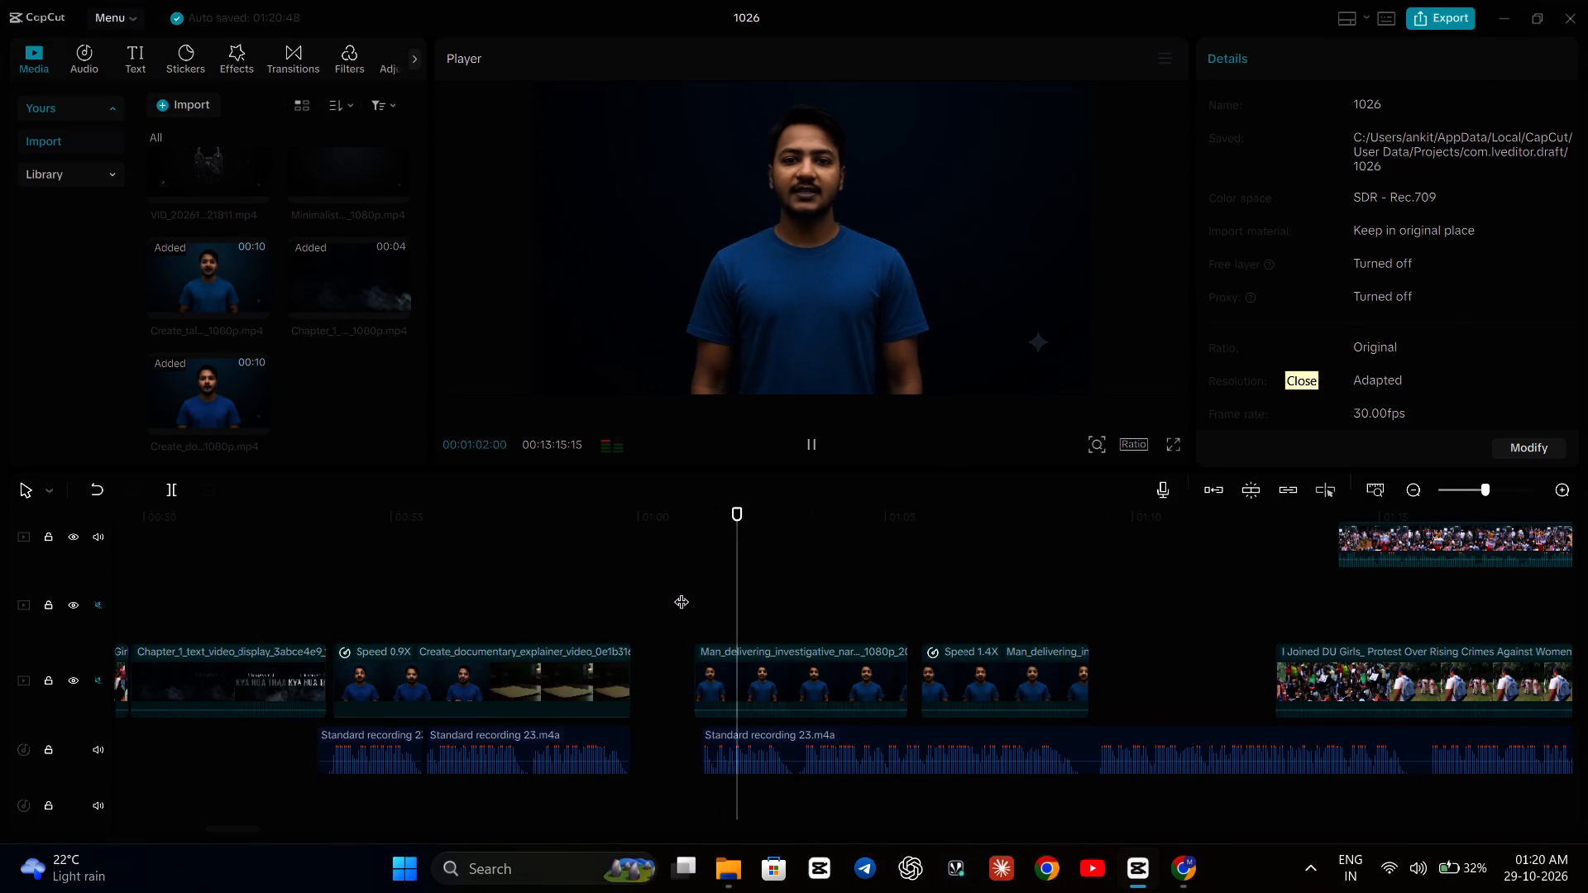
{"action": "key", "text": "space"}
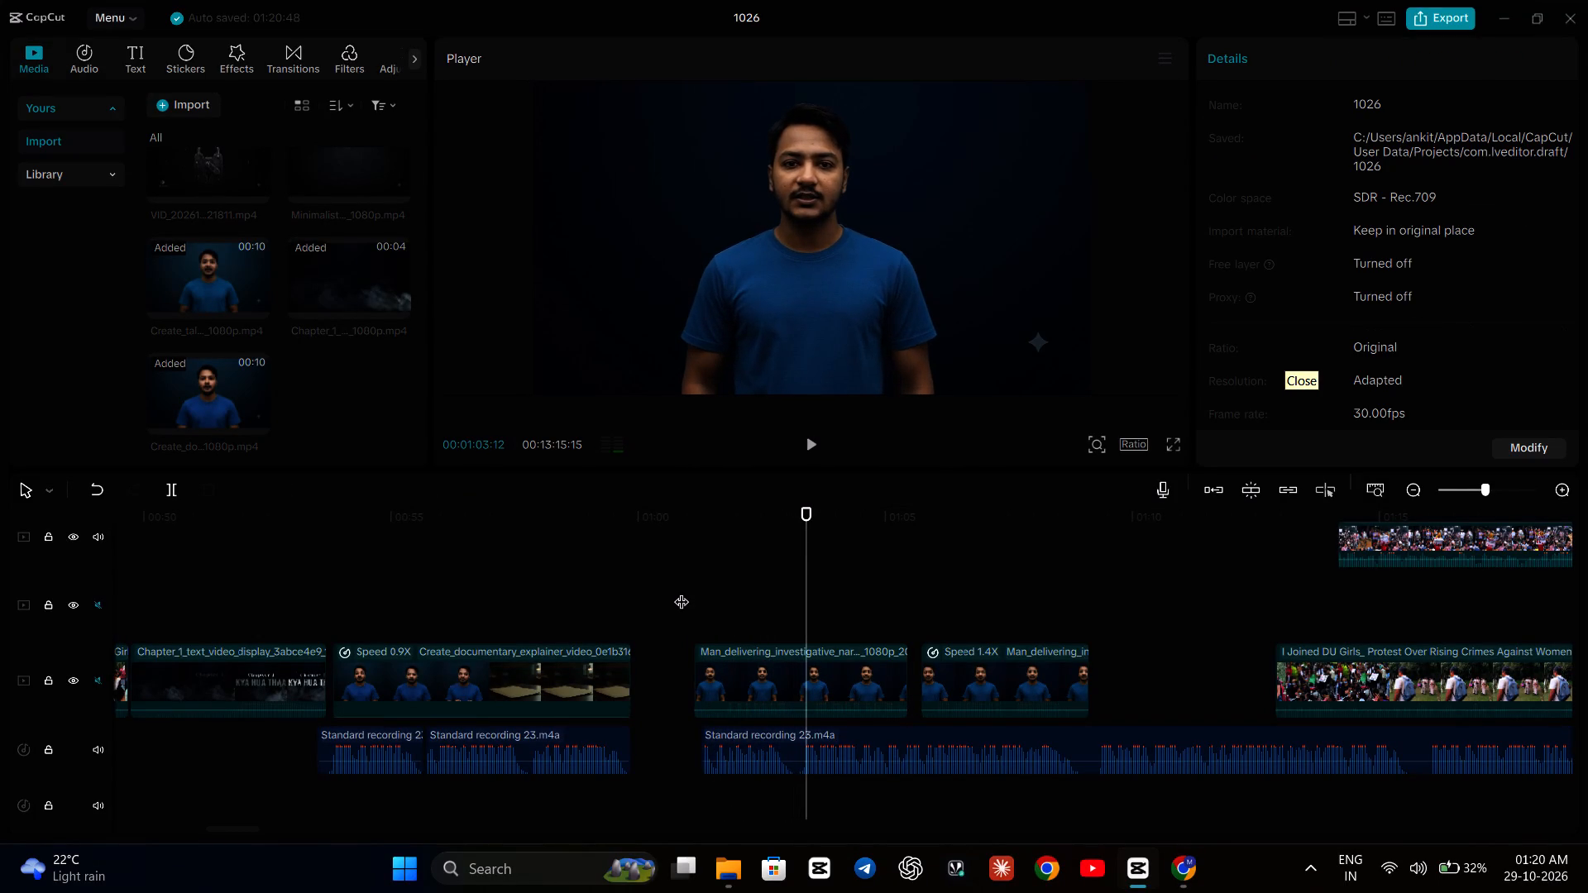
{"action": "left_click", "coordinate": [674, 577]}
{"action": "key", "text": "space"}
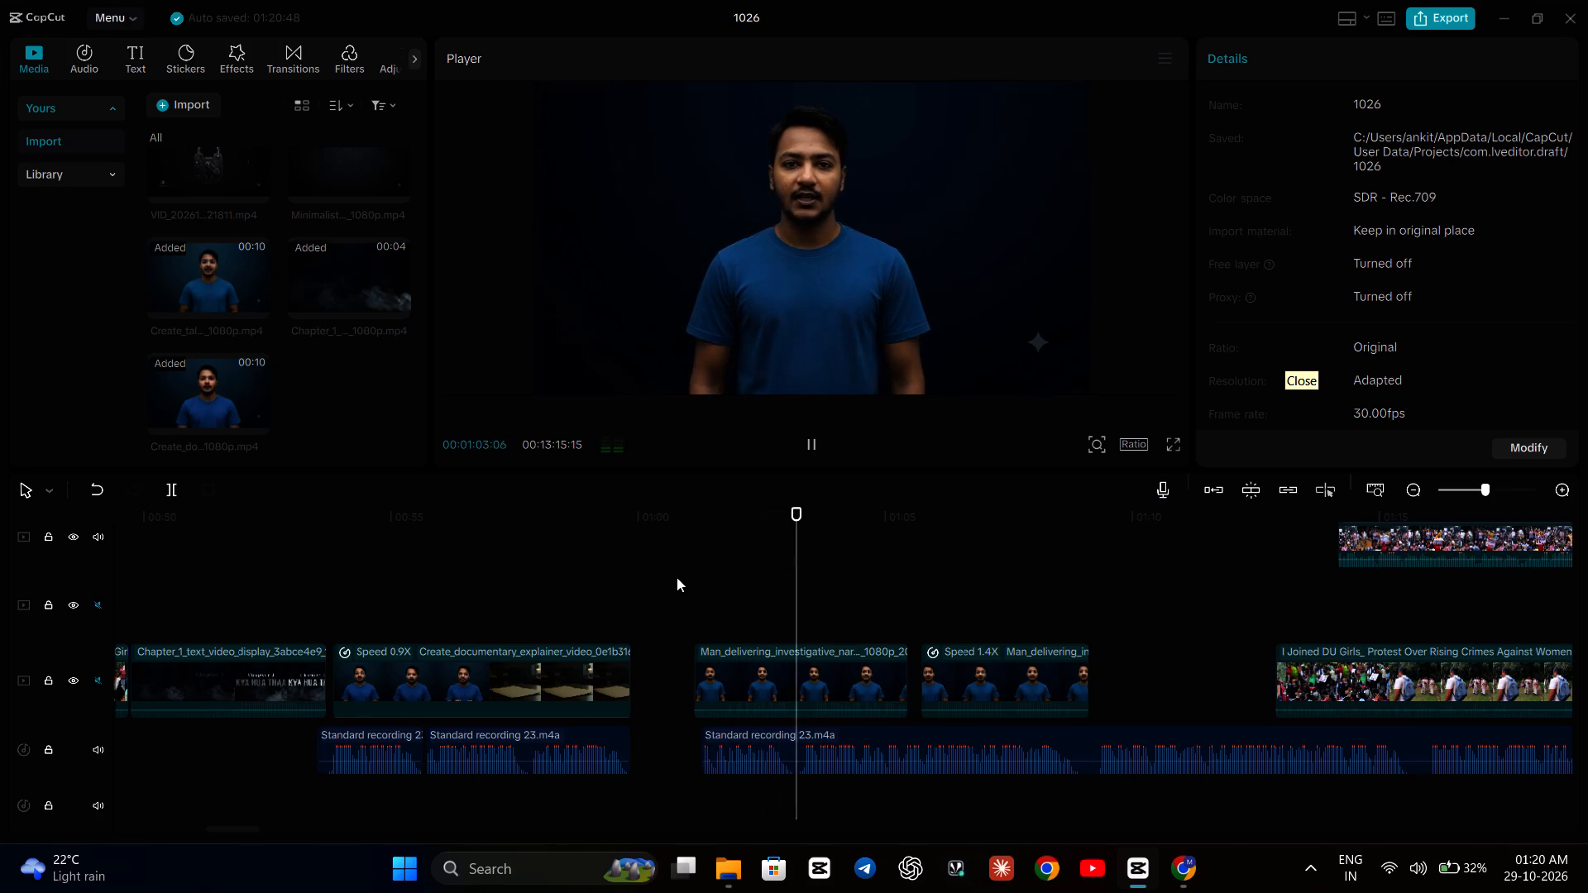
{"action": "key", "text": "space"}
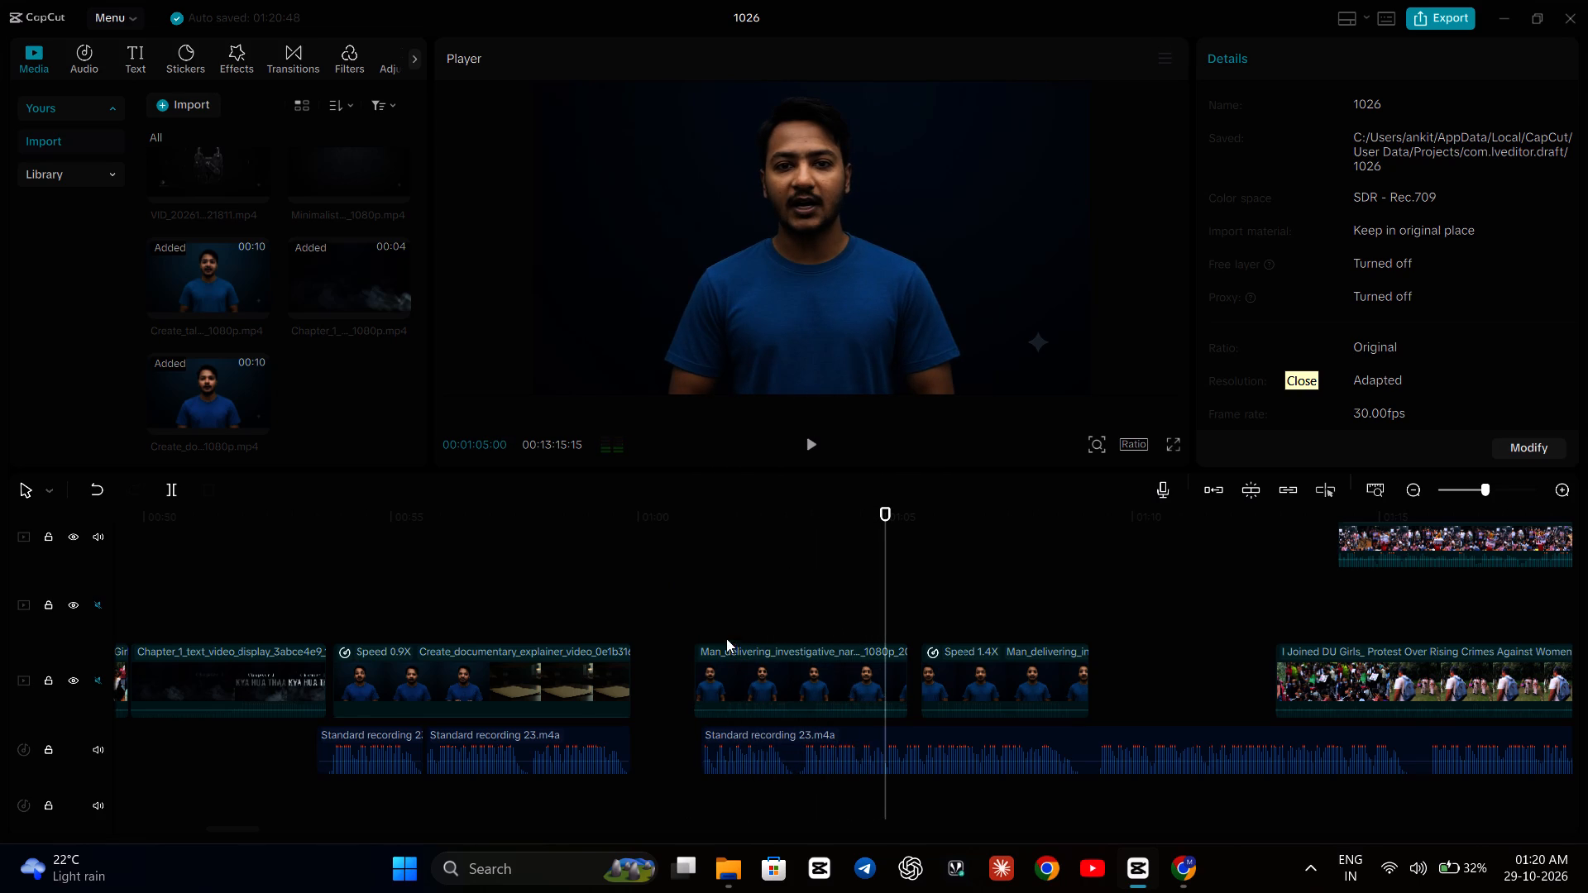
{"action": "left_click", "coordinate": [641, 593]}
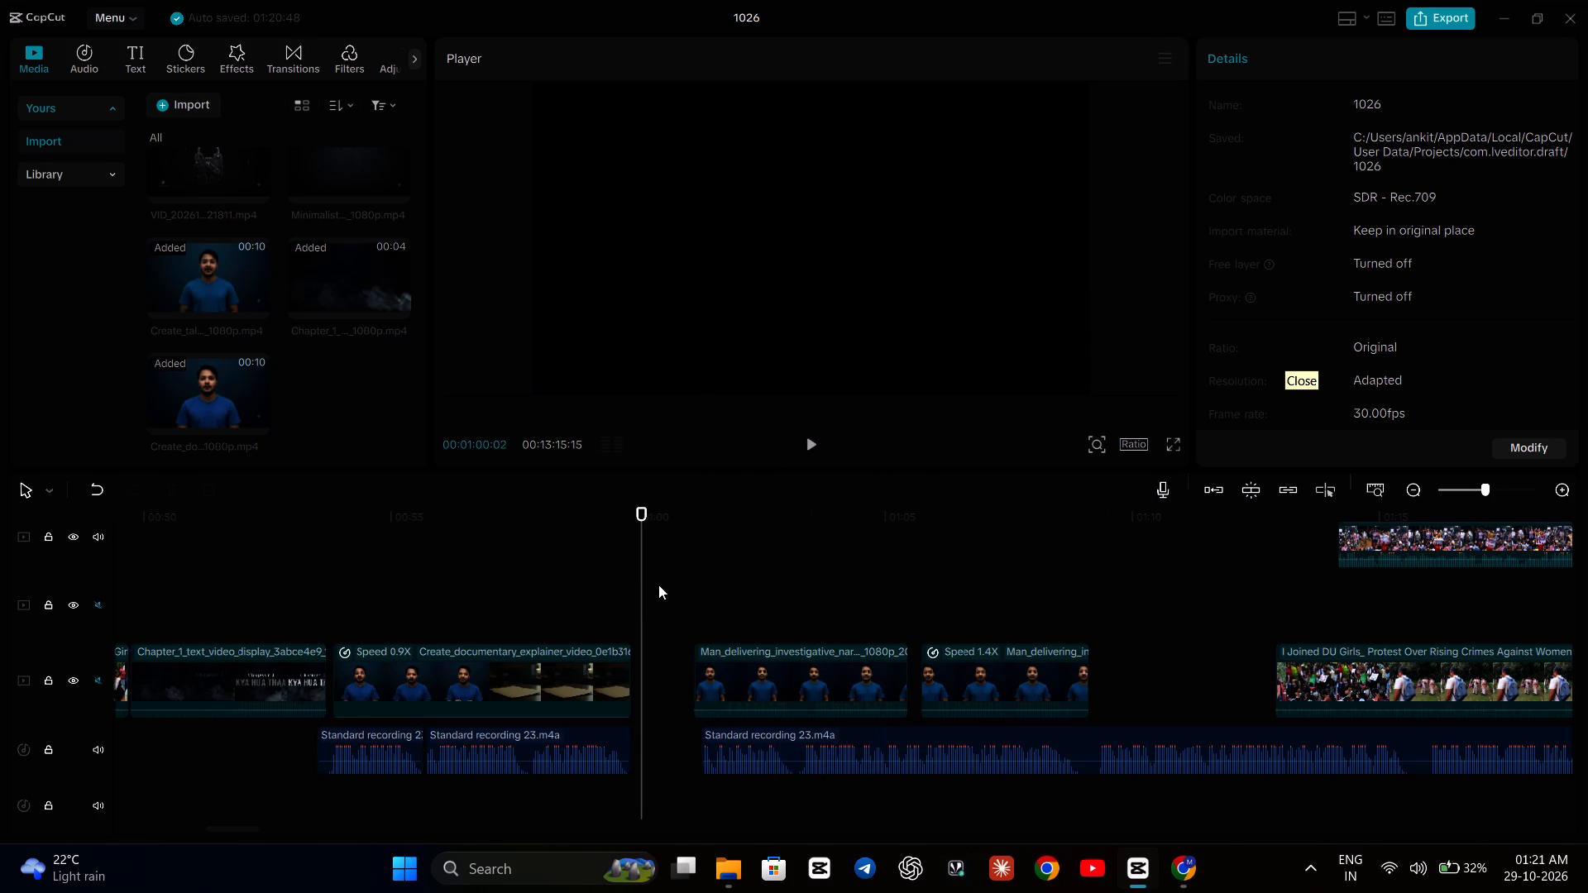
{"action": "key", "text": "space"}
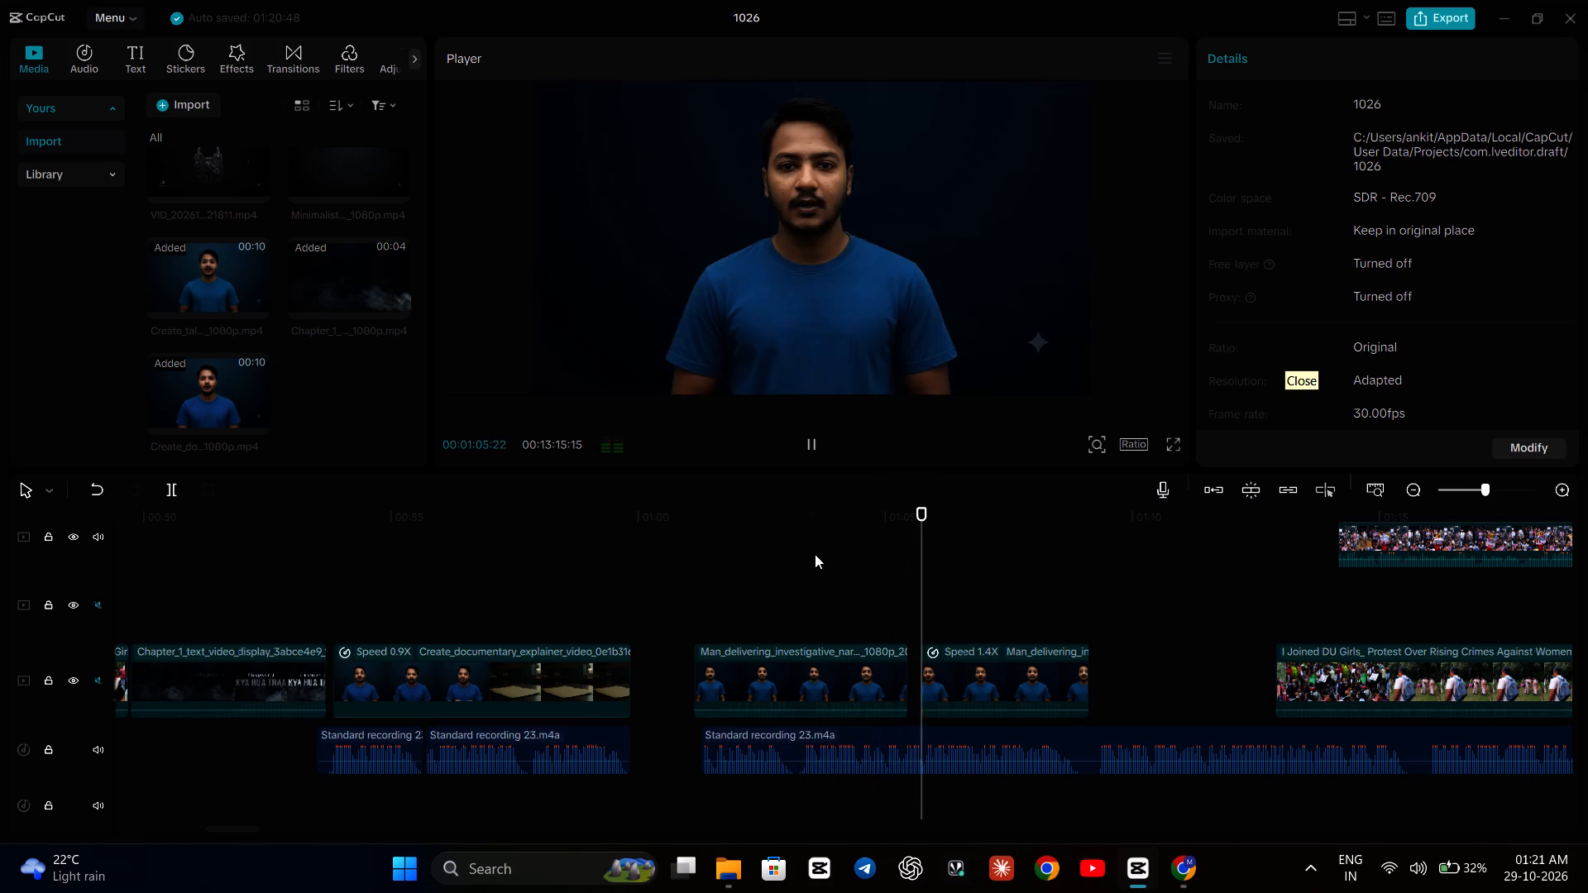
{"action": "key", "text": "space"}
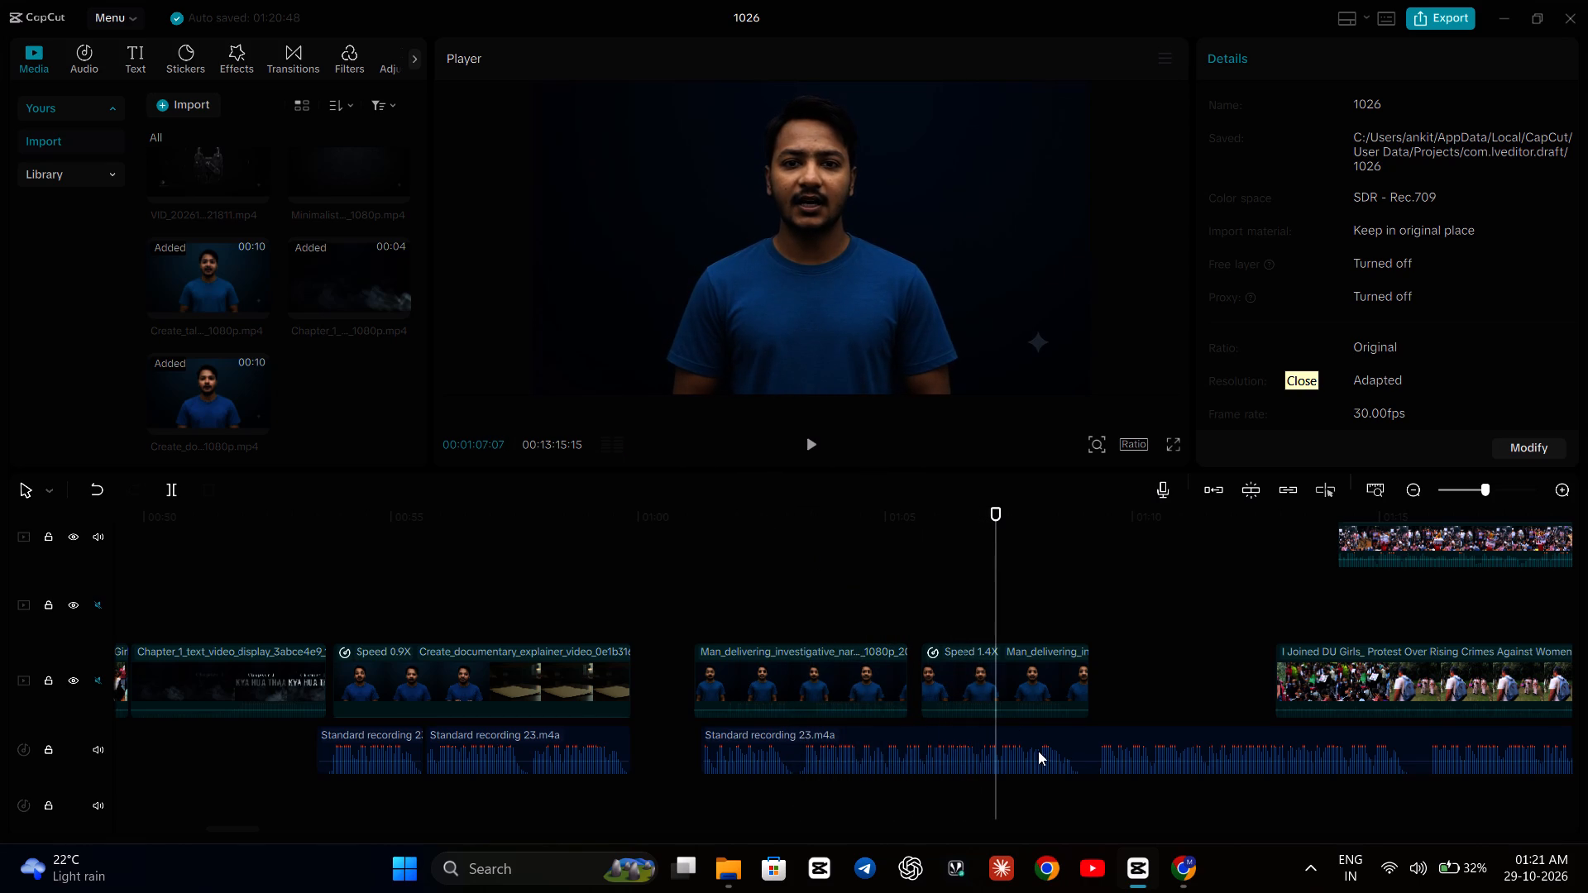
Move the 1.4x talking-head part against the end of the first part on the main track and play back the lip-sync.
{"action": "left_click_drag", "start_coordinate": [1021, 690], "coordinate": [1007, 693]}
{"action": "left_click_drag", "start_coordinate": [1006, 676], "coordinate": [1010, 726]}
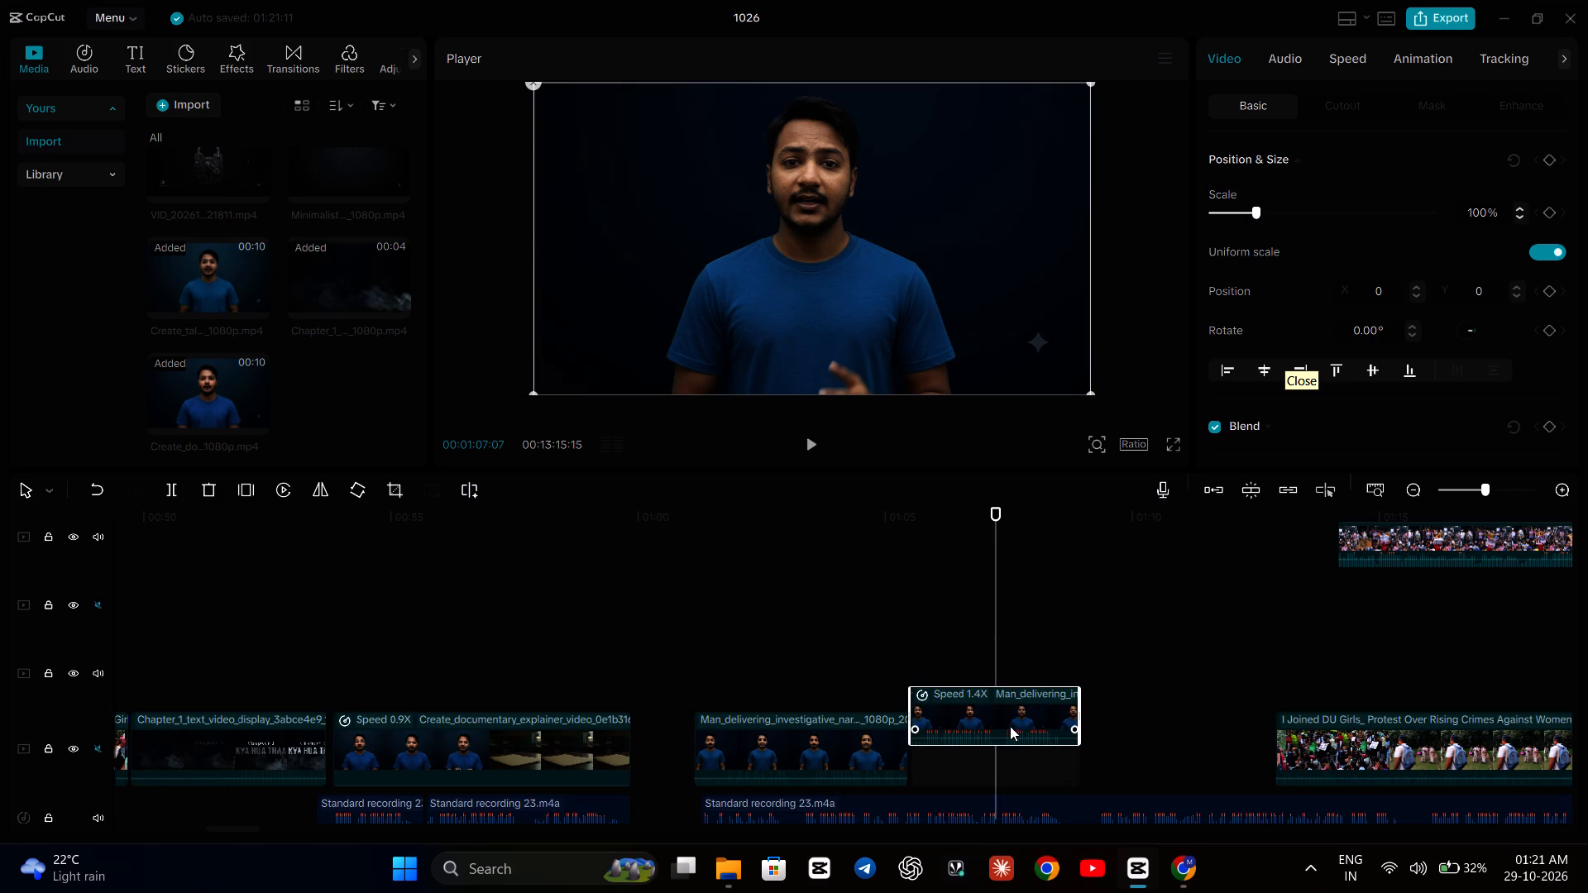
{"action": "left_click_drag", "start_coordinate": [1010, 726], "coordinate": [1008, 737]}
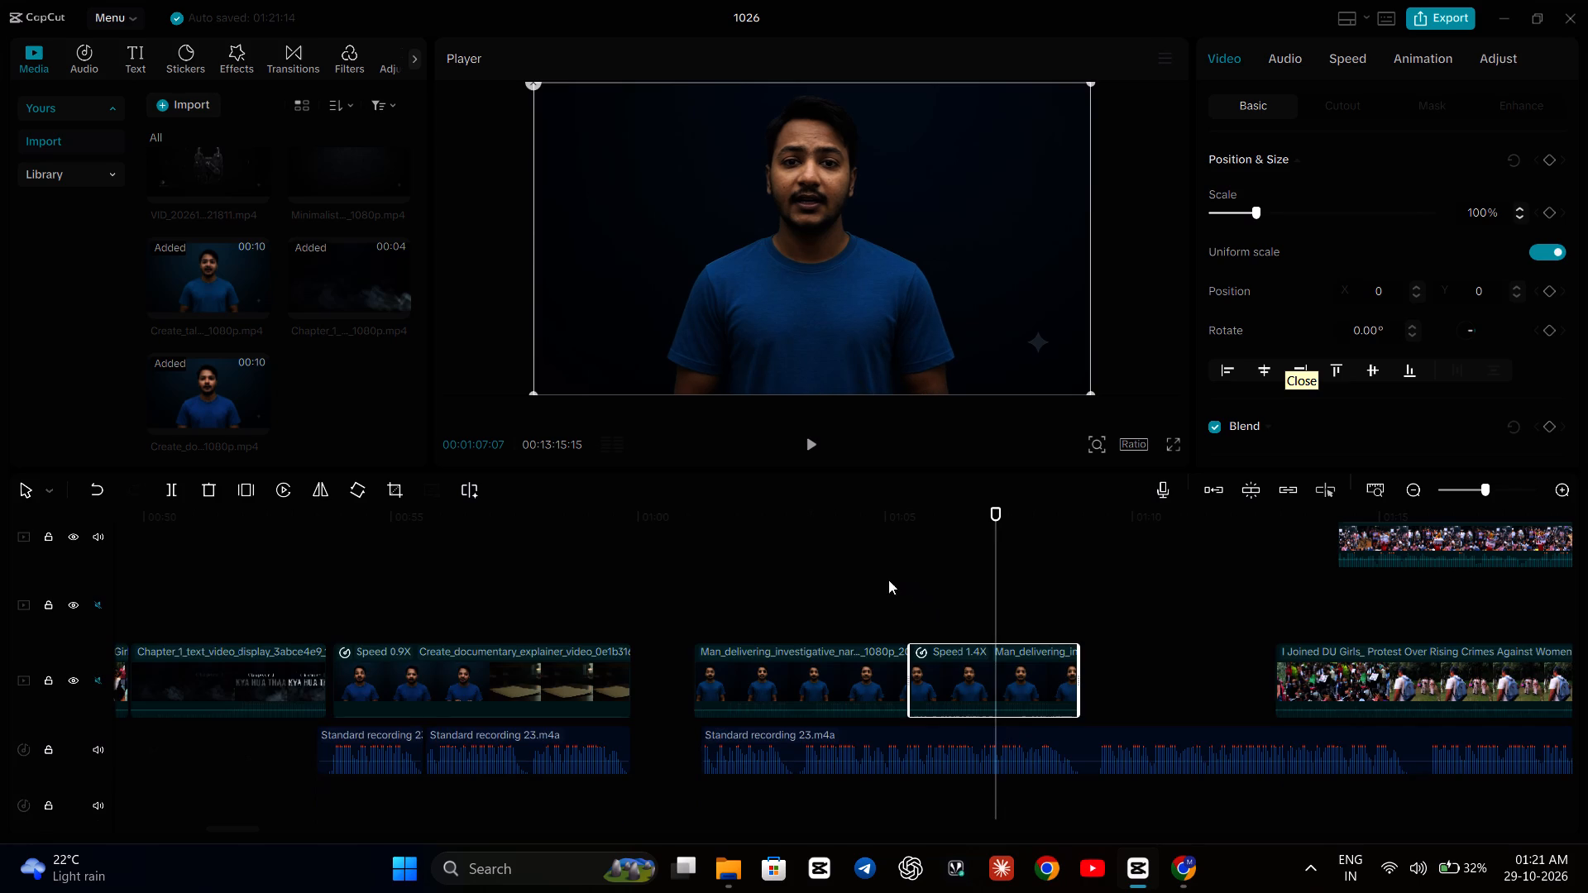
{"action": "left_click", "coordinate": [864, 585]}
{"action": "key", "text": "space"}
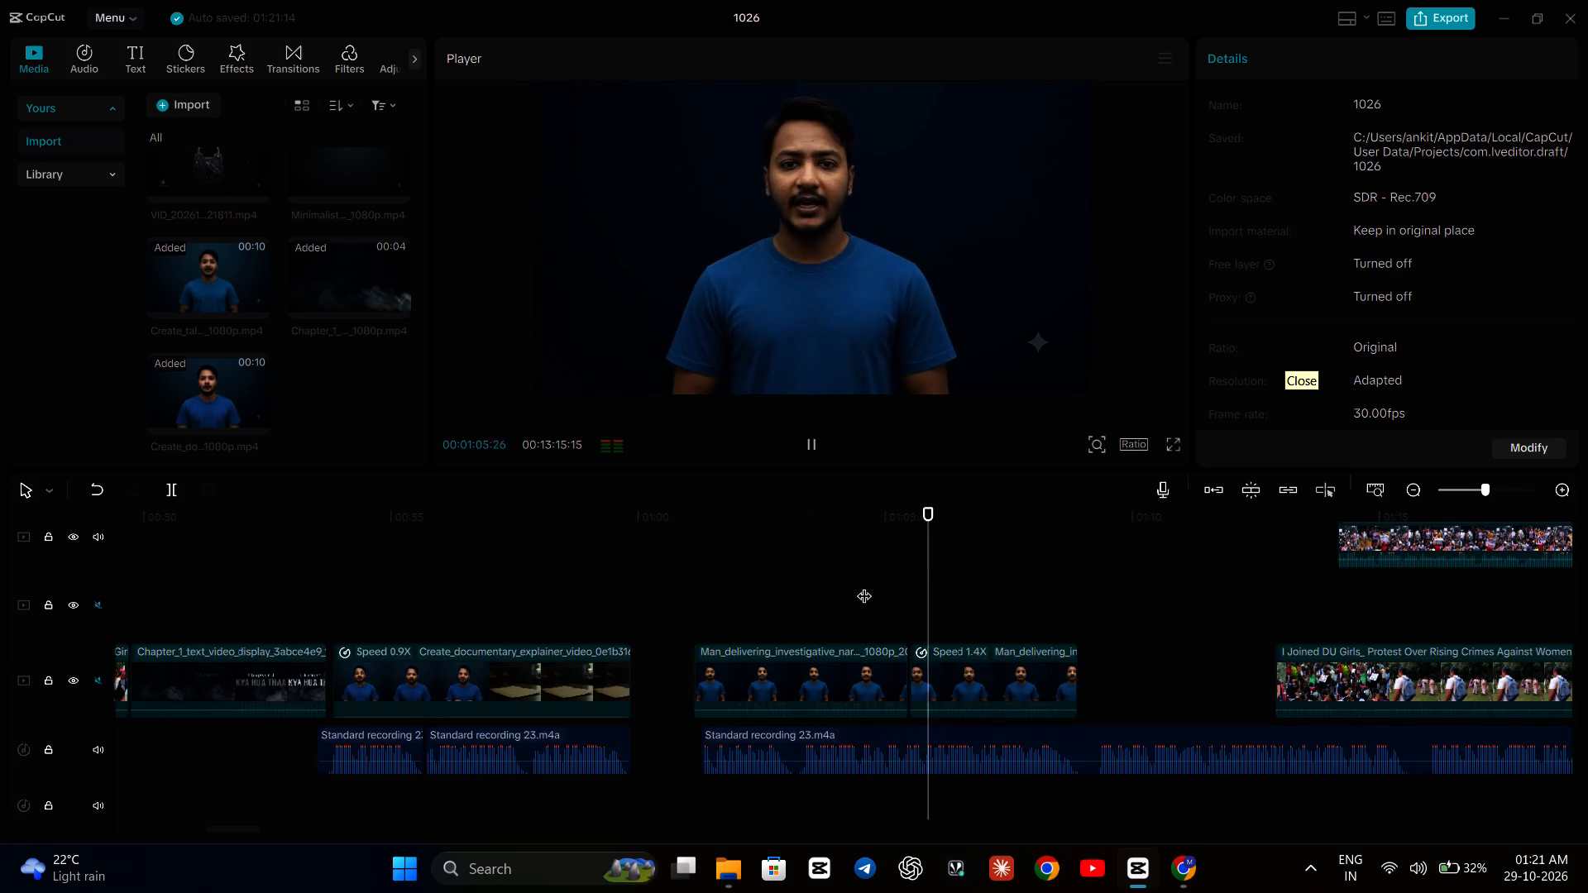
{"action": "left_click", "coordinate": [782, 558]}
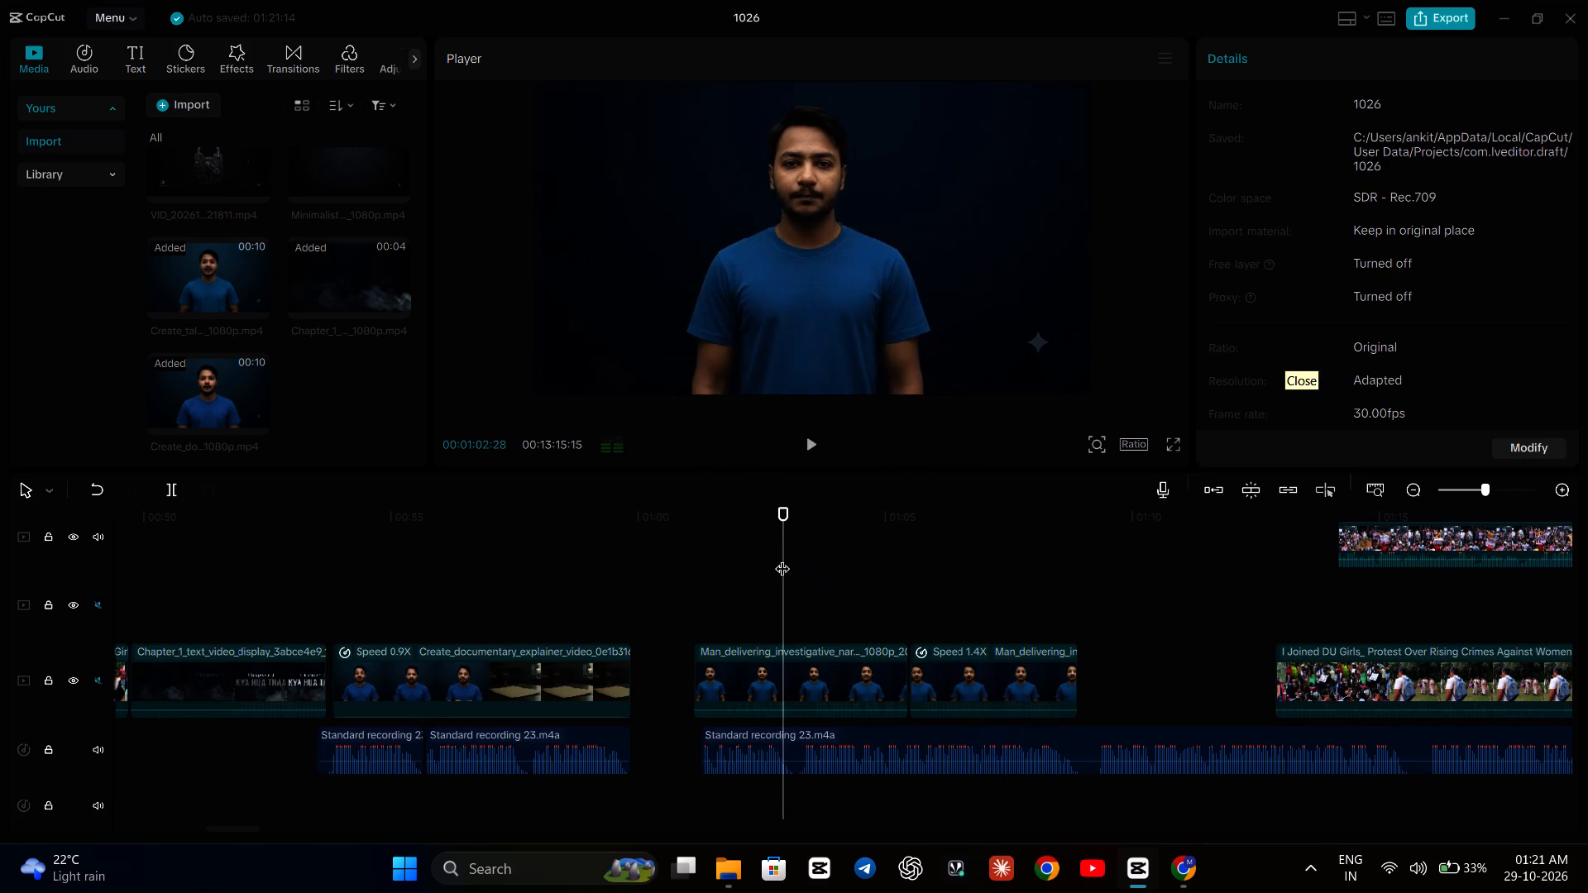
{"action": "key", "text": "space"}
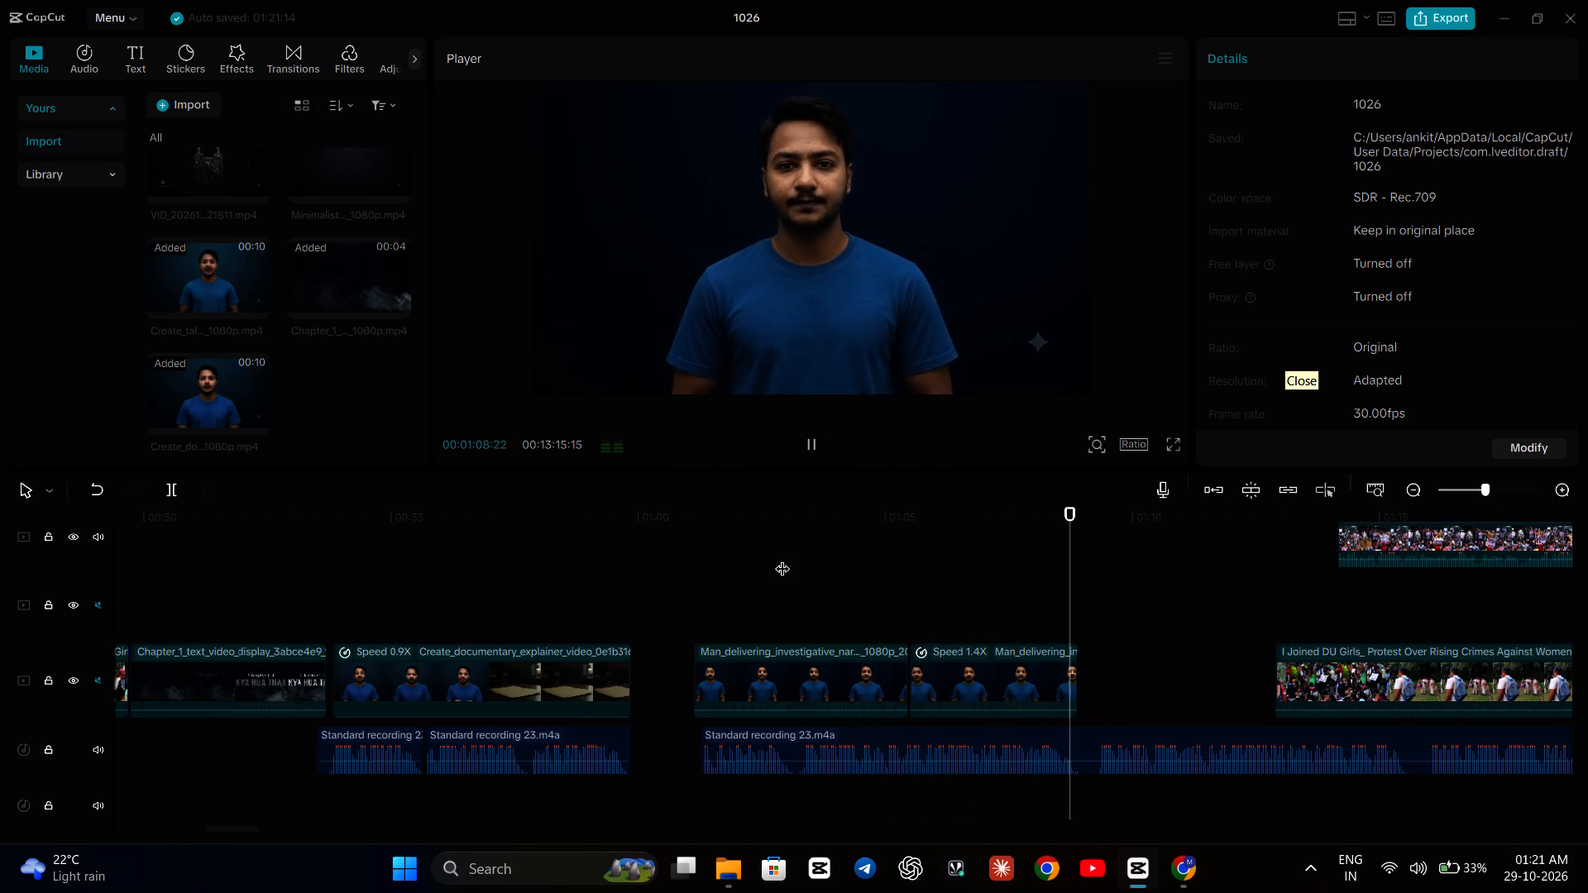
{"action": "left_click", "coordinate": [710, 604]}
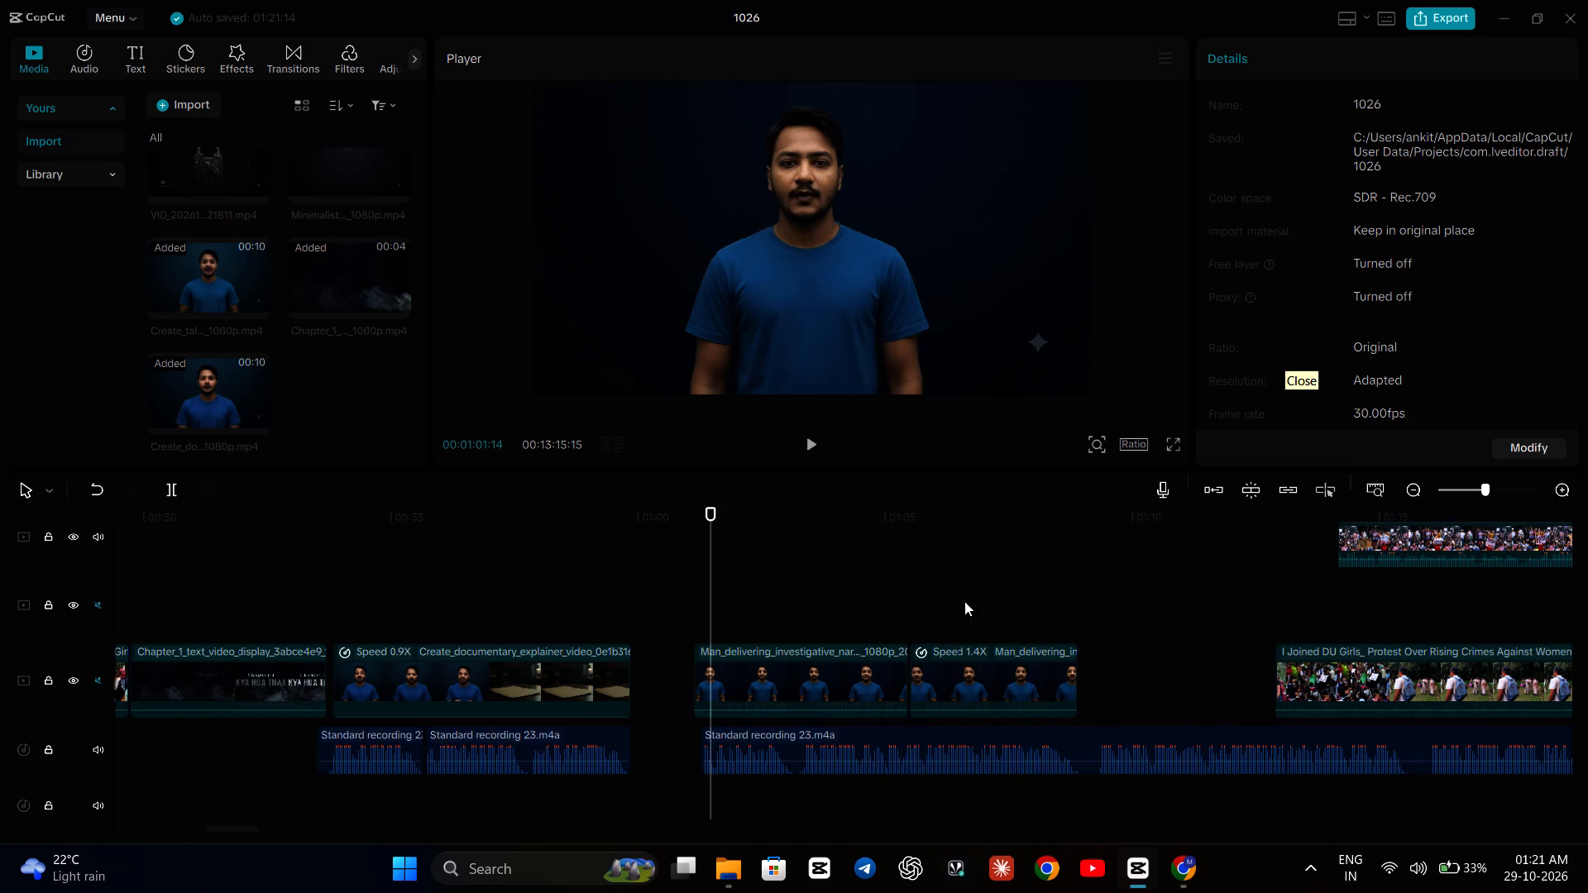
Split the voiceover at 00:01:09:02, just after the end of the 1.4x talking-head part.
{"action": "left_click", "coordinate": [1094, 591]}
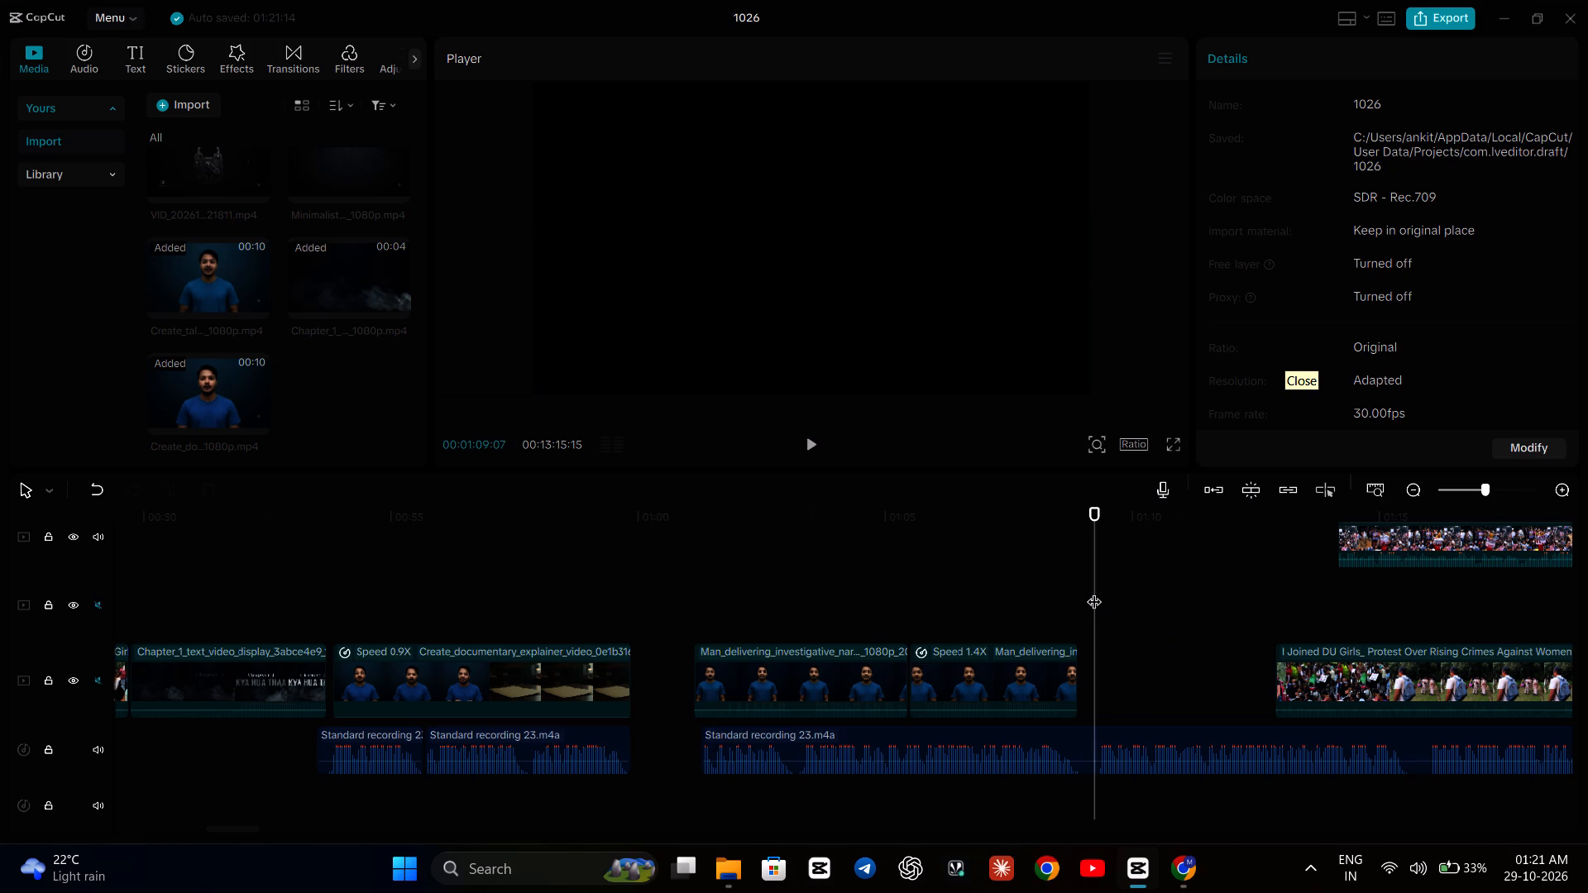
{"action": "key", "text": "Left"}
{"action": "key", "text": "Left"}
{"action": "key", "text": "Left"}
{"action": "key", "text": "Left"}
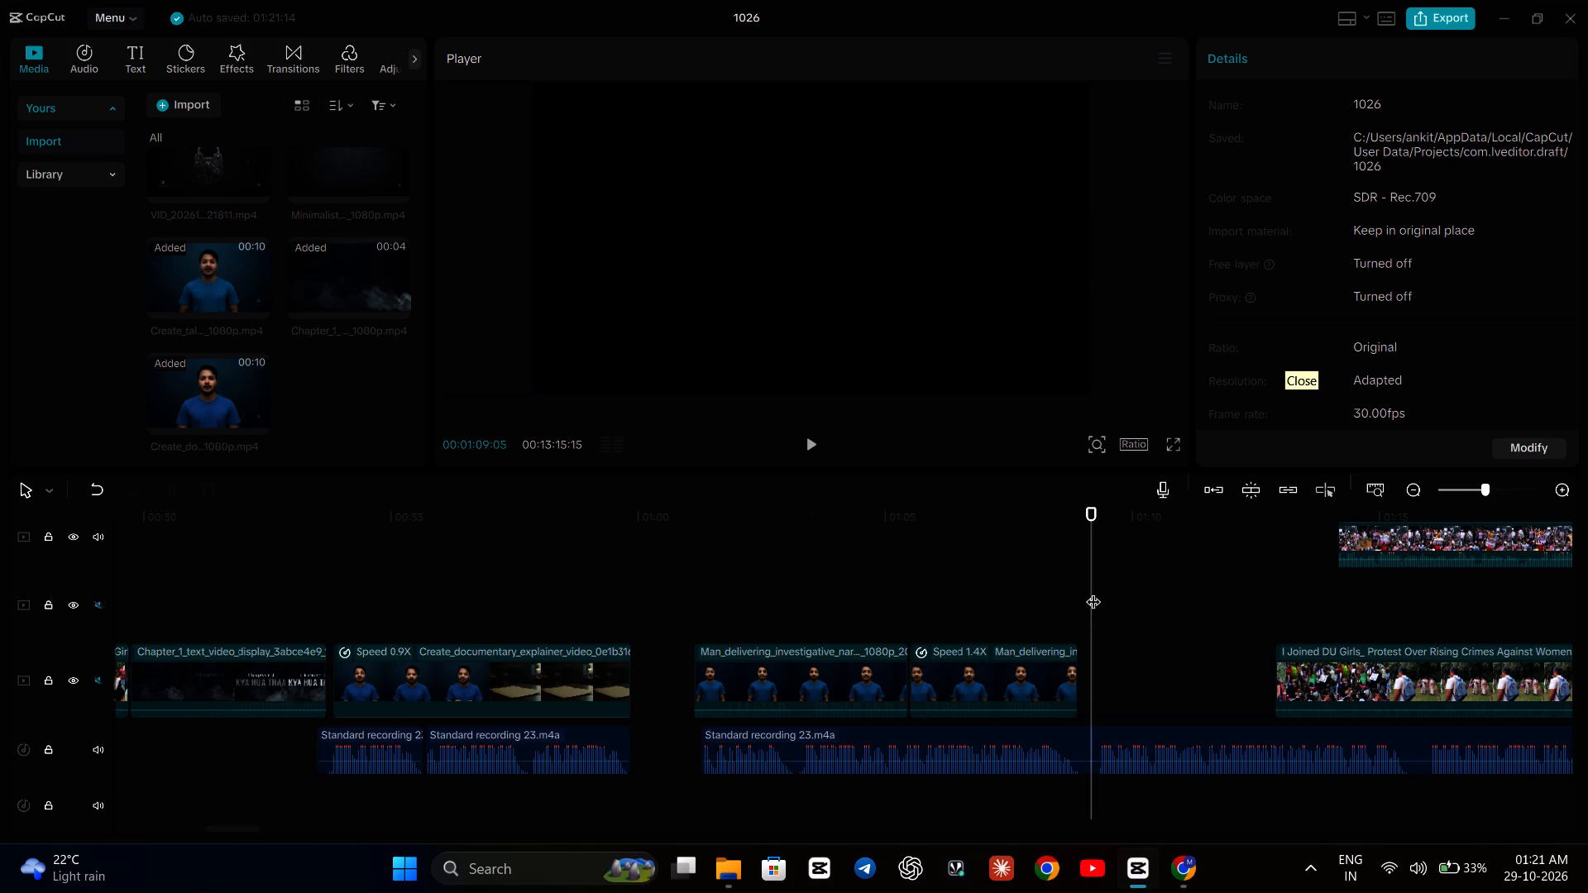
{"action": "key", "text": "Left"}
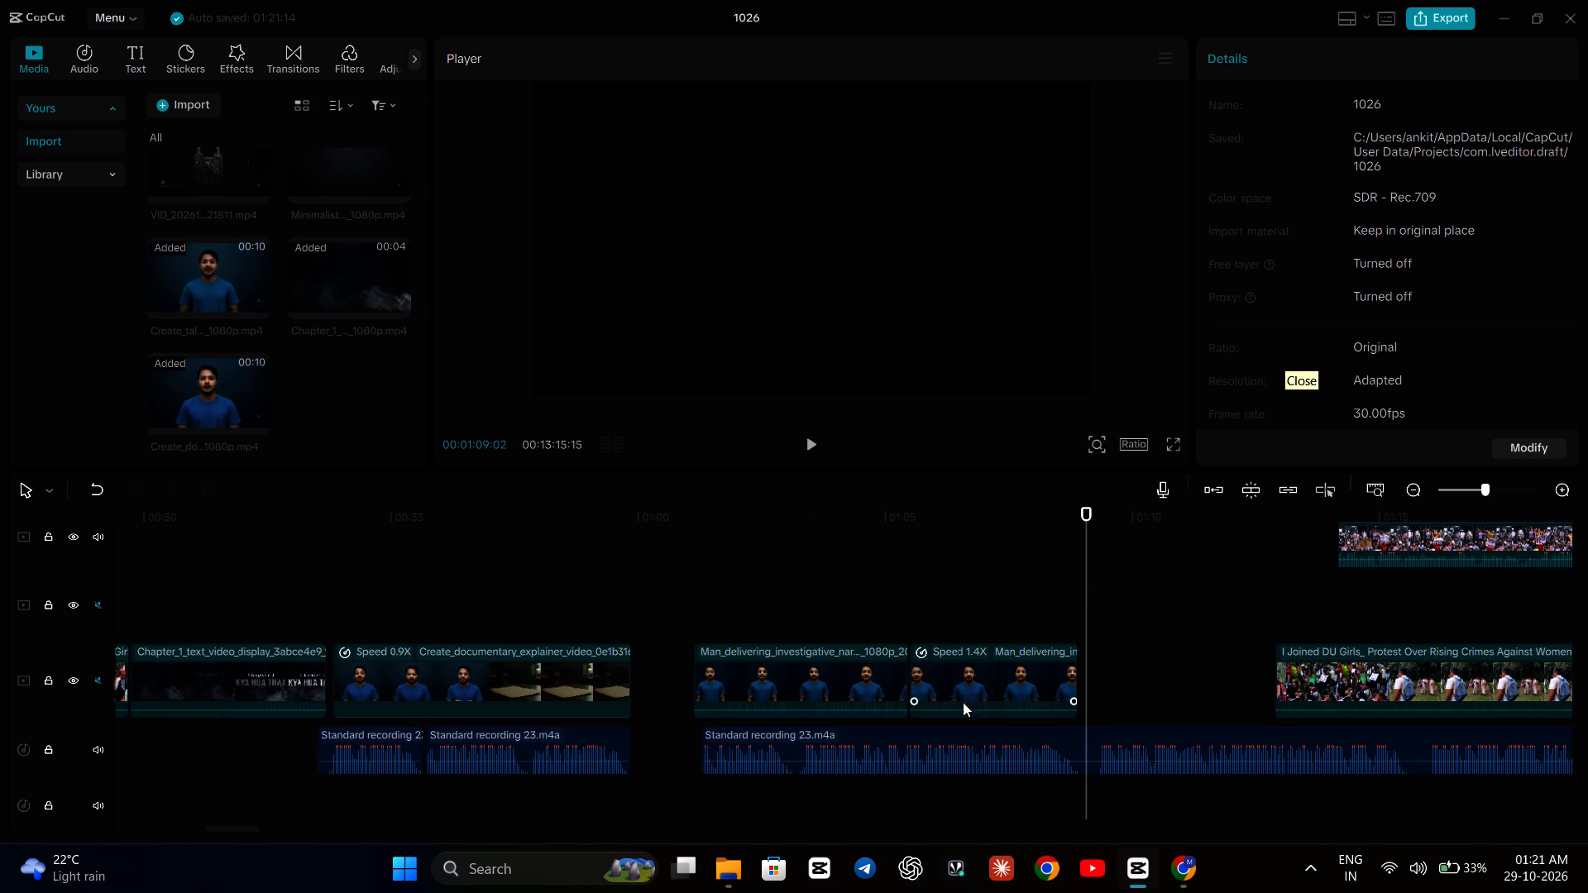
{"action": "left_click", "coordinate": [932, 738]}
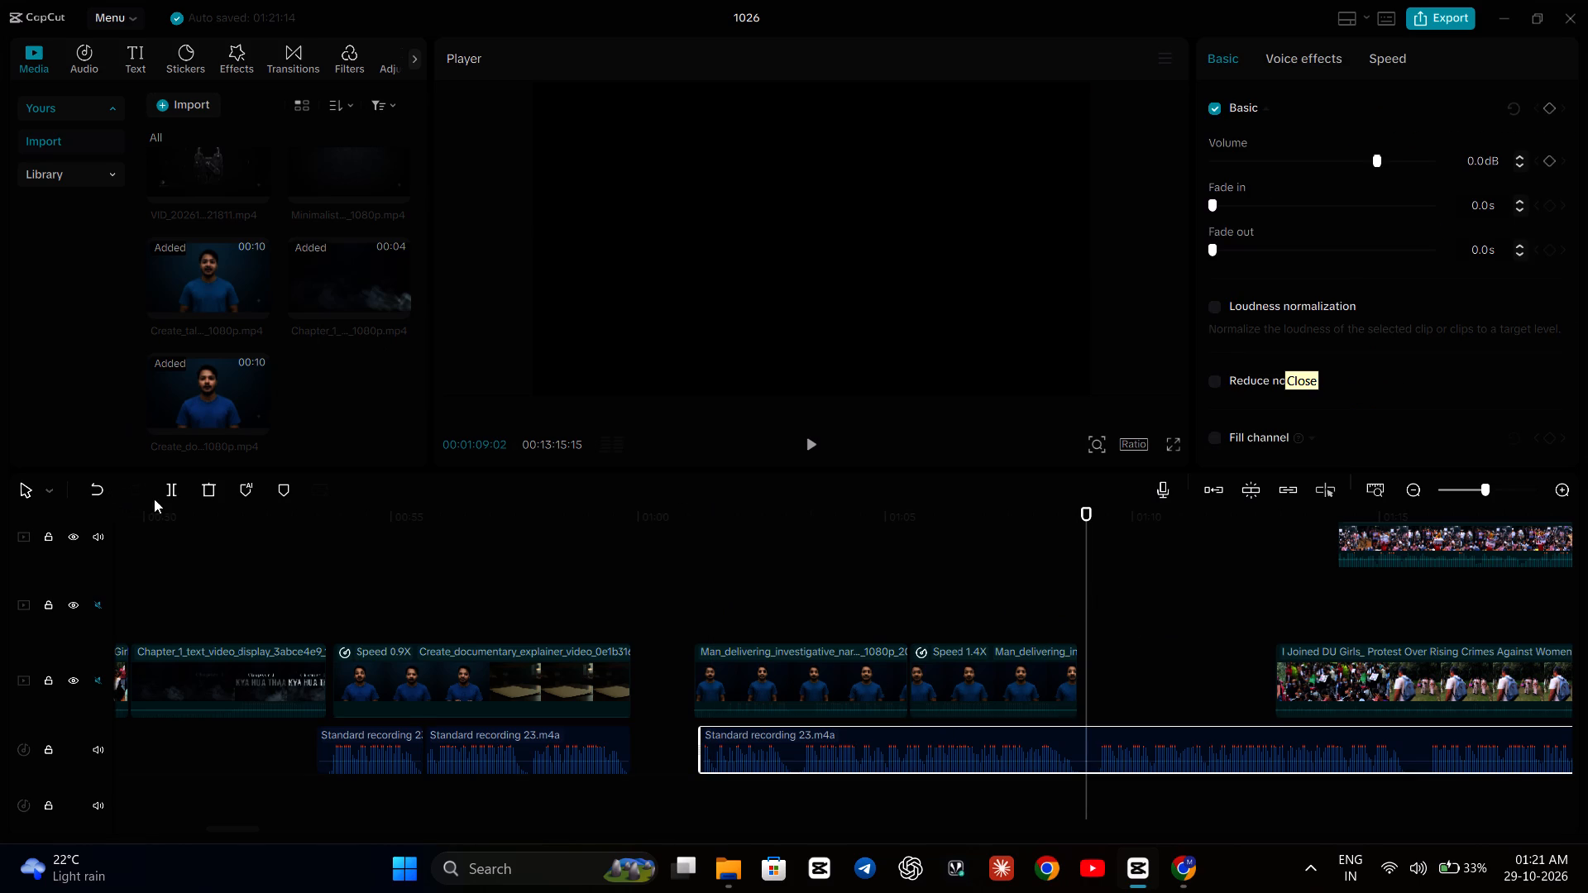
{"action": "left_click", "coordinate": [170, 485]}
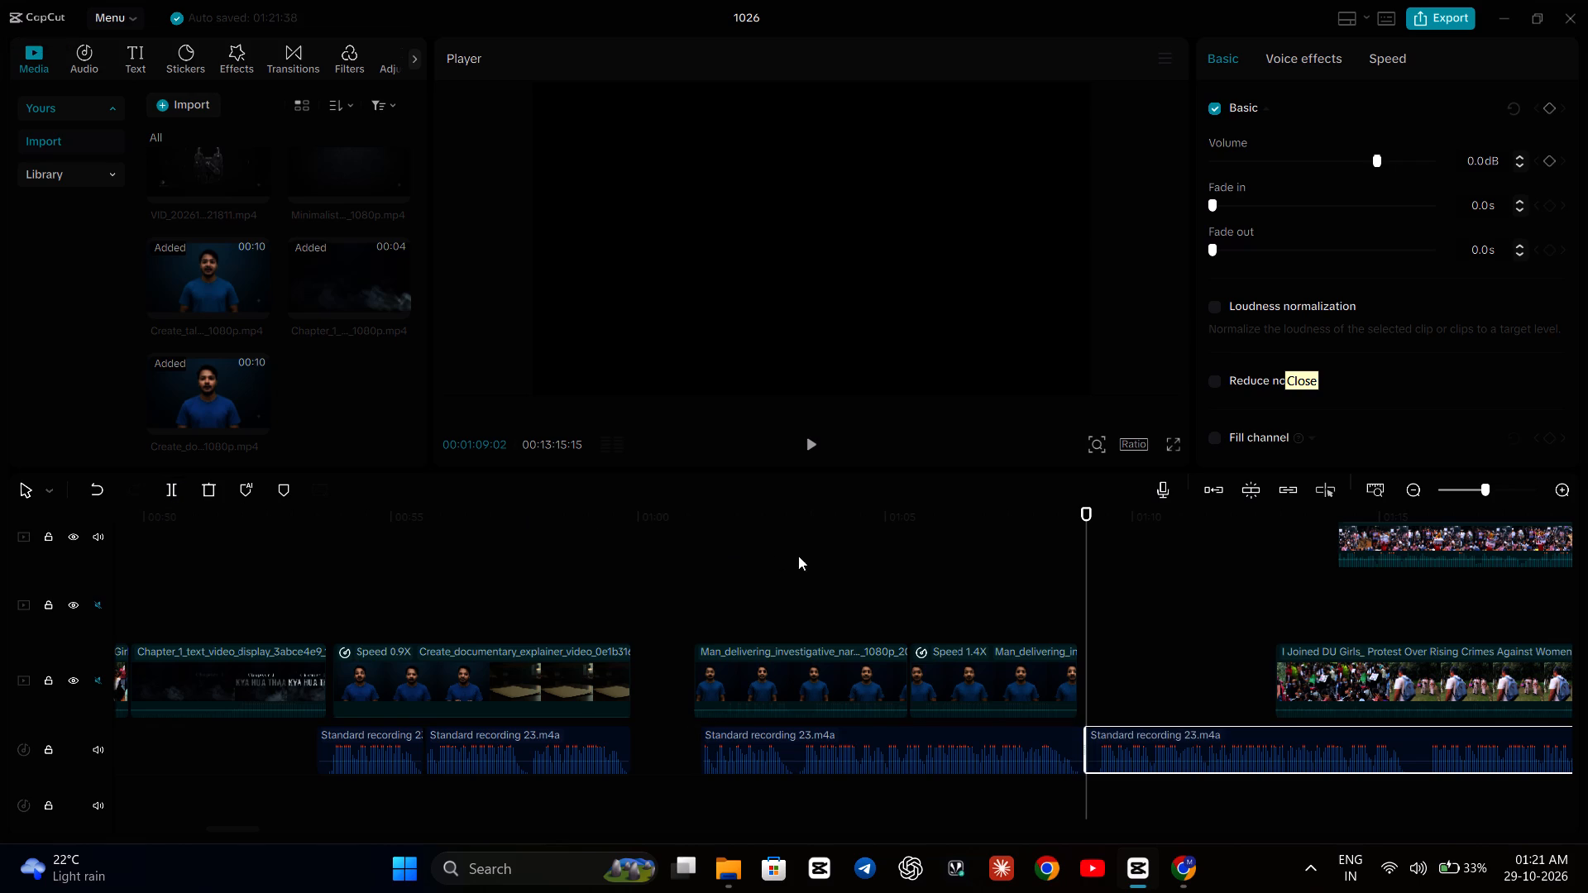
Group the two investigative talking-head parts with the voiceover section beneath them.
{"action": "left_click_drag", "start_coordinate": [710, 603], "coordinate": [711, 605]}
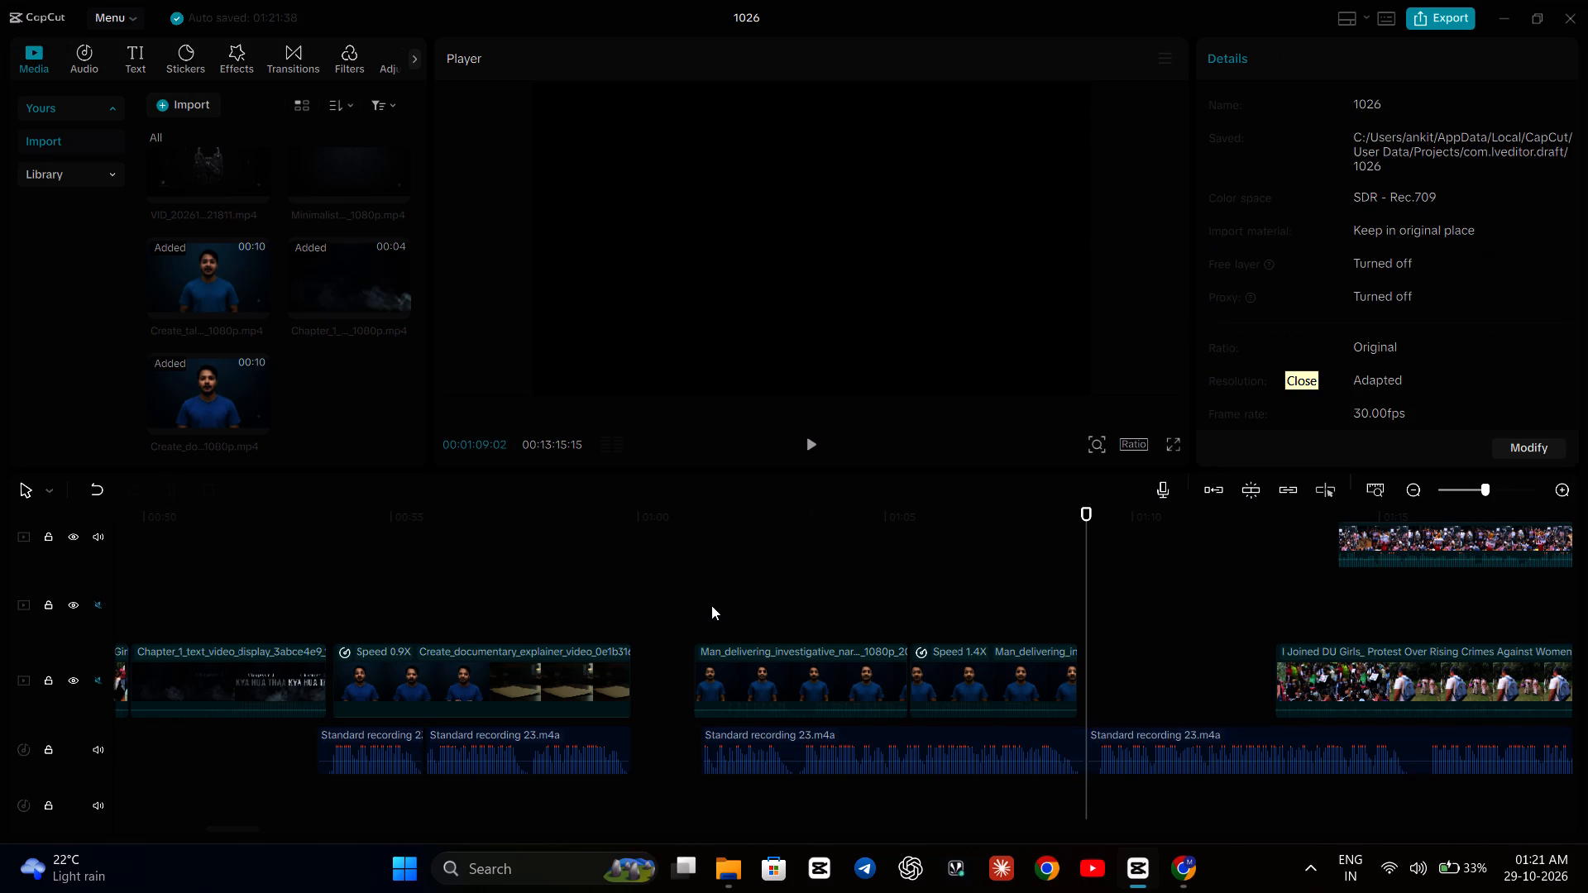
{"action": "left_click_drag", "start_coordinate": [711, 605], "coordinate": [1041, 758]}
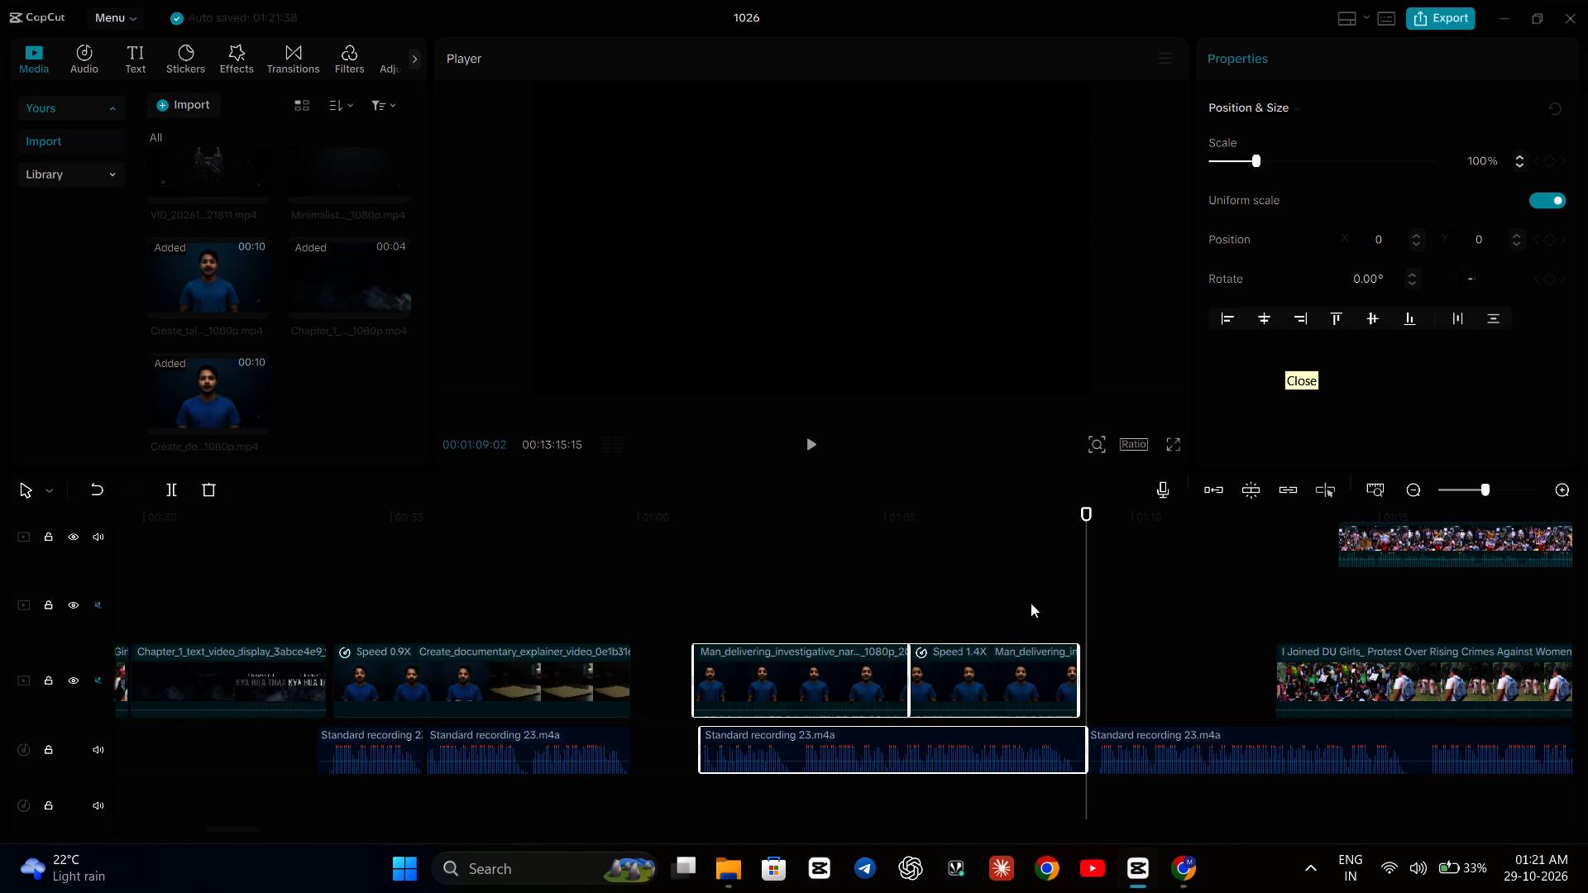
{"action": "right_click", "coordinate": [966, 581]}
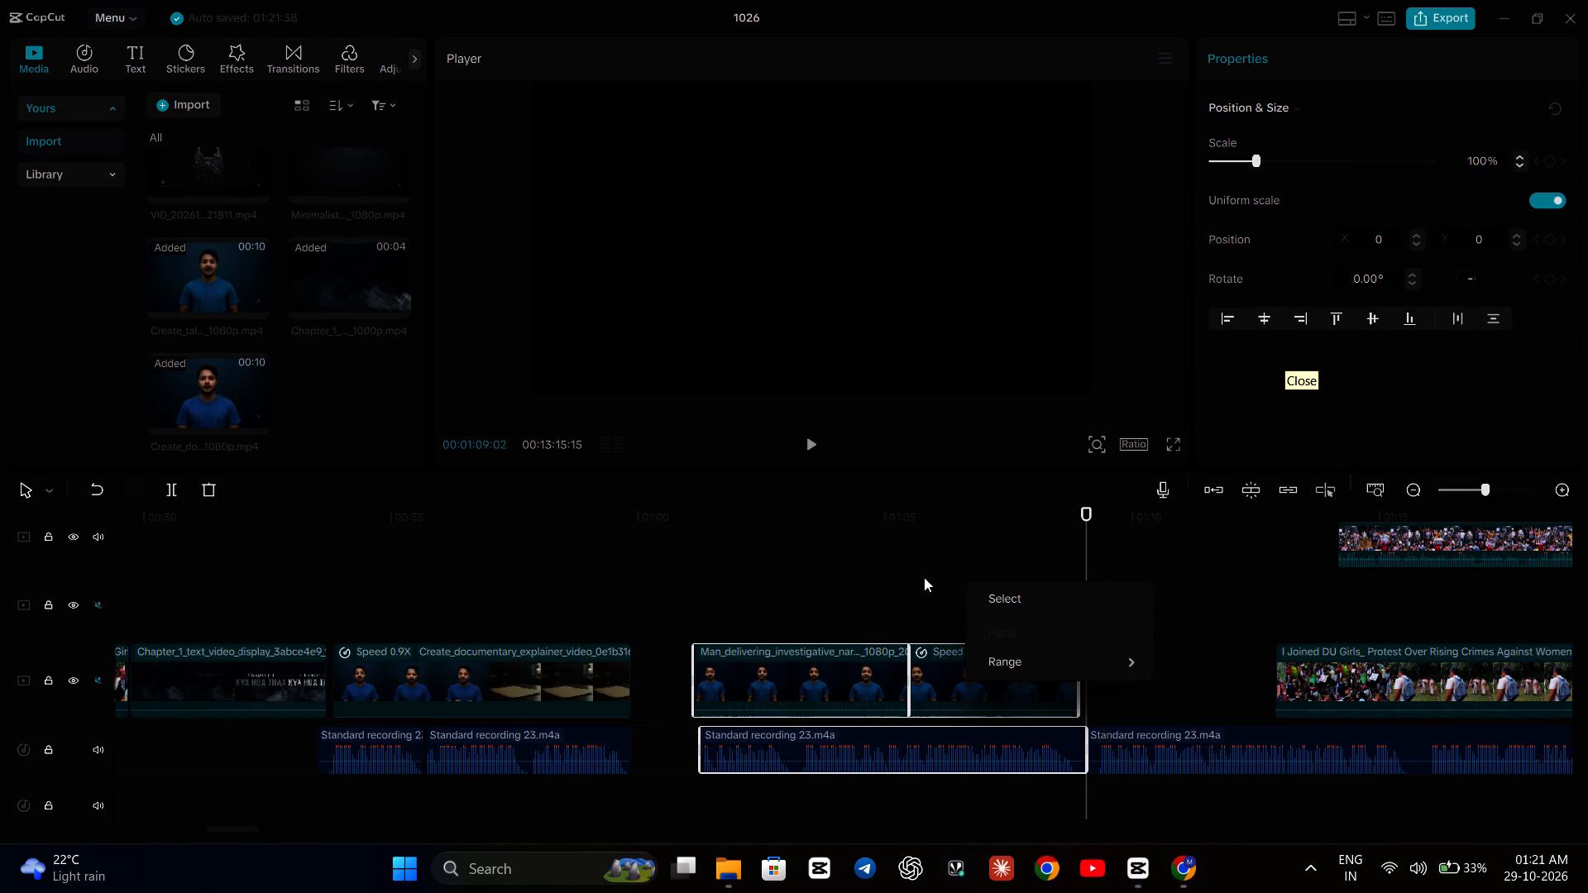
{"action": "right_click", "coordinate": [921, 577]}
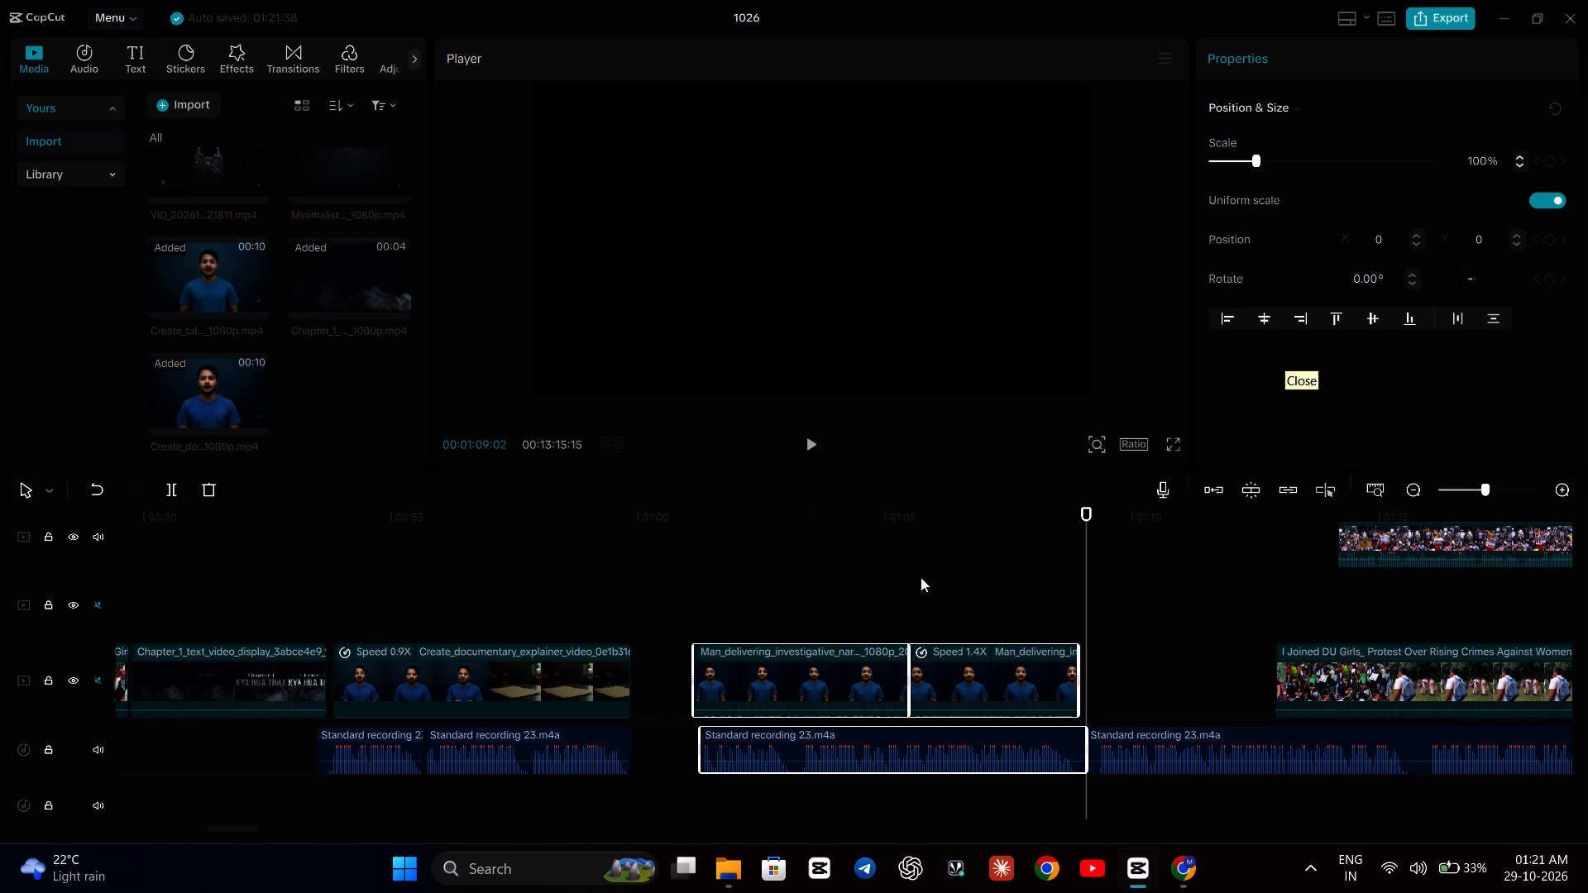
{"action": "key", "text": "ctrl+g"}
{"action": "left_click", "coordinate": [829, 608]}
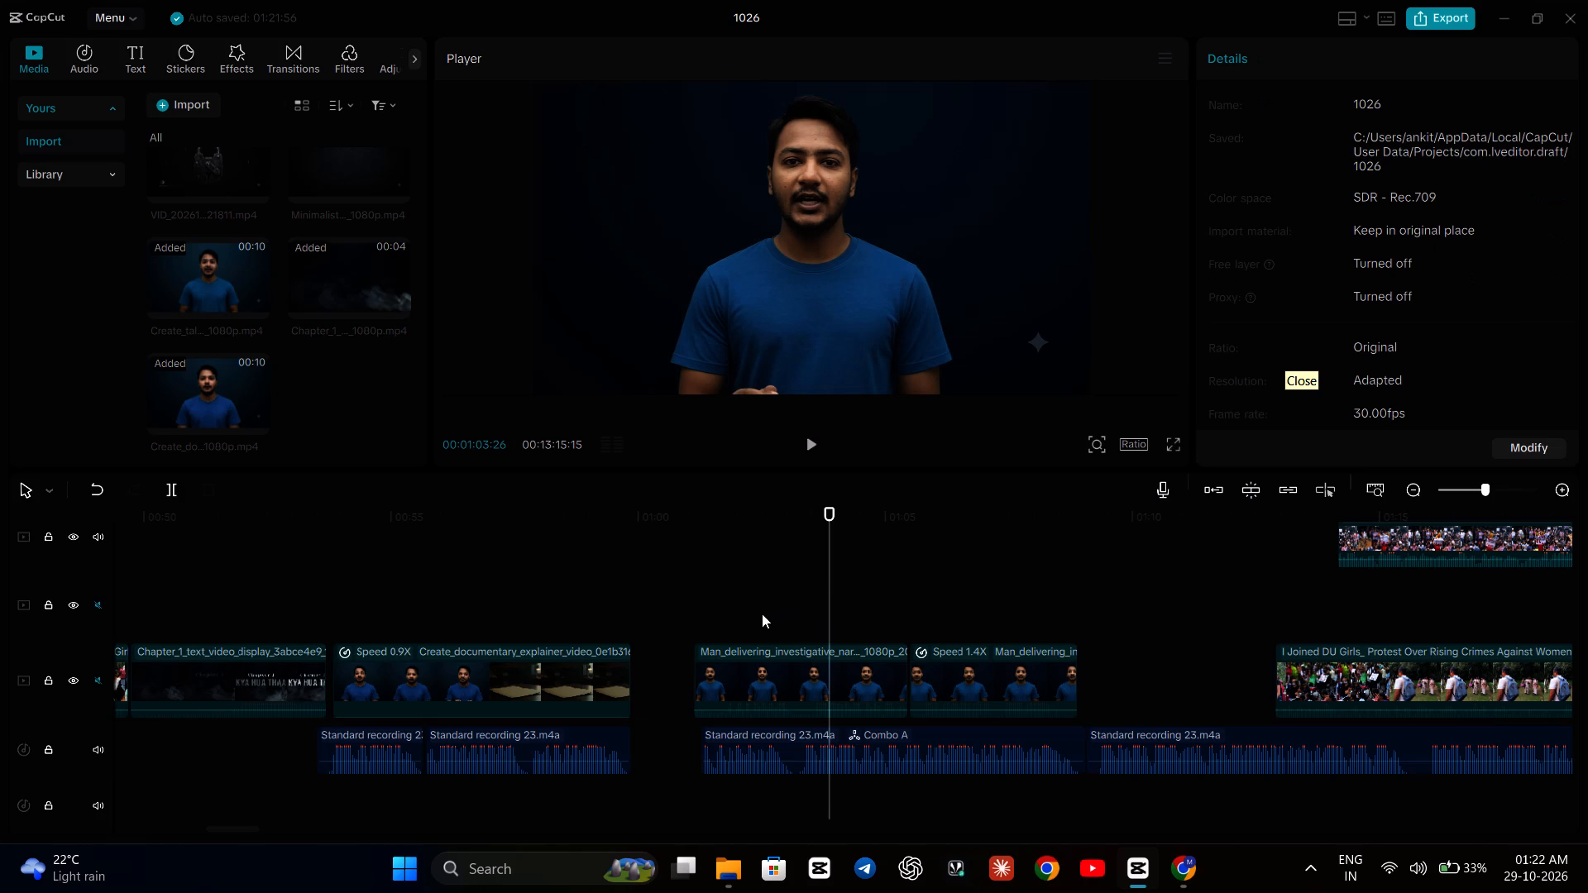
{"action": "left_click_drag", "start_coordinate": [703, 625], "coordinate": [750, 652]}
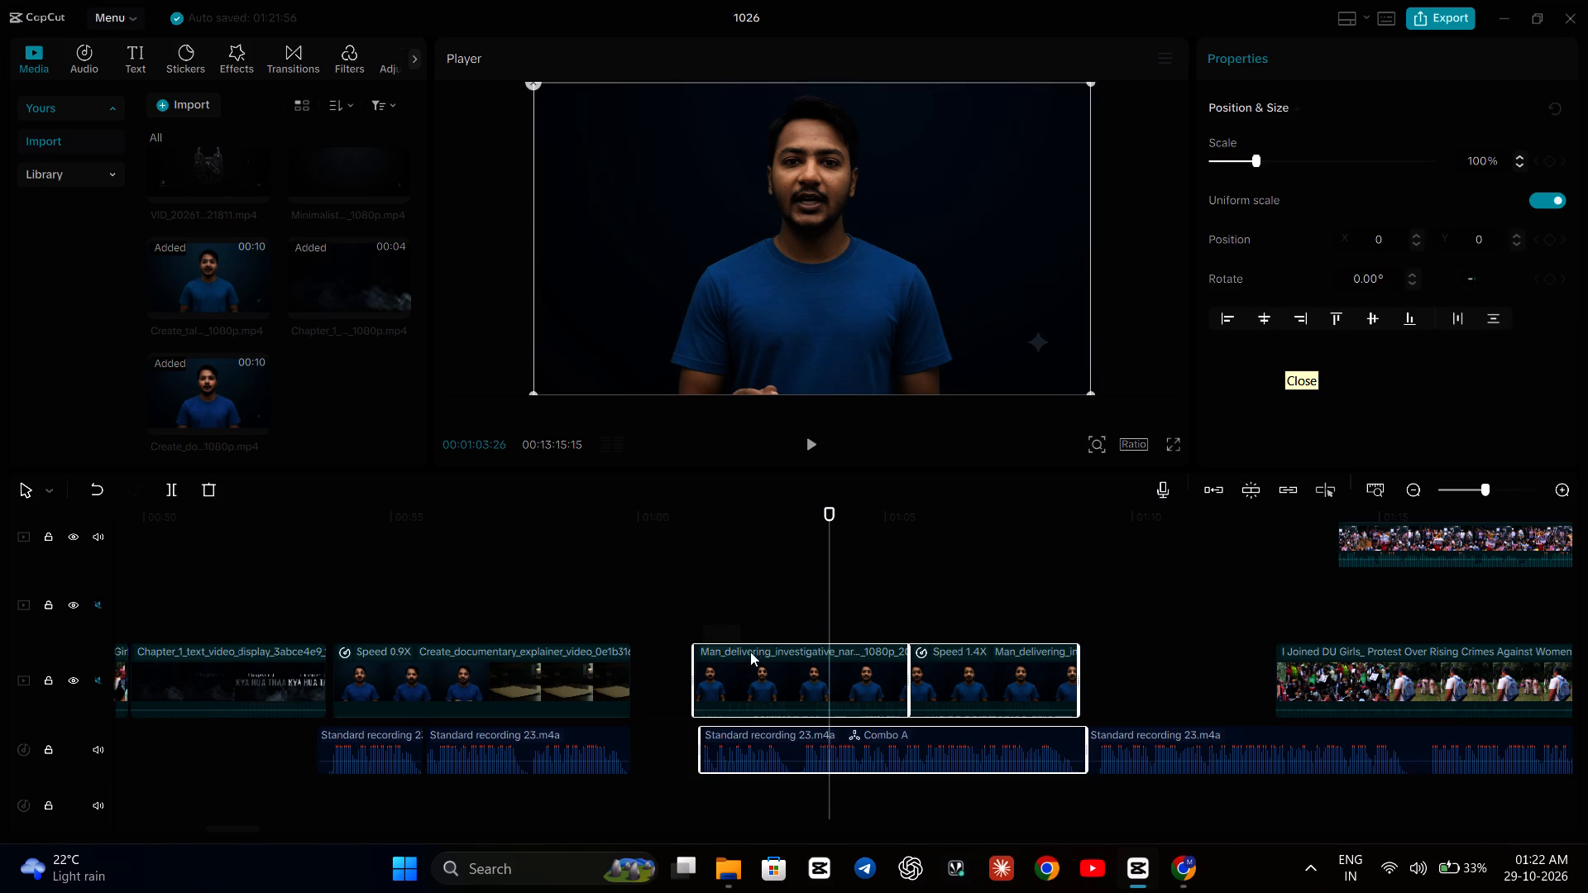
{"action": "left_click_drag", "start_coordinate": [750, 652], "coordinate": [802, 666]}
{"action": "key", "text": "ctrl+g"}
{"action": "left_click", "coordinate": [760, 576]}
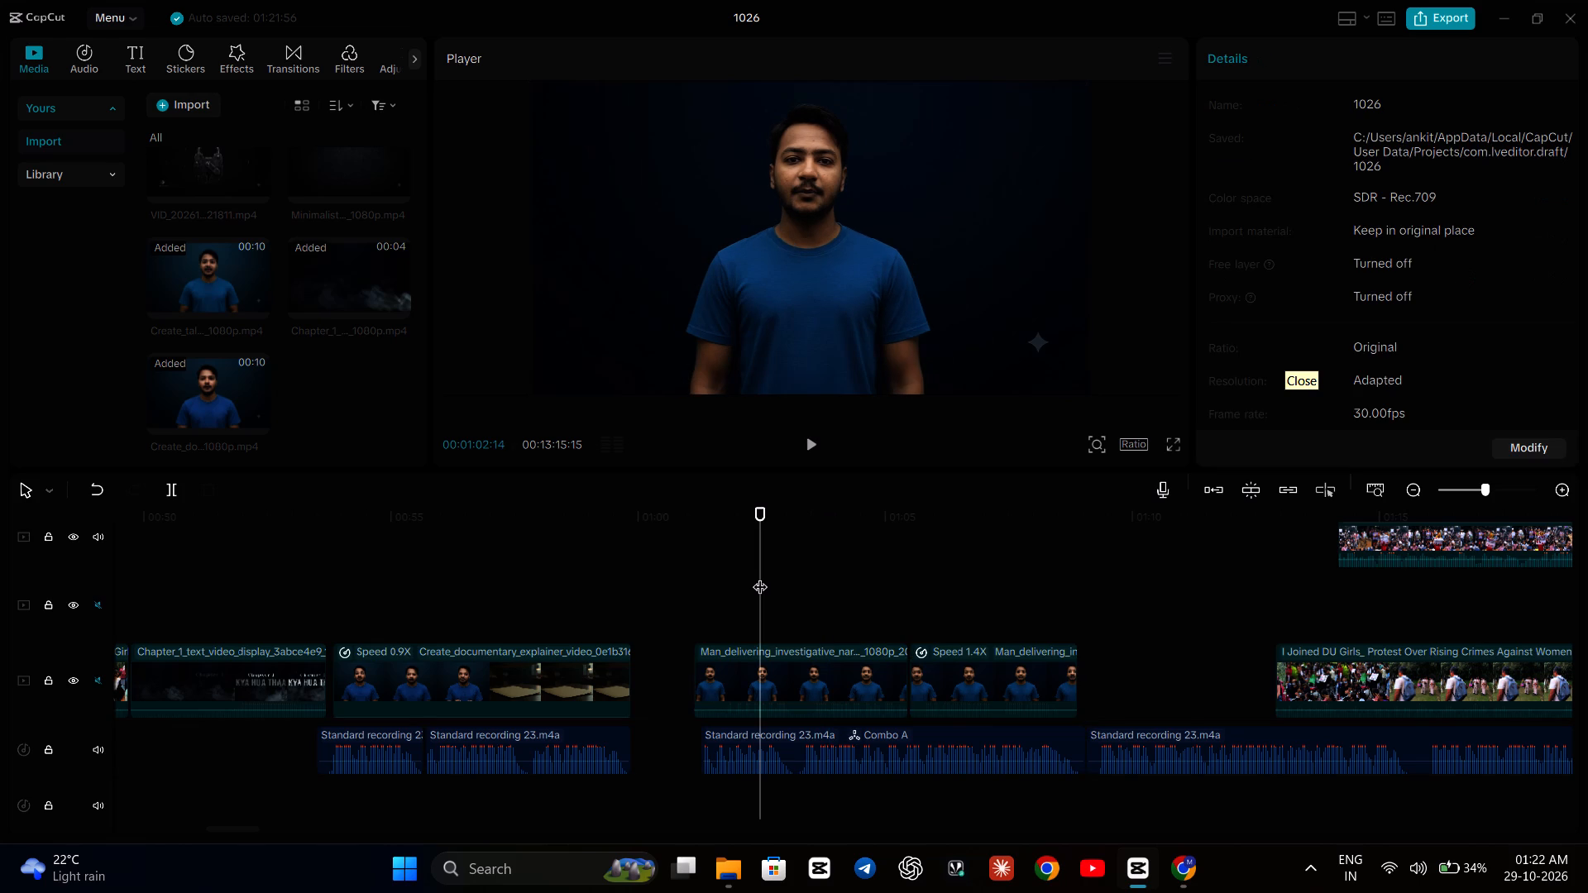
Play back the 0.9x explainer clip, and the stretch from the earlier 0.9x talking-head clip into the Chapter 1 title, to review the flow.
{"action": "left_click", "coordinate": [563, 580]}
{"action": "left_click", "coordinate": [395, 561]}
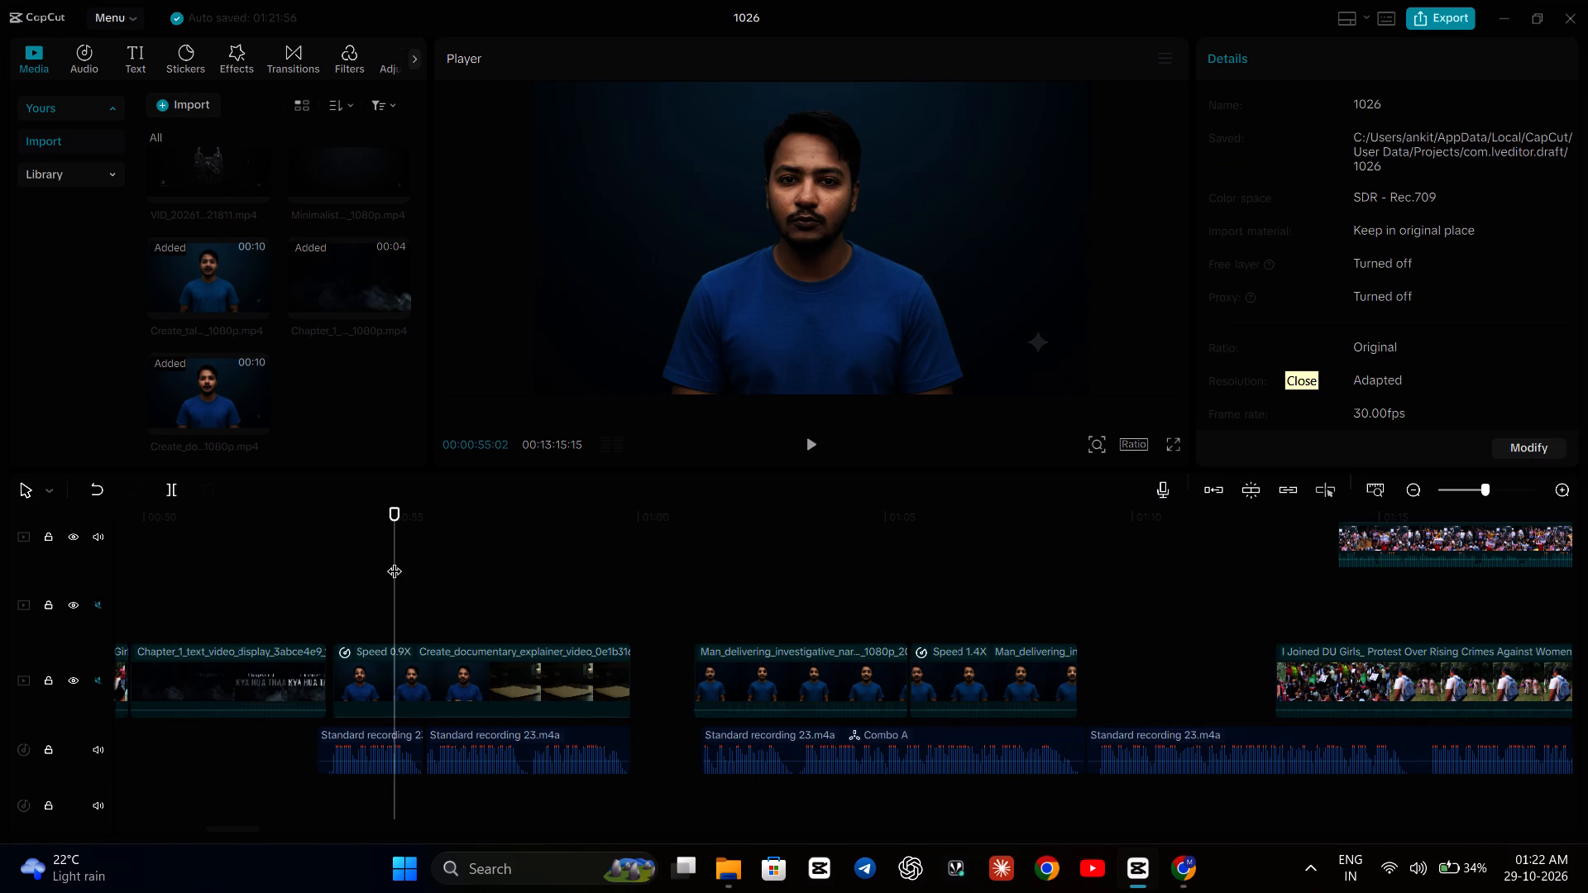
{"action": "key", "text": "space"}
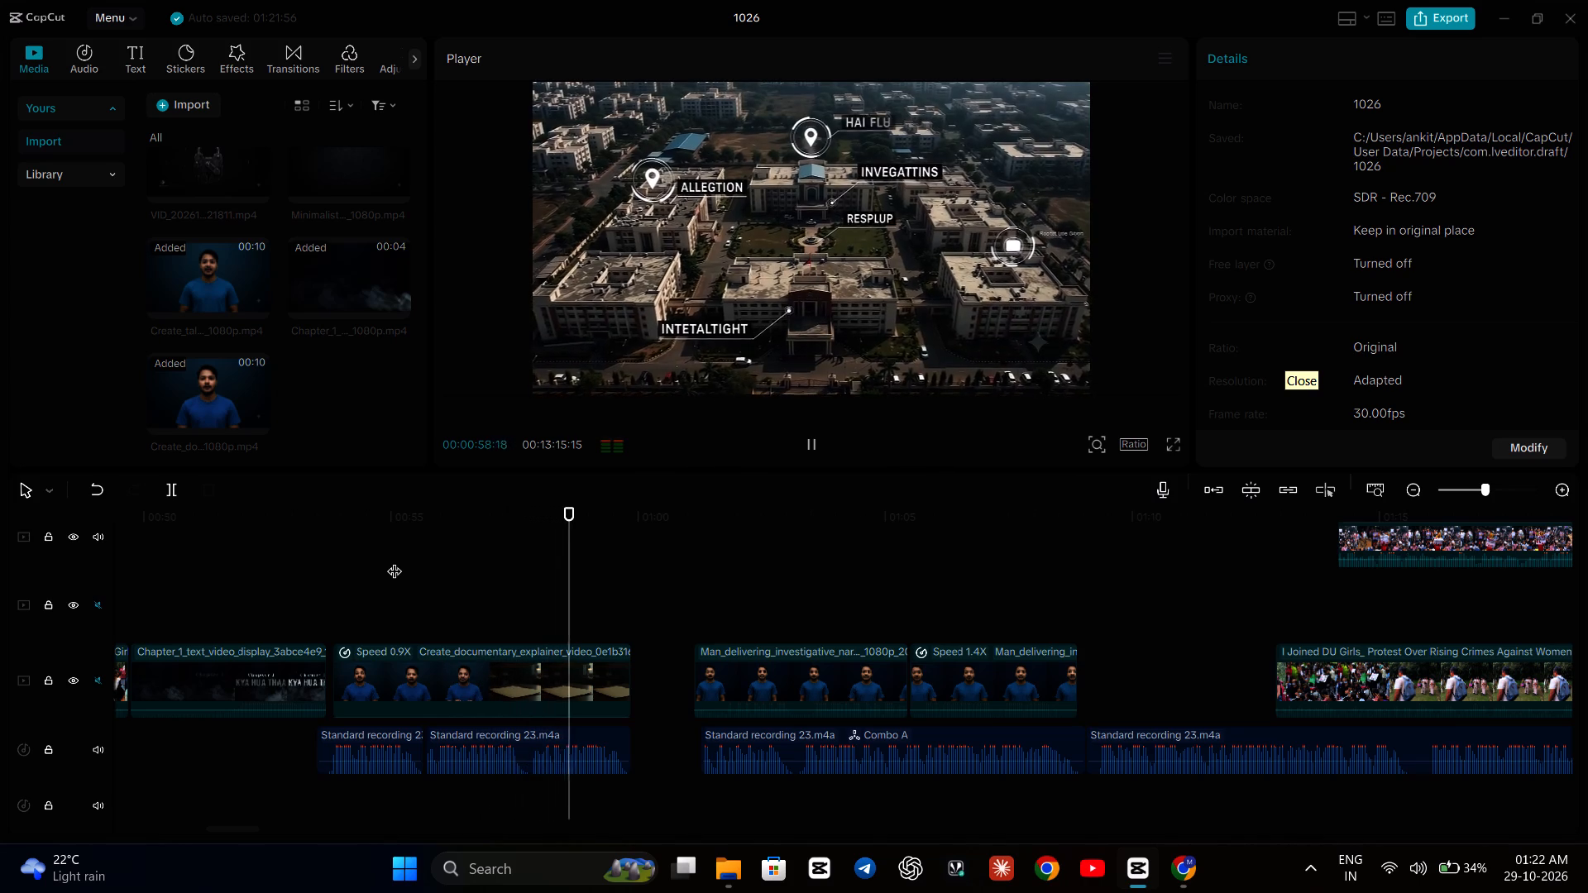
{"action": "key", "text": "space"}
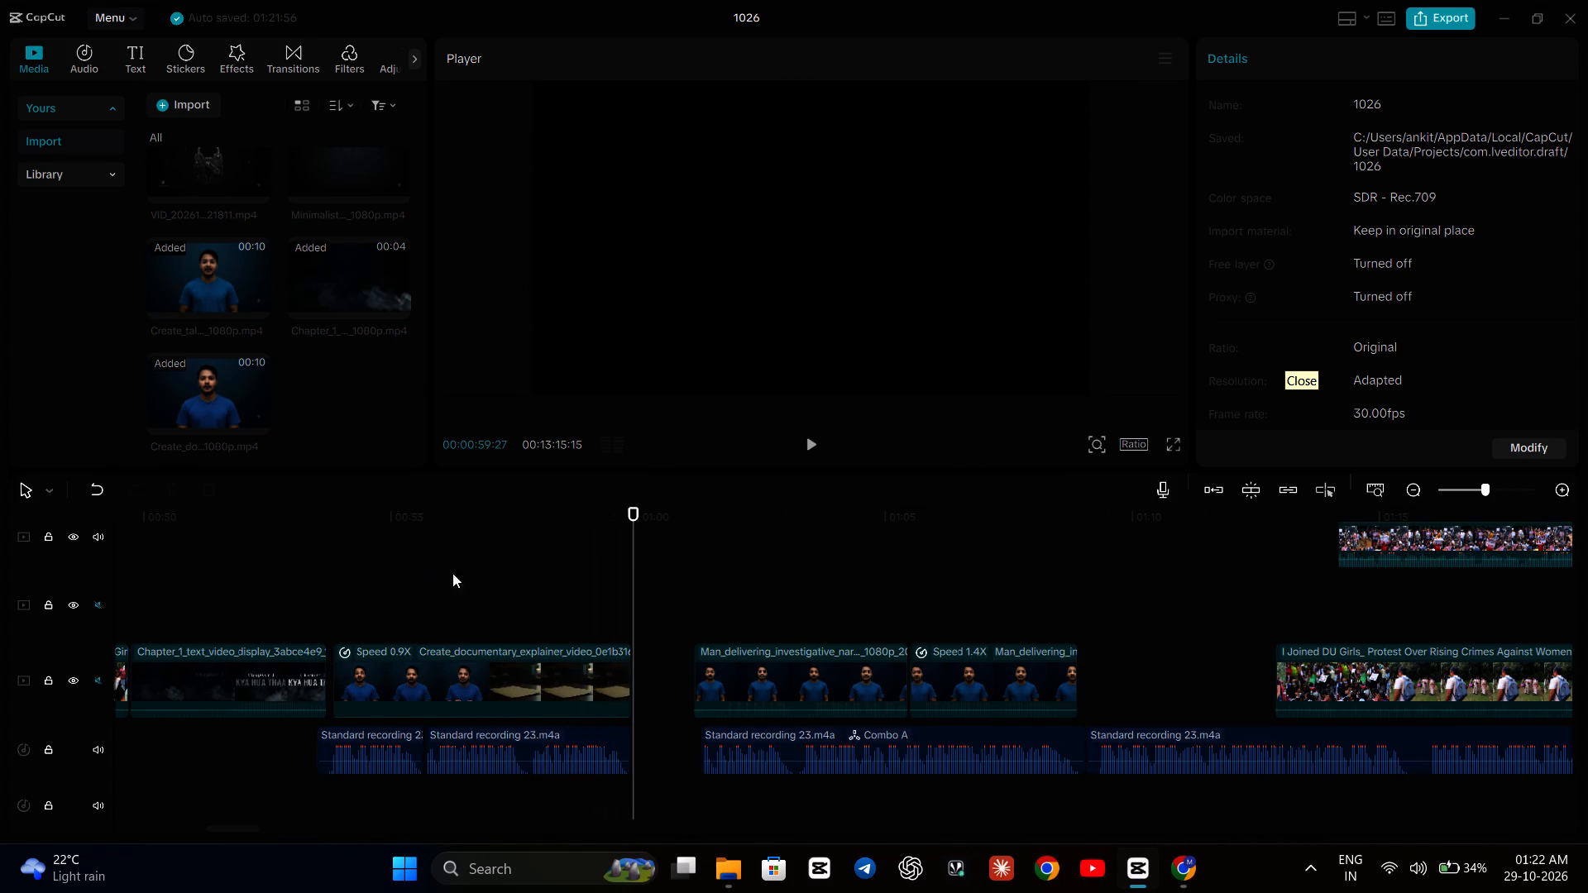
{"action": "scroll", "coordinate": [524, 569], "scroll_direction": "right", "scroll_amount": 2}
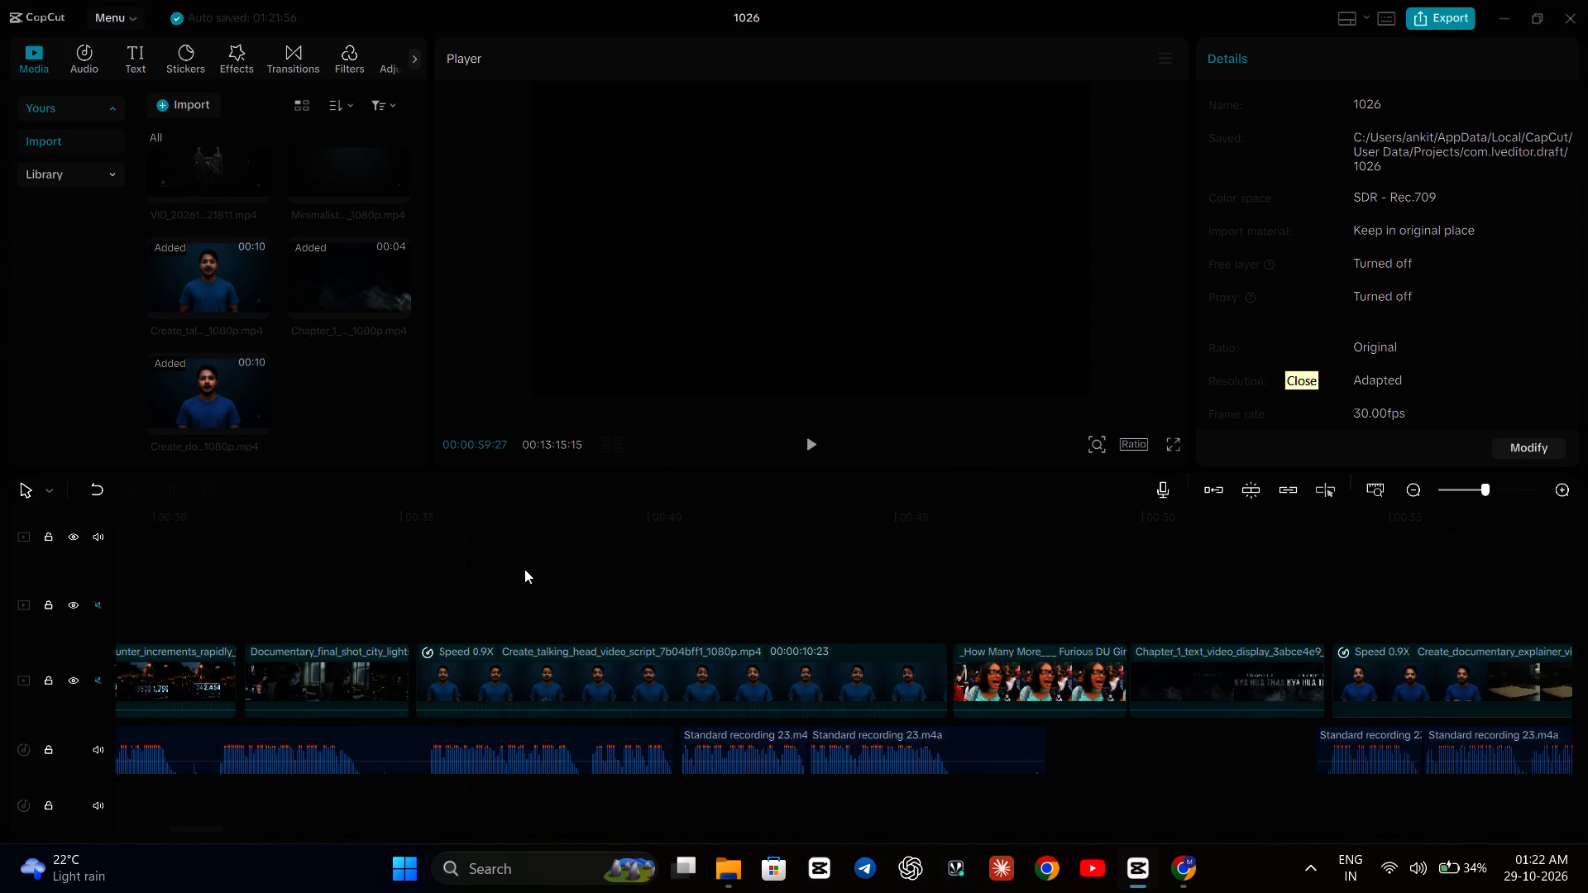
{"action": "left_click", "coordinate": [524, 569]}
{"action": "key", "text": "space"}
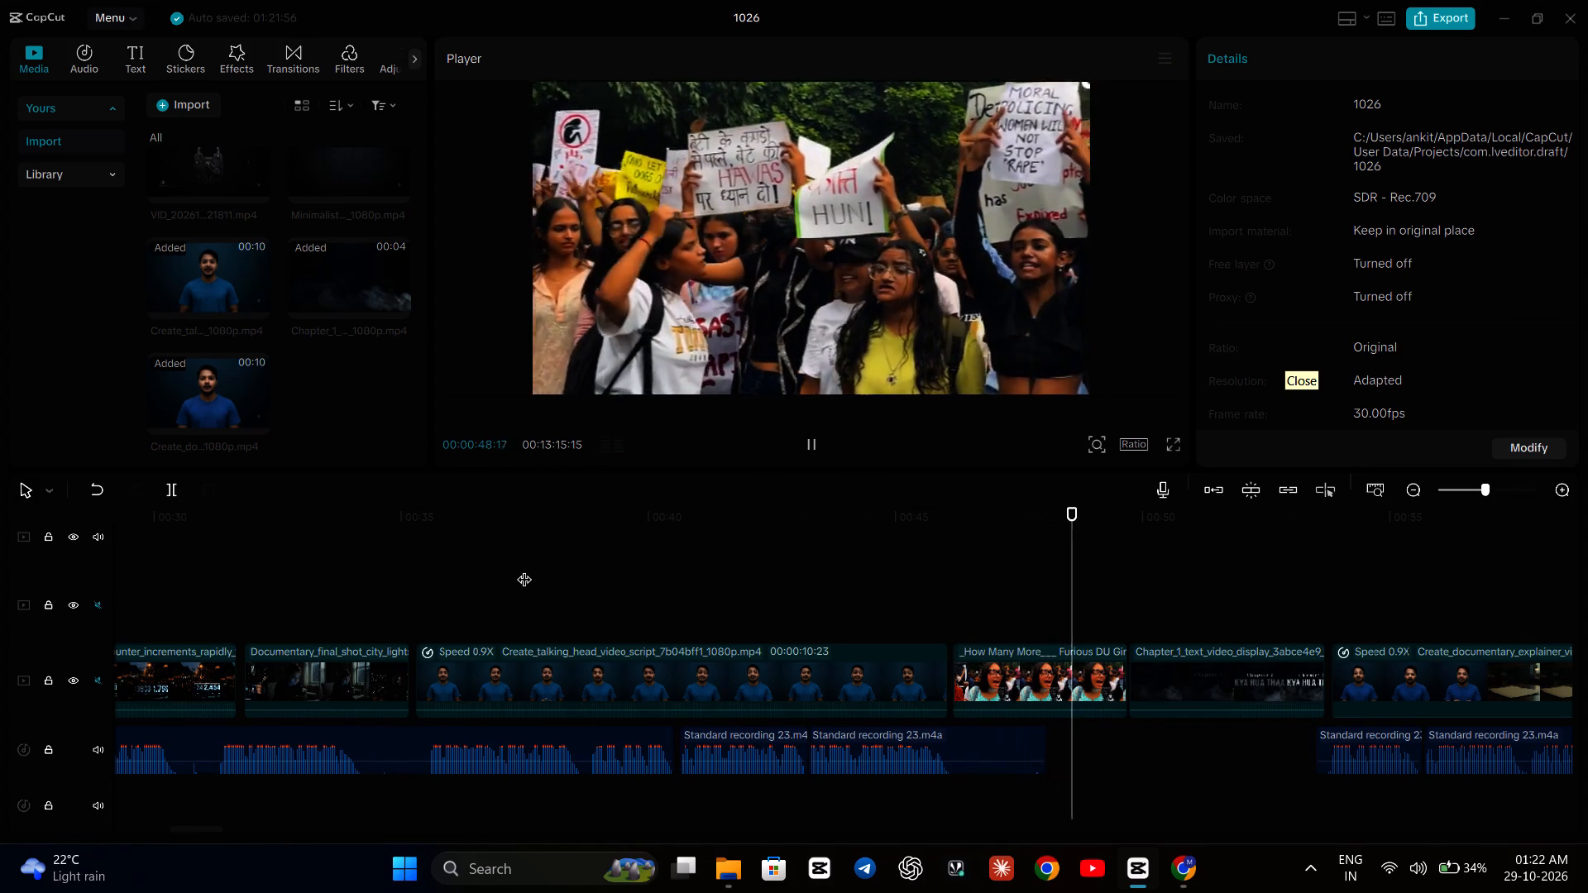
{"action": "key", "text": "space"}
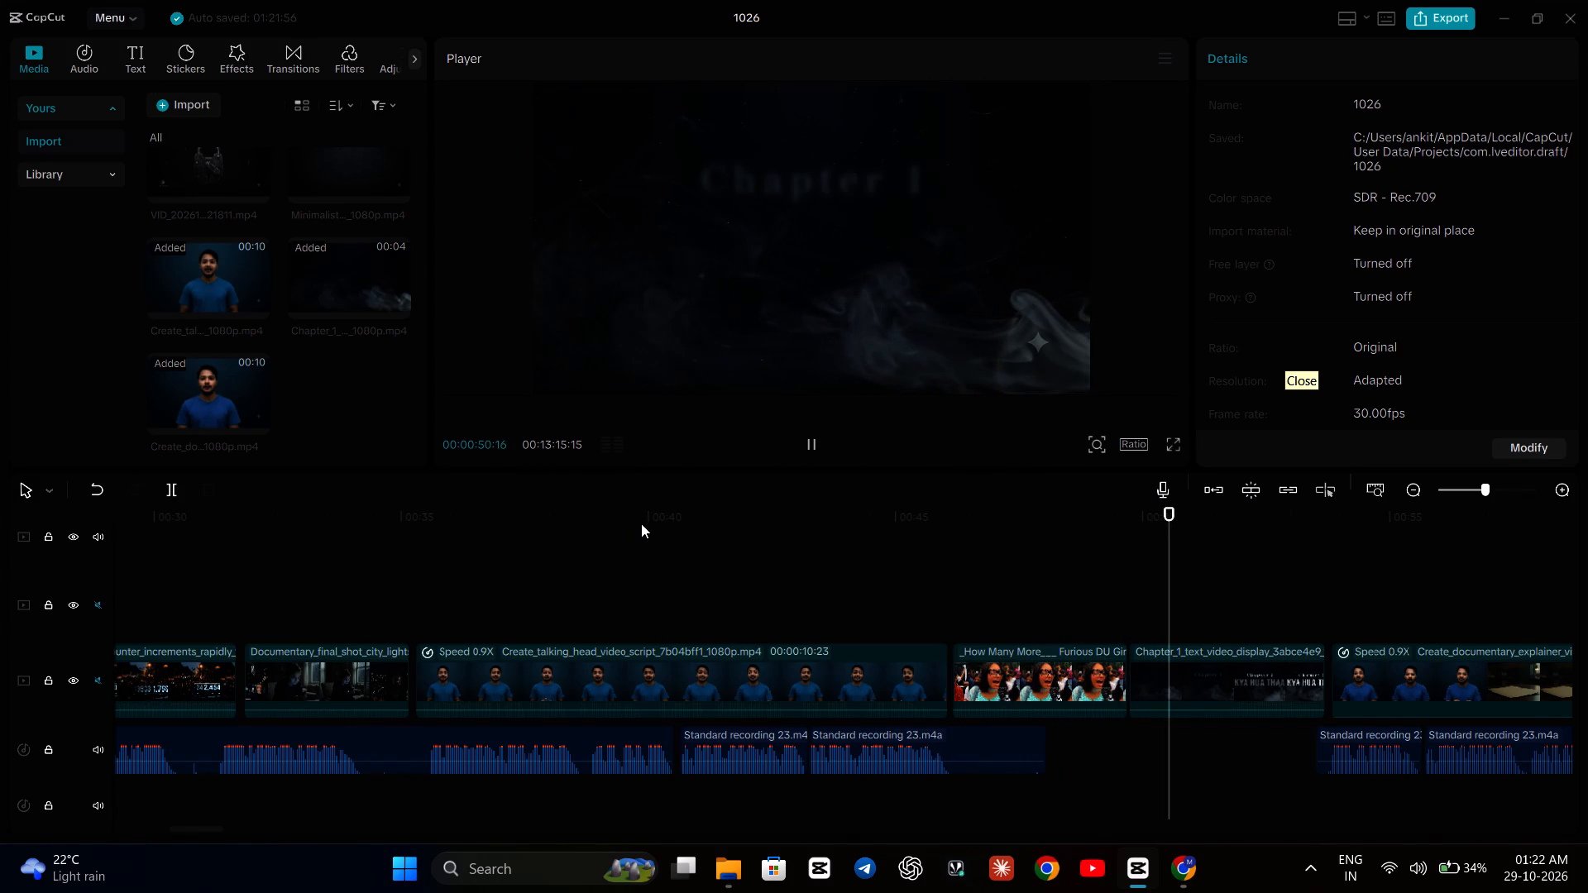
Move the Chapter 1 title clip to the track above, starting about 0.4 s before the first investigative talking-head part, and play it back.
{"action": "scroll", "coordinate": [779, 537], "scroll_direction": "left", "scroll_amount": 2}
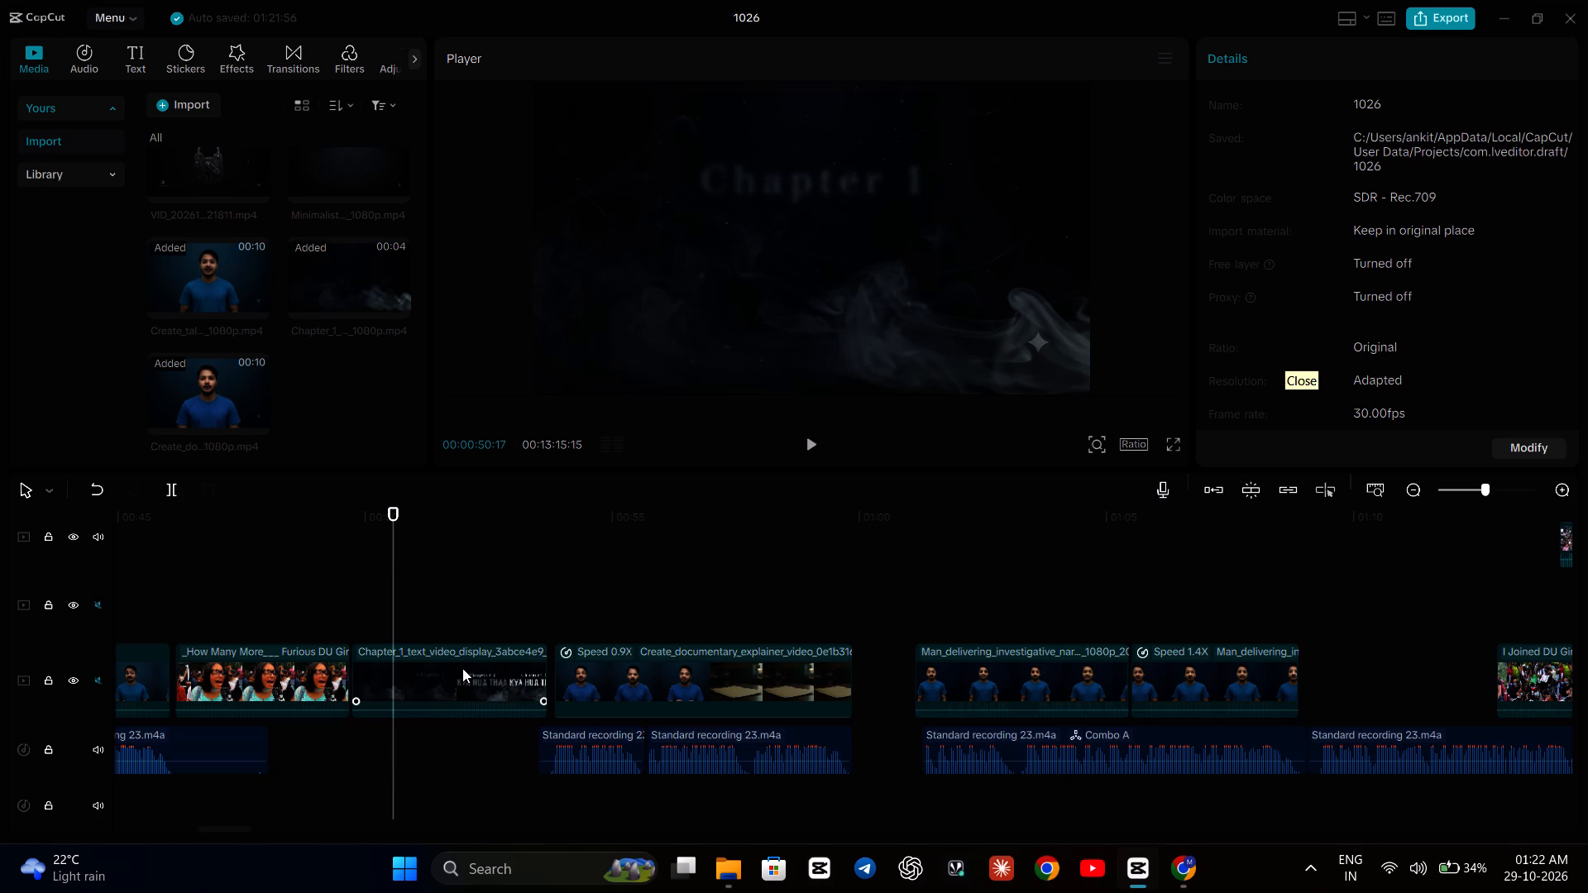
{"action": "left_click_drag", "start_coordinate": [462, 668], "coordinate": [987, 609]}
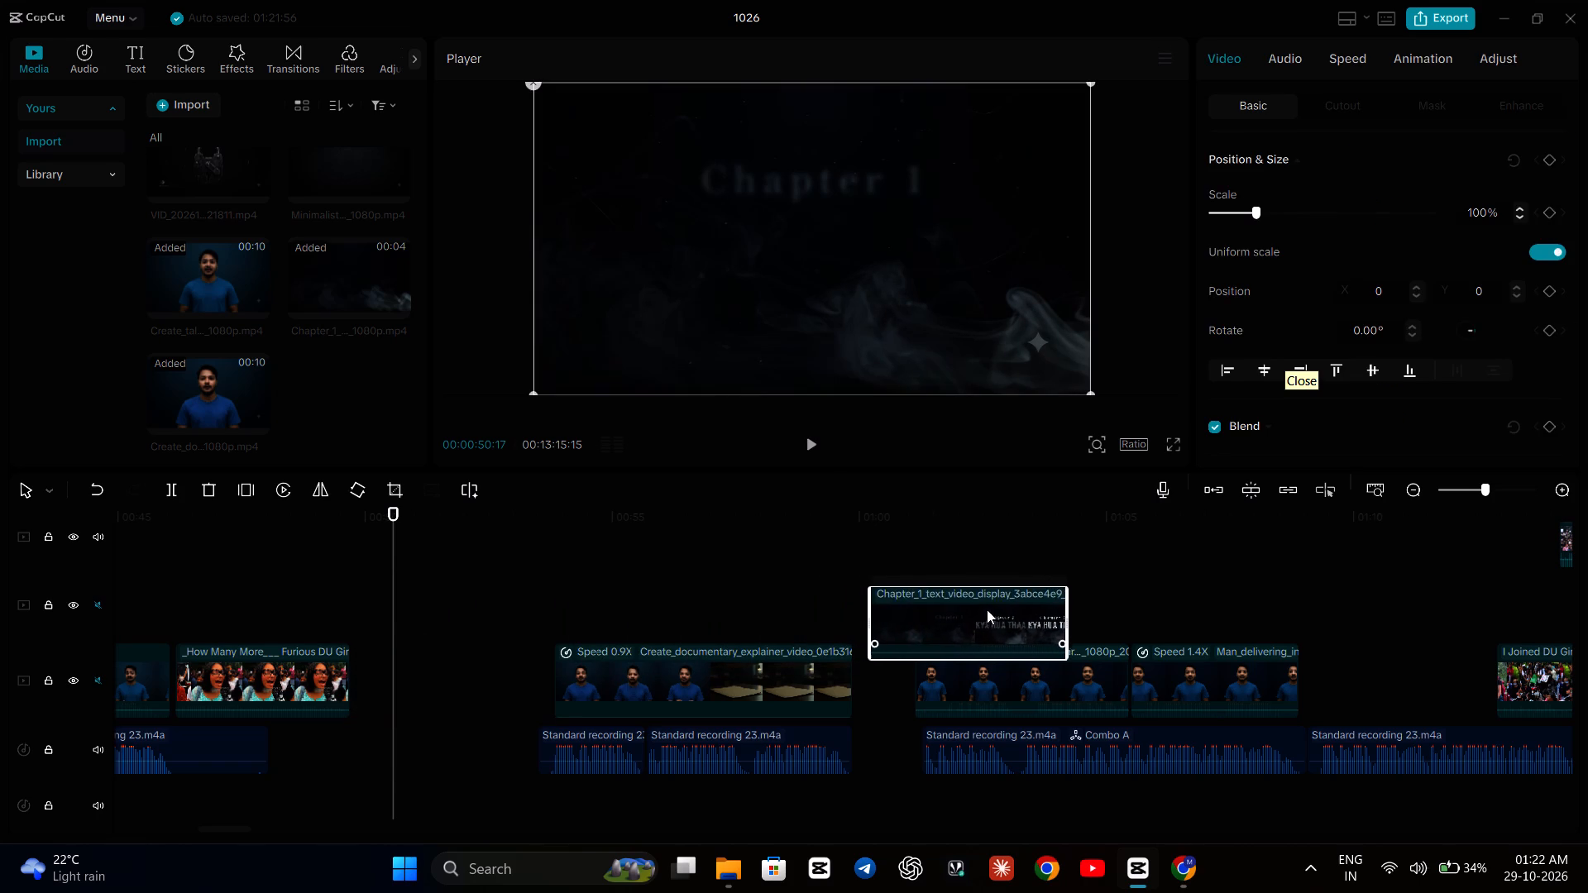
{"action": "left_click_drag", "start_coordinate": [987, 609], "coordinate": [1004, 585]}
{"action": "left_click", "coordinate": [838, 572]}
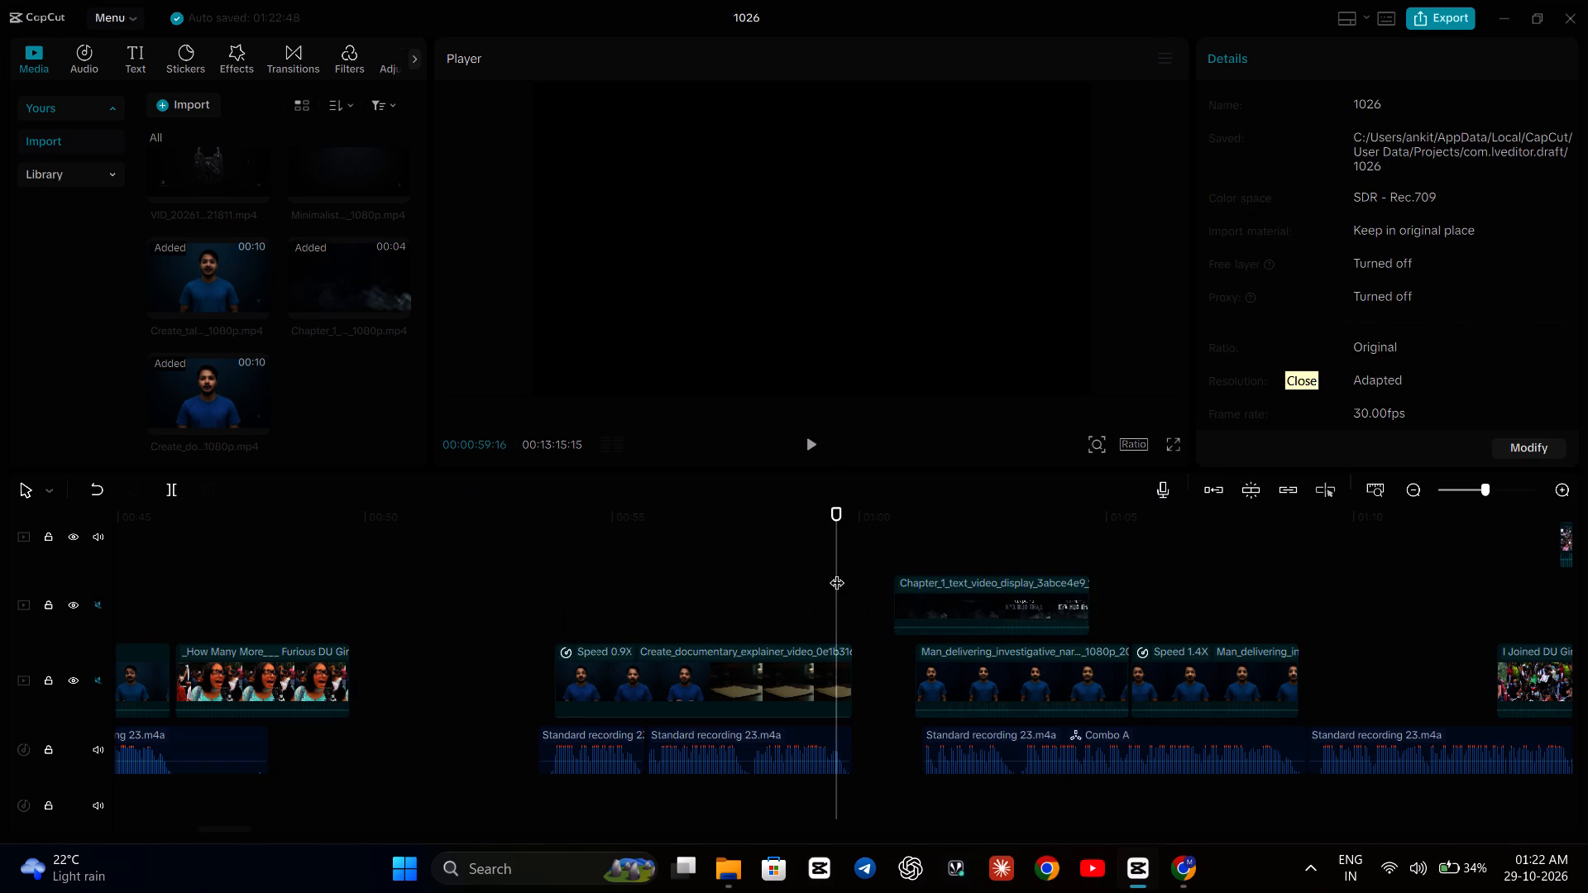
{"action": "key", "text": "space"}
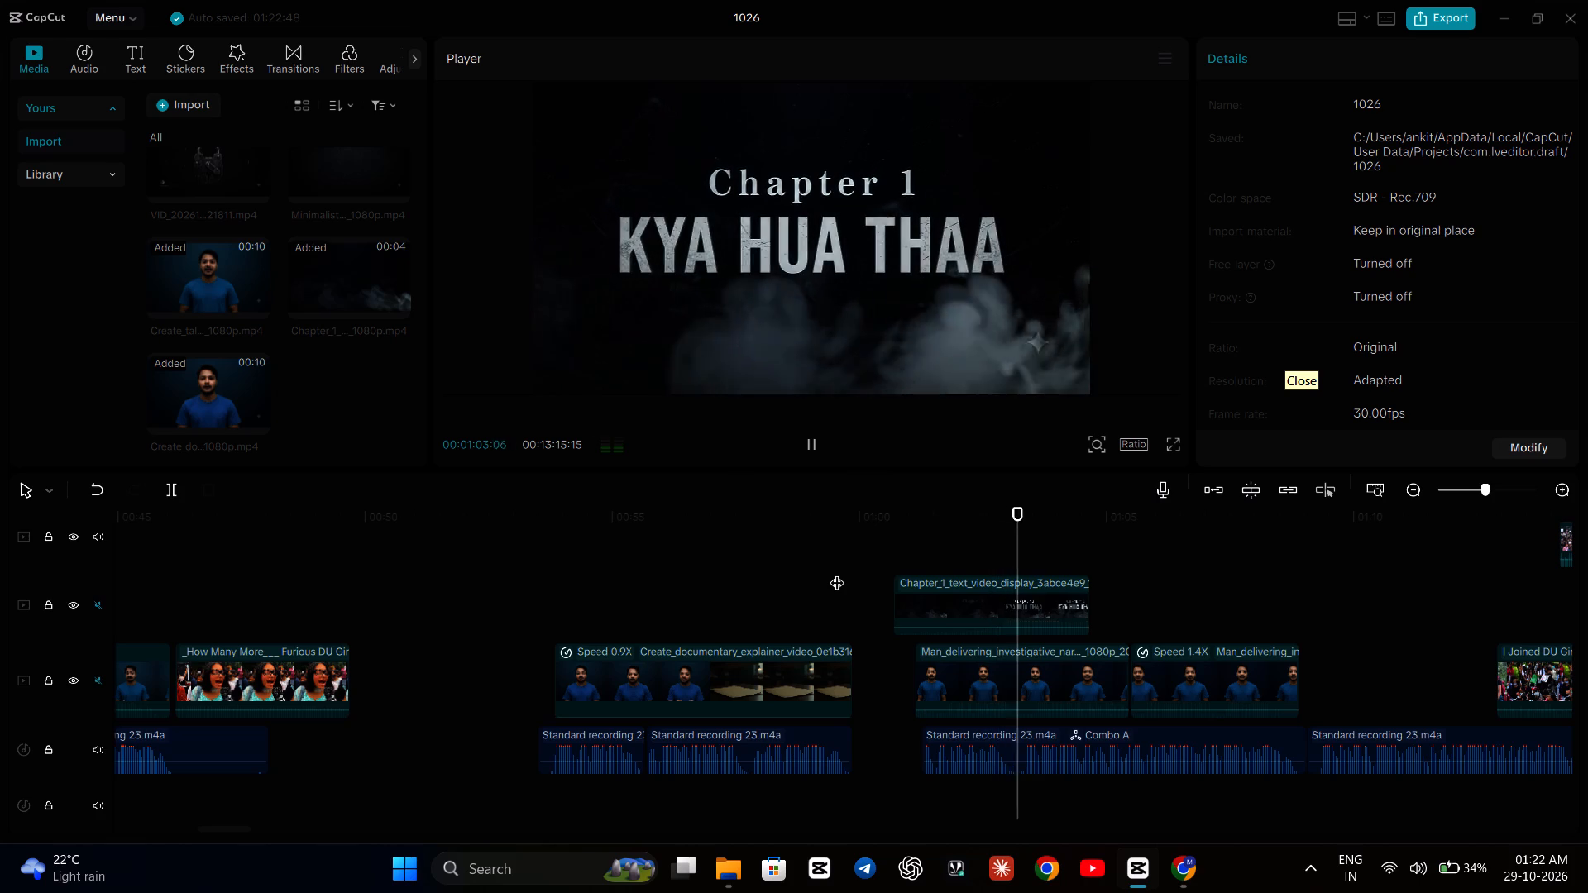
Trim about 0.6 s off the end of the Chapter 1 title clip.
{"action": "left_click", "coordinate": [942, 599]}
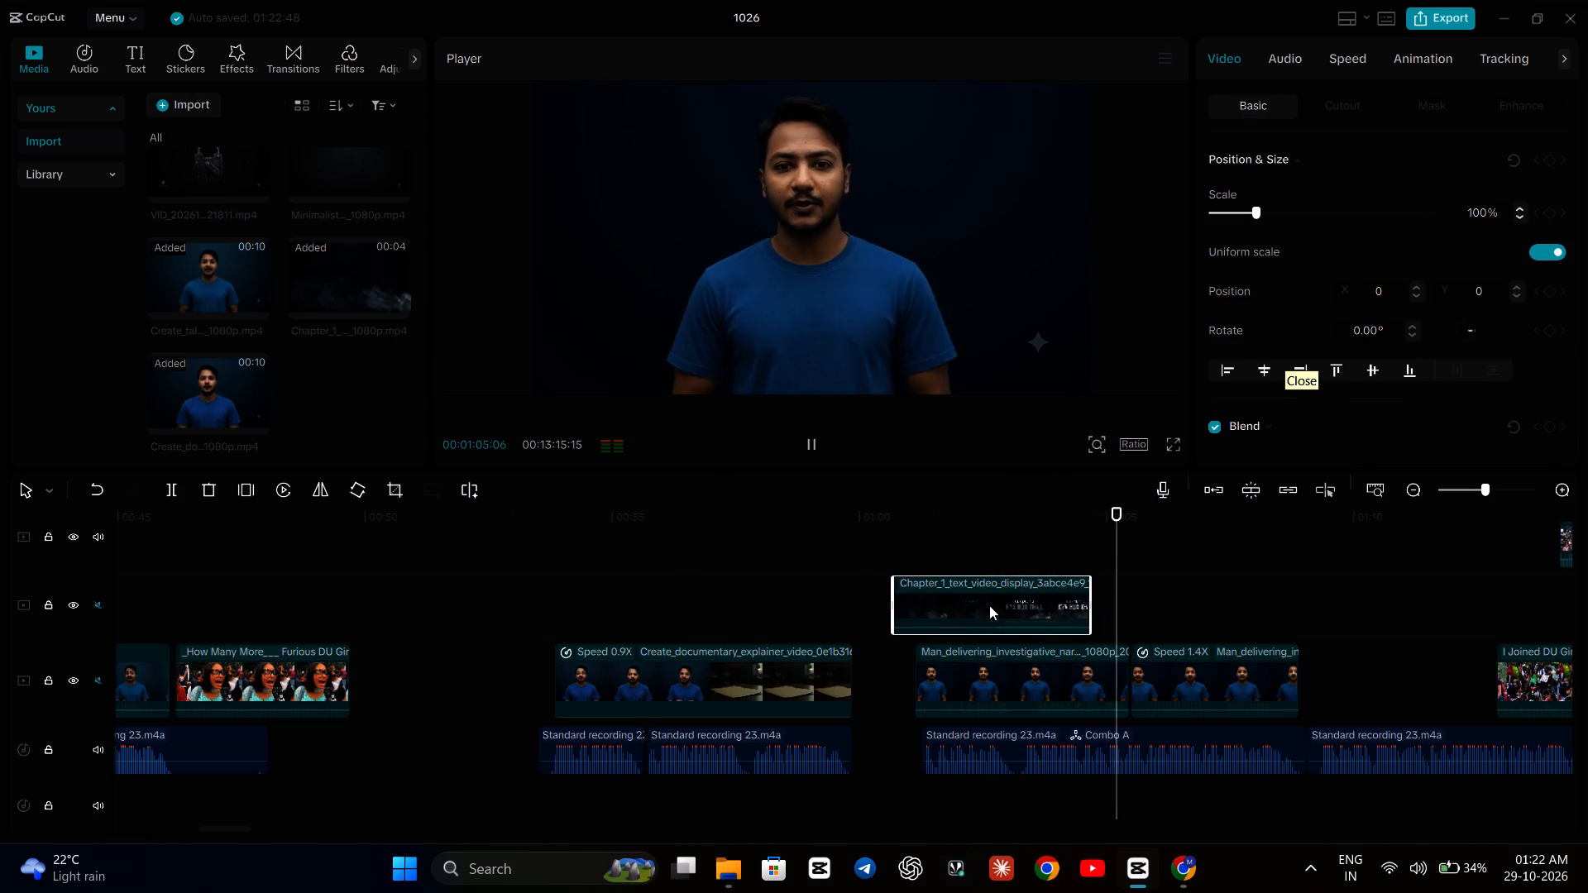
{"action": "left_click_drag", "start_coordinate": [1088, 600], "coordinate": [1061, 607]}
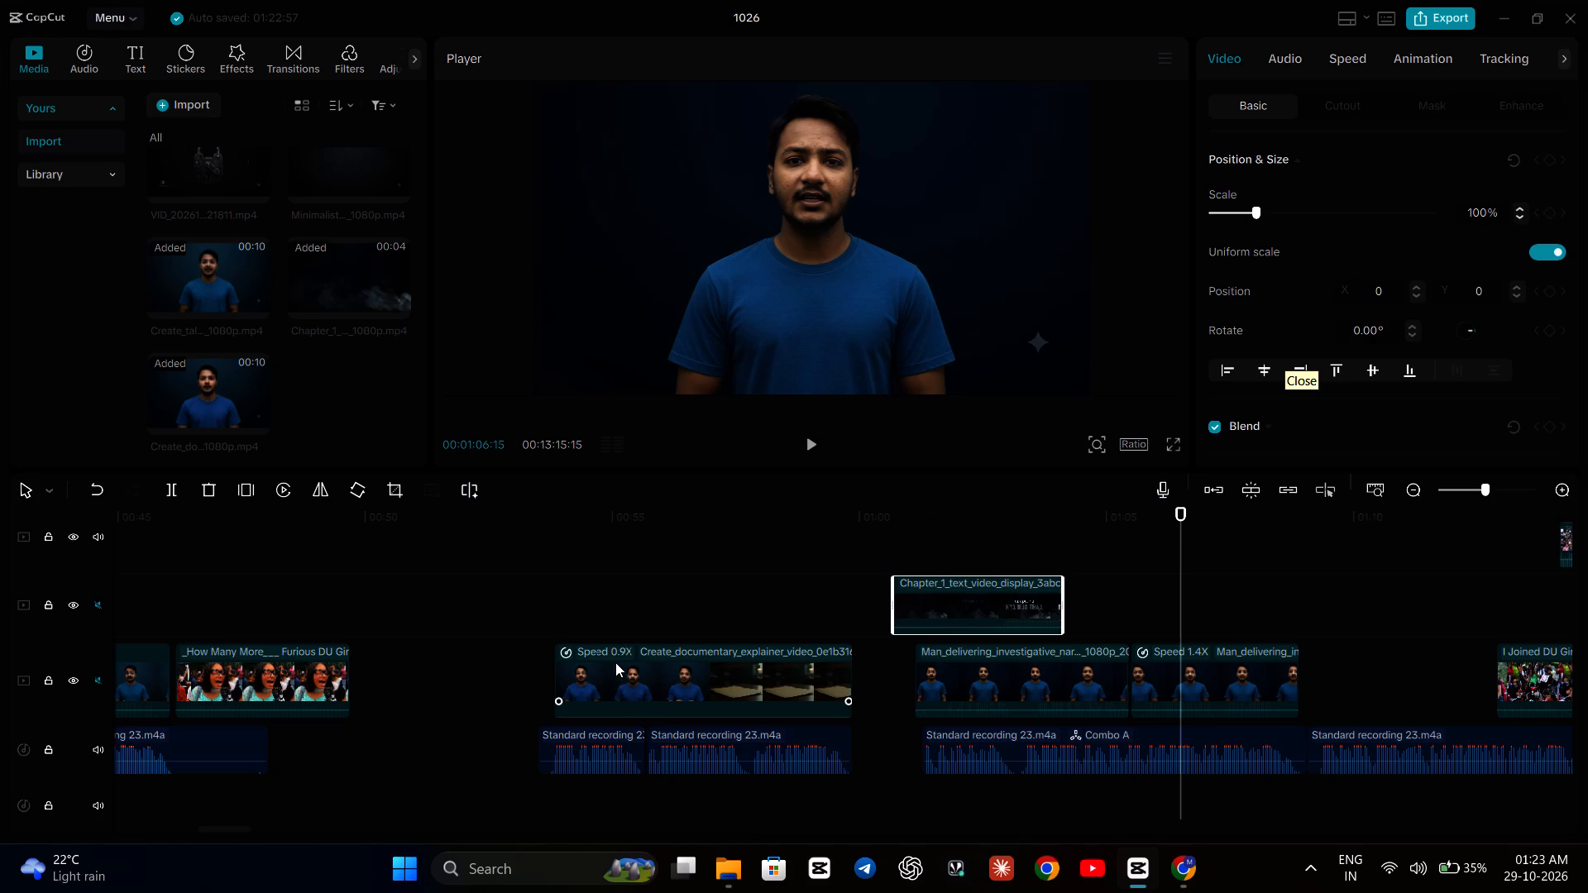
Trim the start of the short voiceover section under the explainer clip so it lines up with the clip's start.
{"action": "left_click", "coordinate": [555, 755]}
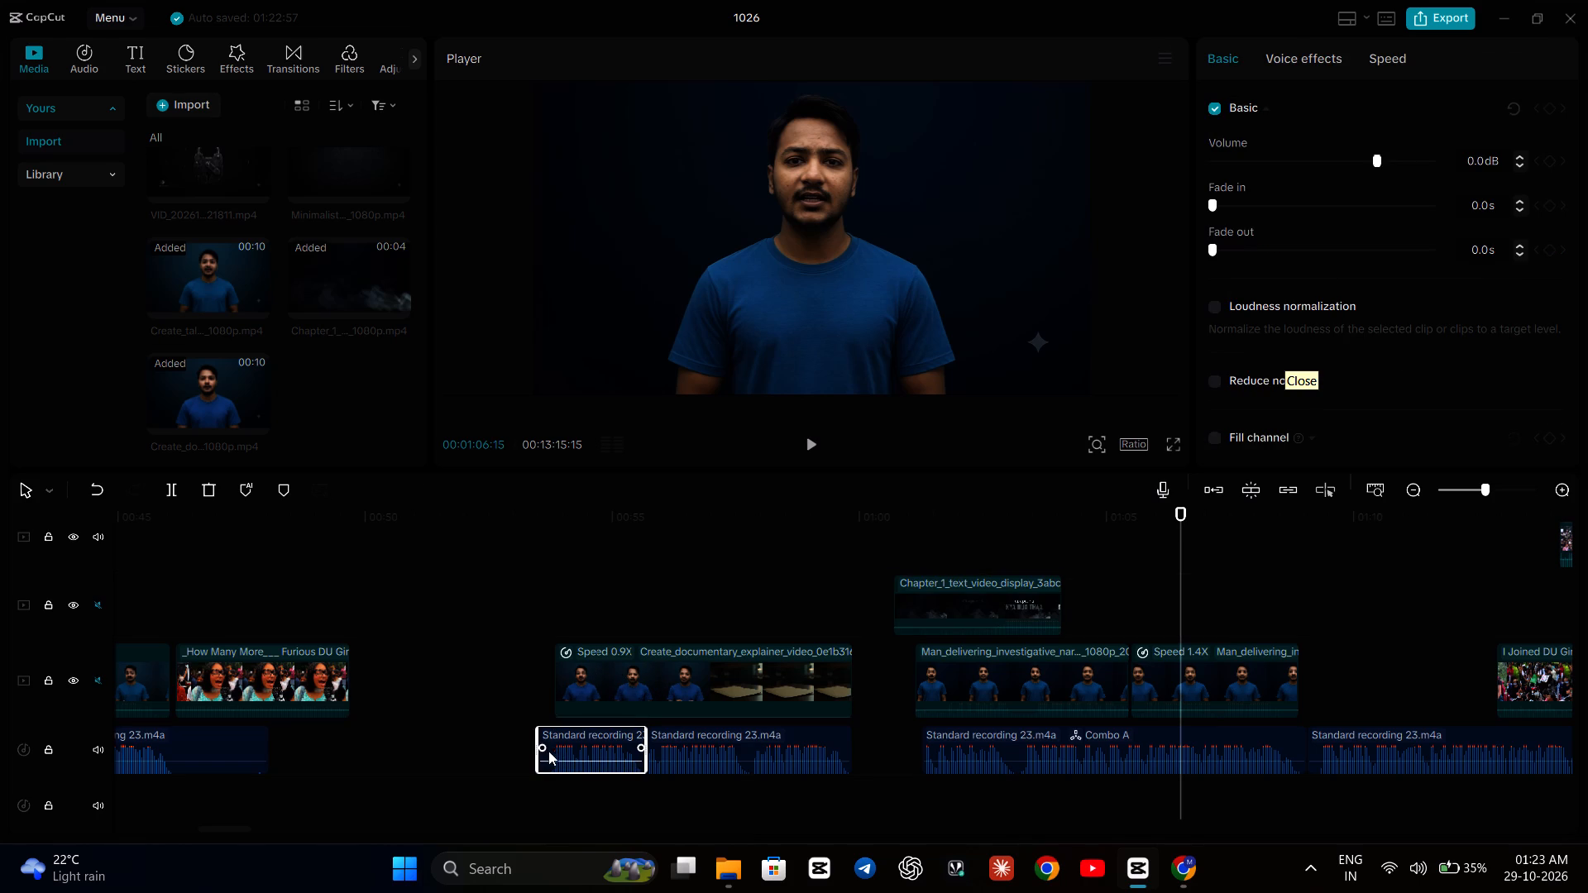
{"action": "left_click", "coordinate": [541, 751]}
{"action": "left_click_drag", "start_coordinate": [534, 739], "coordinate": [544, 742]}
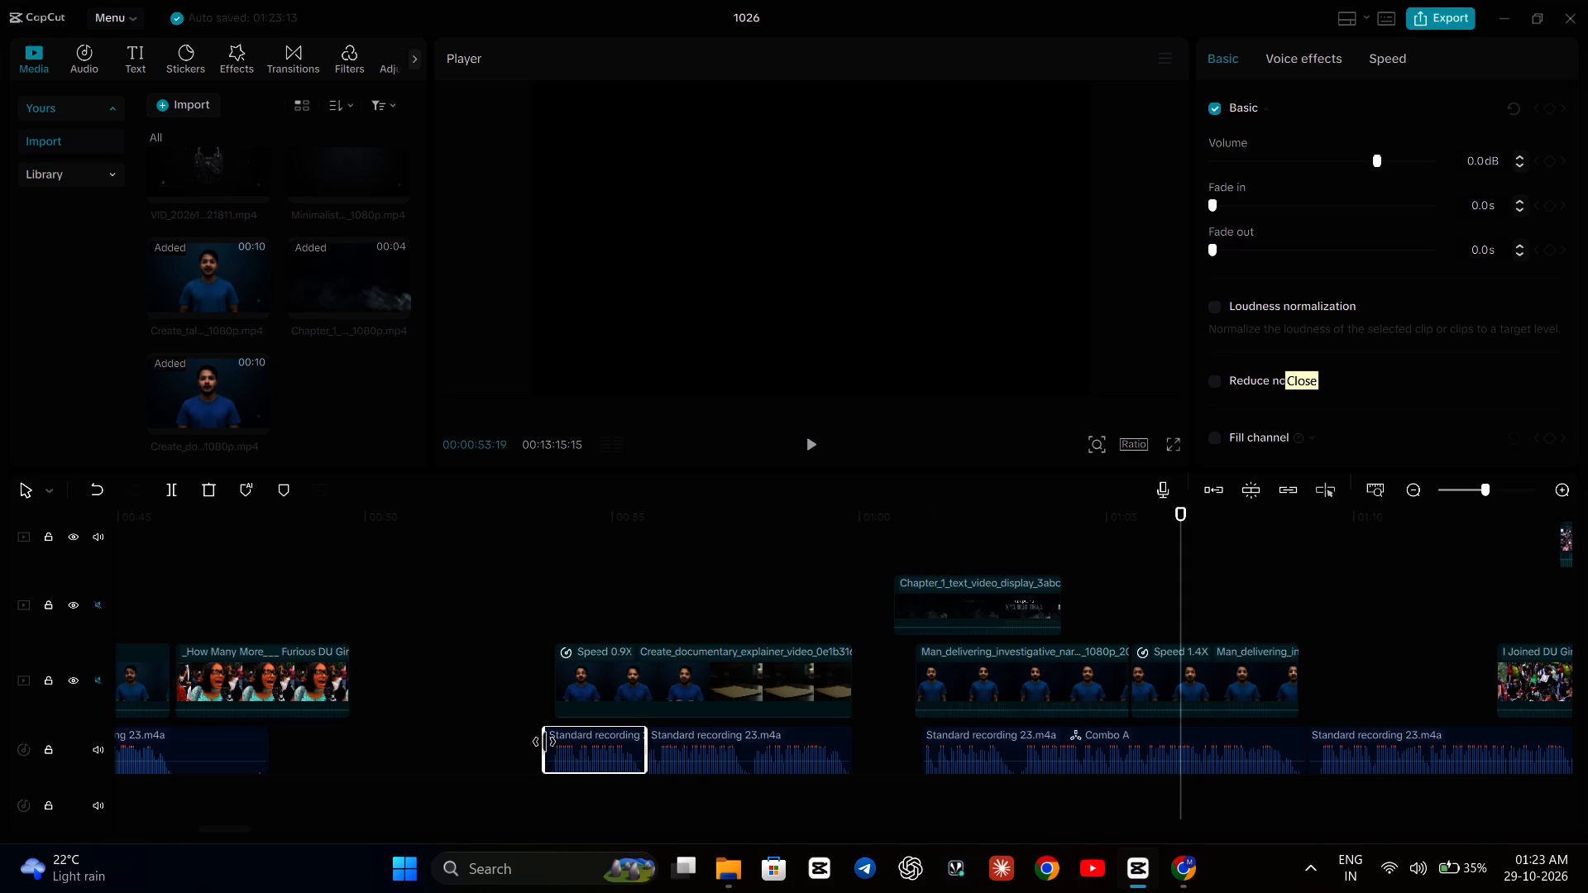
{"action": "left_click_drag", "start_coordinate": [544, 742], "coordinate": [551, 742]}
{"action": "left_click", "coordinate": [532, 695]}
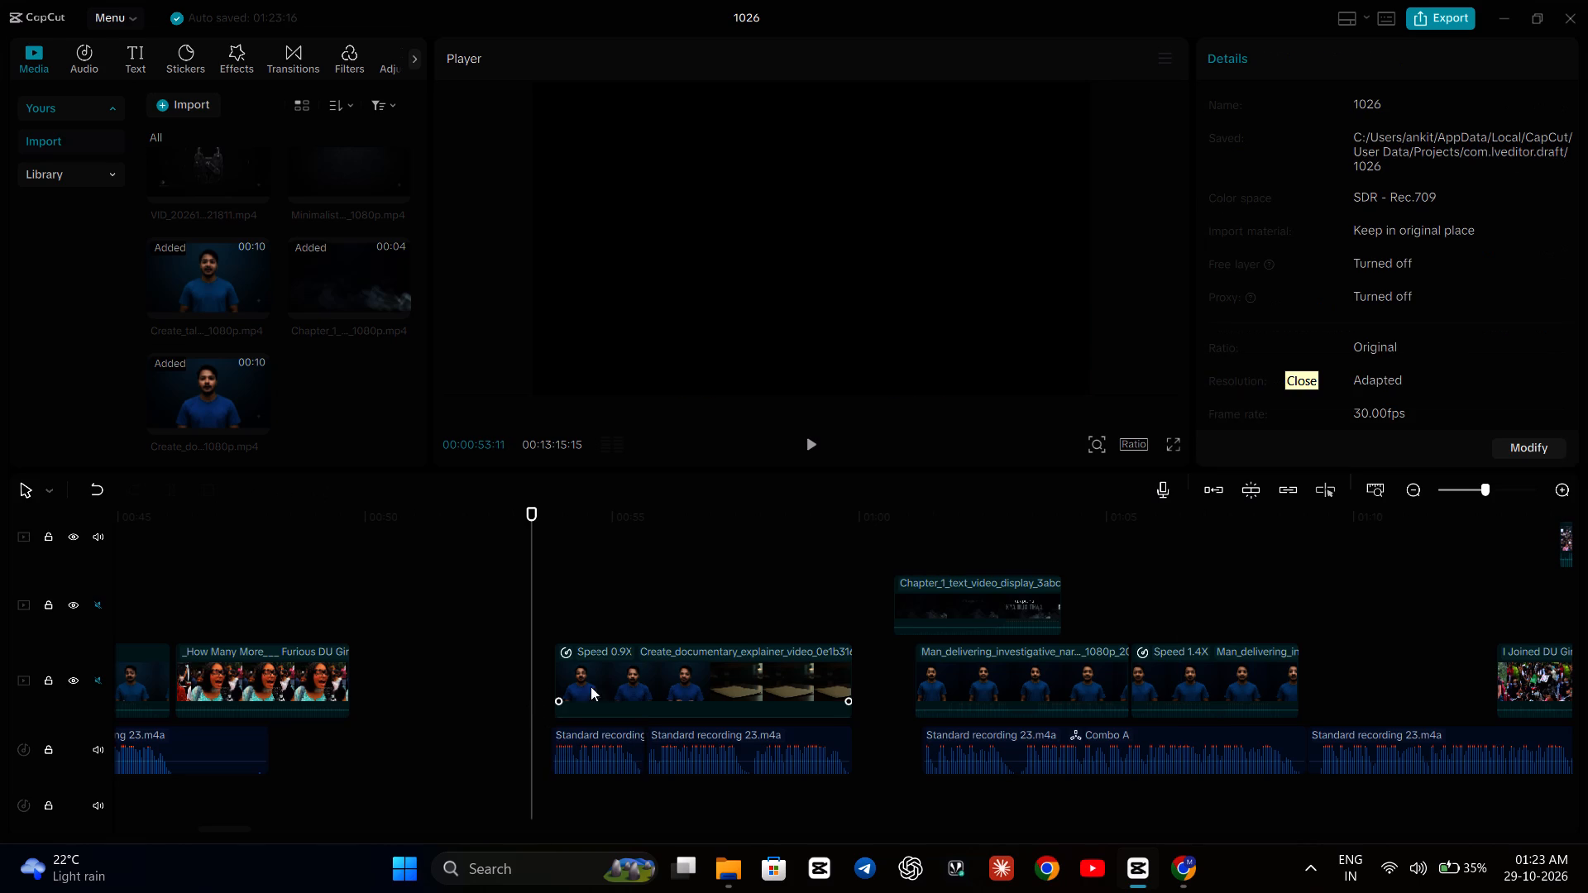
Move the 0.9x explainer clip earlier on the main track, against the end of the How Many More protest clip.
{"action": "left_click_drag", "start_coordinate": [632, 685], "coordinate": [558, 682]}
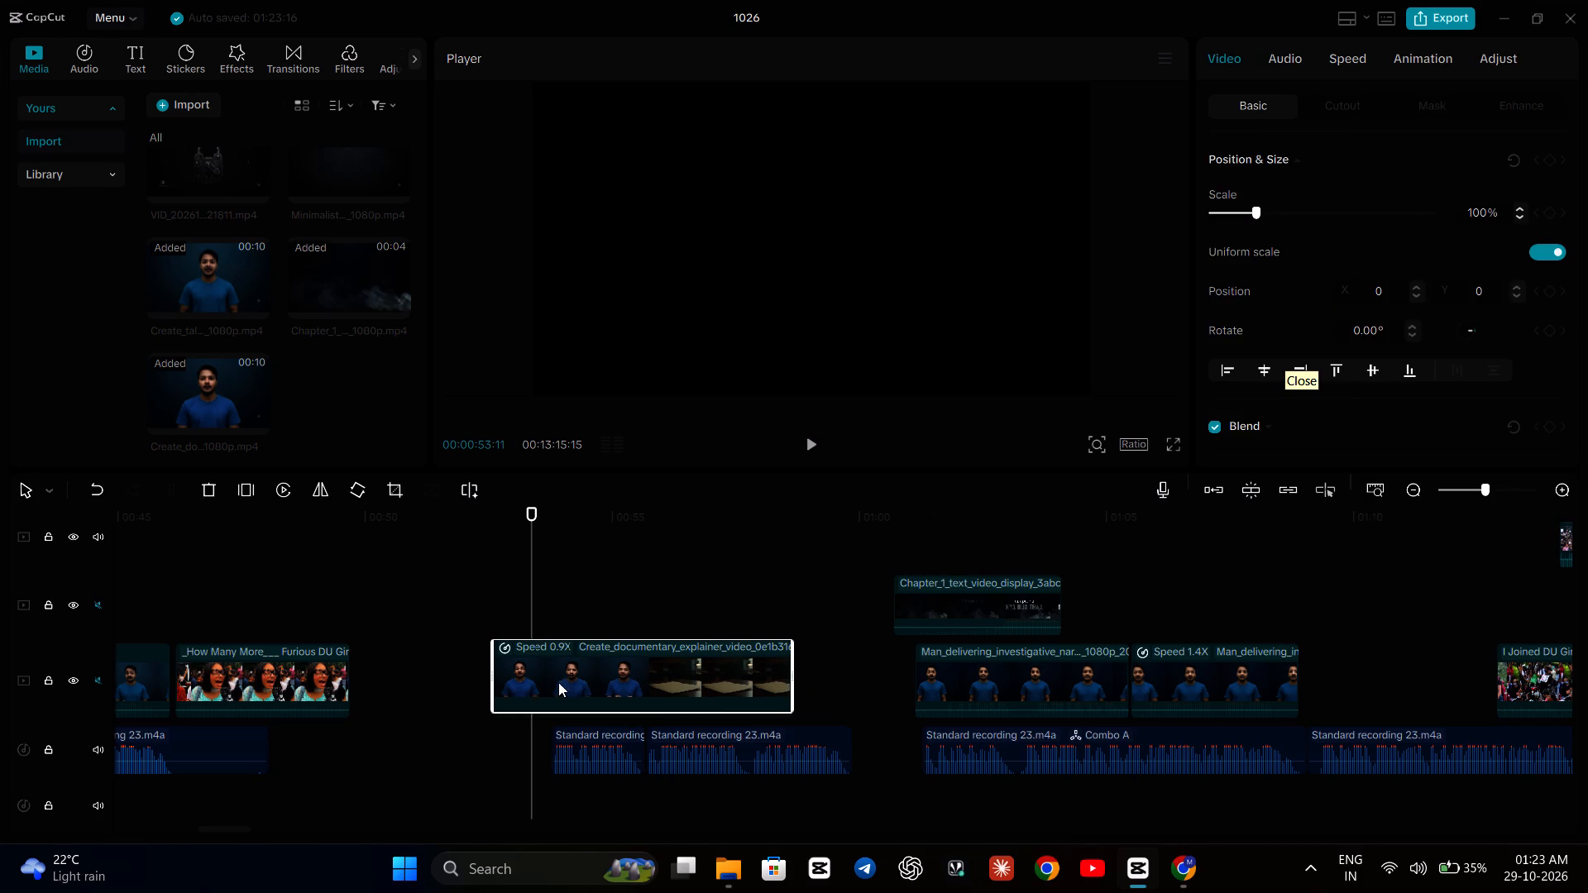
{"action": "left_click_drag", "start_coordinate": [558, 682], "coordinate": [431, 689]}
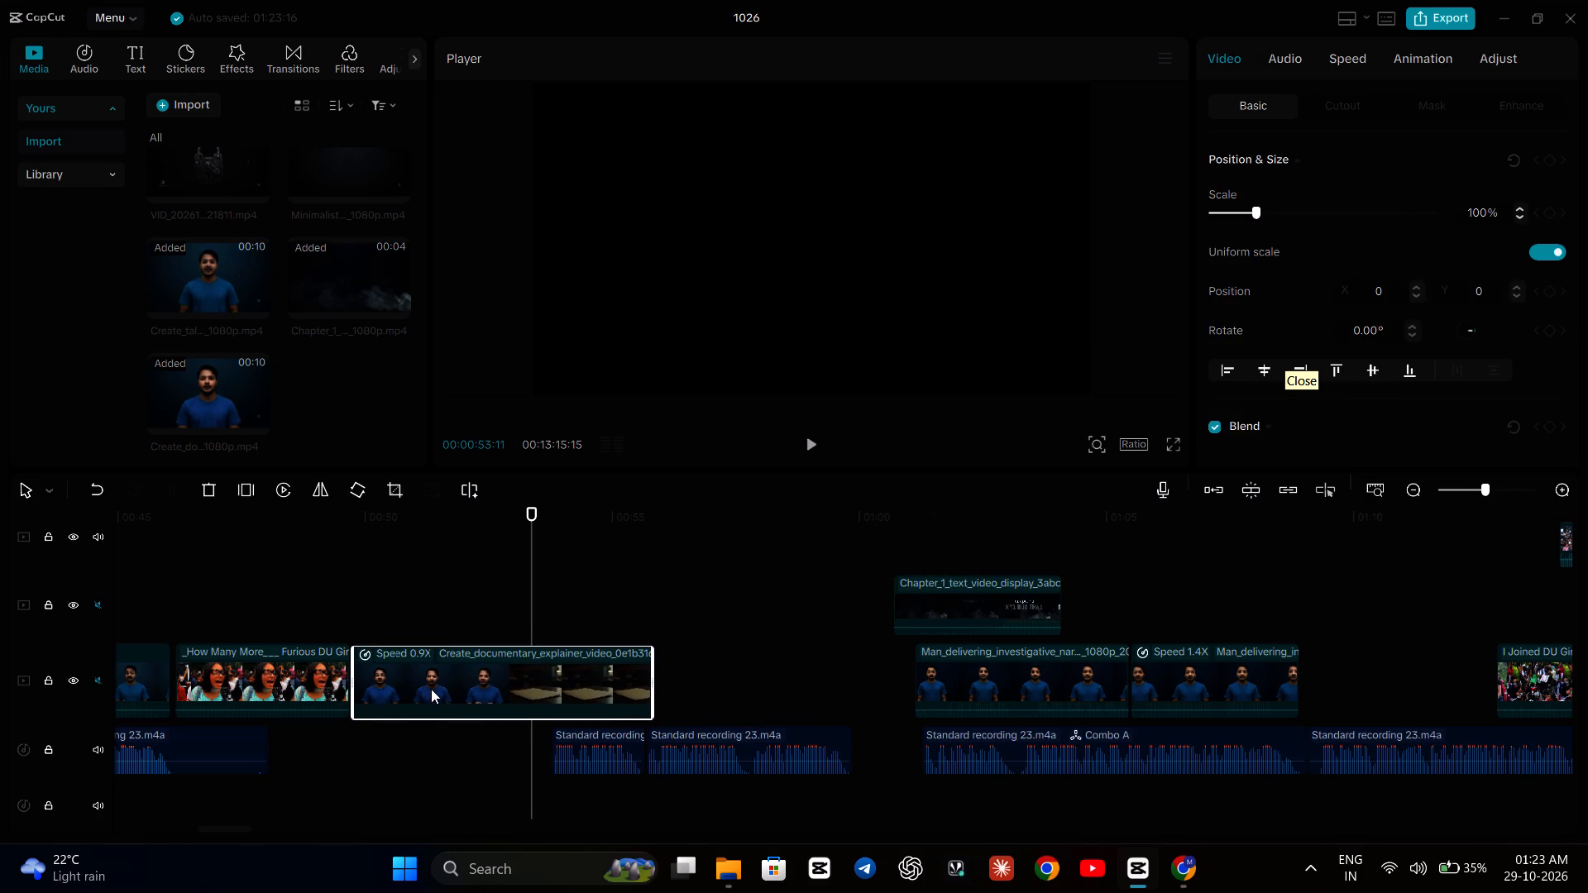
{"action": "left_click_drag", "start_coordinate": [431, 689], "coordinate": [429, 689]}
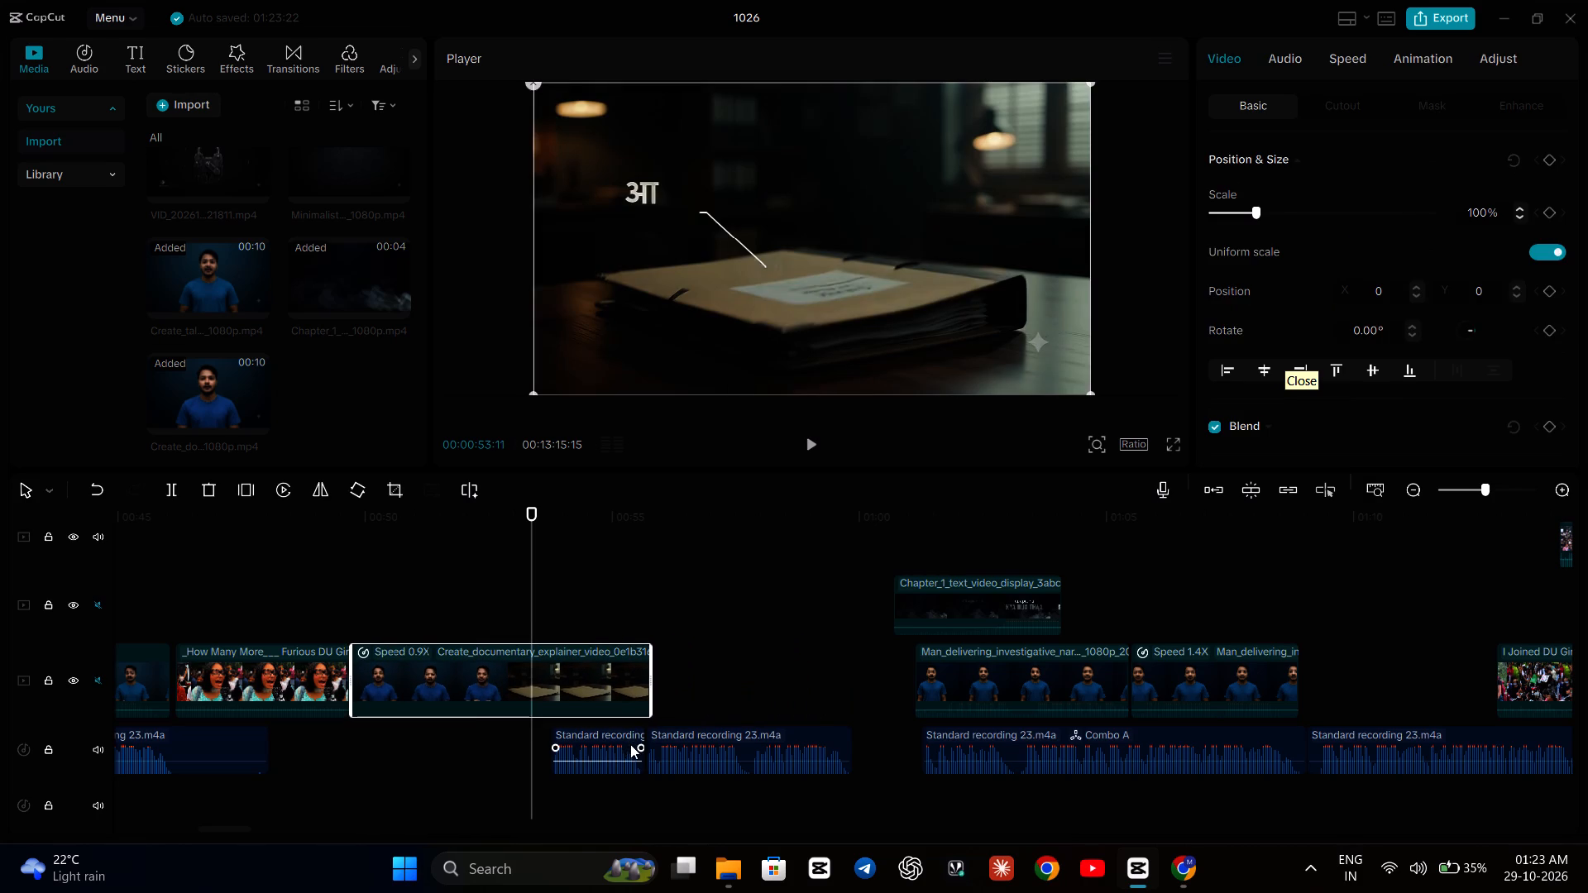
Move the two voiceover sections earlier under the 0.9x explainer clip, the short one at its start and the longer one about 0.3 s behind it.
{"action": "left_click_drag", "start_coordinate": [613, 744], "coordinate": [481, 728]}
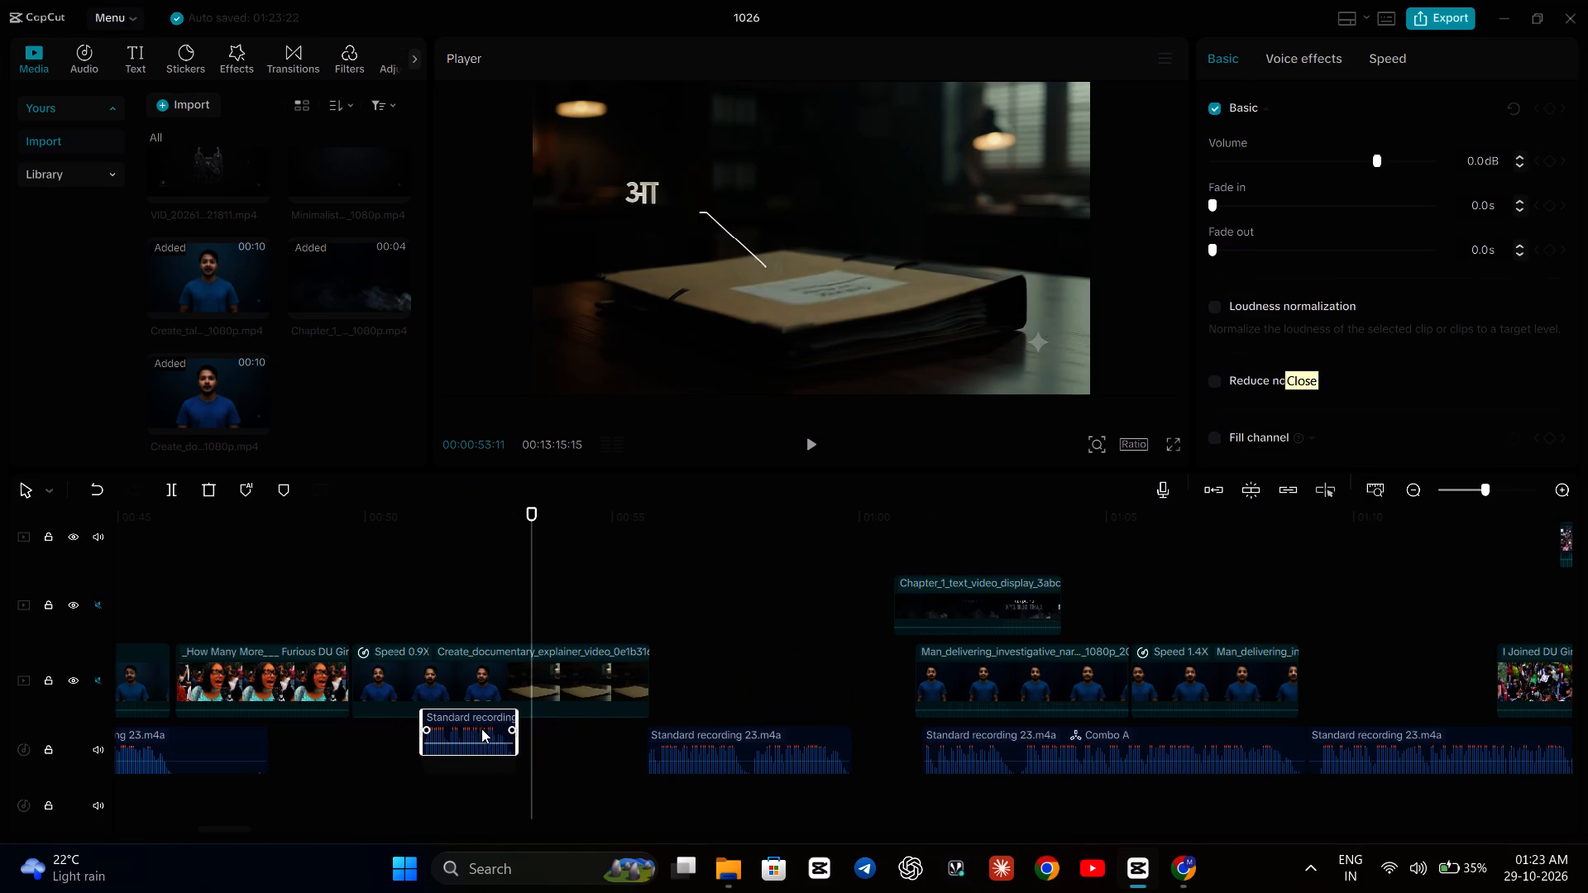
{"action": "left_click_drag", "start_coordinate": [481, 728], "coordinate": [411, 743]}
{"action": "left_click_drag", "start_coordinate": [759, 736], "coordinate": [731, 740]}
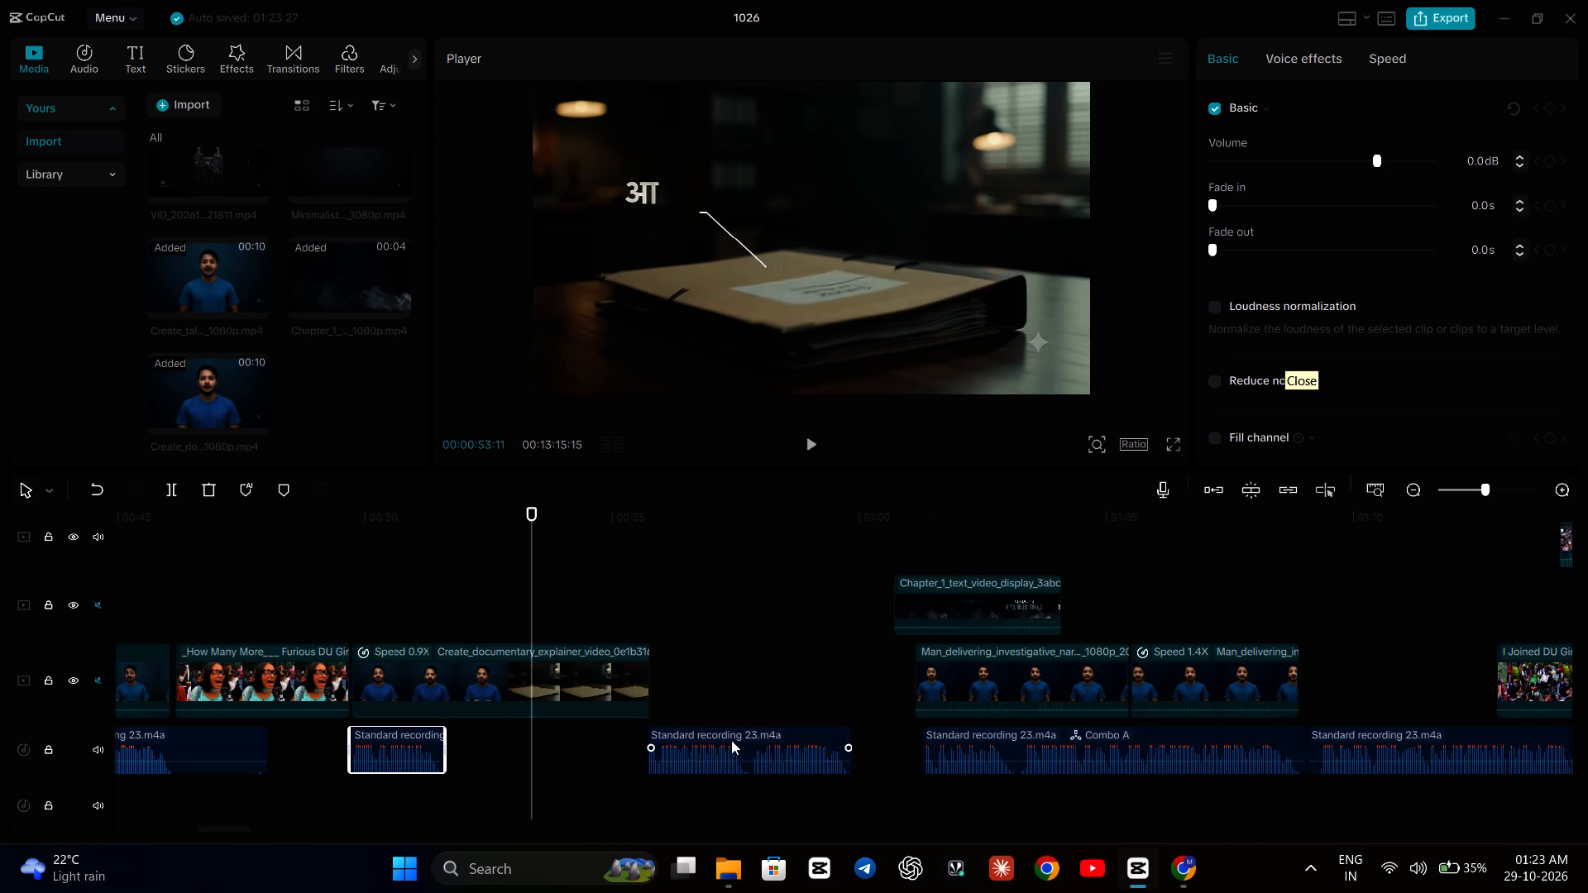
{"action": "left_click_drag", "start_coordinate": [731, 740], "coordinate": [557, 741]}
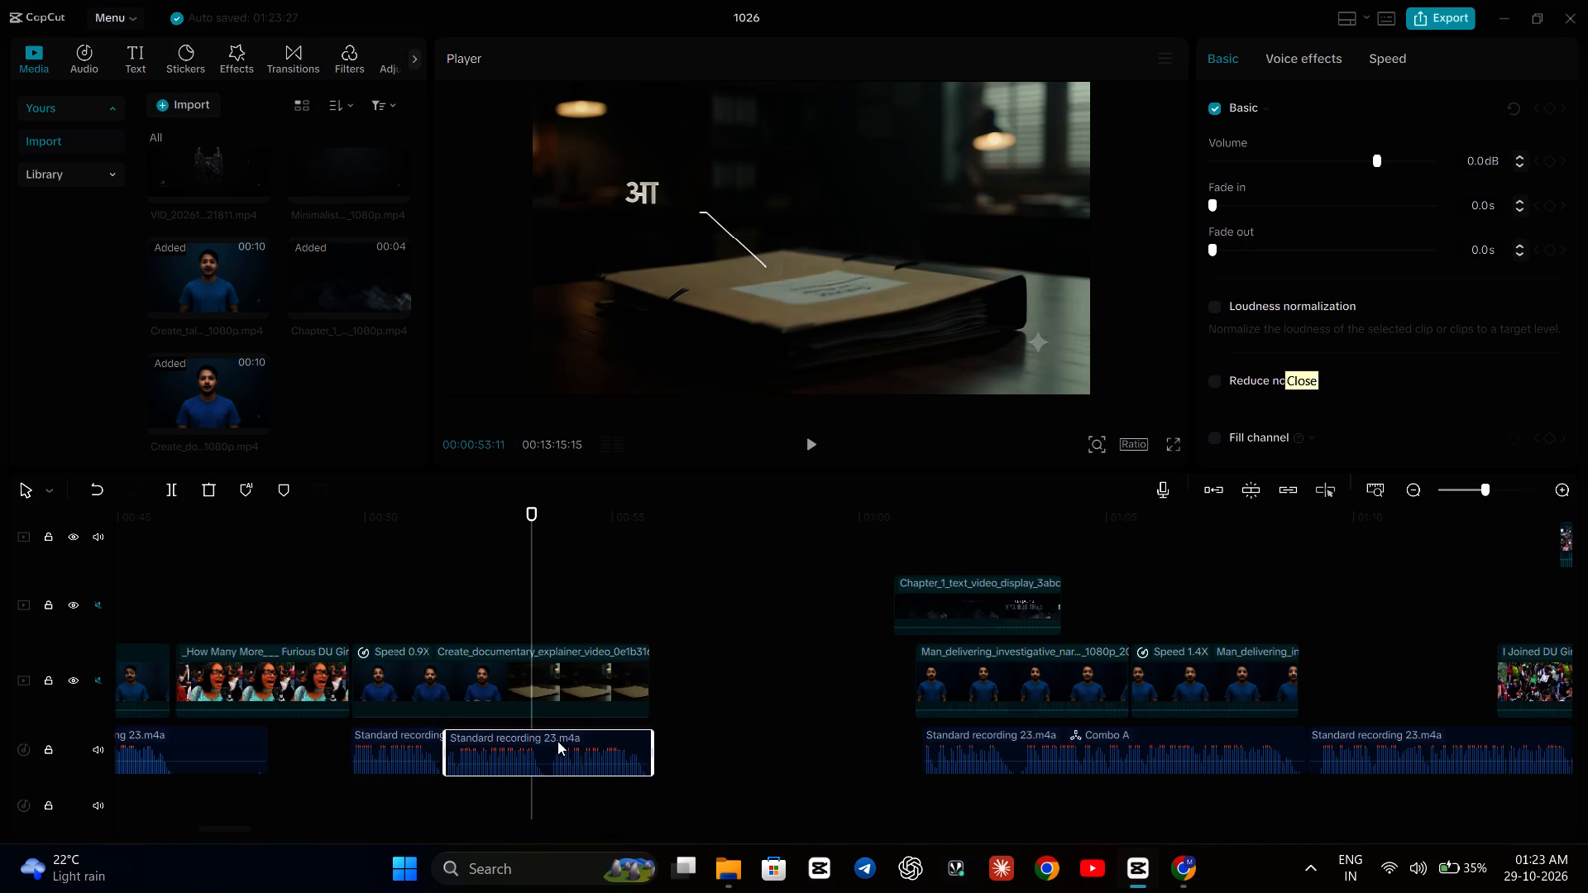
{"action": "left_click_drag", "start_coordinate": [557, 741], "coordinate": [564, 742]}
Play back from the How Many More protest clip through the explainer clip to check the repositioned voiceover.
{"action": "left_click", "coordinate": [825, 618]}
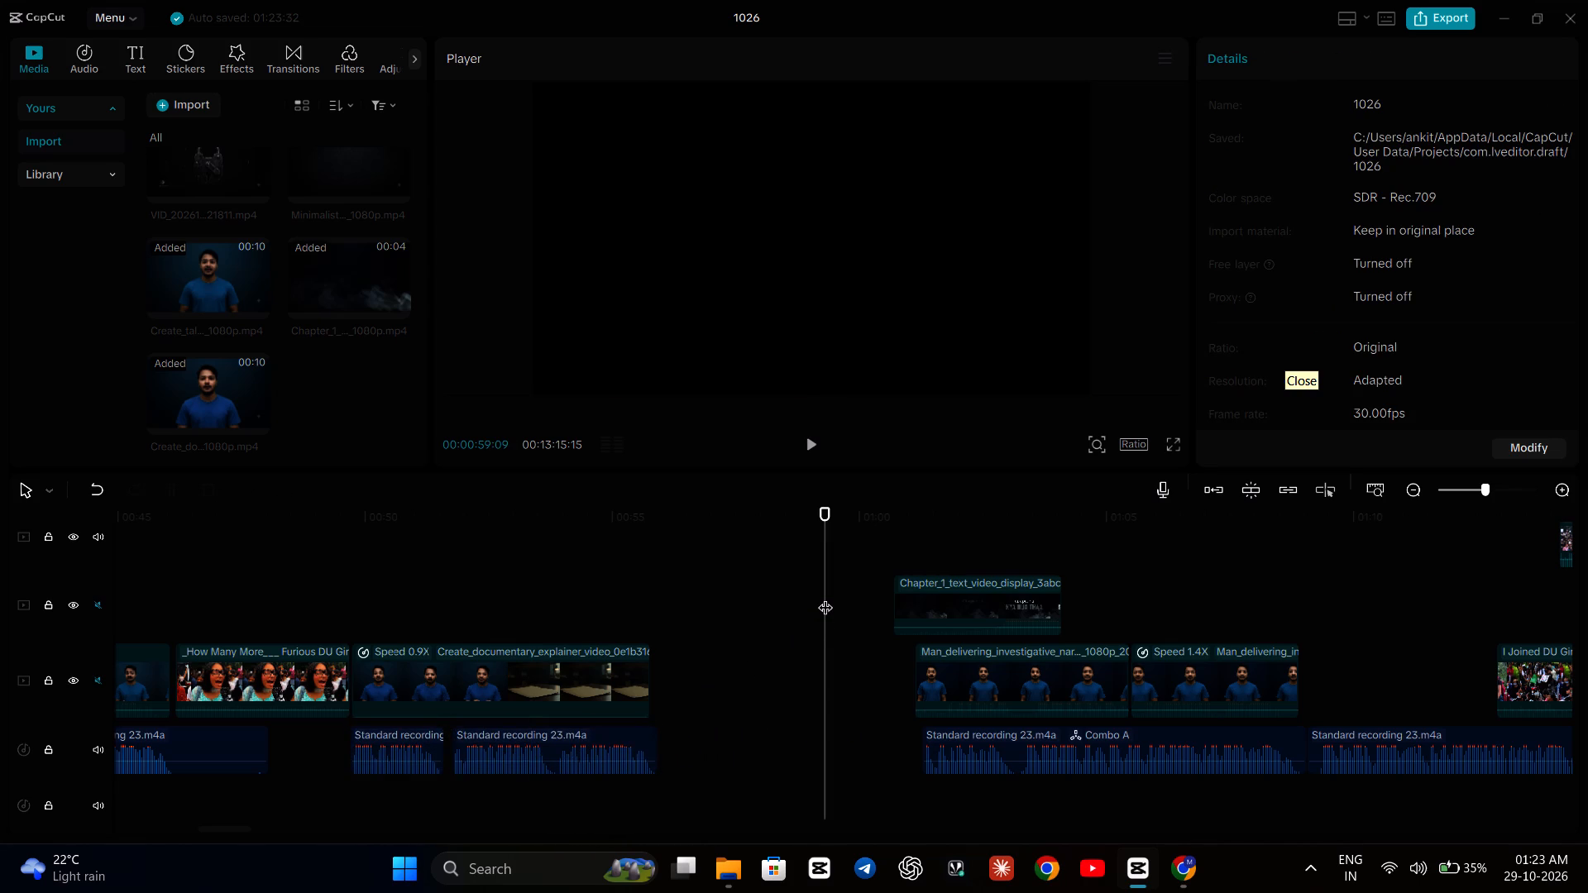
{"action": "scroll", "coordinate": [825, 597], "scroll_direction": "right", "scroll_amount": 2}
{"action": "left_click", "coordinate": [739, 606]}
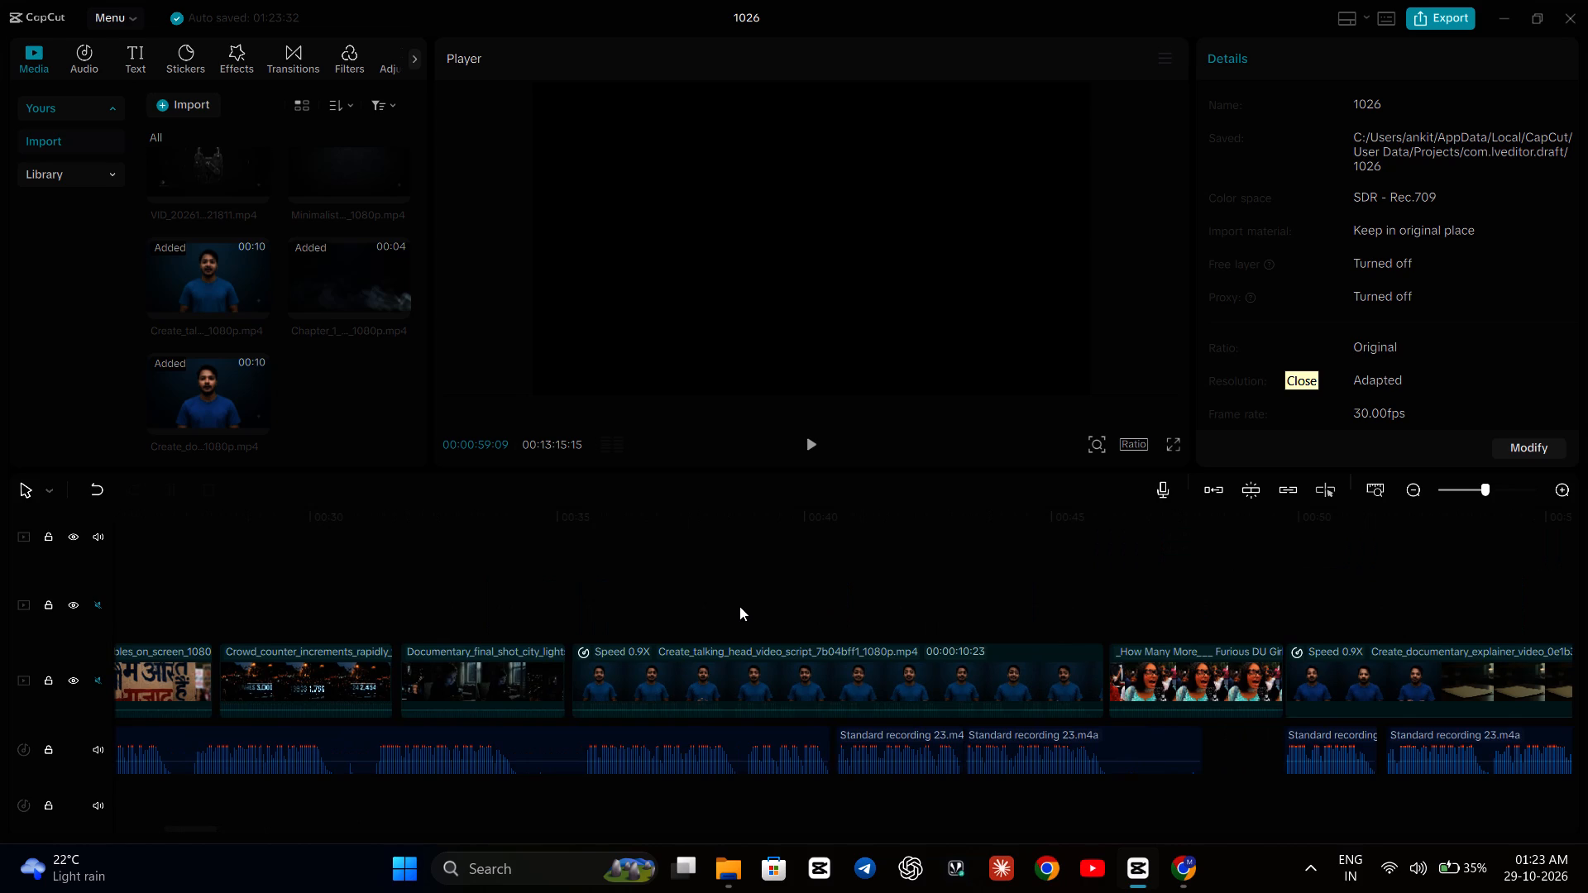
{"action": "key", "text": "space"}
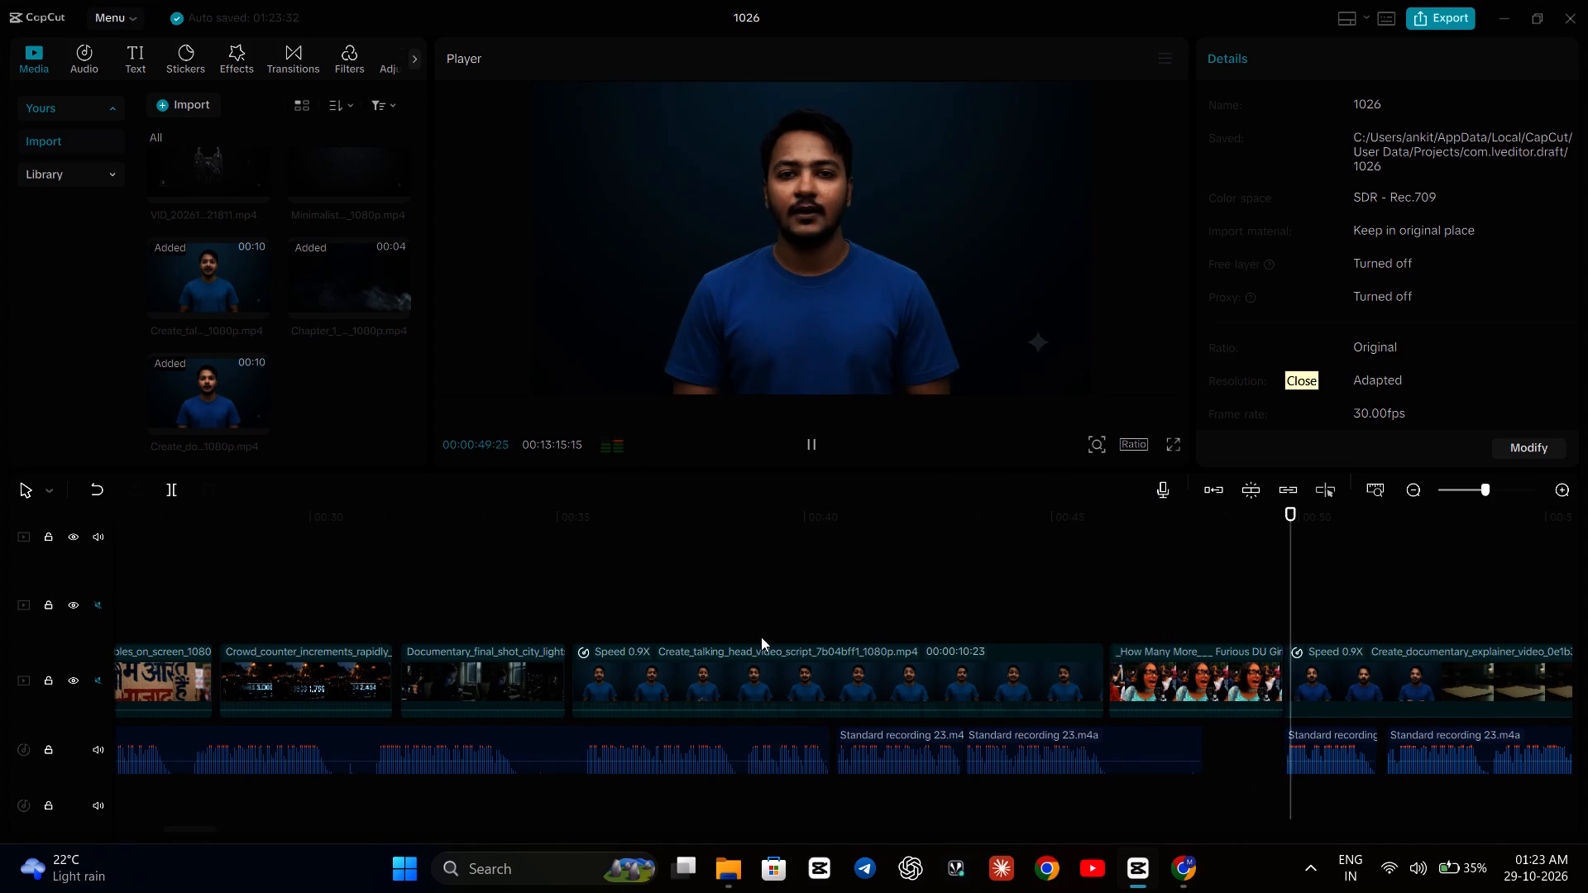
{"action": "scroll", "coordinate": [777, 621], "scroll_direction": "left", "scroll_amount": 1}
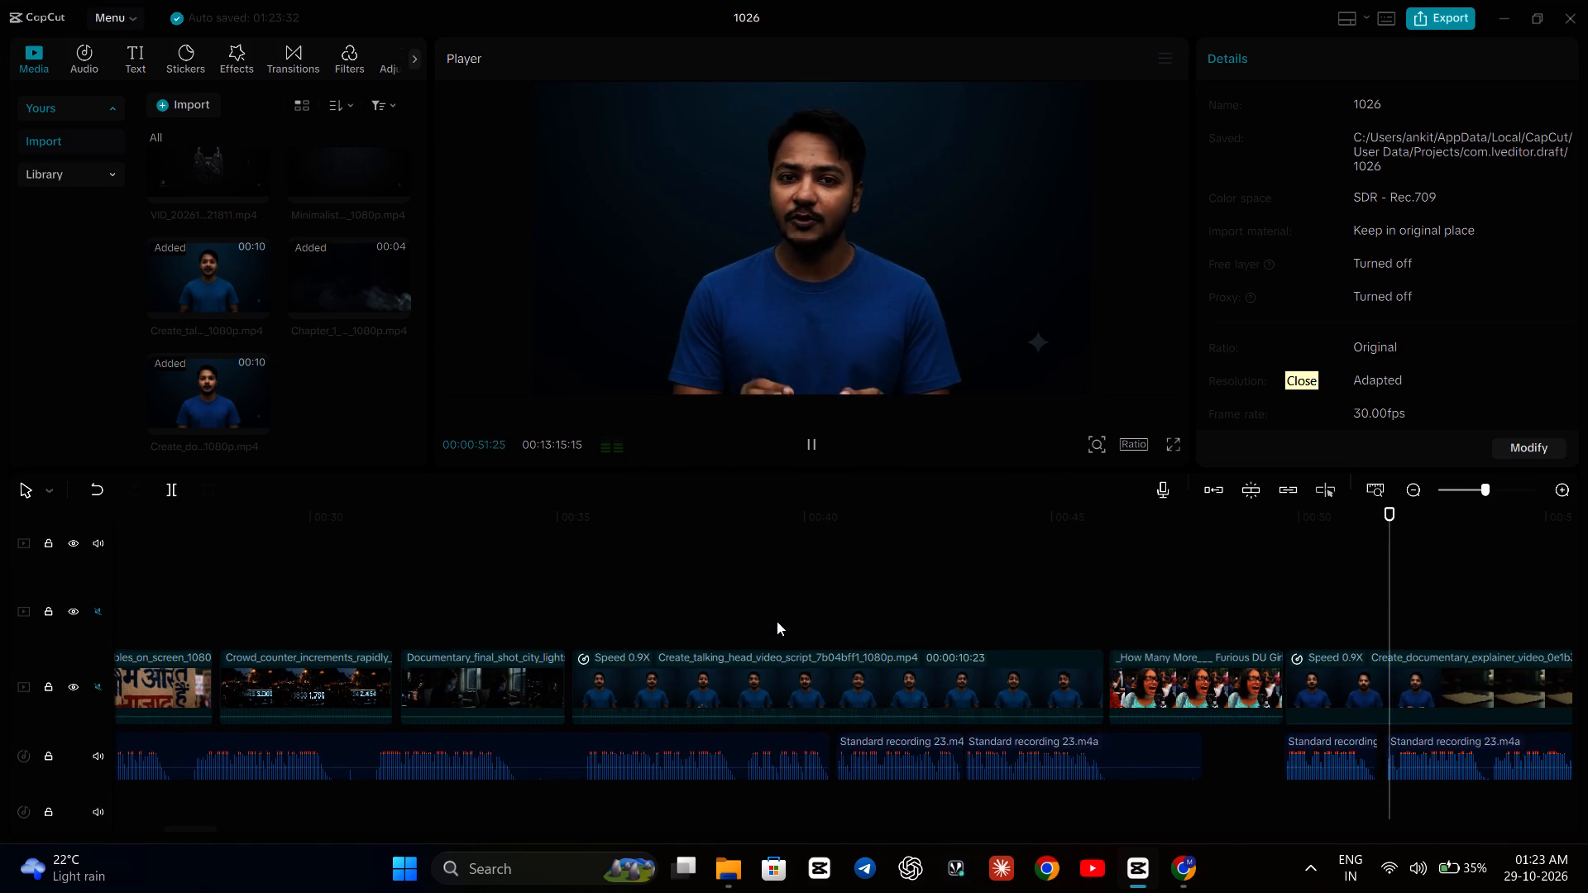
{"action": "scroll", "coordinate": [777, 621], "scroll_direction": "left", "scroll_amount": 1}
{"action": "scroll", "coordinate": [974, 560], "scroll_direction": "left", "scroll_amount": 1}
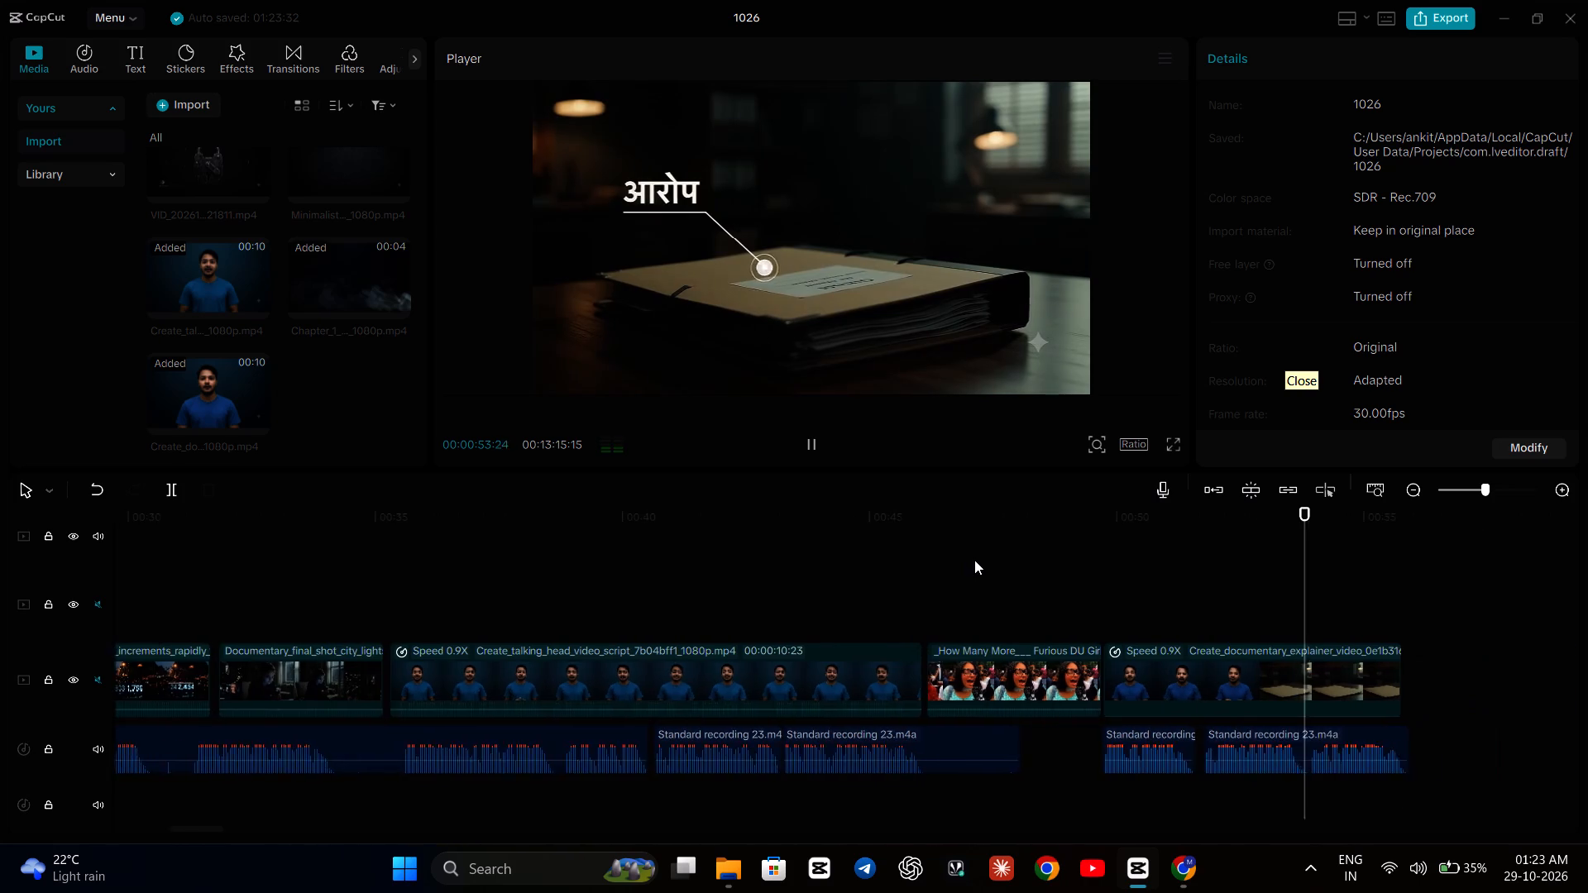
{"action": "scroll", "coordinate": [974, 560], "scroll_direction": "left", "scroll_amount": 1}
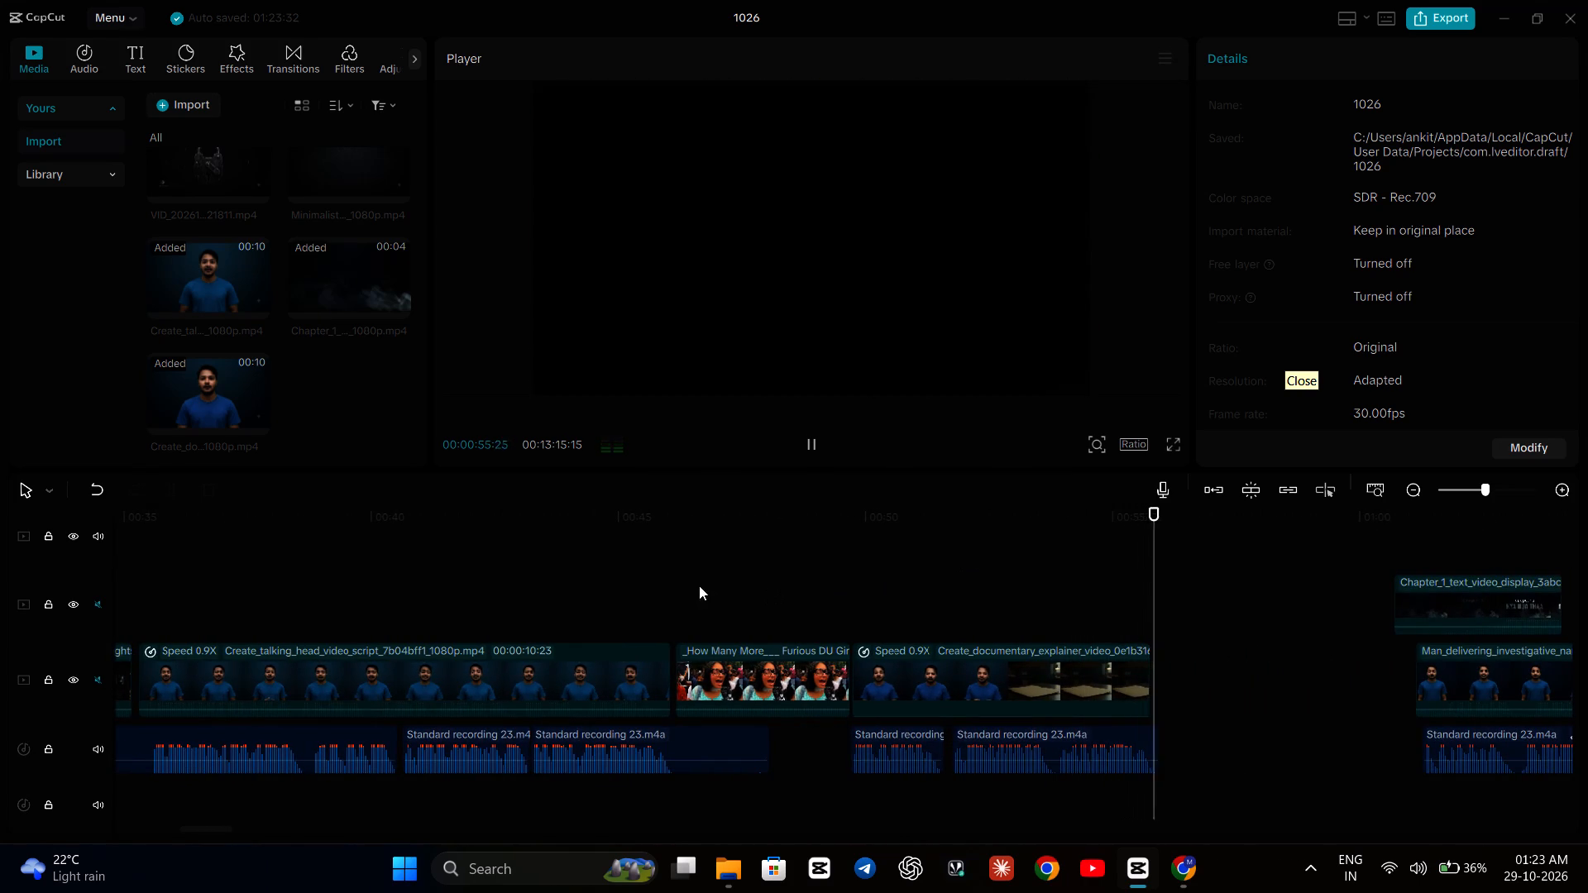
{"action": "left_click", "coordinate": [677, 575]}
{"action": "key", "text": "space"}
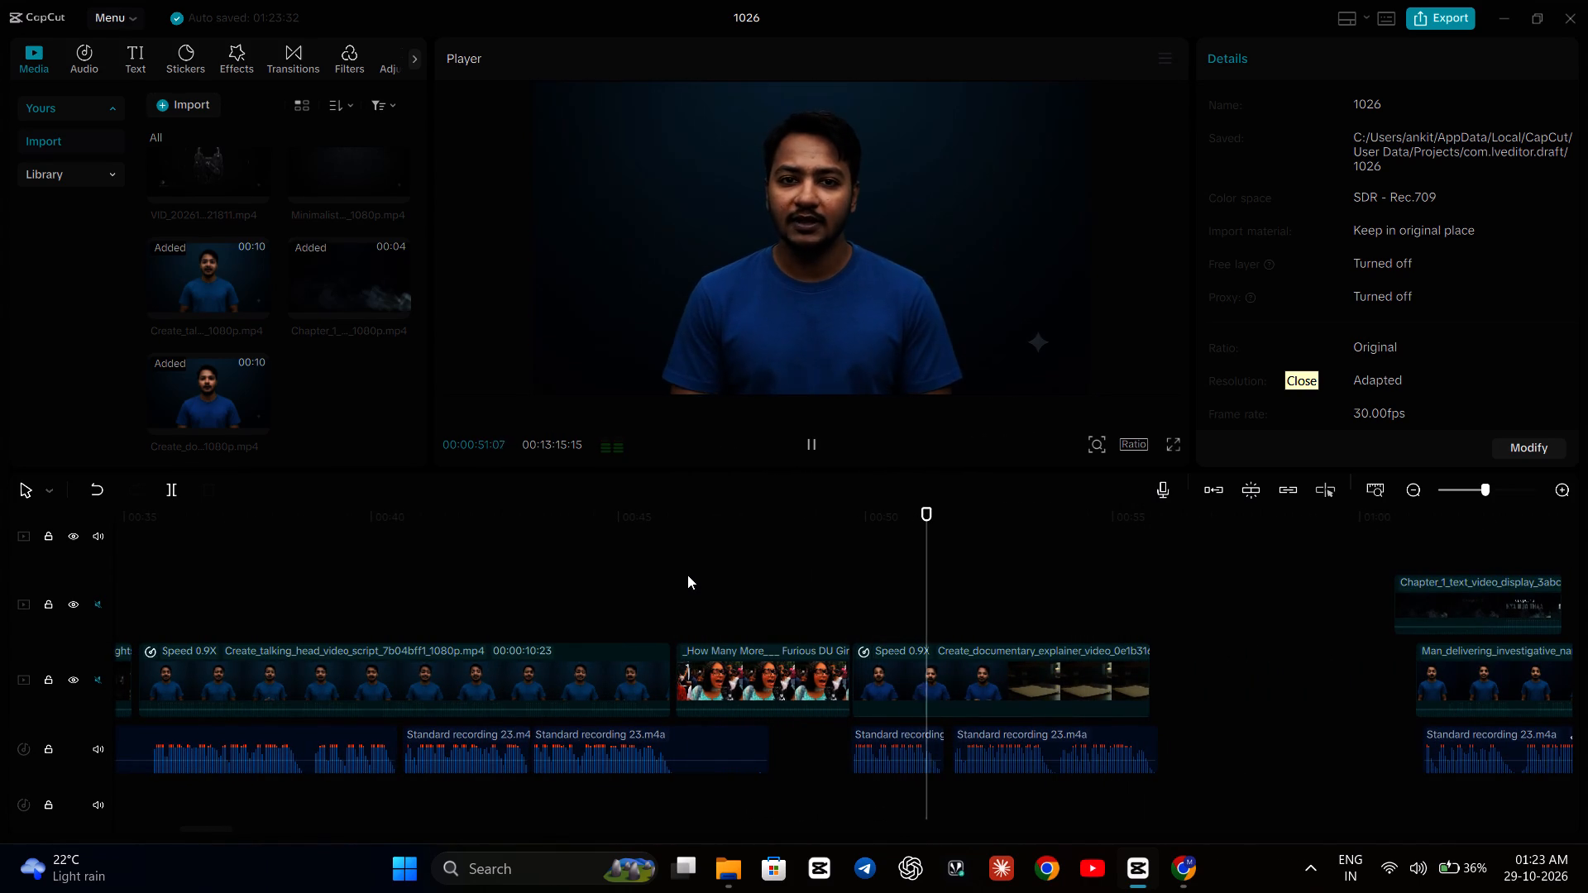
{"action": "key", "text": "space"}
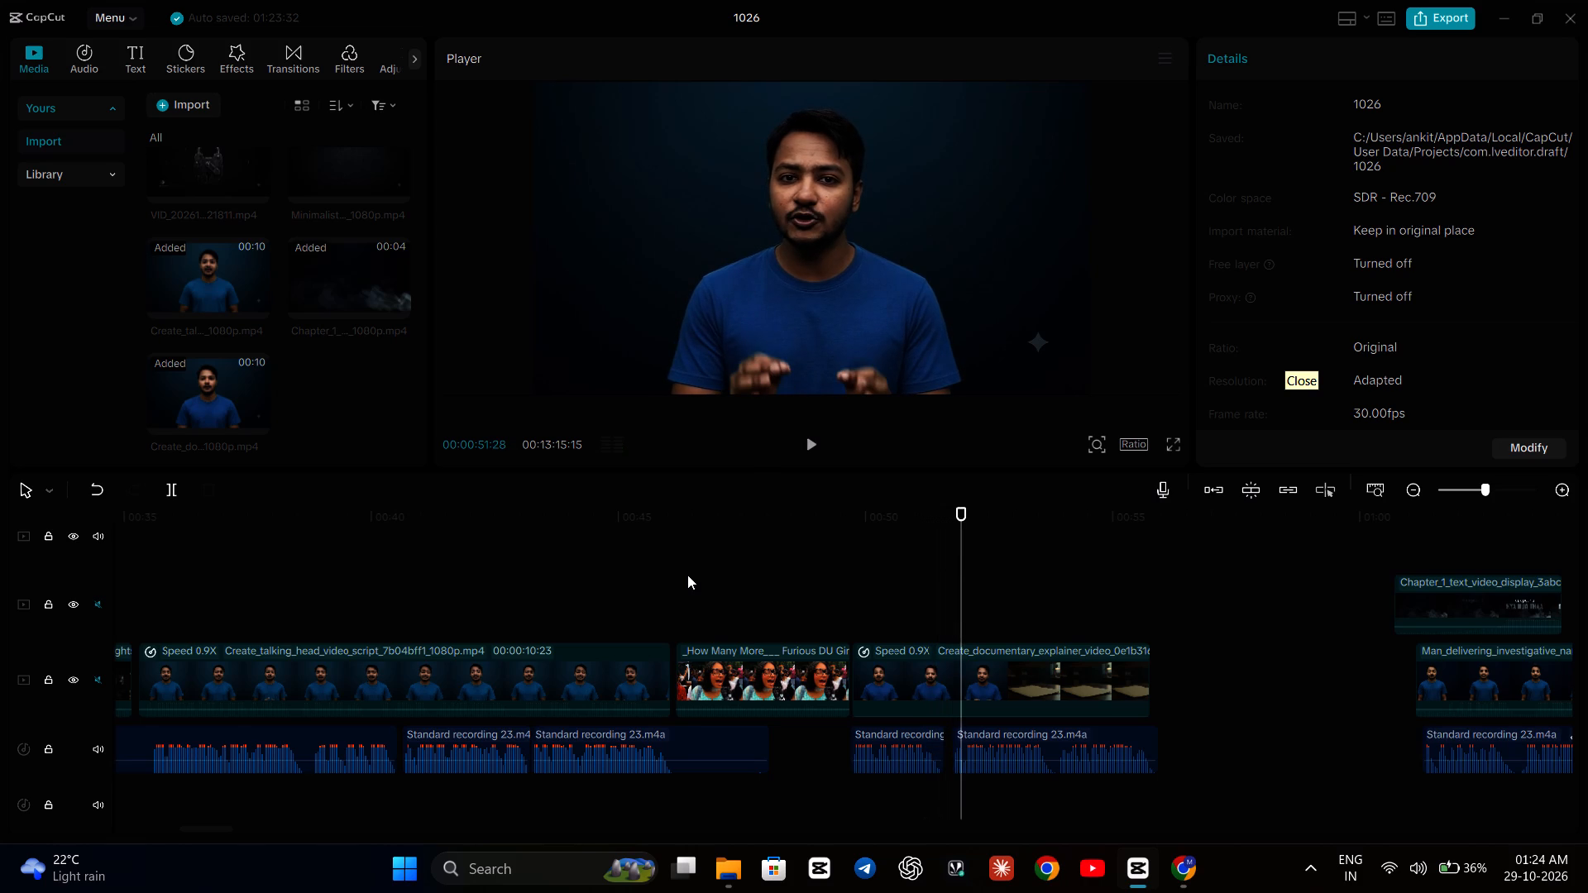
Shift the longer voiceover section slightly earlier so it ends with the explainer clip, and play the sequence back.
{"action": "left_click", "coordinate": [1009, 736]}
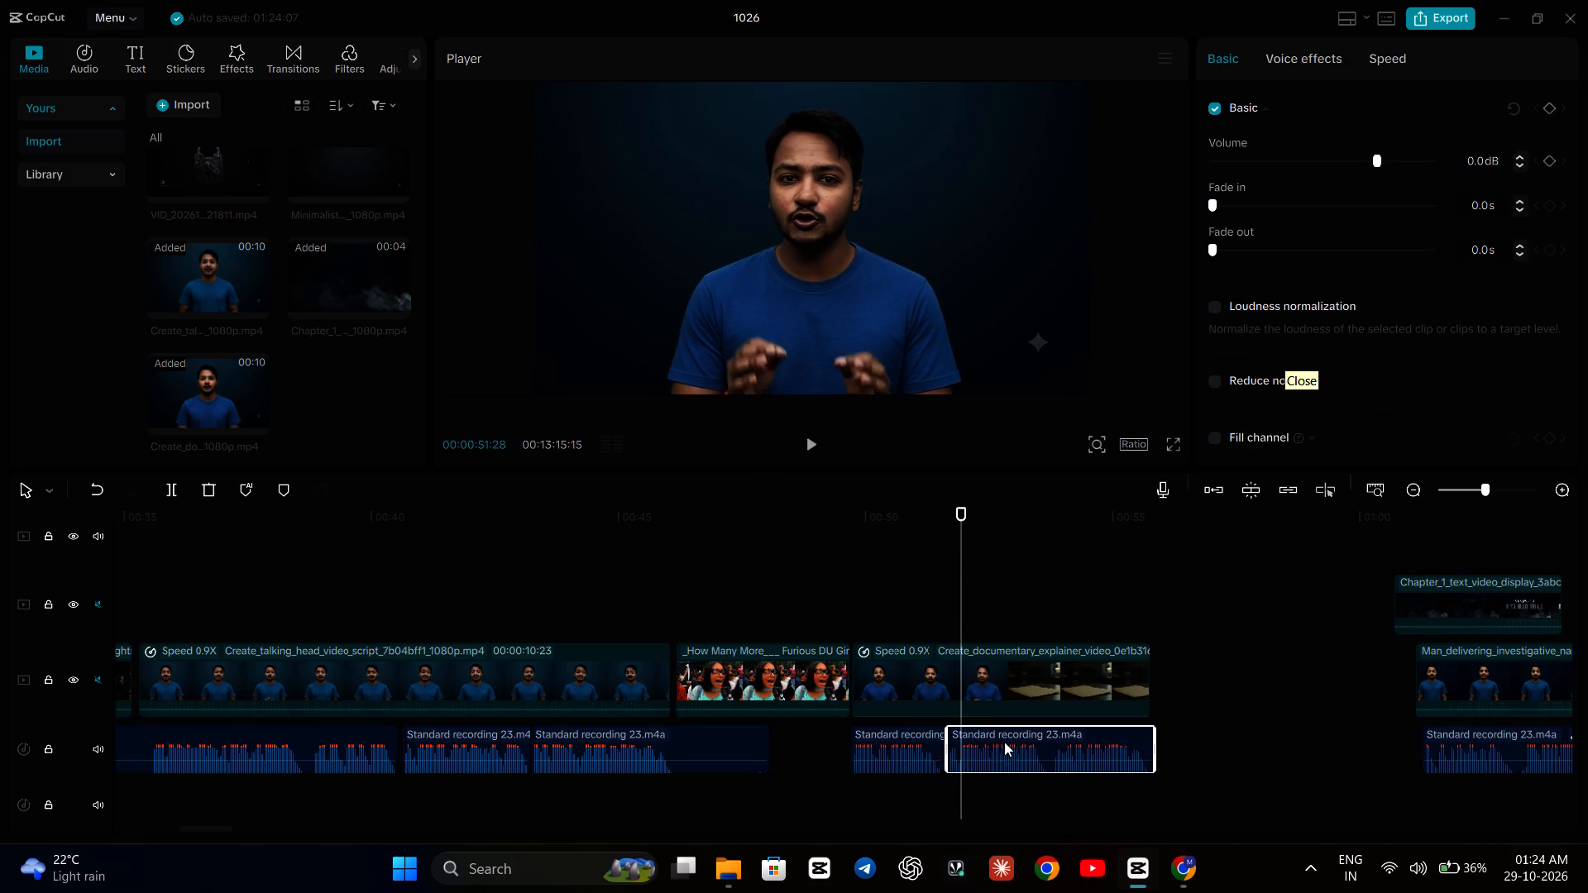
{"action": "left_click", "coordinate": [792, 604]}
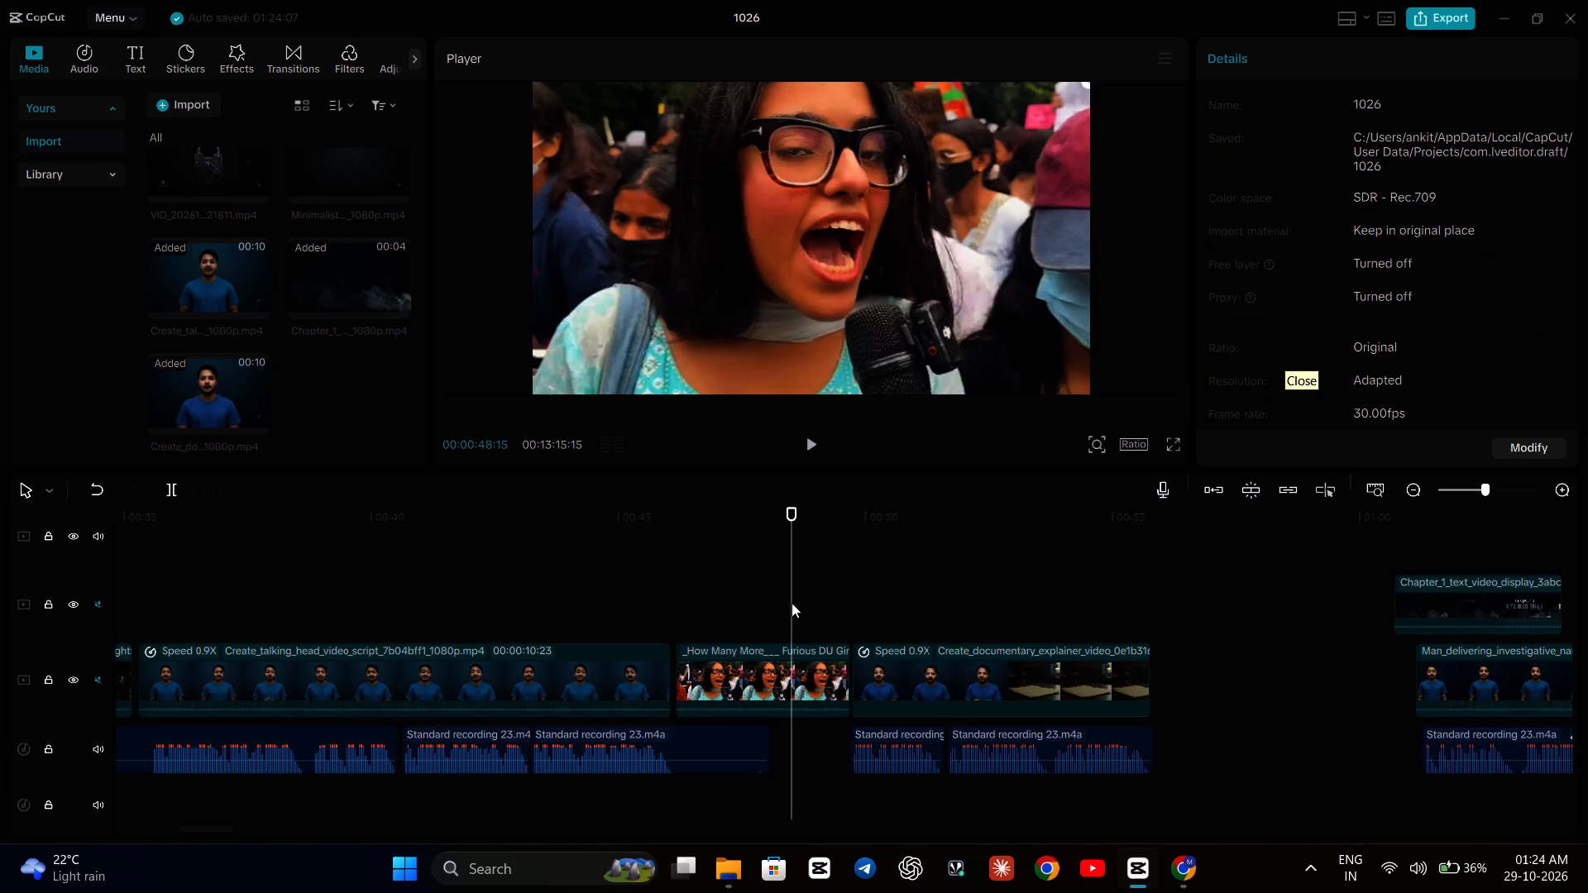
{"action": "key", "text": "space"}
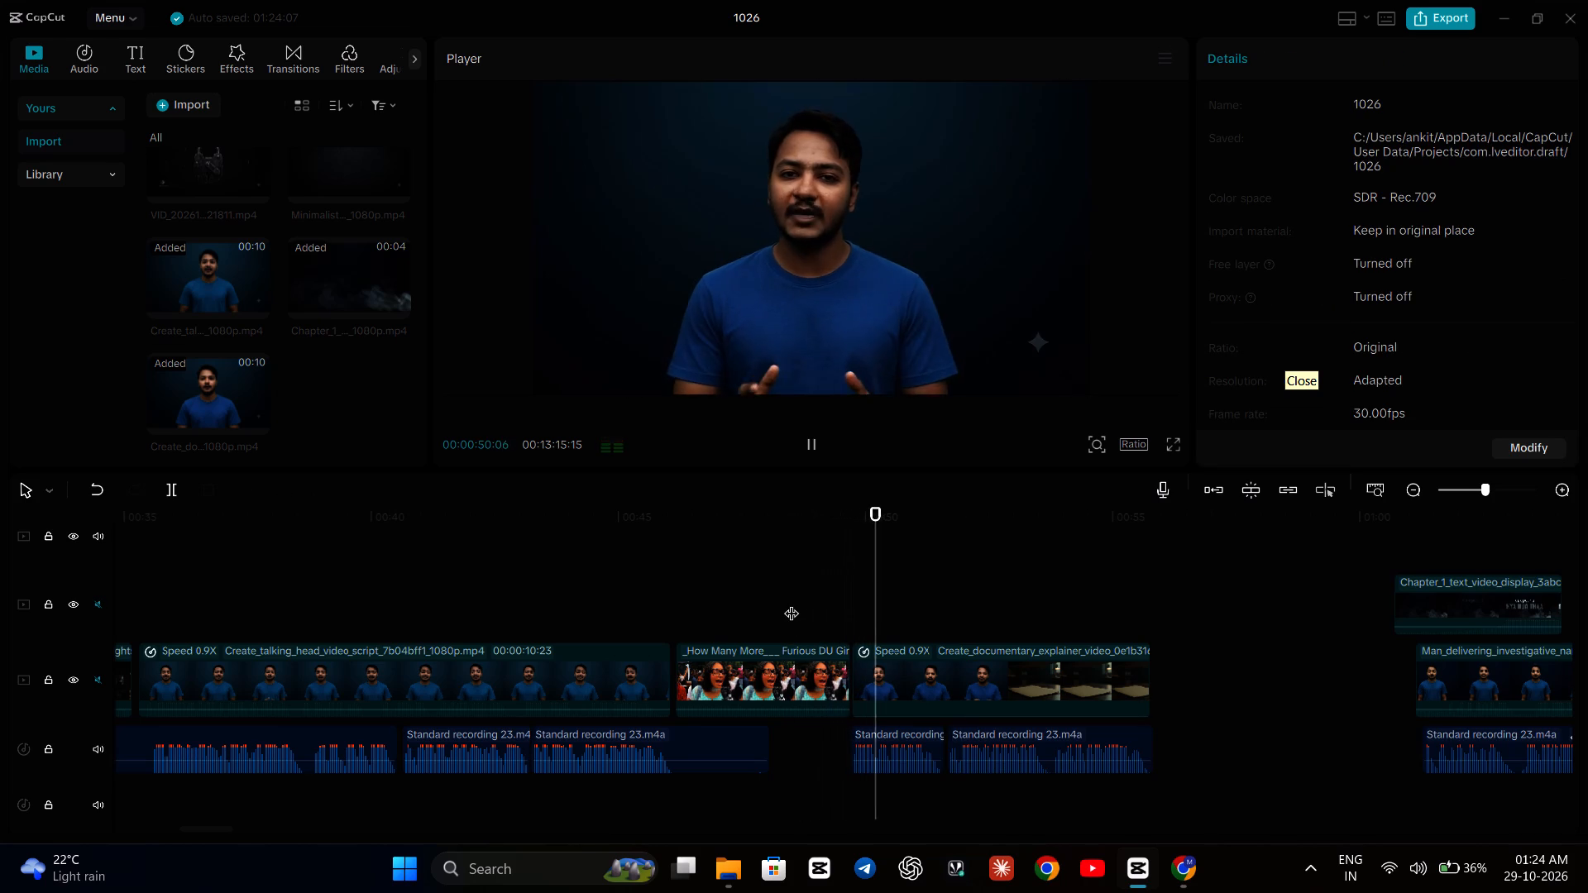
{"action": "left_click", "coordinate": [597, 588]}
{"action": "key", "text": "space"}
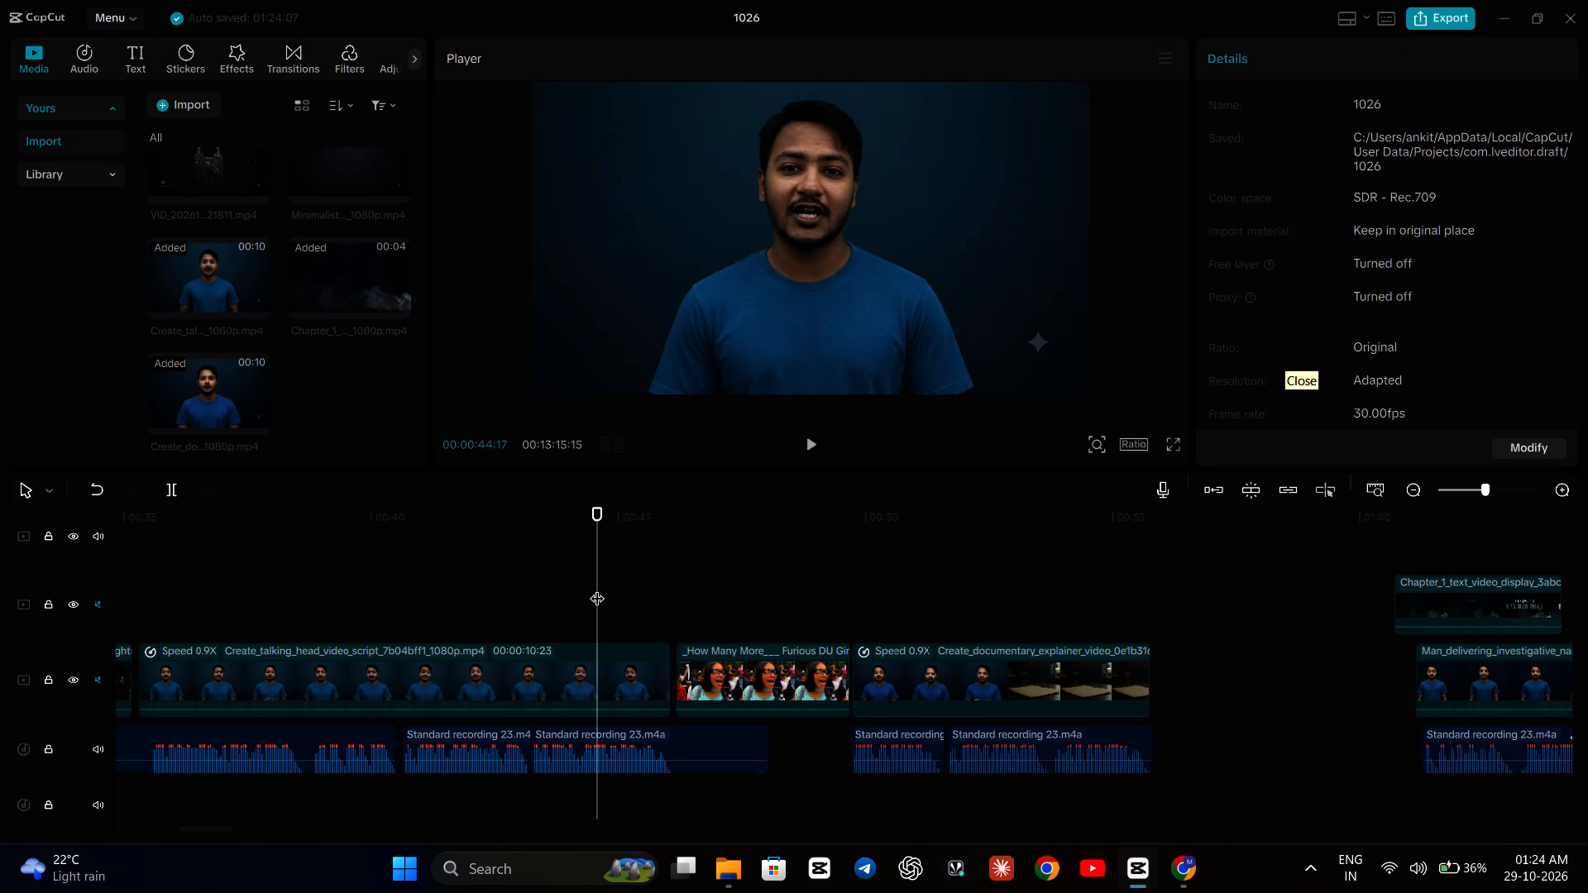
{"action": "key", "text": "space"}
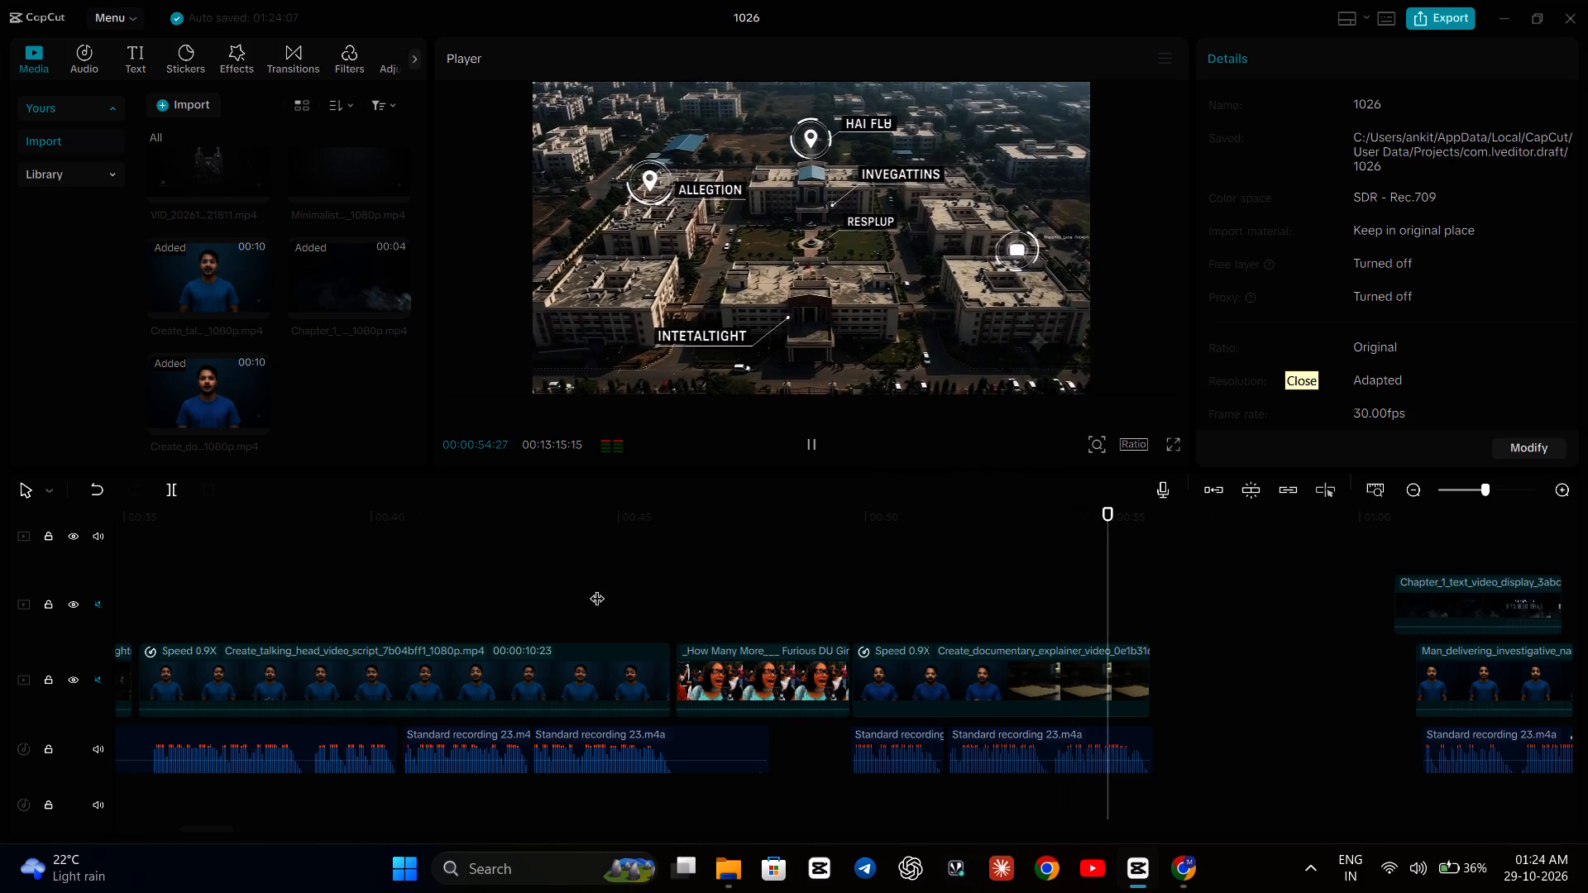
{"action": "left_click", "coordinate": [395, 573]}
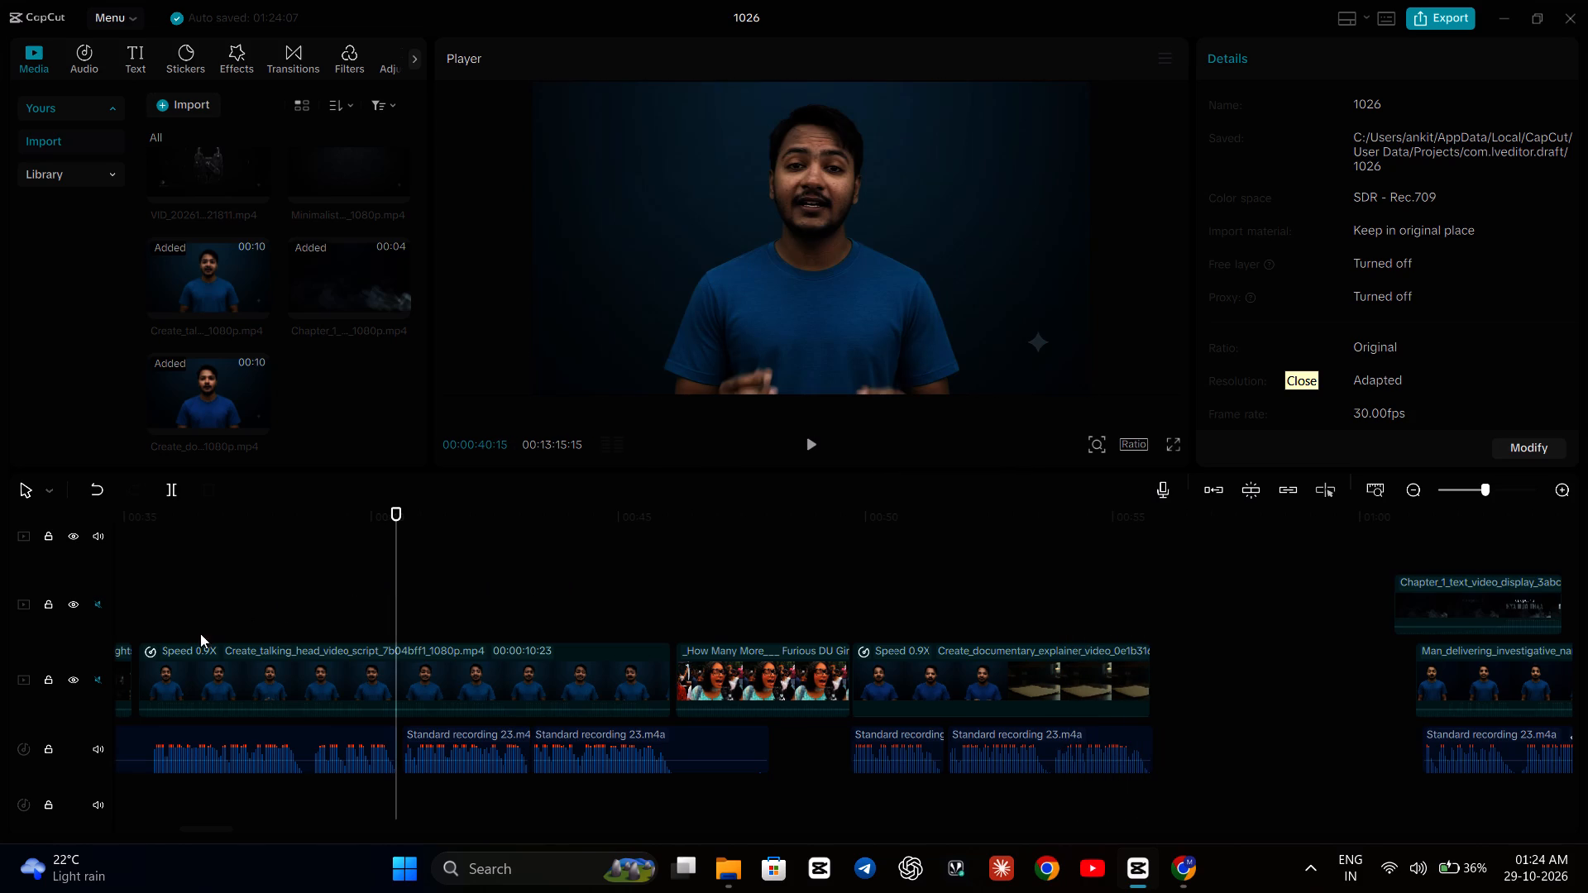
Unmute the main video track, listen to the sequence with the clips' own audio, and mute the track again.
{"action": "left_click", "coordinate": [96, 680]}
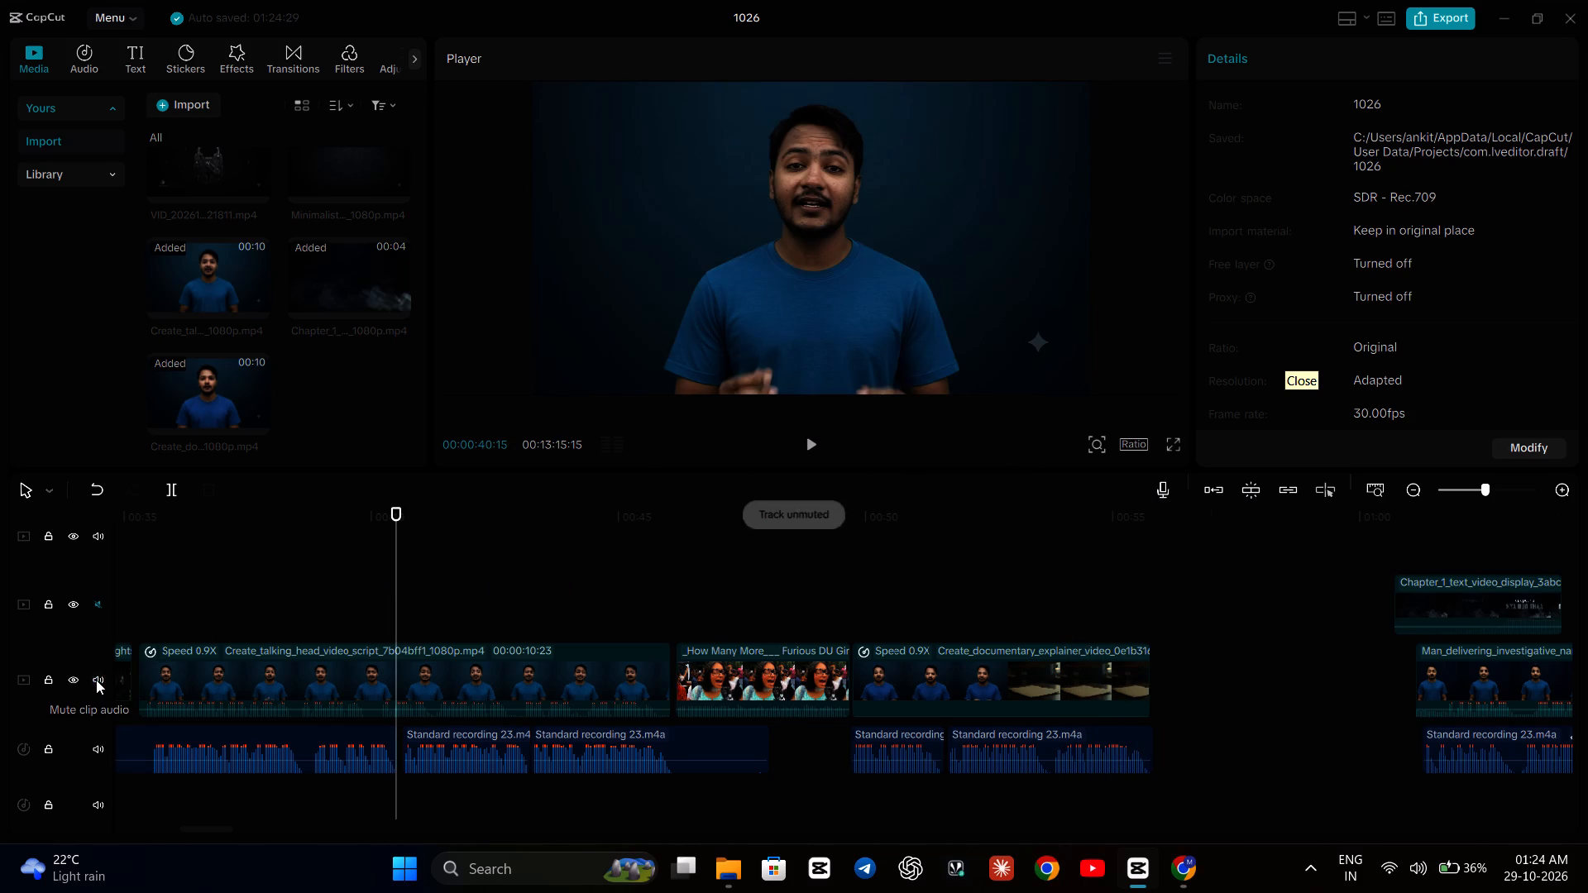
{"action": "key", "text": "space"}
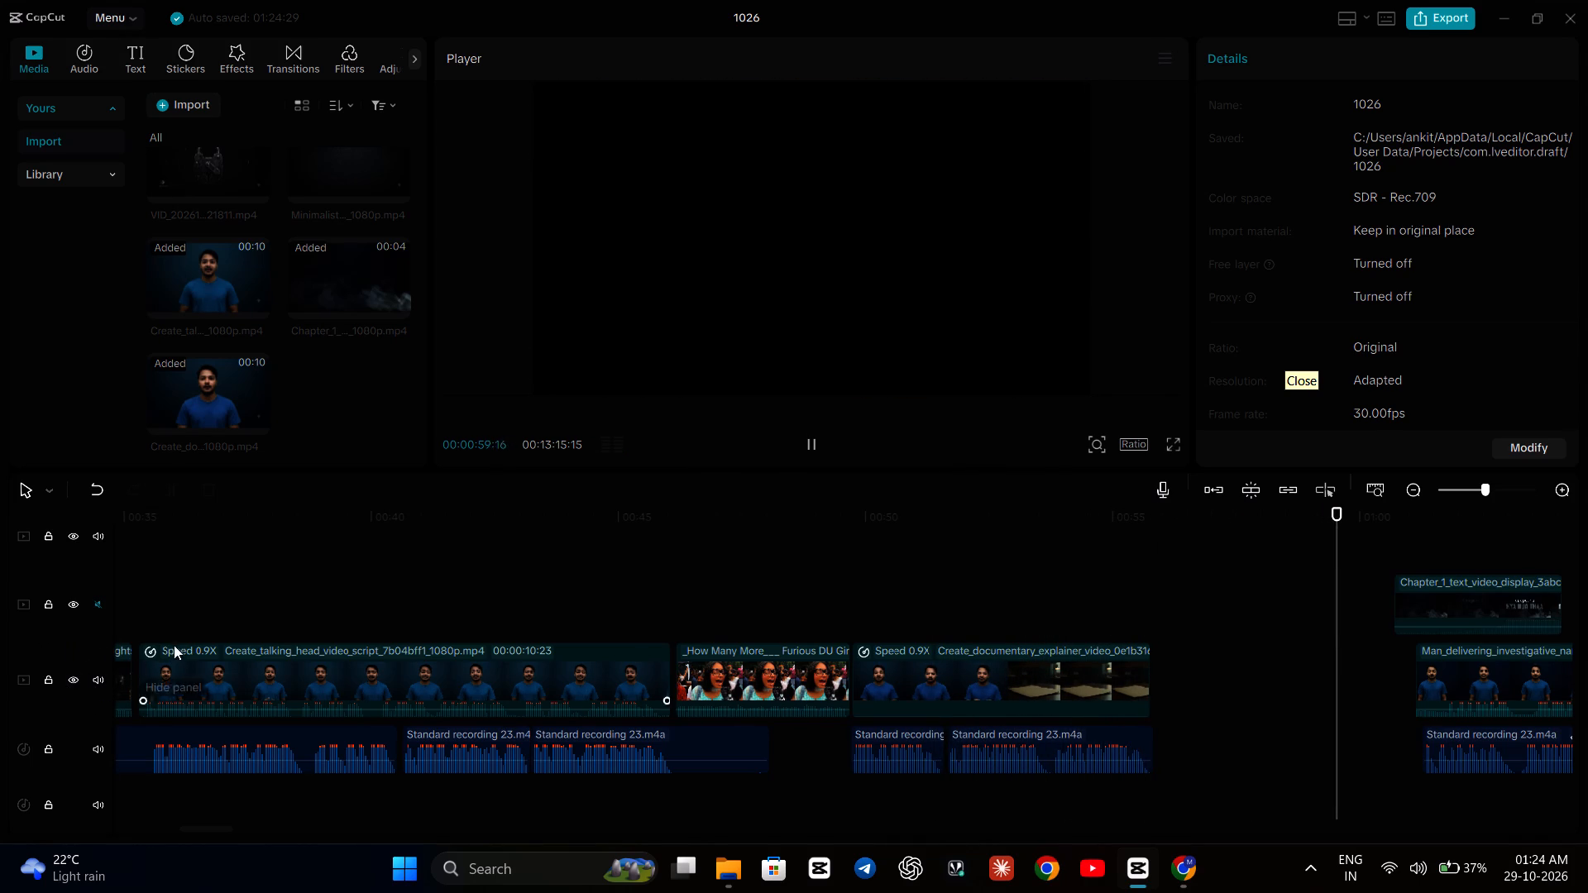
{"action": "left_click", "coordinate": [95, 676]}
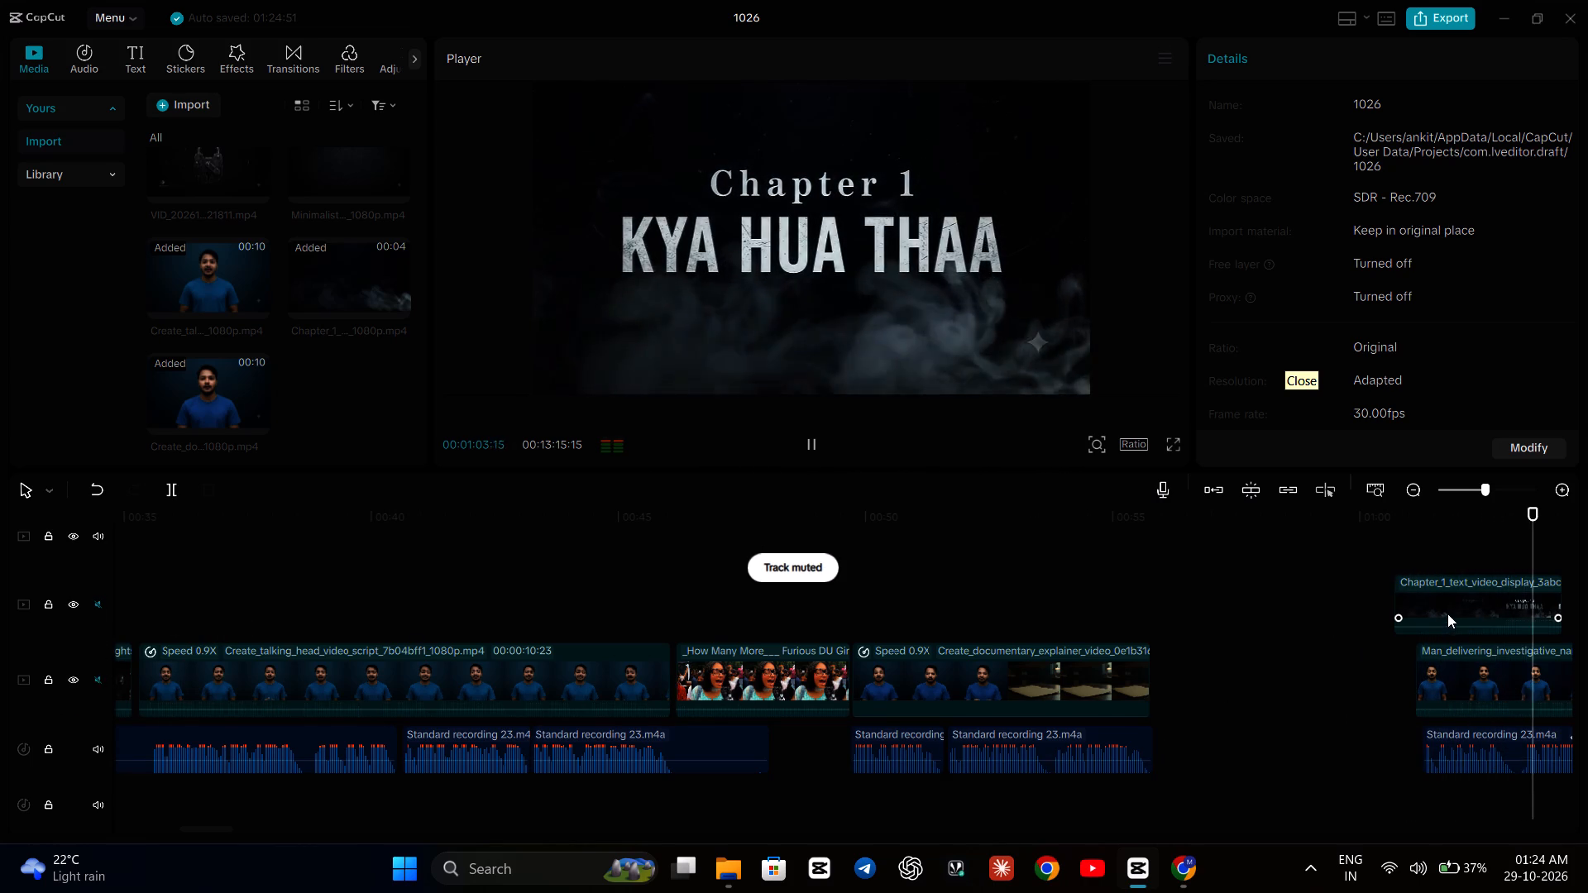
Move the Chapter 1 title clip down to the main track, directly against the end of the explainer clip.
{"action": "left_click_drag", "start_coordinate": [1447, 614], "coordinate": [1209, 684]}
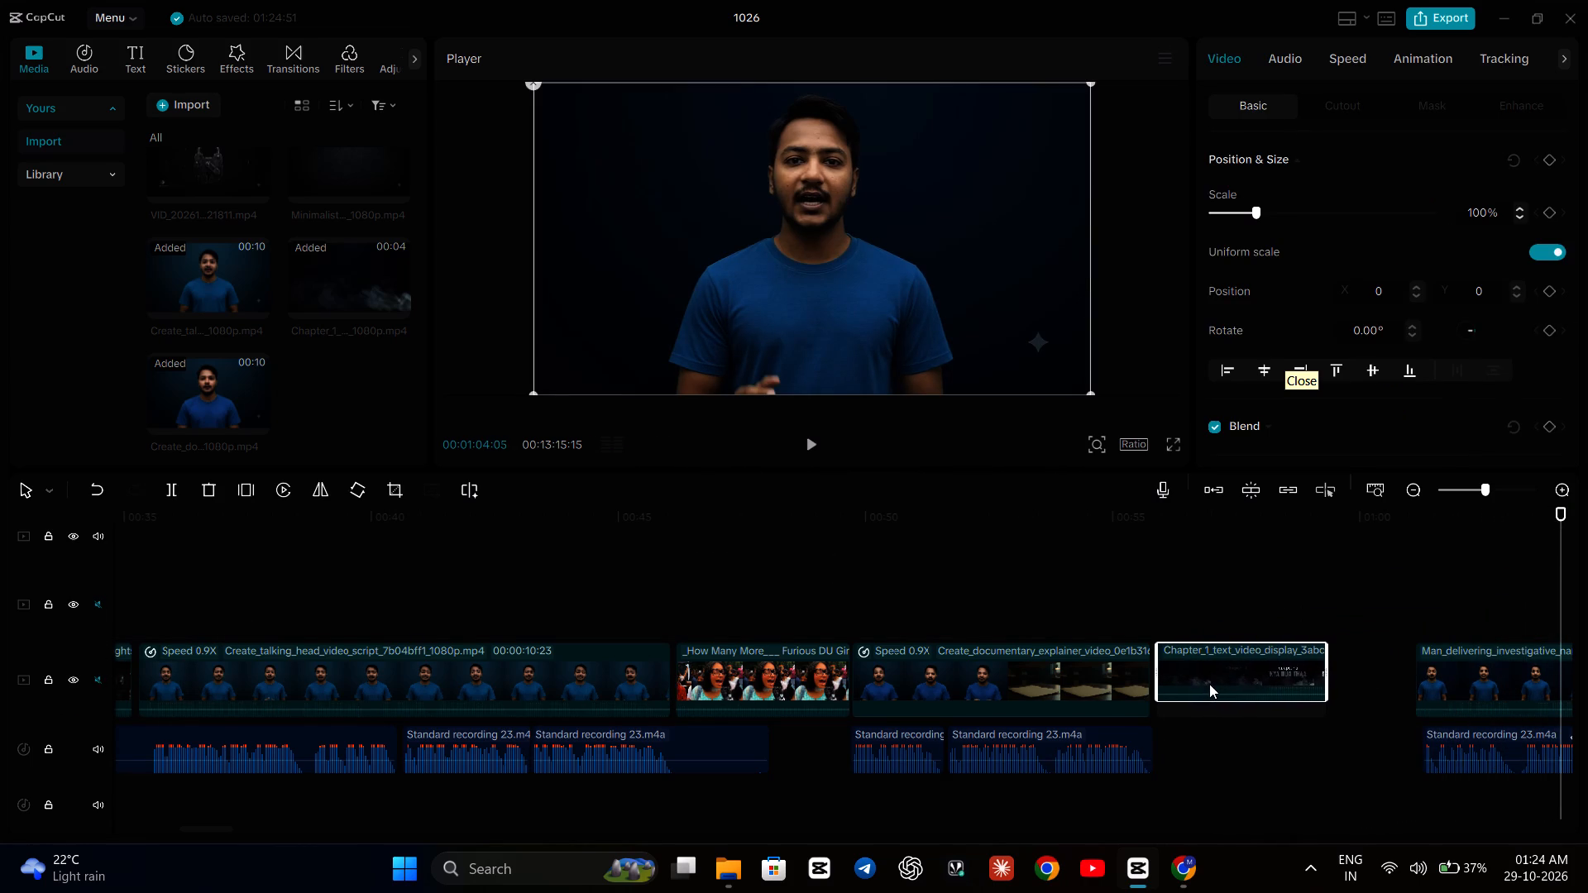
{"action": "left_click_drag", "start_coordinate": [1209, 684], "coordinate": [1204, 686]}
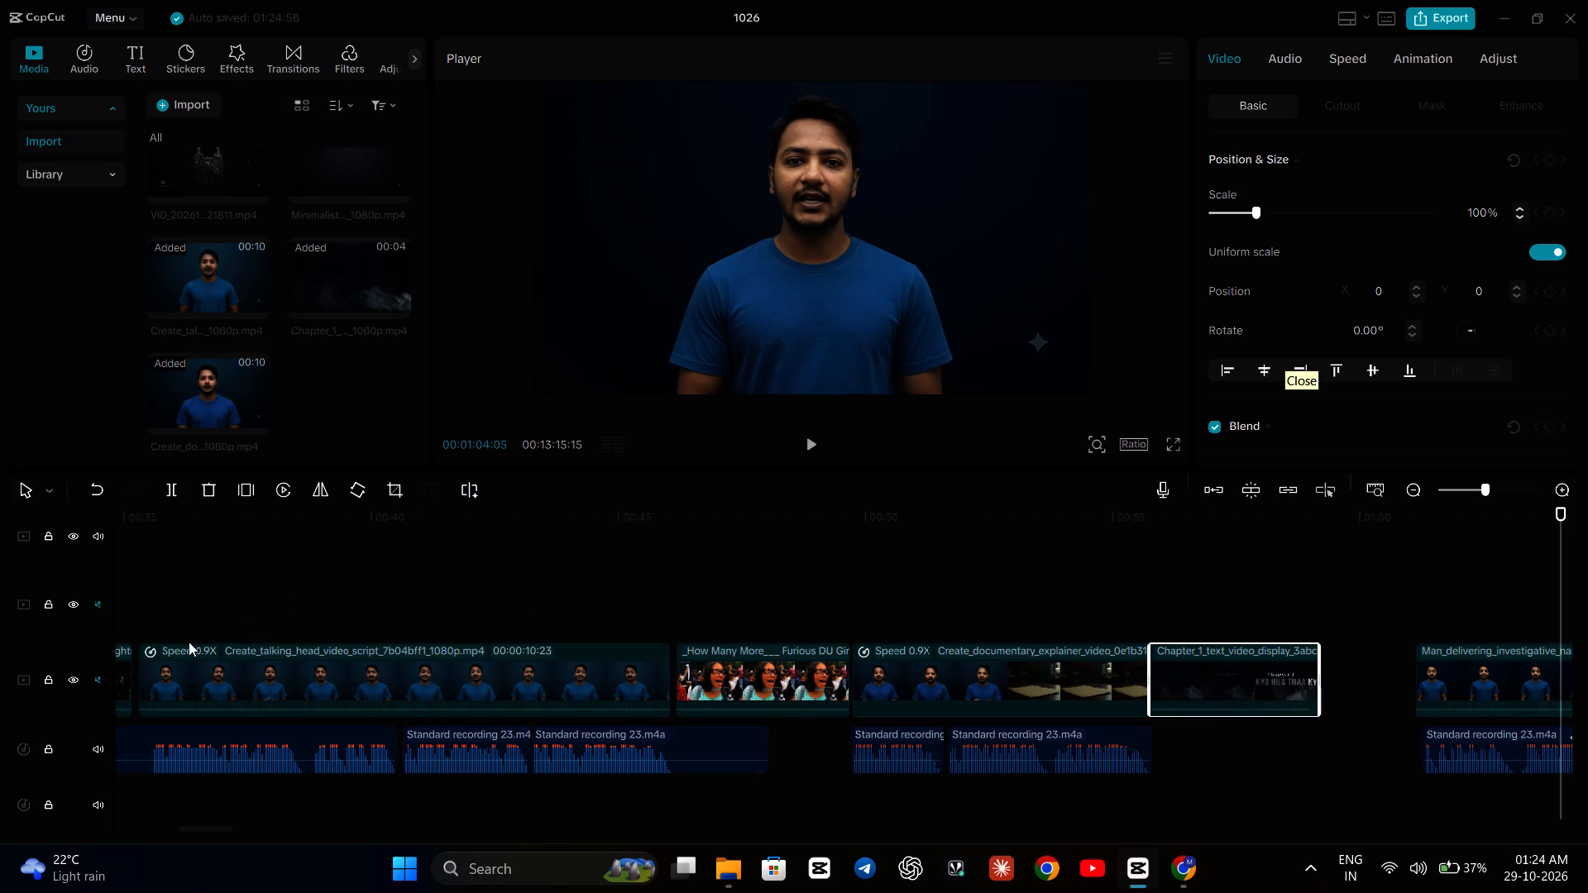
Unmute the main video track and play back the explainer clip and Chapter 1 title with their own audio.
{"action": "left_click", "coordinate": [98, 683]}
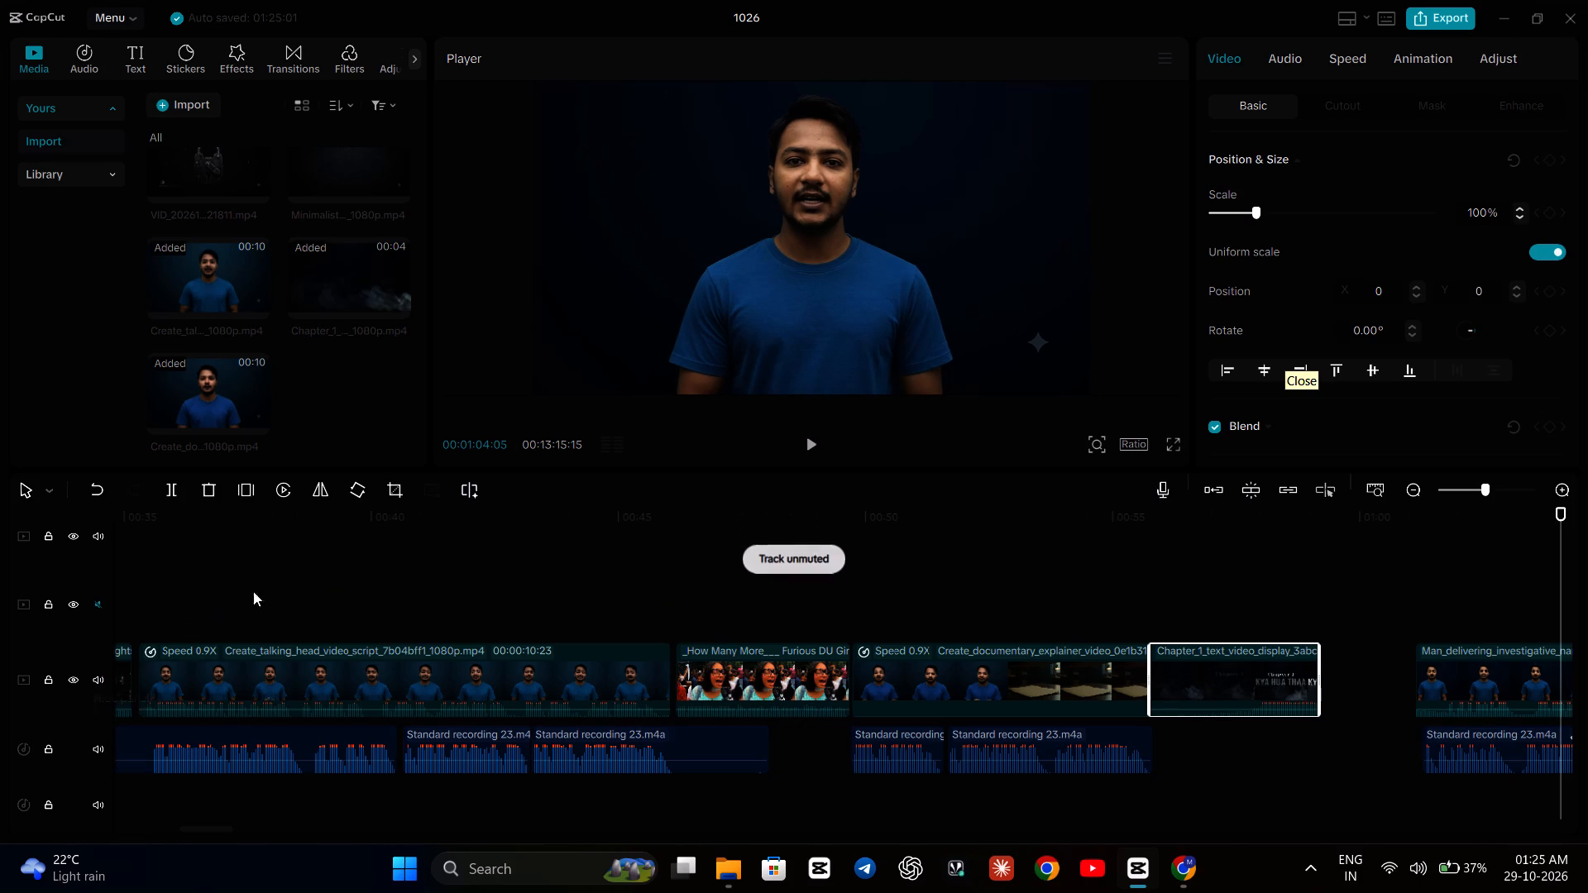
{"action": "left_click", "coordinate": [851, 609]}
{"action": "key", "text": "space"}
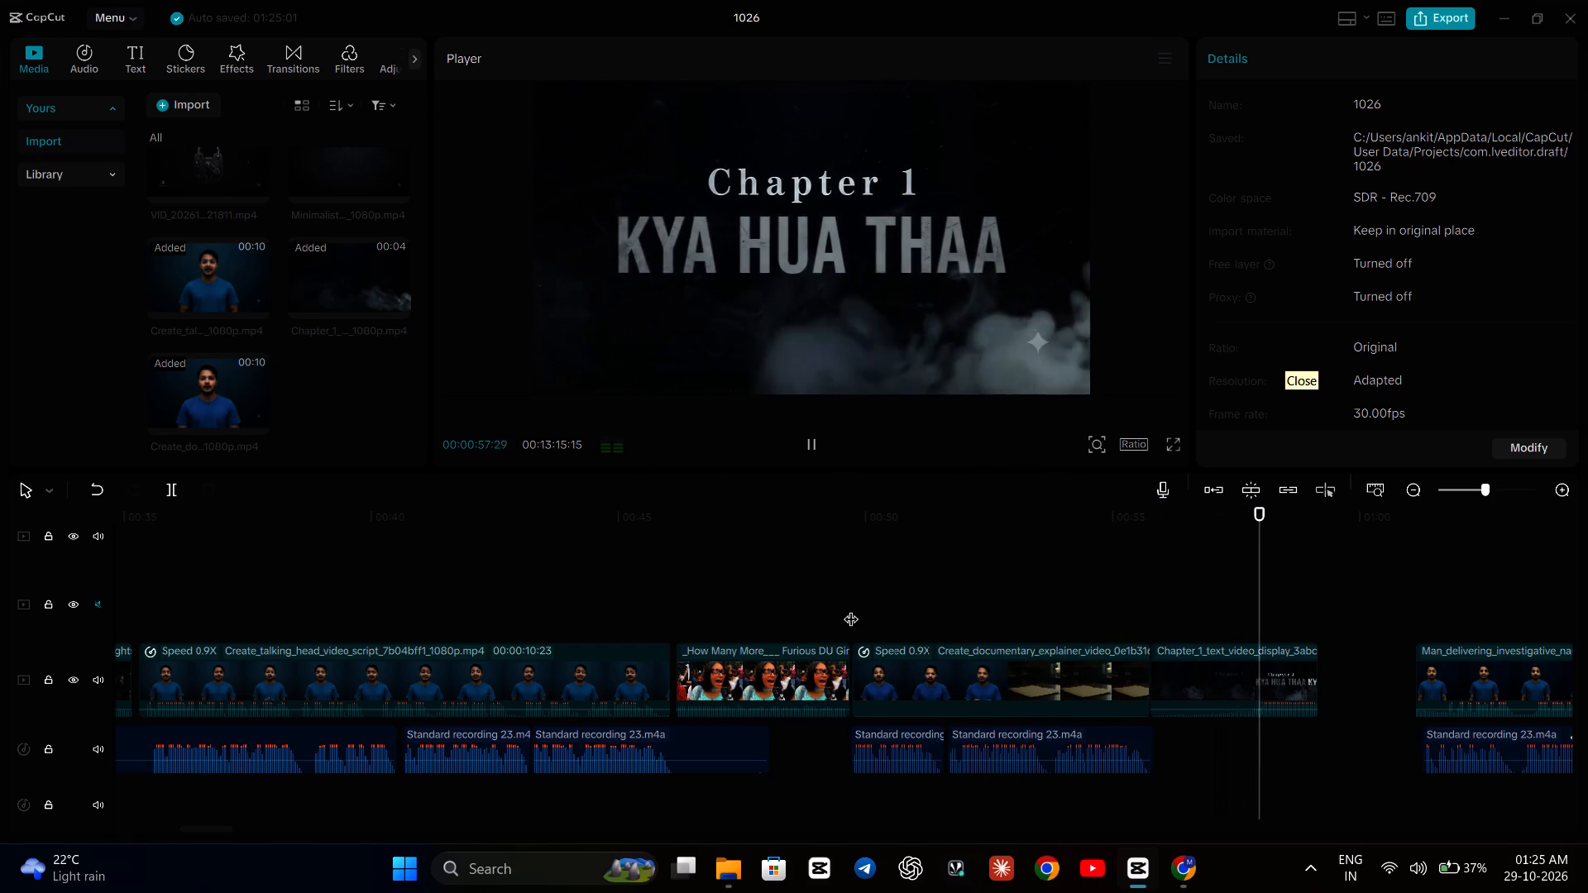
{"action": "key", "text": "space"}
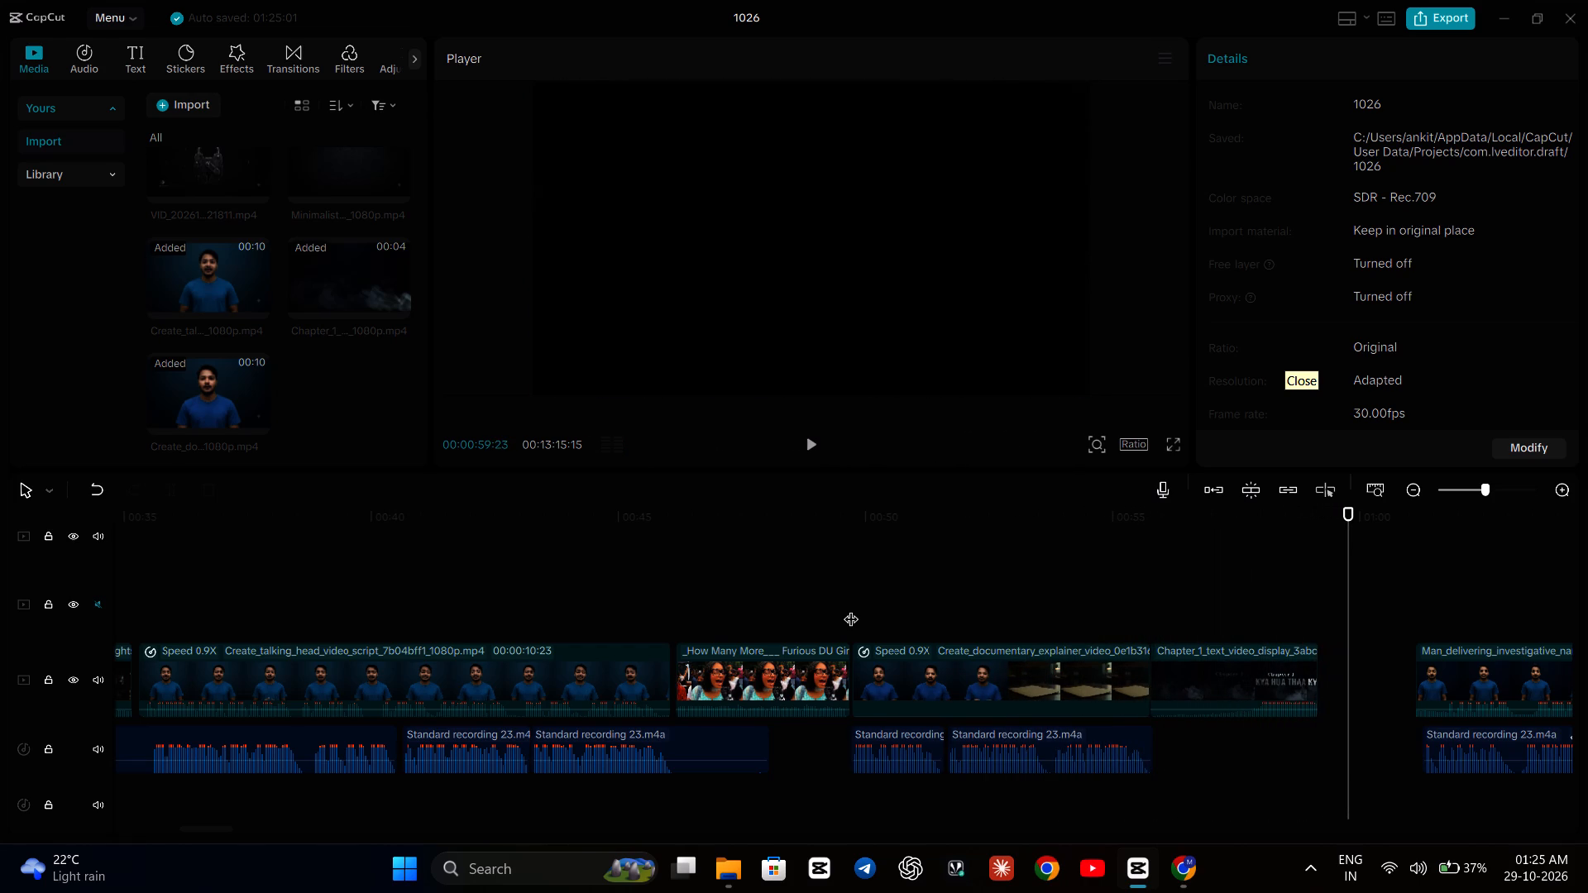
Extract the audio from the Chapter 1 title clip onto its own audio track.
{"action": "left_click", "coordinate": [1203, 661]}
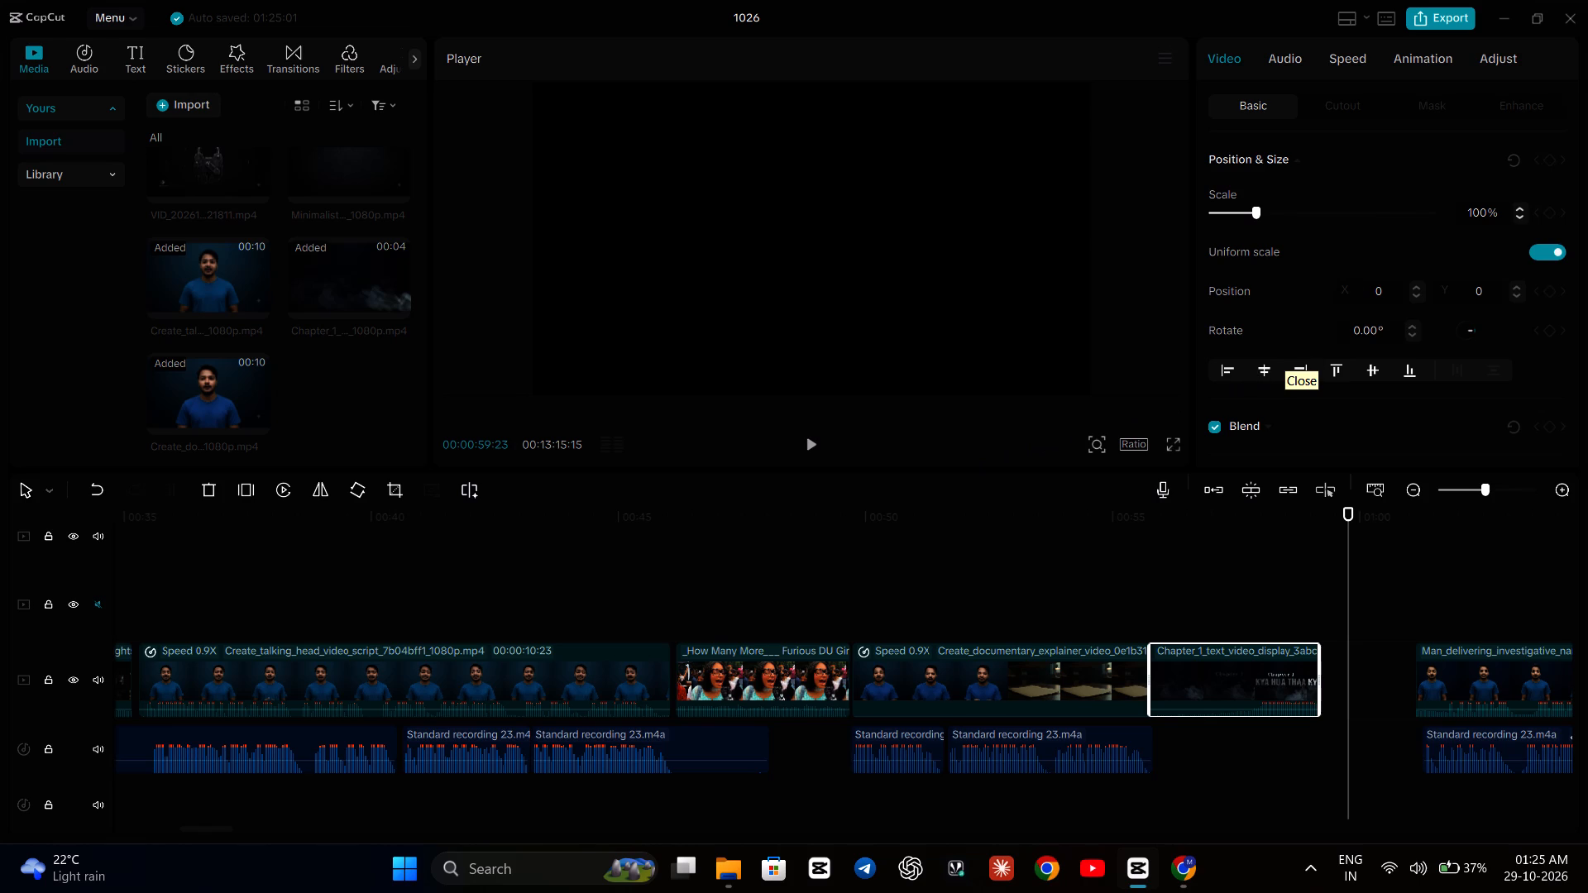
{"action": "left_click", "coordinate": [1293, 67]}
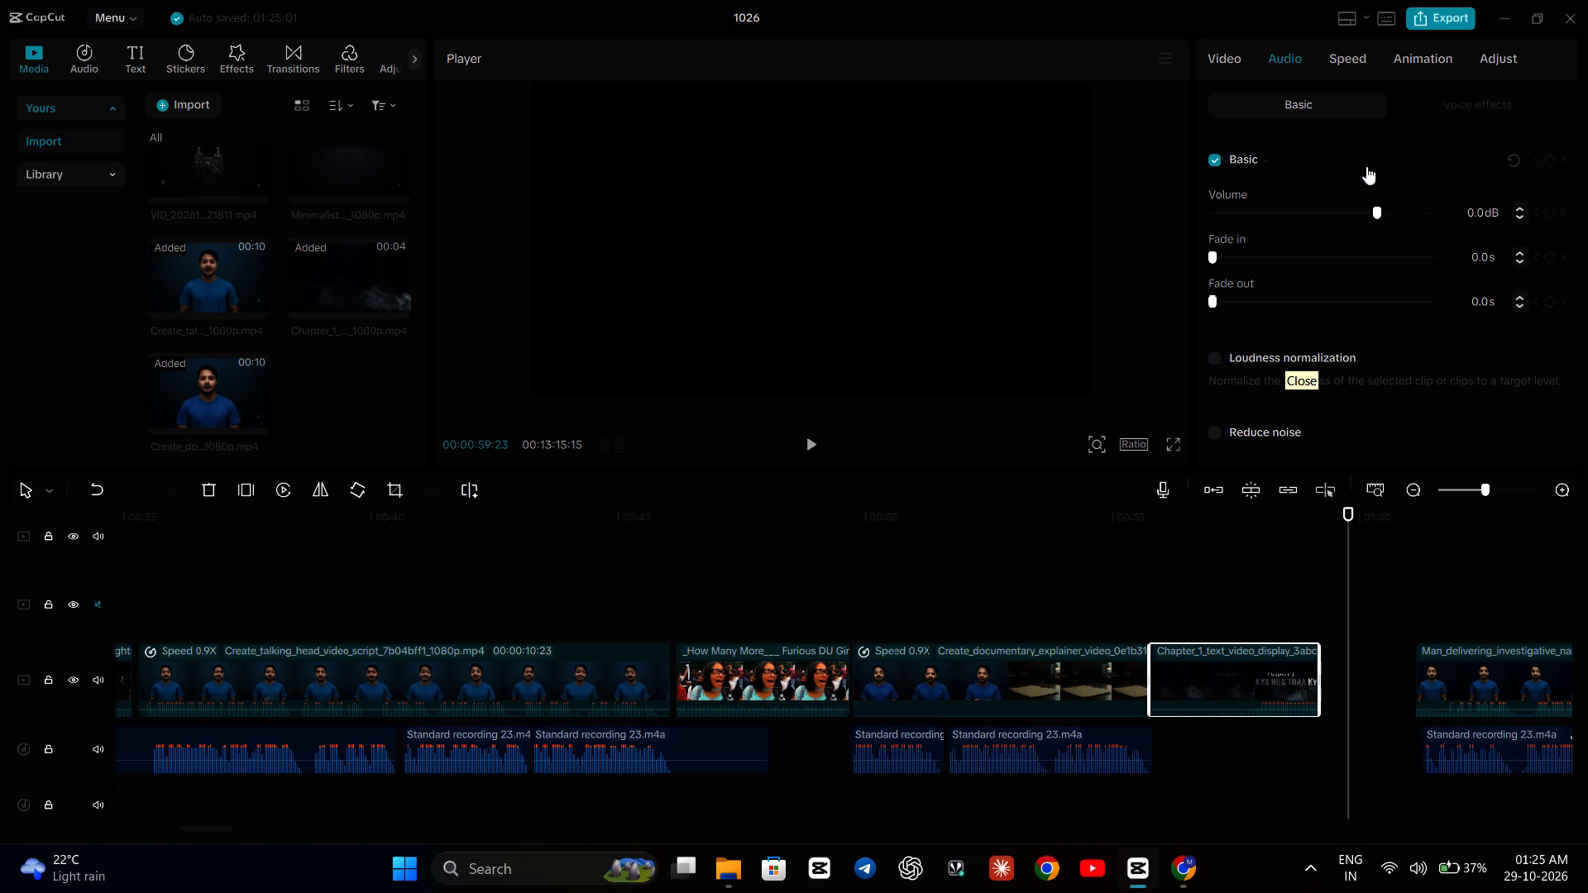
{"action": "right_click", "coordinate": [1232, 683]}
{"action": "right_click", "coordinate": [1232, 683]}
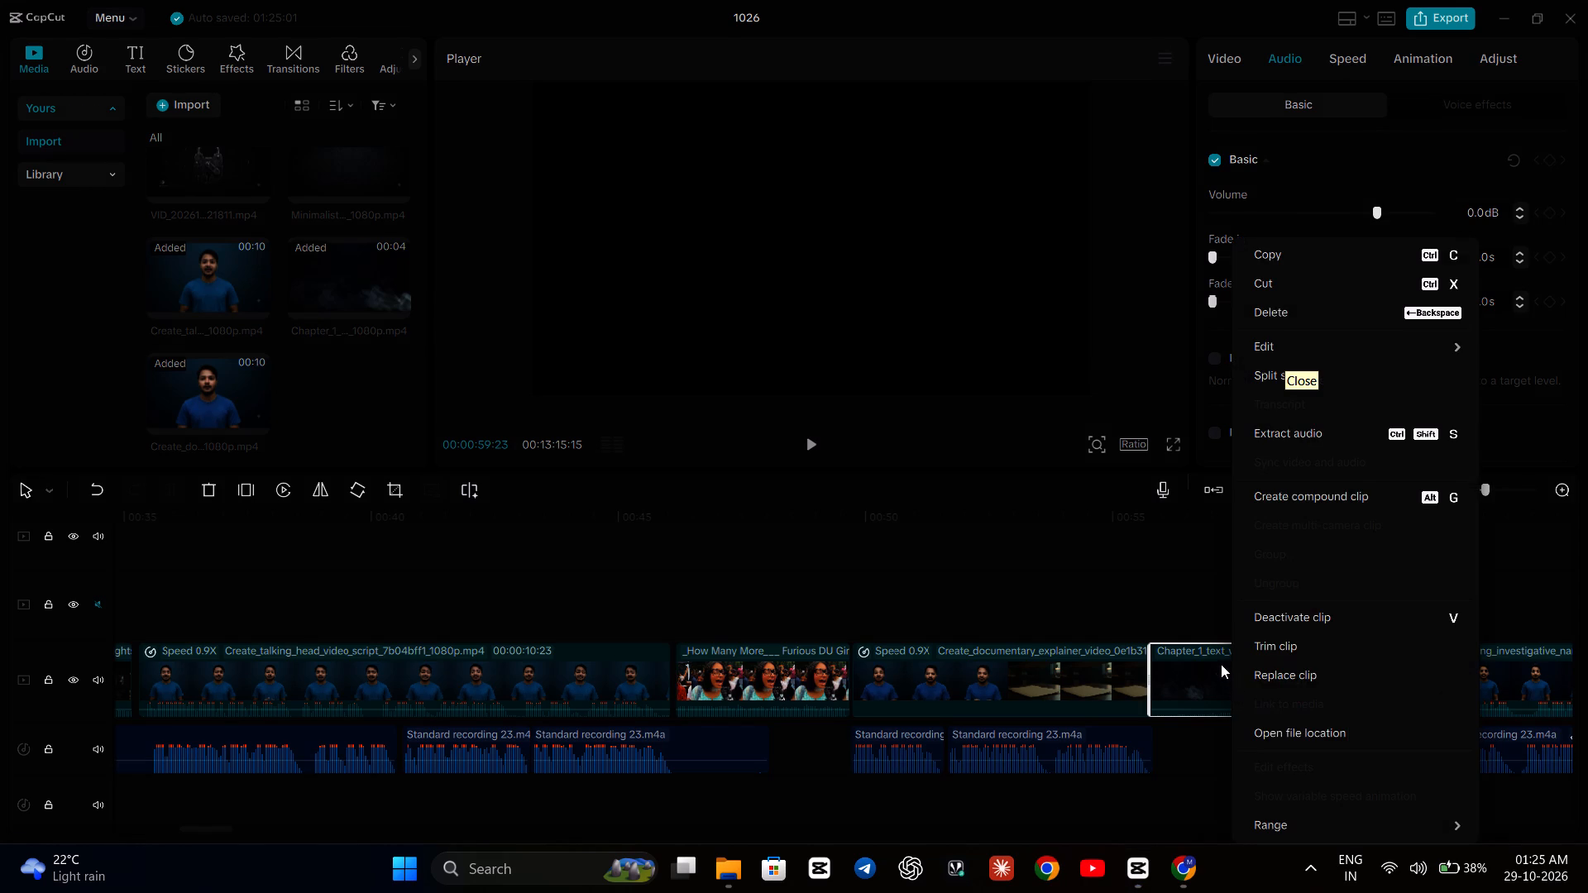
{"action": "left_click", "coordinate": [1313, 437]}
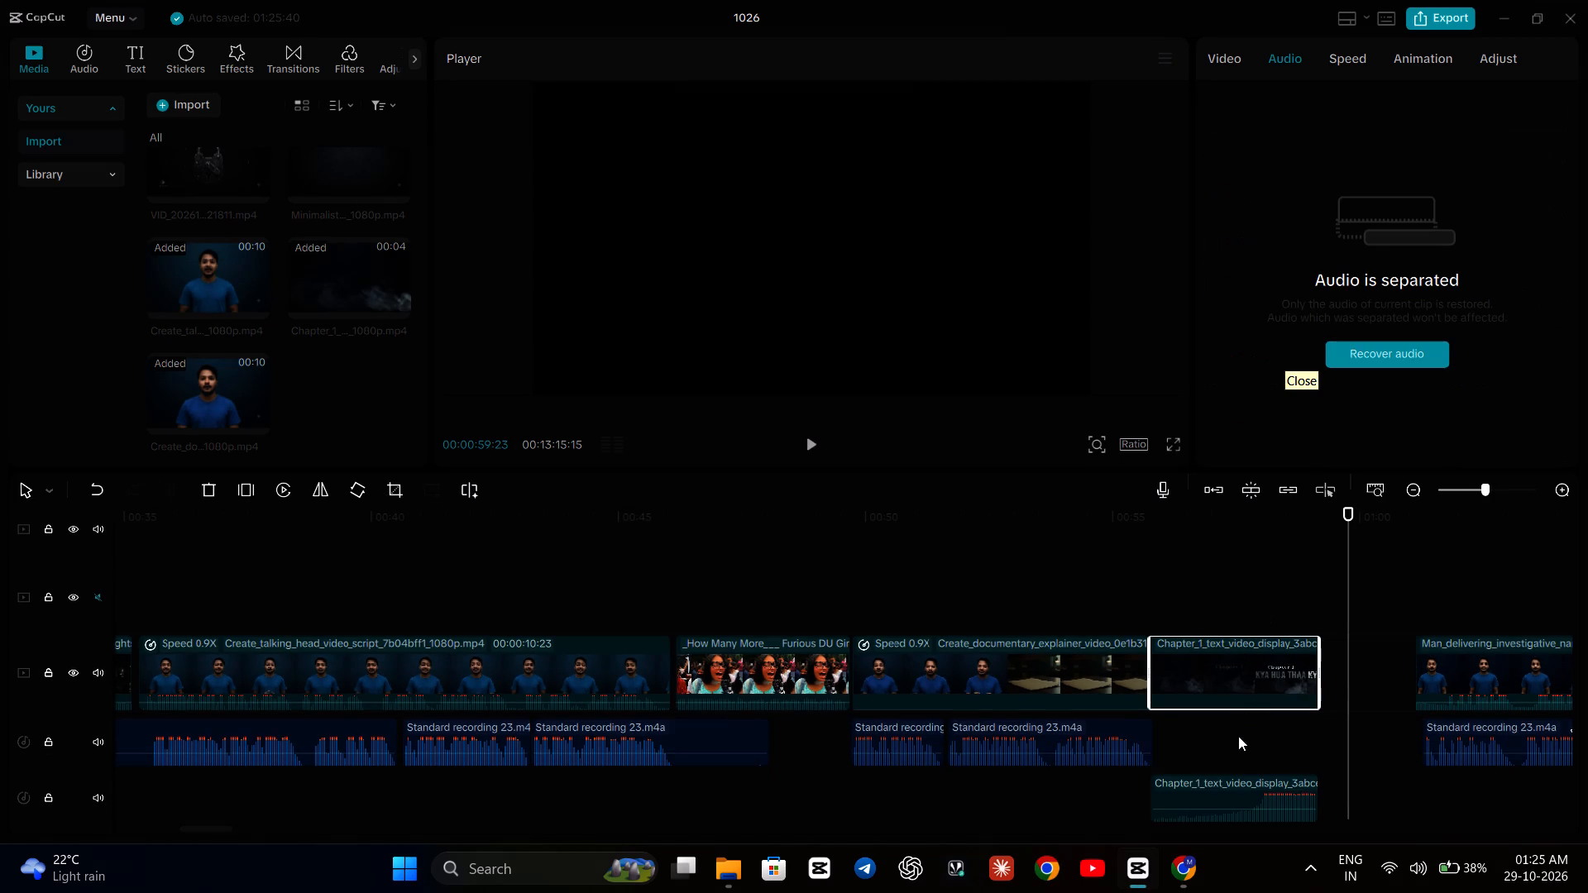
Trim about 1.4 s off the start of the extracted Chapter 1 title audio.
{"action": "left_click", "coordinate": [1209, 790]}
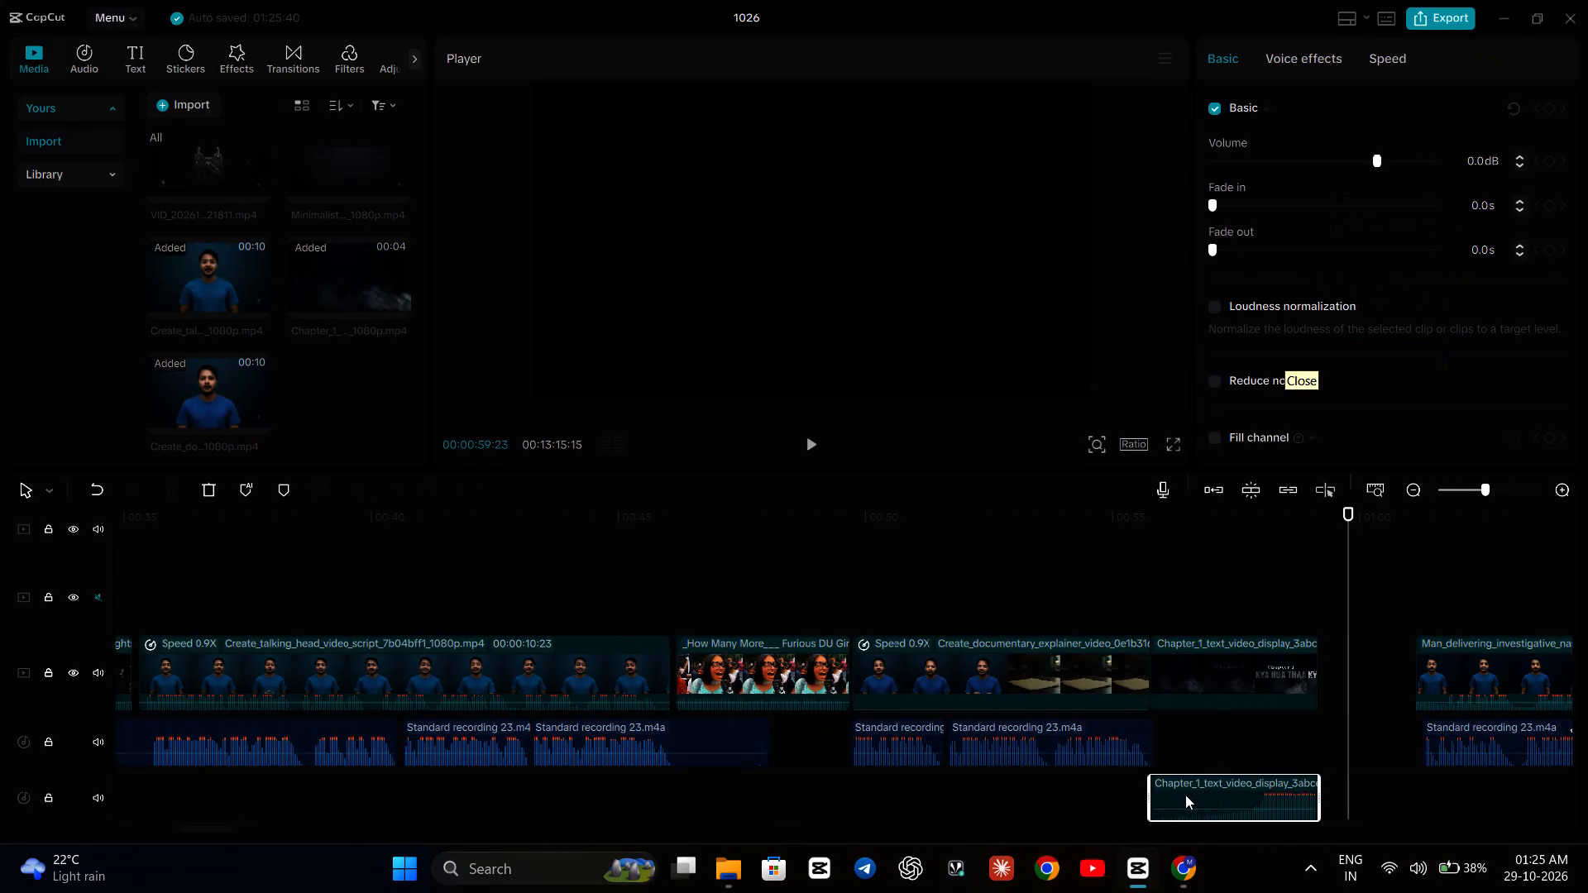
{"action": "left_click_drag", "start_coordinate": [1149, 797], "coordinate": [1221, 799]}
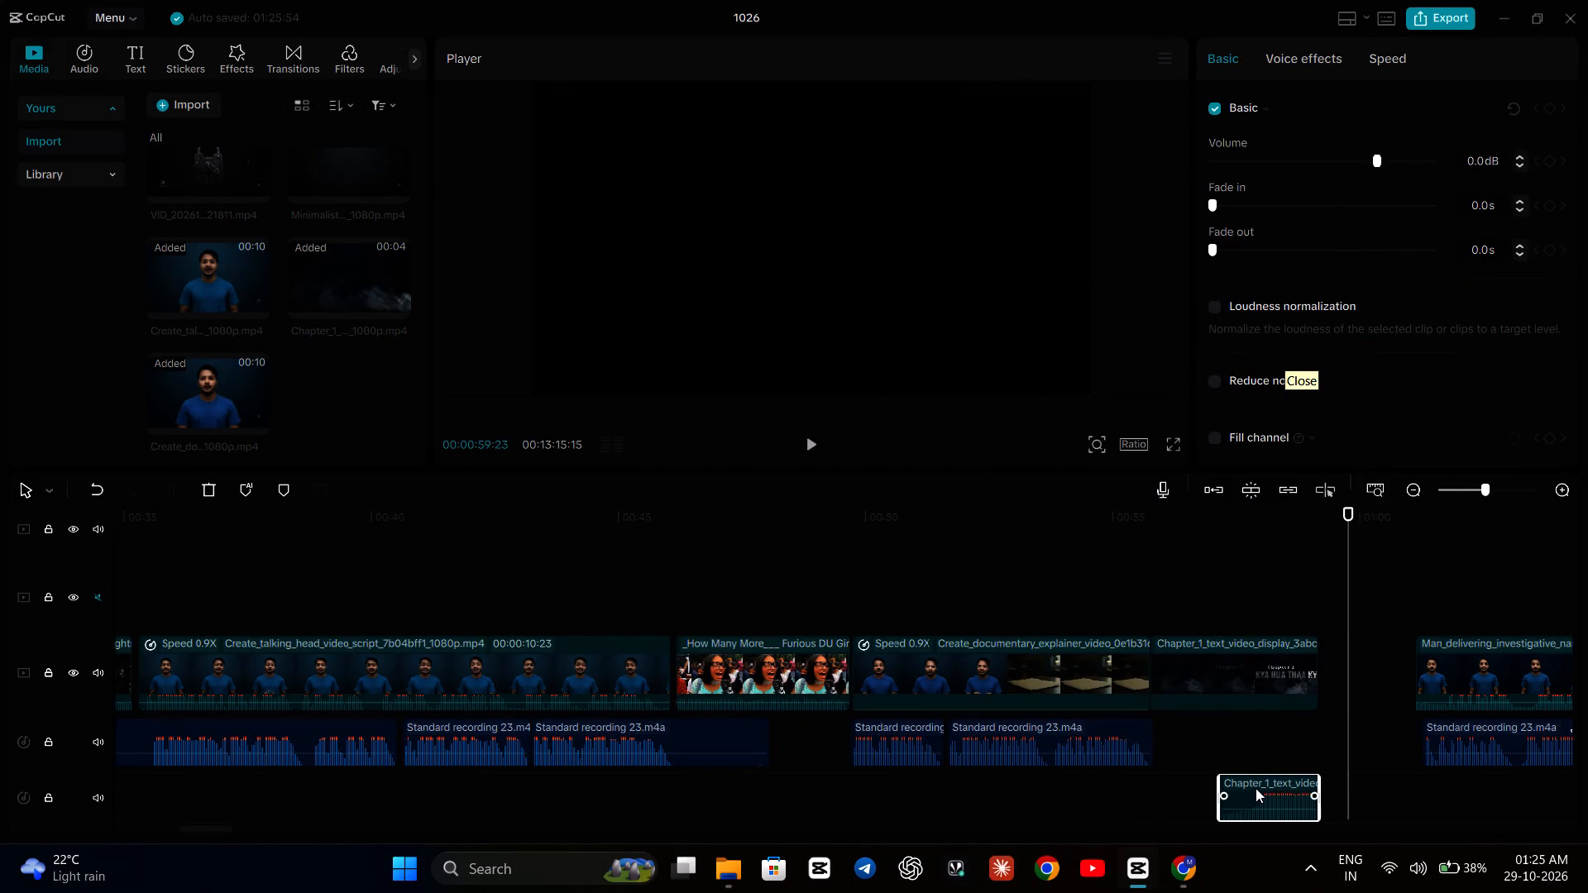
Move the trimmed title audio to the voiceover track, starting about 0.2 s after the Chapter 1 title clip begins, and play it back.
{"action": "left_click_drag", "start_coordinate": [1256, 788], "coordinate": [1206, 667]}
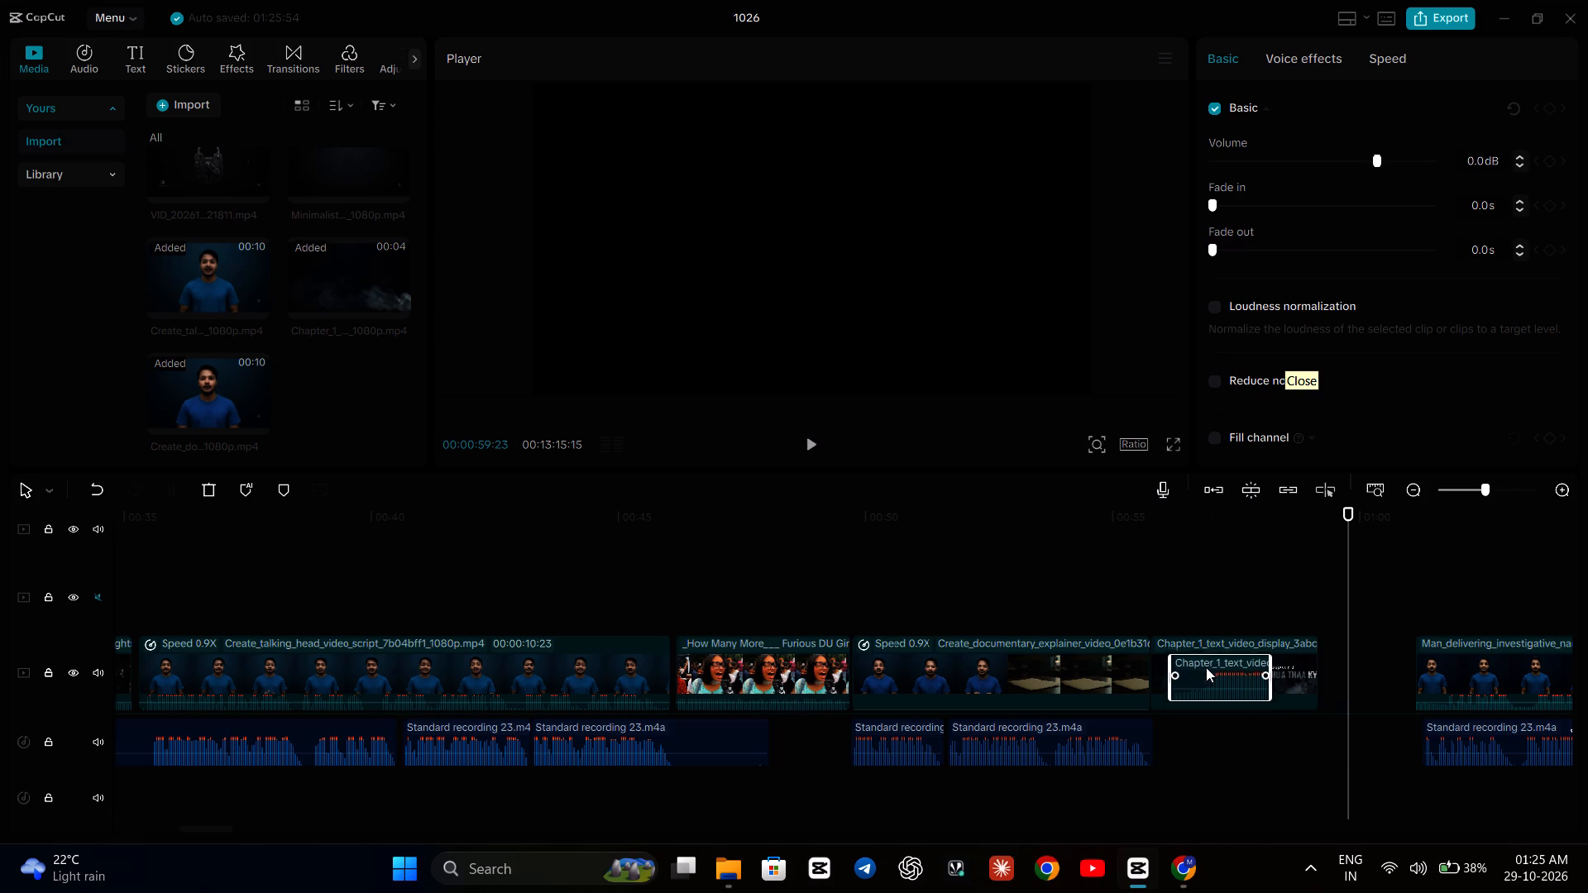
{"action": "left_click_drag", "start_coordinate": [1206, 667], "coordinate": [1194, 732]}
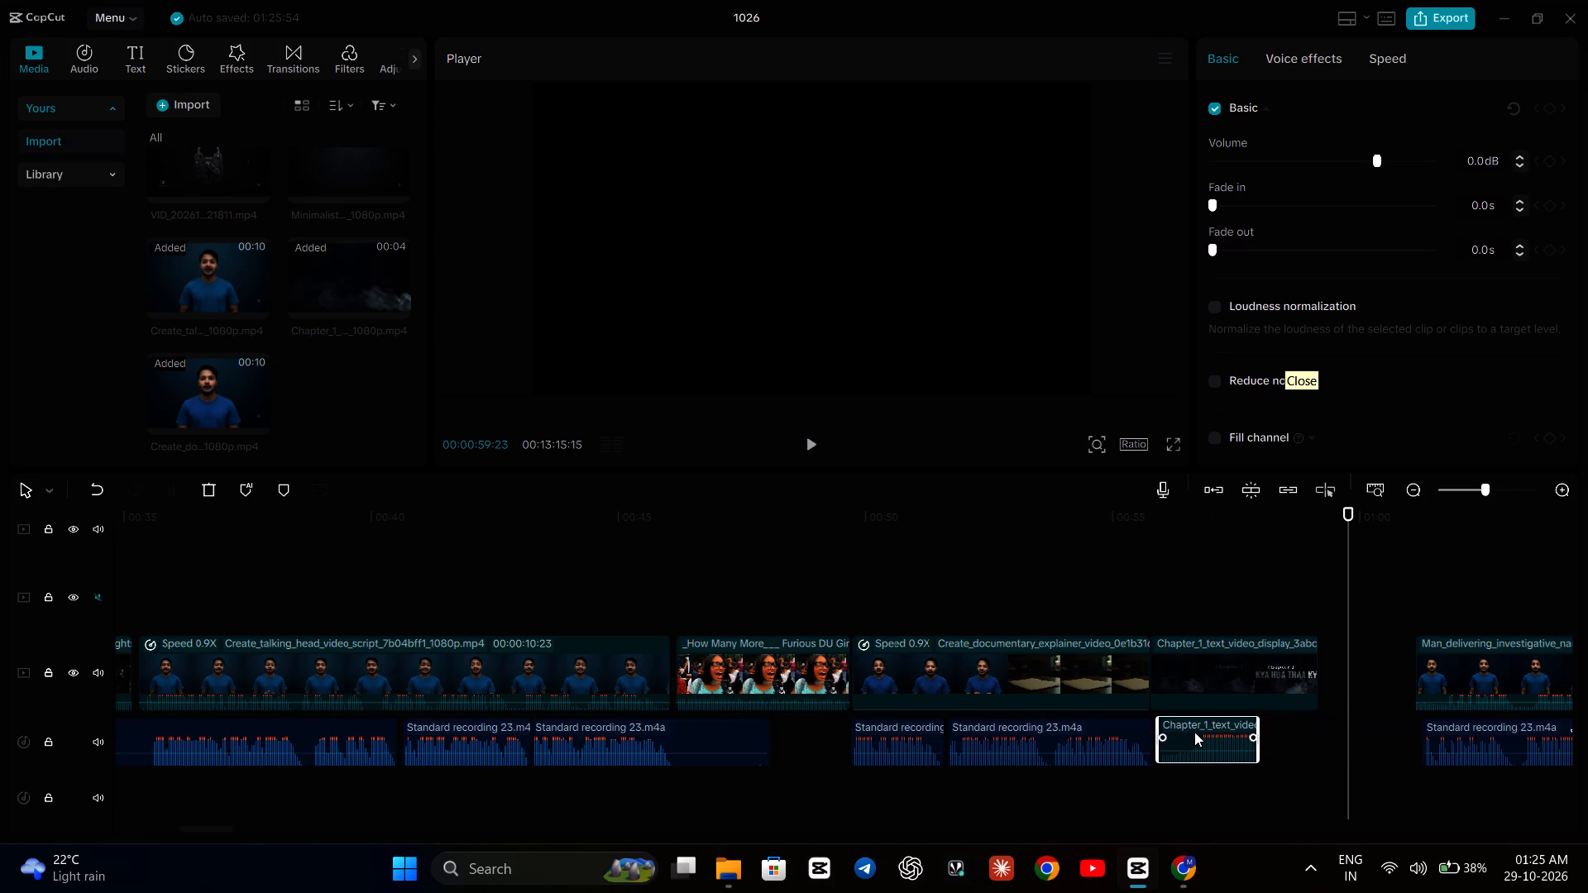
{"action": "left_click_drag", "start_coordinate": [1194, 732], "coordinate": [1194, 733]}
{"action": "left_click", "coordinate": [947, 568]}
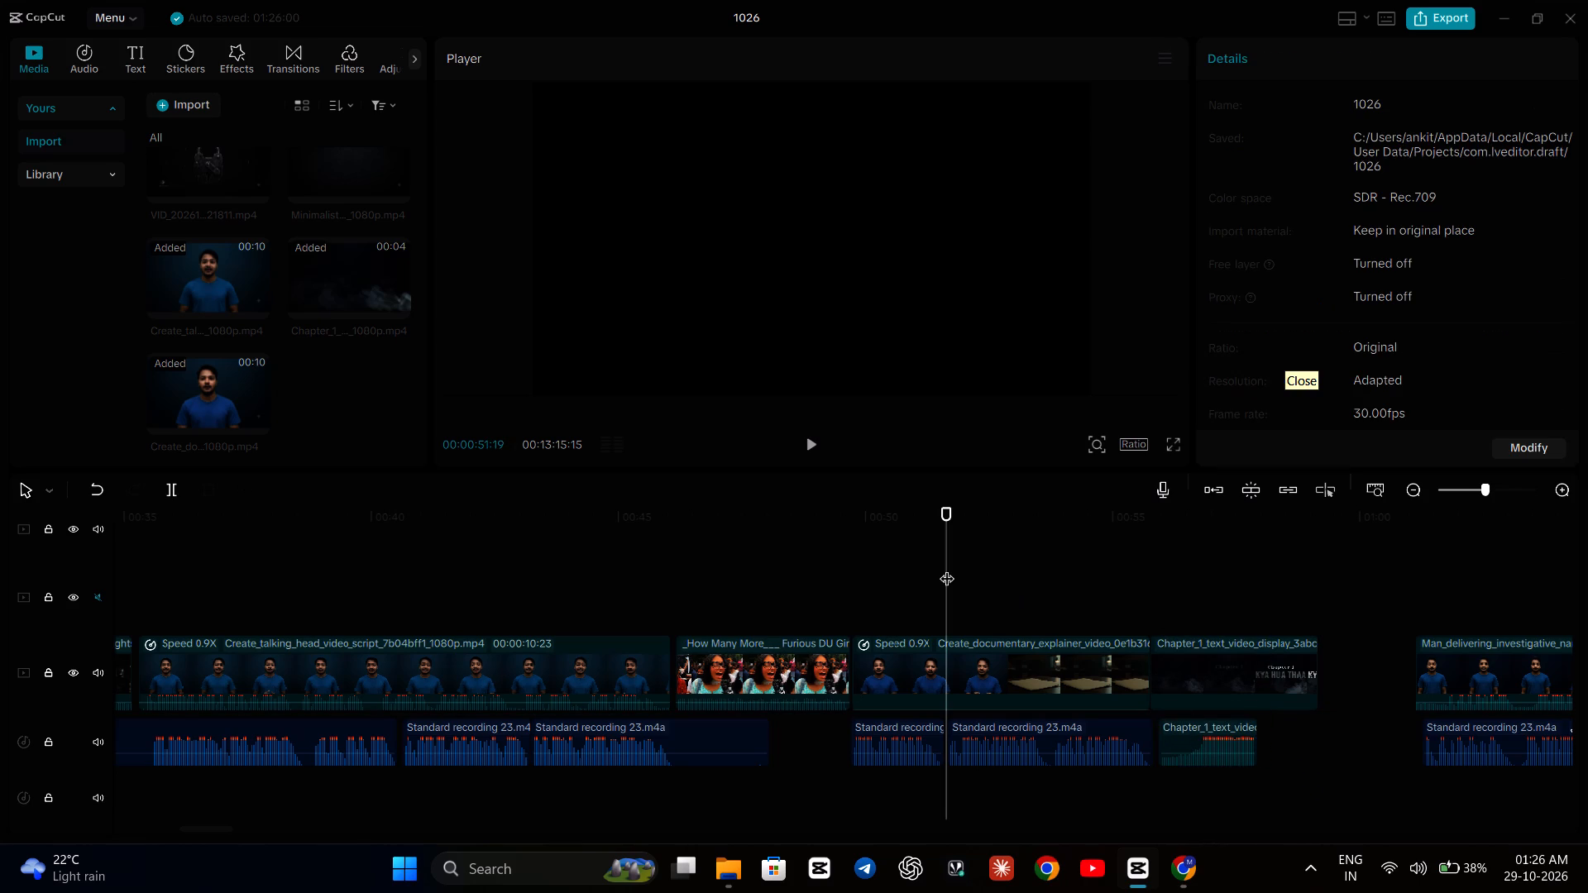
{"action": "key", "text": "space"}
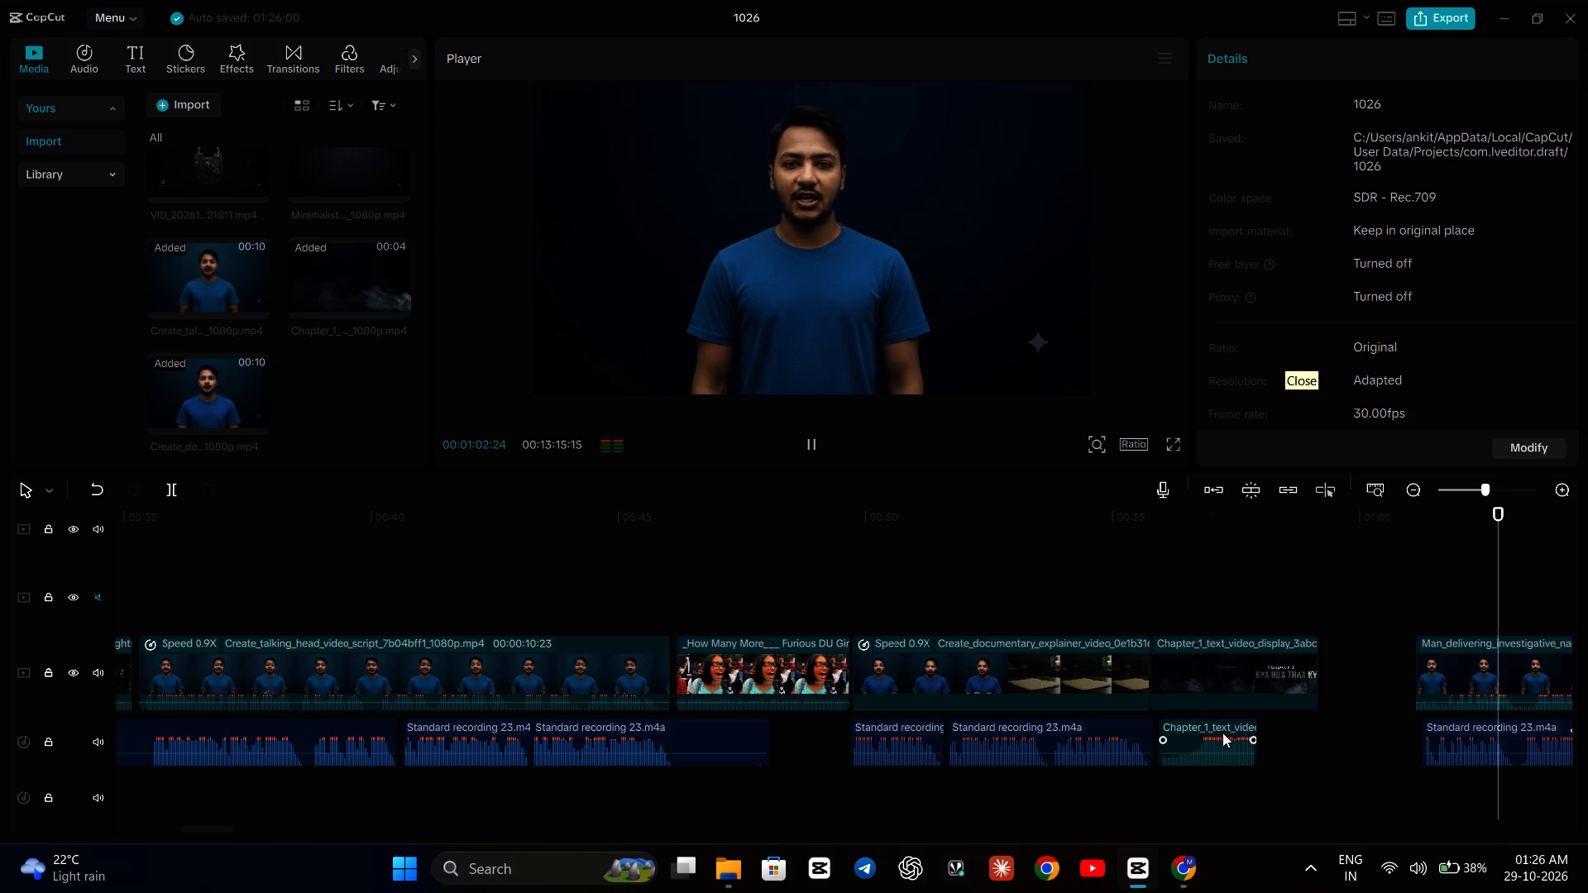
Set the Chapter 1 title clip's playback speed to 1.1x.
{"action": "left_click_drag", "start_coordinate": [1232, 736], "coordinate": [1256, 738]}
{"action": "left_click", "coordinate": [1242, 664]}
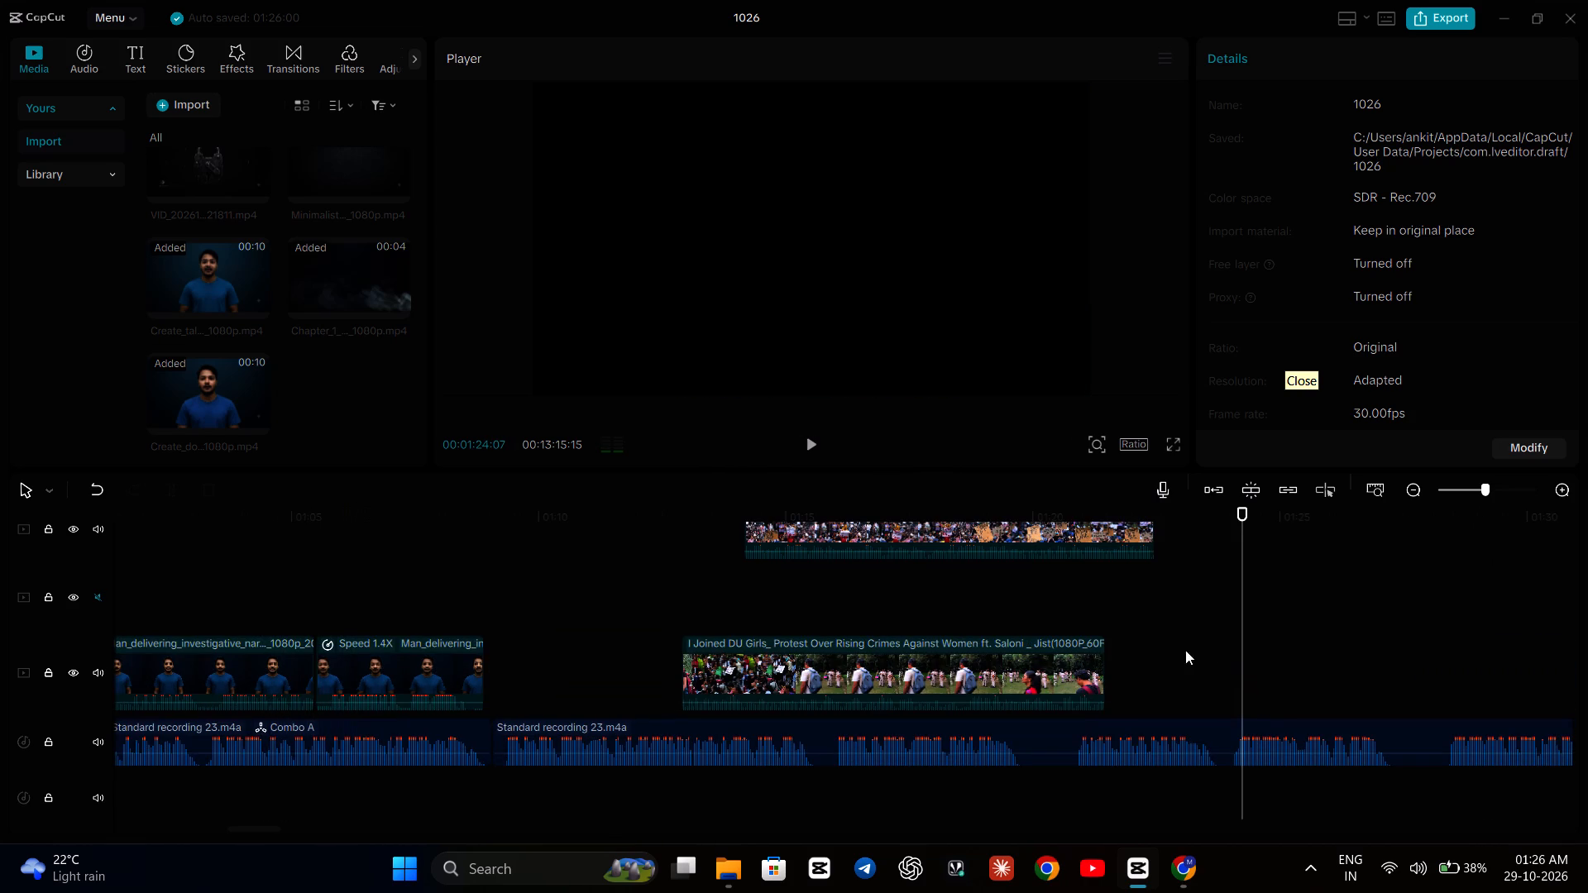
{"action": "scroll", "coordinate": [430, 637], "scroll_direction": "right", "scroll_amount": 1}
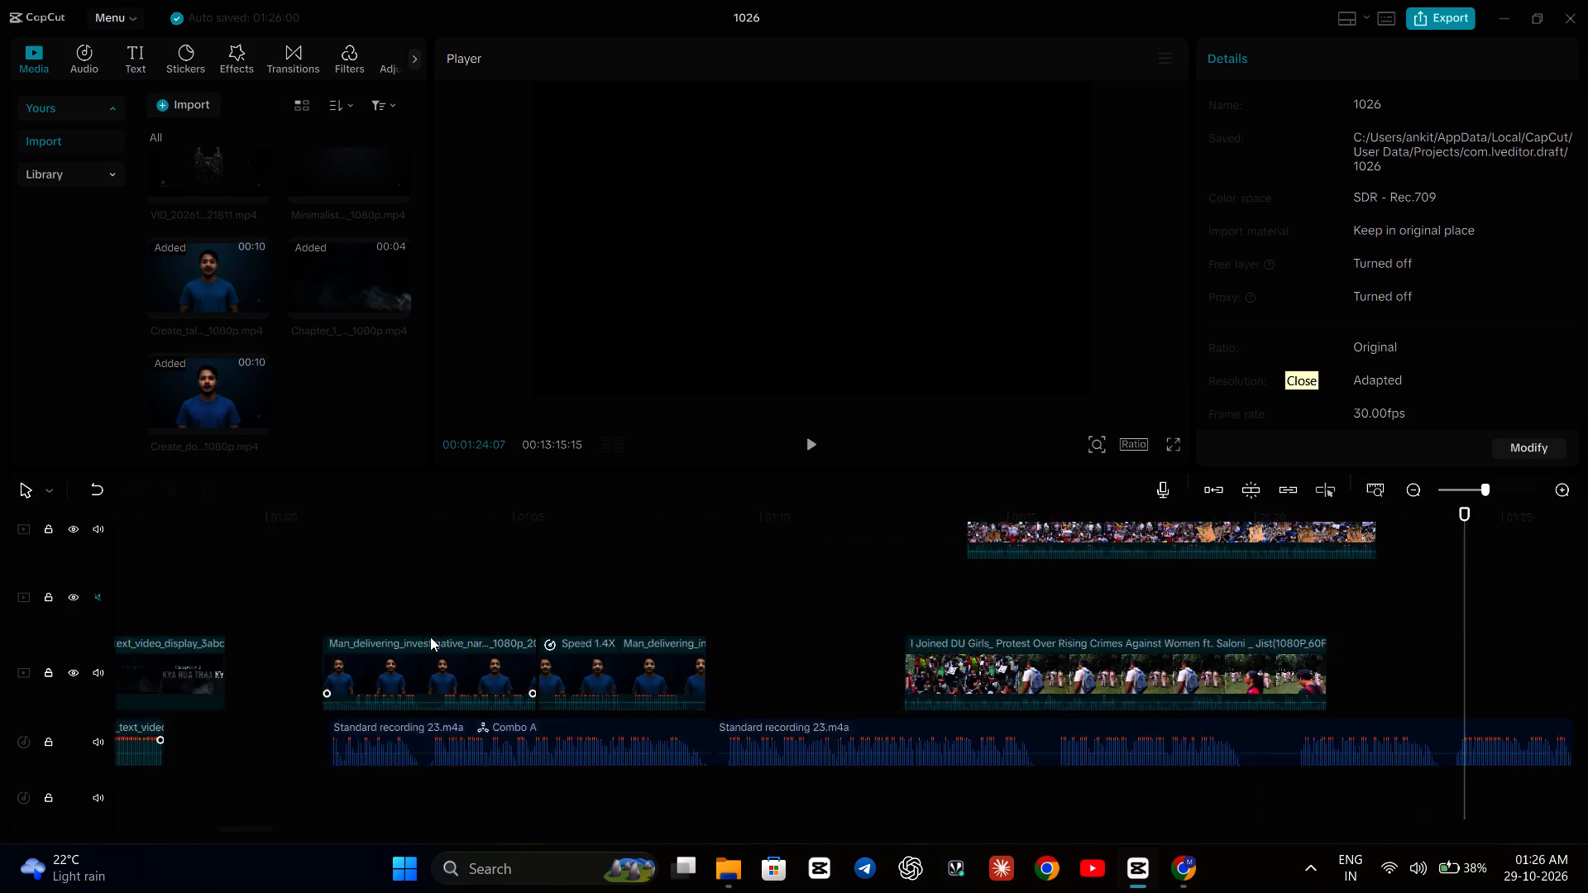
{"action": "scroll", "coordinate": [430, 637], "scroll_direction": "right", "scroll_amount": 2}
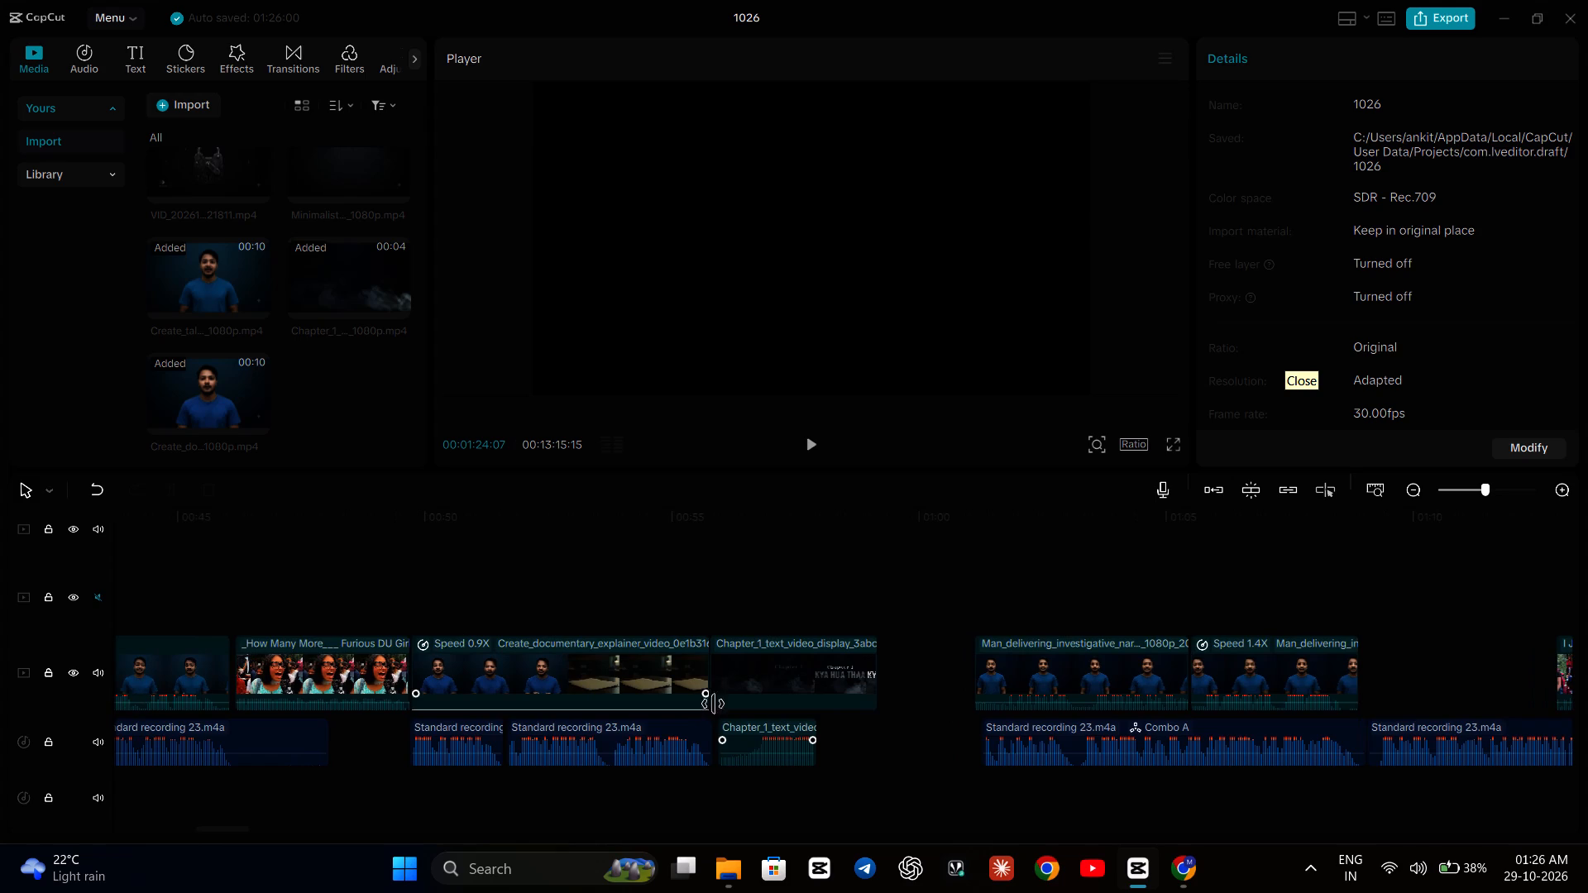
{"action": "left_click", "coordinate": [805, 673]}
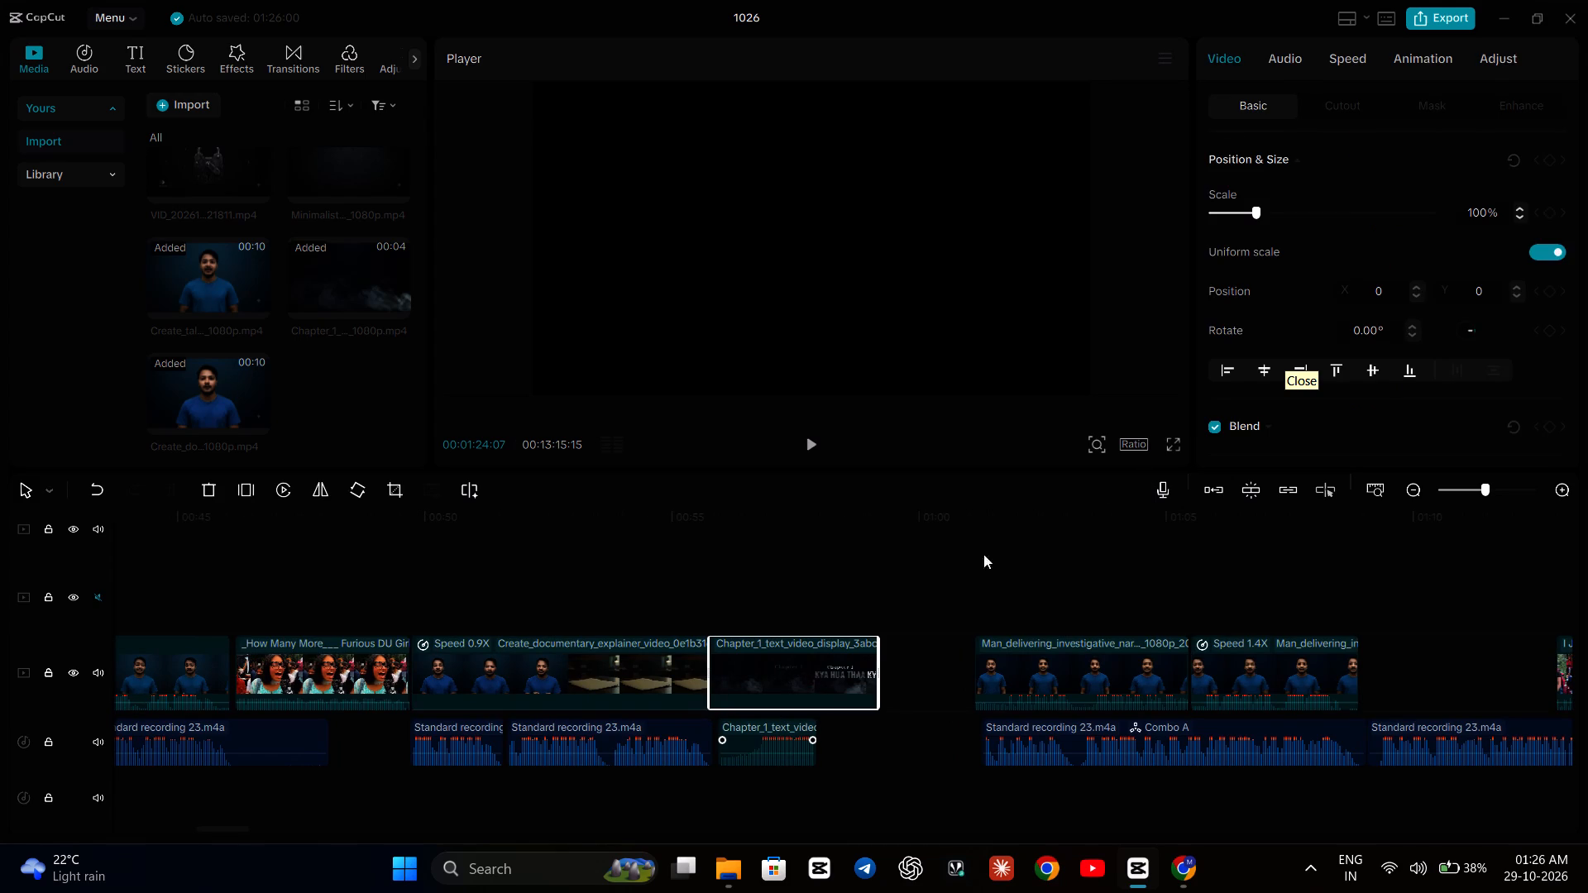
{"action": "left_click", "coordinate": [1337, 63]}
{"action": "left_click", "coordinate": [1557, 184]}
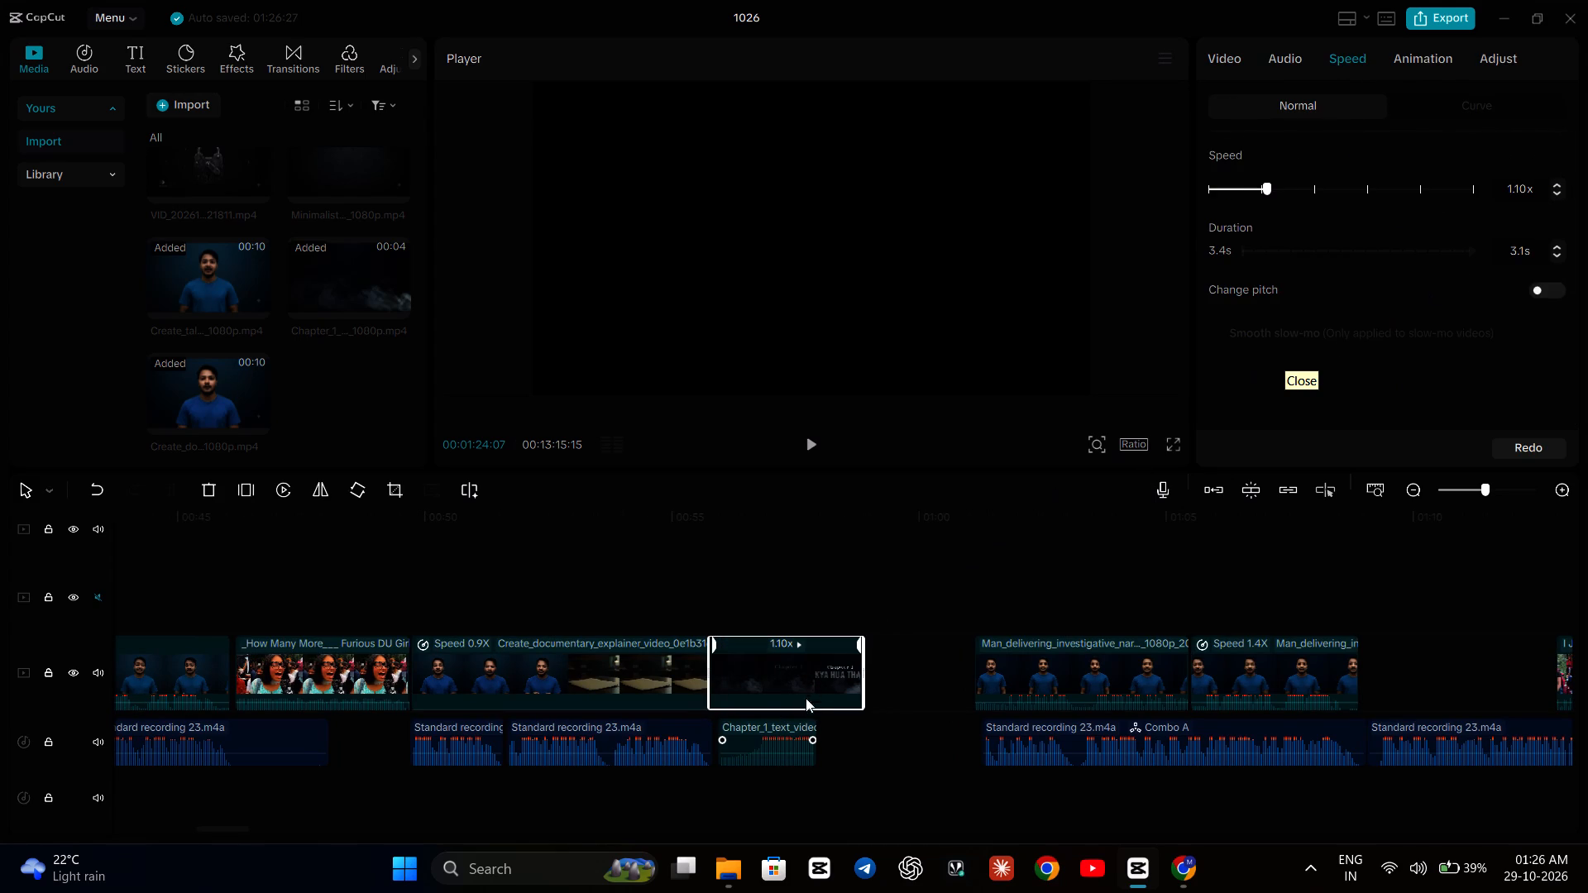
Shift the Chapter 1 title audio about 0.5 s later along the voiceover track.
{"action": "left_click_drag", "start_coordinate": [766, 733], "coordinate": [777, 734]}
{"action": "left_click_drag", "start_coordinate": [777, 734], "coordinate": [792, 736]}
Trim about 0.3 s off the end of the Chapter 1 title clip and play back the title sequence.
{"action": "left_click", "coordinate": [820, 671]}
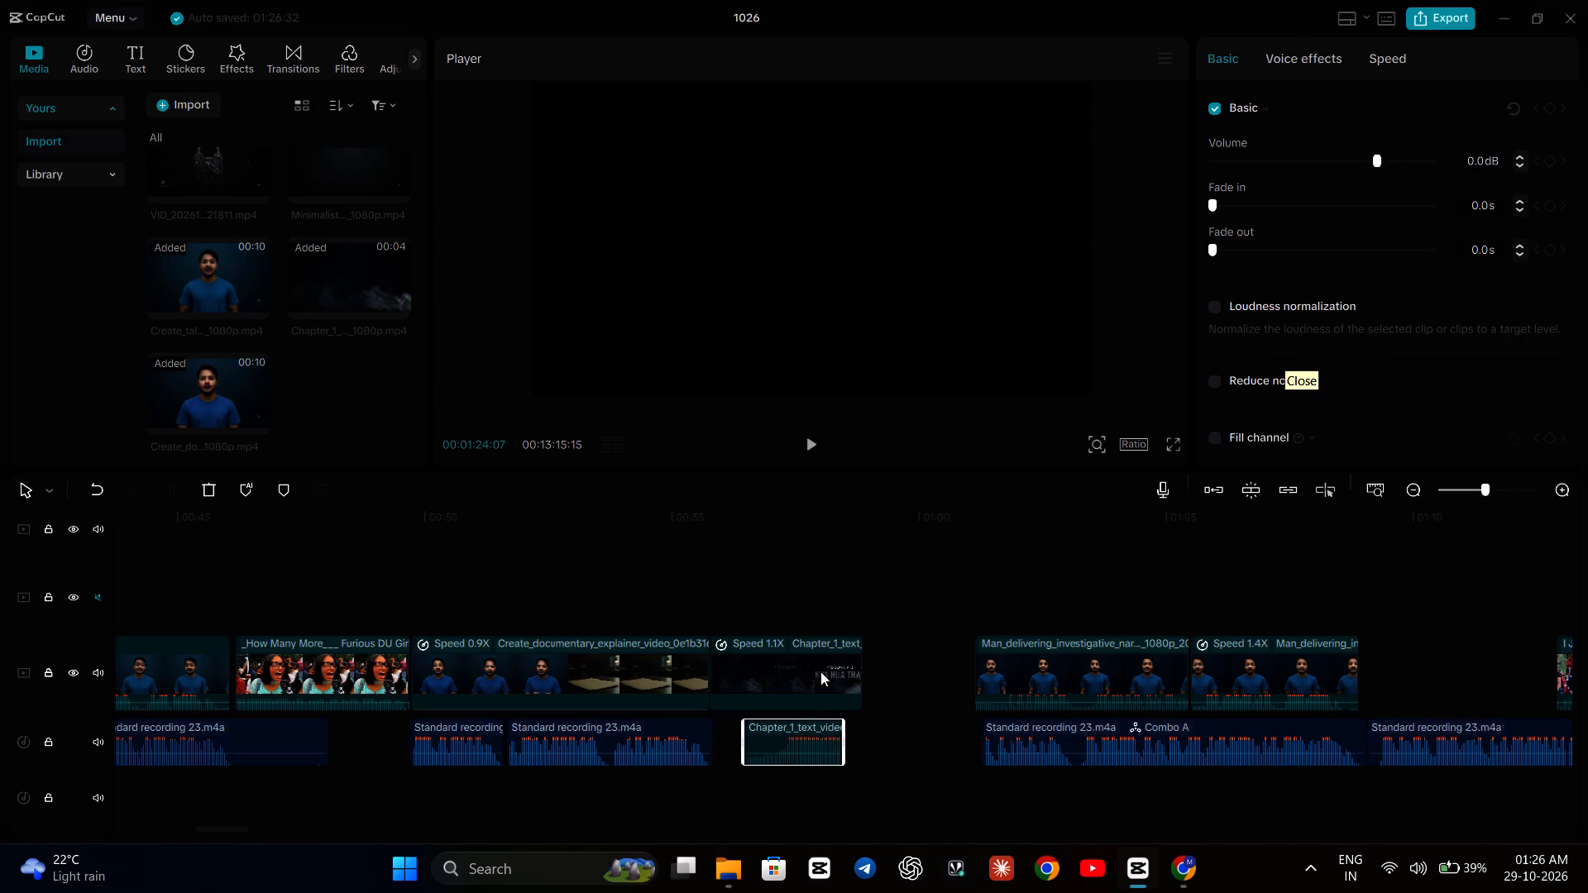
{"action": "left_click_drag", "start_coordinate": [862, 669], "coordinate": [857, 667]}
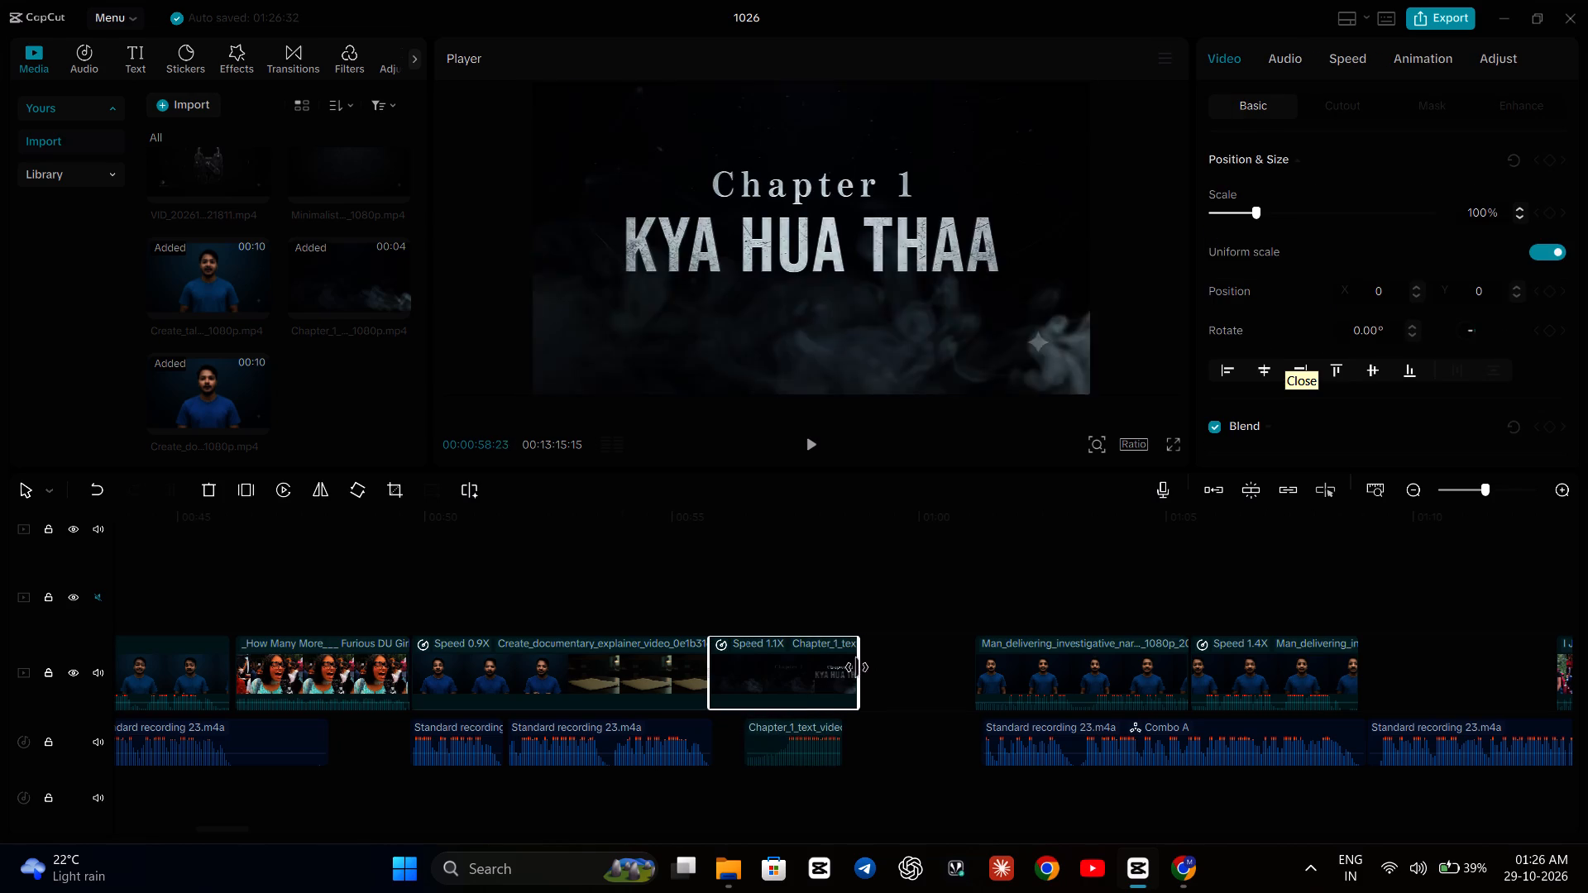
{"action": "left_click_drag", "start_coordinate": [857, 667], "coordinate": [849, 671]}
{"action": "left_click", "coordinate": [668, 558]}
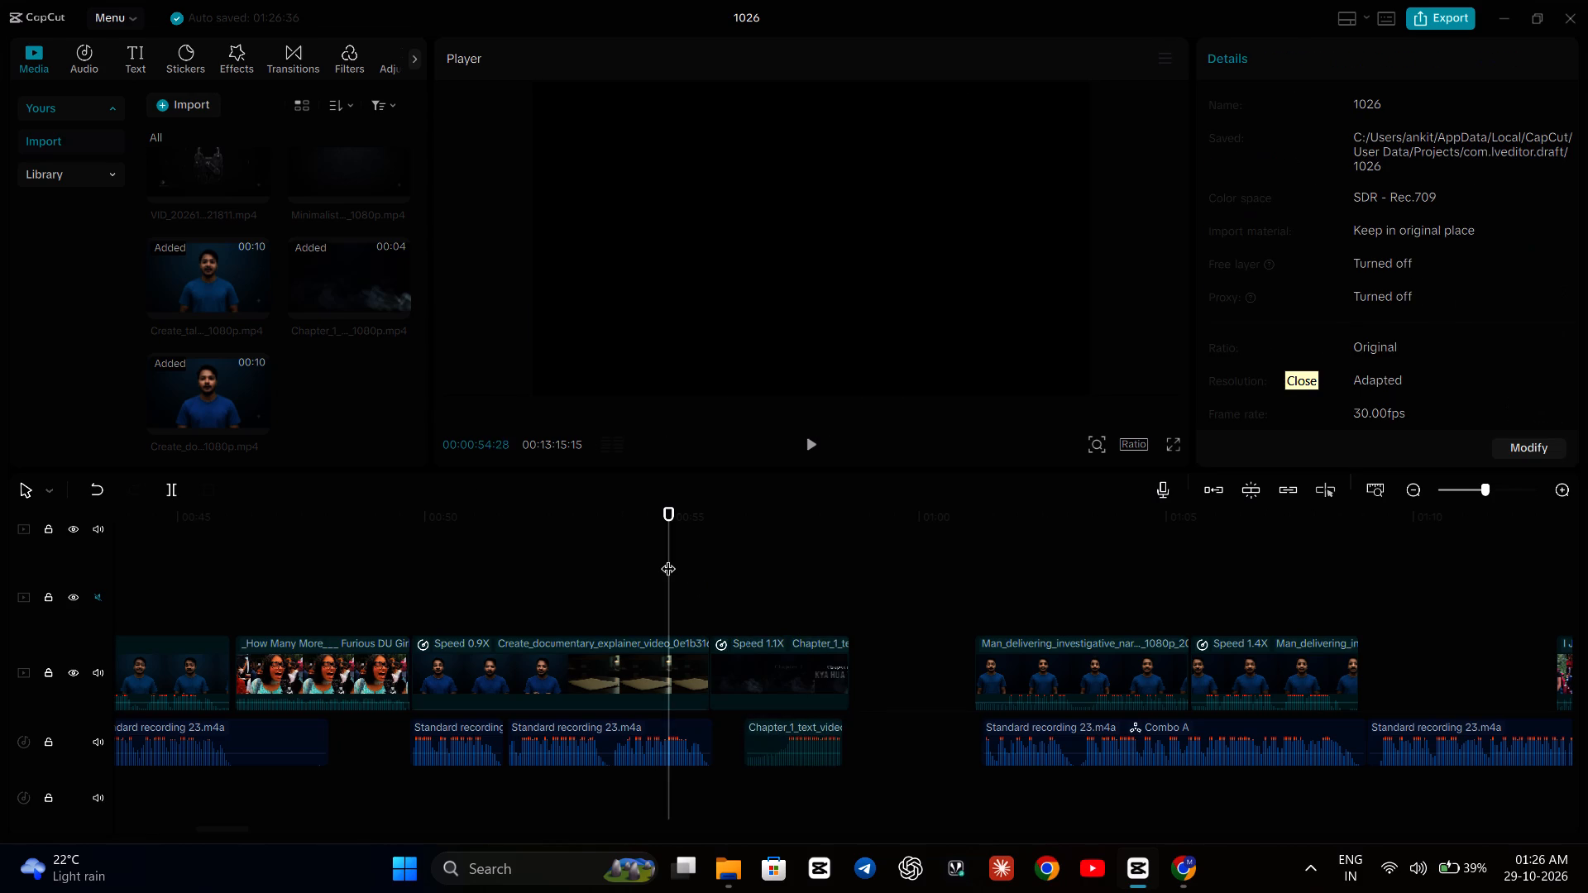
{"action": "key", "text": "space"}
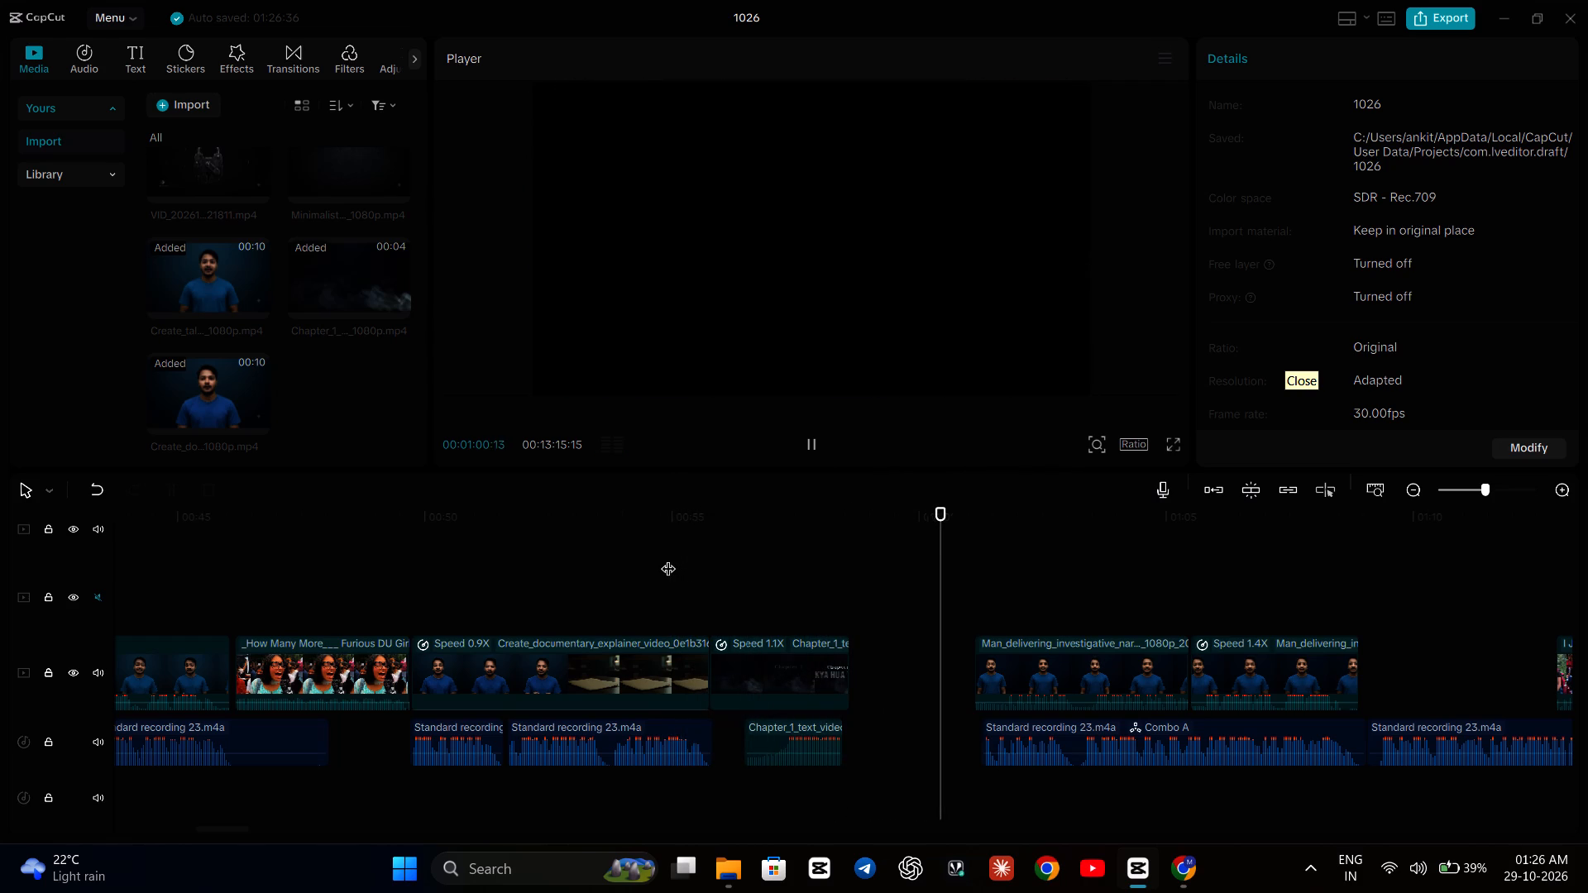
{"action": "left_click", "coordinate": [812, 439]}
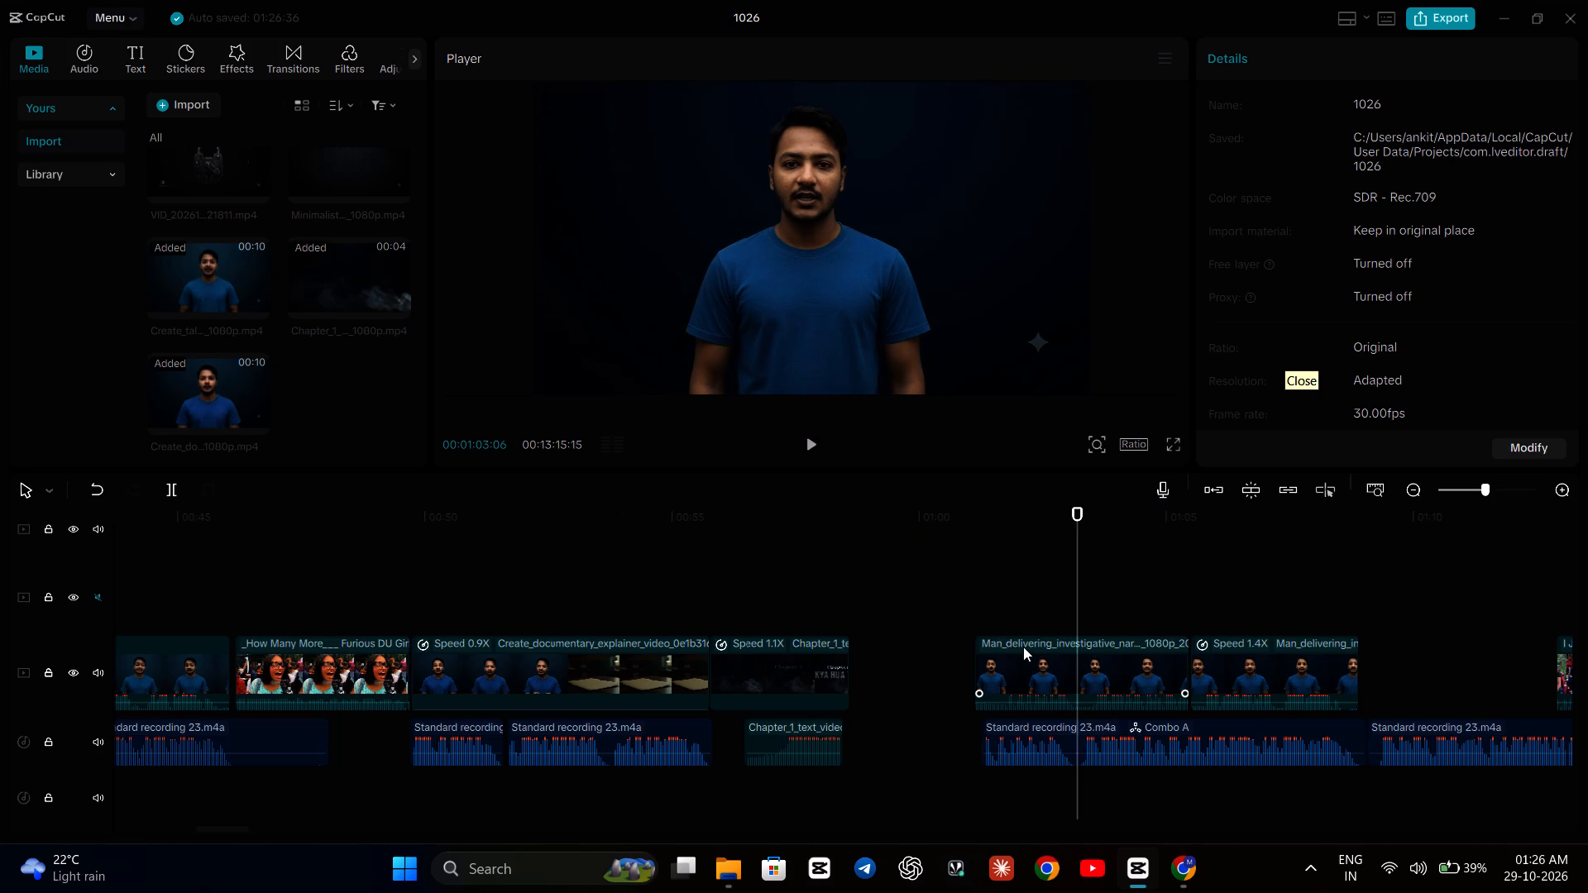
Move the two grouped talking-head clips and their voiceover about 2.4 s earlier, close behind the Chapter 1 title, and play back the transition.
{"action": "left_click_drag", "start_coordinate": [1023, 647], "coordinate": [904, 651]}
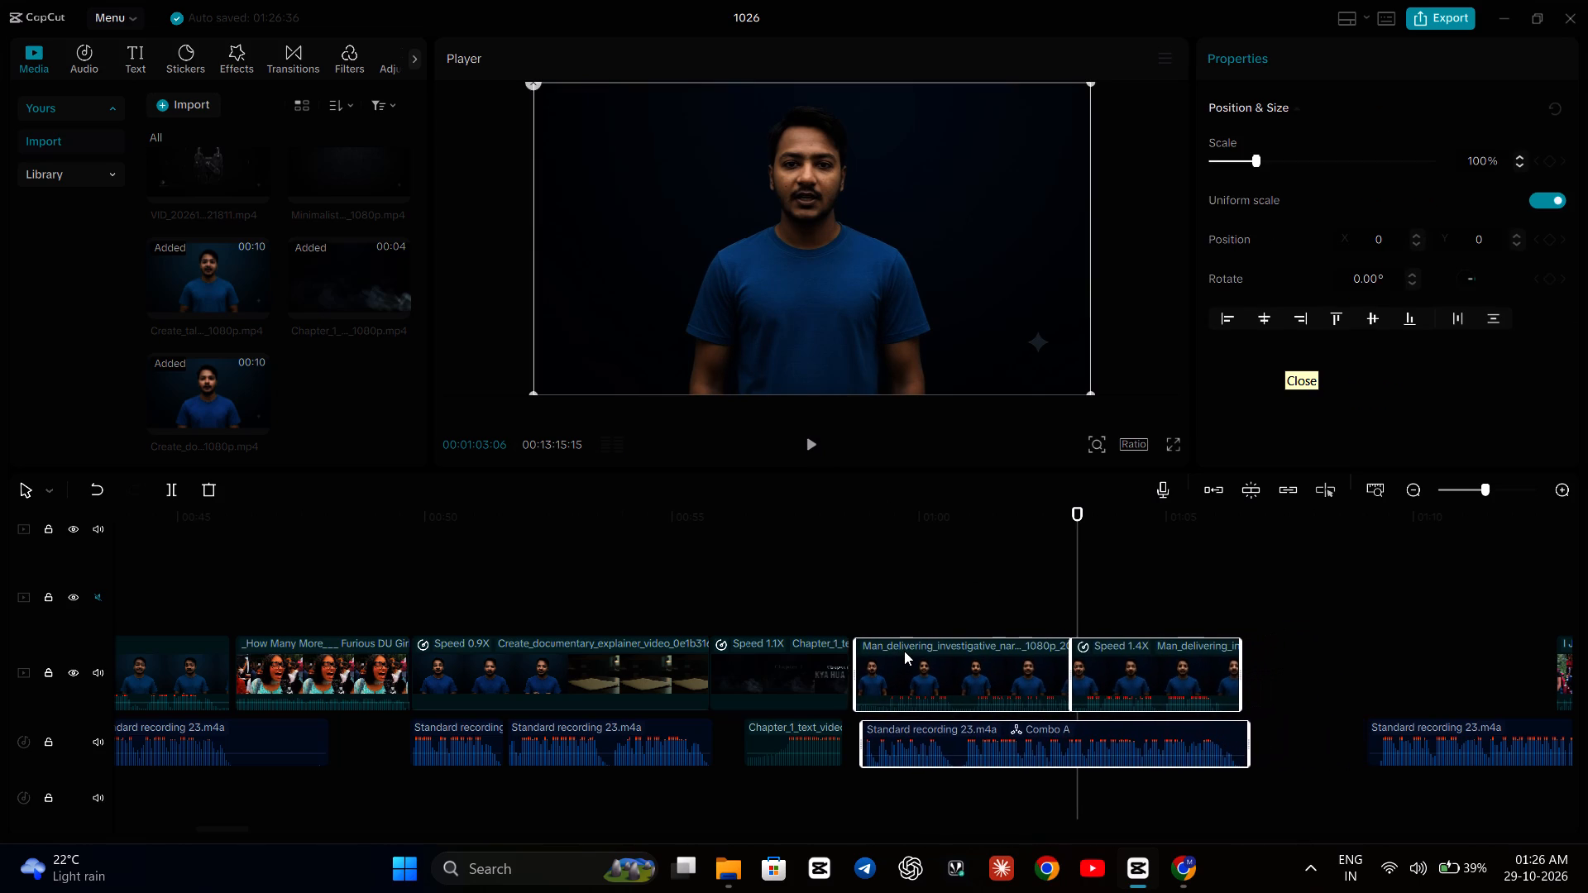
{"action": "left_click_drag", "start_coordinate": [904, 651], "coordinate": [902, 651]}
{"action": "left_click", "coordinate": [897, 604]}
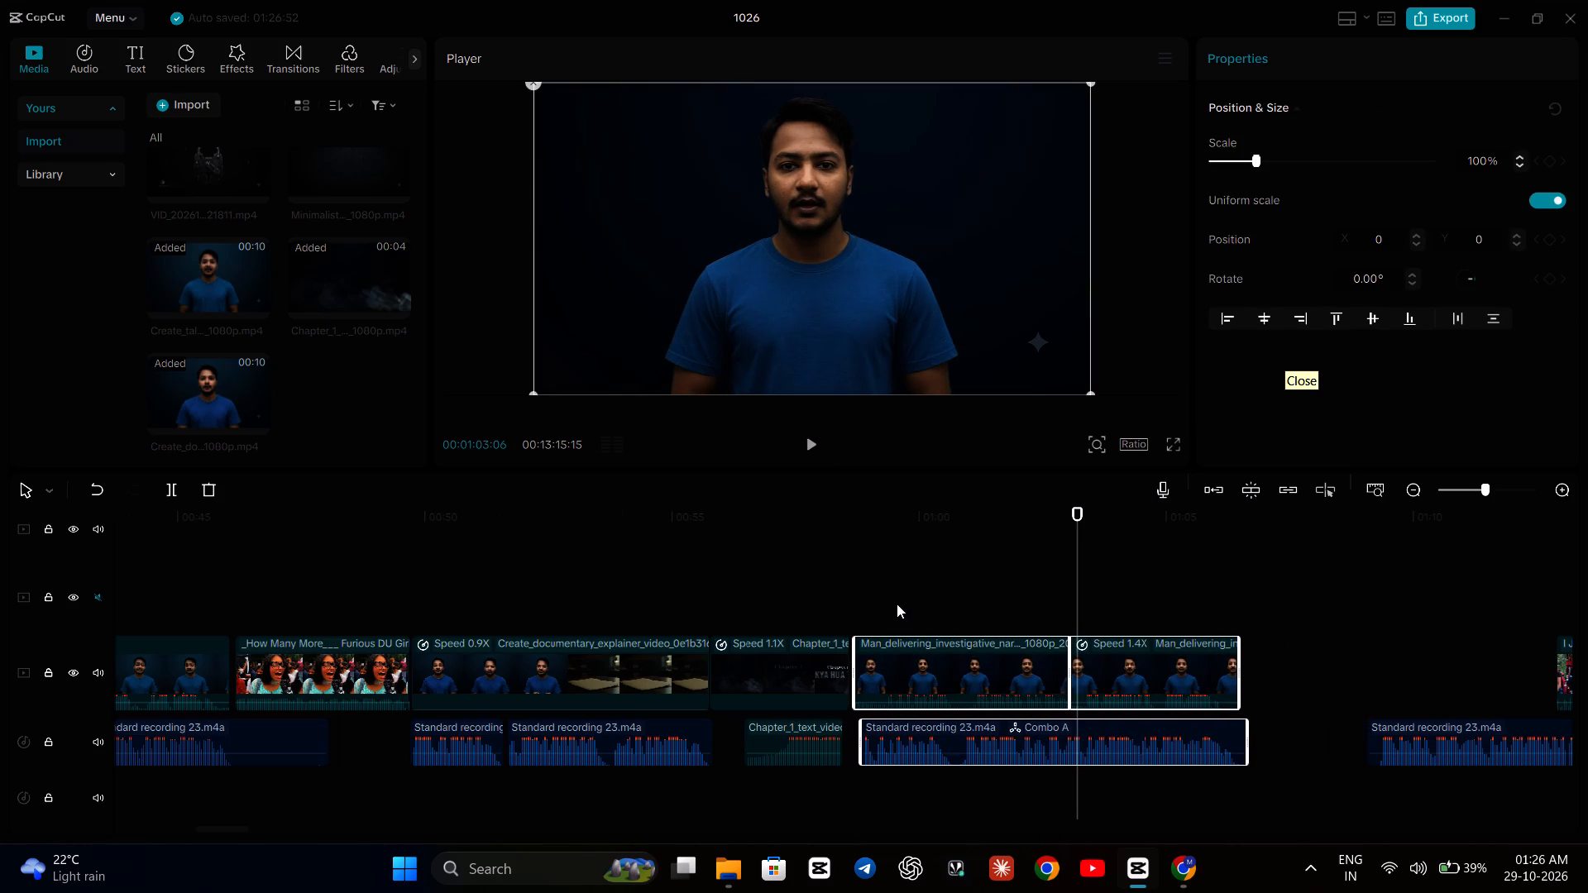
{"action": "left_click_drag", "start_coordinate": [918, 655], "coordinate": [907, 656]}
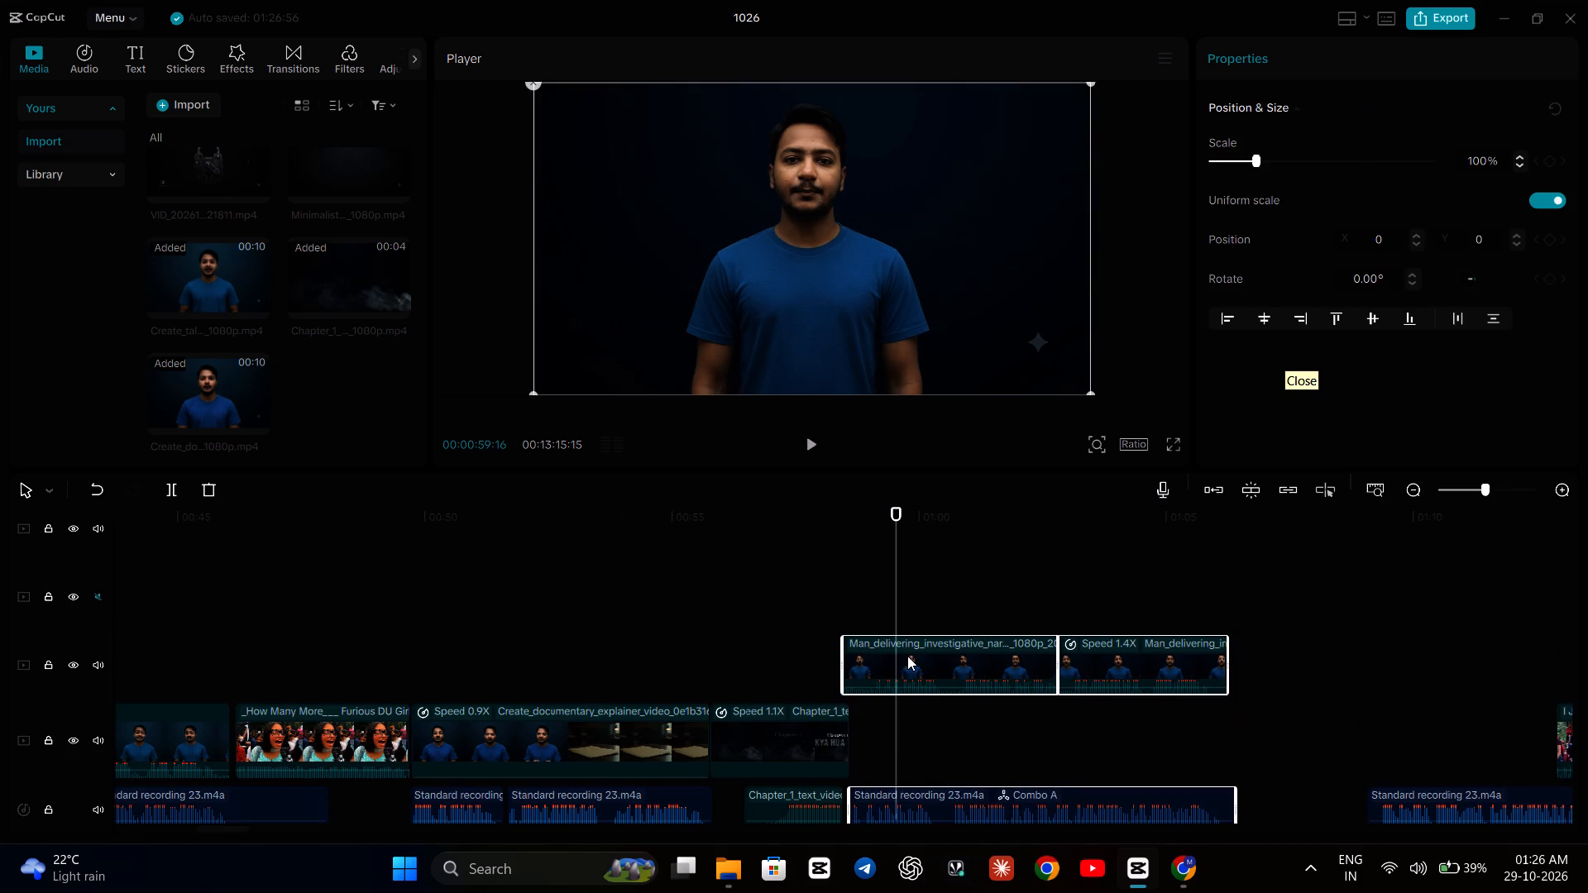
{"action": "left_click_drag", "start_coordinate": [907, 656], "coordinate": [919, 699]}
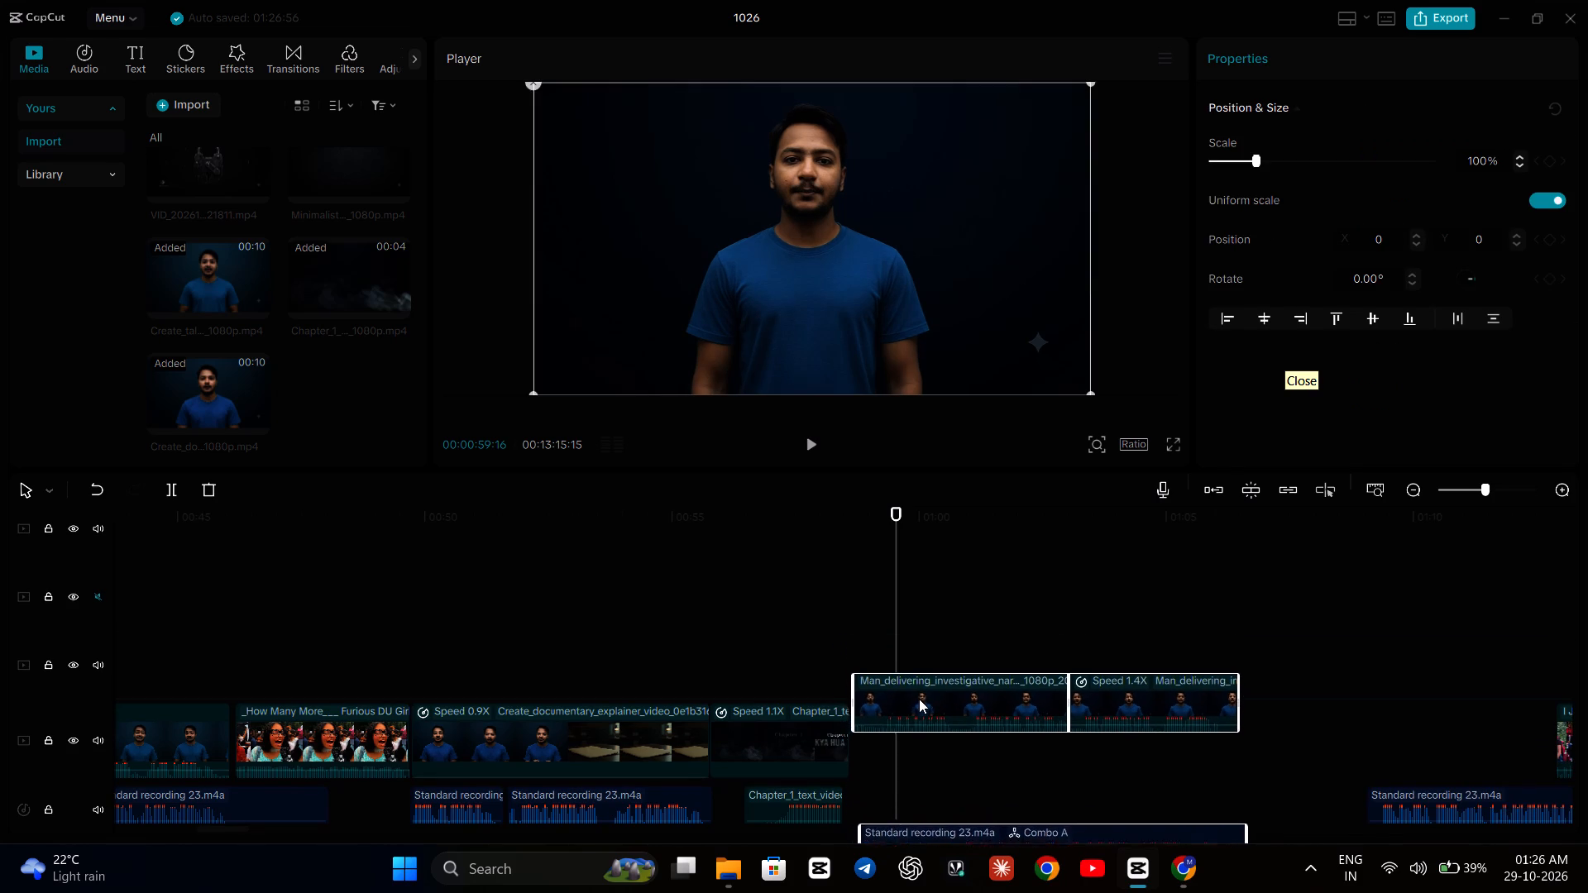
{"action": "left_click_drag", "start_coordinate": [919, 699], "coordinate": [921, 721]}
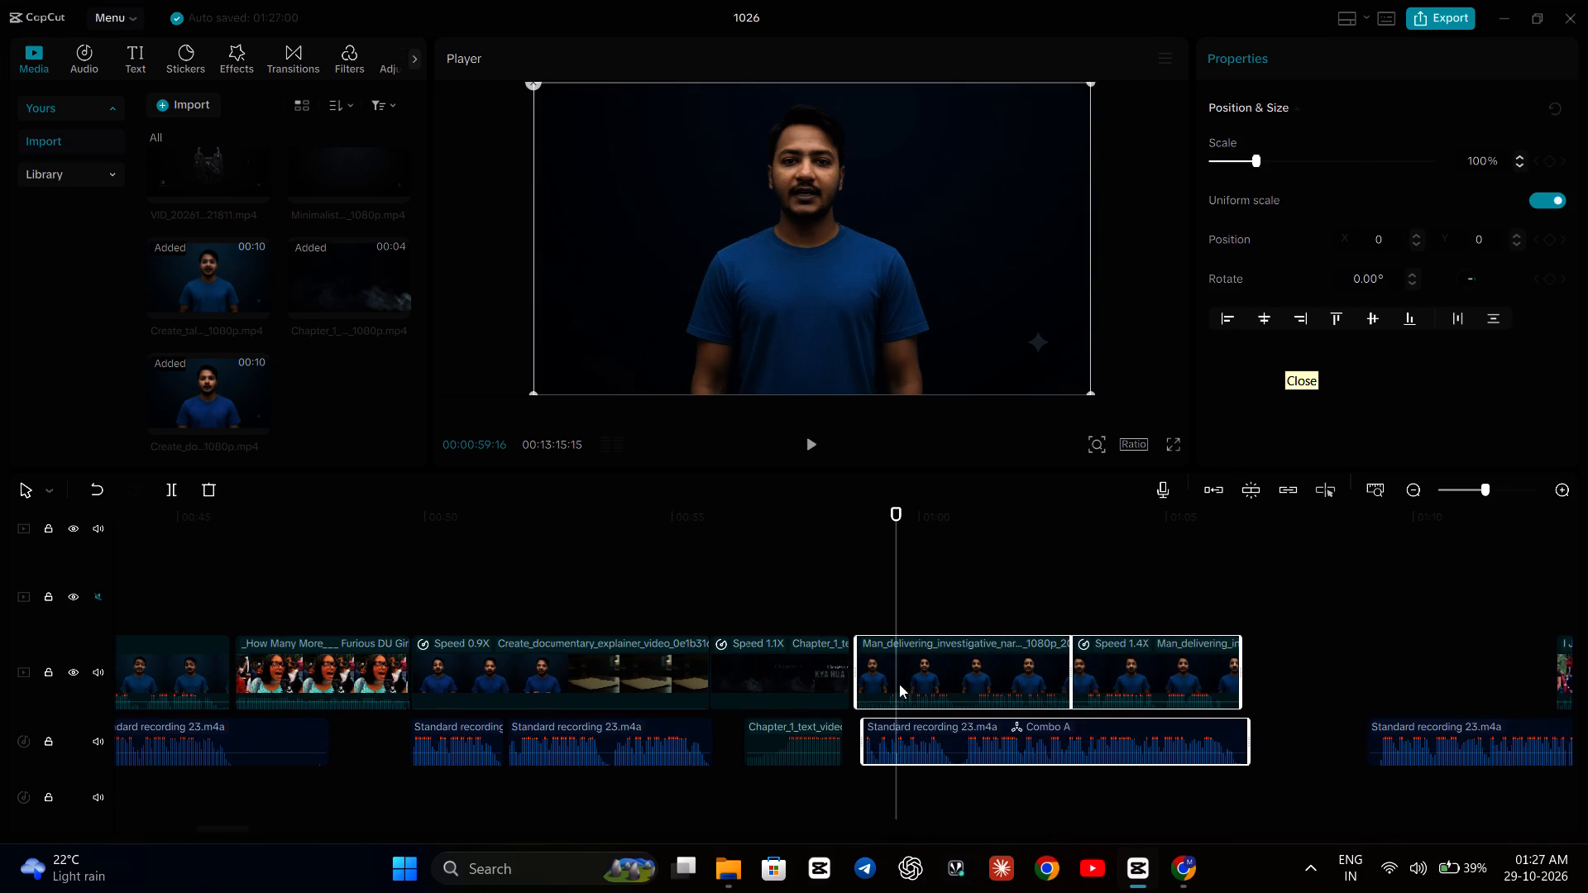
{"action": "left_click", "coordinate": [787, 594]}
{"action": "key", "text": "space"}
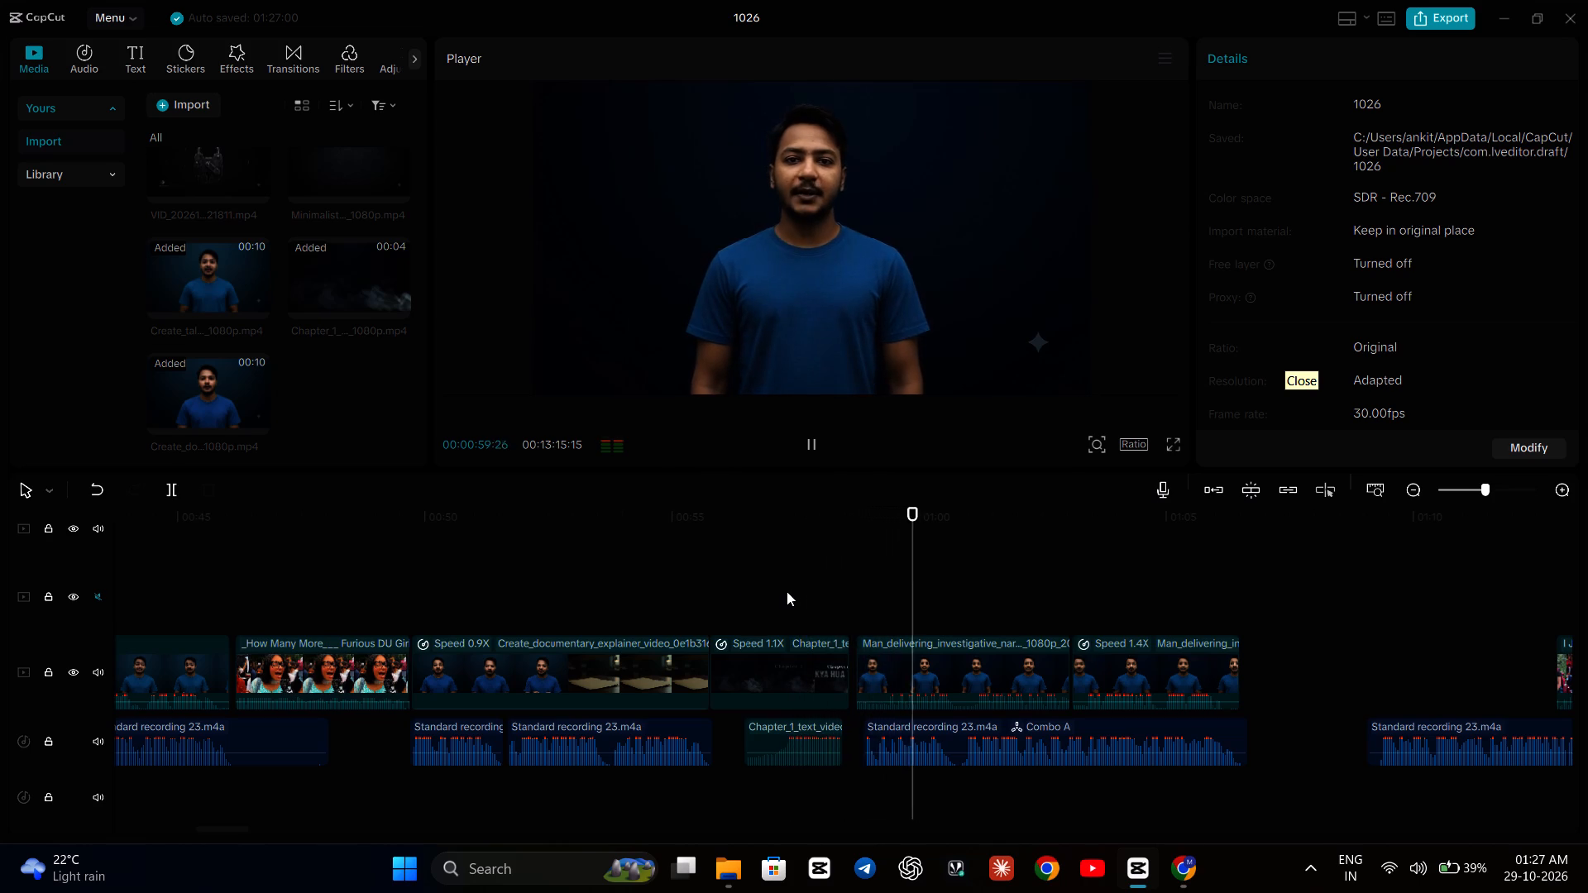
{"action": "key", "text": "space"}
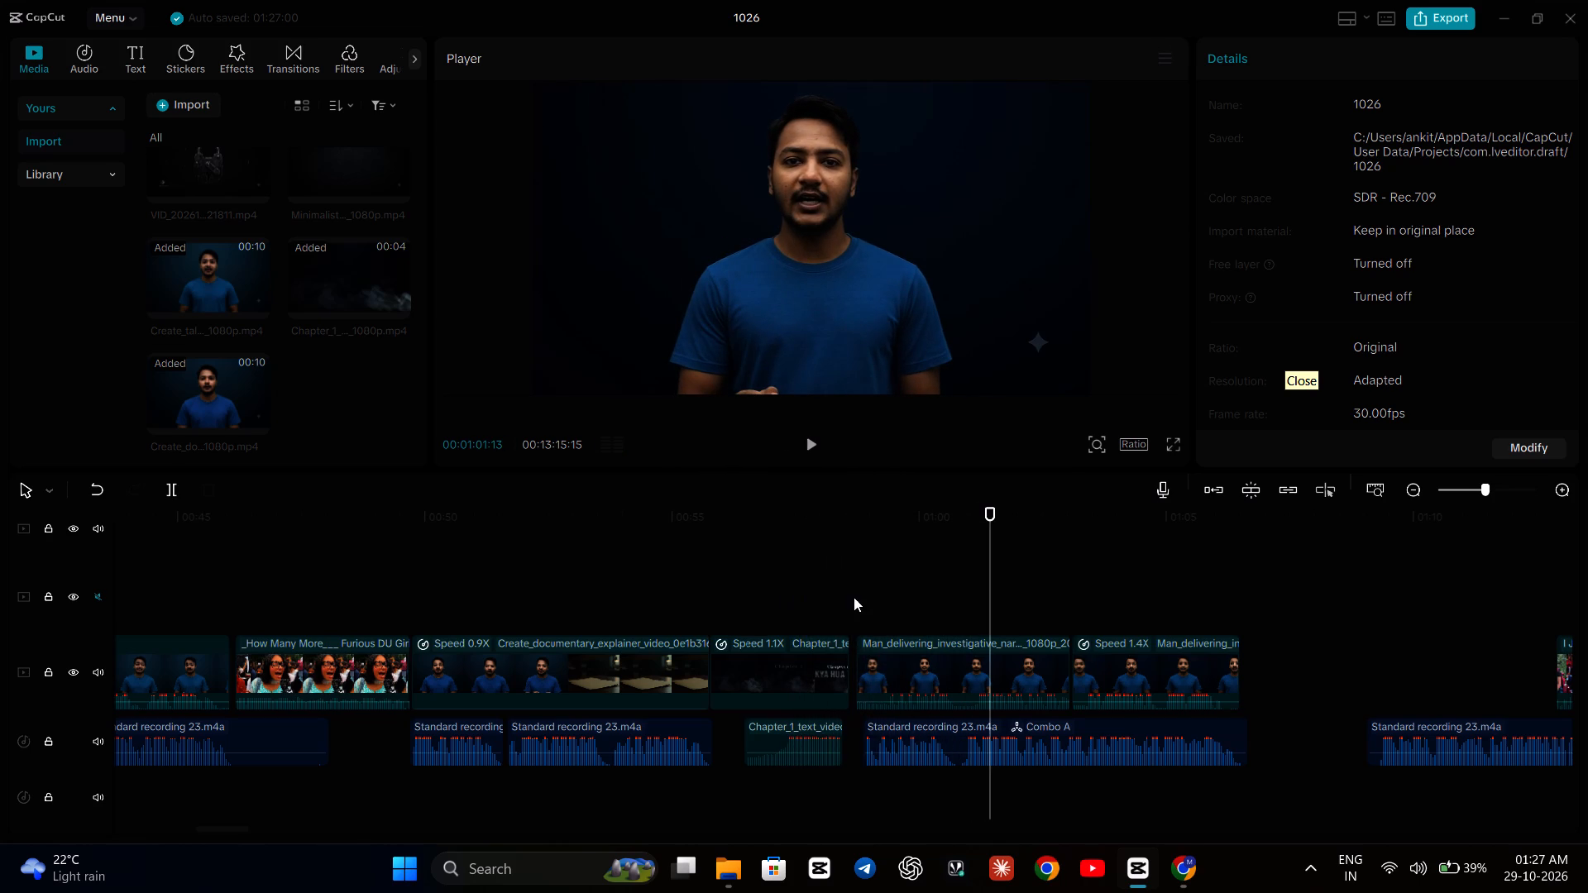
{"action": "left_click", "coordinate": [825, 585]}
{"action": "key", "text": "space"}
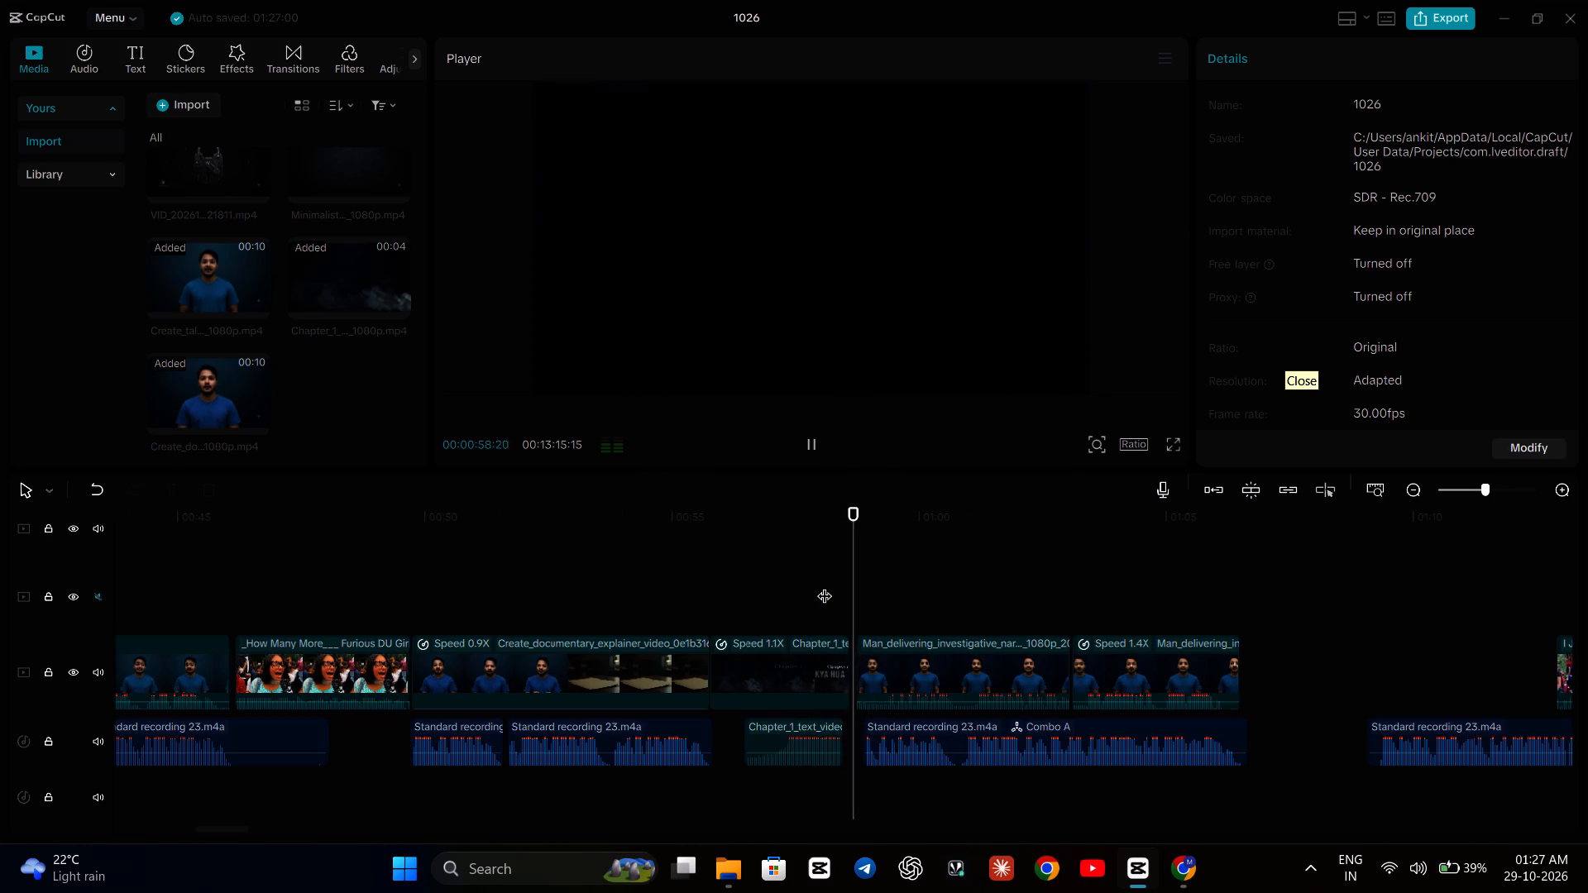
{"action": "key", "text": "space"}
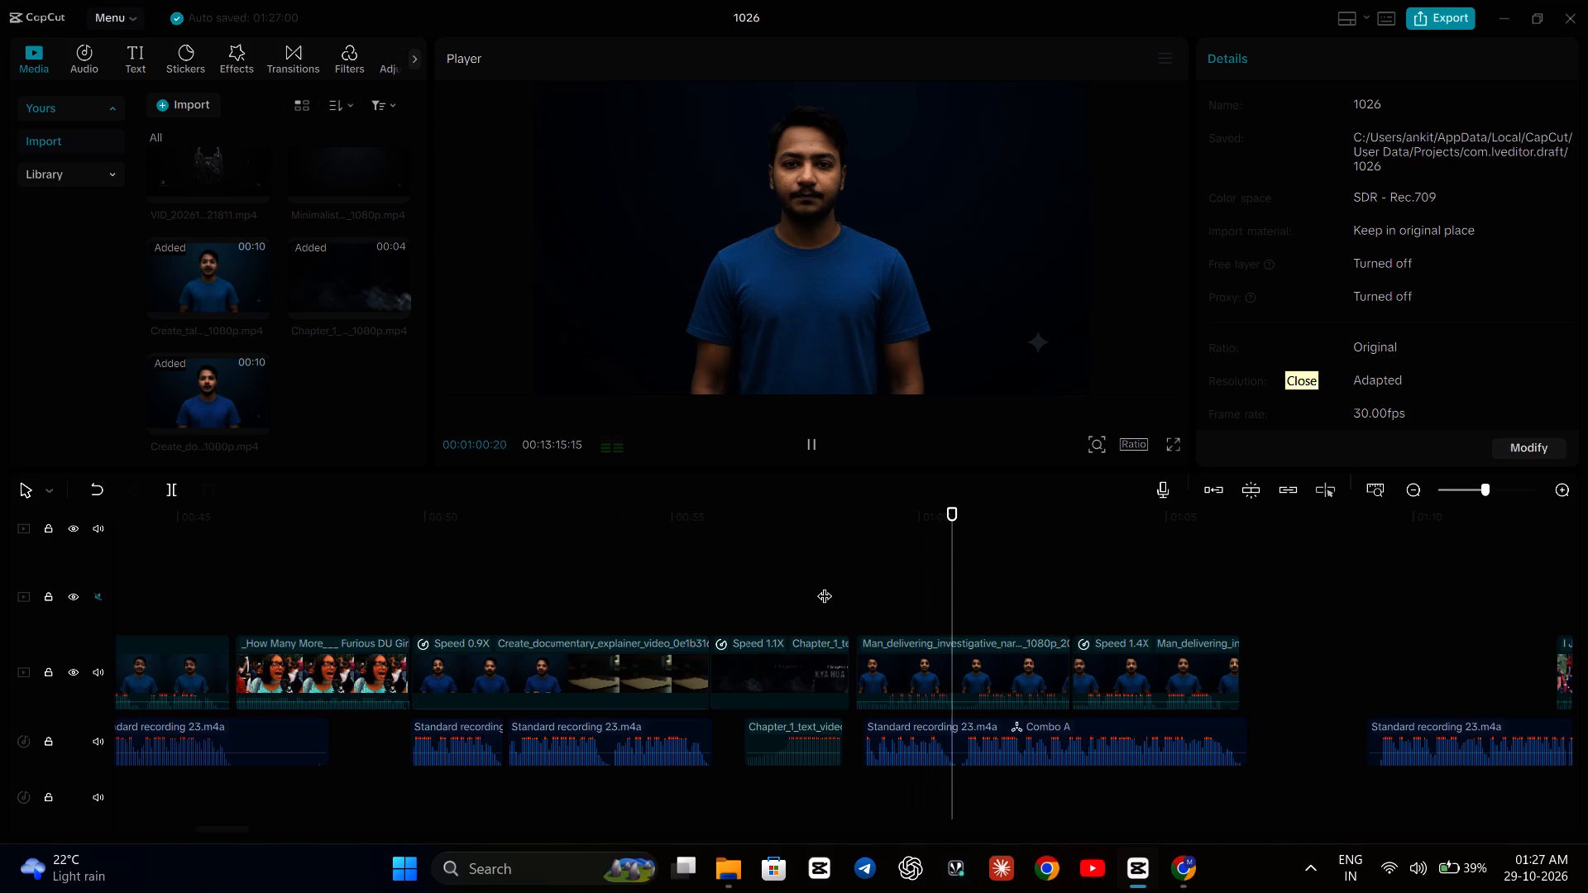
Trim about 0.2 s off the start of the first talking-head clip after the Chapter 1 title and play it back.
{"action": "left_click", "coordinate": [878, 657]}
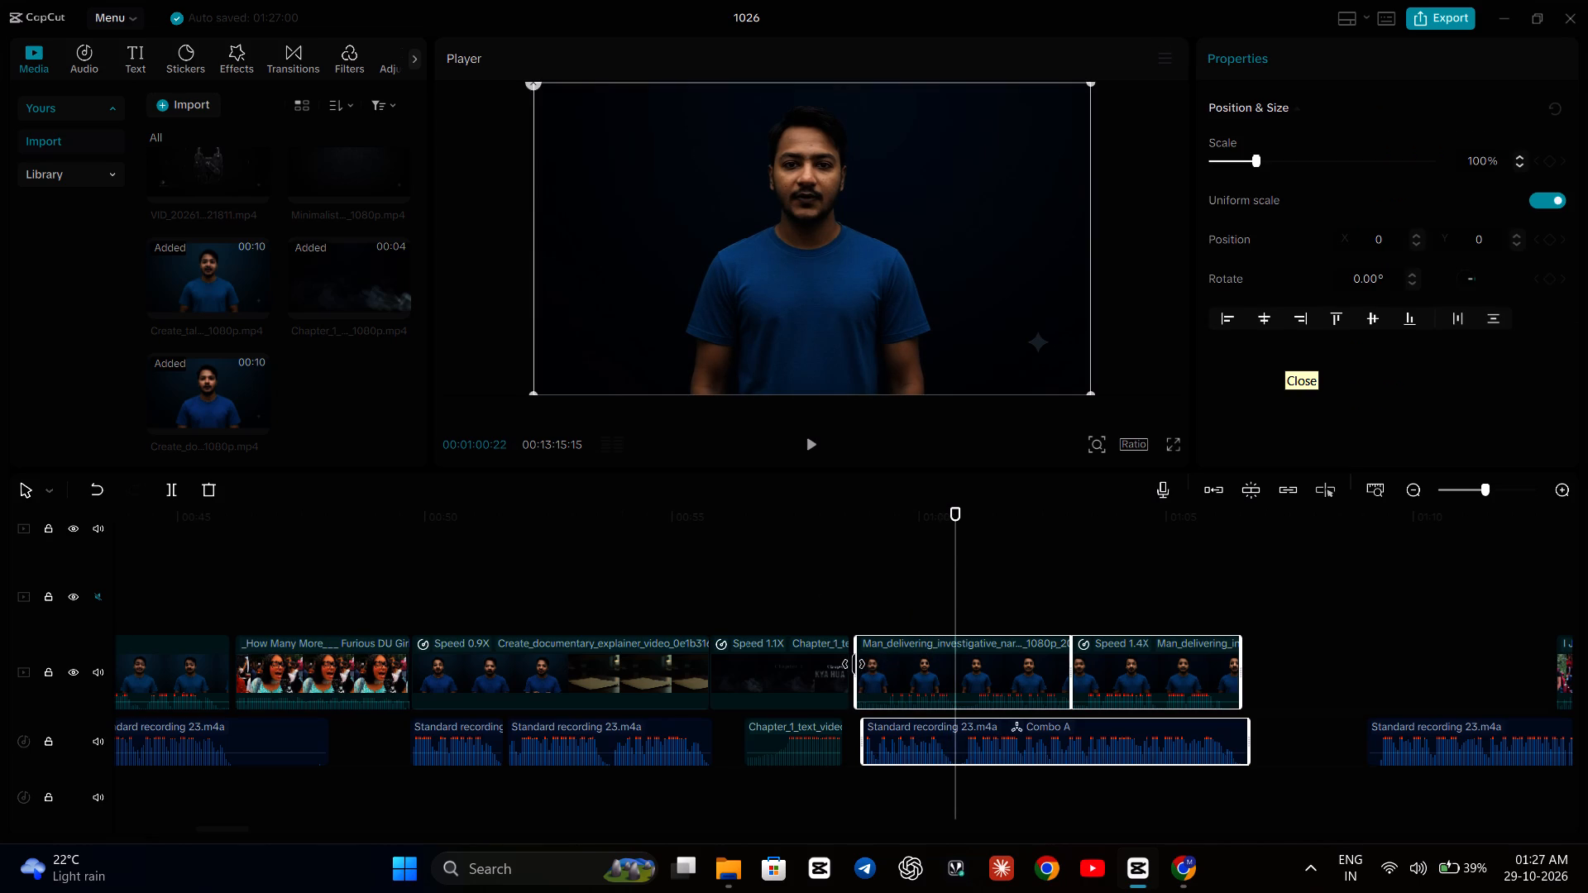
{"action": "left_click_drag", "start_coordinate": [854, 664], "coordinate": [863, 670]}
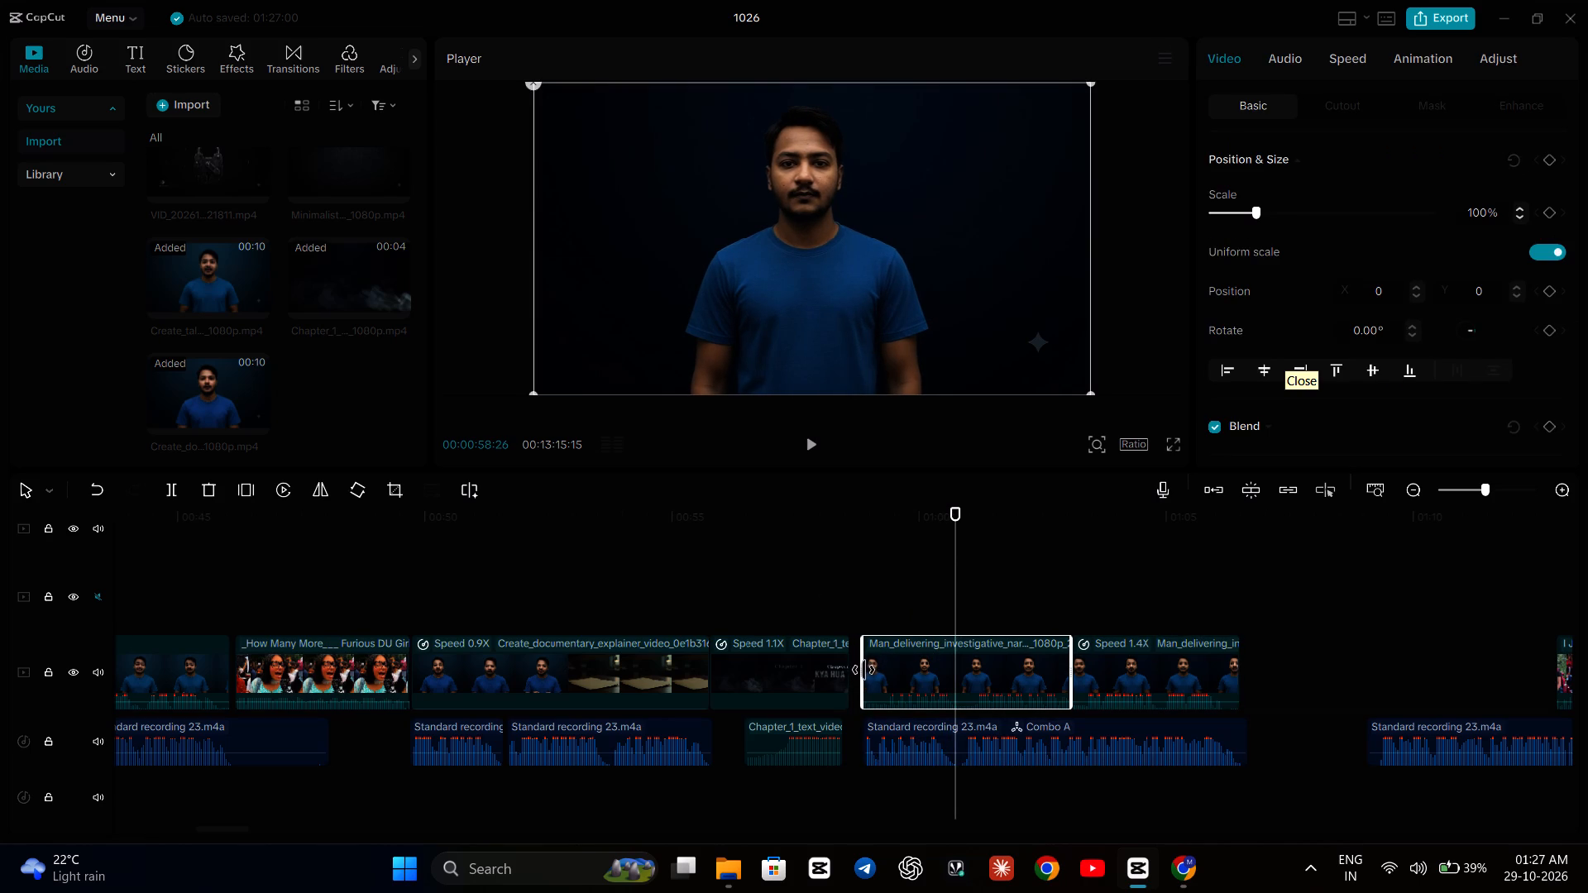
{"action": "left_click", "coordinate": [835, 599]}
{"action": "key", "text": "space"}
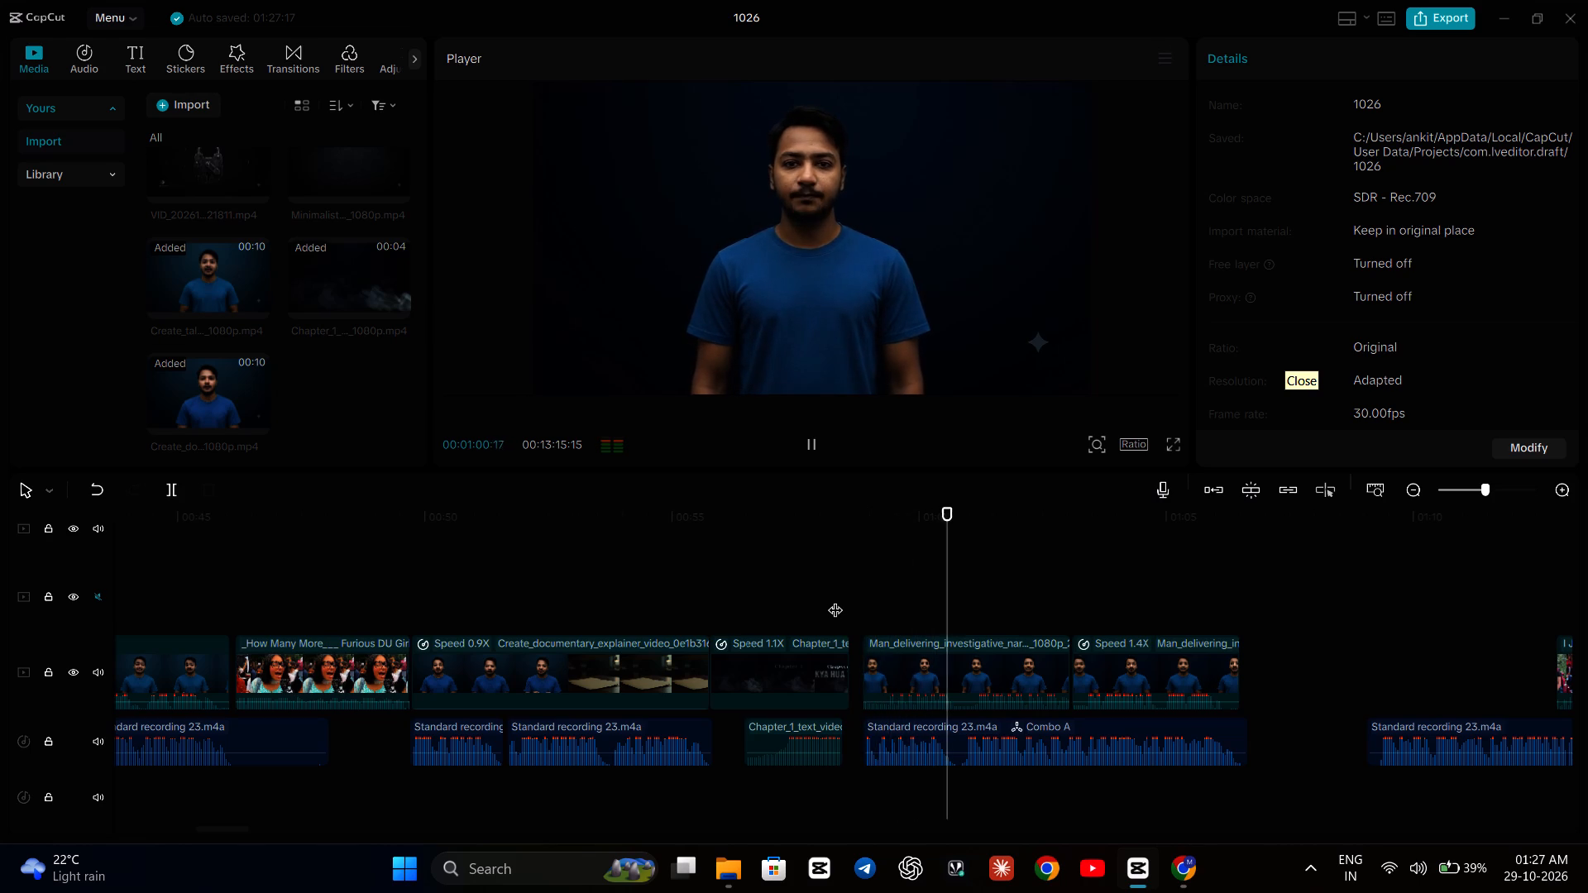
{"action": "key", "text": "space"}
Shift the grouped talking-head clips and voiceover about 0.2 s earlier to close the gap after the Chapter 1 title, and play back.
{"action": "left_click_drag", "start_coordinate": [939, 657], "coordinate": [932, 660]}
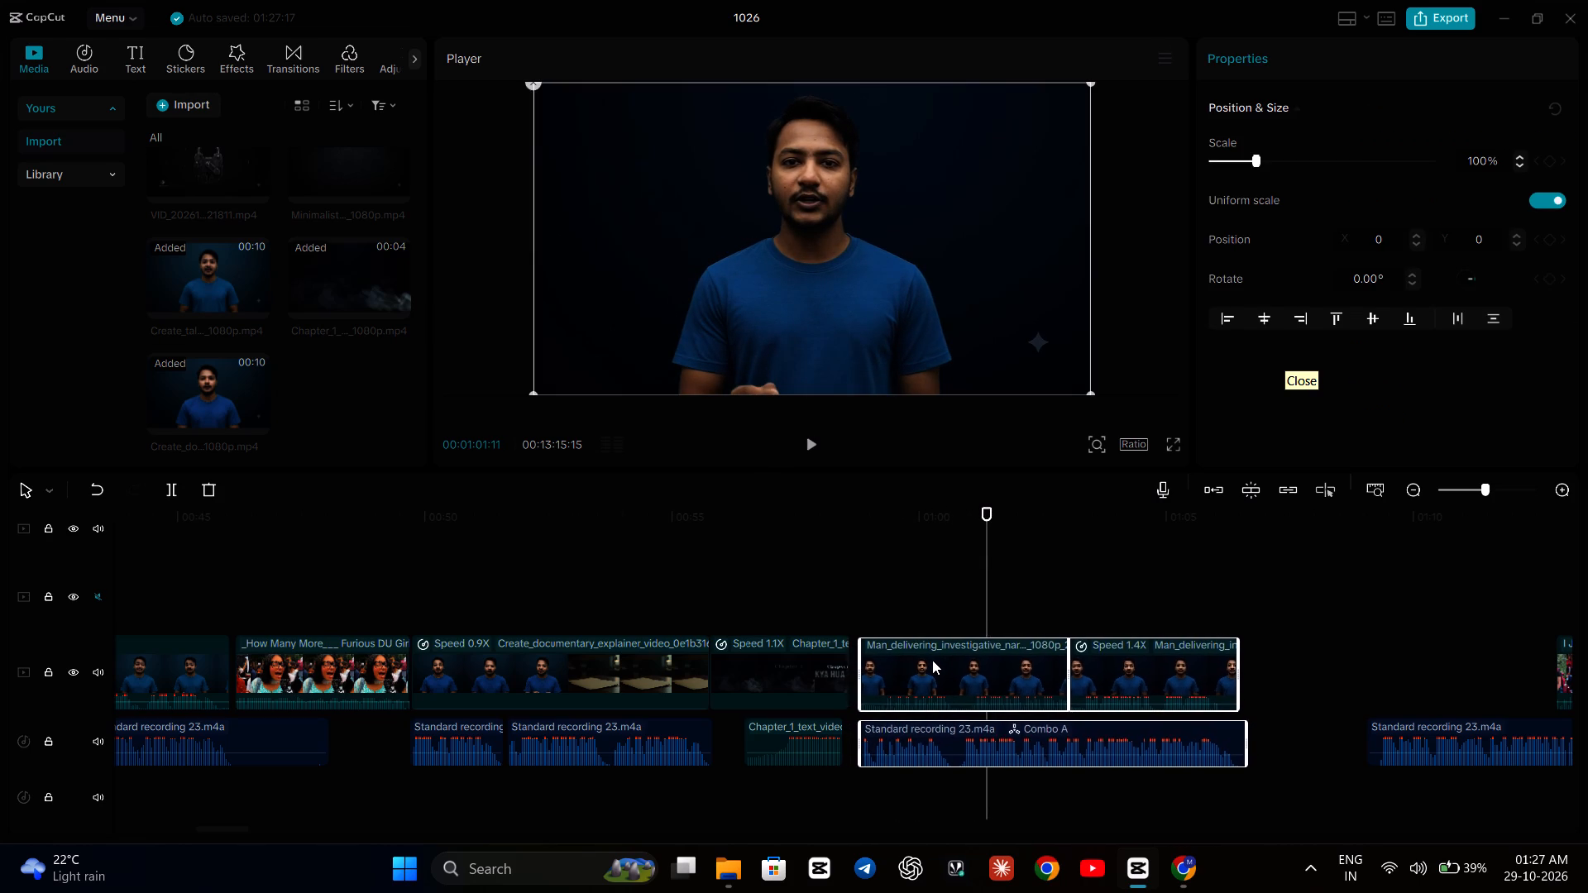
{"action": "left_click_drag", "start_coordinate": [932, 660], "coordinate": [928, 659]}
{"action": "left_click", "coordinate": [795, 599]}
{"action": "key", "text": "space"}
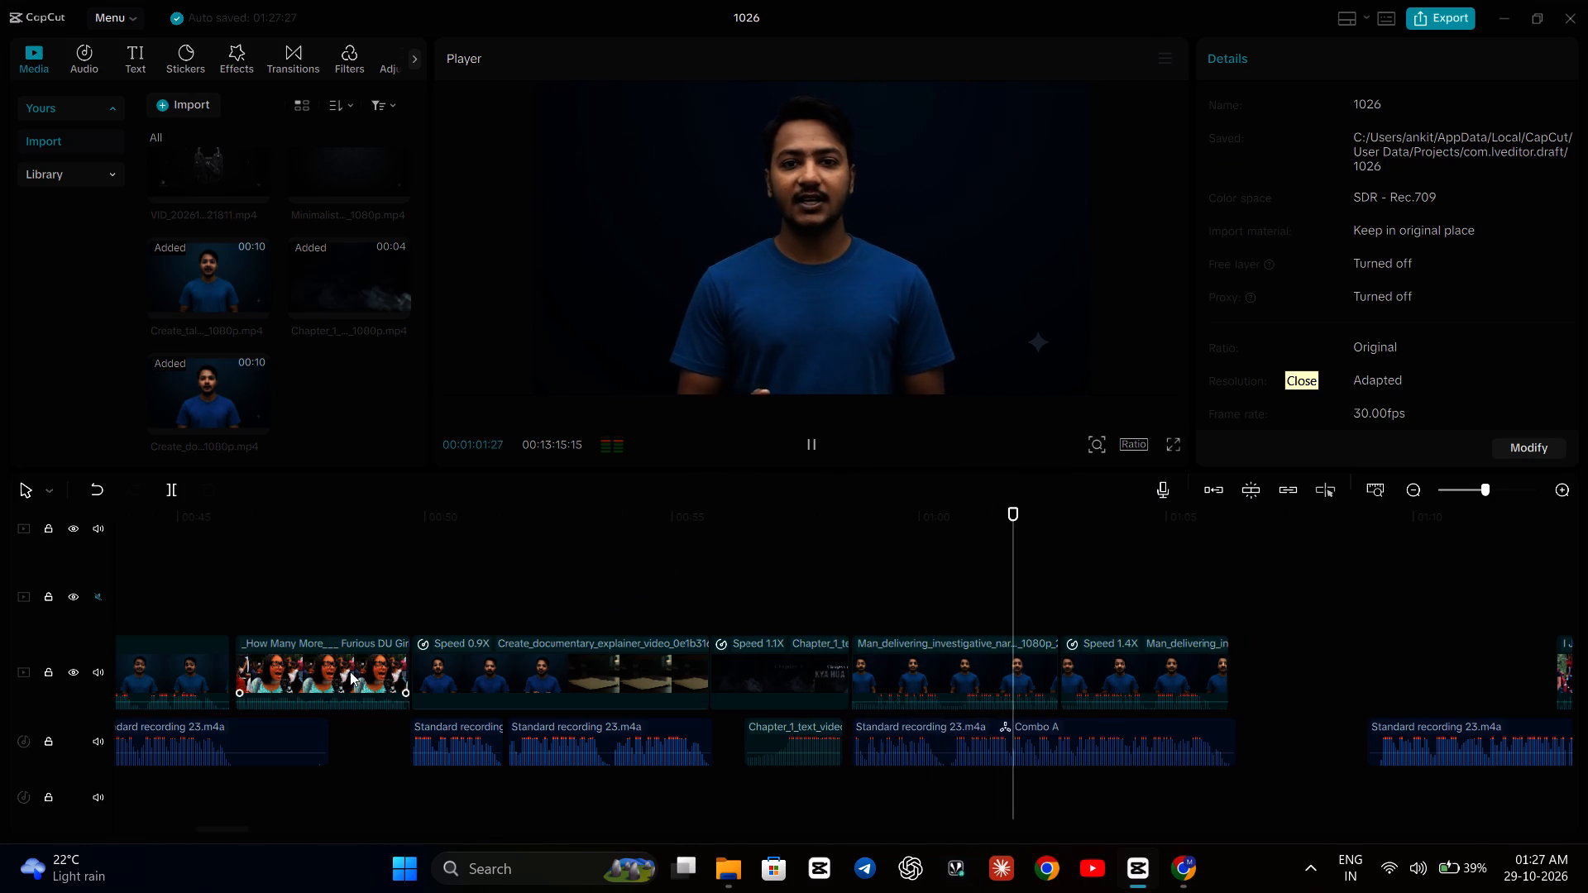
Mute the main video track and play back from the end of the explainer clip through to the protest footage.
{"action": "left_click", "coordinate": [102, 672]}
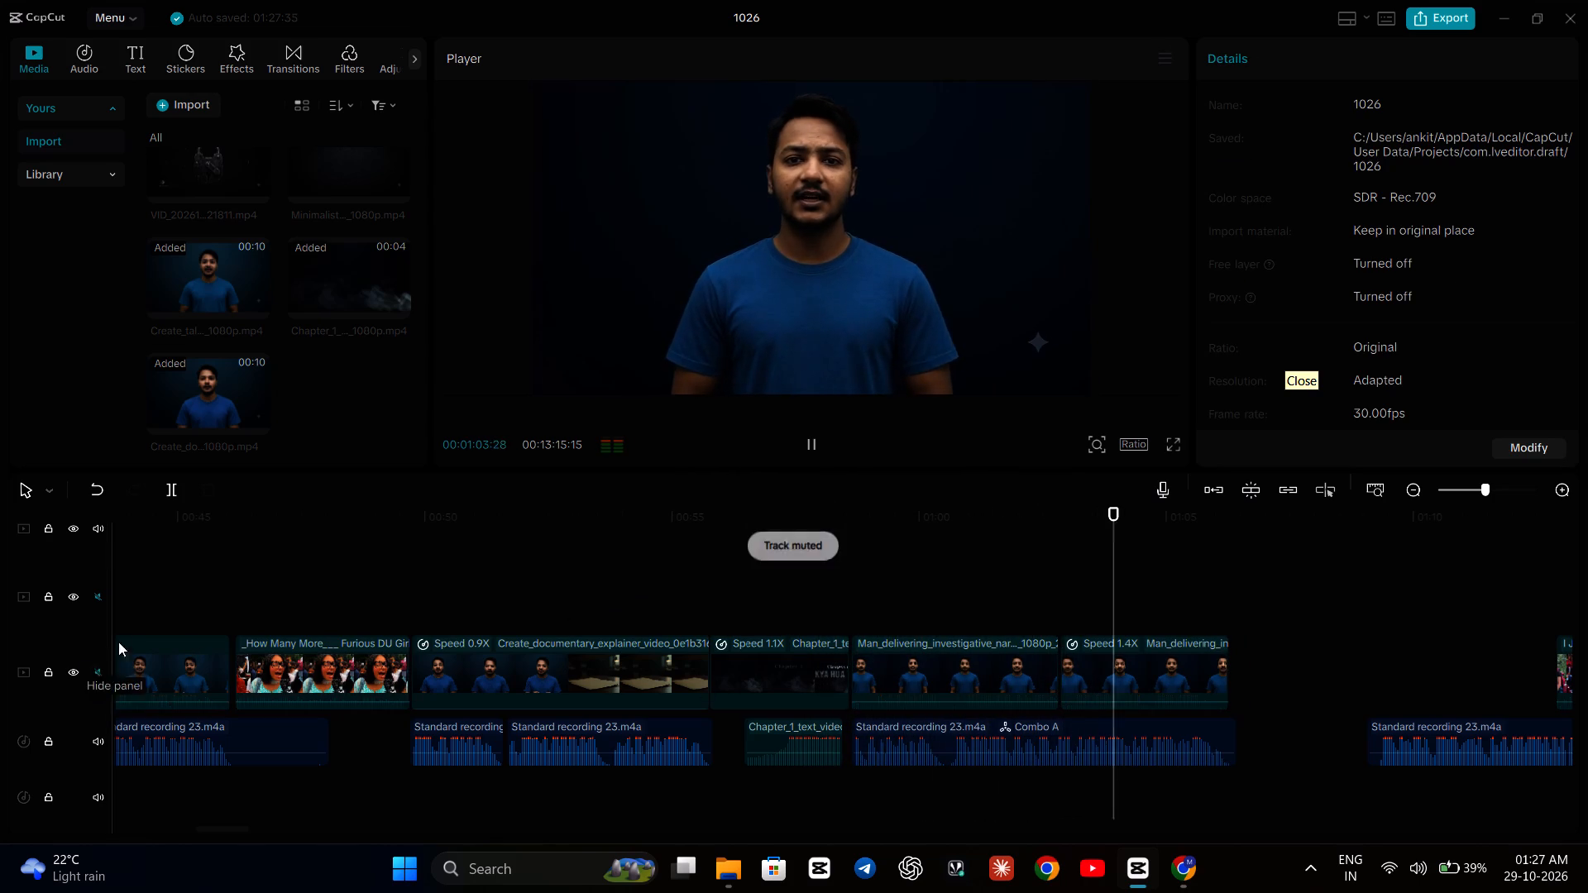
{"action": "left_click", "coordinate": [682, 610]}
{"action": "key", "text": "space"}
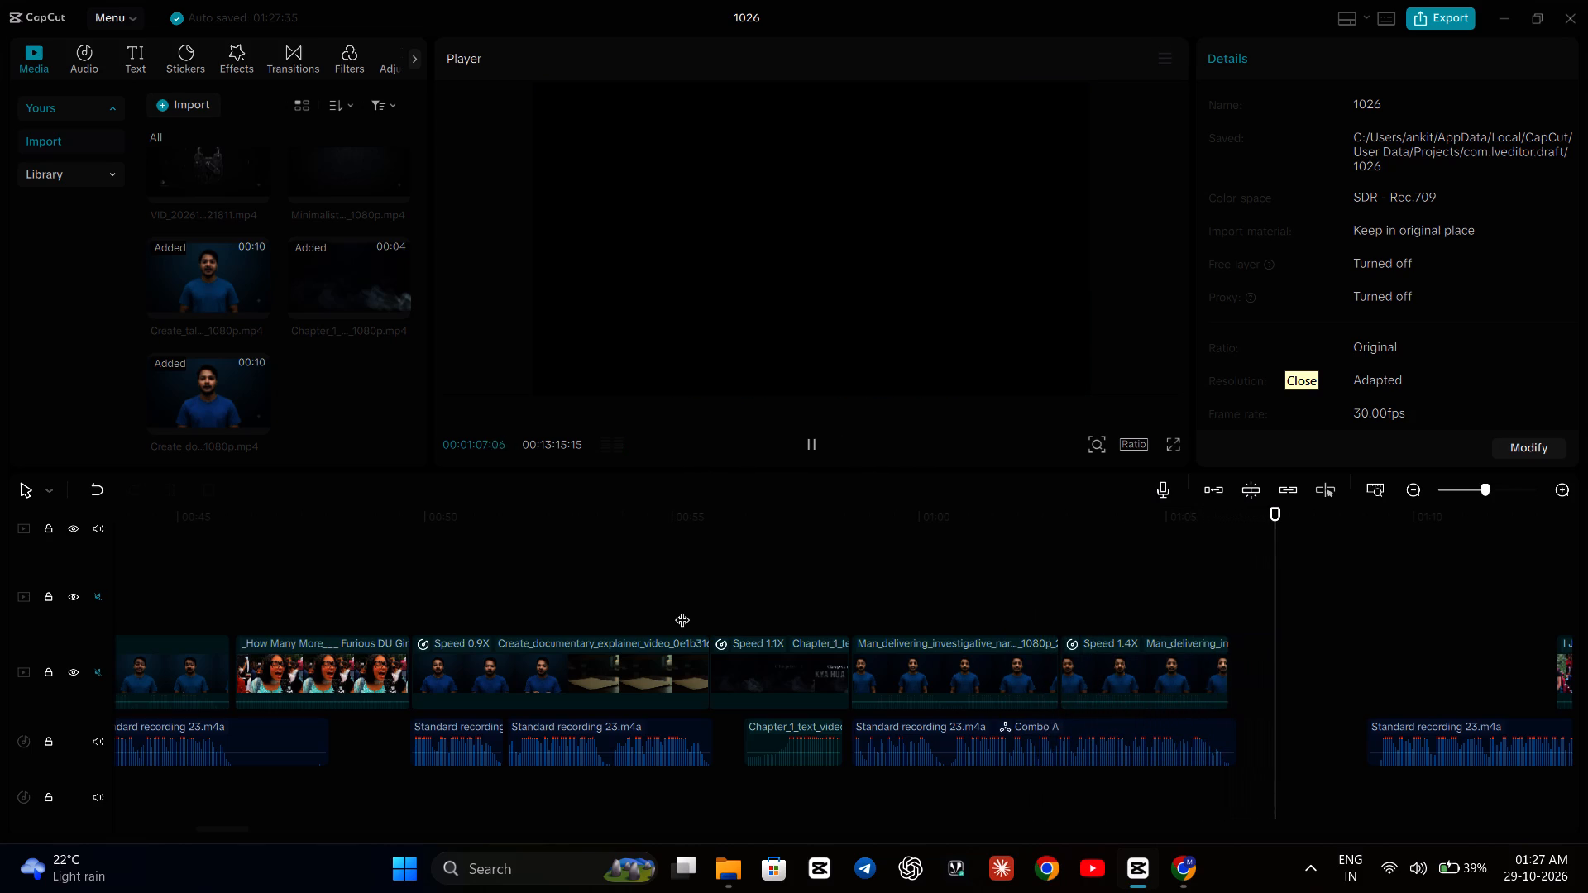
{"action": "scroll", "coordinate": [1045, 744], "scroll_direction": "left", "scroll_amount": 1}
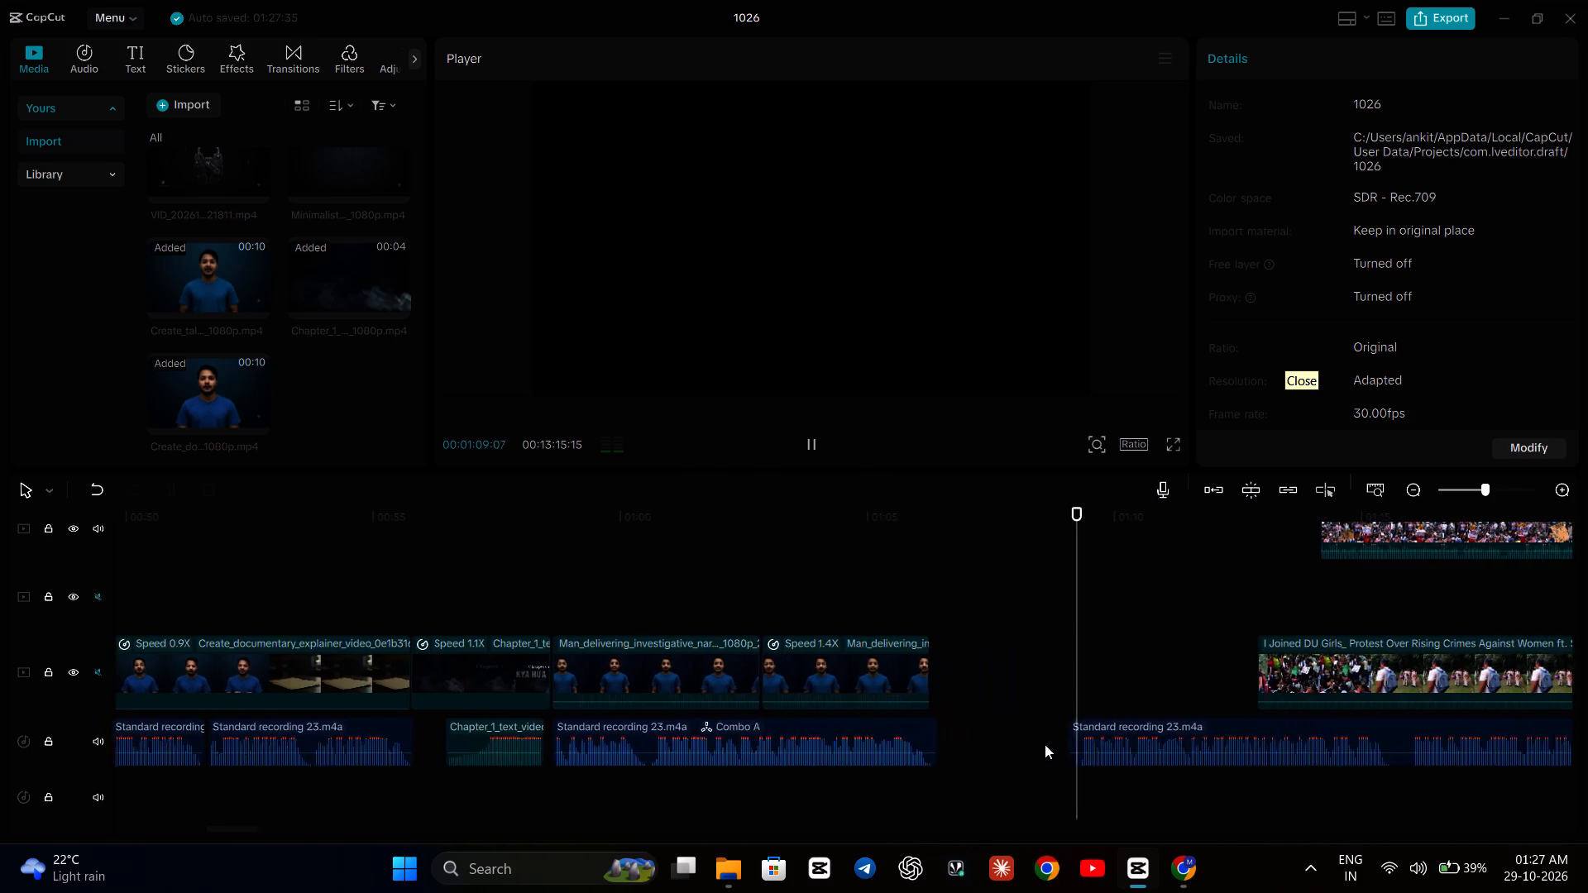
{"action": "scroll", "coordinate": [1045, 744], "scroll_direction": "left", "scroll_amount": 1}
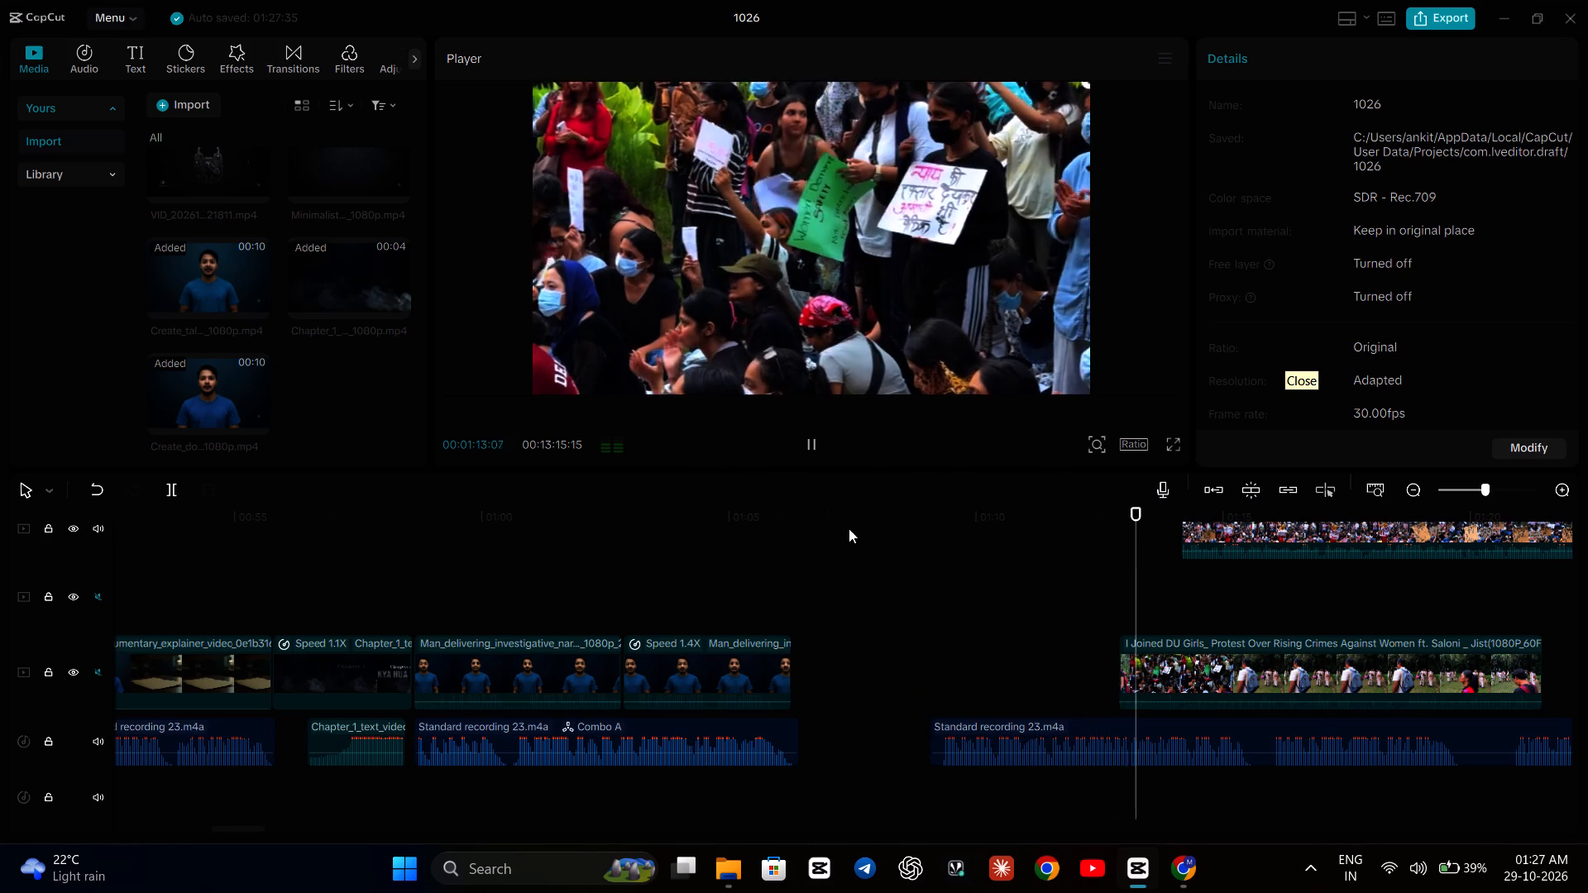
{"action": "left_click", "coordinate": [811, 443]}
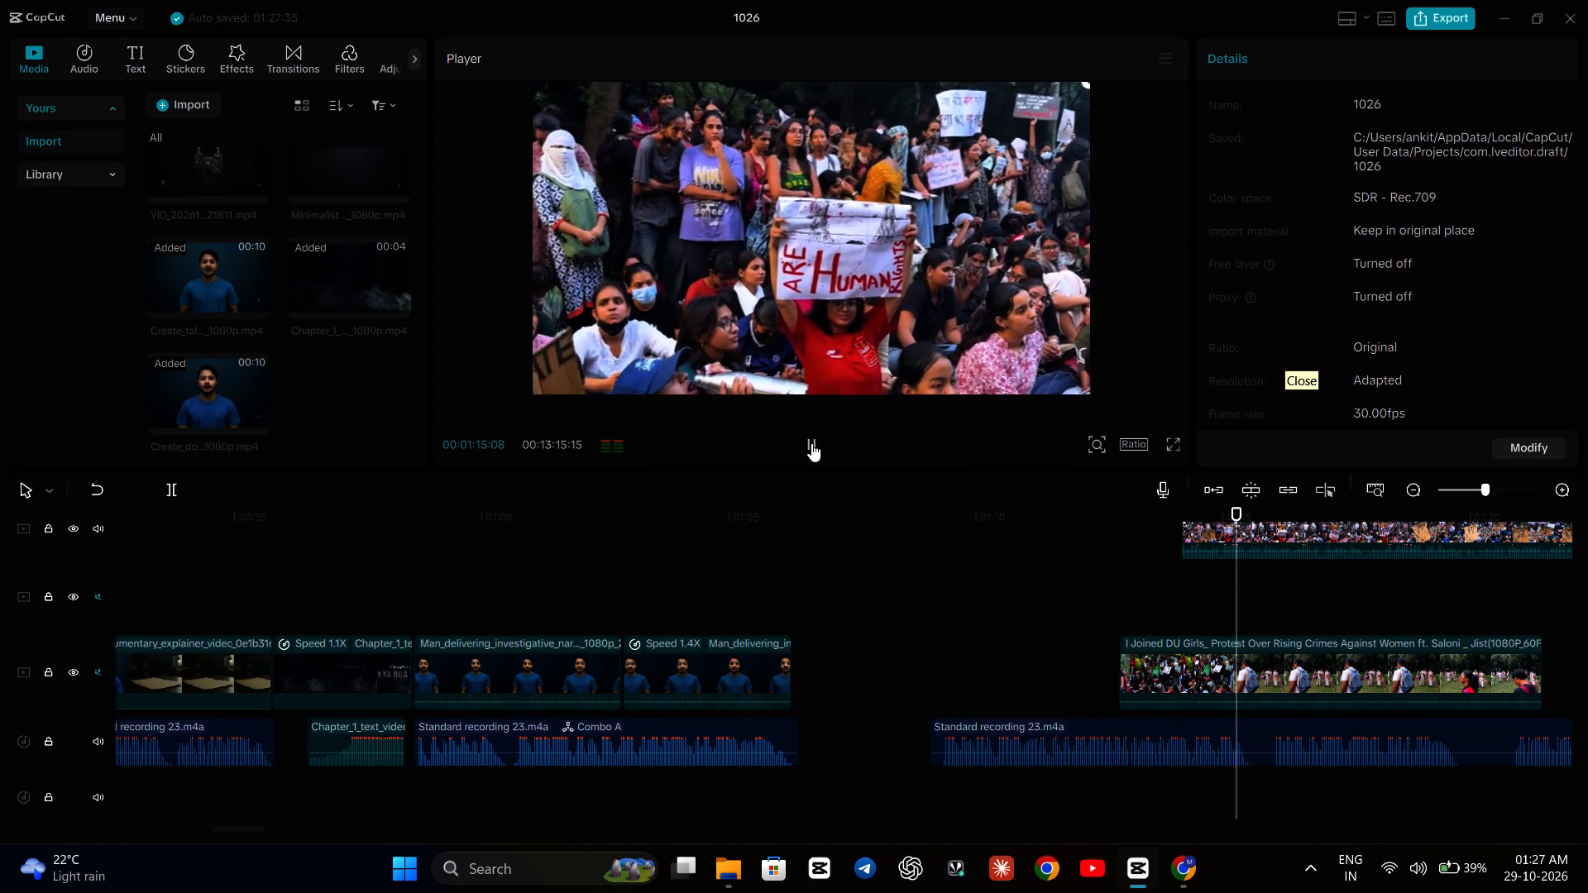
Look through the imported media clips for footage suited to the Chapter 1 section.
{"action": "scroll", "coordinate": [369, 356], "scroll_direction": "up", "scroll_amount": 2}
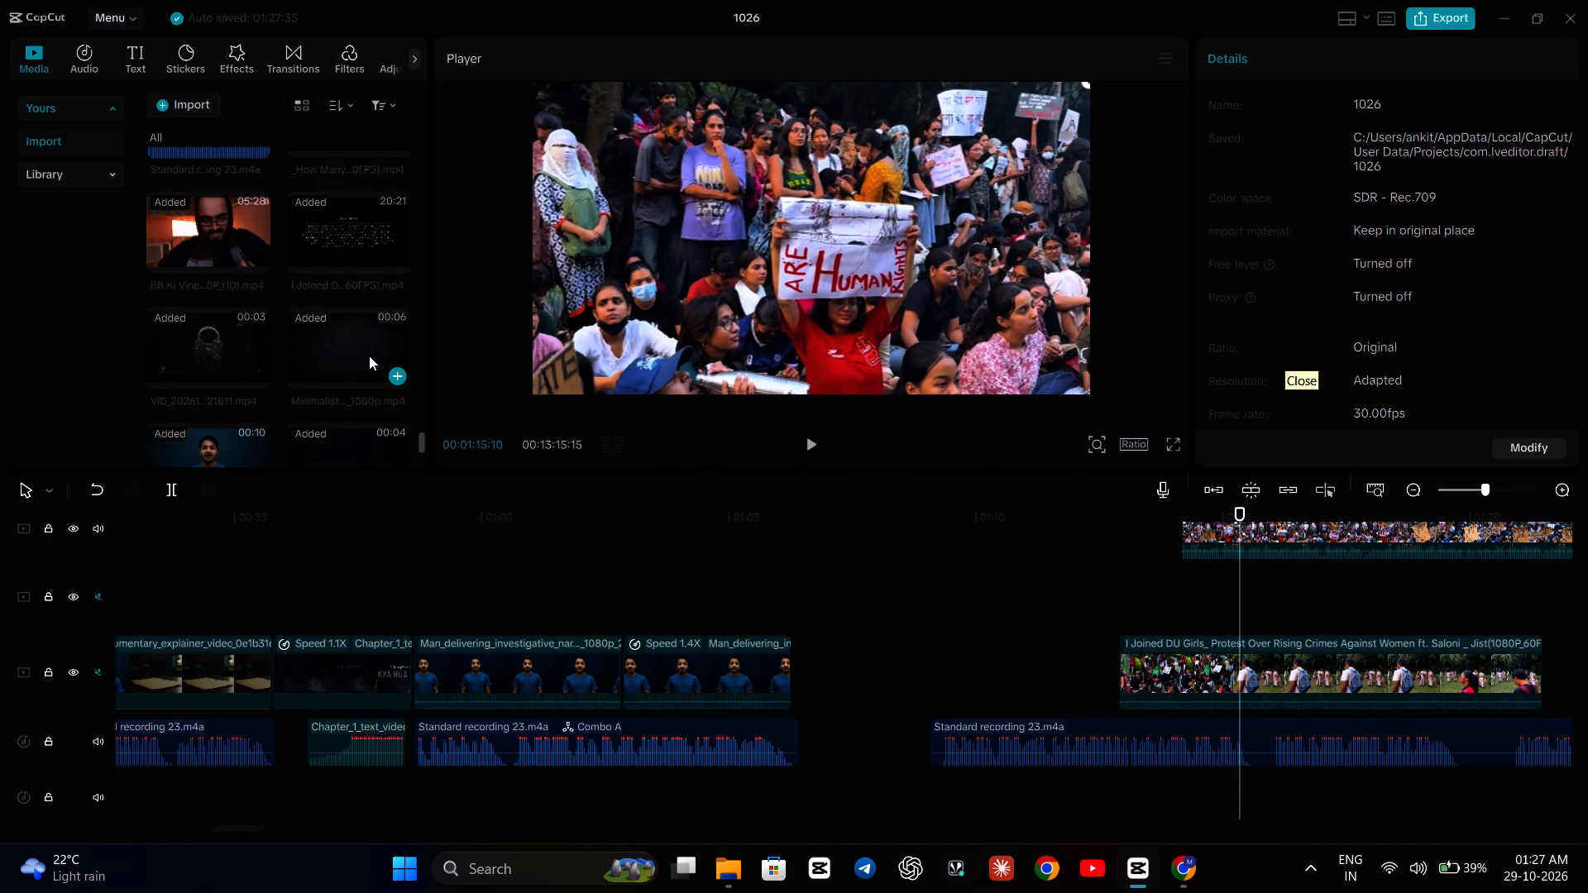
{"action": "scroll", "coordinate": [369, 356], "scroll_direction": "up", "scroll_amount": 15}
{"action": "scroll", "coordinate": [369, 356], "scroll_direction": "down", "scroll_amount": 9}
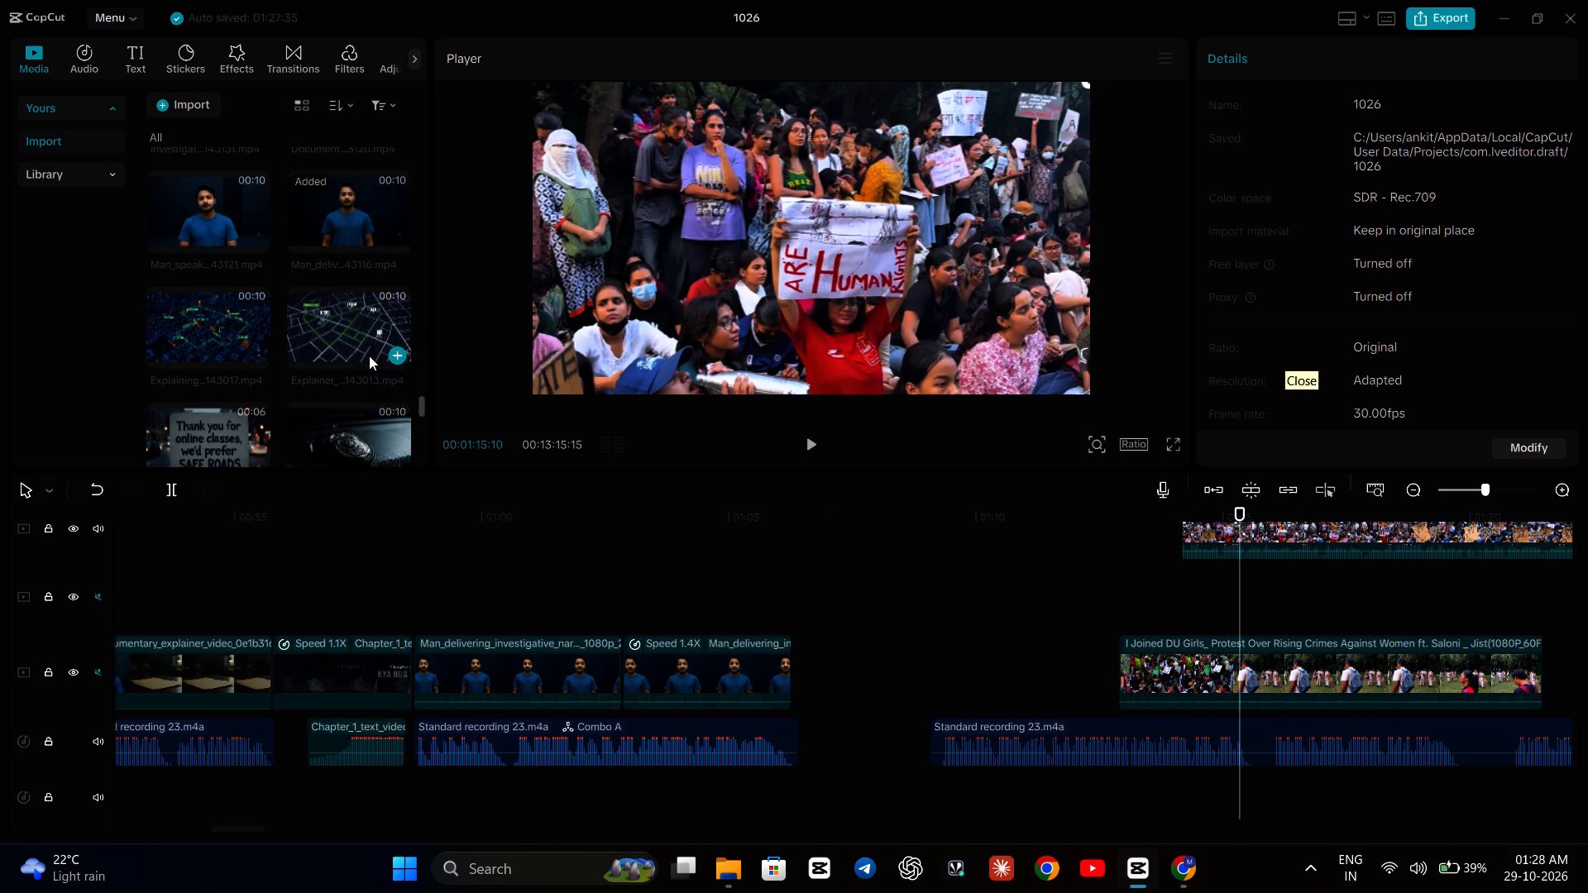
Play back from the end of the first Chapter 1 talking-head clip into the protest footage while skimming the imported media.
{"action": "left_click", "coordinate": [610, 584]}
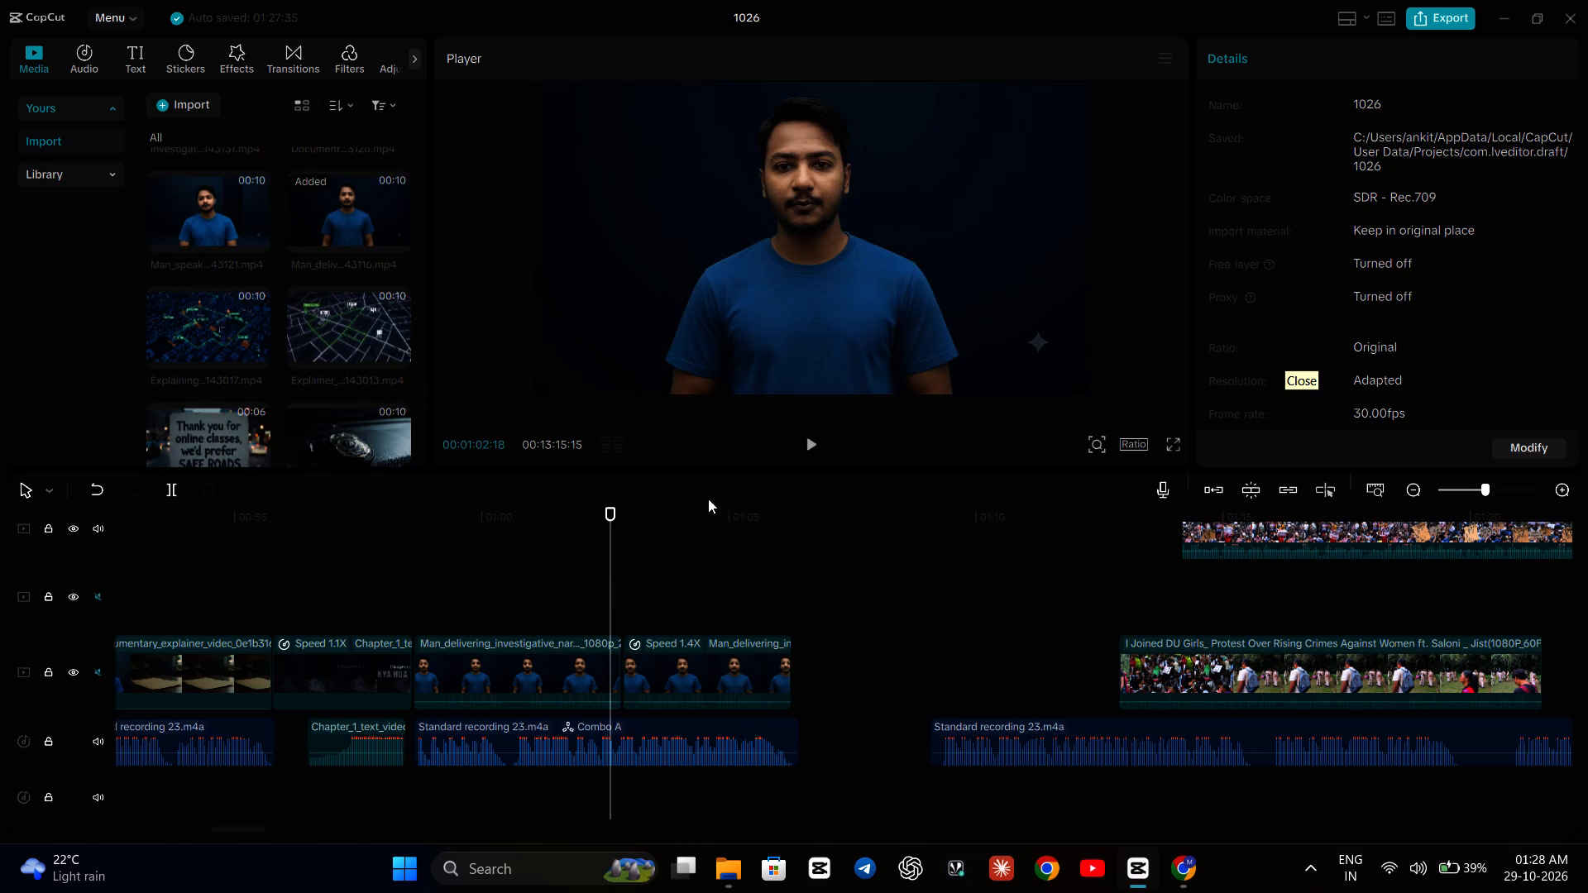
{"action": "left_click", "coordinate": [811, 446]}
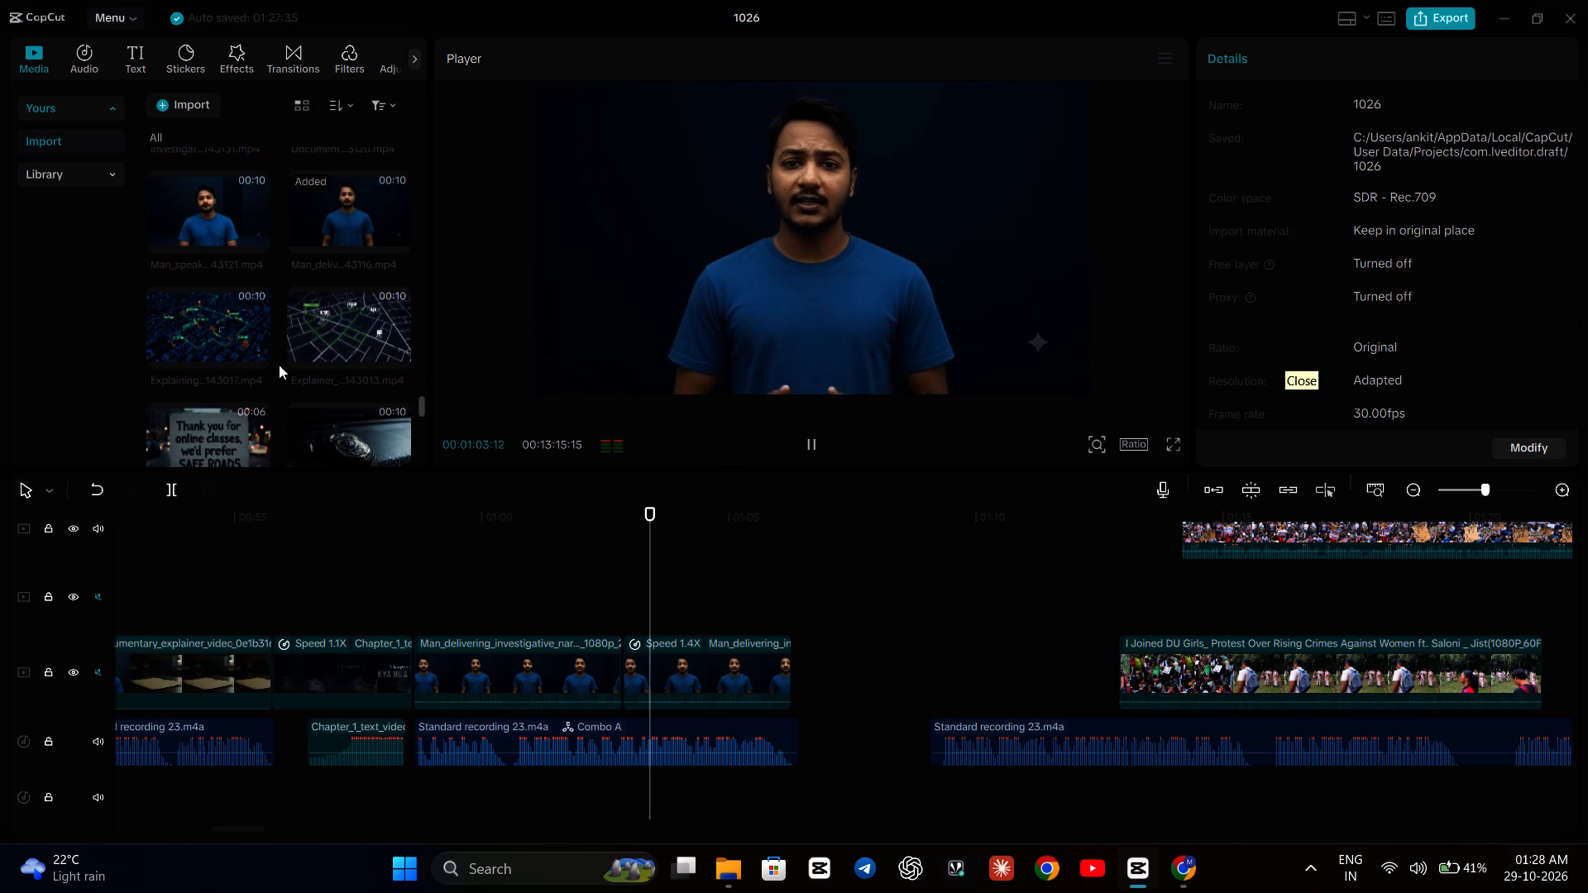
{"action": "scroll", "coordinate": [278, 365], "scroll_direction": "down", "scroll_amount": 7}
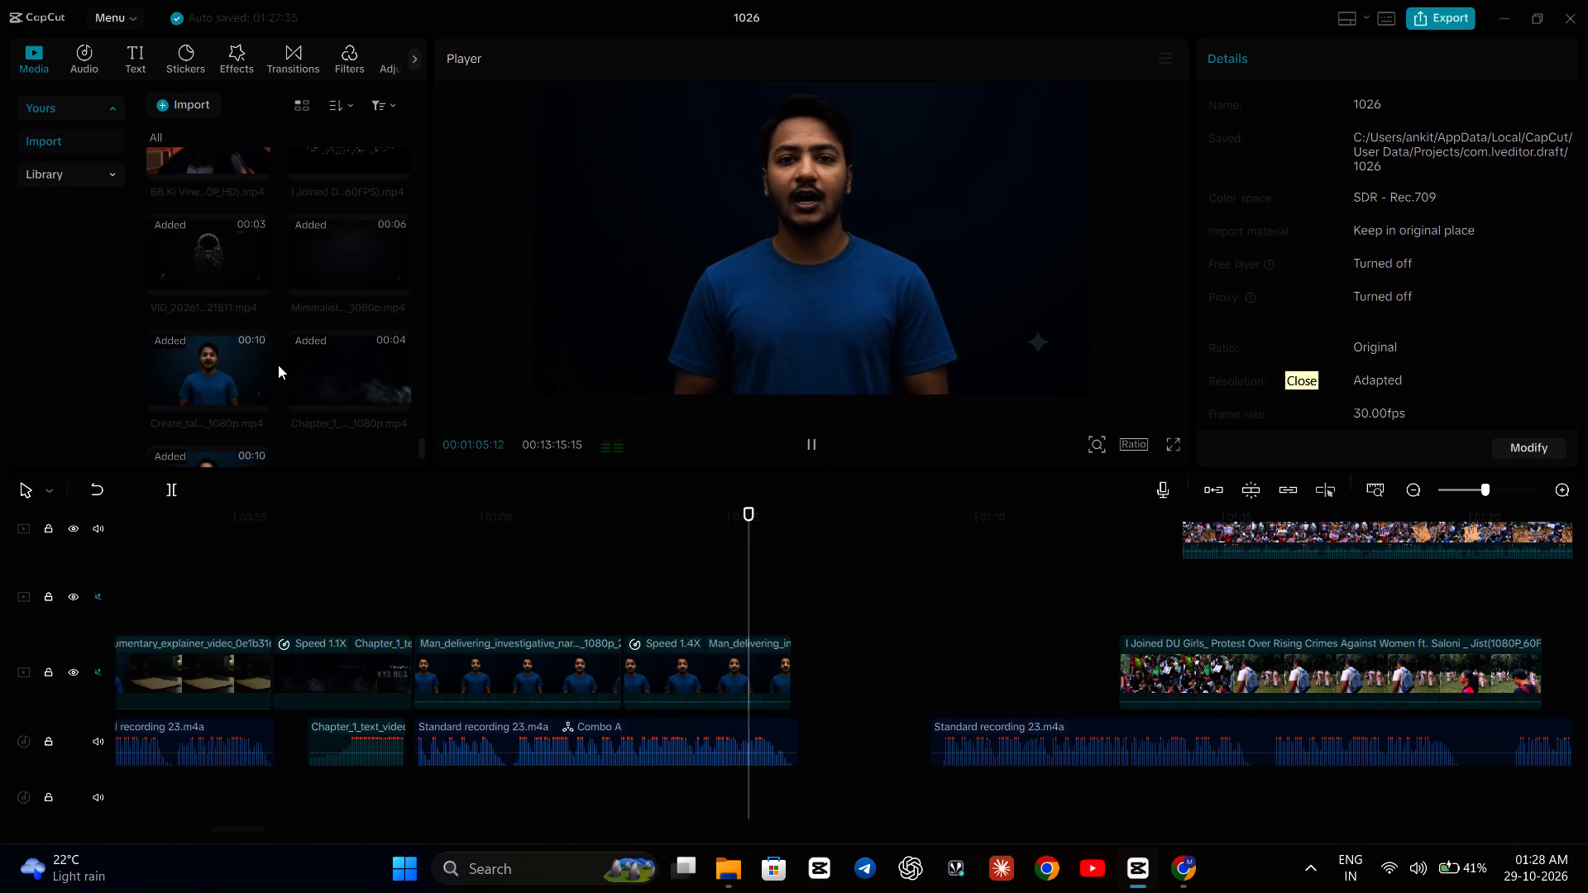
{"action": "scroll", "coordinate": [278, 365], "scroll_direction": "down", "scroll_amount": 2}
{"action": "scroll", "coordinate": [278, 365], "scroll_direction": "up", "scroll_amount": 5}
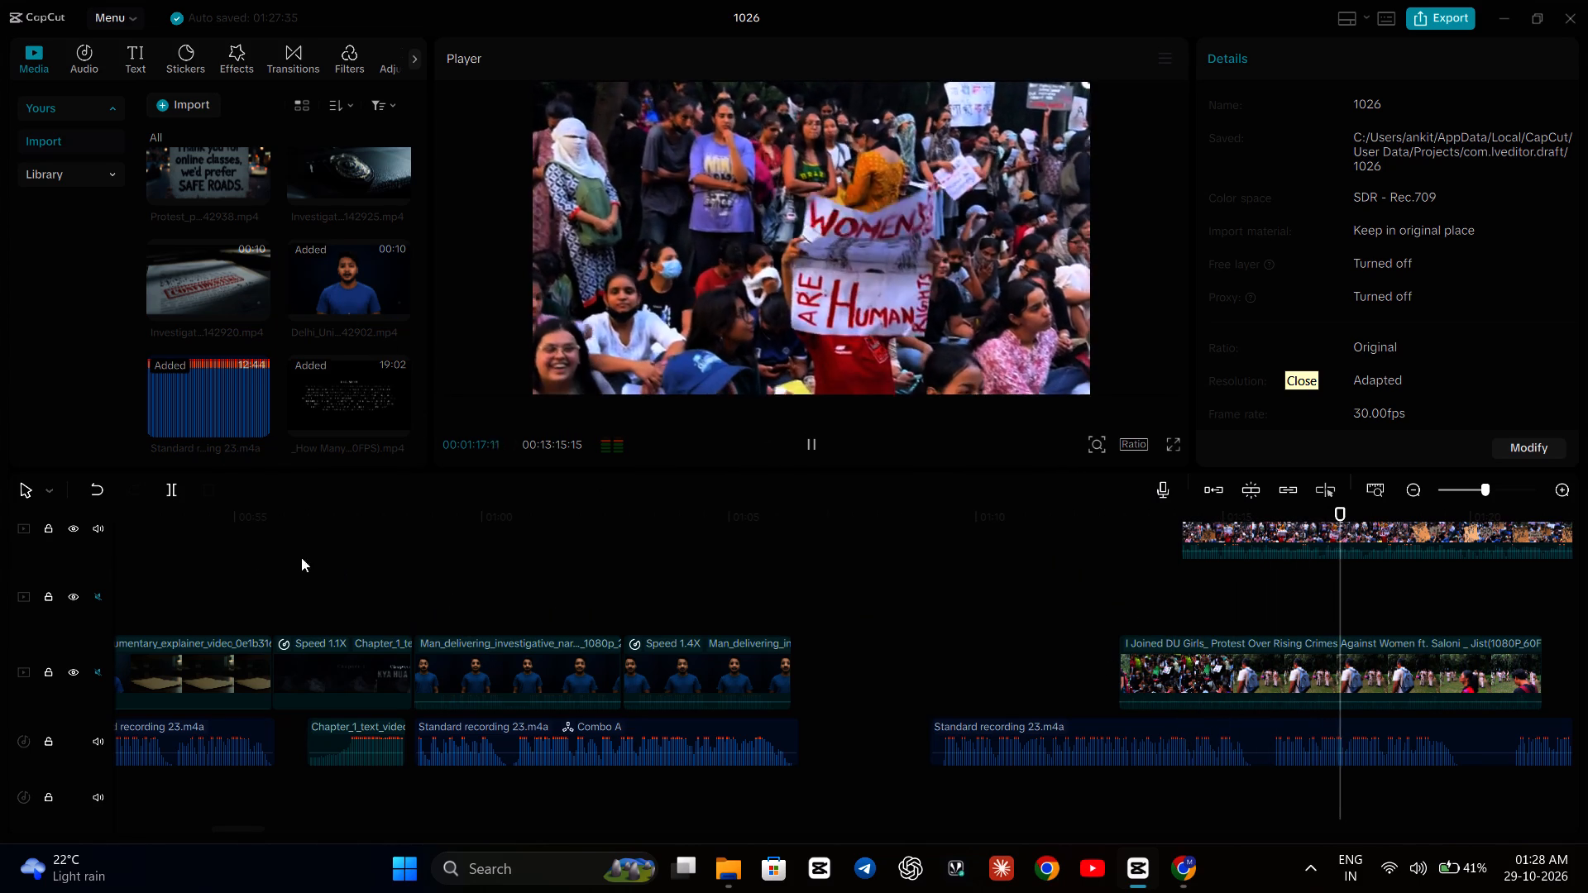
Mute the upper track holding the overlaid protest footage and continue playback past the end of that footage.
{"action": "left_click", "coordinate": [98, 526]}
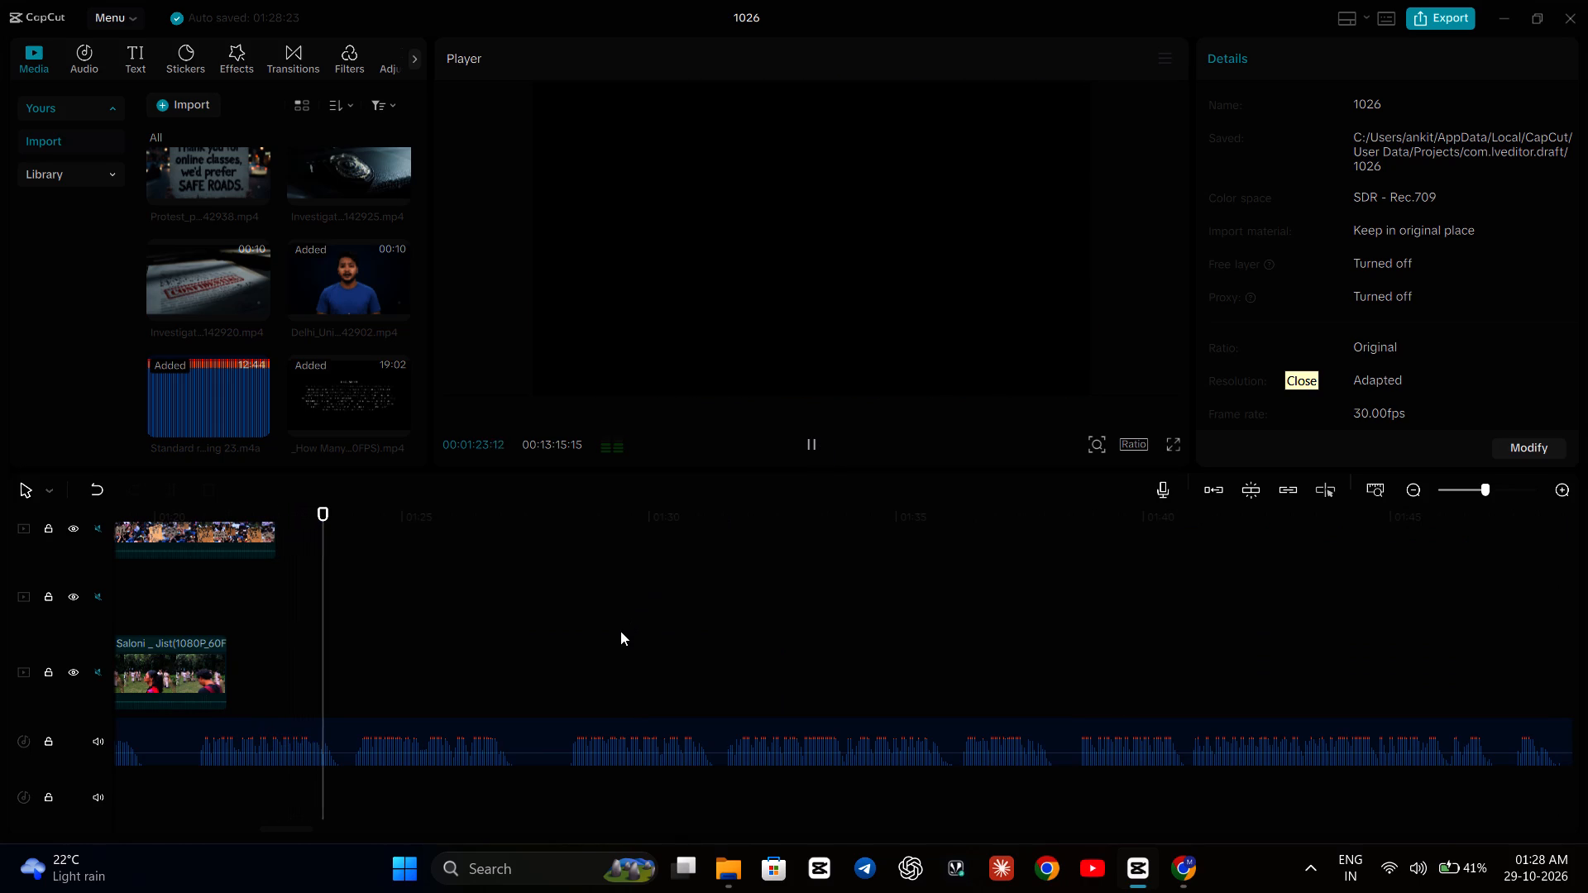
{"action": "scroll", "coordinate": [620, 631], "scroll_direction": "right", "scroll_amount": 4}
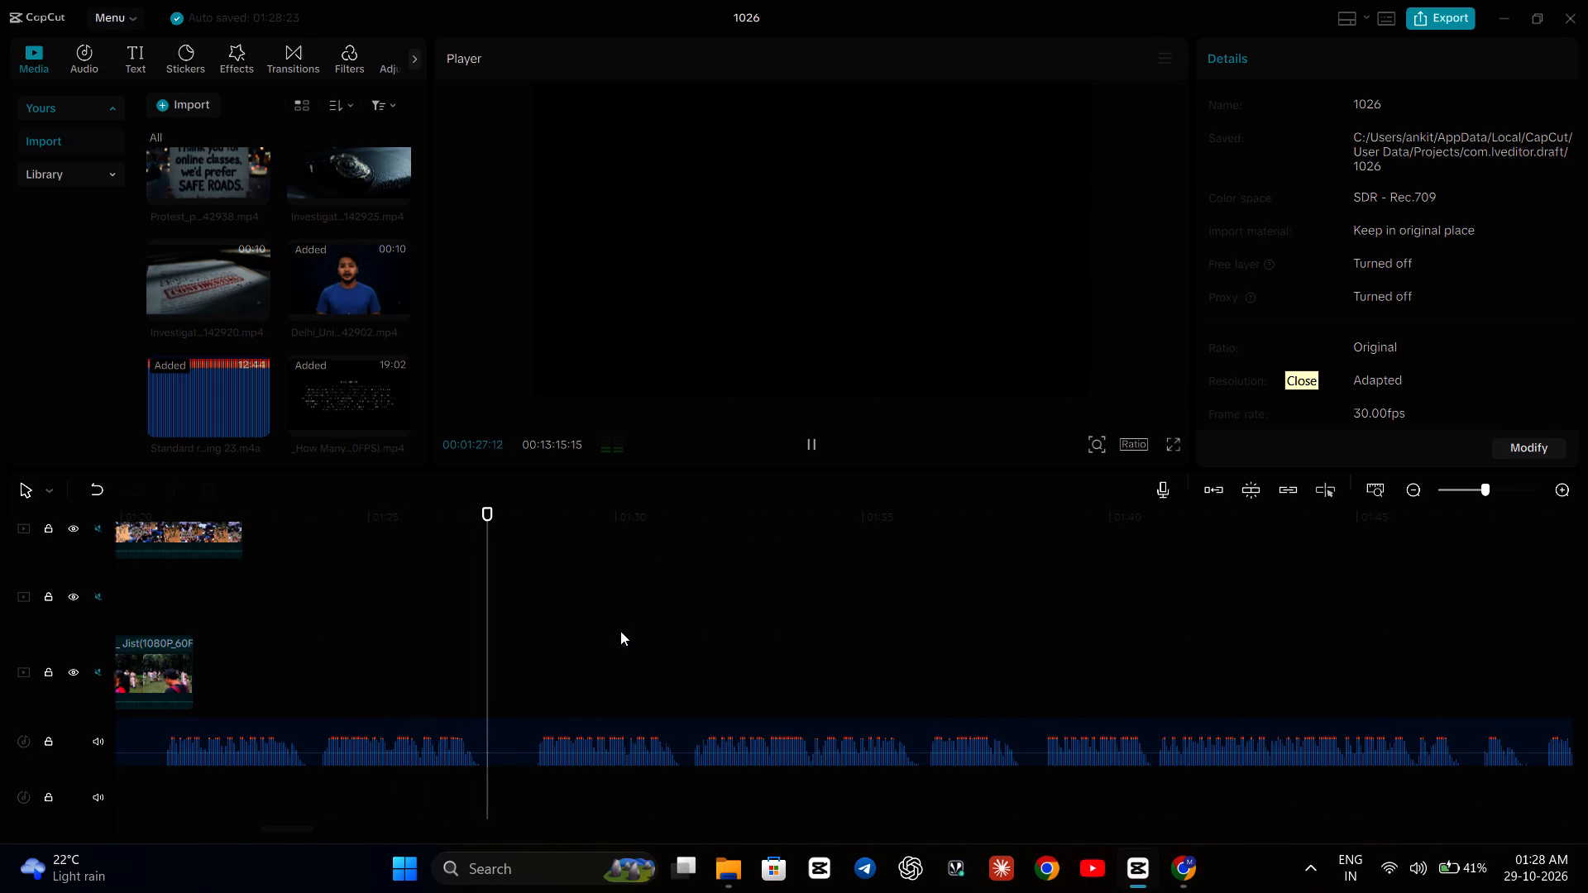
{"action": "key", "text": "space"}
Review the timeline from its start to Chapter 1 and park the playhead near the join between the two talking-head clips.
{"action": "scroll", "coordinate": [620, 631], "scroll_direction": "right", "scroll_amount": 3}
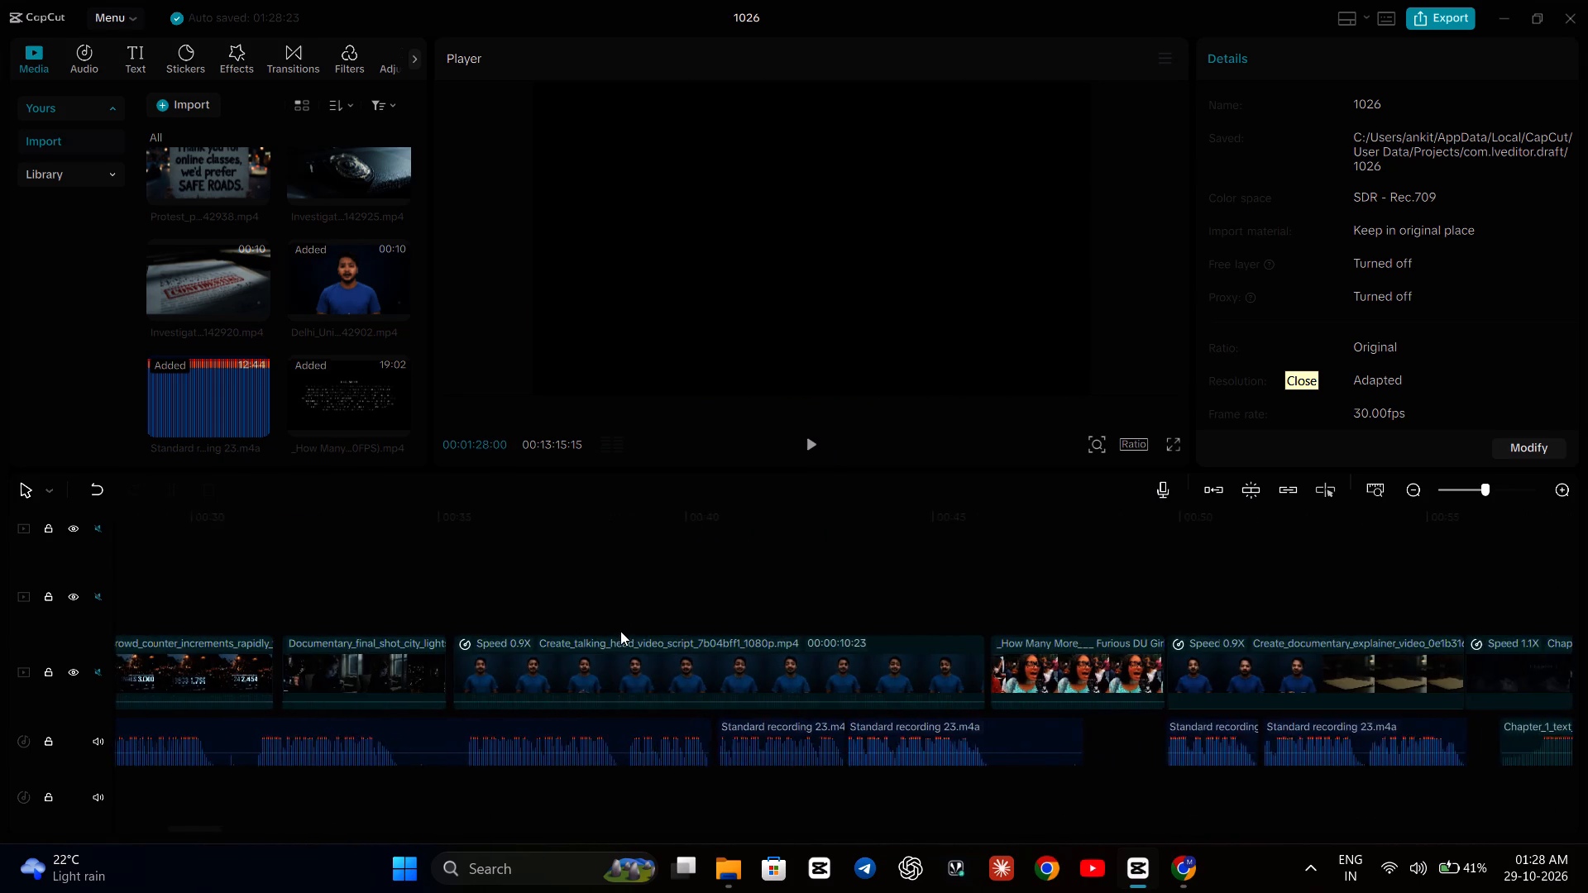
{"action": "scroll", "coordinate": [620, 631], "scroll_direction": "right", "scroll_amount": 6}
{"action": "scroll", "coordinate": [620, 631], "scroll_direction": "up", "scroll_amount": 4}
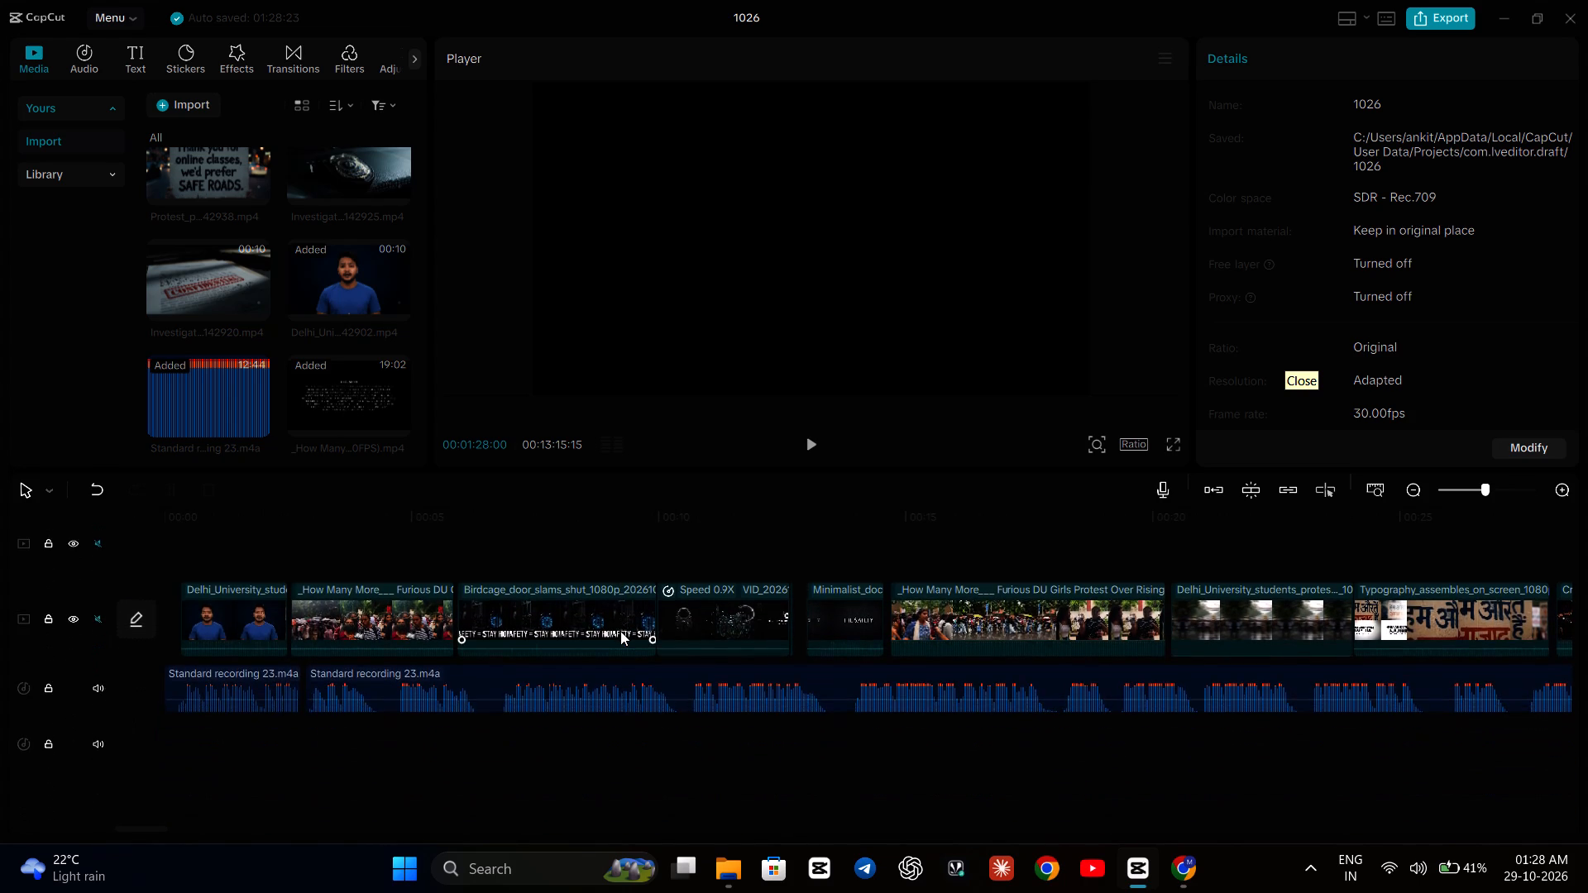
{"action": "scroll", "coordinate": [620, 631], "scroll_direction": "up", "scroll_amount": 1}
{"action": "scroll", "coordinate": [620, 631], "scroll_direction": "left", "scroll_amount": 3}
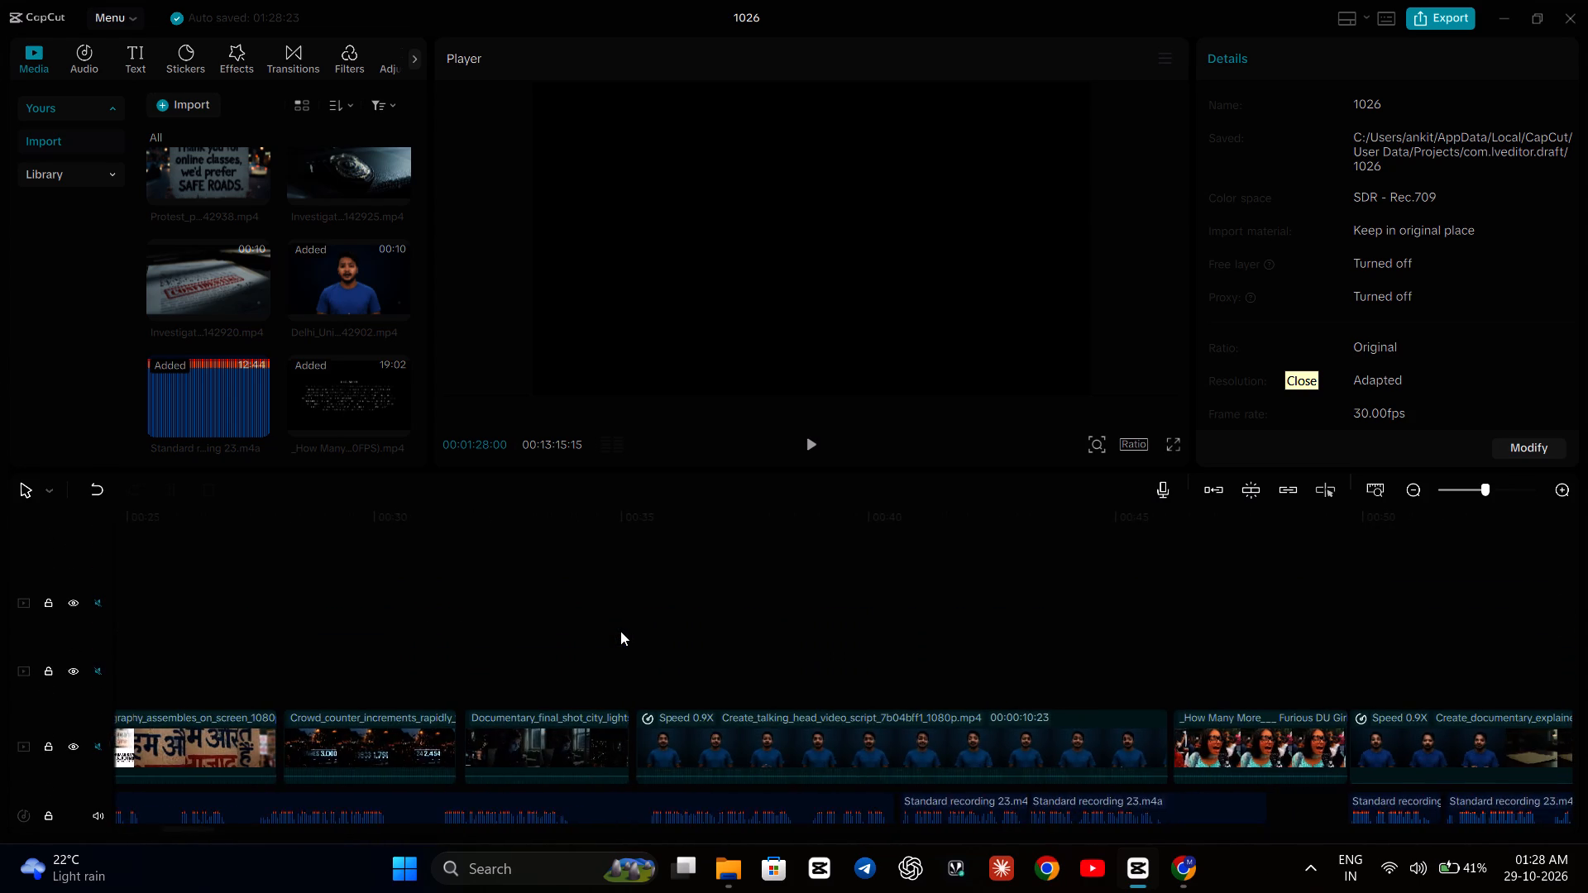
{"action": "scroll", "coordinate": [620, 631], "scroll_direction": "left", "scroll_amount": 3}
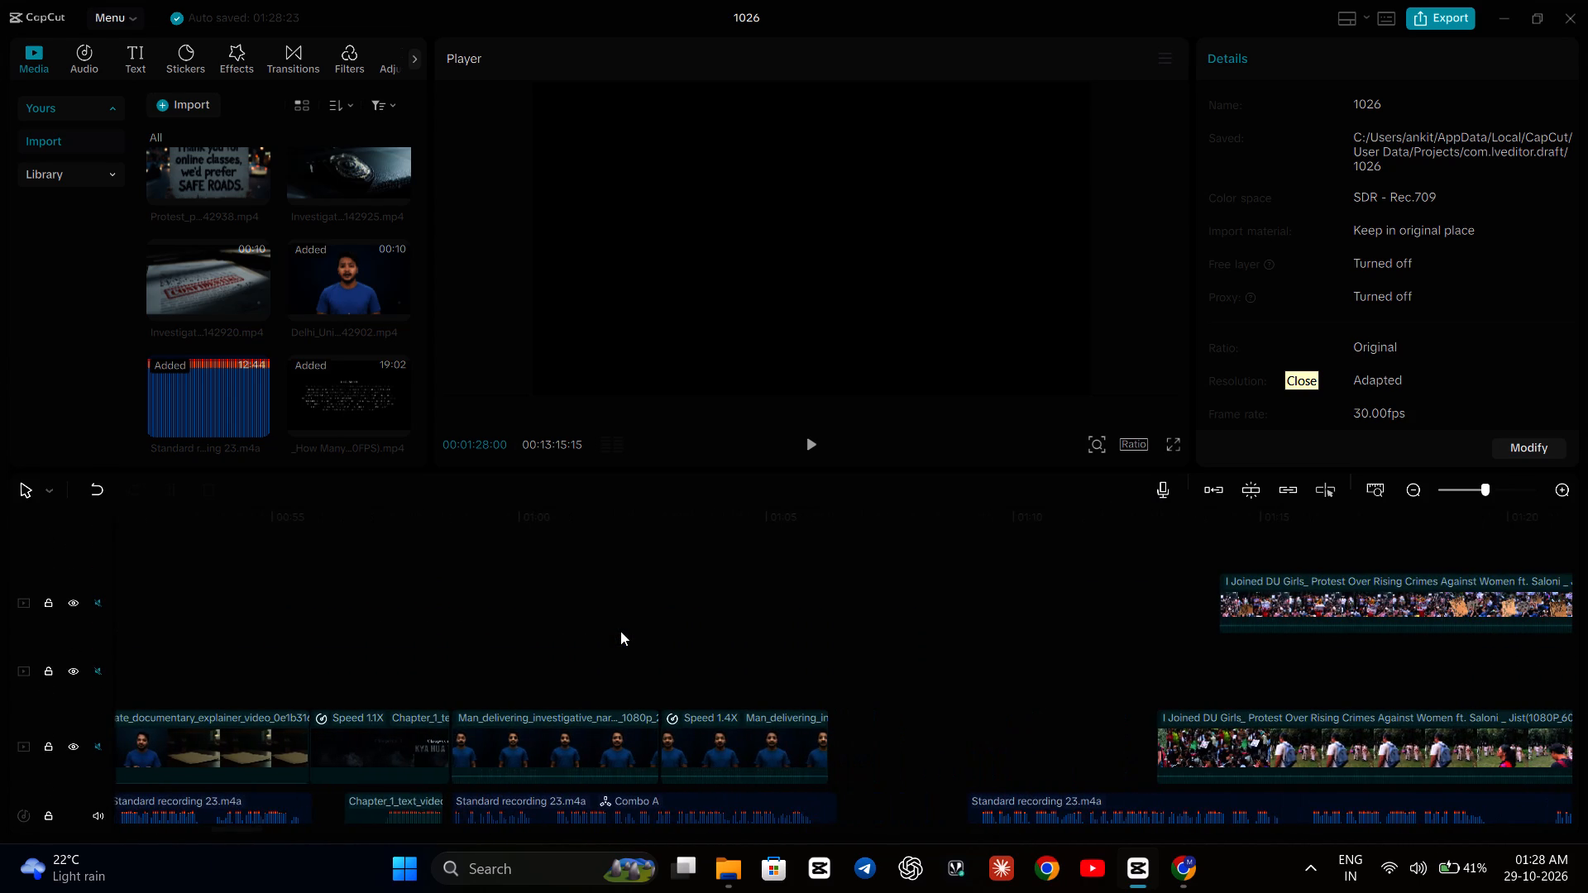
{"action": "left_click", "coordinate": [658, 642]}
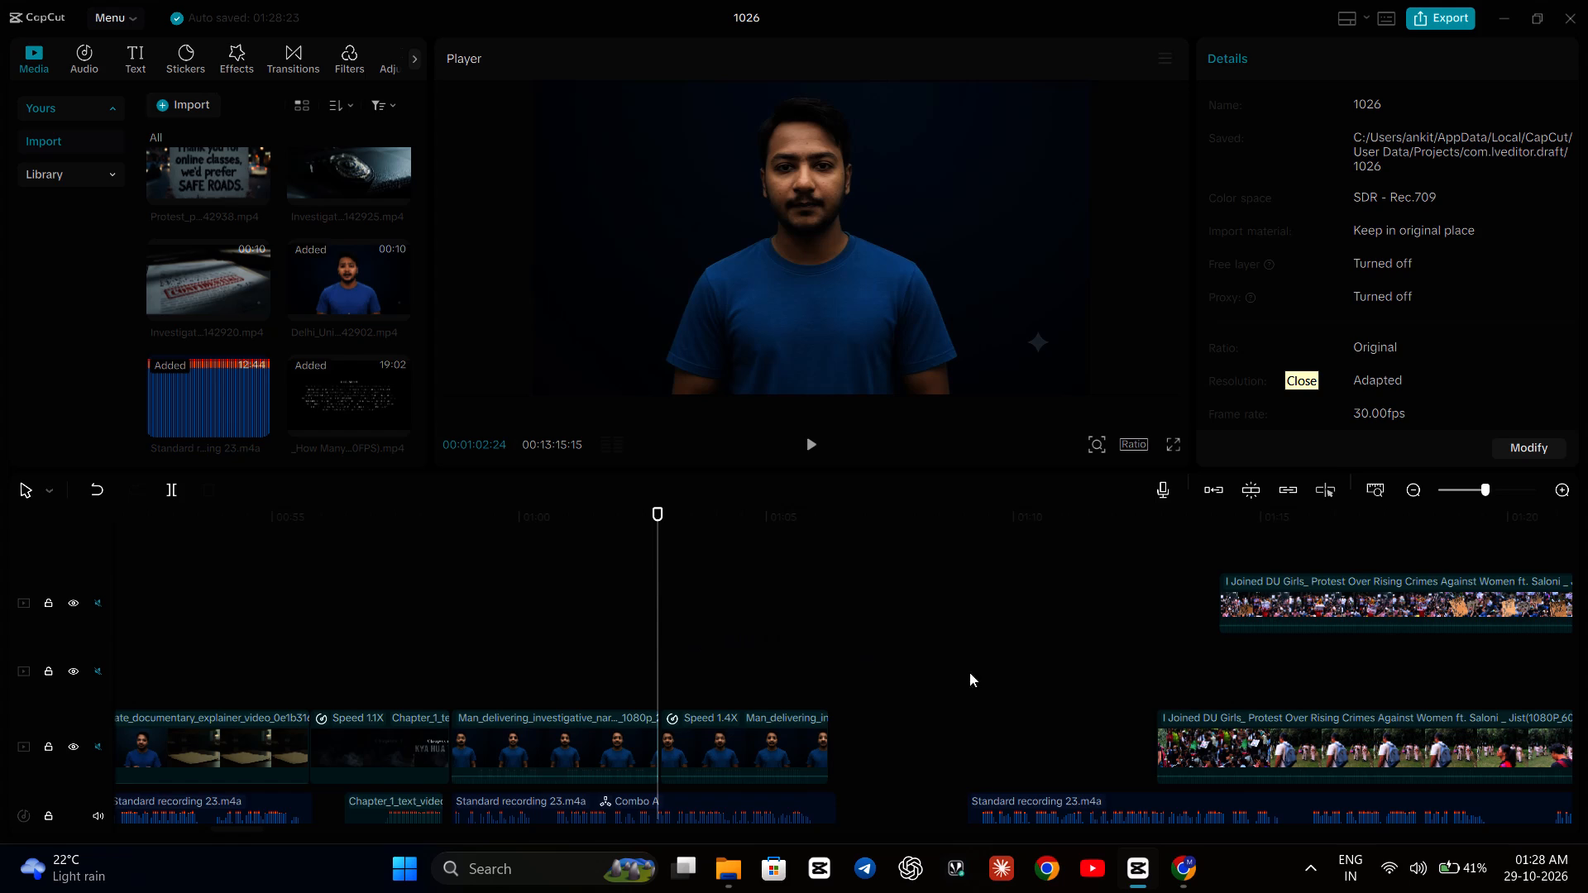
Preview the two case-file and silhouette investigation clips and the two map explainer clips in the imported media.
{"action": "left_click", "coordinate": [210, 279]}
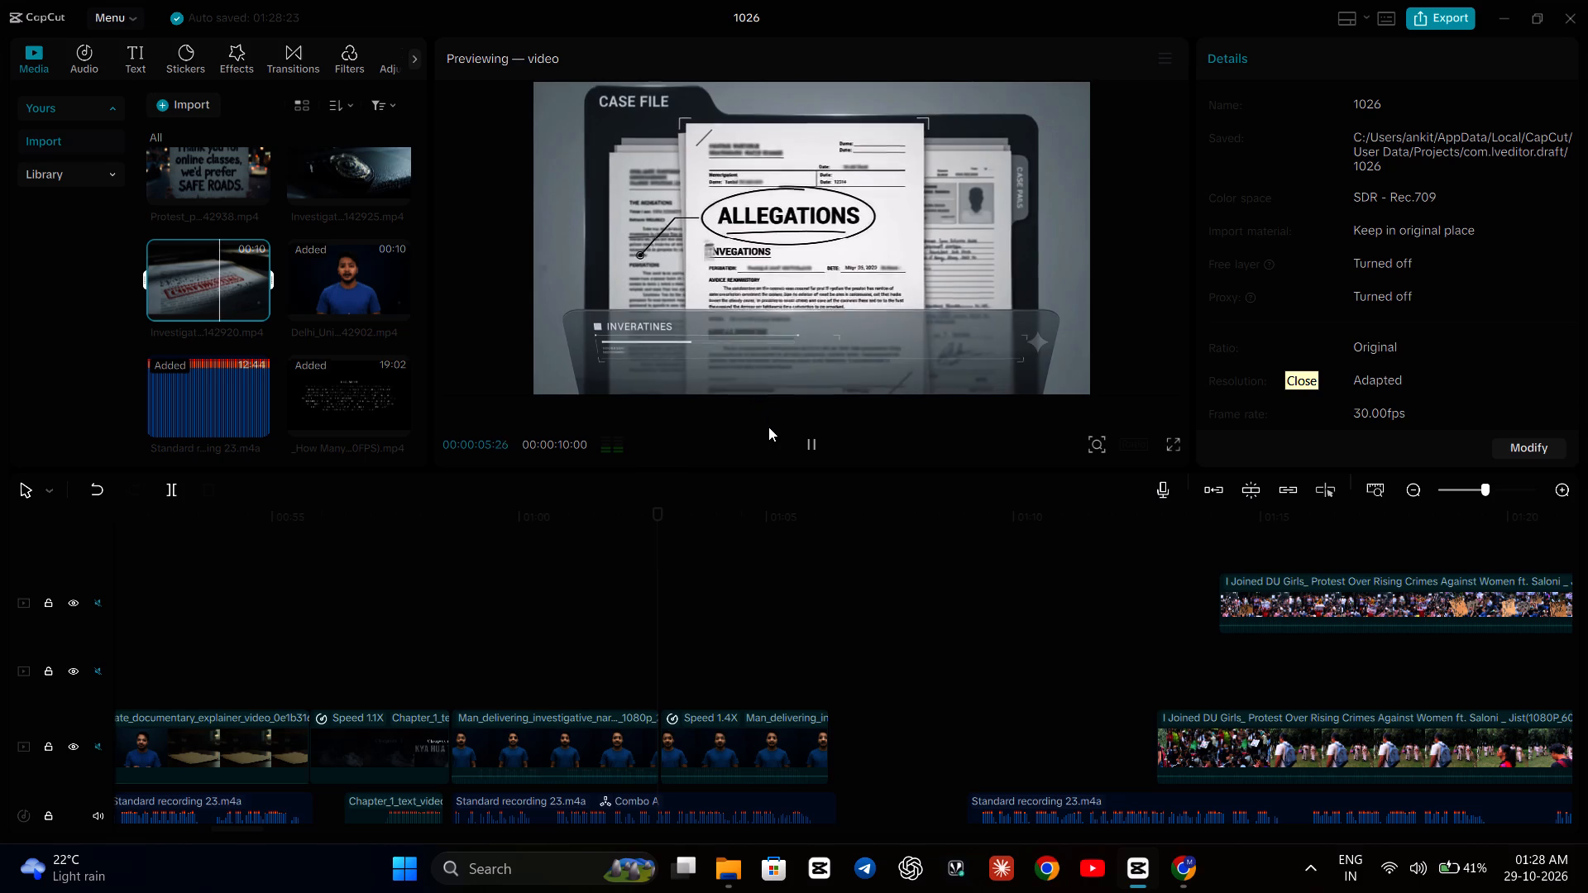
{"action": "scroll", "coordinate": [339, 275], "scroll_direction": "up", "scroll_amount": 1}
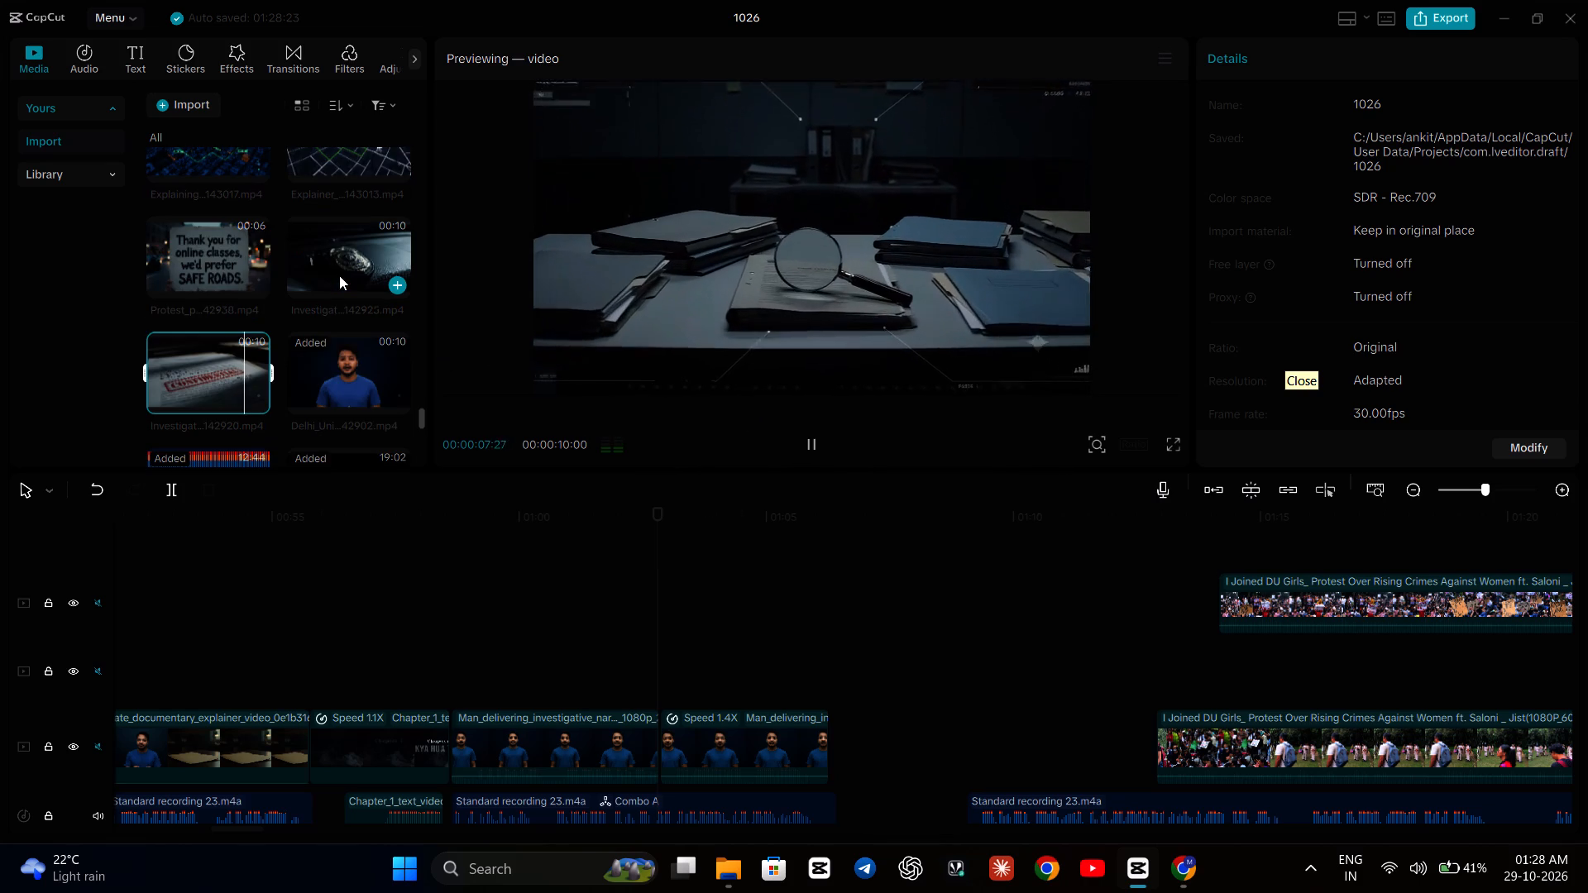
{"action": "left_click", "coordinate": [339, 275]}
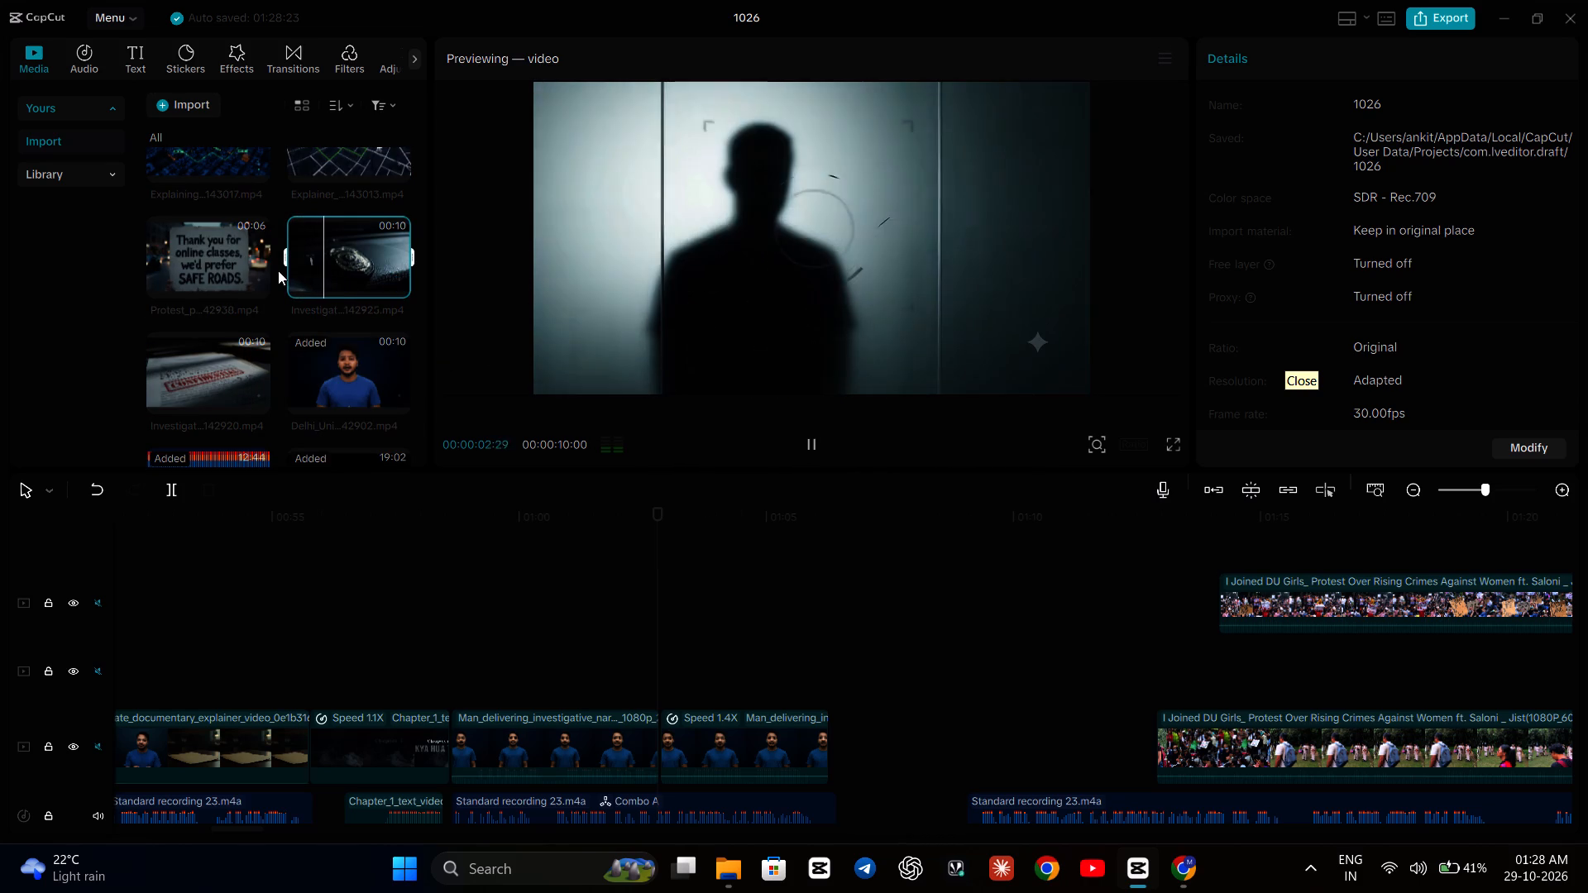
{"action": "scroll", "coordinate": [331, 266], "scroll_direction": "up", "scroll_amount": 2}
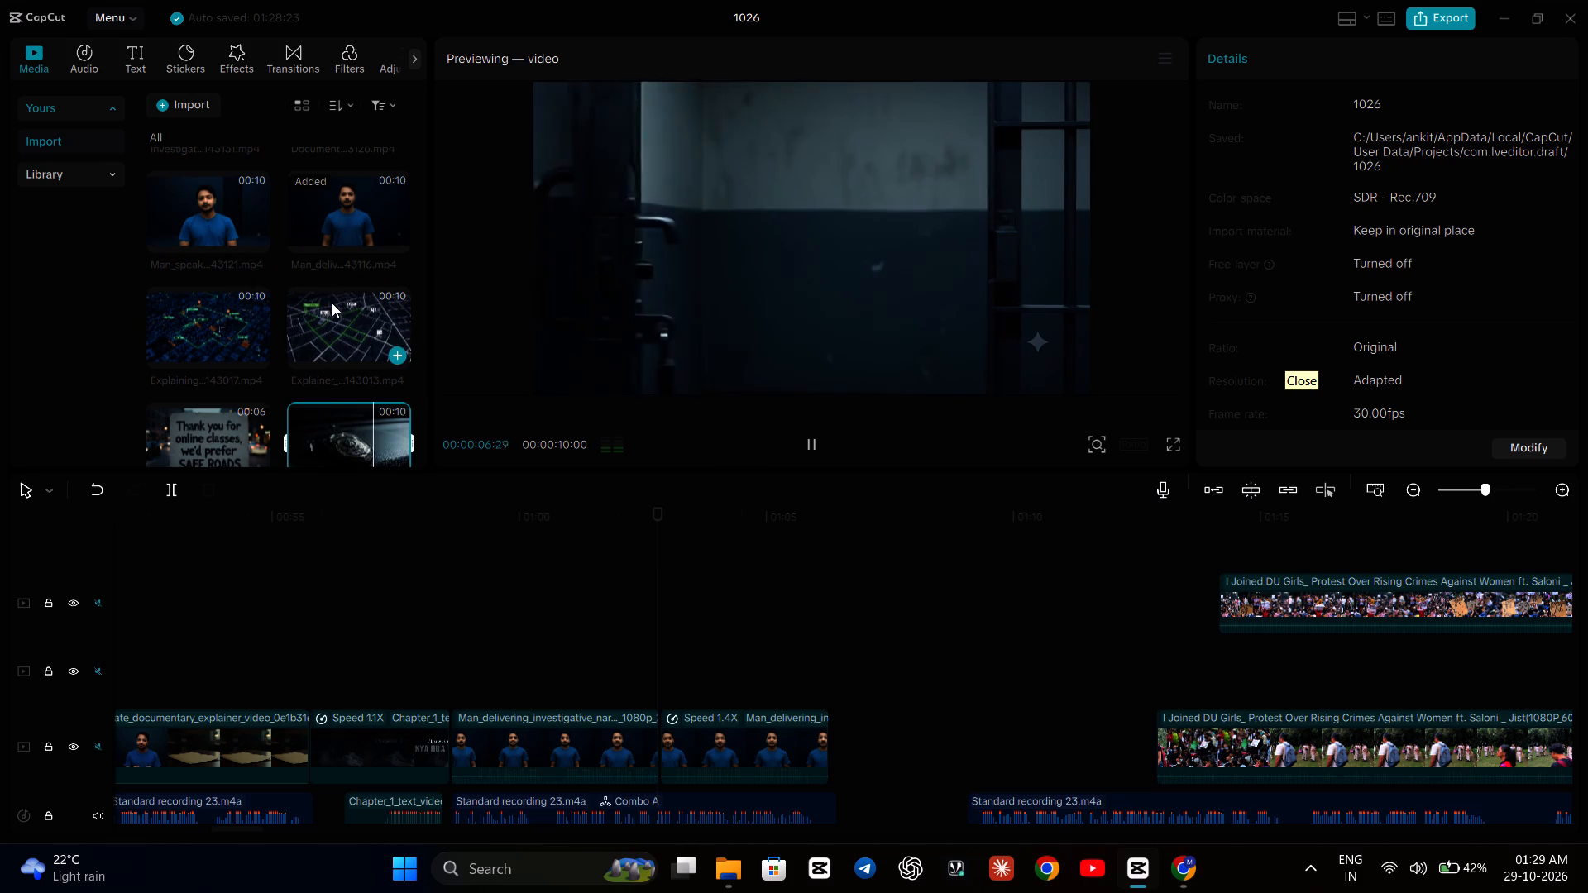
{"action": "left_click", "coordinate": [332, 303]}
{"action": "left_click", "coordinate": [332, 303]}
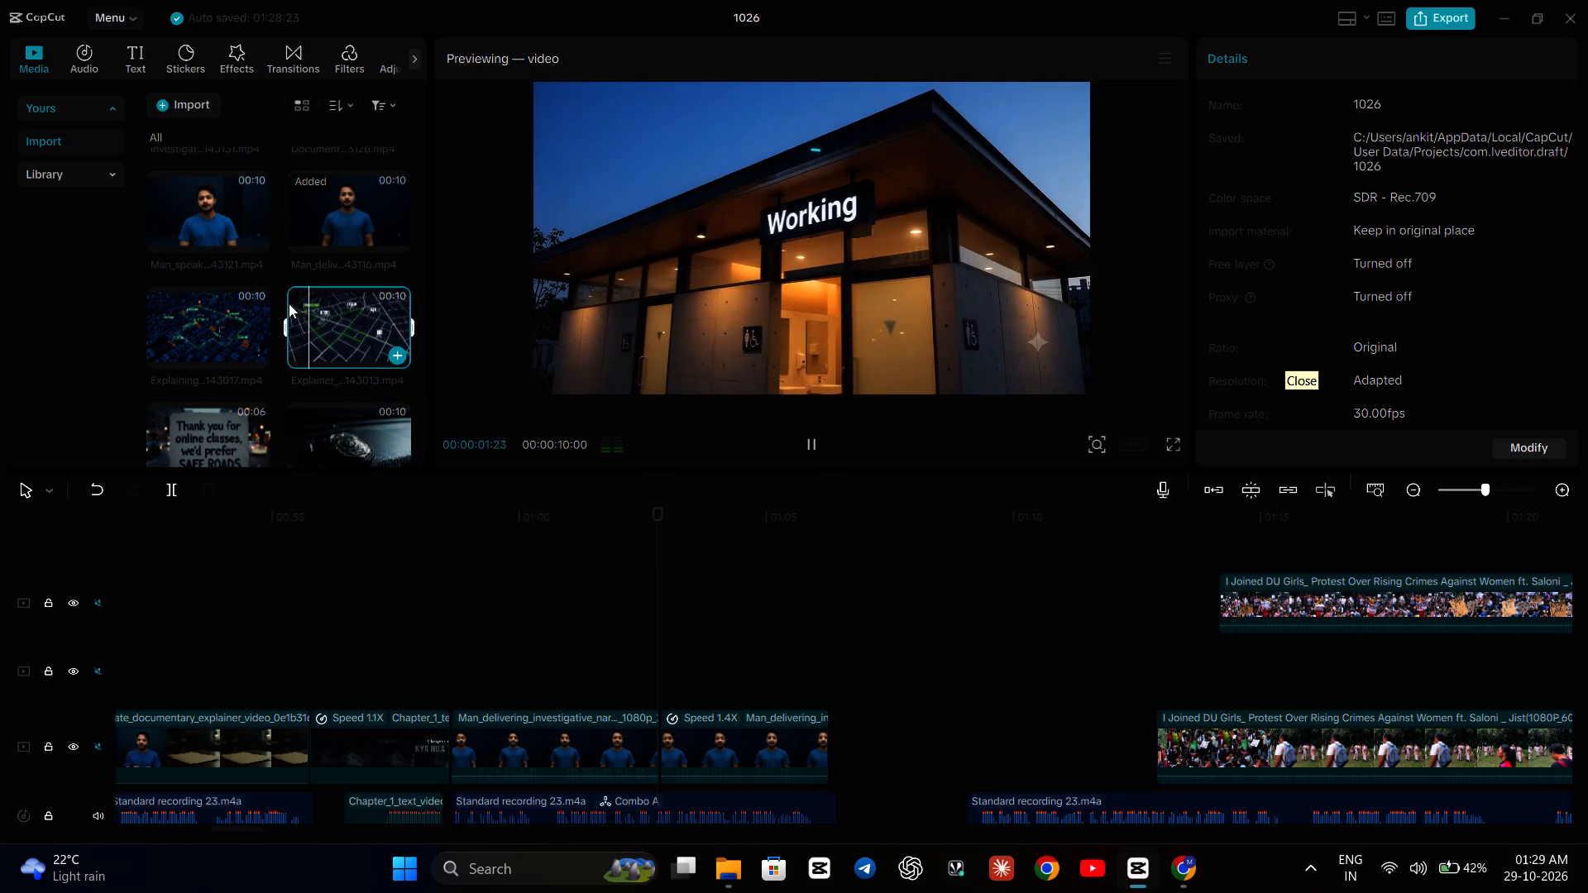
{"action": "left_click", "coordinate": [242, 312]}
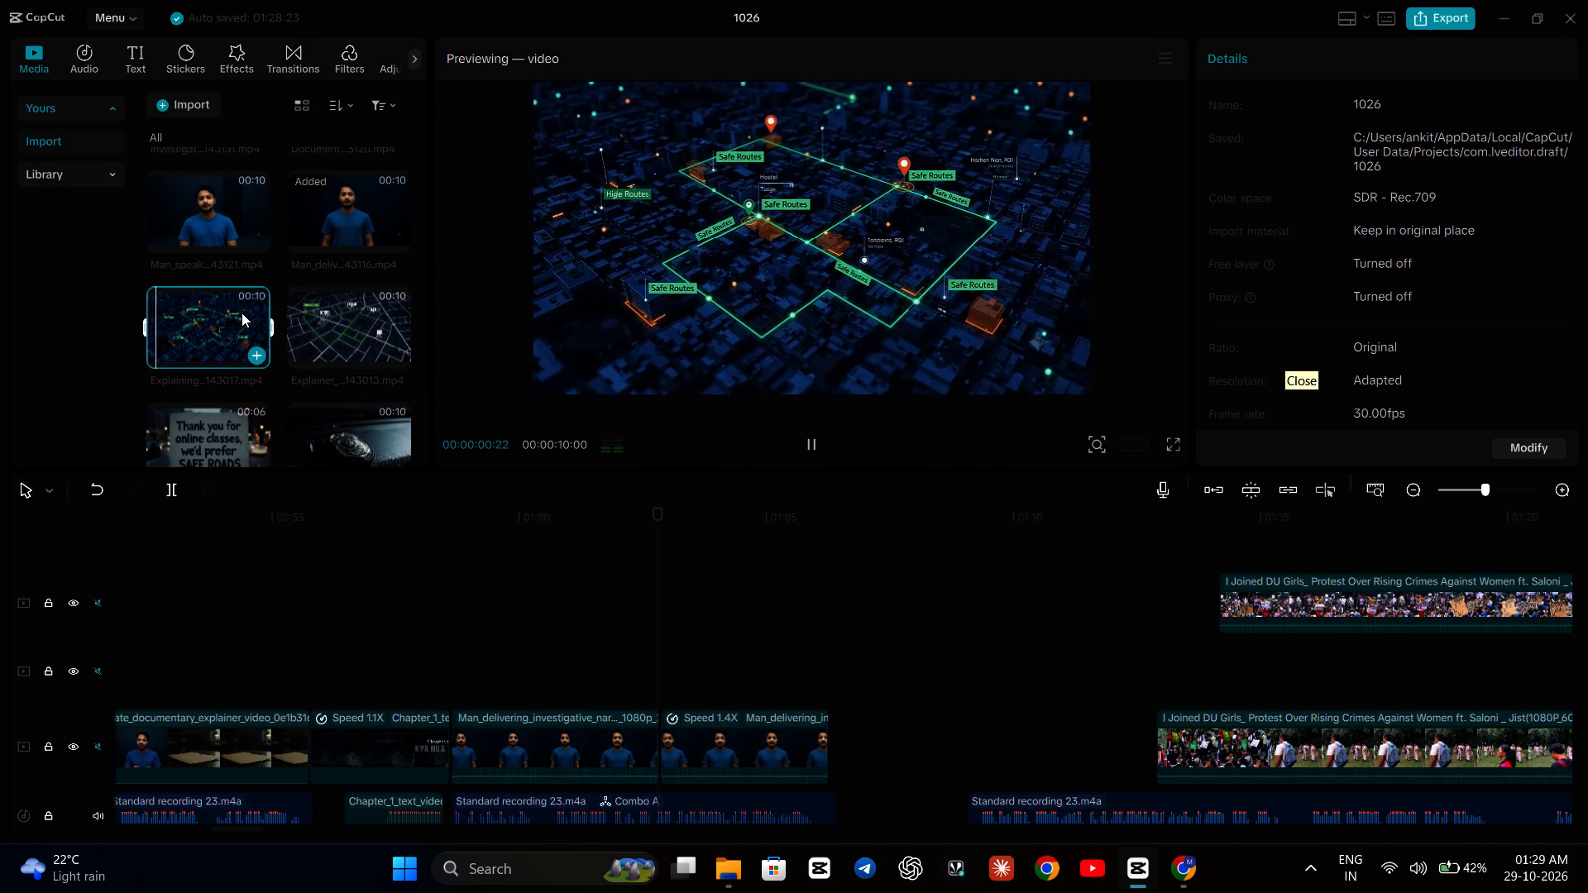
Preview the question-mark case file, "The Invisible Gap" and "Threat-Free Space" clips in the imported media.
{"action": "scroll", "coordinate": [309, 245], "scroll_direction": "down", "scroll_amount": 3}
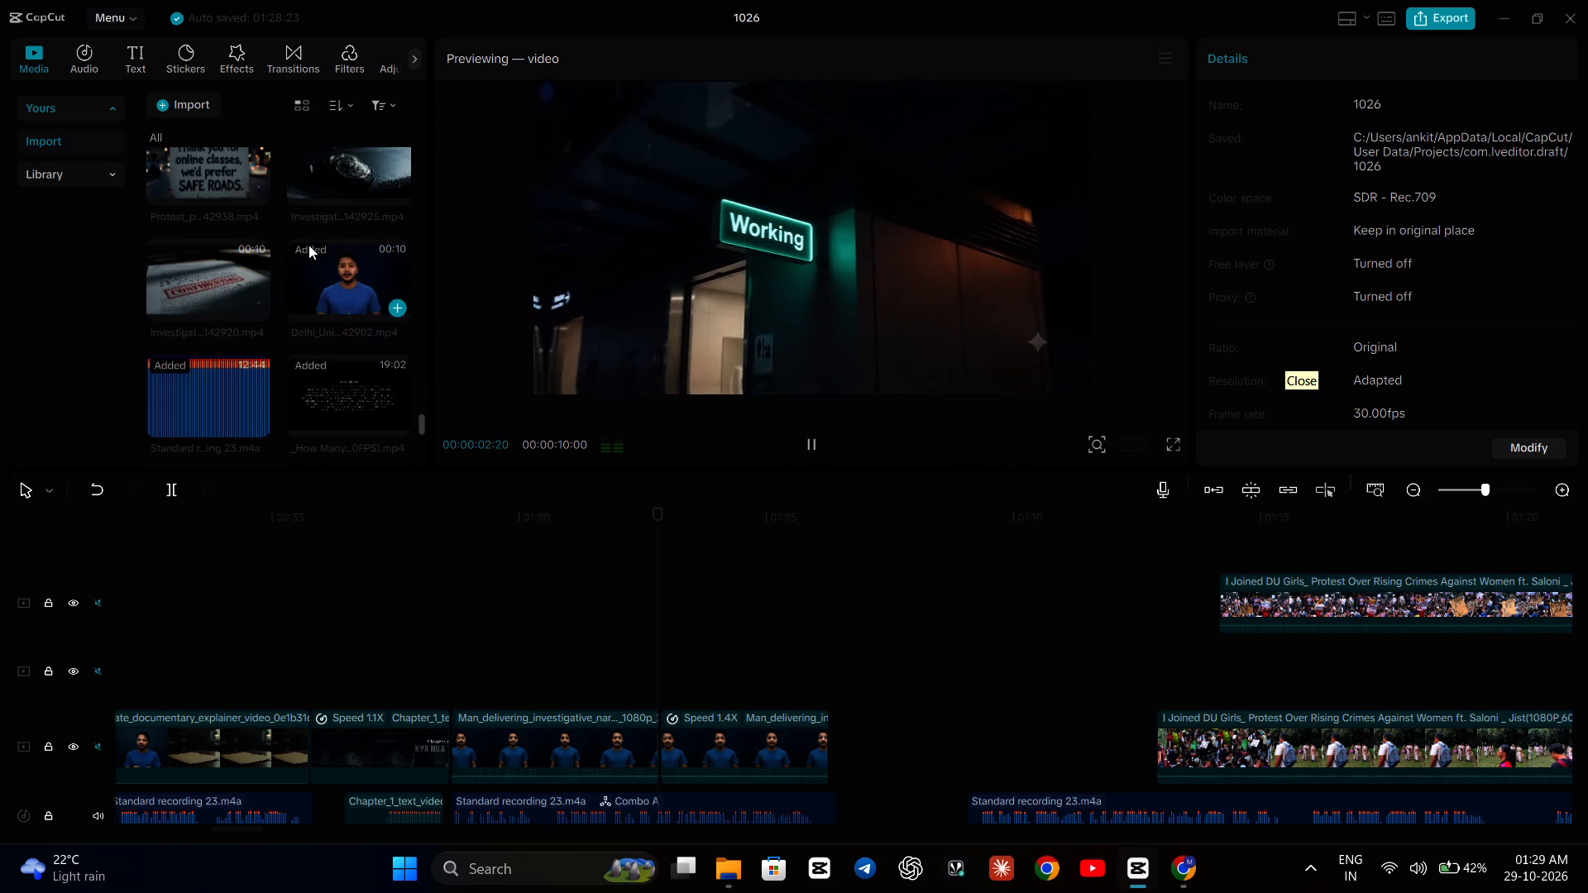
{"action": "scroll", "coordinate": [309, 245], "scroll_direction": "down", "scroll_amount": 2}
{"action": "scroll", "coordinate": [309, 245], "scroll_direction": "up", "scroll_amount": 6}
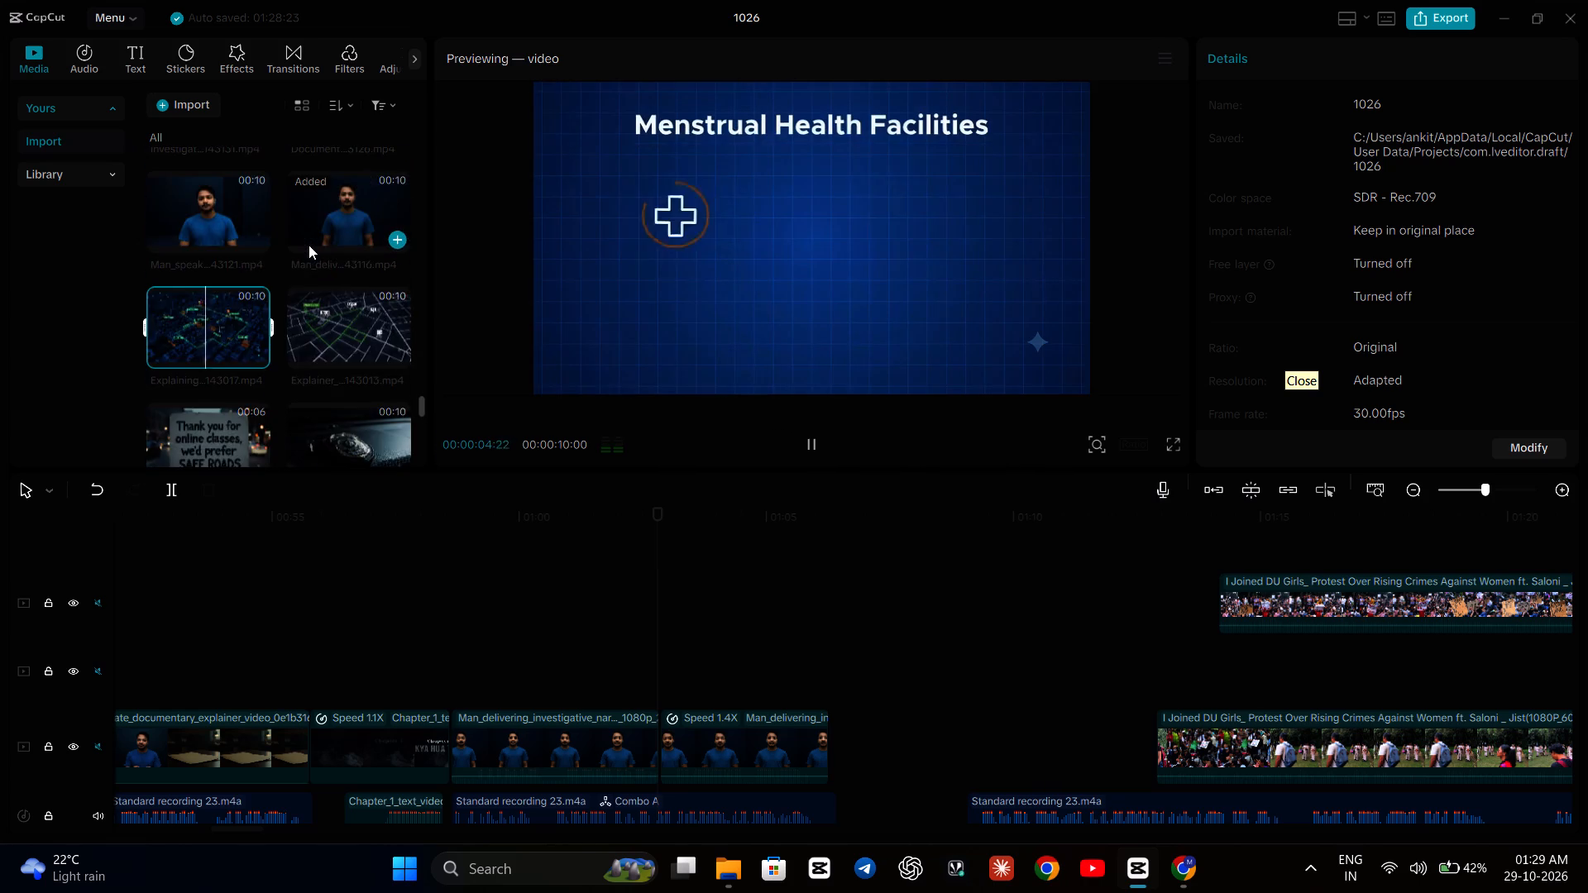
{"action": "scroll", "coordinate": [309, 245], "scroll_direction": "up", "scroll_amount": 1}
{"action": "left_click", "coordinate": [239, 270]}
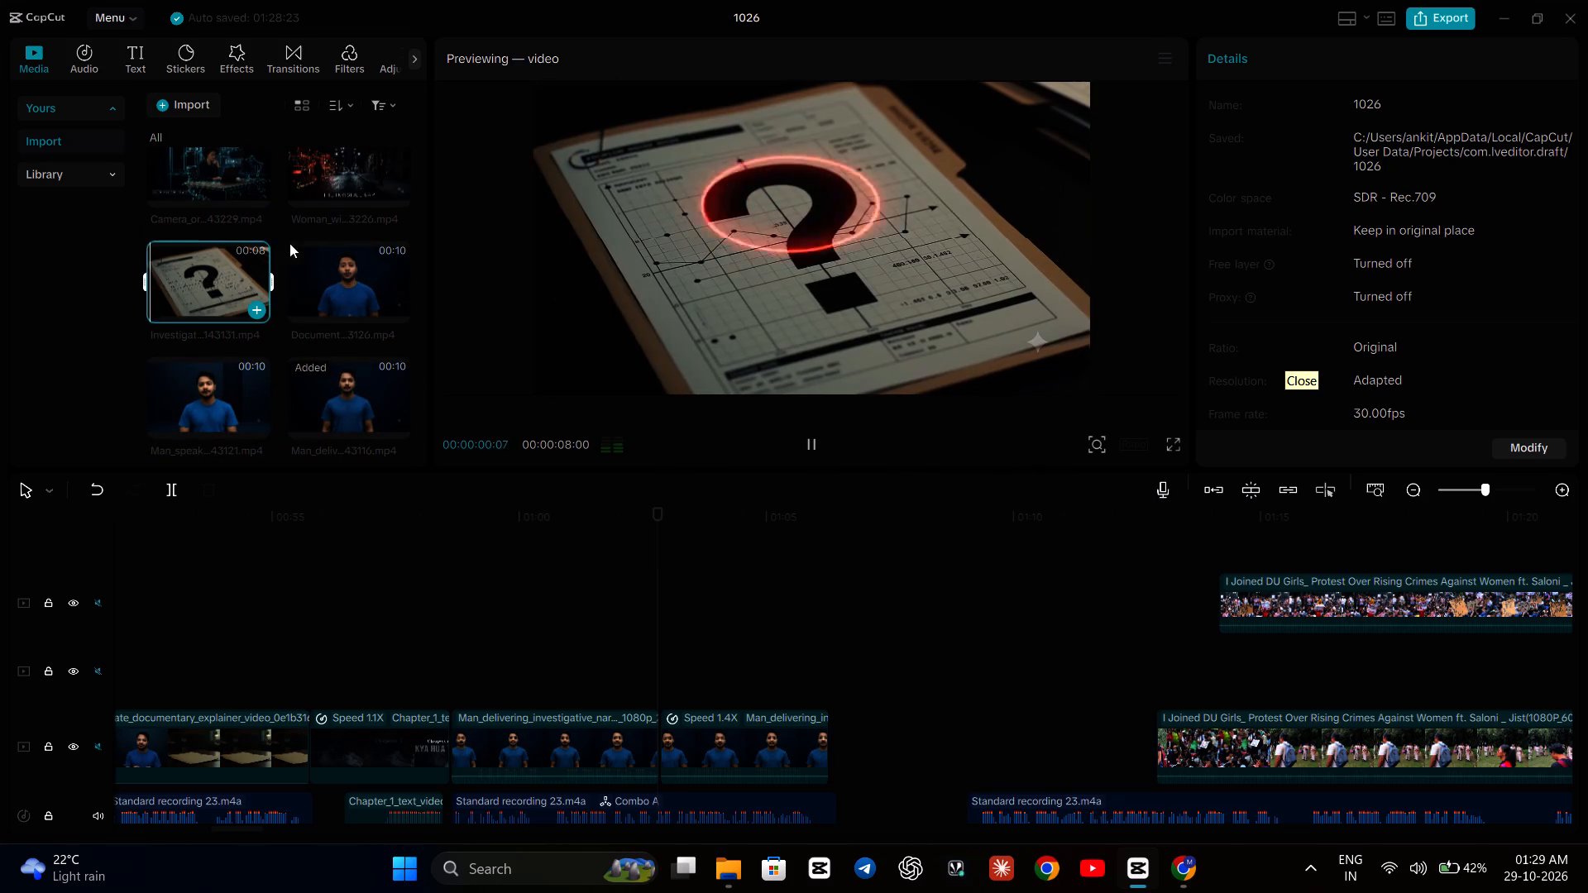
{"action": "left_click", "coordinate": [371, 189]}
{"action": "scroll", "coordinate": [371, 189], "scroll_direction": "up", "scroll_amount": 1}
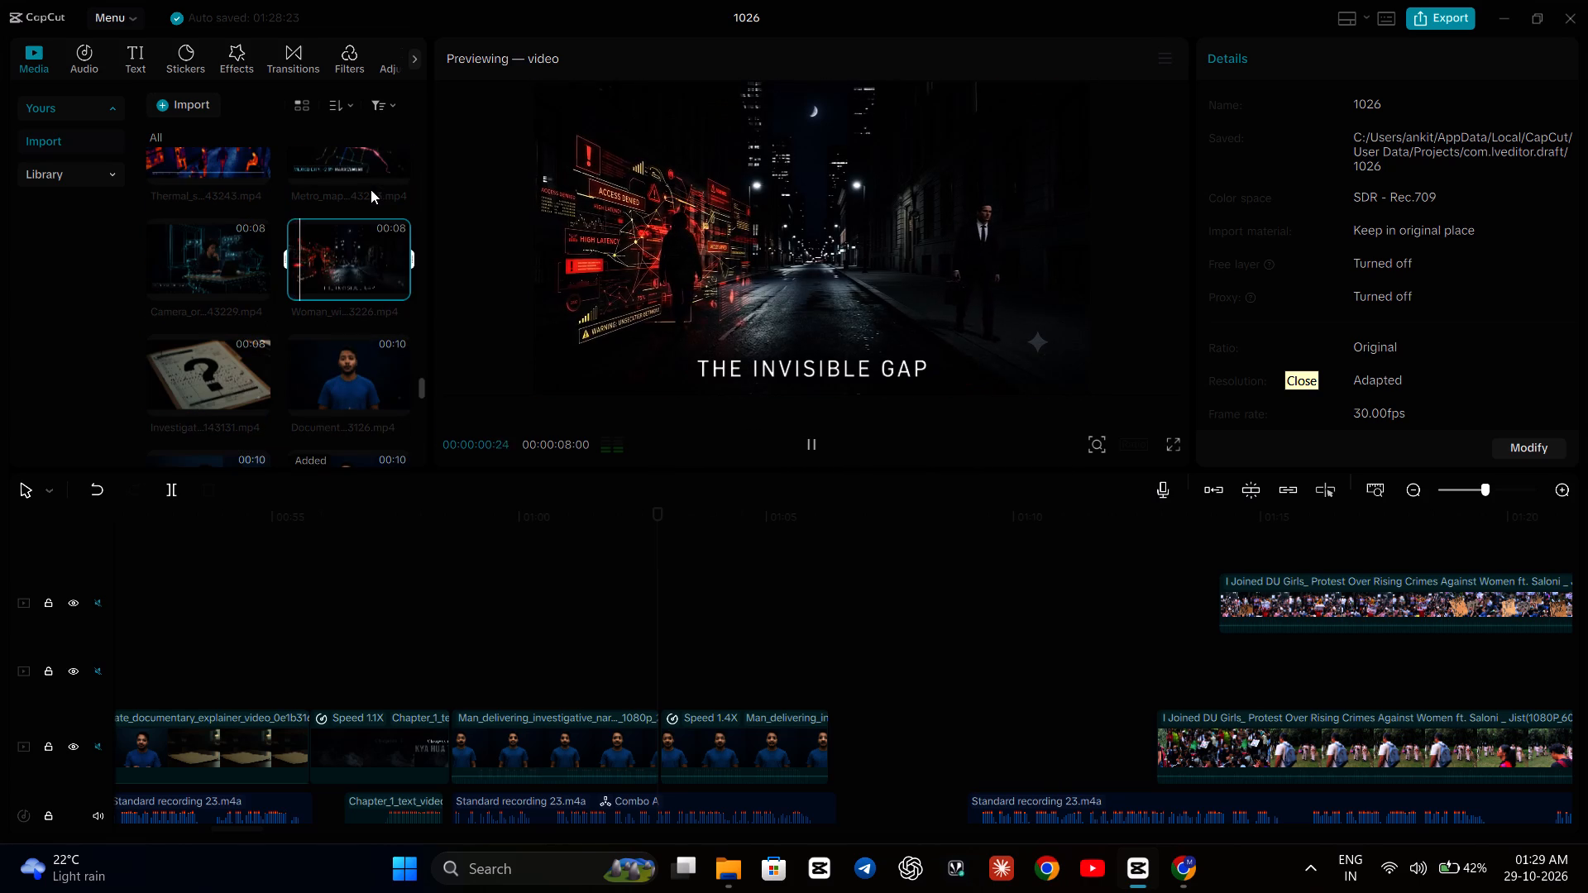
{"action": "left_click", "coordinate": [251, 249]}
Preview the metro map, thermal 50%, "Safe From vs. Safe To", "The Threat Remains" and "Safety = Stay Home" clips.
{"action": "scroll", "coordinate": [346, 249], "scroll_direction": "up", "scroll_amount": 1}
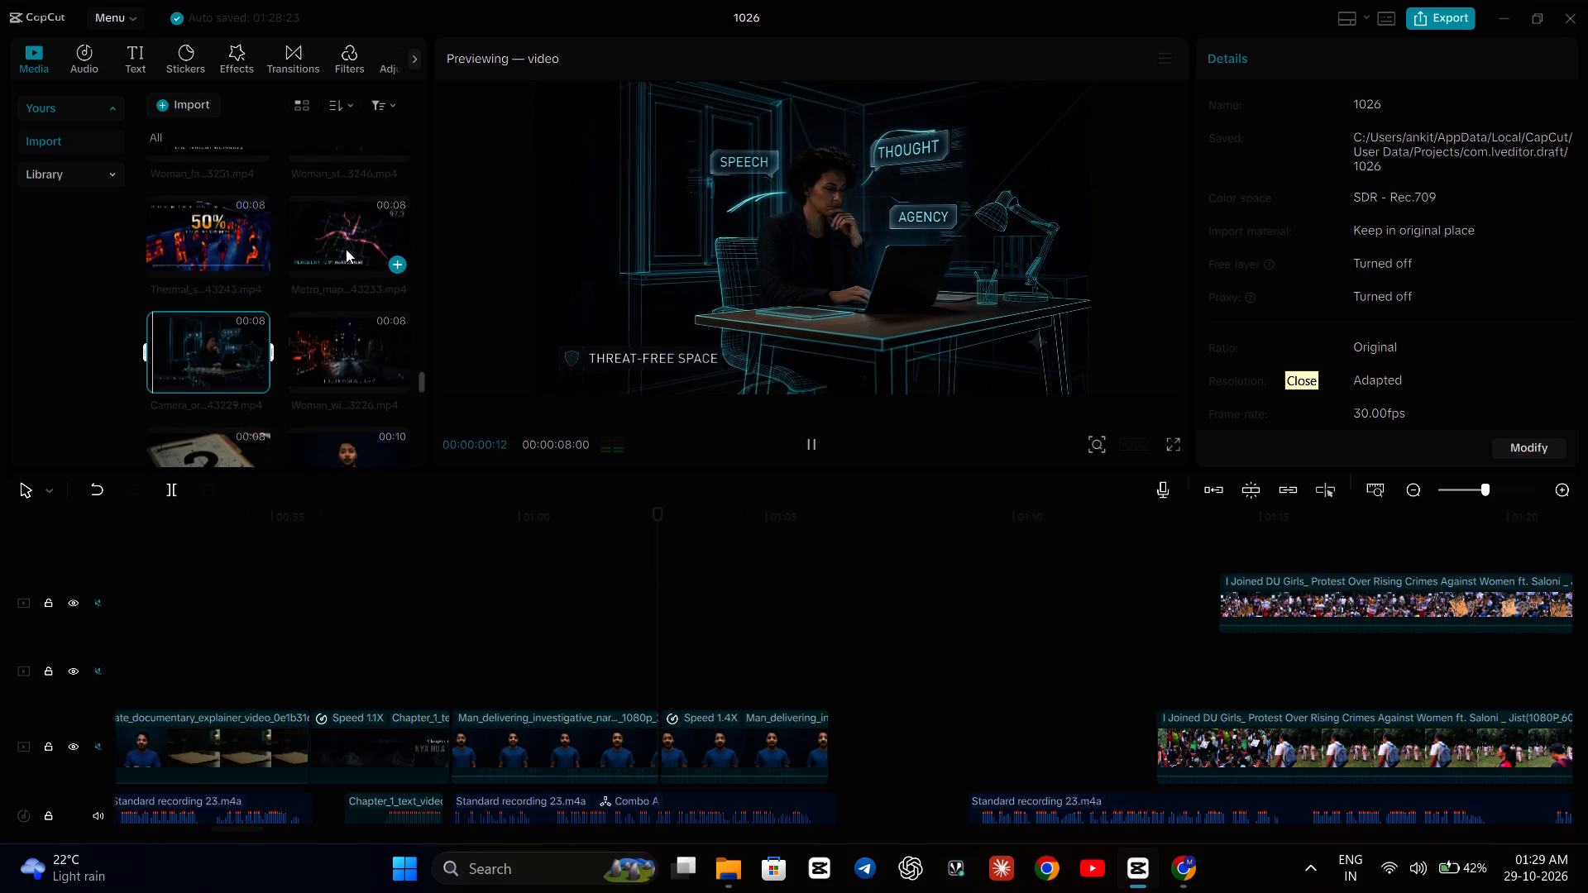
{"action": "scroll", "coordinate": [346, 249], "scroll_direction": "up", "scroll_amount": 1}
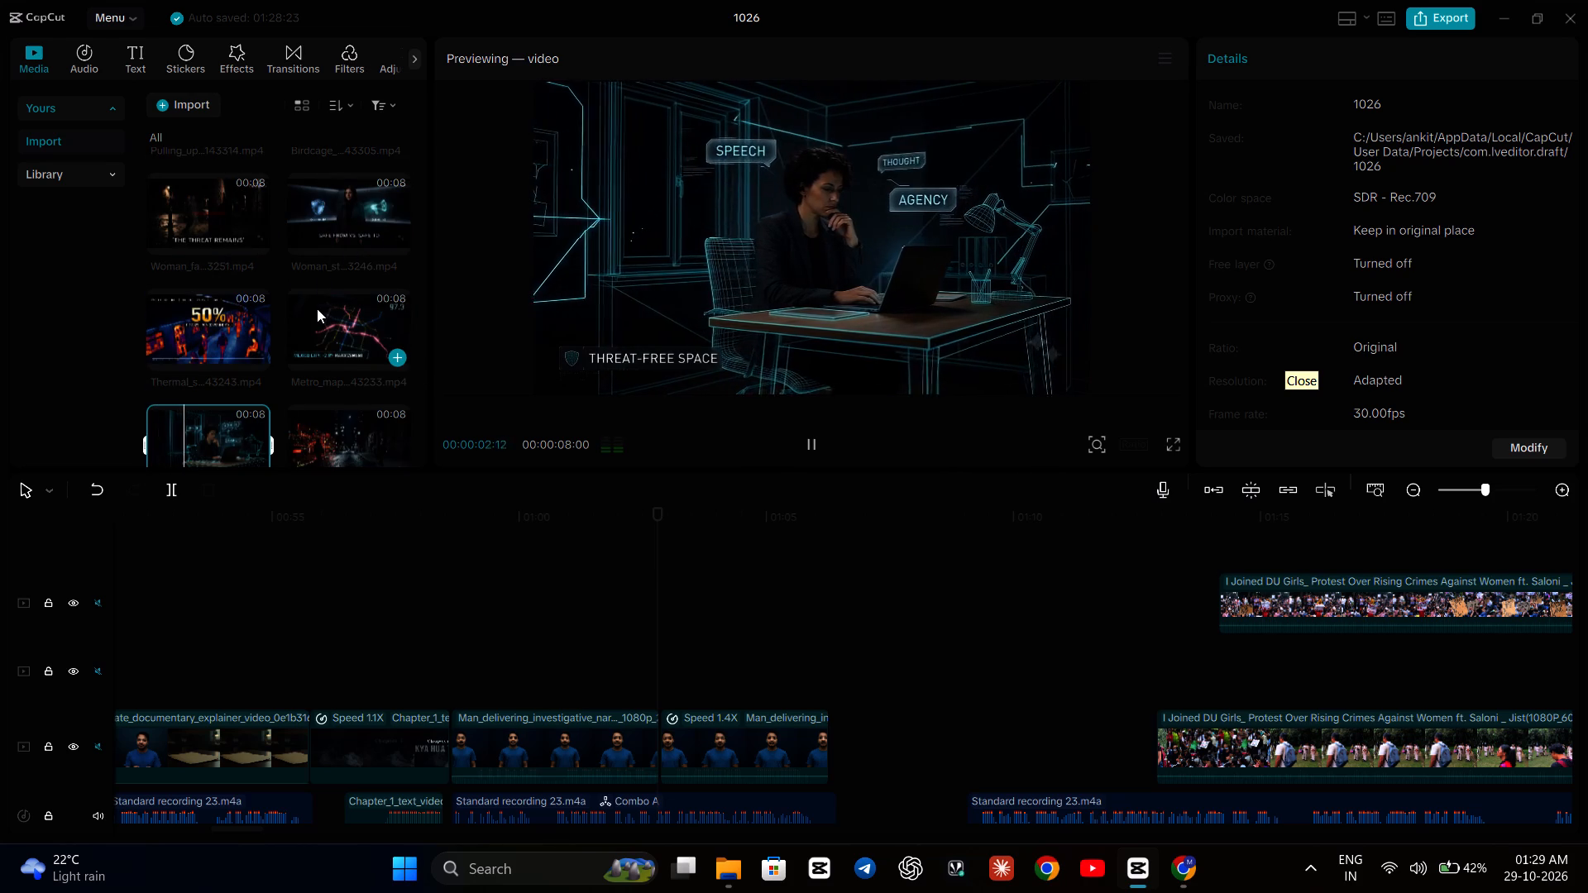
{"action": "left_click", "coordinate": [317, 308]}
{"action": "left_click", "coordinate": [220, 323]}
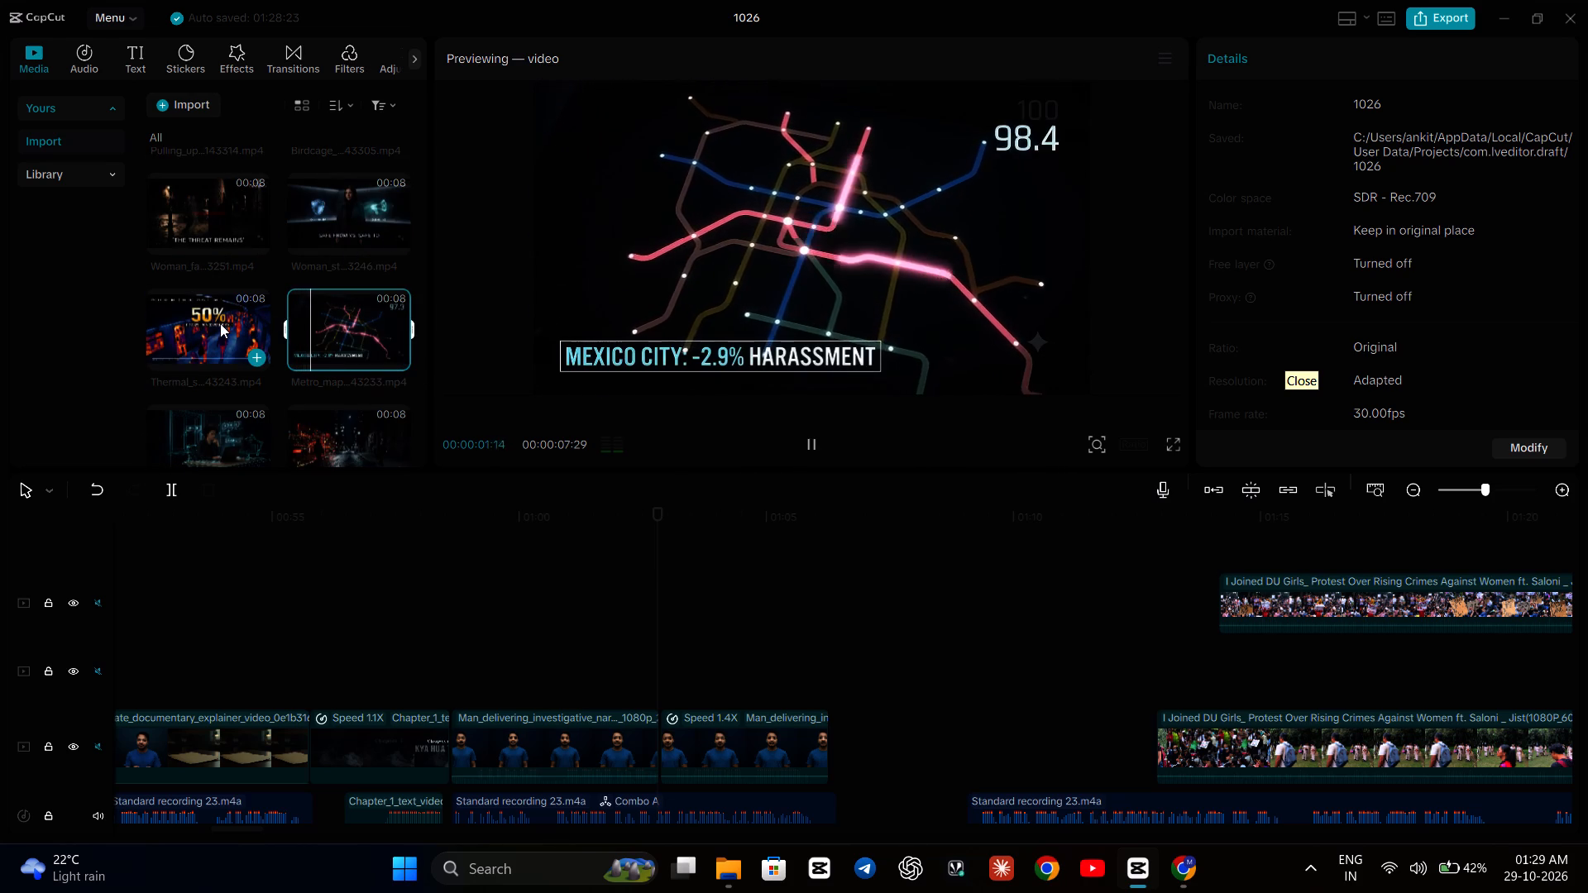
{"action": "left_click", "coordinate": [332, 195]}
{"action": "scroll", "coordinate": [332, 195], "scroll_direction": "up", "scroll_amount": 1}
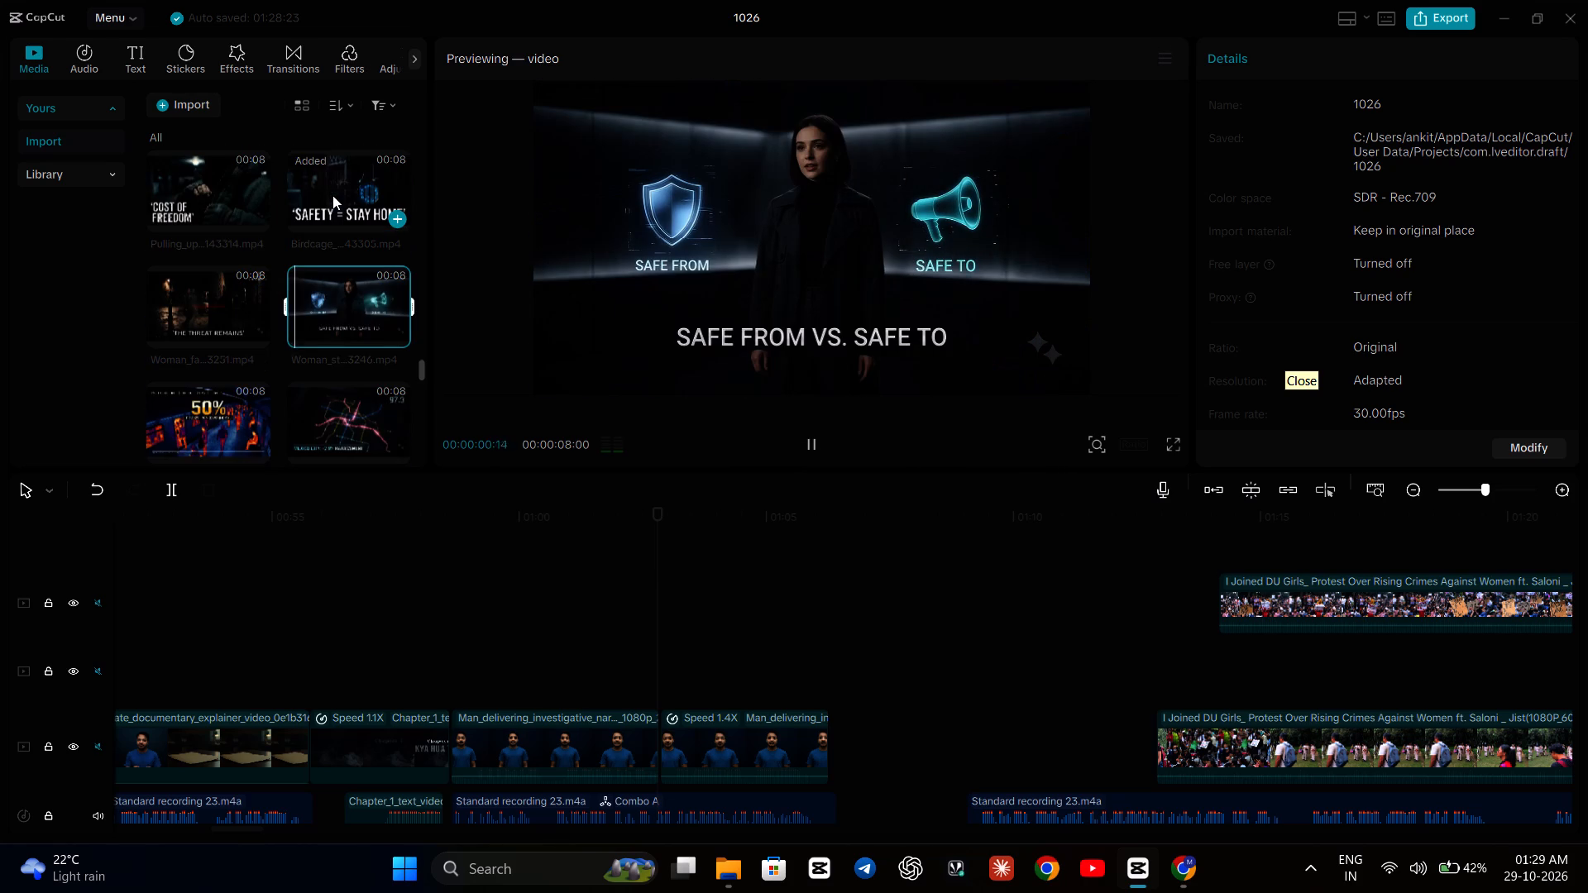
{"action": "left_click", "coordinate": [234, 275]}
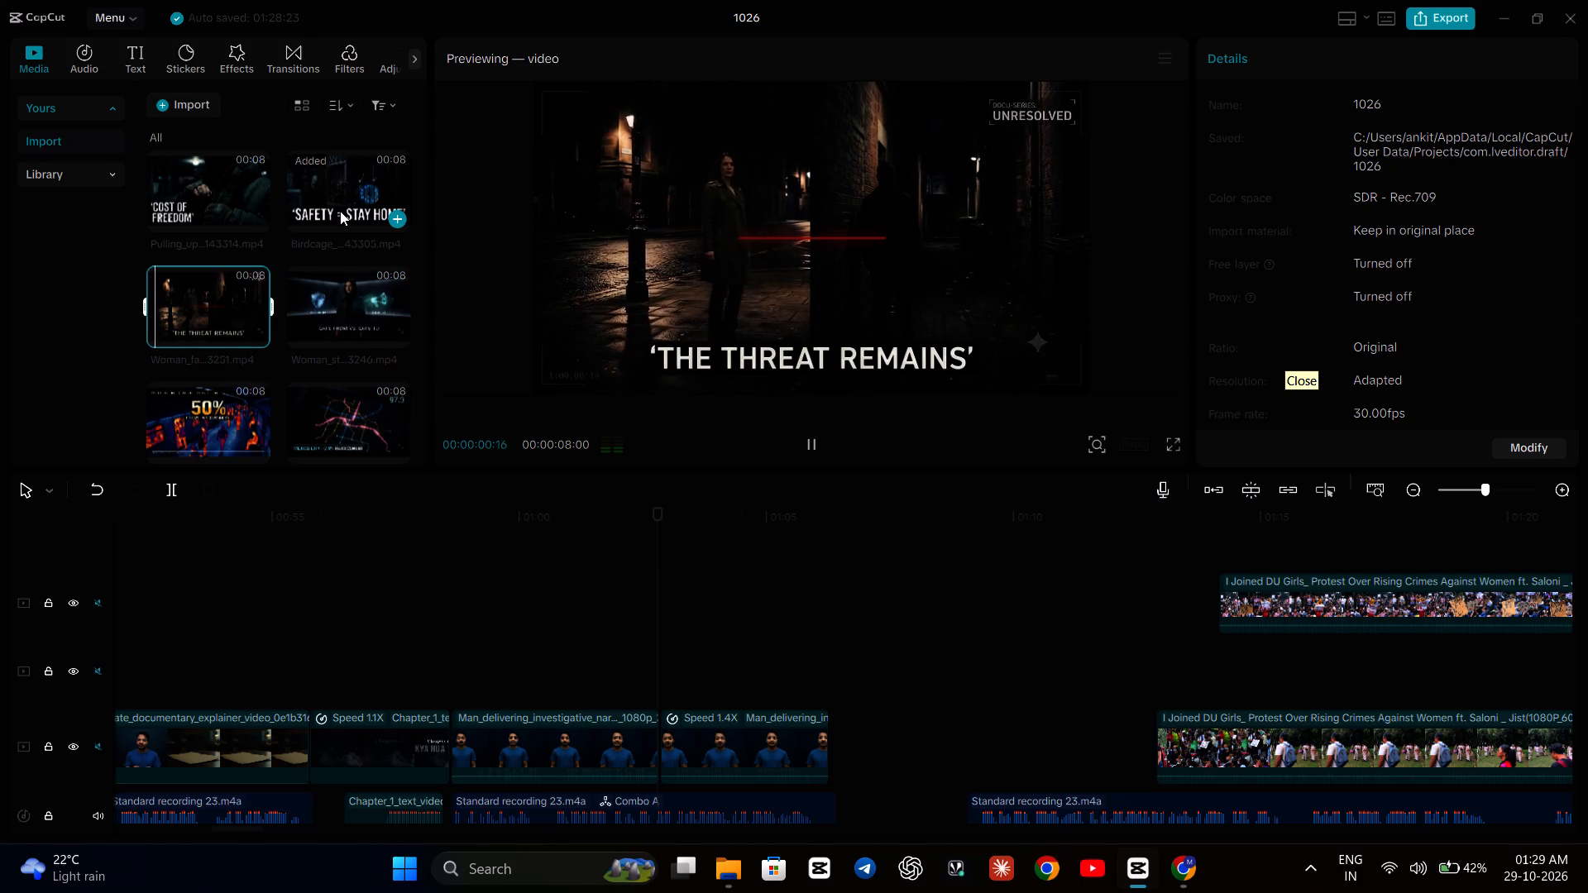
{"action": "left_click", "coordinate": [340, 210]}
Preview the "Cost of Freedom", "The Trip Not Taken" and "Mental Bandwidth" clips in the imported media.
{"action": "scroll", "coordinate": [340, 210], "scroll_direction": "up", "scroll_amount": 1}
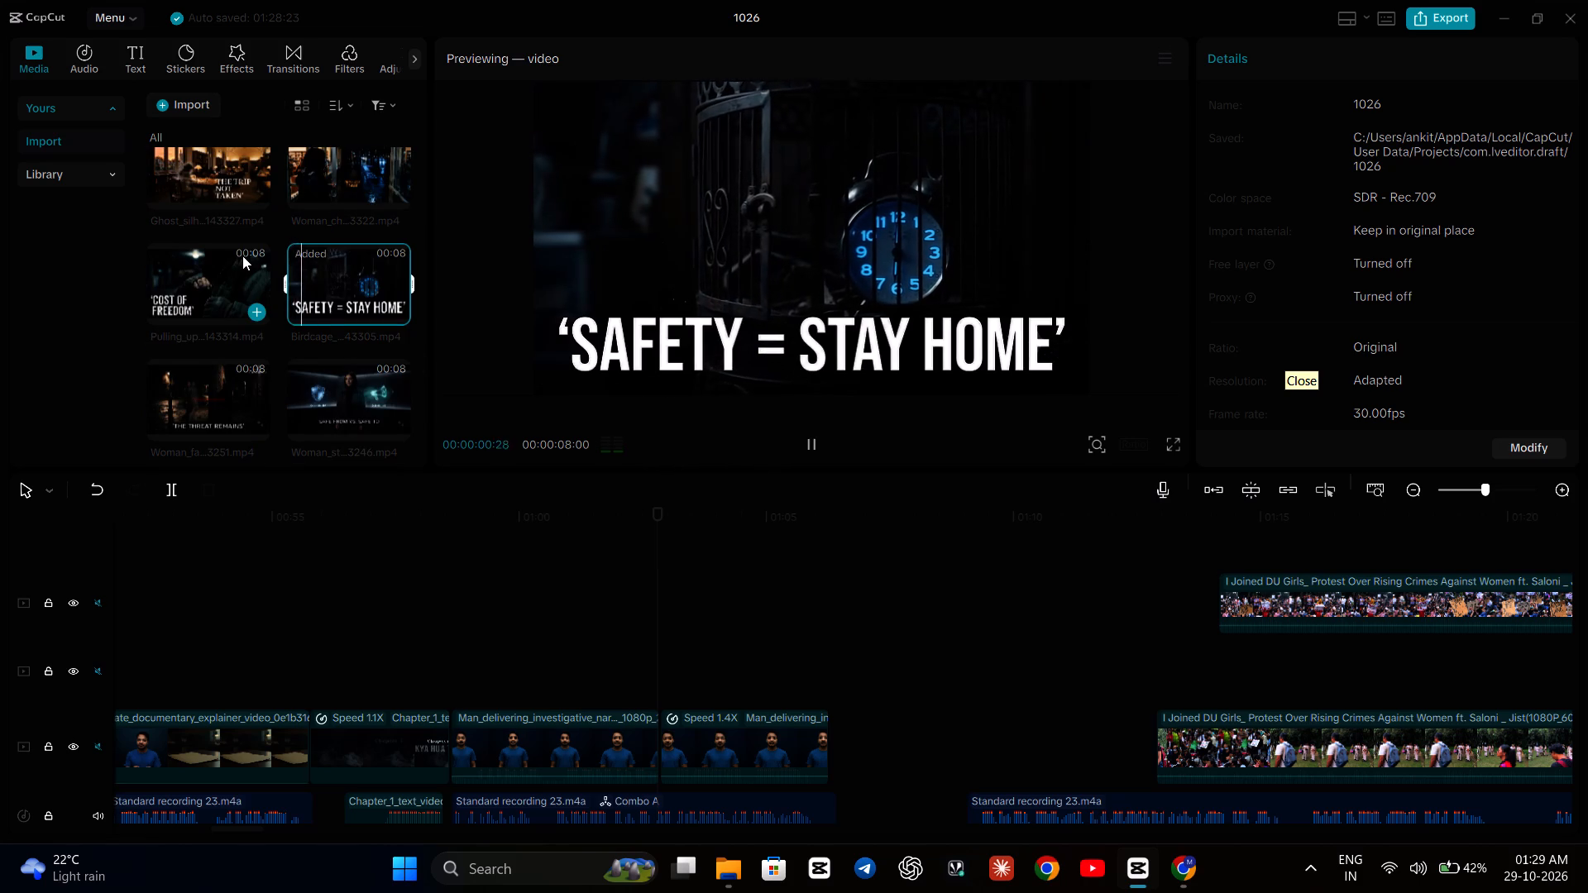
{"action": "left_click", "coordinate": [237, 257]}
{"action": "scroll", "coordinate": [309, 227], "scroll_direction": "up", "scroll_amount": 1}
{"action": "left_click", "coordinate": [312, 247]}
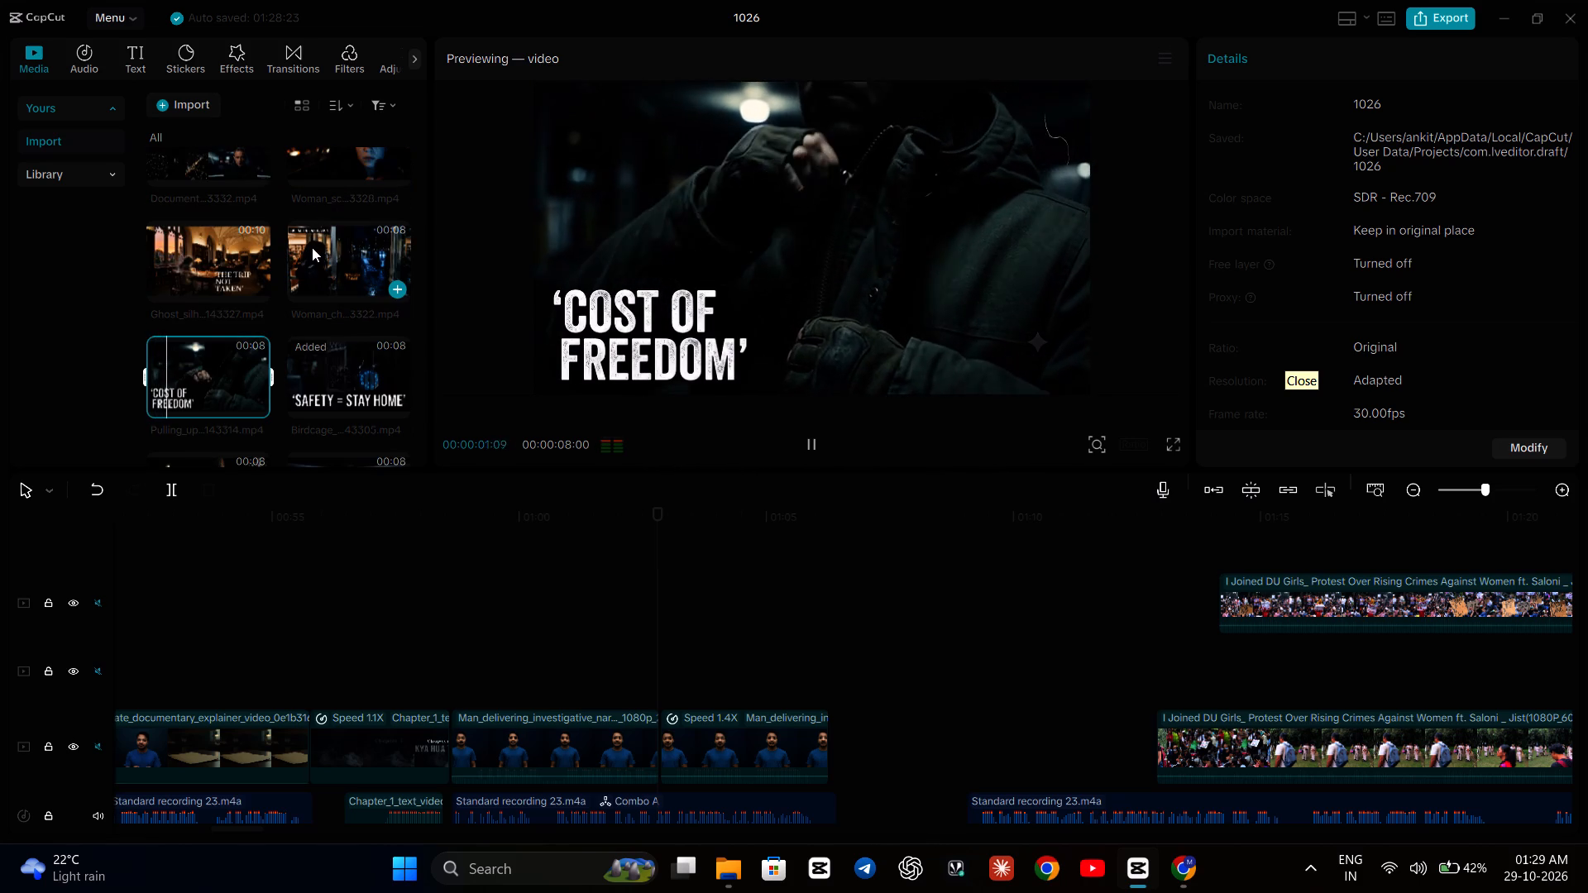
{"action": "left_click", "coordinate": [213, 260]}
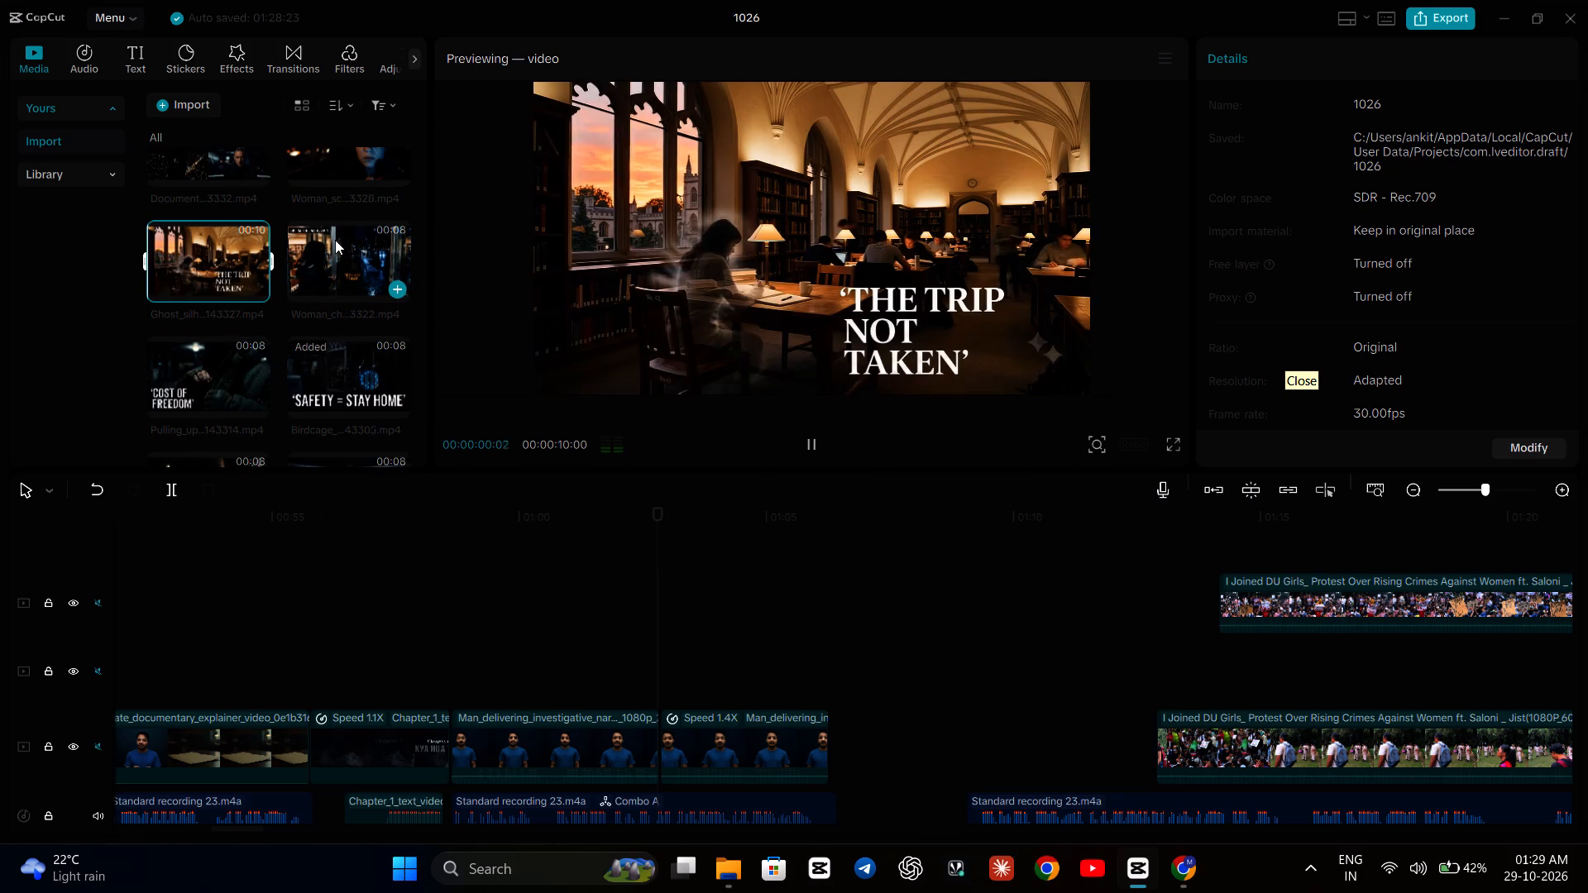
{"action": "scroll", "coordinate": [335, 240], "scroll_direction": "up", "scroll_amount": 1}
{"action": "left_click", "coordinate": [335, 240]}
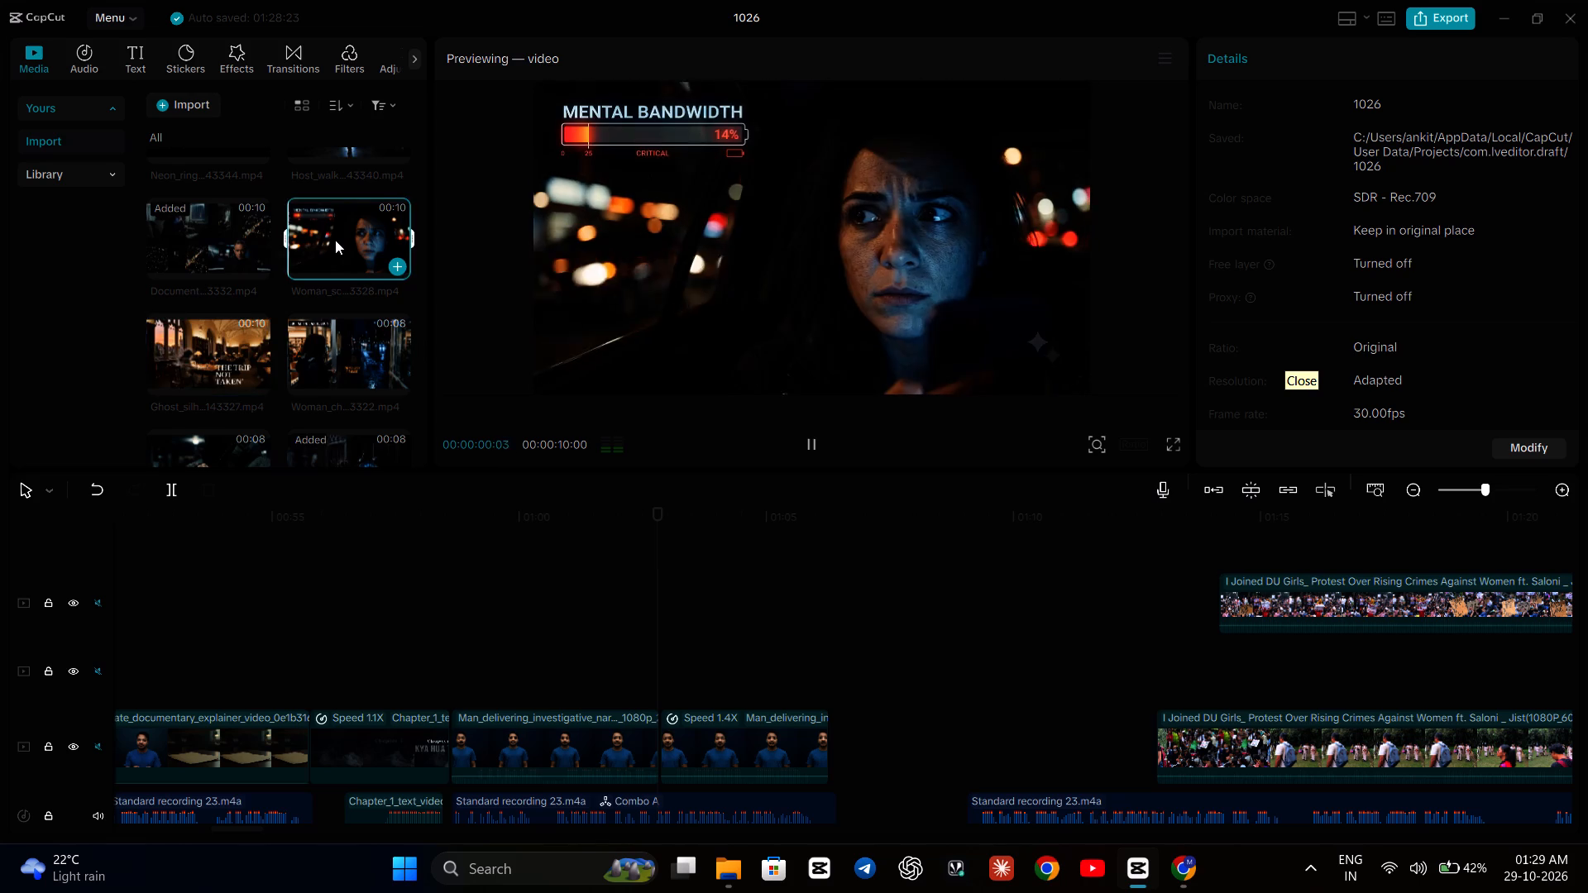
Preview the "Safety Tax", red neon heart and "Home / Colleague / Friend" split-screen clips in the imported media.
{"action": "scroll", "coordinate": [335, 240], "scroll_direction": "up", "scroll_amount": 1}
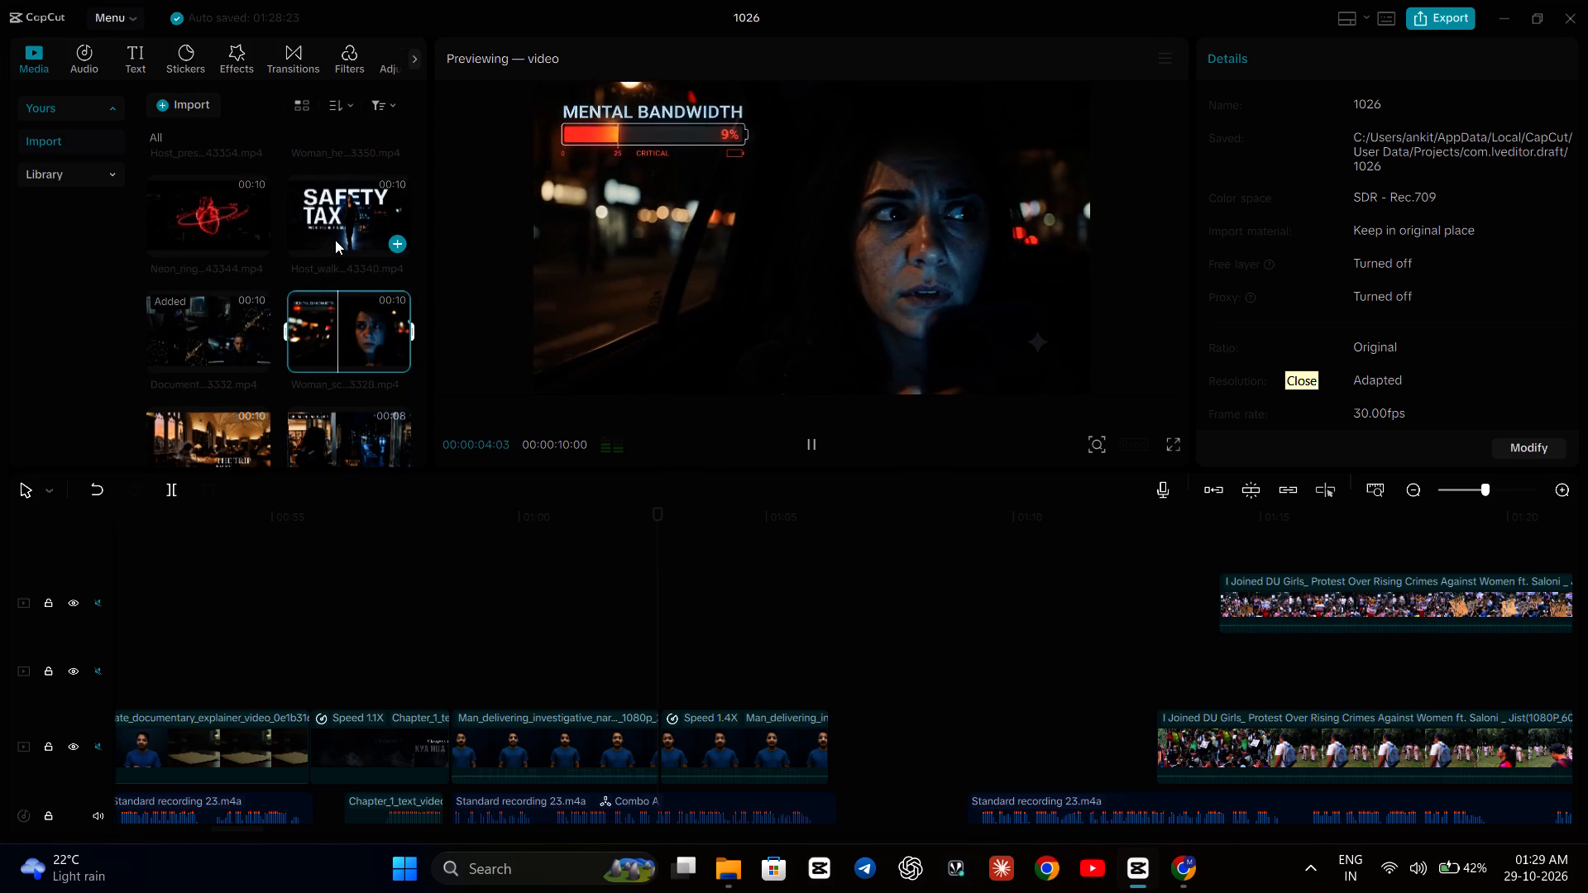
{"action": "left_click", "coordinate": [335, 240]}
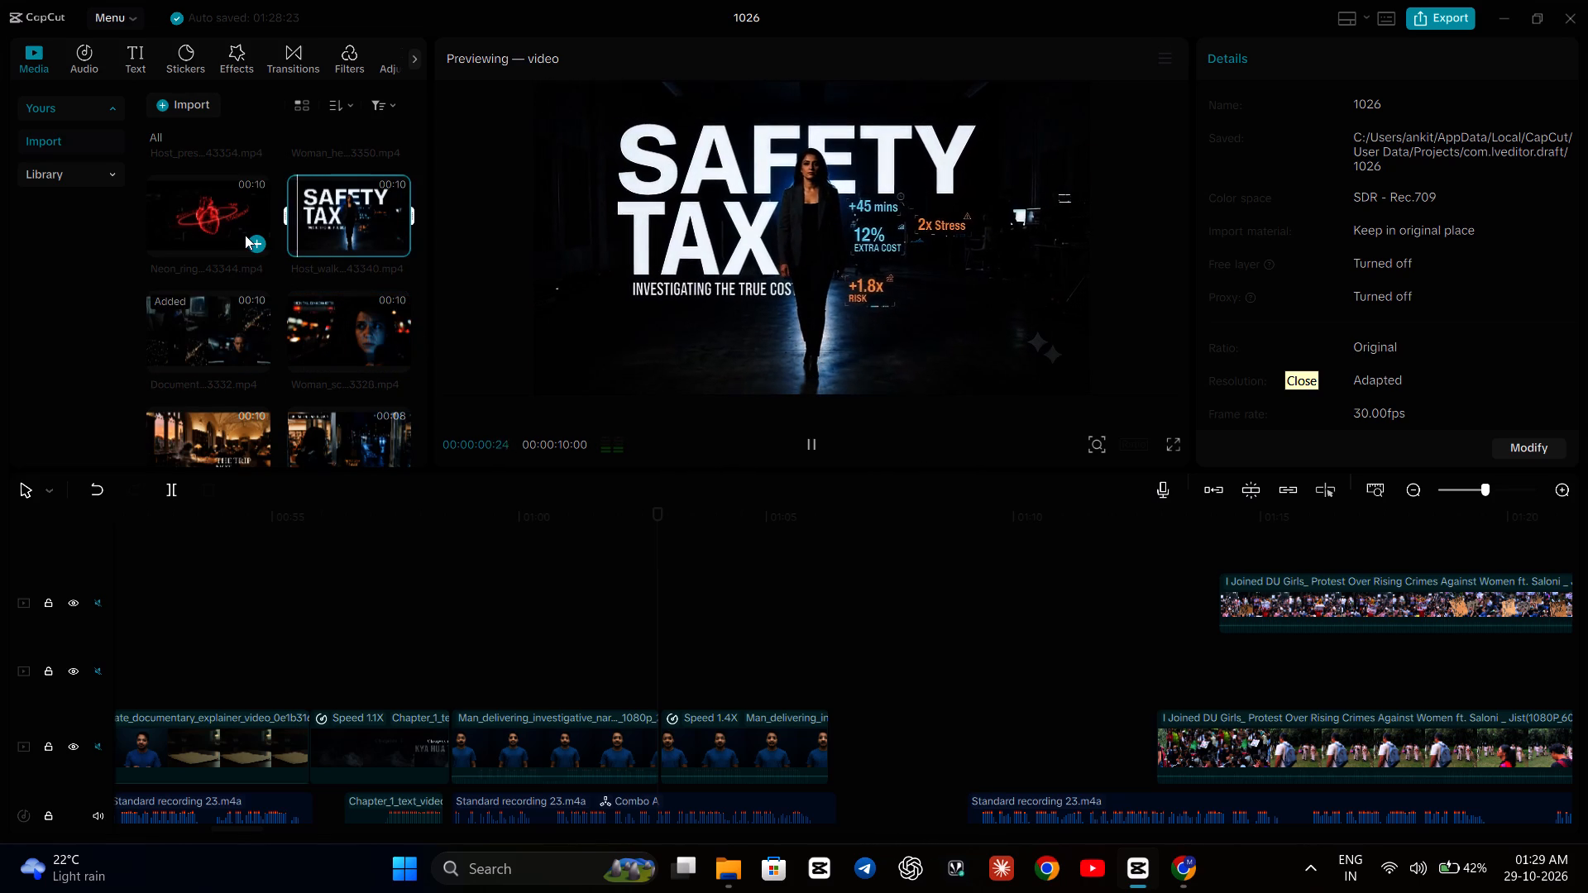
{"action": "left_click", "coordinate": [245, 235]}
{"action": "scroll", "coordinate": [372, 231], "scroll_direction": "up", "scroll_amount": 2}
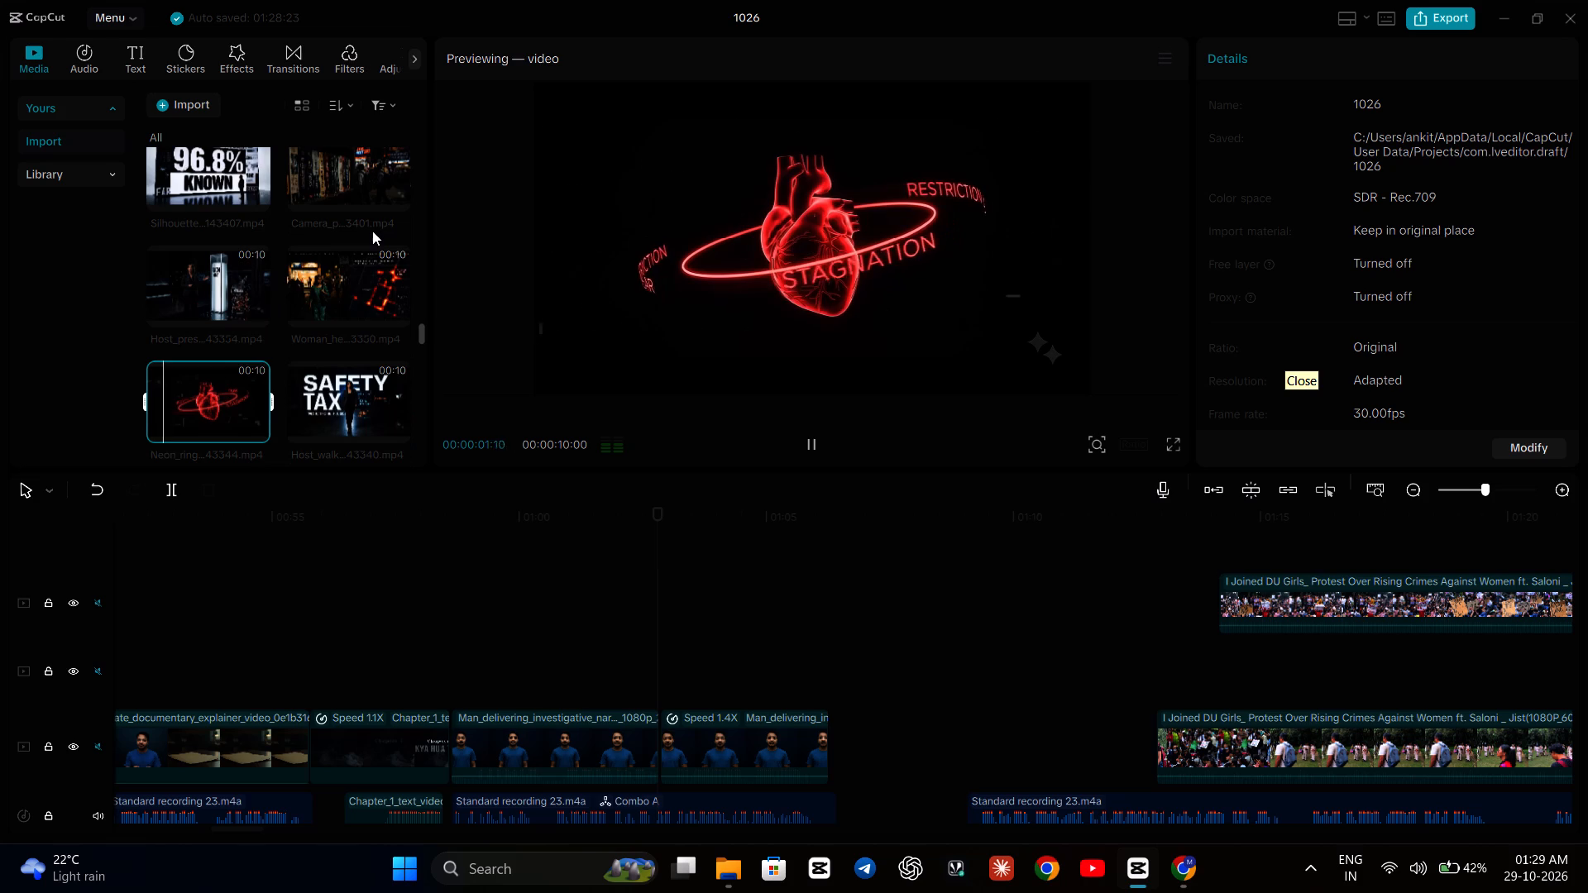
{"action": "scroll", "coordinate": [372, 231], "scroll_direction": "up", "scroll_amount": 2}
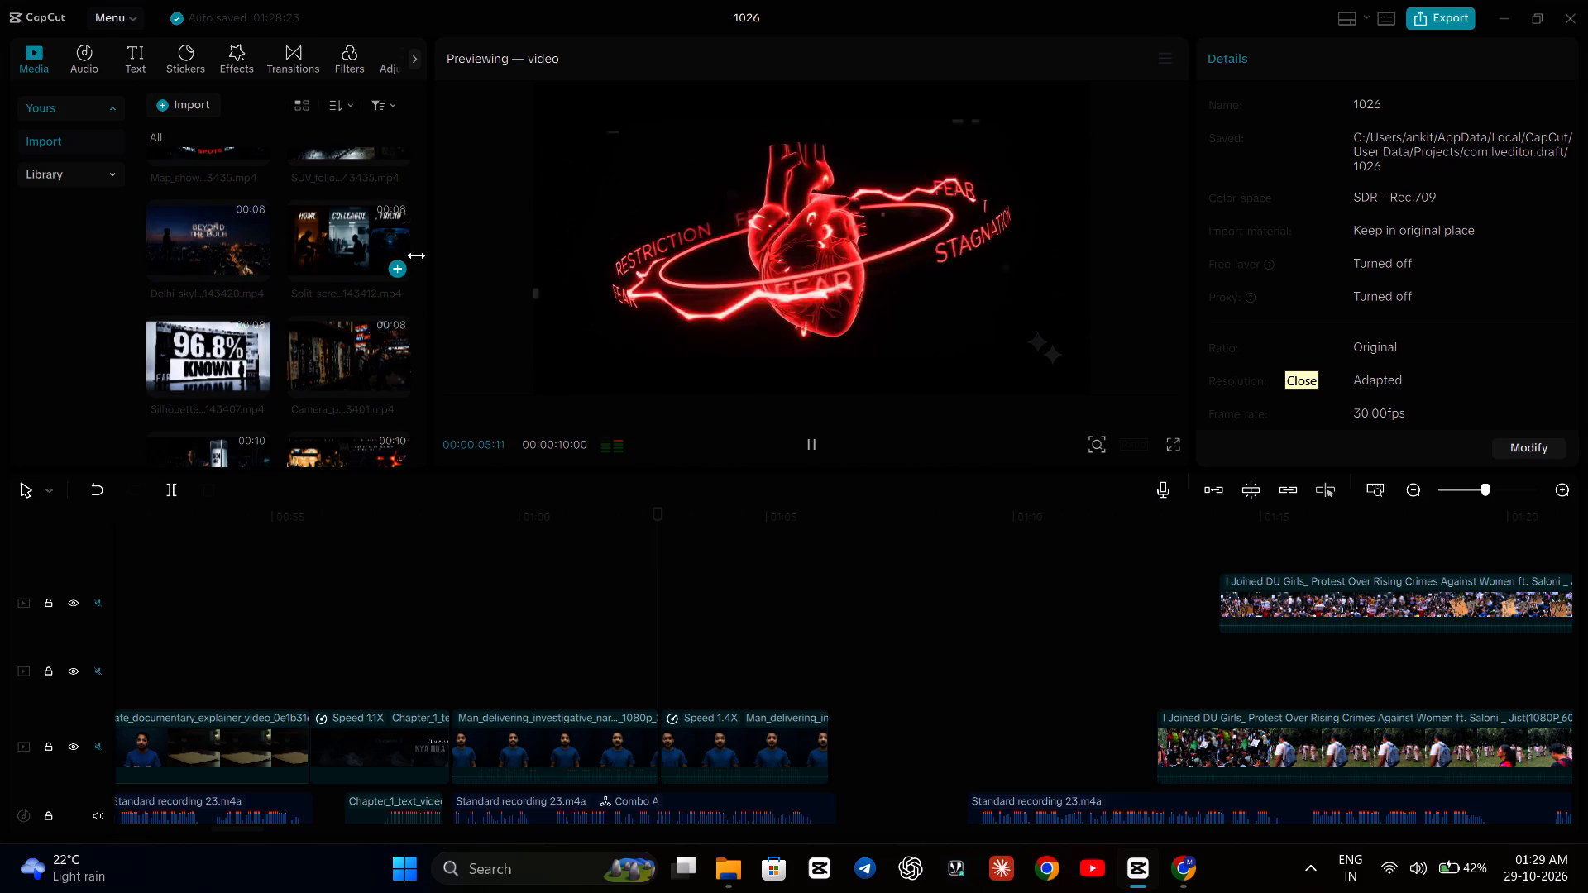
{"action": "left_click", "coordinate": [325, 228]}
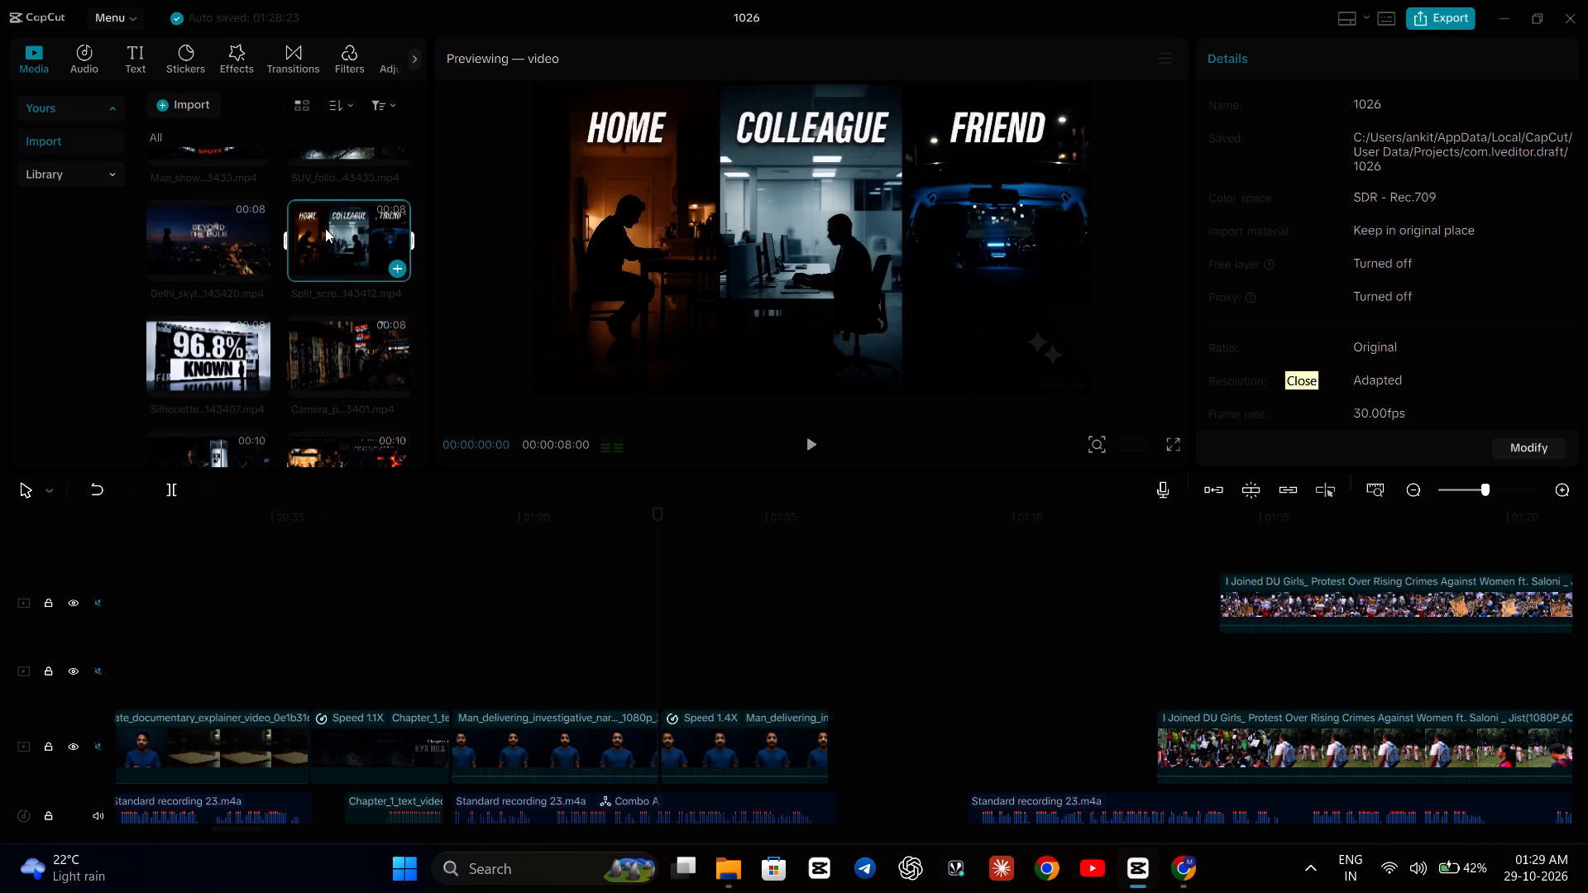
Preview the imported talking-head clips whose names end in 44119, 144059, 44046 and 44040.
{"action": "scroll", "coordinate": [325, 228], "scroll_direction": "up", "scroll_amount": 19}
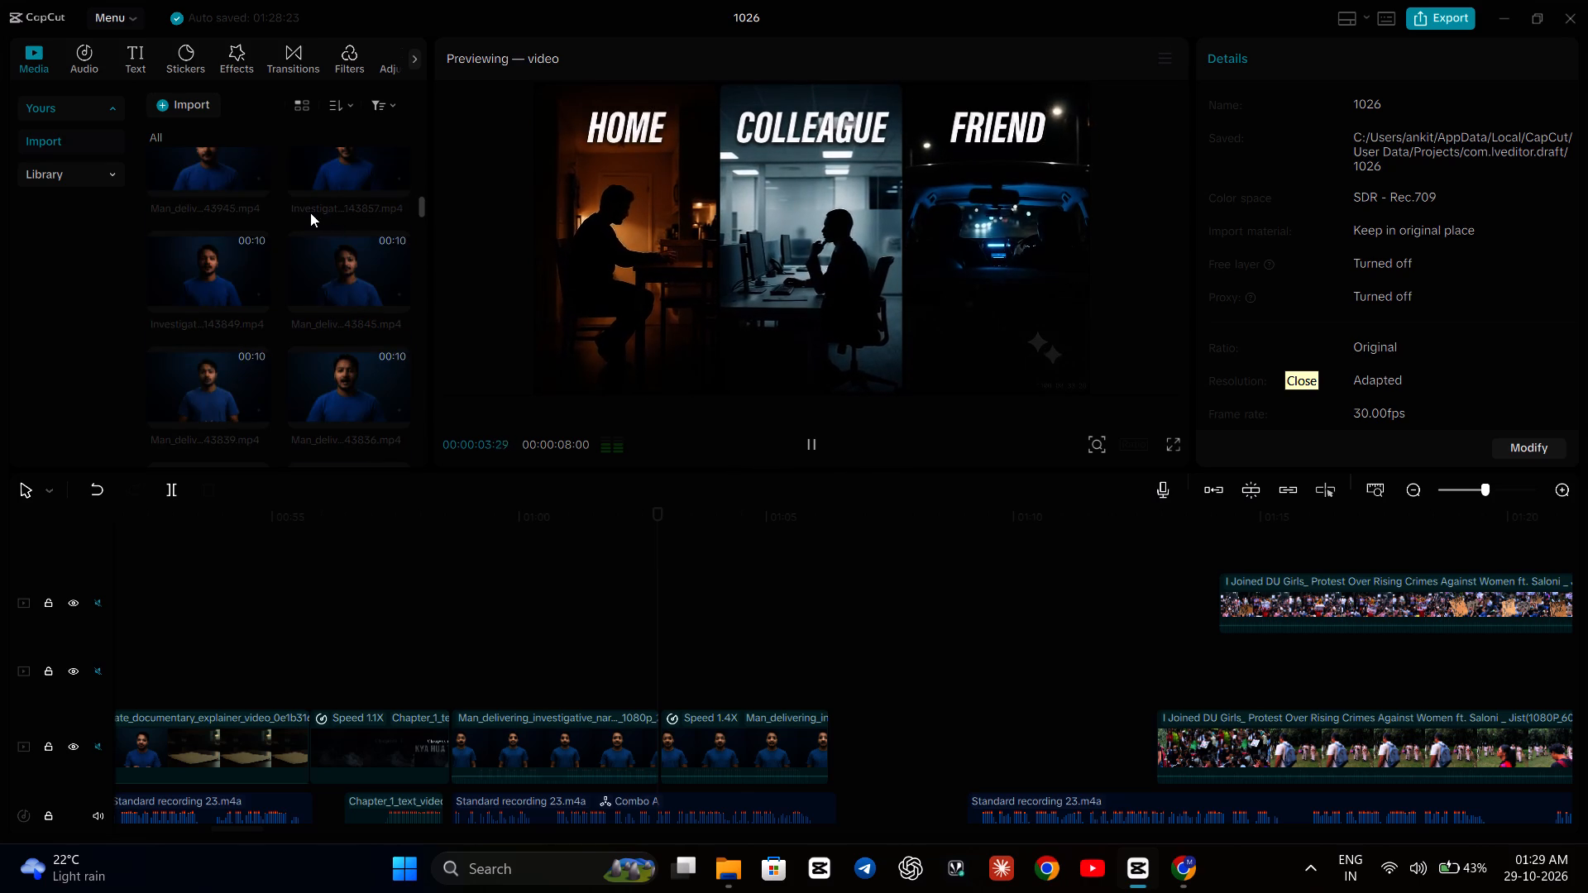
{"action": "scroll", "coordinate": [310, 213], "scroll_direction": "up", "scroll_amount": 10}
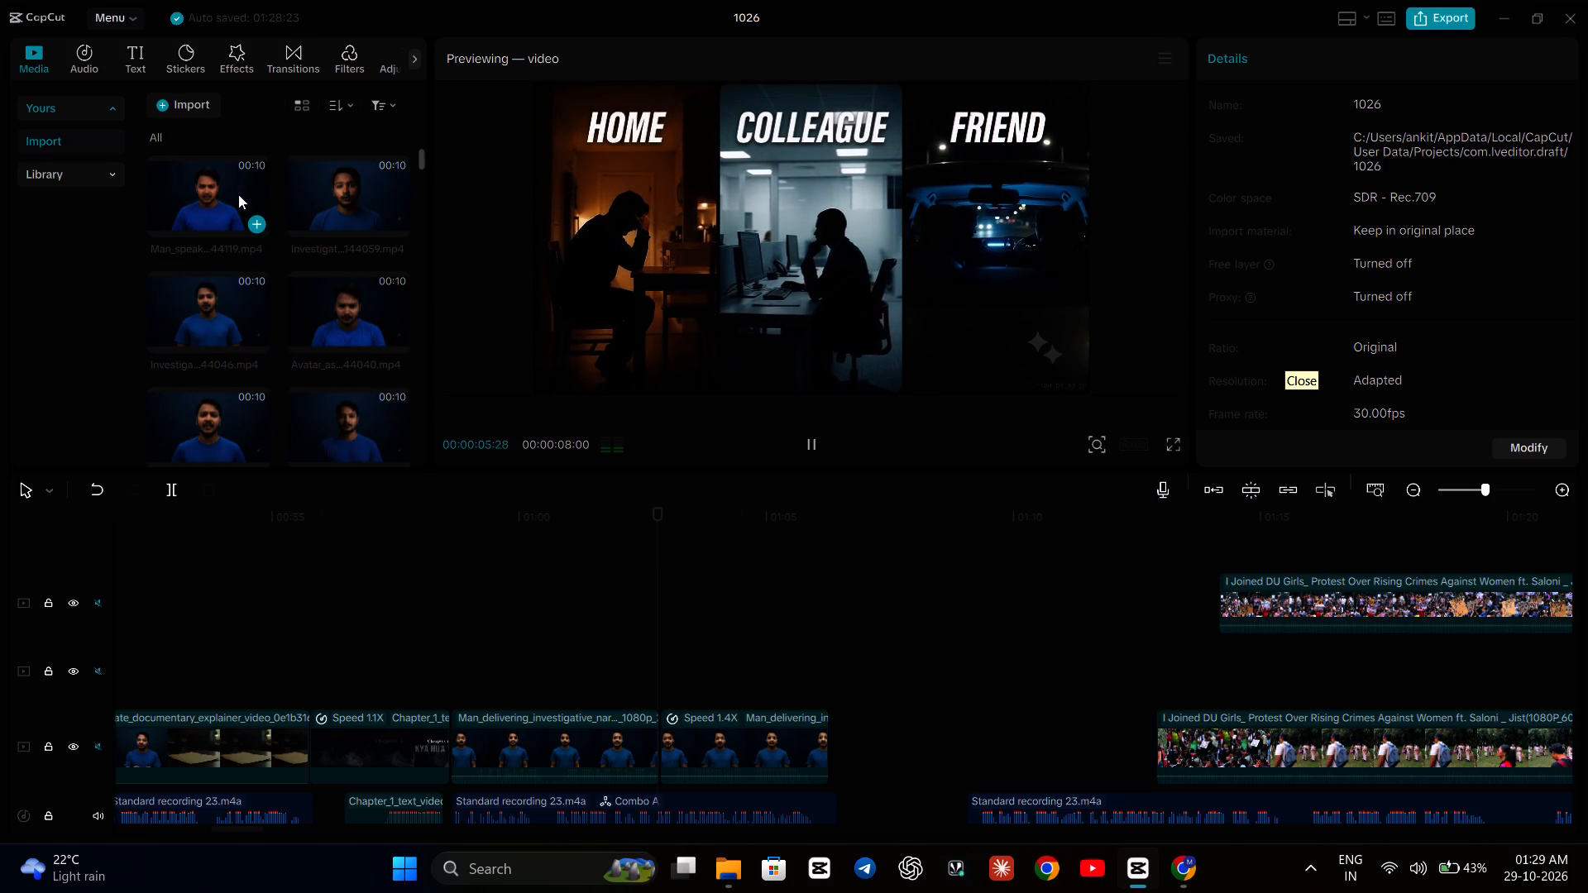
{"action": "left_click", "coordinate": [224, 191]}
{"action": "left_click", "coordinate": [319, 193]}
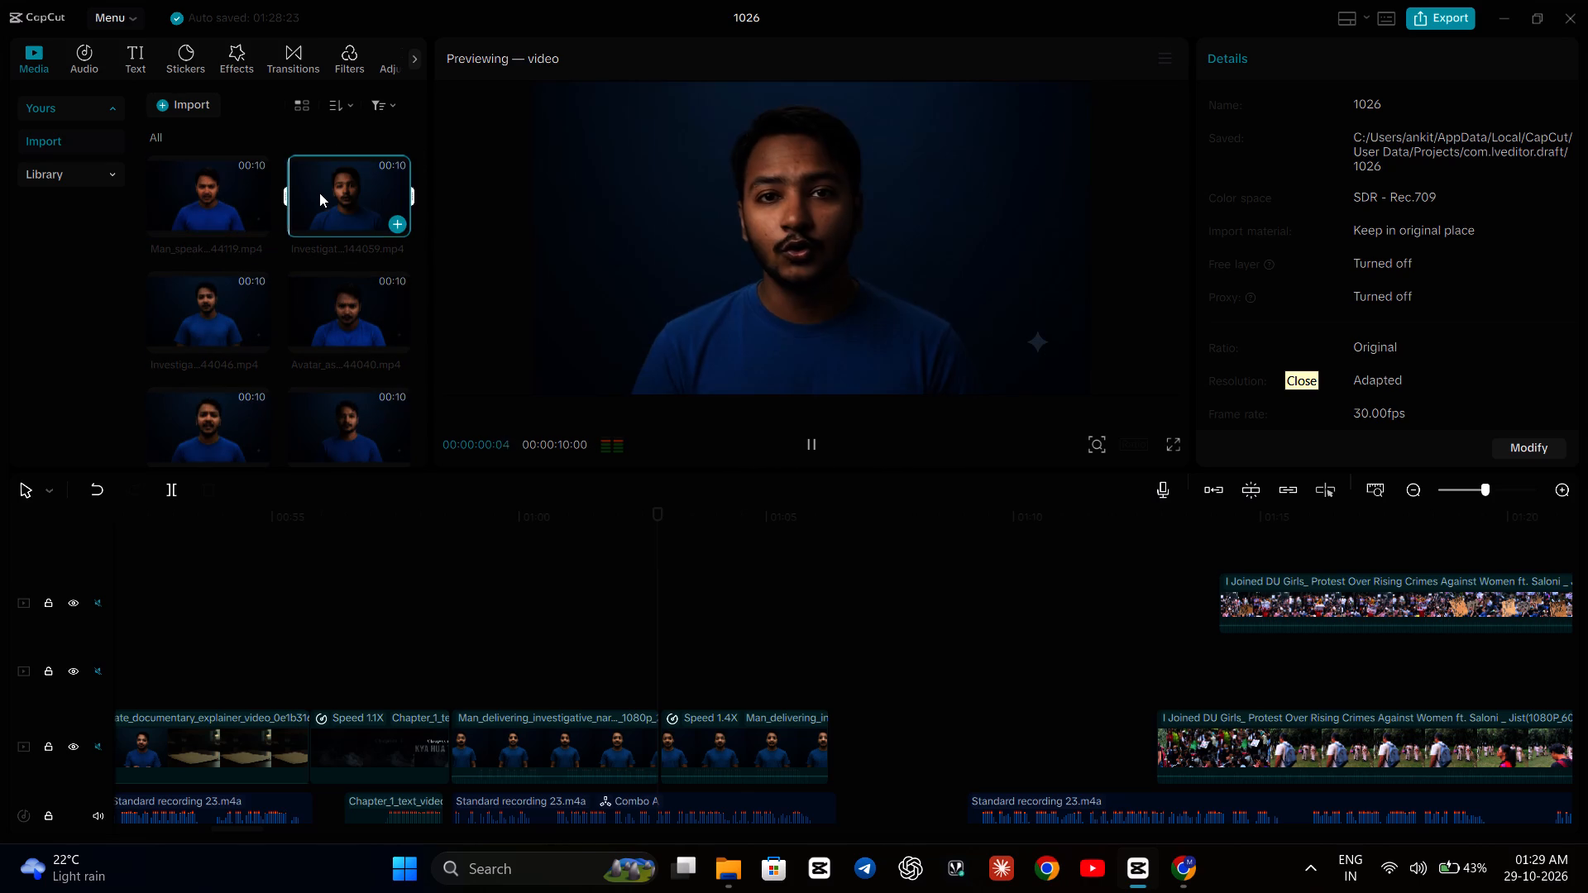
{"action": "left_click", "coordinate": [347, 314]}
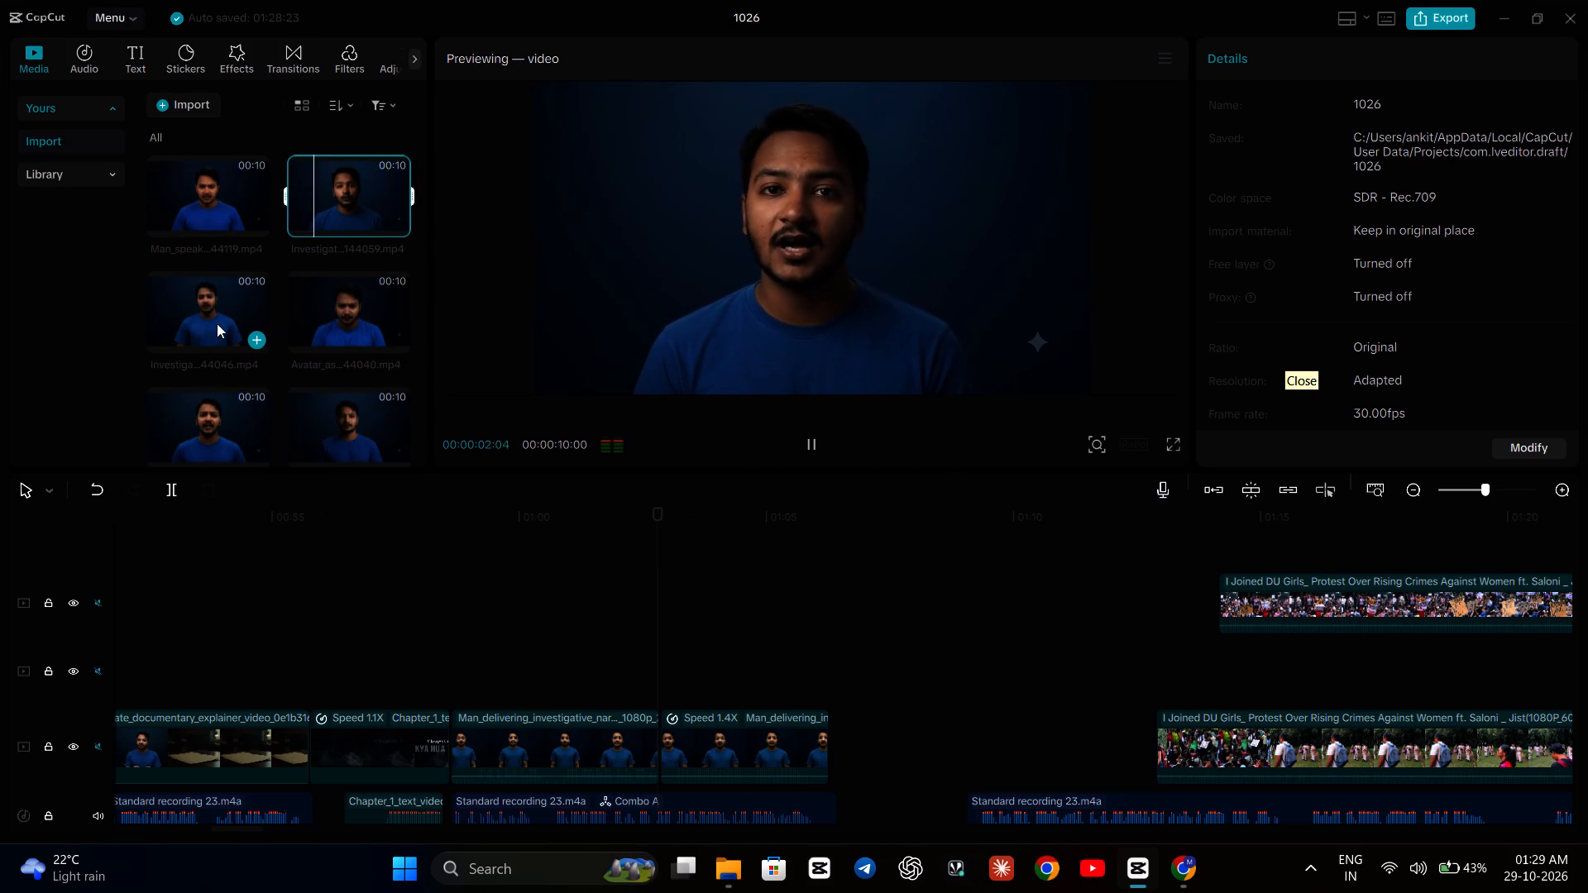
{"action": "left_click", "coordinate": [207, 323]}
{"action": "left_click", "coordinate": [352, 315]}
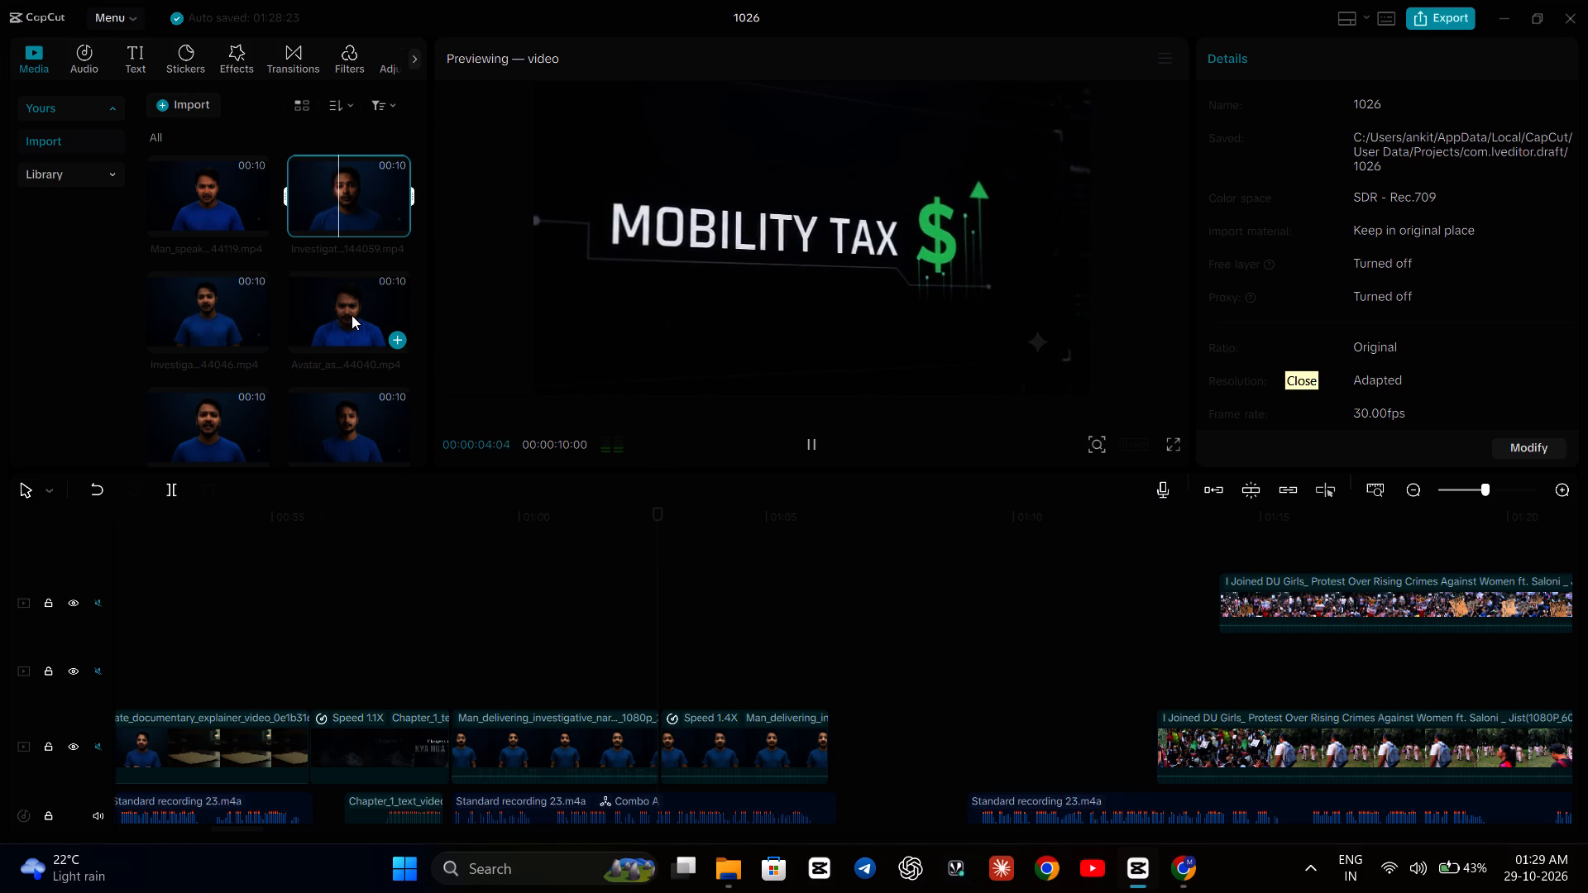
Replay the talking-head clip ending in 44046 and check its visuals around the 5-second midpoint.
{"action": "left_click", "coordinate": [247, 309]}
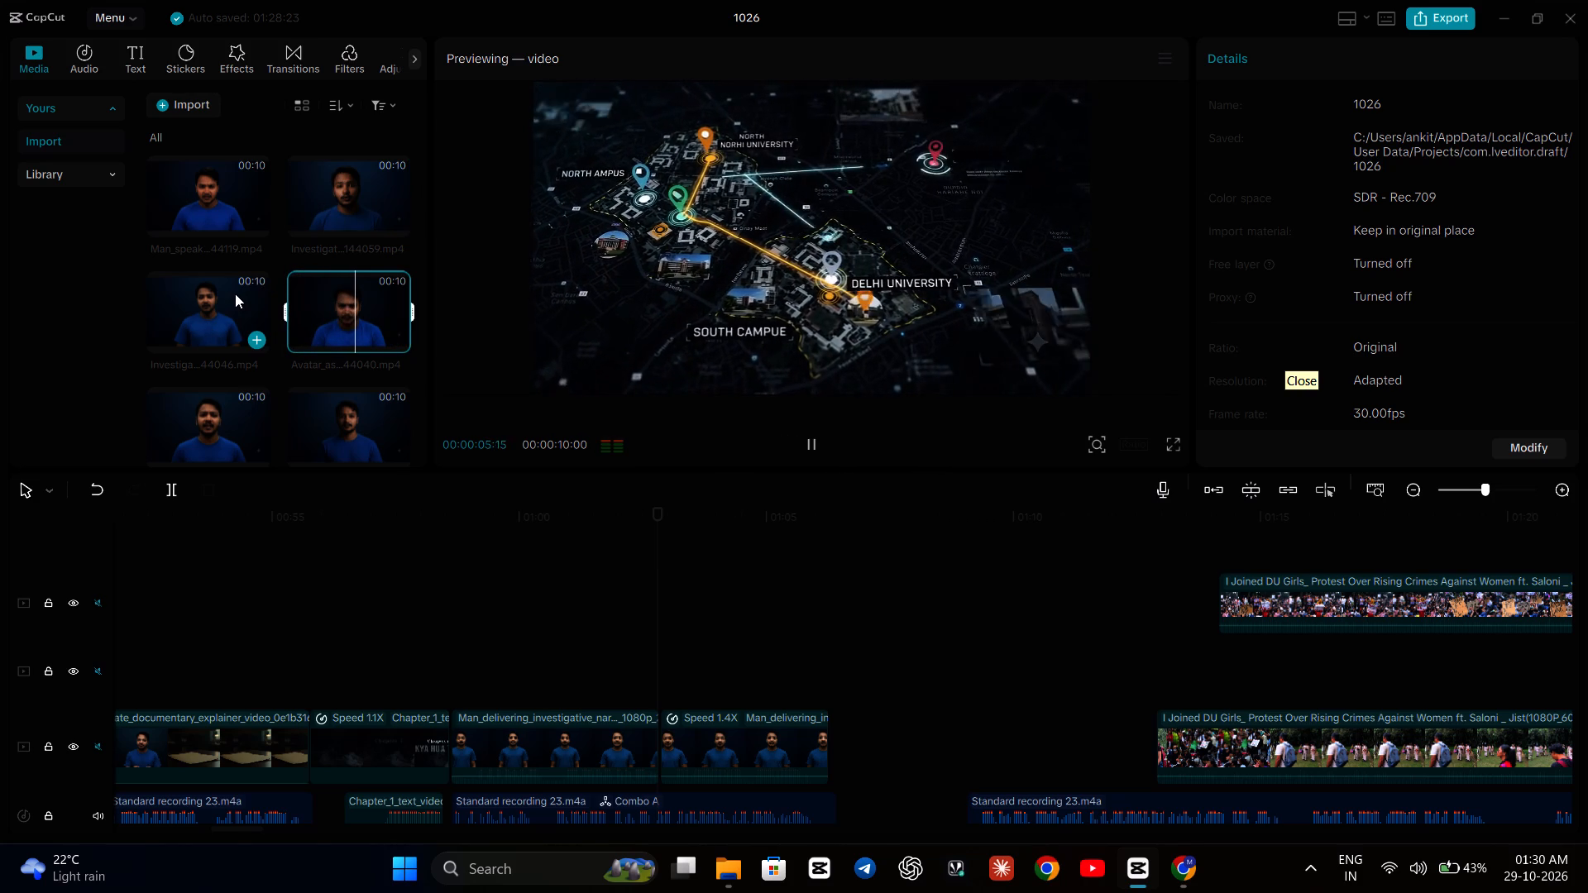
{"action": "left_click", "coordinate": [235, 294]}
{"action": "left_click", "coordinate": [235, 294]}
{"action": "left_click", "coordinate": [235, 294]}
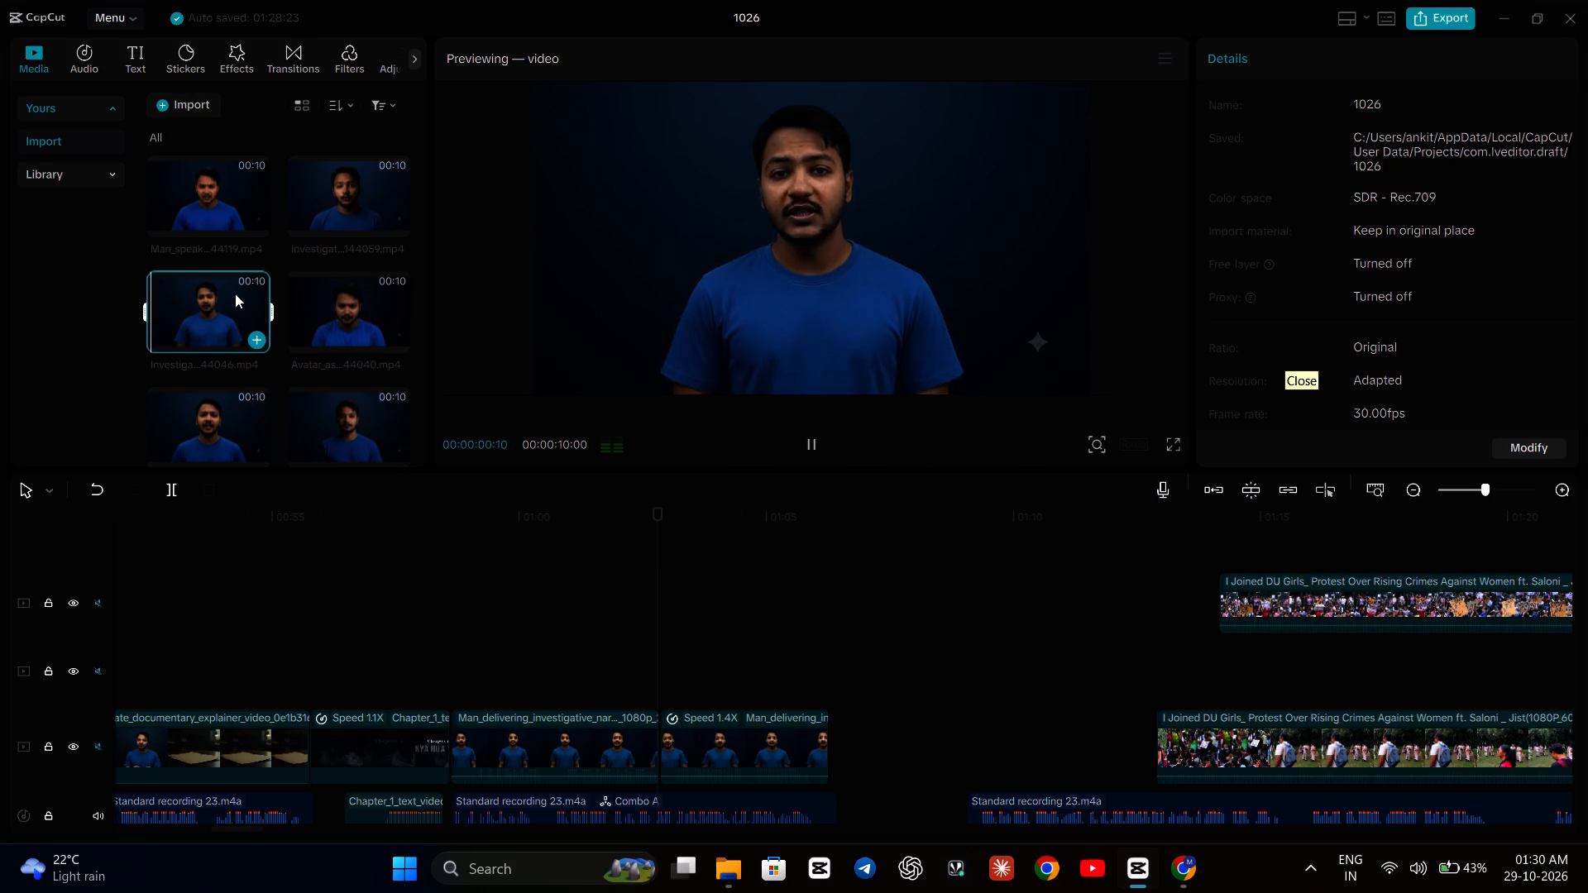
{"action": "left_click", "coordinate": [235, 294]}
{"action": "left_click", "coordinate": [209, 299]}
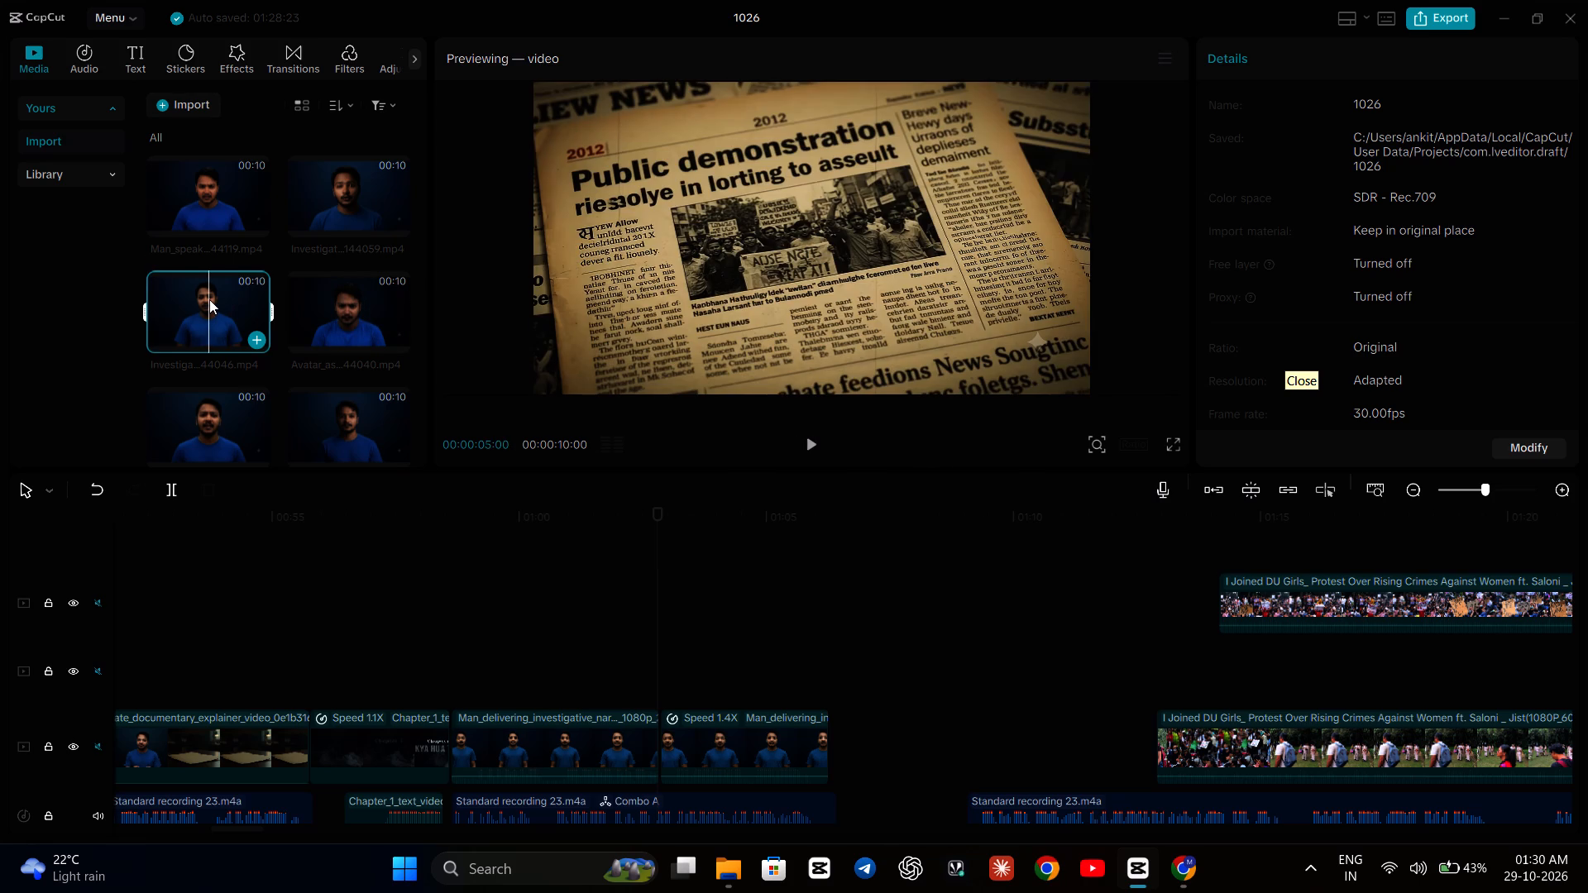
Preview the talking-head clips whose names end in 44026, 44022, 44015 and 44021.
{"action": "scroll", "coordinate": [209, 299], "scroll_direction": "down", "scroll_amount": 1}
{"action": "left_click", "coordinate": [212, 325]}
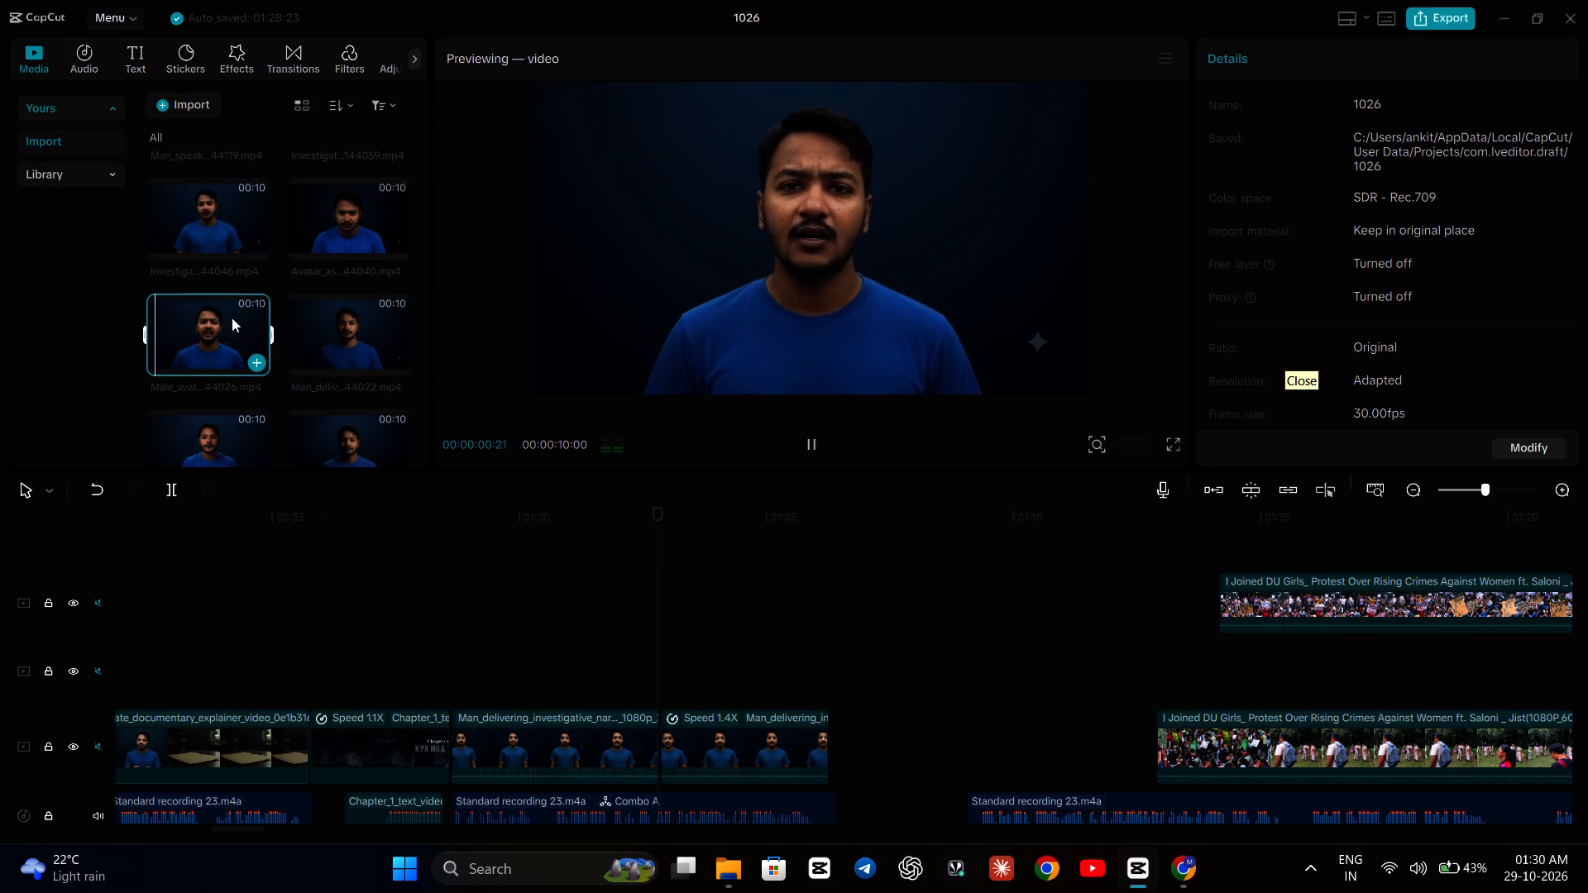
{"action": "left_click", "coordinate": [340, 323]}
{"action": "left_click", "coordinate": [340, 323]}
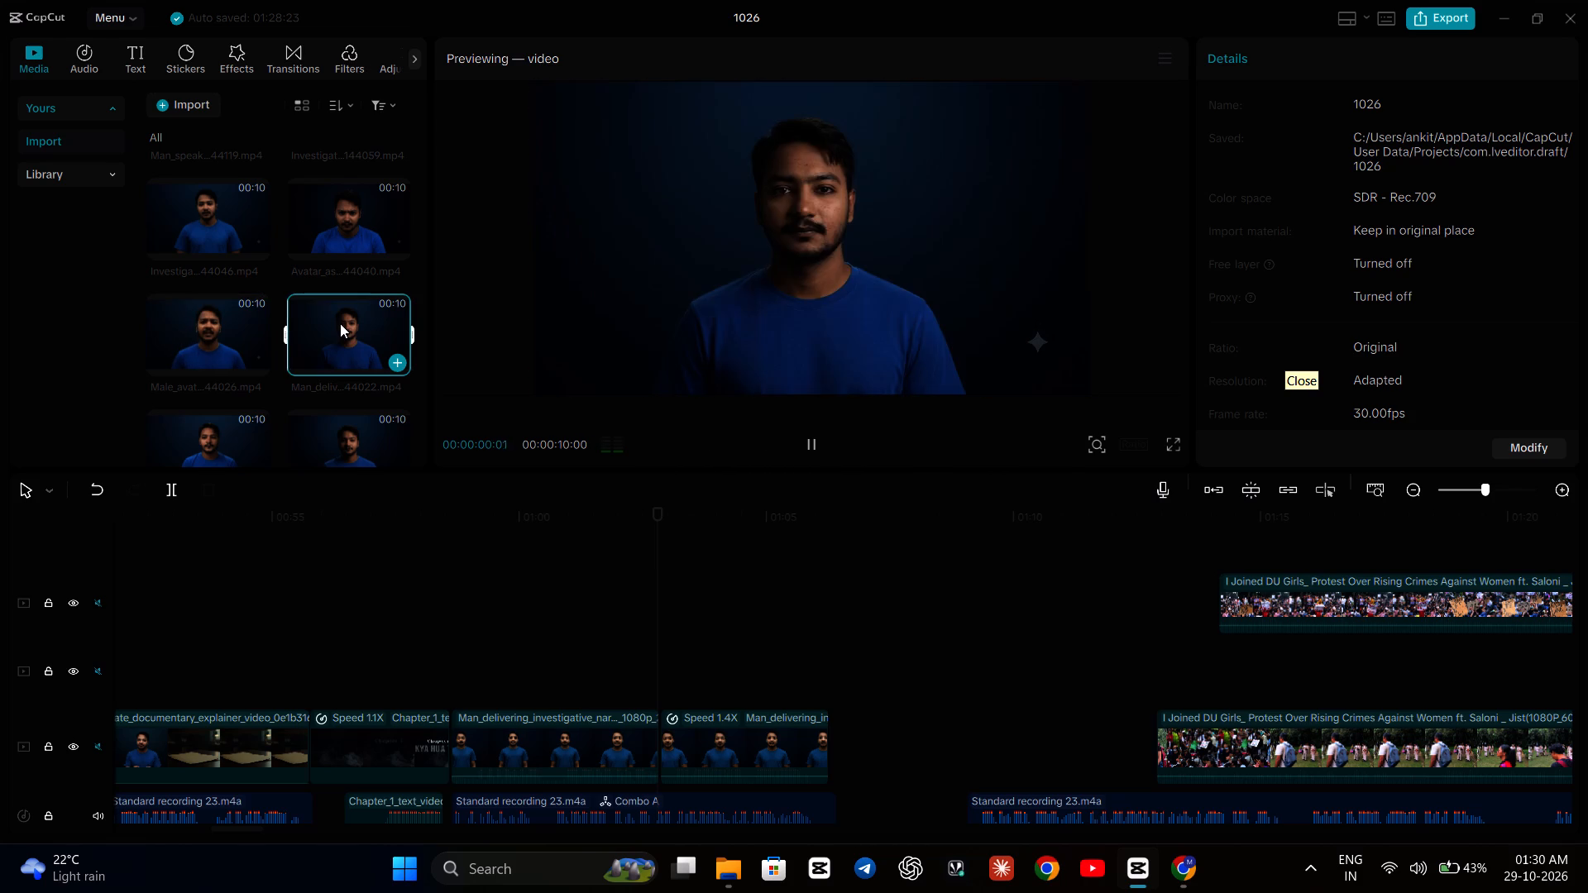
{"action": "scroll", "coordinate": [323, 365], "scroll_direction": "down", "scroll_amount": 1}
{"action": "double_click", "coordinate": [323, 365]}
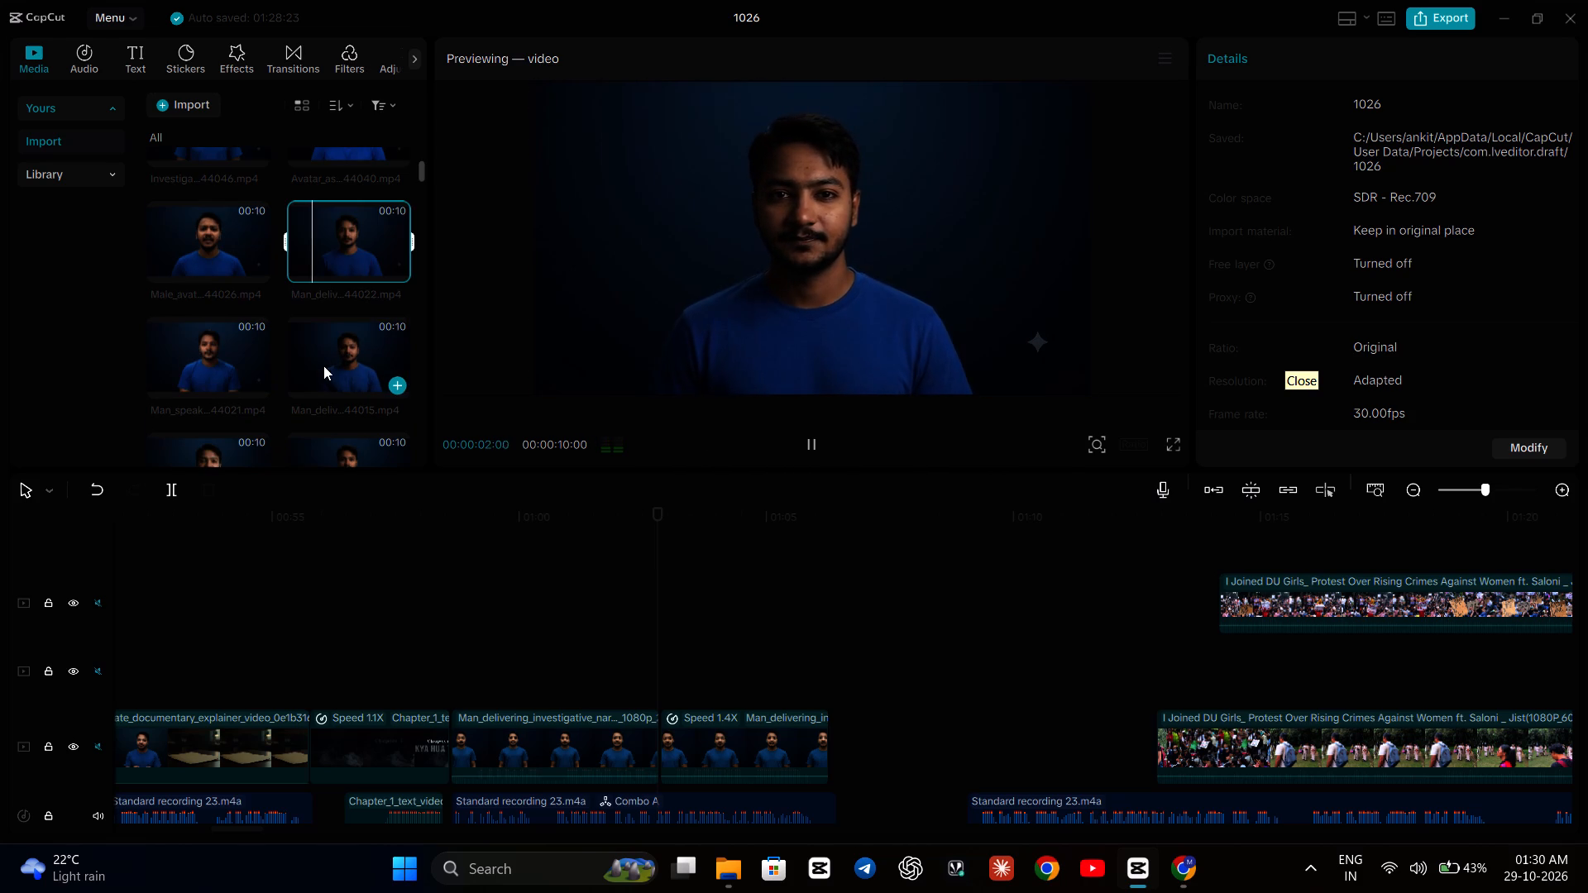
{"action": "double_click", "coordinate": [222, 350]}
Preview the talking-head clips whose names end in 44011, 44007, 43953, 43954, 43945 and 143857.
{"action": "scroll", "coordinate": [222, 350], "scroll_direction": "down", "scroll_amount": 1}
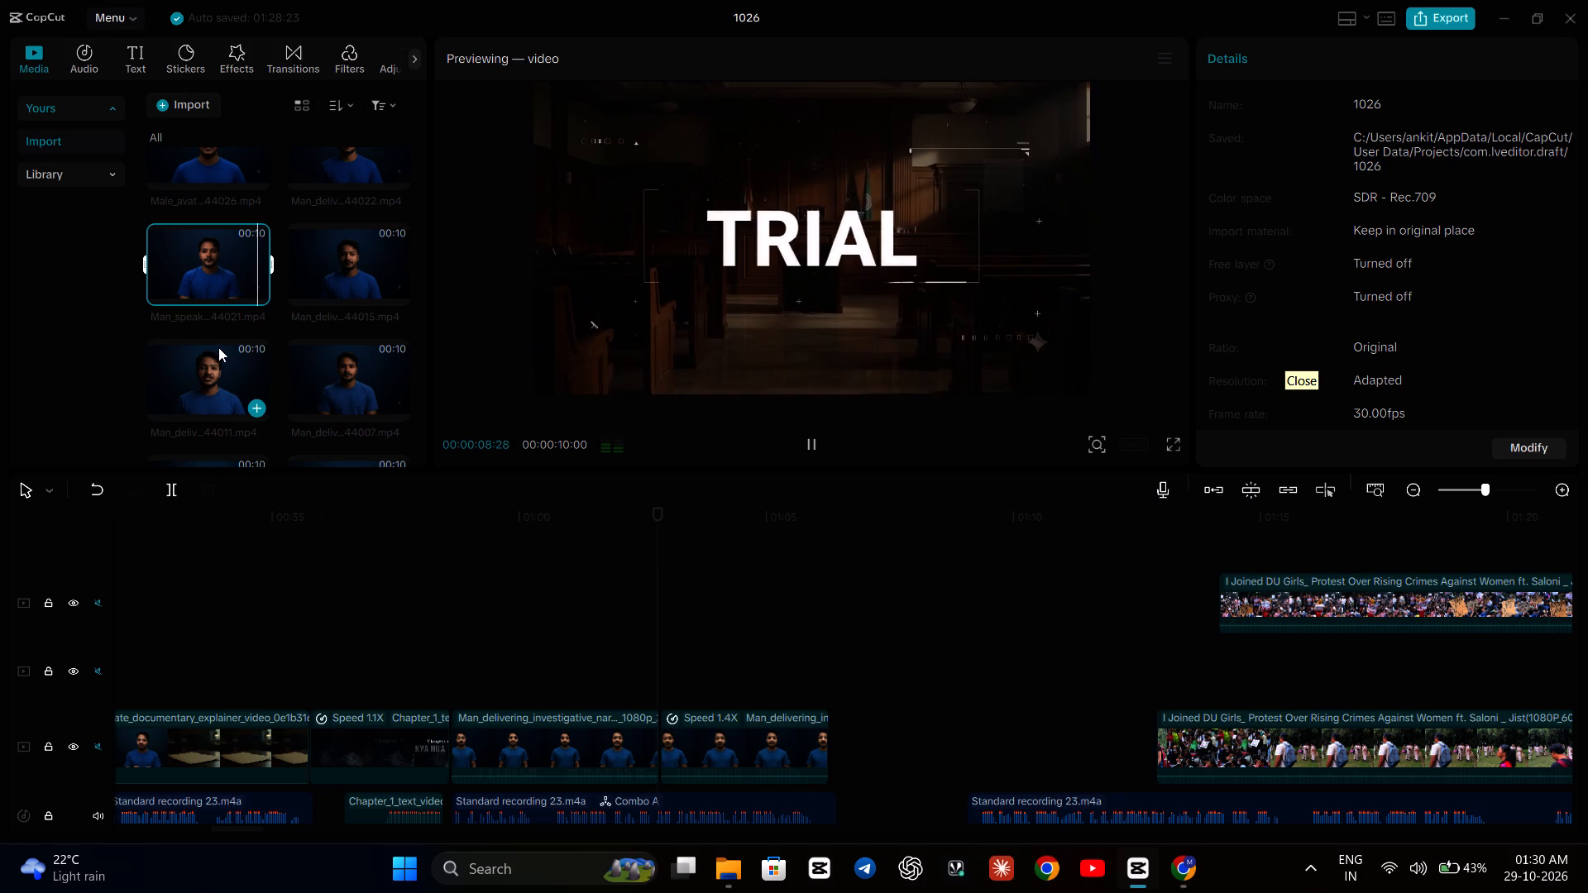
{"action": "double_click", "coordinate": [218, 347]}
{"action": "double_click", "coordinate": [332, 366]}
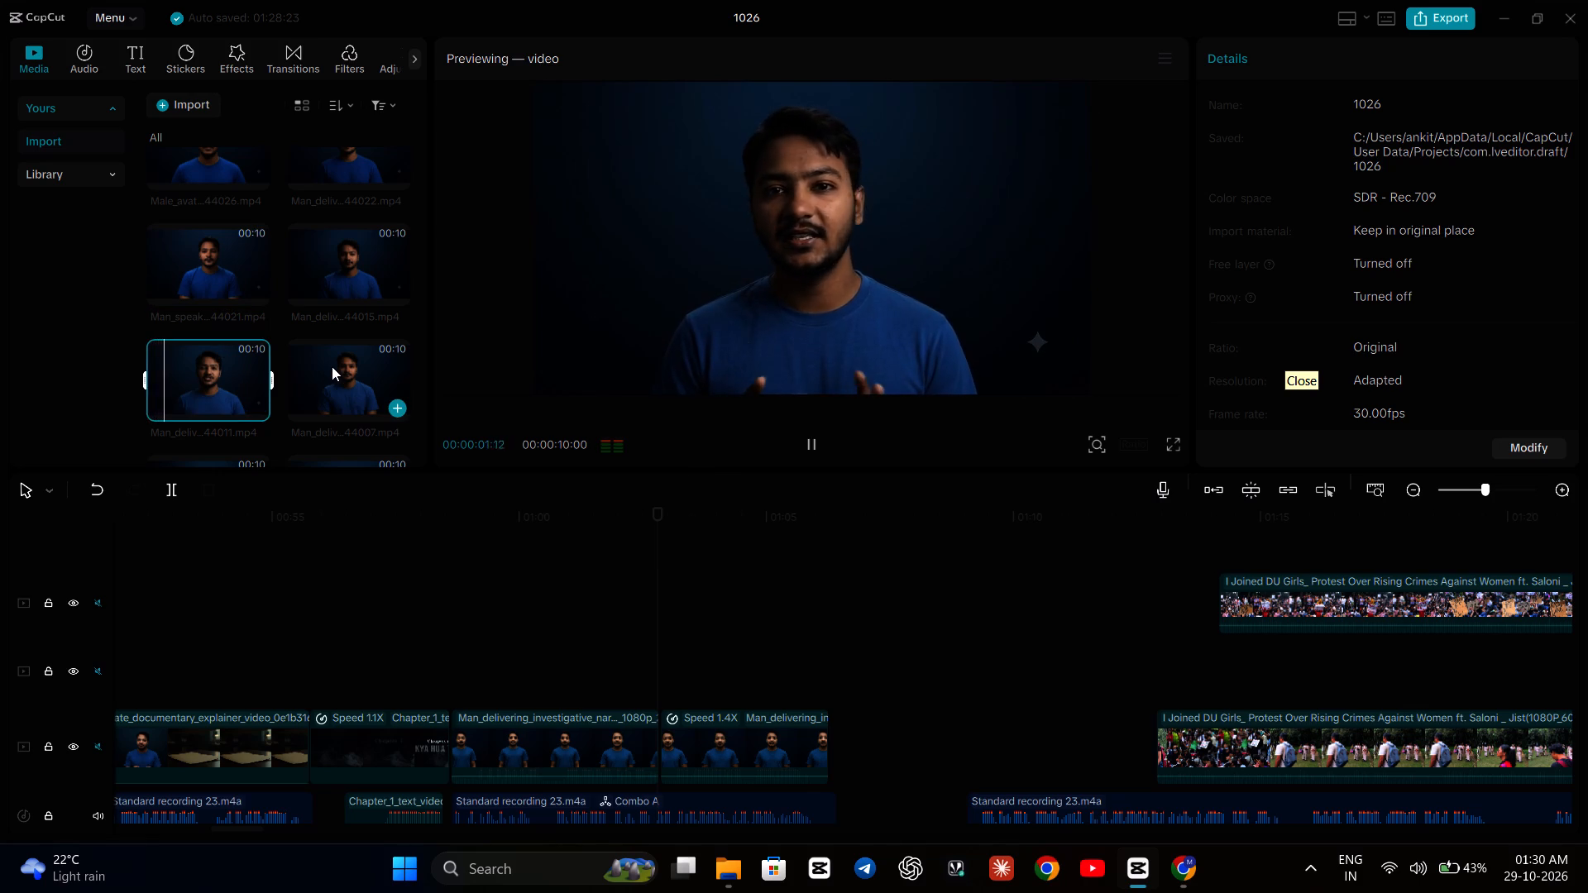
{"action": "scroll", "coordinate": [332, 366], "scroll_direction": "down", "scroll_amount": 2}
{"action": "double_click", "coordinate": [335, 332]}
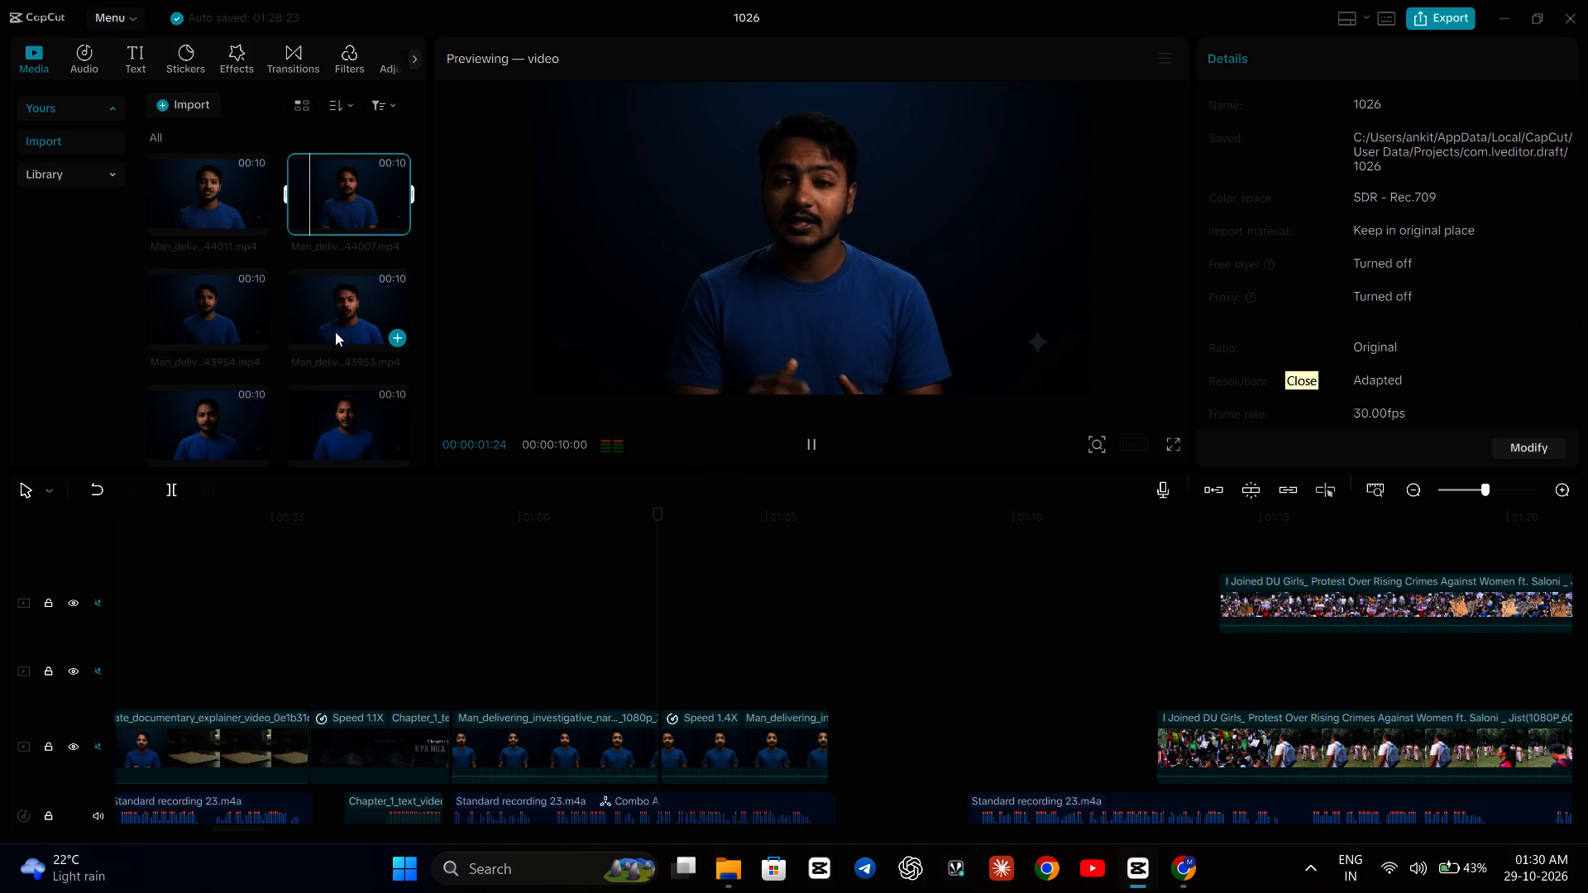
{"action": "double_click", "coordinate": [184, 305]}
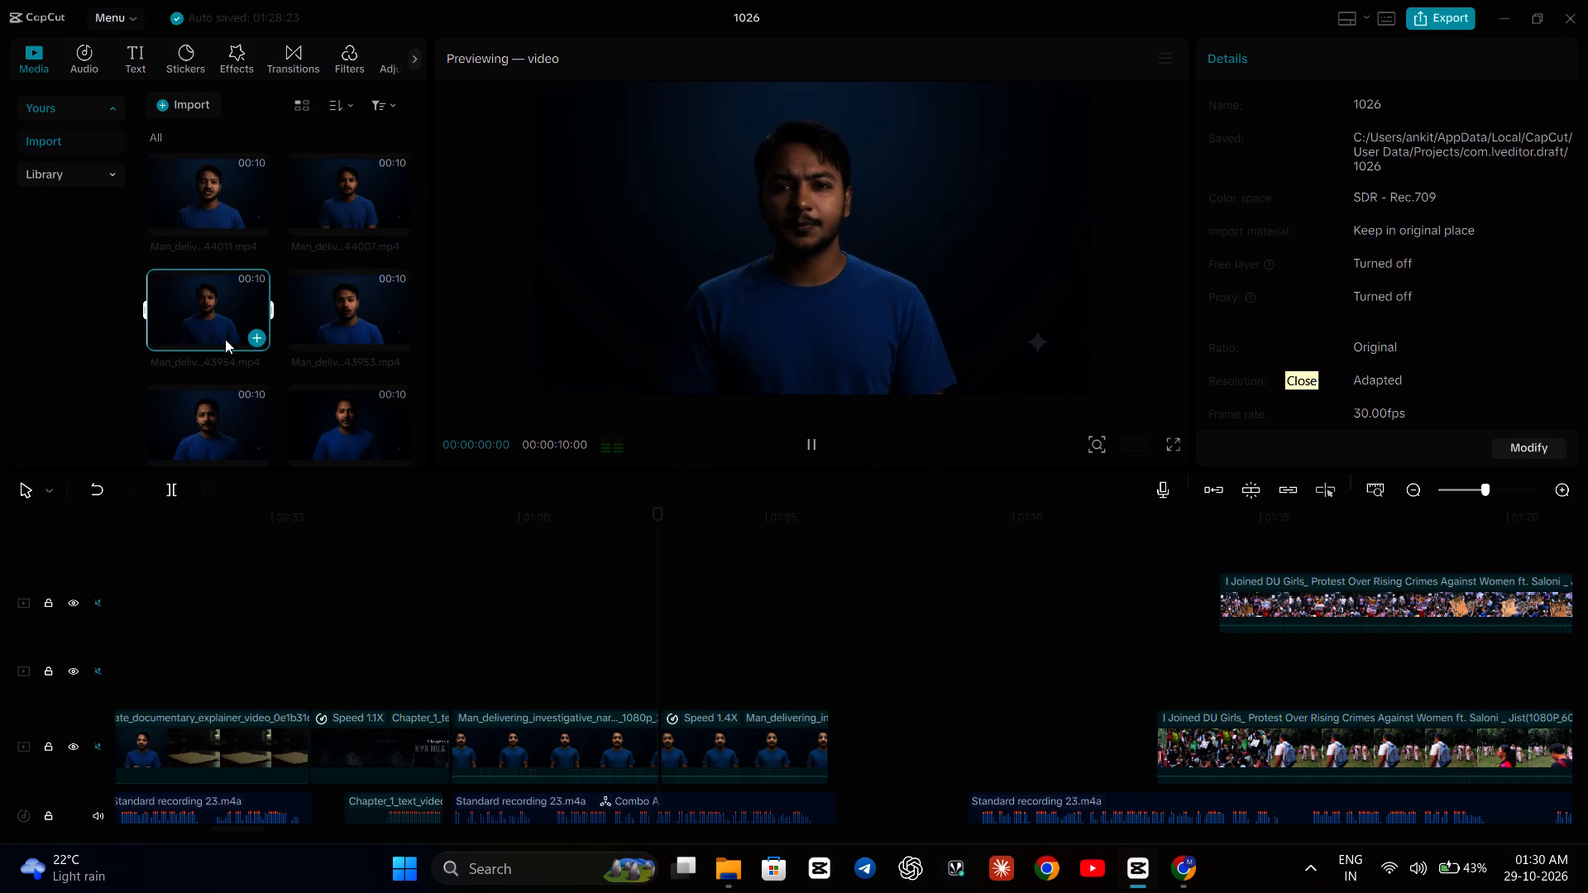
{"action": "double_click", "coordinate": [222, 404]}
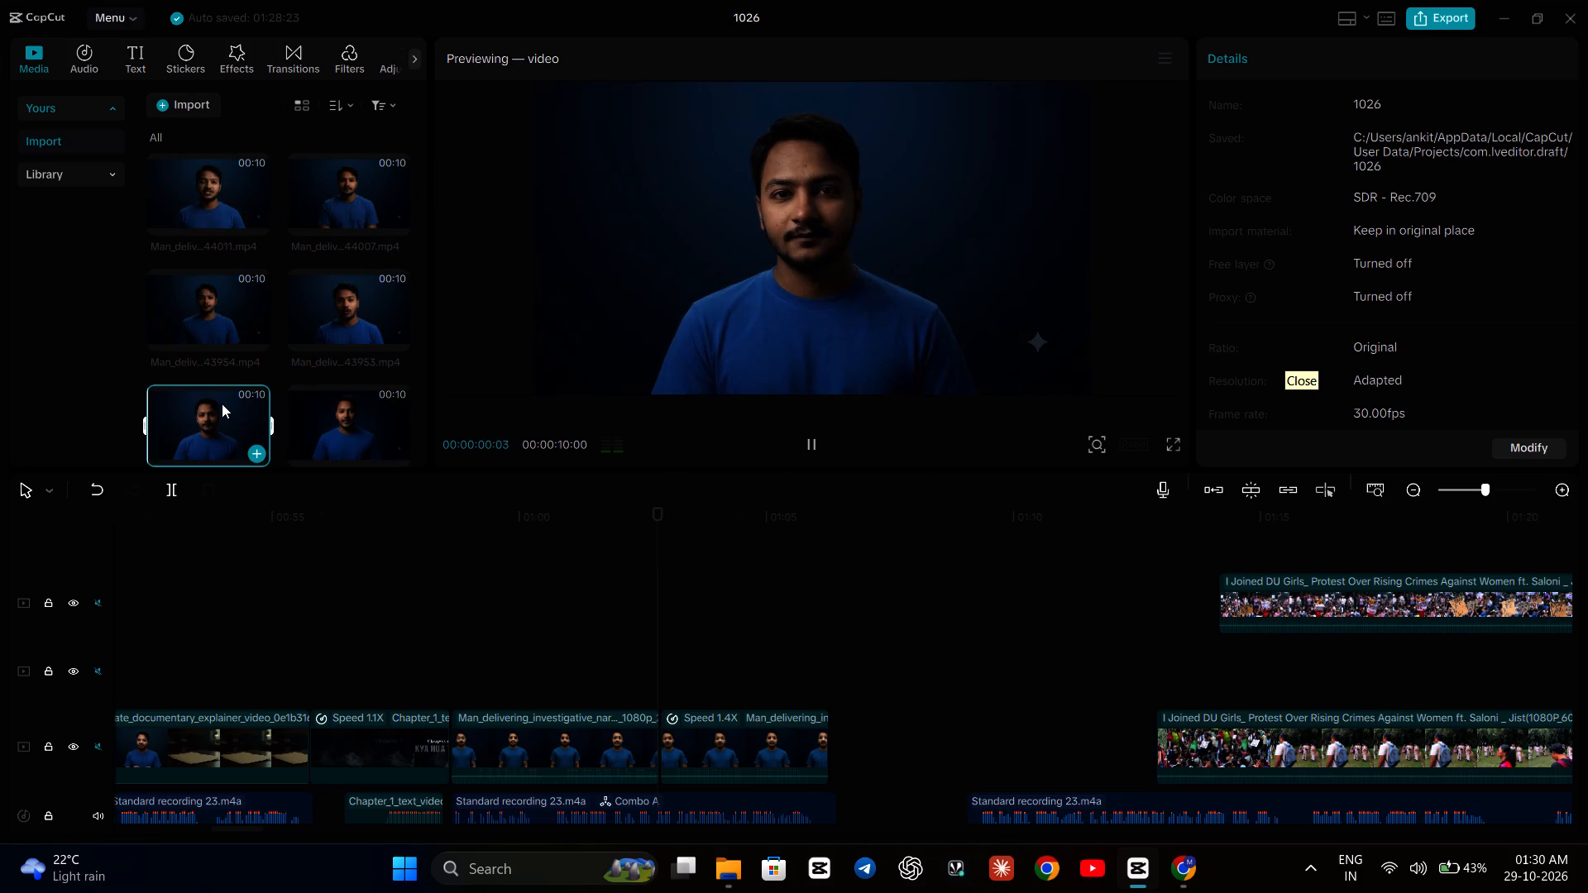
{"action": "left_click", "coordinate": [341, 398]}
{"action": "double_click", "coordinate": [341, 398]}
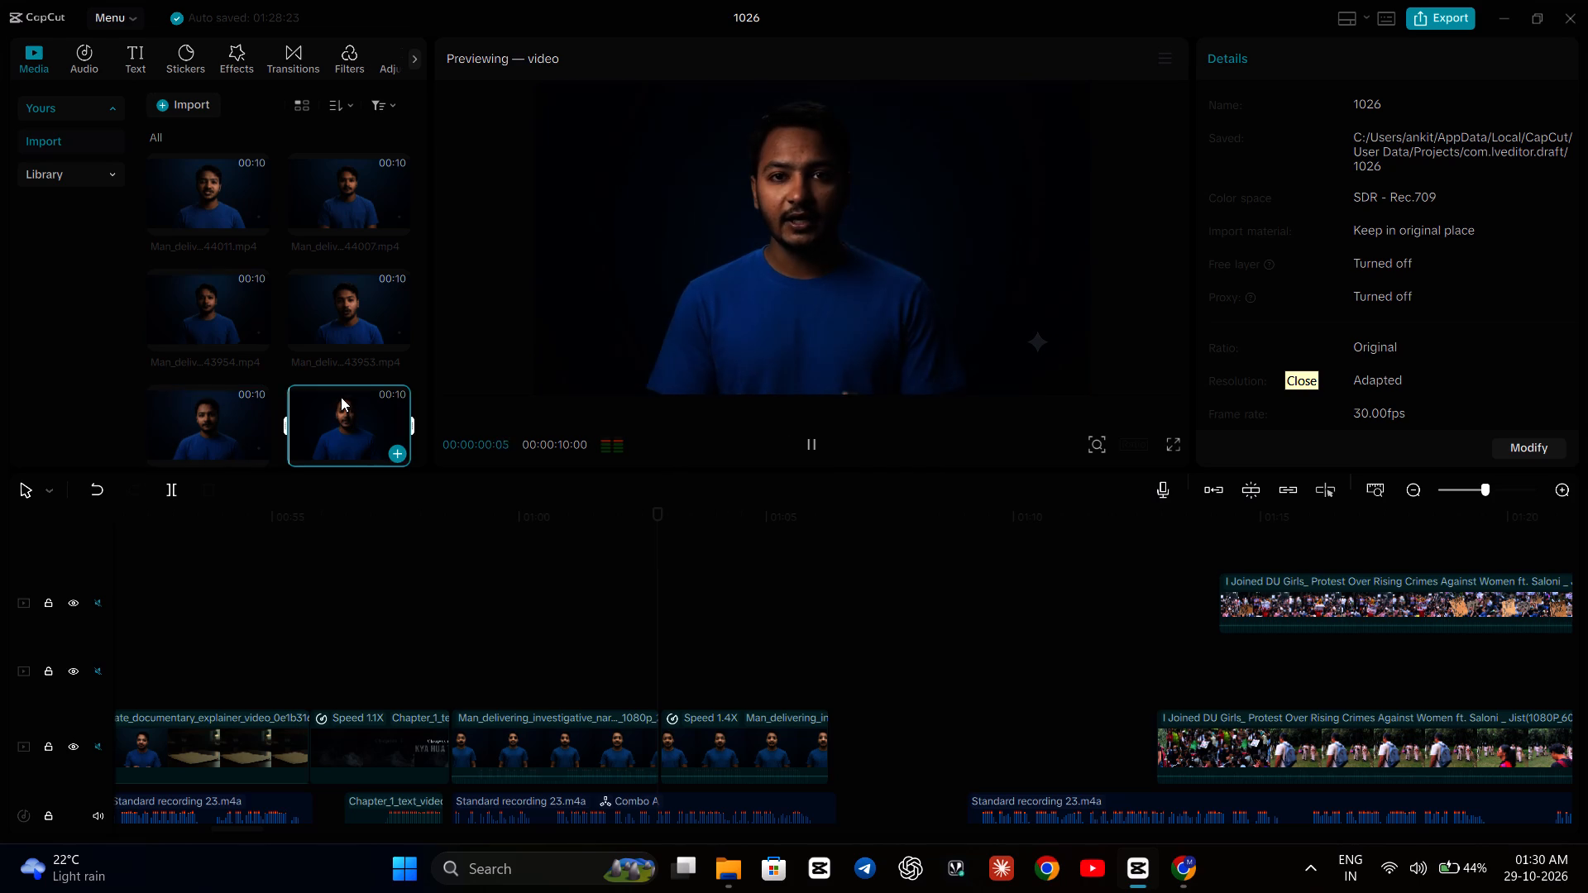
Preview the talking-head clips whose names end in 143849, 43845, 43836 and 43839.
{"action": "scroll", "coordinate": [341, 397], "scroll_direction": "down", "scroll_amount": 2}
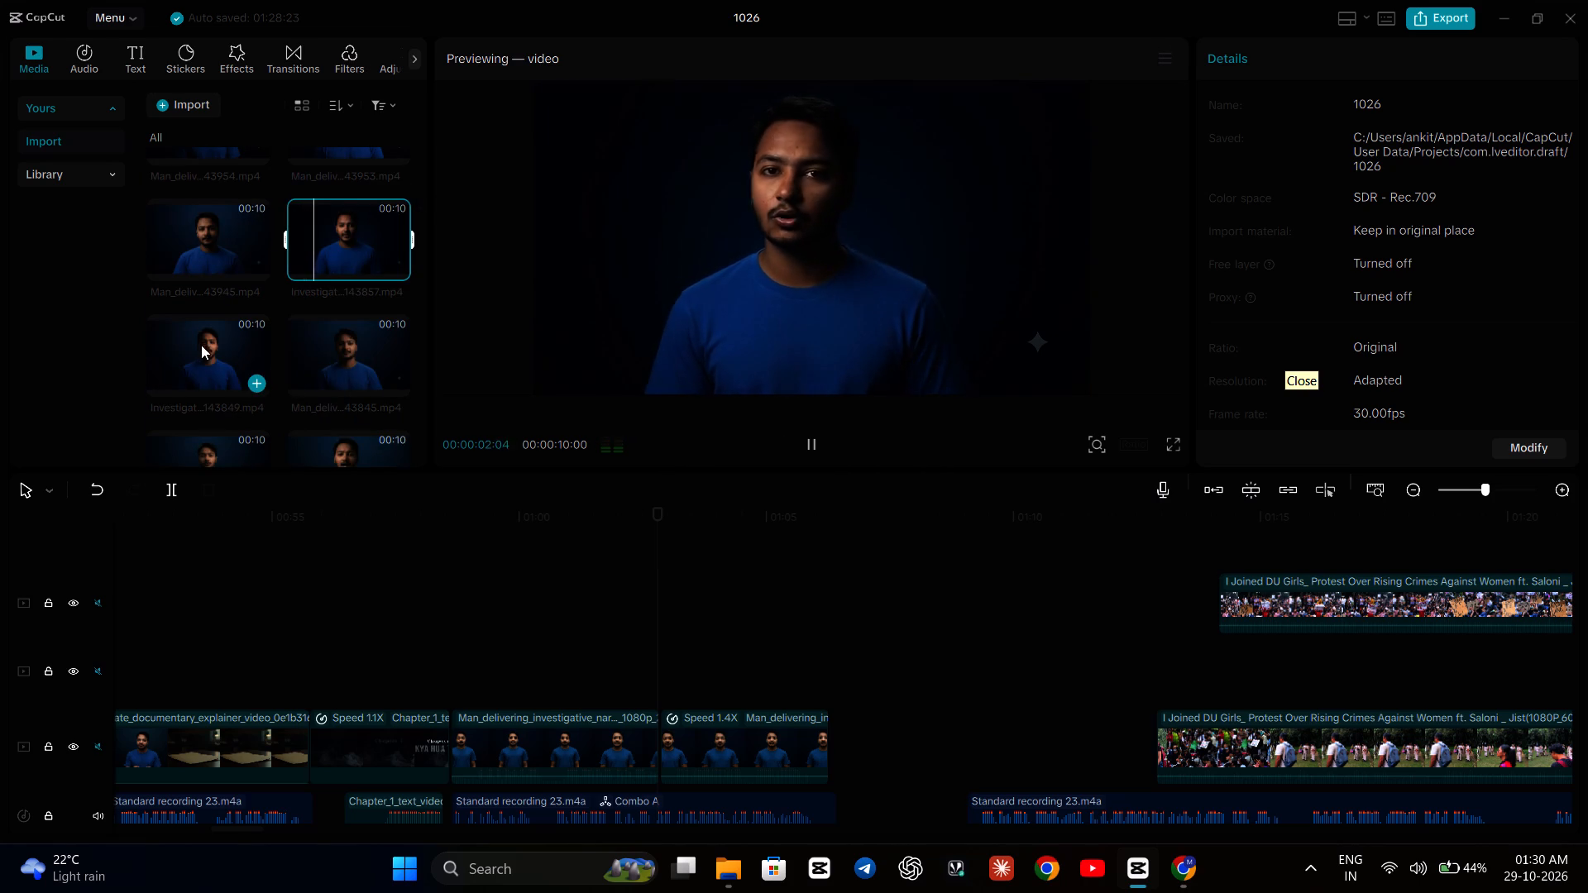
{"action": "double_click", "coordinate": [197, 343]}
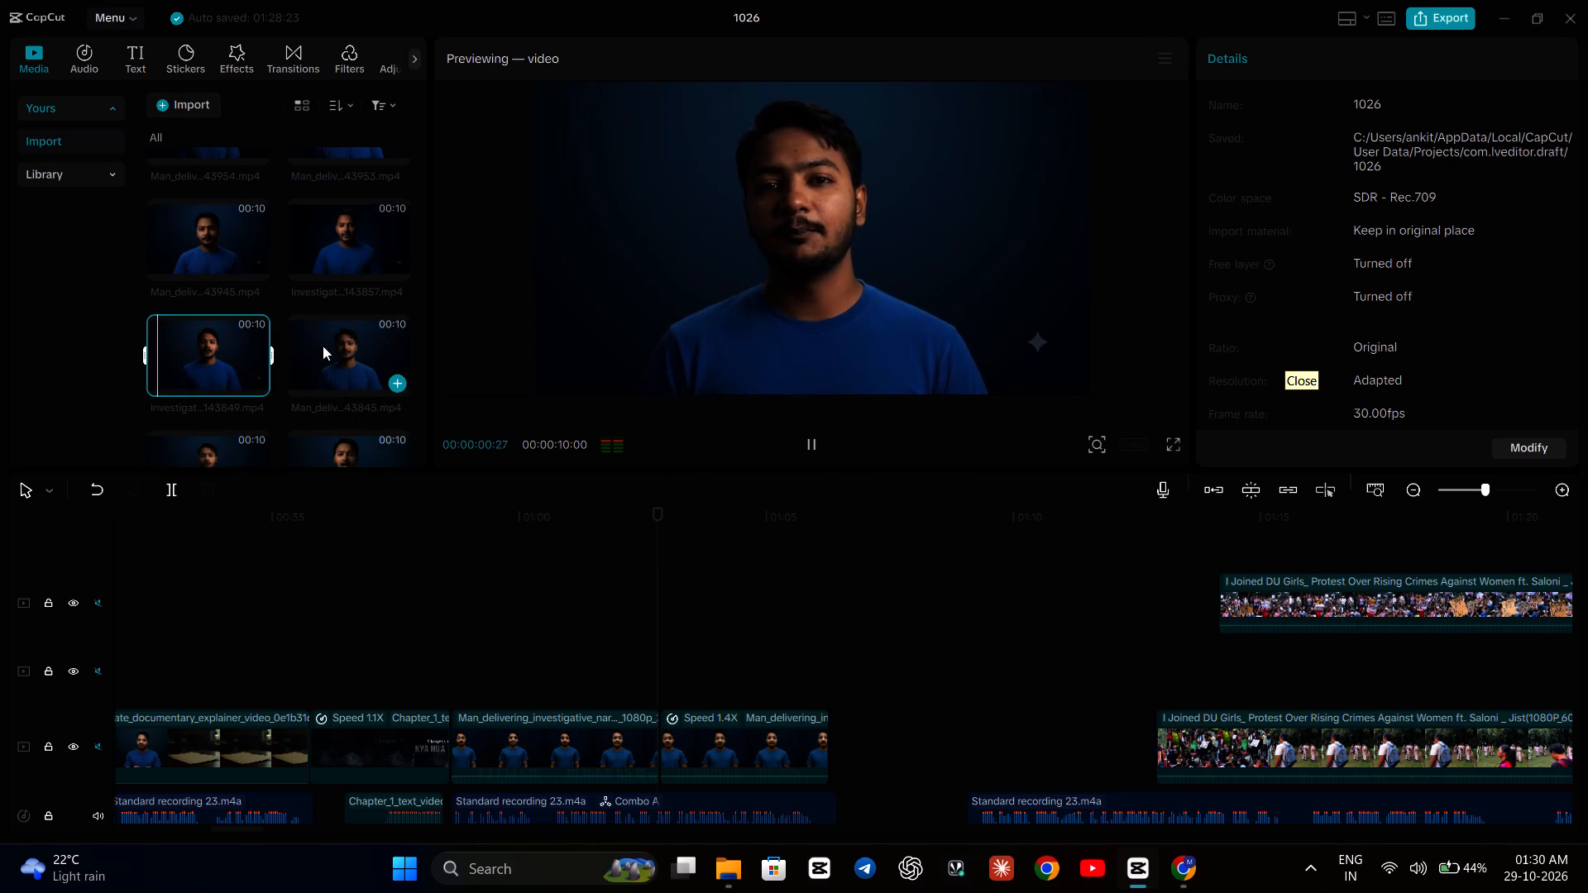
{"action": "double_click", "coordinate": [332, 346]}
{"action": "scroll", "coordinate": [332, 346], "scroll_direction": "down", "scroll_amount": 1}
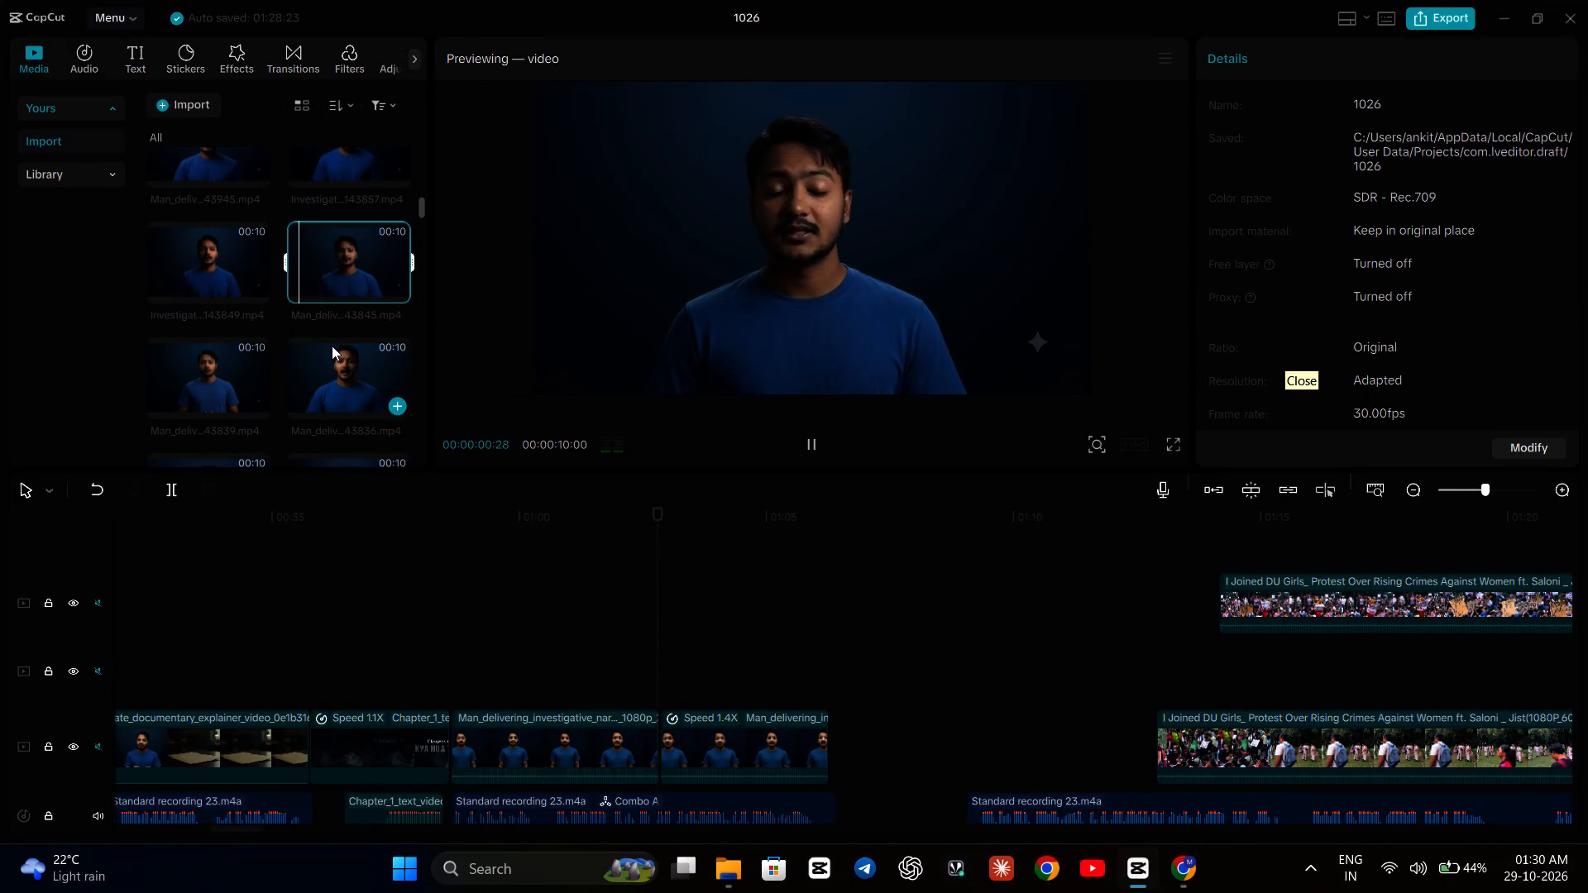
{"action": "double_click", "coordinate": [324, 356]}
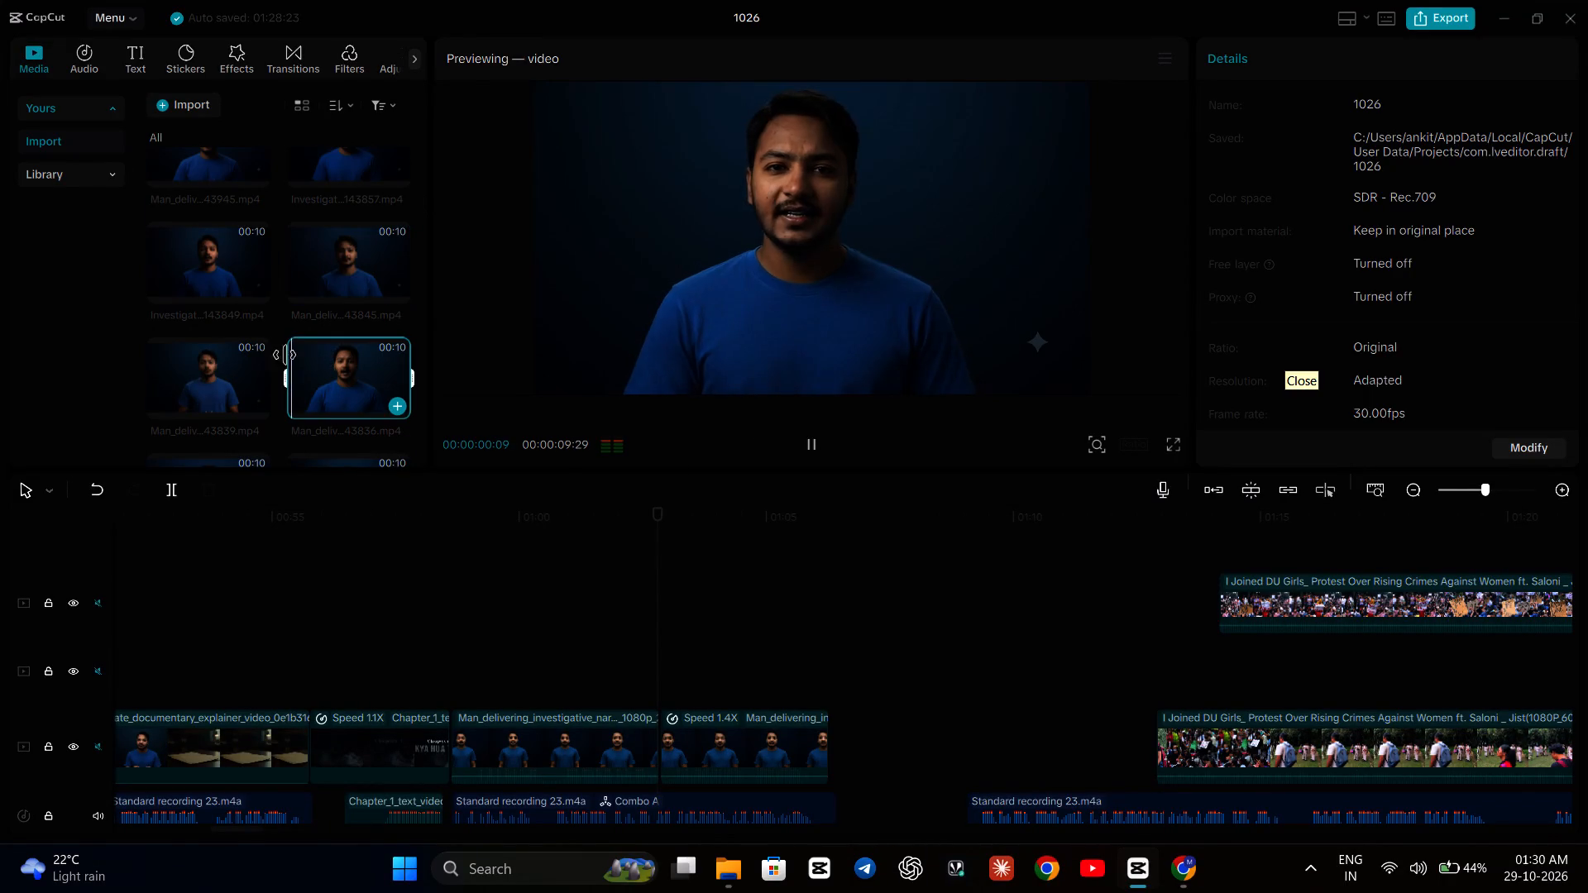
{"action": "double_click", "coordinate": [198, 355]}
Browse the remaining talking-head clips and preview the ones whose names end in 143830 and 43827.
{"action": "scroll", "coordinate": [303, 351], "scroll_direction": "down", "scroll_amount": 2}
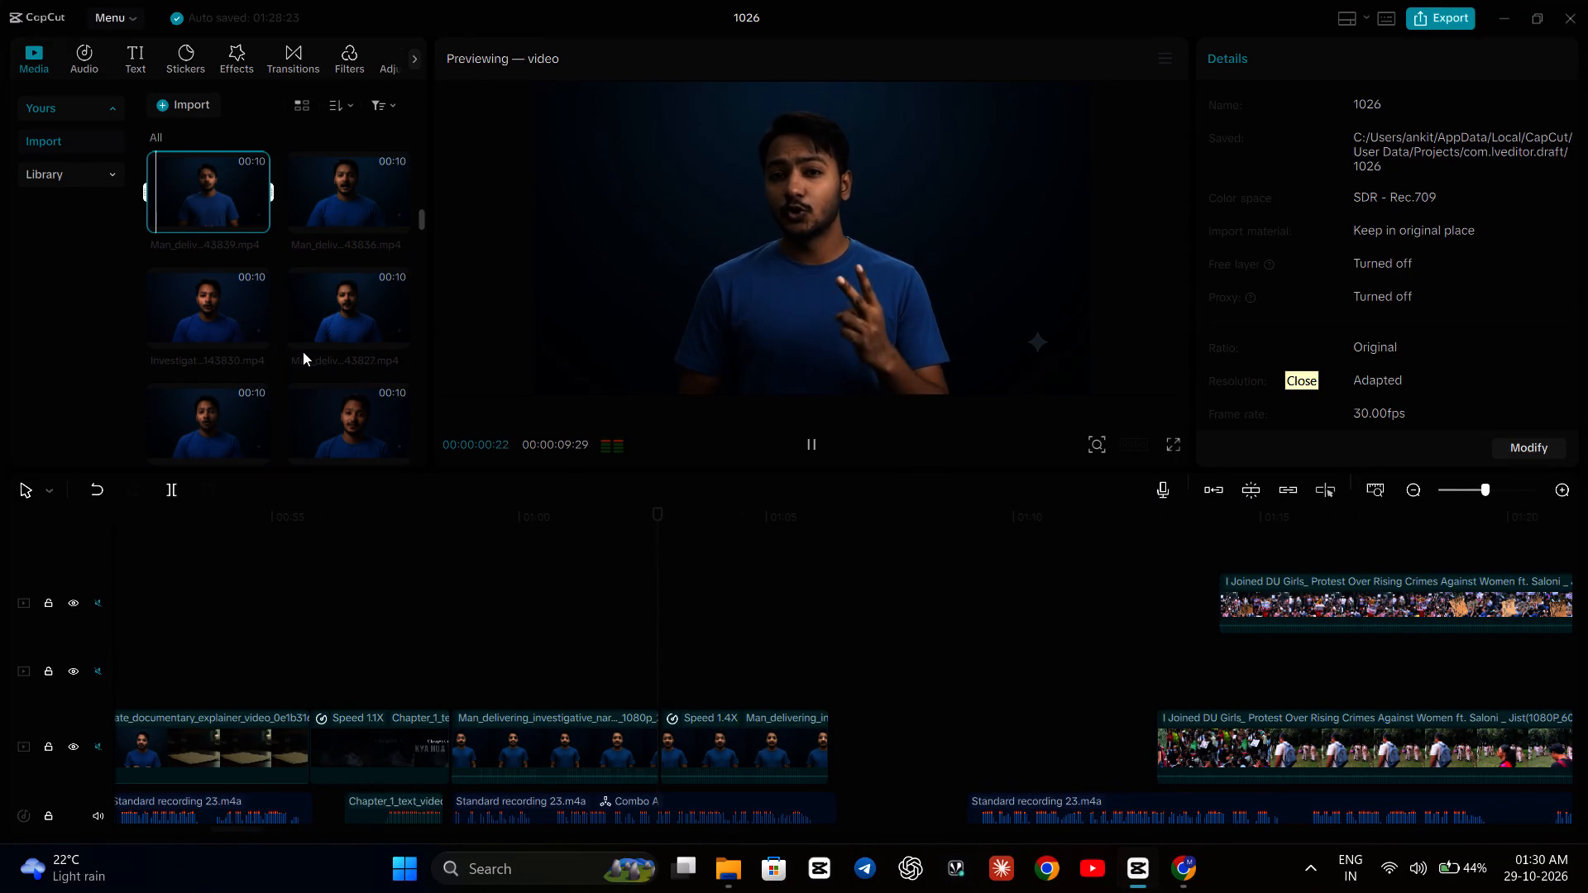
{"action": "scroll", "coordinate": [236, 302], "scroll_direction": "down", "scroll_amount": 1}
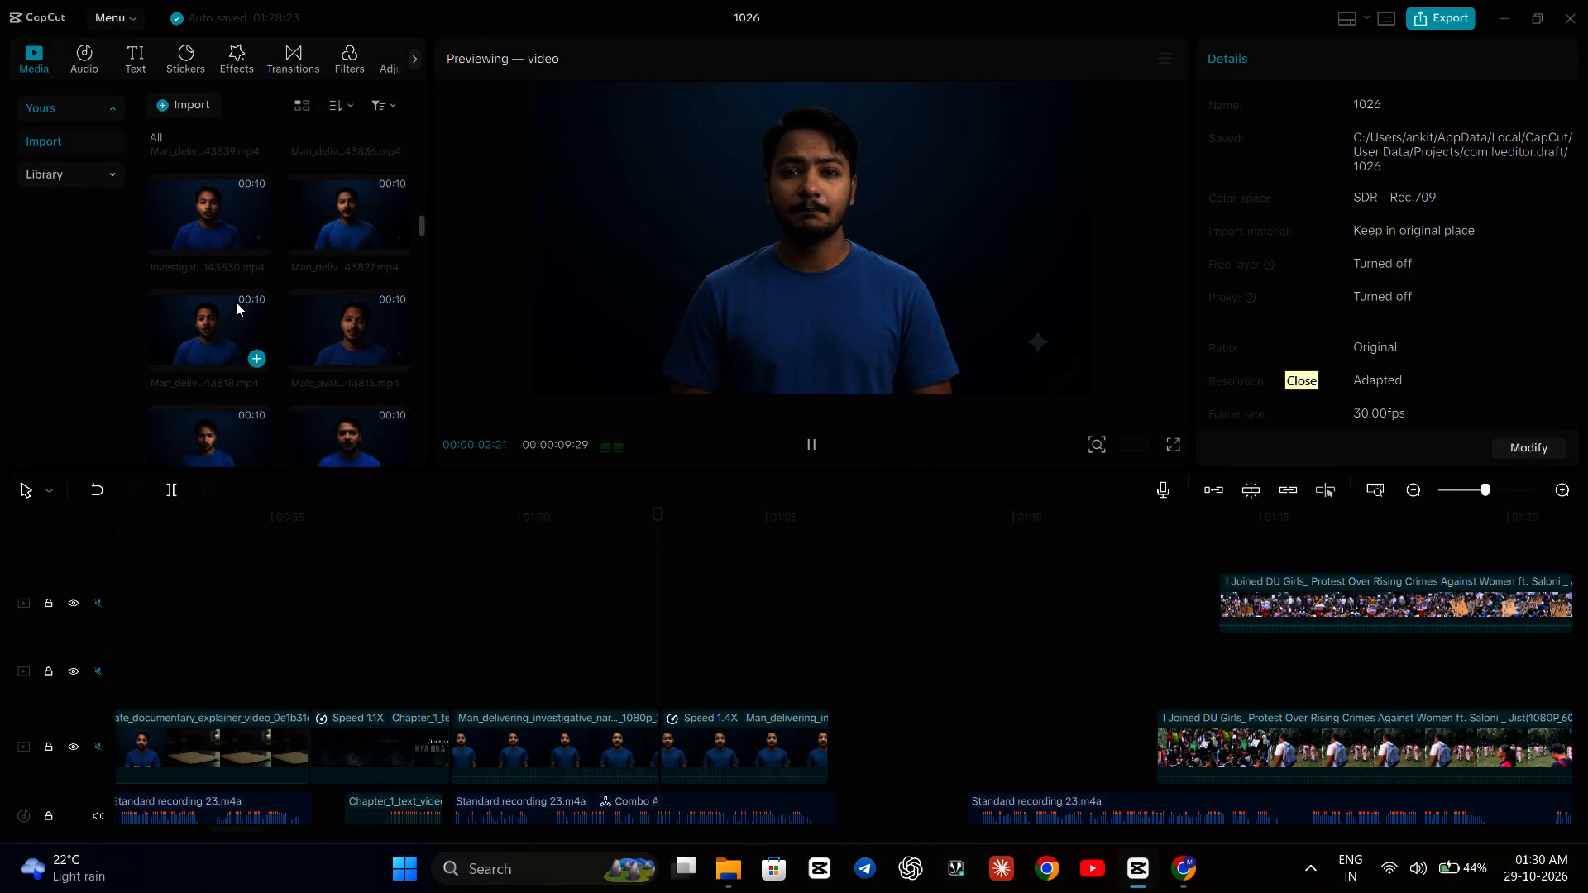
{"action": "scroll", "coordinate": [236, 302], "scroll_direction": "down", "scroll_amount": 2}
{"action": "scroll", "coordinate": [236, 302], "scroll_direction": "up", "scroll_amount": 2}
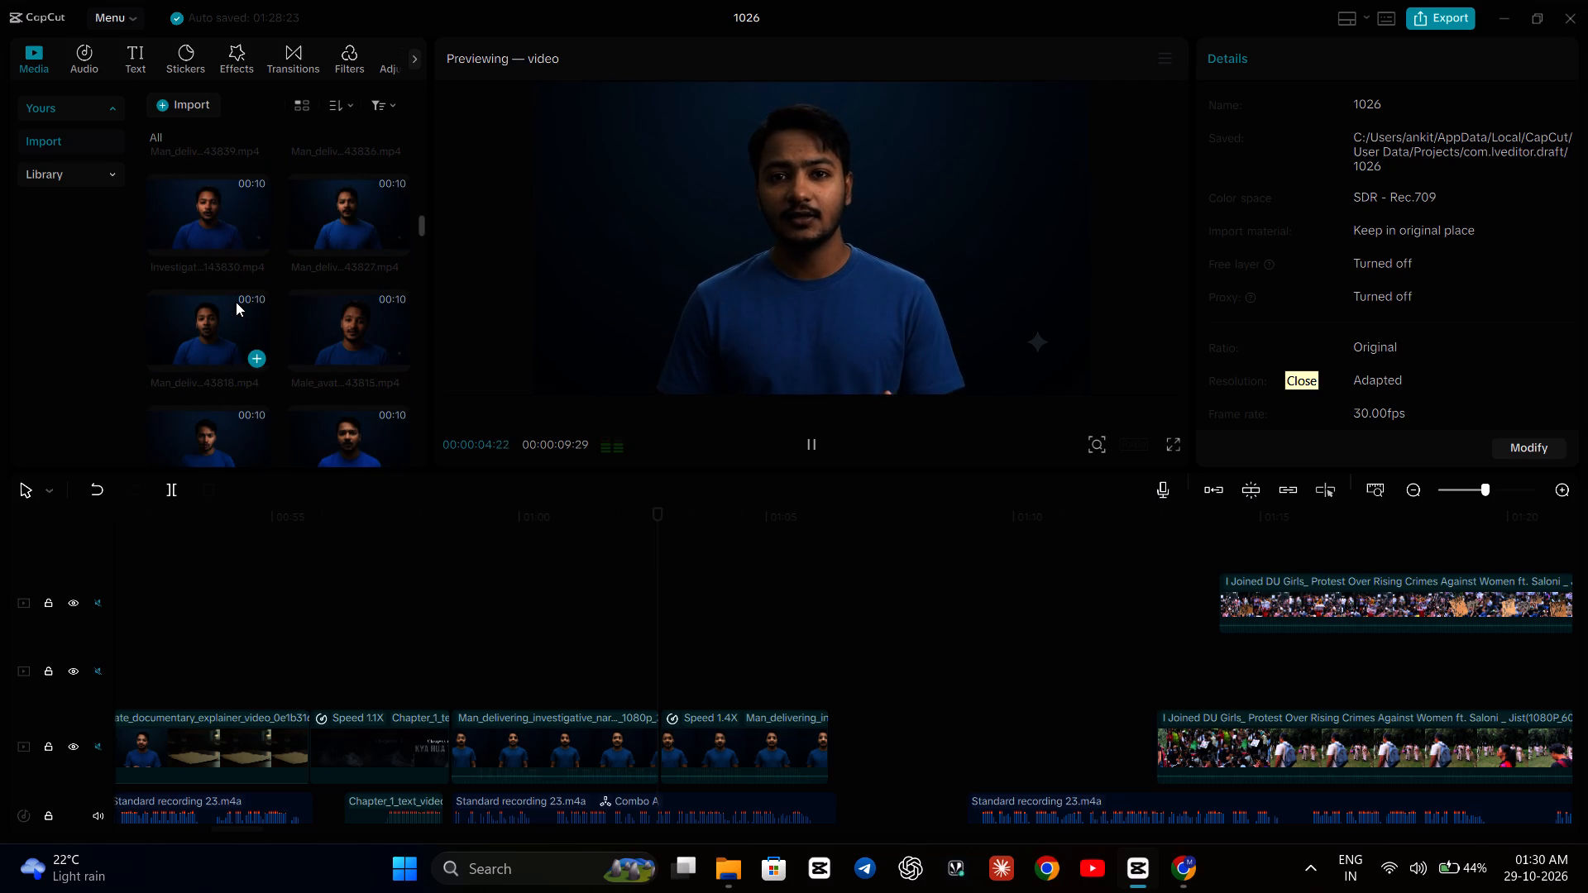
{"action": "scroll", "coordinate": [216, 278], "scroll_direction": "up", "scroll_amount": 1}
{"action": "double_click", "coordinate": [216, 278]}
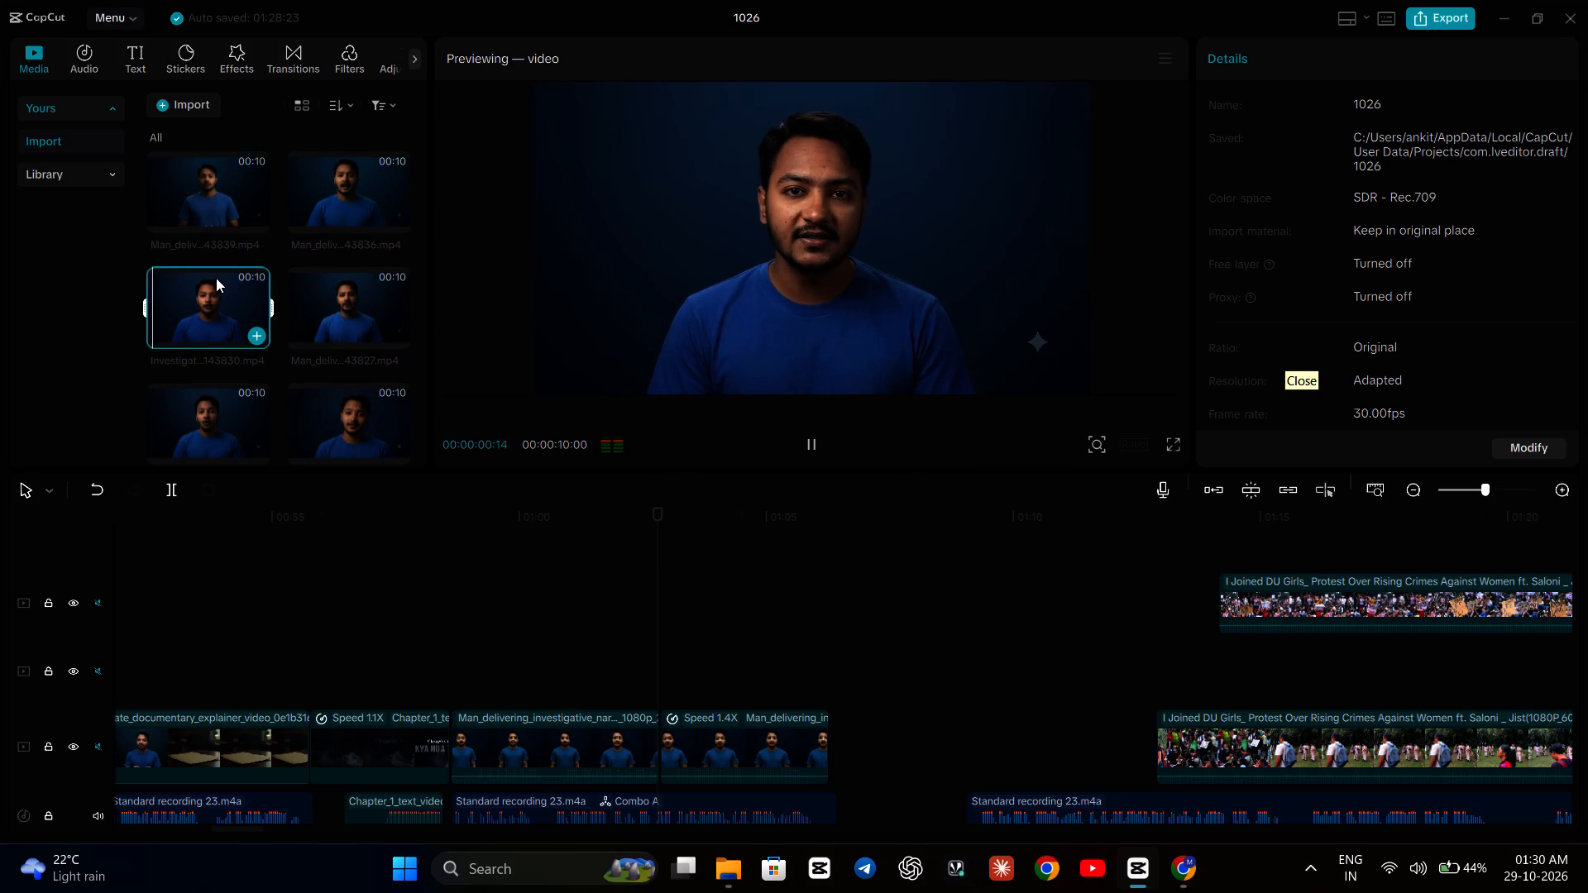
{"action": "double_click", "coordinate": [357, 309]}
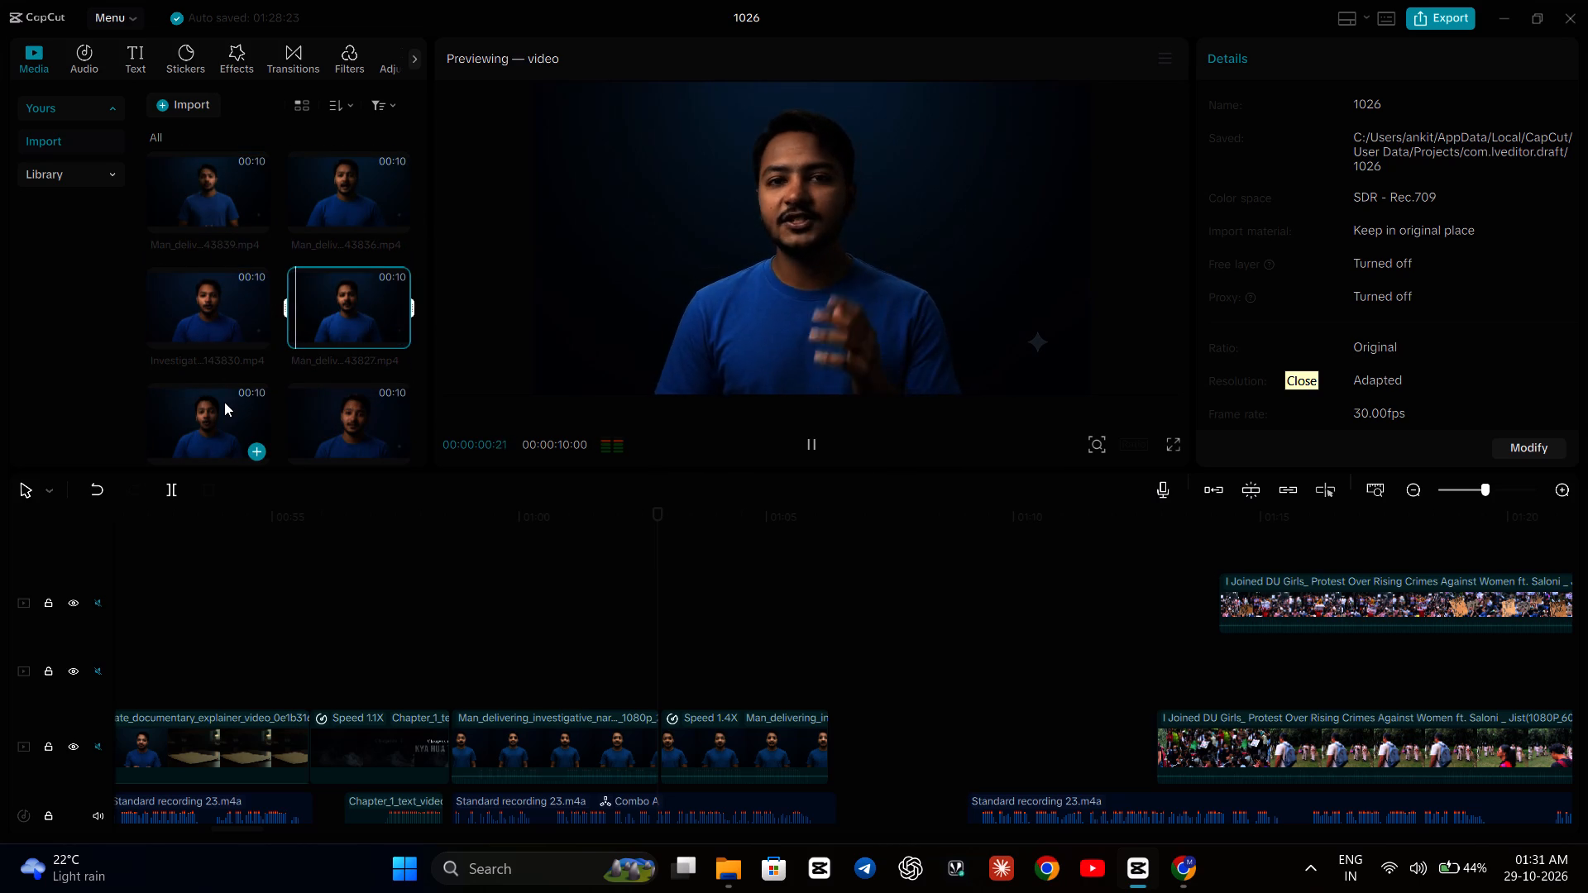
Preview the talking-head clips whose names end in 43818, 43815, 143810 and 143806.
{"action": "double_click", "coordinate": [220, 406]}
{"action": "double_click", "coordinate": [342, 411]}
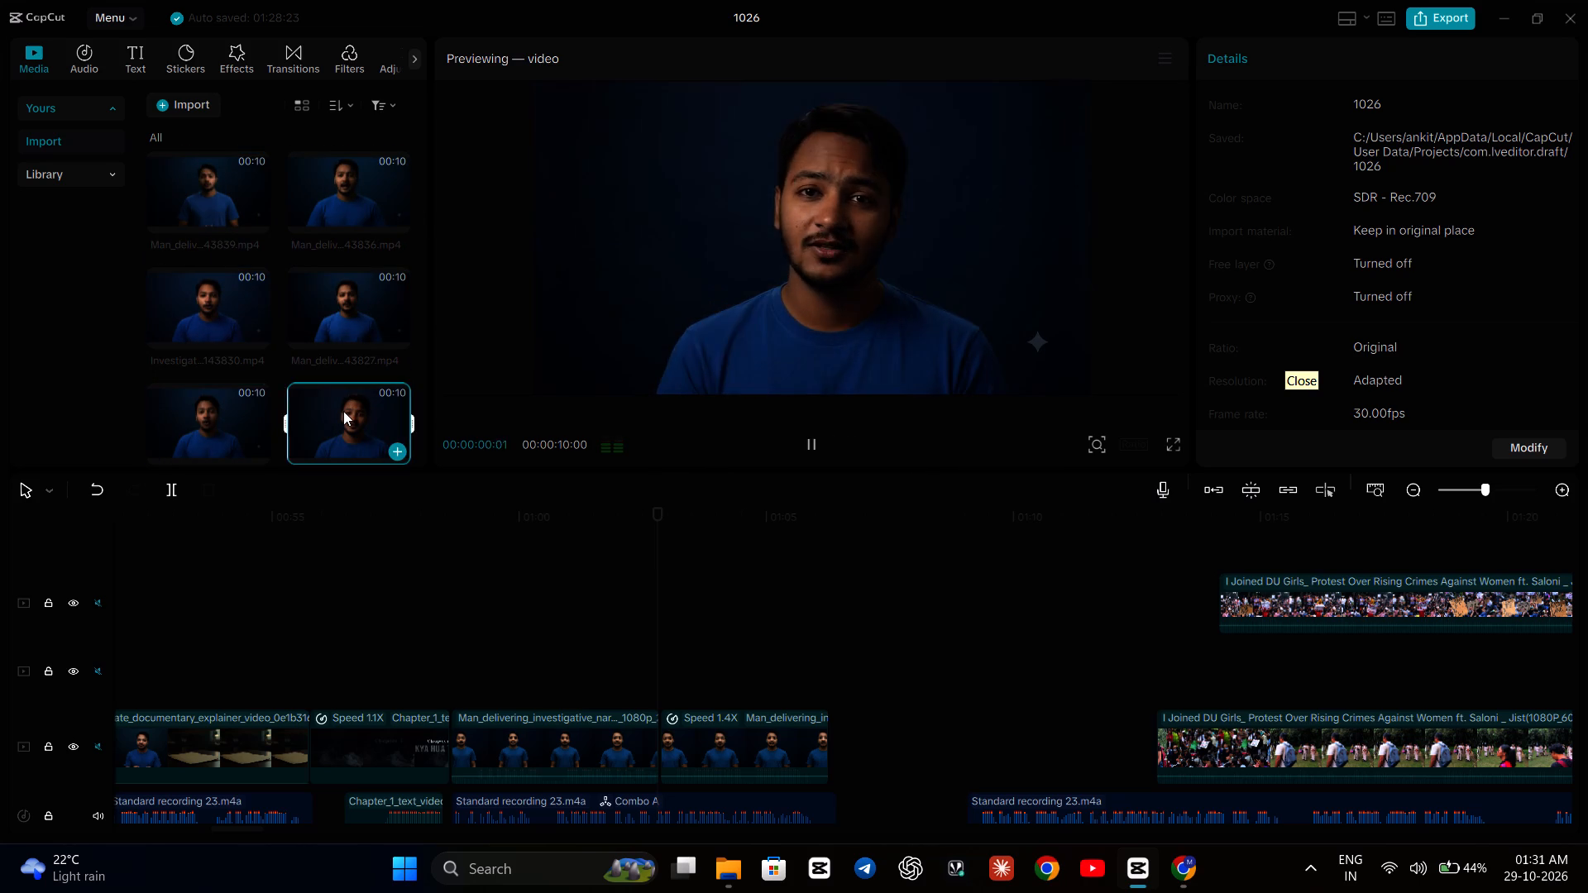
{"action": "scroll", "coordinate": [343, 411], "scroll_direction": "down", "scroll_amount": 1}
{"action": "double_click", "coordinate": [235, 418]}
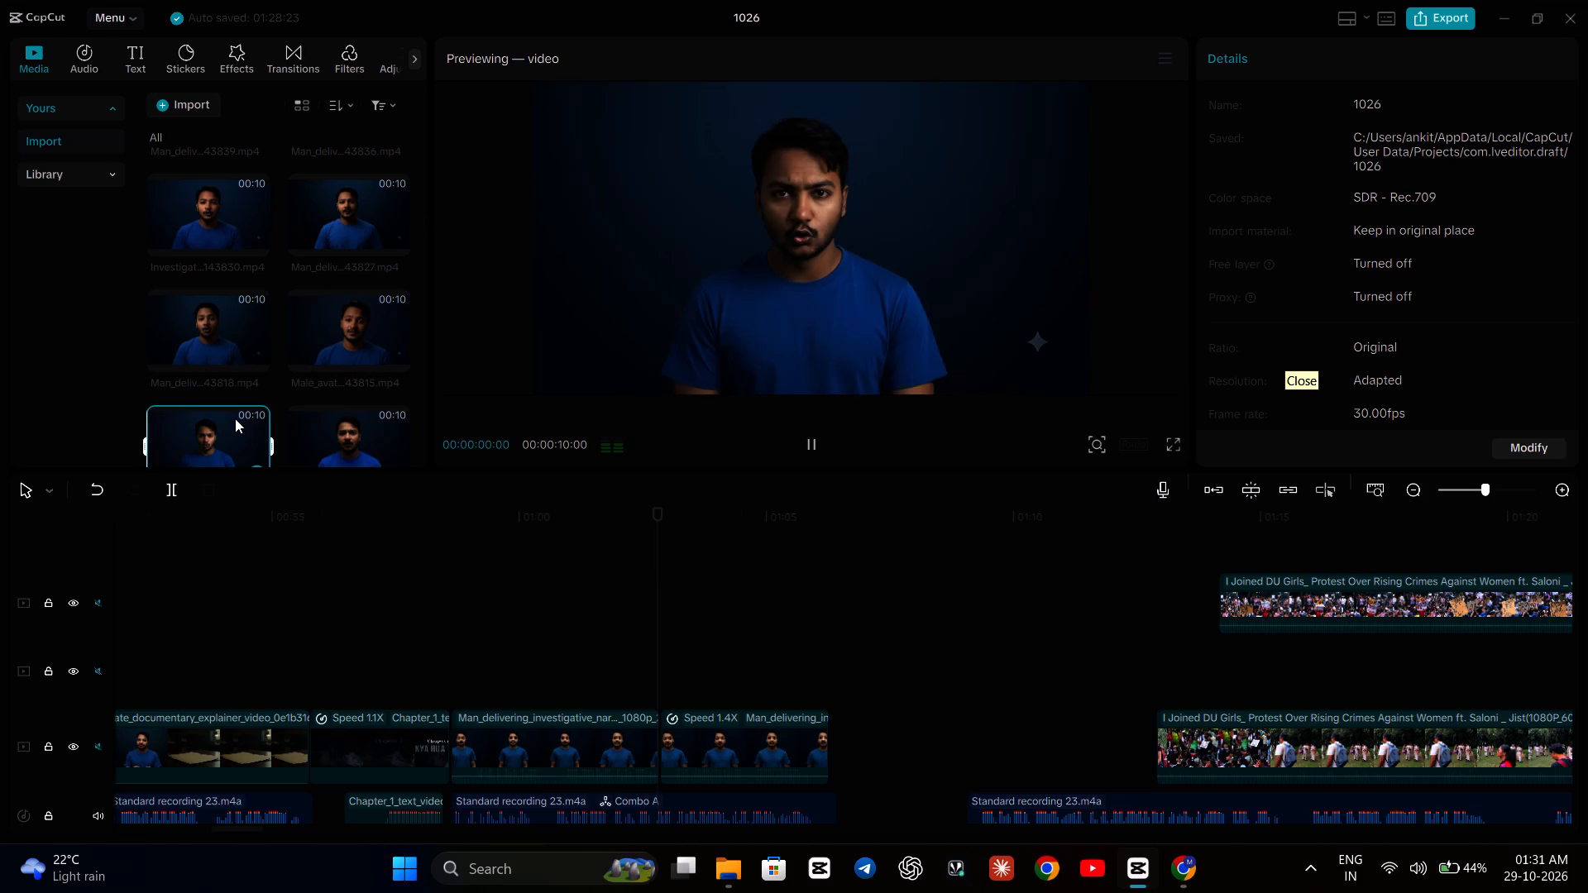
{"action": "scroll", "coordinate": [256, 407], "scroll_direction": "down", "scroll_amount": 1}
{"action": "left_click", "coordinate": [342, 351]}
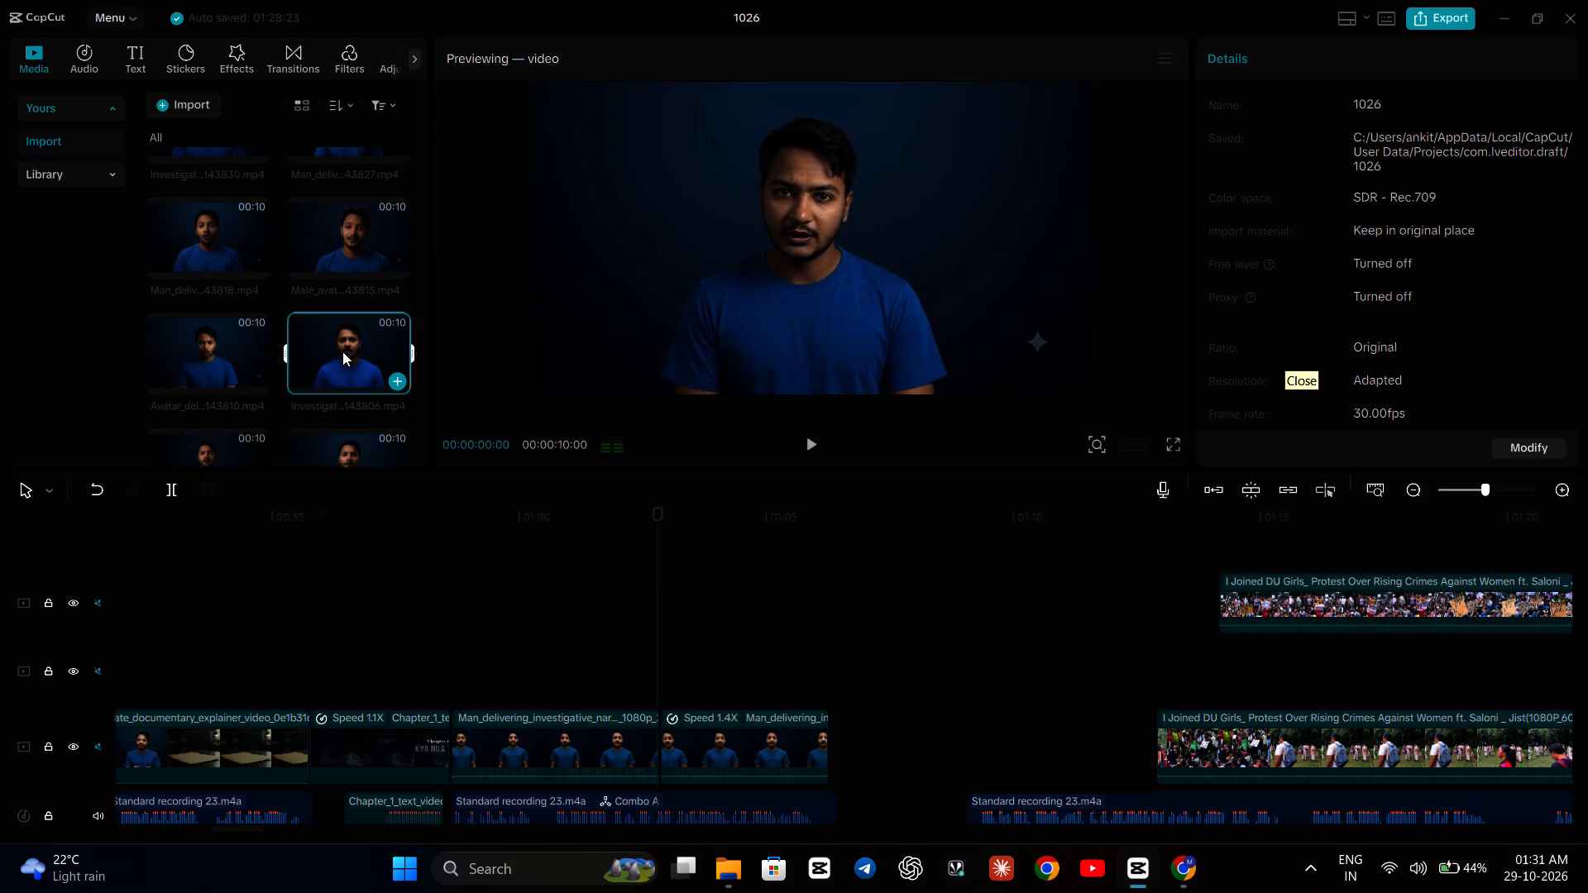
{"action": "scroll", "coordinate": [342, 351], "scroll_direction": "down", "scroll_amount": 2}
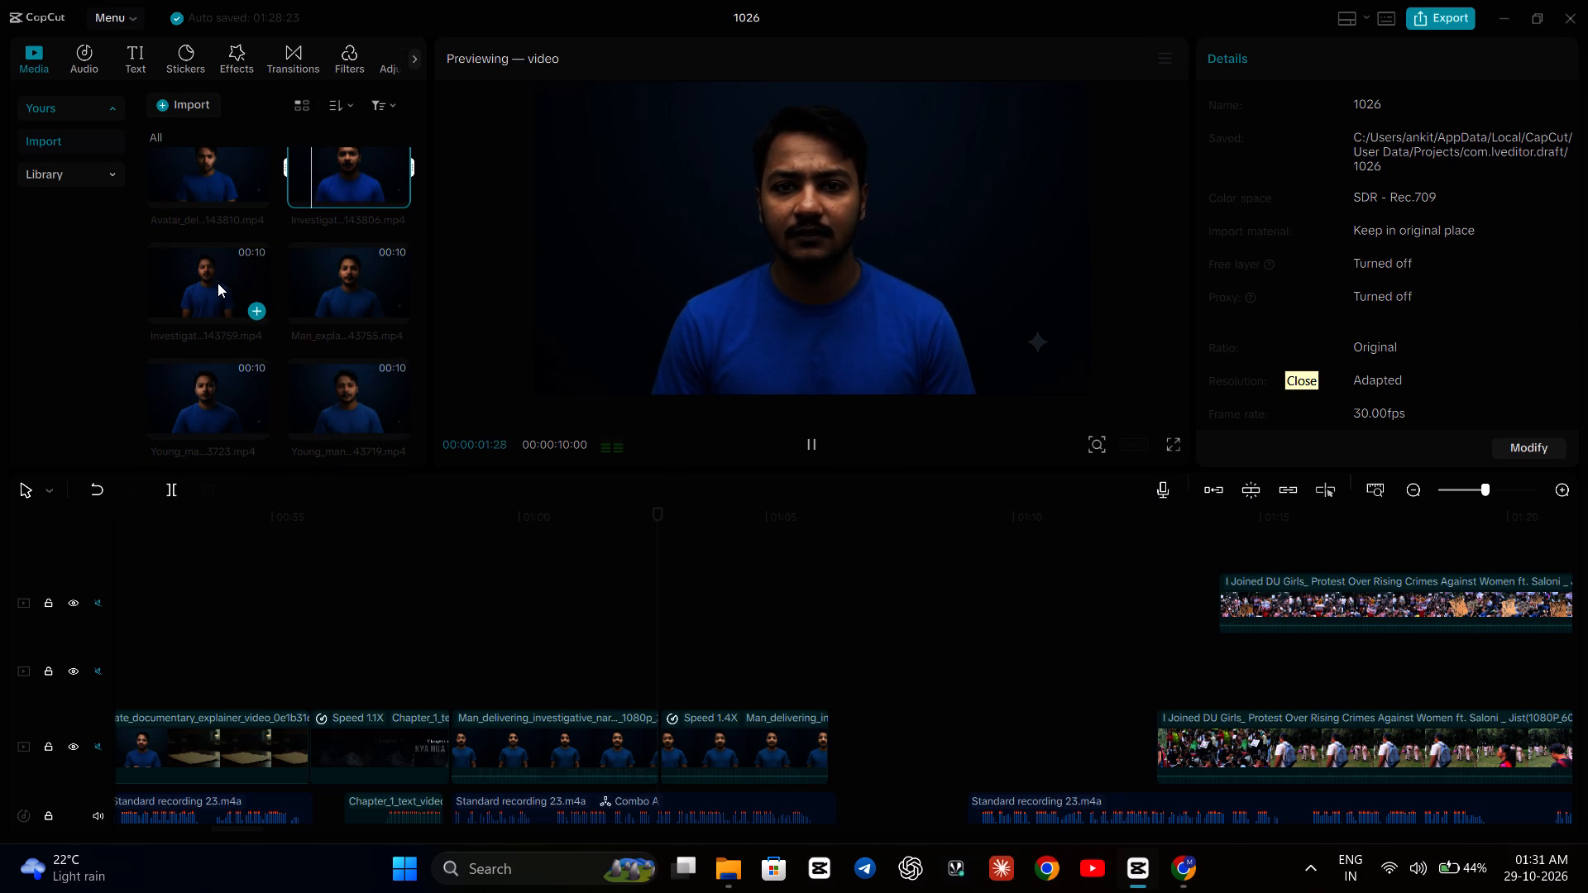
Preview the talking-head clips whose names end in 143759, 43755, 3723 and 43719.
{"action": "double_click", "coordinate": [218, 283]}
{"action": "double_click", "coordinate": [351, 269]}
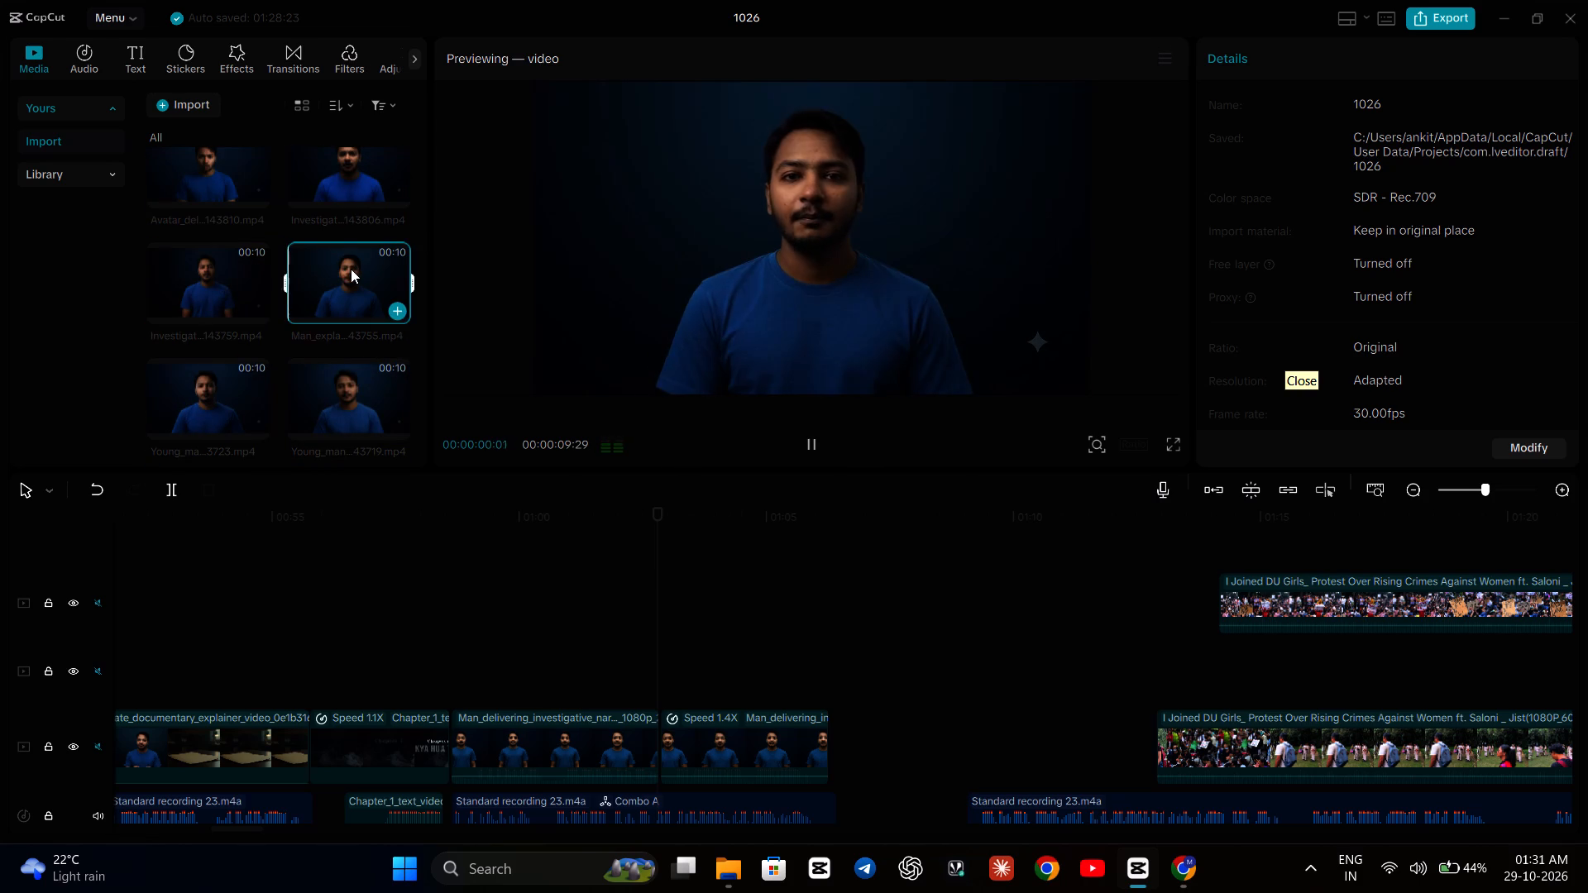
{"action": "double_click", "coordinate": [190, 376]}
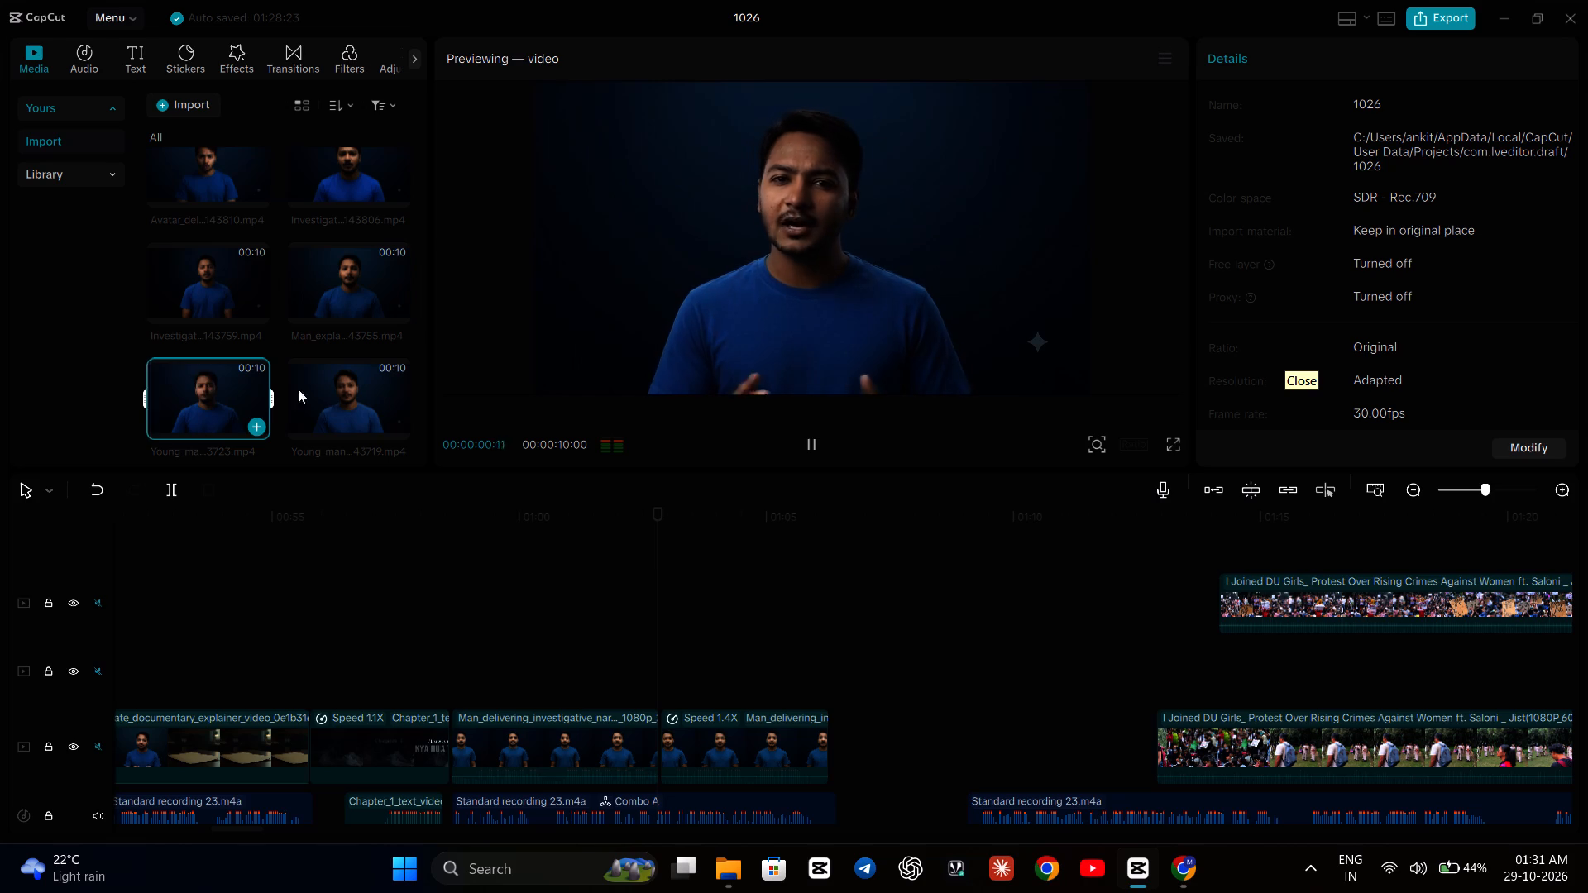
{"action": "left_click", "coordinate": [362, 389]}
{"action": "left_click", "coordinate": [362, 389]}
{"action": "scroll", "coordinate": [362, 389], "scroll_direction": "down", "scroll_amount": 1}
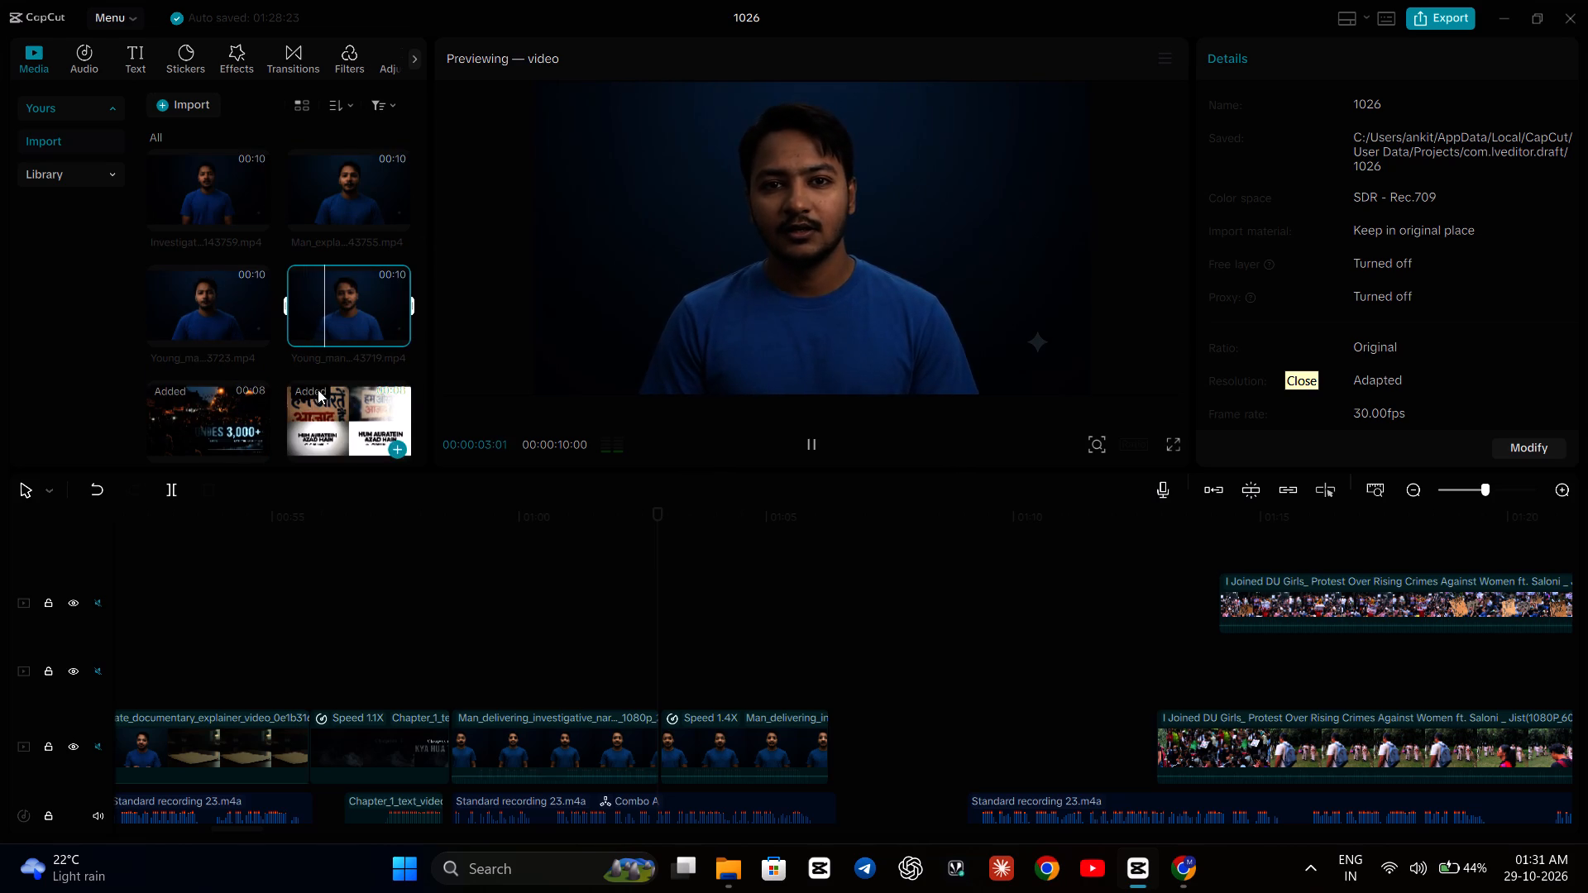
Preview the B-roll clips for the Miranda House march, drone shot, Segregation, Suo Motu and The Truth Lies in the Friction.
{"action": "scroll", "coordinate": [318, 389], "scroll_direction": "down", "scroll_amount": 1}
{"action": "left_click", "coordinate": [211, 411]}
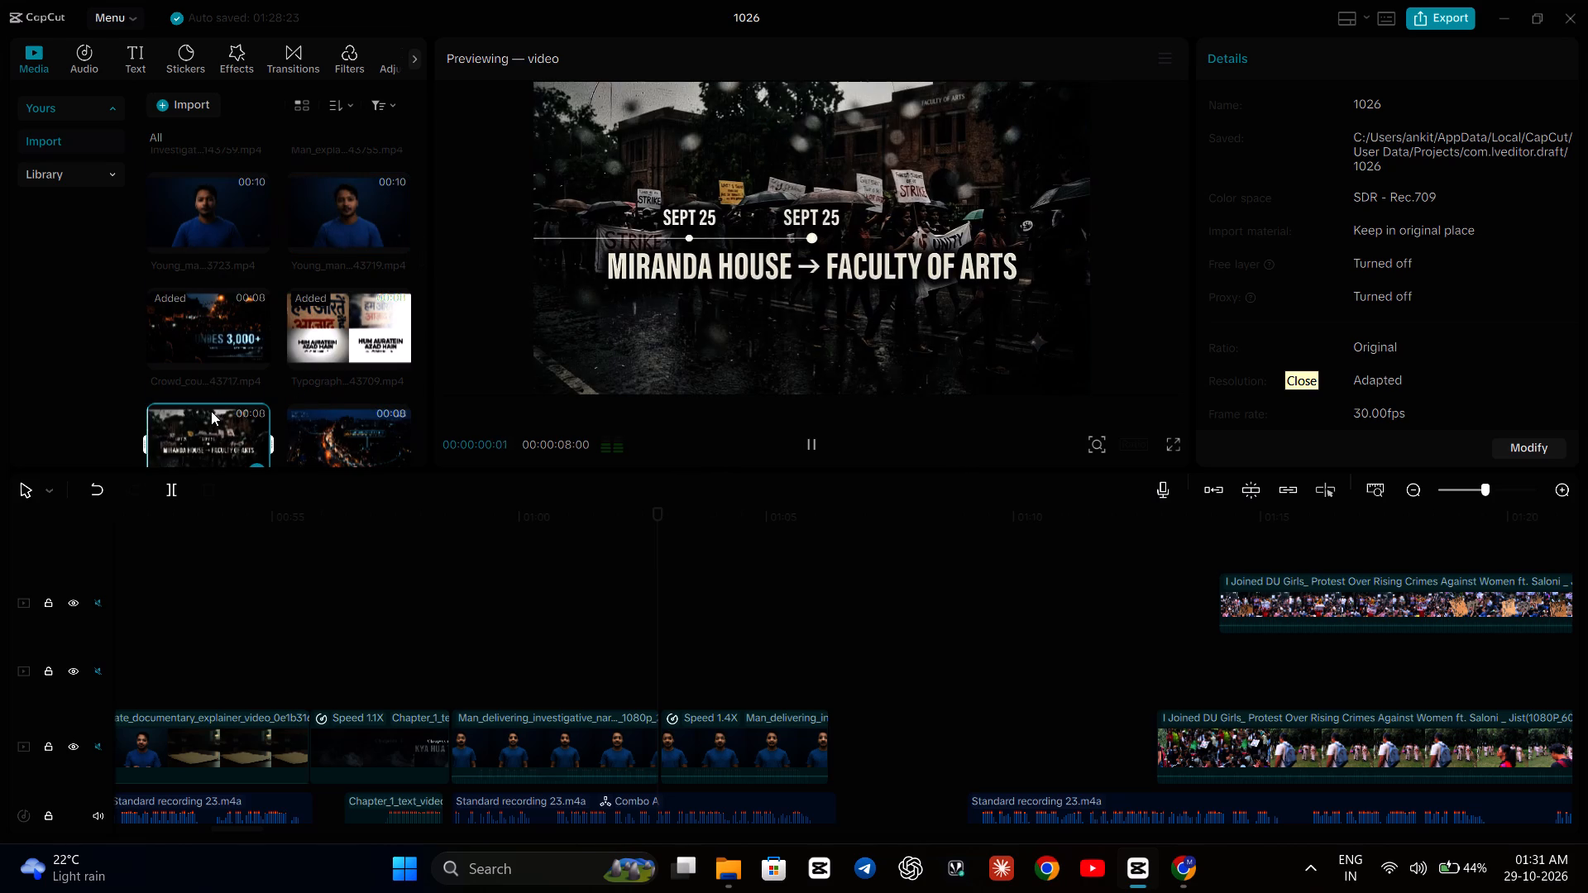
{"action": "scroll", "coordinate": [280, 370], "scroll_direction": "down", "scroll_amount": 1}
{"action": "left_click", "coordinate": [281, 367]}
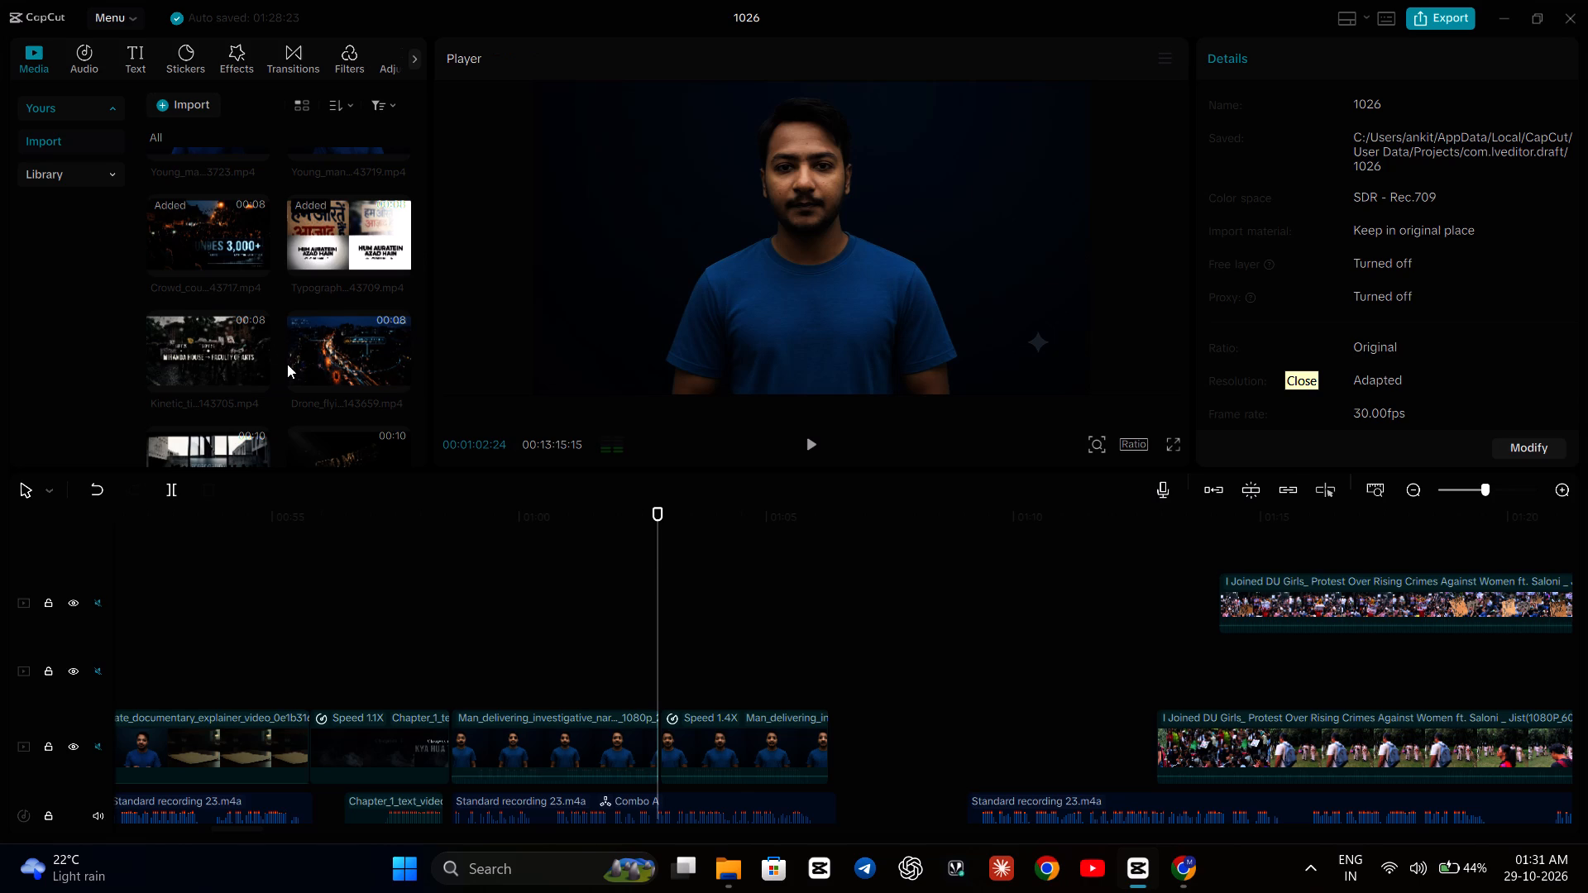
{"action": "left_click", "coordinate": [307, 356]}
{"action": "scroll", "coordinate": [307, 356], "scroll_direction": "down", "scroll_amount": 1}
{"action": "left_click", "coordinate": [224, 356]}
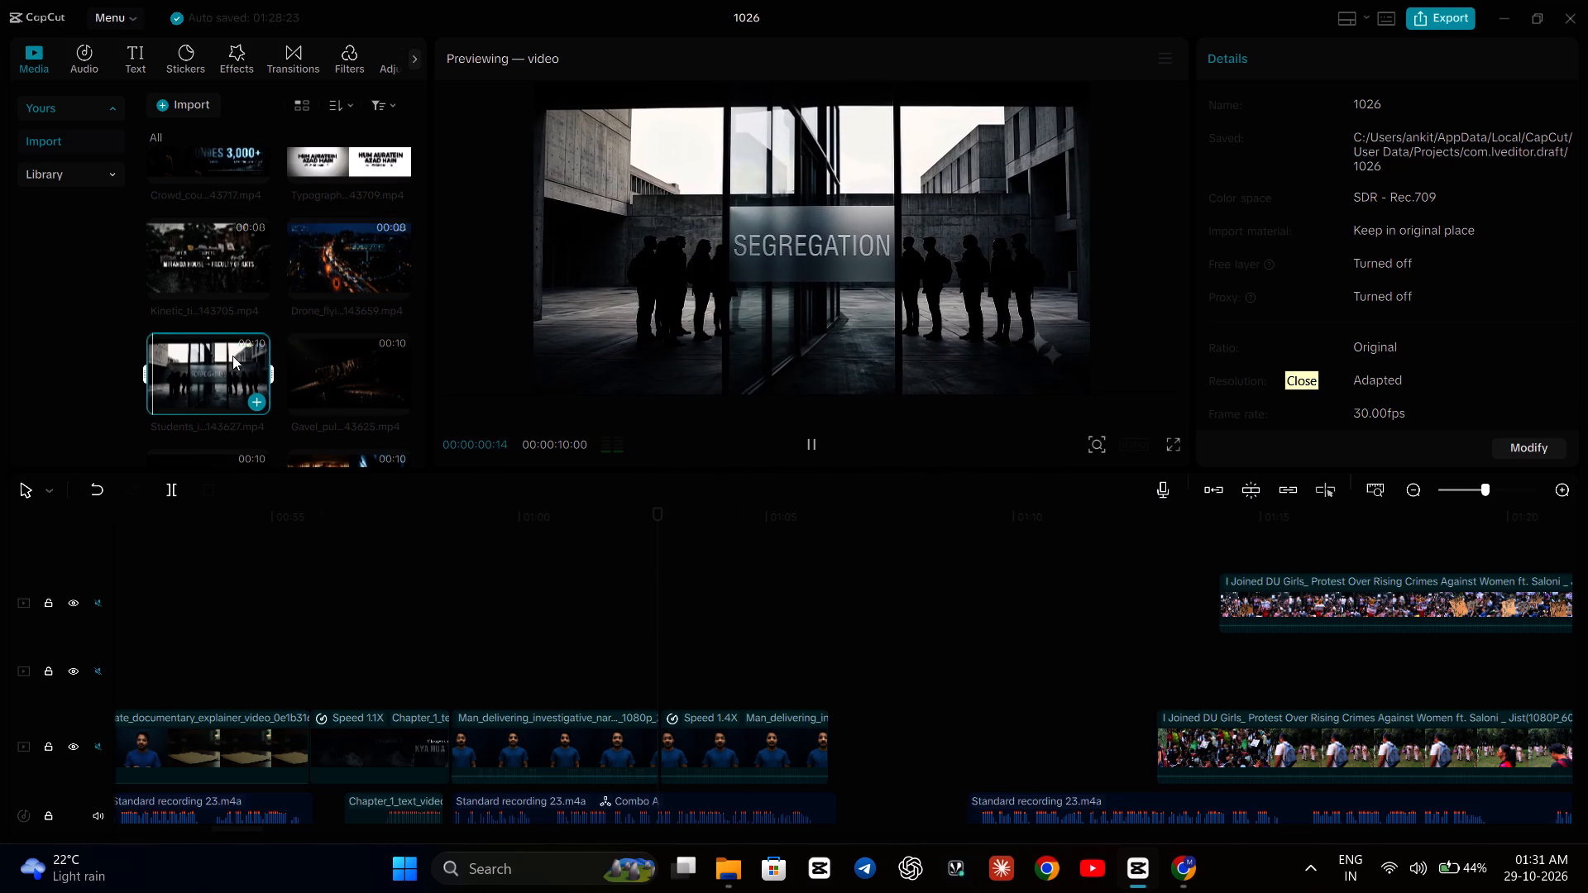
{"action": "left_click", "coordinate": [308, 363]}
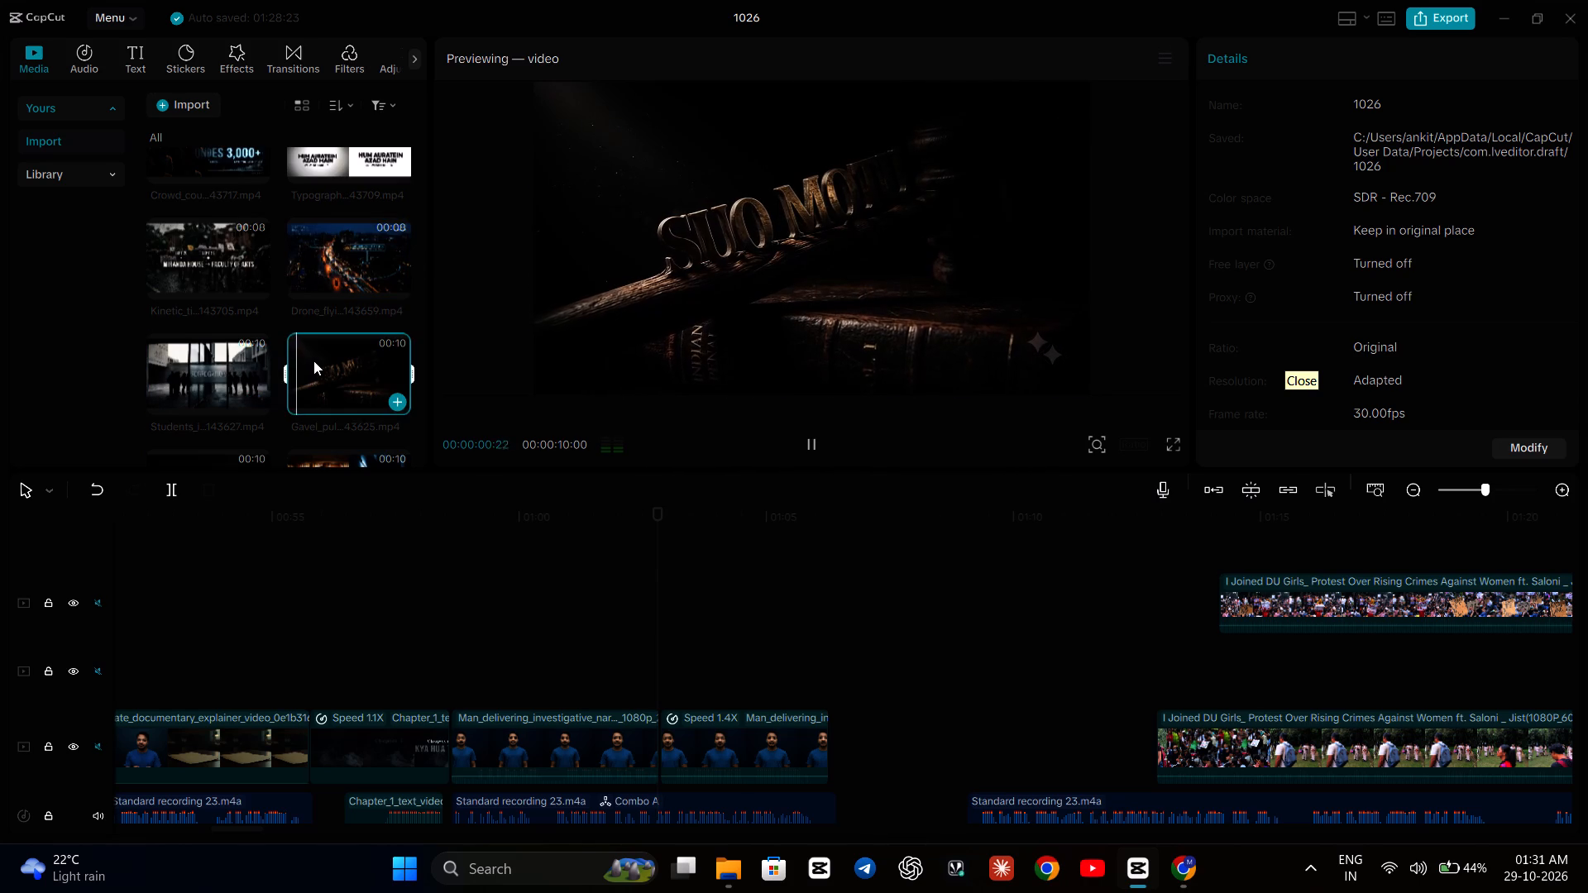
{"action": "scroll", "coordinate": [313, 361], "scroll_direction": "down", "scroll_amount": 1}
{"action": "left_click", "coordinate": [249, 380]}
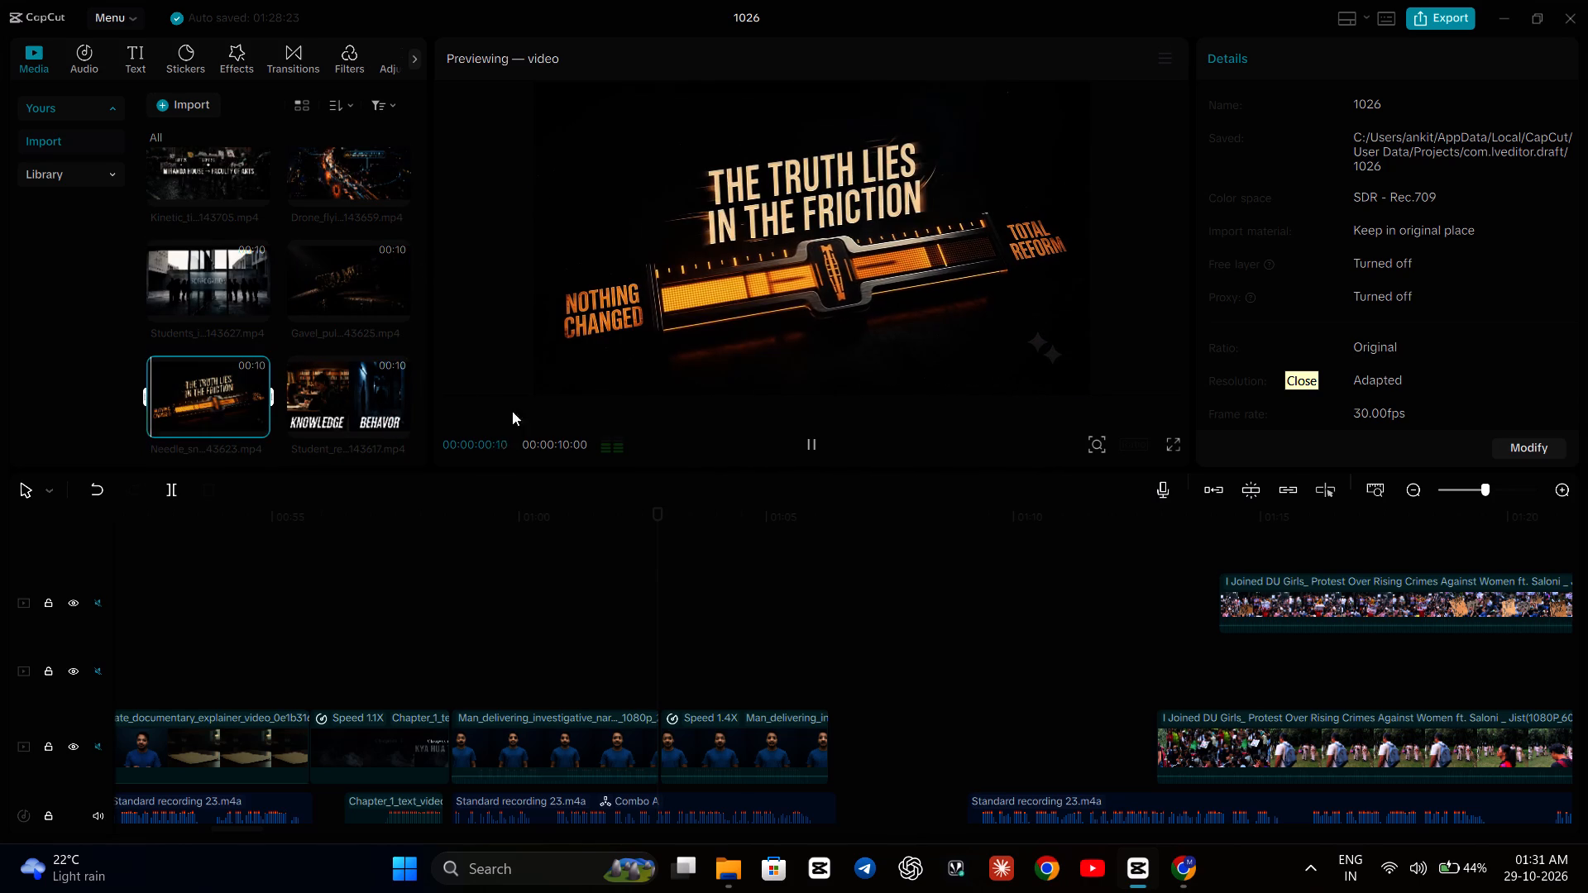
Play the timeline from about 00:01:01:10, in the first of the two adjoining talking-head clips, through the empty stretch that follows.
{"action": "left_click", "coordinate": [505, 499]}
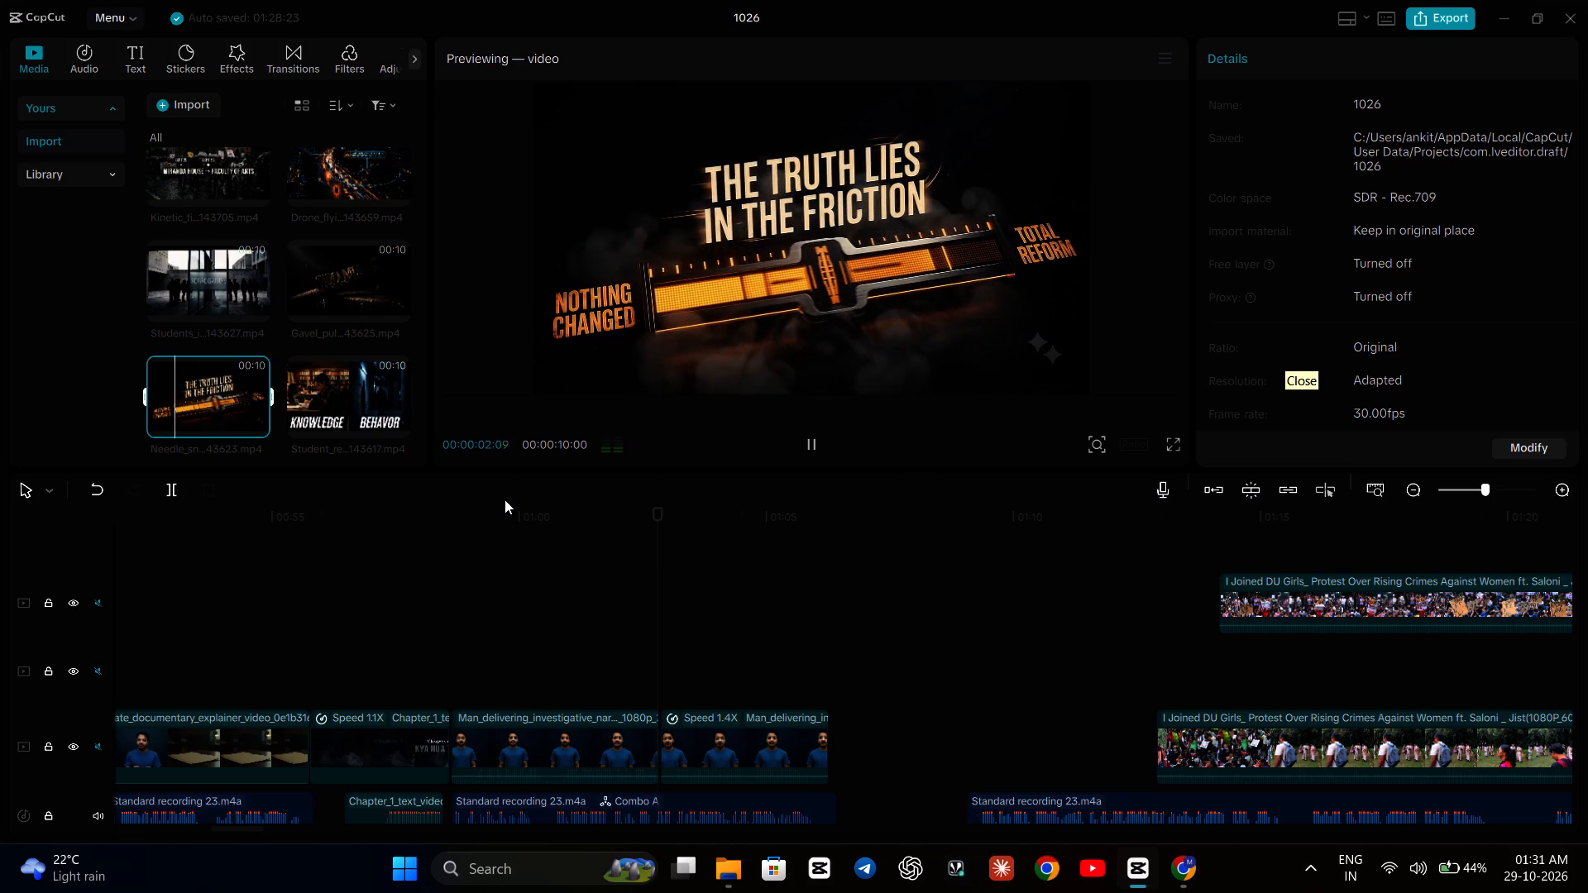
{"action": "left_click", "coordinate": [586, 616]}
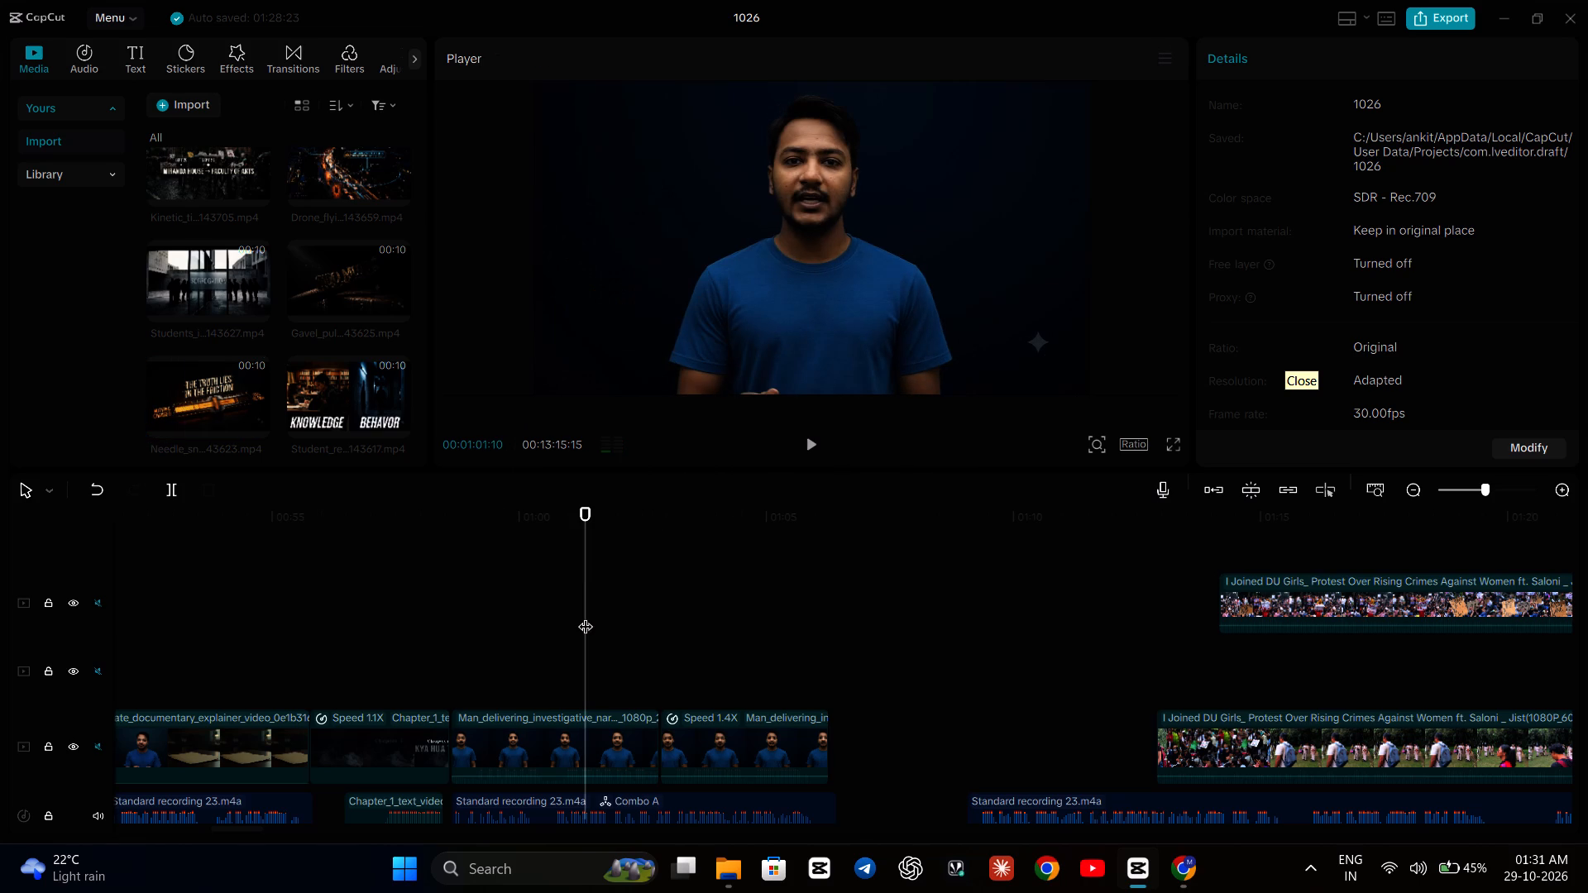
{"action": "key", "text": "space"}
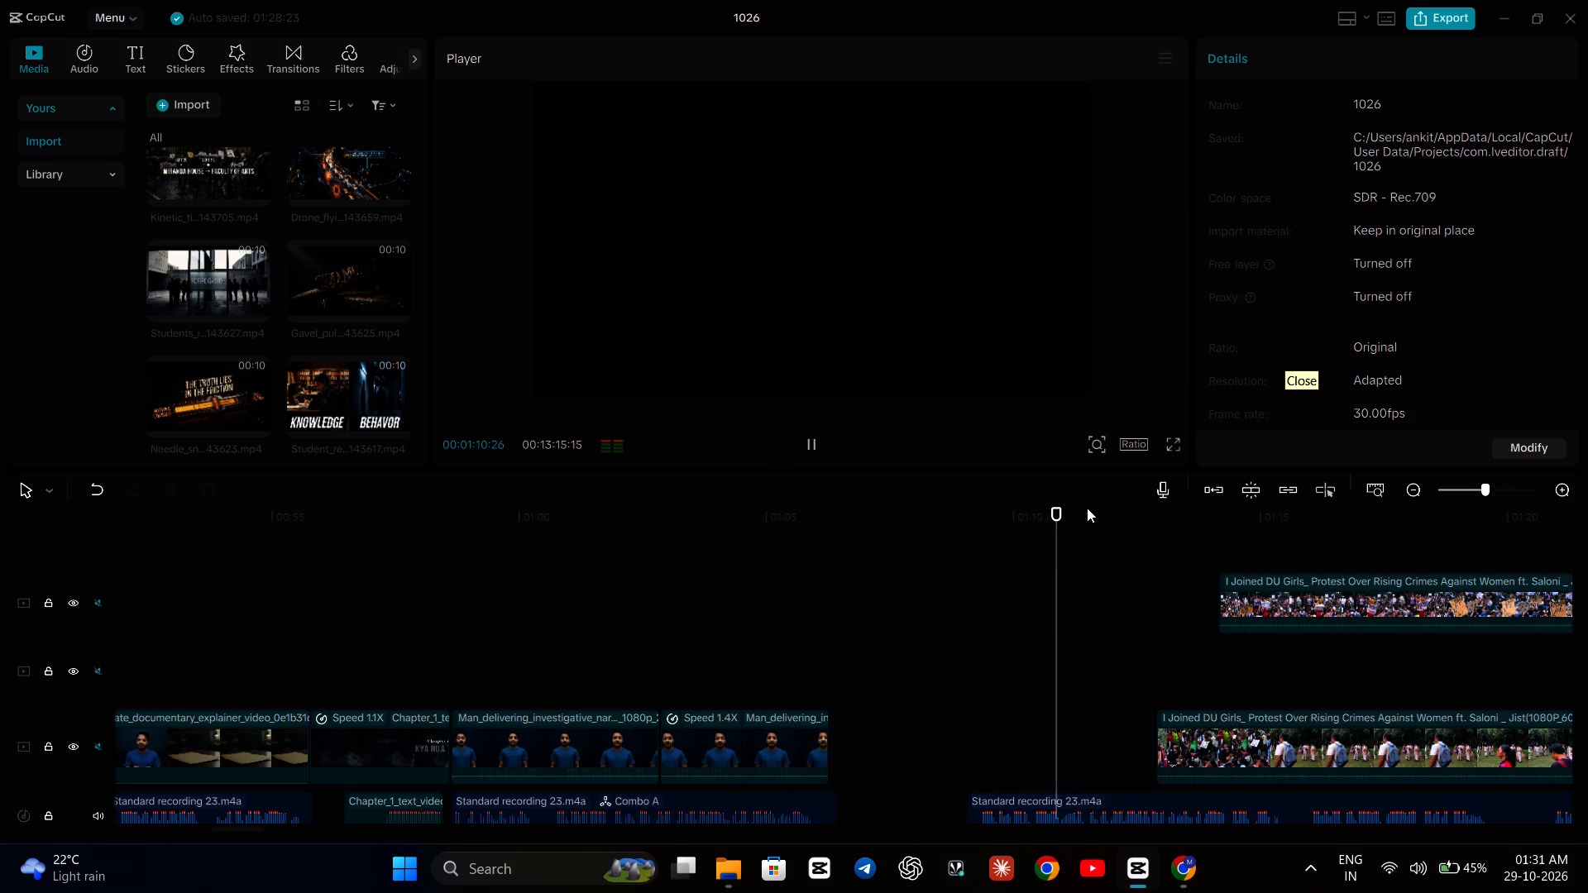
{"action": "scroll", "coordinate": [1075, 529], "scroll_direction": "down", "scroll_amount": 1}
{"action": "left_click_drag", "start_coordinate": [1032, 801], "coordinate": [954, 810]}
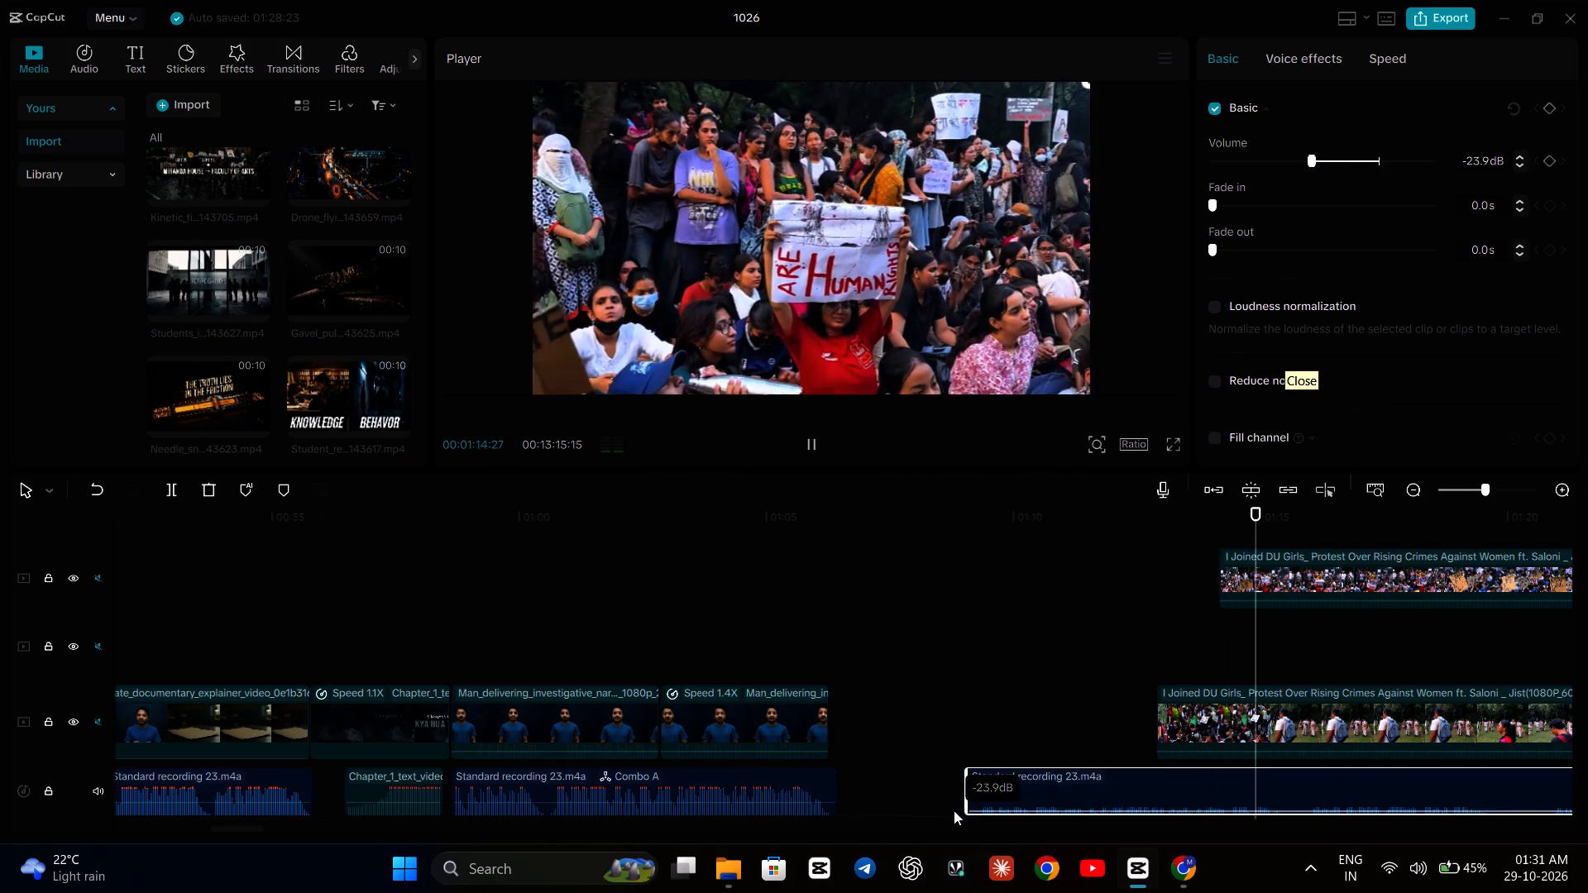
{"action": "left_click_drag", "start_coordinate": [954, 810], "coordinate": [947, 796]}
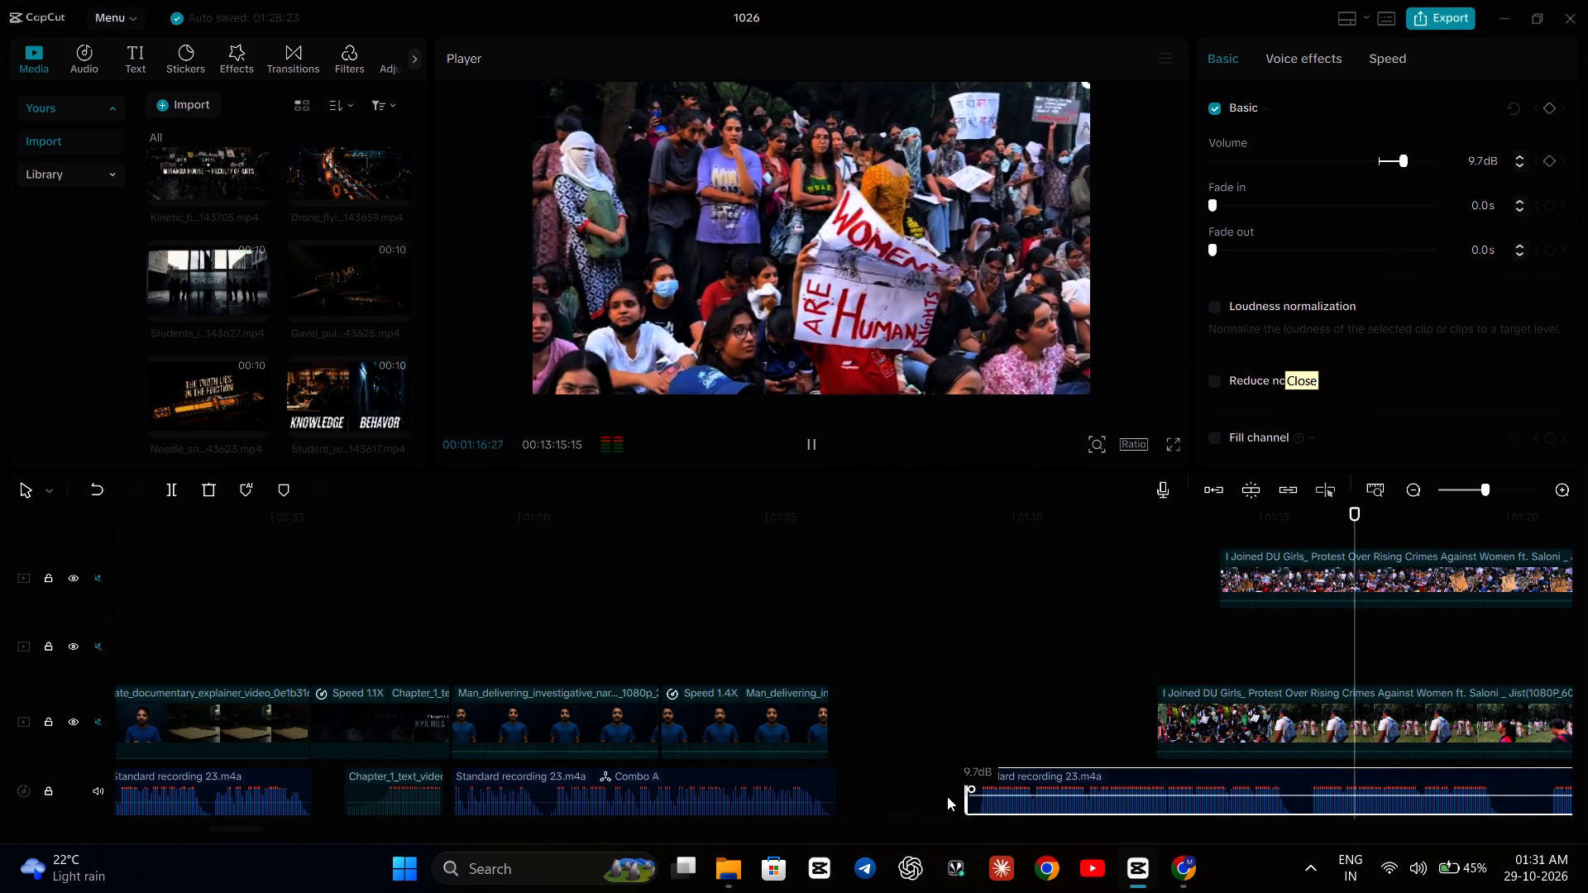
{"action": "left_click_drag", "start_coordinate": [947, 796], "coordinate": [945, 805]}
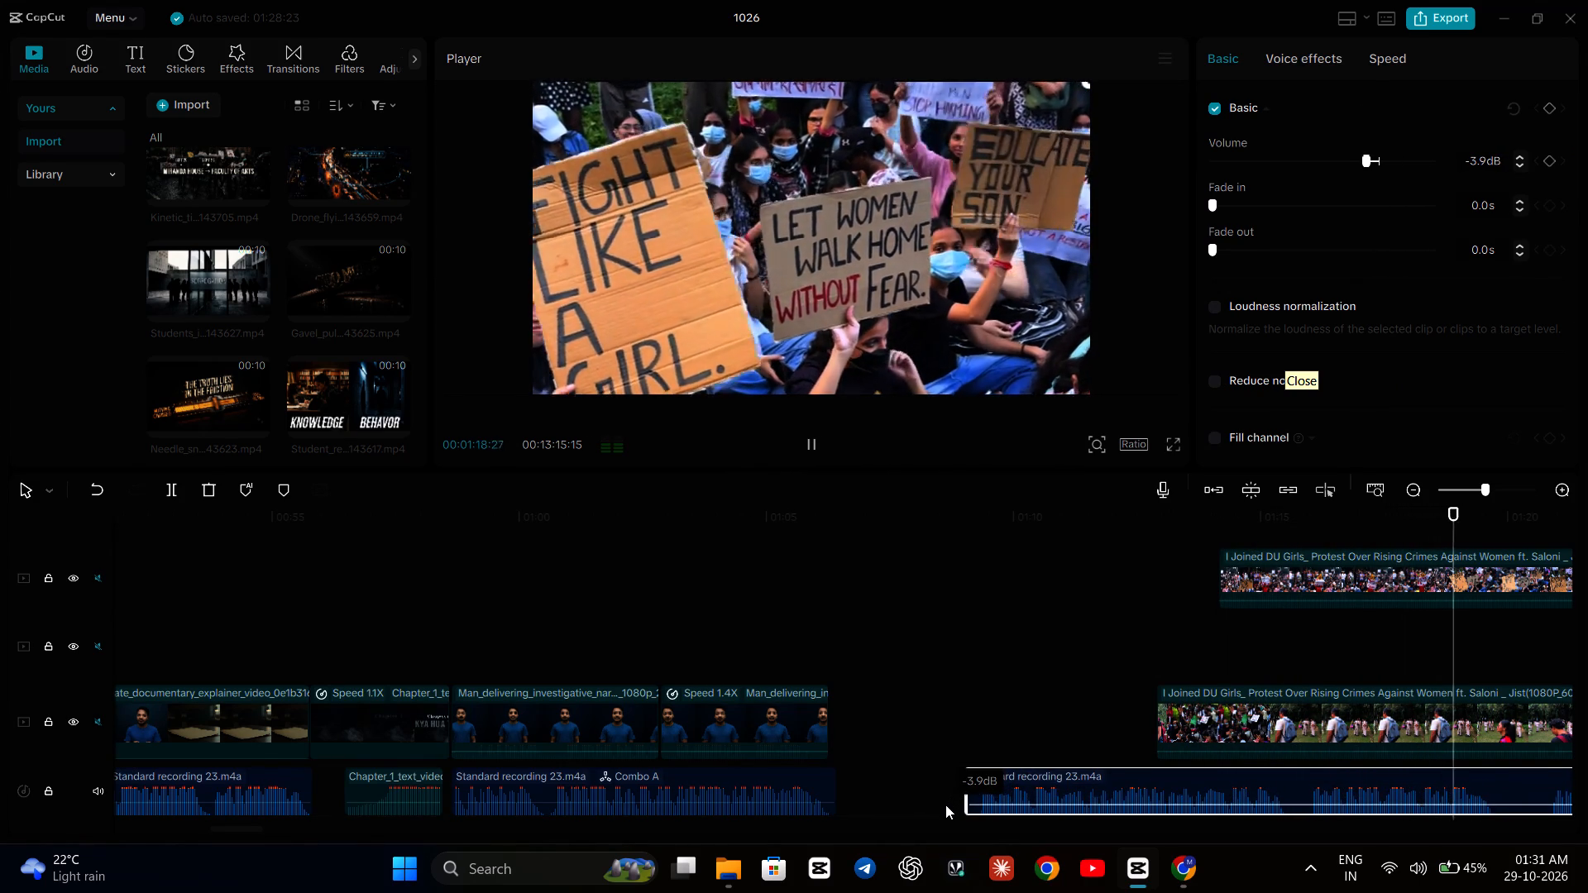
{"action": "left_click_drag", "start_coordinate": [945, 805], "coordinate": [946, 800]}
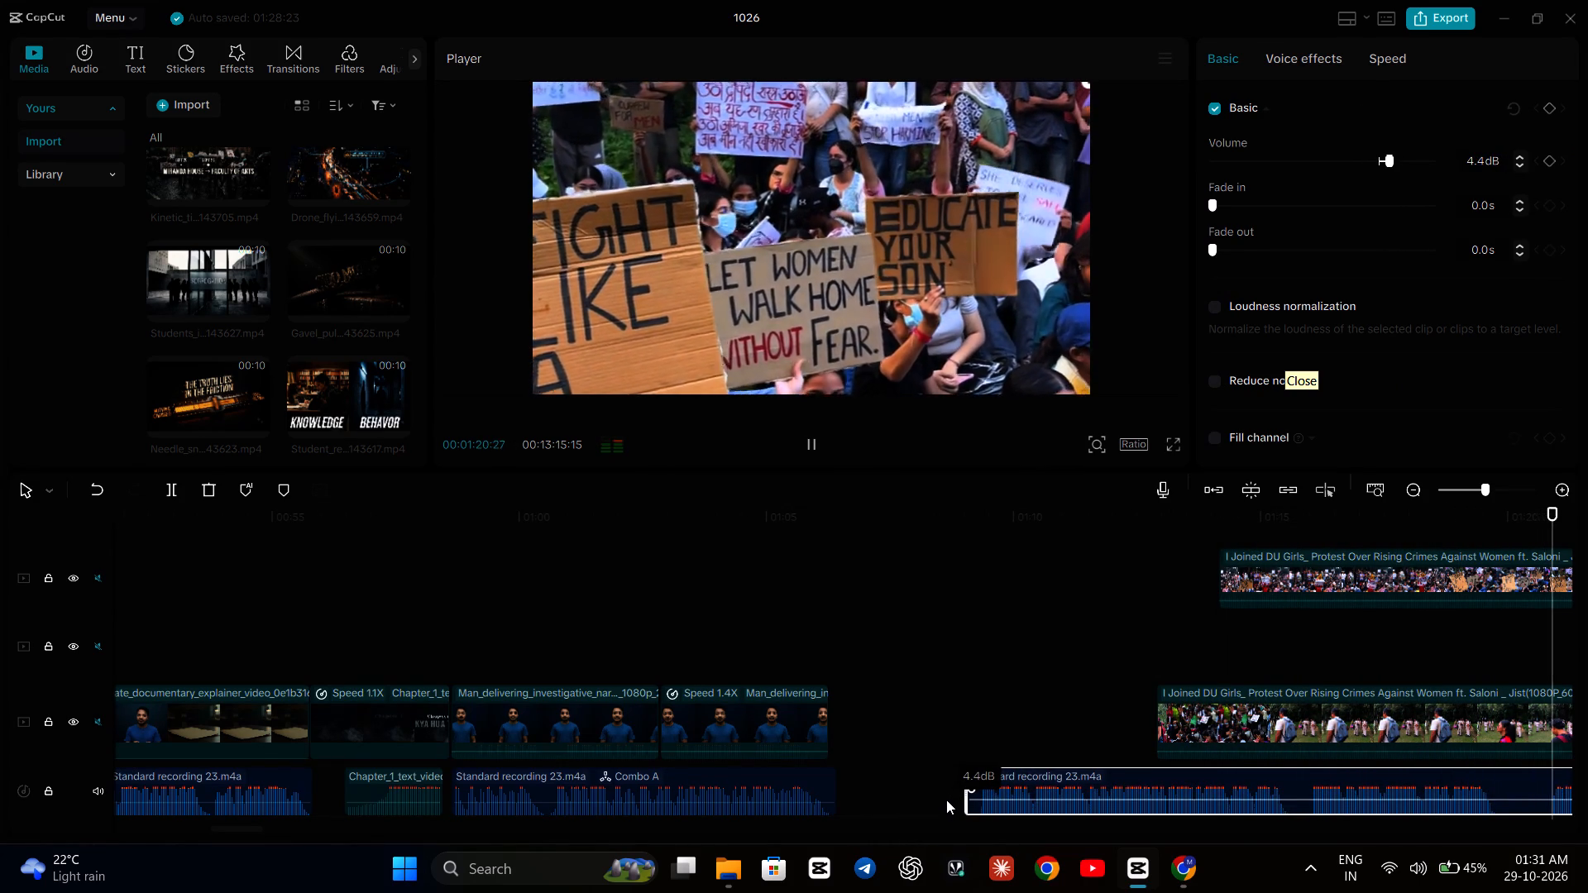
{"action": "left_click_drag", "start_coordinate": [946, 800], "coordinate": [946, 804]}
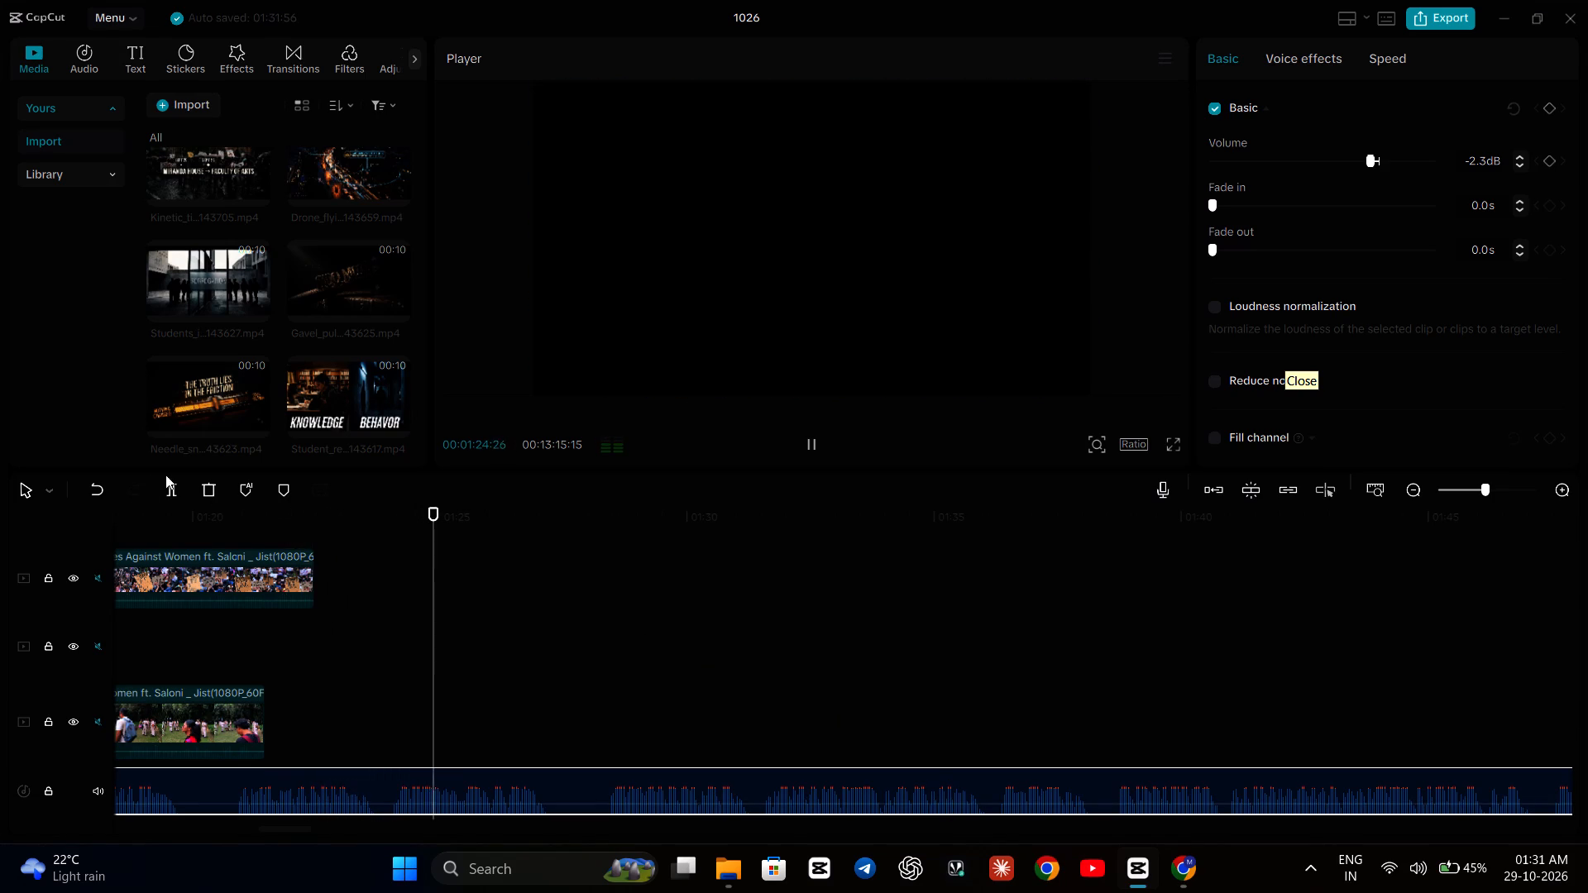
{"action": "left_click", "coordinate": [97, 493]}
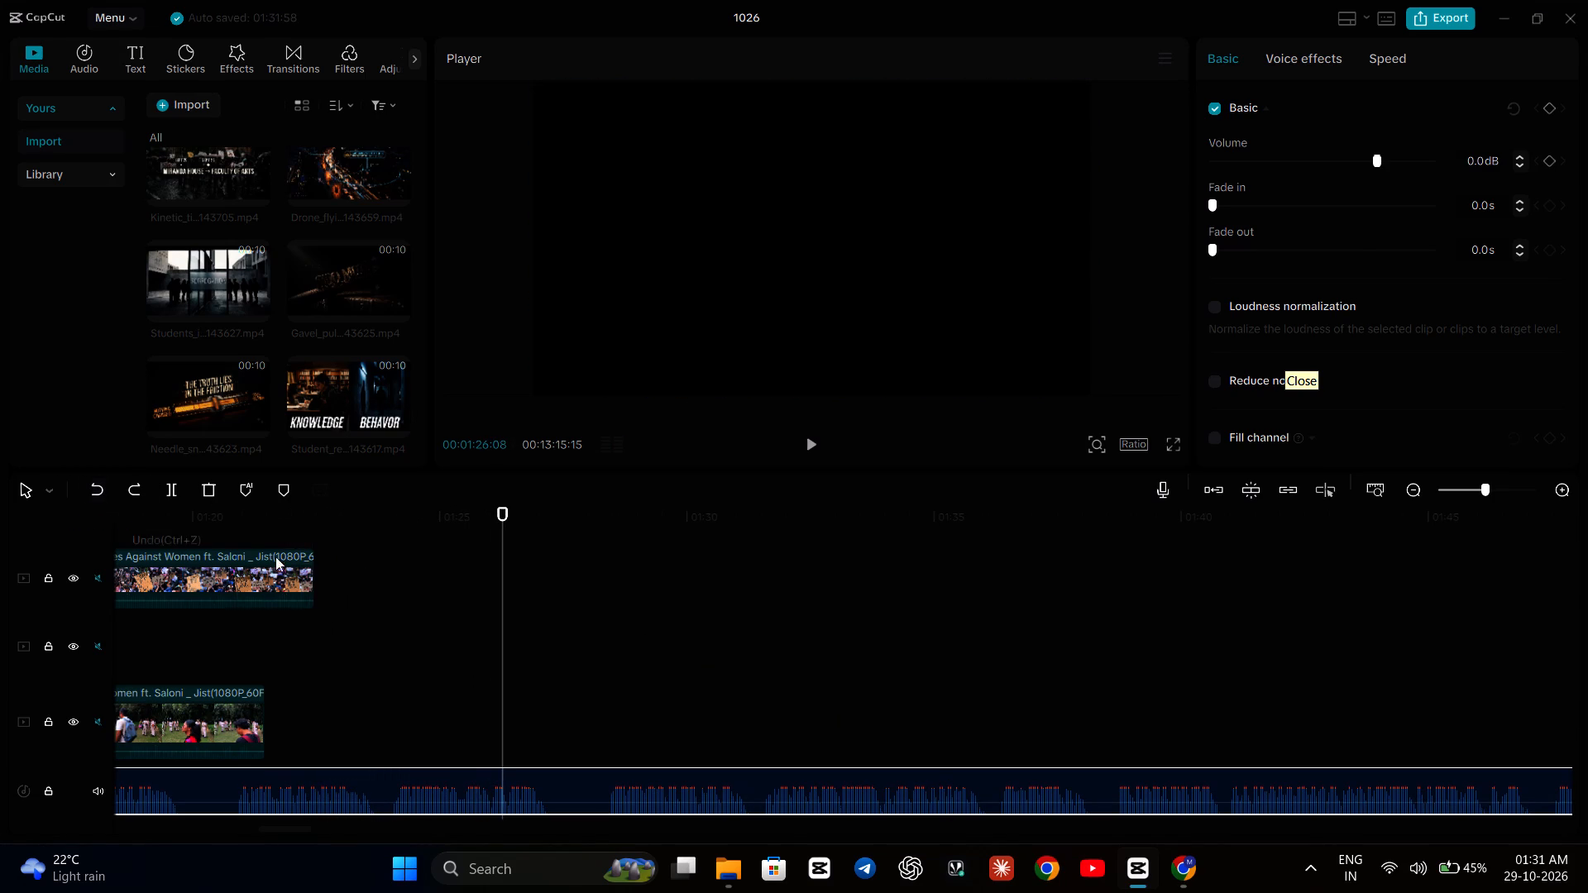
Move the long Standard recording 23 voiceover segment earlier, to about 1:06, just after the segment under the talking-head clips.
{"action": "scroll", "coordinate": [562, 671], "scroll_direction": "right", "scroll_amount": 1}
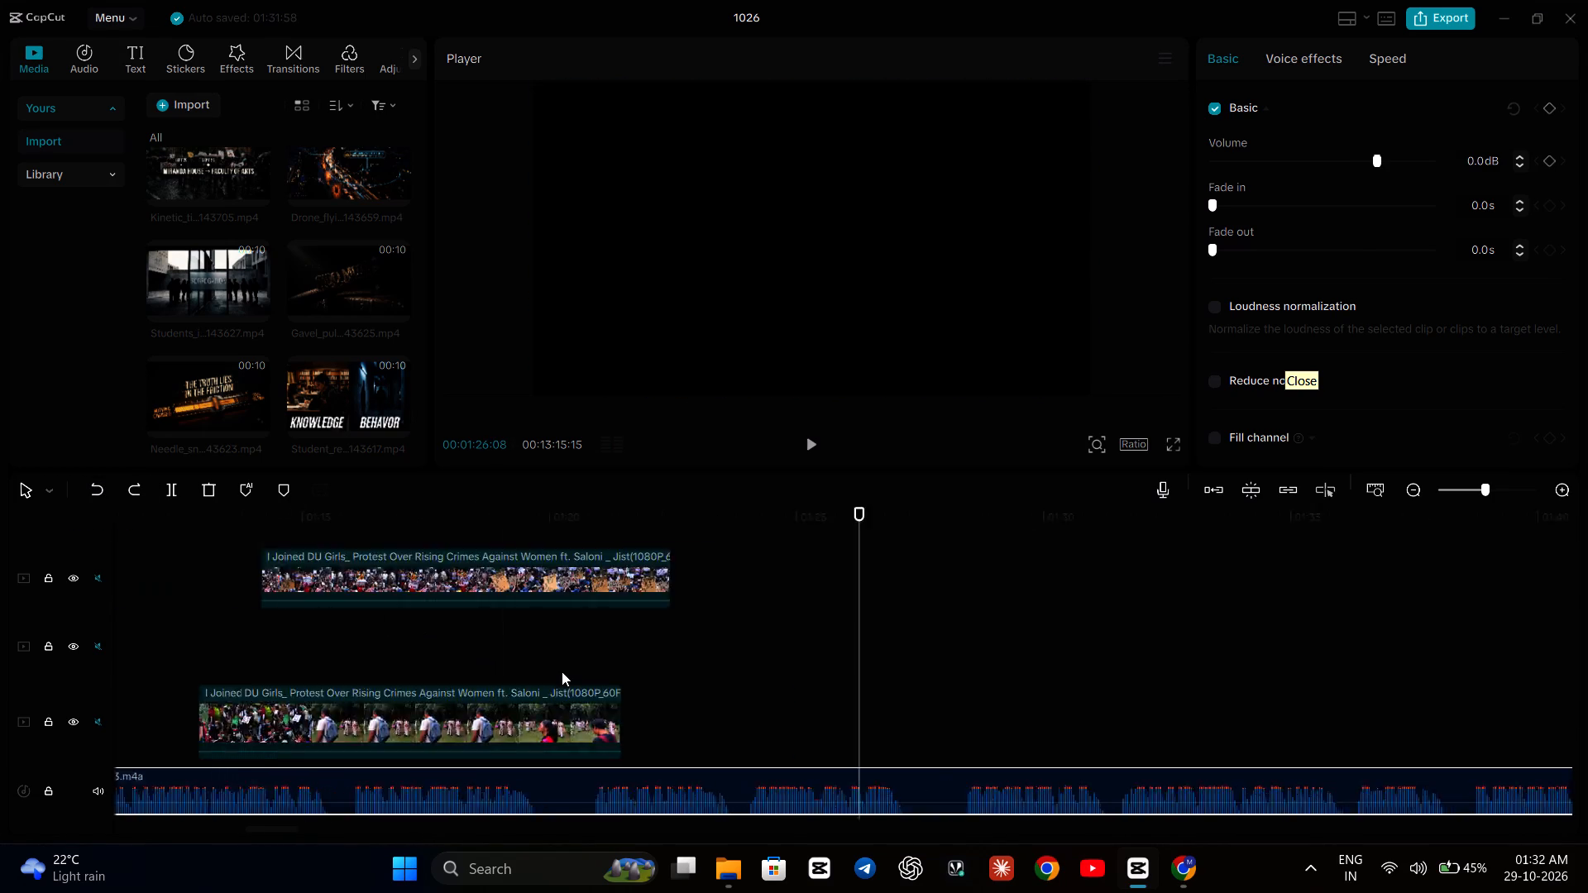
{"action": "scroll", "coordinate": [562, 671], "scroll_direction": "right", "scroll_amount": 2}
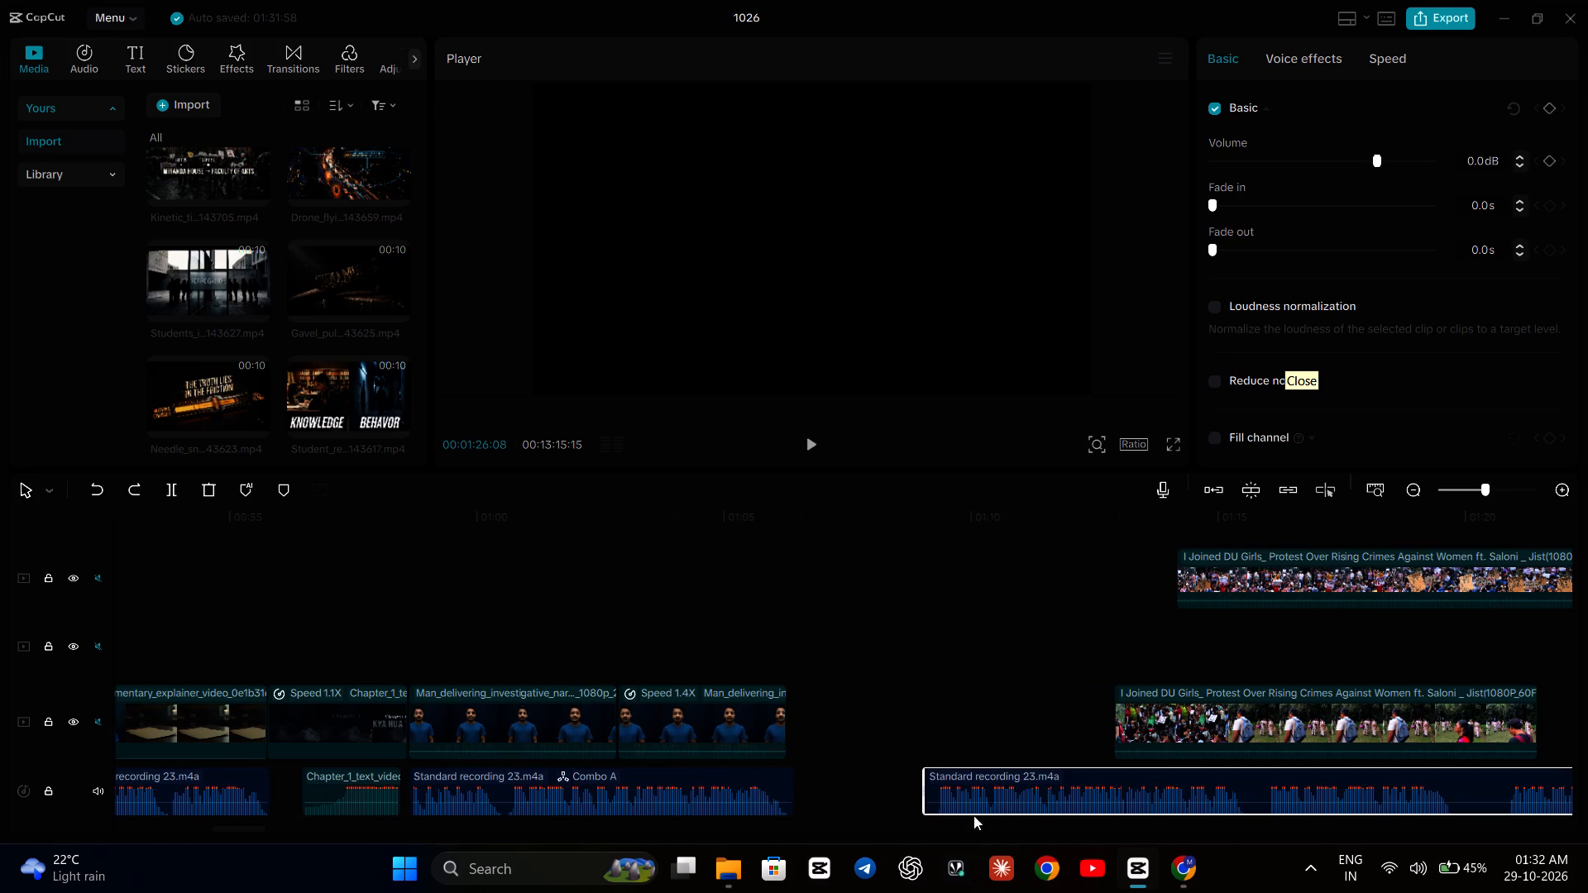
{"action": "left_click_drag", "start_coordinate": [1177, 766], "coordinate": [1131, 774]}
{"action": "left_click_drag", "start_coordinate": [1131, 774], "coordinate": [997, 781]}
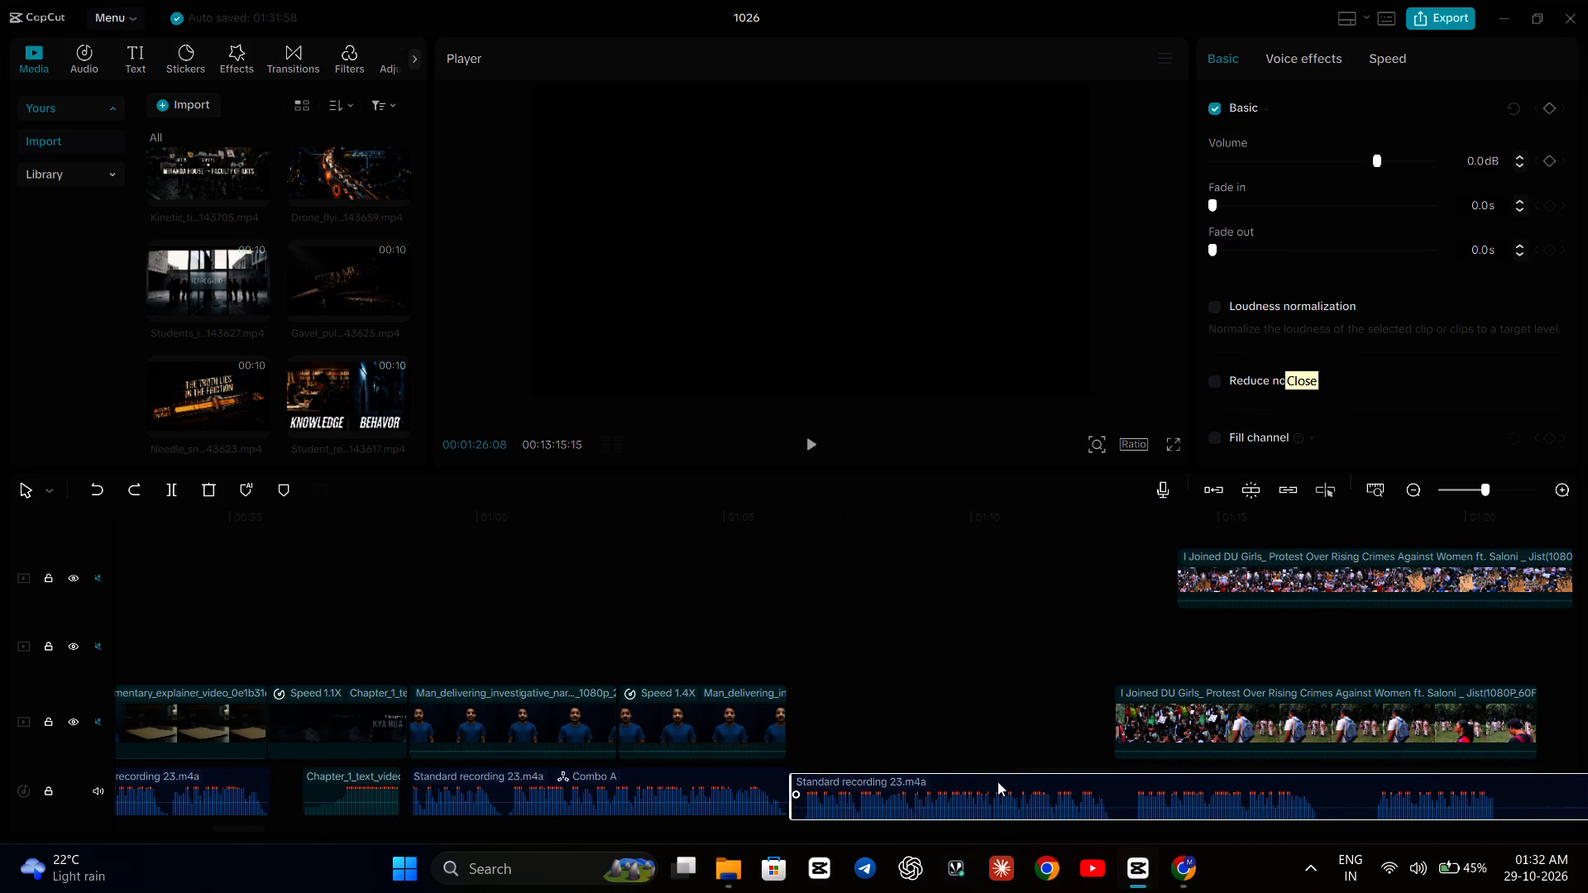
{"action": "left_click_drag", "start_coordinate": [997, 781], "coordinate": [995, 779]}
{"action": "left_click_drag", "start_coordinate": [995, 779], "coordinate": [1001, 748]}
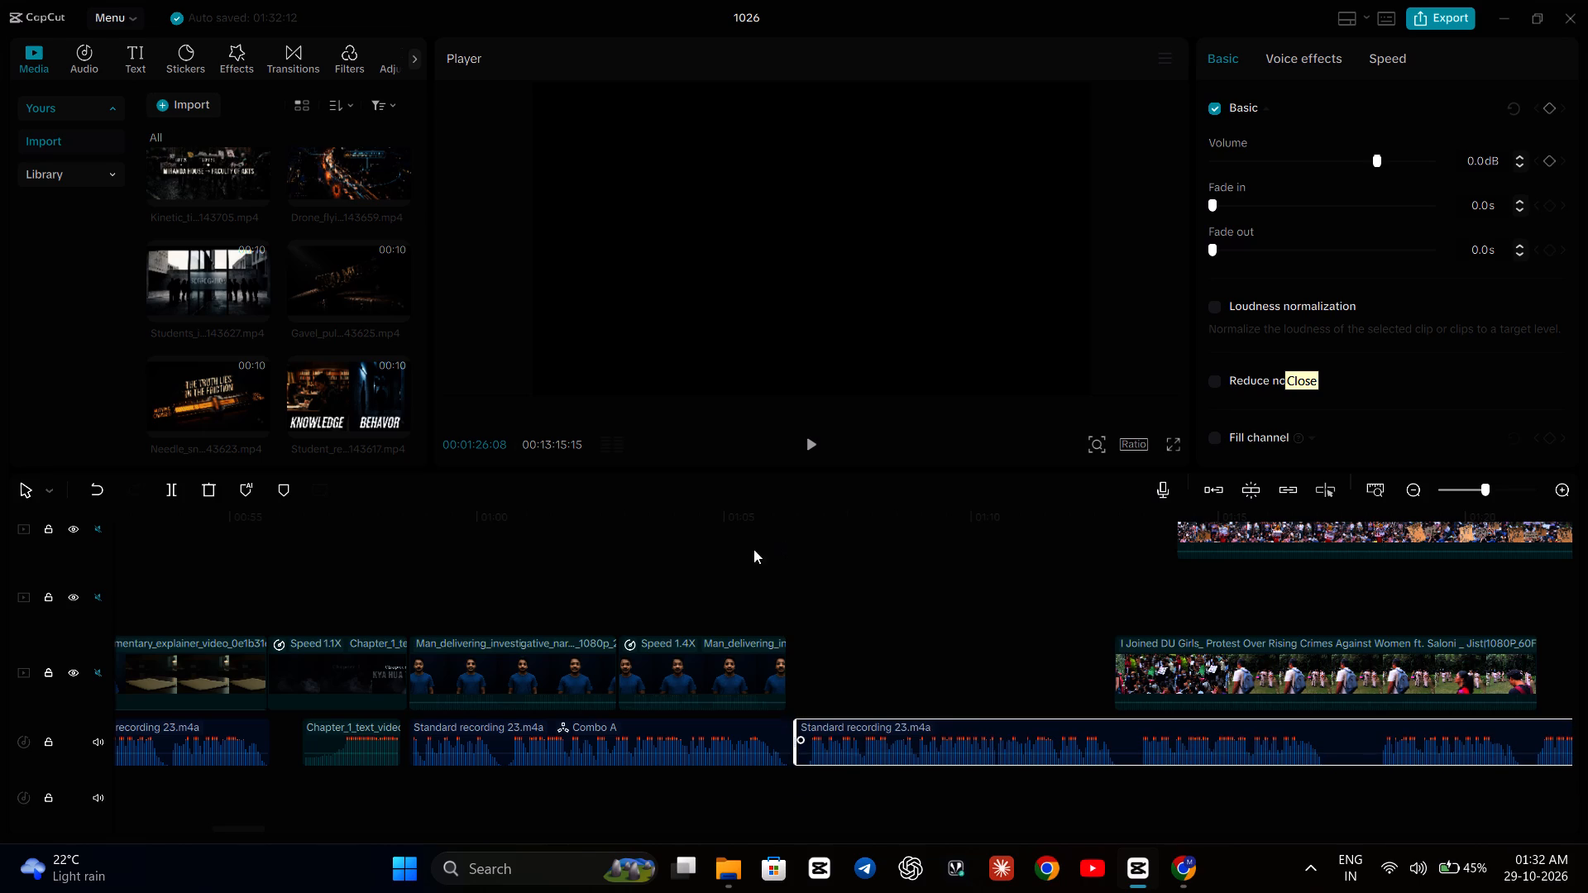
Play the timeline from about 1:05 to hear the moved voiceover, while browsing the imported media for matching B-roll.
{"action": "left_click", "coordinate": [741, 564]}
{"action": "key", "text": "space"}
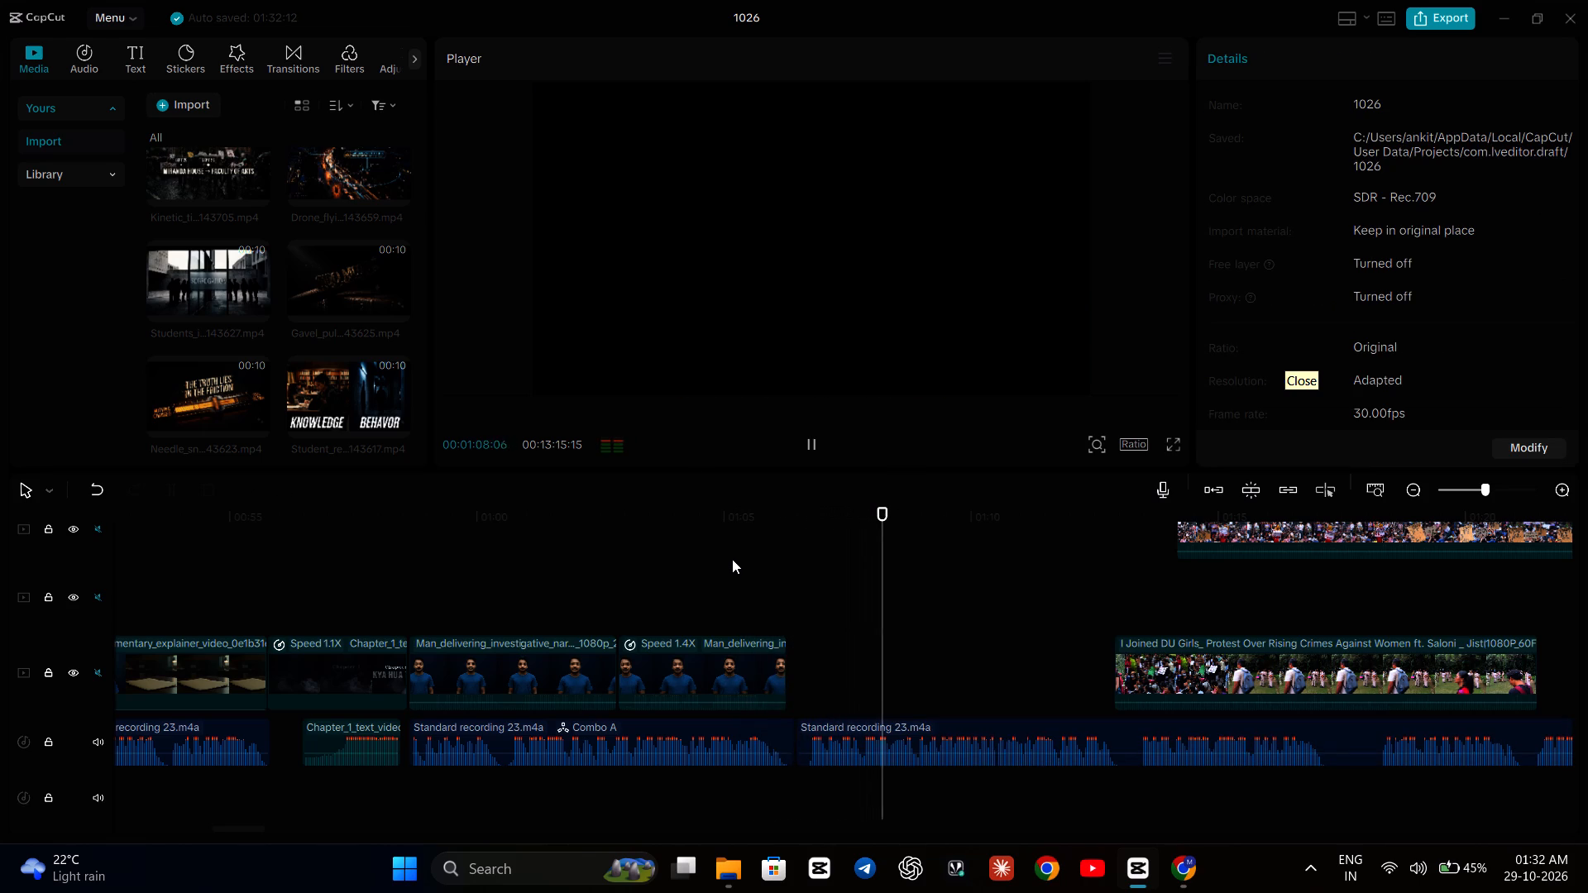
{"action": "scroll", "coordinate": [332, 336], "scroll_direction": "down", "scroll_amount": 3}
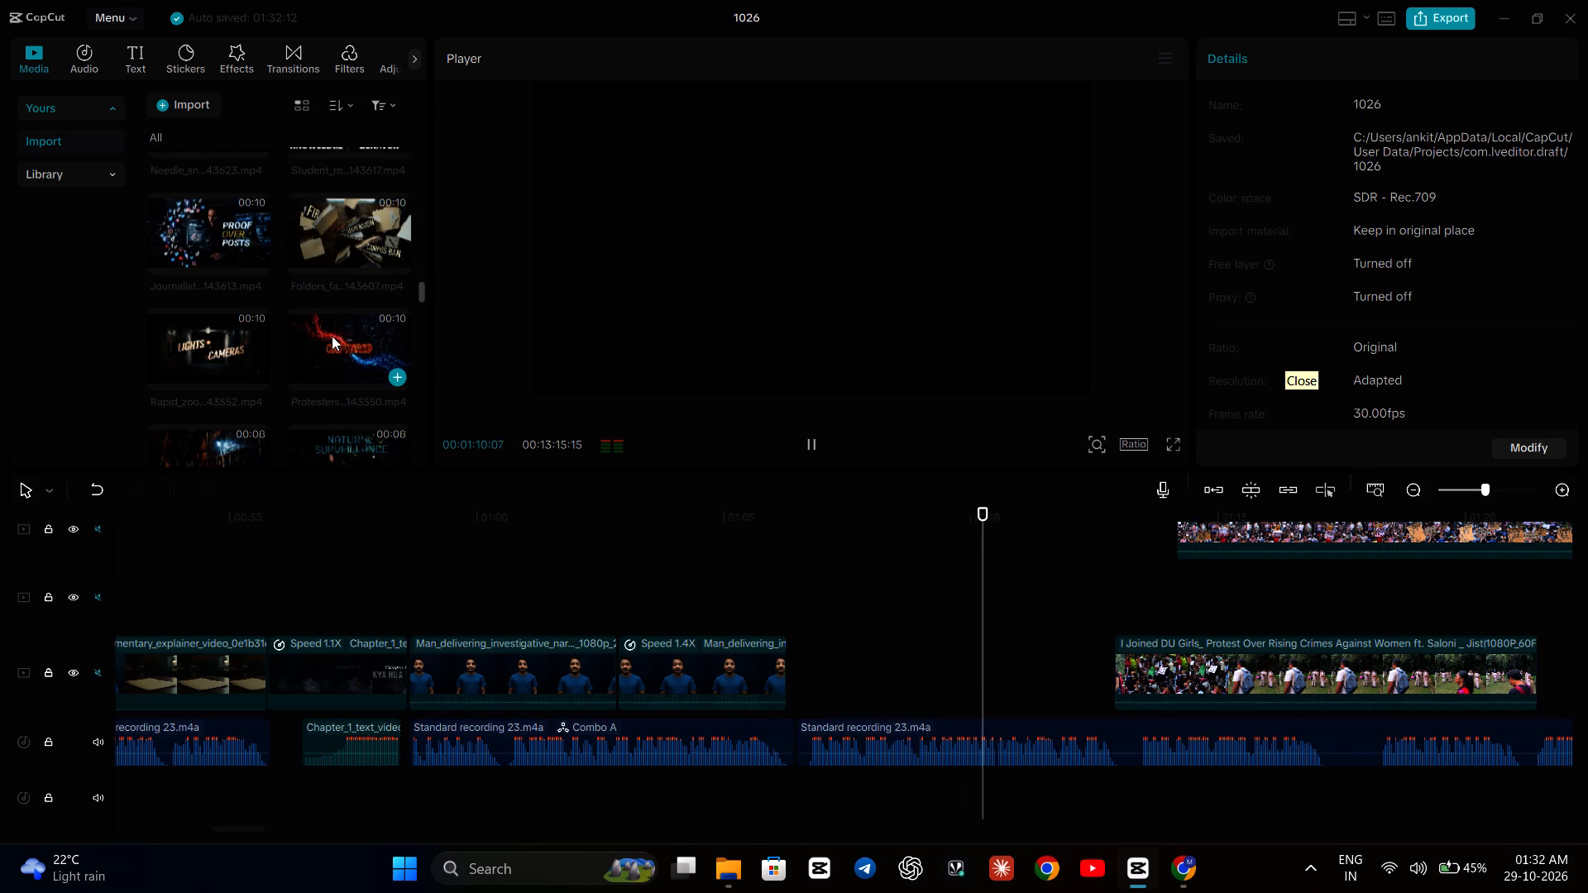
{"action": "scroll", "coordinate": [332, 336], "scroll_direction": "down", "scroll_amount": 6}
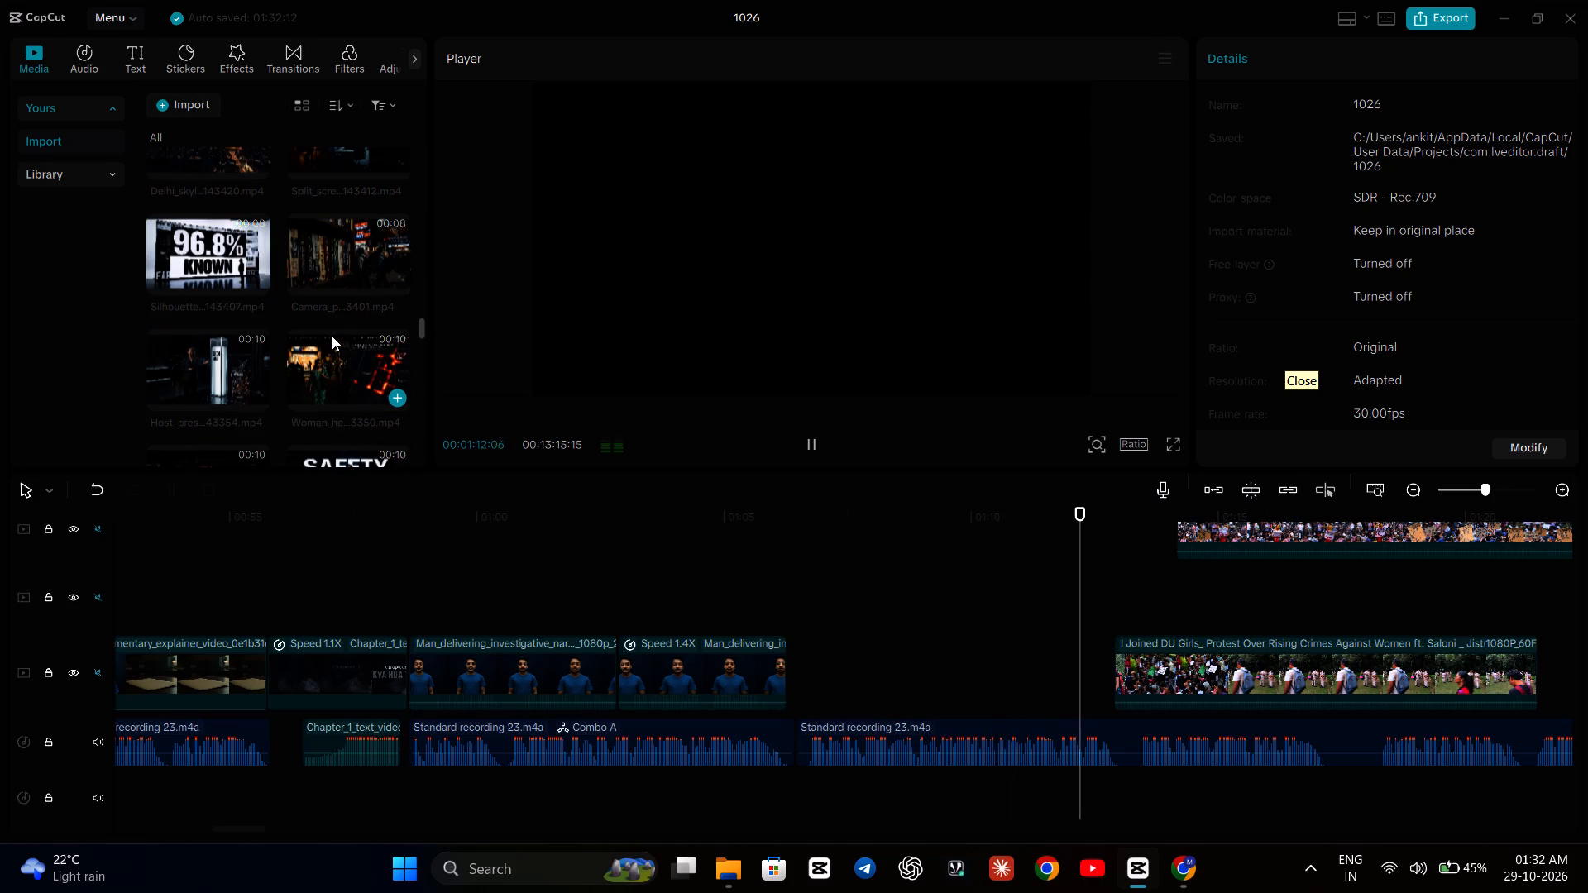
{"action": "scroll", "coordinate": [332, 336], "scroll_direction": "down", "scroll_amount": 5}
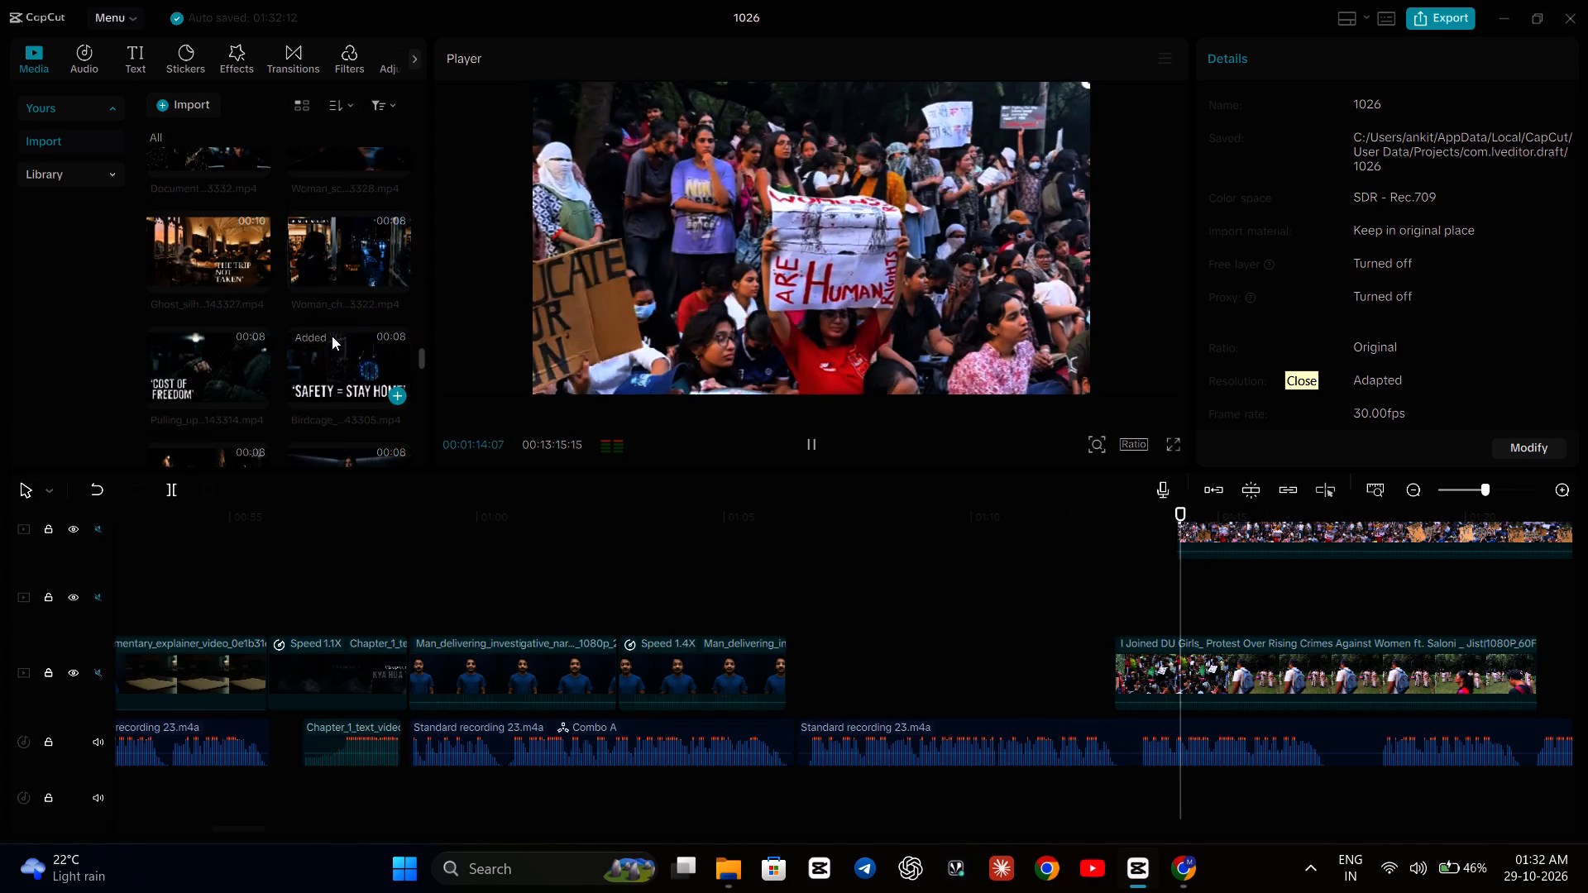
{"action": "scroll", "coordinate": [332, 336], "scroll_direction": "down", "scroll_amount": 2}
{"action": "scroll", "coordinate": [332, 336], "scroll_direction": "up", "scroll_amount": 3}
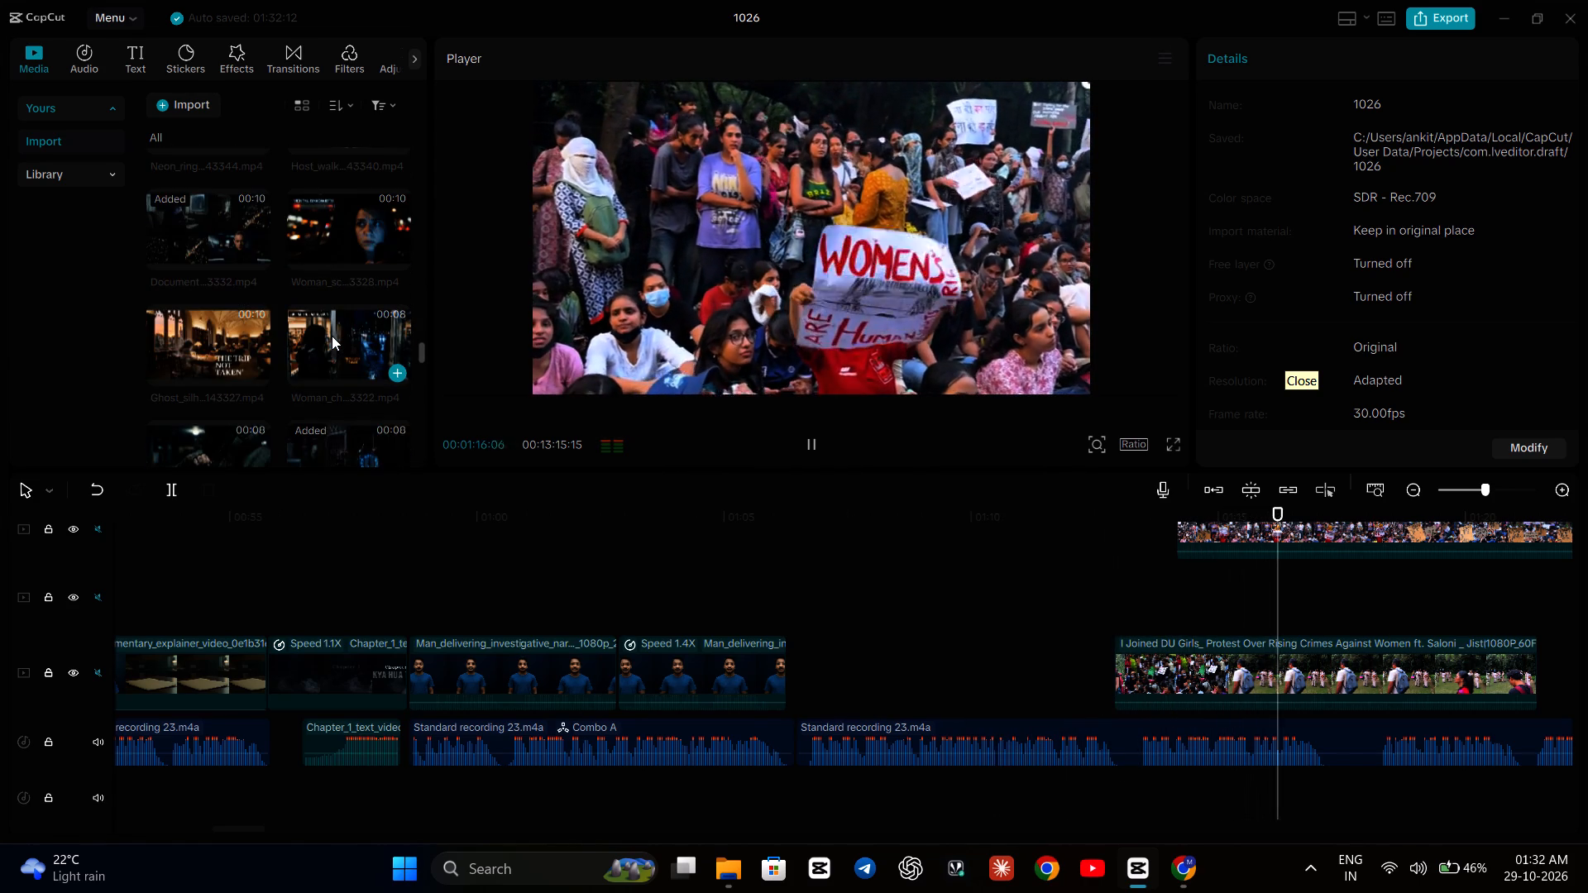
Preview the B-roll clips titled 8:00 PM: The Calculation, The Trip Not Taken, Cost of Freedom and Safety = Stay Home.
{"action": "left_click", "coordinate": [332, 336]}
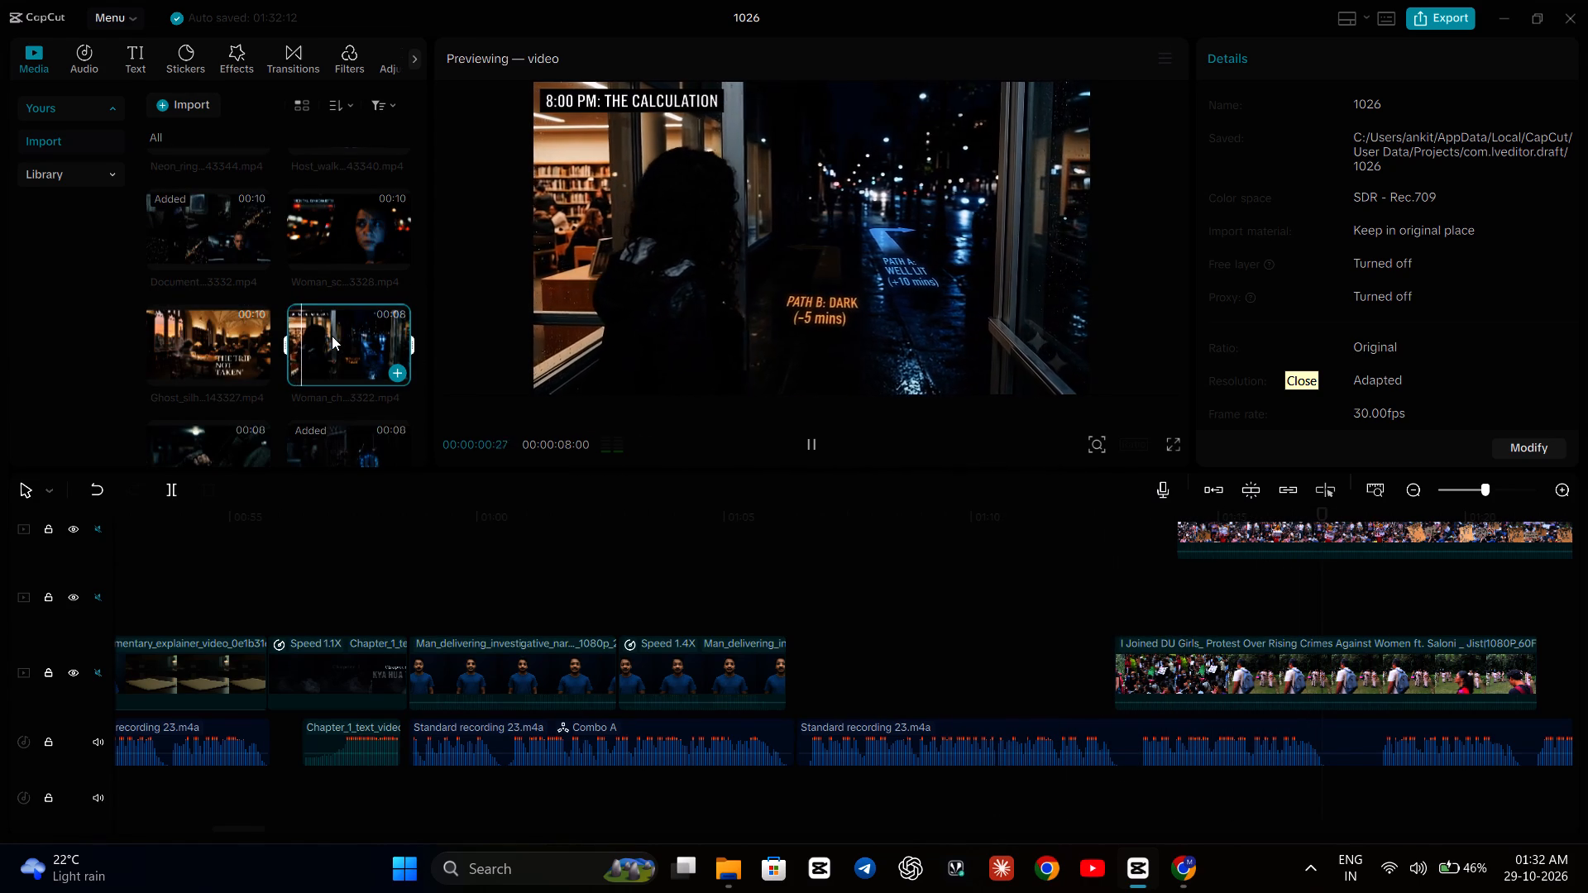
{"action": "left_click", "coordinate": [240, 339]}
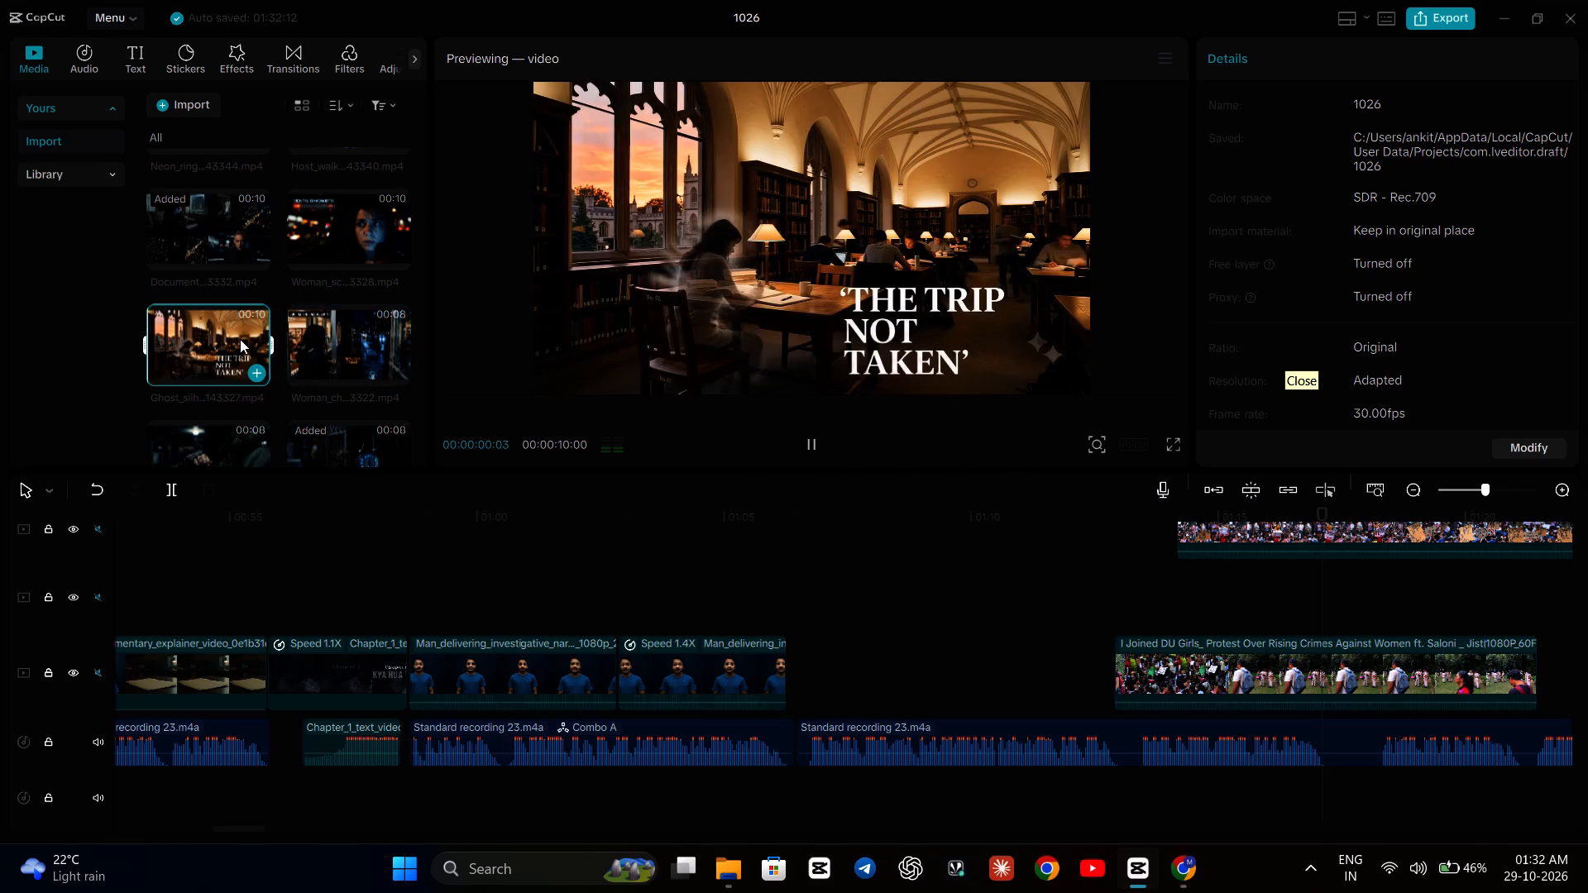
{"action": "scroll", "coordinate": [240, 339], "scroll_direction": "down", "scroll_amount": 1}
{"action": "left_click", "coordinate": [240, 339]}
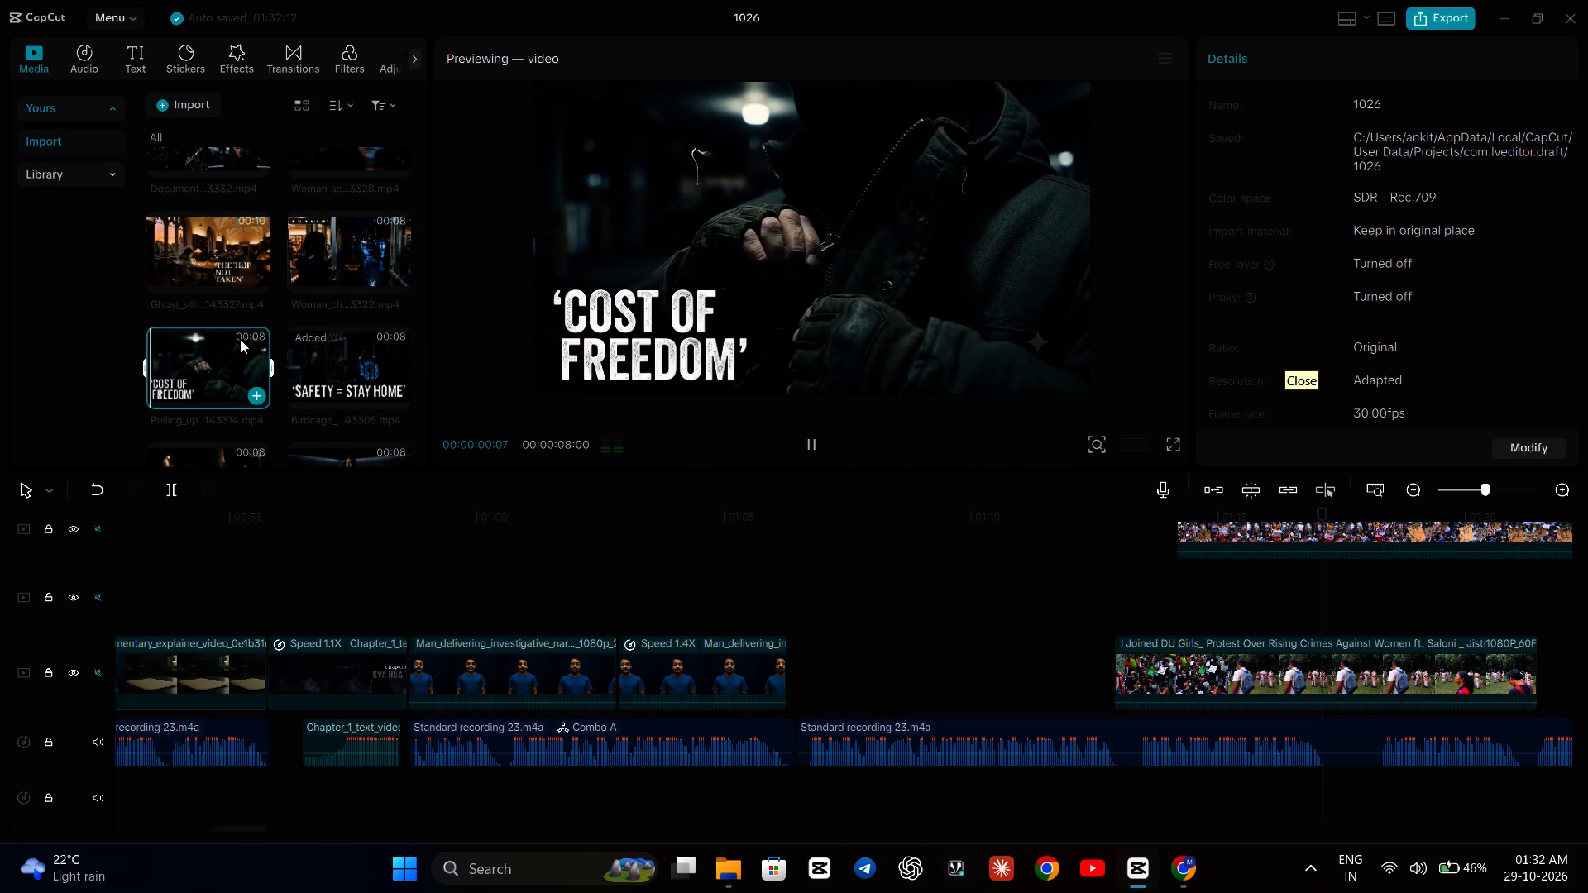
{"action": "left_click", "coordinate": [324, 350]}
{"action": "scroll", "coordinate": [324, 350], "scroll_direction": "down", "scroll_amount": 2}
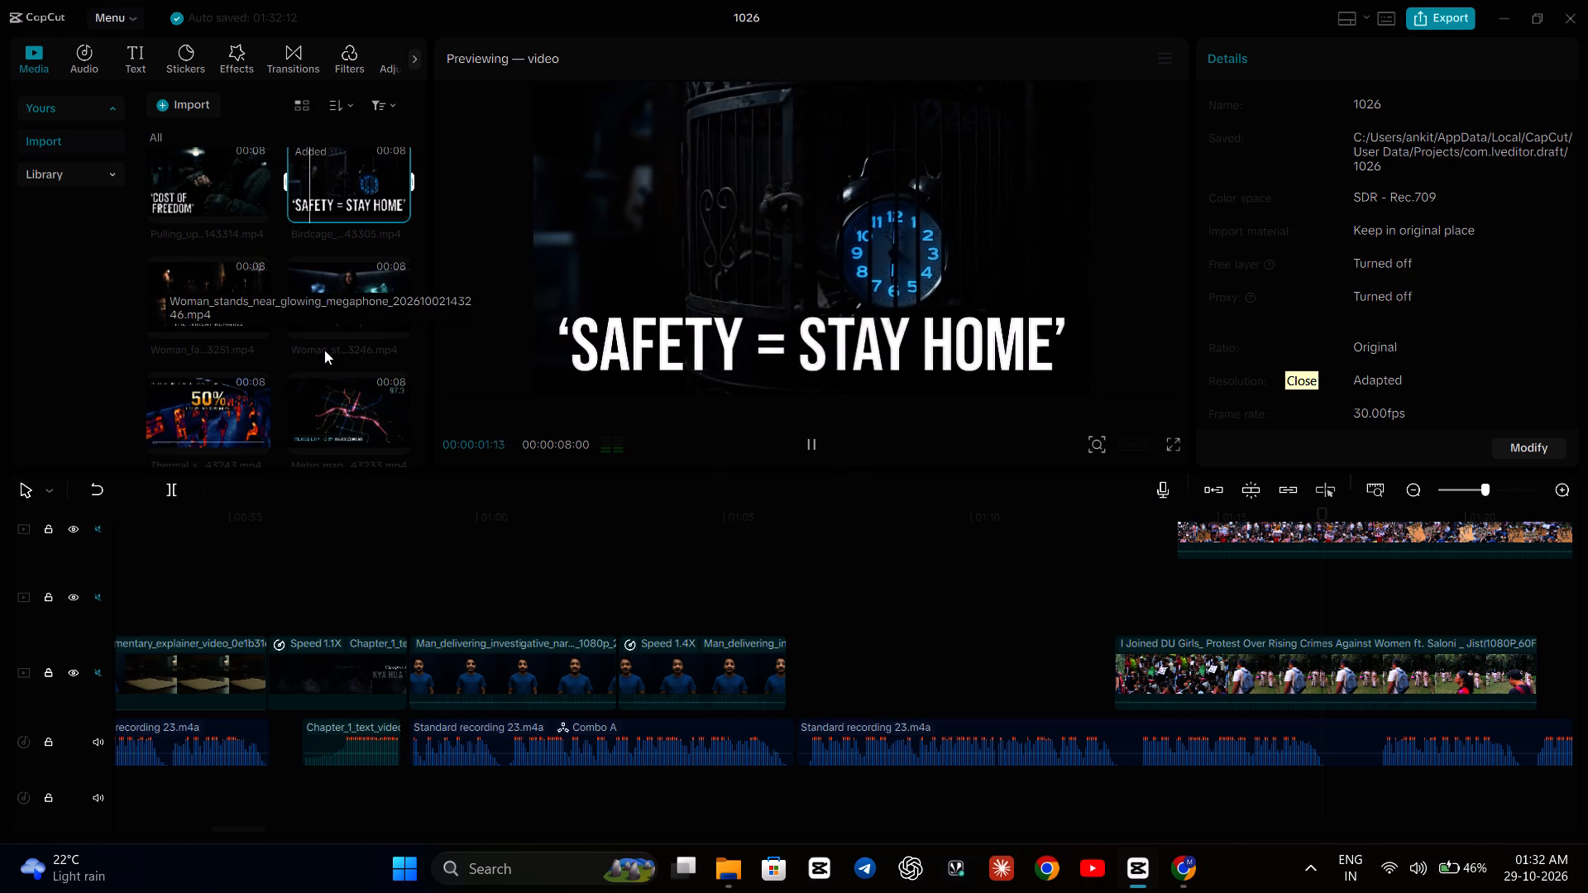
Preview the B-roll clips: Safe From vs. Safe To, the Mexico City map, the question-mark document, Safe Routes and the police-badge Impersonation clip.
{"action": "left_click", "coordinate": [333, 304]}
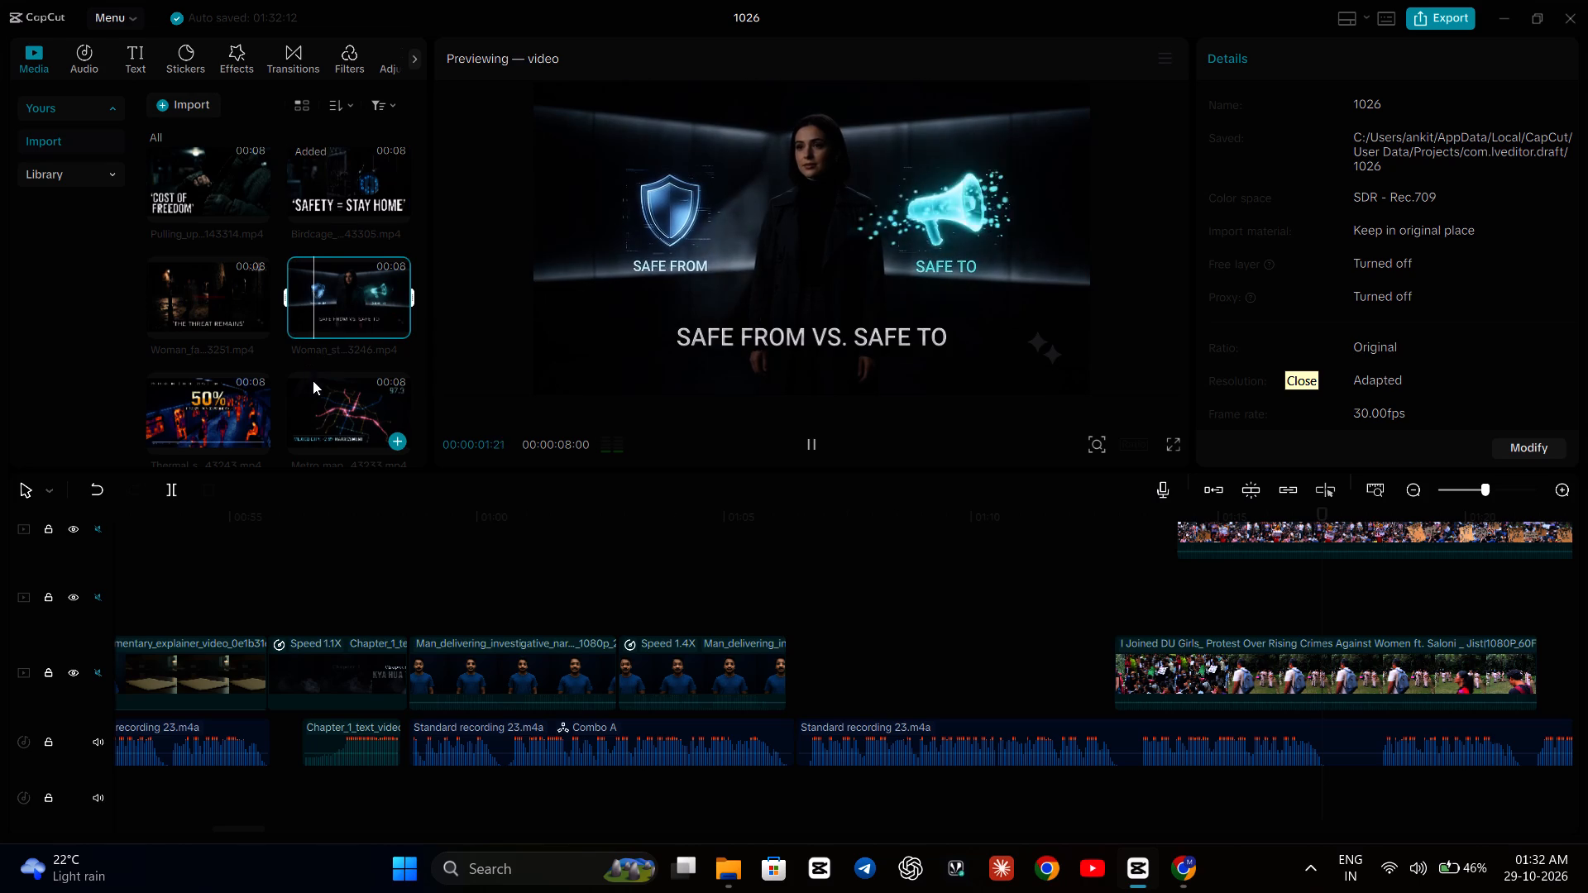
{"action": "left_click", "coordinate": [332, 390]}
{"action": "scroll", "coordinate": [332, 391], "scroll_direction": "down", "scroll_amount": 3}
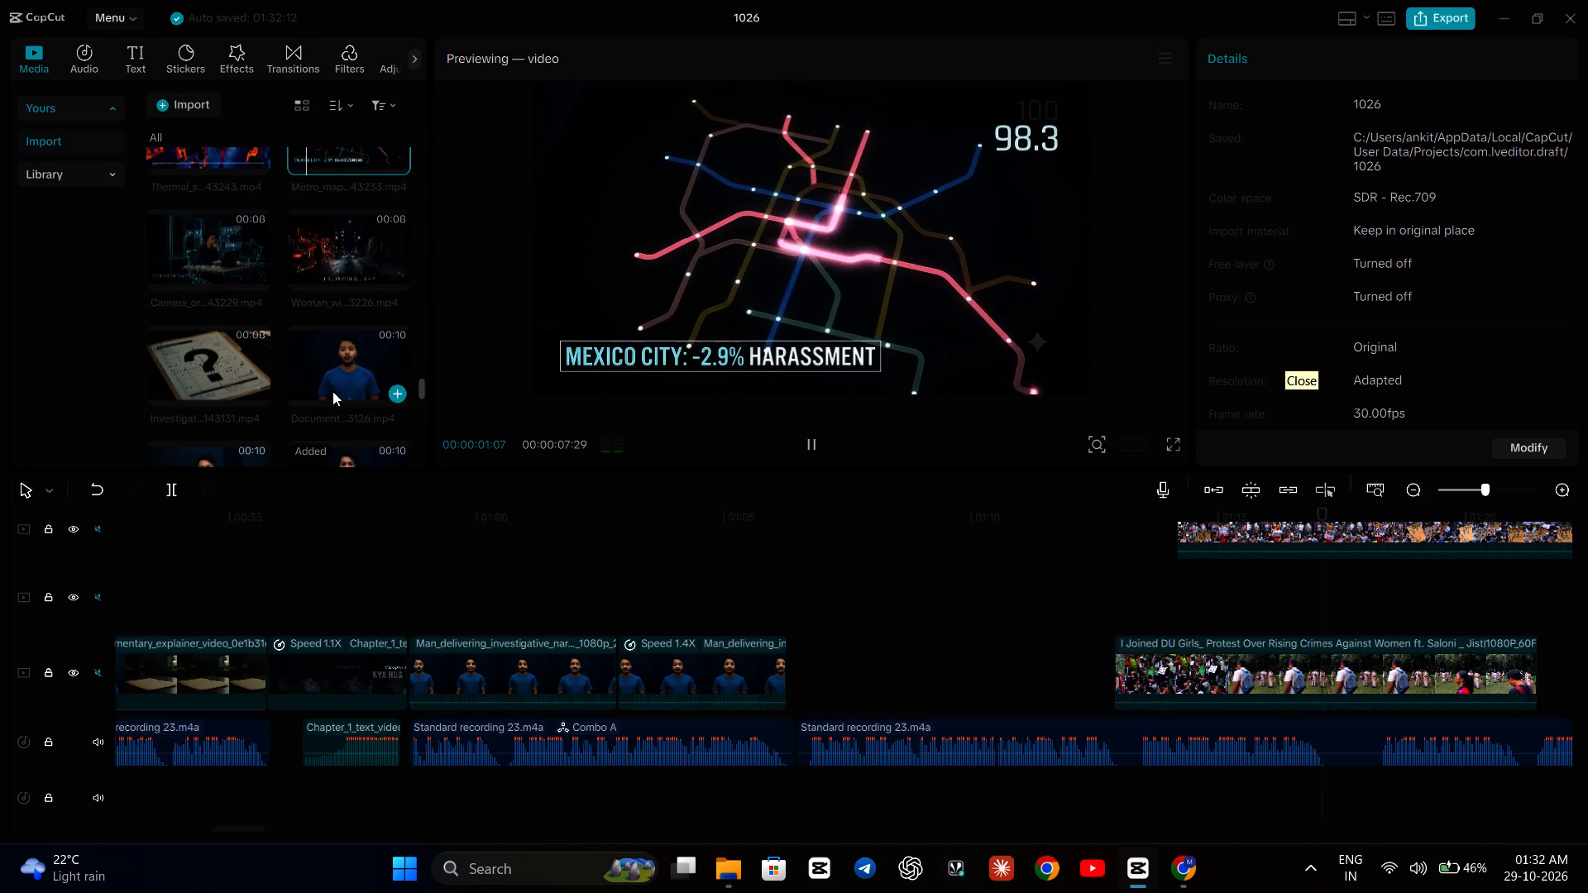
{"action": "left_click", "coordinate": [332, 391]}
{"action": "left_click", "coordinate": [187, 363]}
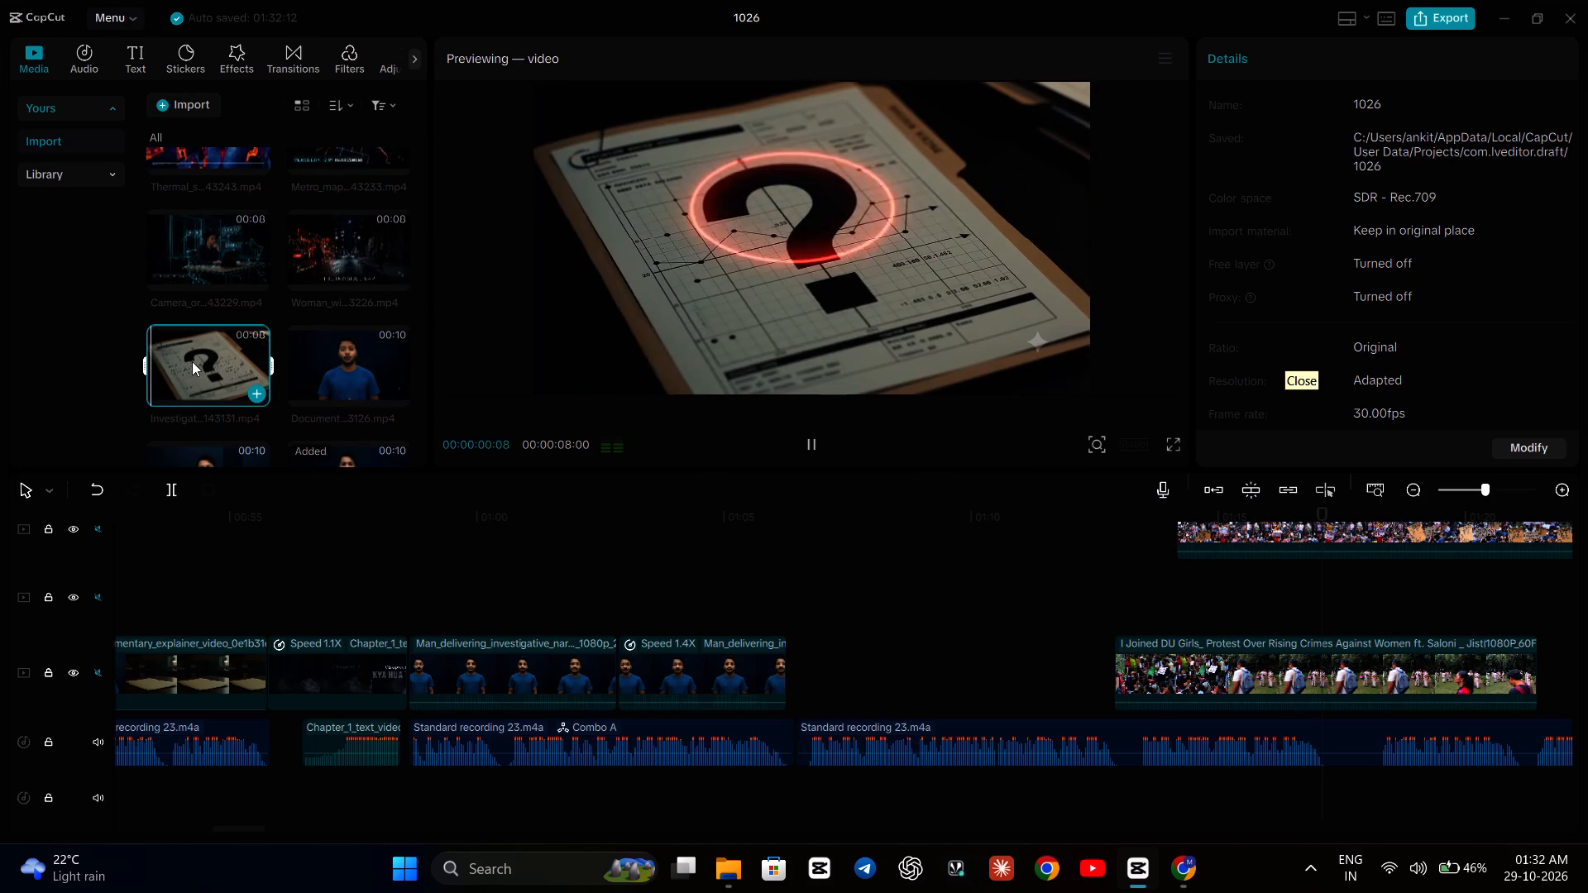
{"action": "scroll", "coordinate": [331, 325], "scroll_direction": "down", "scroll_amount": 2}
{"action": "left_click", "coordinate": [354, 356]}
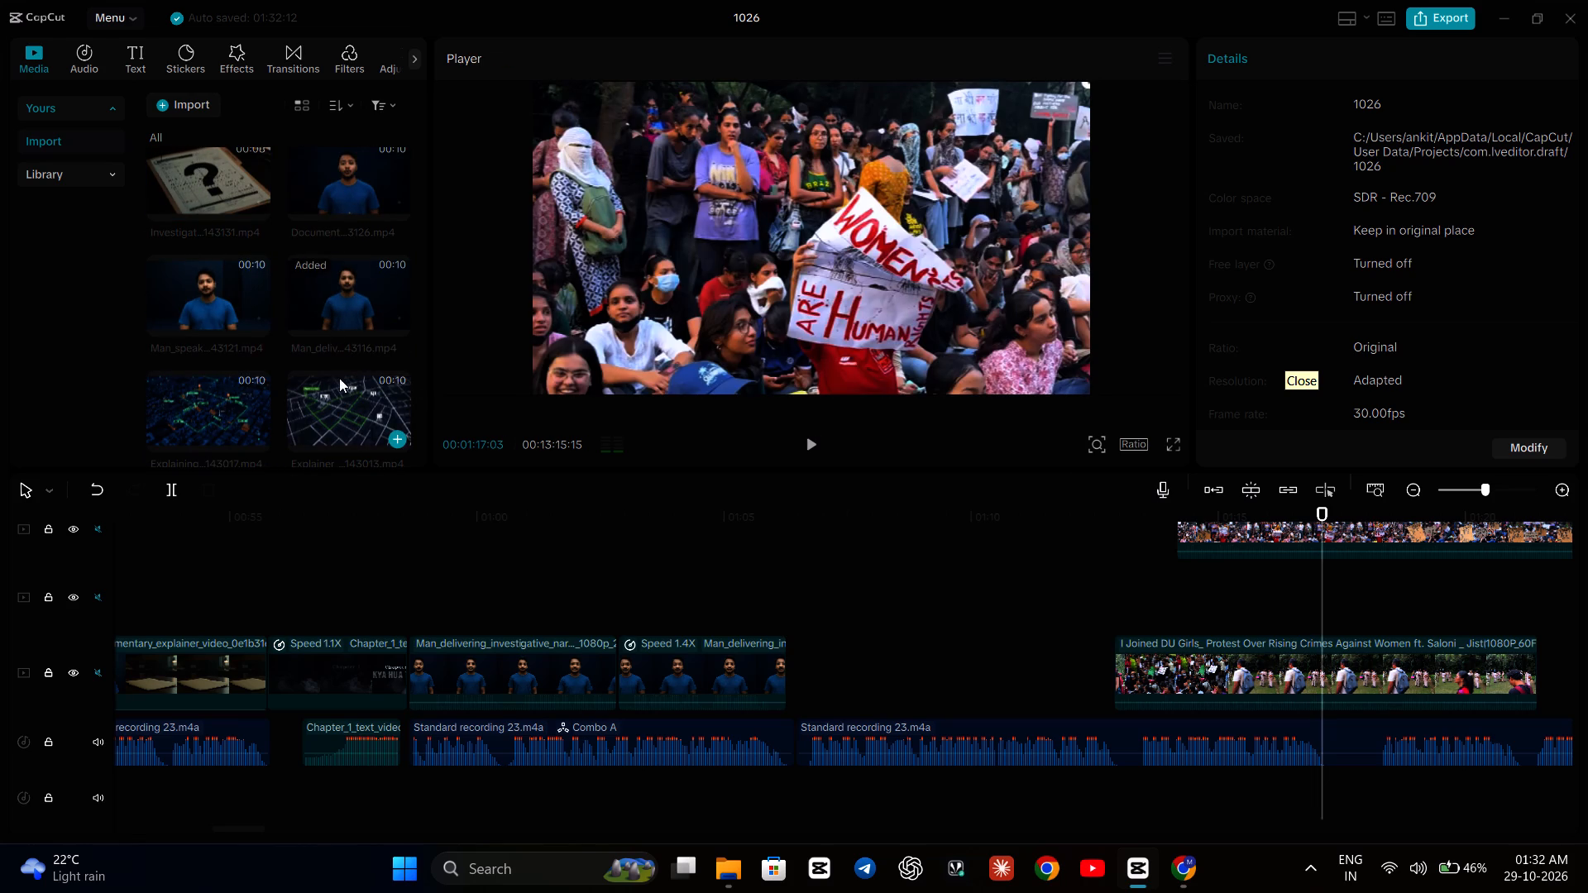
{"action": "left_click", "coordinate": [337, 382]}
{"action": "left_click", "coordinate": [180, 381]}
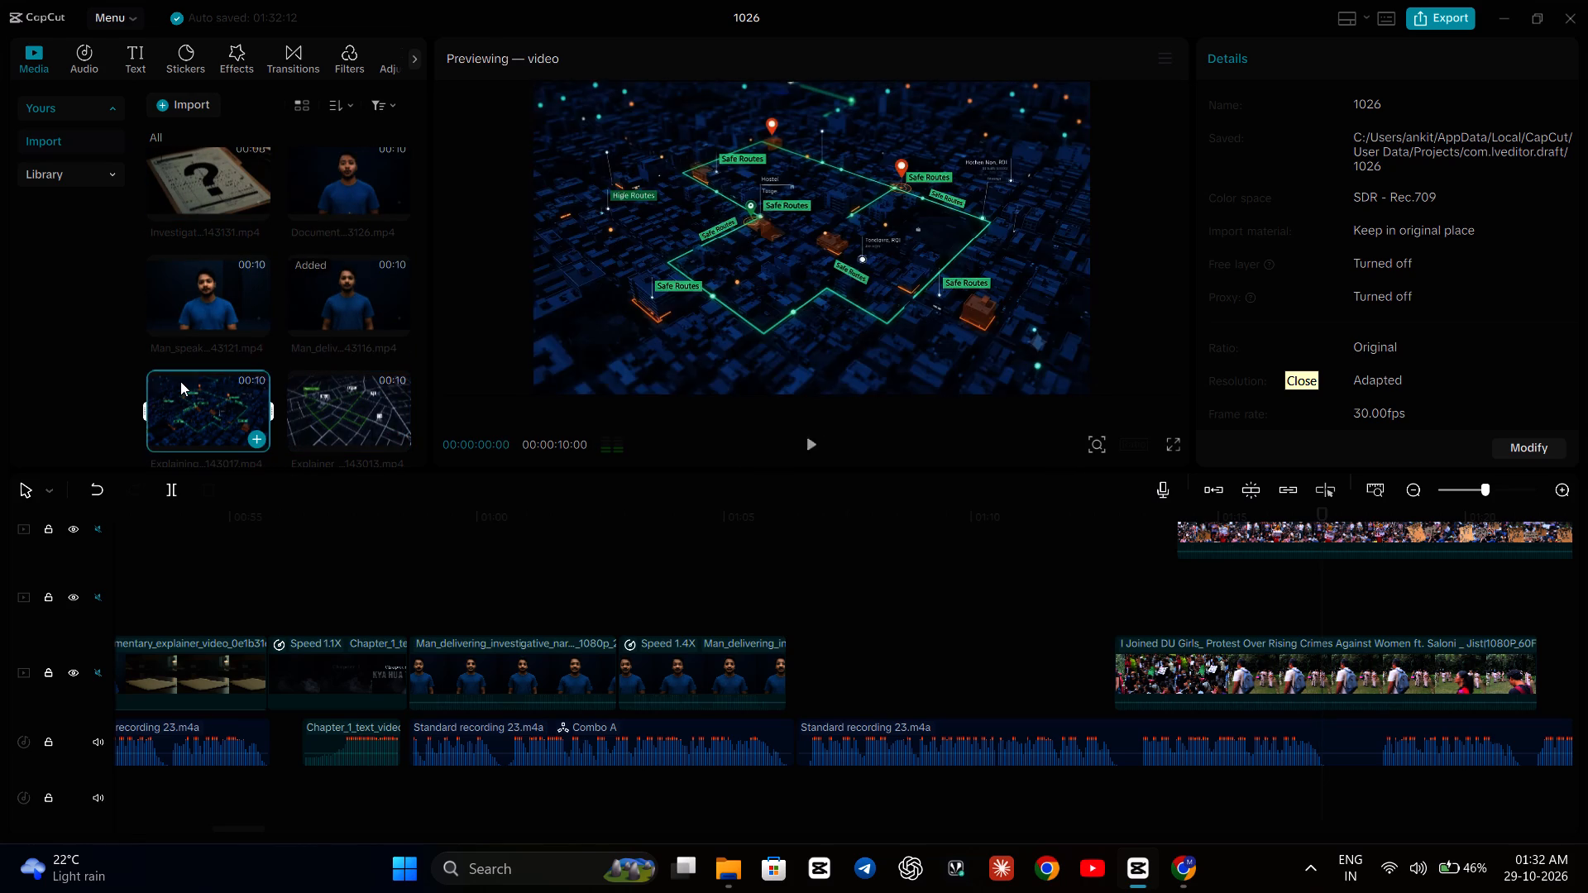
{"action": "scroll", "coordinate": [280, 366], "scroll_direction": "down", "scroll_amount": 2}
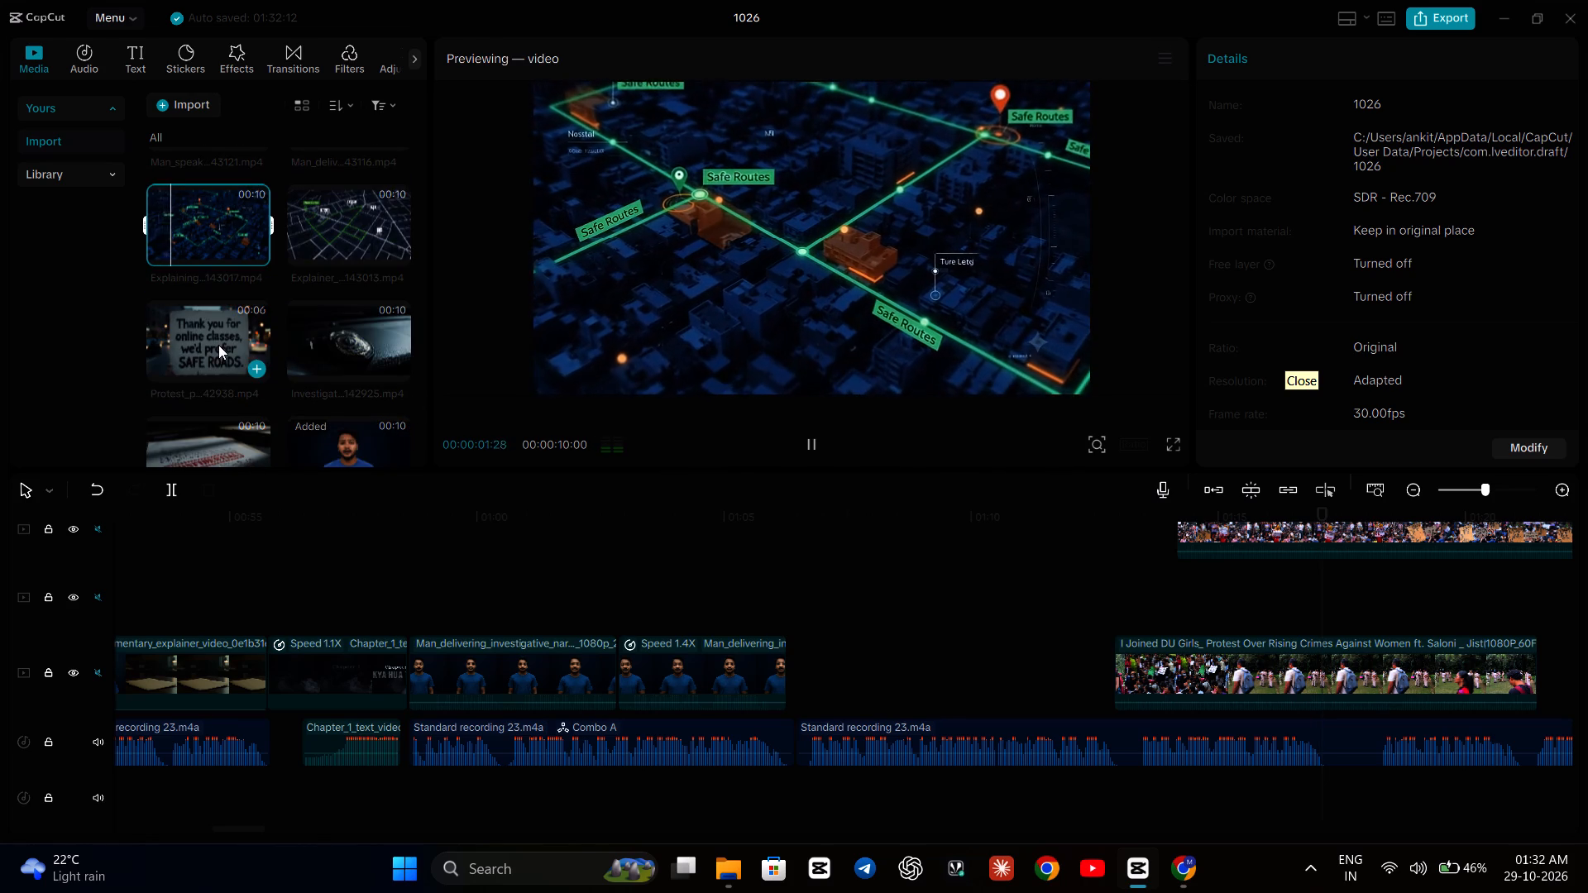
{"action": "scroll", "coordinate": [232, 341], "scroll_direction": "down", "scroll_amount": 1}
{"action": "left_click", "coordinate": [317, 259]}
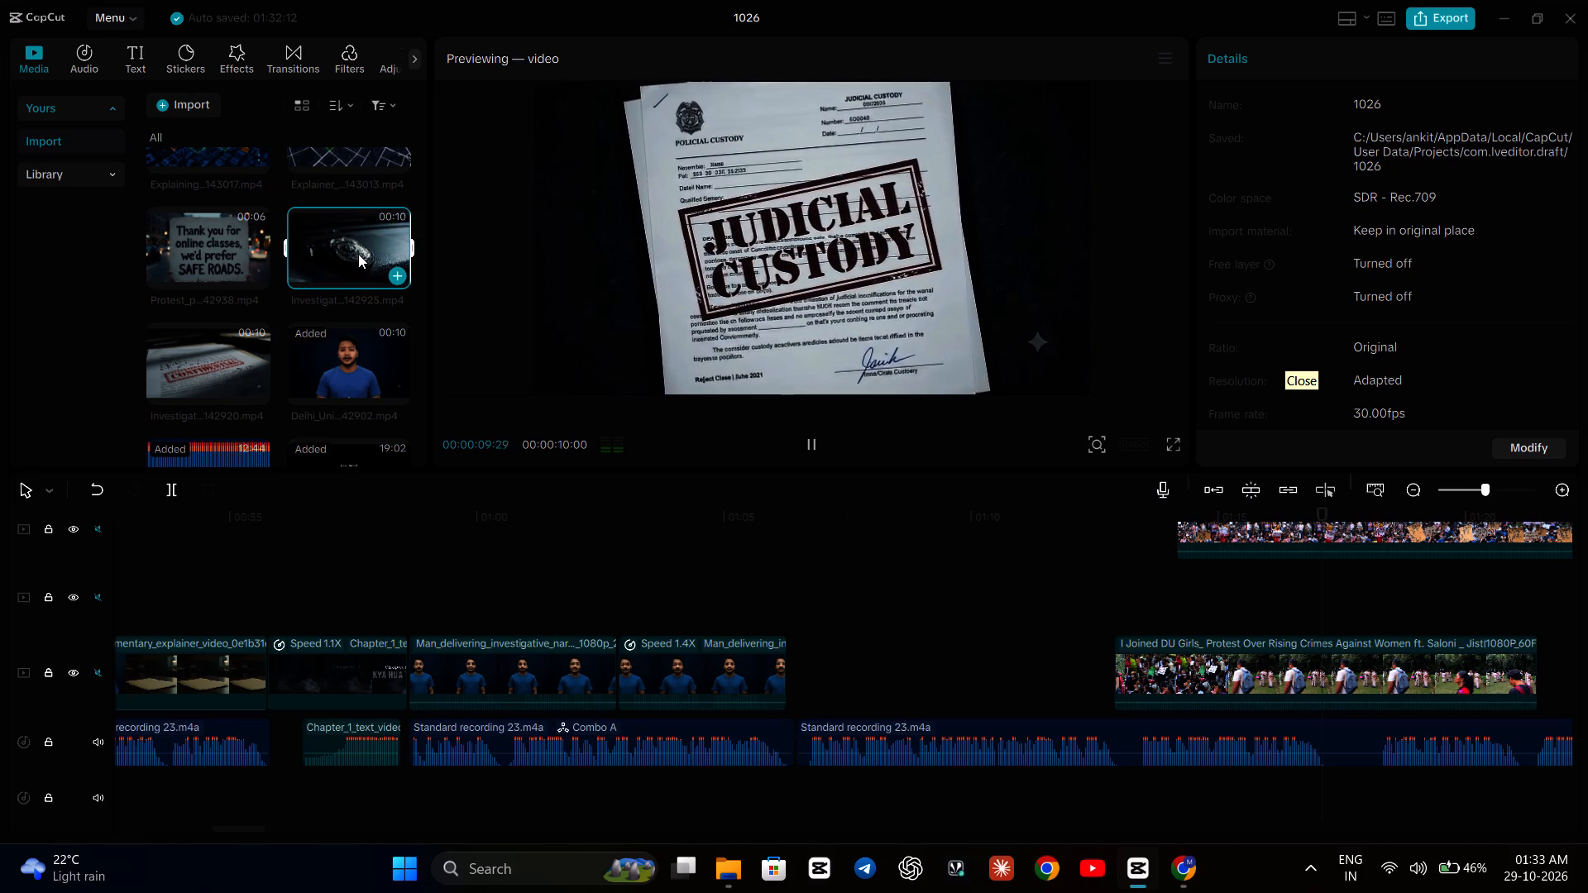
Place the police-badge Impersonation clip on the main track right after the talking-head clips, moving the main-track protest clip to about 1:17.
{"action": "left_click", "coordinate": [740, 571]}
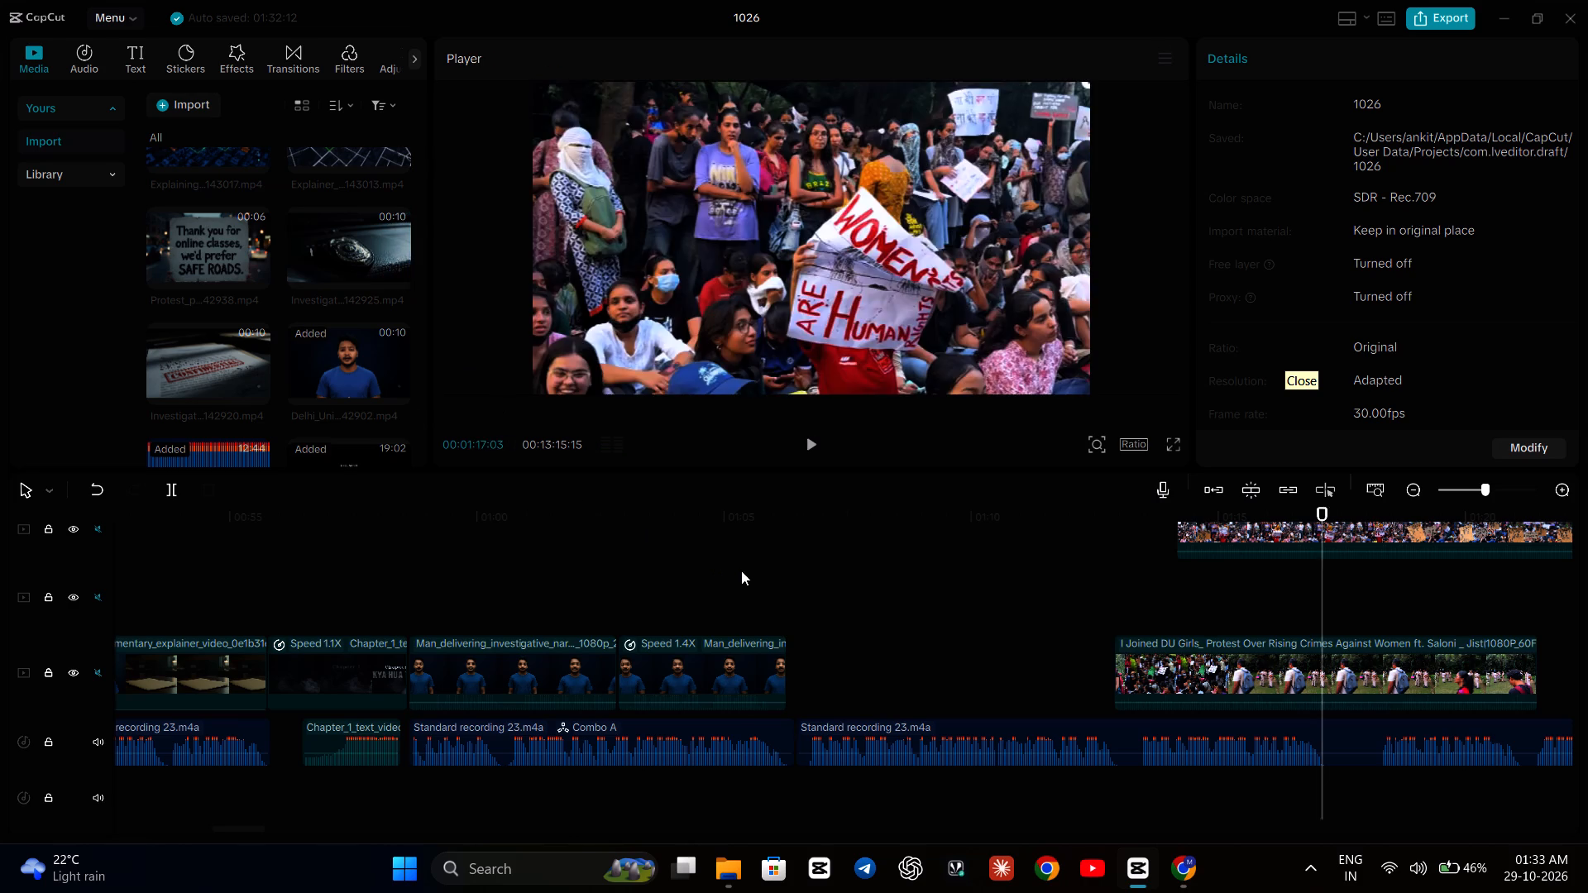
{"action": "left_click", "coordinate": [395, 274]}
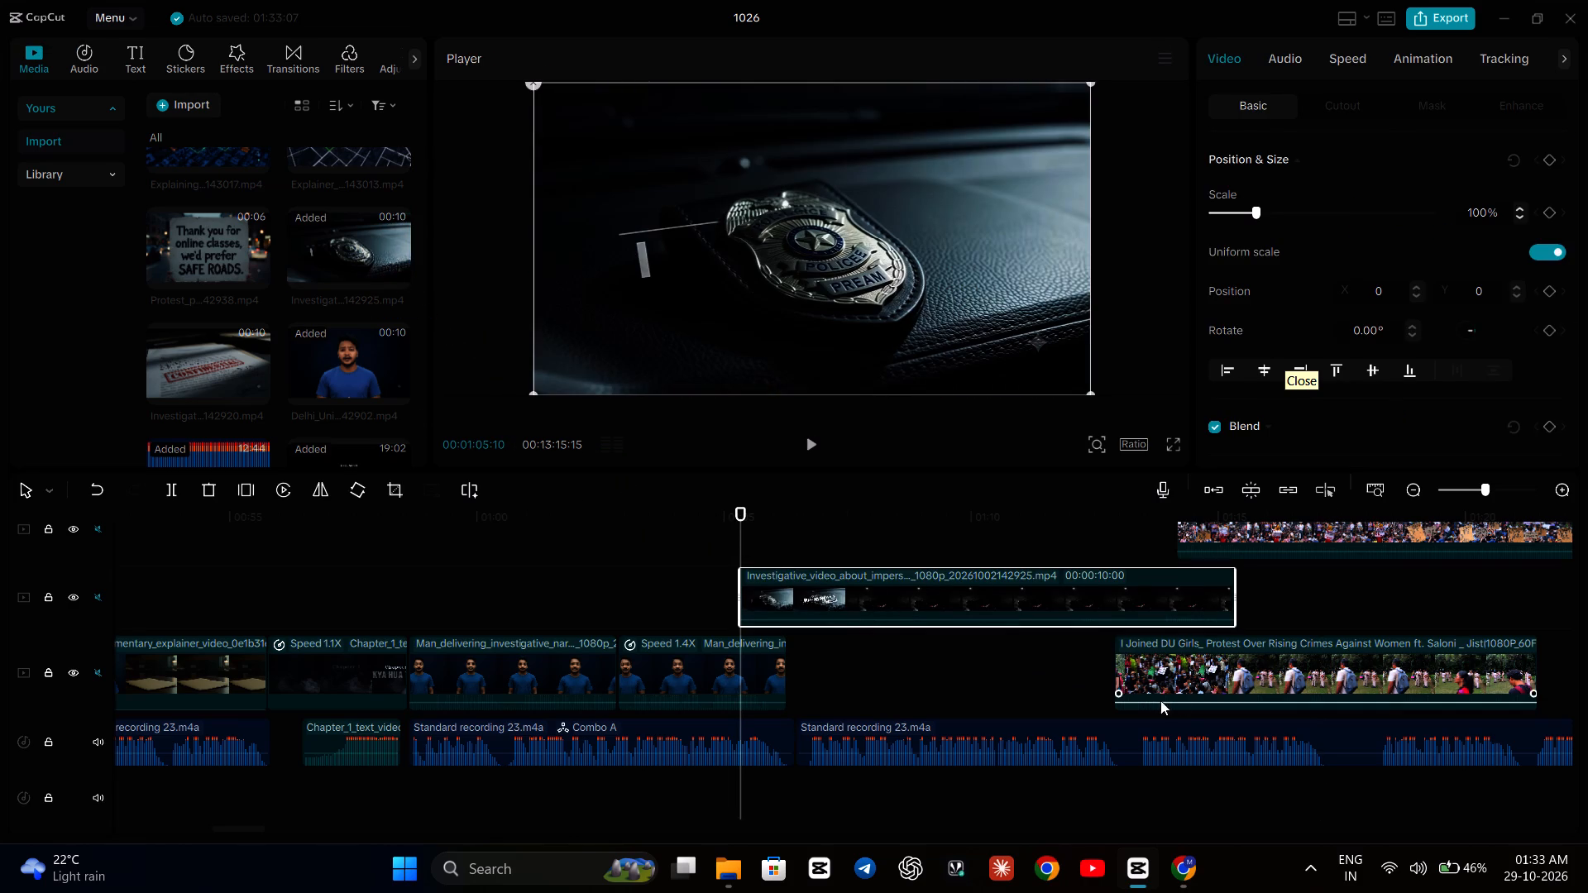
{"action": "left_click_drag", "start_coordinate": [1202, 668], "coordinate": [1424, 670]}
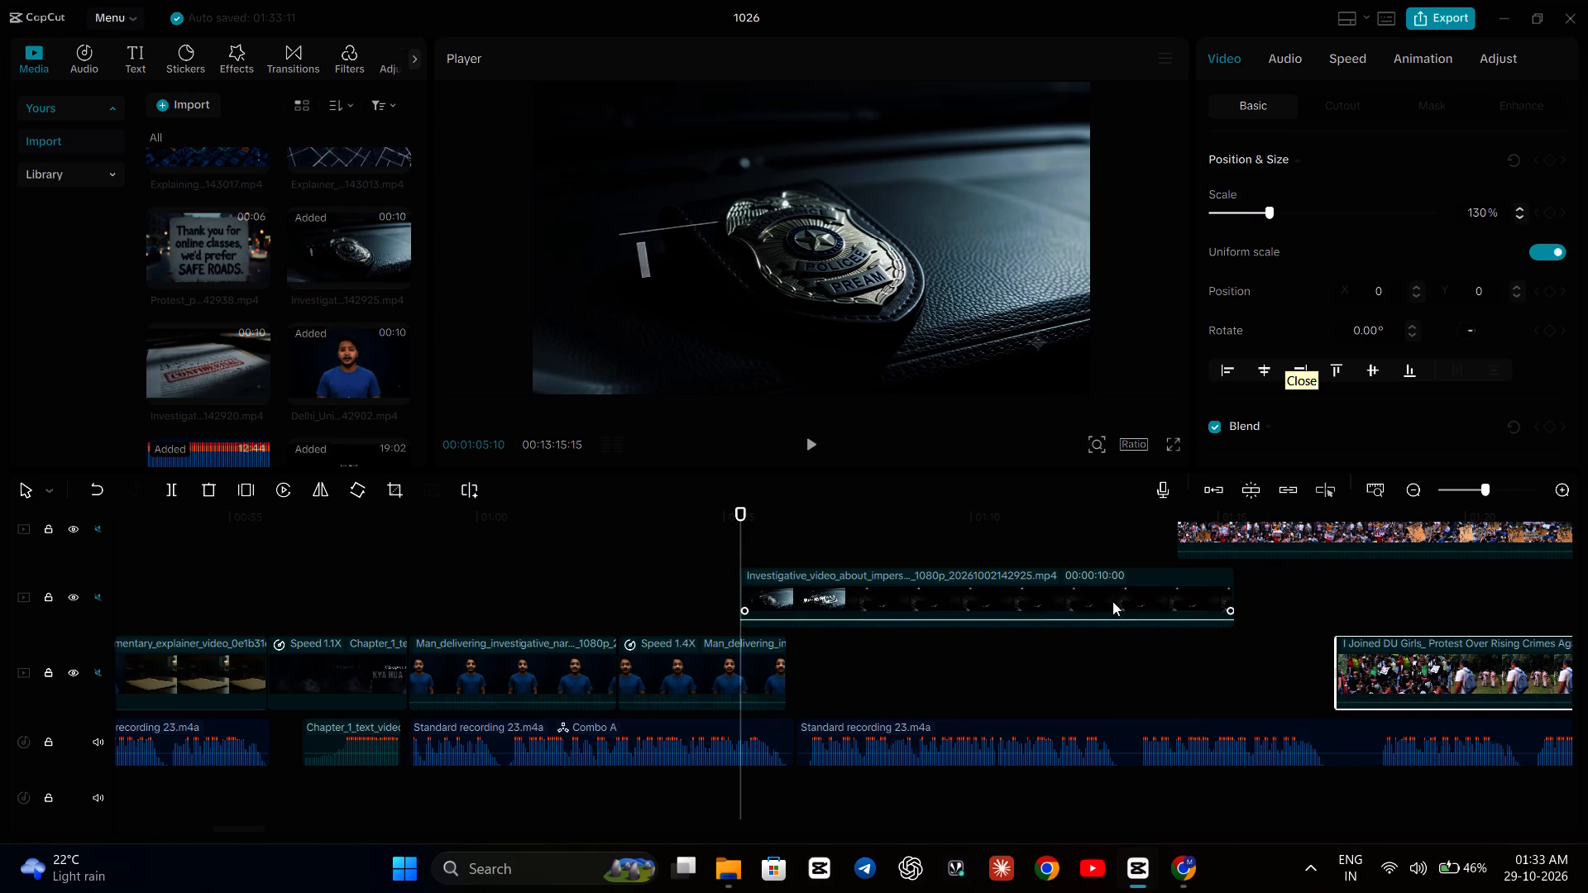
{"action": "left_click_drag", "start_coordinate": [997, 579], "coordinate": [1051, 638]}
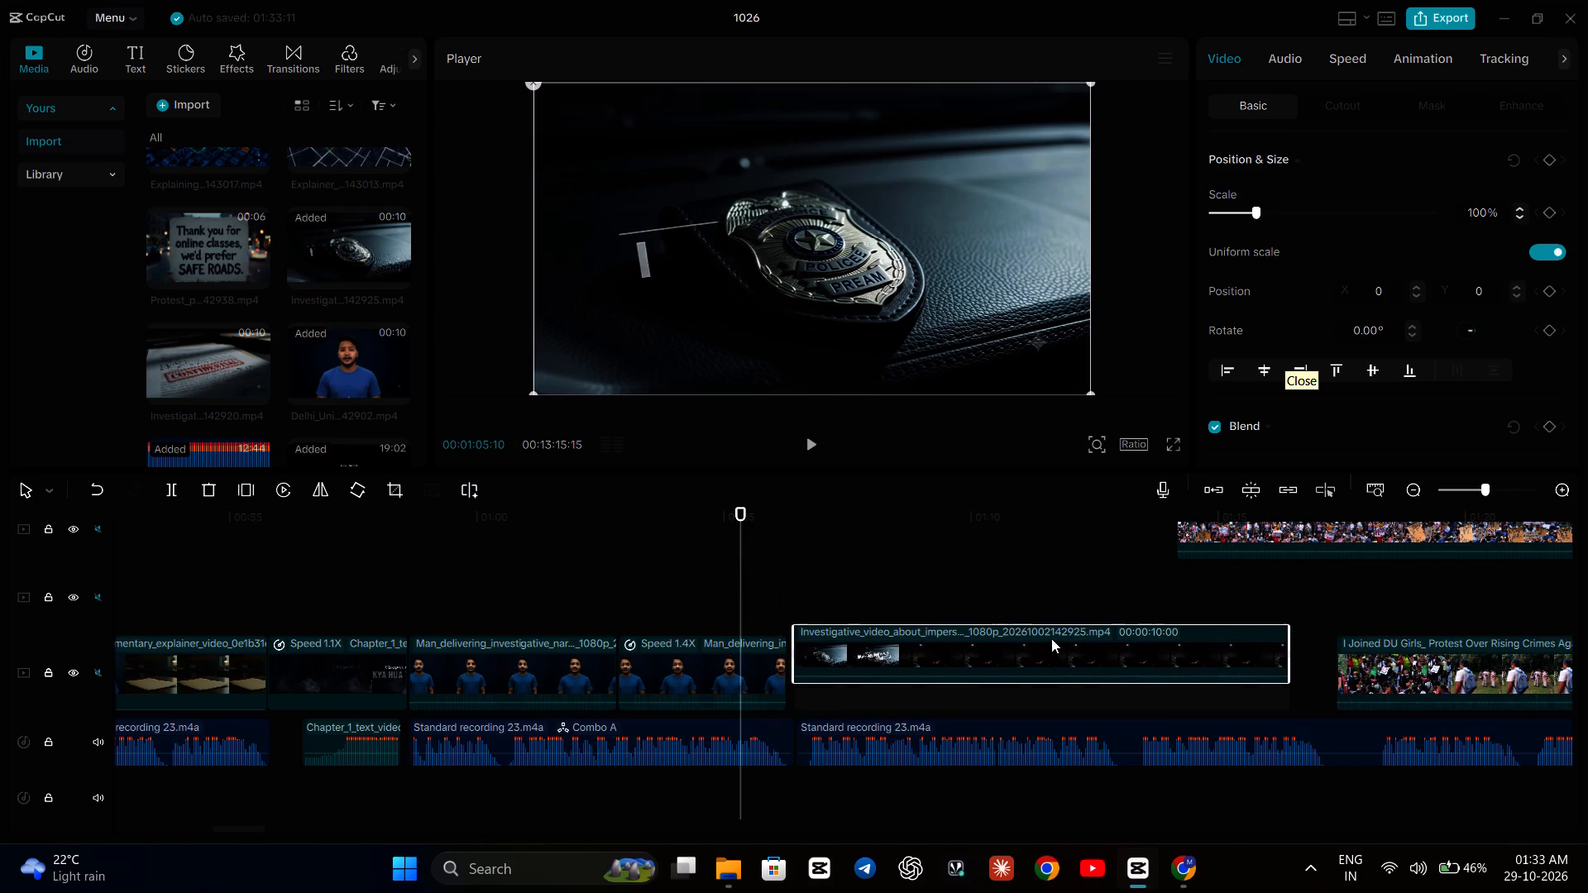
{"action": "left_click_drag", "start_coordinate": [1051, 638], "coordinate": [1041, 652]}
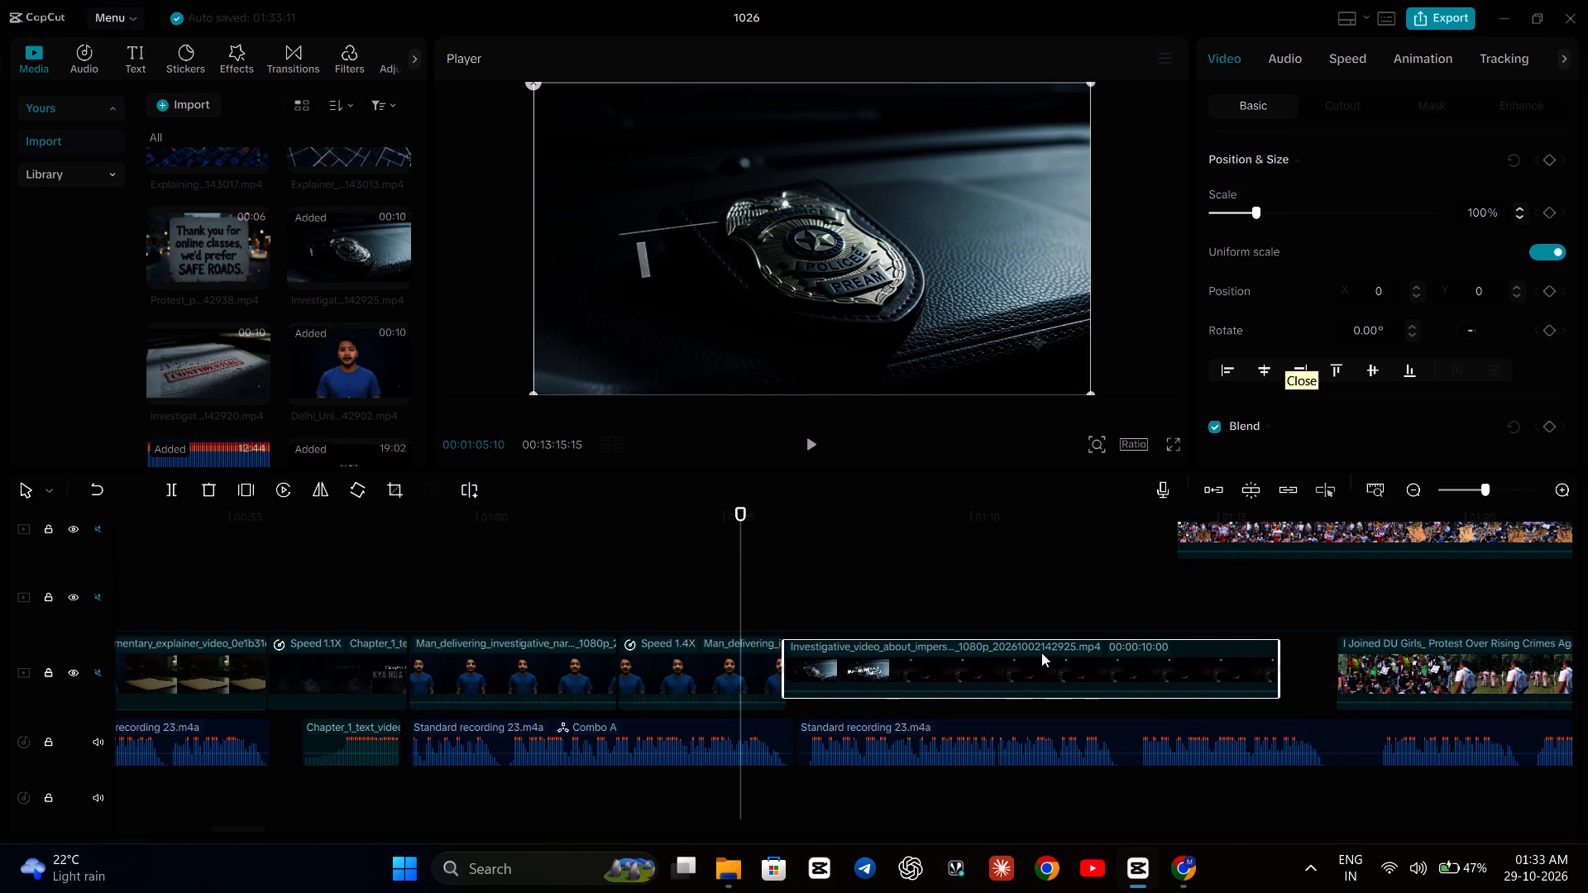
{"action": "left_click_drag", "start_coordinate": [1041, 652], "coordinate": [1045, 657]}
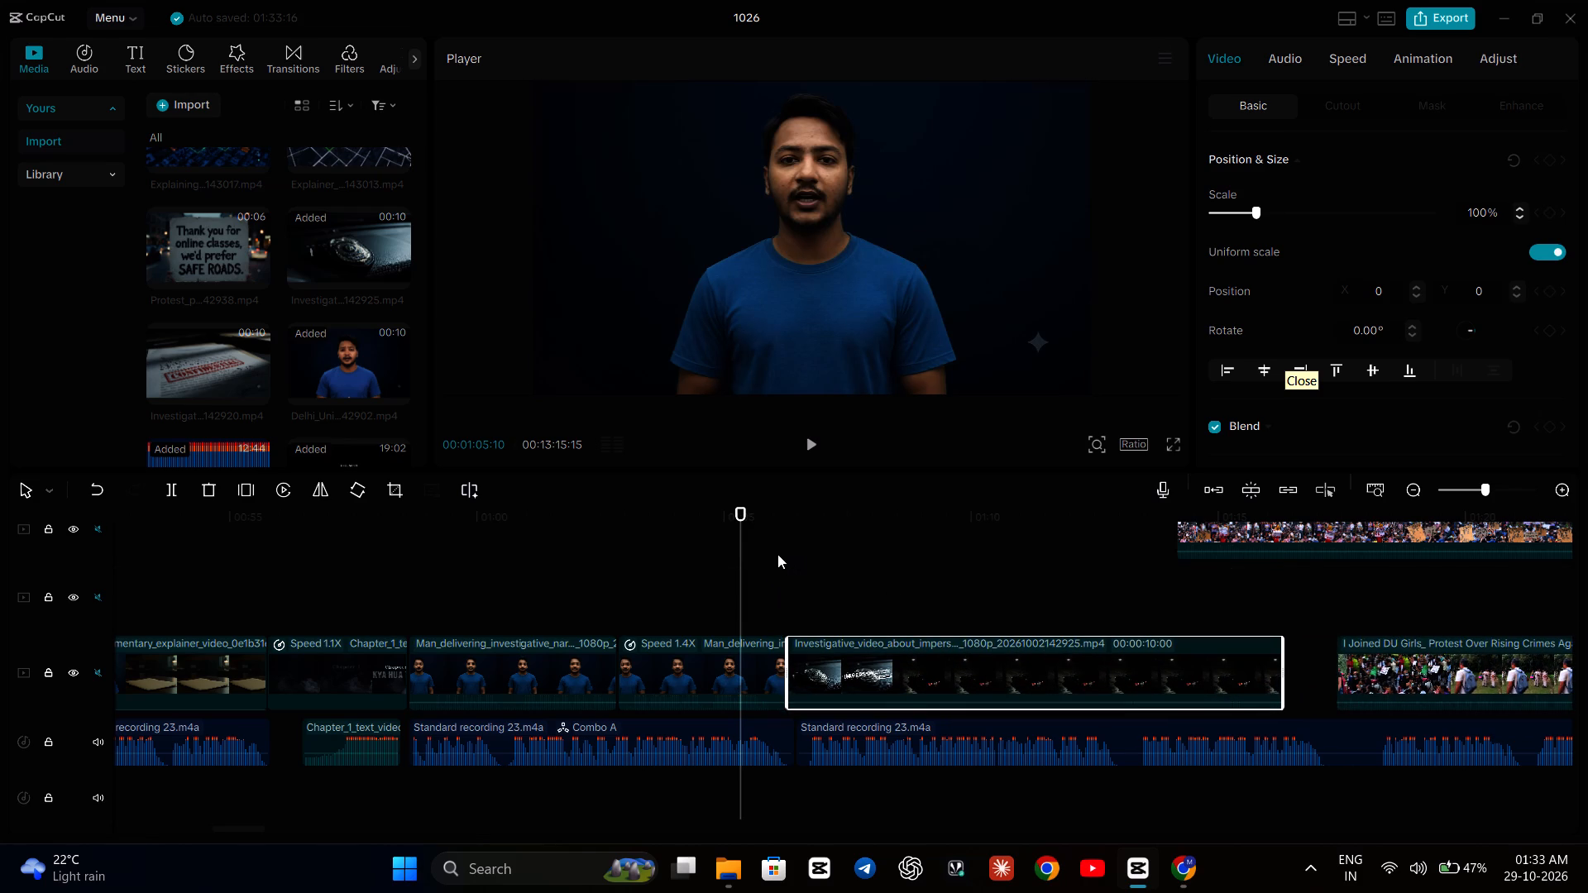
Play the timeline from 1:05:10 through the police-badge clip, and trim that clip's start to leave a duration of 00:00:08:13.
{"action": "left_click", "coordinate": [812, 449]}
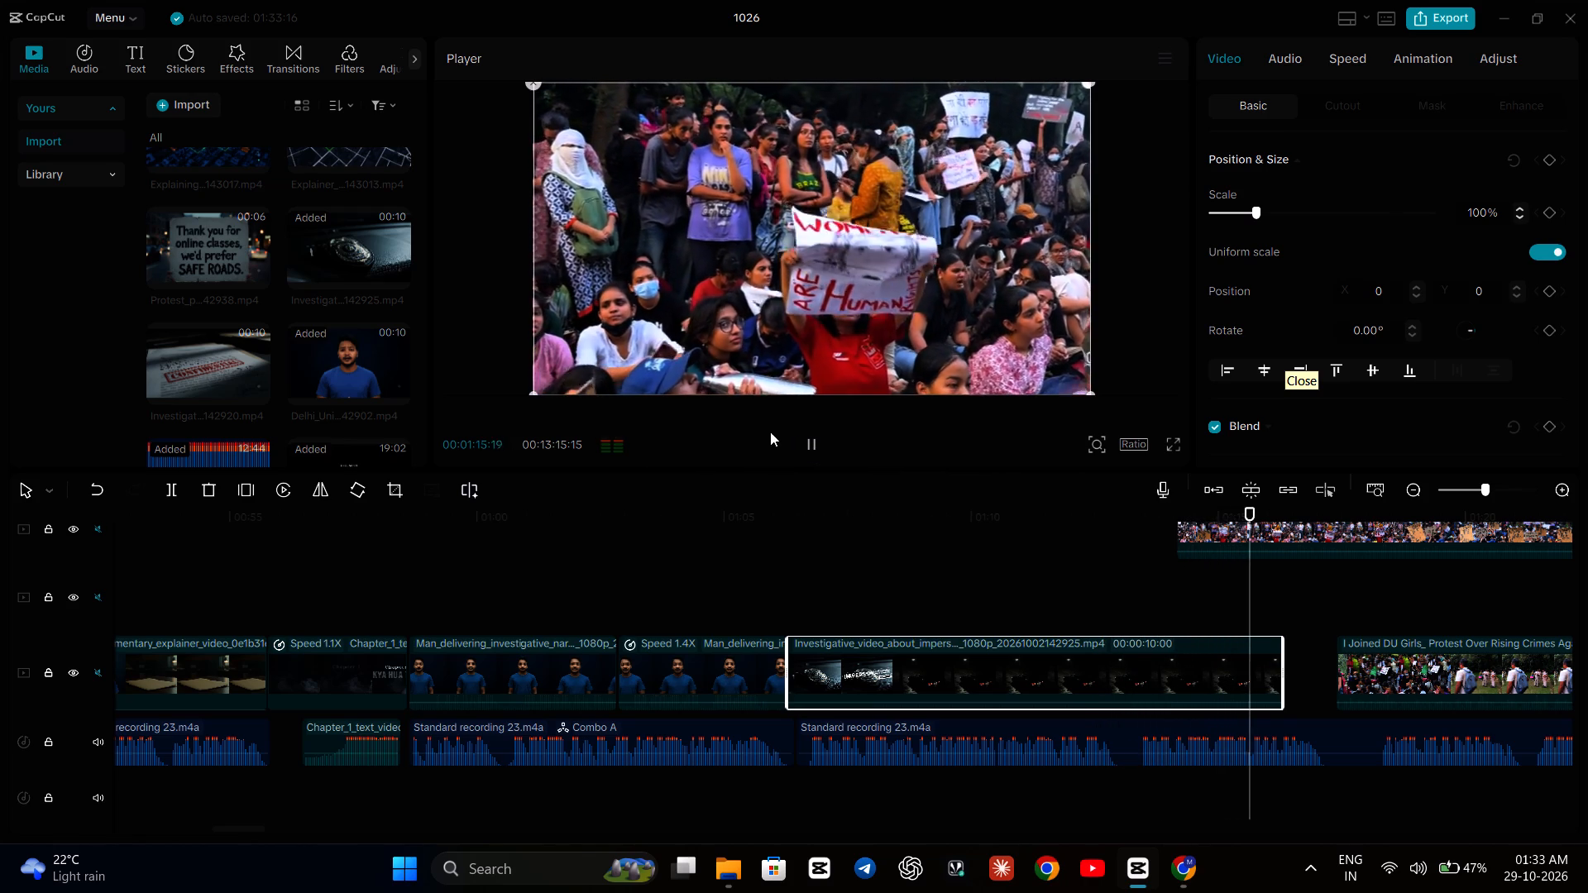
{"action": "left_click", "coordinate": [806, 441]}
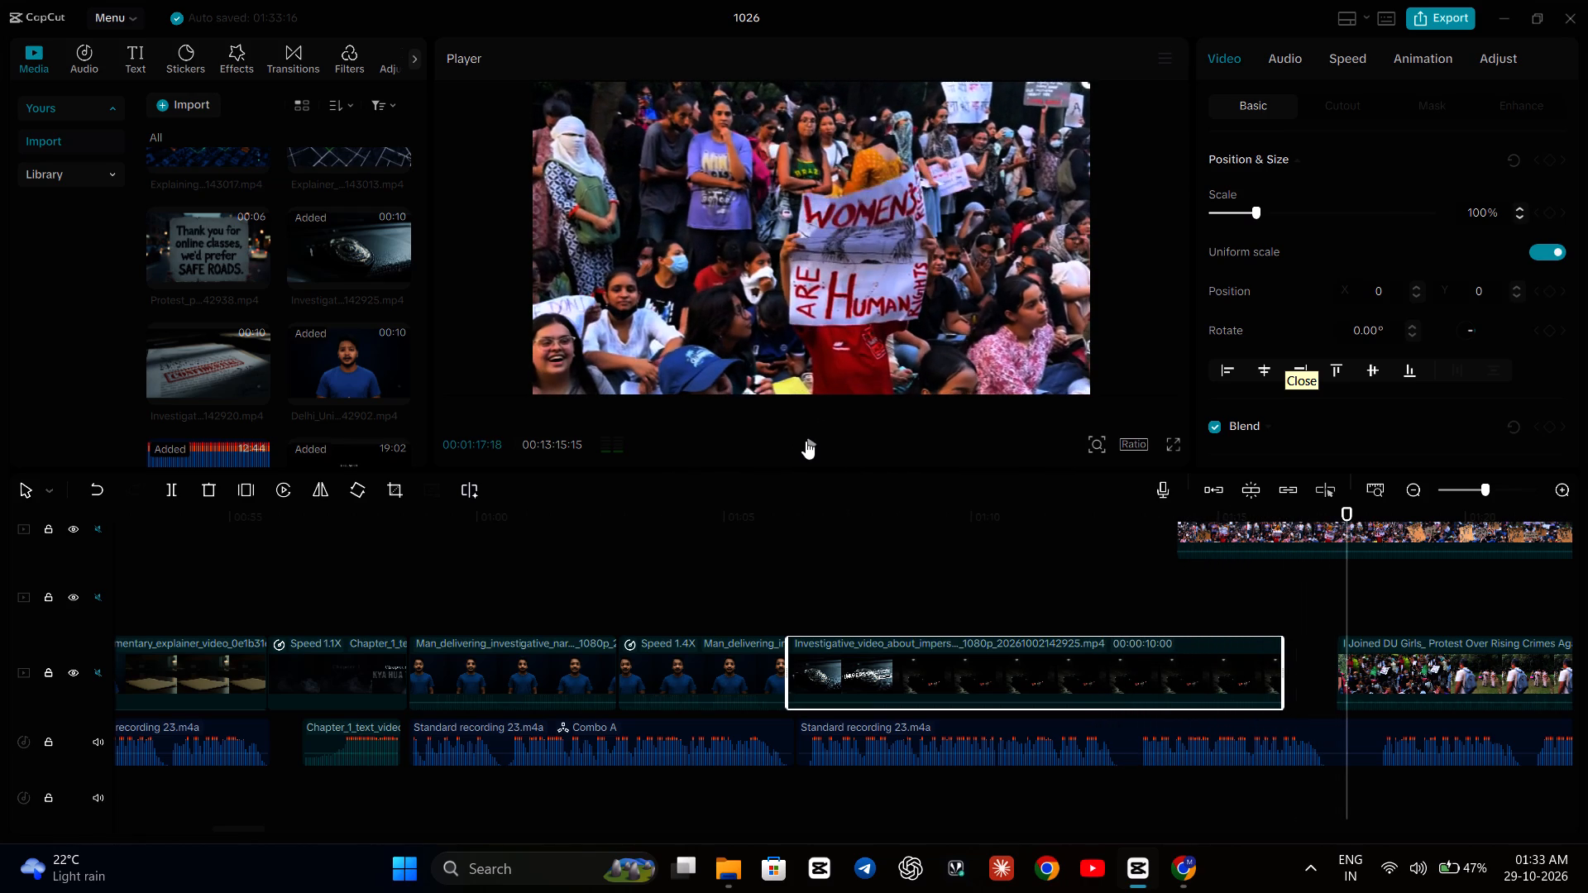
{"action": "left_click_drag", "start_coordinate": [787, 663], "coordinate": [803, 666]}
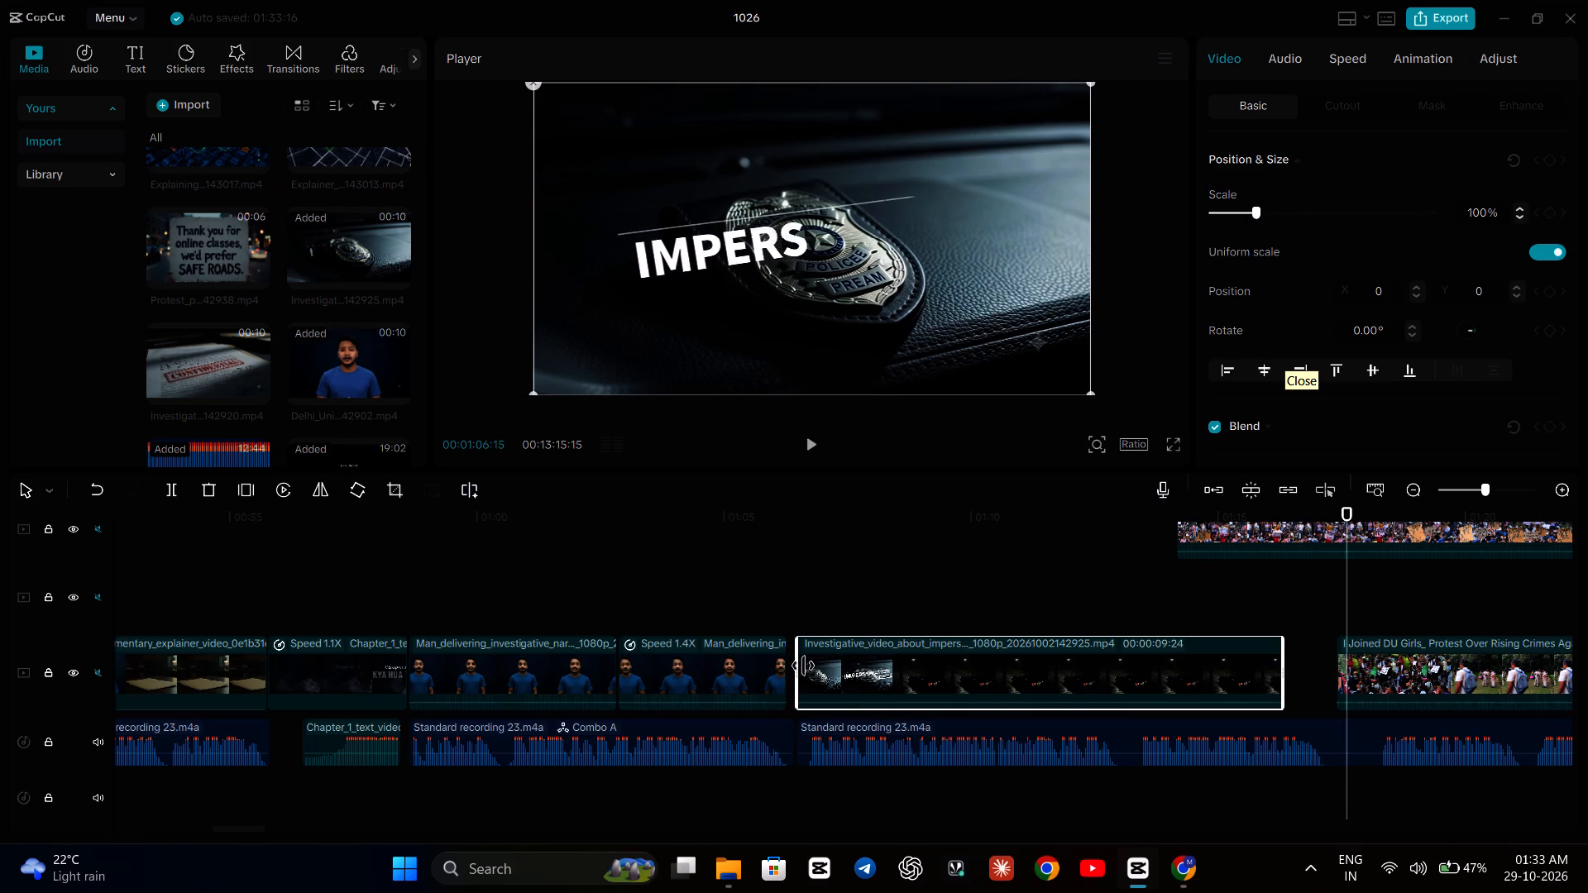
{"action": "left_click_drag", "start_coordinate": [803, 666], "coordinate": [844, 671]}
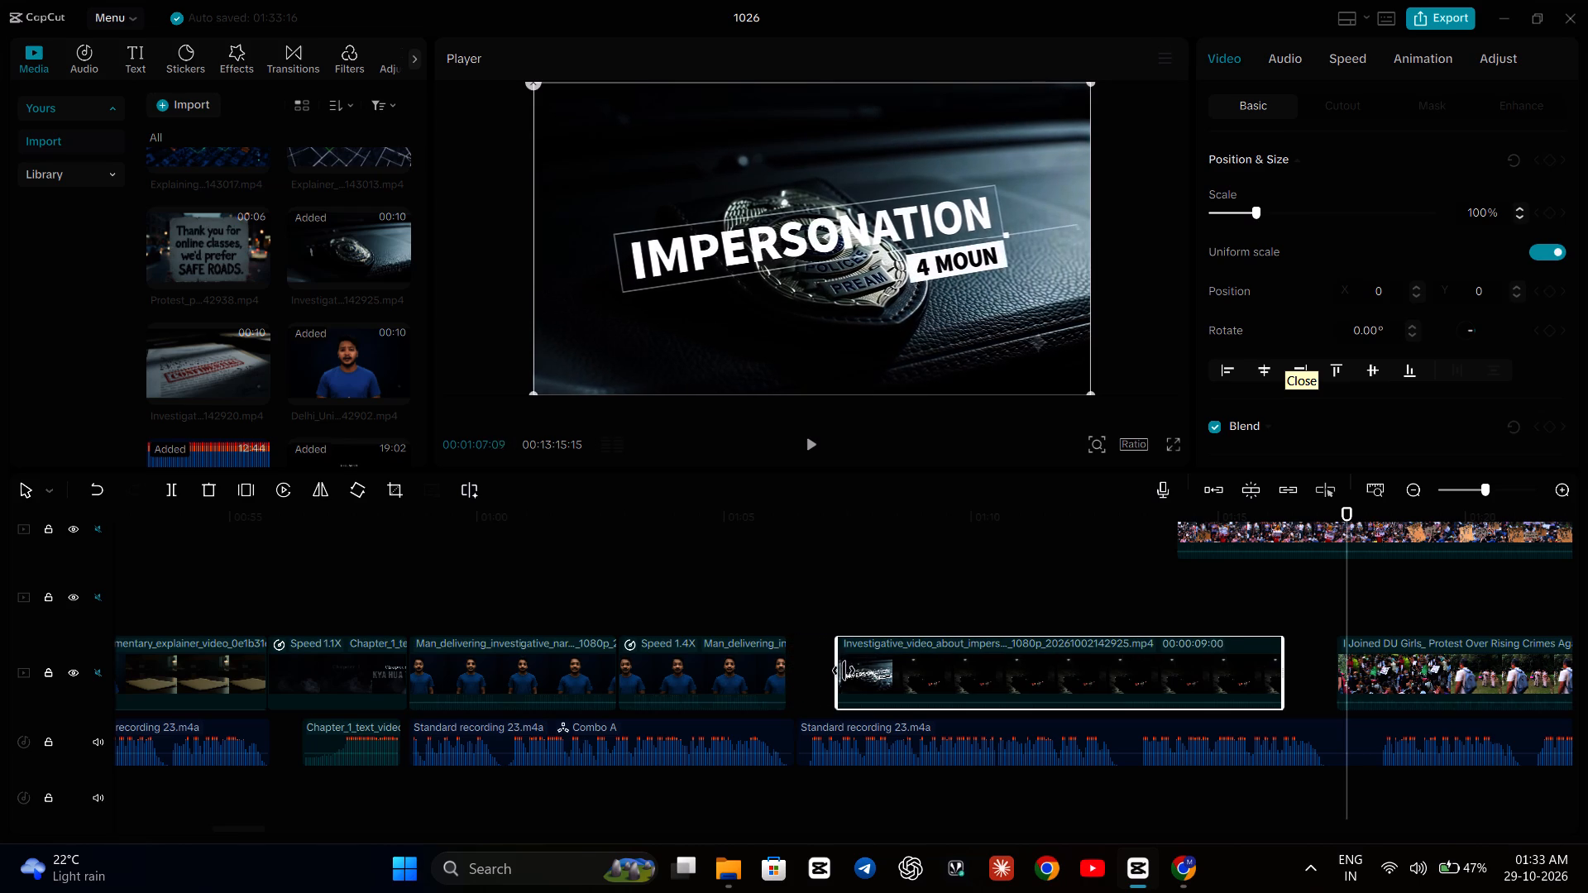
{"action": "left_click_drag", "start_coordinate": [844, 671], "coordinate": [868, 671]}
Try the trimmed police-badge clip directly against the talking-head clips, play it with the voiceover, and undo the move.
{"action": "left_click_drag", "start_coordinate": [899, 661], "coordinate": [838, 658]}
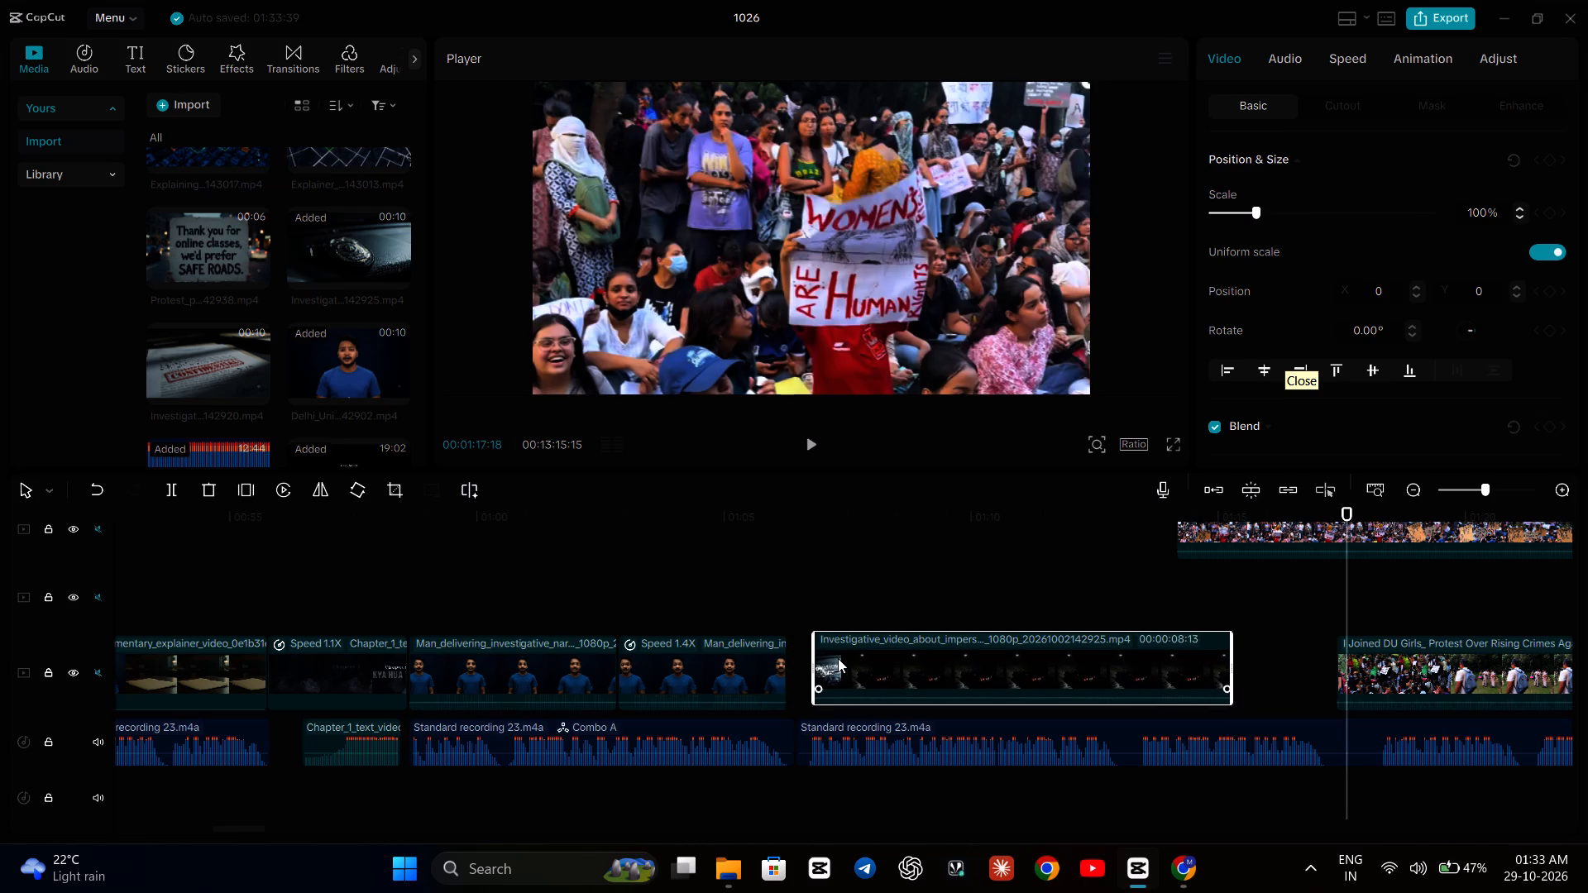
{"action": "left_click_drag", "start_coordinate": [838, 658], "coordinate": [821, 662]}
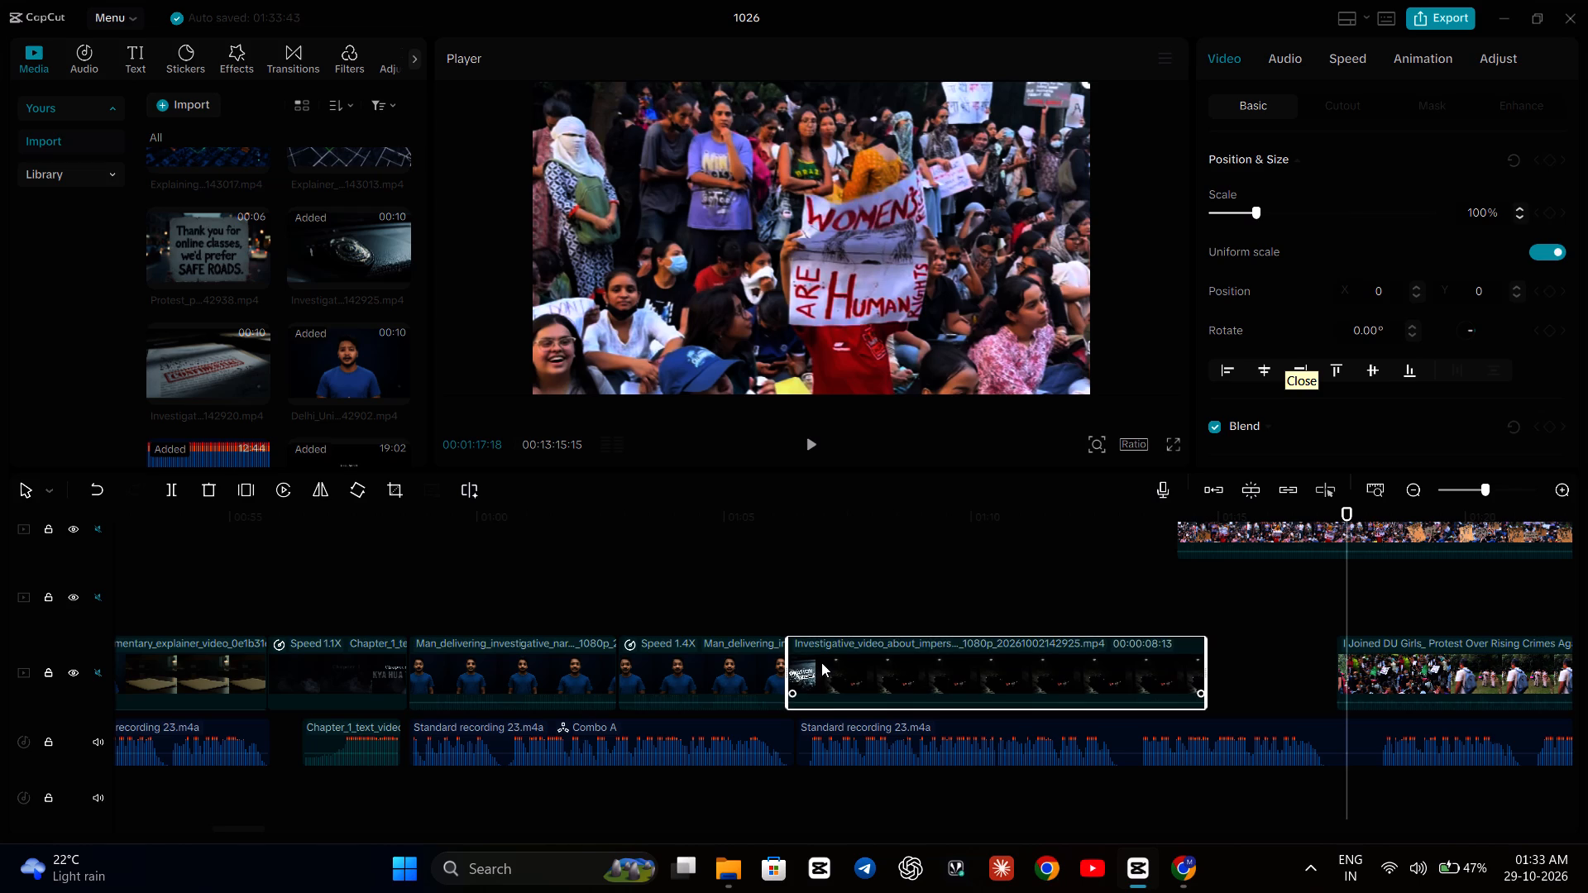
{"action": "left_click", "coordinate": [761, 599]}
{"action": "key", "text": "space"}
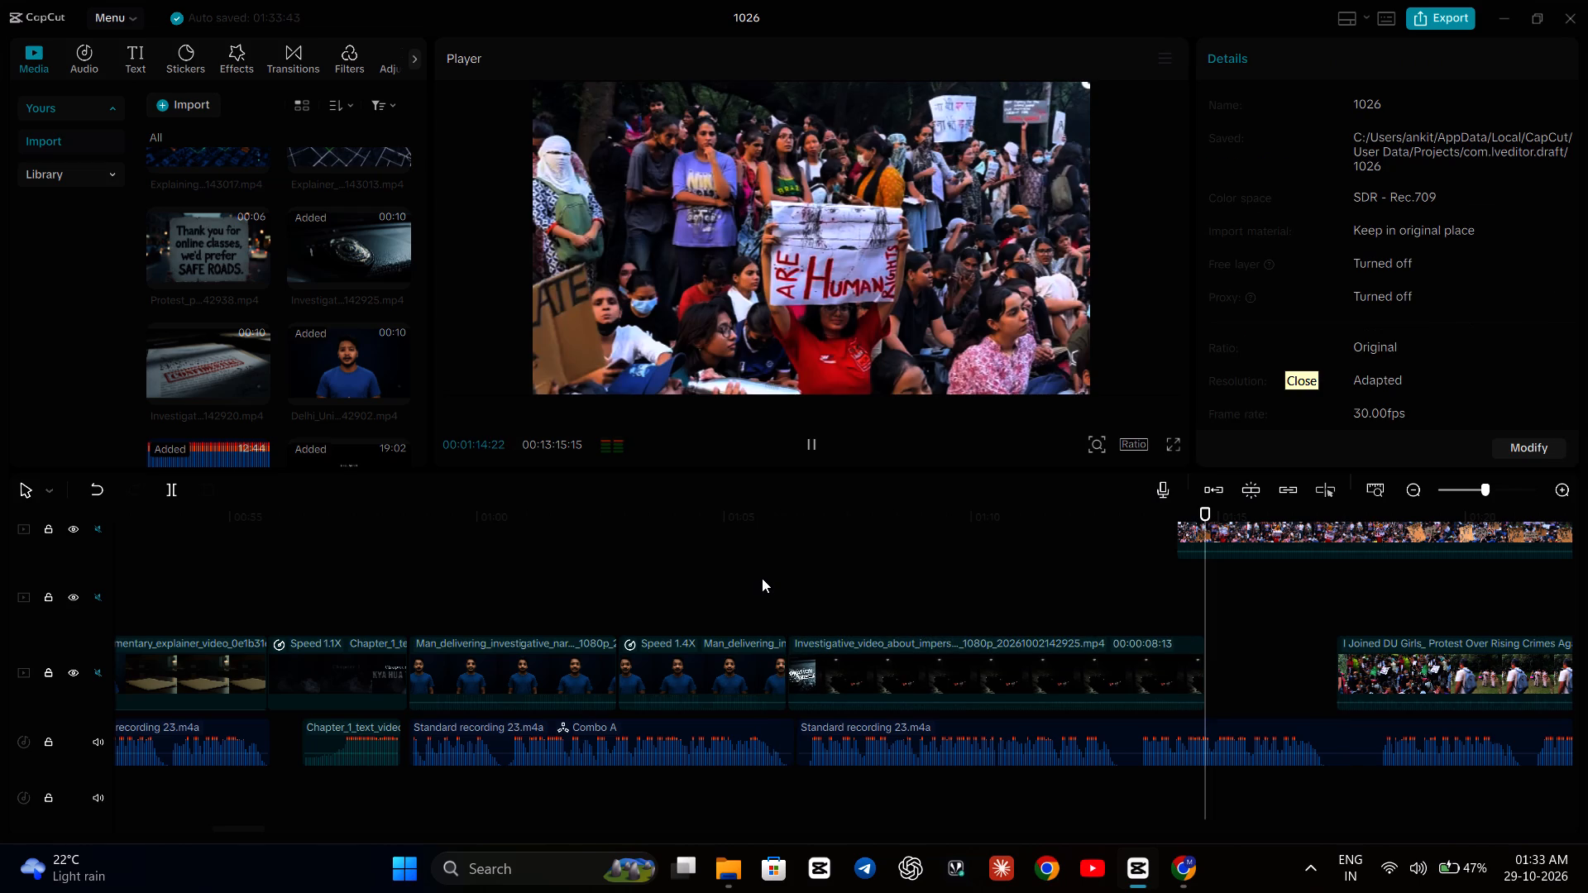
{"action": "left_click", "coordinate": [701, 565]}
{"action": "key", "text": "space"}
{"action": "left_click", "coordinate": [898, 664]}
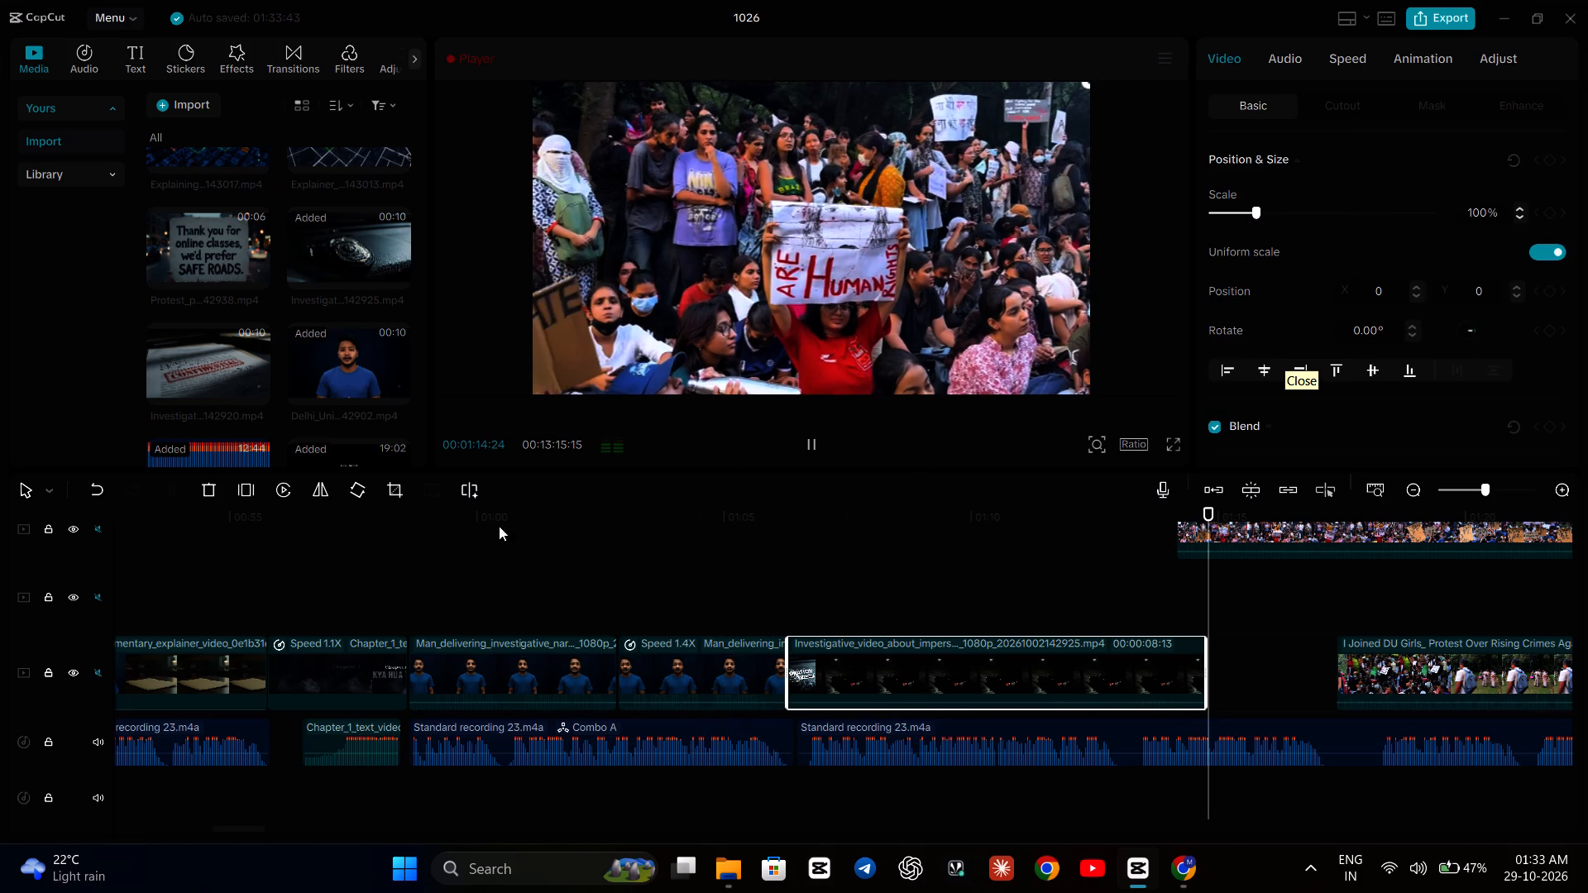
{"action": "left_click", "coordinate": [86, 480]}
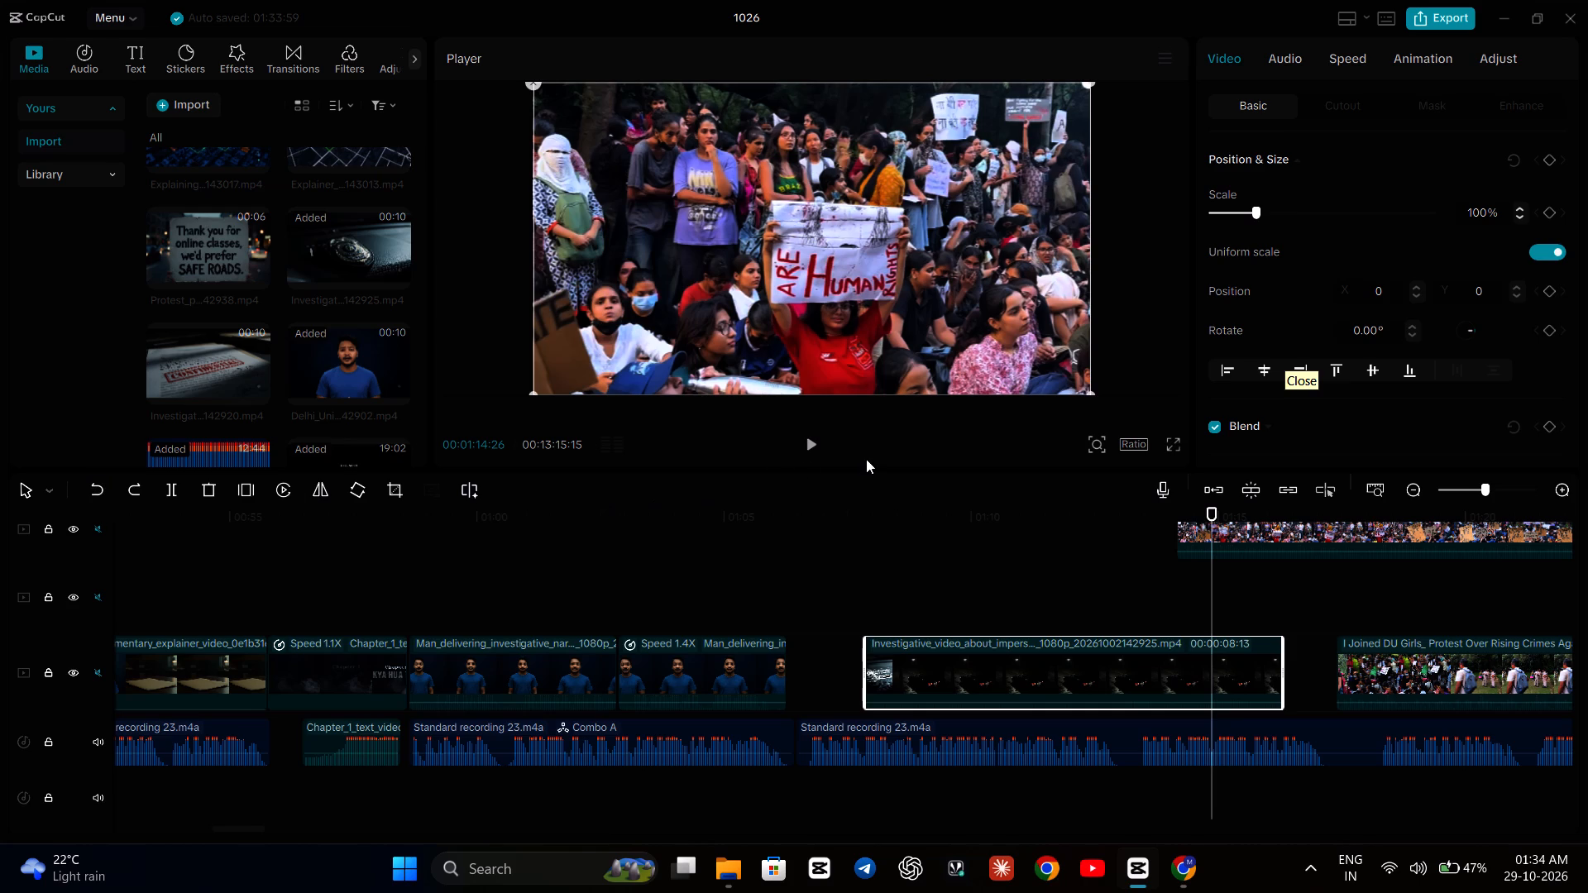
Play the voiceover from about 1:07 up to the police-badge clip, and move the upper-track protest clip later, to about 1:23.
{"action": "left_click", "coordinate": [806, 451]}
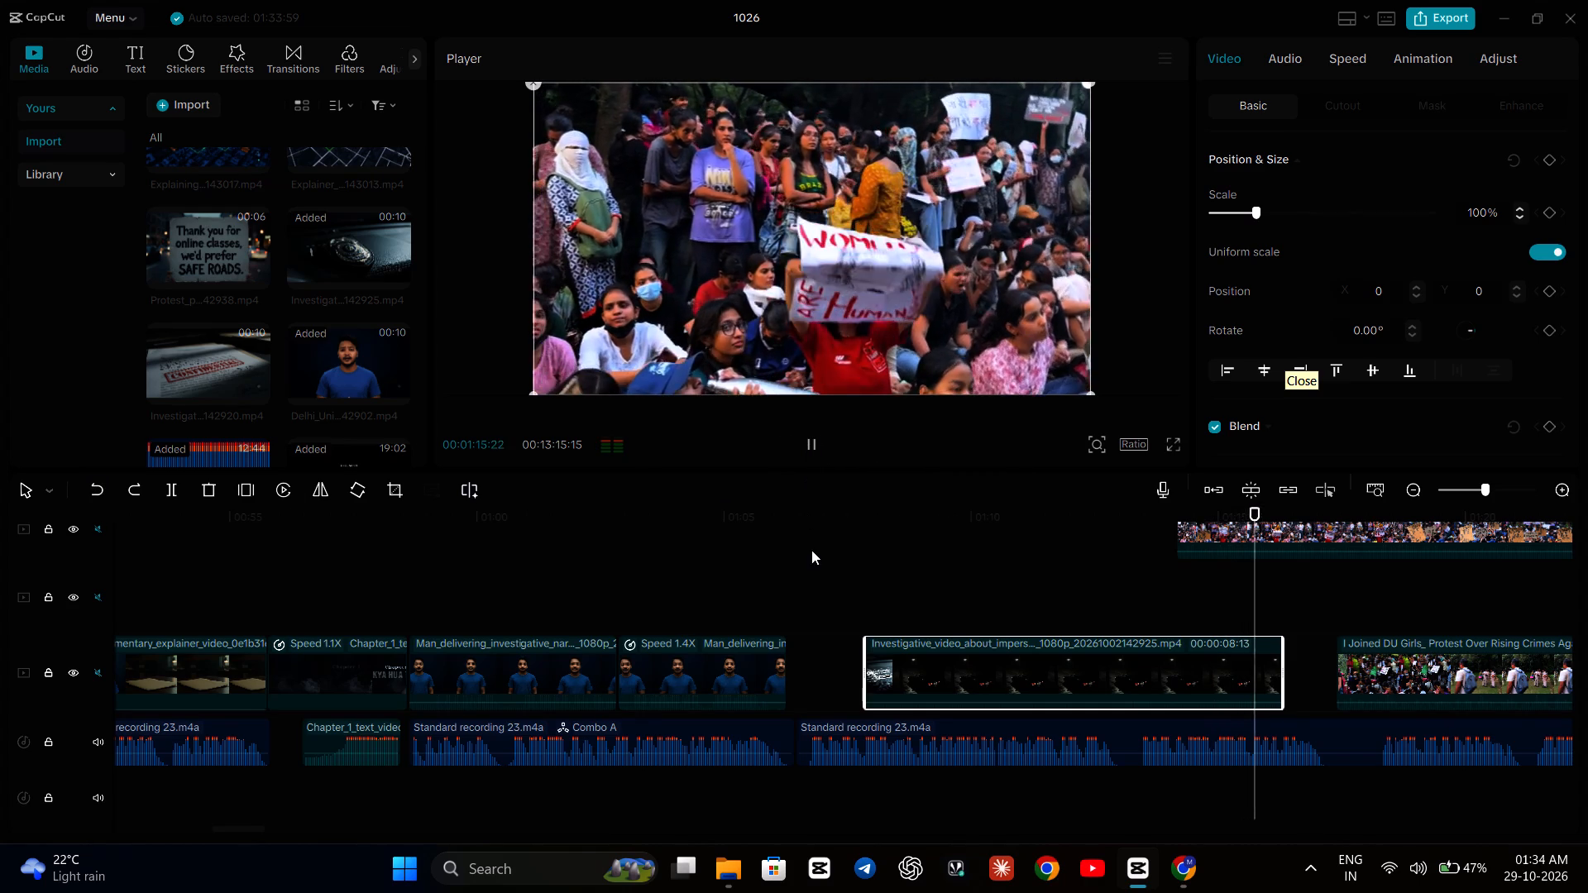
{"action": "left_click", "coordinate": [814, 555]}
{"action": "key", "text": "space"}
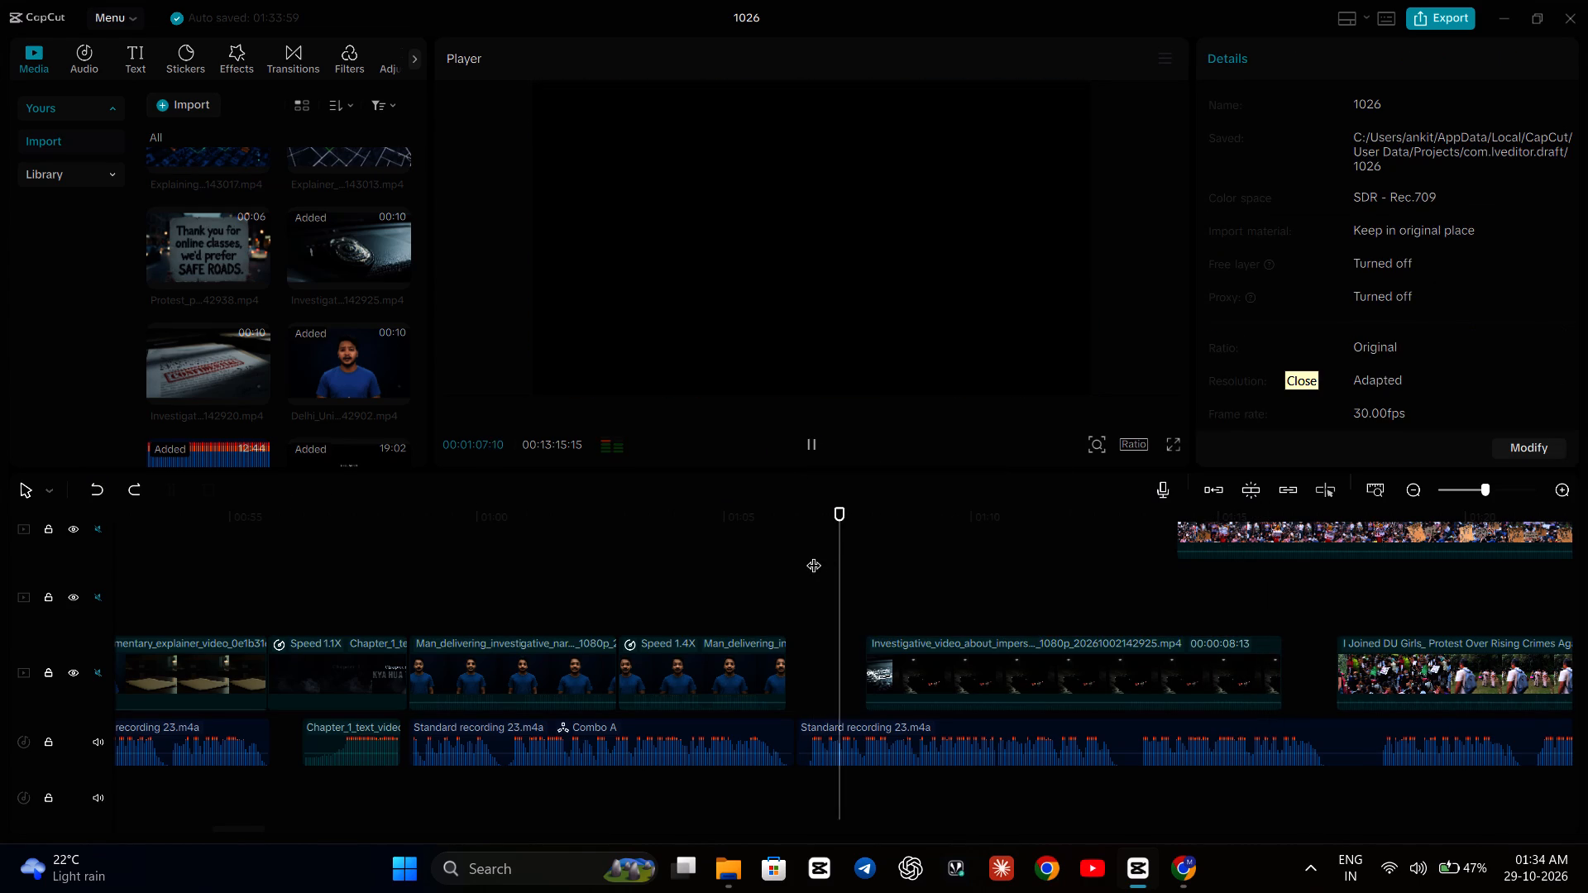
{"action": "left_click_drag", "start_coordinate": [1436, 548], "coordinate": [1437, 547]}
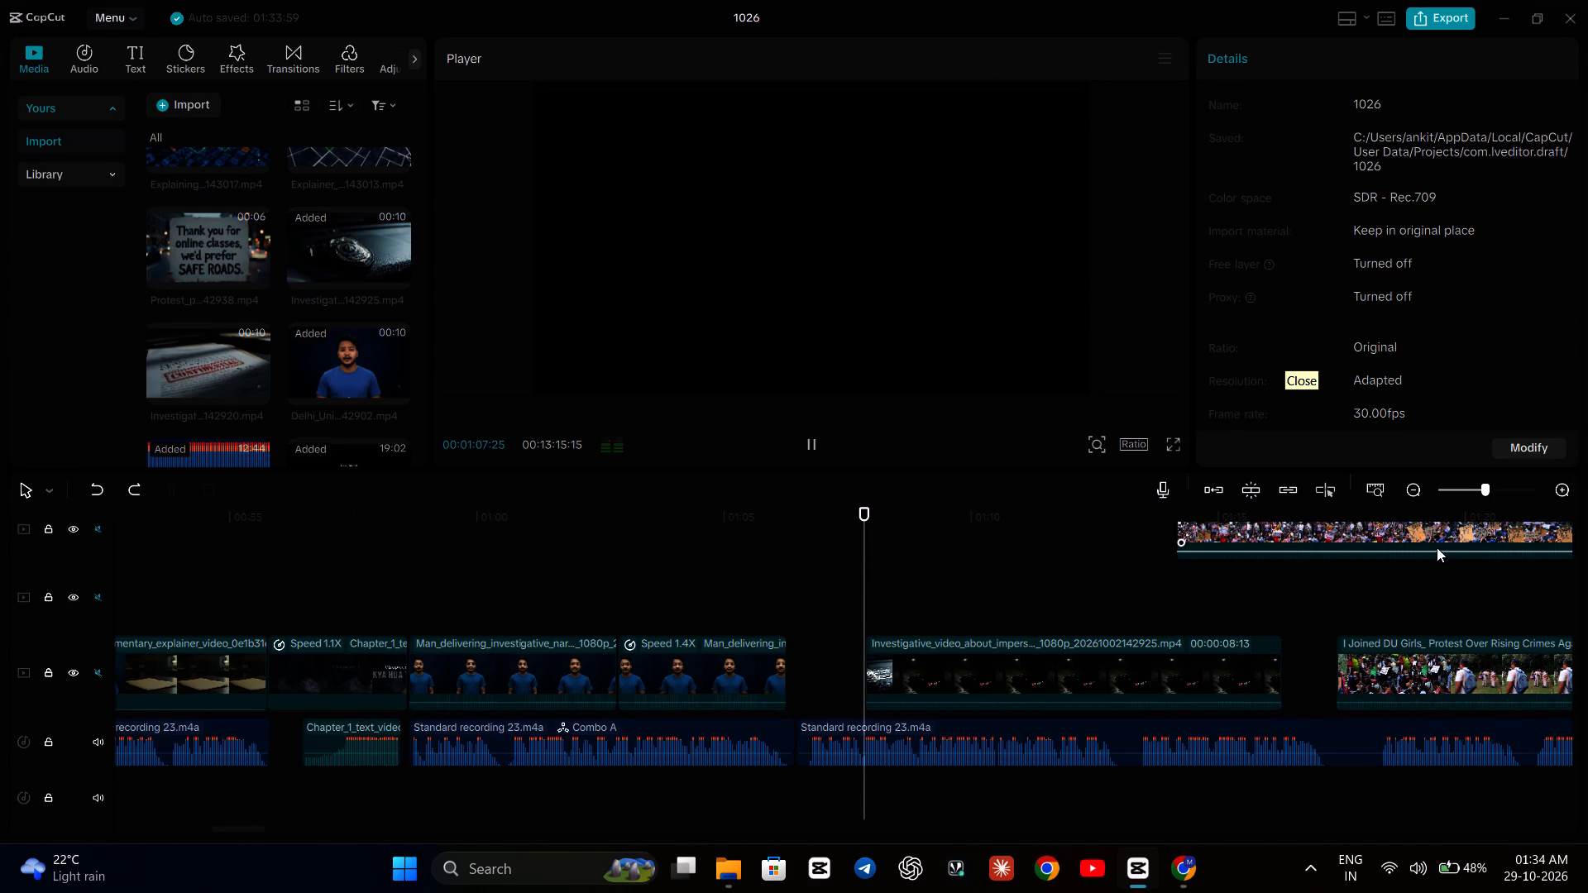
{"action": "left_click_drag", "start_coordinate": [1437, 547], "coordinate": [1587, 617]}
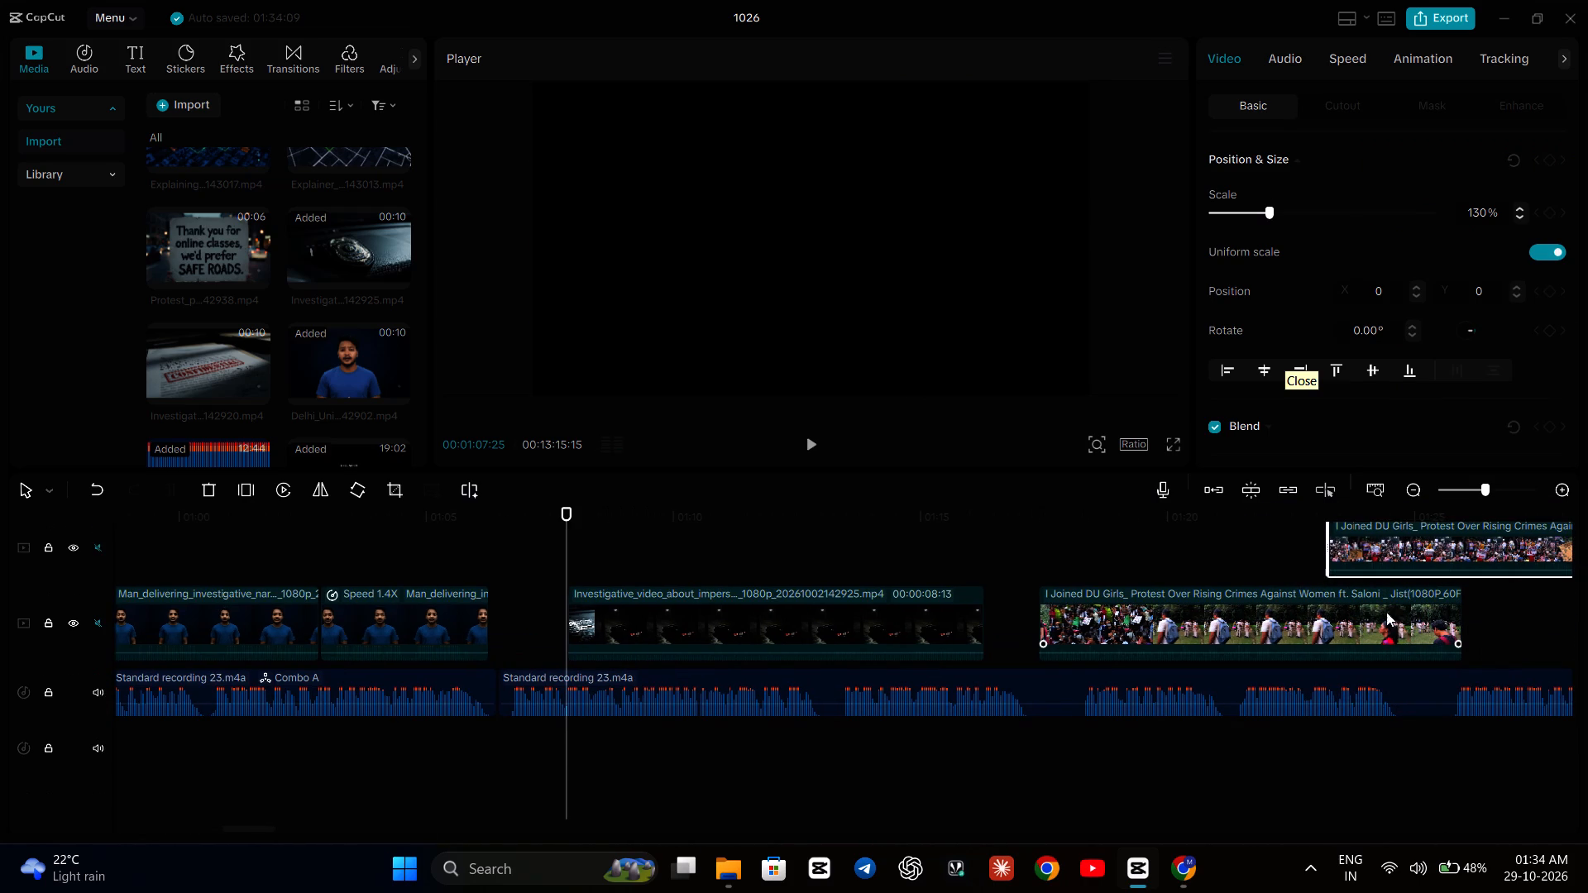
Review the documentary's opening by playing the timeline from its first clip to about 0:20.
{"action": "left_click", "coordinate": [419, 552]}
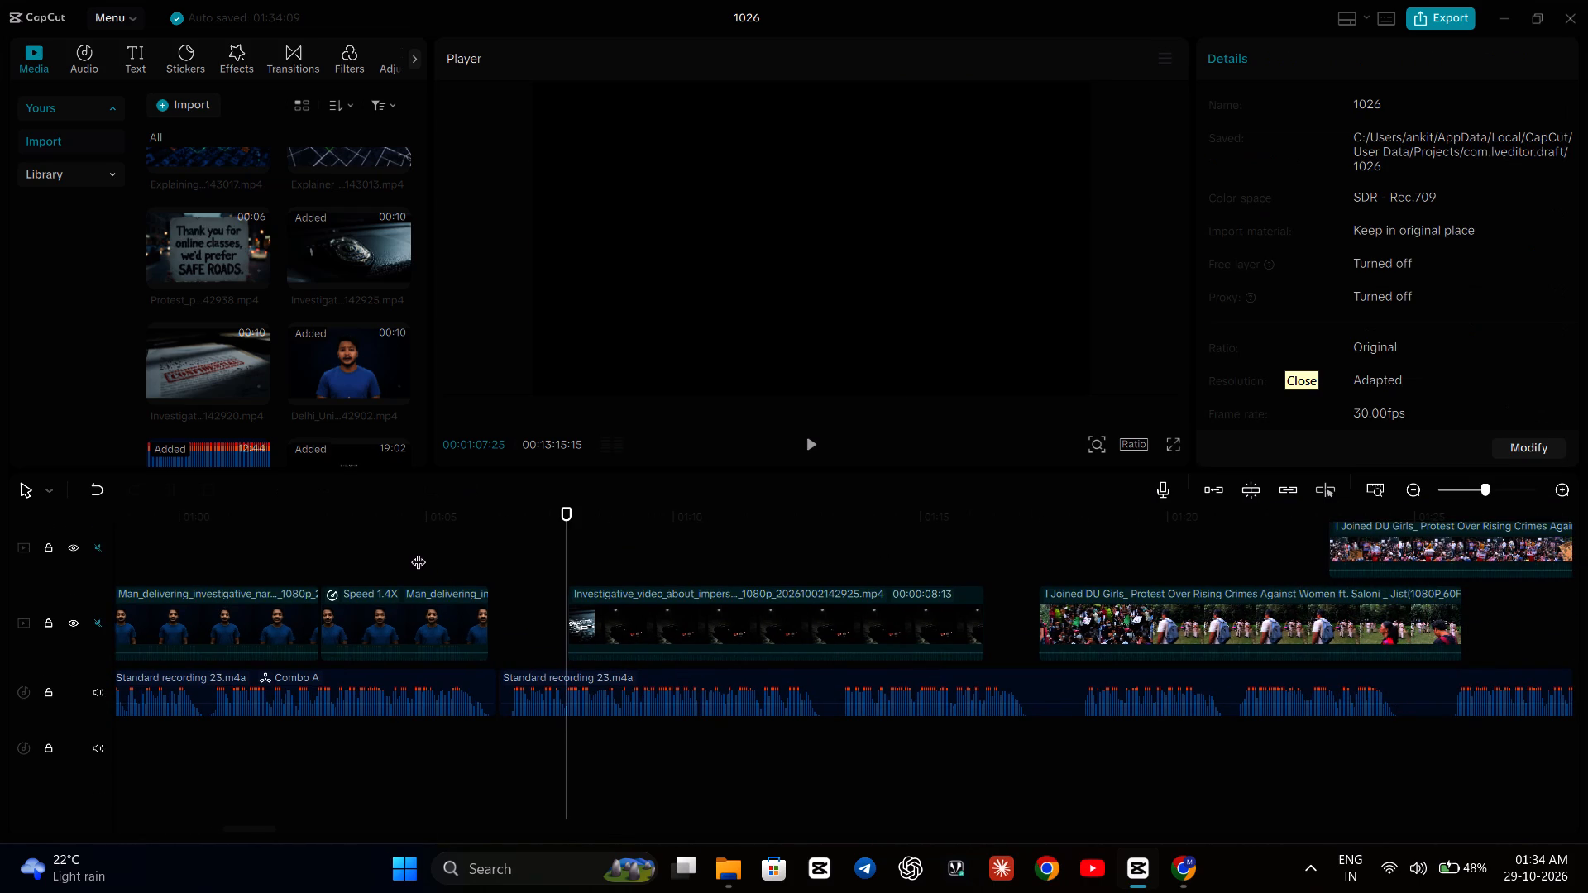
{"action": "scroll", "coordinate": [645, 772], "scroll_direction": "down", "scroll_amount": 3}
{"action": "scroll", "coordinate": [645, 772], "scroll_direction": "up", "scroll_amount": 2}
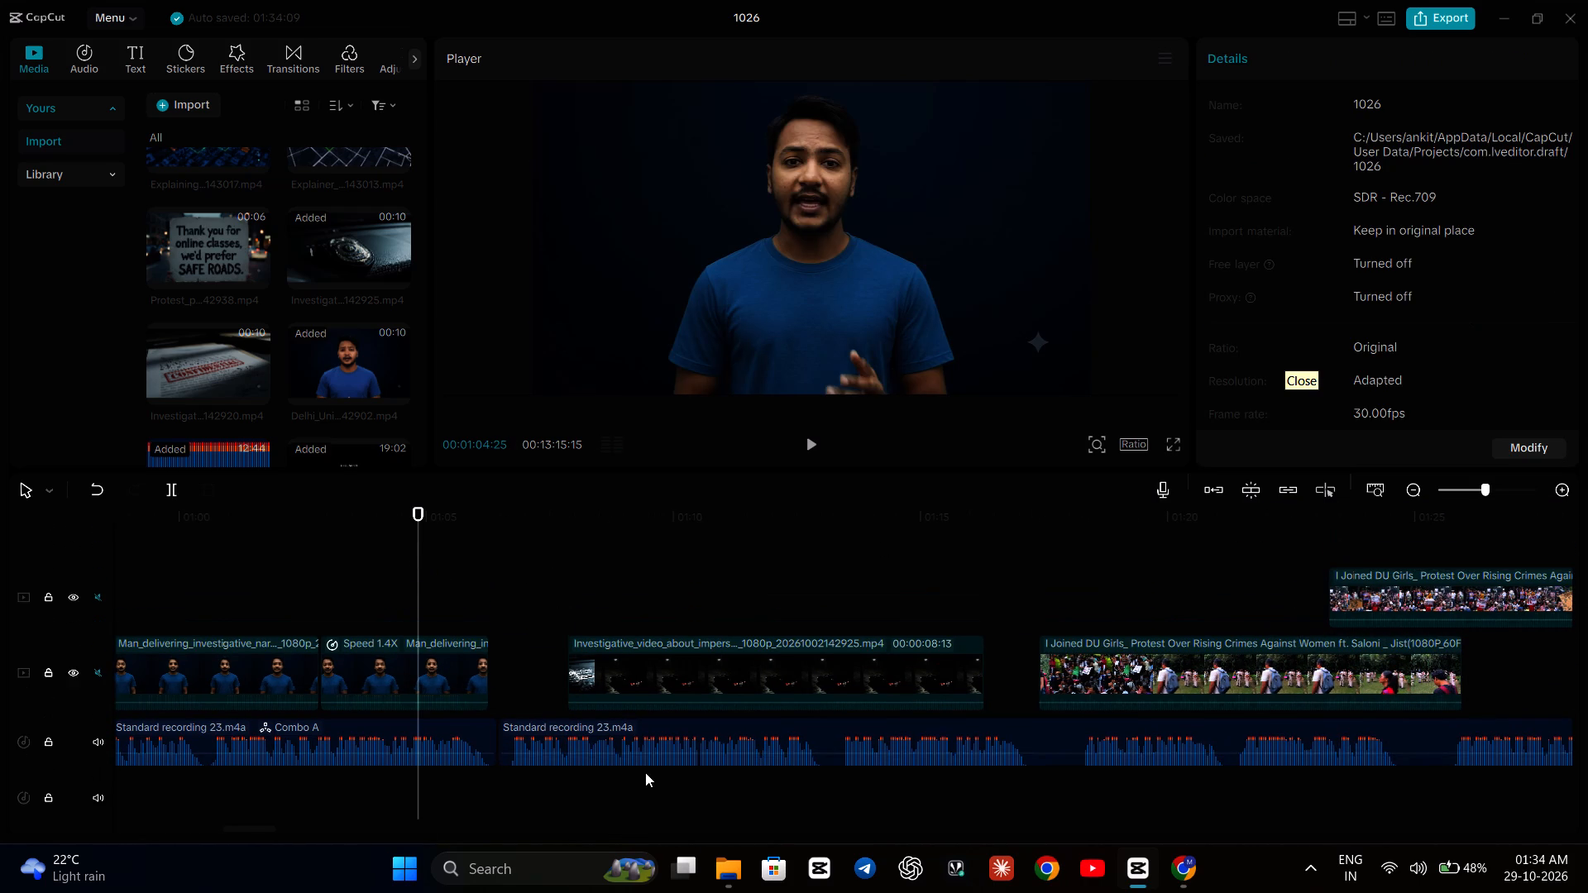
{"action": "scroll", "coordinate": [645, 772], "scroll_direction": "up", "scroll_amount": 5}
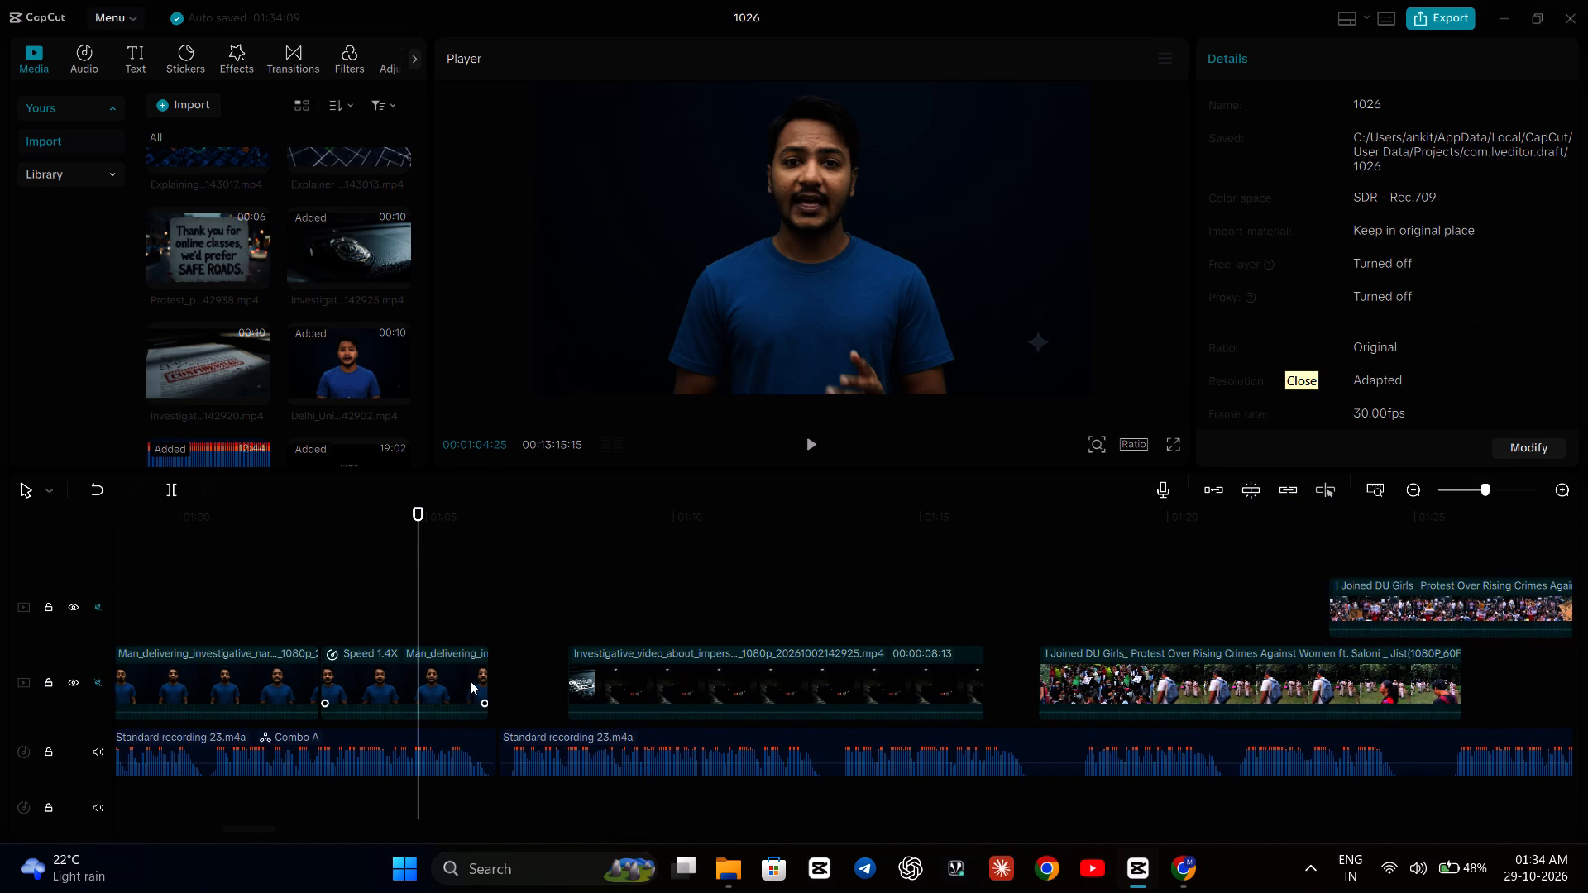
{"action": "scroll", "coordinate": [470, 680], "scroll_direction": "right", "scroll_amount": 16}
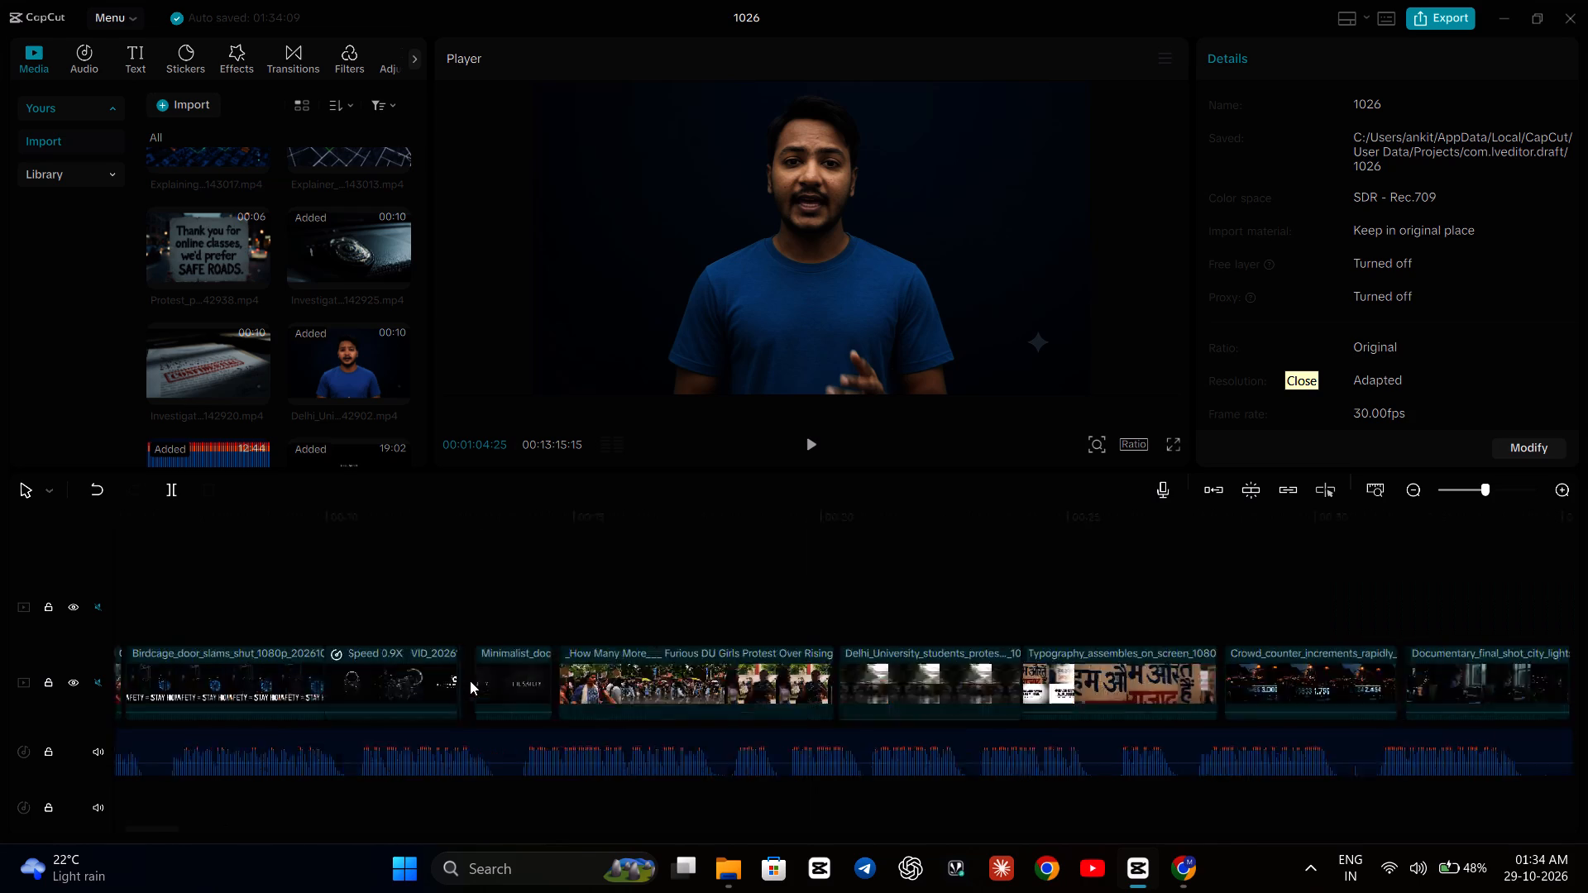
{"action": "scroll", "coordinate": [470, 680], "scroll_direction": "right", "scroll_amount": 1}
{"action": "scroll", "coordinate": [470, 680], "scroll_direction": "left", "scroll_amount": 1}
{"action": "scroll", "coordinate": [470, 680], "scroll_direction": "right", "scroll_amount": 2}
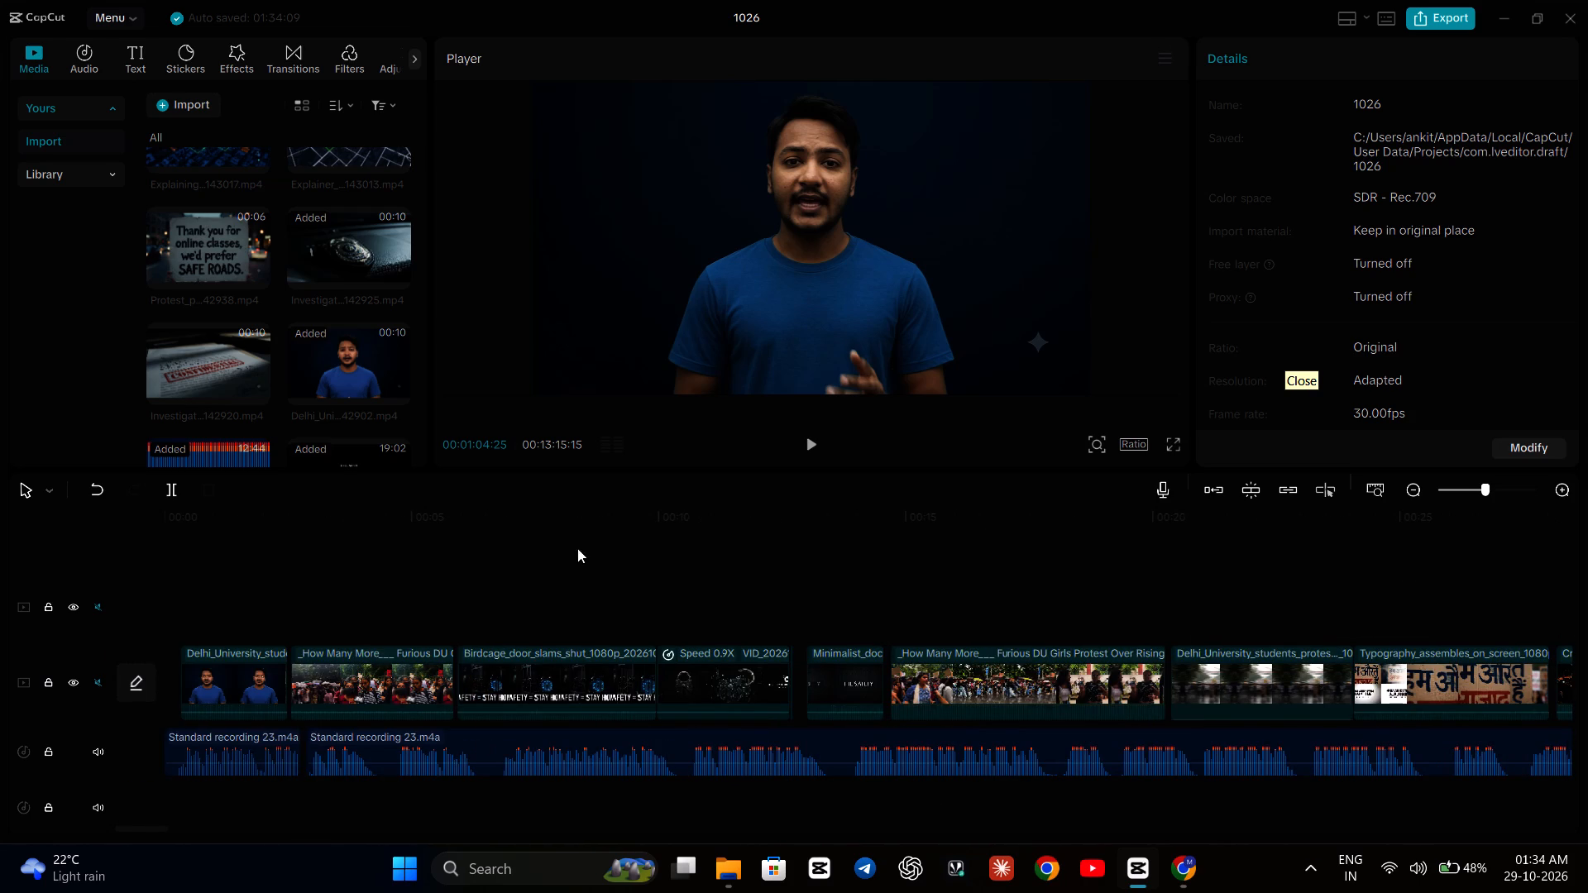
{"action": "left_click", "coordinate": [860, 541]}
{"action": "left_click", "coordinate": [773, 550]}
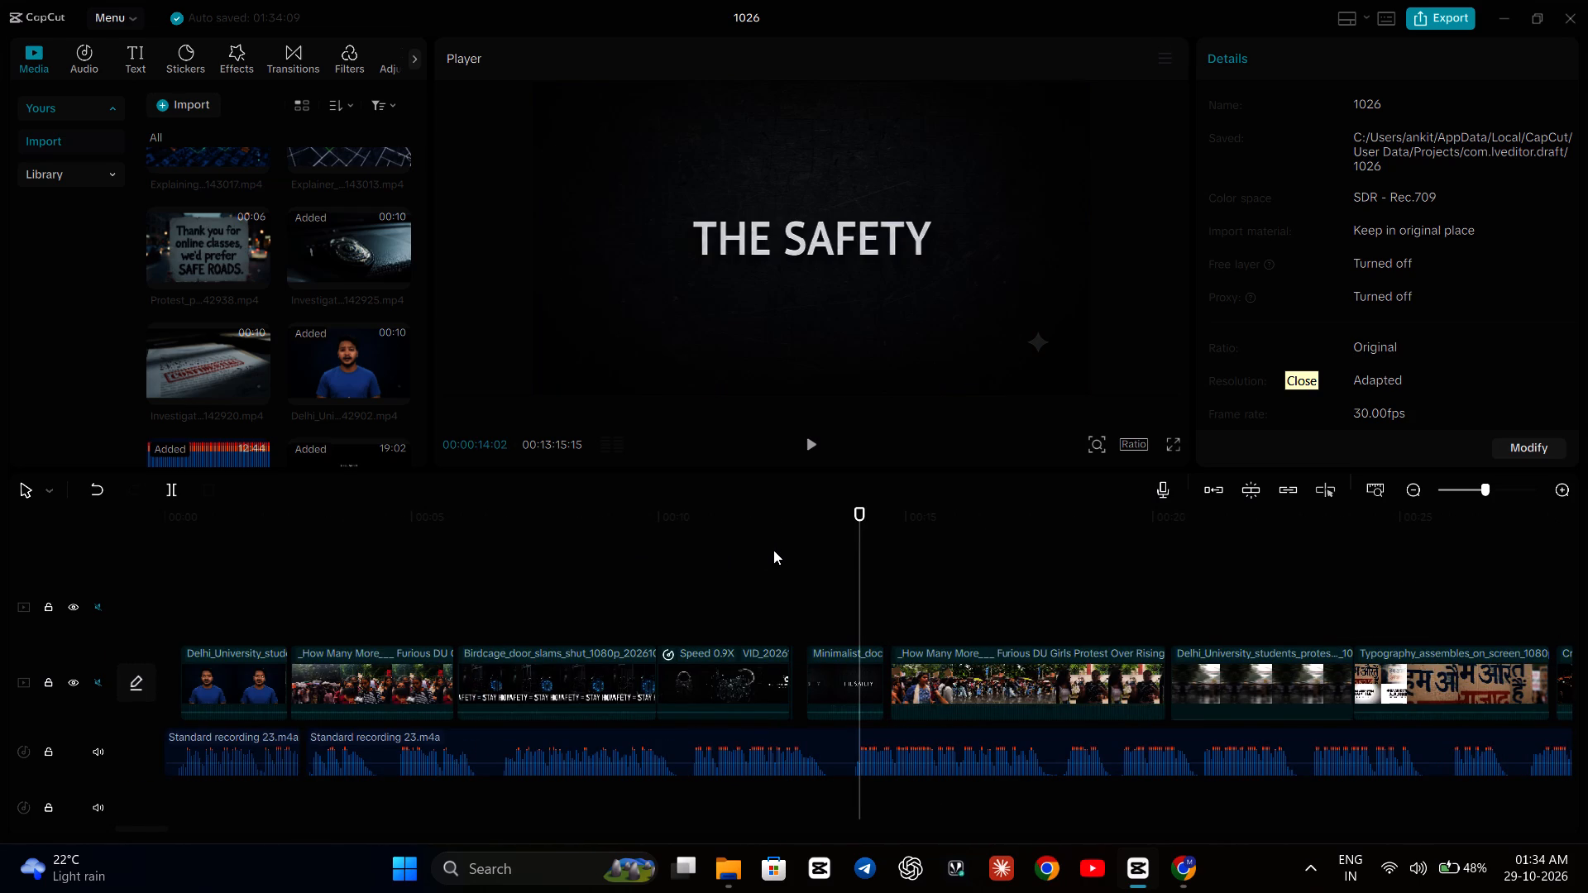
{"action": "key", "text": "space"}
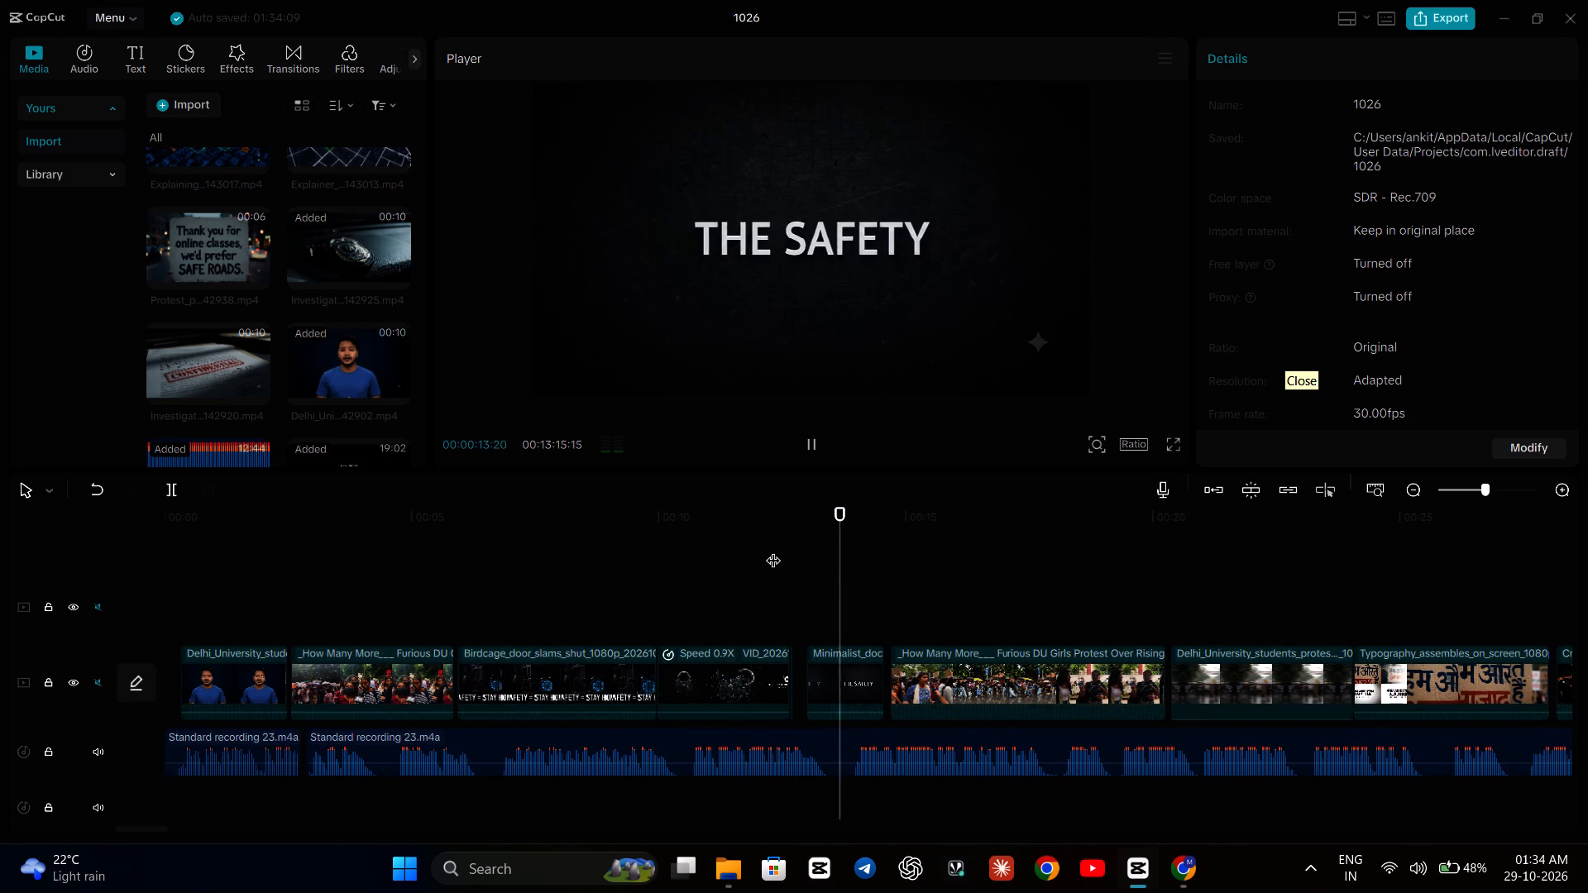
{"action": "left_click", "coordinate": [594, 587]}
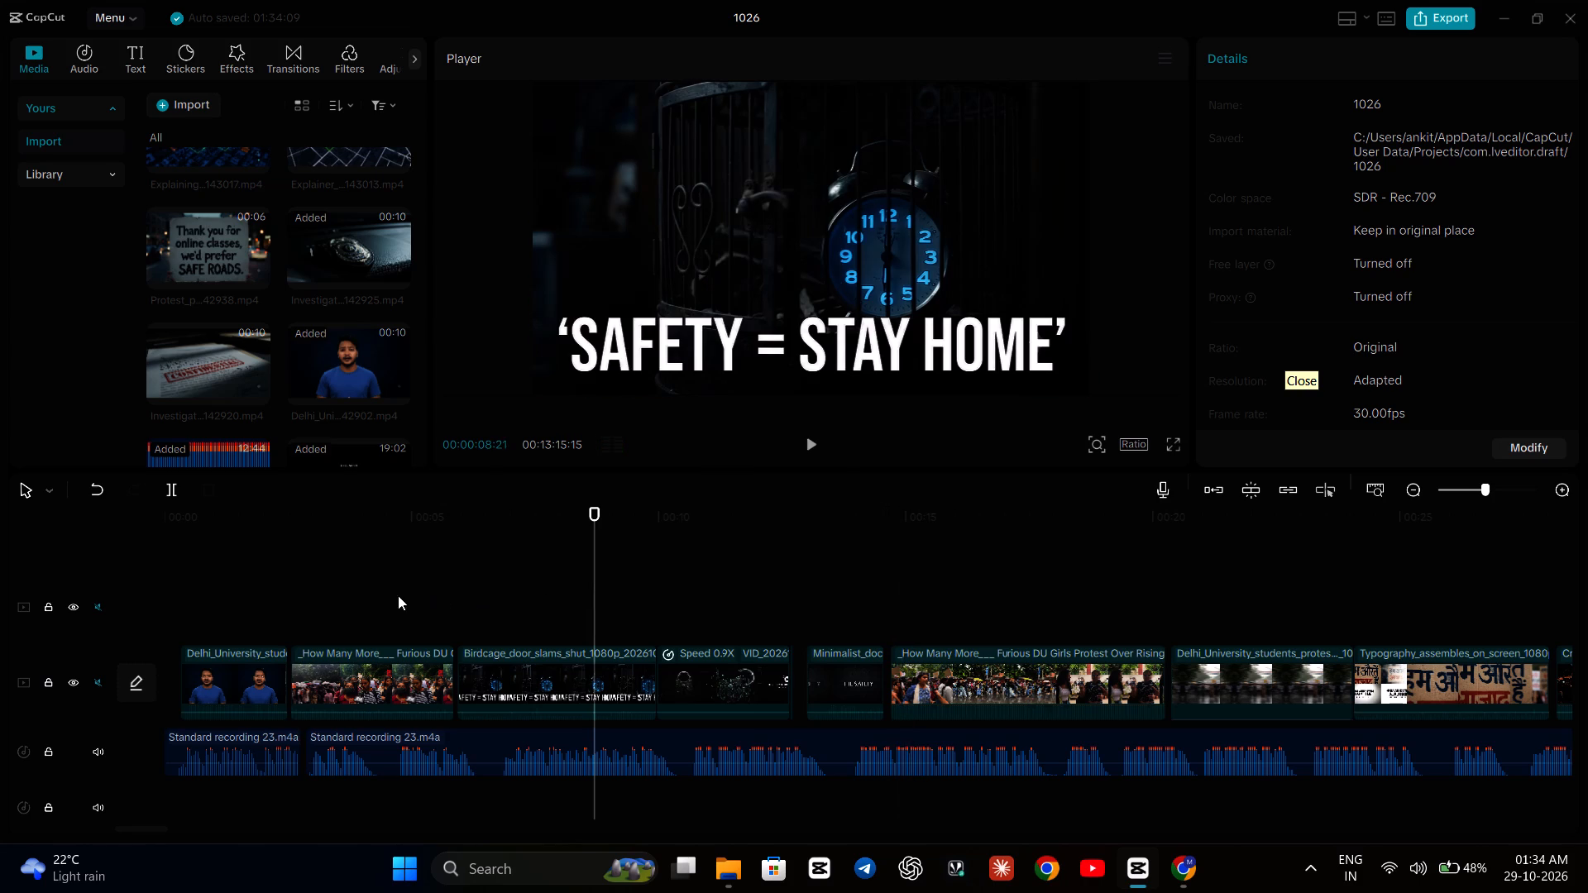
{"action": "left_click", "coordinate": [281, 610]}
{"action": "key", "text": "space"}
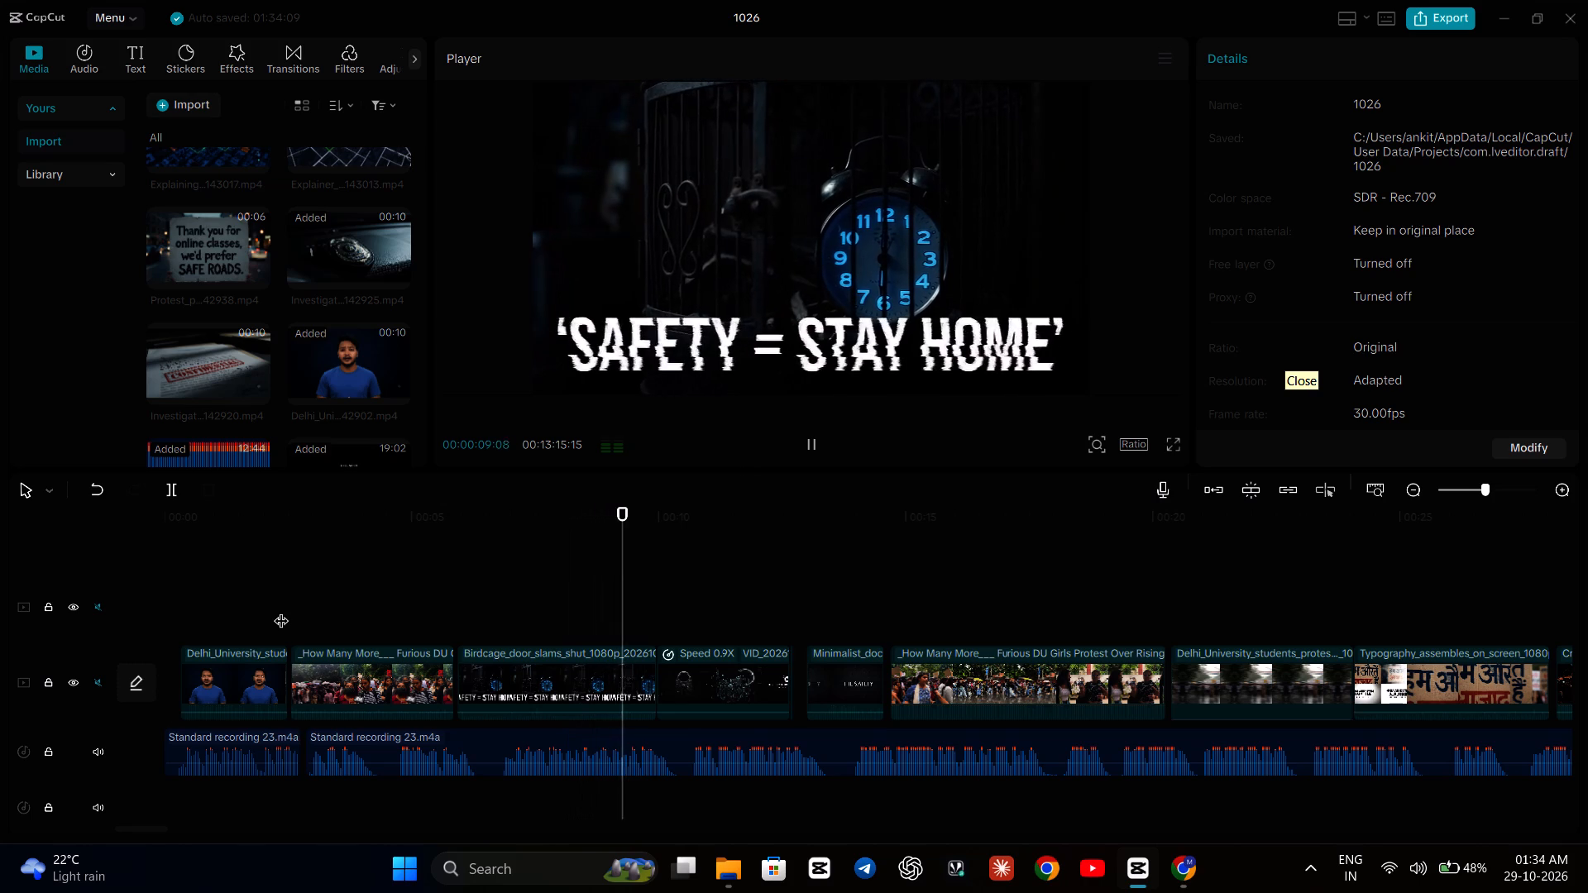
{"action": "left_click", "coordinate": [172, 614]}
{"action": "key", "text": "space"}
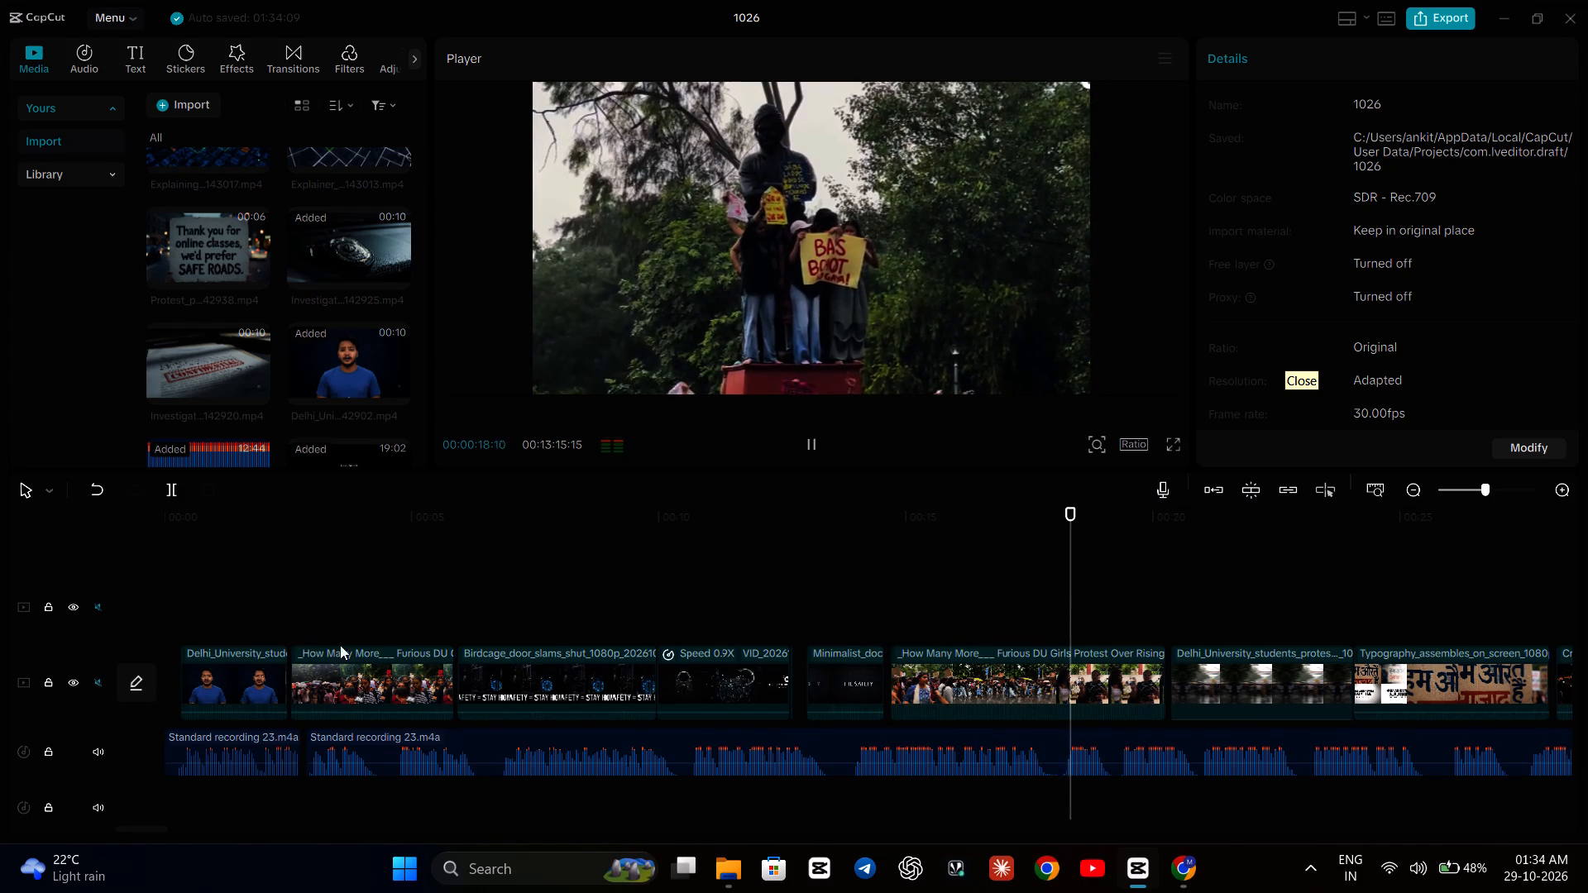
Replay the timeline from 00:00:09:15 through the Chapter 1 title and talking-head clips to just past the police-badge clip, at about 1:16.
{"action": "left_click", "coordinate": [800, 668]}
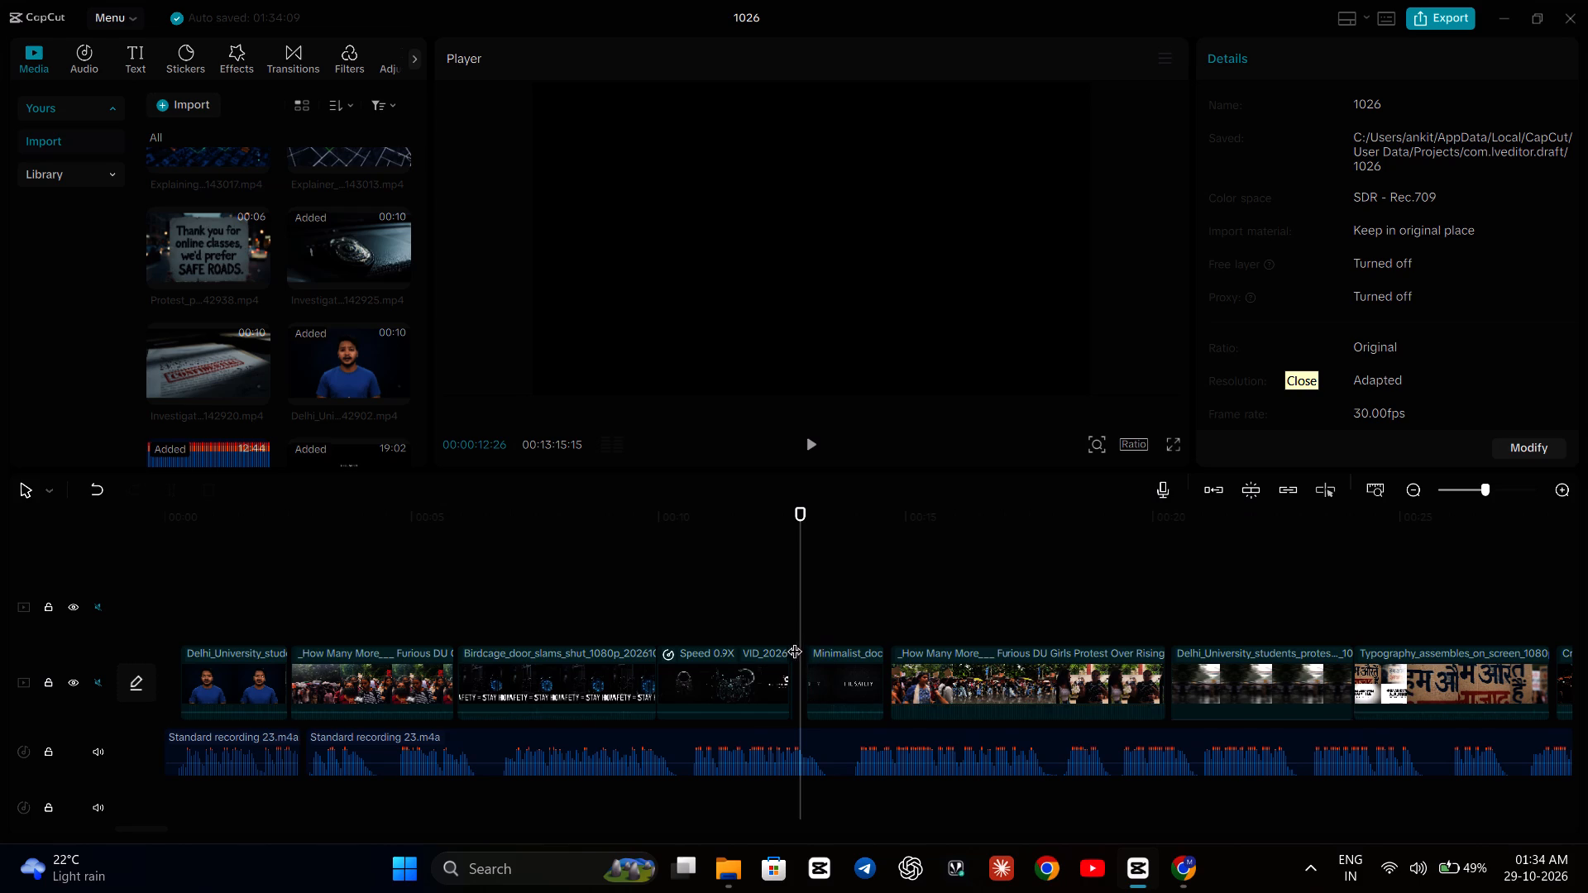
{"action": "left_click", "coordinate": [634, 585]}
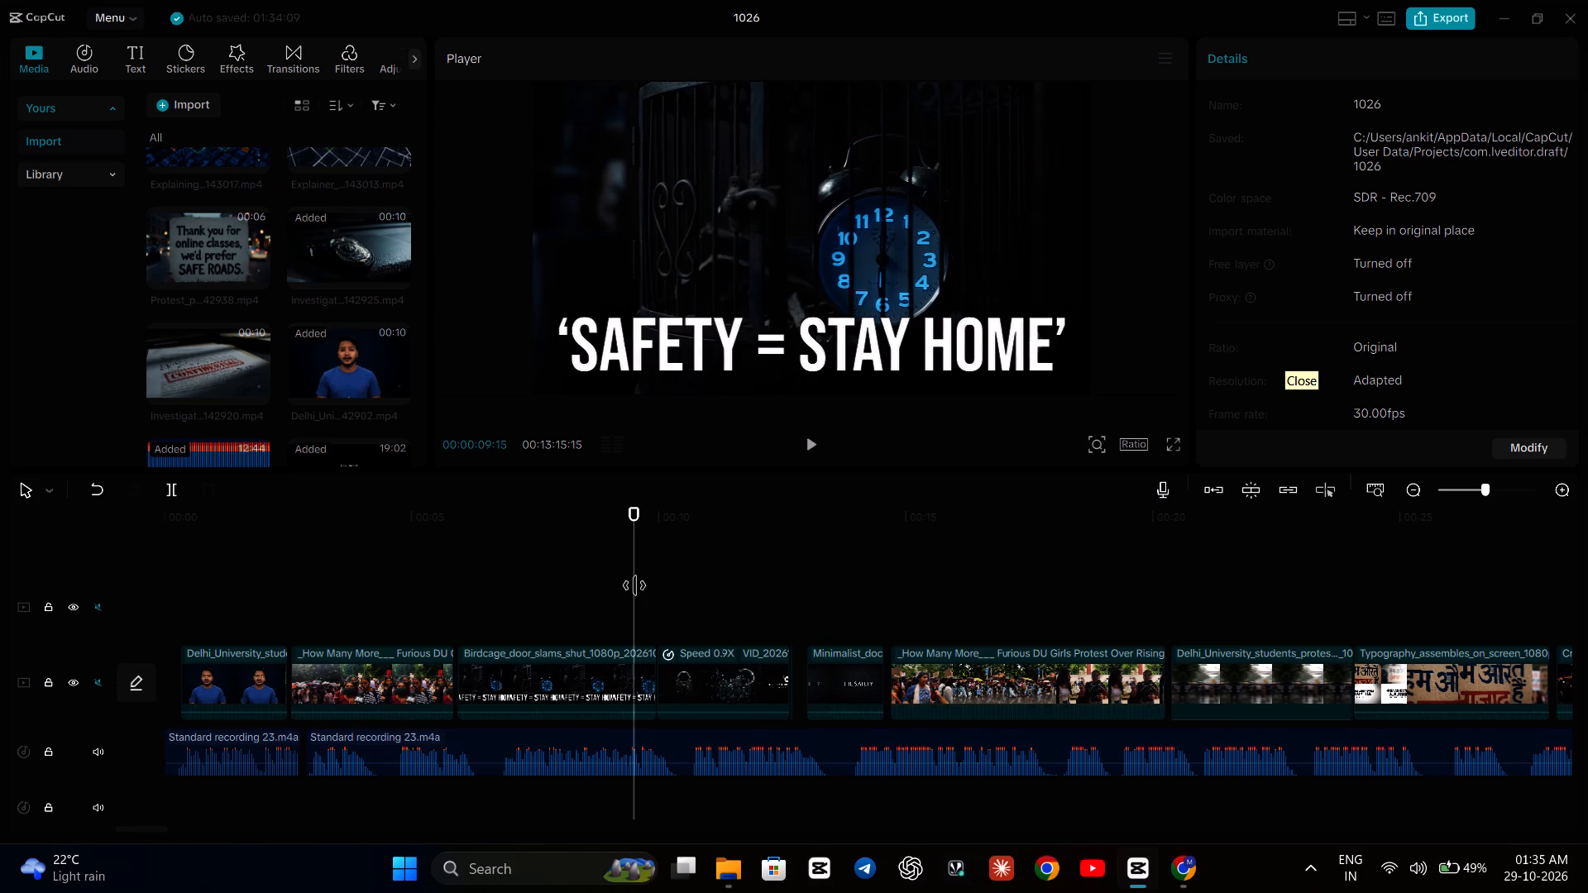
{"action": "key", "text": "space"}
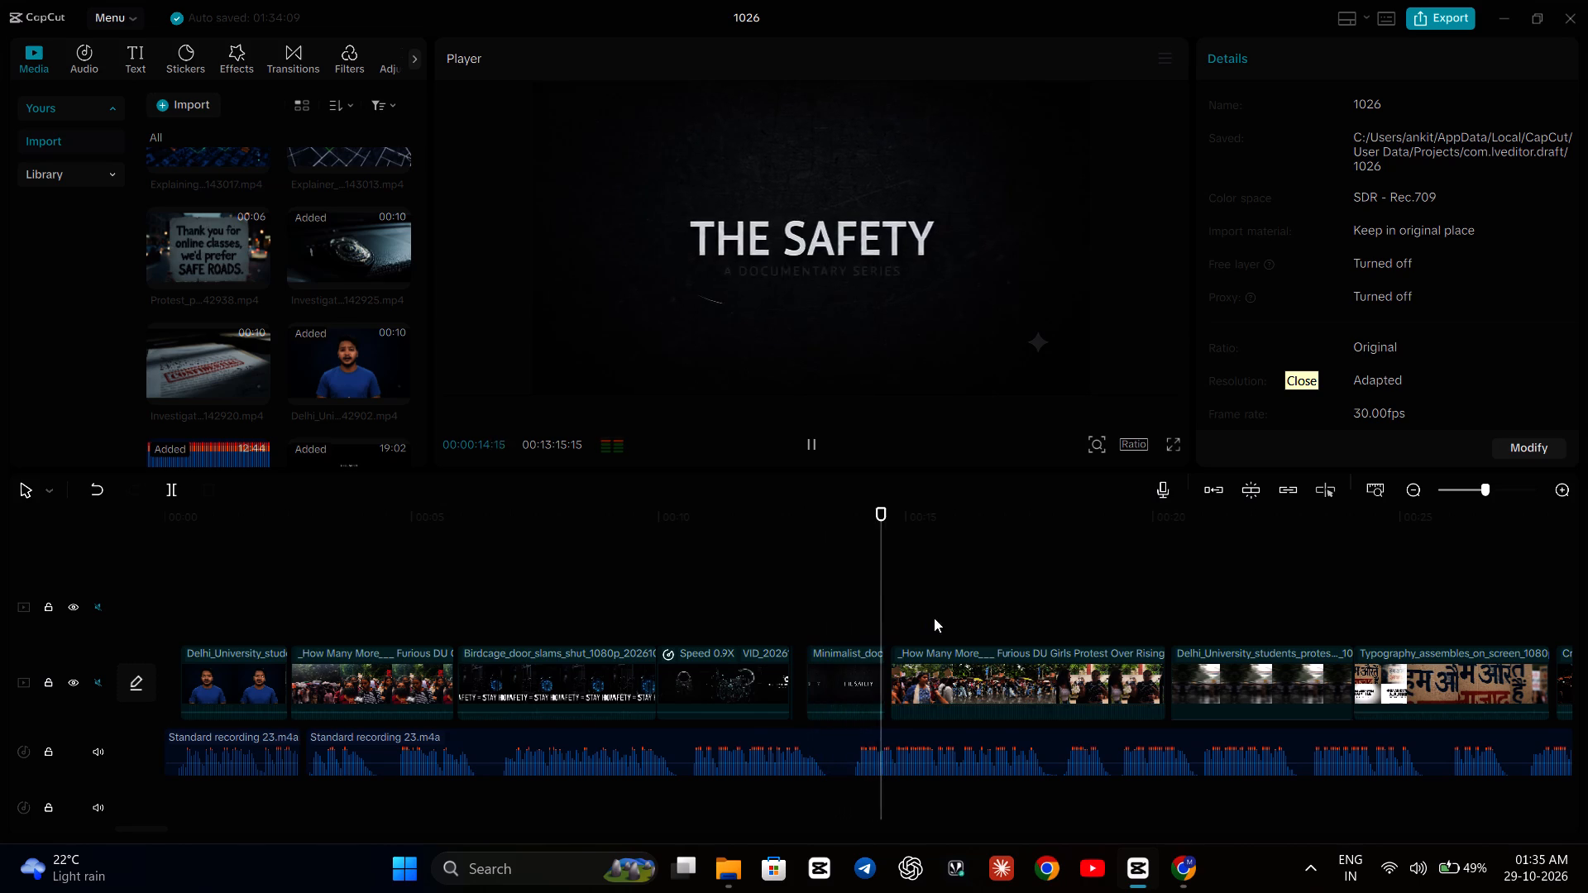
{"action": "scroll", "coordinate": [1009, 601], "scroll_direction": "left", "scroll_amount": 1}
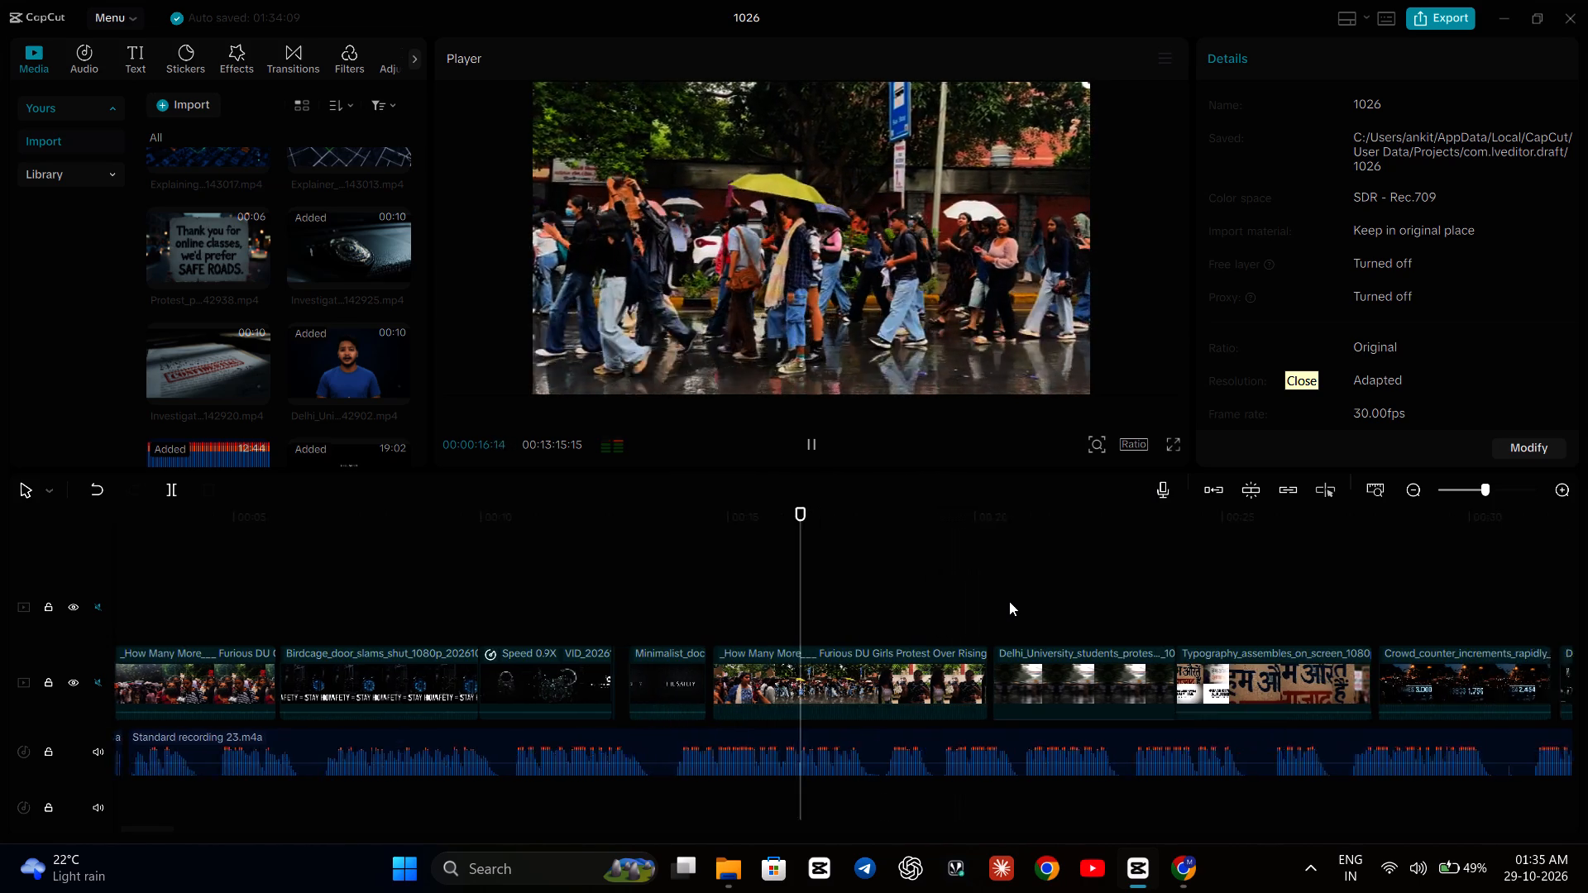
{"action": "scroll", "coordinate": [1009, 601], "scroll_direction": "left", "scroll_amount": 1}
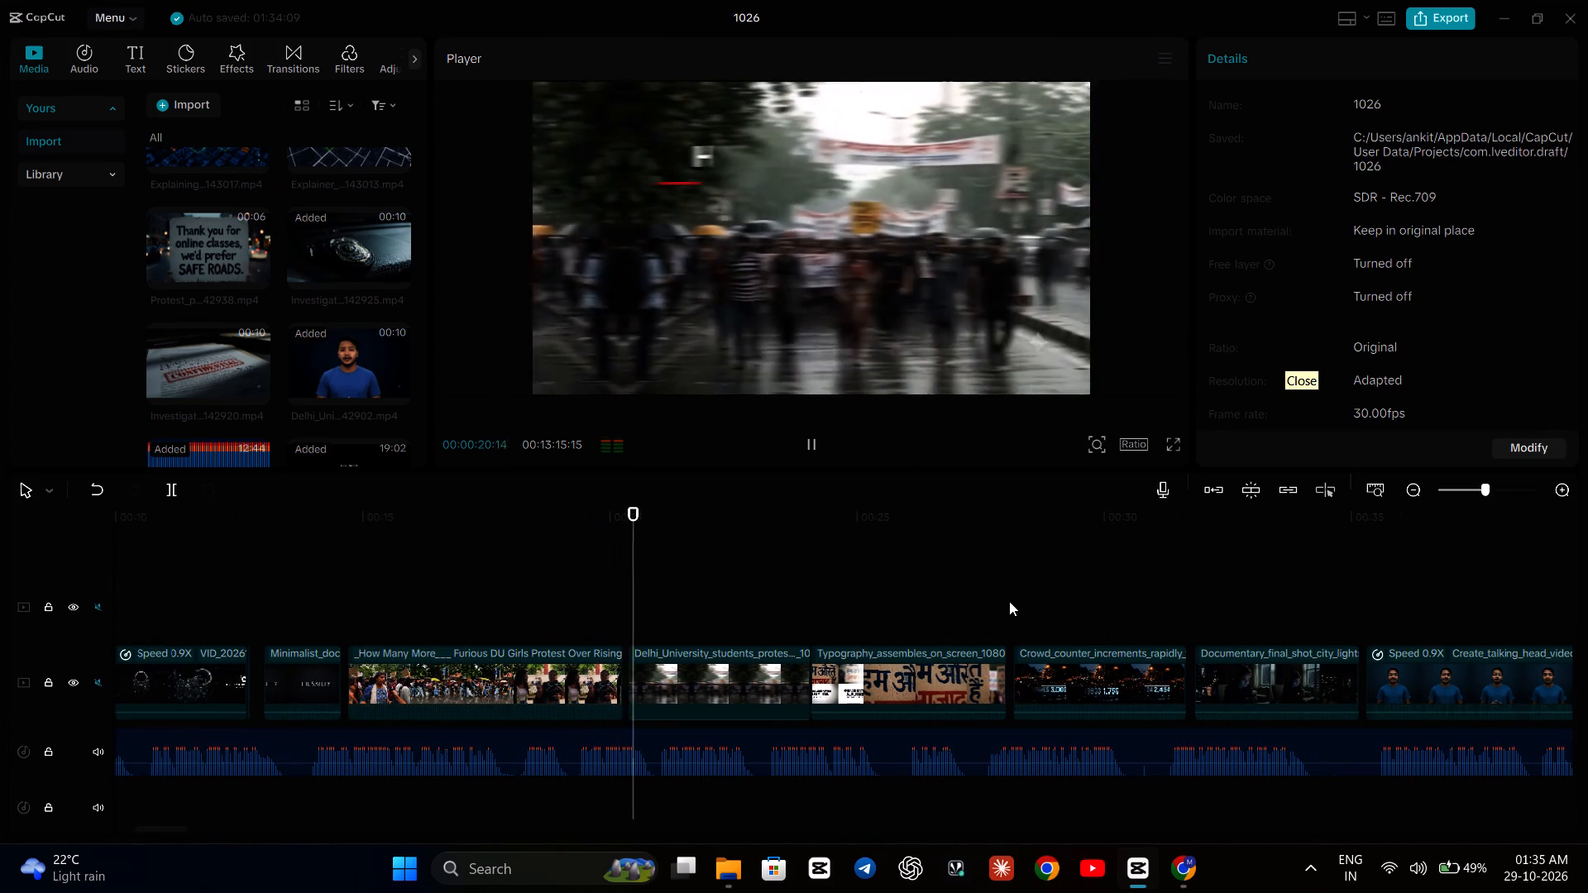
{"action": "scroll", "coordinate": [1009, 601], "scroll_direction": "left", "scroll_amount": 1}
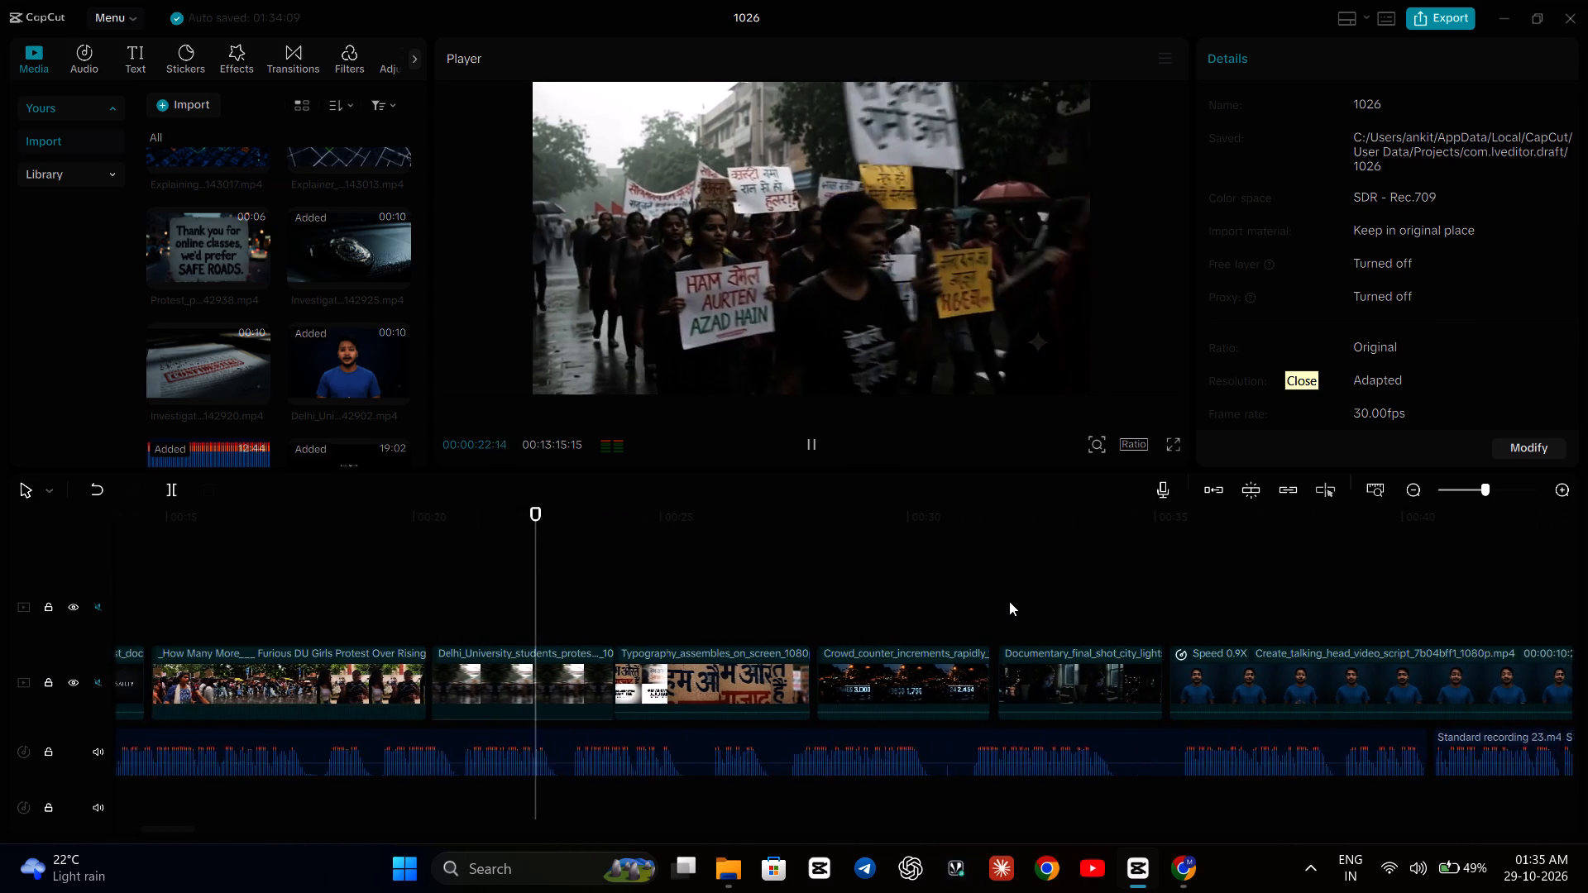
{"action": "scroll", "coordinate": [1009, 601], "scroll_direction": "left", "scroll_amount": 2}
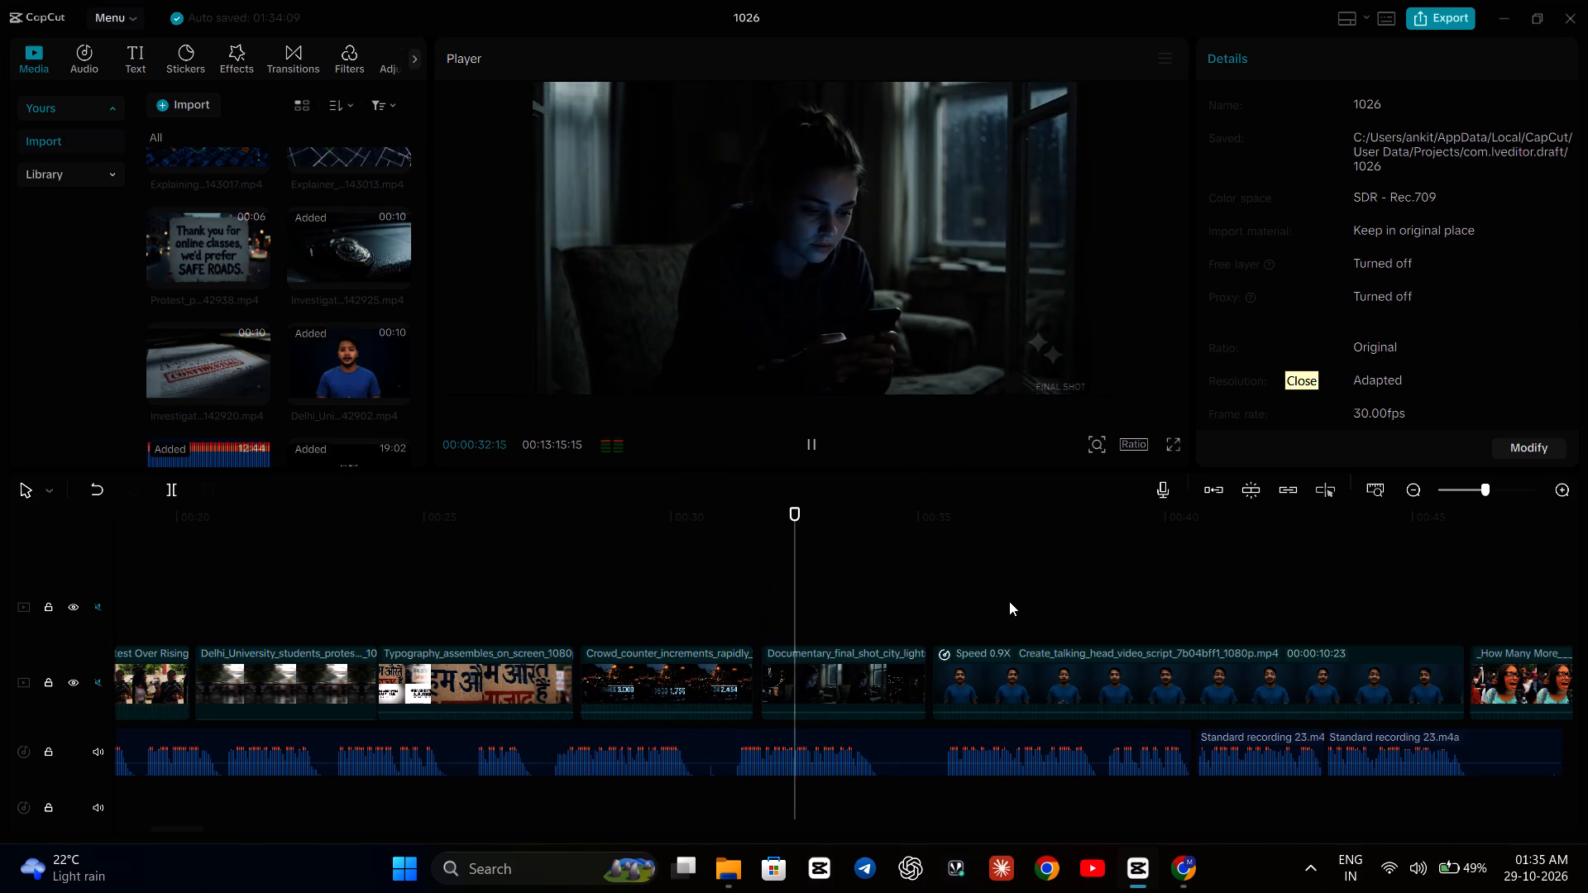
{"action": "scroll", "coordinate": [1009, 601], "scroll_direction": "left", "scroll_amount": 1}
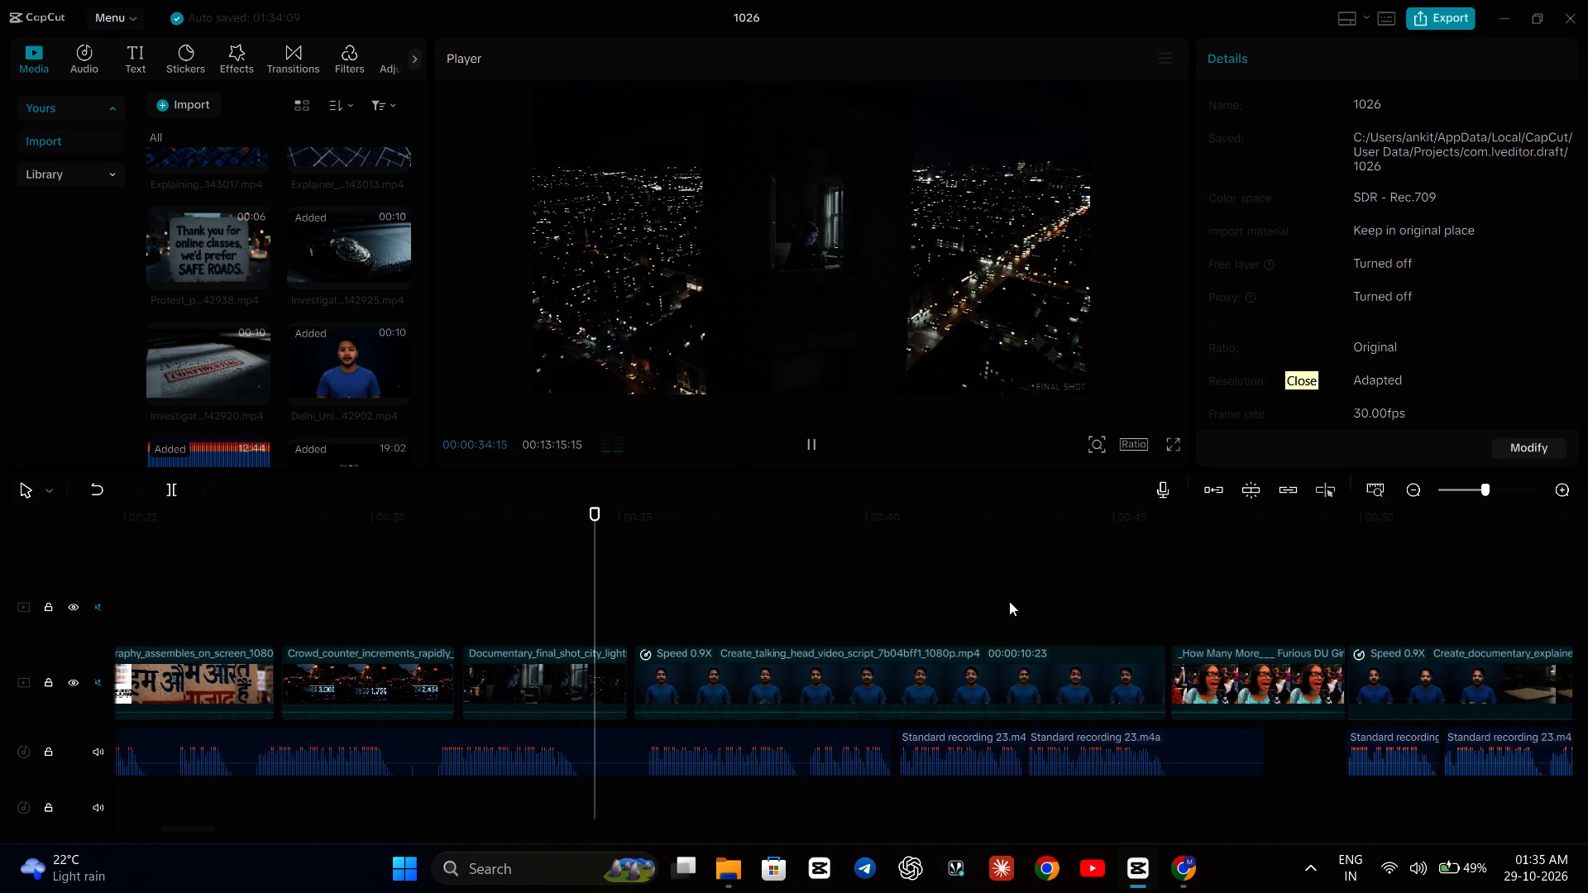
{"action": "scroll", "coordinate": [1009, 601], "scroll_direction": "left", "scroll_amount": 1}
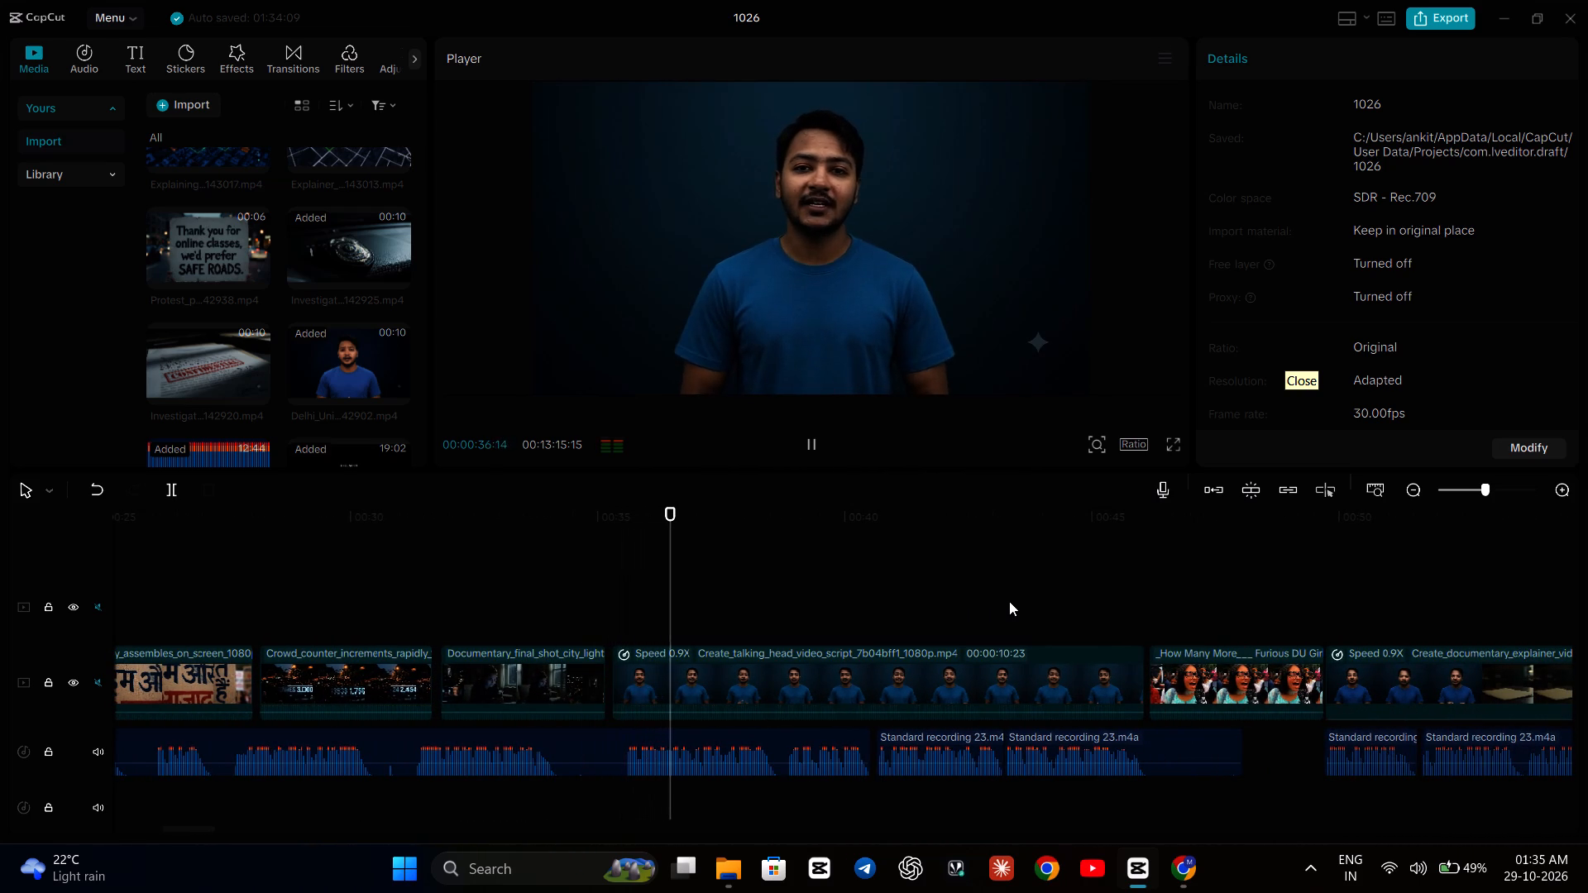
{"action": "scroll", "coordinate": [1009, 601], "scroll_direction": "left", "scroll_amount": 1}
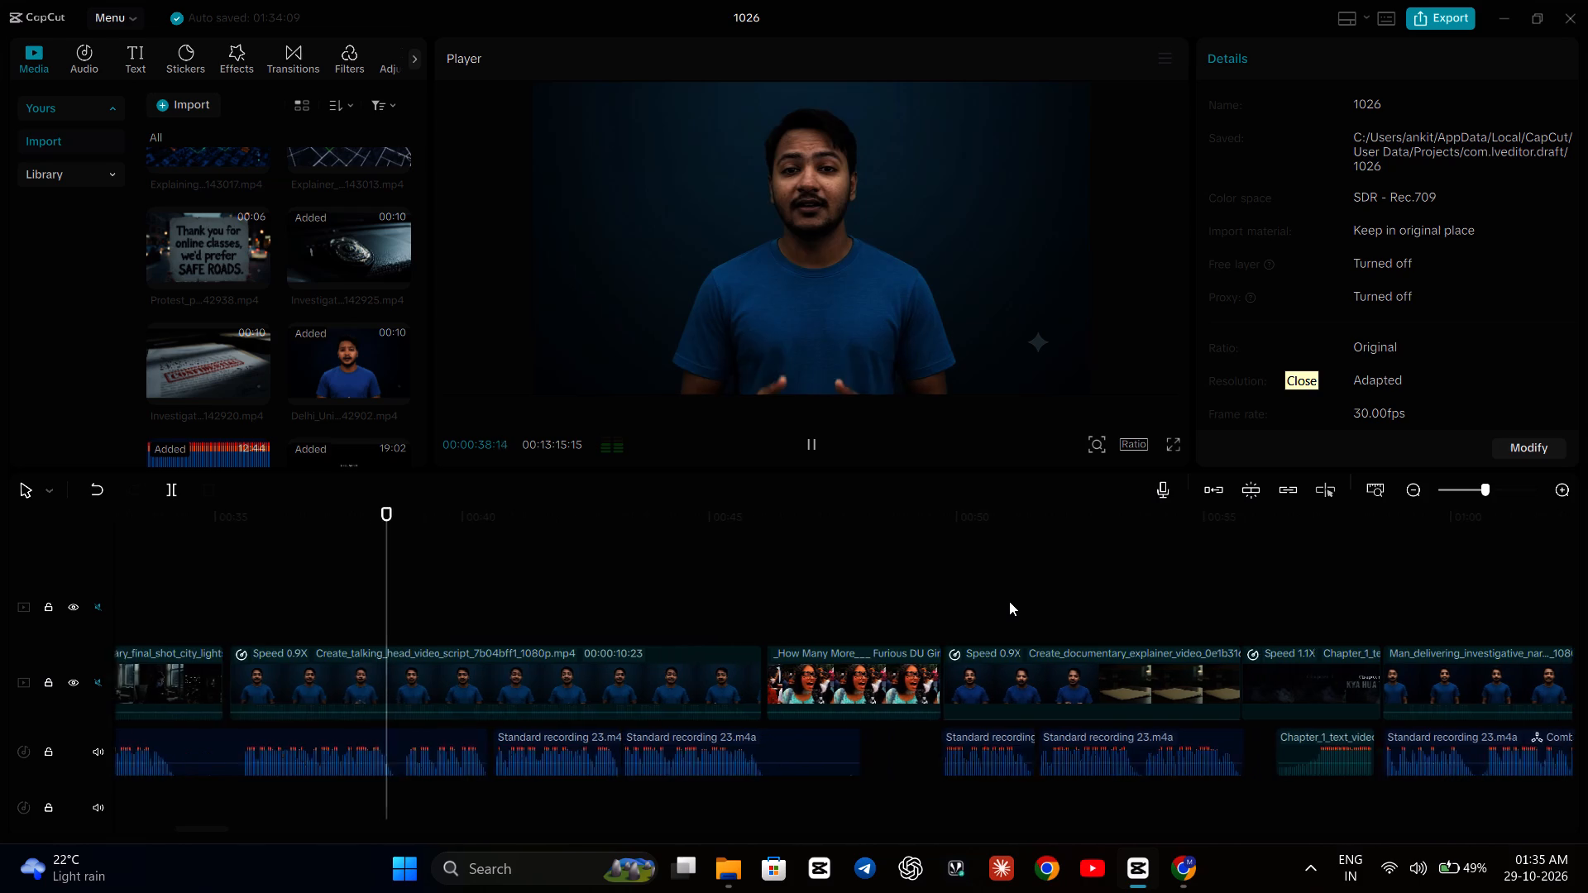
{"action": "scroll", "coordinate": [1009, 601], "scroll_direction": "left", "scroll_amount": 1}
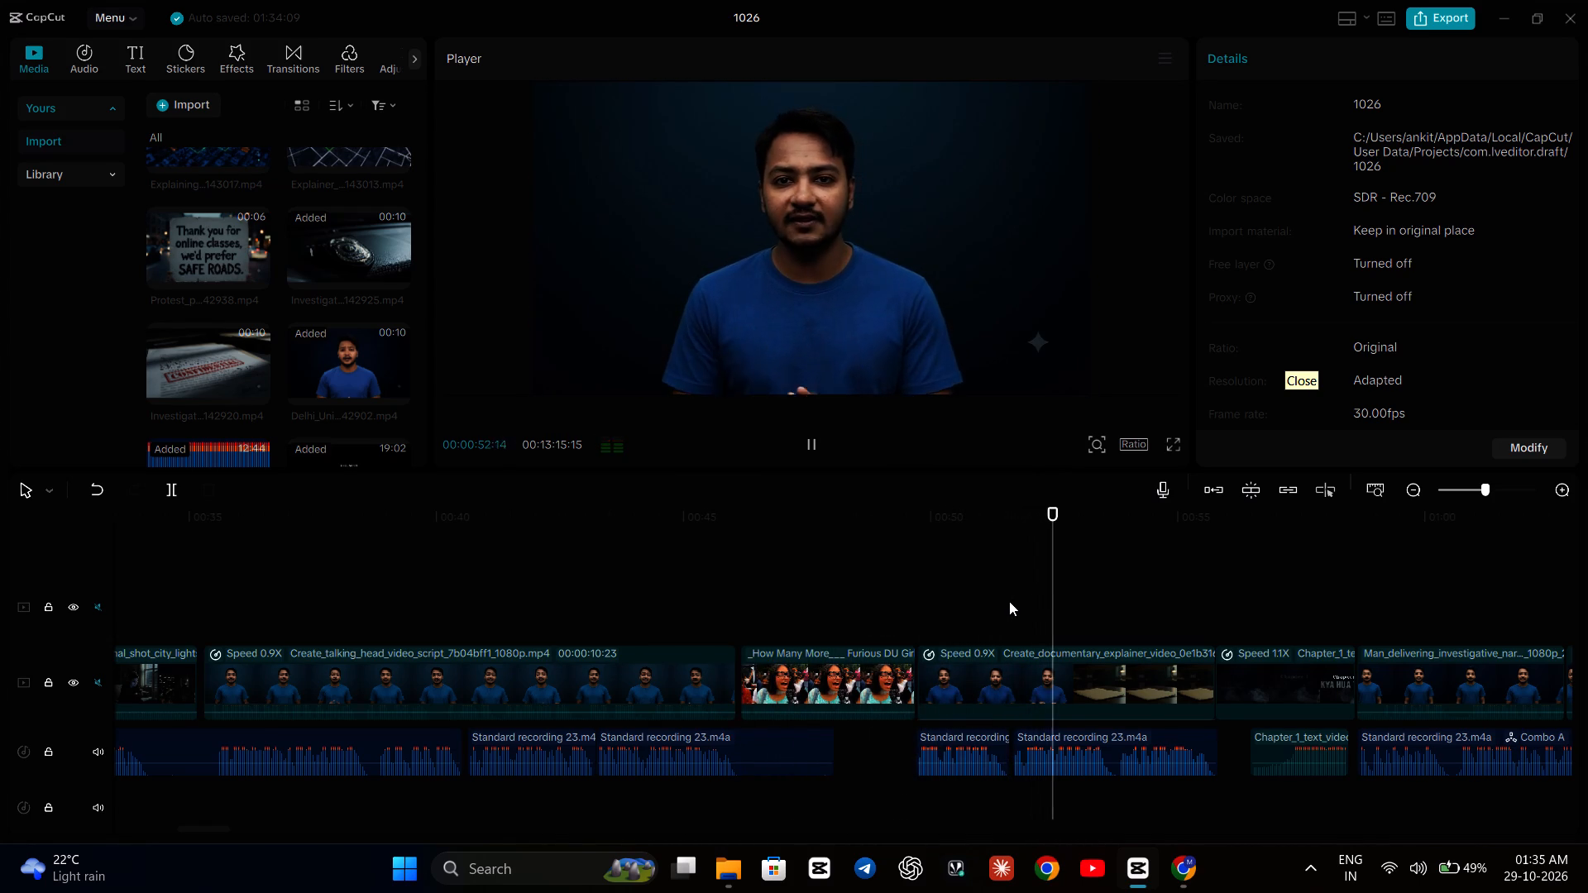
{"action": "scroll", "coordinate": [1009, 601], "scroll_direction": "left", "scroll_amount": 1}
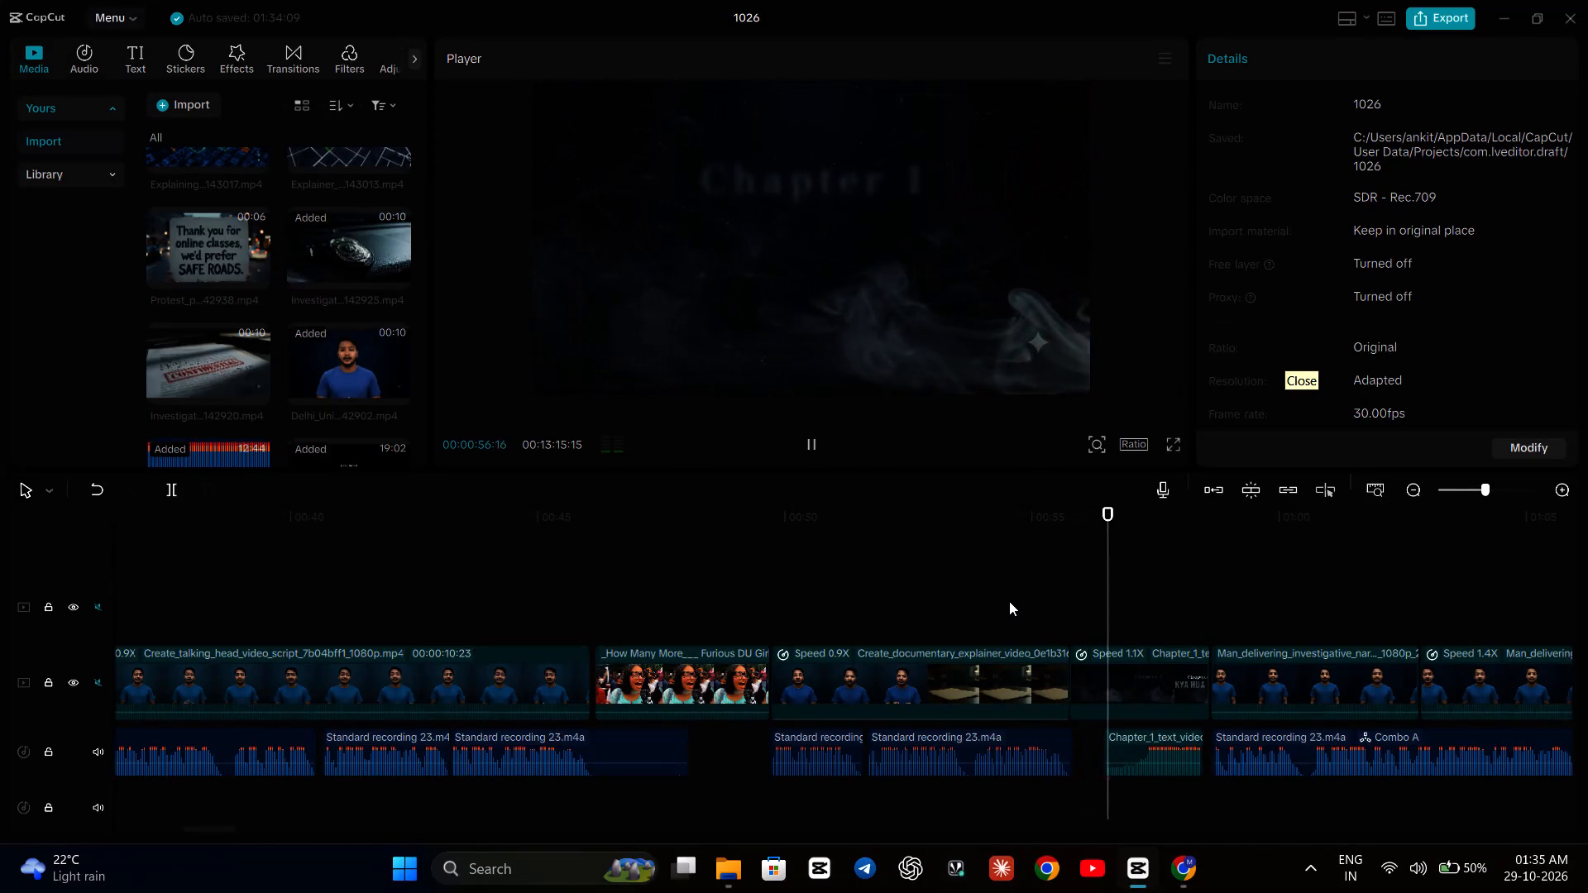
{"action": "scroll", "coordinate": [1009, 601], "scroll_direction": "left", "scroll_amount": 1}
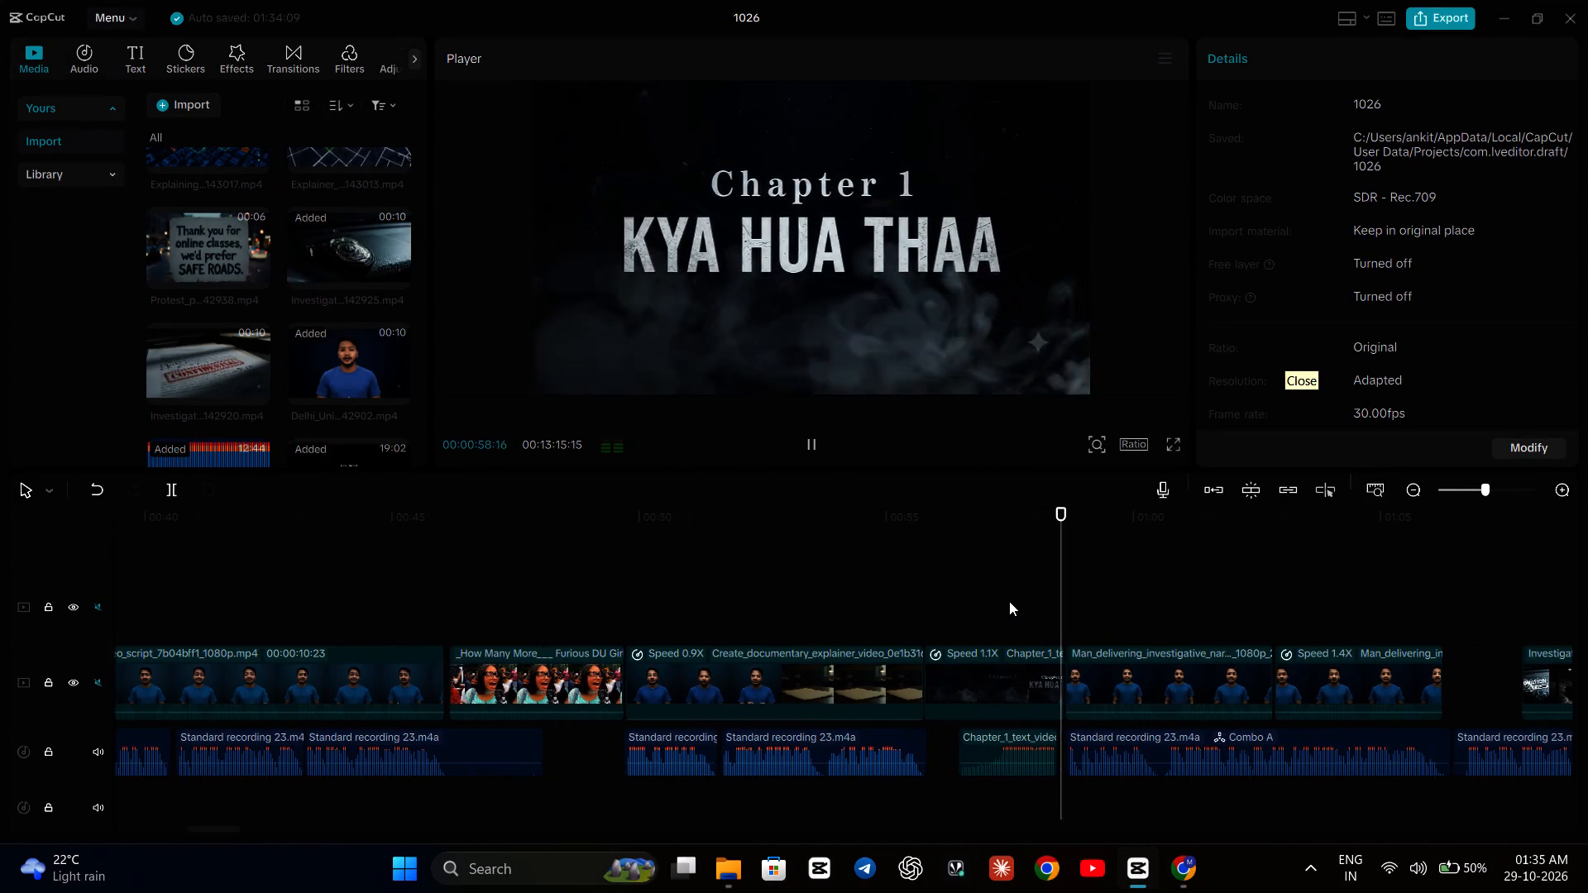
{"action": "scroll", "coordinate": [1009, 601], "scroll_direction": "left", "scroll_amount": 1}
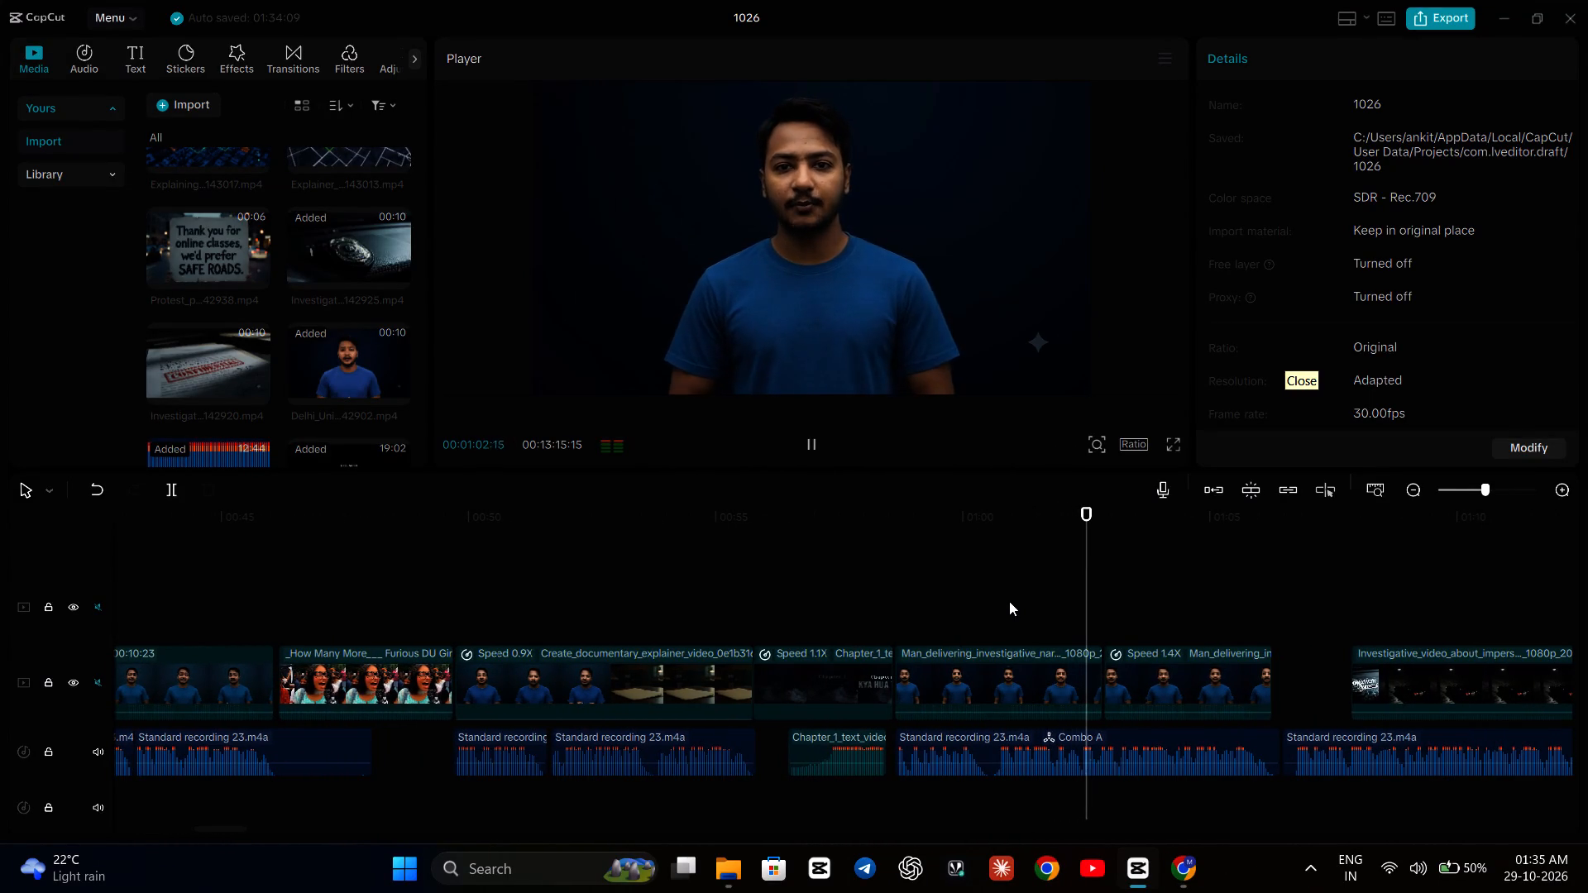
{"action": "scroll", "coordinate": [1009, 601], "scroll_direction": "left", "scroll_amount": 1}
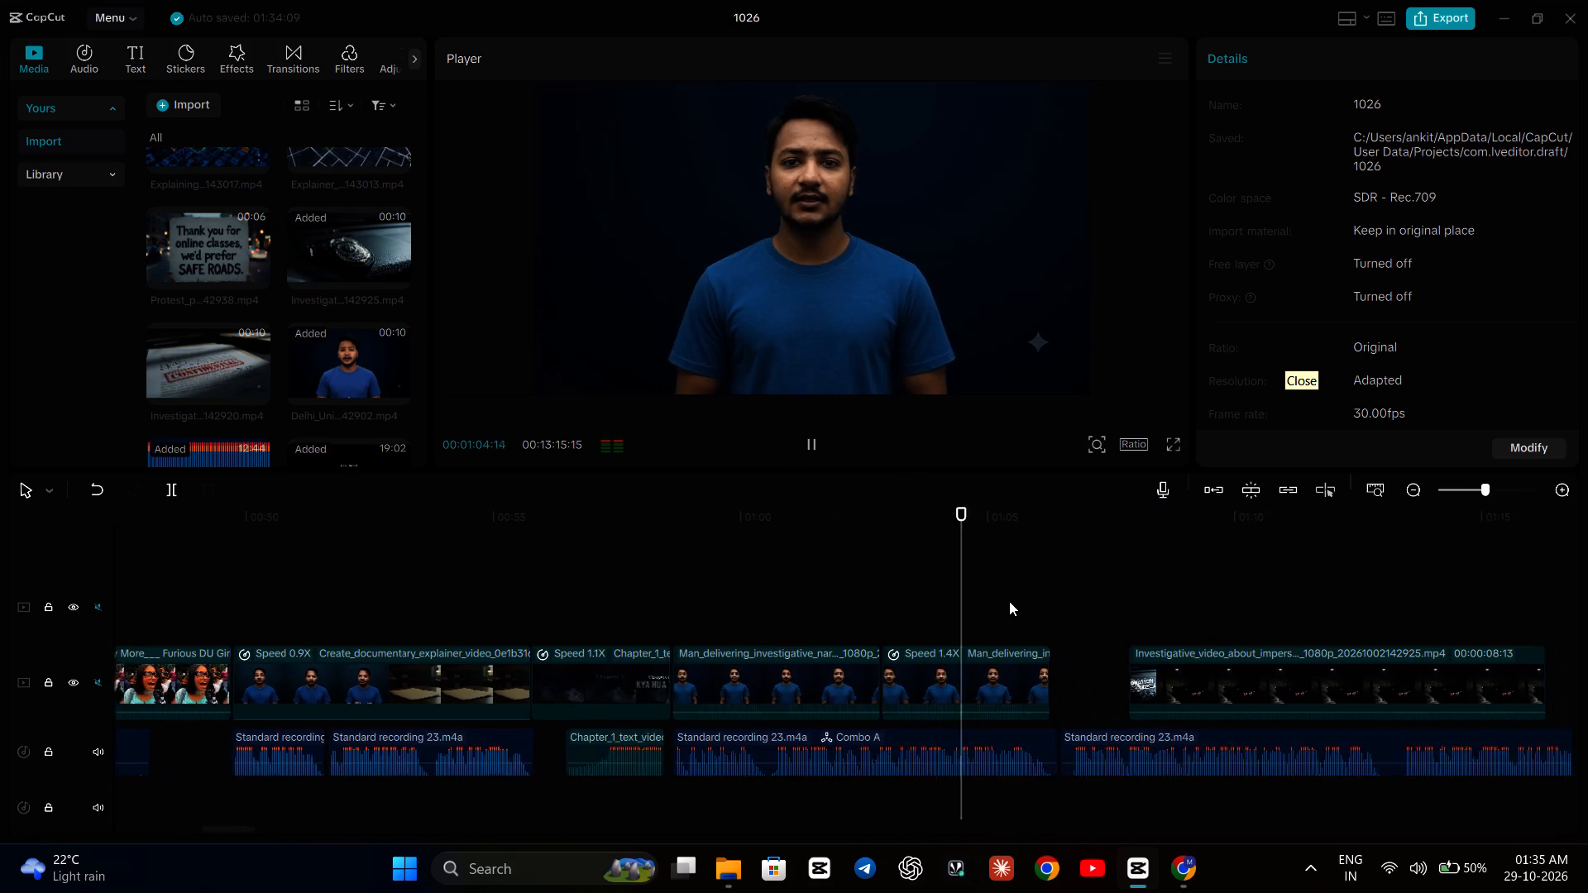
{"action": "scroll", "coordinate": [1009, 601], "scroll_direction": "left", "scroll_amount": 1}
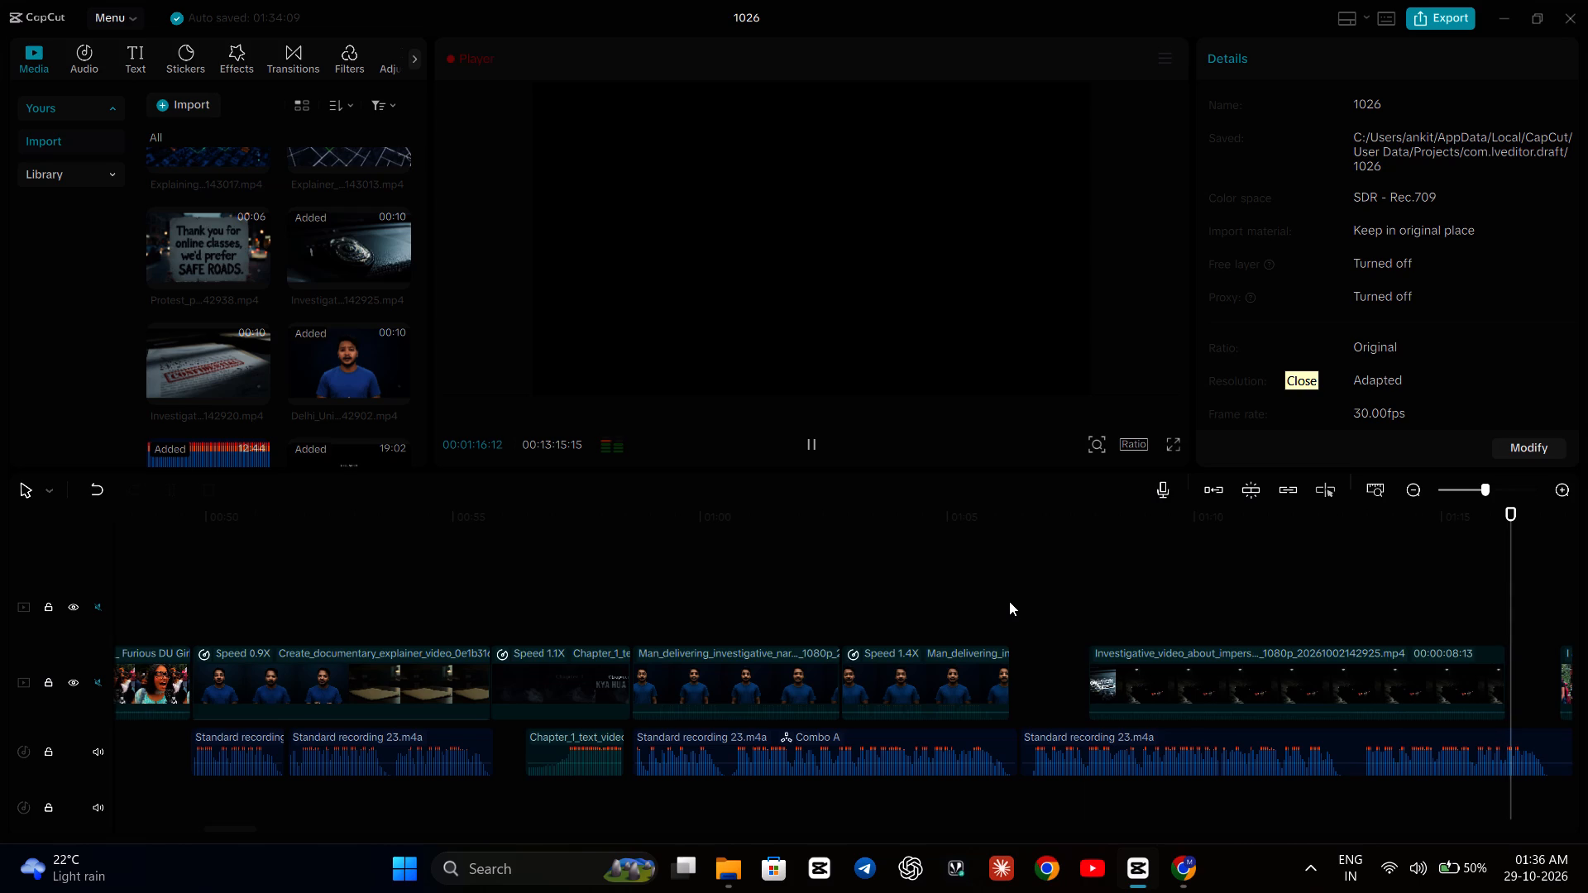
Replace the trimmed police-badge clip with the full 10-second version from the imported media, placed on the upper track at about 1:06.
{"action": "left_click", "coordinate": [1200, 683]}
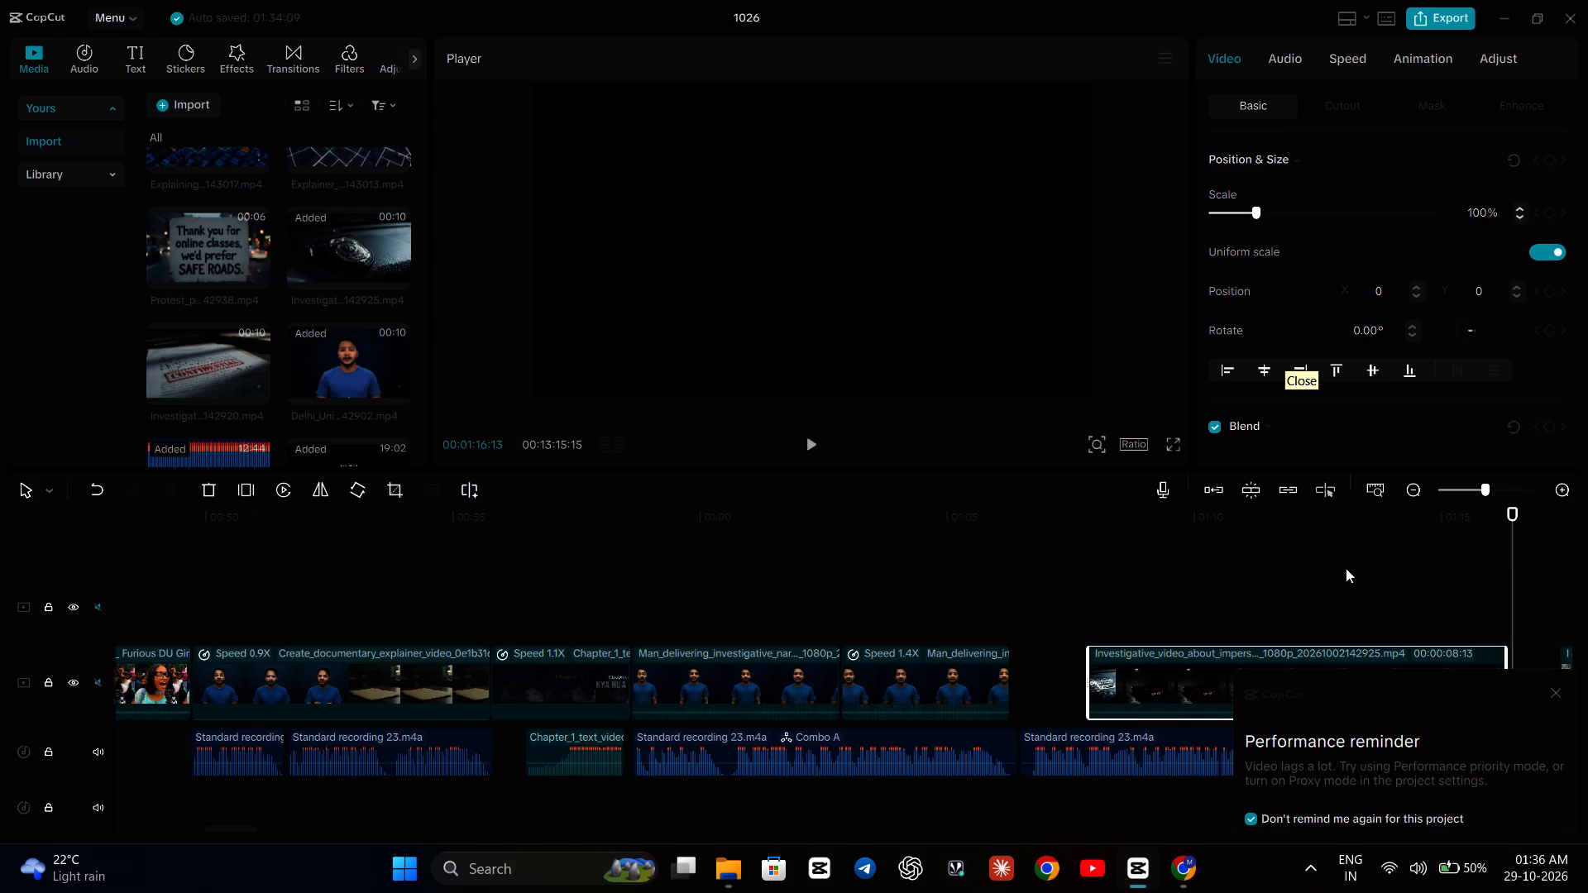
{"action": "left_click", "coordinate": [210, 485]}
{"action": "left_click", "coordinate": [317, 275]}
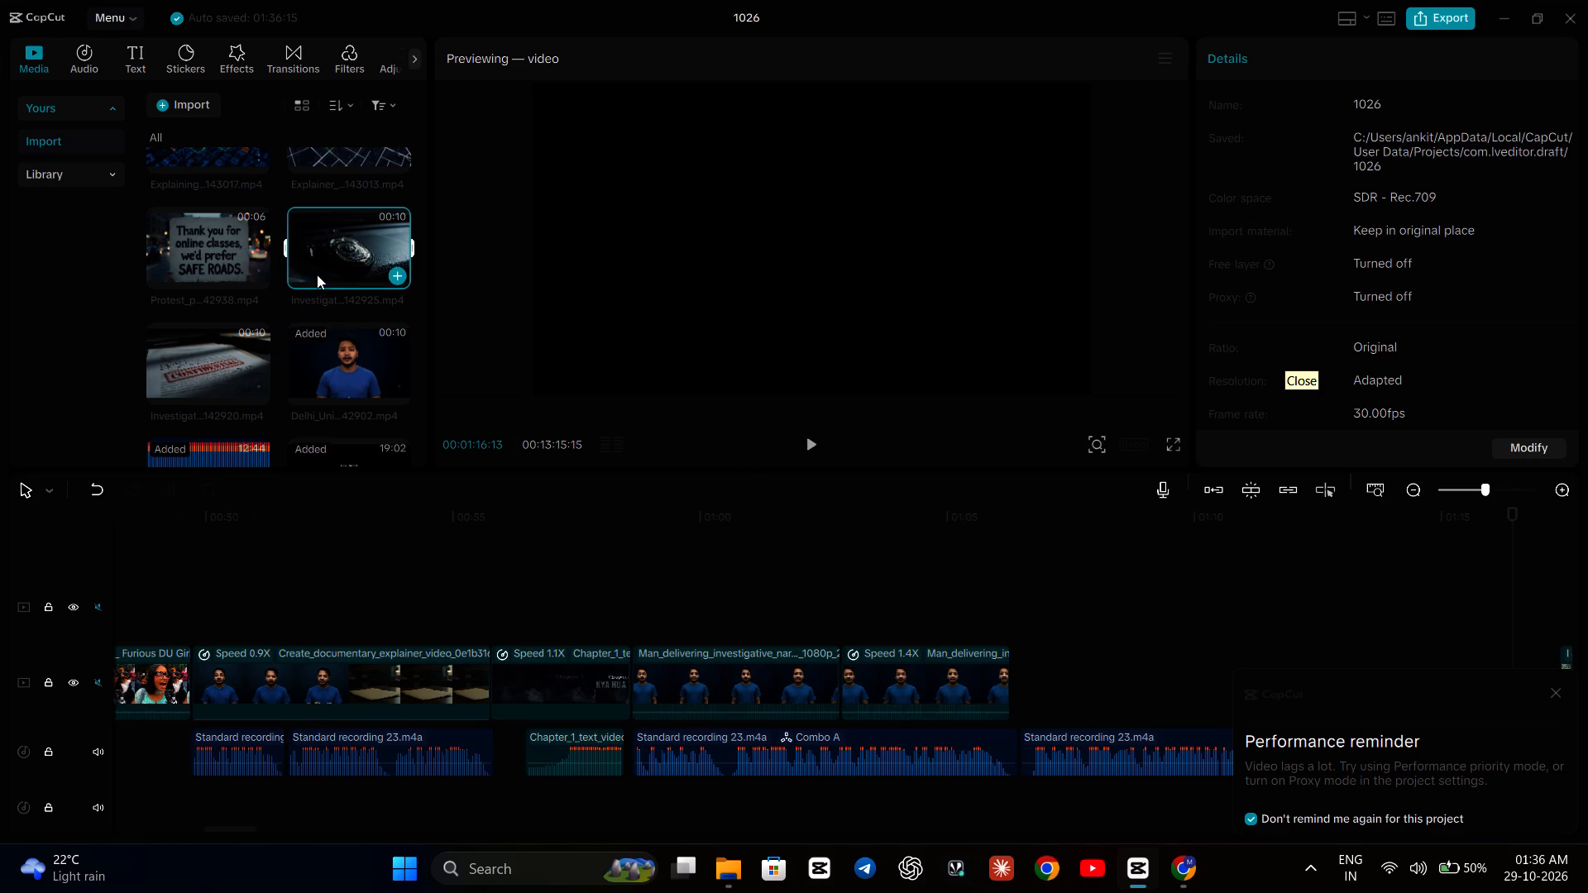
{"action": "left_click", "coordinate": [400, 276]}
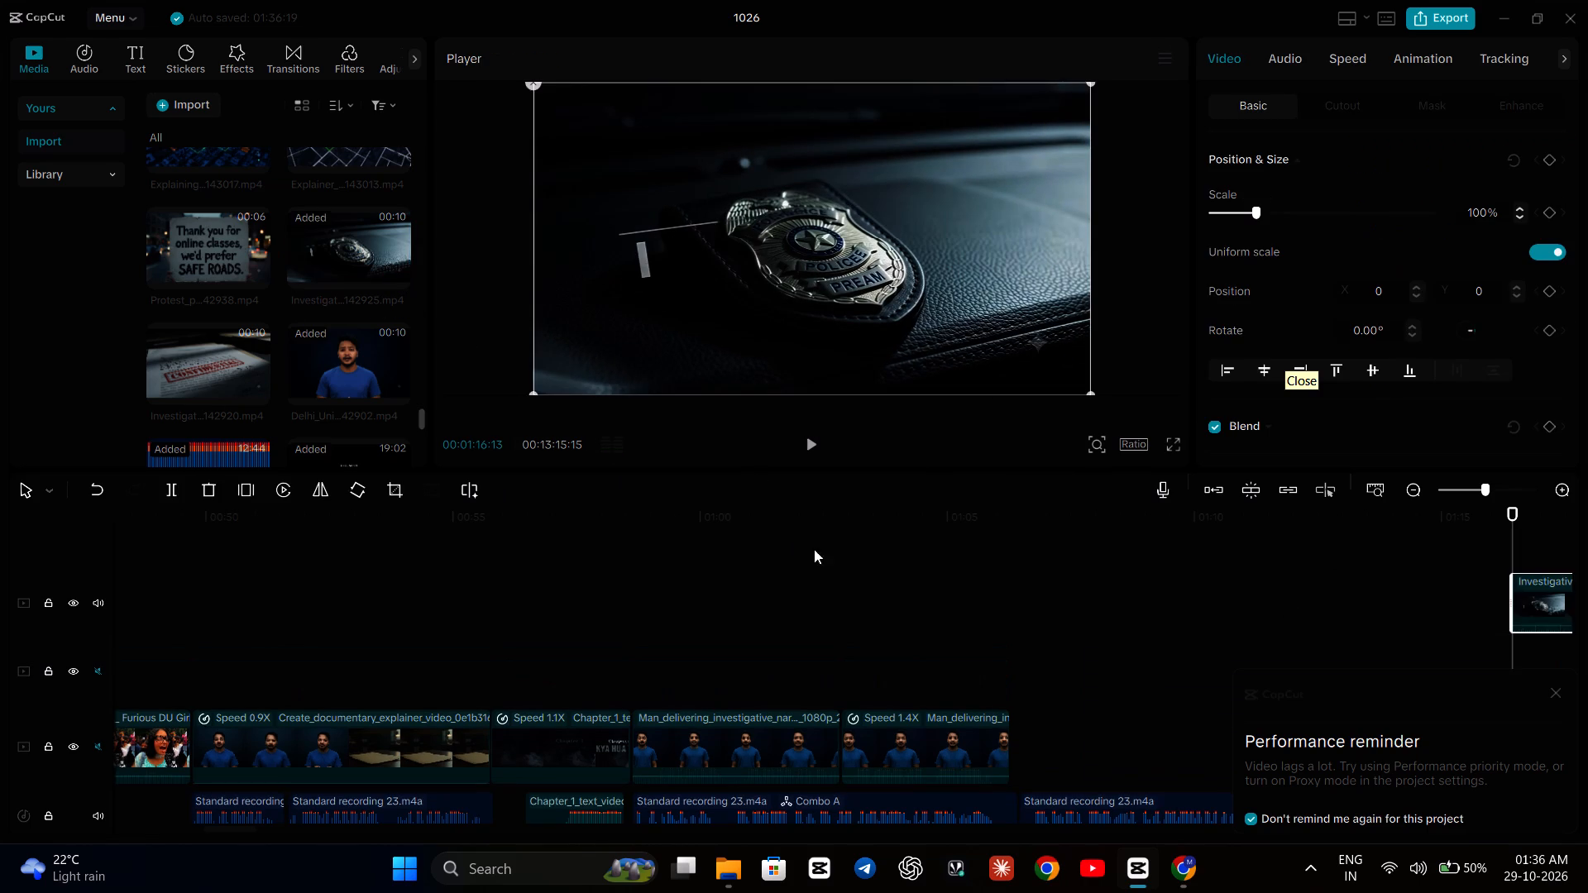
{"action": "left_click_drag", "start_coordinate": [1534, 604], "coordinate": [1454, 619]}
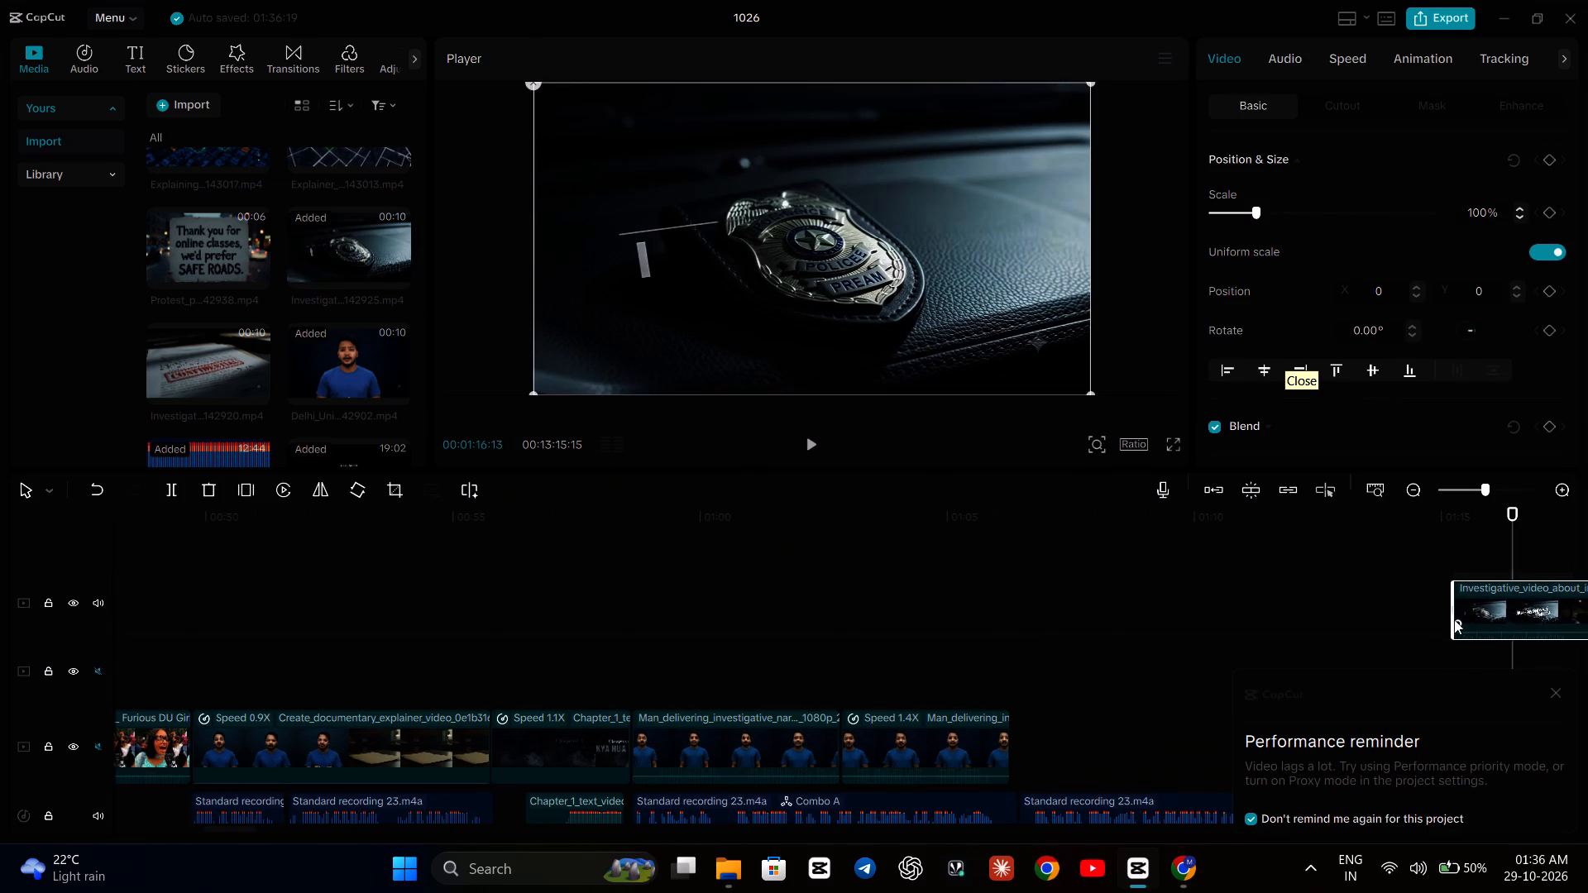
{"action": "left_click_drag", "start_coordinate": [1454, 619], "coordinate": [1040, 746]}
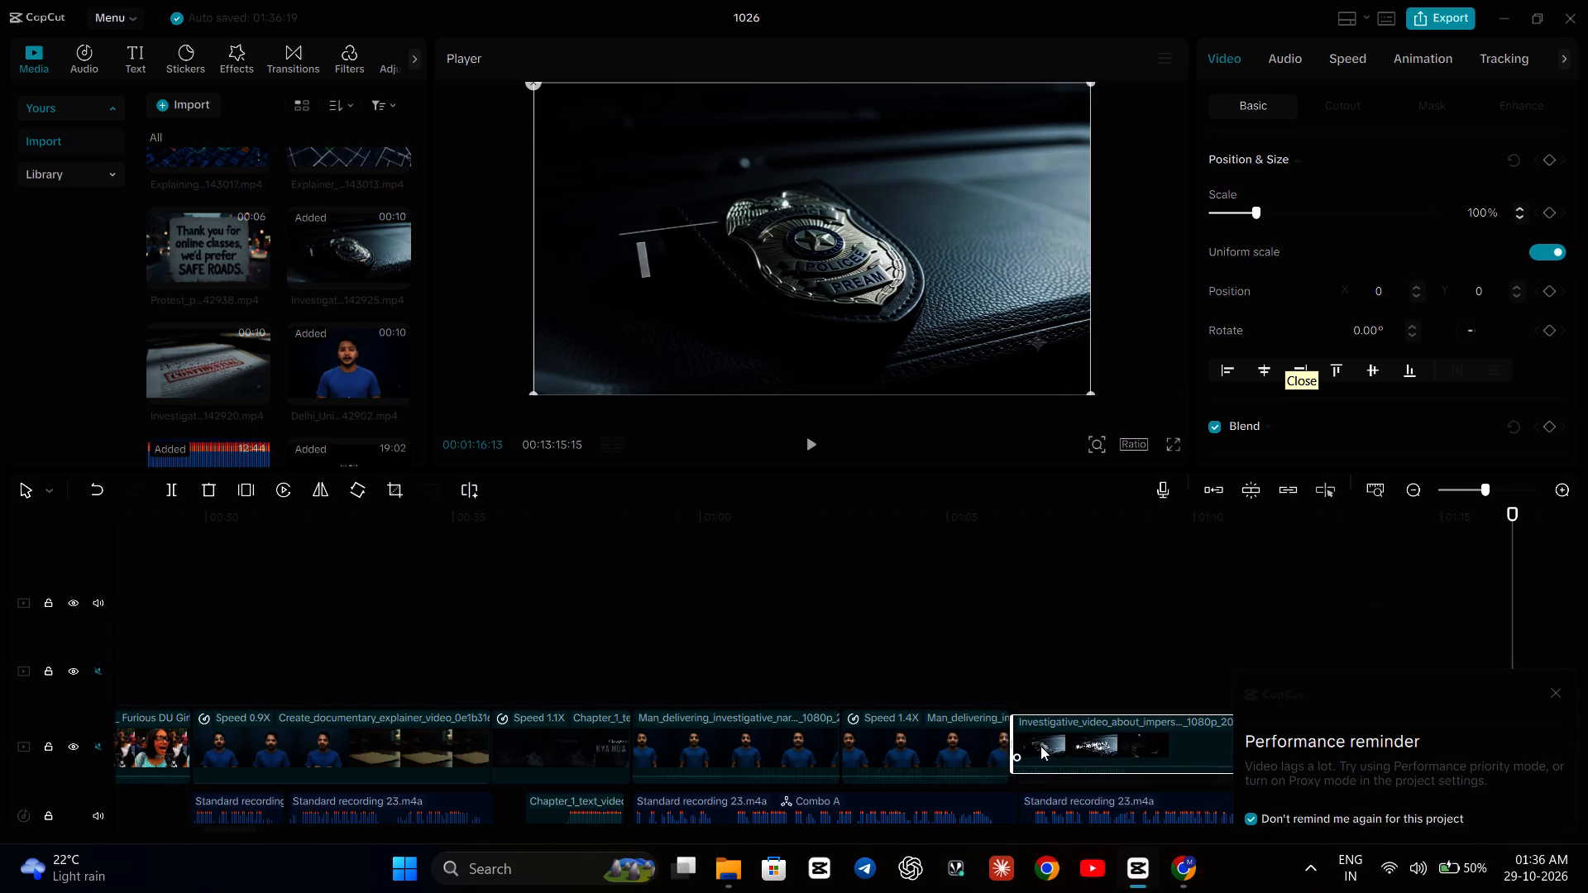
{"action": "left_click_drag", "start_coordinate": [1040, 746], "coordinate": [1045, 662]}
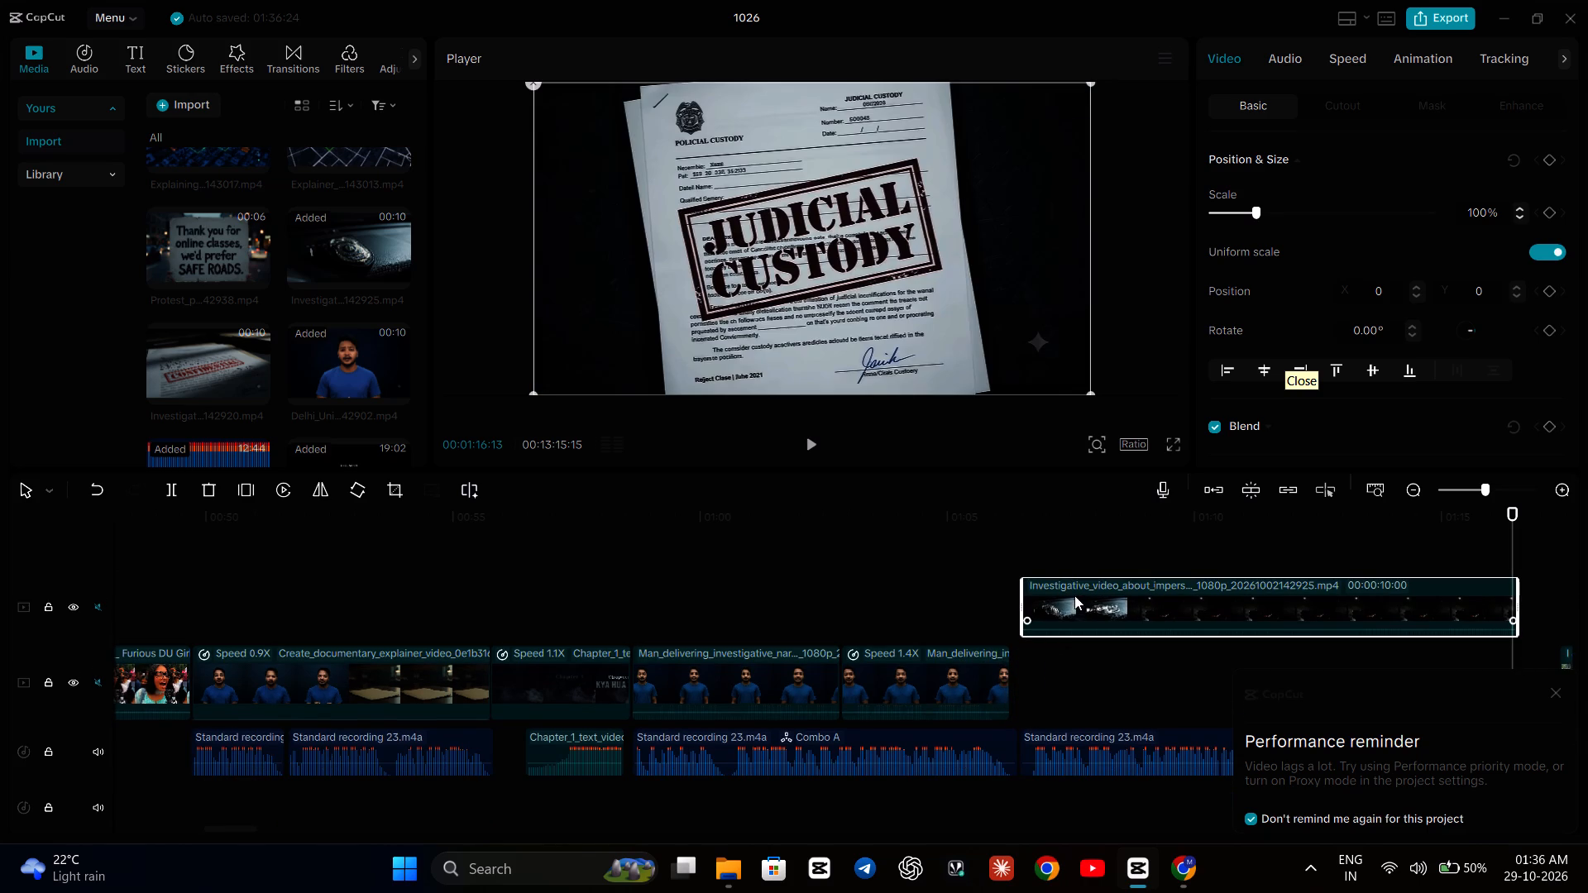
Split the police-badge clip at 00:01:08:00, where the night car shot begins, and delete its opening "IMPERSONATION" portion.
{"action": "left_click", "coordinate": [1074, 595]}
{"action": "left_click", "coordinate": [1068, 552]}
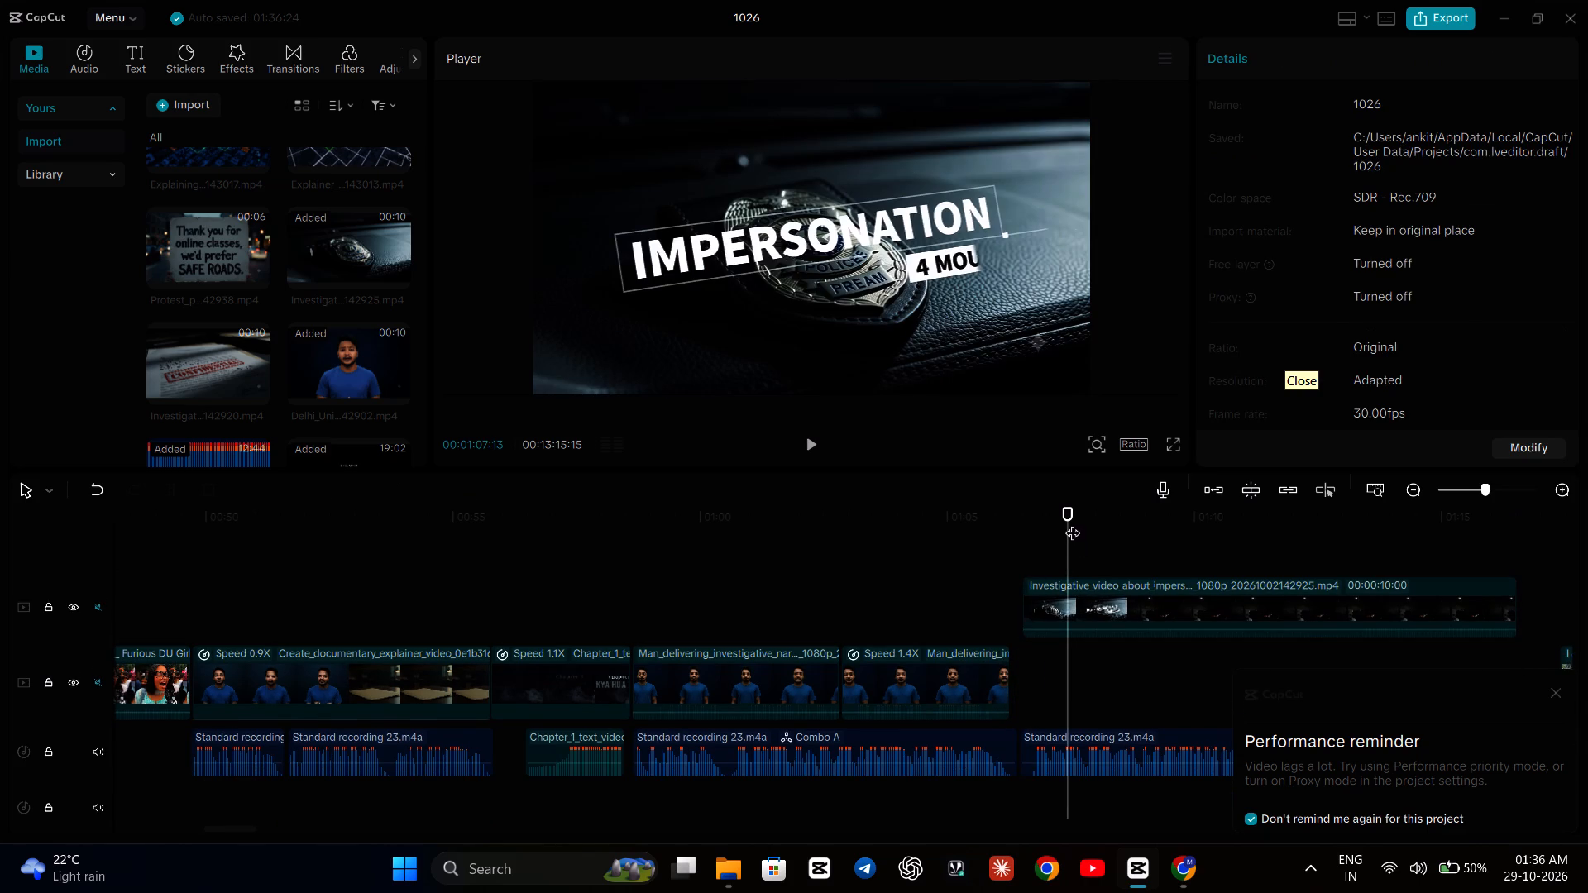
{"action": "left_click", "coordinate": [1087, 519]}
{"action": "left_click", "coordinate": [1110, 525]}
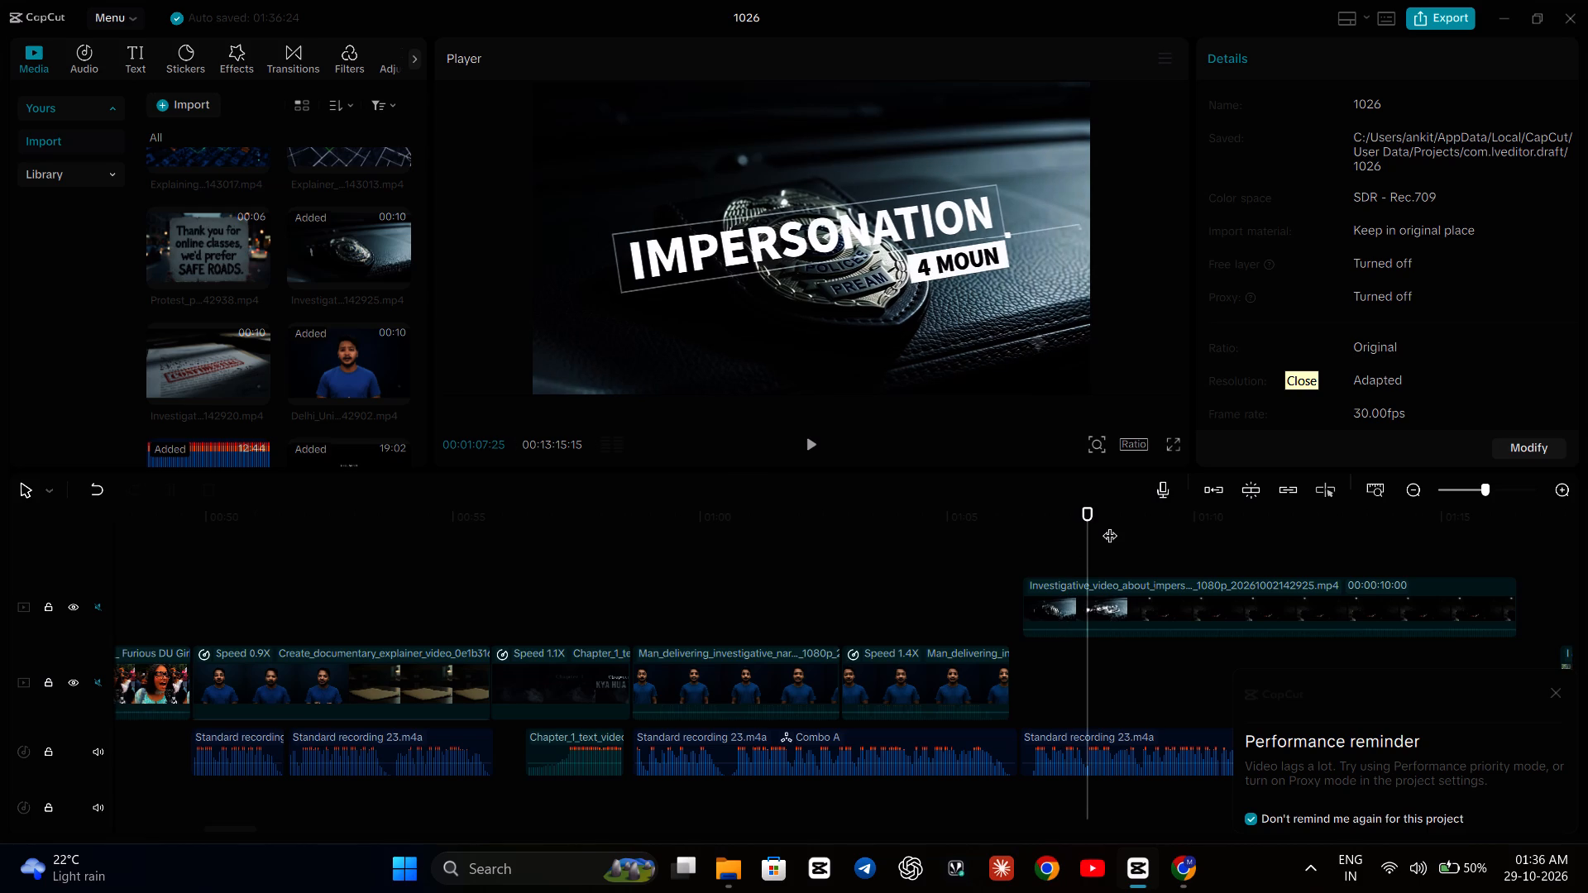
{"action": "left_click", "coordinate": [1083, 560]}
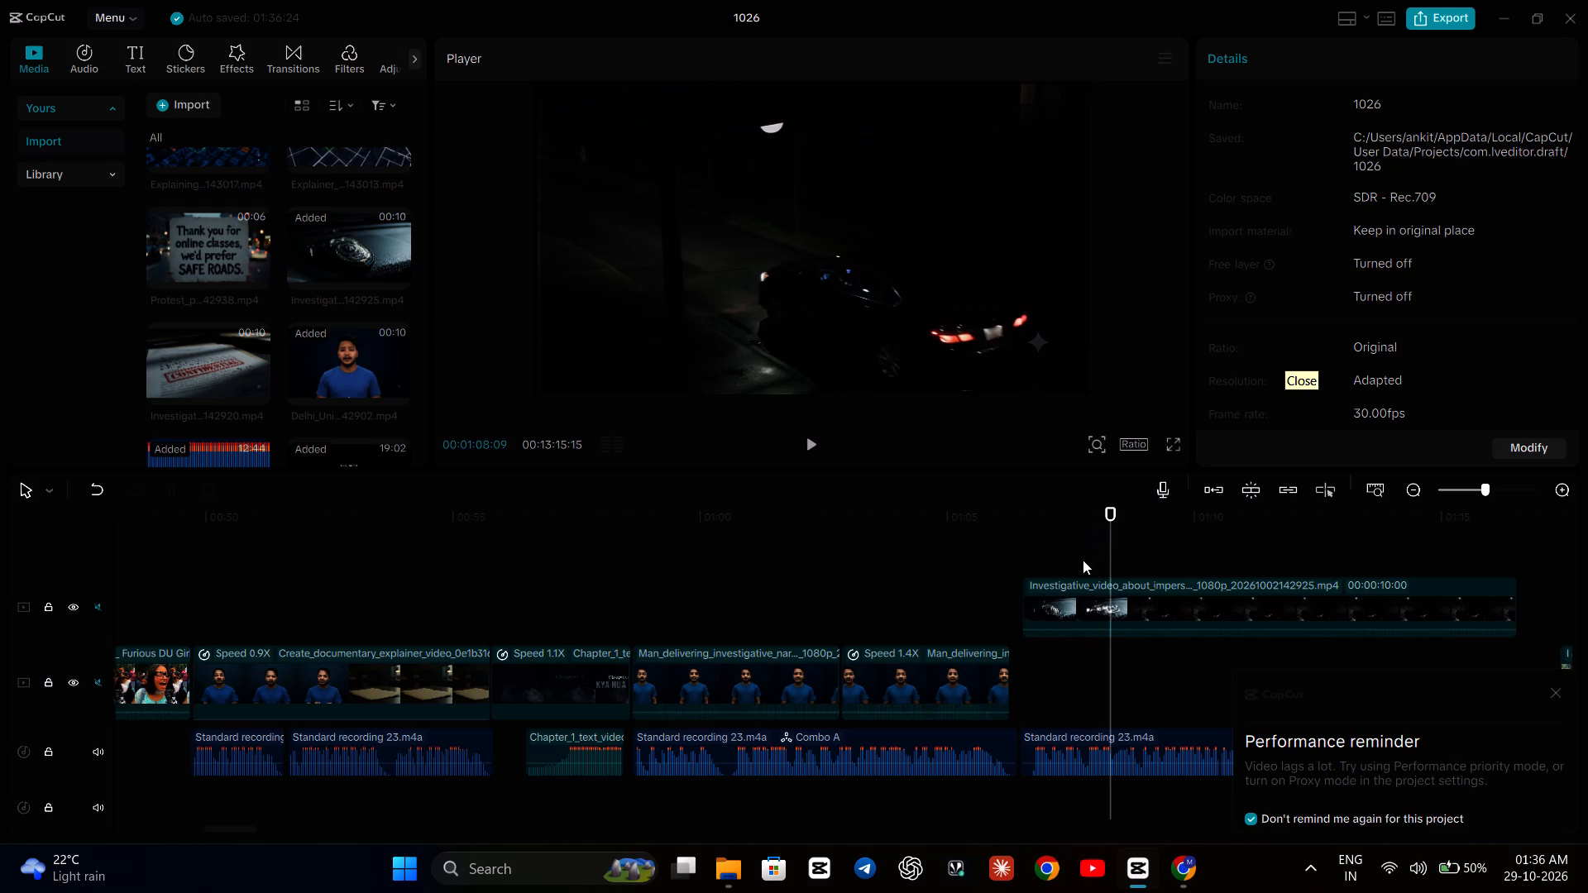
{"action": "left_click", "coordinate": [1110, 583]}
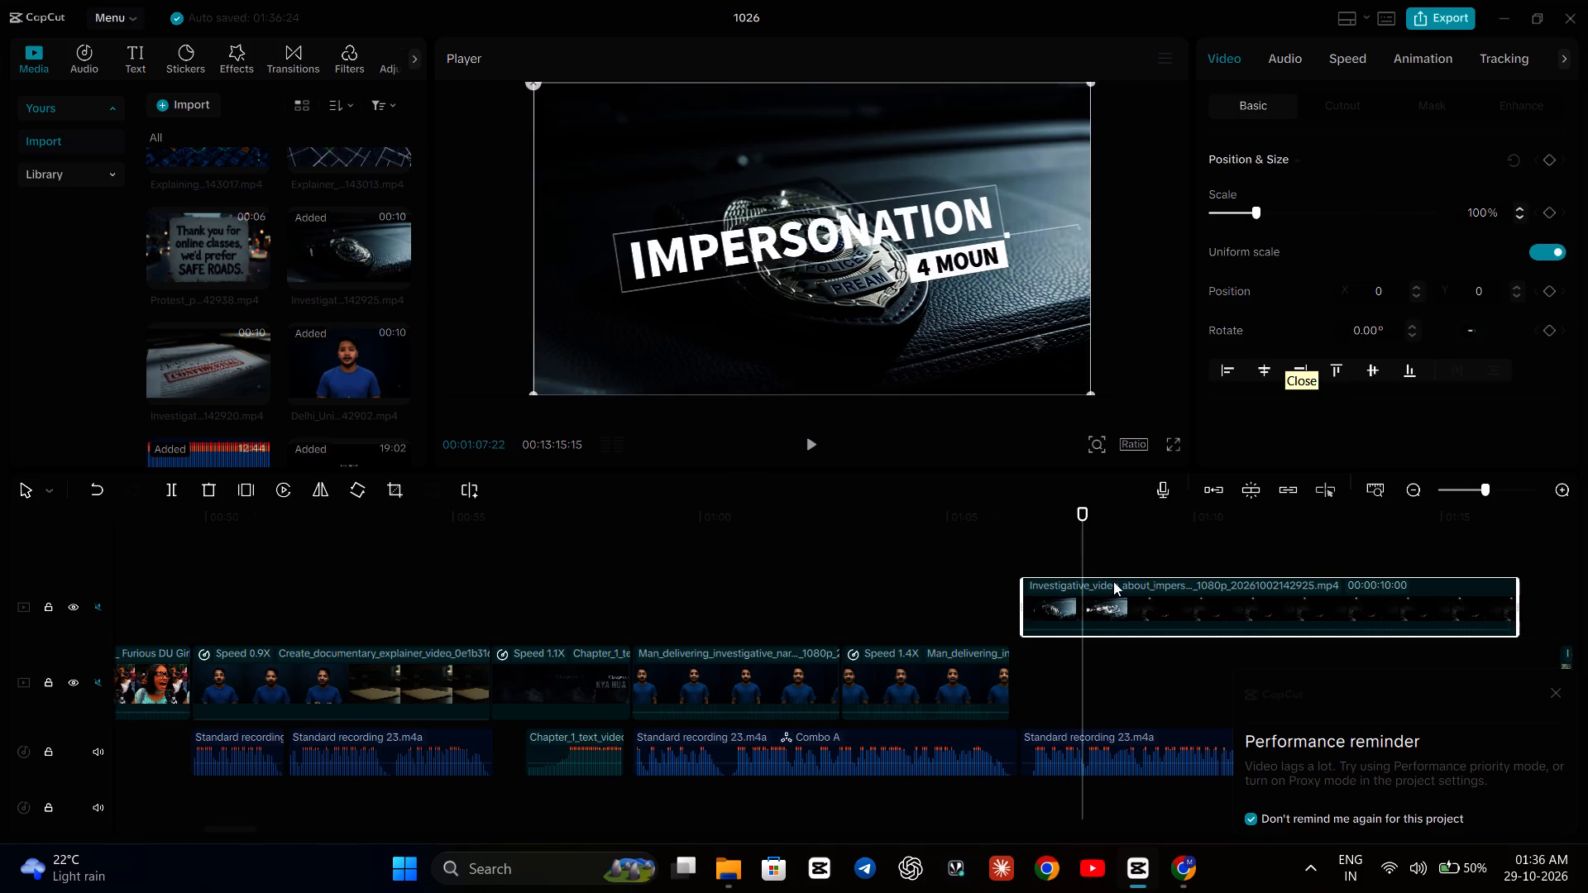
{"action": "key", "text": "Right"}
{"action": "key", "text": "Right"}
{"action": "key", "text": "Right"}
{"action": "key", "text": "Right"}
{"action": "key", "text": "Right"}
{"action": "key", "text": "Right"}
{"action": "key", "text": "Right"}
{"action": "key", "text": "Right"}
{"action": "key", "text": "Right"}
{"action": "key", "text": "Right"}
{"action": "key", "text": "Right"}
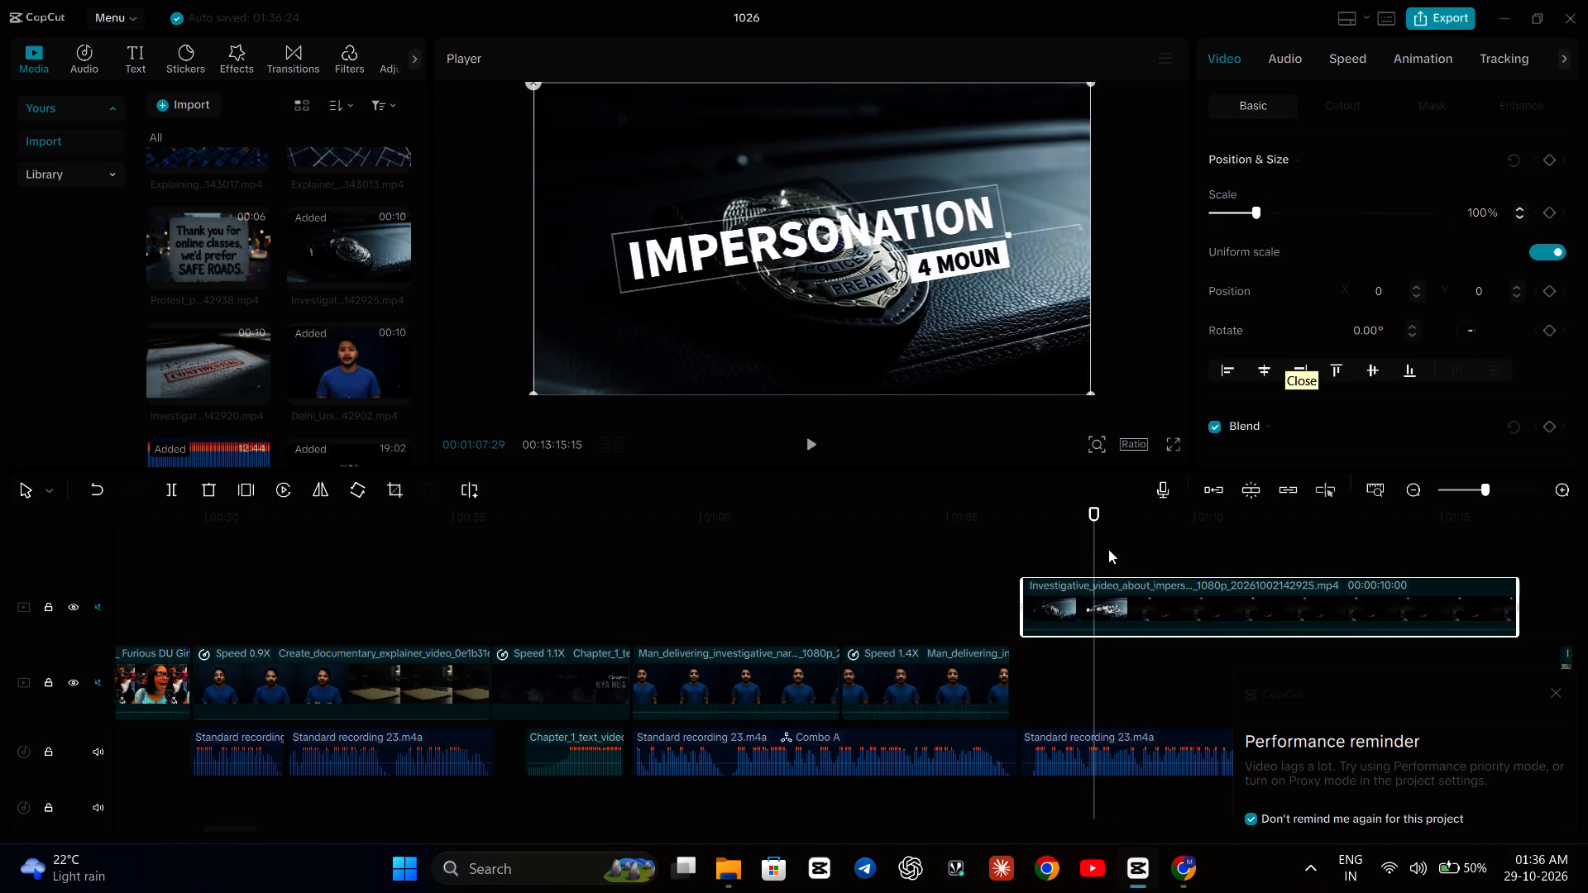
{"action": "key", "text": "Left"}
{"action": "key", "text": "Left"}
{"action": "key", "text": "Left"}
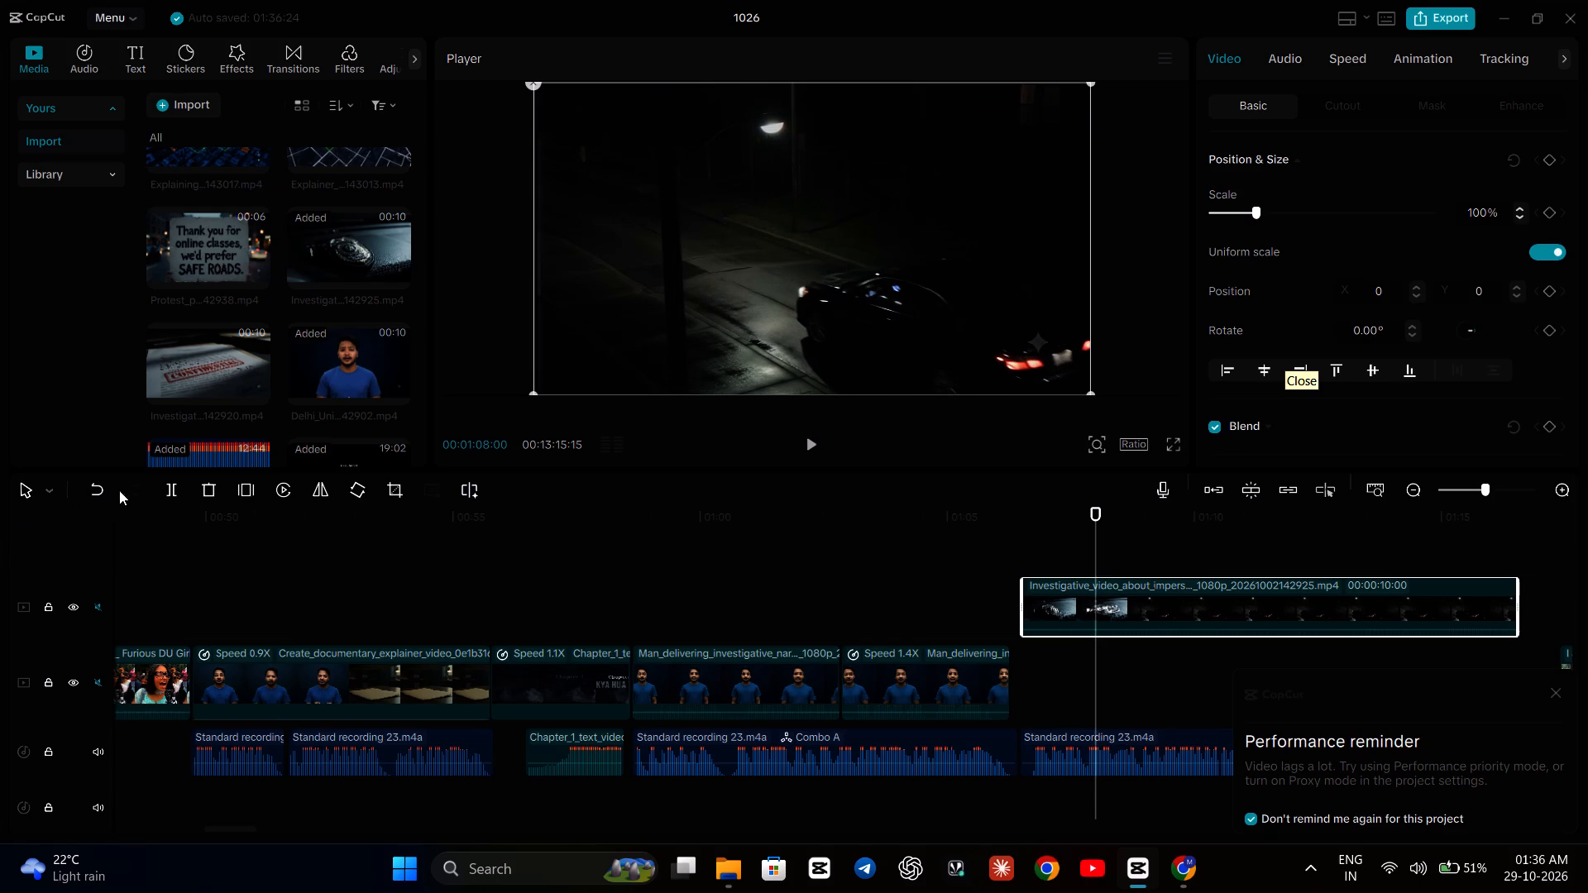
{"action": "left_click", "coordinate": [179, 485]}
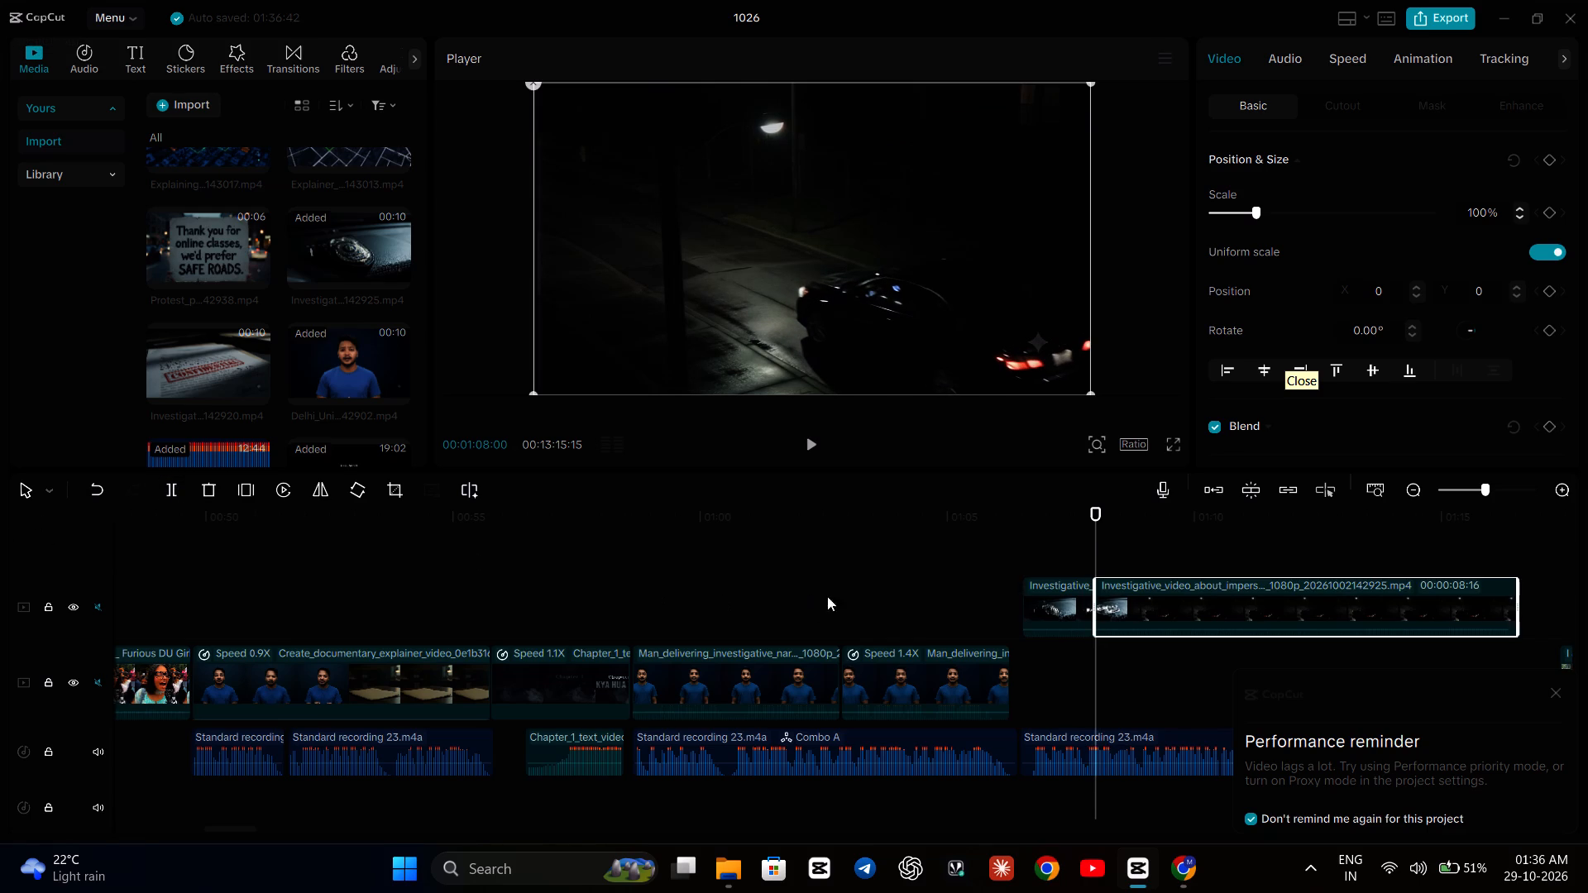
{"action": "left_click", "coordinate": [1058, 618]}
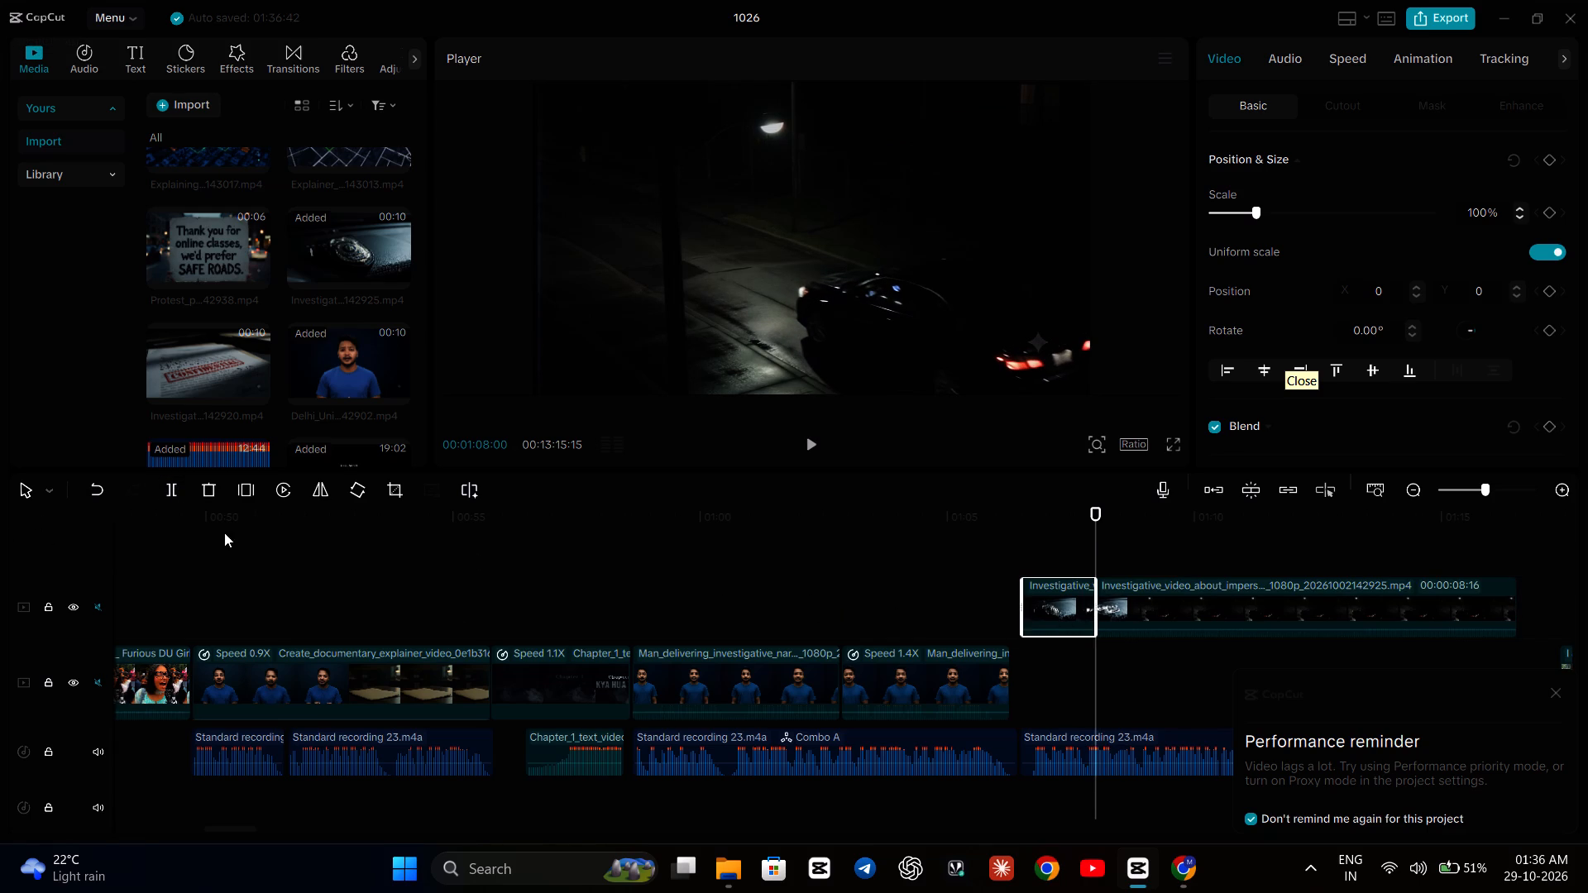
{"action": "left_click", "coordinate": [204, 489]}
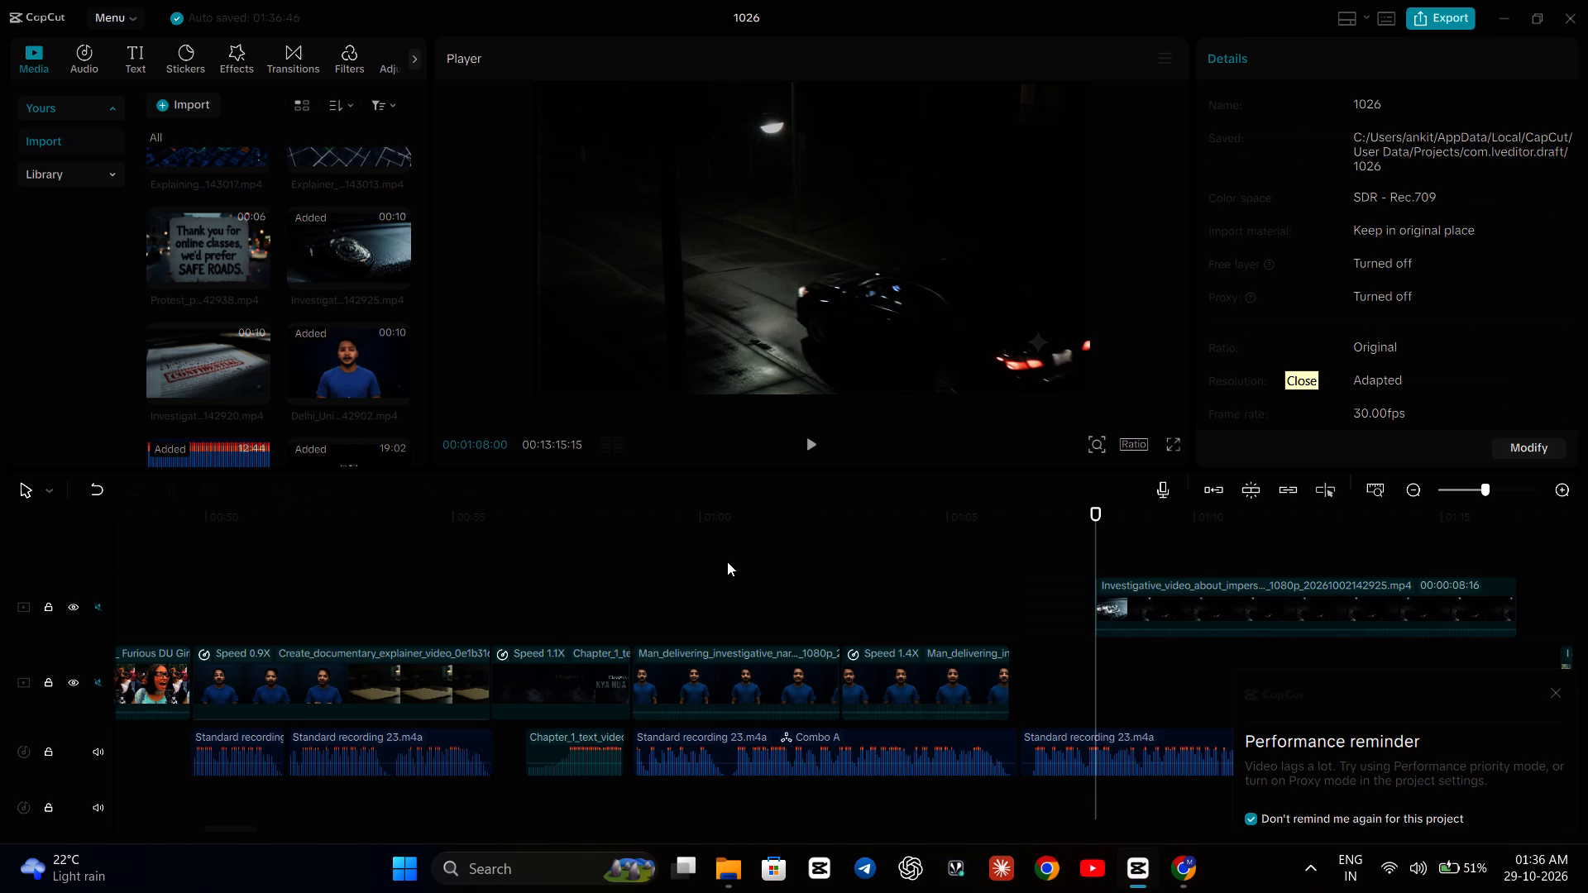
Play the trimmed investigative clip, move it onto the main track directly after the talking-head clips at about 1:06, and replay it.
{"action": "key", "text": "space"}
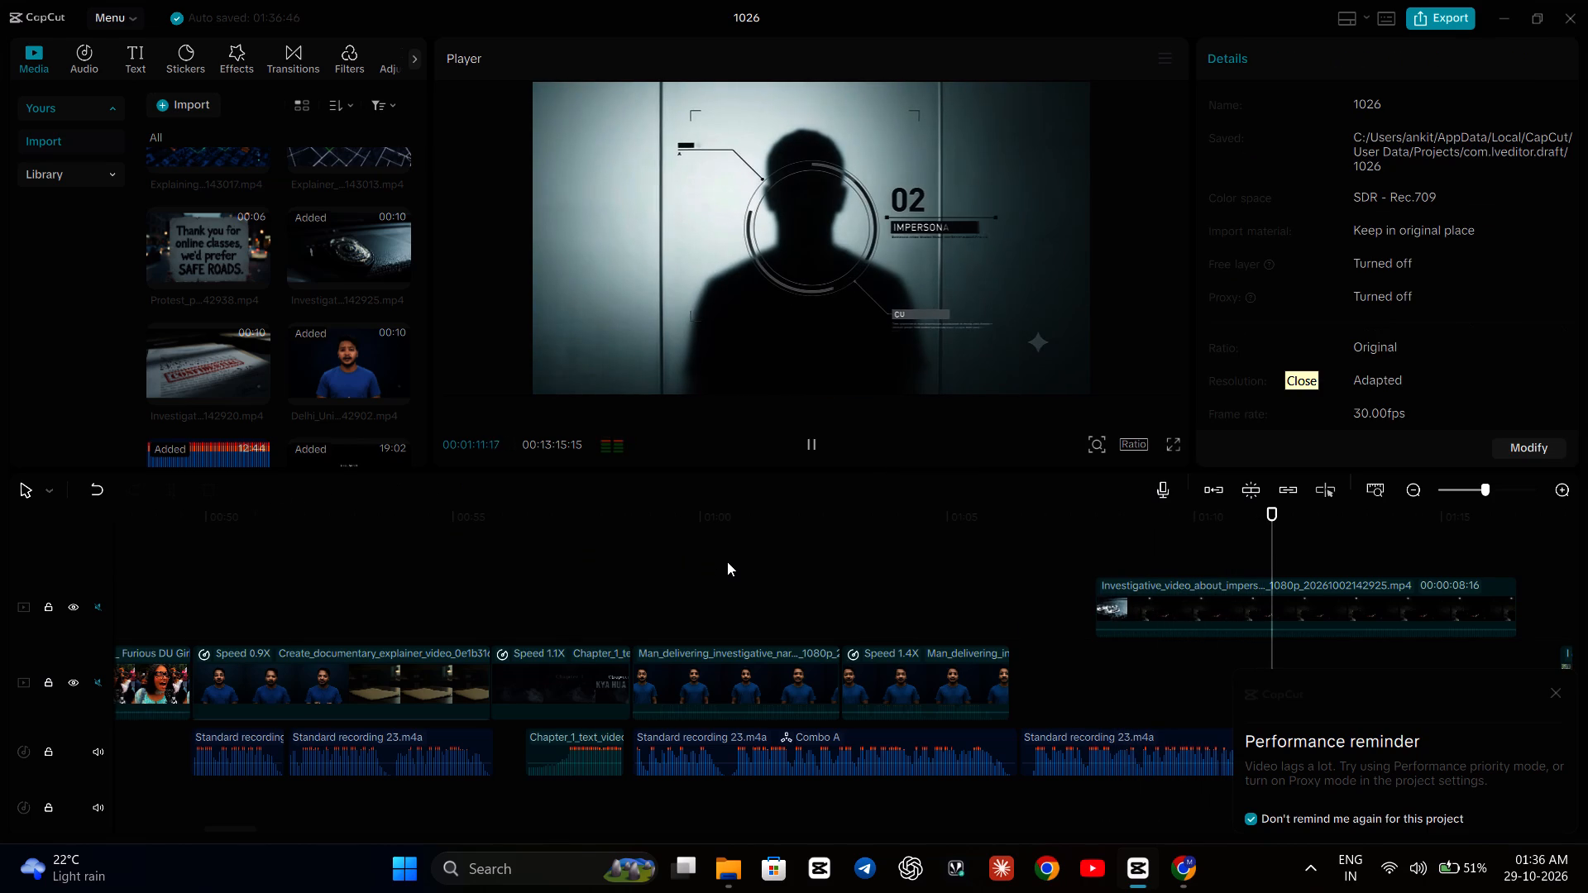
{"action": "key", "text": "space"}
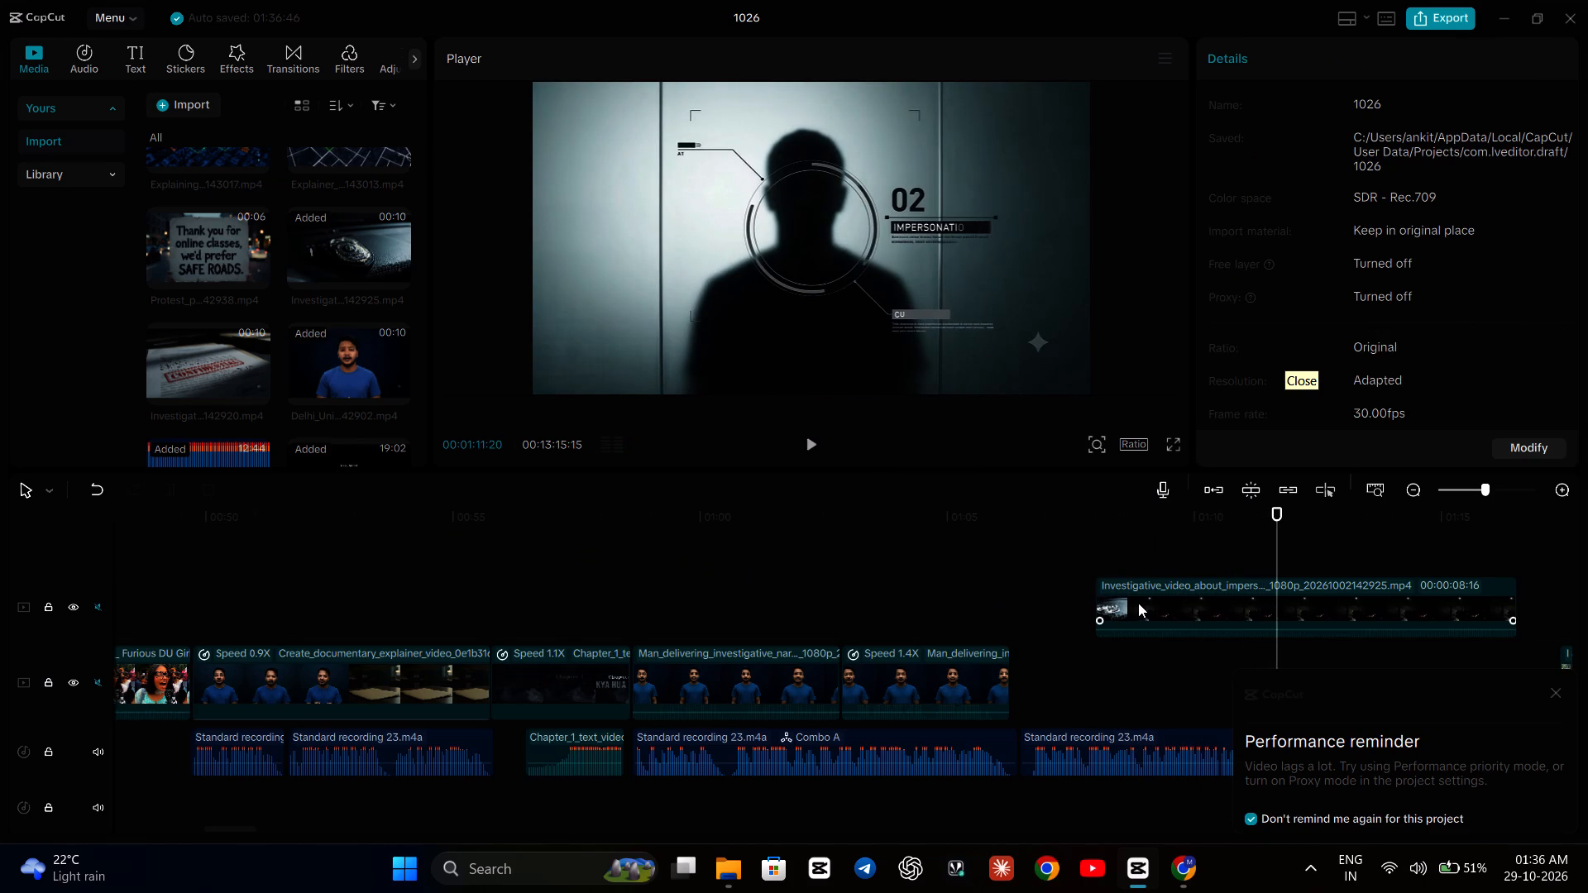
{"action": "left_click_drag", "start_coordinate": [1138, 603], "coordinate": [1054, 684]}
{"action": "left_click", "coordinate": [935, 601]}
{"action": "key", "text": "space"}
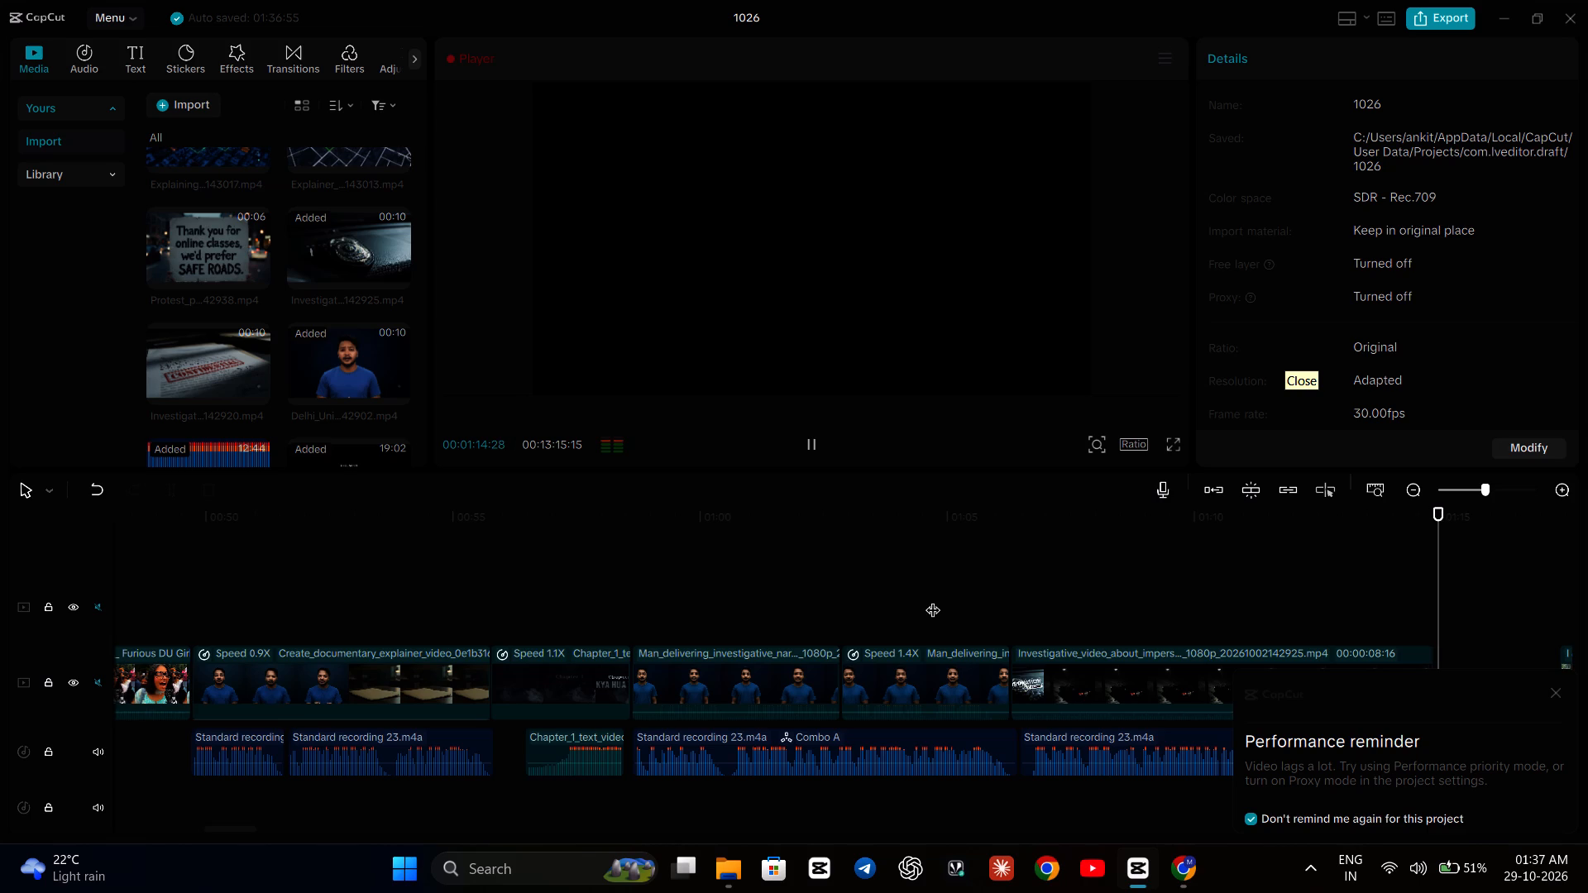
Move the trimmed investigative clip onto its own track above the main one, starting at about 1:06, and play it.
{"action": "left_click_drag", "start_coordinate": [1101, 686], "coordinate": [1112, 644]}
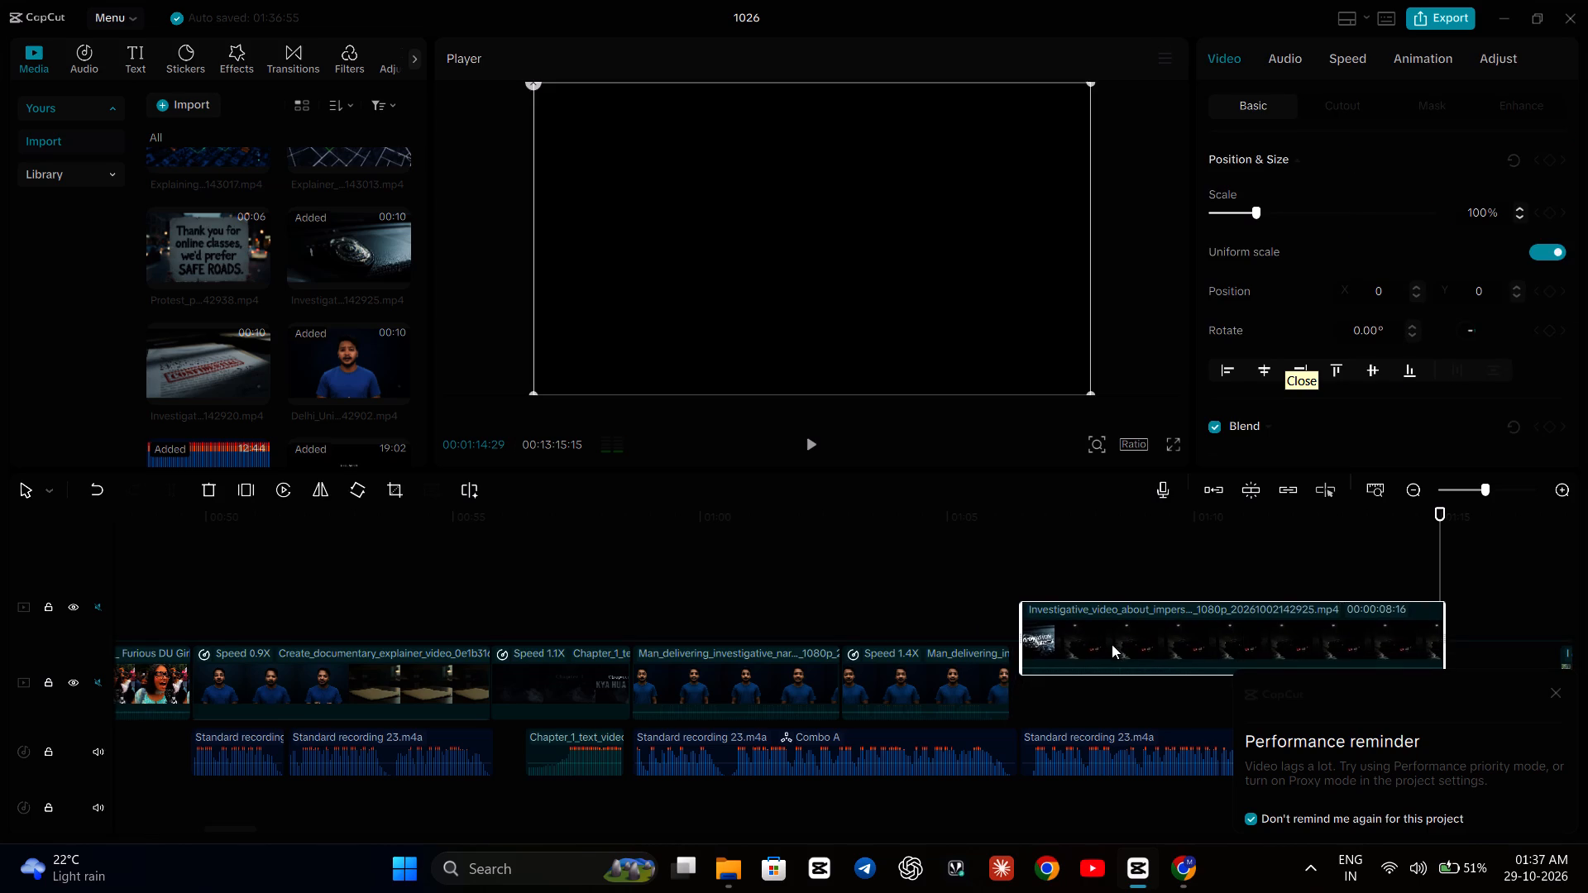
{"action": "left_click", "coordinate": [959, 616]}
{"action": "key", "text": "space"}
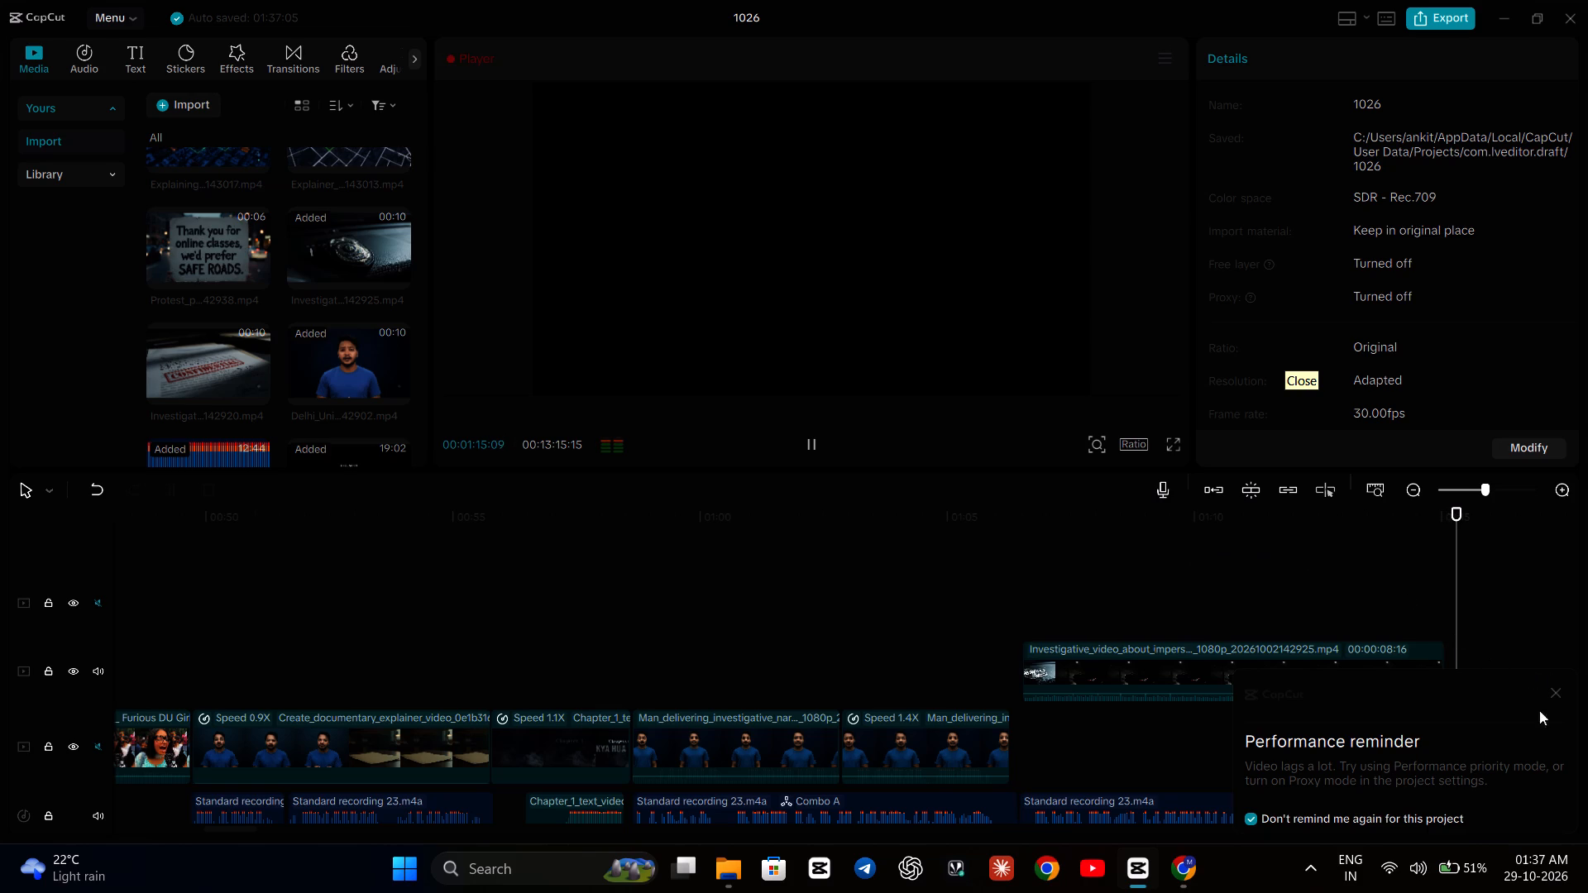
Dismiss the Performance reminder covering the timeline.
{"action": "scroll", "coordinate": [1515, 805], "scroll_direction": "down", "scroll_amount": 1}
{"action": "left_click", "coordinate": [1551, 686]}
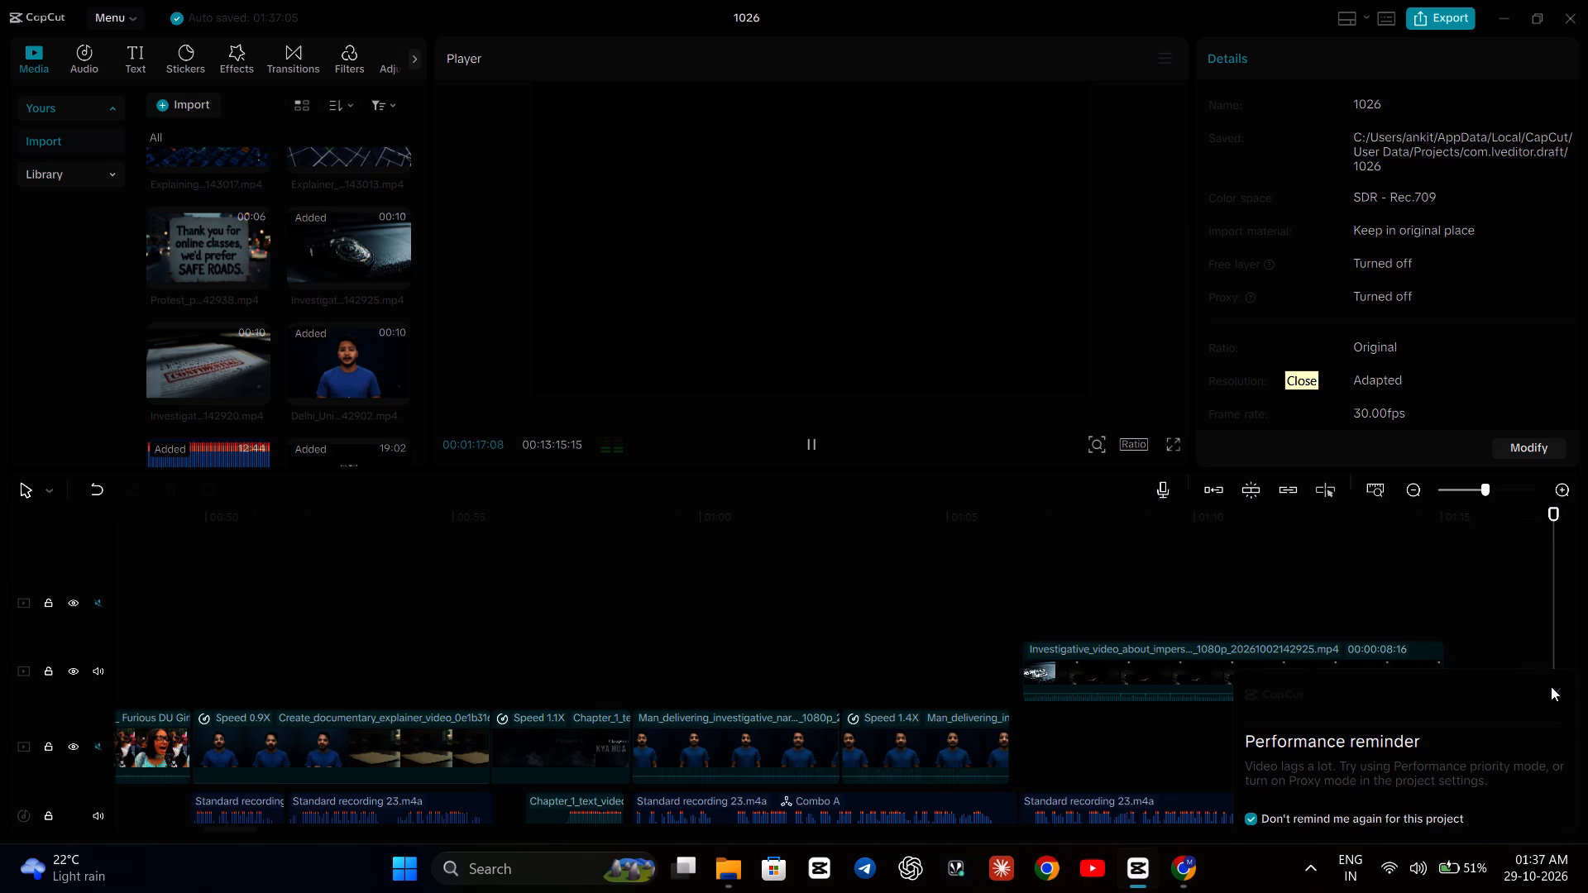
{"action": "left_click", "coordinate": [1255, 681]}
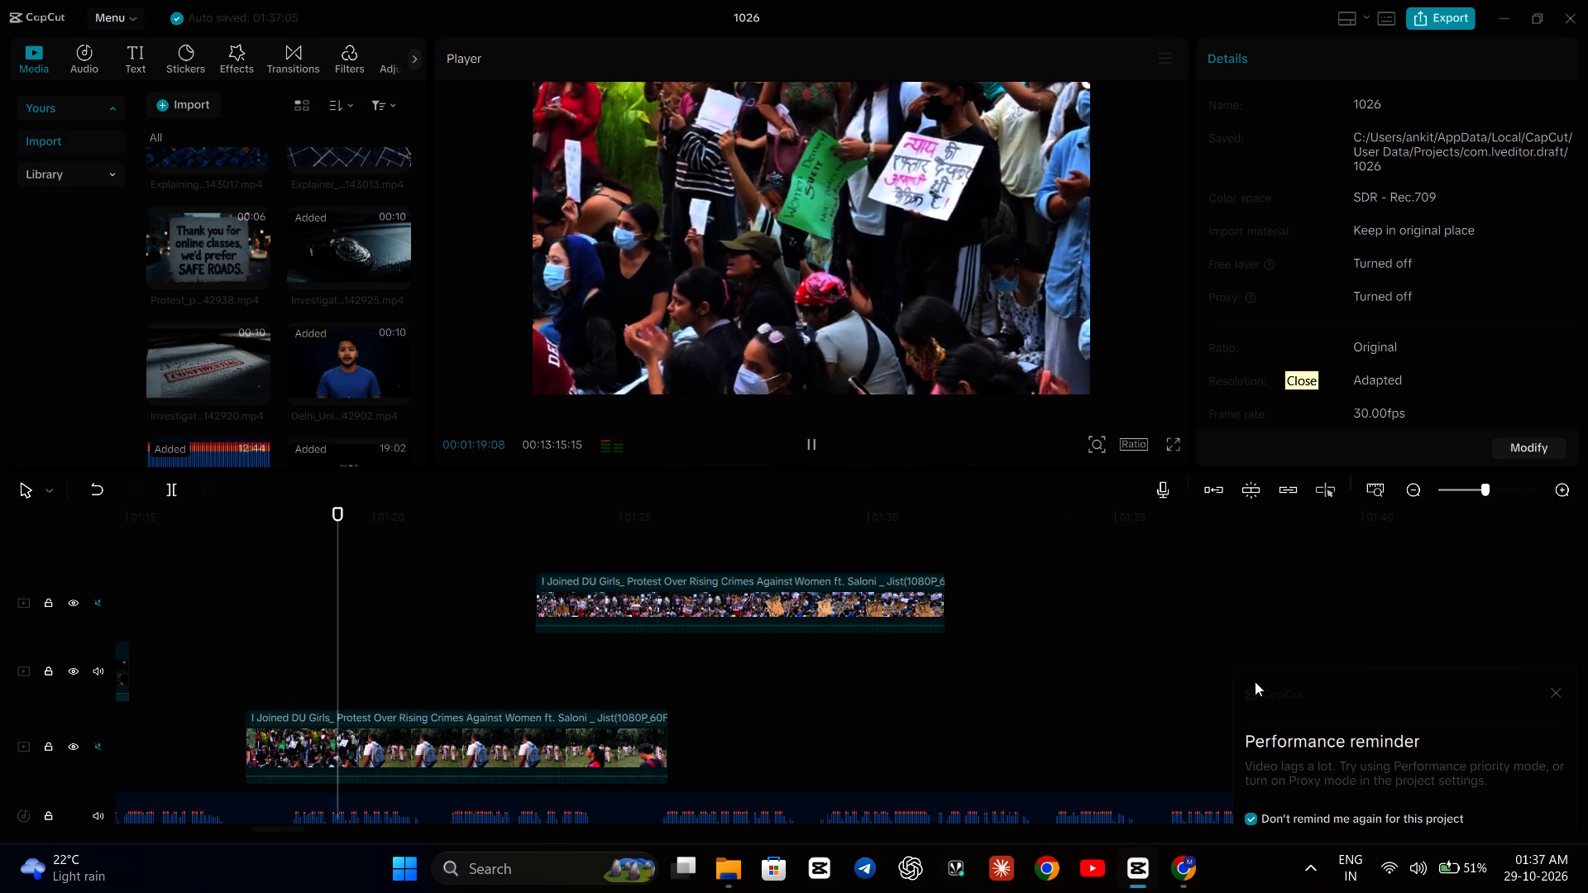
{"action": "left_click", "coordinate": [1067, 695]}
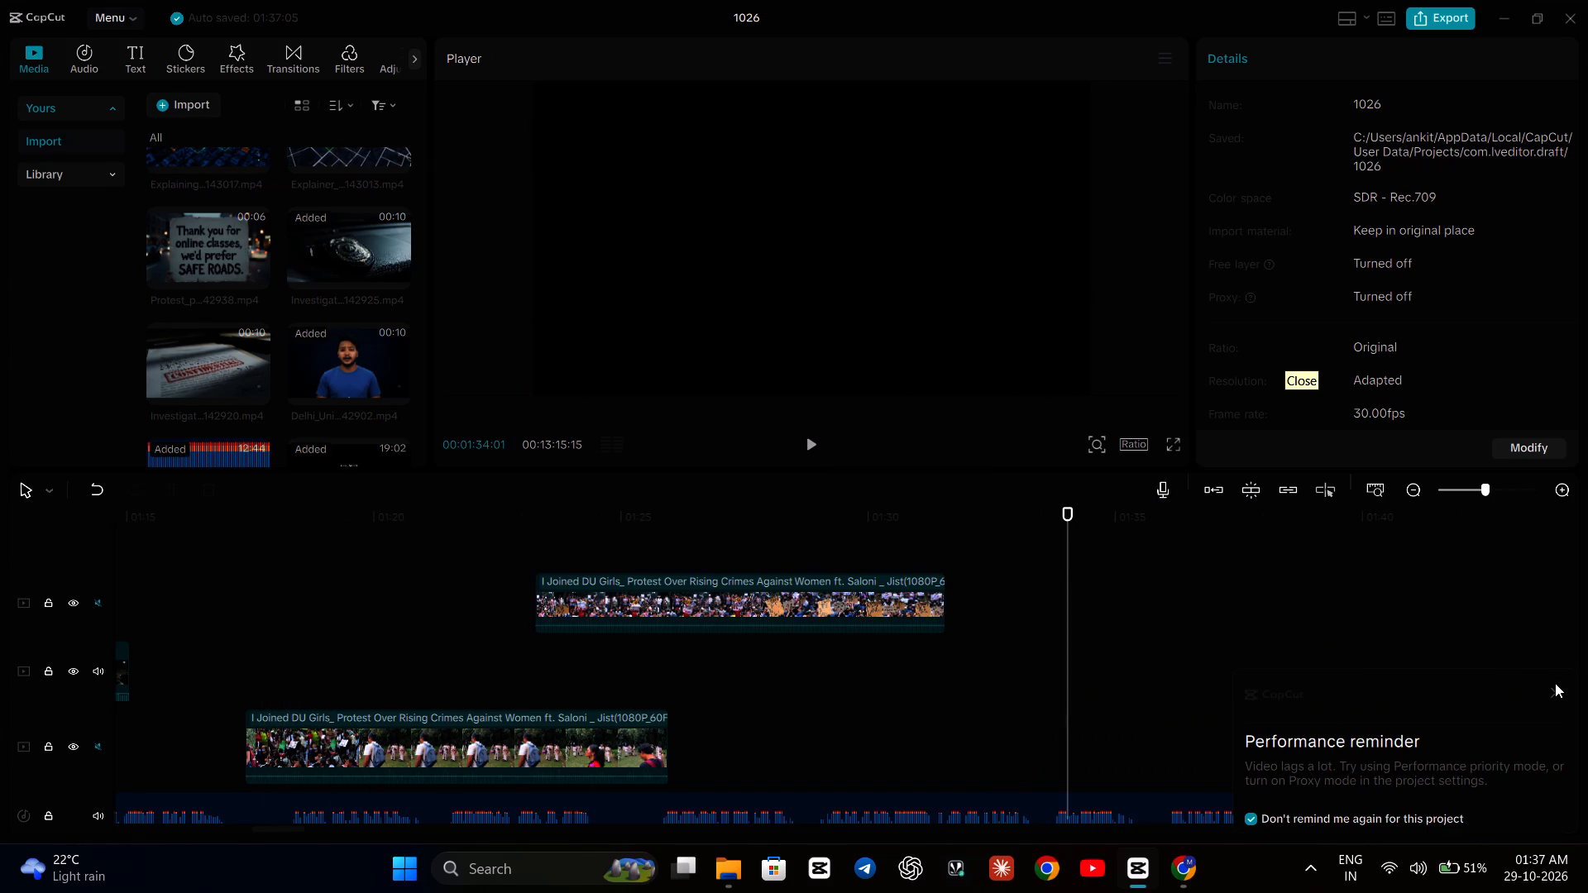
{"action": "left_click", "coordinate": [1554, 686]}
{"action": "left_click", "coordinate": [1546, 696]}
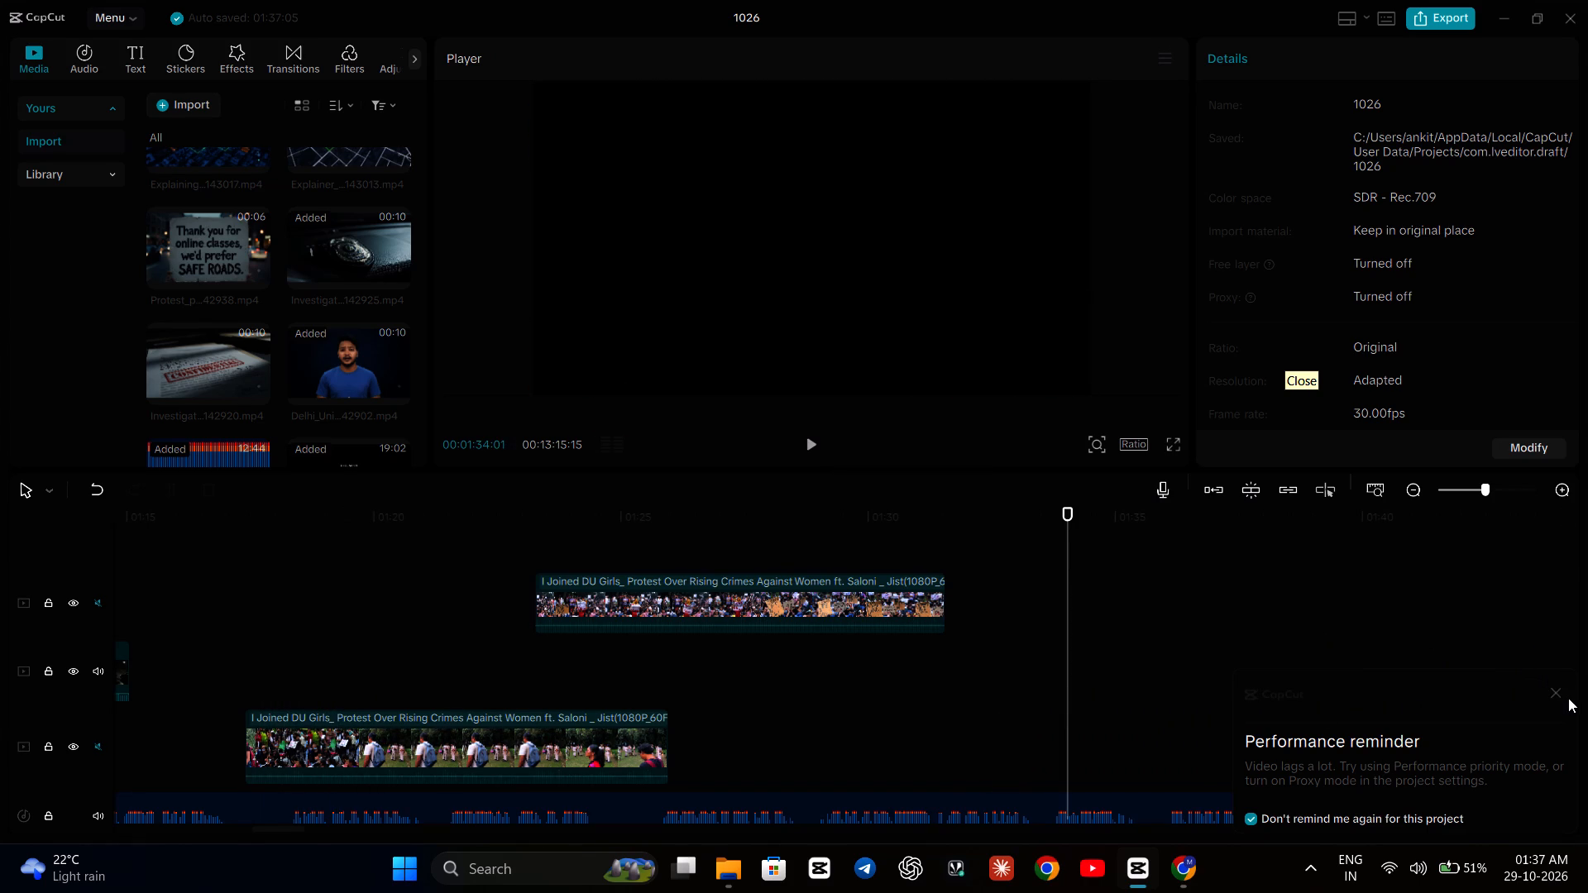
{"action": "left_click", "coordinate": [1557, 694]}
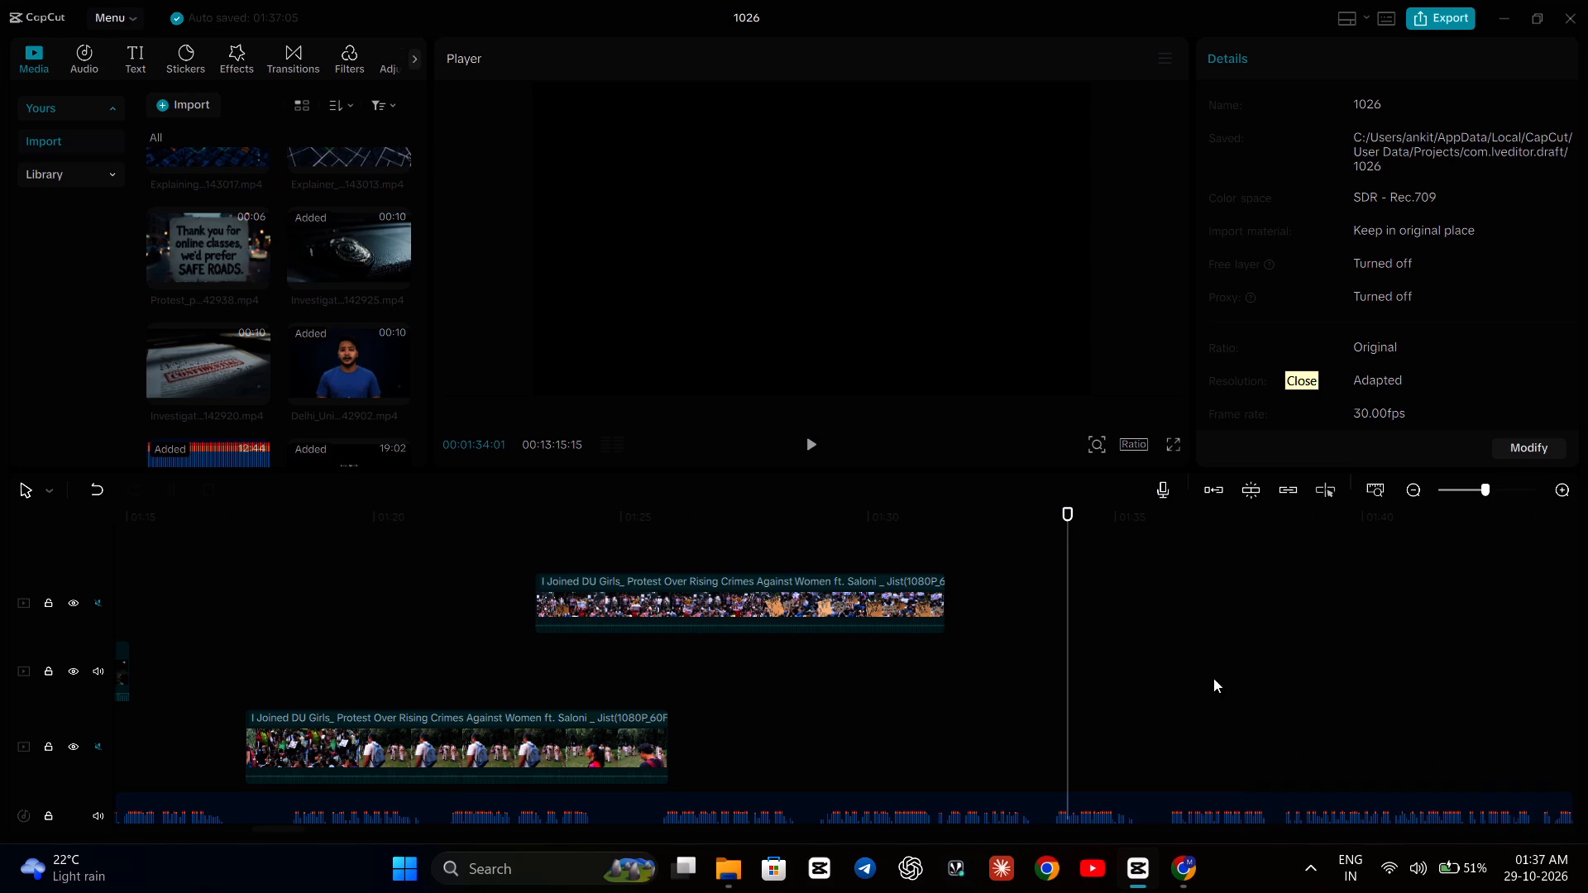
Move the trimmed investigative clip down onto the main track, starting at about 1:08, between the talking-head and protest clips.
{"action": "scroll", "coordinate": [995, 667], "scroll_direction": "right", "scroll_amount": 2}
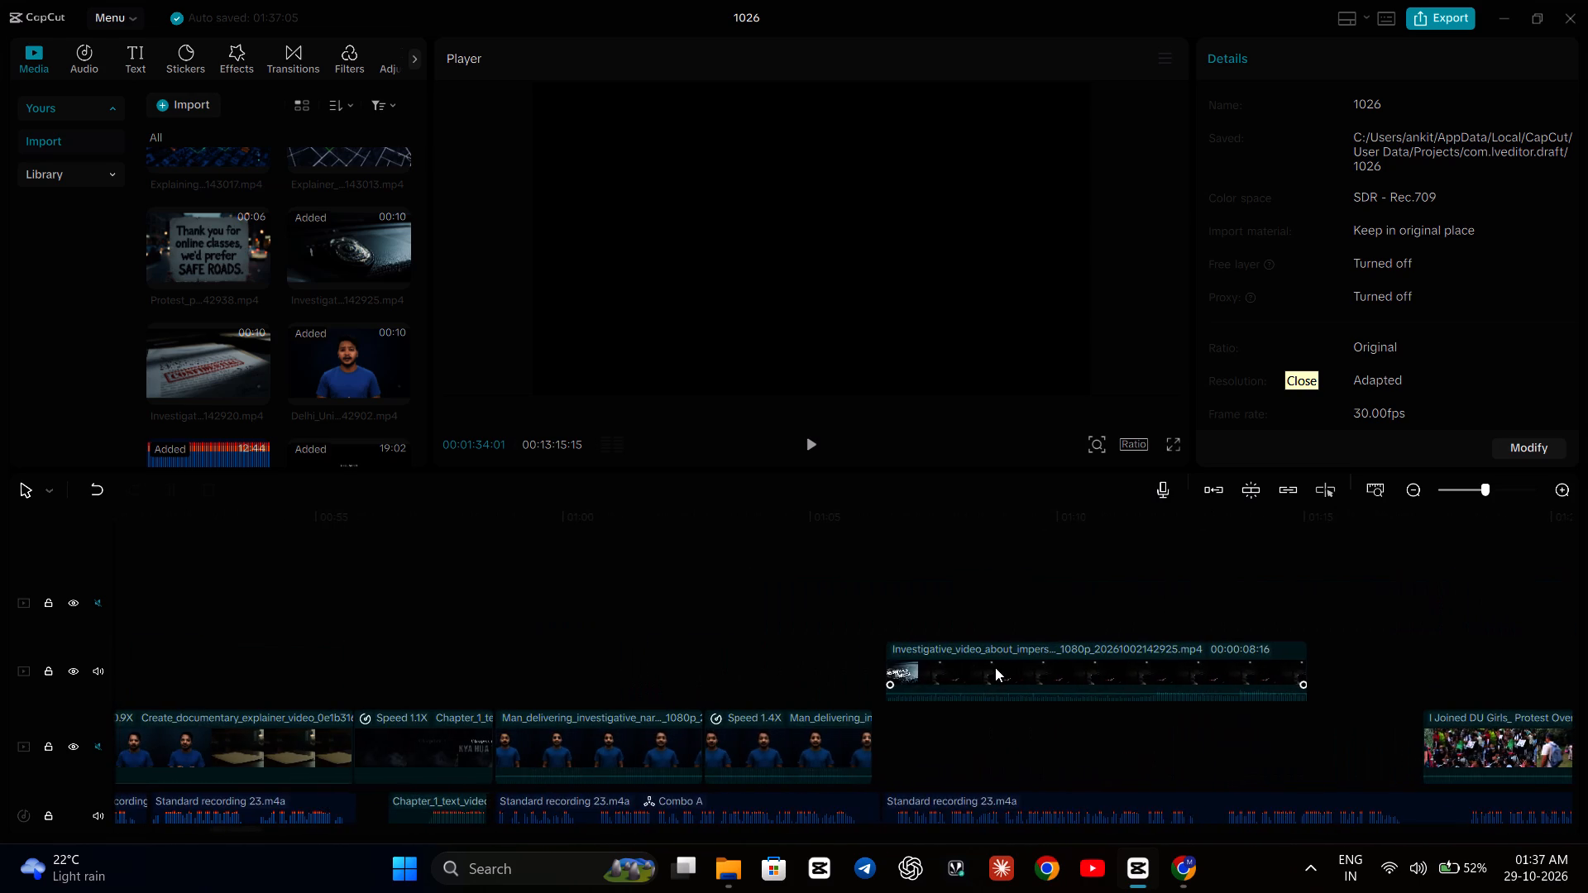
{"action": "scroll", "coordinate": [995, 667], "scroll_direction": "right", "scroll_amount": 1}
{"action": "scroll", "coordinate": [995, 667], "scroll_direction": "left", "scroll_amount": 1}
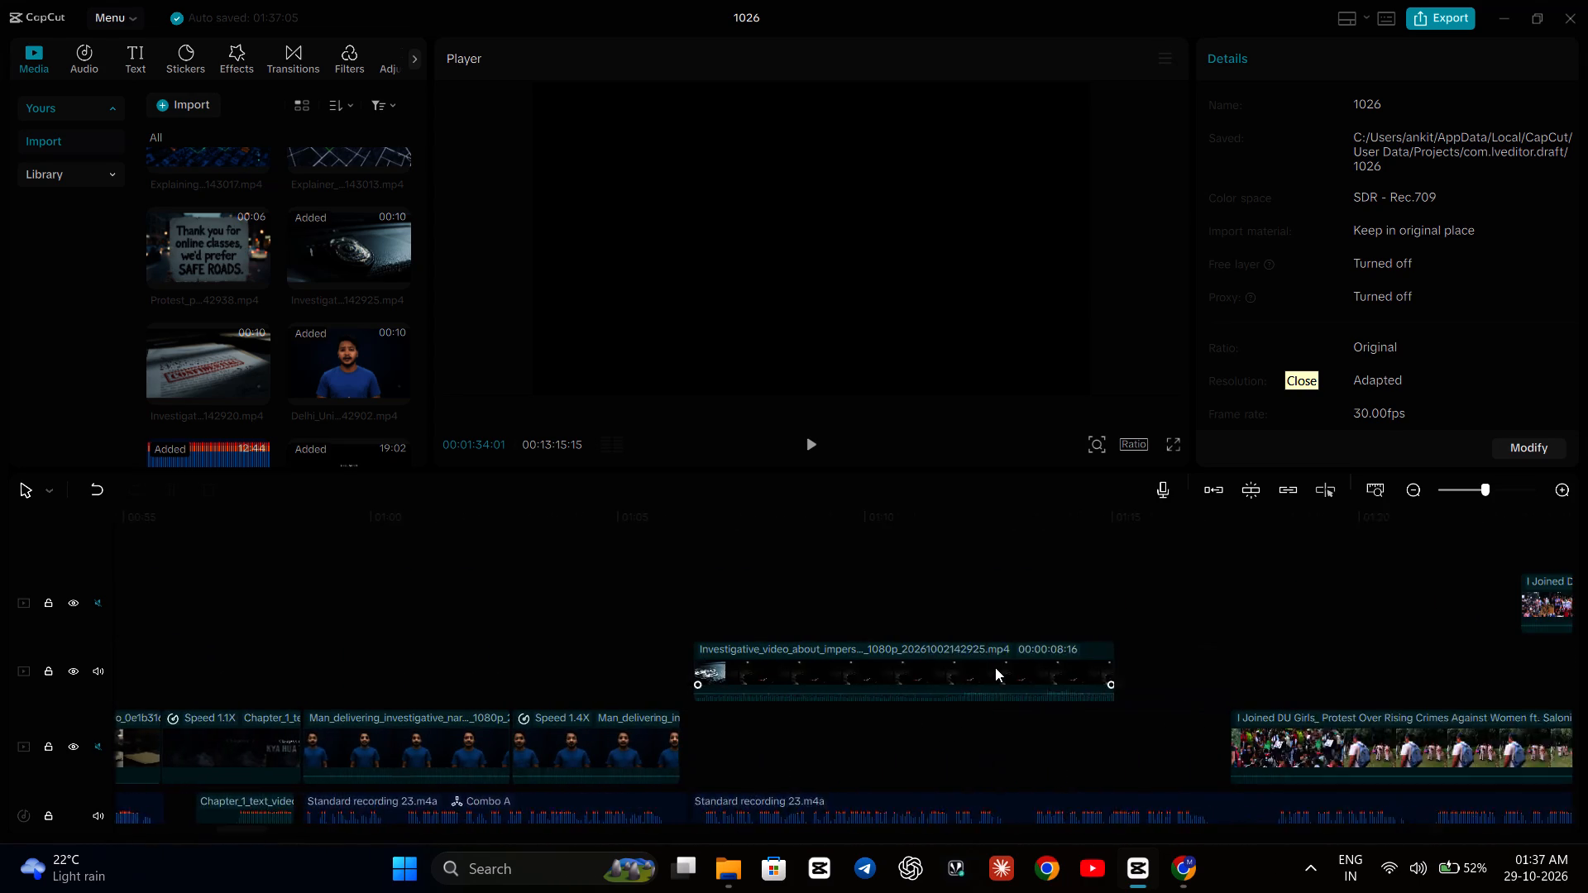
{"action": "scroll", "coordinate": [995, 667], "scroll_direction": "left", "scroll_amount": 1}
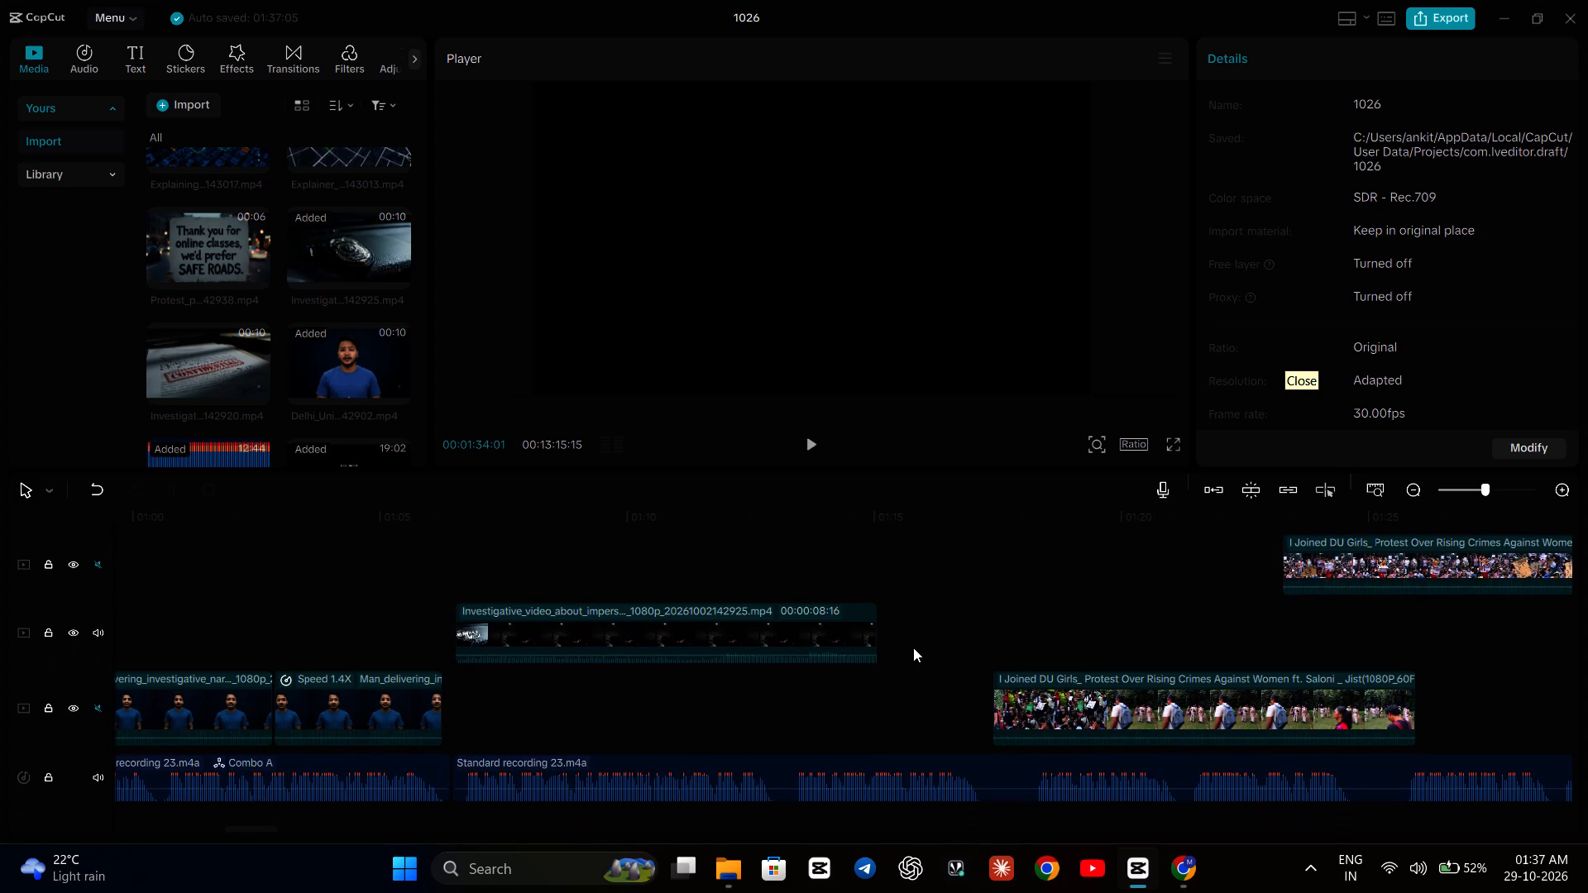
{"action": "left_click", "coordinate": [780, 651]}
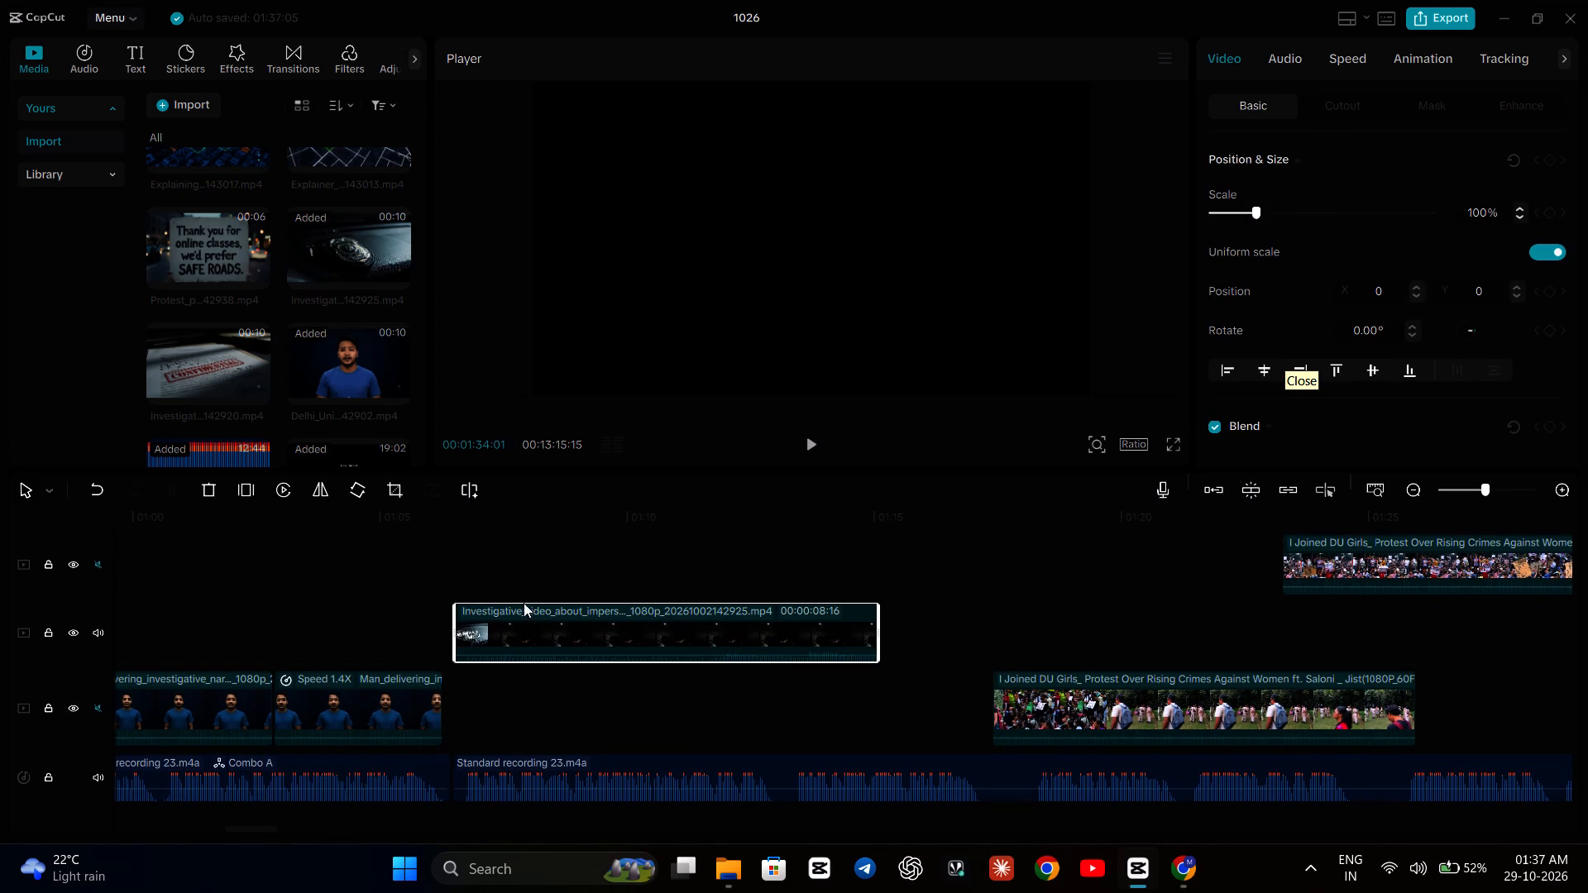
{"action": "left_click", "coordinate": [807, 442]}
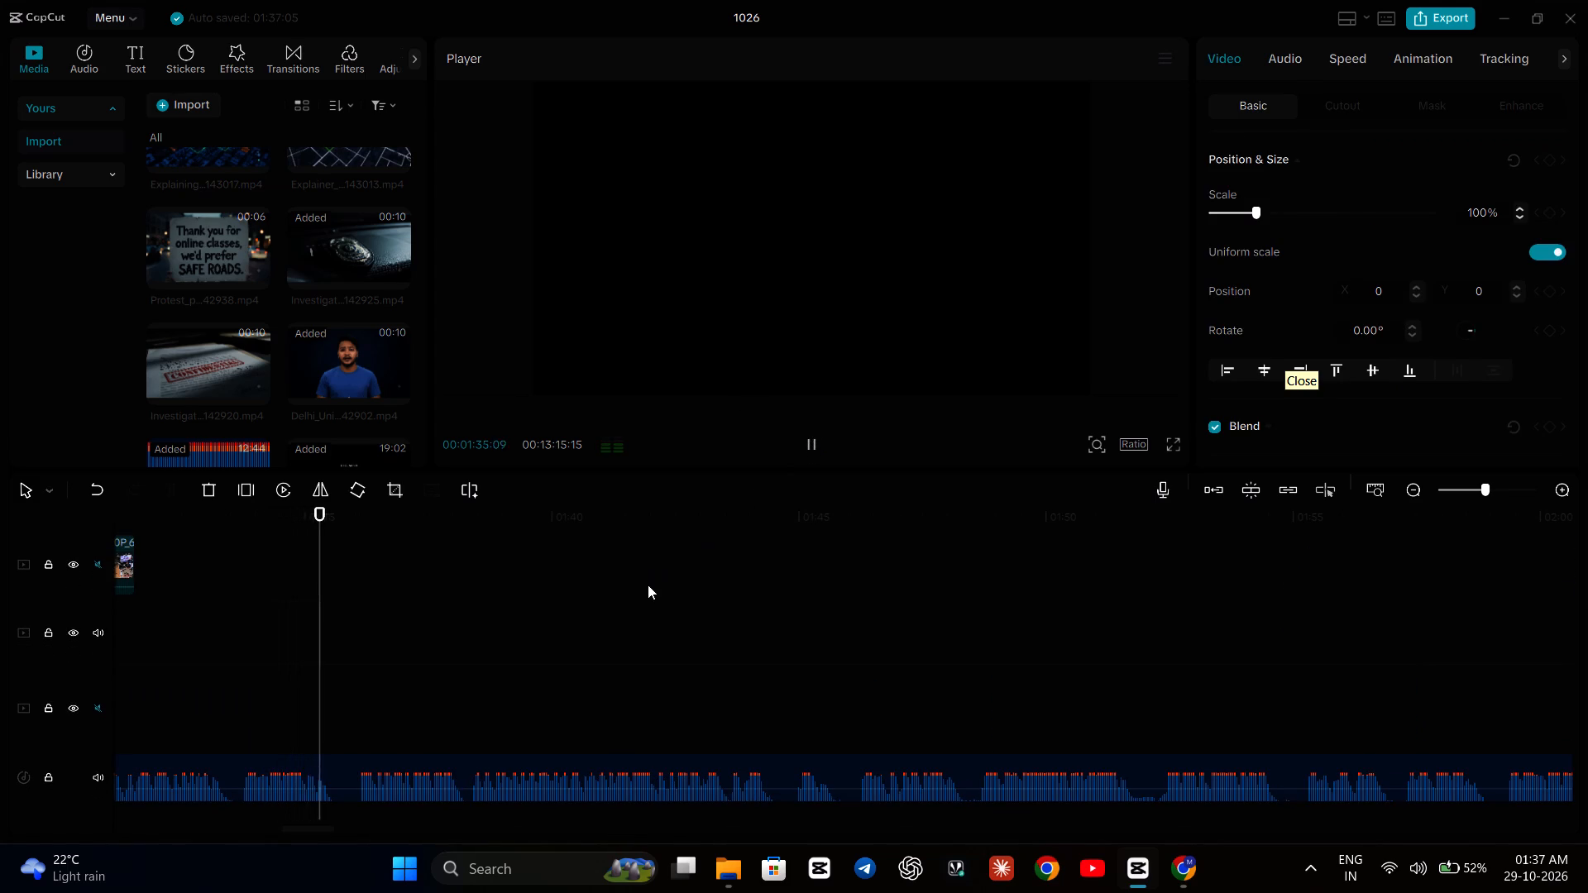
{"action": "scroll", "coordinate": [648, 585], "scroll_direction": "right", "scroll_amount": 5}
{"action": "scroll", "coordinate": [360, 663], "scroll_direction": "right", "scroll_amount": 3}
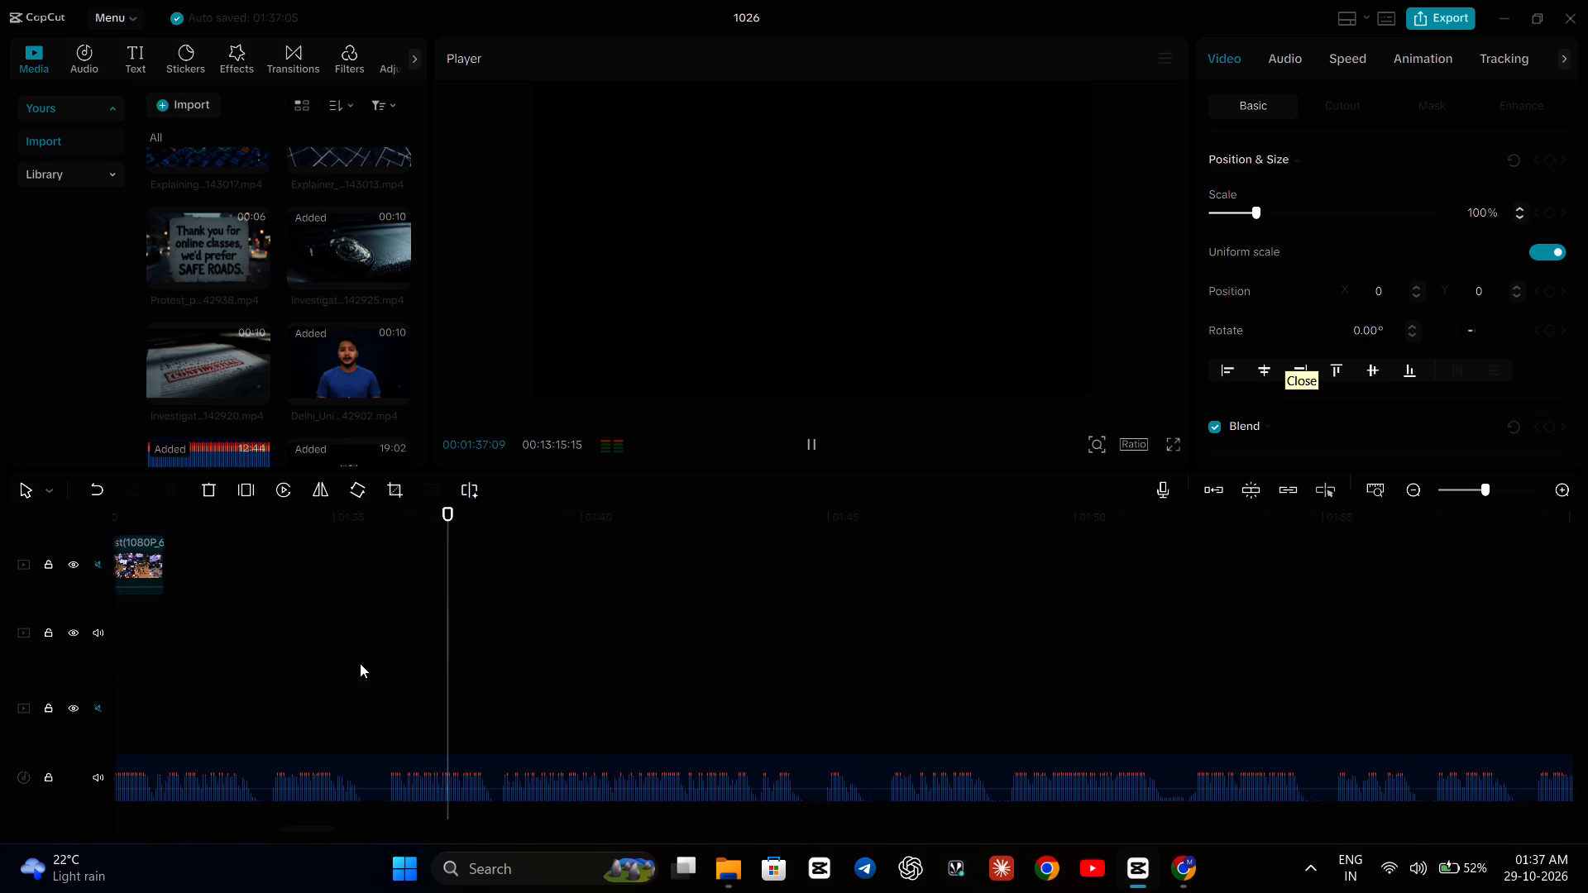
{"action": "scroll", "coordinate": [360, 663], "scroll_direction": "right", "scroll_amount": 3}
{"action": "key", "text": "space"}
{"action": "scroll", "coordinate": [360, 663], "scroll_direction": "right", "scroll_amount": 12}
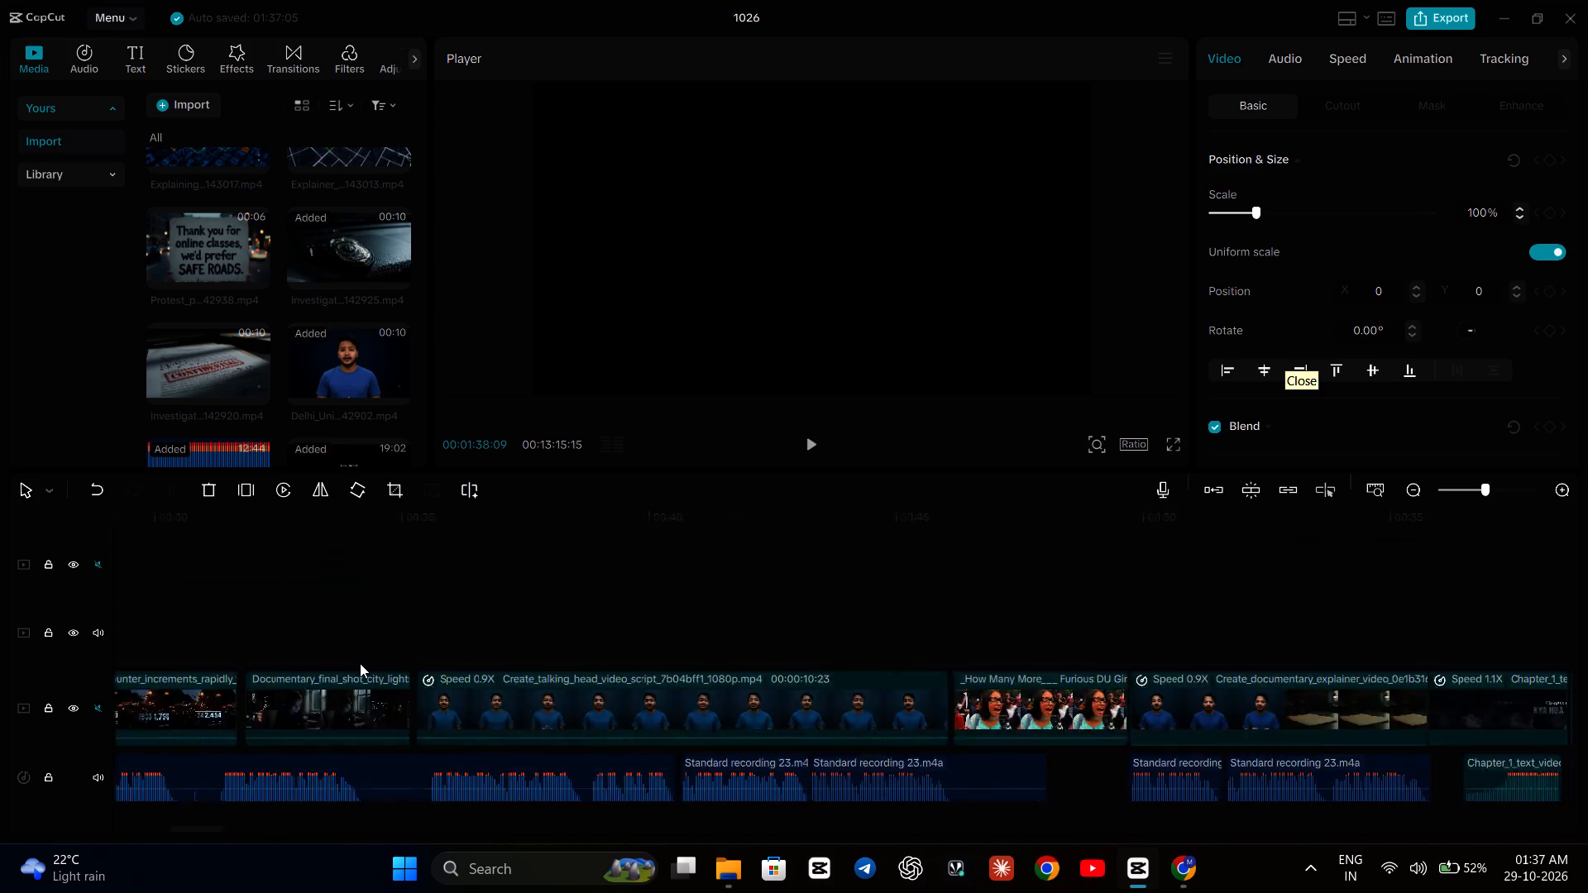
{"action": "scroll", "coordinate": [360, 663], "scroll_direction": "left", "scroll_amount": 1}
{"action": "scroll", "coordinate": [360, 663], "scroll_direction": "right", "scroll_amount": 1}
{"action": "scroll", "coordinate": [360, 663], "scroll_direction": "left", "scroll_amount": 1}
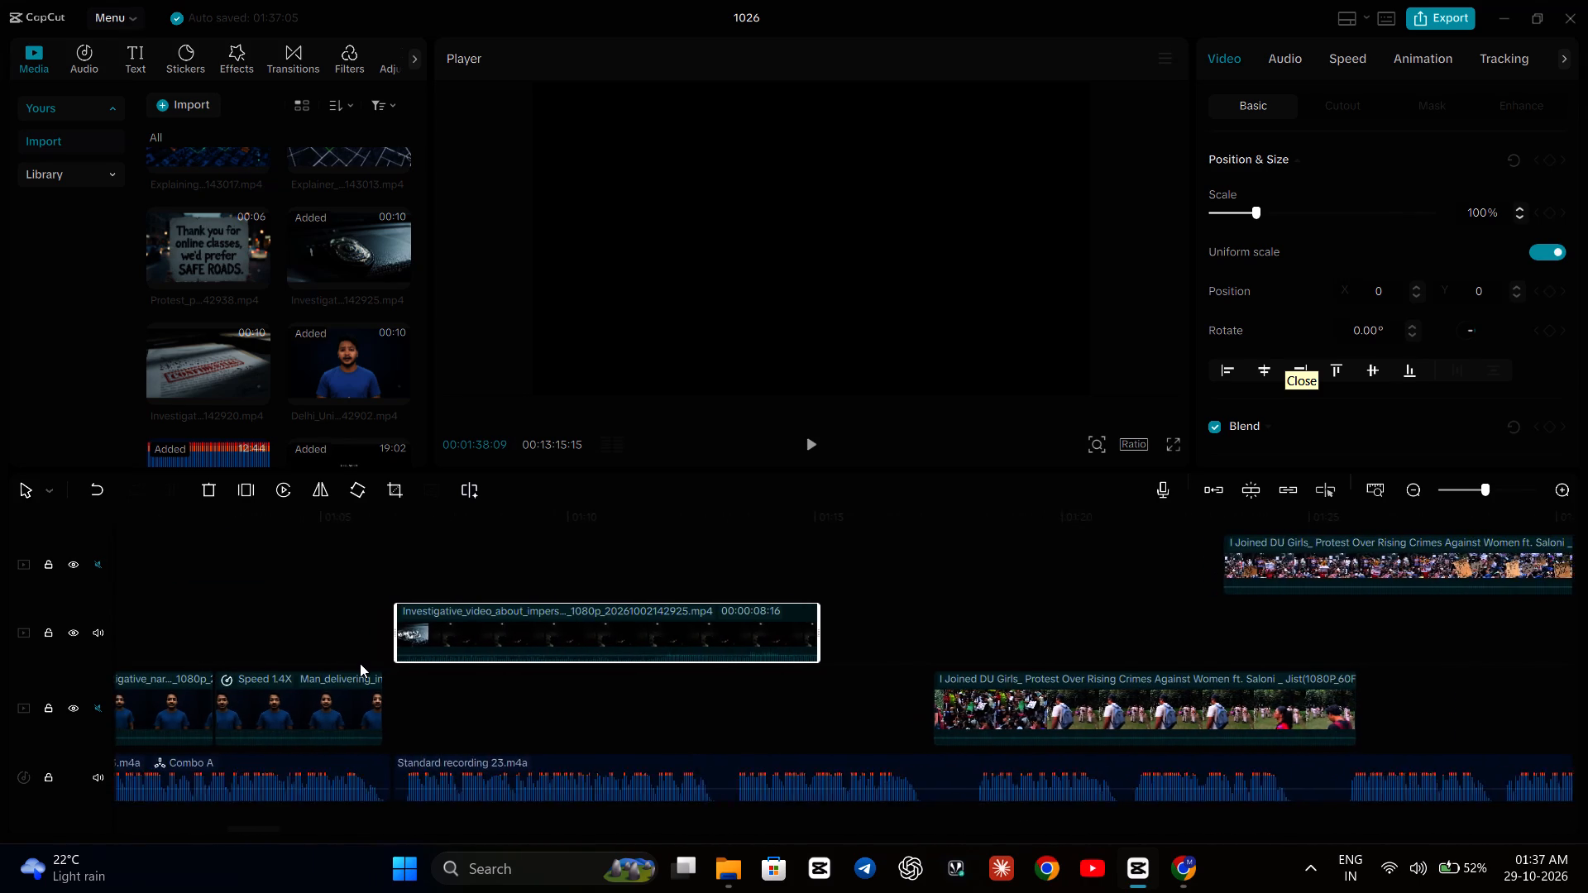
{"action": "scroll", "coordinate": [360, 663], "scroll_direction": "left", "scroll_amount": 1}
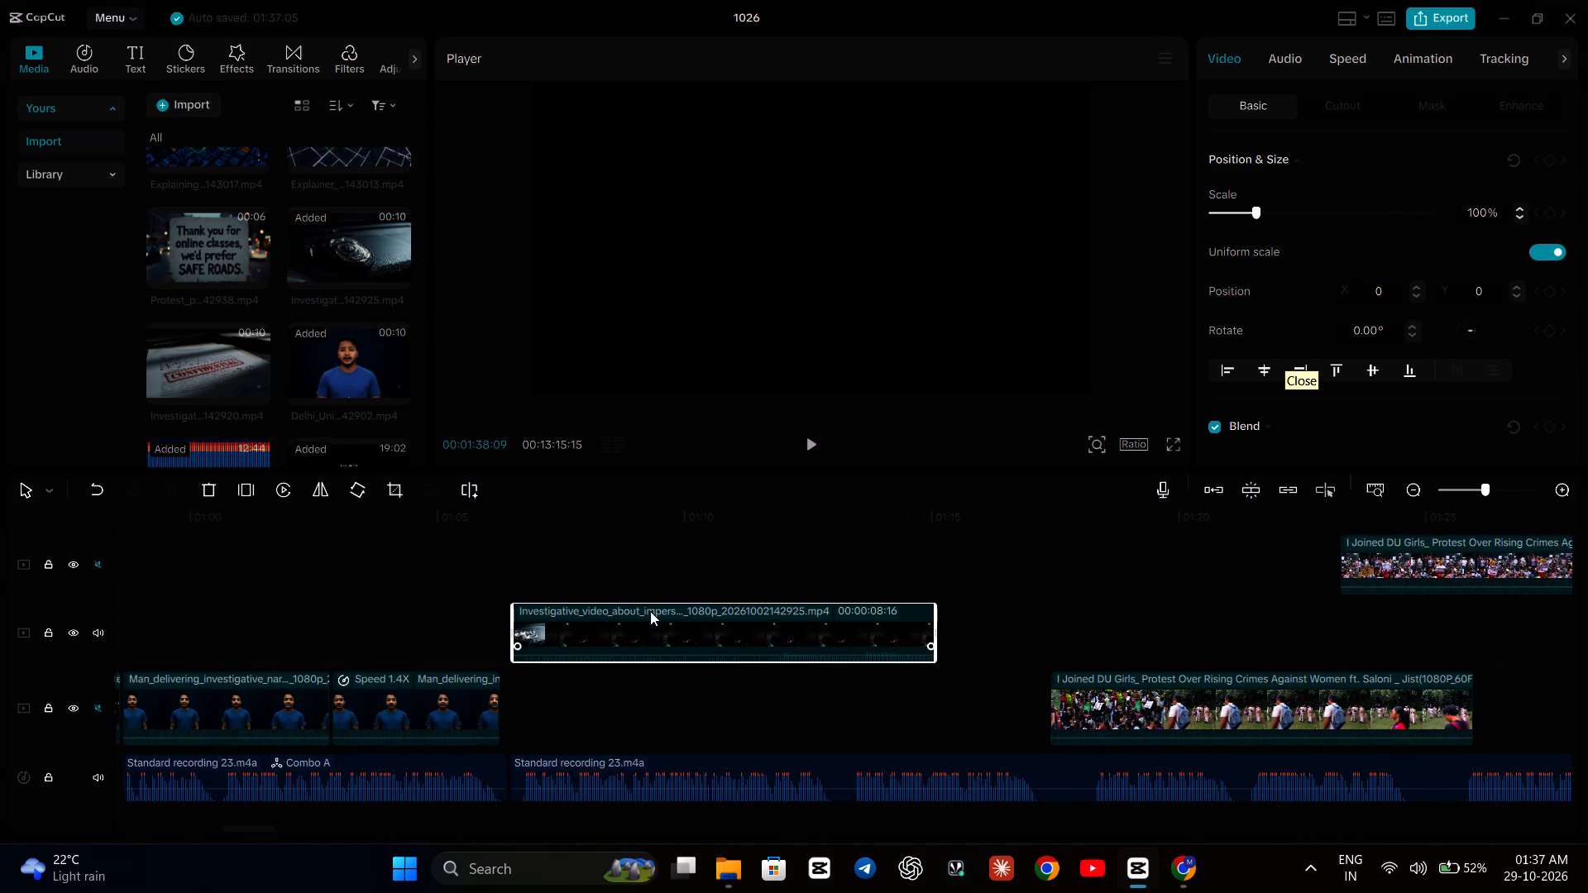
{"action": "left_click_drag", "start_coordinate": [649, 614], "coordinate": [711, 679]}
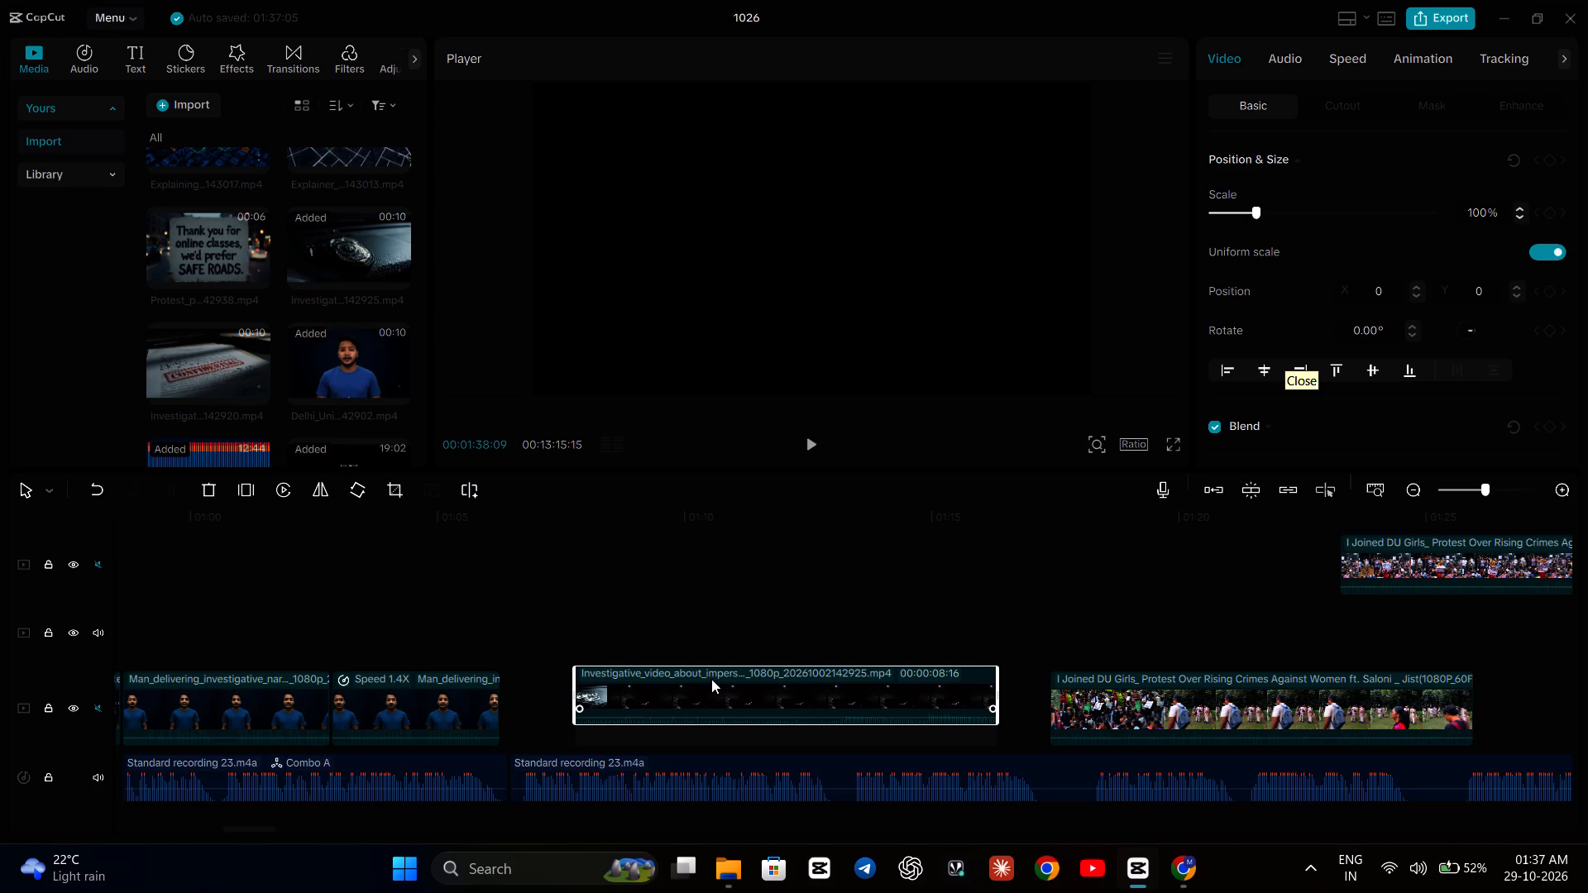
Play the voiceover and the repositioned investigative clip from about 1:06 to 1:16.
{"action": "left_click", "coordinate": [529, 561]}
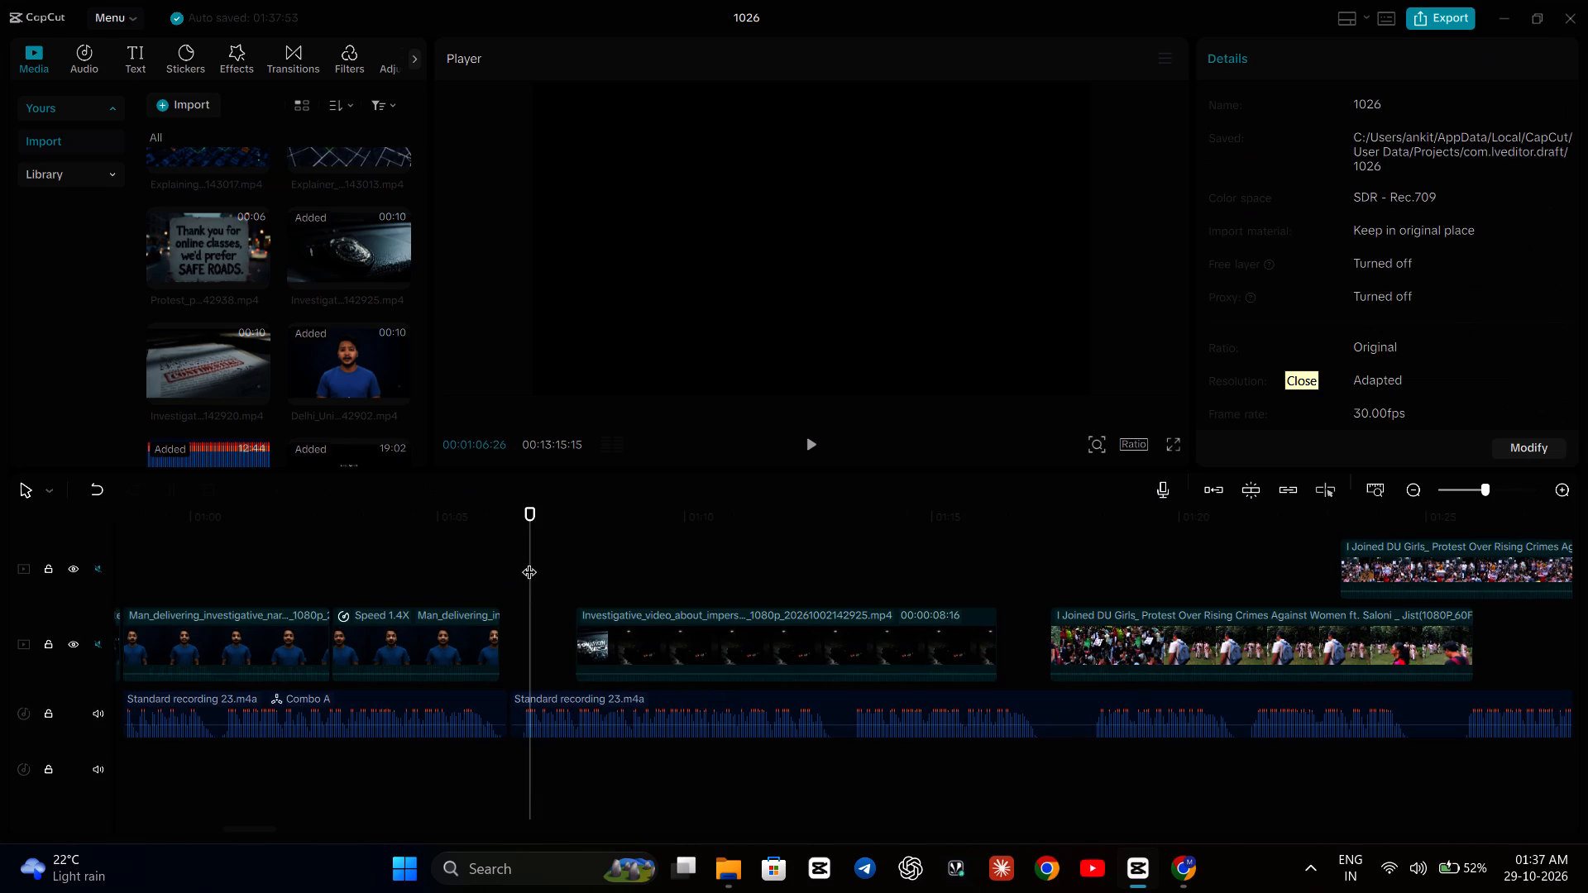
{"action": "key", "text": "space"}
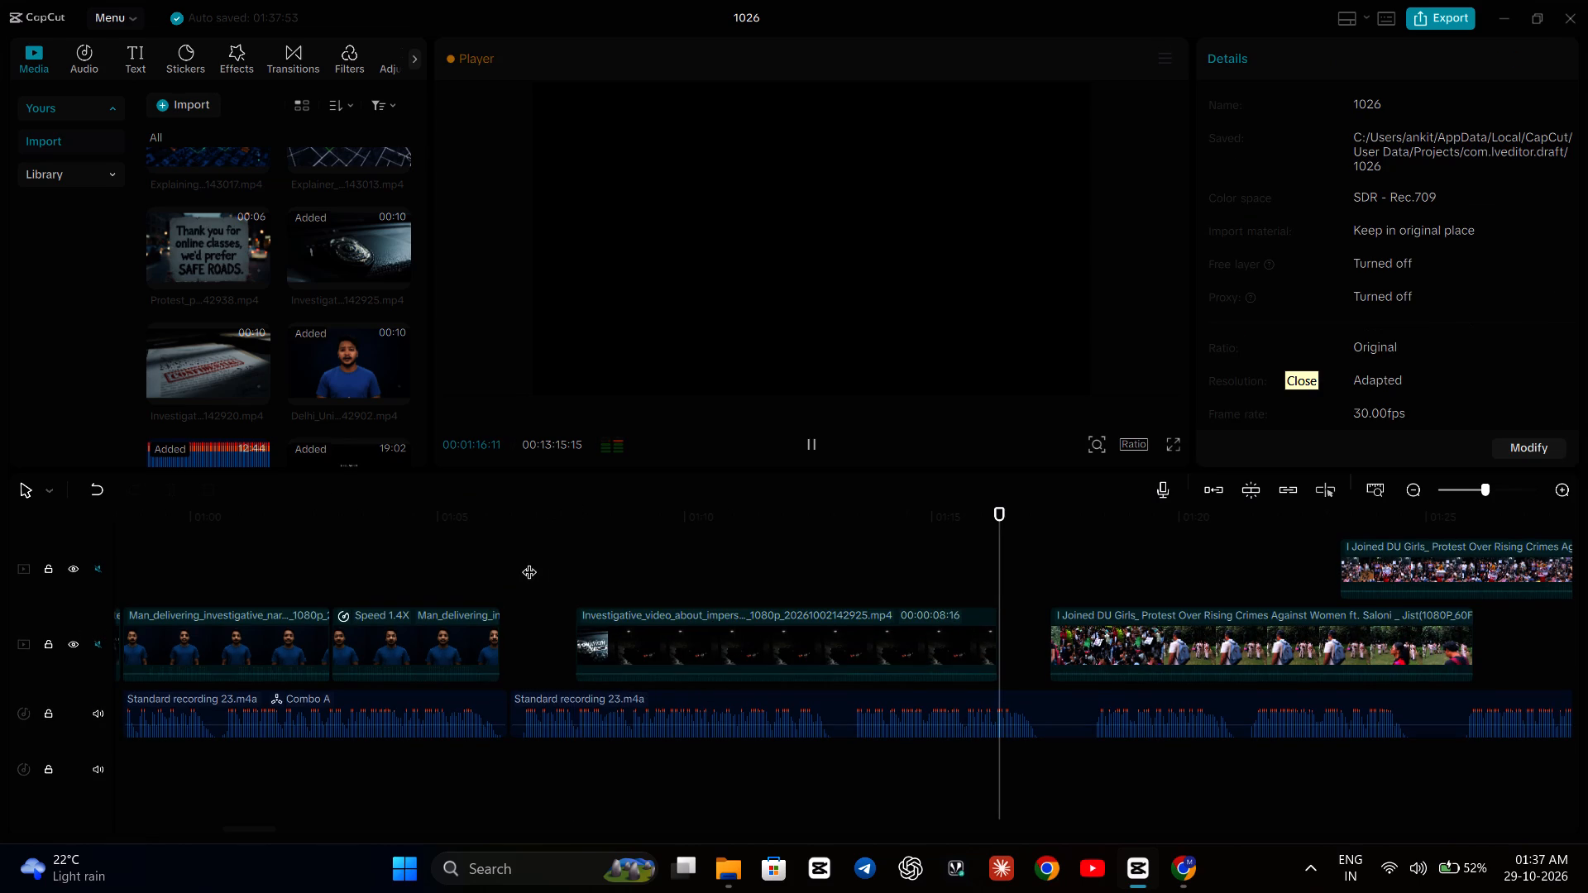
{"action": "key", "text": "space"}
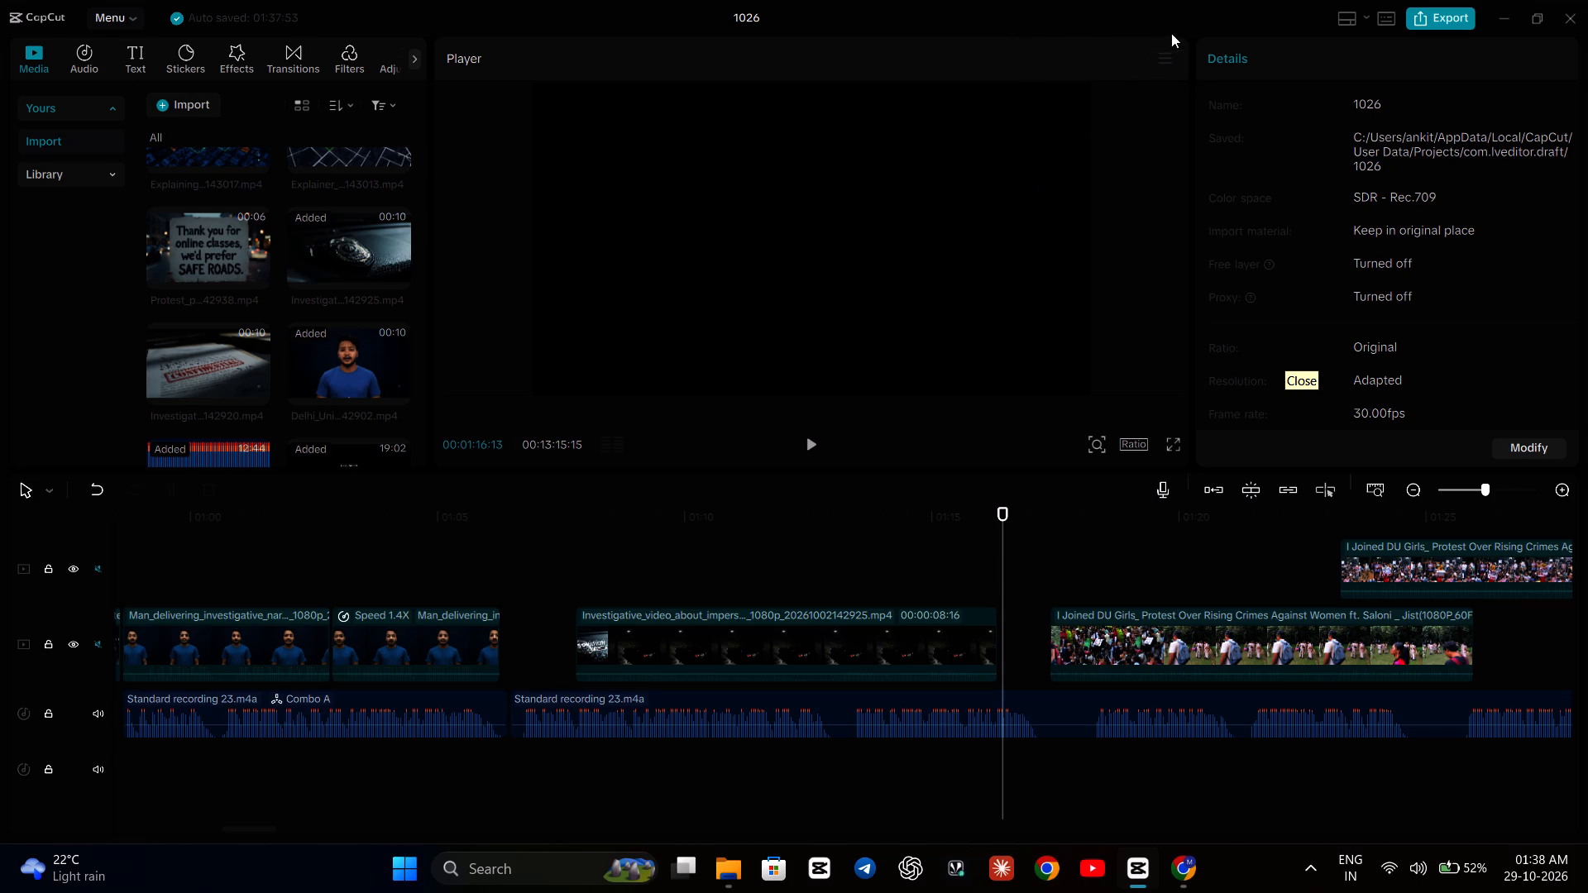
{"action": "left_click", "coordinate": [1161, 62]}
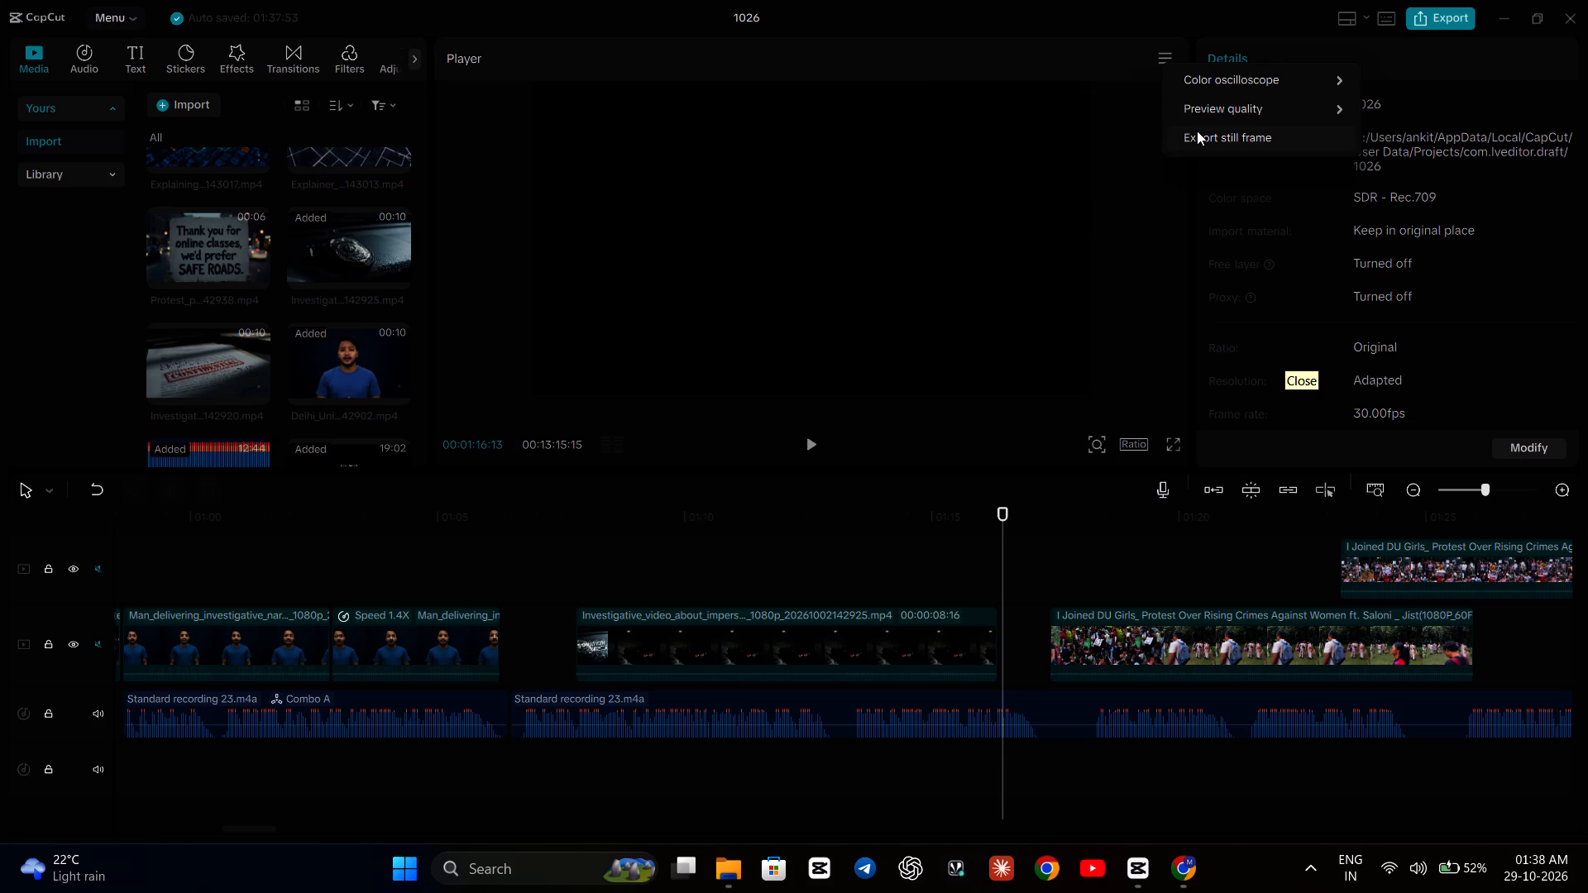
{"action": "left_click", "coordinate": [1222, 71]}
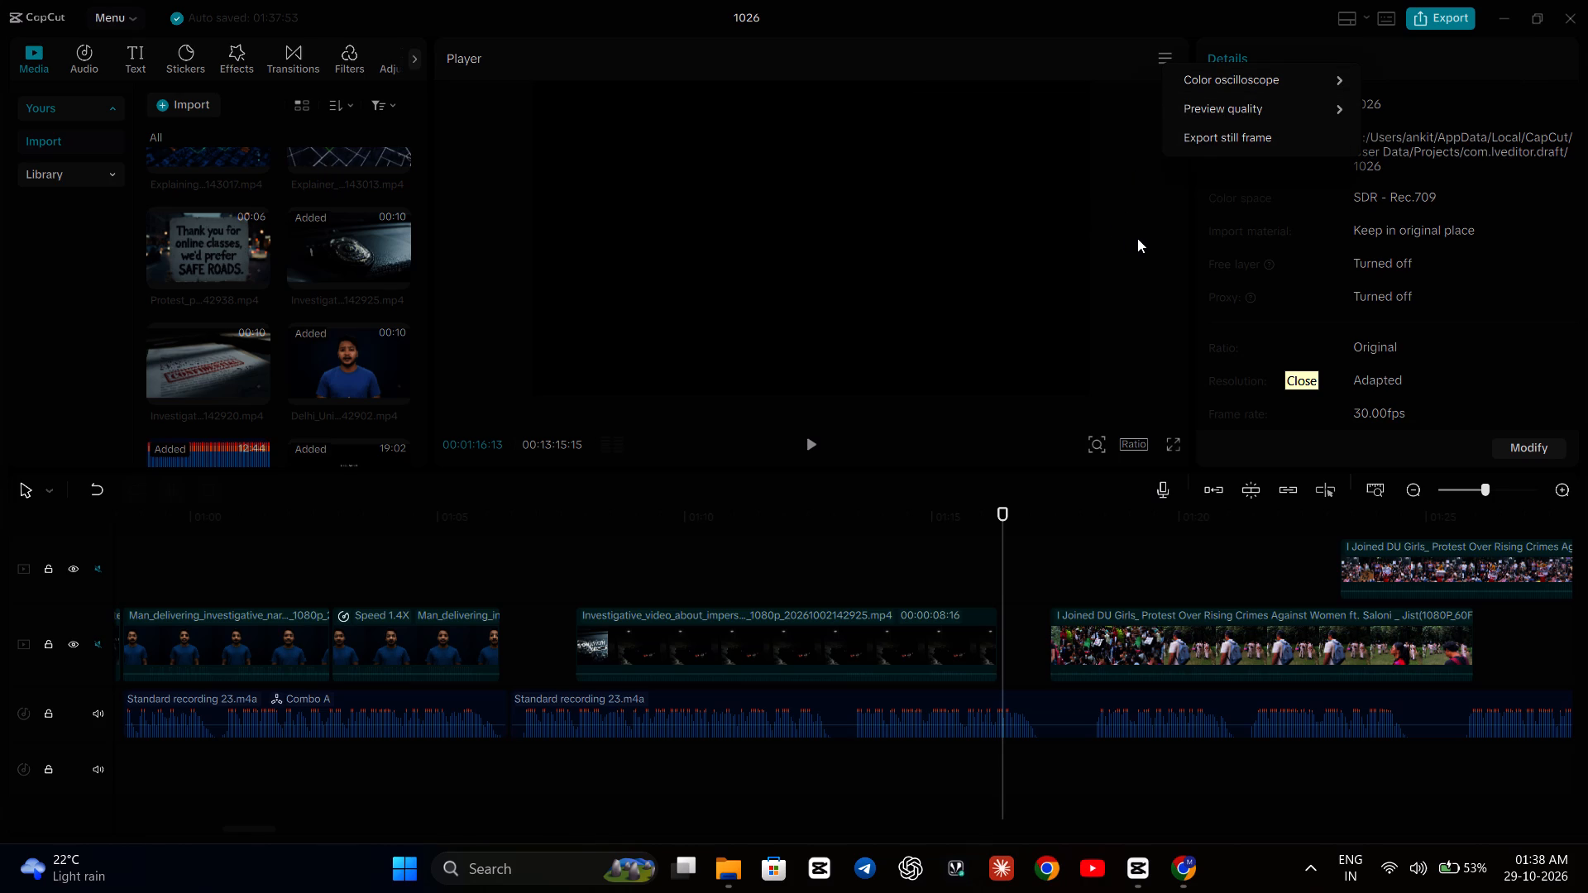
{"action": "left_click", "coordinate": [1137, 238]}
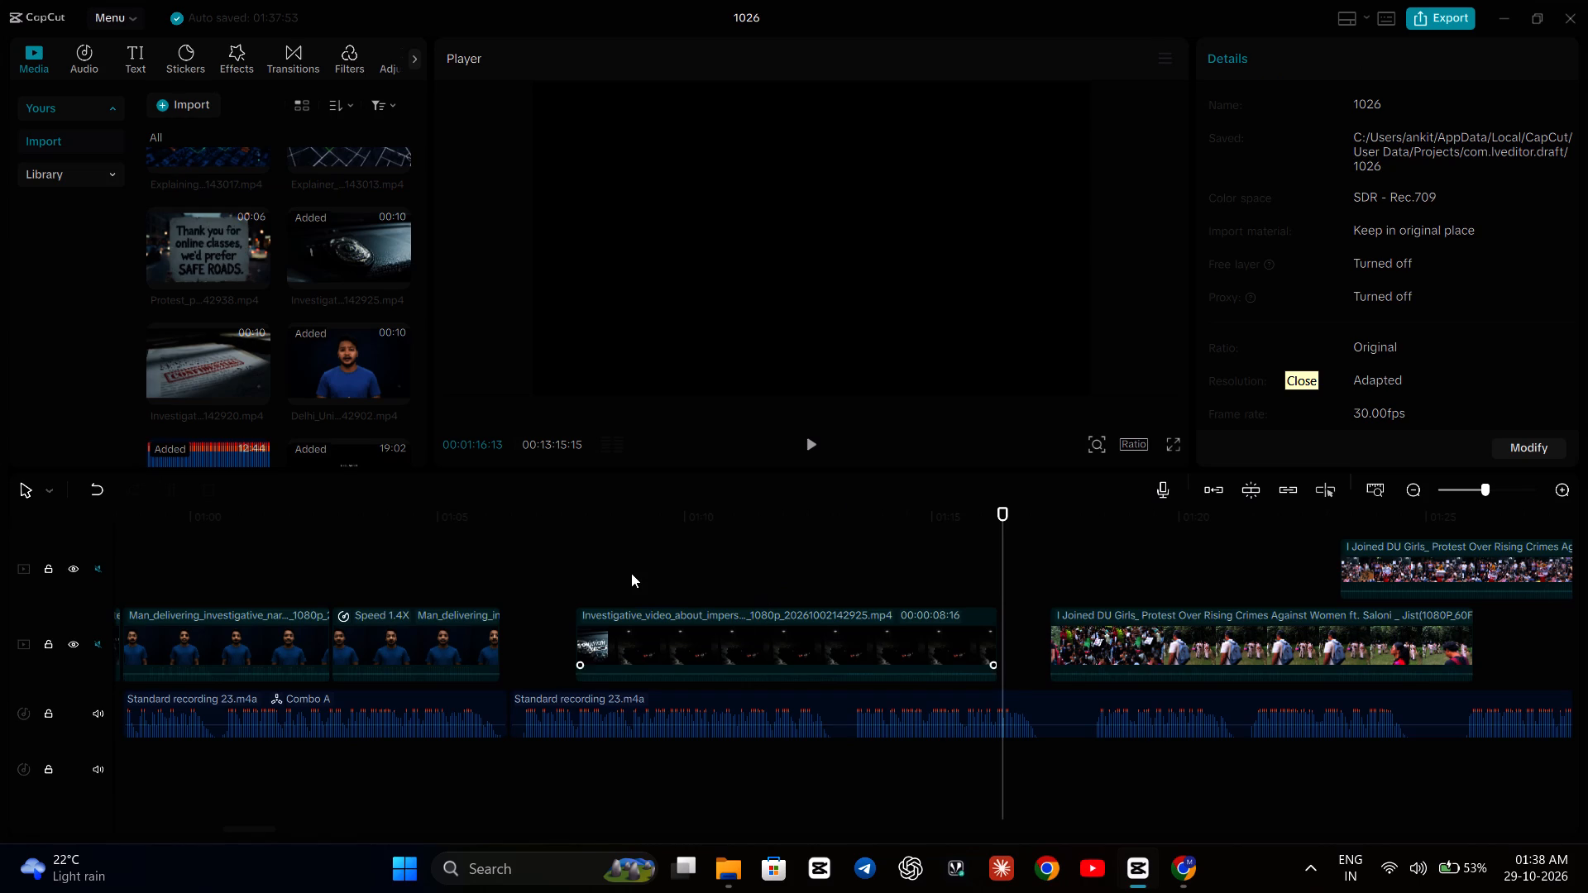
Replay the voiceover and the start of the investigative clip from about 1:08 to check their sync.
{"action": "left_click", "coordinate": [631, 573]}
{"action": "key", "text": "space"}
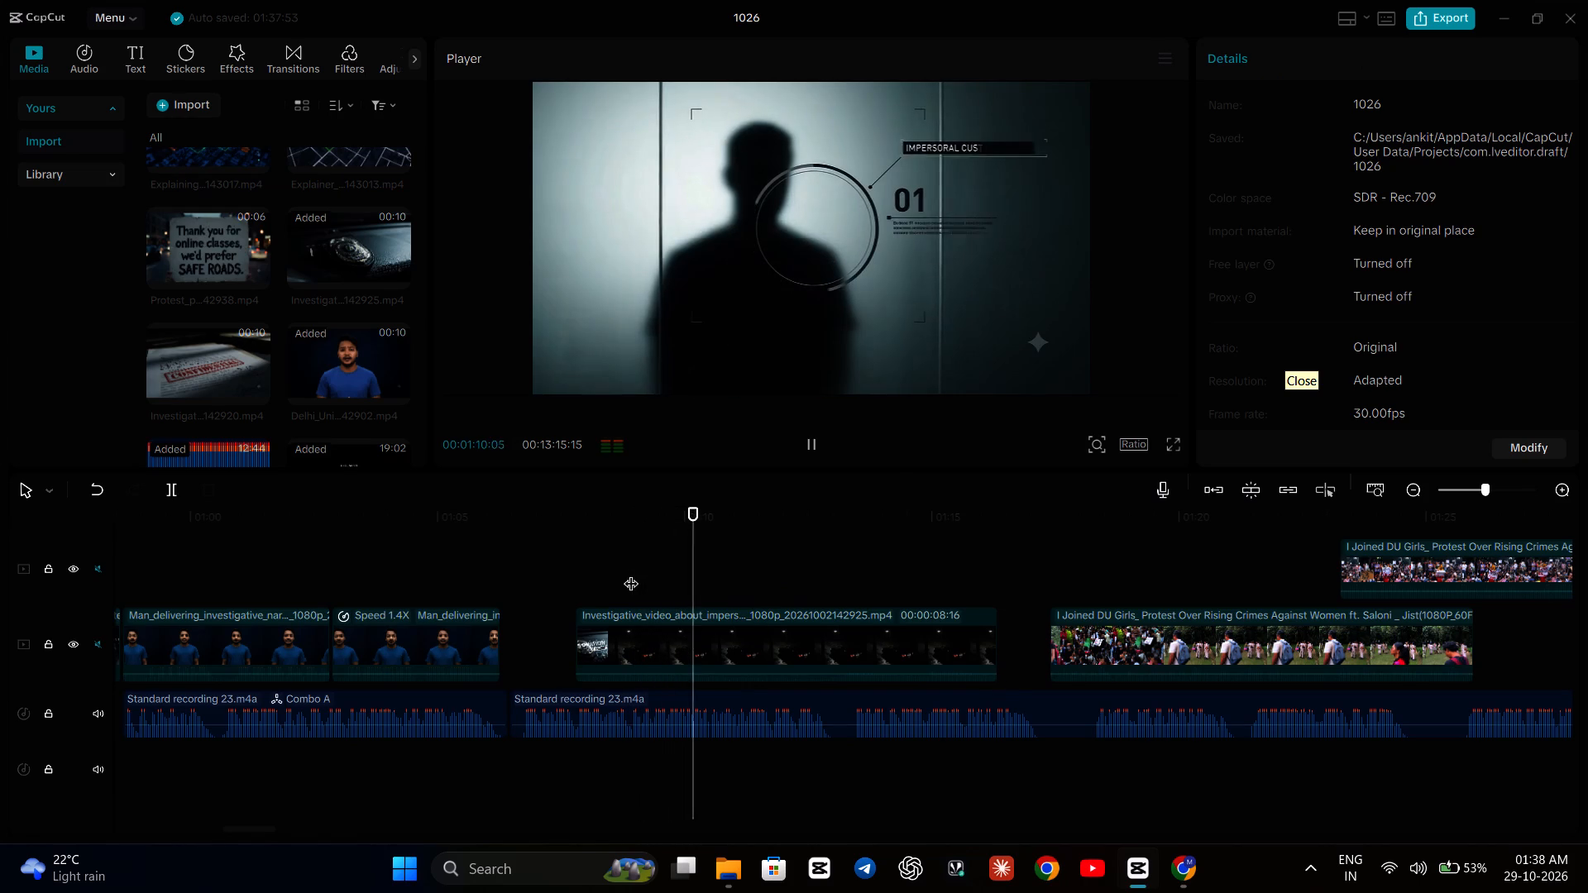
{"action": "left_click", "coordinate": [603, 558]}
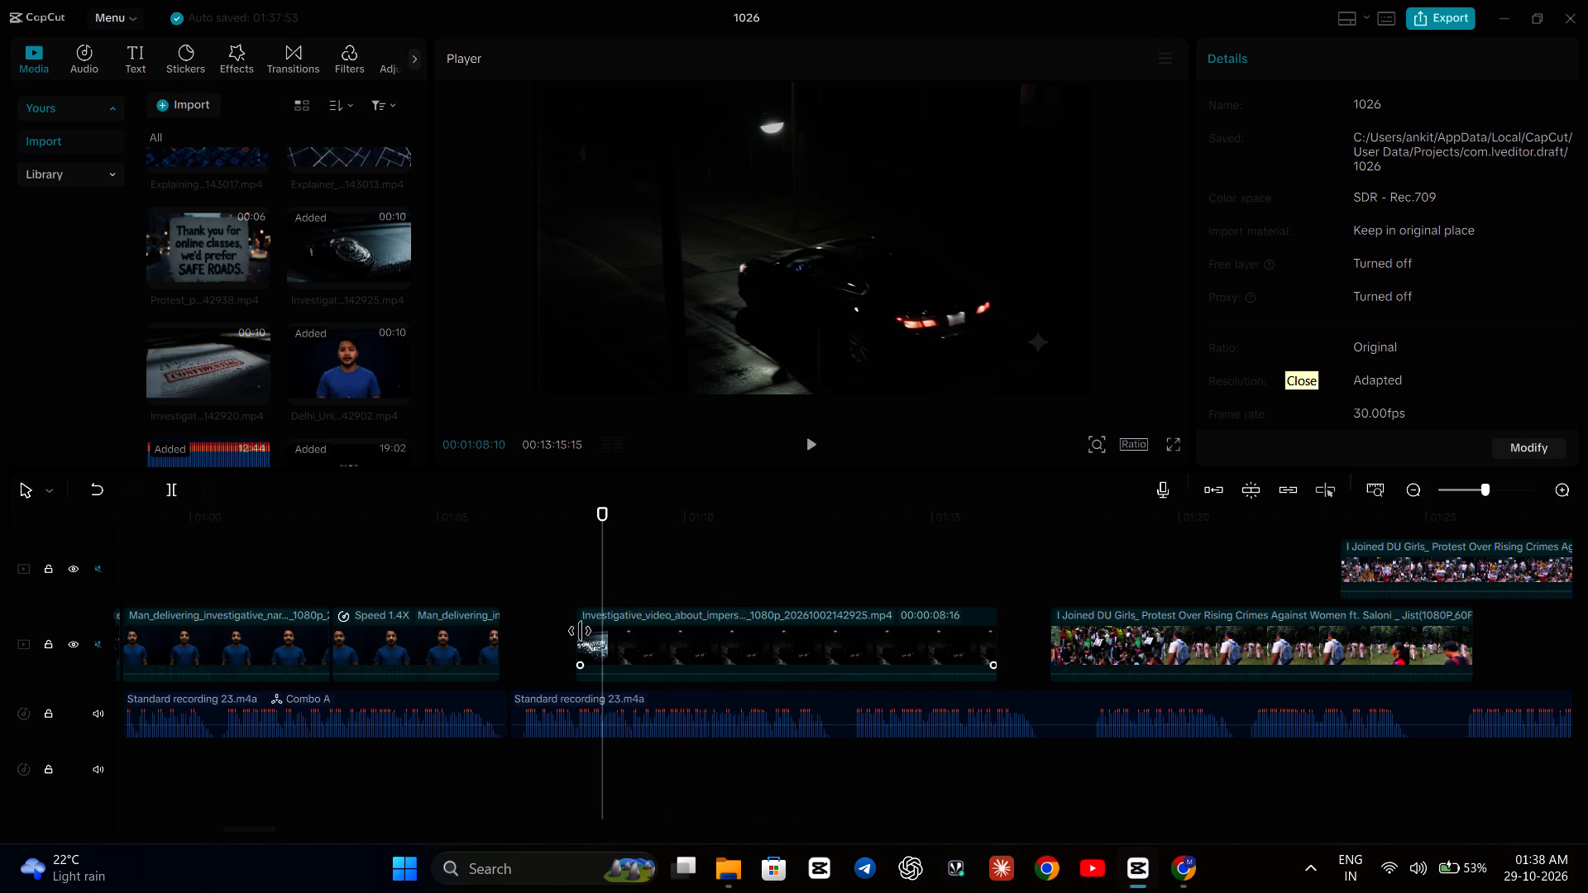
{"action": "left_click", "coordinate": [575, 618]}
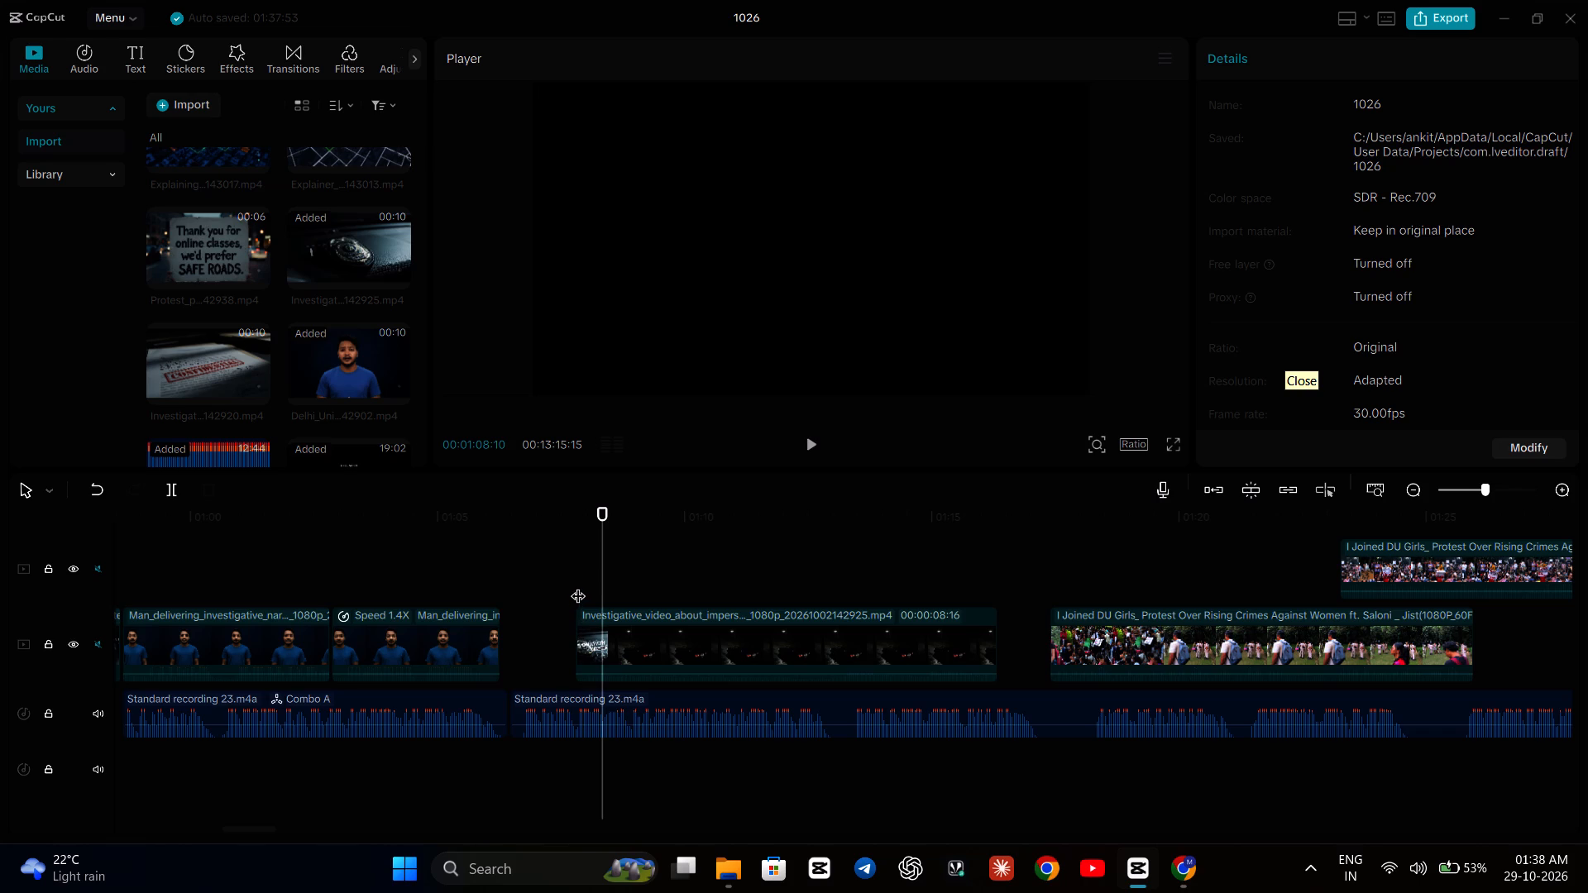
{"action": "key", "text": "space"}
{"action": "key", "text": "space"}
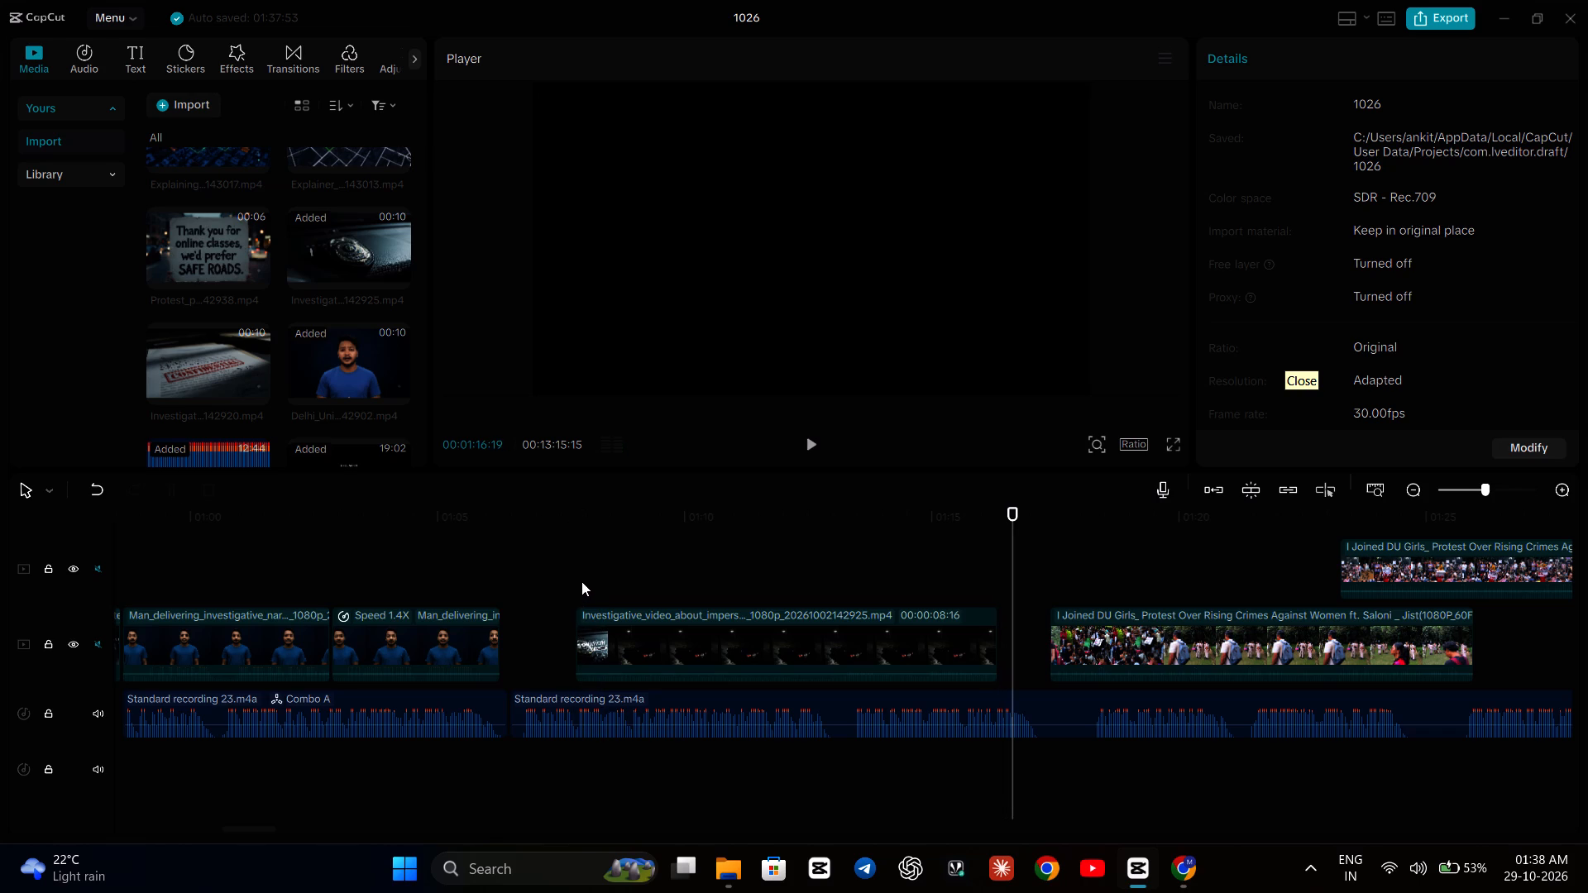
{"action": "left_click", "coordinate": [581, 581]}
{"action": "key", "text": "space"}
{"action": "key", "text": "space"}
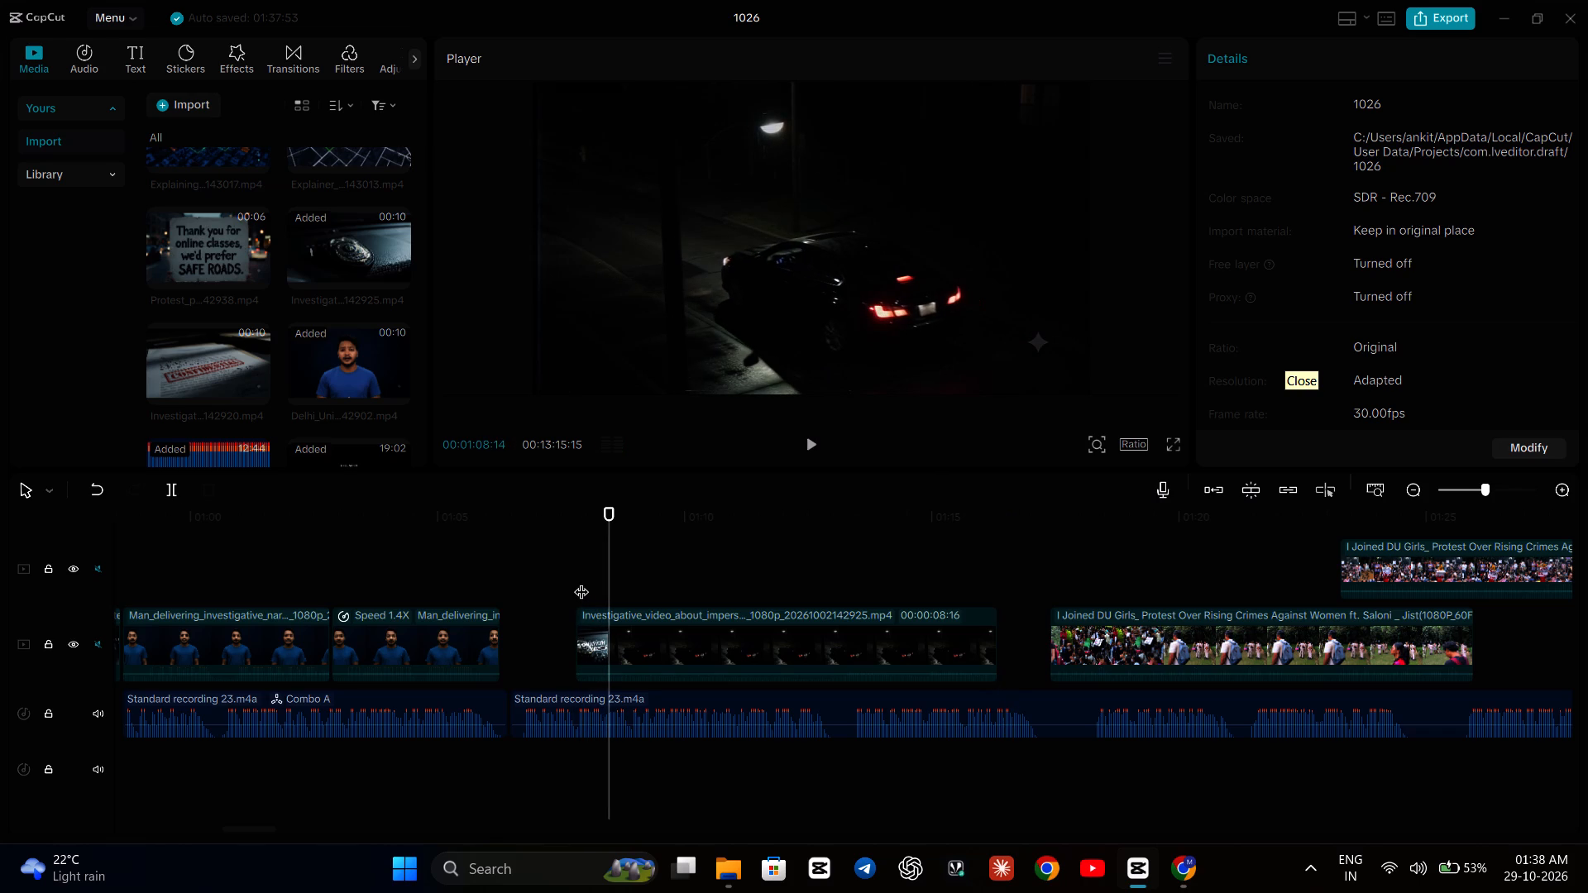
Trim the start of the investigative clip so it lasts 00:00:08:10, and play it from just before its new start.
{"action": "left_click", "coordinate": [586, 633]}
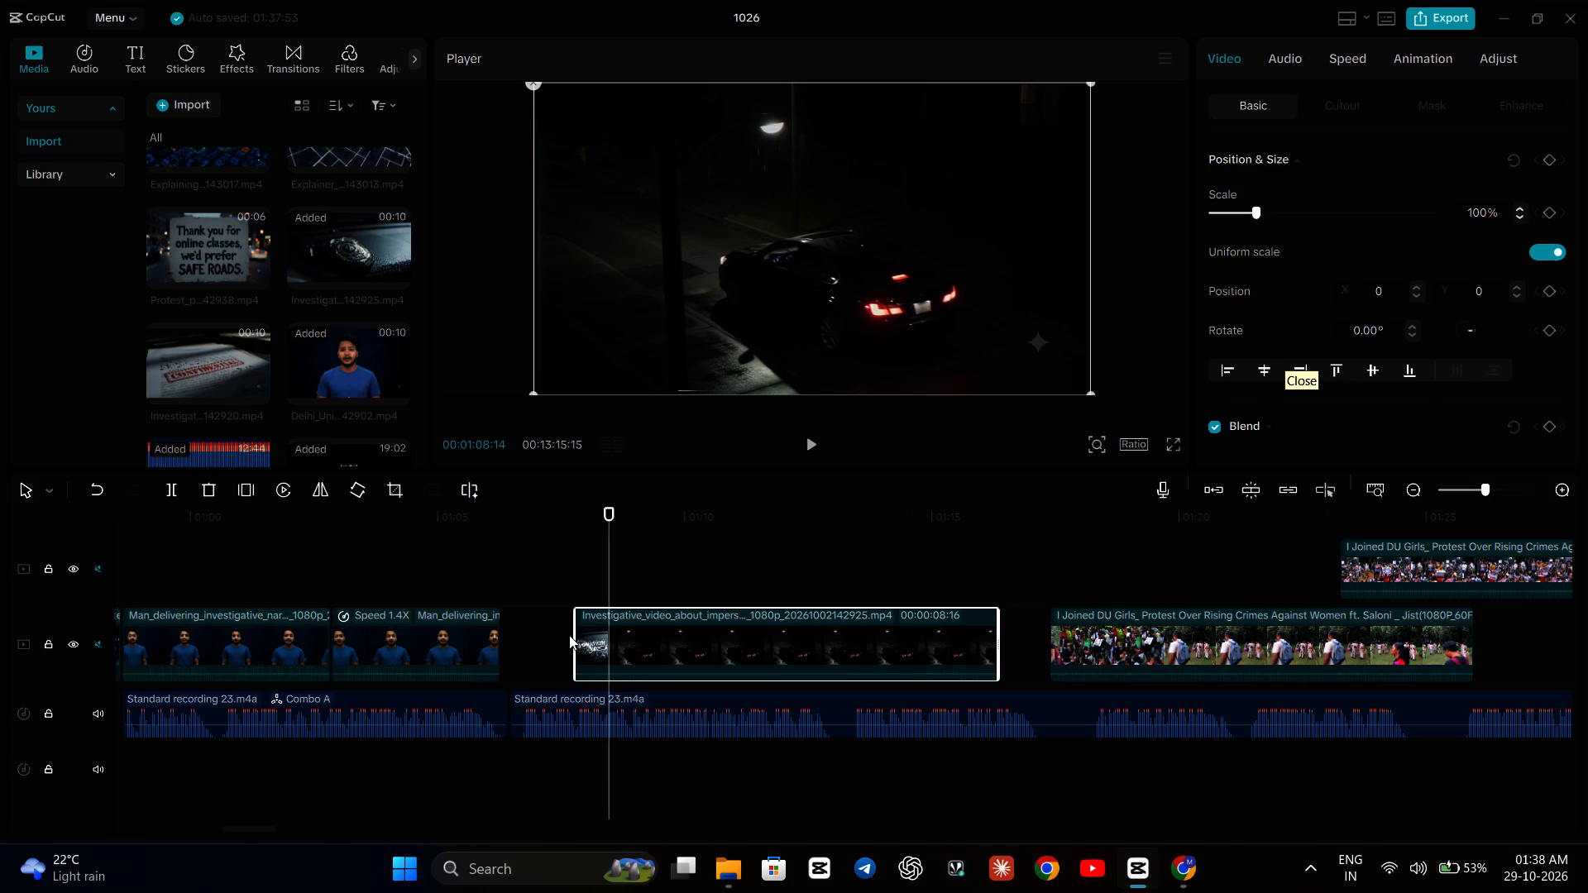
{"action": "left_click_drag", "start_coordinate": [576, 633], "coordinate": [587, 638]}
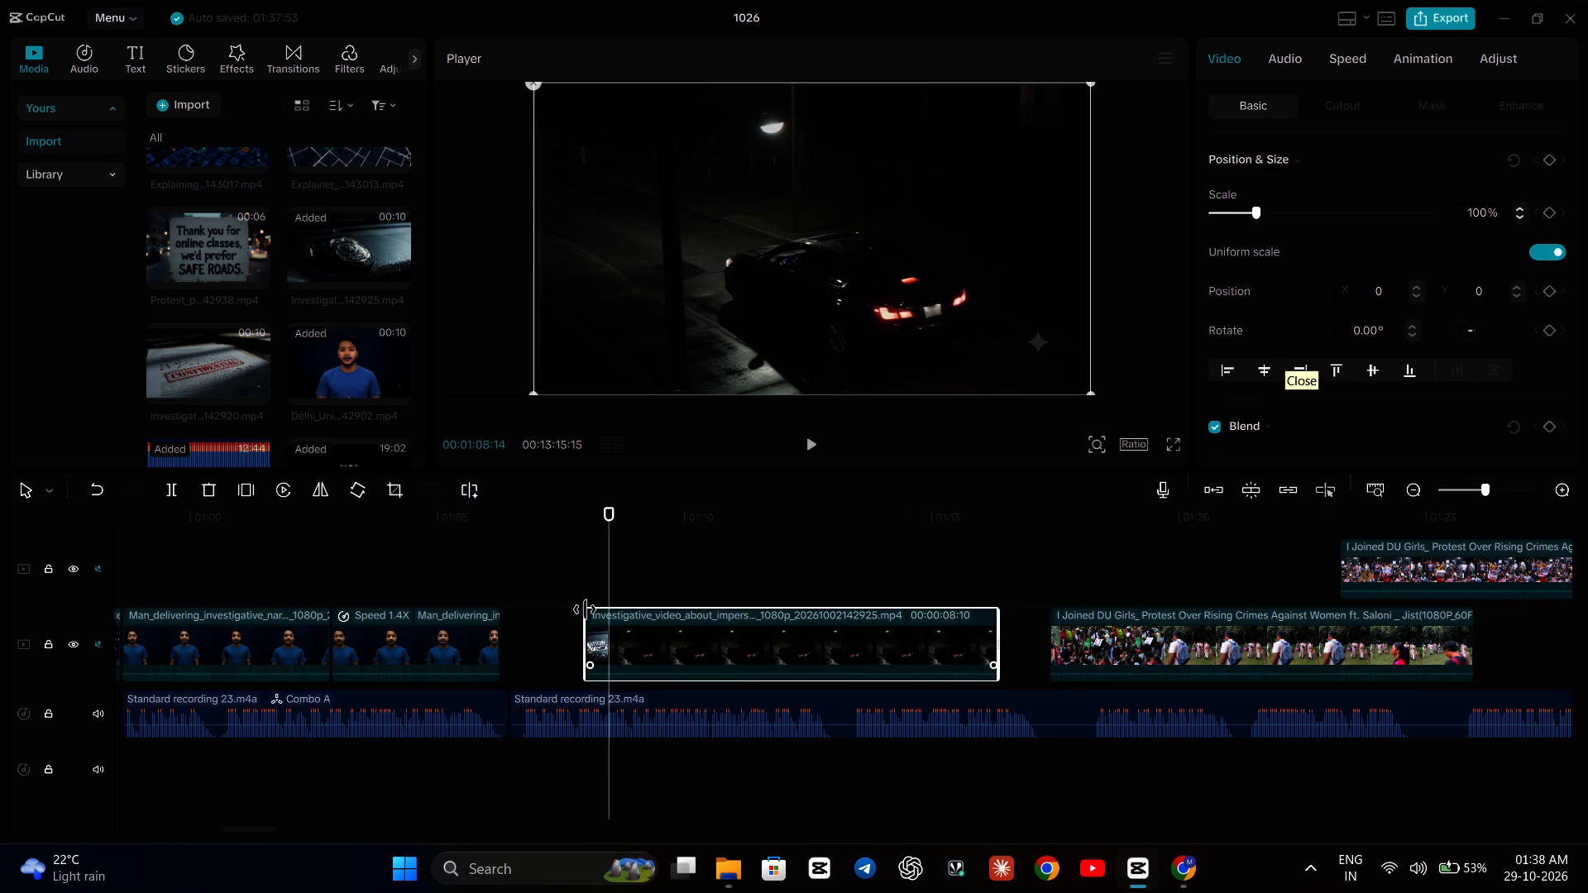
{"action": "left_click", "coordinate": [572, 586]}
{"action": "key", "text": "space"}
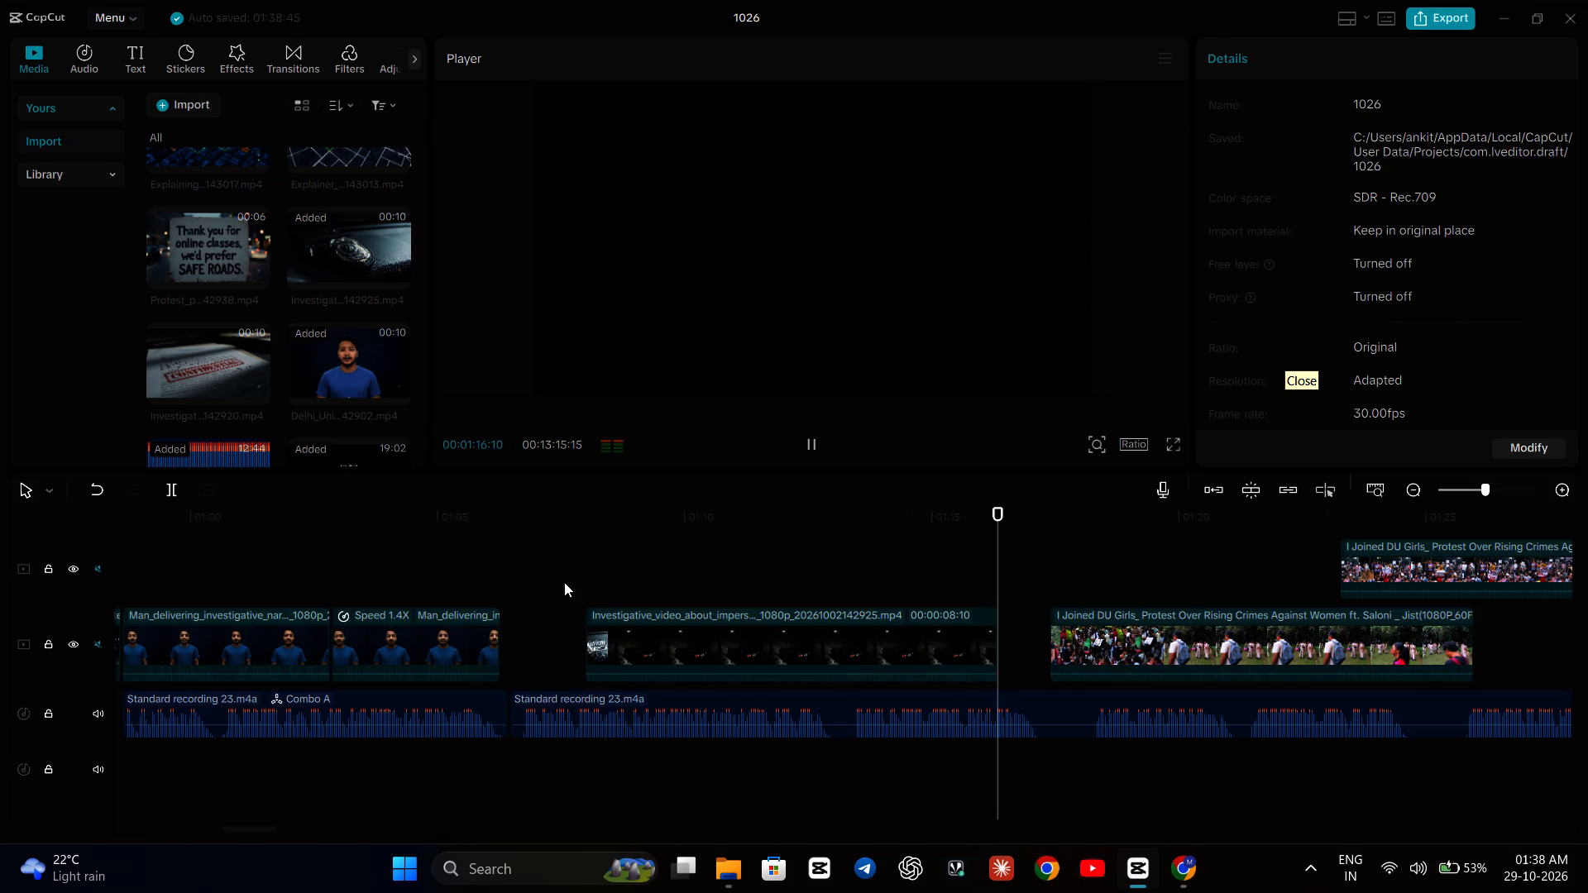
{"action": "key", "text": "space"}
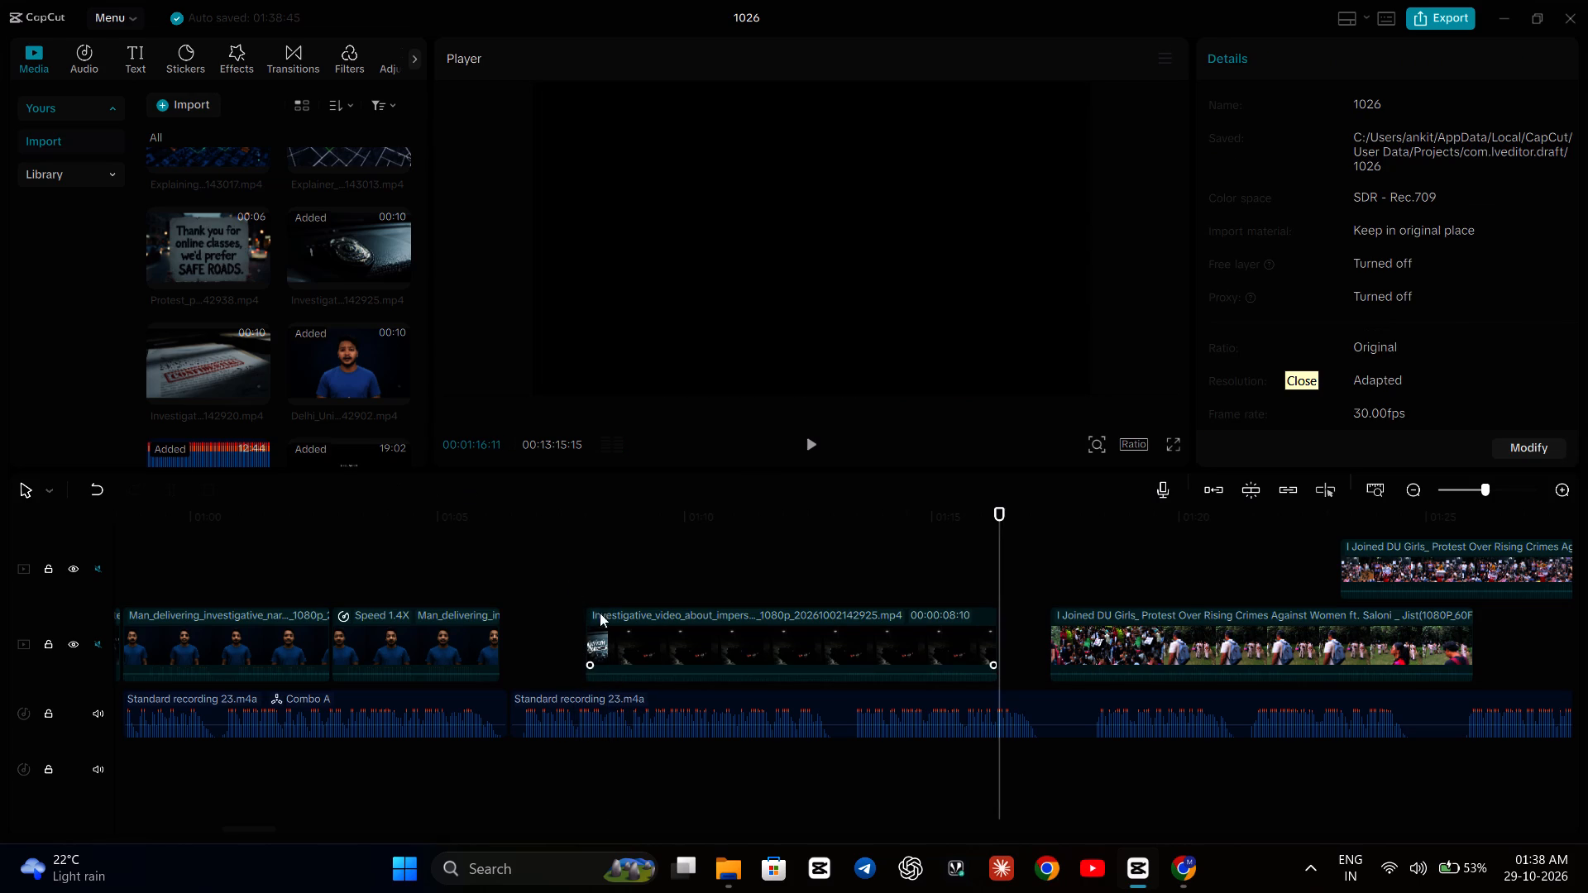
Extend the start of the investigative clip earlier so it lasts 00:00:08:27, and play it from about 1:06.
{"action": "left_click_drag", "start_coordinate": [587, 637], "coordinate": [556, 659]}
{"action": "left_click", "coordinate": [531, 573]}
{"action": "key", "text": "space"}
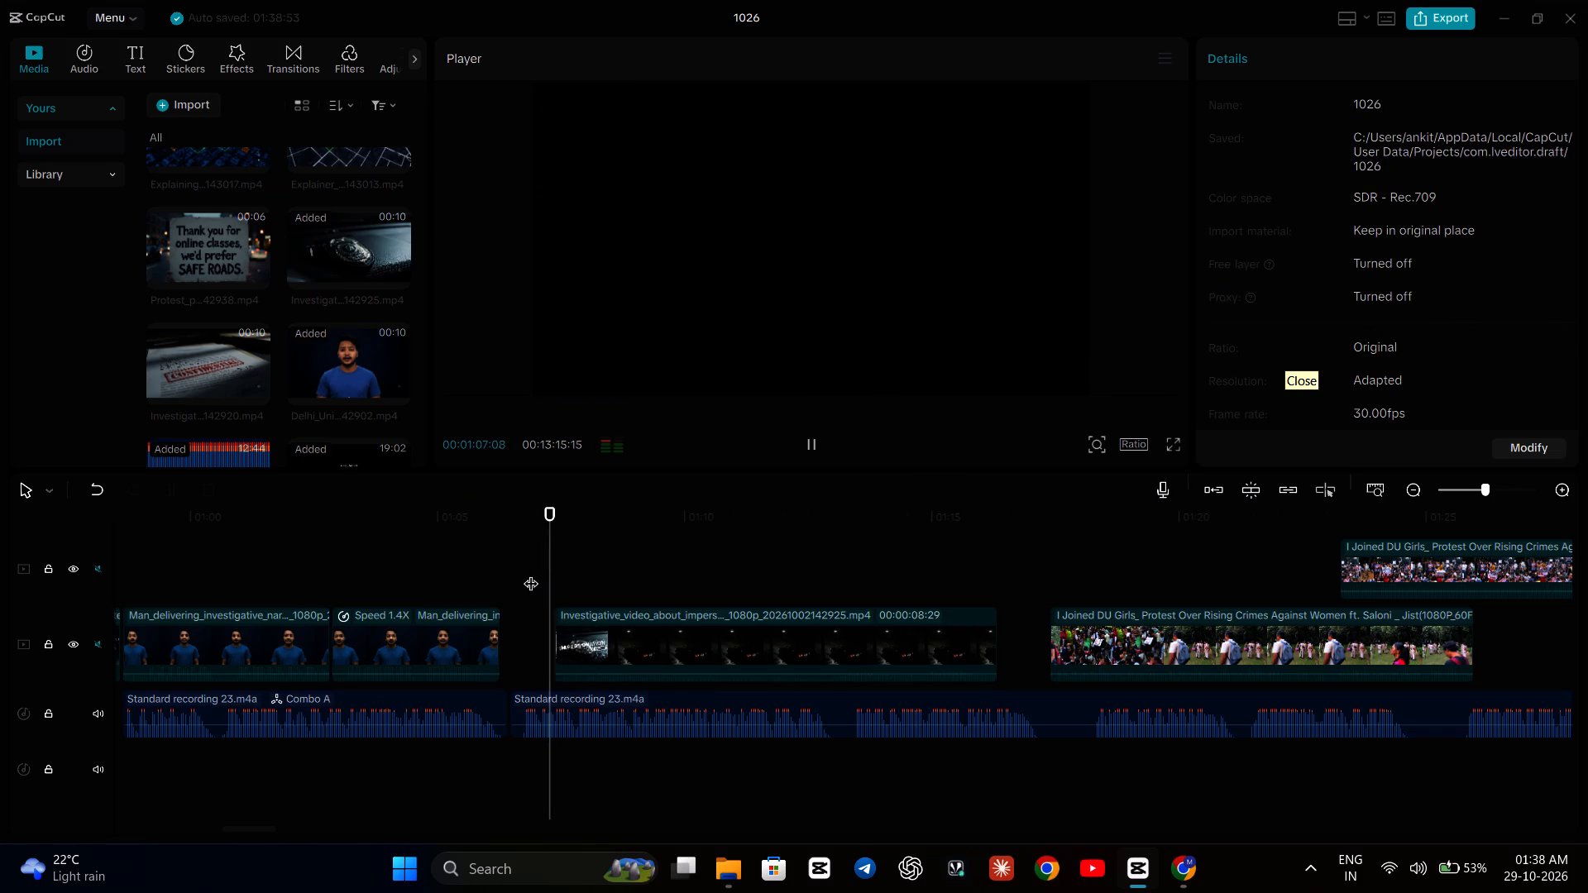
{"action": "key", "text": "space"}
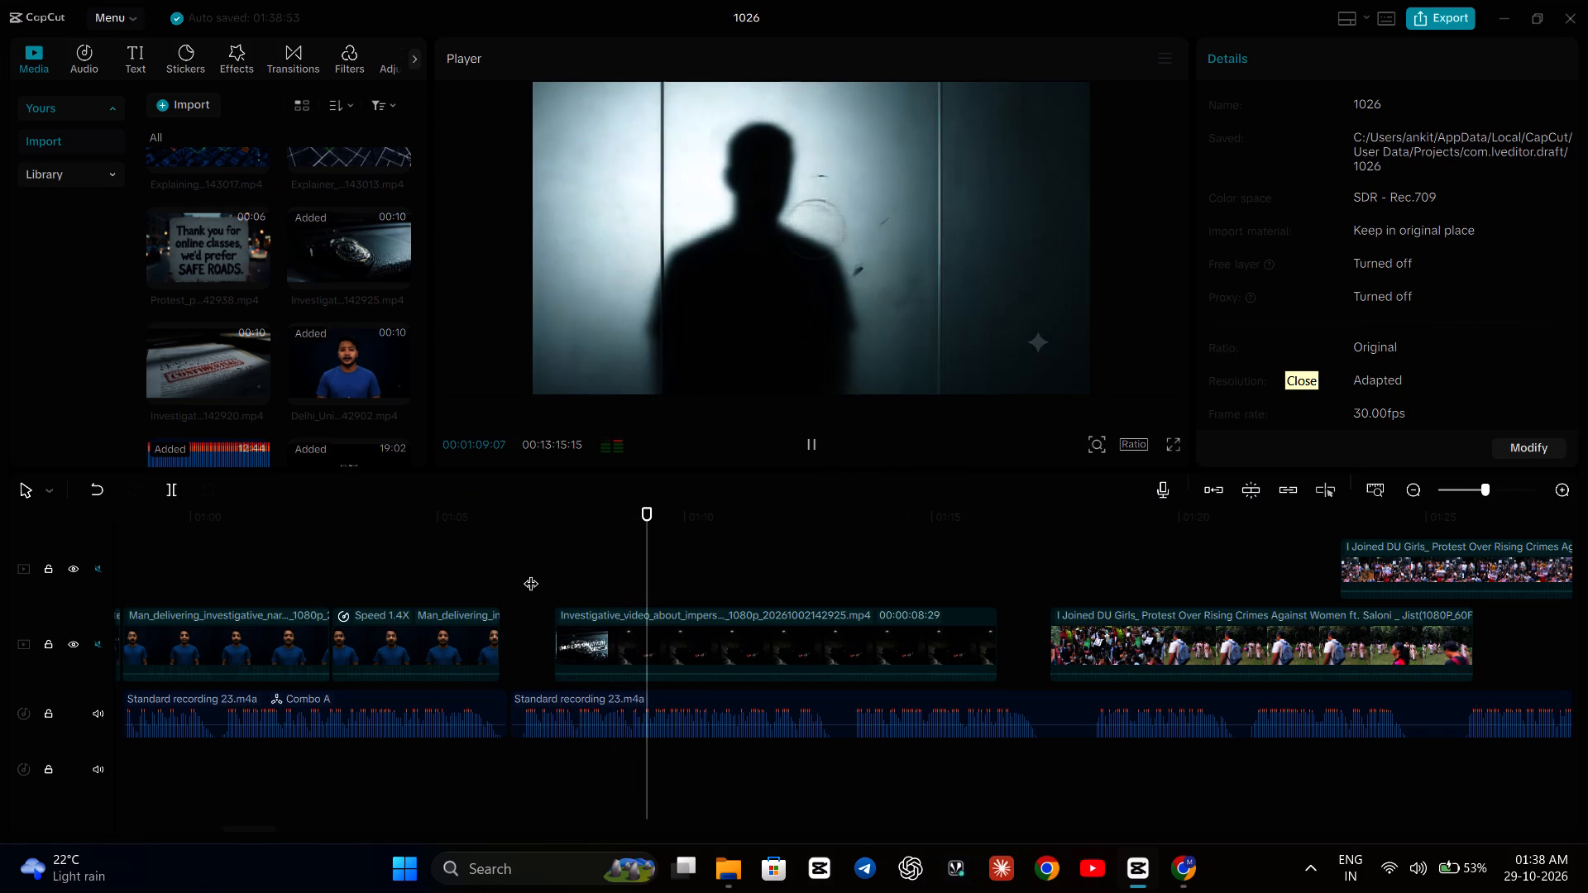
{"action": "left_click", "coordinate": [517, 563]}
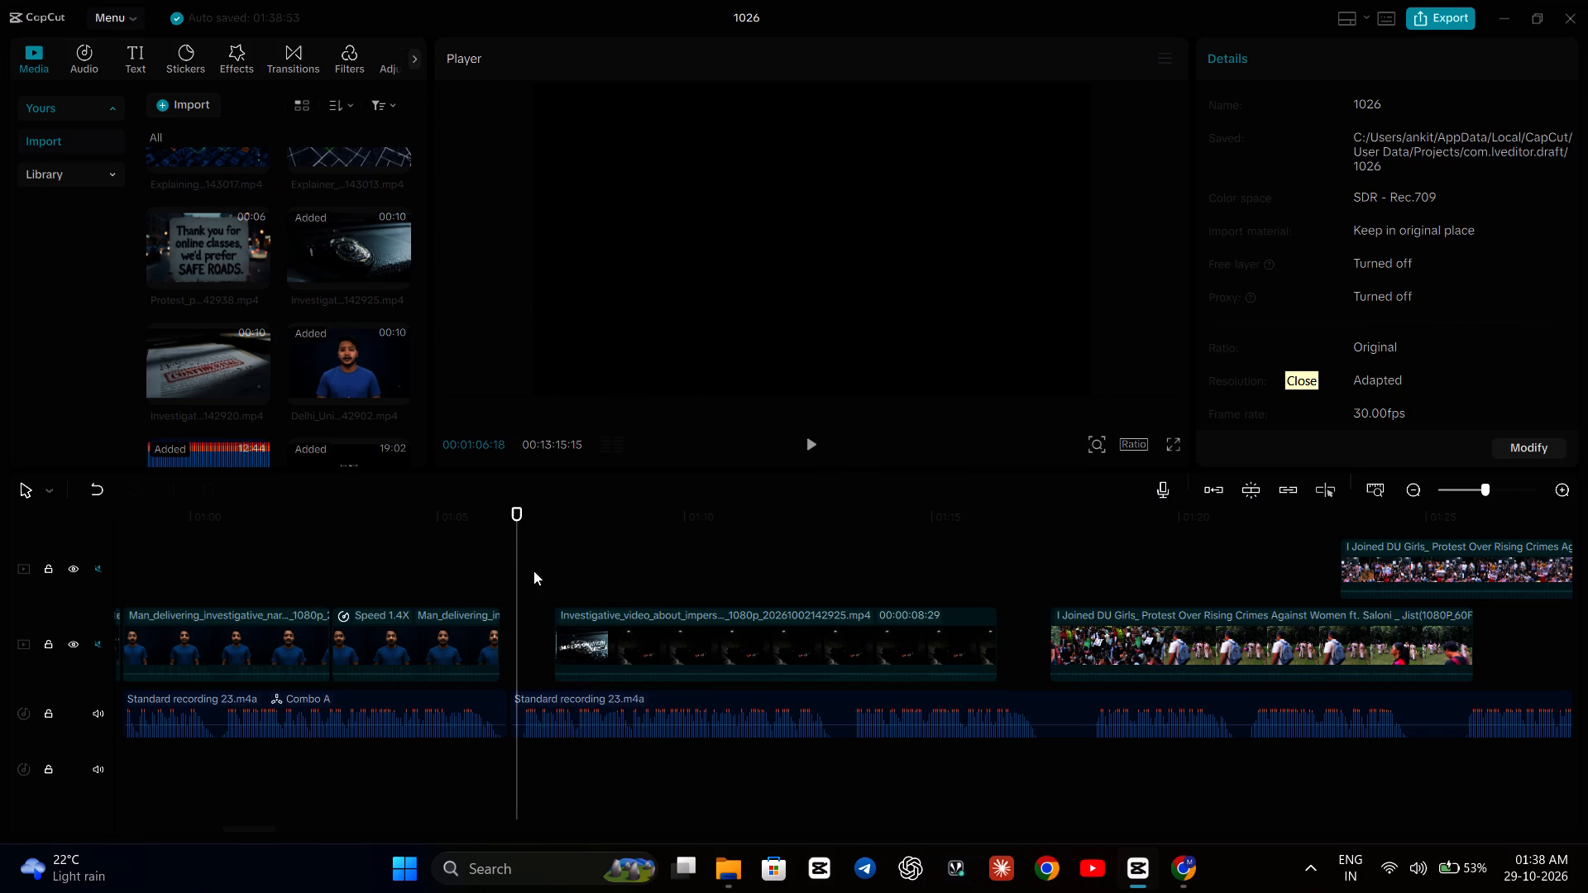
{"action": "left_click", "coordinate": [553, 633]}
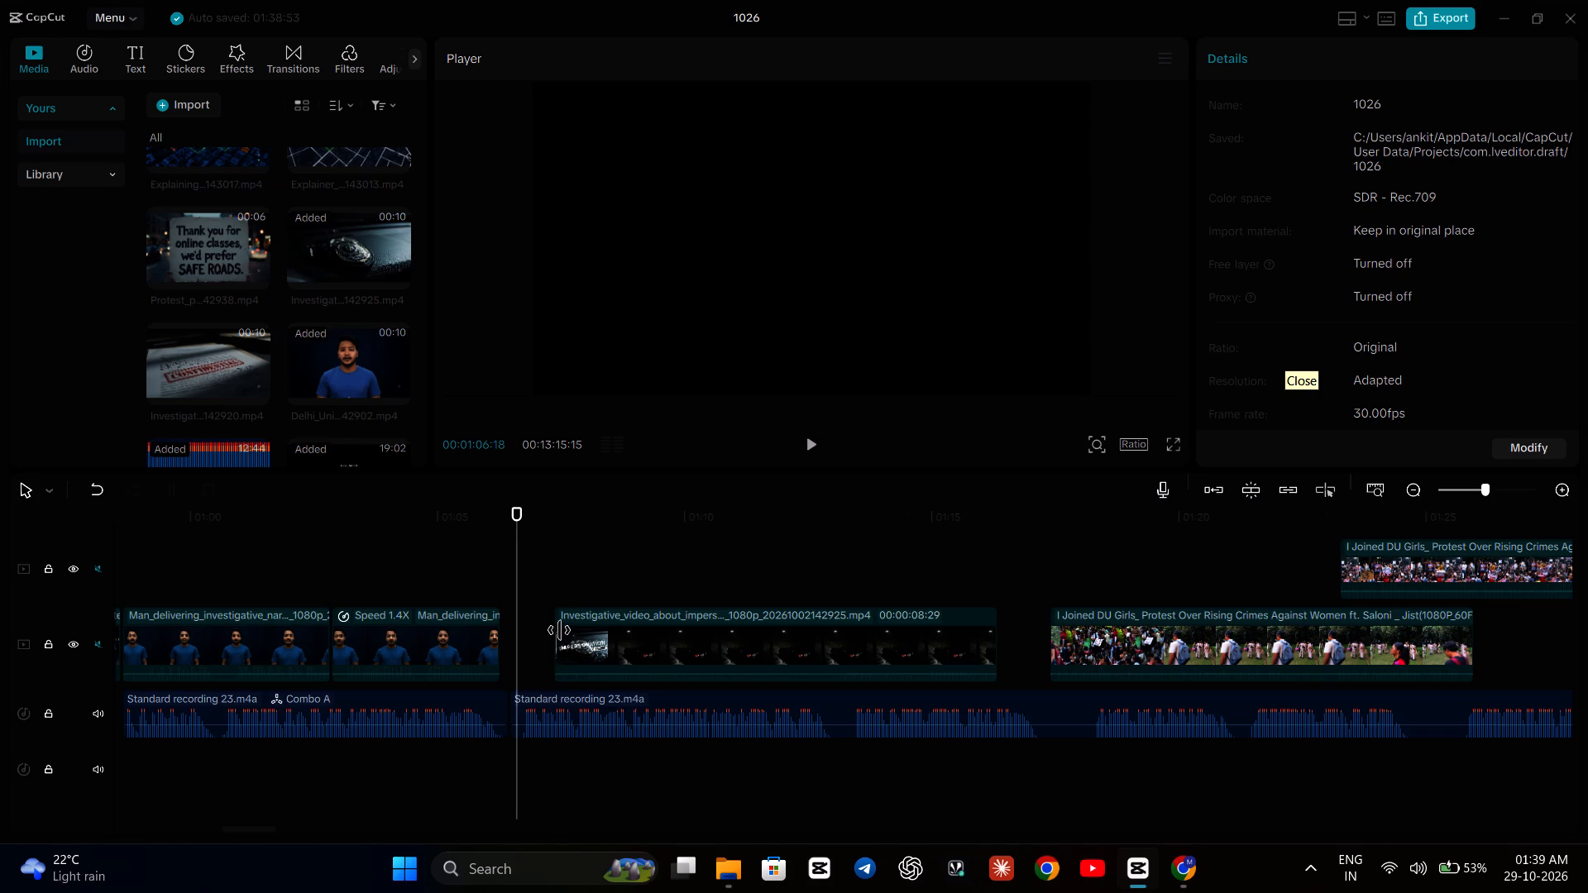
{"action": "left_click", "coordinate": [559, 630]}
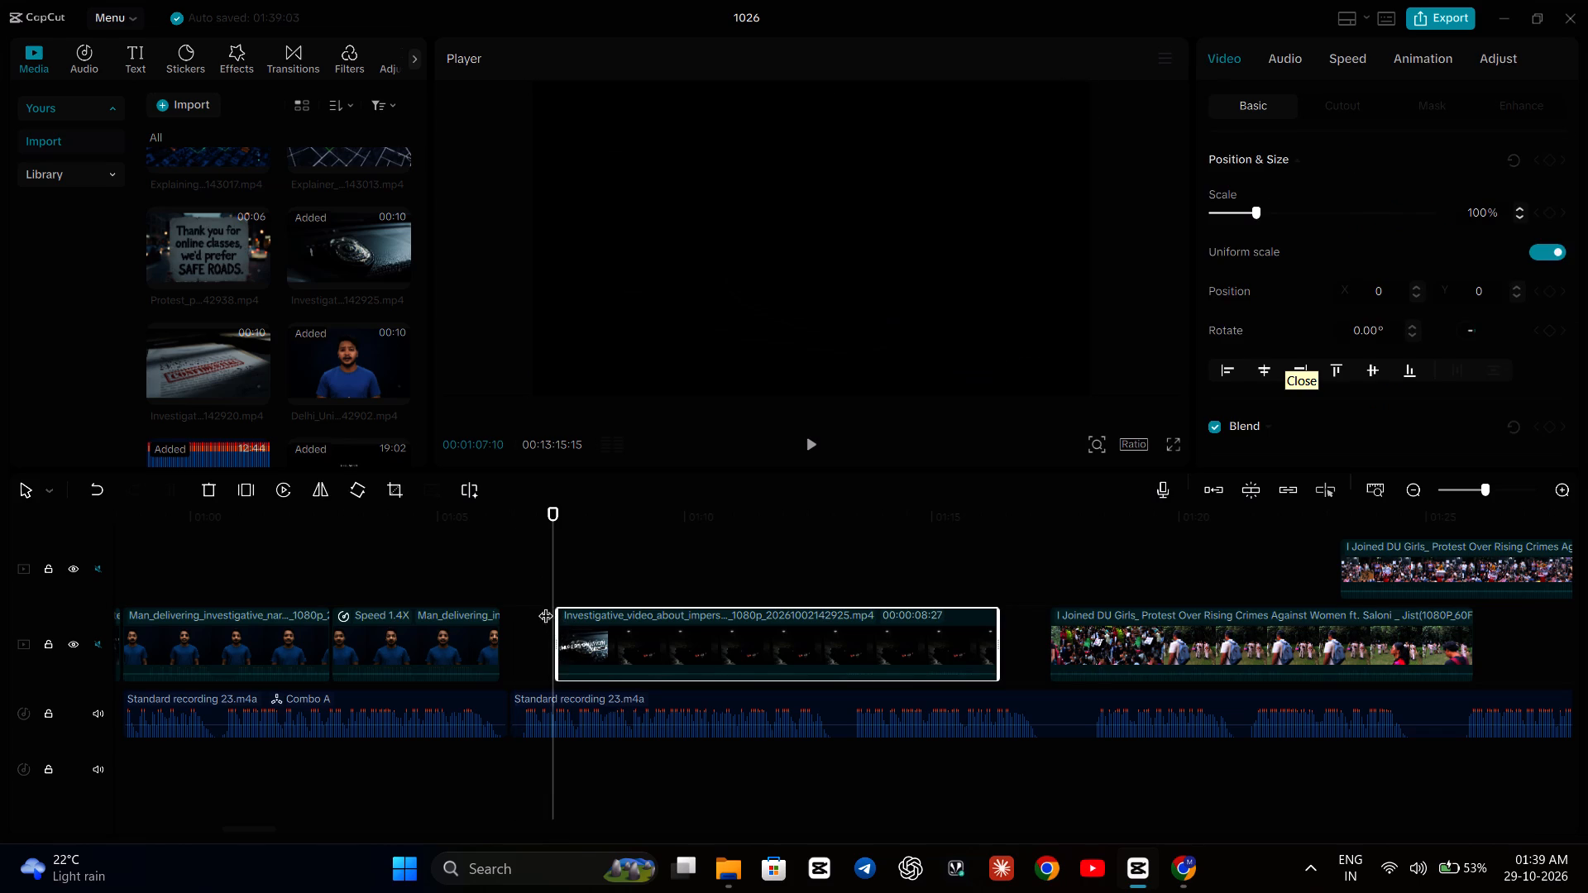
{"action": "left_click", "coordinate": [523, 590]}
{"action": "key", "text": "space"}
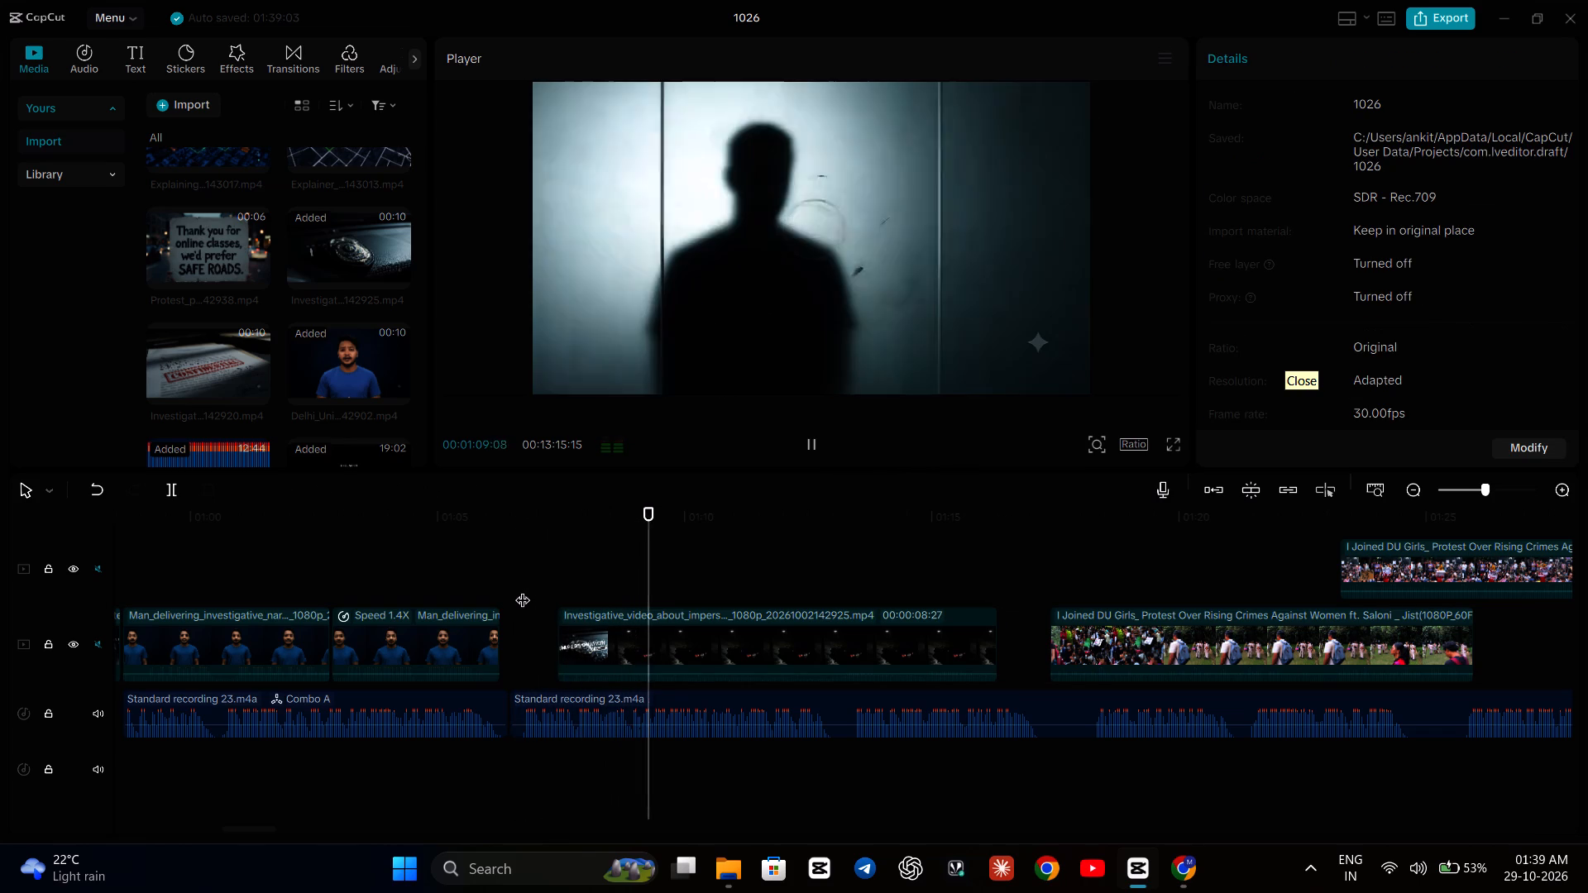
Move the investigative clip earlier on the main track, flush against the sped-up talking-head clip, and play across the join.
{"action": "left_click_drag", "start_coordinate": [580, 623], "coordinate": [532, 634]}
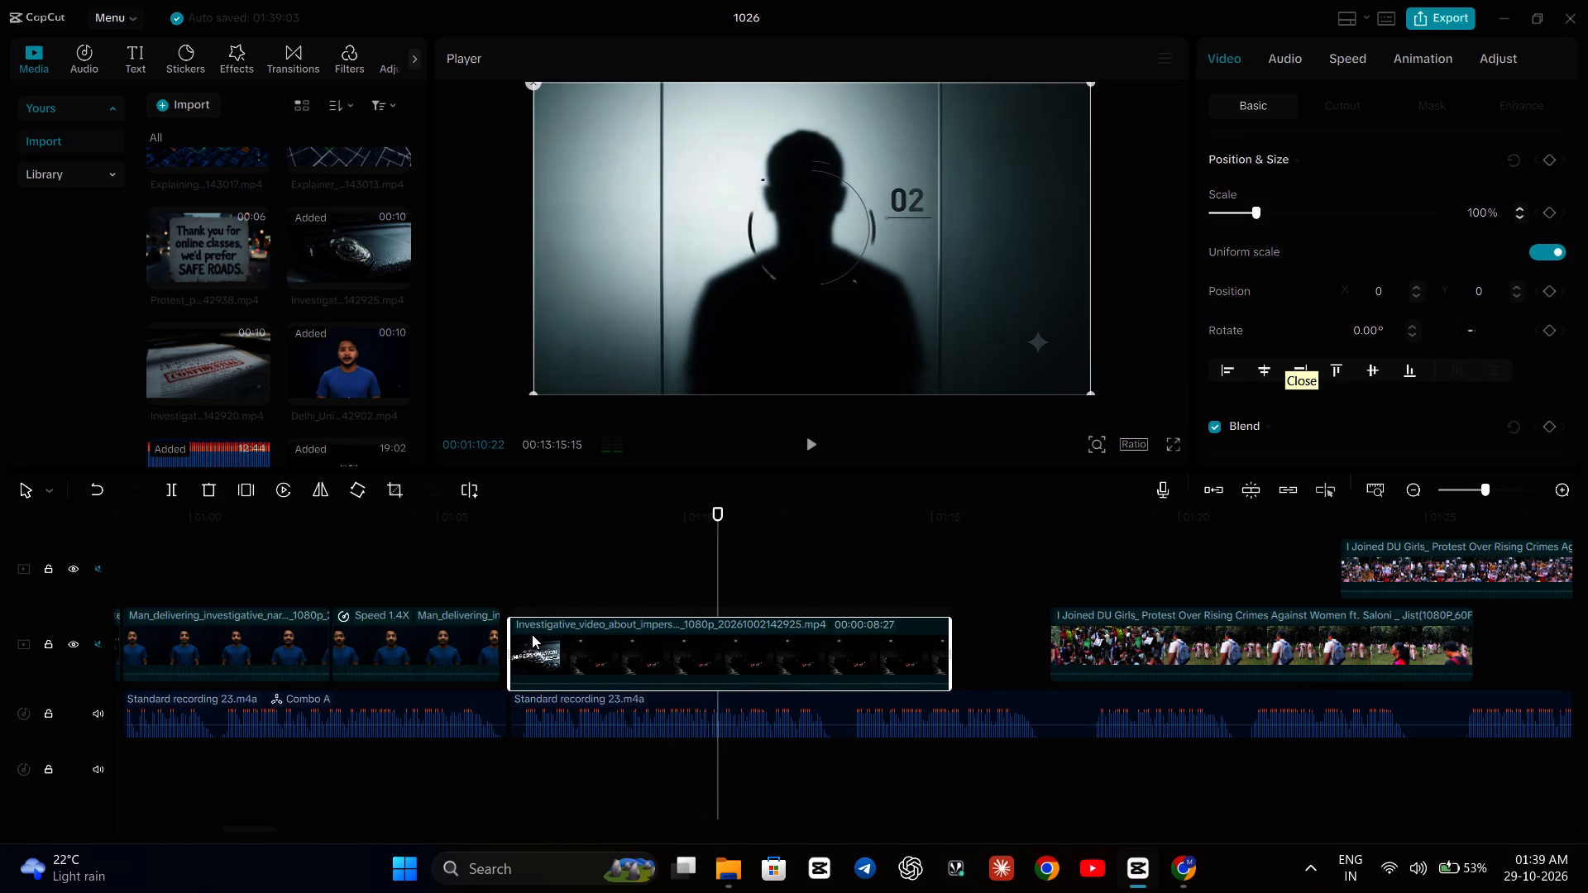
{"action": "left_click_drag", "start_coordinate": [532, 634], "coordinate": [524, 634]}
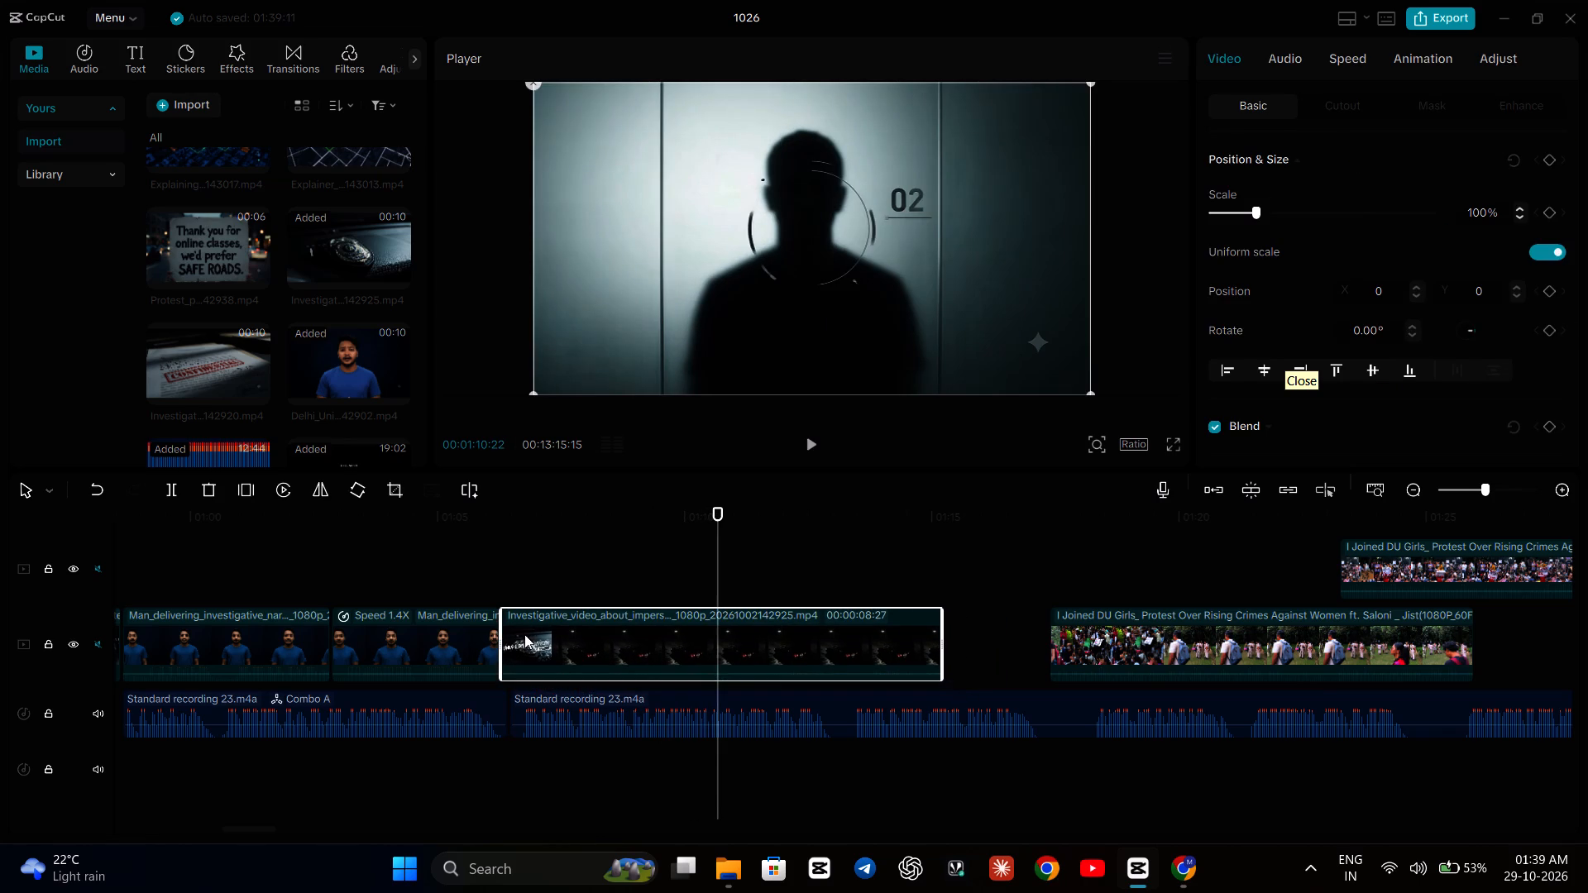
{"action": "left_click", "coordinate": [414, 575]}
{"action": "key", "text": "space"}
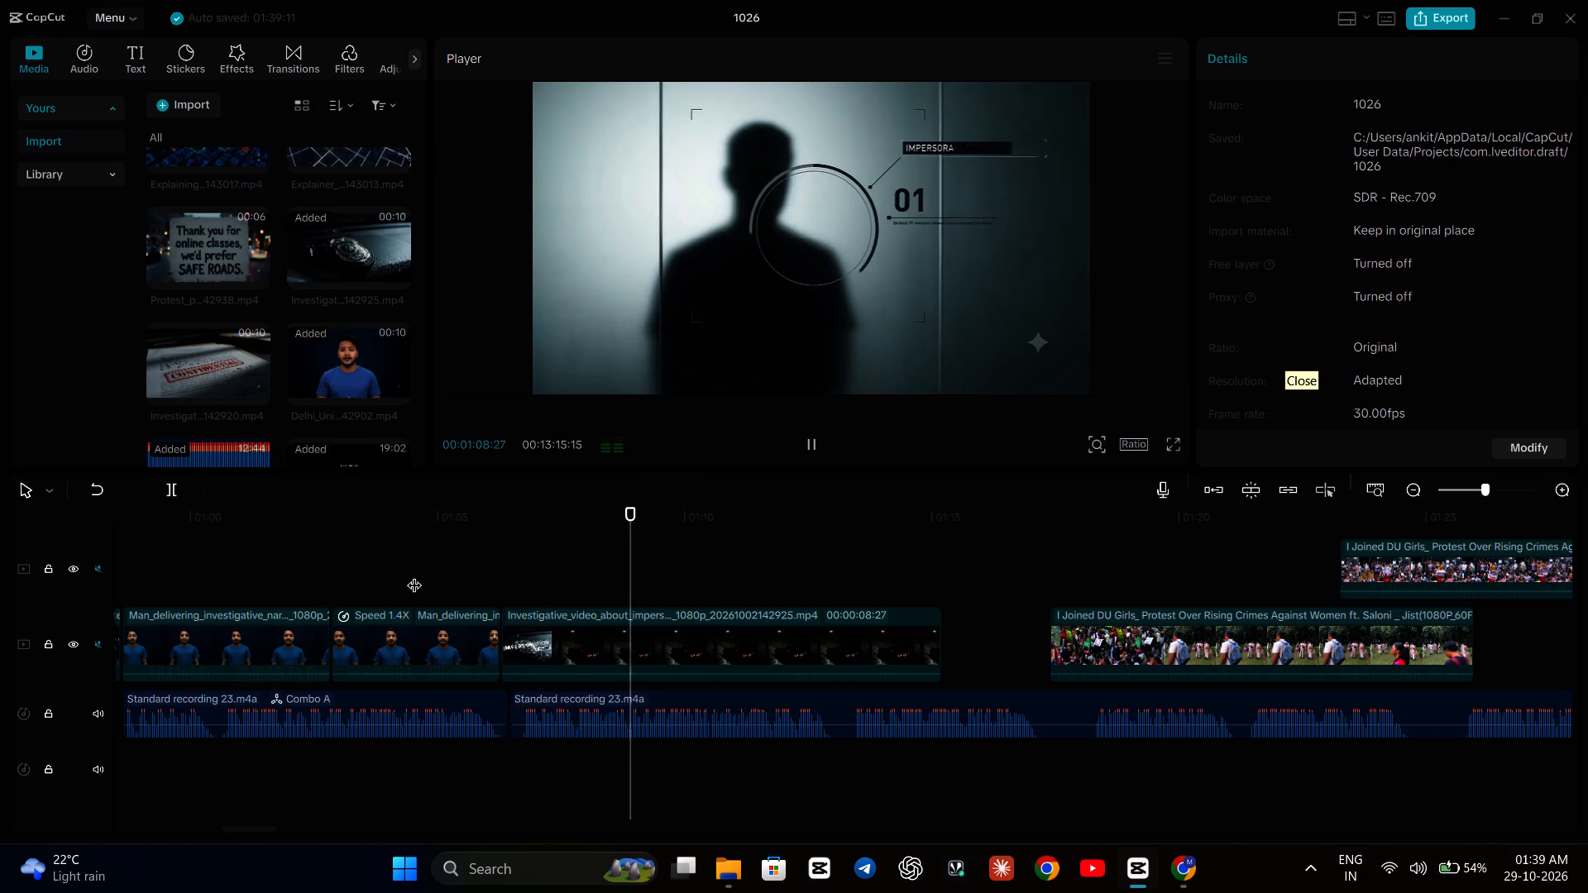
Trim the start of the investigative clip so it lasts 00:00:08:20, and play it from about 1:05.
{"action": "left_click", "coordinate": [520, 628]}
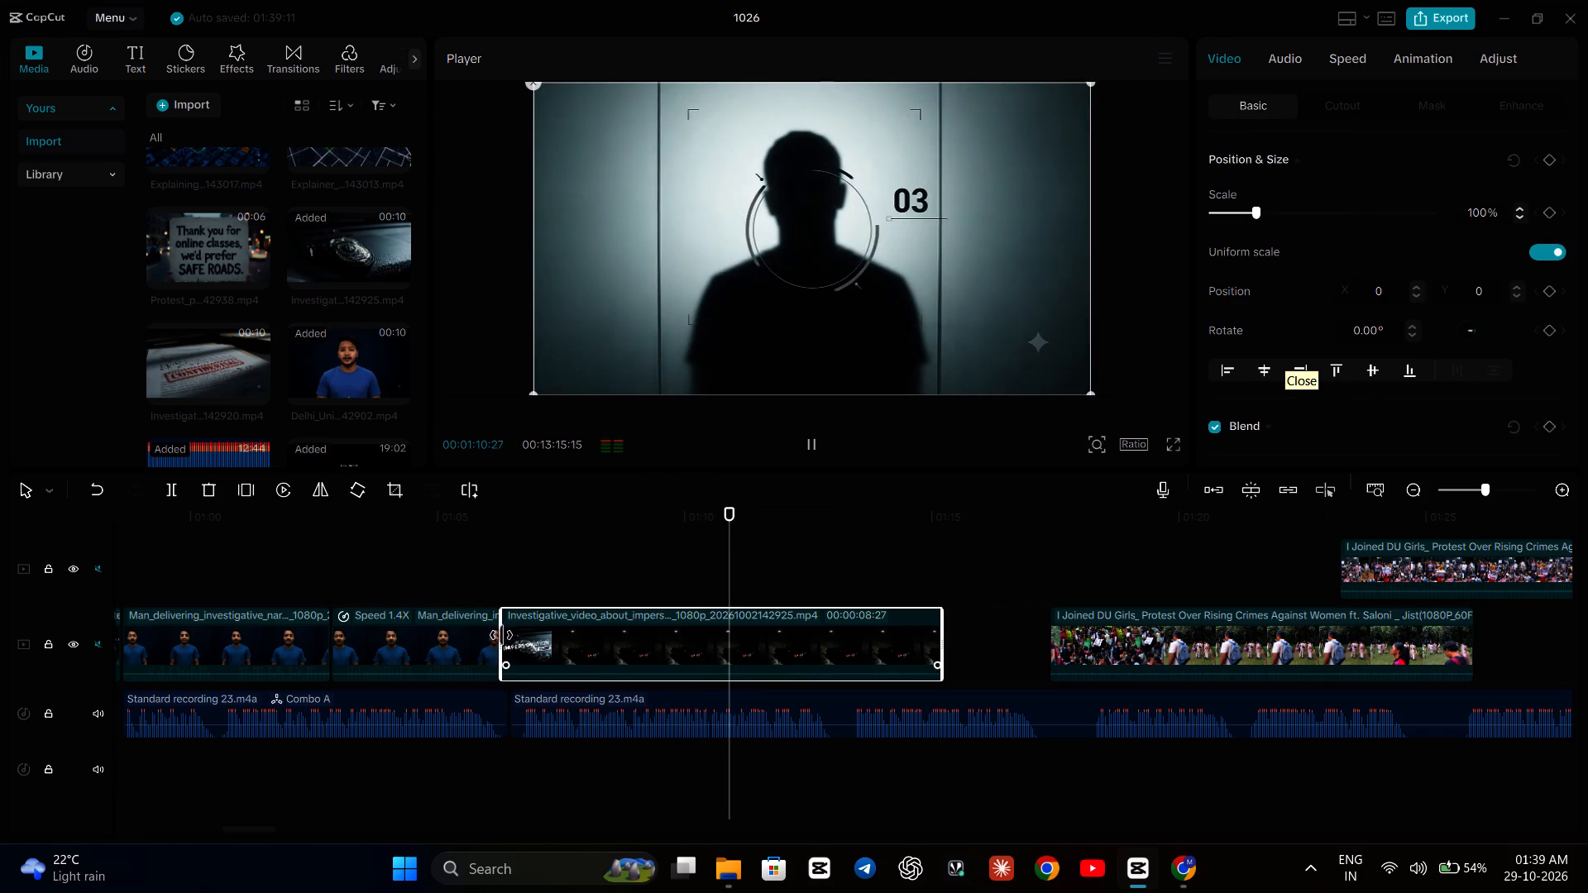
{"action": "left_click_drag", "start_coordinate": [498, 635], "coordinate": [508, 639]}
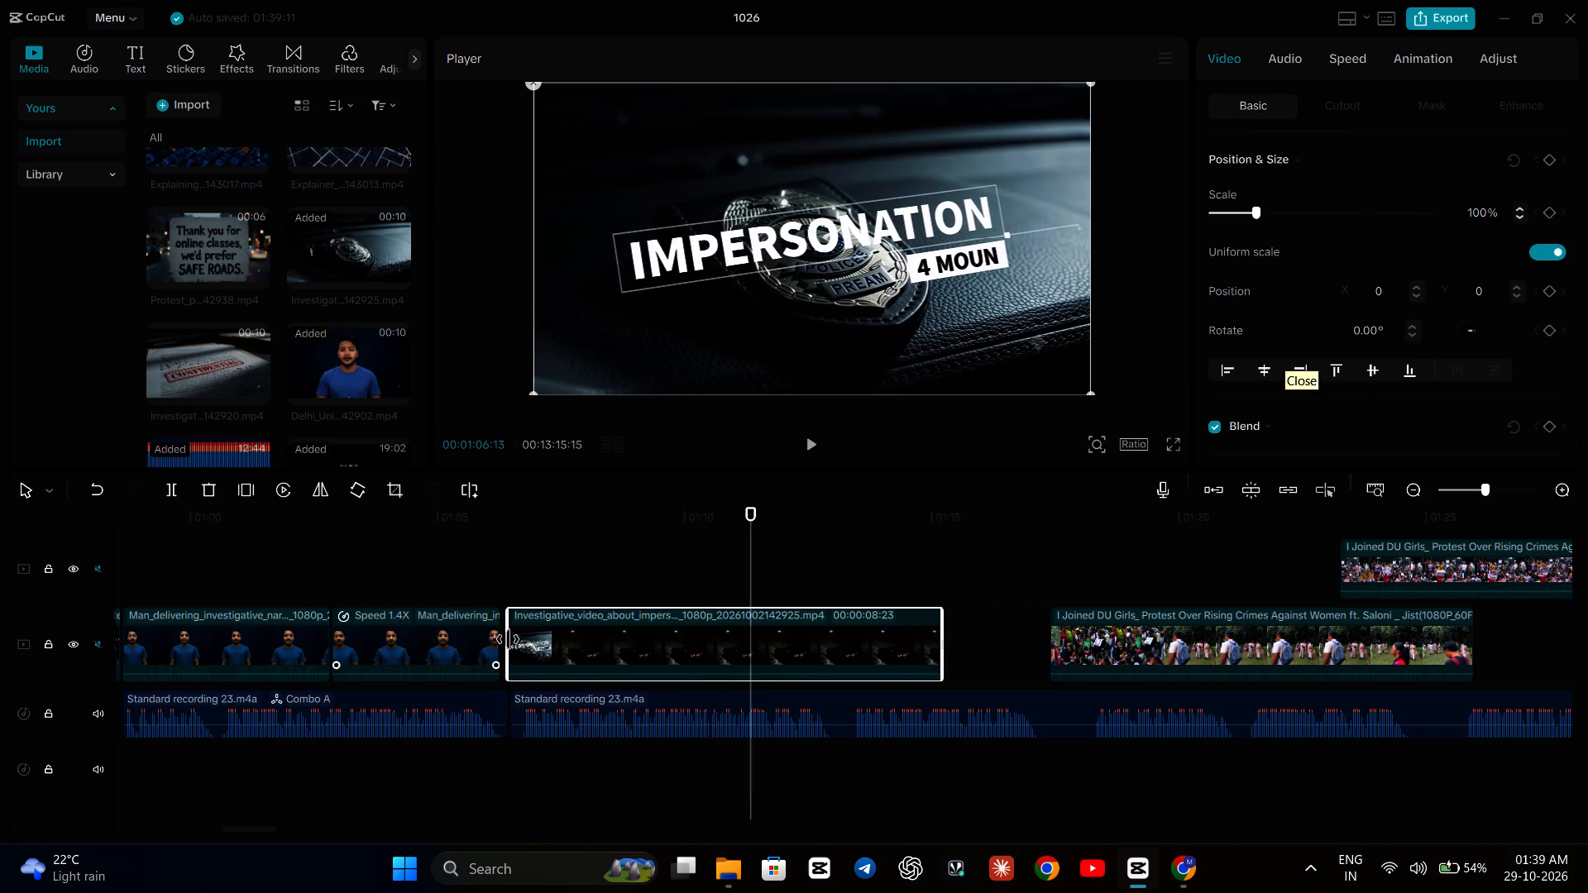
{"action": "left_click_drag", "start_coordinate": [508, 639], "coordinate": [513, 640]}
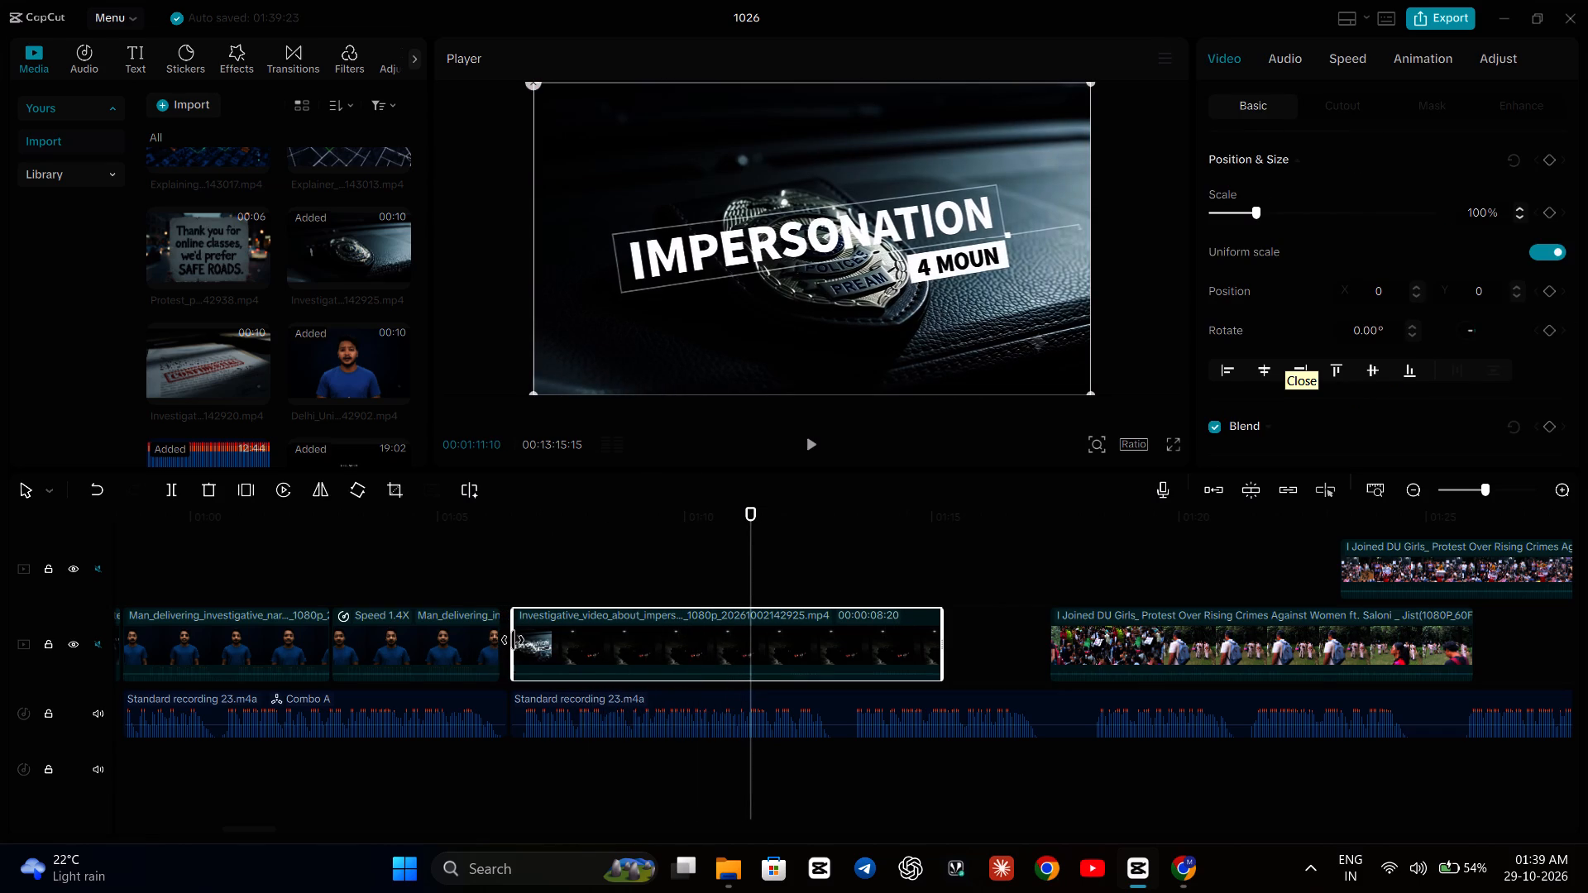
{"action": "left_click", "coordinate": [459, 585]}
{"action": "key", "text": "space"}
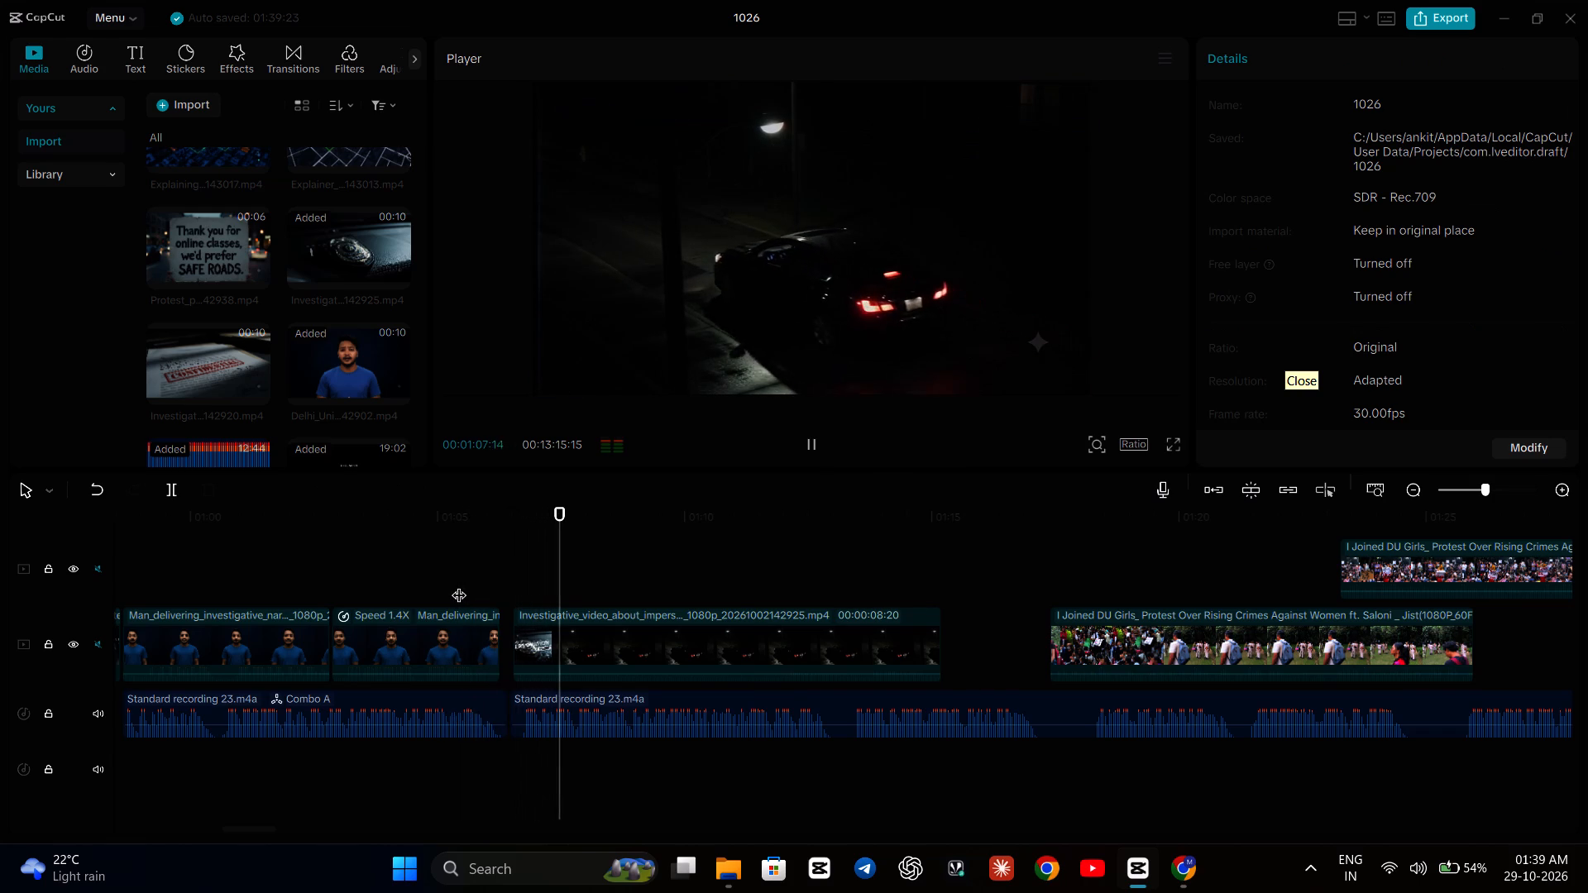
Shift the investigative clip slightly earlier, starting at about 1:06 near the talking-head clip's end, and play from about 1:04.
{"action": "left_click_drag", "start_coordinate": [562, 633], "coordinate": [512, 640]}
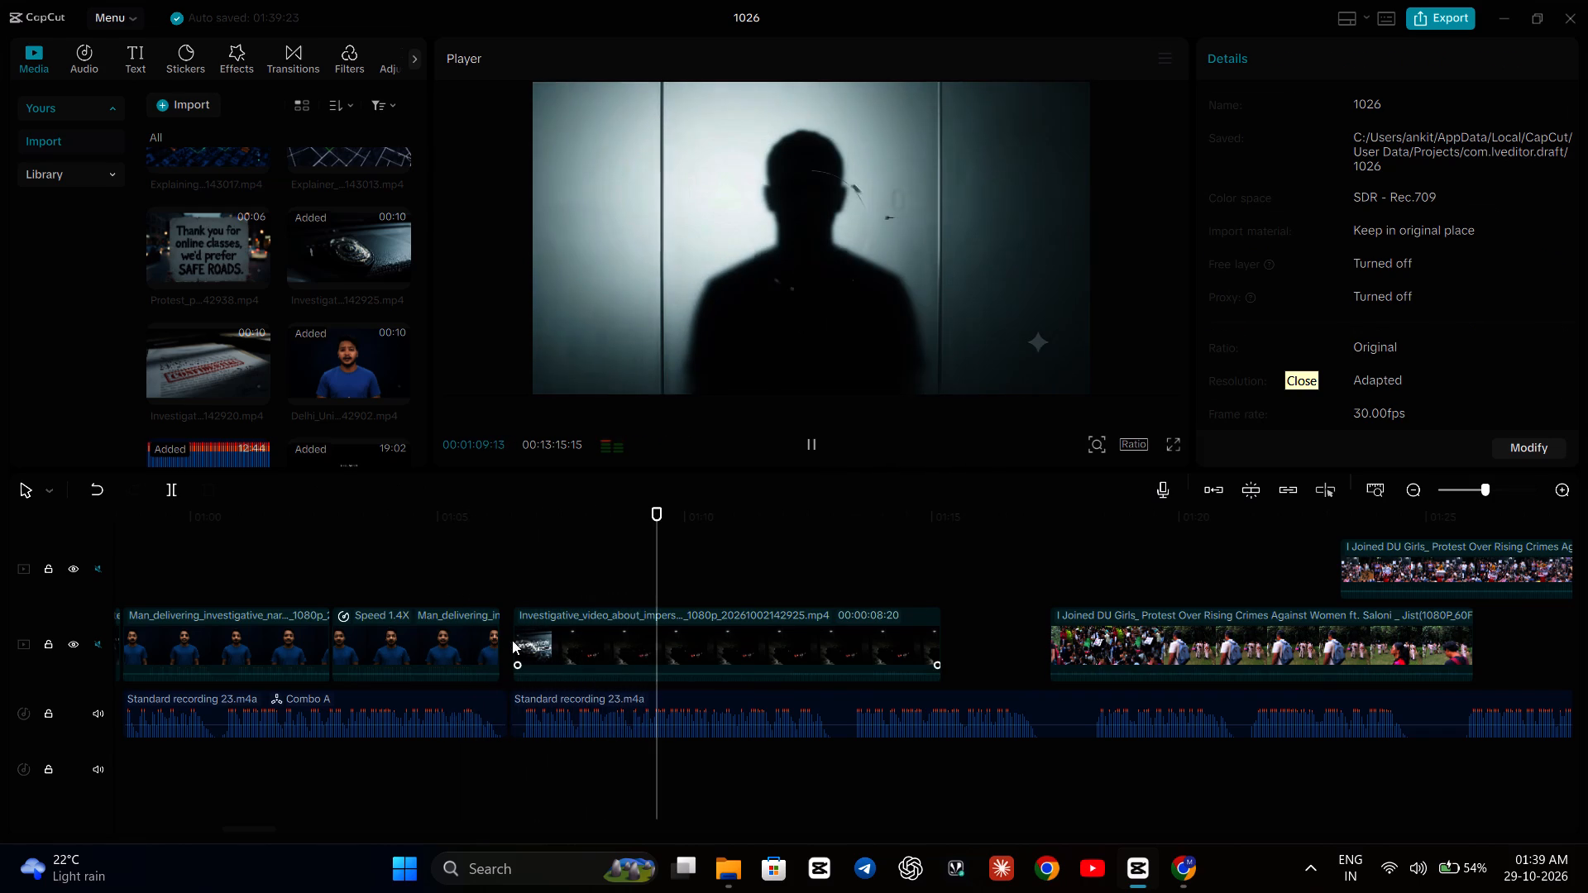
{"action": "left_click_drag", "start_coordinate": [512, 640], "coordinate": [557, 635]}
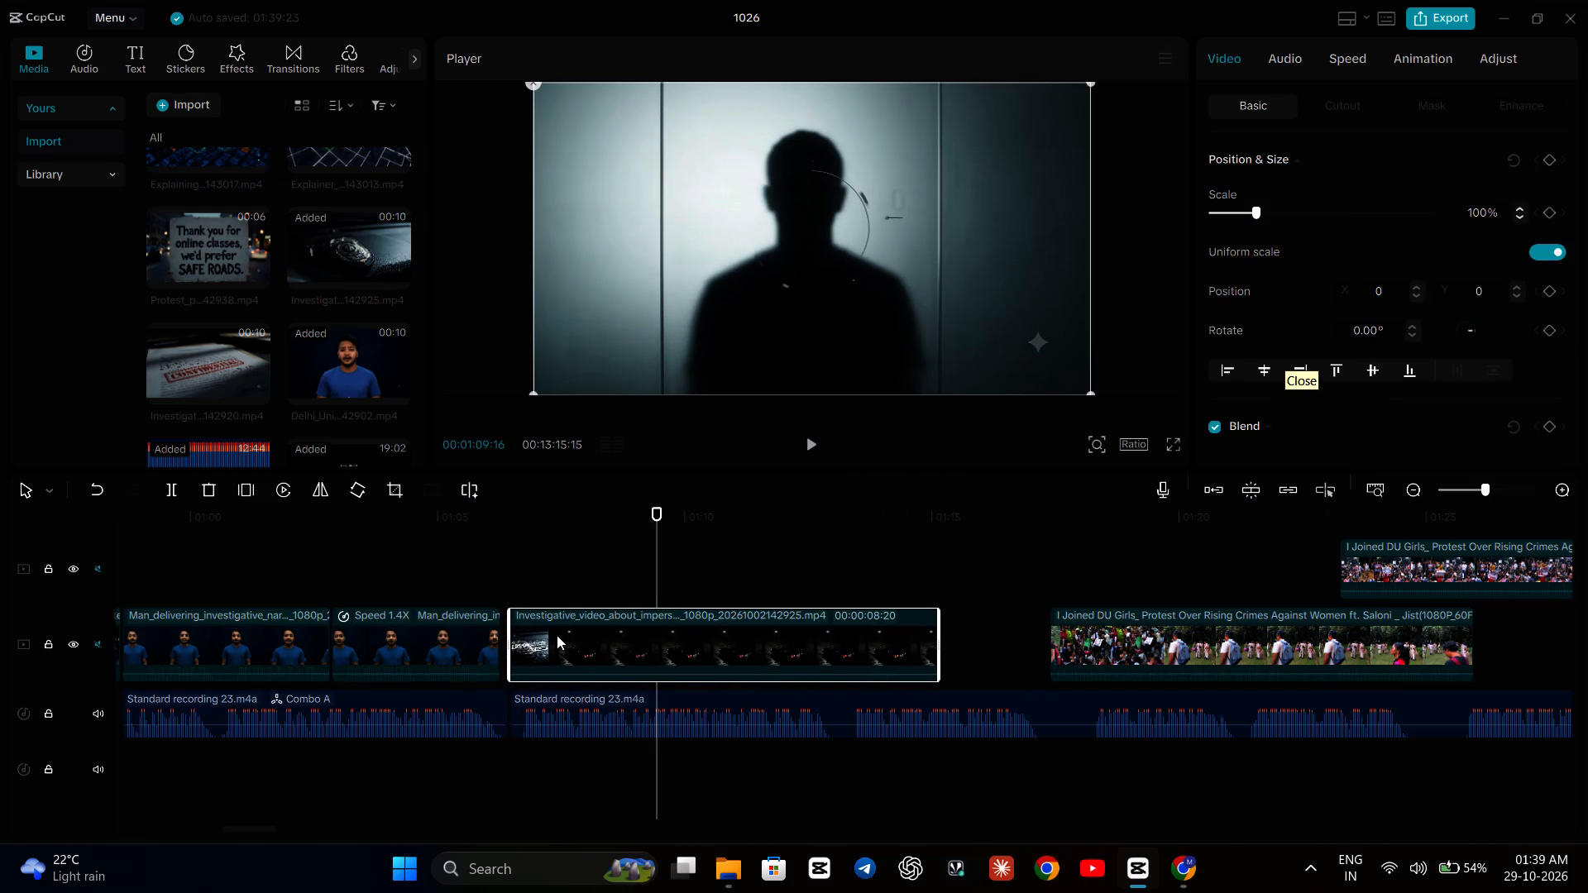
{"action": "left_click_drag", "start_coordinate": [557, 635], "coordinate": [553, 635]}
{"action": "left_click", "coordinate": [420, 566]}
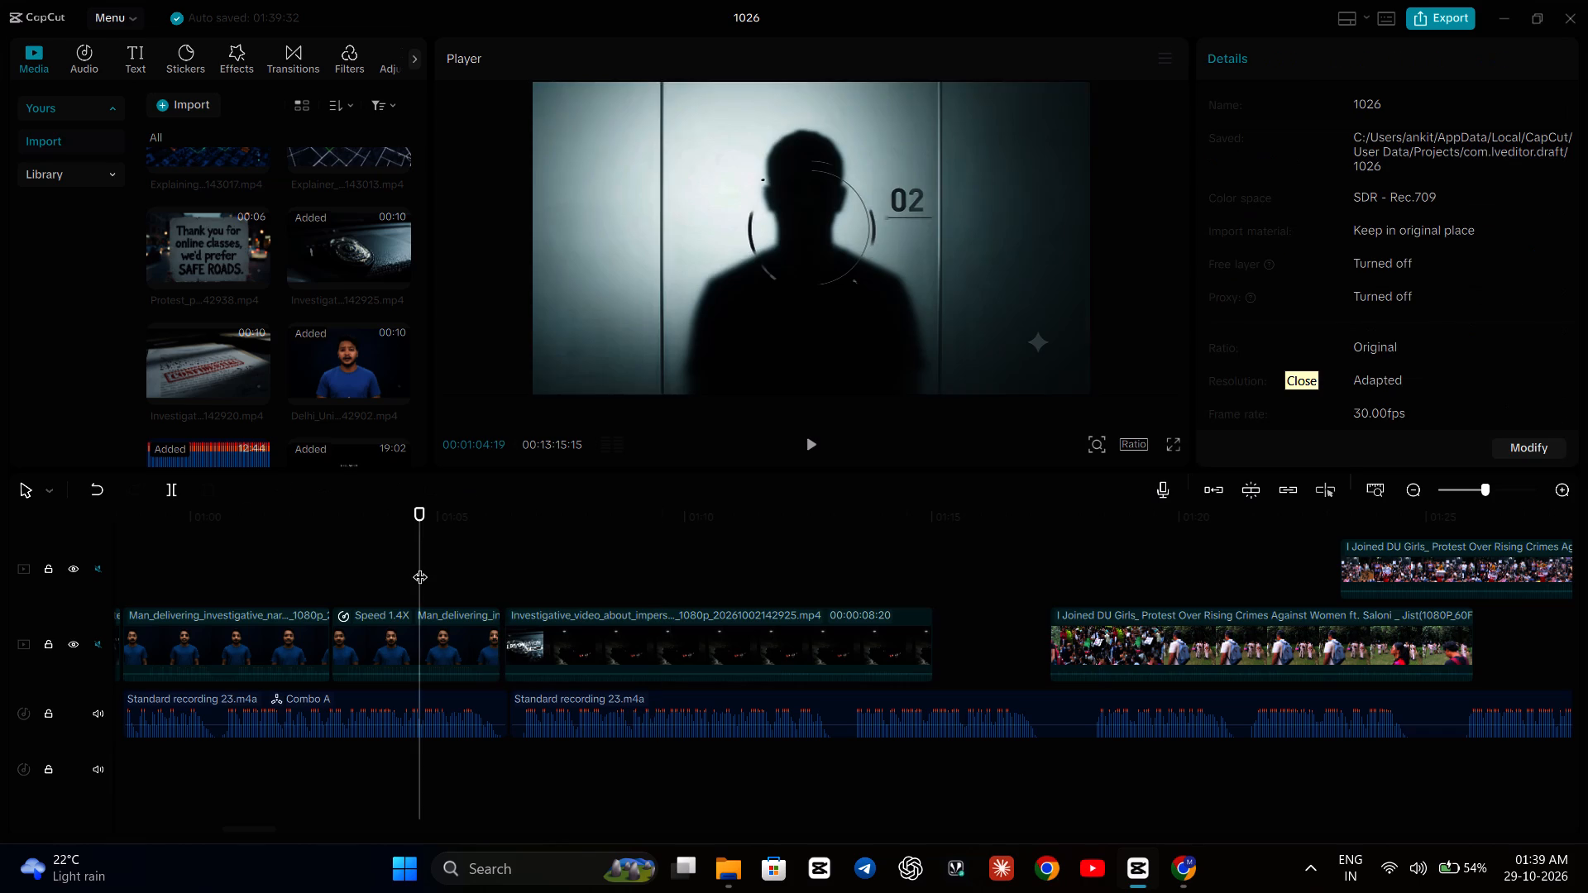
{"action": "key", "text": "space"}
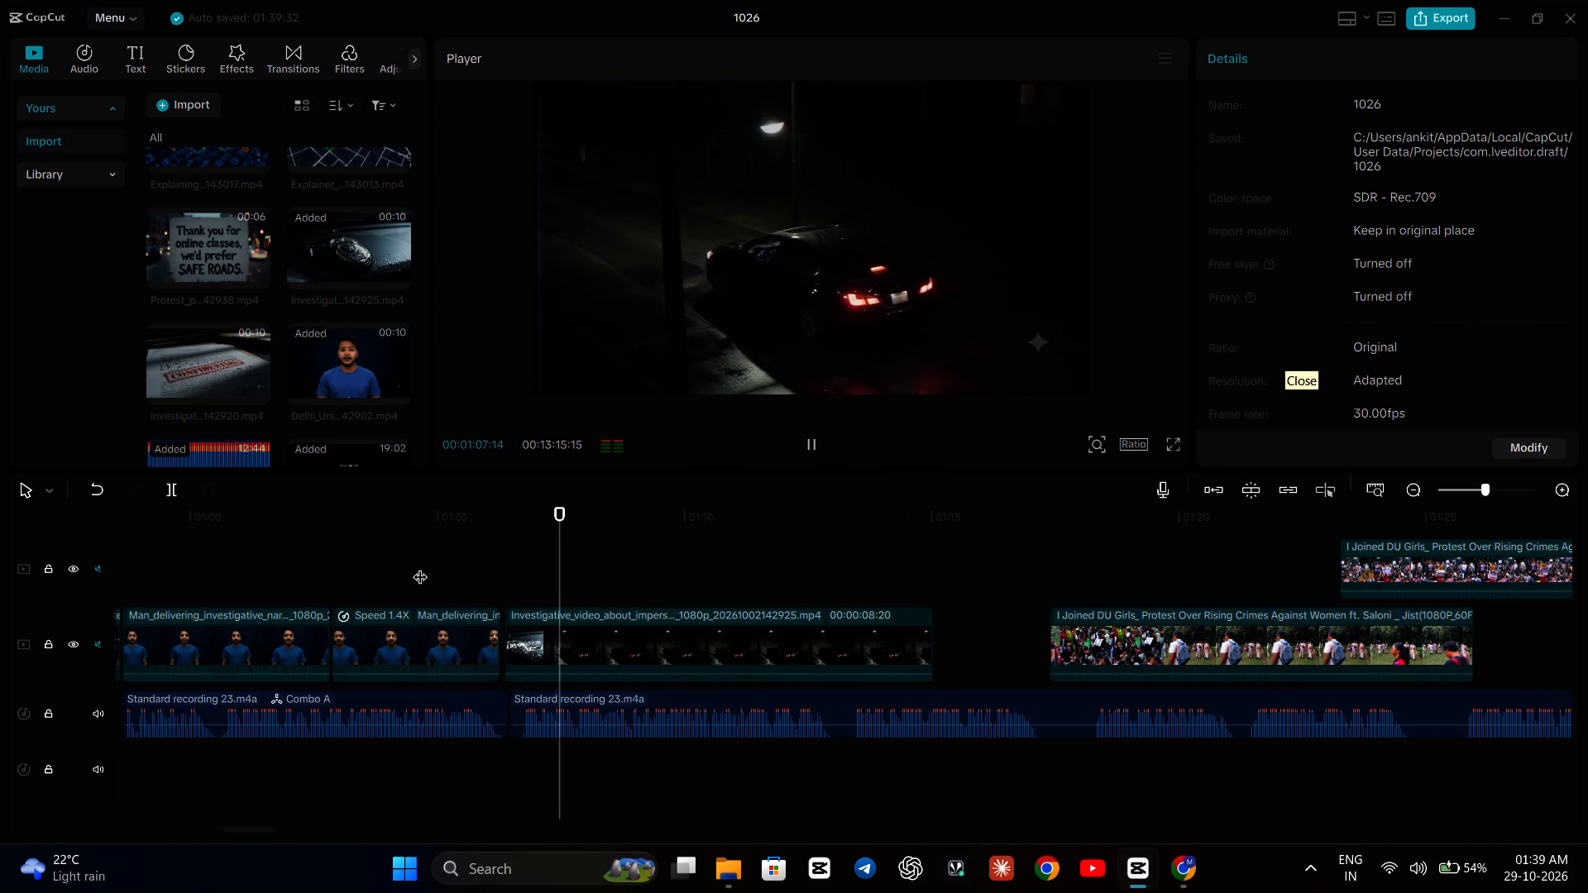
Trim the start of the investigative clip so it lasts 00:00:08:14, and play from about 1:05.
{"action": "left_click", "coordinate": [519, 632]}
{"action": "left_click_drag", "start_coordinate": [502, 637], "coordinate": [510, 640]}
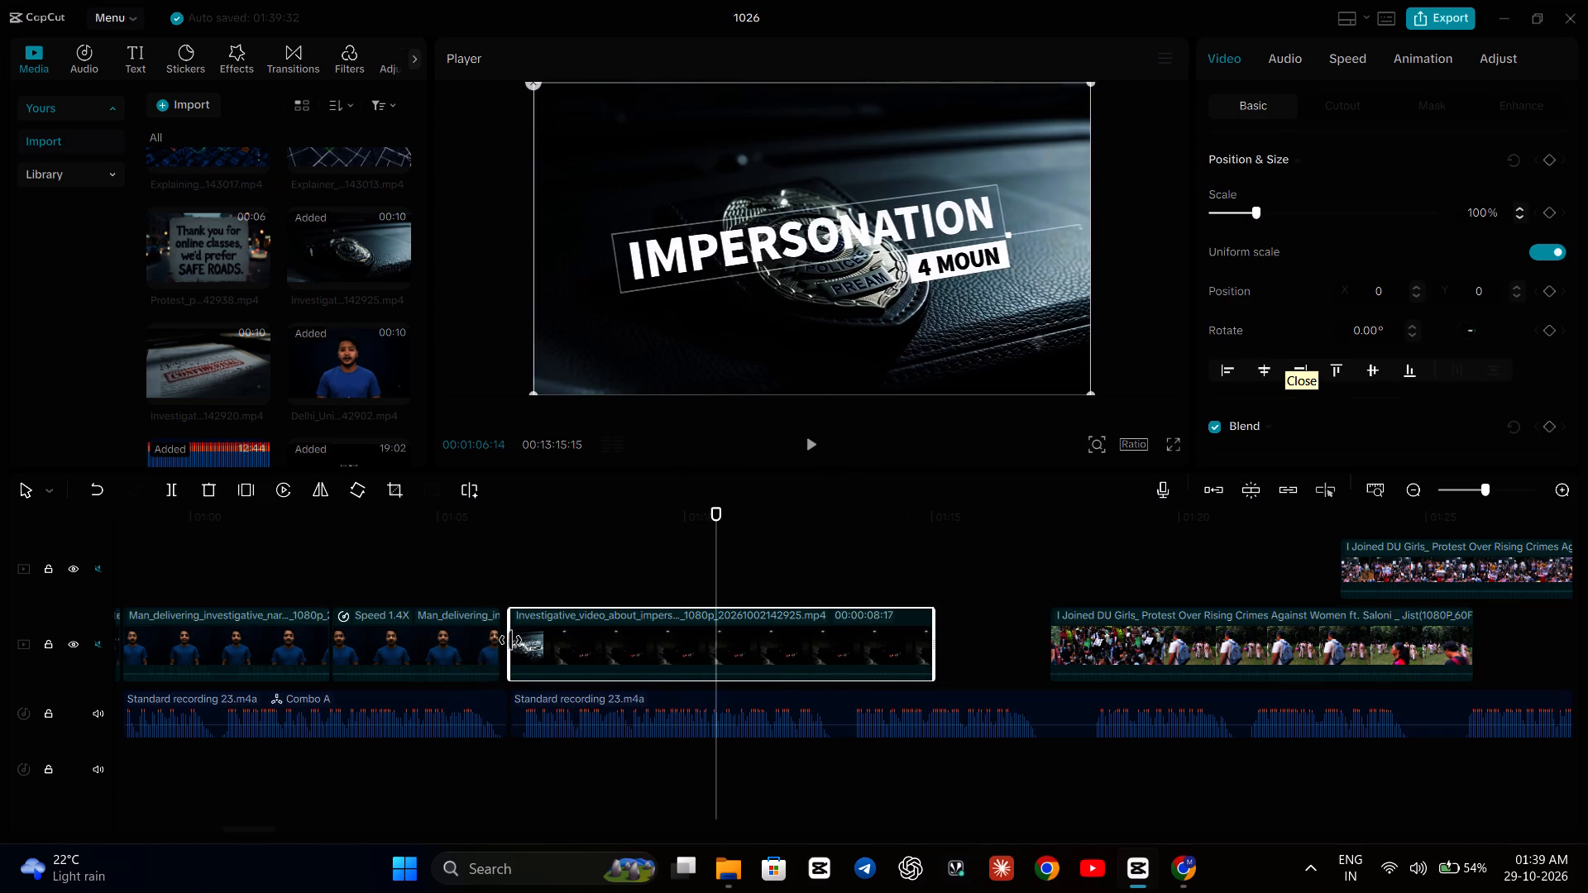
{"action": "left_click_drag", "start_coordinate": [510, 640], "coordinate": [515, 642]}
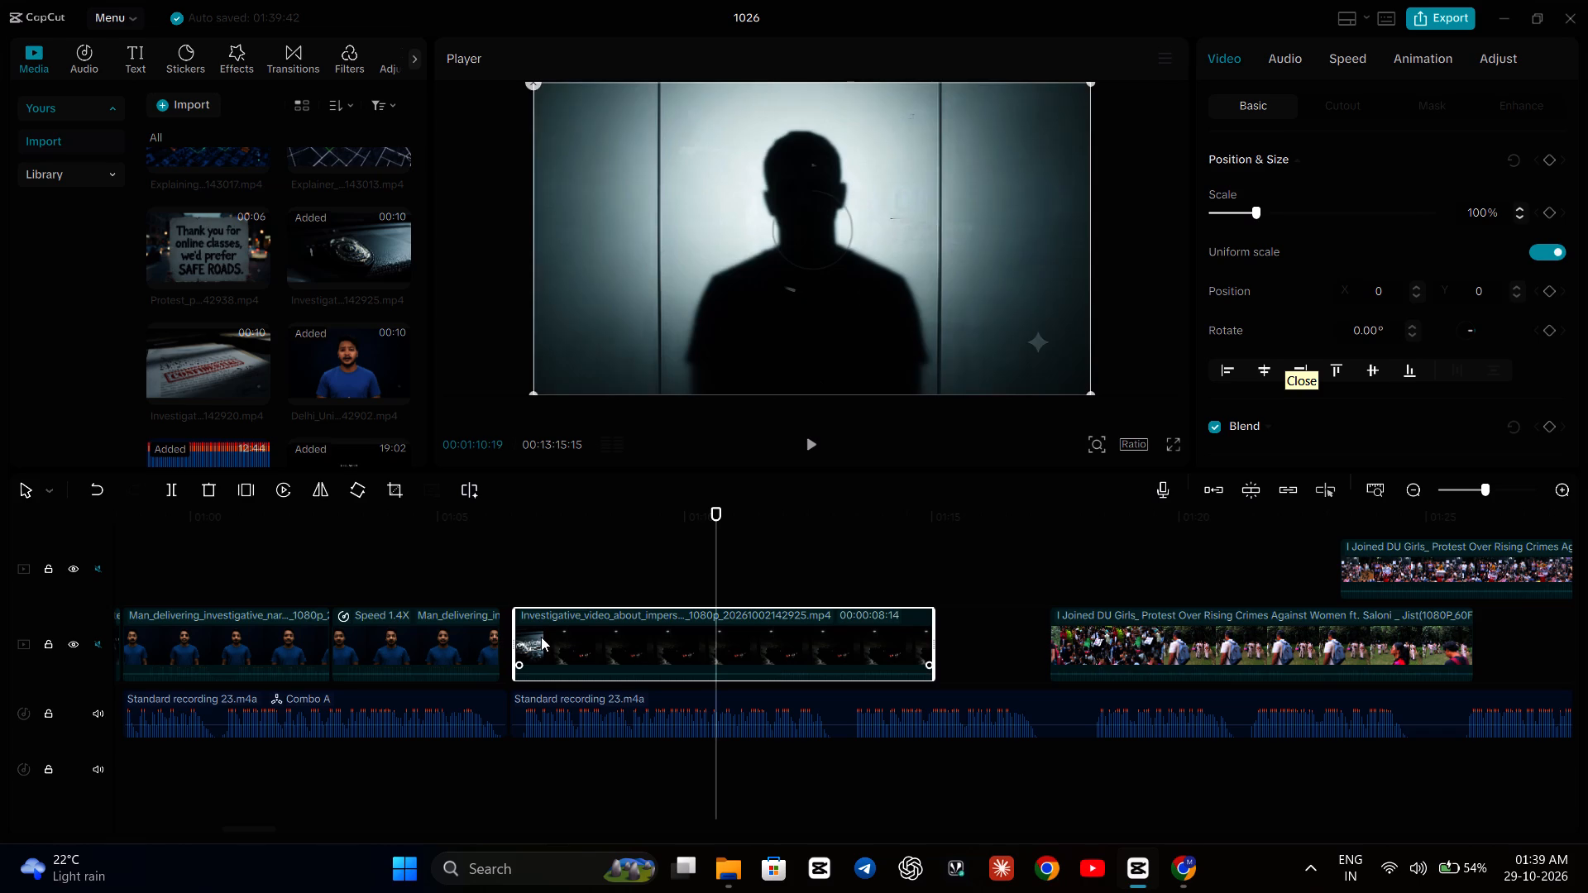
{"action": "left_click", "coordinate": [448, 590]}
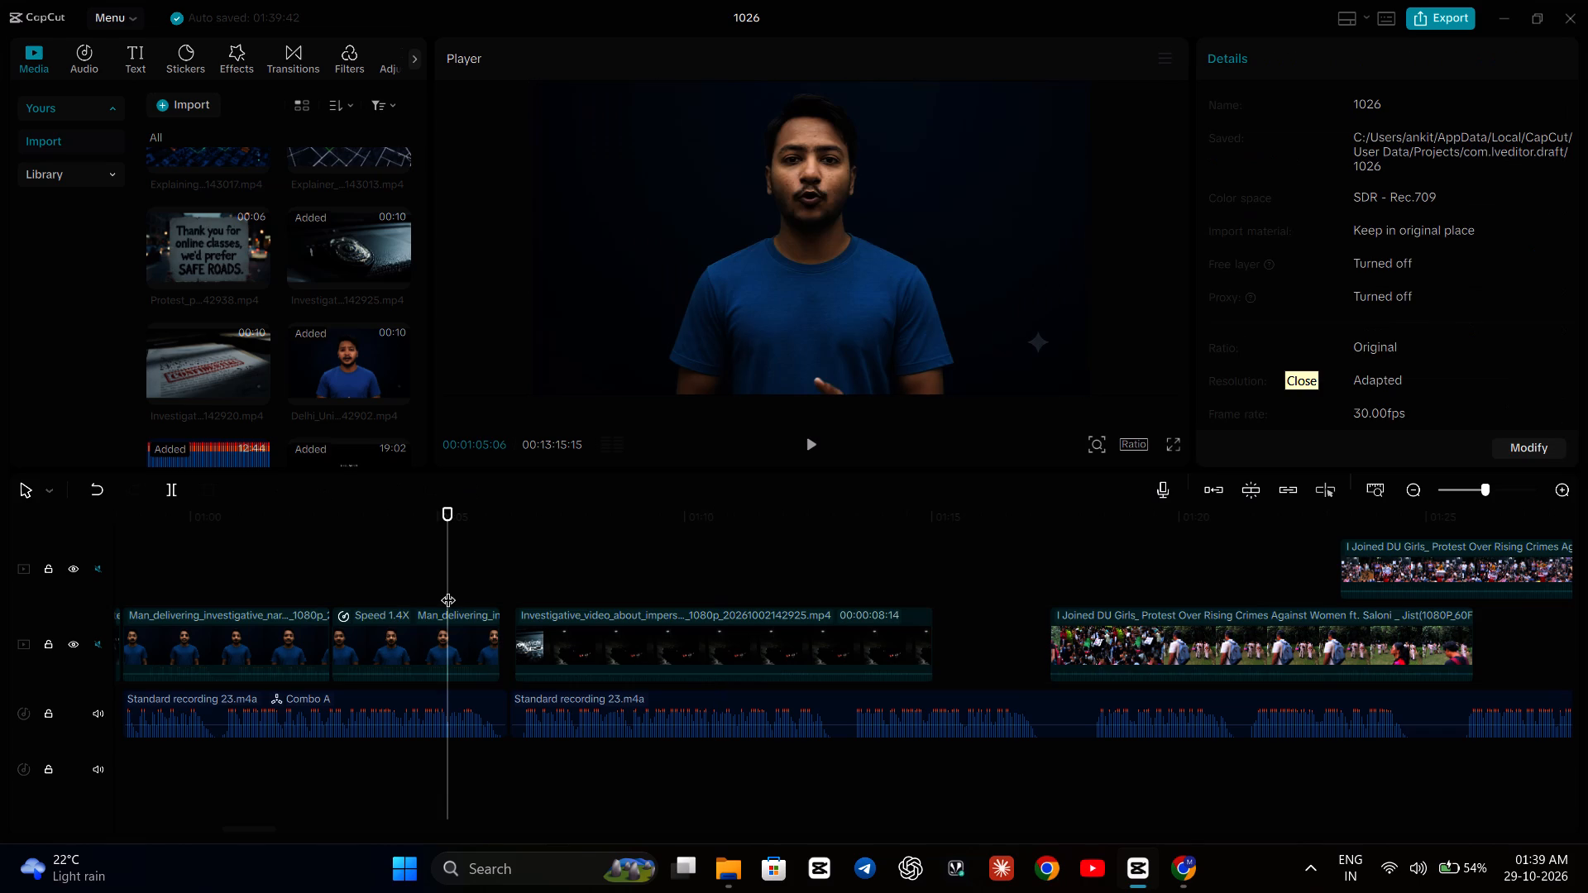
{"action": "key", "text": "space"}
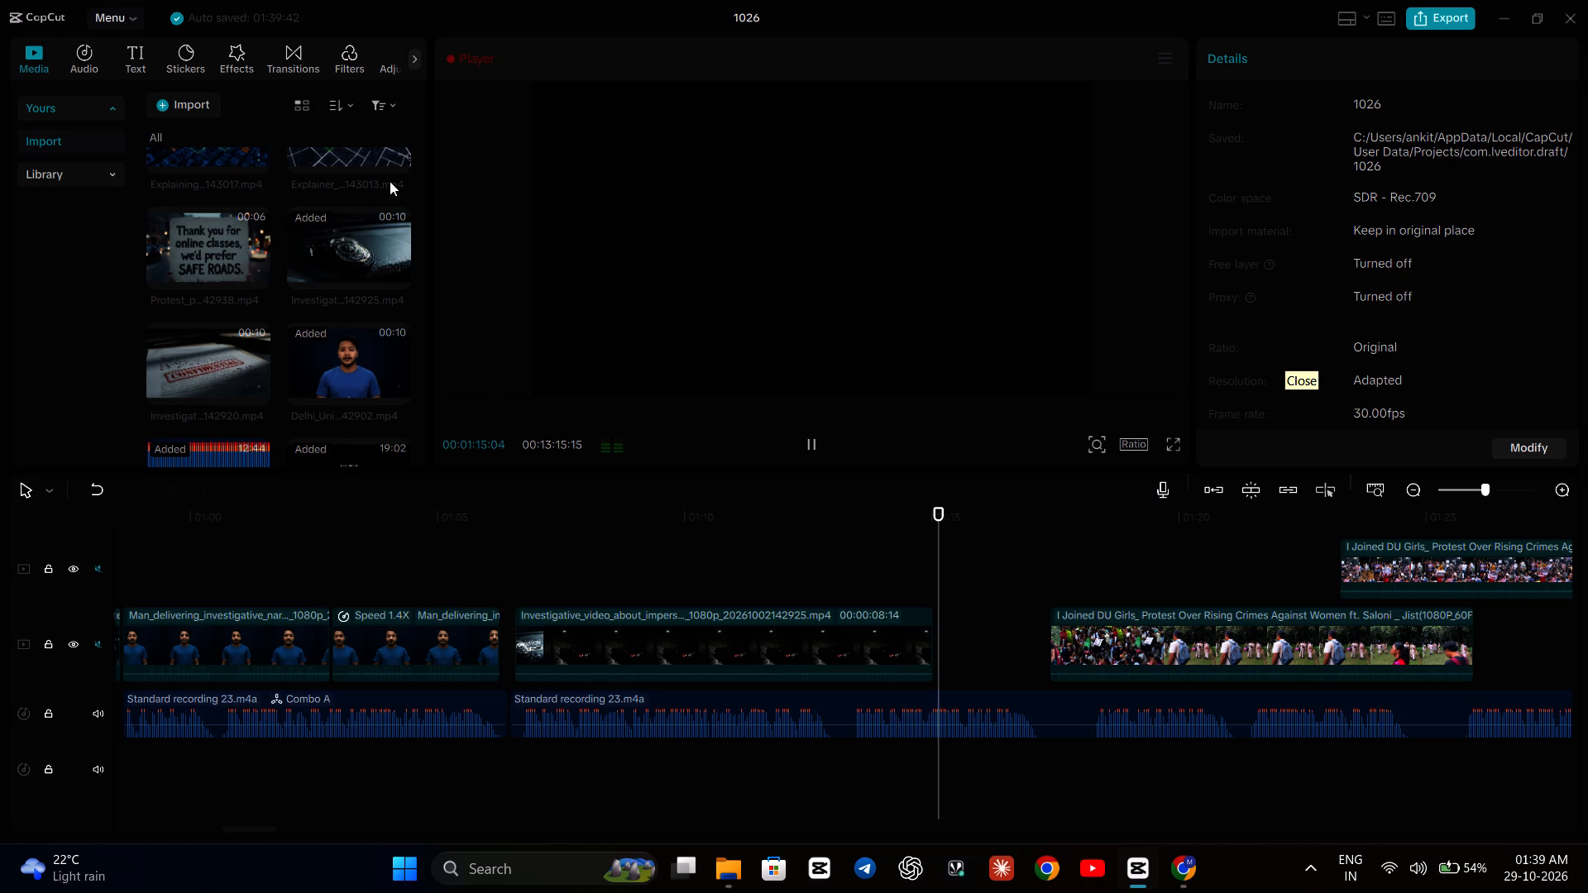
{"action": "left_click", "coordinate": [471, 58]}
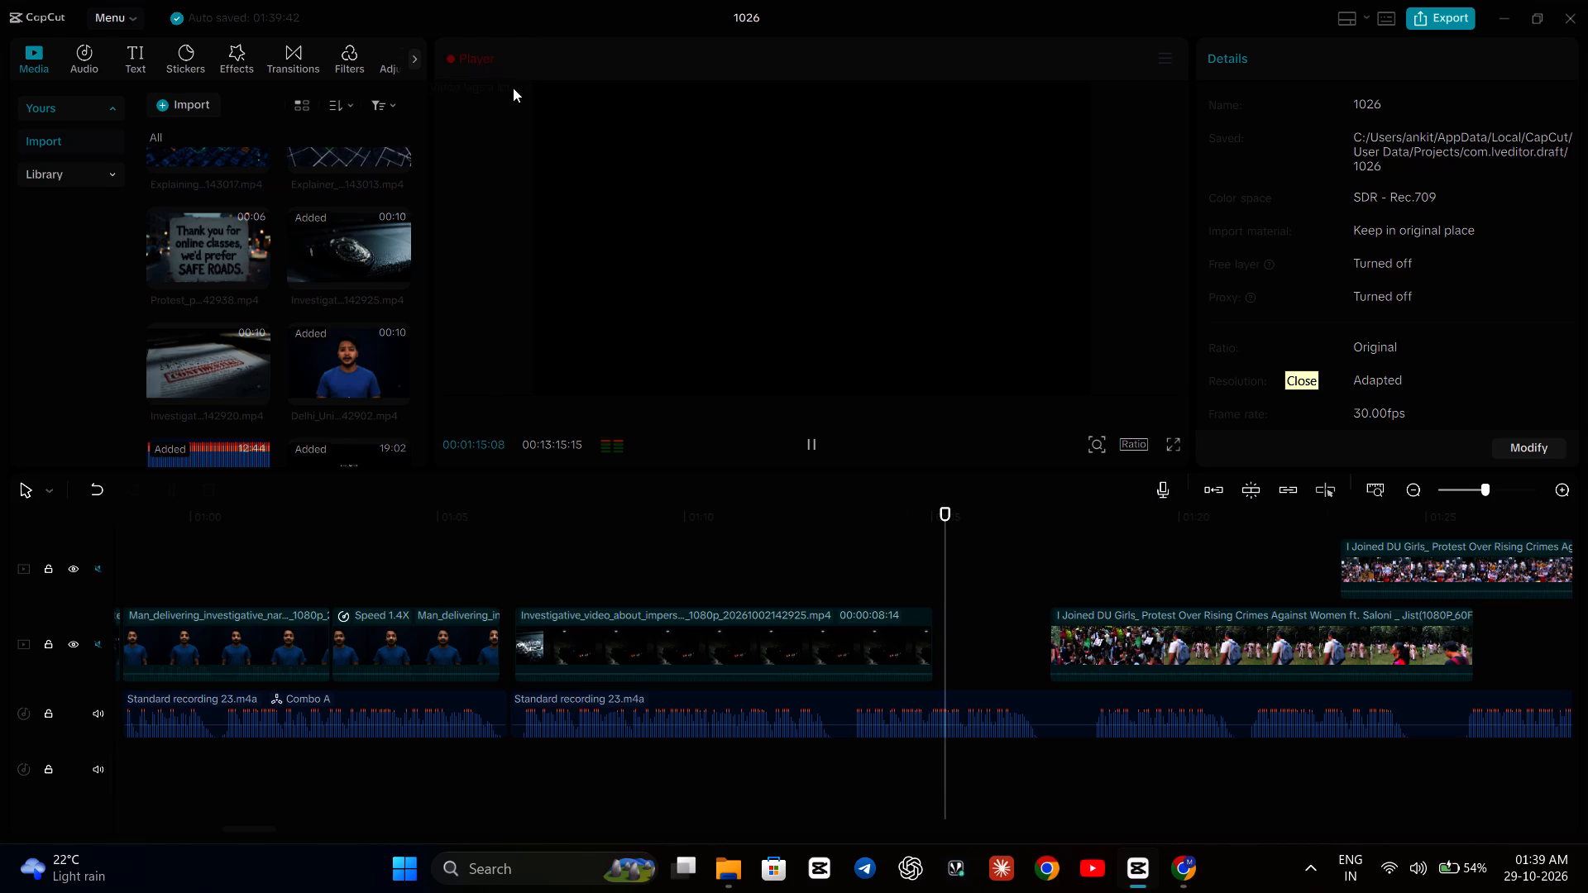
Move the 00:00:08:14 investigative clip earlier to close the gap after the sped-up talking-head clip.
{"action": "left_click_drag", "start_coordinate": [552, 628], "coordinate": [543, 632]}
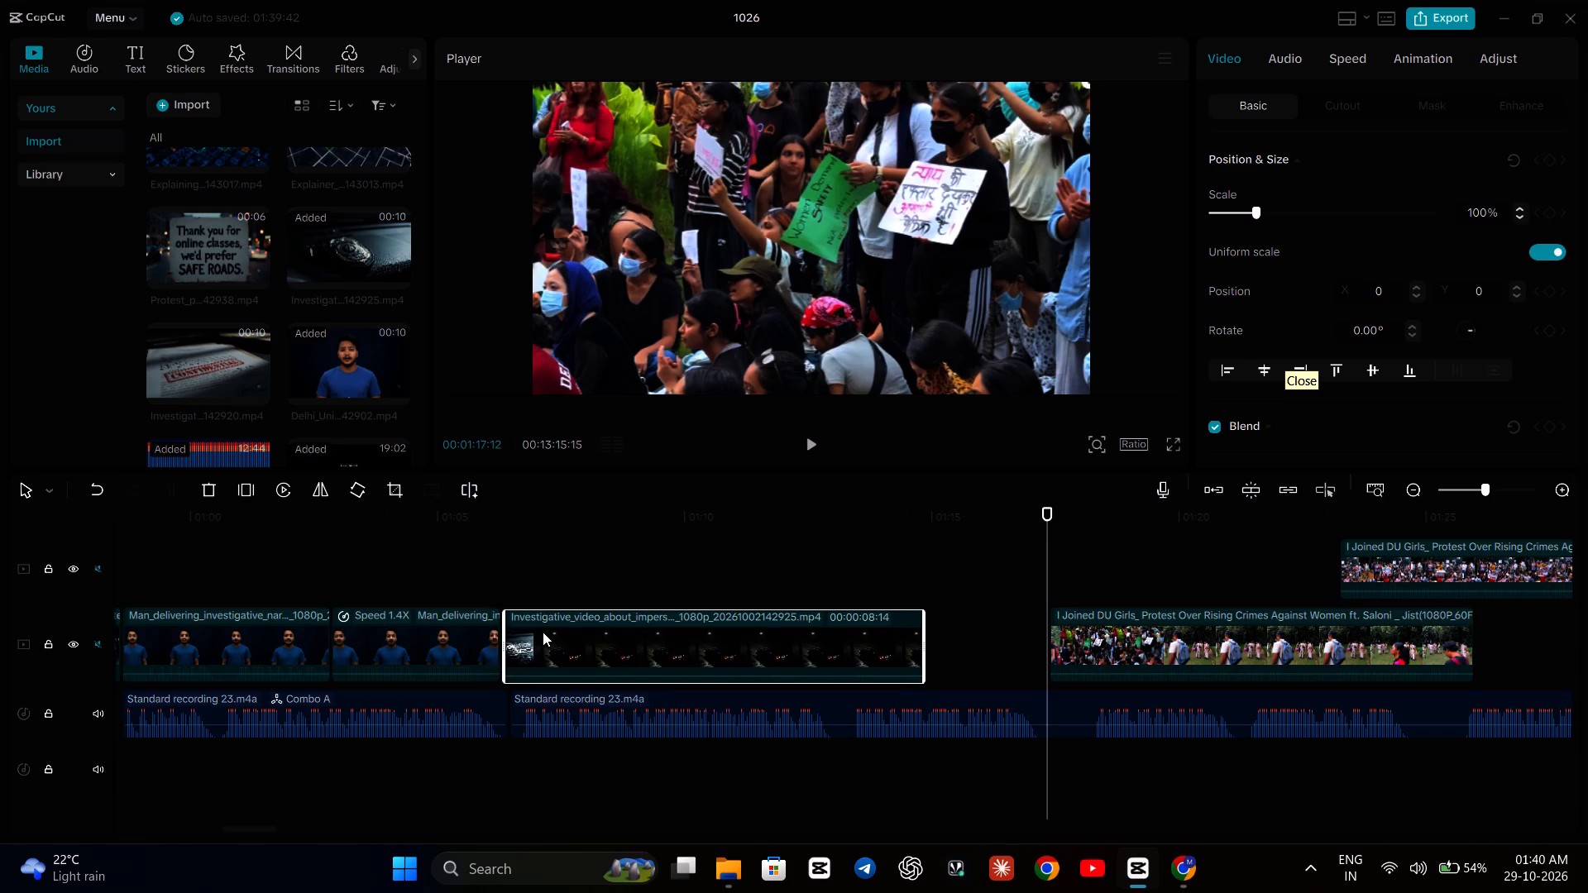
{"action": "left_click_drag", "start_coordinate": [543, 632], "coordinate": [539, 631]}
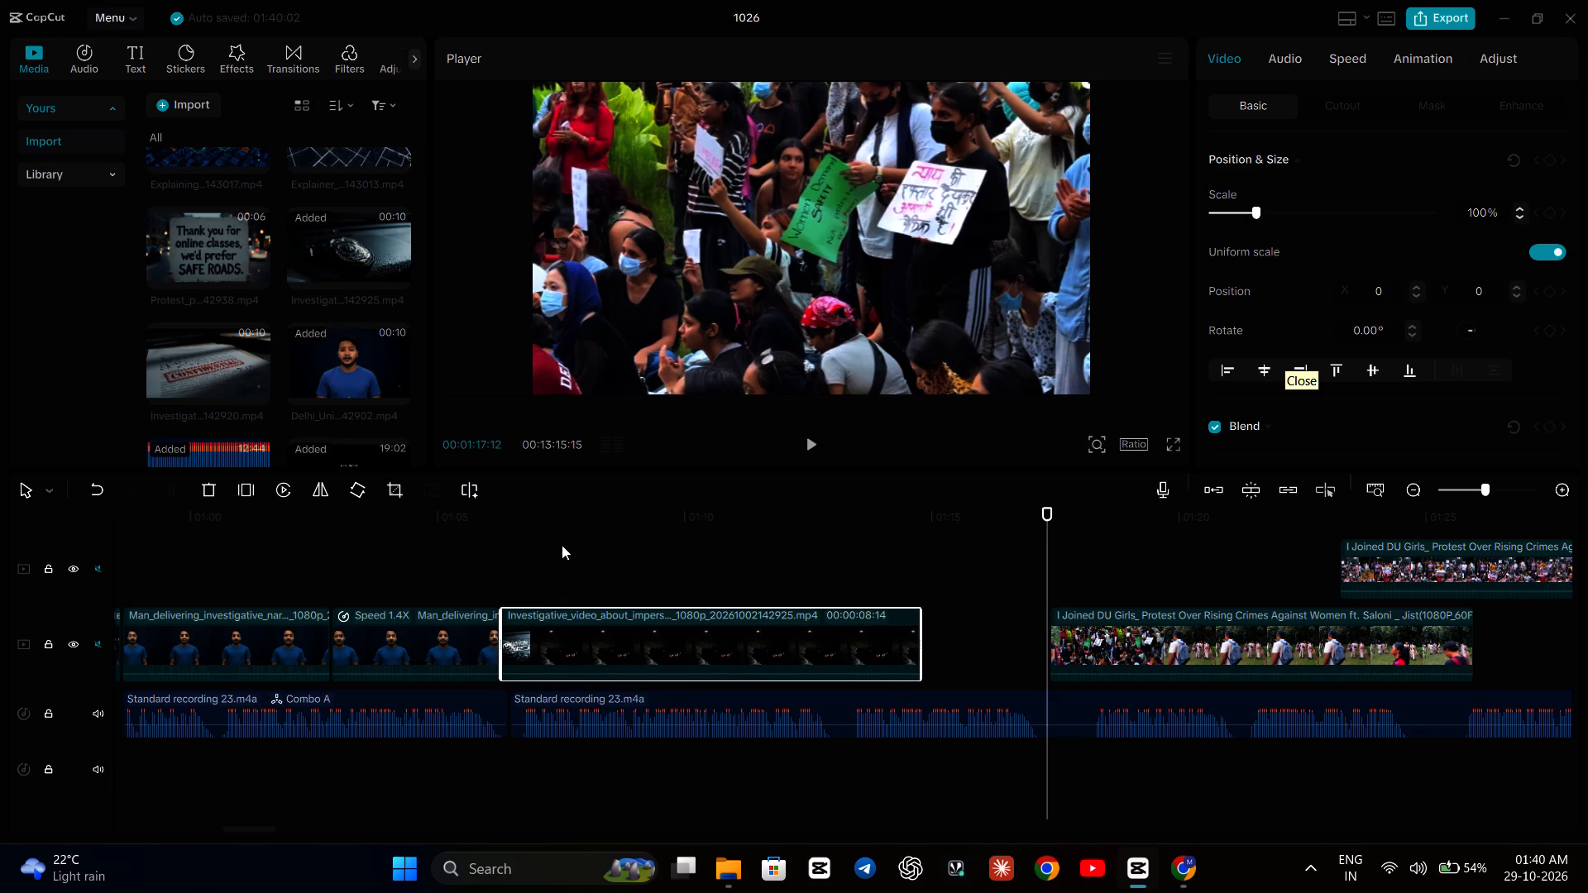
{"action": "left_click", "coordinate": [562, 541]}
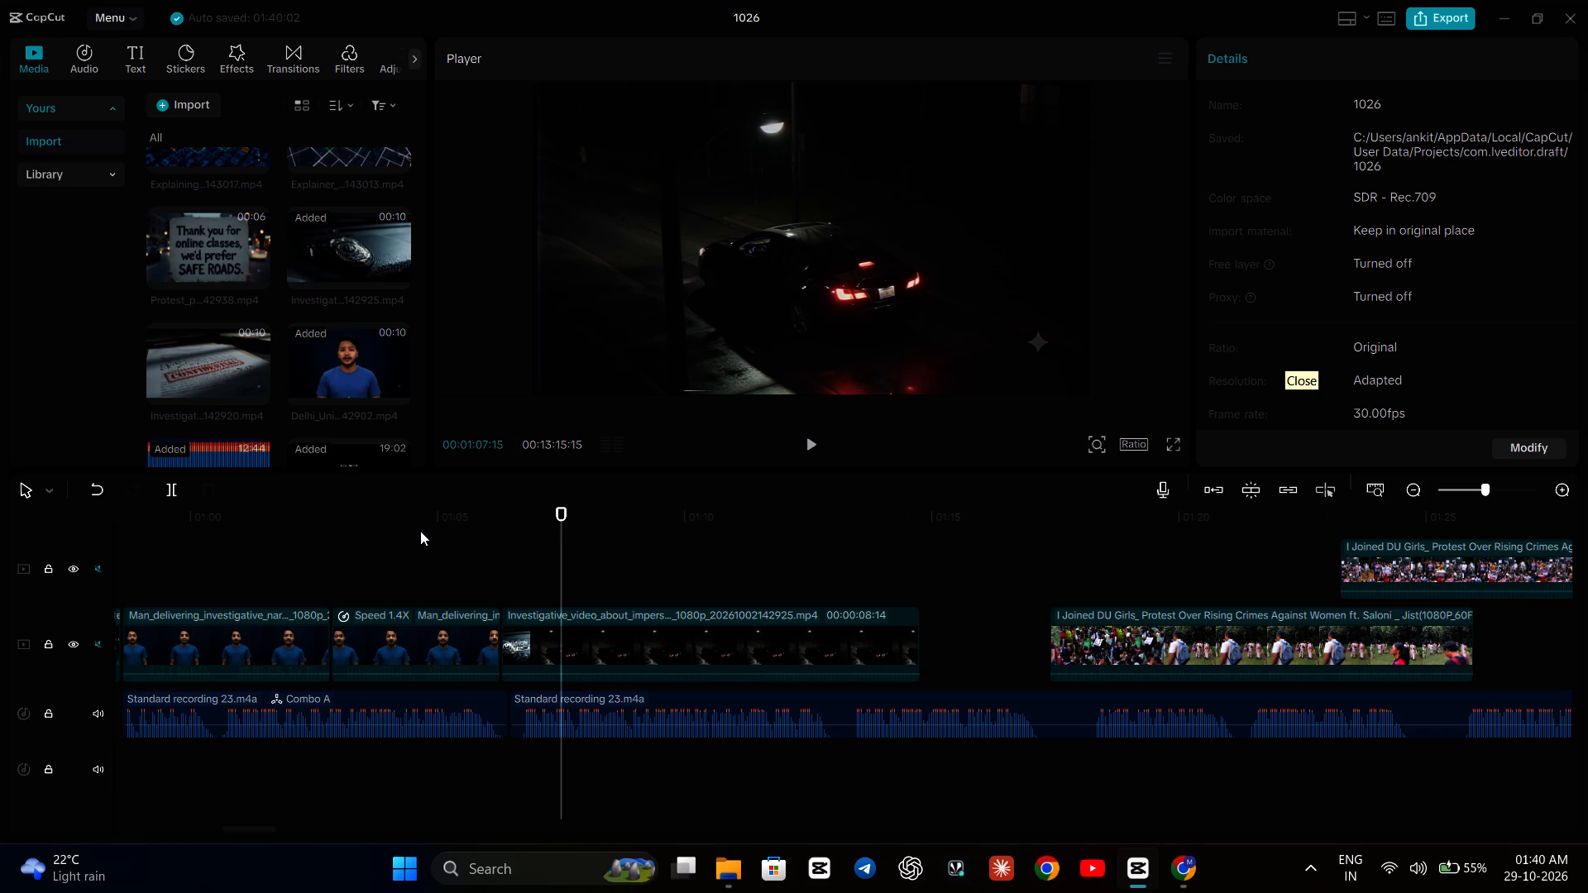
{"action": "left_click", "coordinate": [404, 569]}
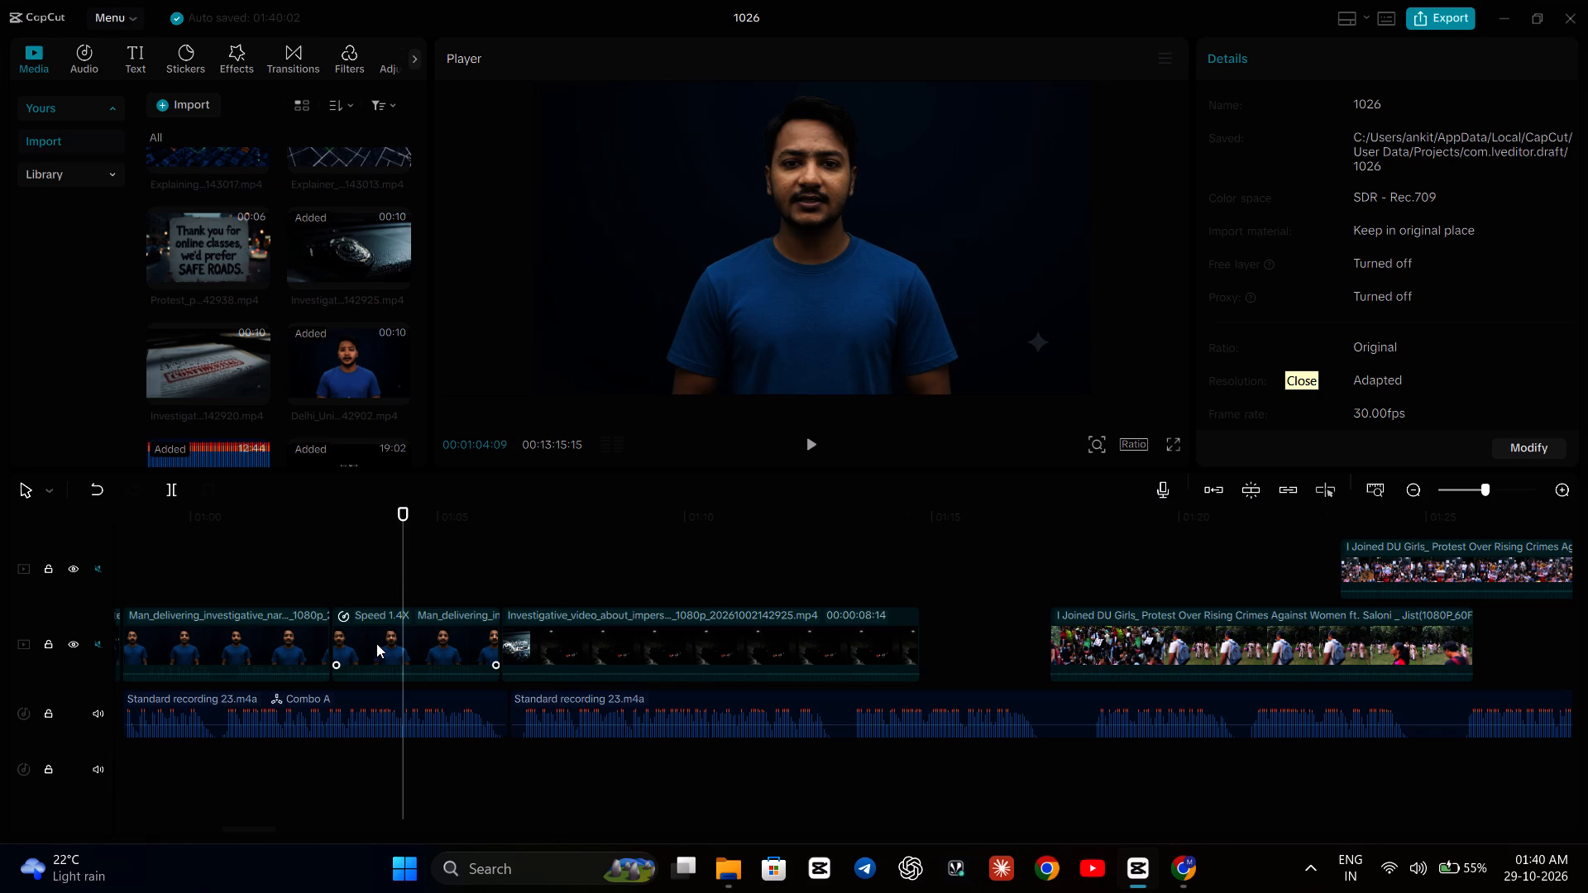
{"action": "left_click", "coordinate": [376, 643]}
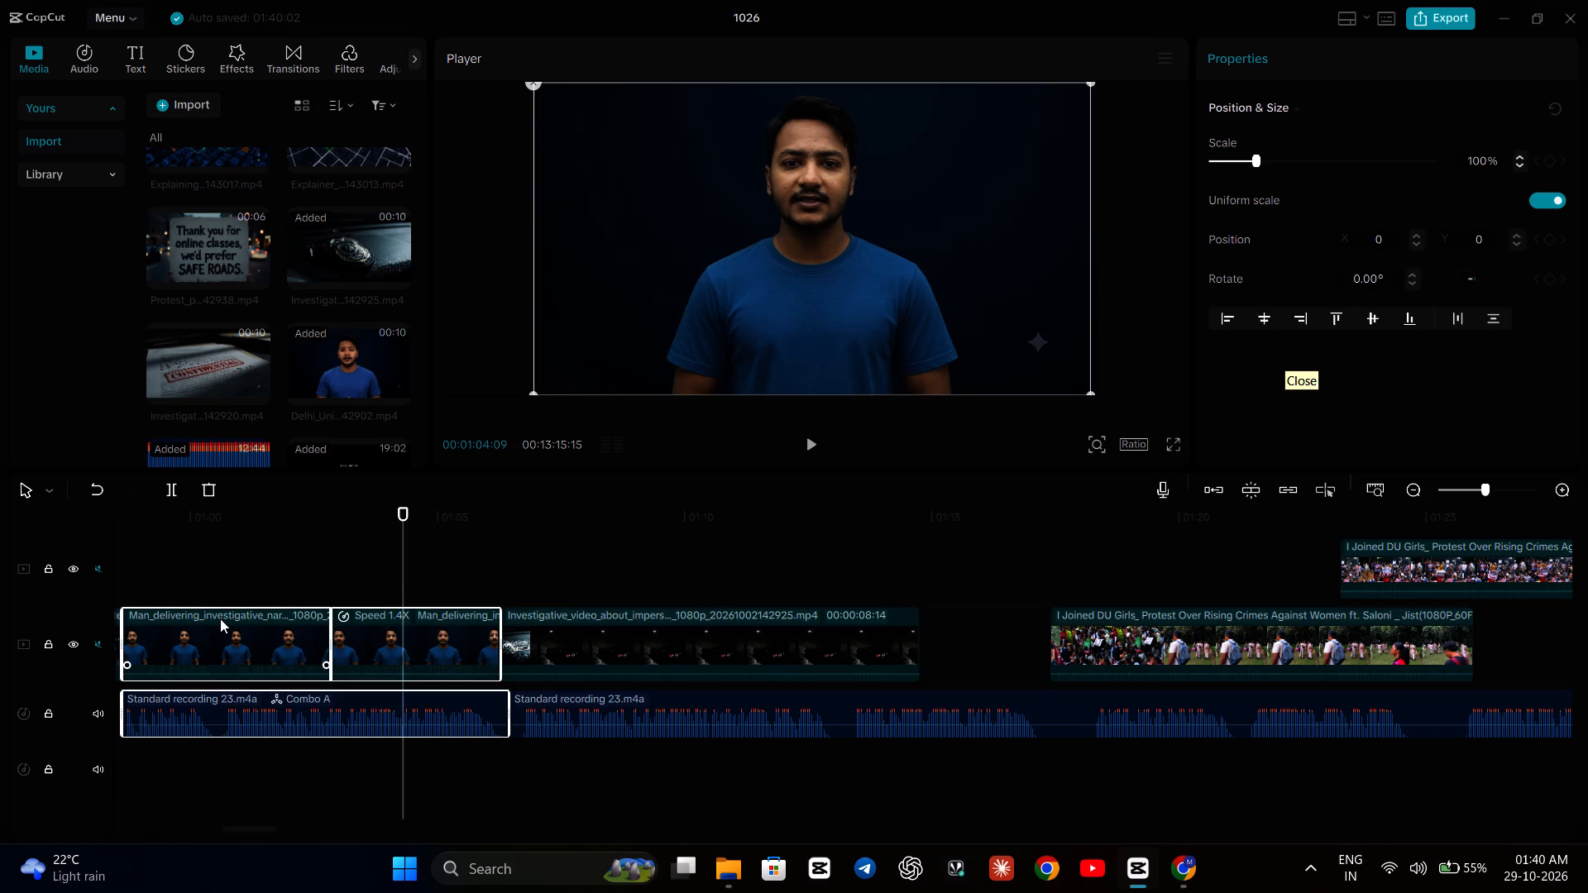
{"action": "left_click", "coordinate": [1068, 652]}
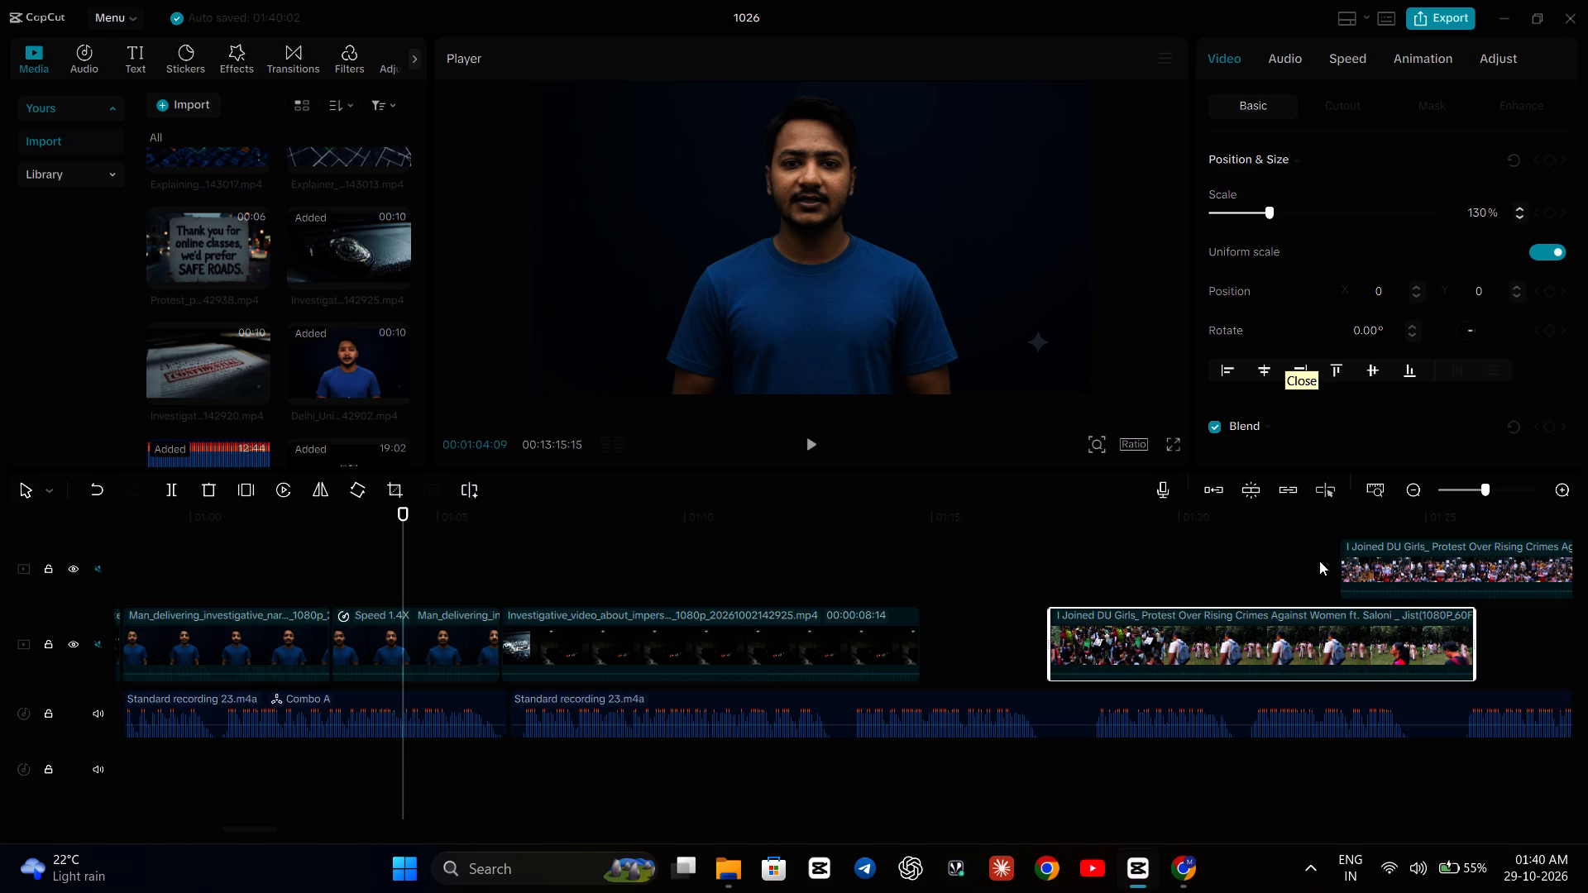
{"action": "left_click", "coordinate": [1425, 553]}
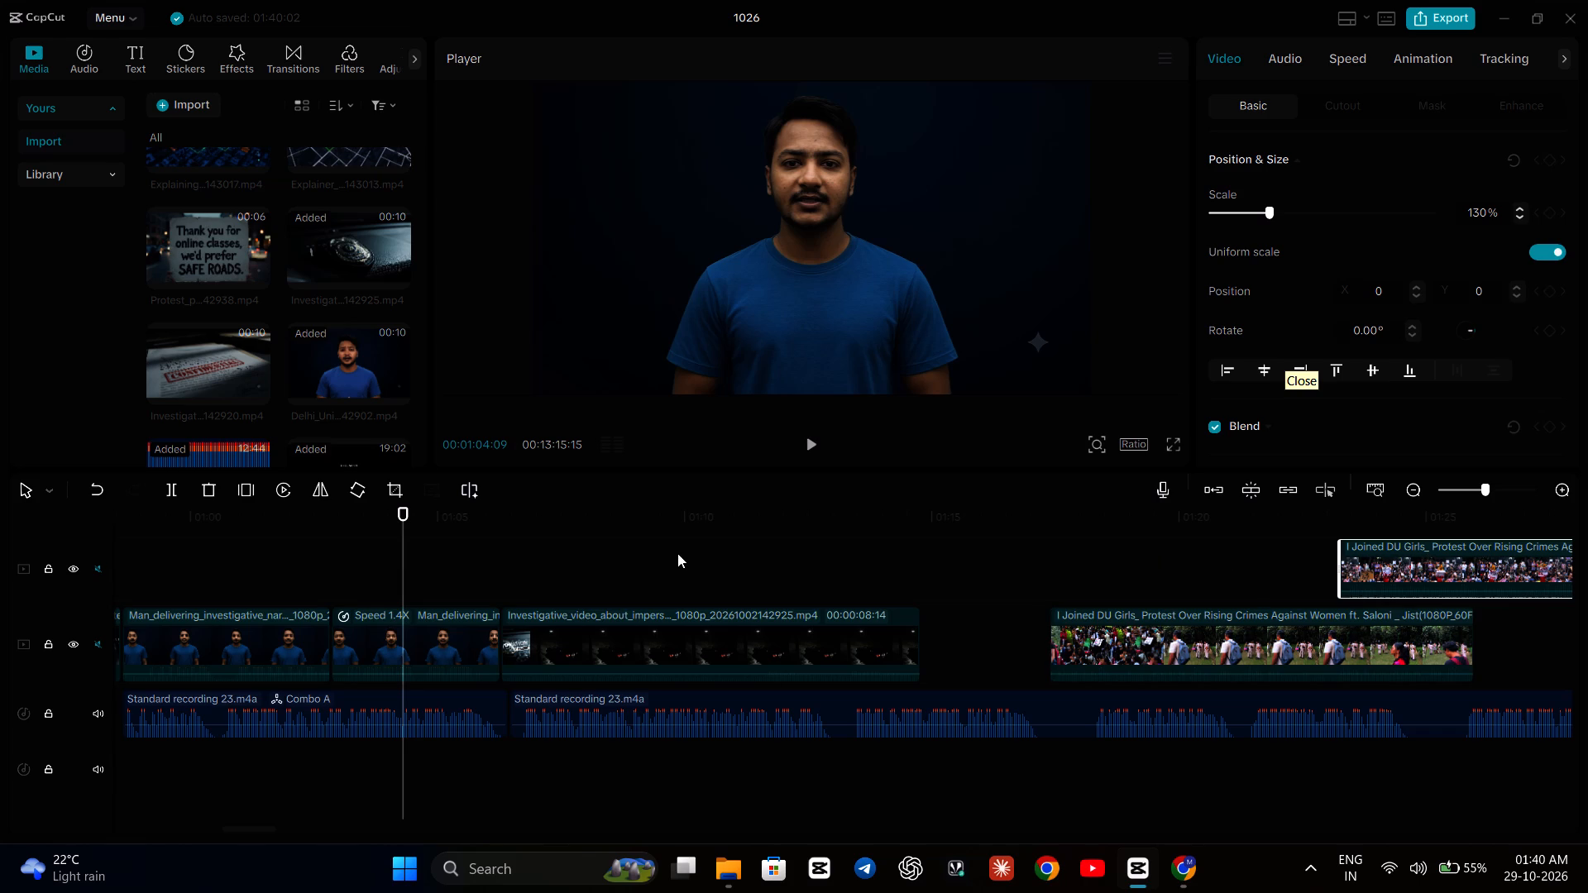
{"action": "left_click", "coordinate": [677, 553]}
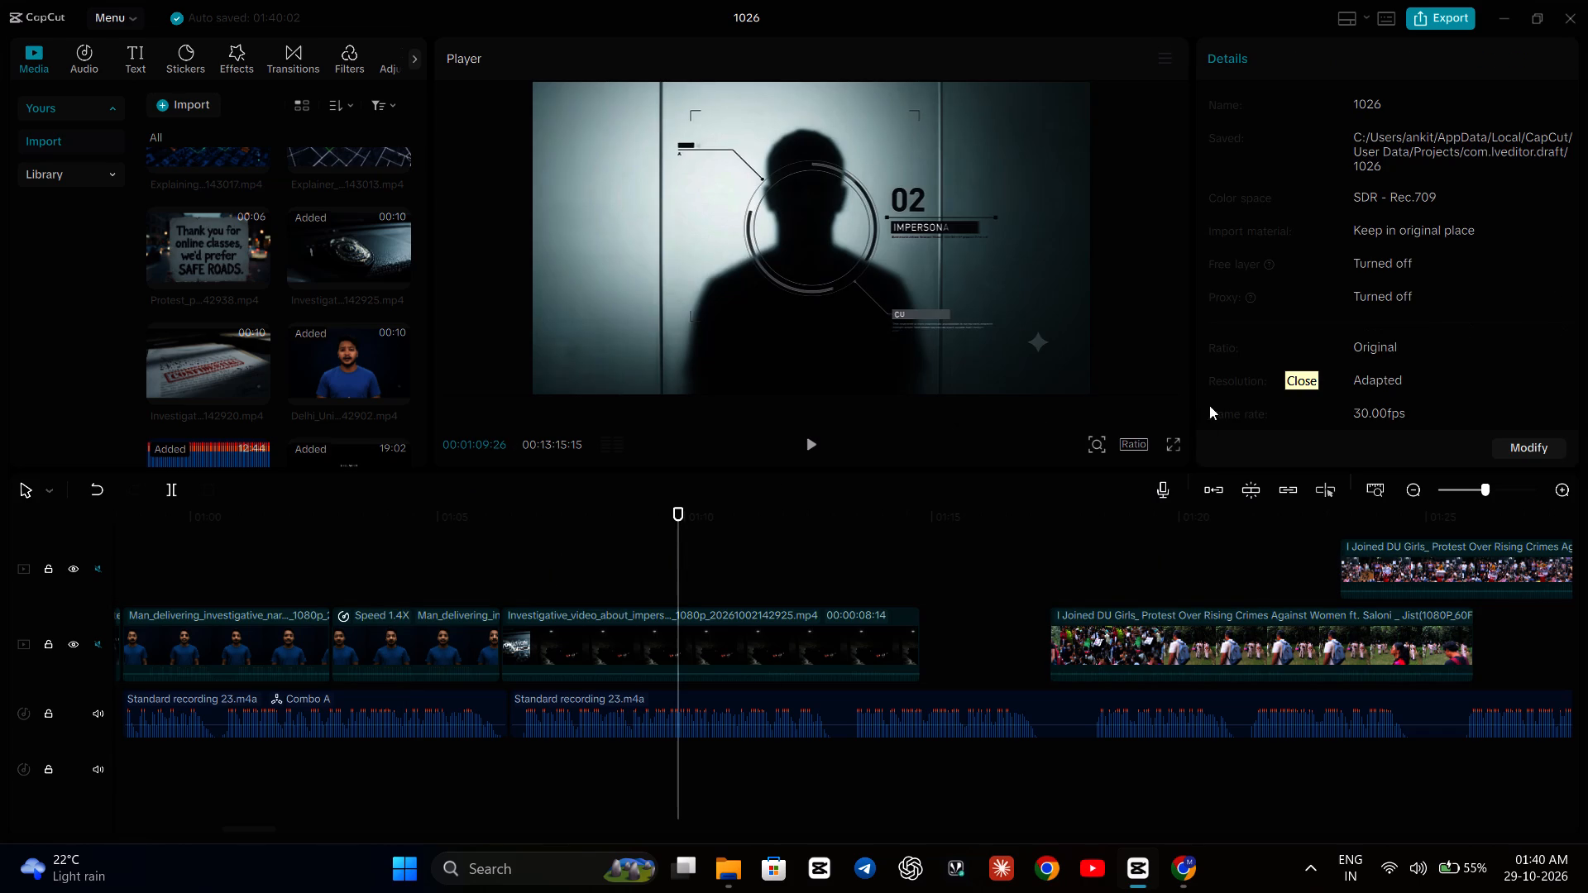
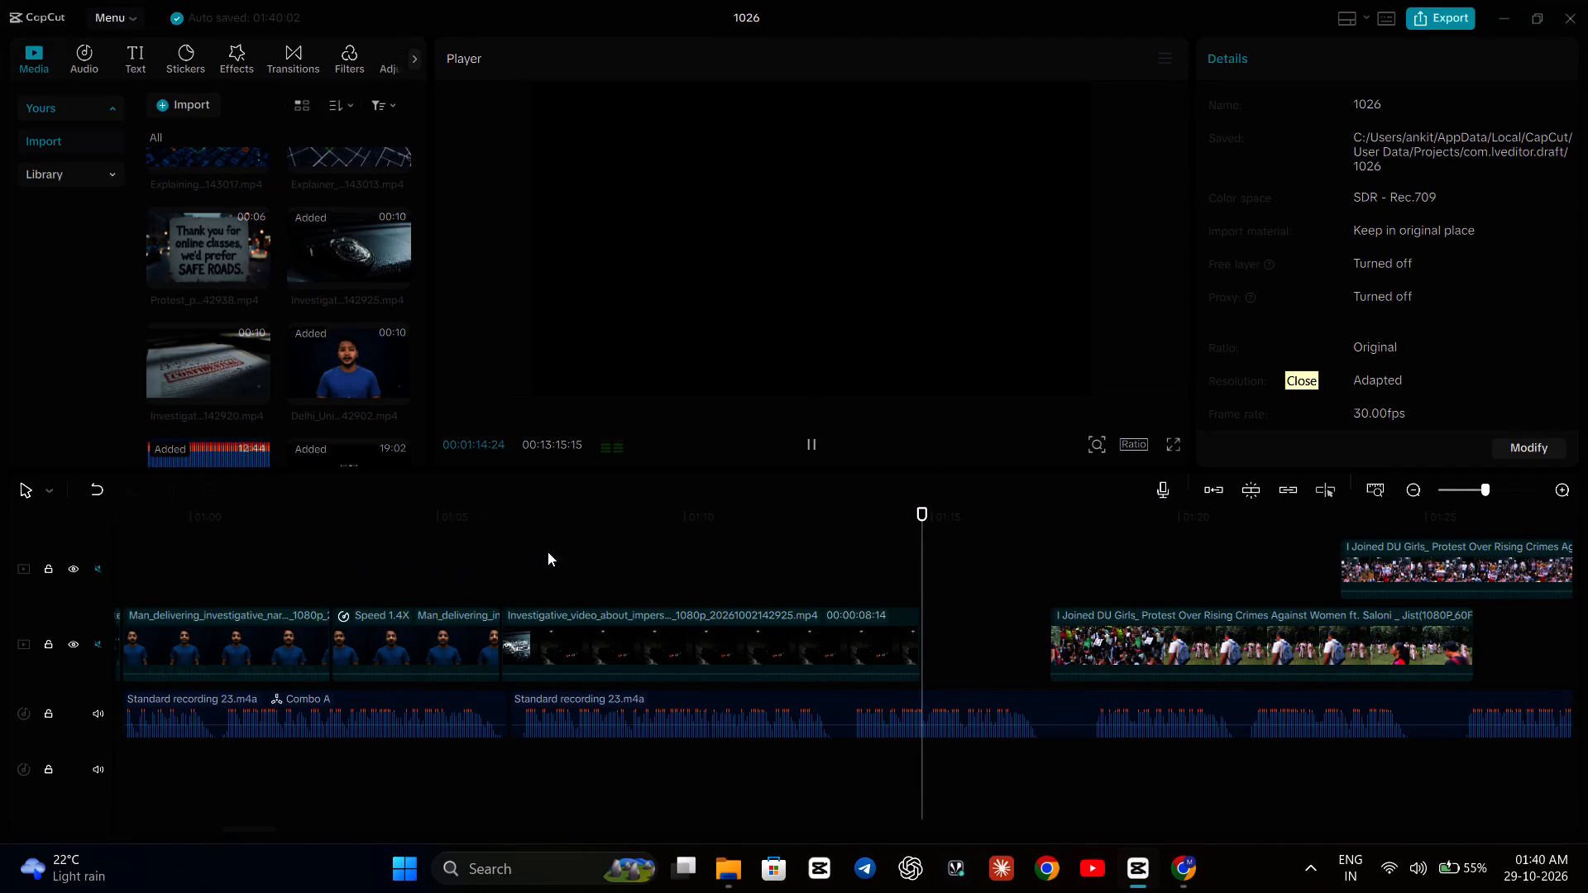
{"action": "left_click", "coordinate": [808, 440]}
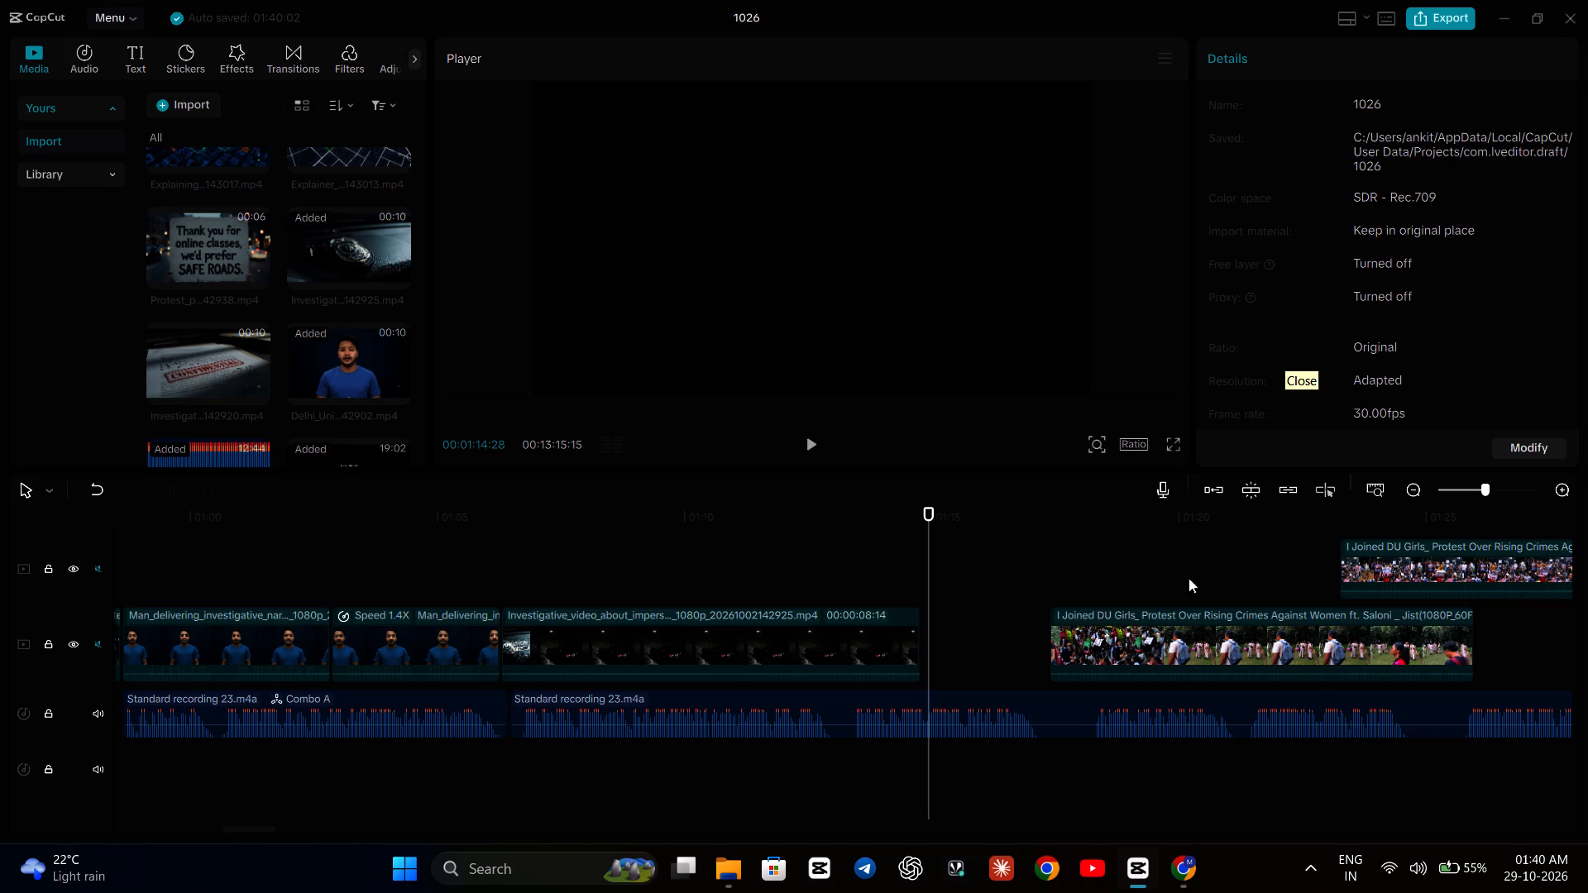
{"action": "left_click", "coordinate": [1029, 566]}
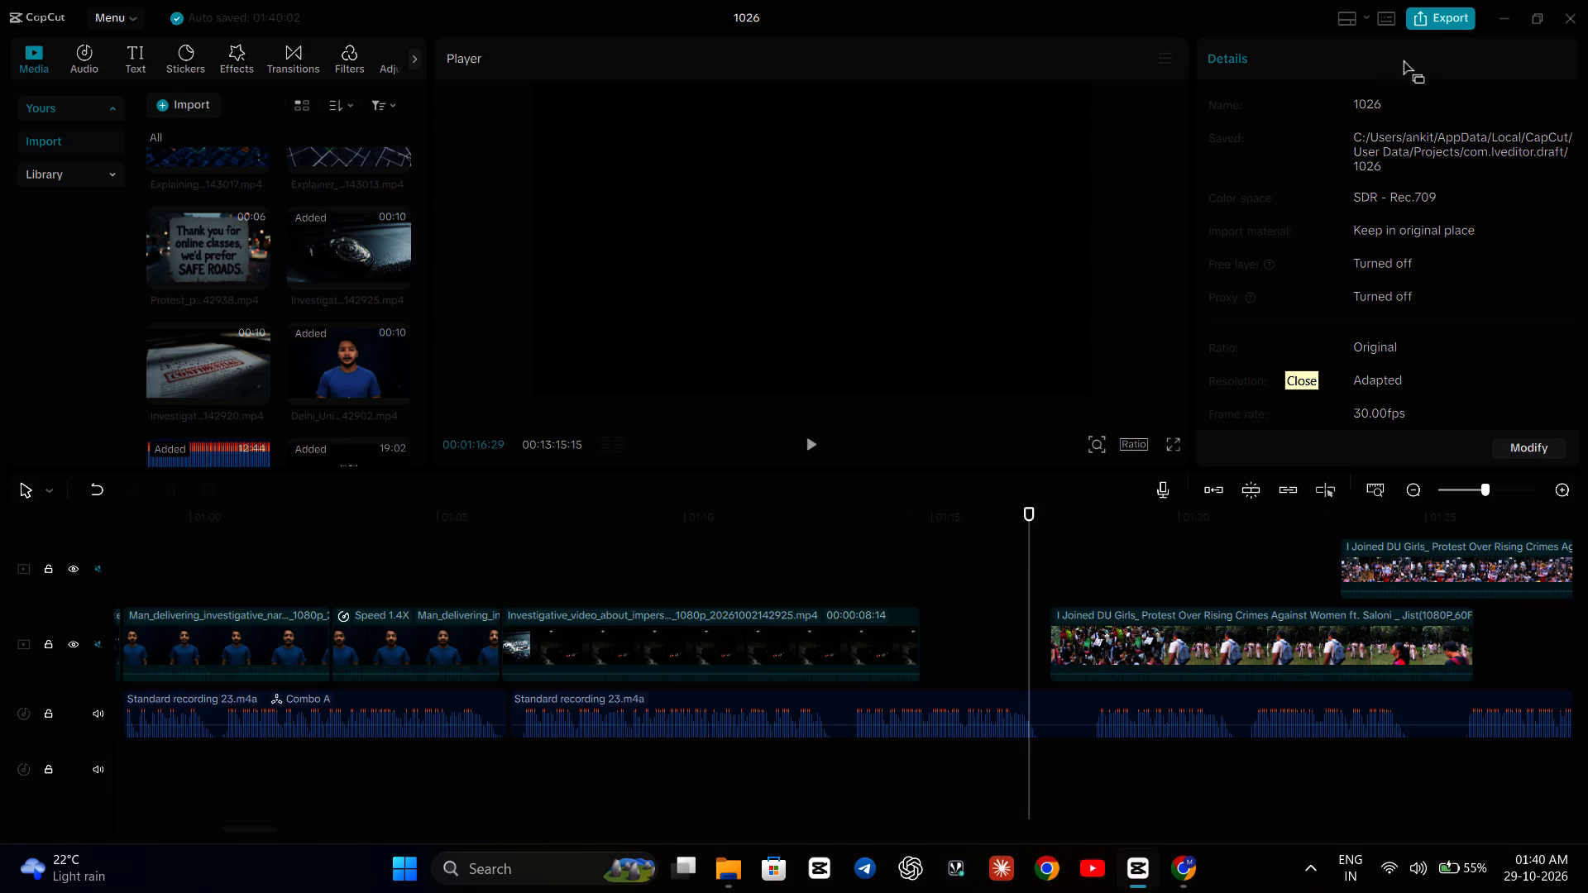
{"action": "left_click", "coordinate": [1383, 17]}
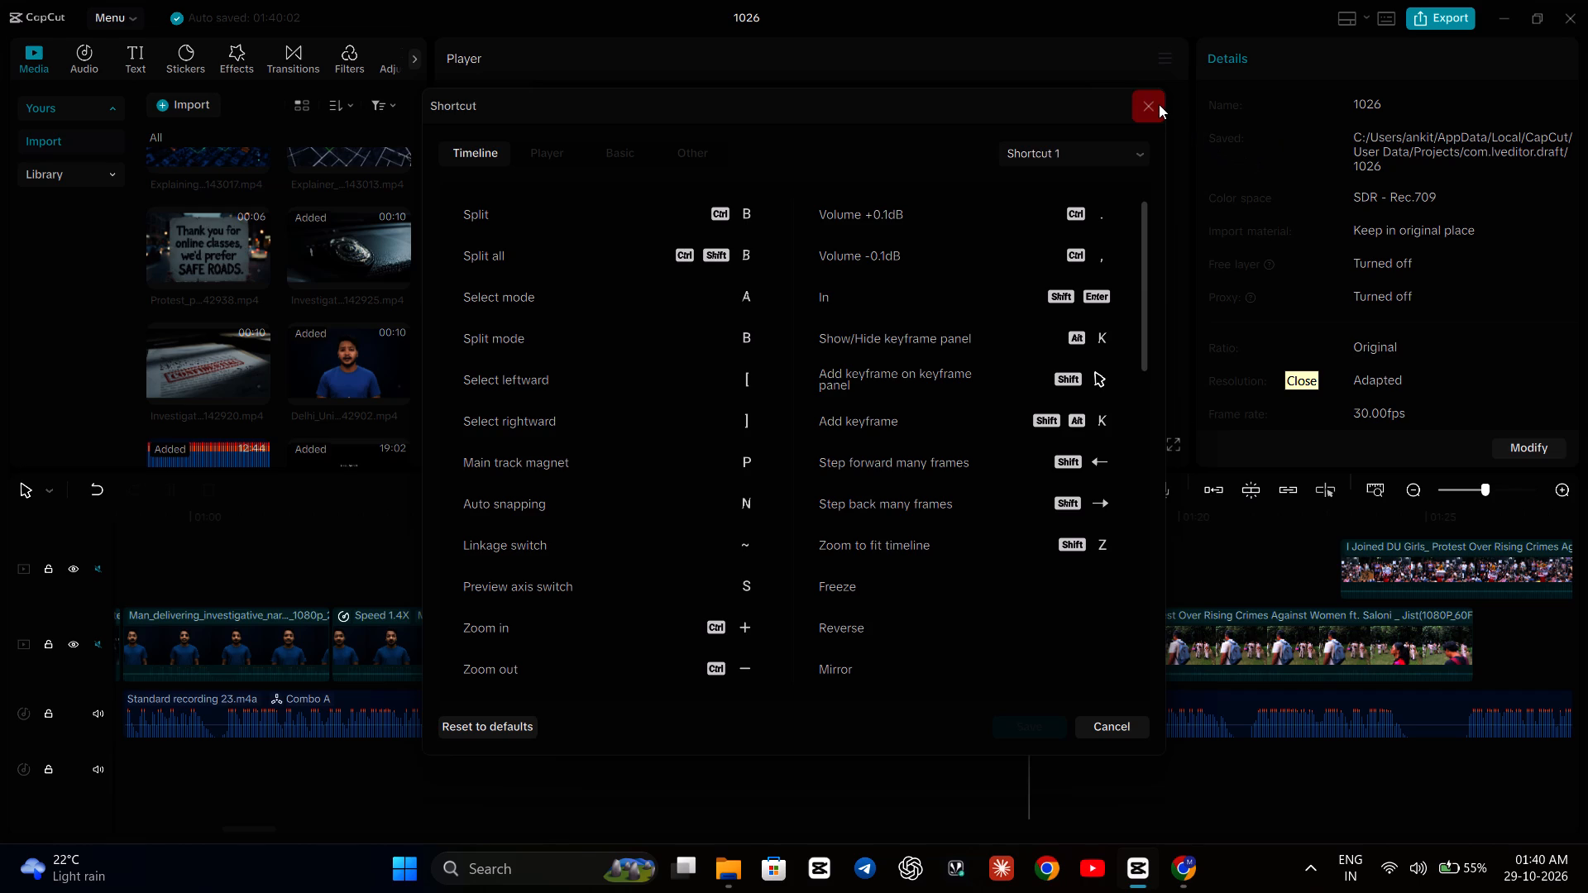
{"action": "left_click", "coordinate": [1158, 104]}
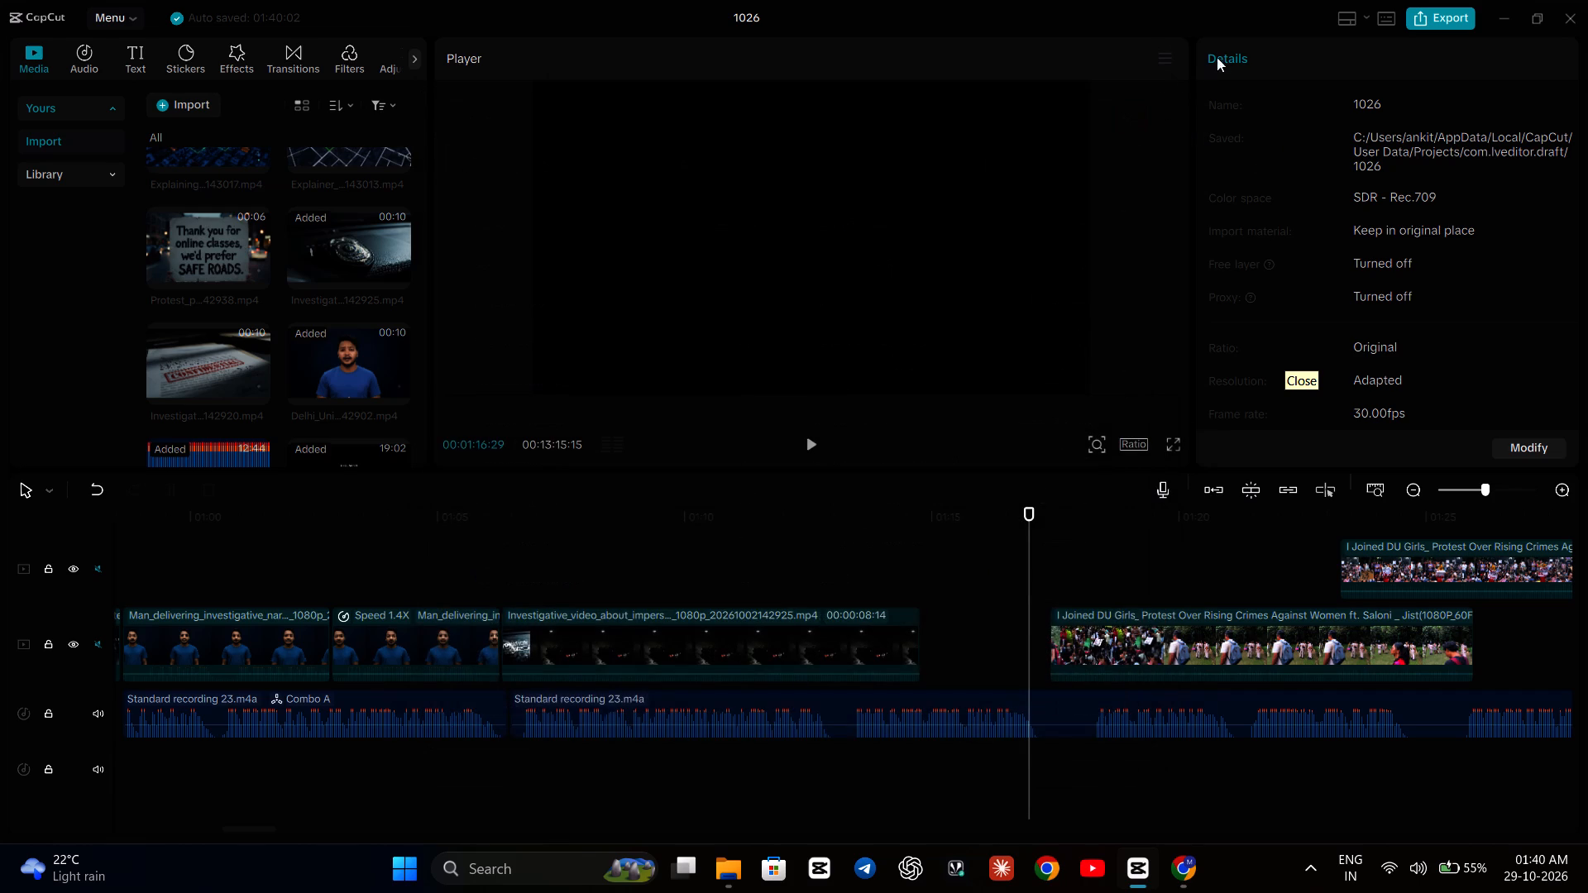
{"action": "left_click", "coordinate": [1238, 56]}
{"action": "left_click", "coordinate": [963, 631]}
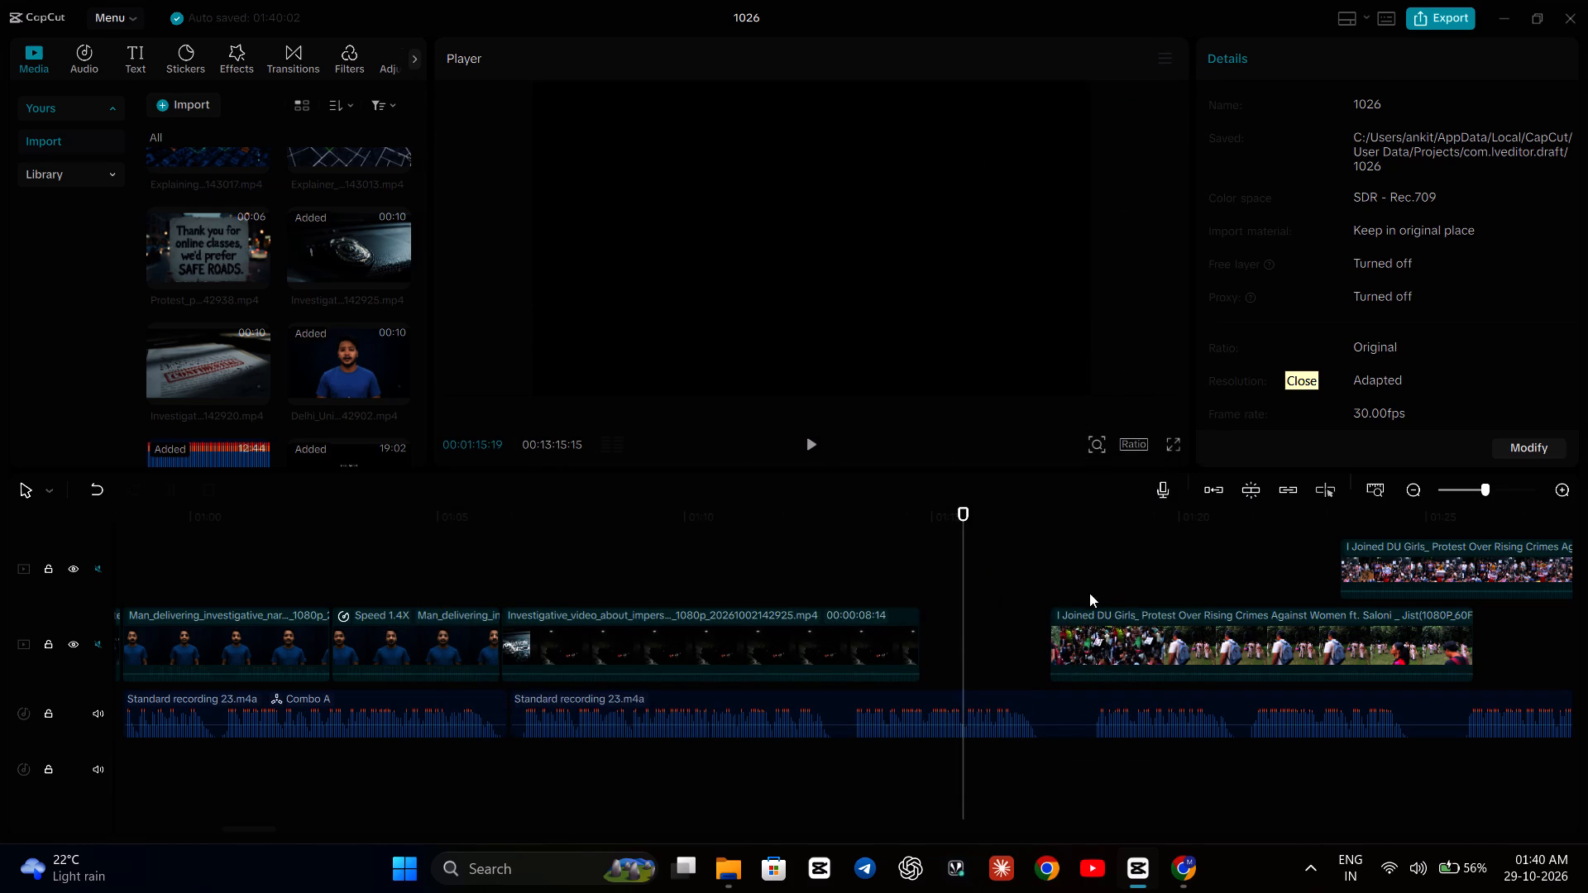
Set the project's aspect ratio to 16:9.
{"action": "left_click", "coordinate": [1145, 442]}
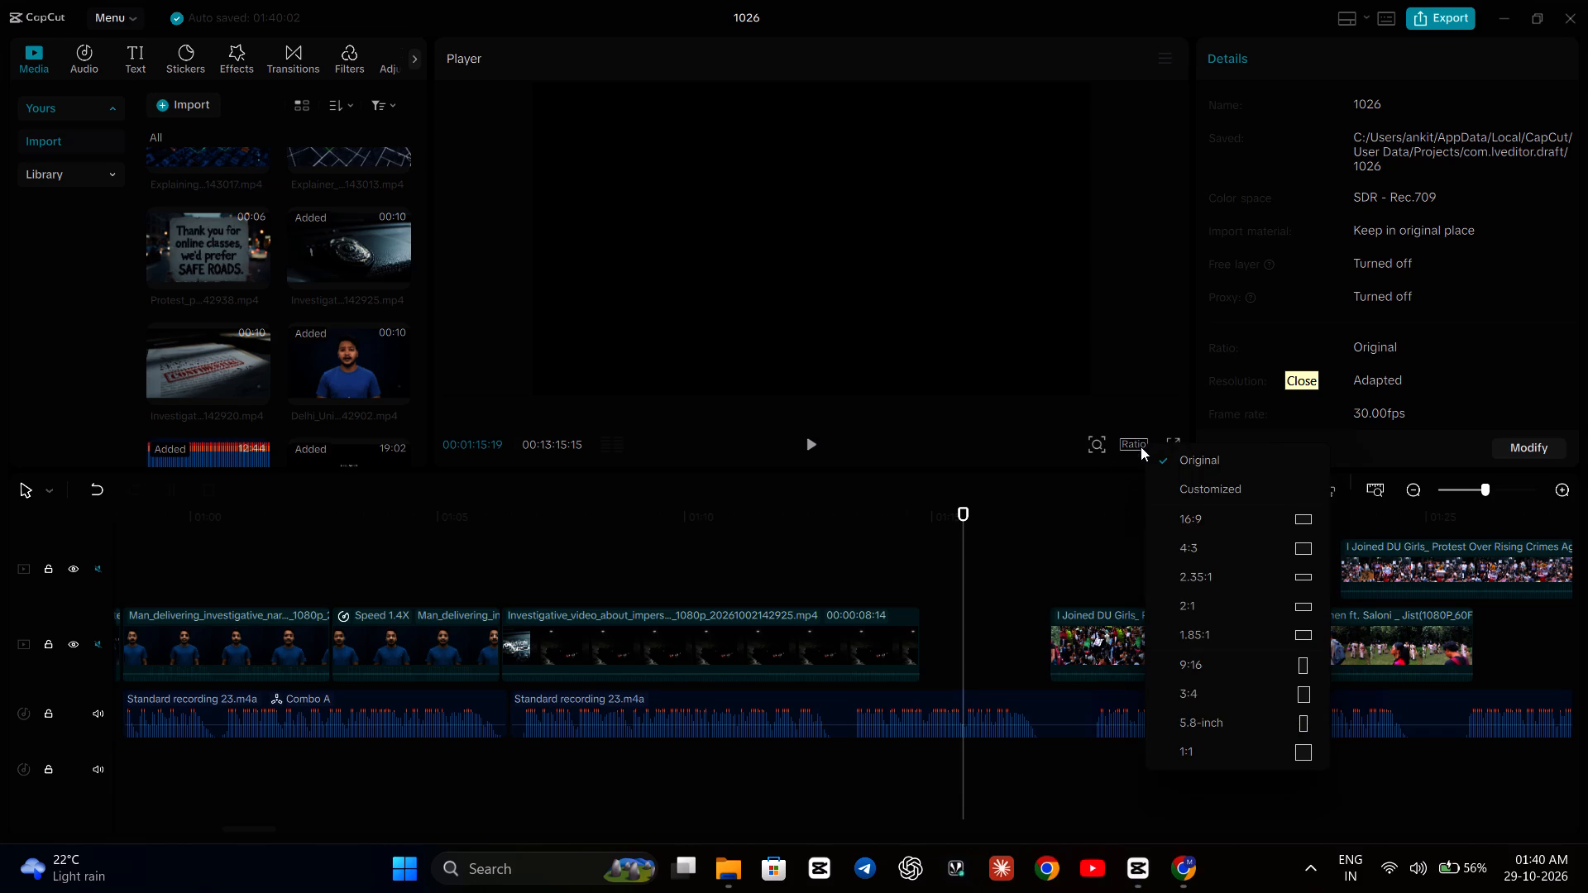
{"action": "left_click", "coordinate": [1189, 515]}
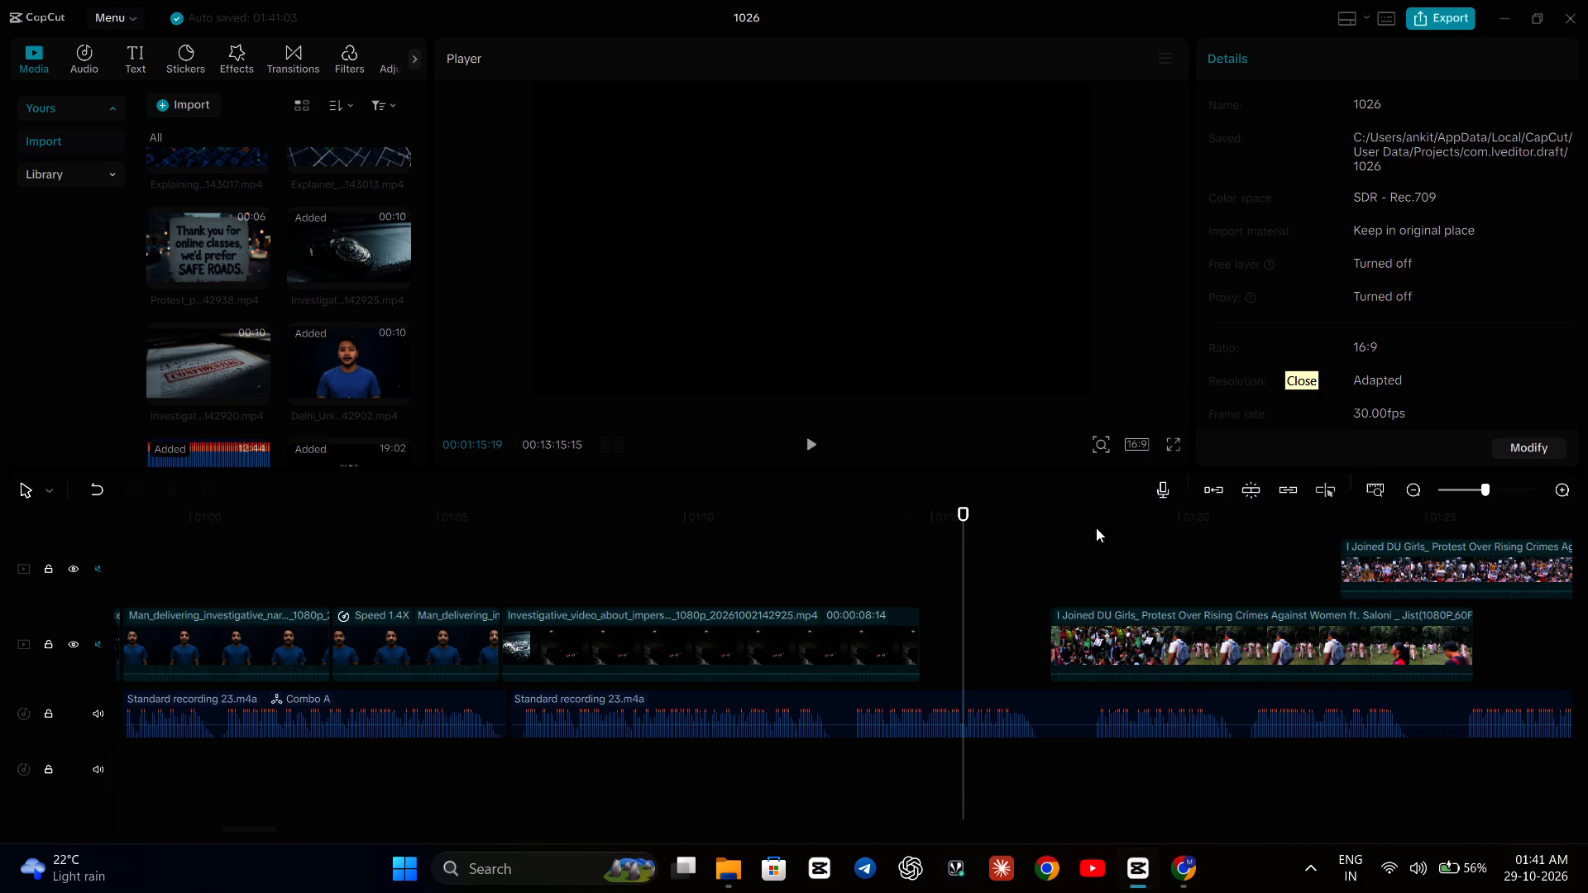
Play the sequence from about 1:01 through the talking-head and investigative clips, stopping at about 1:14.
{"action": "left_click", "coordinate": [1050, 541]}
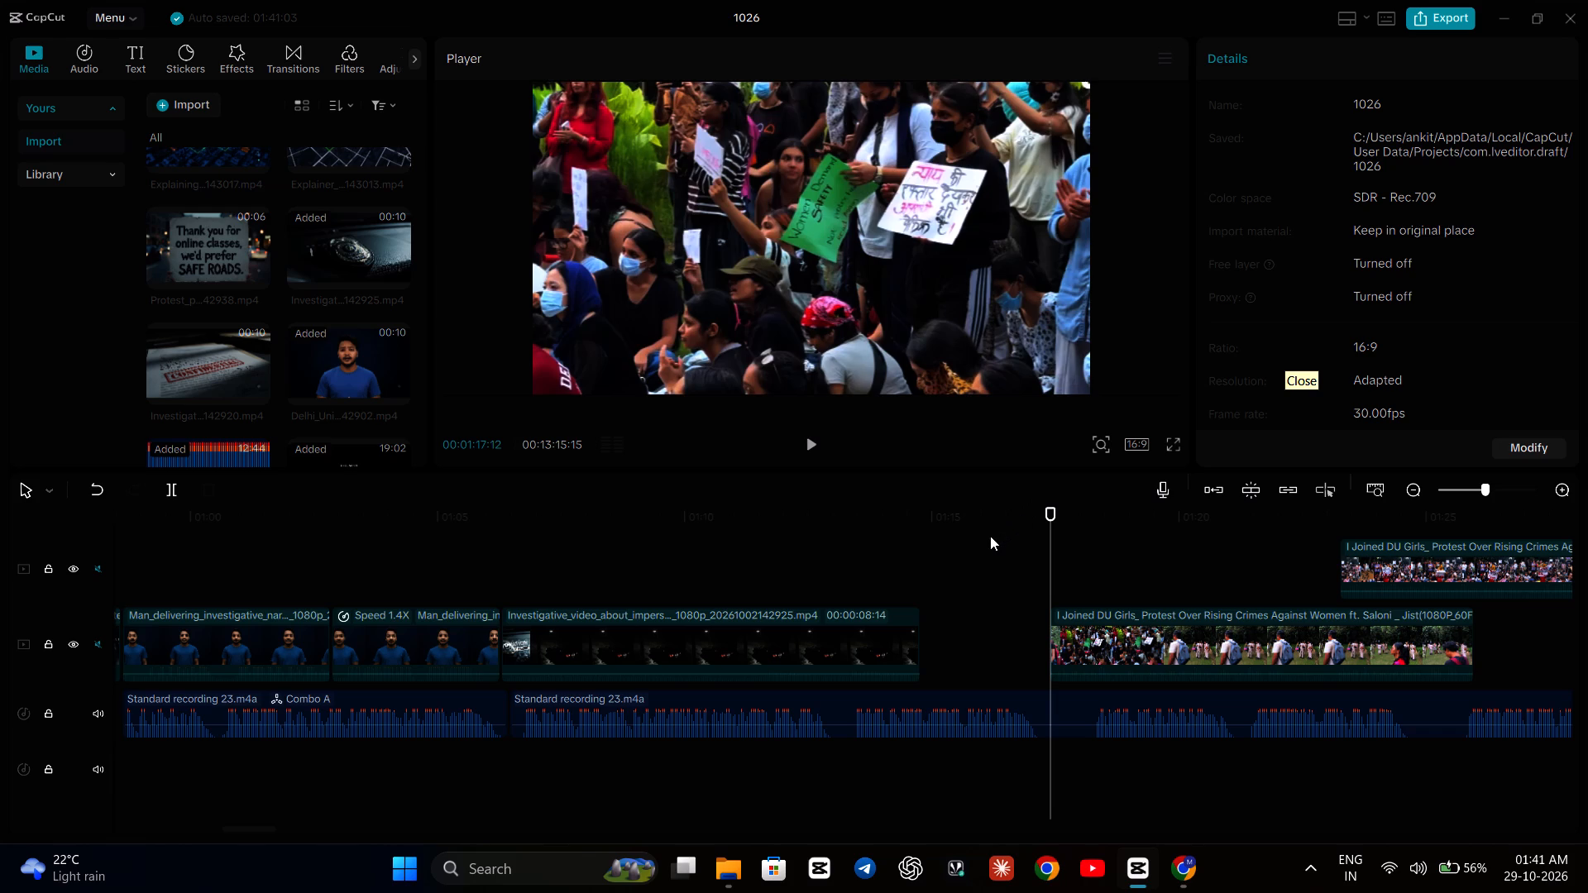
{"action": "left_click", "coordinate": [990, 536]}
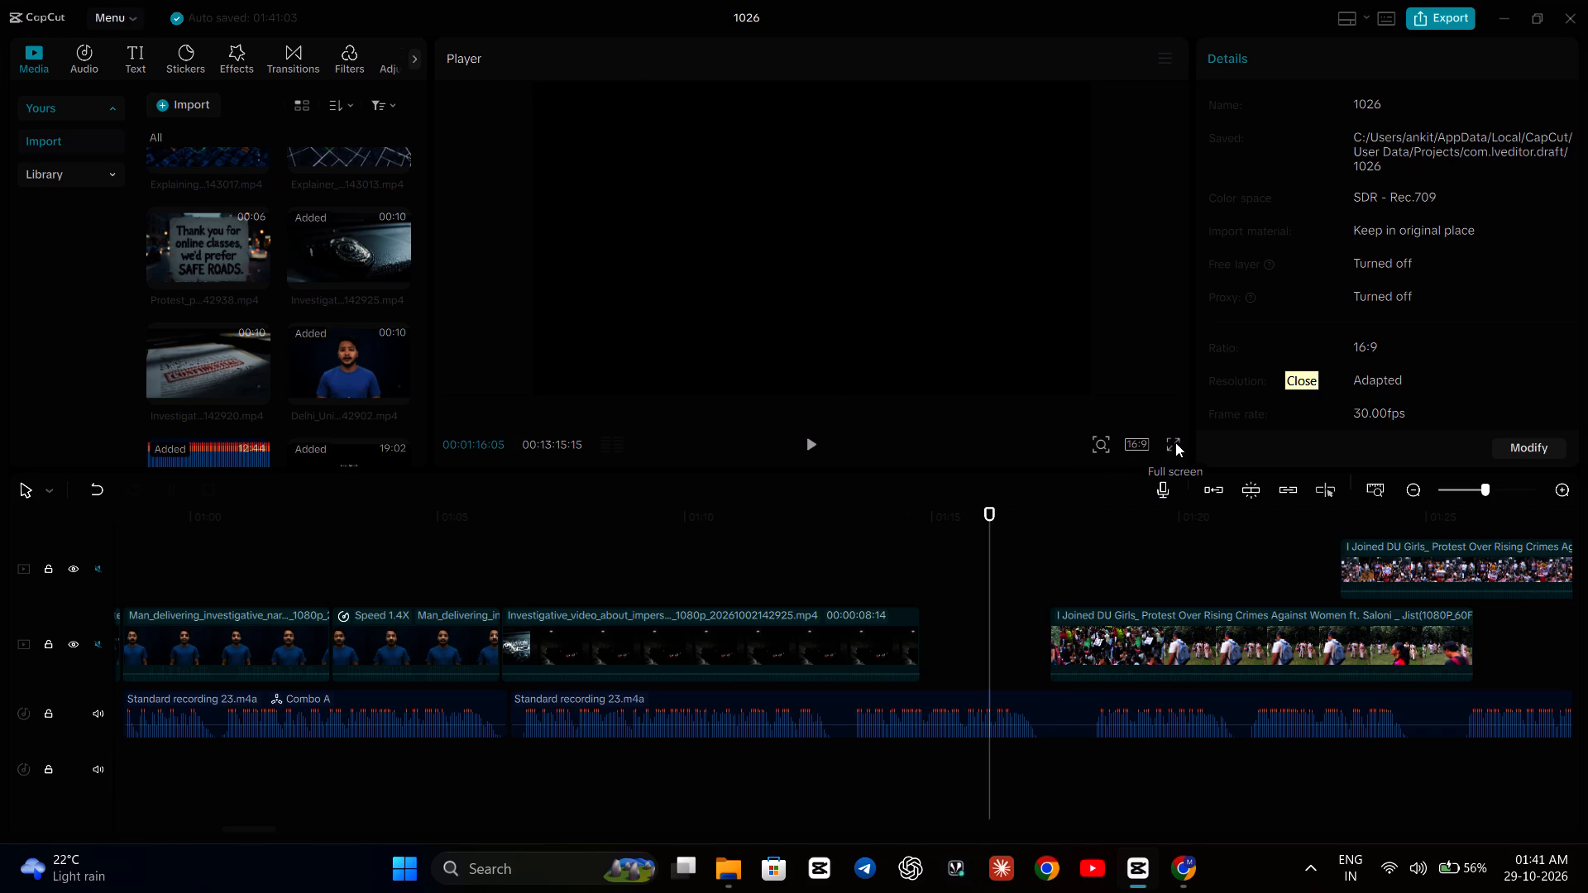
{"action": "left_click", "coordinate": [253, 558]}
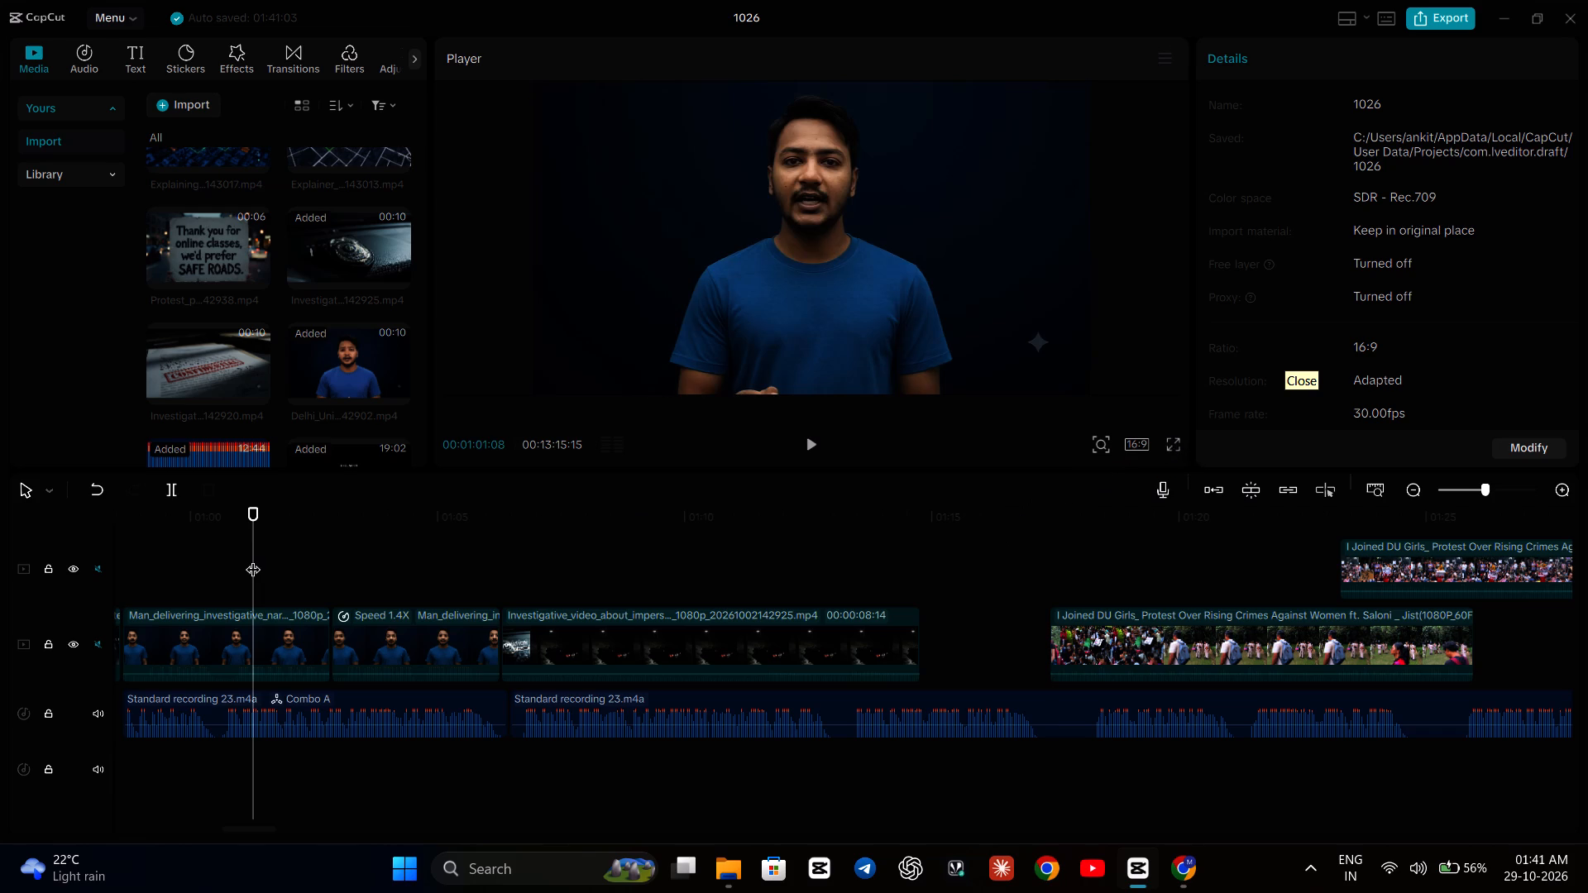
{"action": "key", "text": "space"}
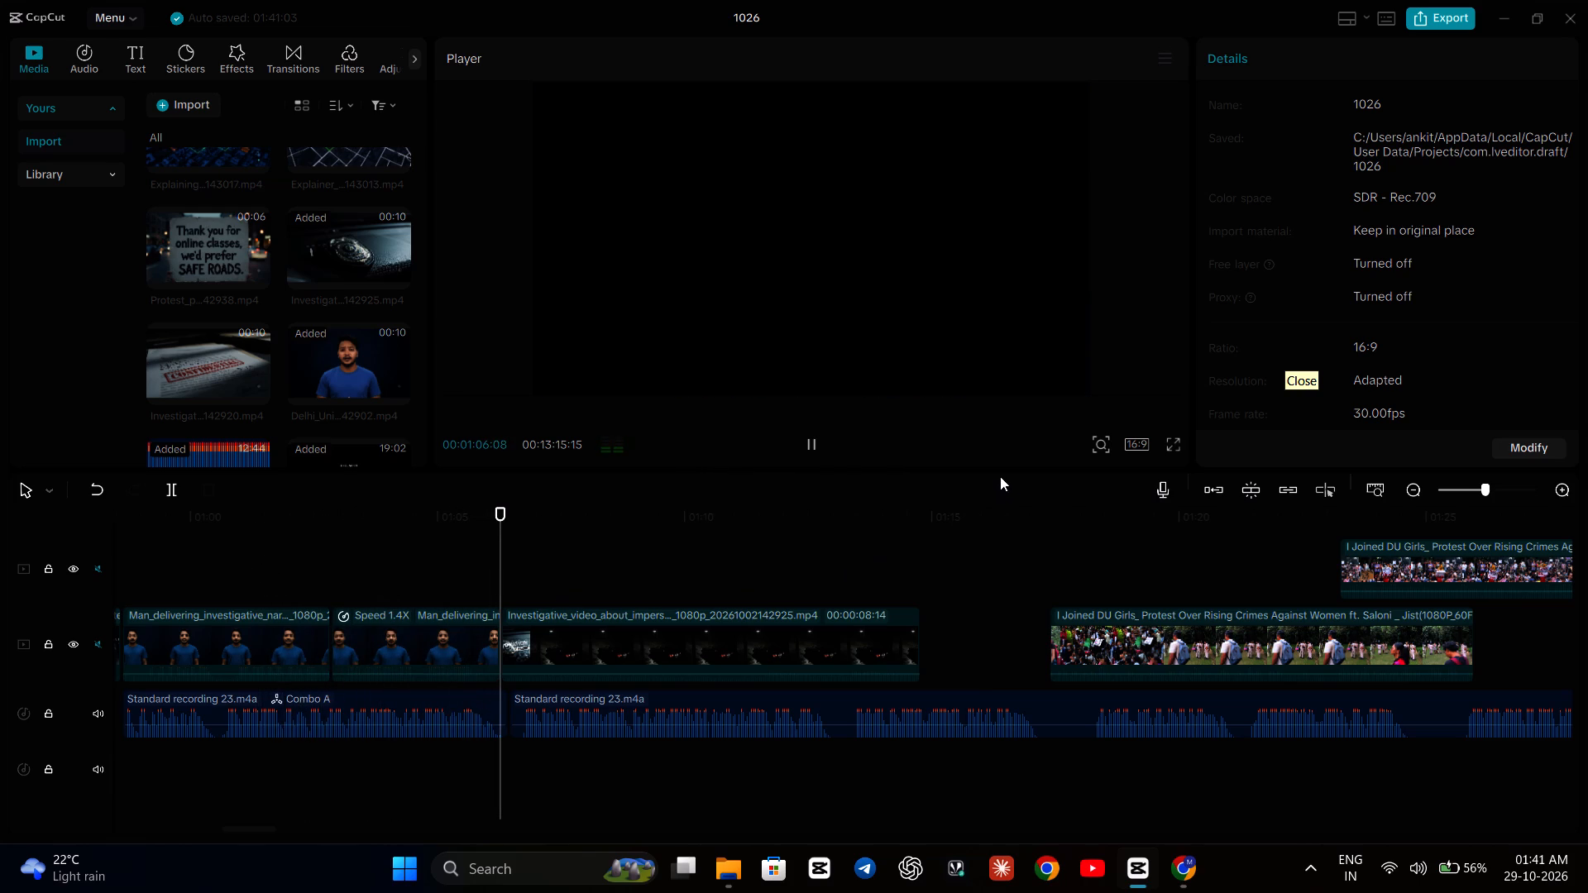
{"action": "left_click", "coordinate": [805, 447]}
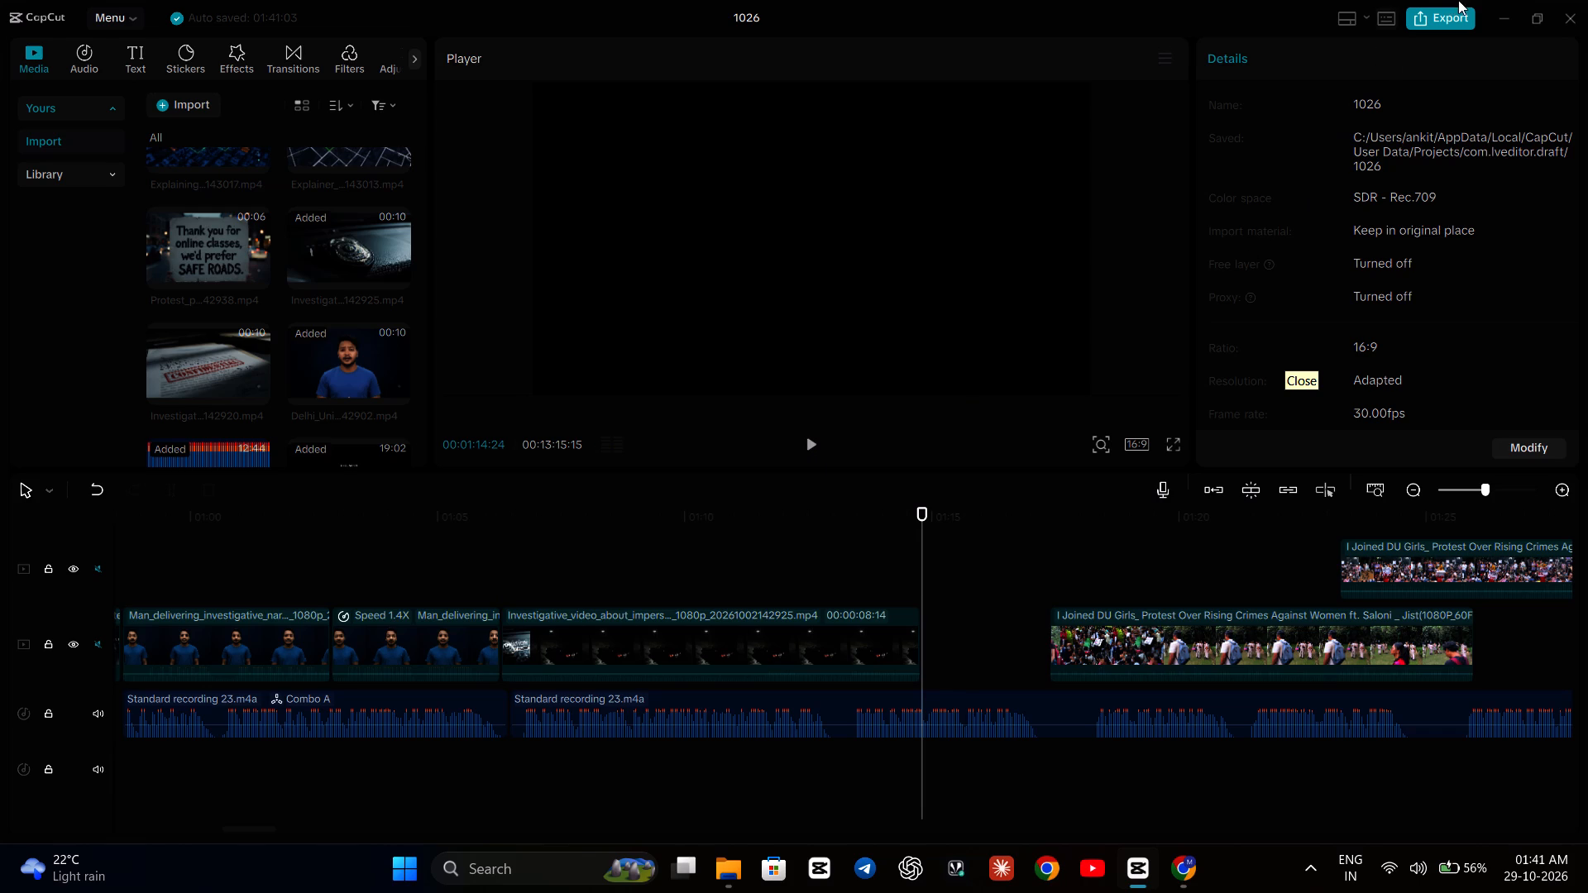
Open the export settings for project 1026 and review the video and audio export options.
{"action": "left_click", "coordinate": [1447, 14]}
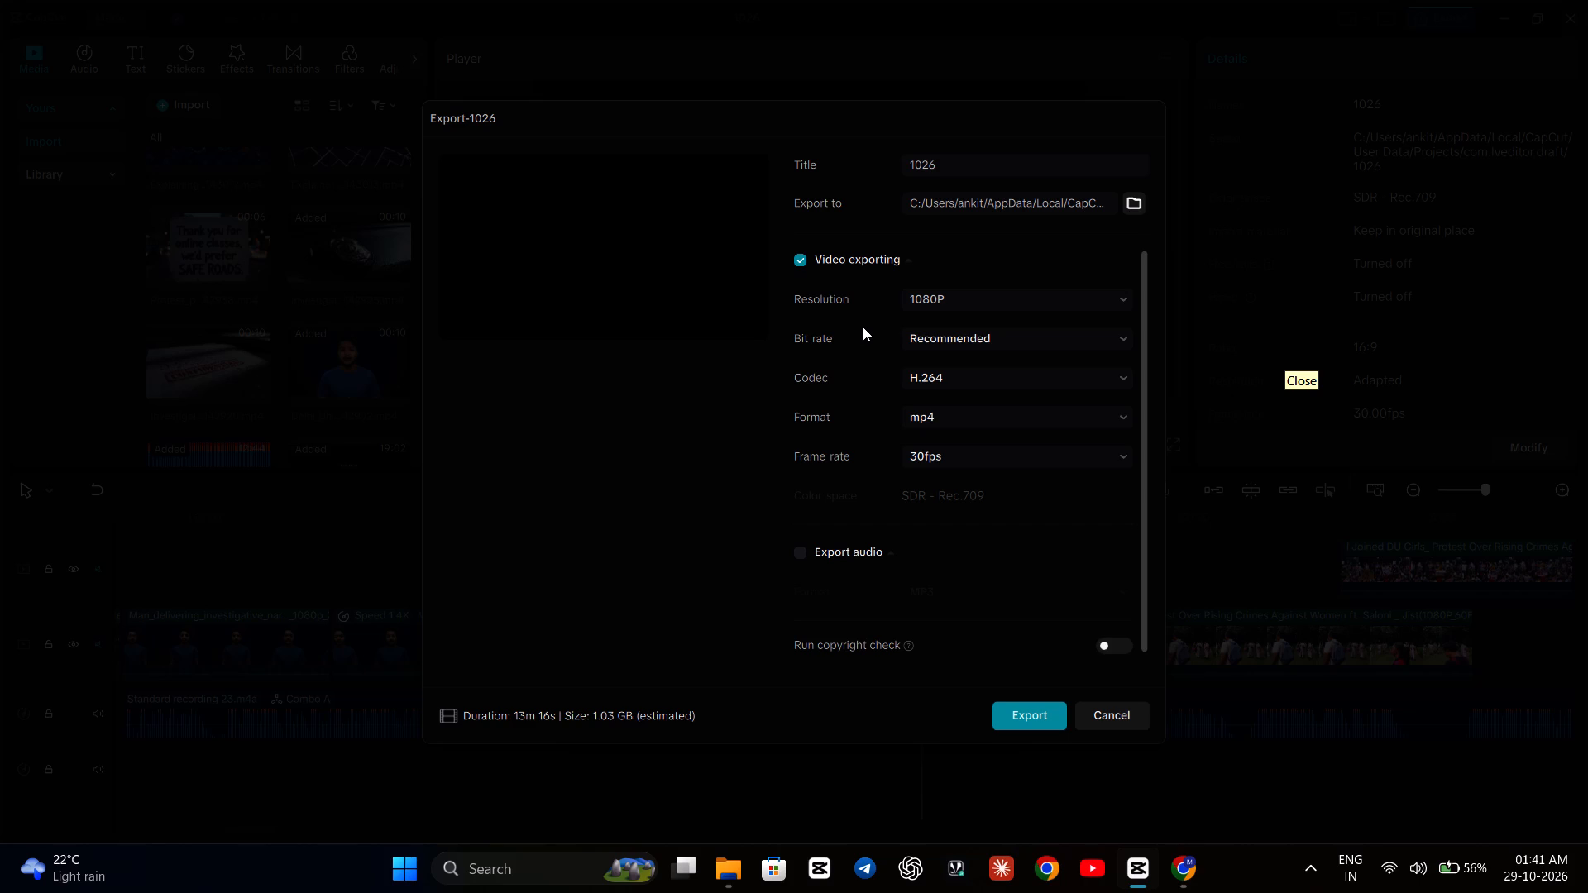
{"action": "scroll", "coordinate": [863, 344], "scroll_direction": "down", "scroll_amount": 4}
{"action": "scroll", "coordinate": [863, 344], "scroll_direction": "up", "scroll_amount": 2}
{"action": "scroll", "coordinate": [863, 344], "scroll_direction": "down", "scroll_amount": 3}
Turn on the copyright check for the project 1026 export.
{"action": "scroll", "coordinate": [1041, 550], "scroll_direction": "down", "scroll_amount": 3}
{"action": "scroll", "coordinate": [1041, 550], "scroll_direction": "up", "scroll_amount": 2}
{"action": "left_click", "coordinate": [1112, 639]}
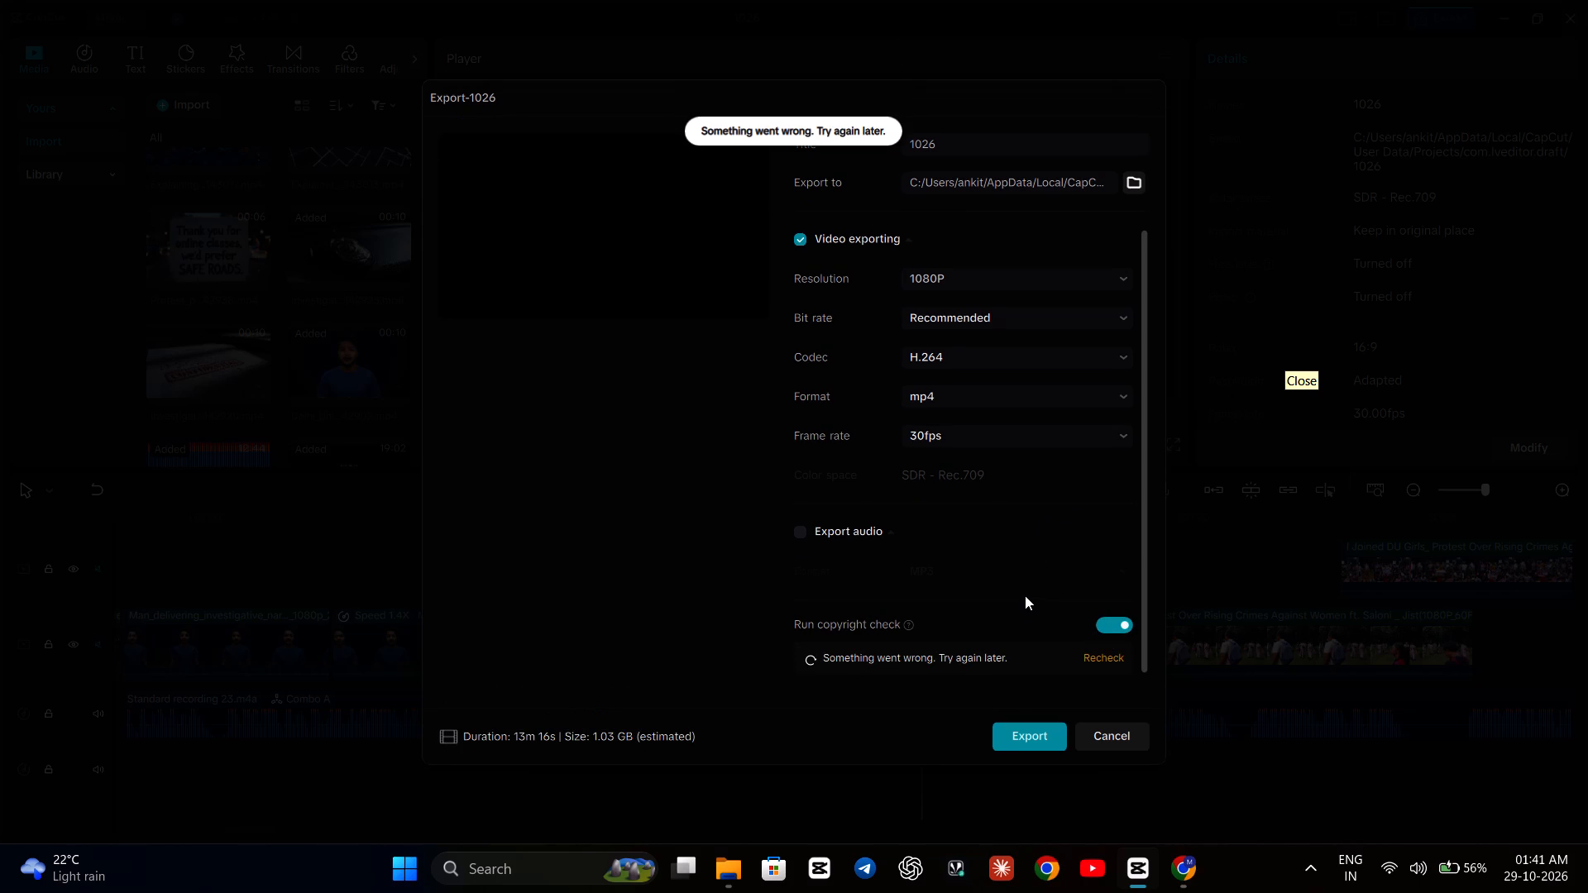
{"action": "scroll", "coordinate": [1023, 585], "scroll_direction": "up", "scroll_amount": 2}
{"action": "scroll", "coordinate": [1023, 585], "scroll_direction": "down", "scroll_amount": 1}
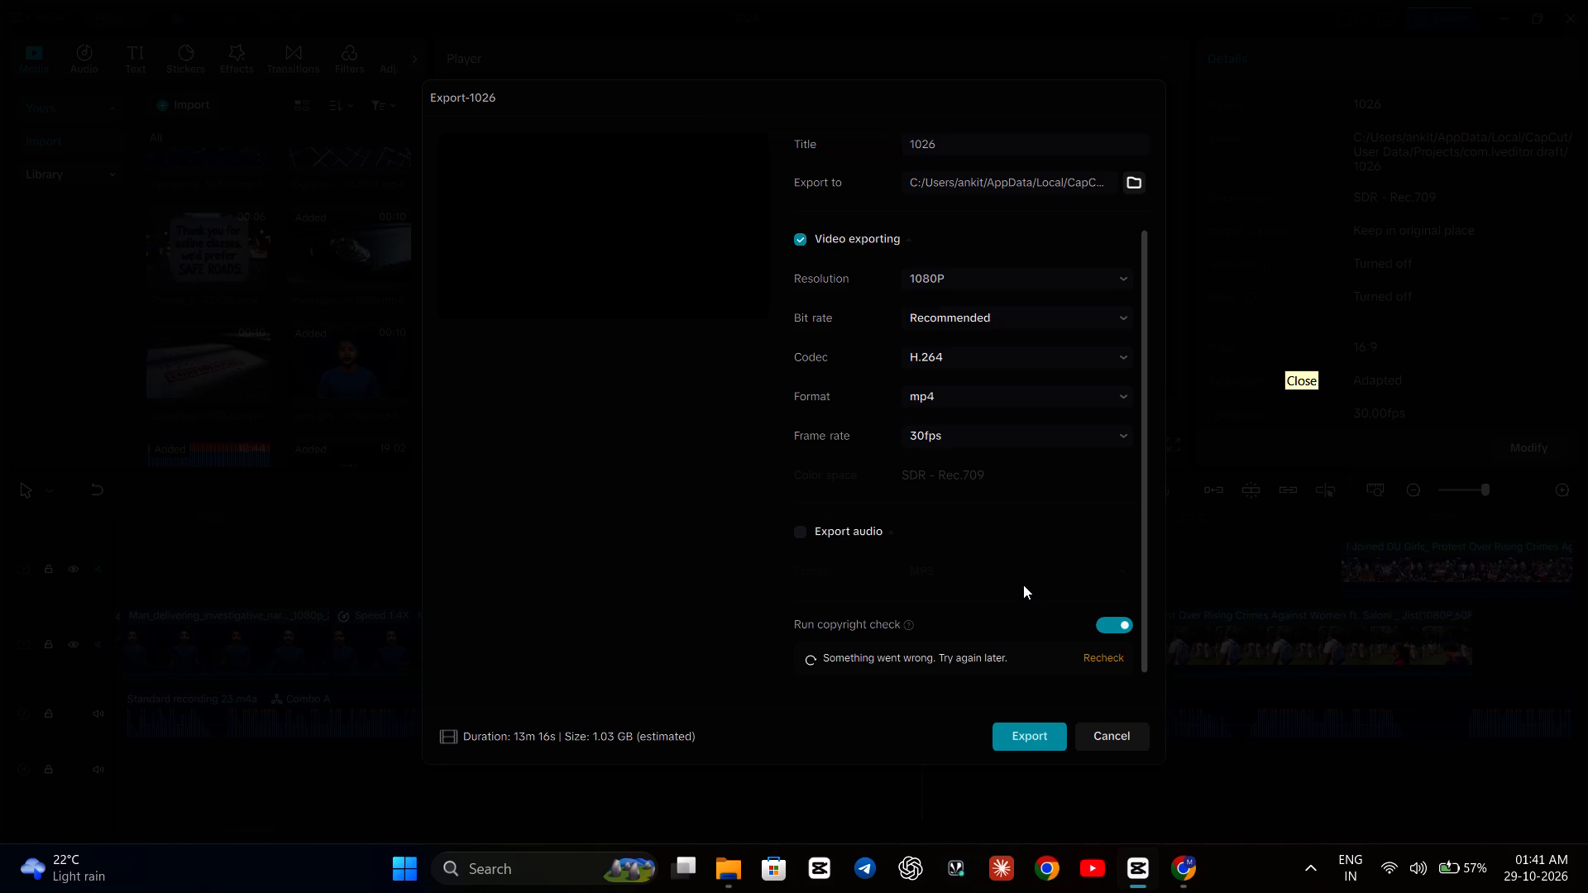
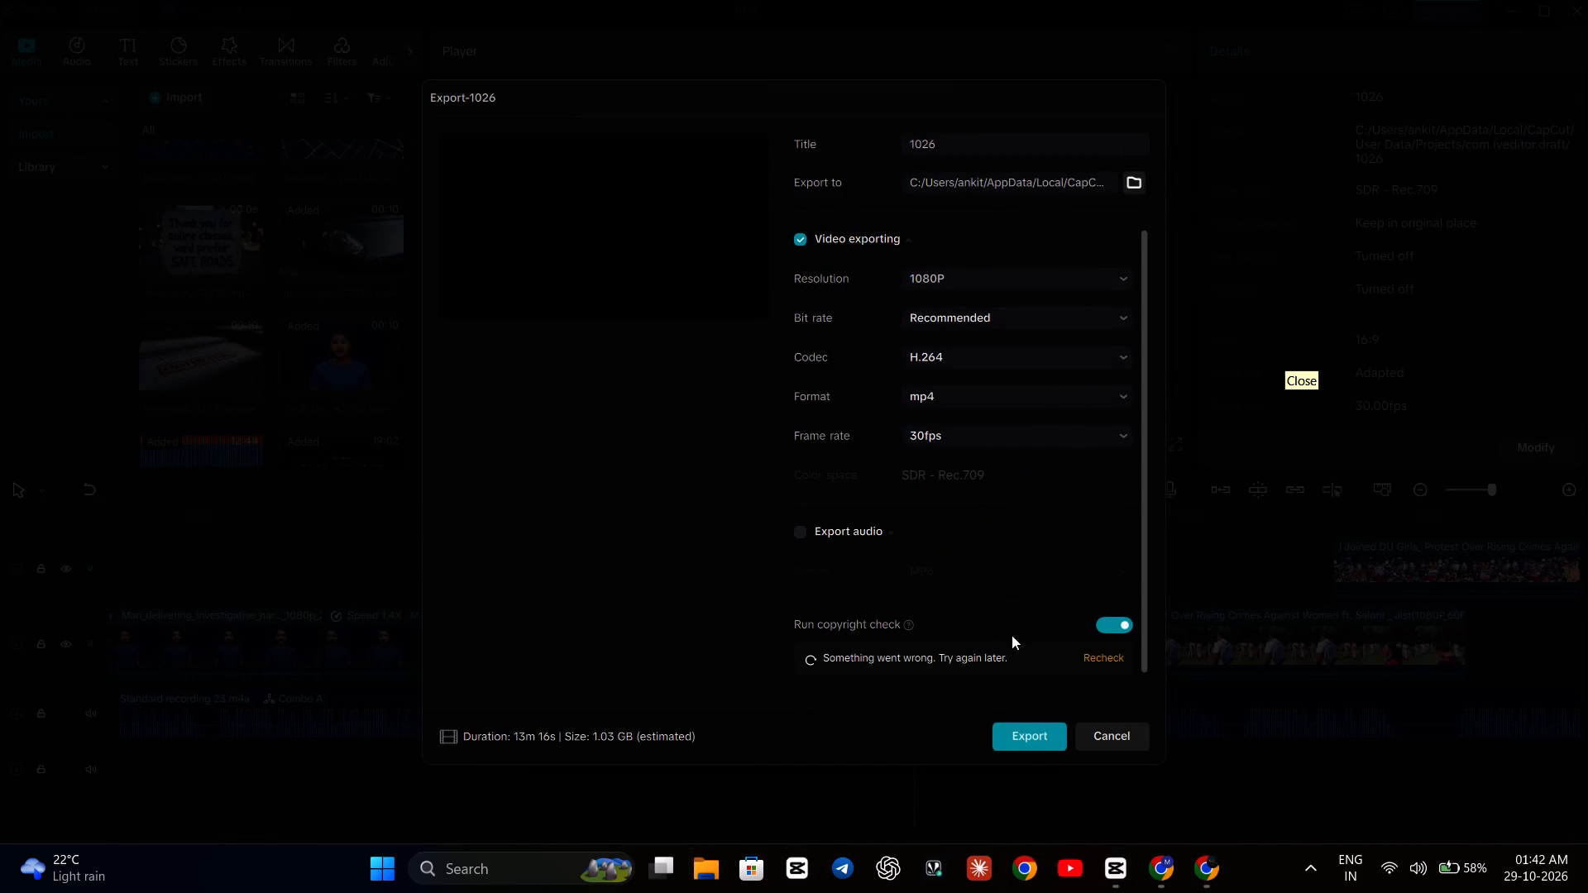
Cancel the export of project 1026 and return to its timeline.
{"action": "left_click", "coordinate": [1115, 734]}
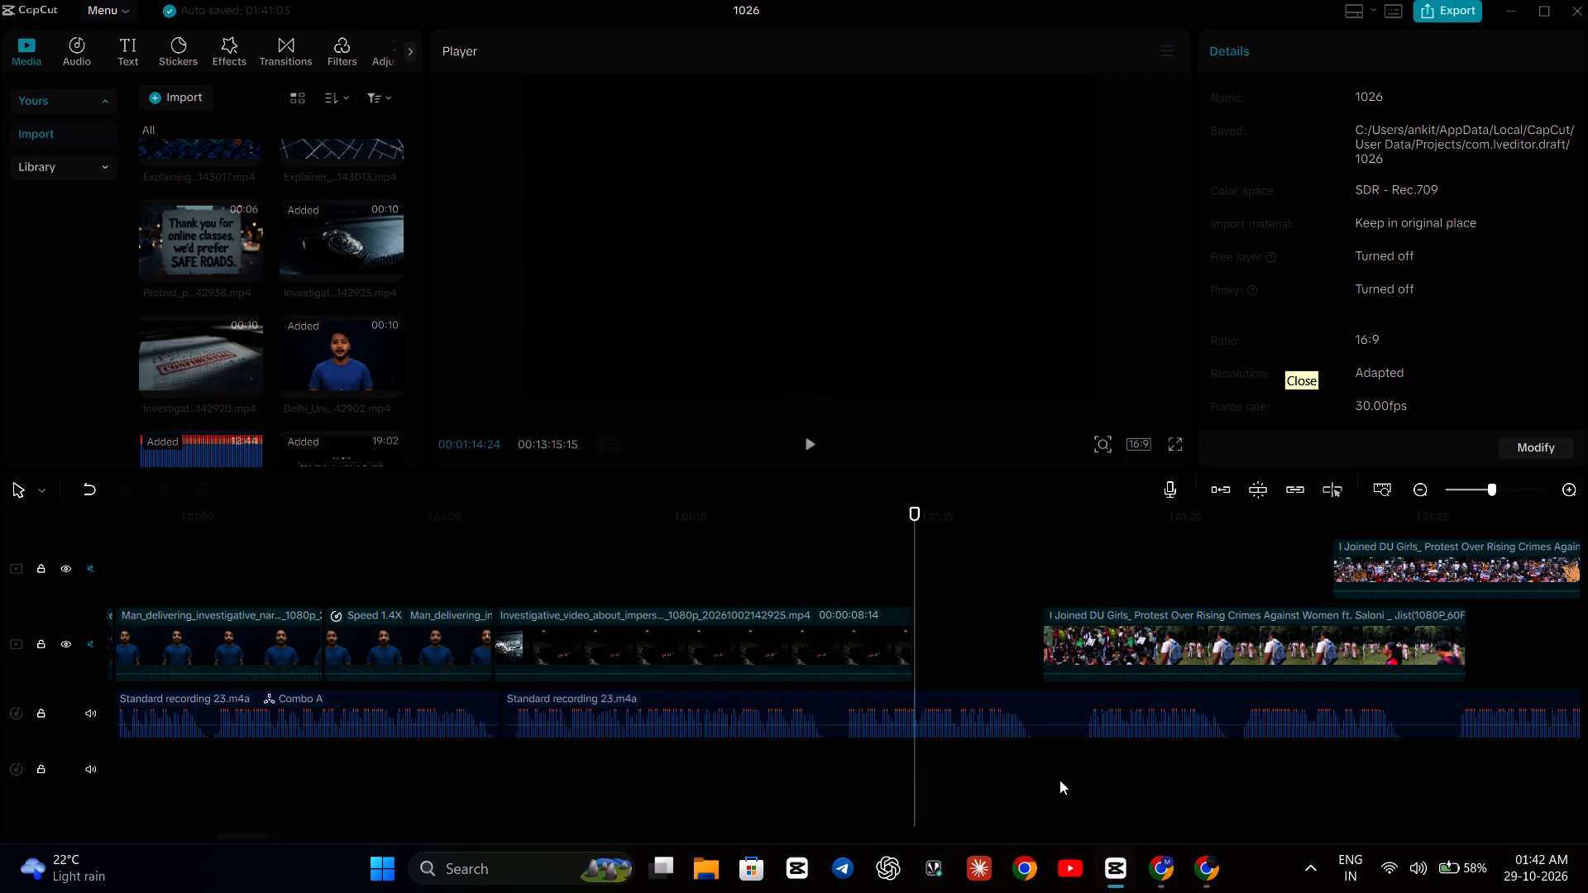
Minimize the video editor and close the two Chrome windows with the CapCut sign-in page and the Google Flow project.
{"action": "left_click", "coordinate": [1503, 3]}
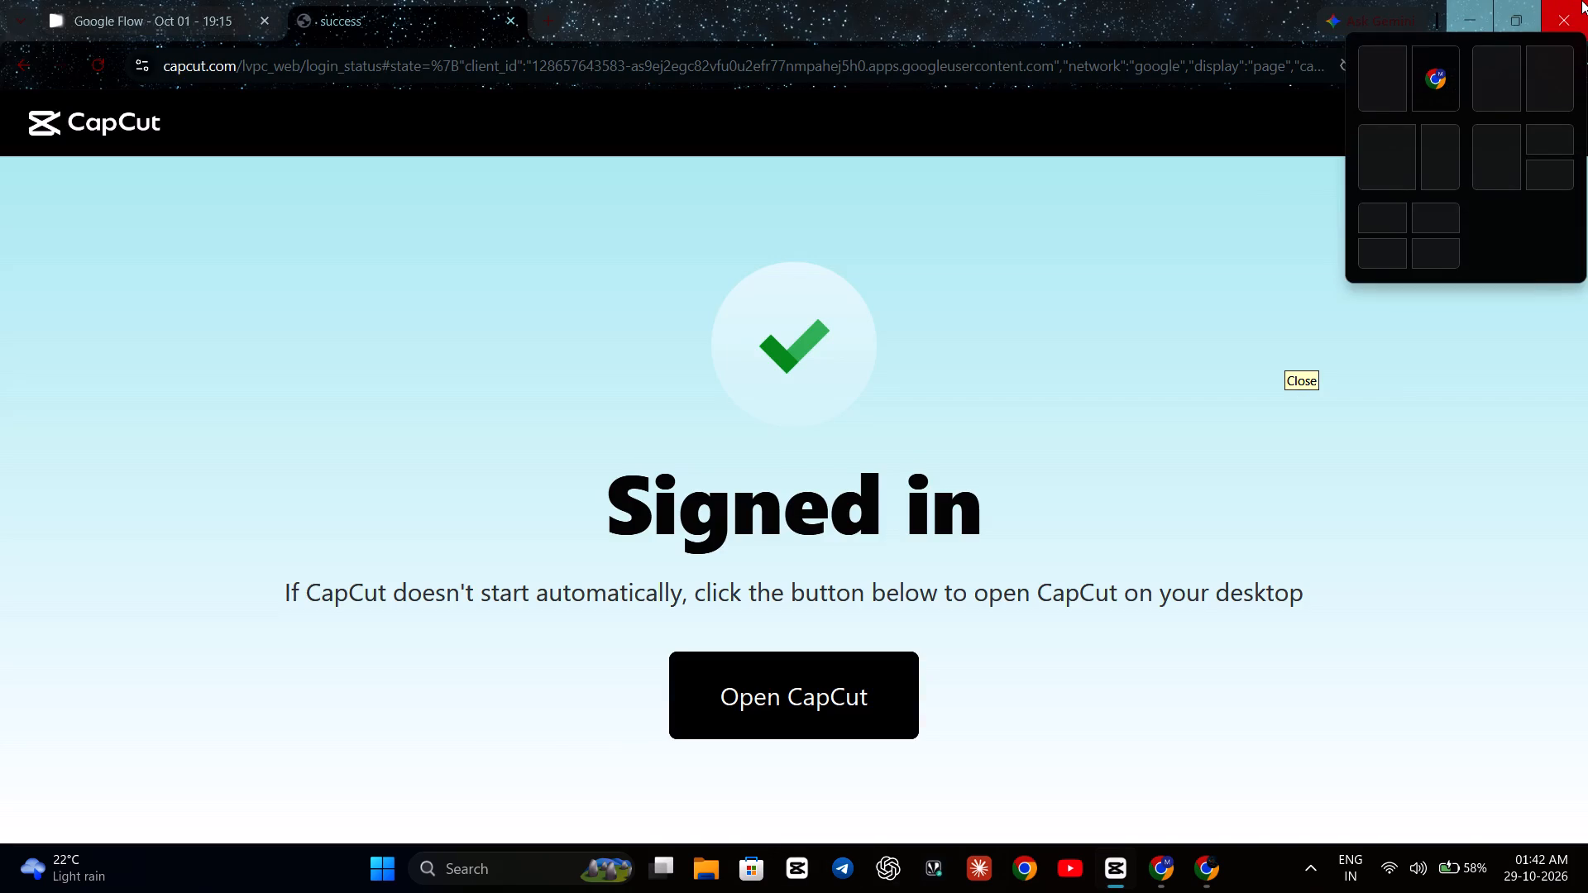
{"action": "left_click", "coordinate": [1581, 0]}
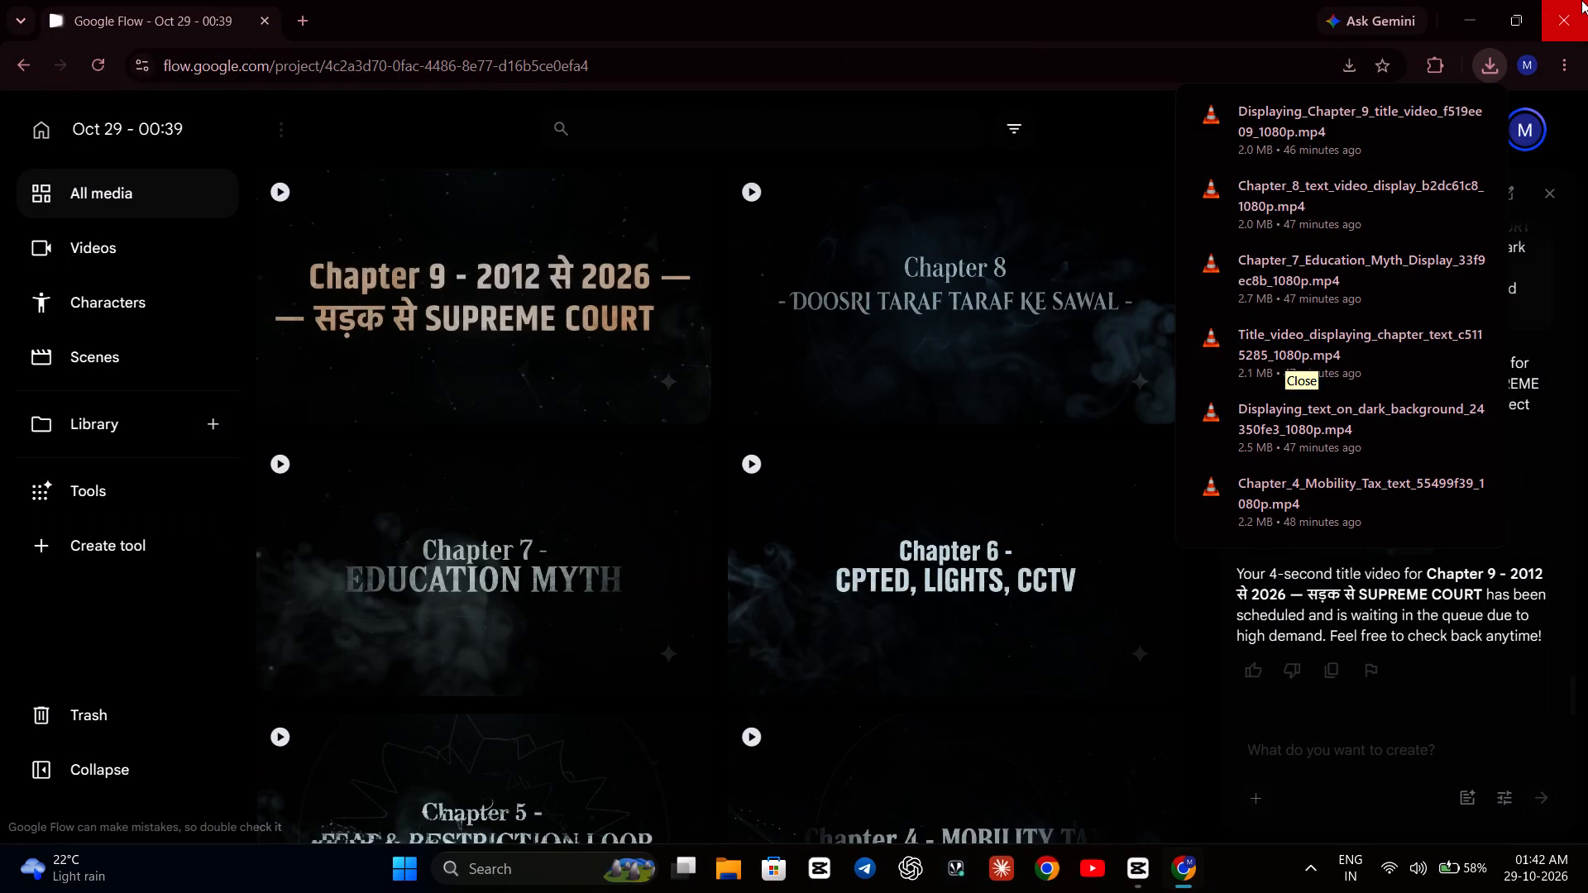
{"action": "left_click", "coordinate": [1581, 0]}
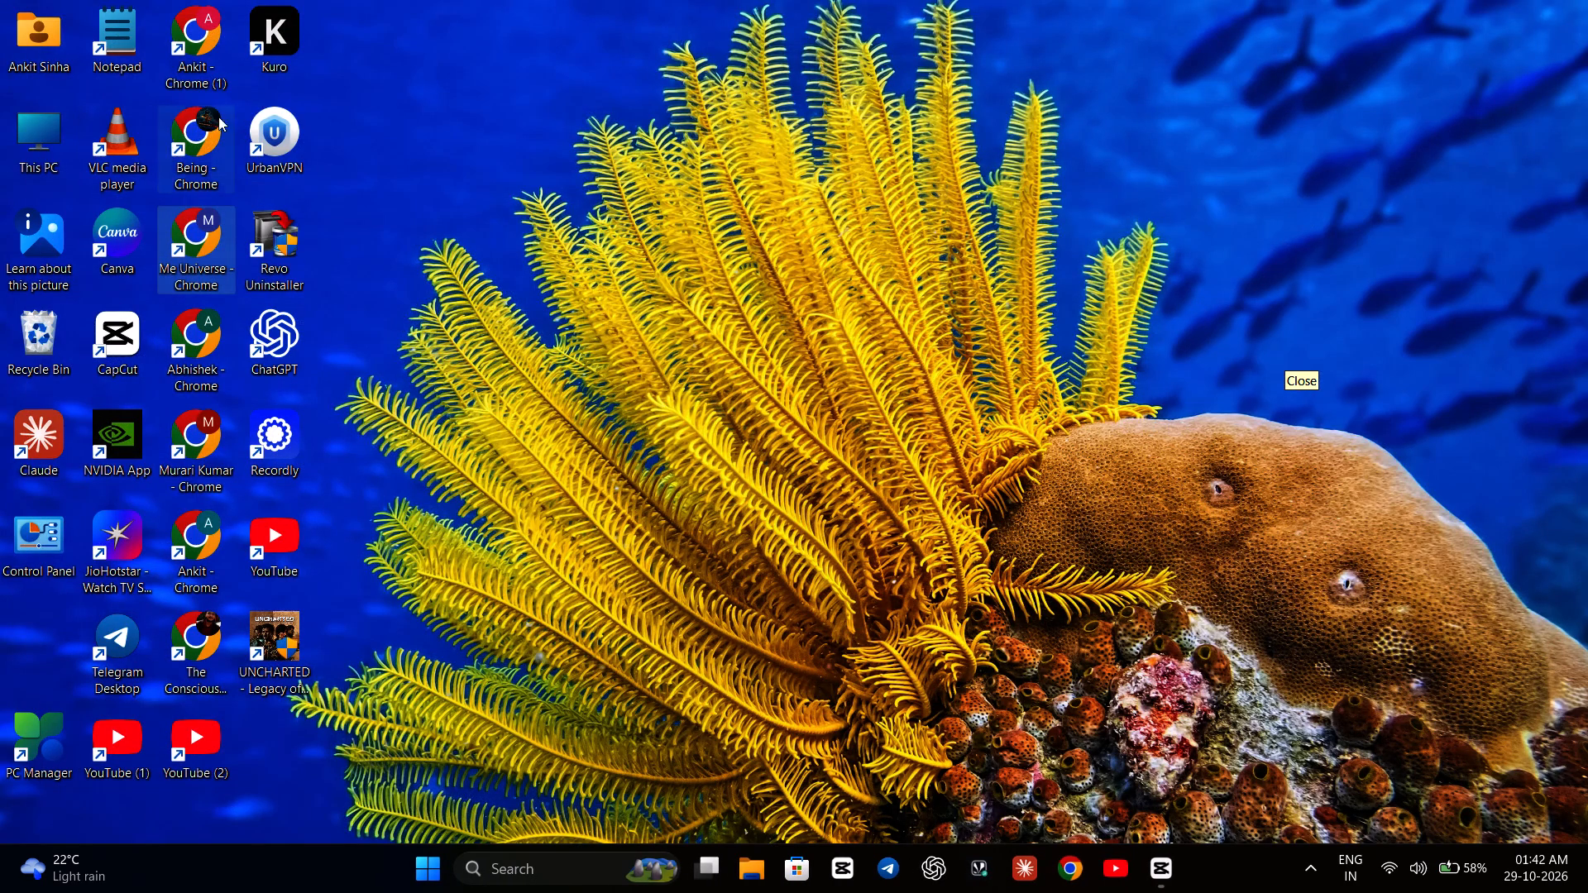
Launch UrbanVPN, continue with the free version without upgrading, connect to the United States server, and minimize its window.
{"action": "left_click", "coordinate": [266, 126]}
{"action": "double_click", "coordinate": [268, 126]}
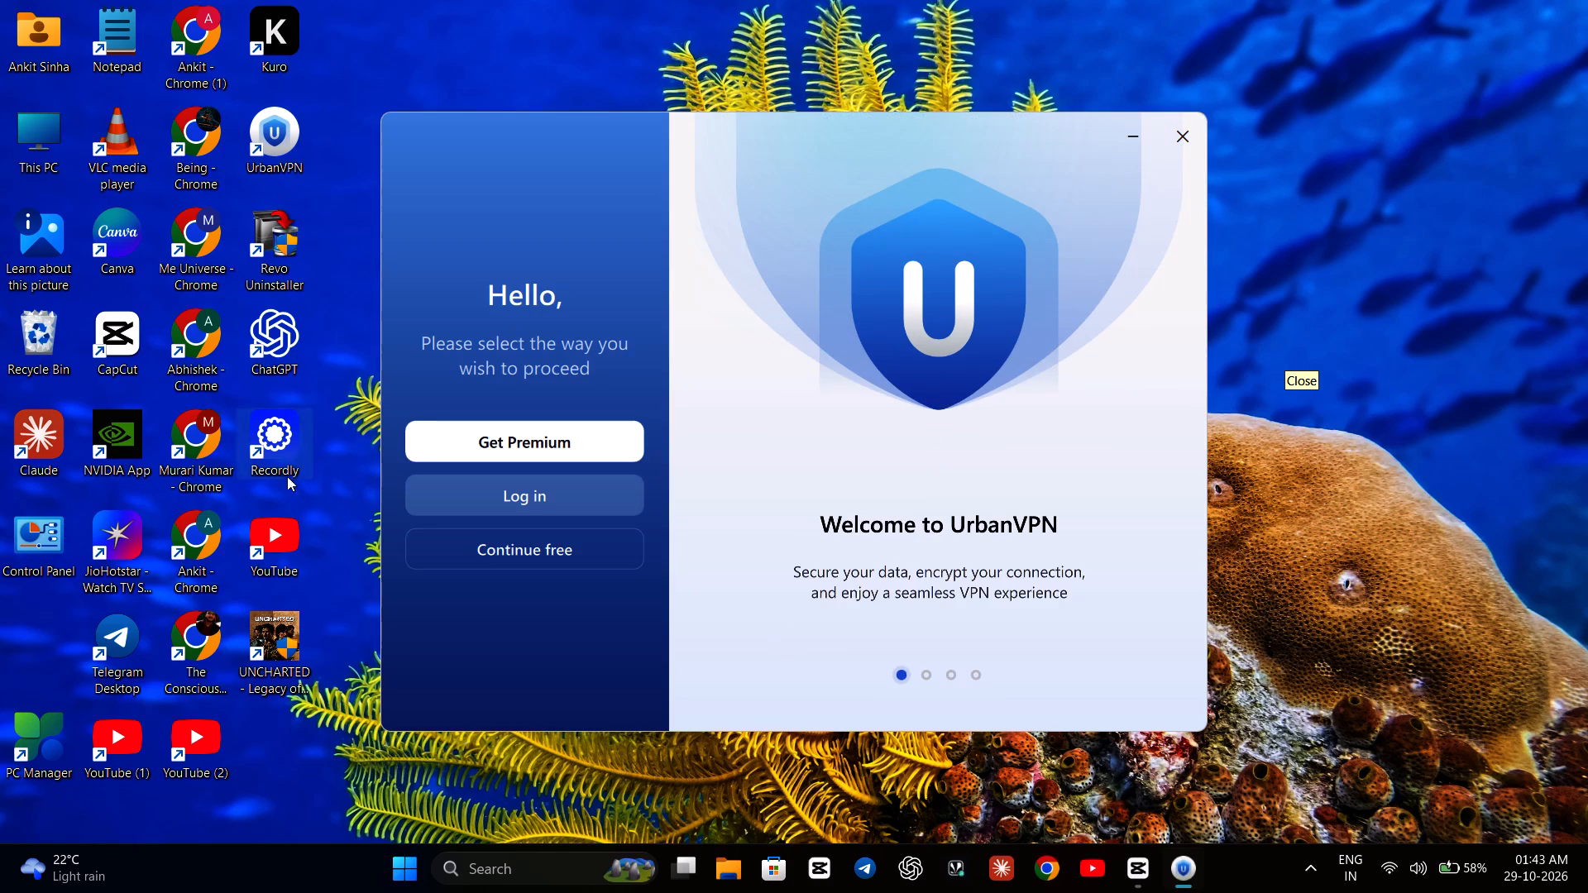
{"action": "left_click", "coordinate": [477, 549]}
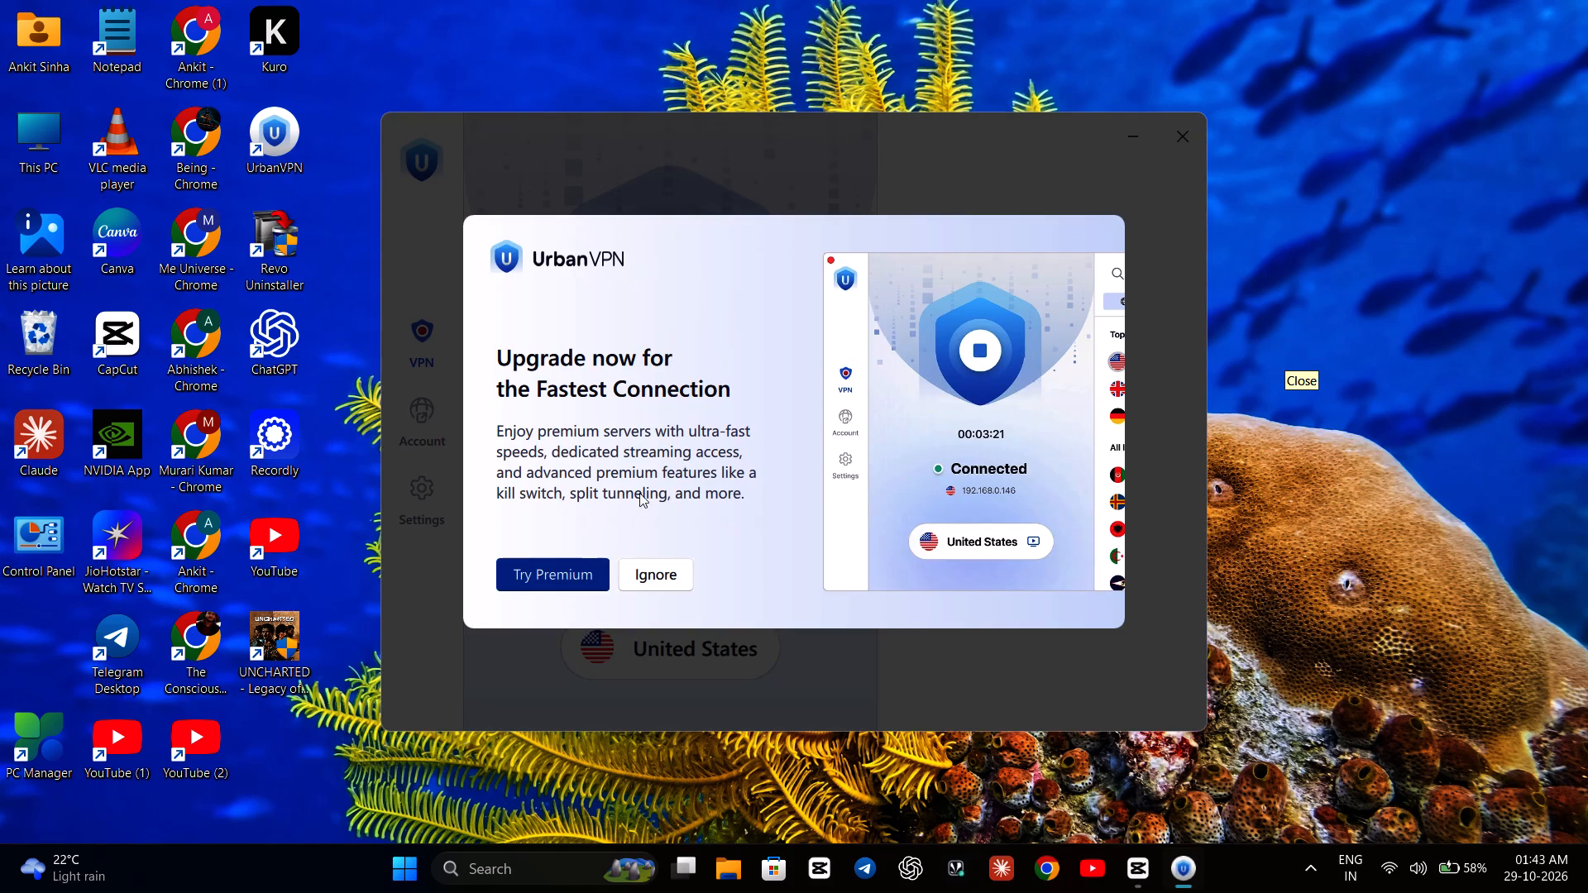
{"action": "left_click", "coordinate": [624, 579]}
{"action": "left_click", "coordinate": [660, 327]}
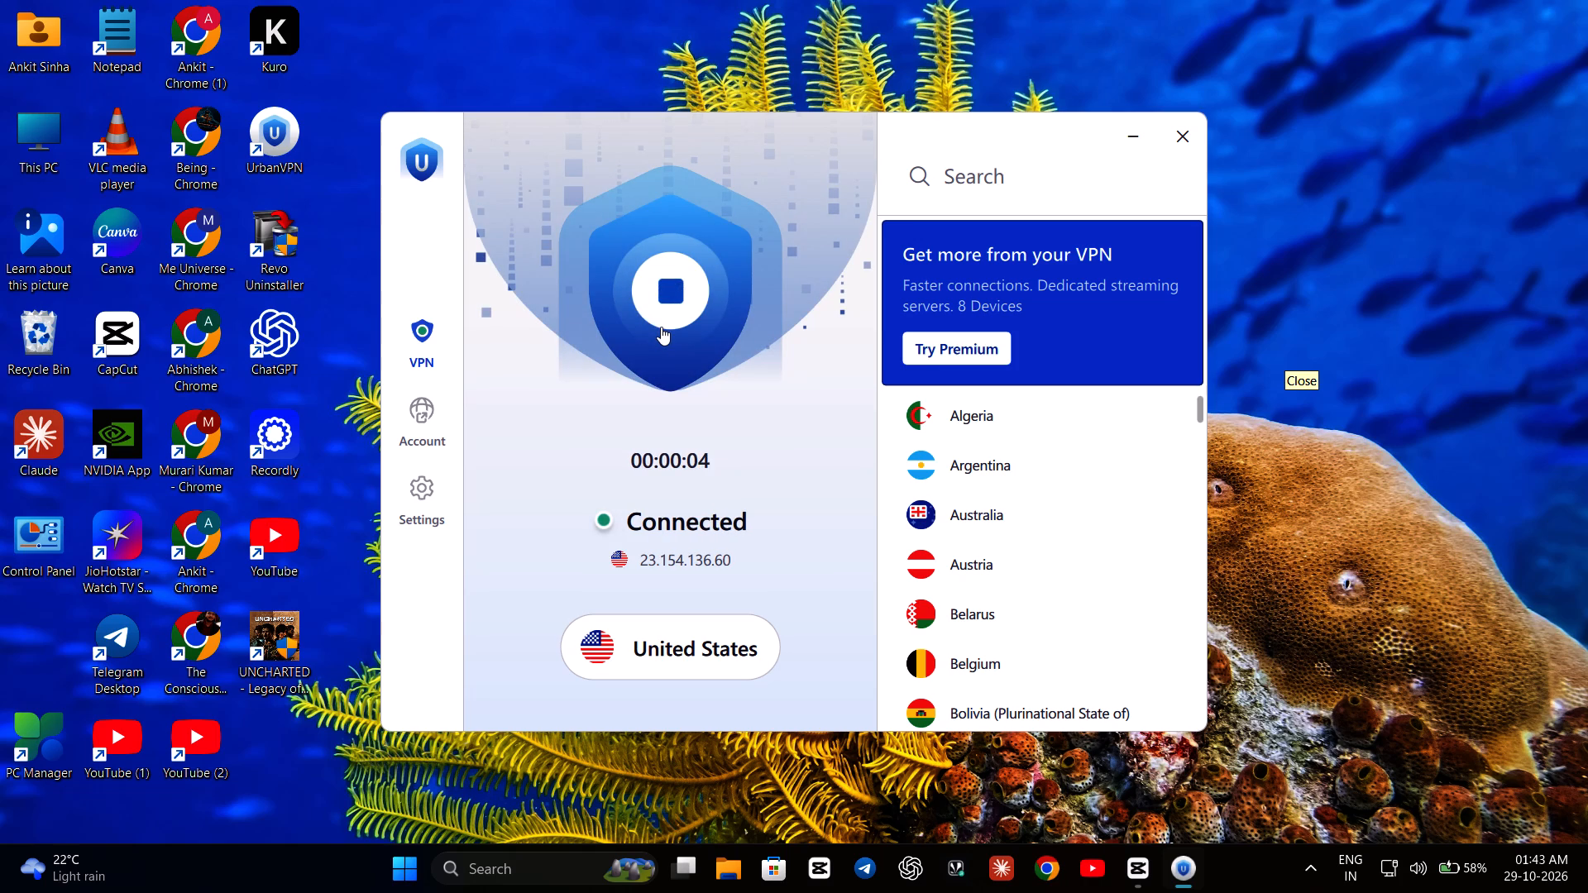
{"action": "left_click", "coordinate": [1141, 123]}
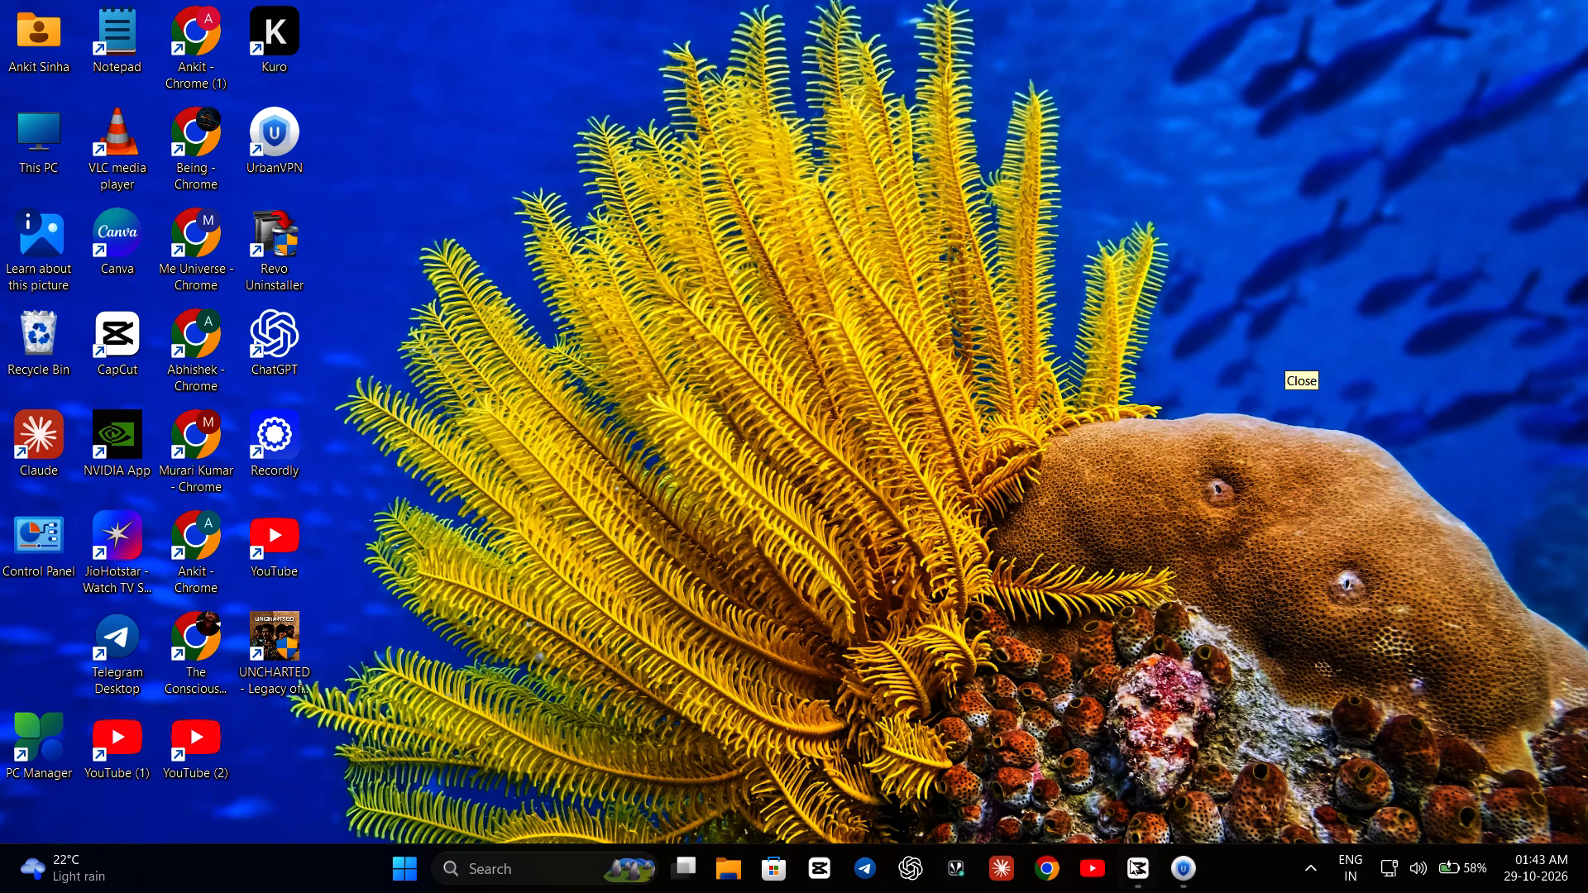
Restart CapCut by closing project 1026, quitting the application and launching it again from the desktop.
{"action": "left_click", "coordinate": [1132, 865]}
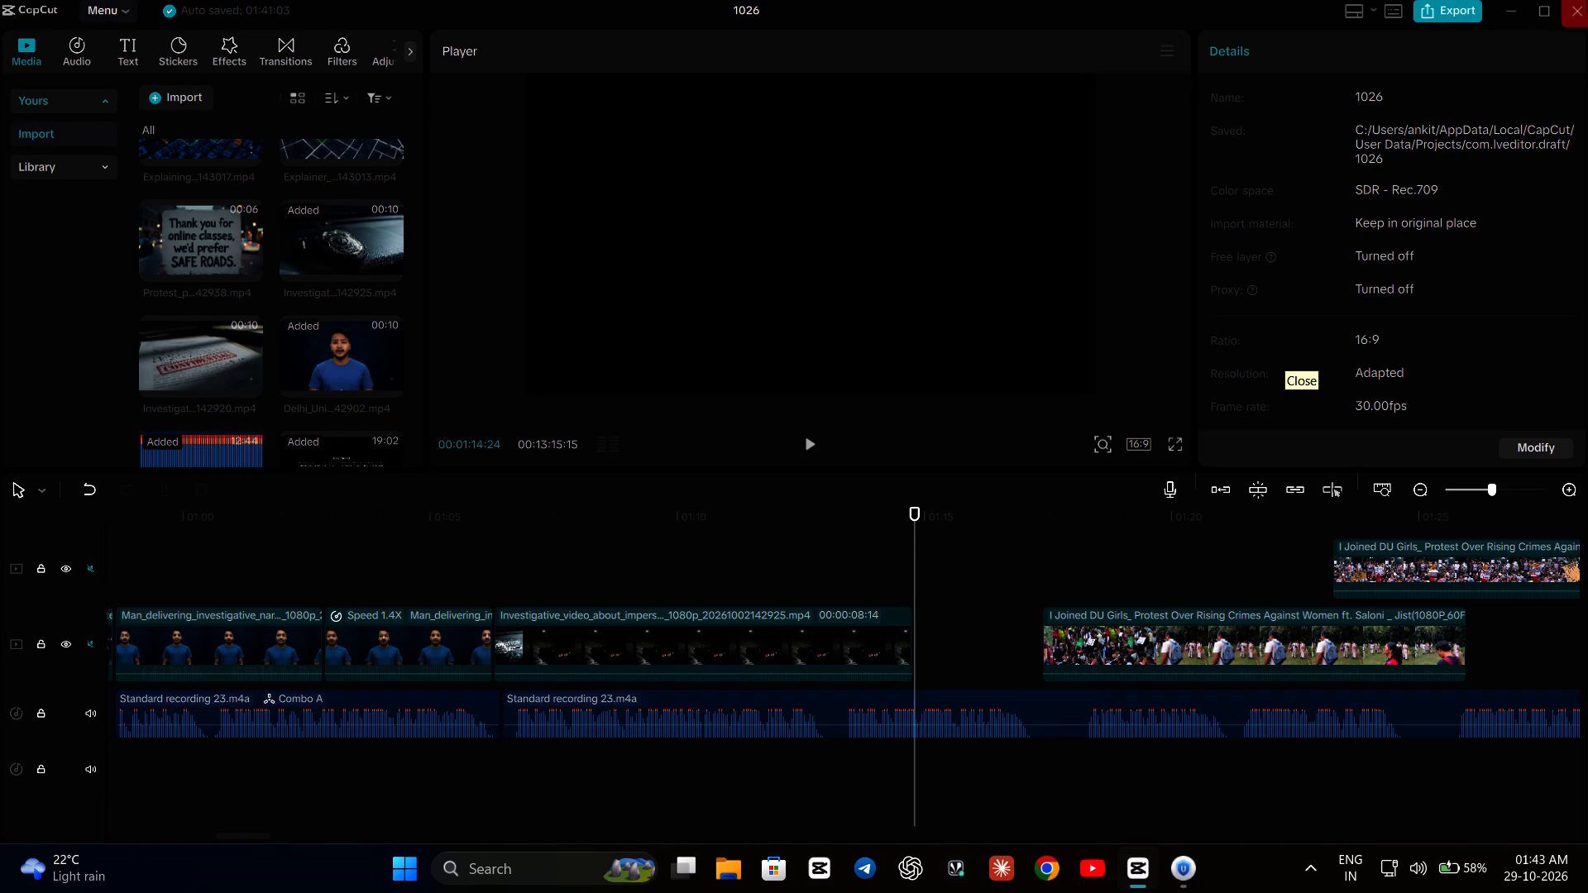
{"action": "left_click", "coordinate": [1587, 0]}
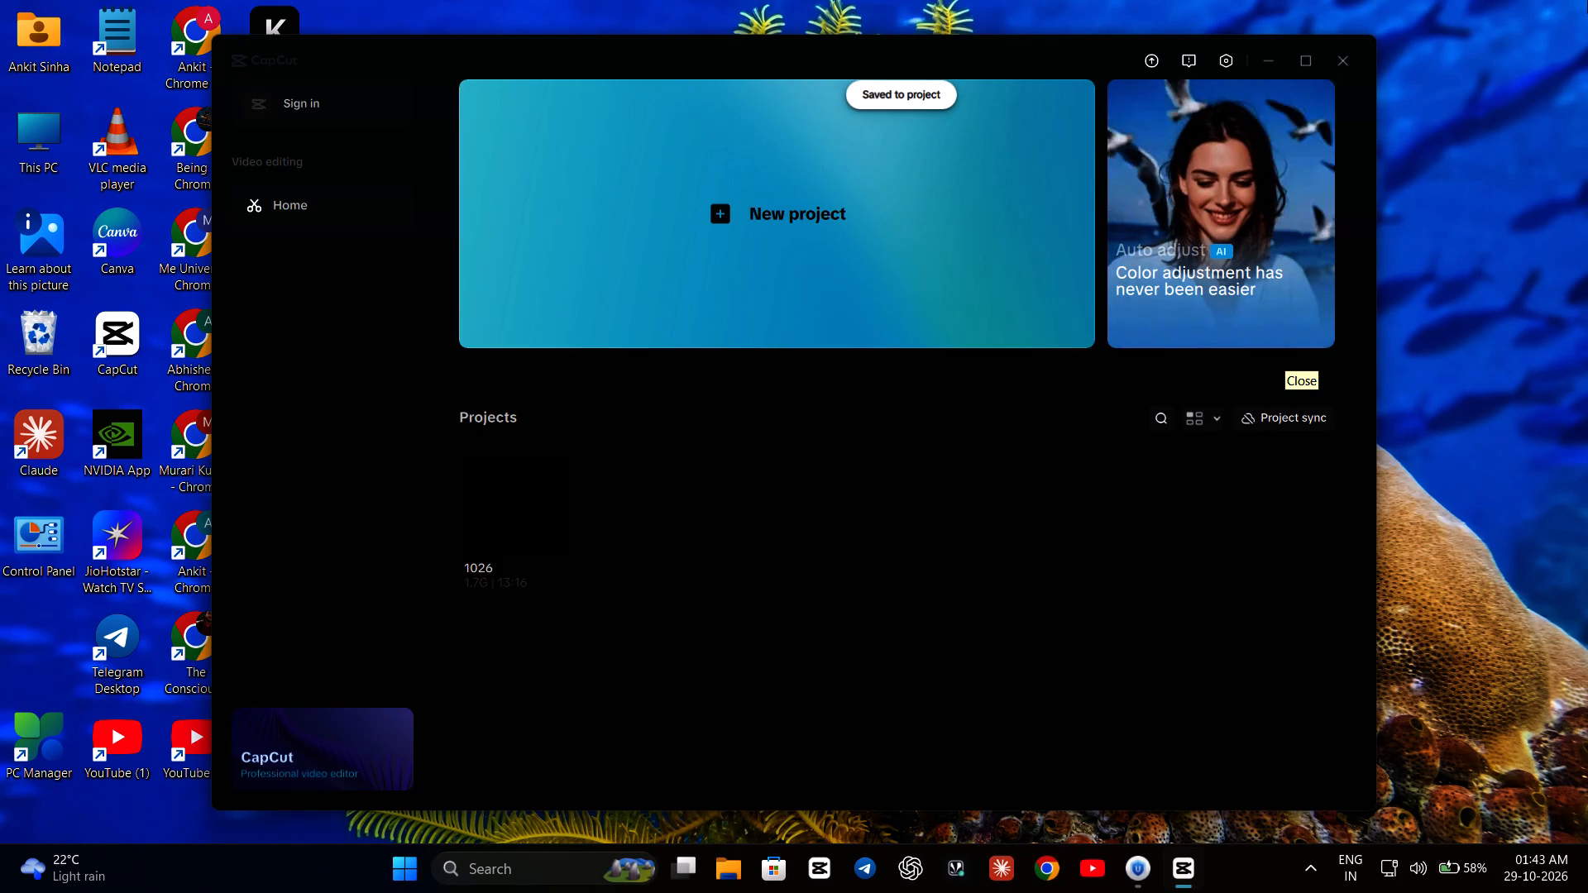
{"action": "left_click", "coordinate": [1346, 58]}
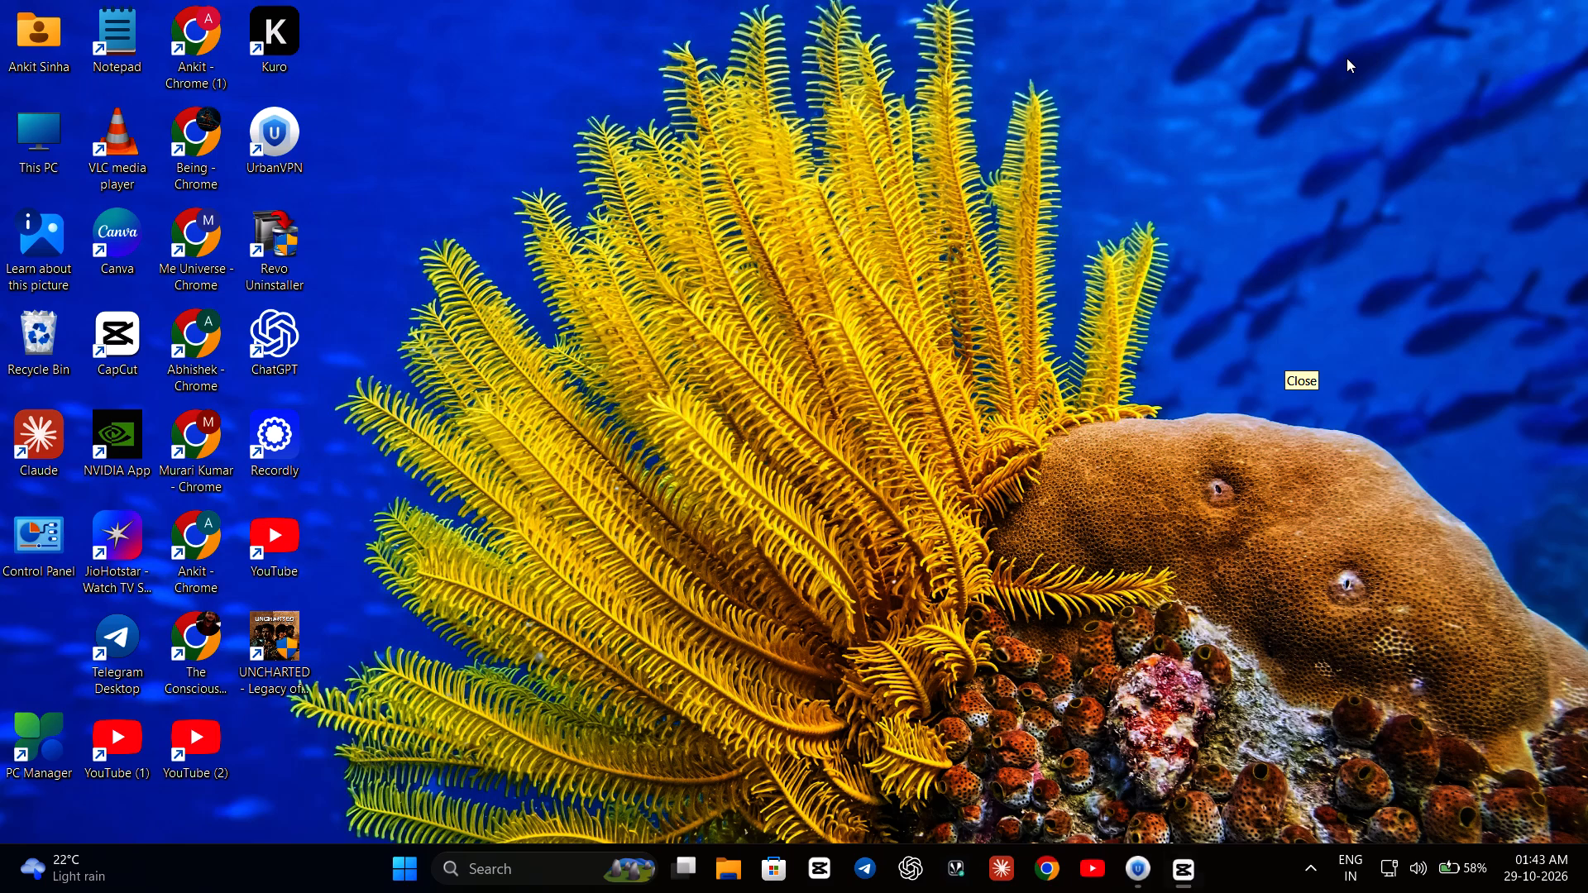
{"action": "left_click", "coordinate": [98, 350]}
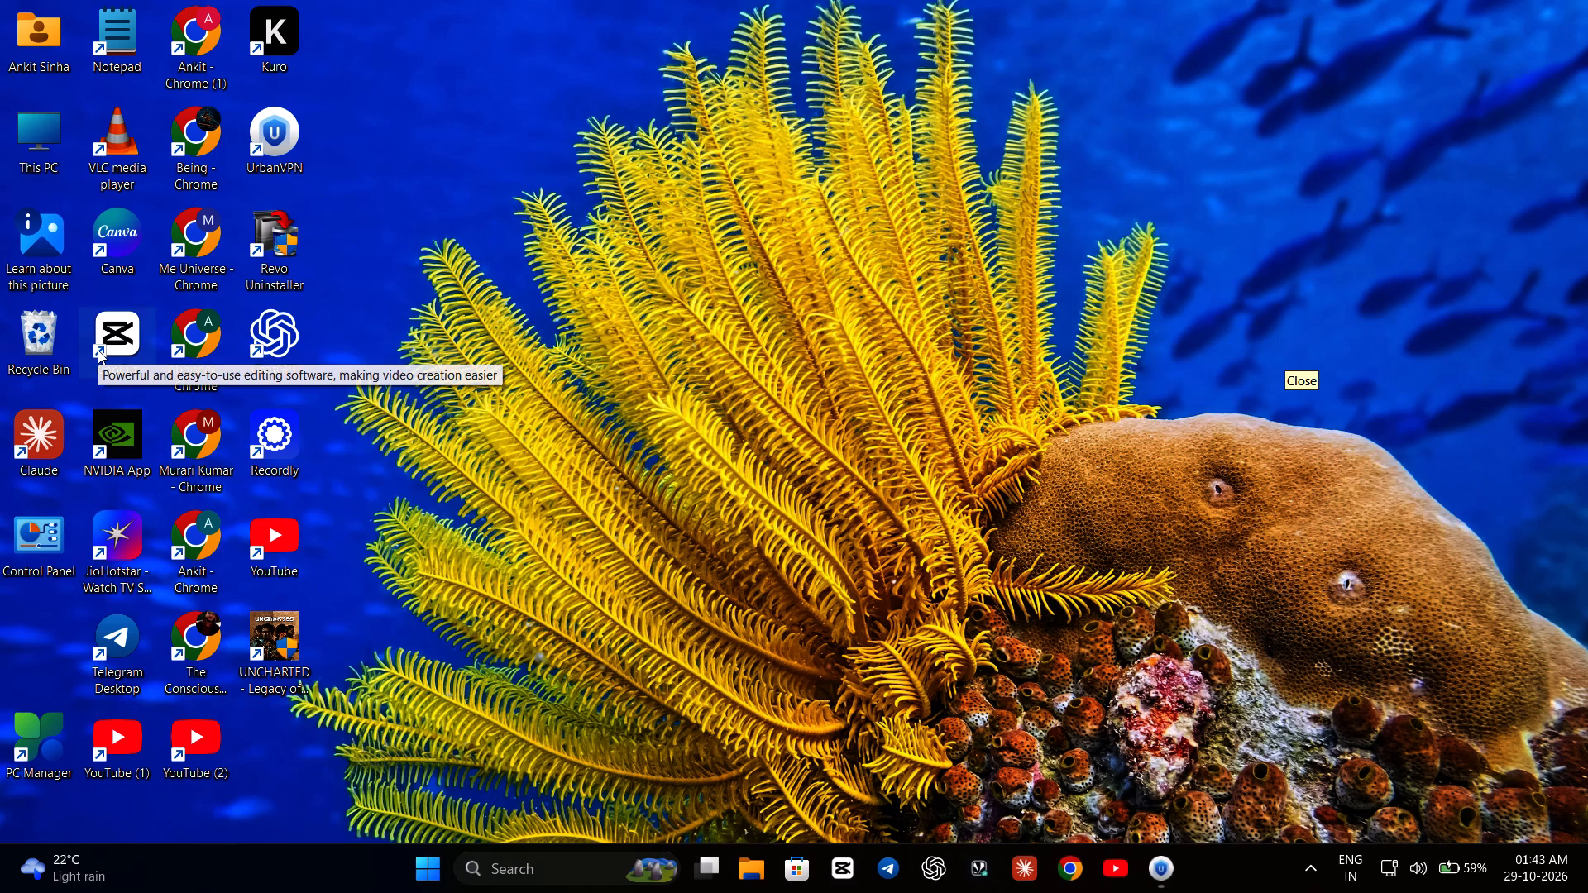
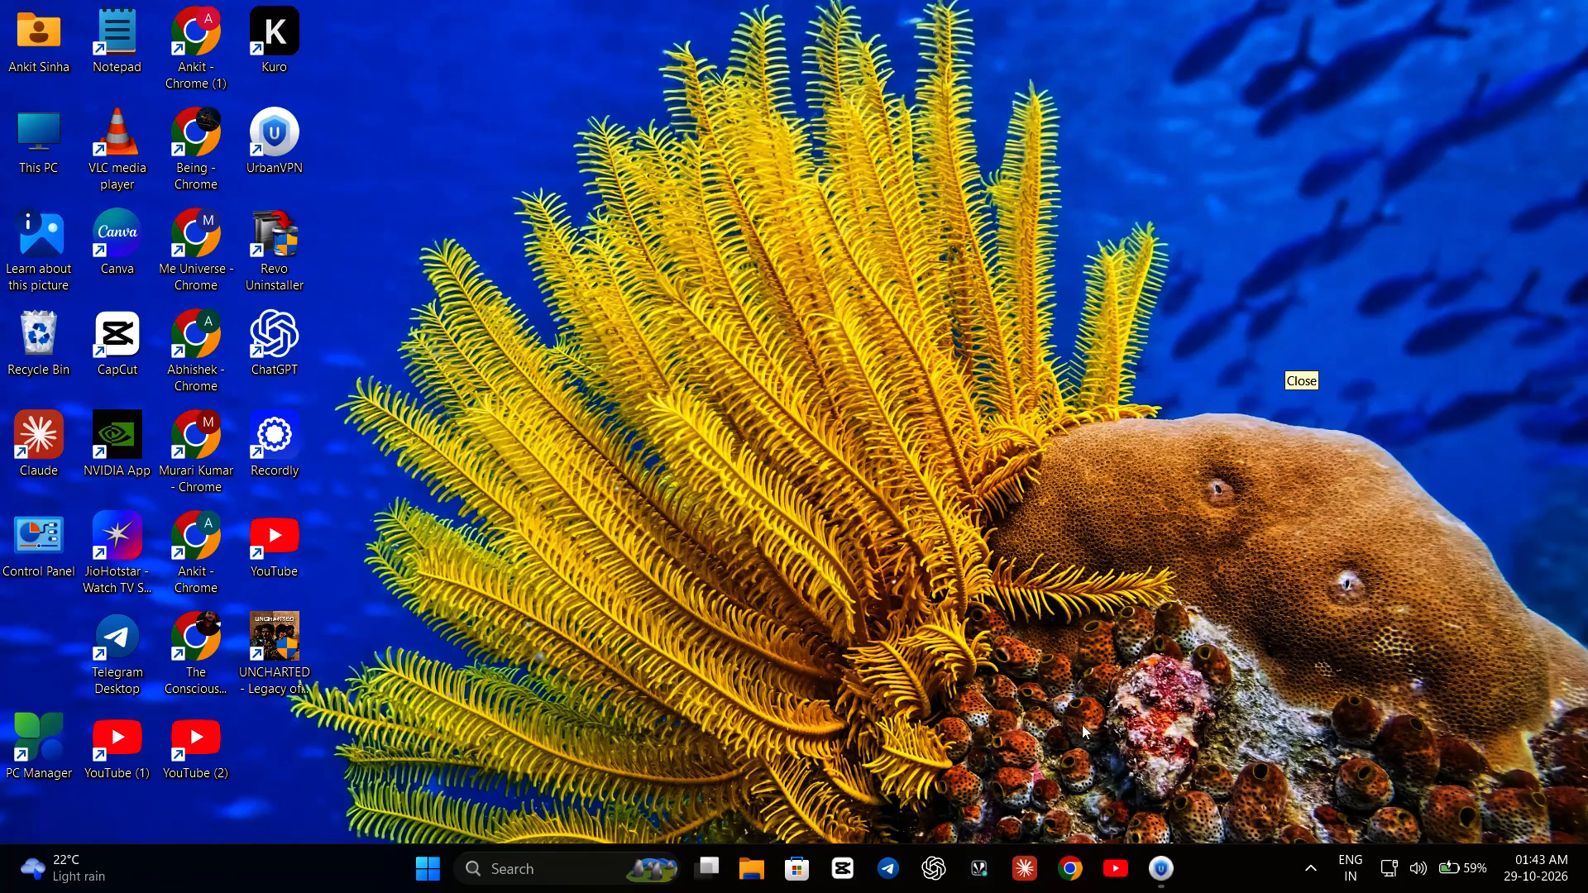
Launch the CapCut video editor again from the Windows desktop.
{"action": "left_click", "coordinate": [834, 867]}
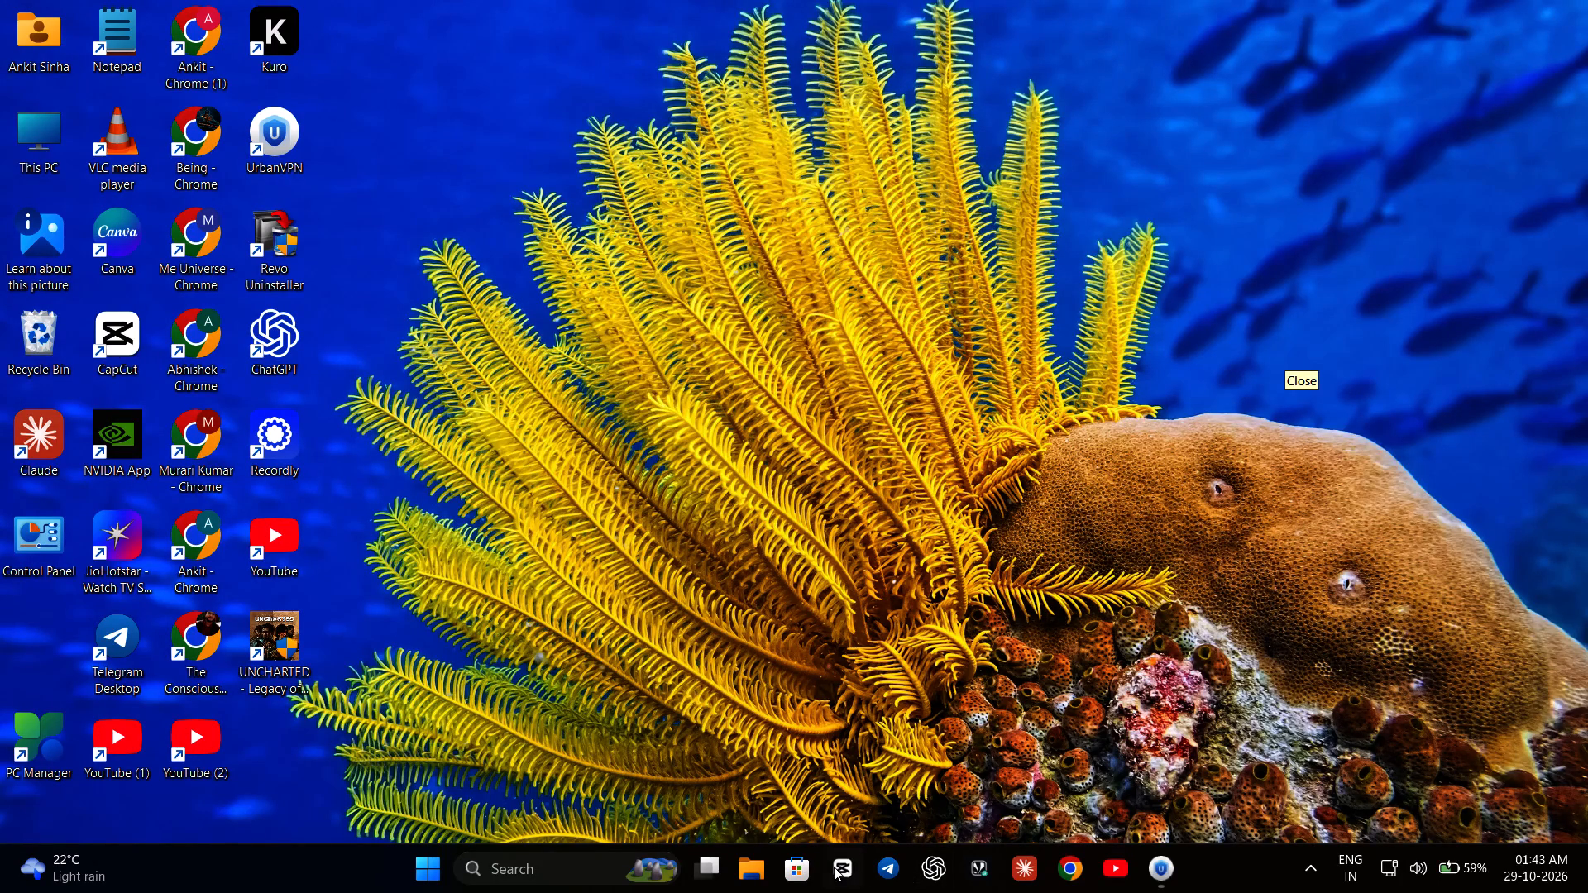
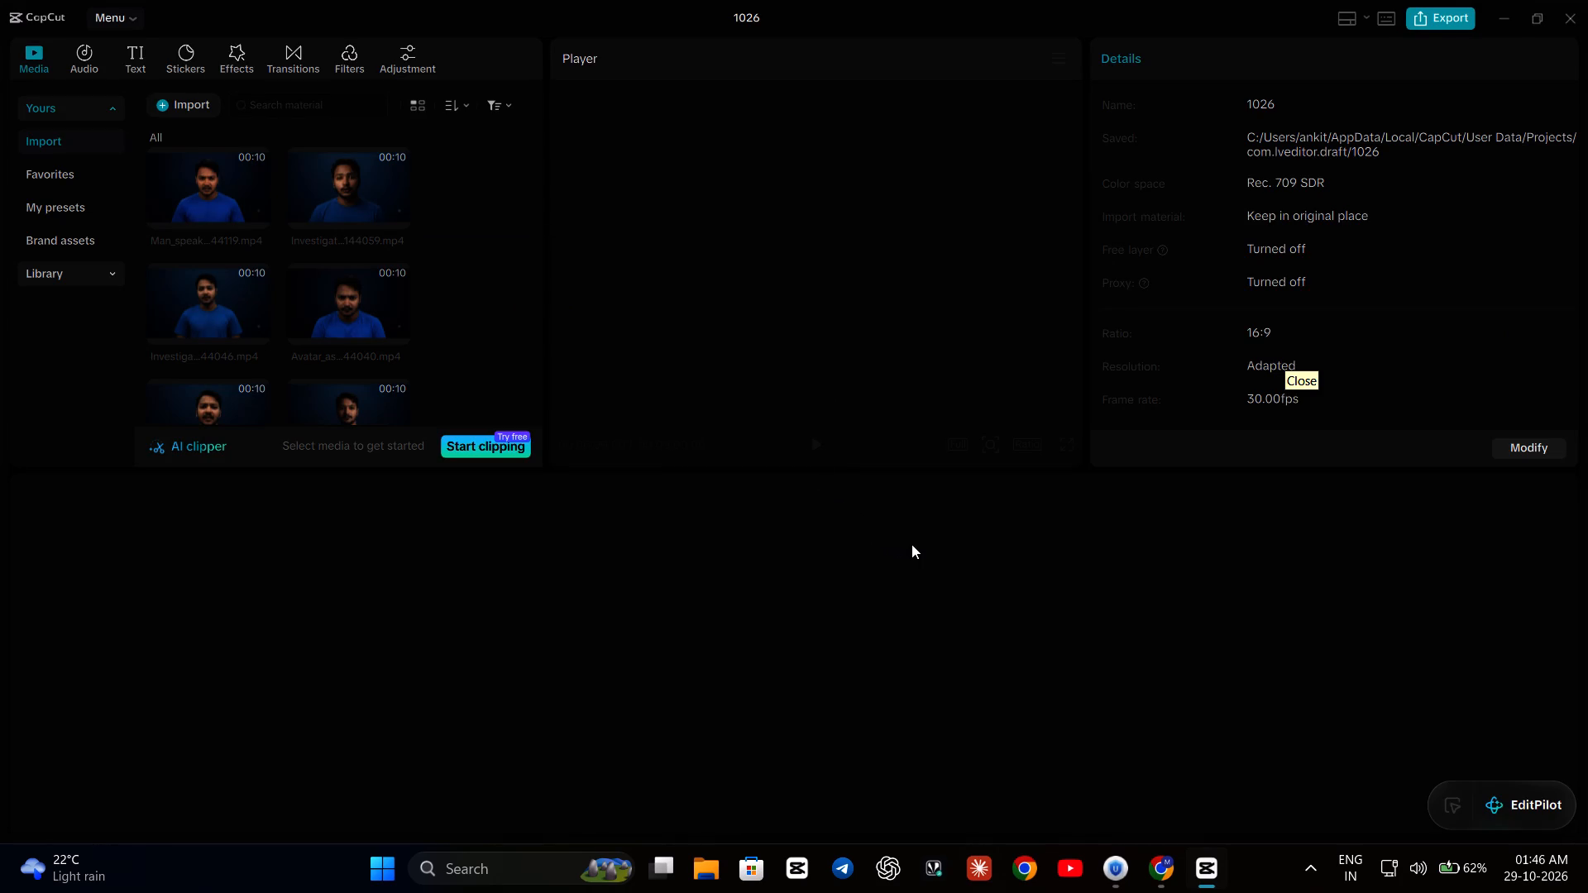
Look through the imported clips of project 1026, down to the last ones in the media library.
{"action": "scroll", "coordinate": [911, 544], "scroll_direction": "down", "scroll_amount": 2}
{"action": "scroll", "coordinate": [911, 544], "scroll_direction": "up", "scroll_amount": 3}
{"action": "scroll", "coordinate": [383, 287], "scroll_direction": "down", "scroll_amount": 4}
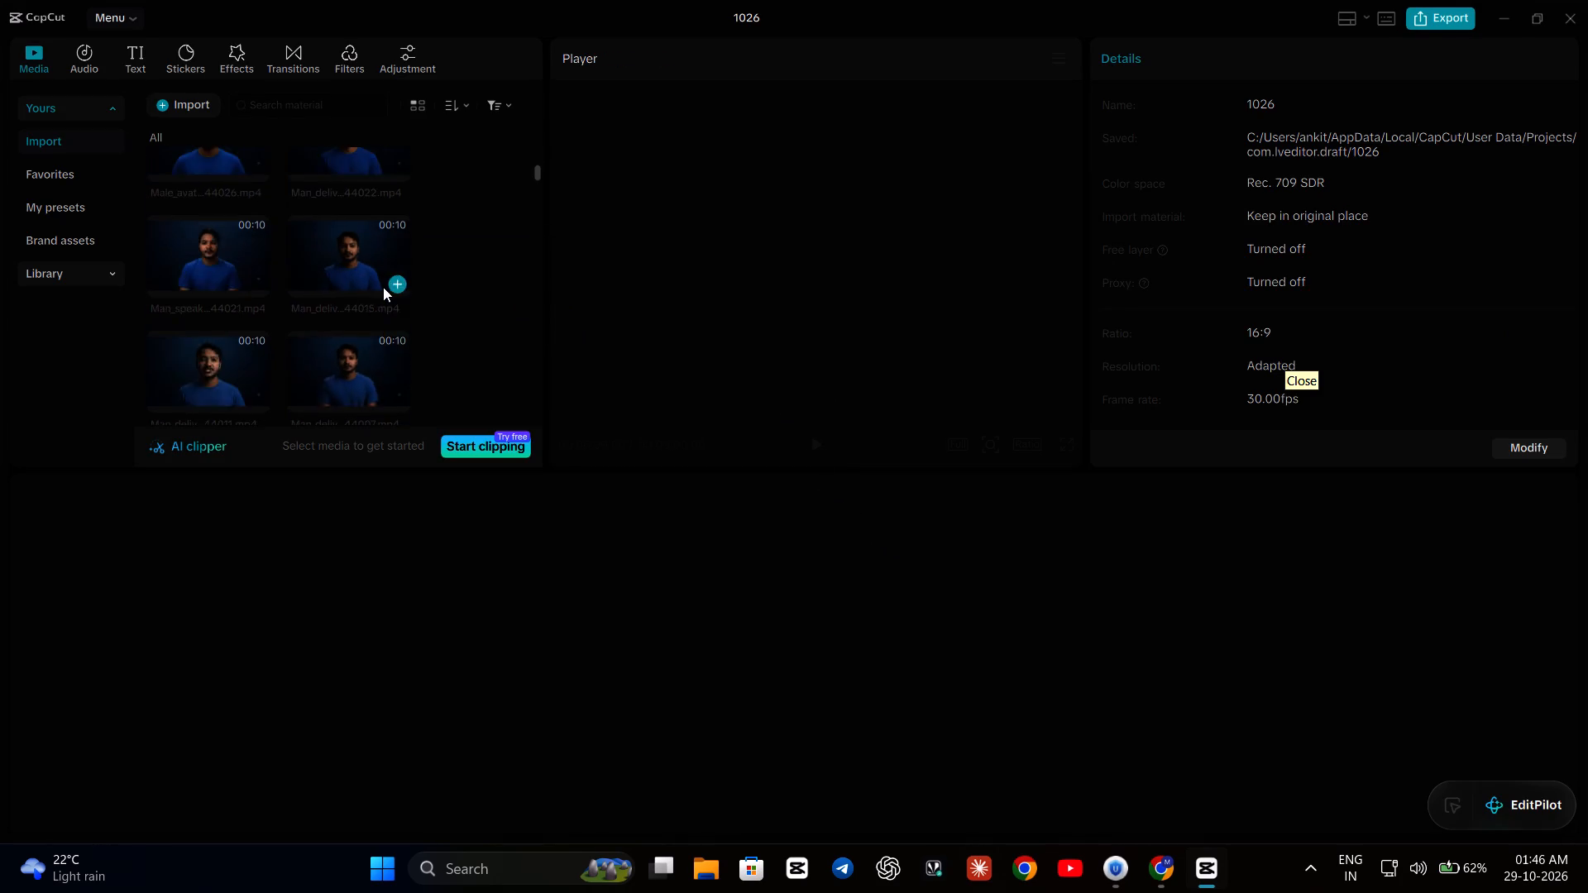
{"action": "scroll", "coordinate": [383, 287], "scroll_direction": "down", "scroll_amount": 10}
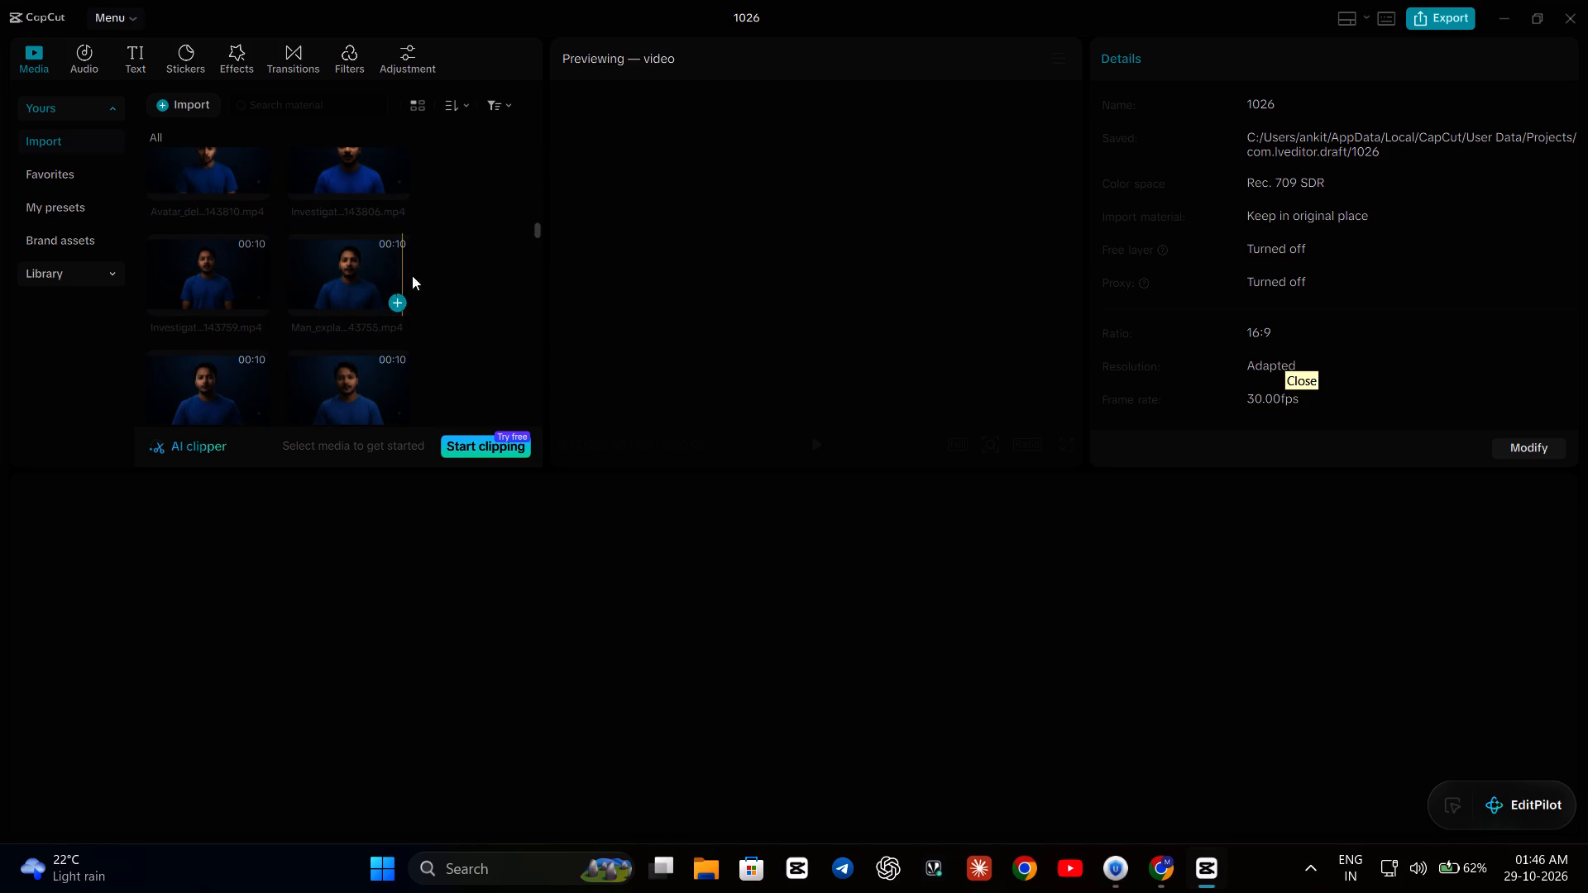
{"action": "scroll", "coordinate": [432, 259], "scroll_direction": "down", "scroll_amount": 10}
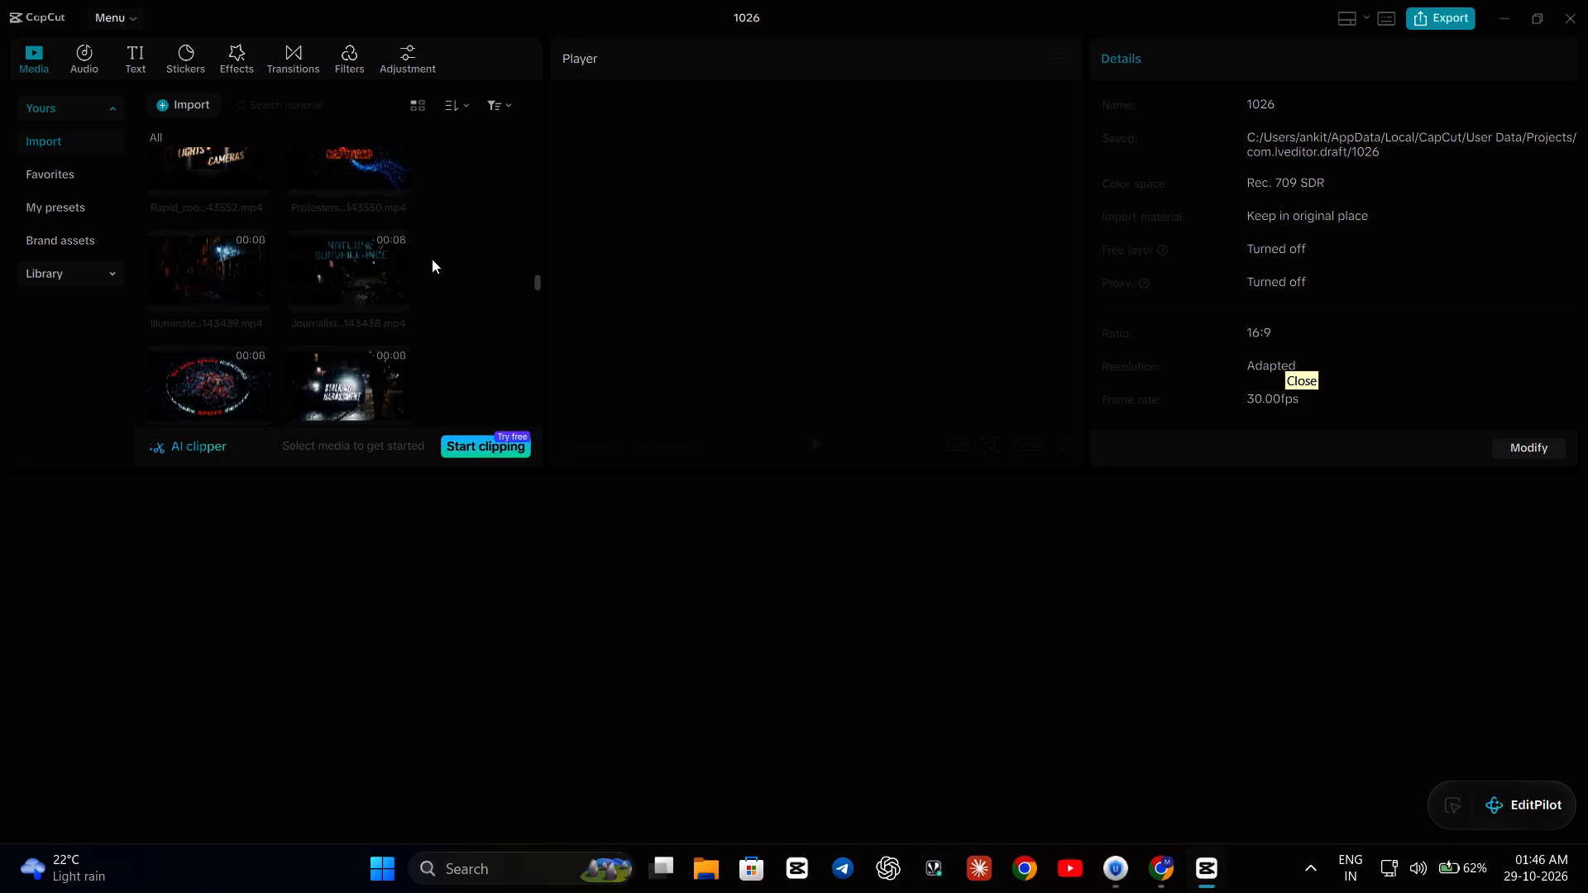
{"action": "scroll", "coordinate": [432, 259], "scroll_direction": "down", "scroll_amount": 14}
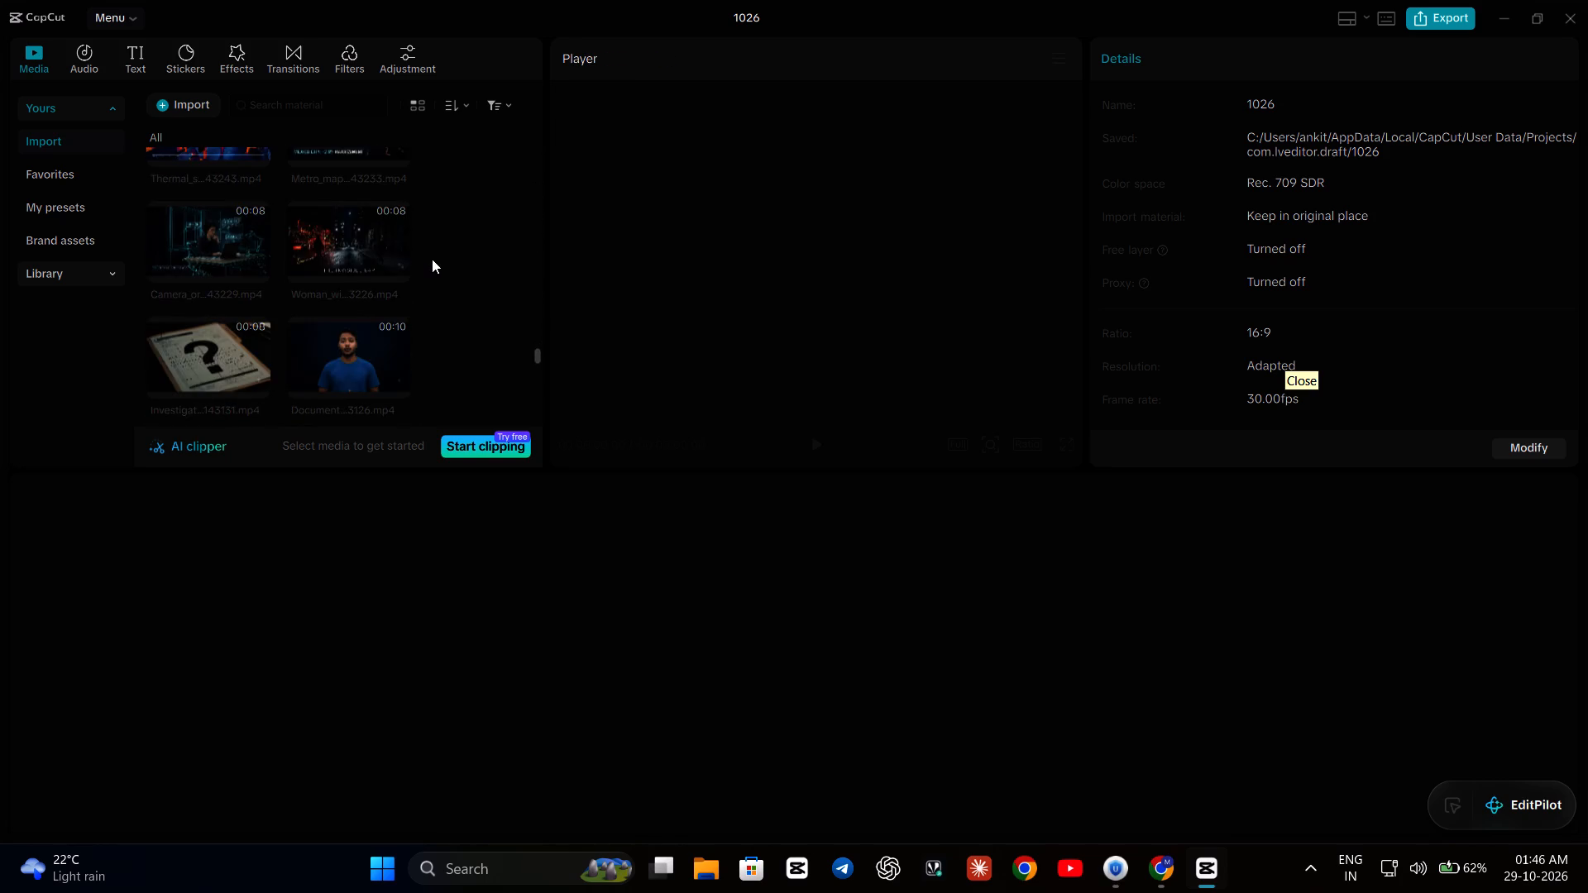
{"action": "scroll", "coordinate": [432, 259], "scroll_direction": "down", "scroll_amount": 19}
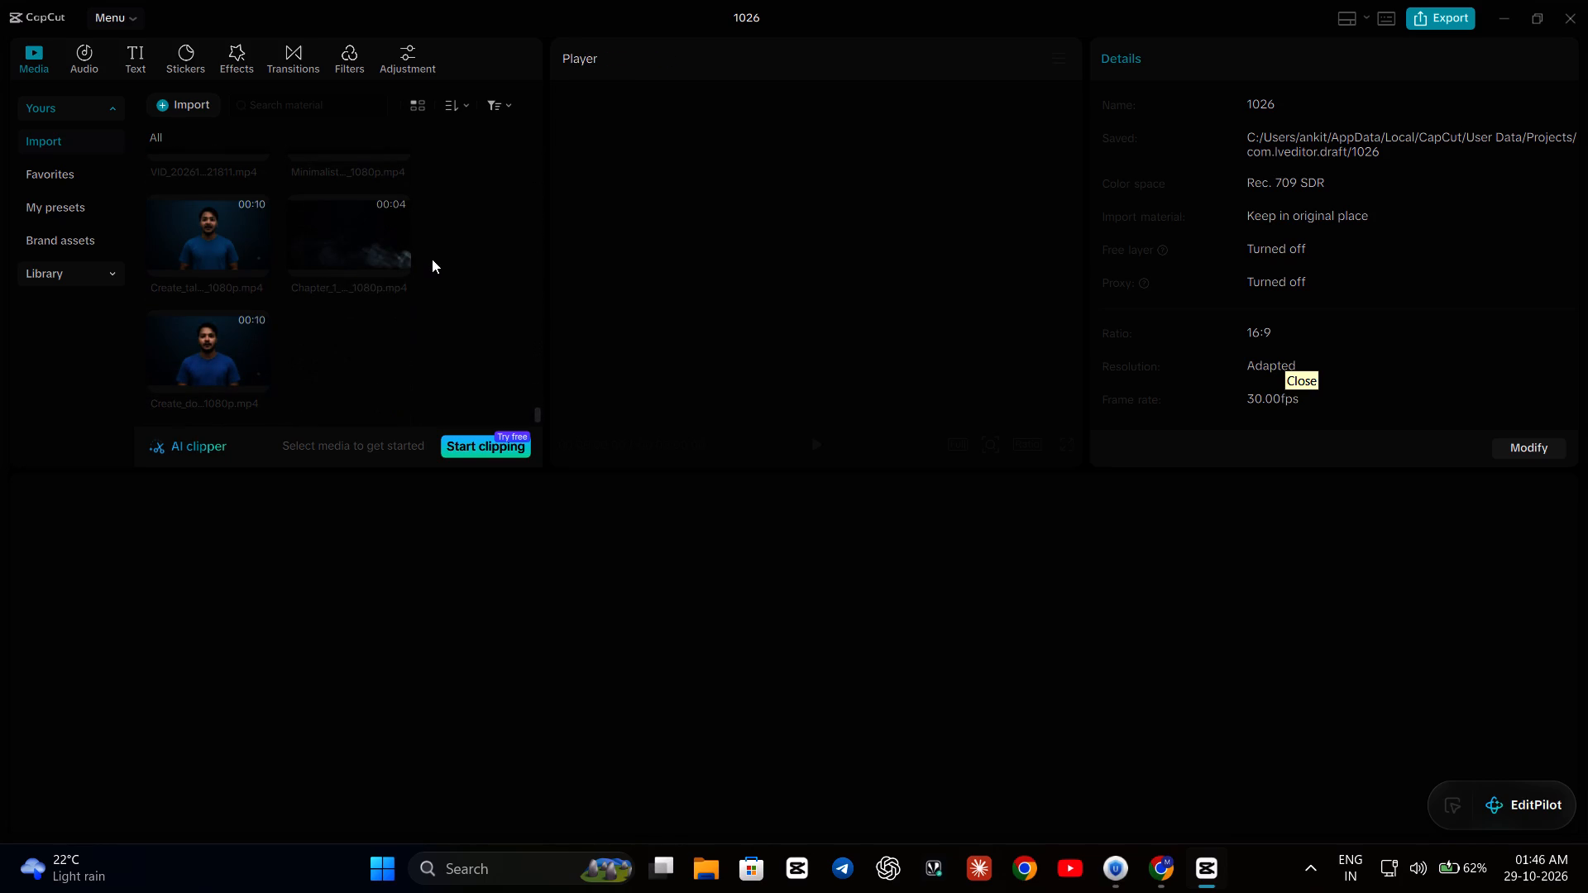
{"action": "left_click", "coordinate": [672, 671]}
{"action": "scroll", "coordinate": [764, 591], "scroll_direction": "down", "scroll_amount": 4}
{"action": "scroll", "coordinate": [764, 591], "scroll_direction": "up", "scroll_amount": 4}
{"action": "scroll", "coordinate": [880, 658], "scroll_direction": "down", "scroll_amount": 4}
{"action": "scroll", "coordinate": [860, 623], "scroll_direction": "up", "scroll_amount": 2}
Check the export settings for project 1026 and leave them without exporting.
{"action": "left_click", "coordinate": [1466, 13]}
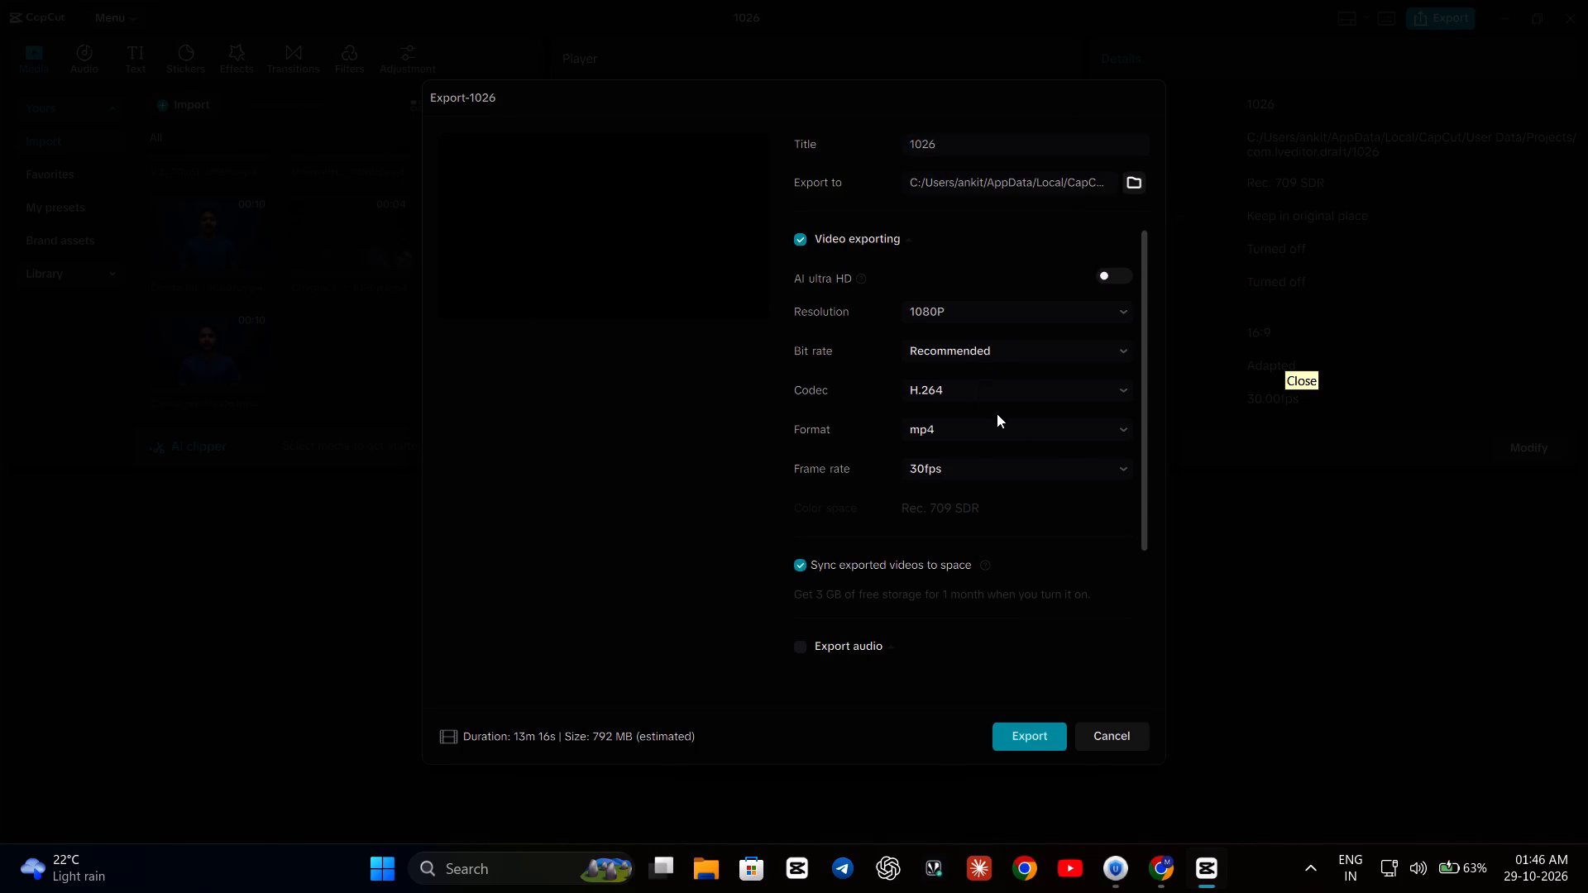
{"action": "left_click", "coordinate": [1125, 738]}
Look back through the imported clips up to the first one in the media library.
{"action": "scroll", "coordinate": [887, 647], "scroll_direction": "down", "scroll_amount": 3}
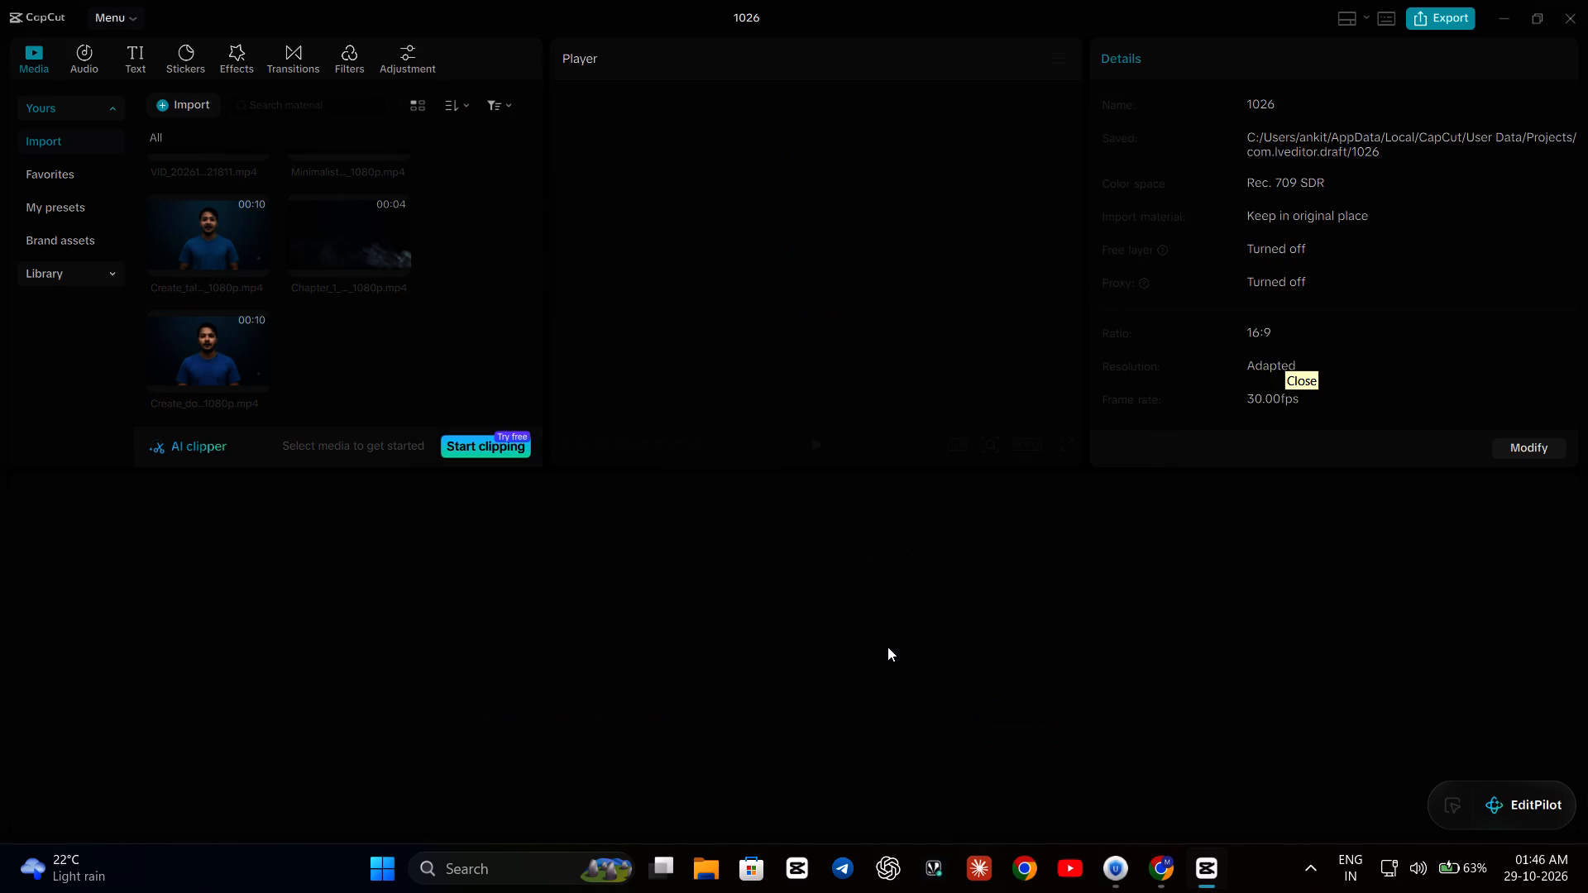
{"action": "scroll", "coordinate": [887, 647], "scroll_direction": "up", "scroll_amount": 3}
{"action": "scroll", "coordinate": [354, 265], "scroll_direction": "up", "scroll_amount": 2}
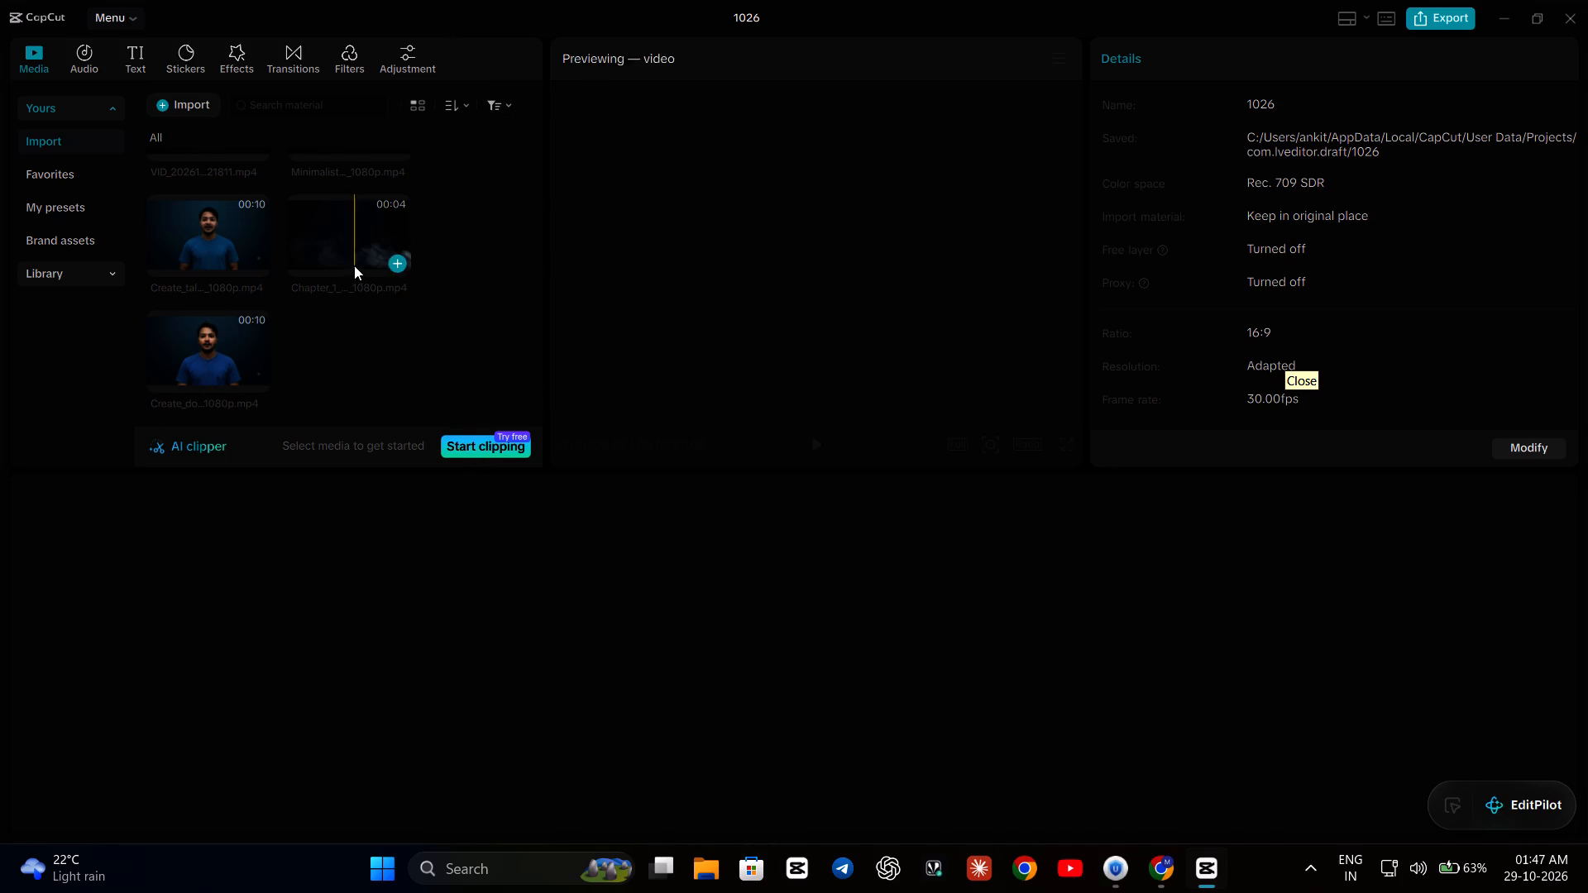
{"action": "scroll", "coordinate": [354, 265], "scroll_direction": "up", "scroll_amount": 17}
{"action": "scroll", "coordinate": [359, 251], "scroll_direction": "up", "scroll_amount": 5}
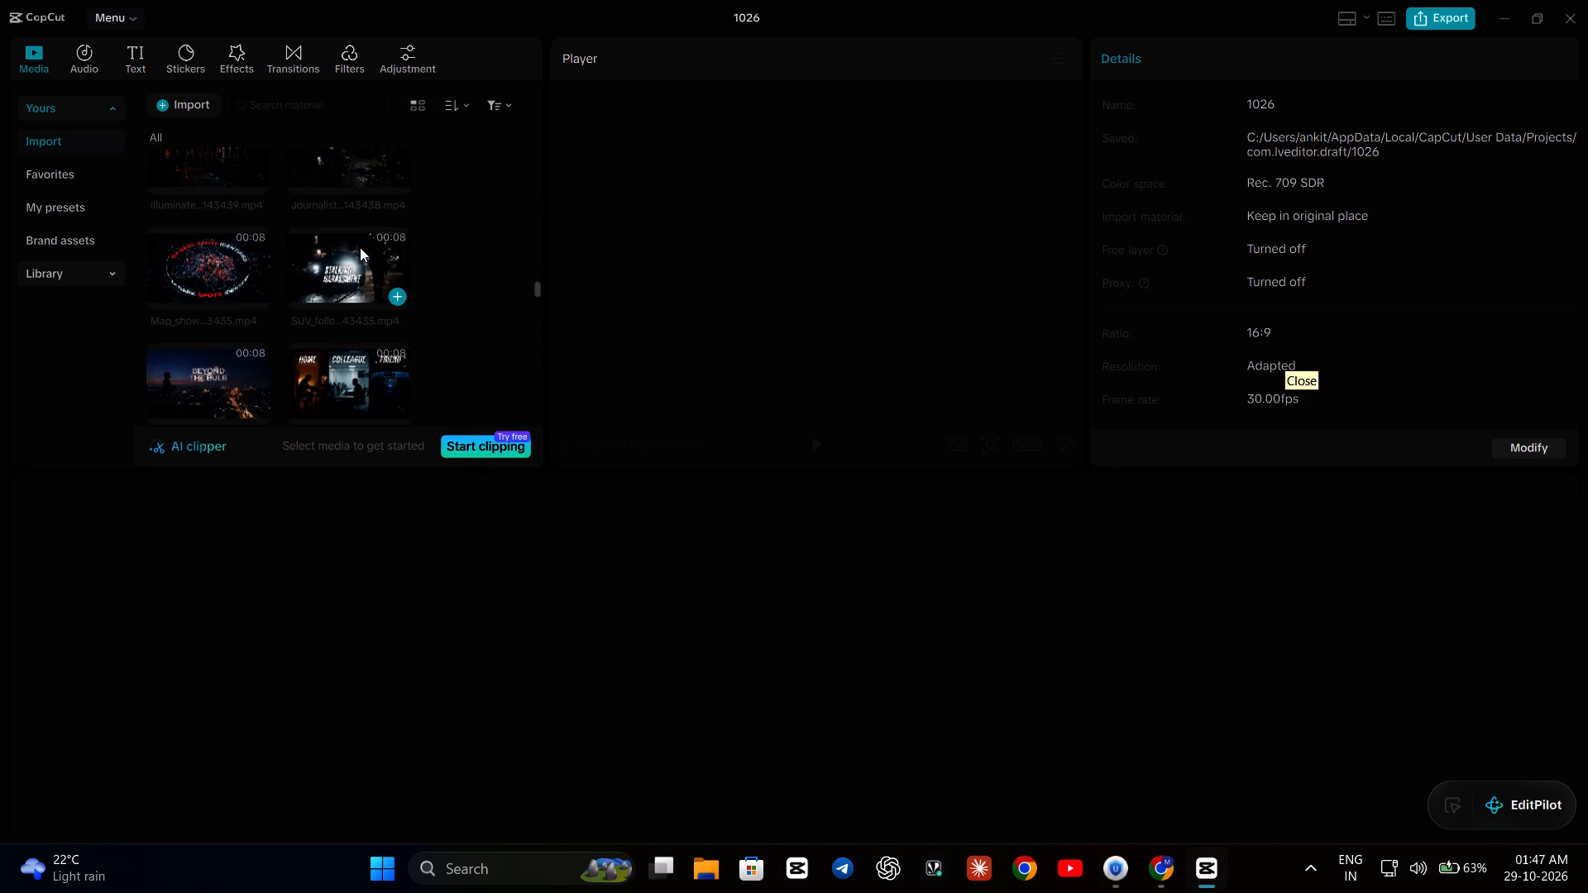
{"action": "scroll", "coordinate": [360, 246], "scroll_direction": "up", "scroll_amount": 20}
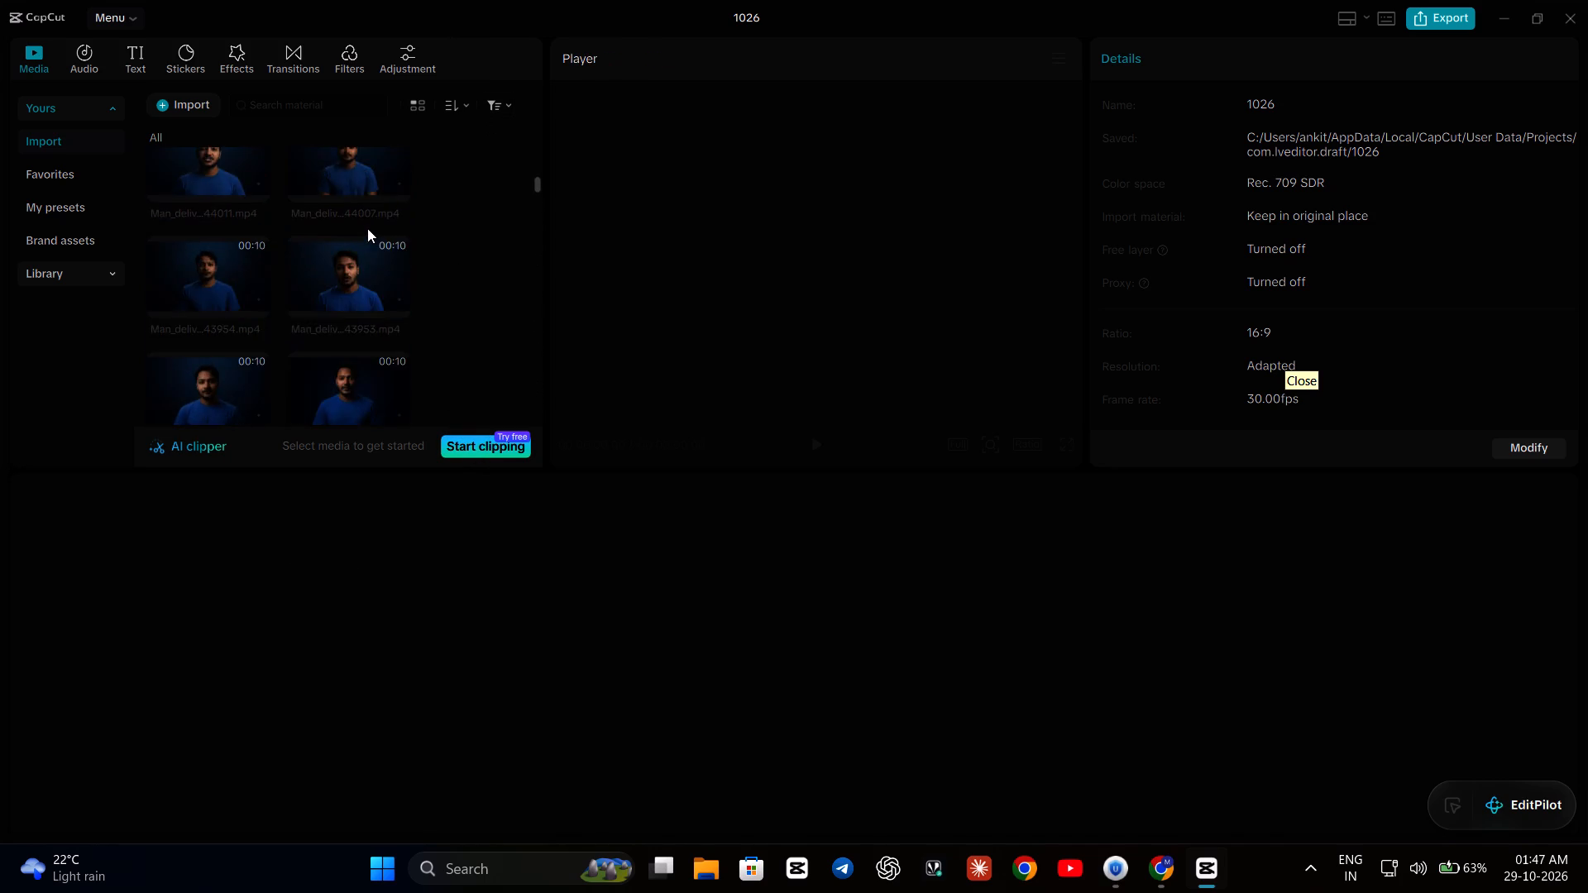
{"action": "scroll", "coordinate": [367, 228], "scroll_direction": "up", "scroll_amount": 12}
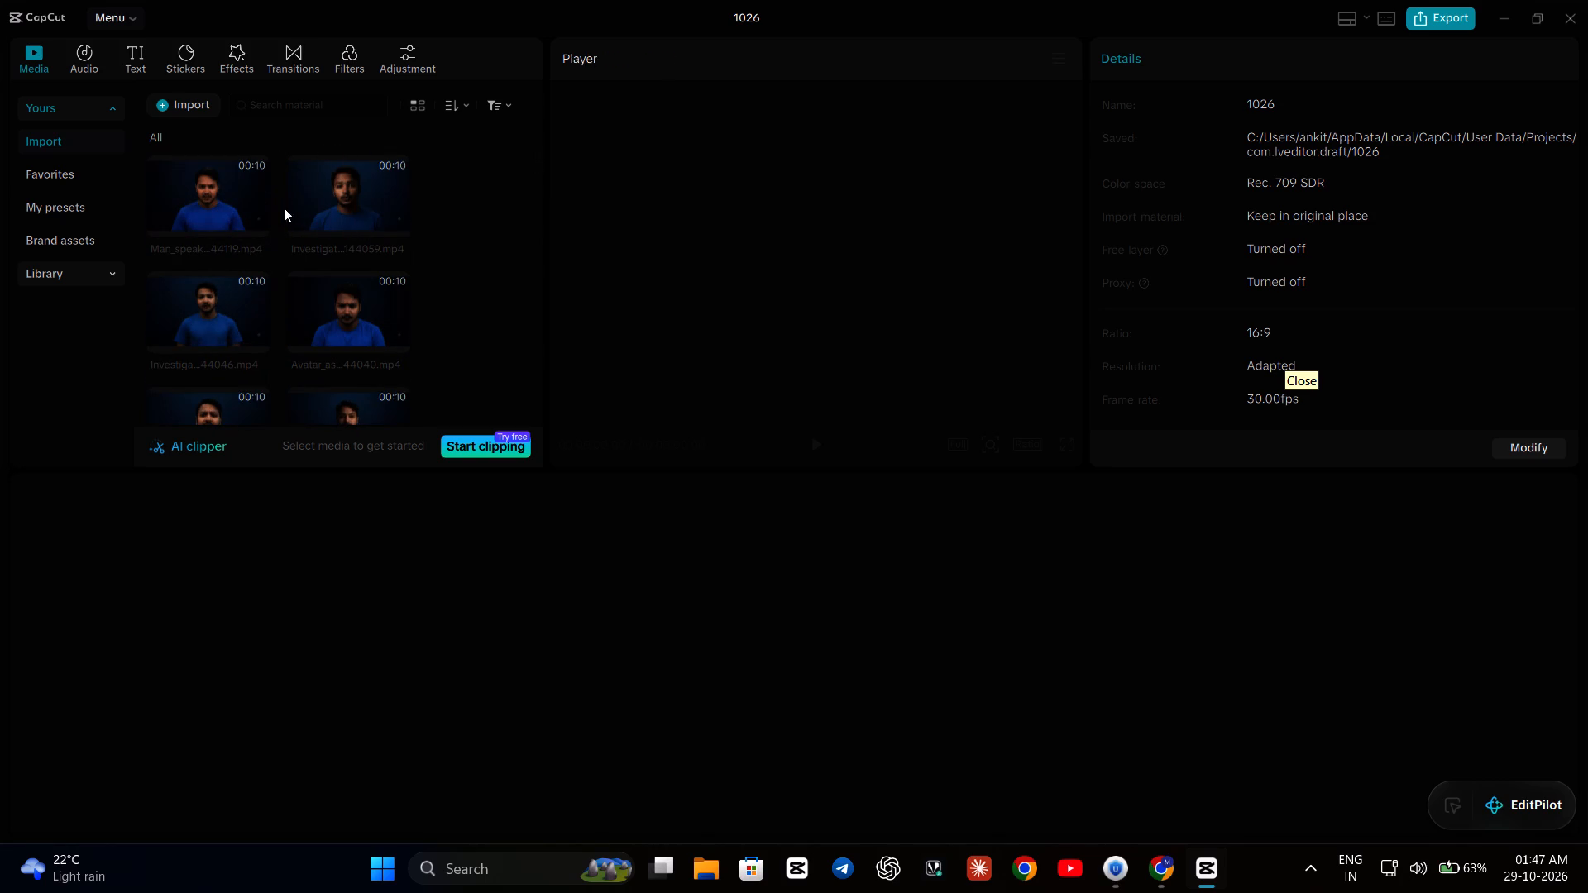
Close the 1026 project editor and return to the CapCut home screen.
{"action": "left_click", "coordinate": [1587, 0]}
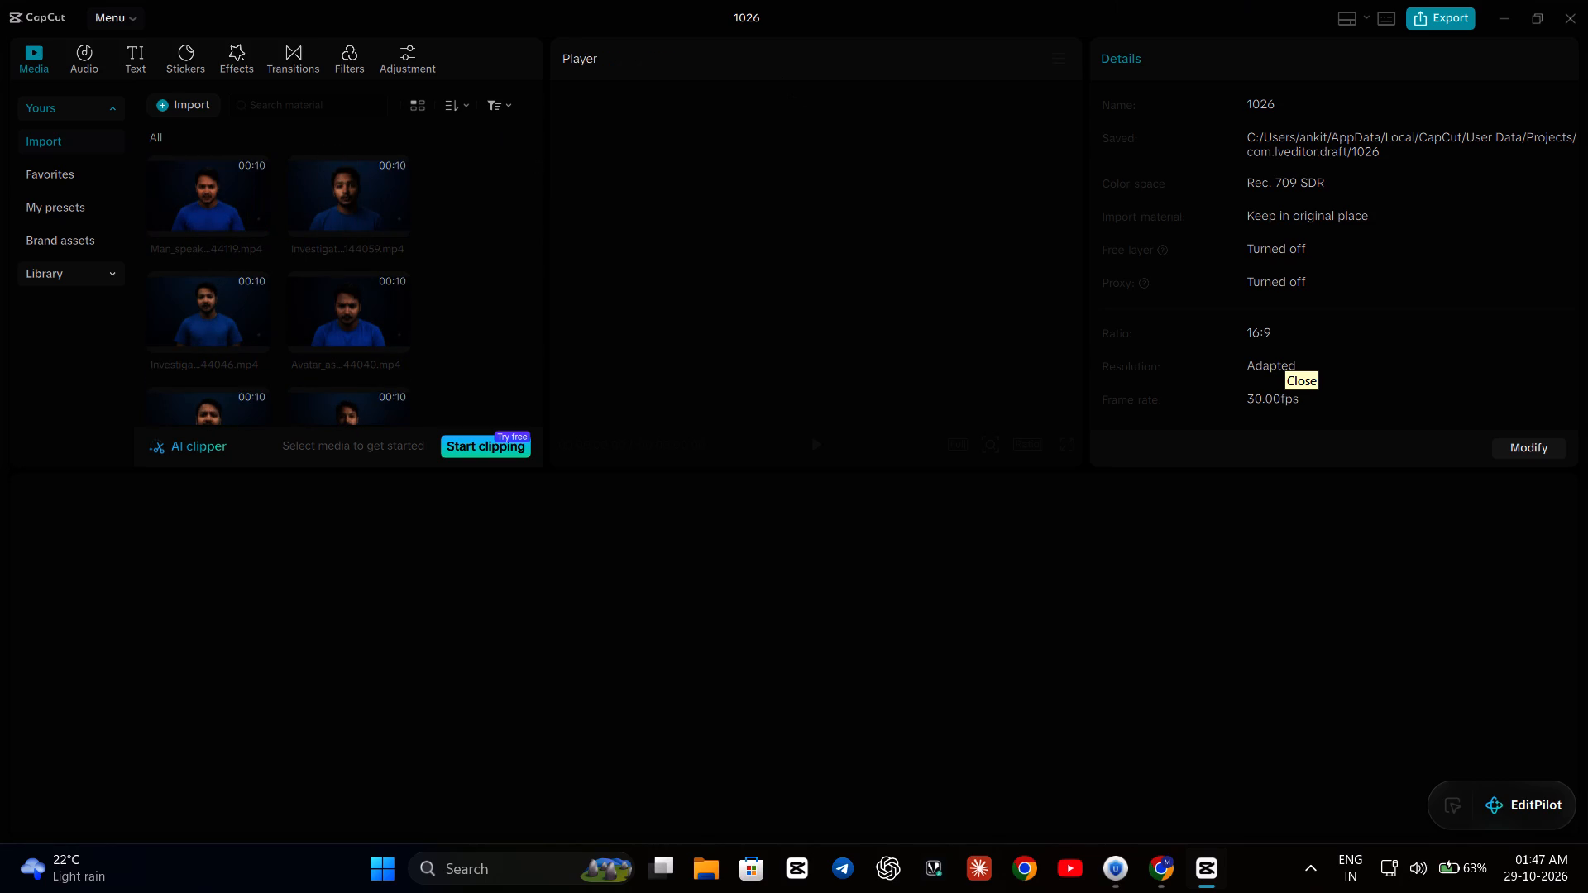
{"action": "left_click", "coordinate": [1571, 12]}
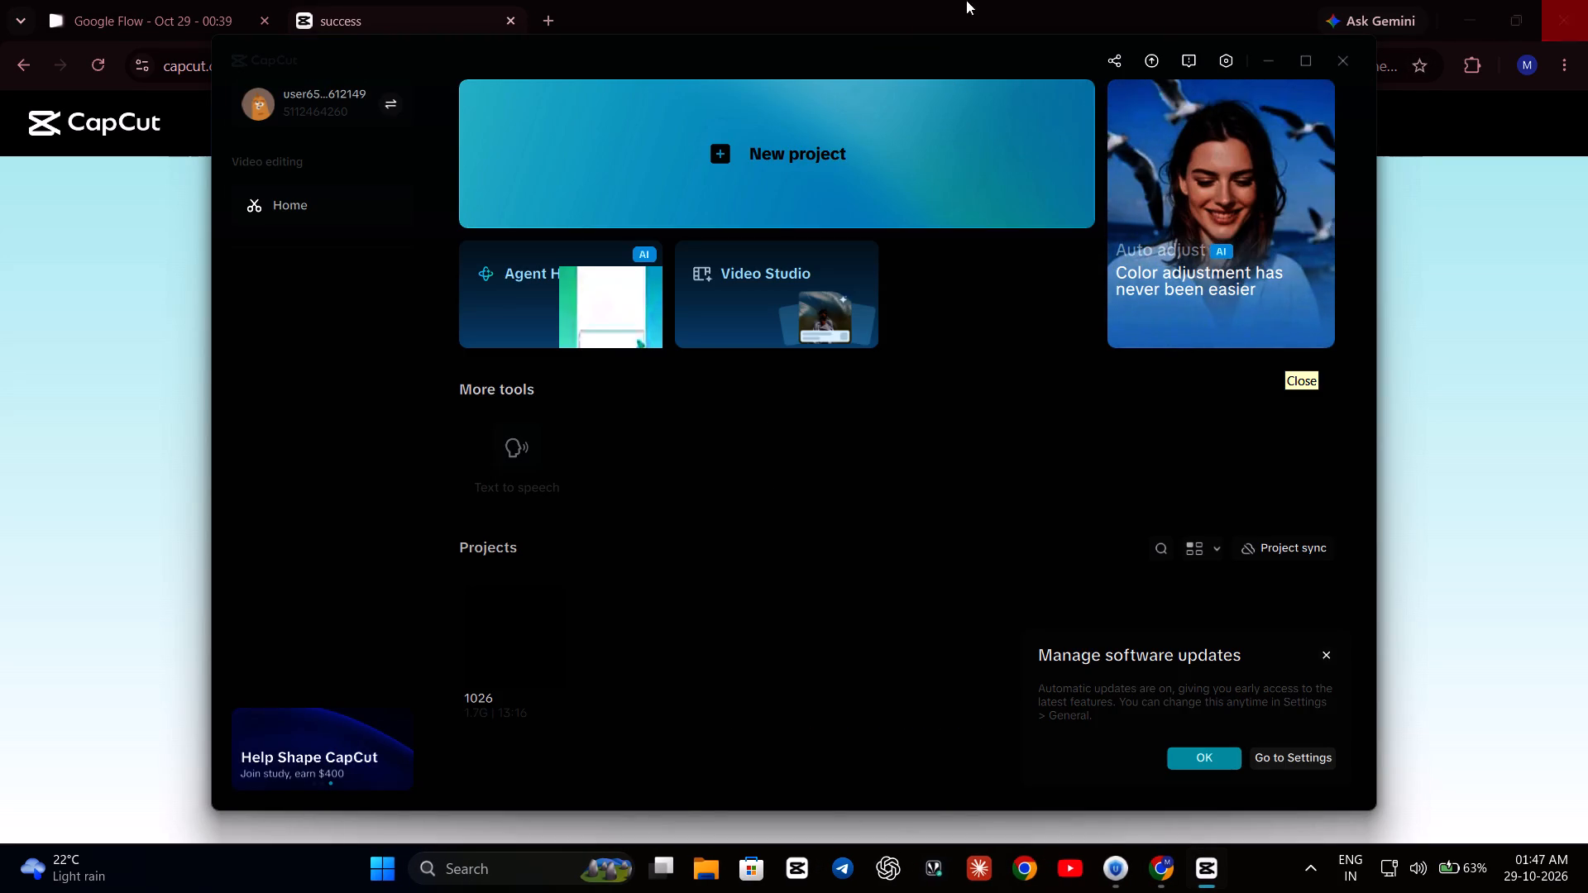
Close the CapCut sign-in success page and the Chrome window behind the home screen.
{"action": "left_click", "coordinate": [507, 20]}
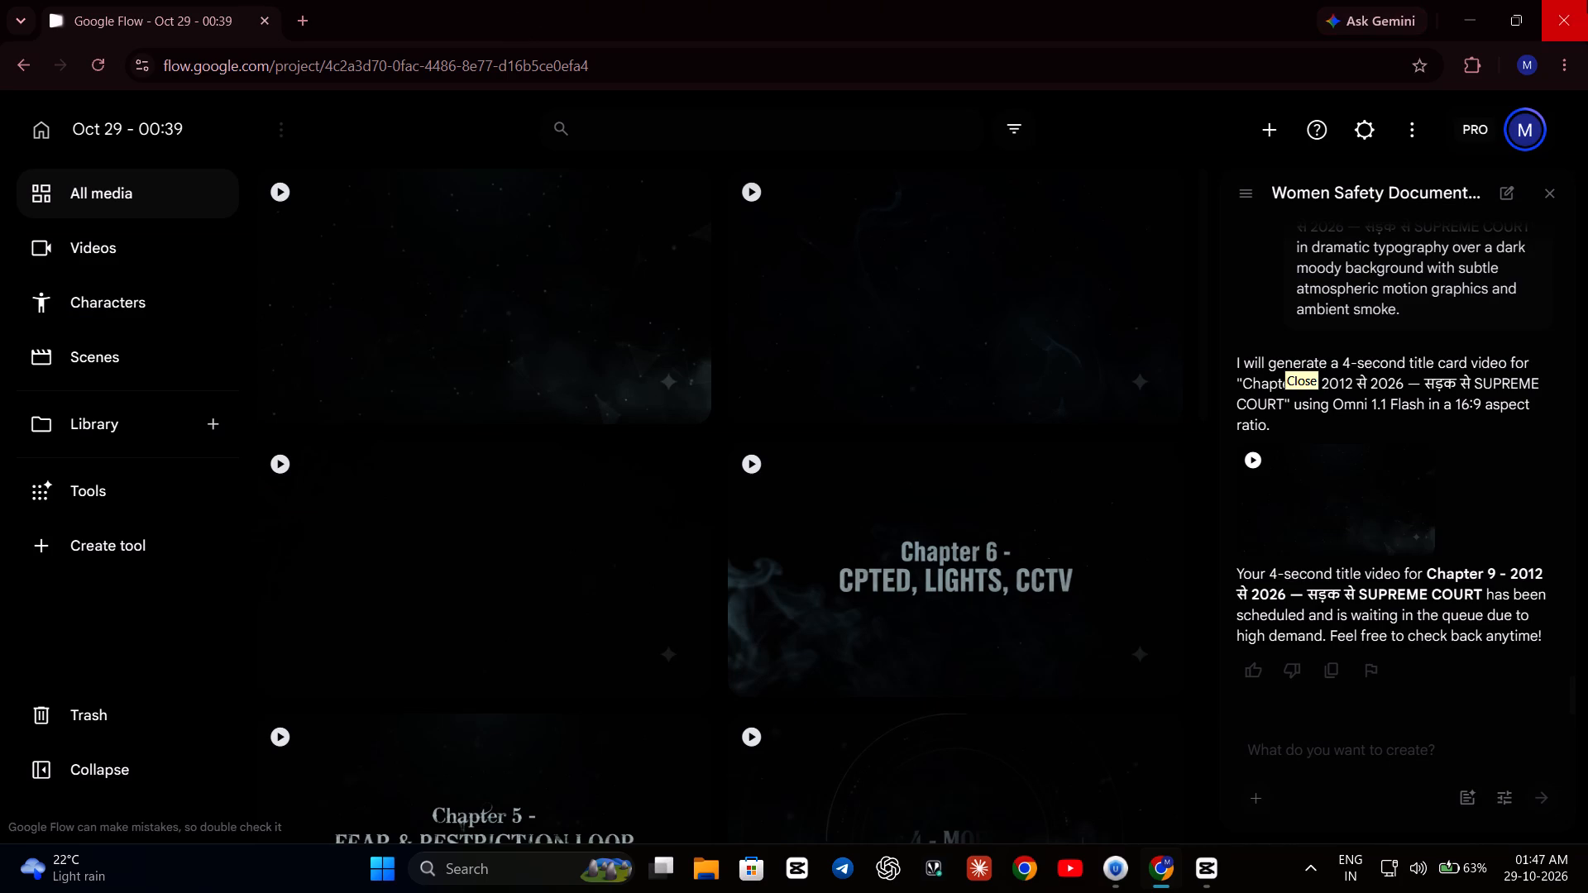
{"action": "left_click", "coordinate": [1587, 0]}
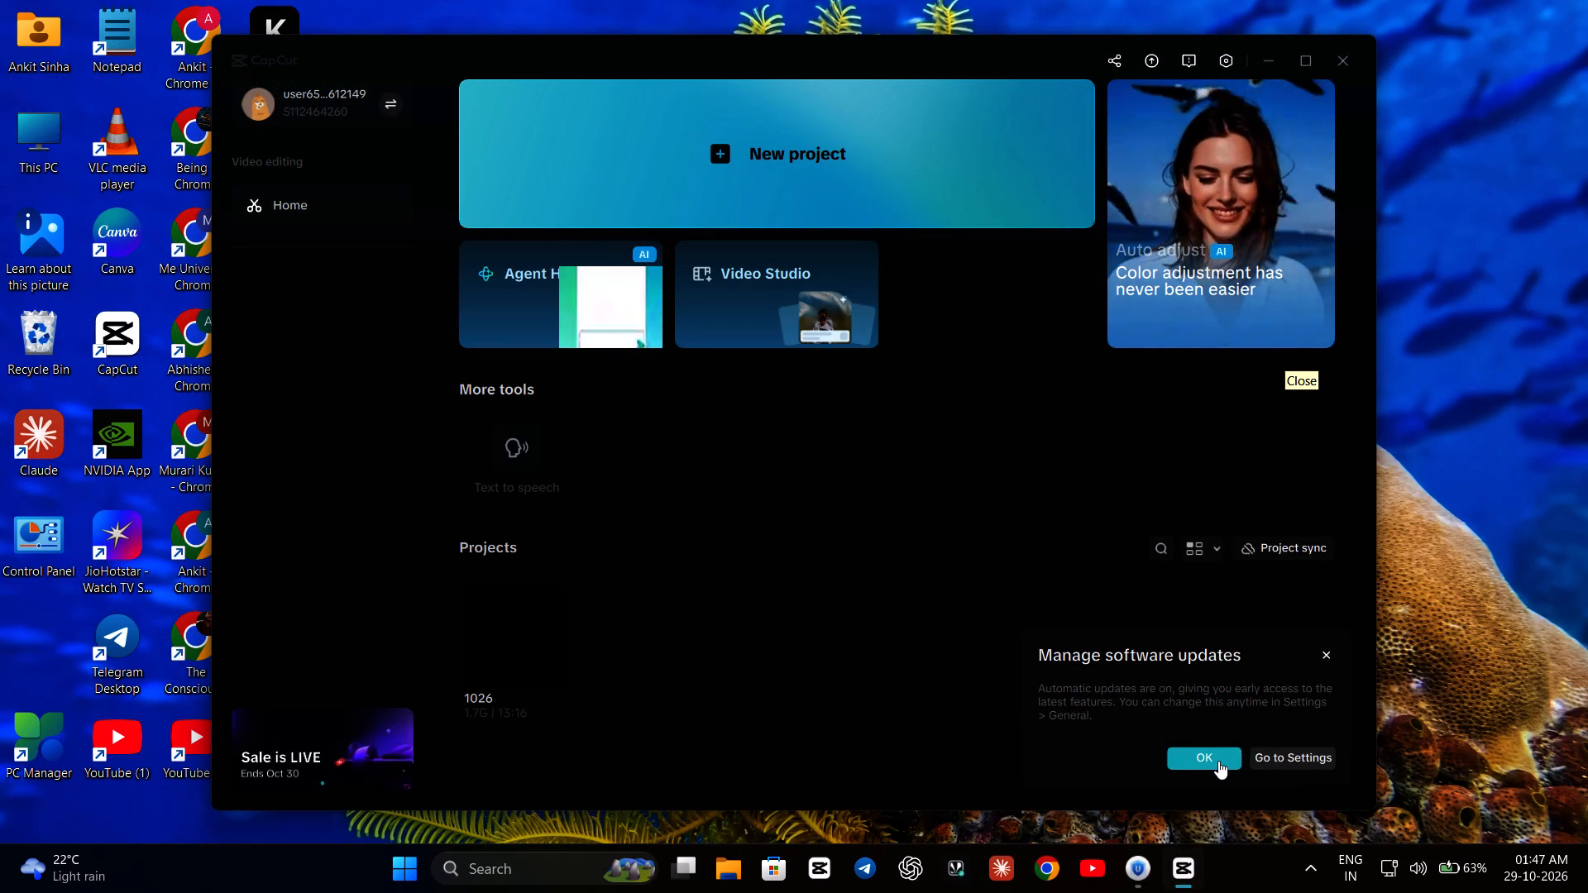
Accept the software updates notice and reopen project 1026.
{"action": "left_click", "coordinate": [1218, 761]}
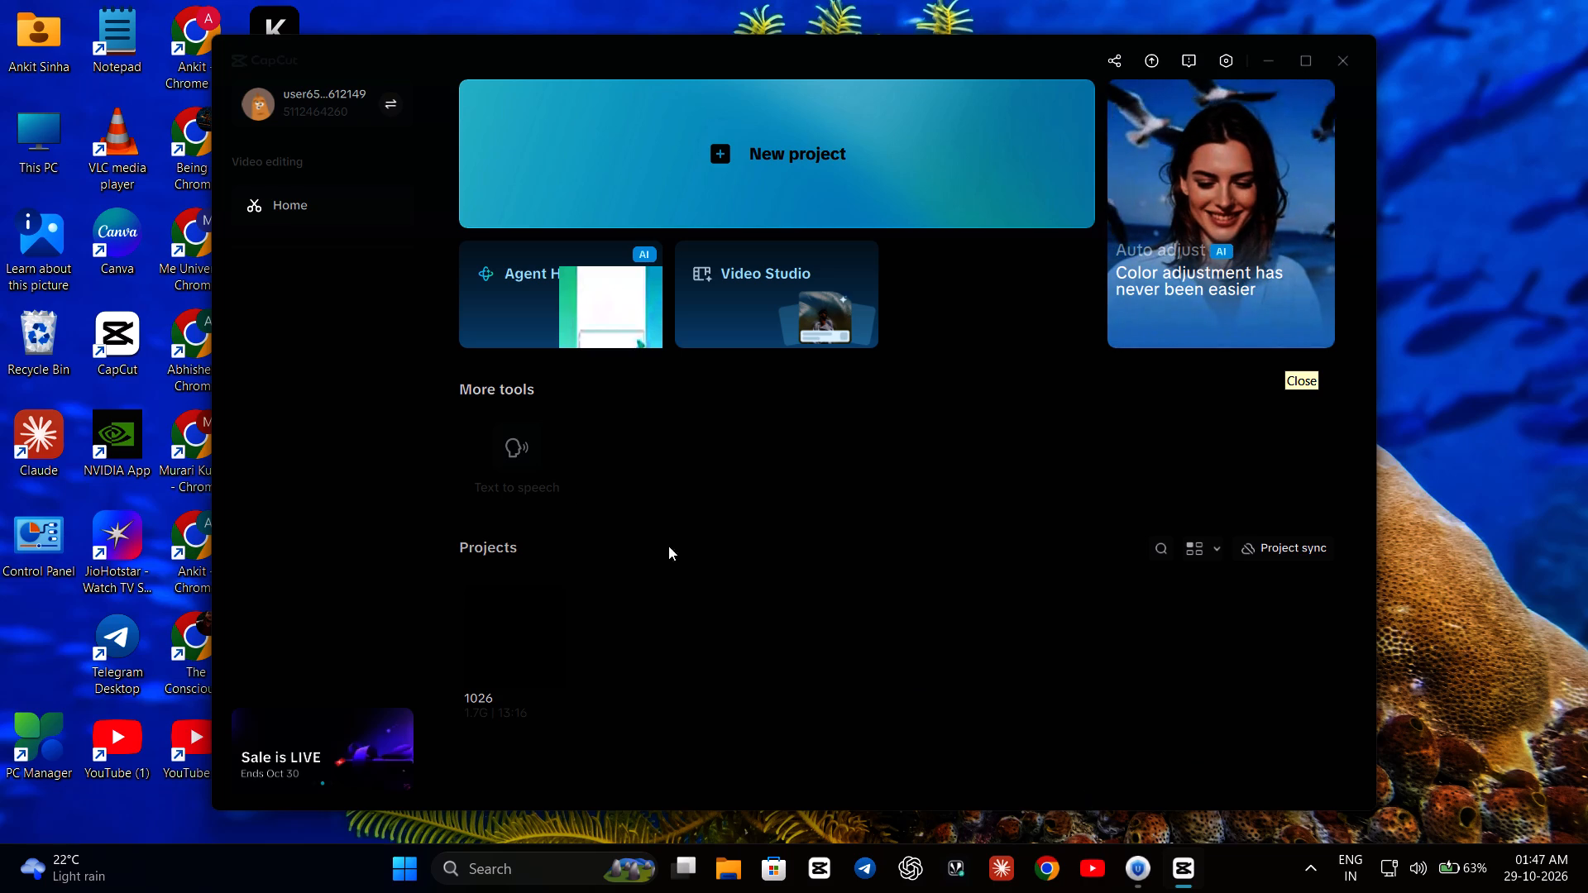
{"action": "left_click", "coordinate": [506, 615]}
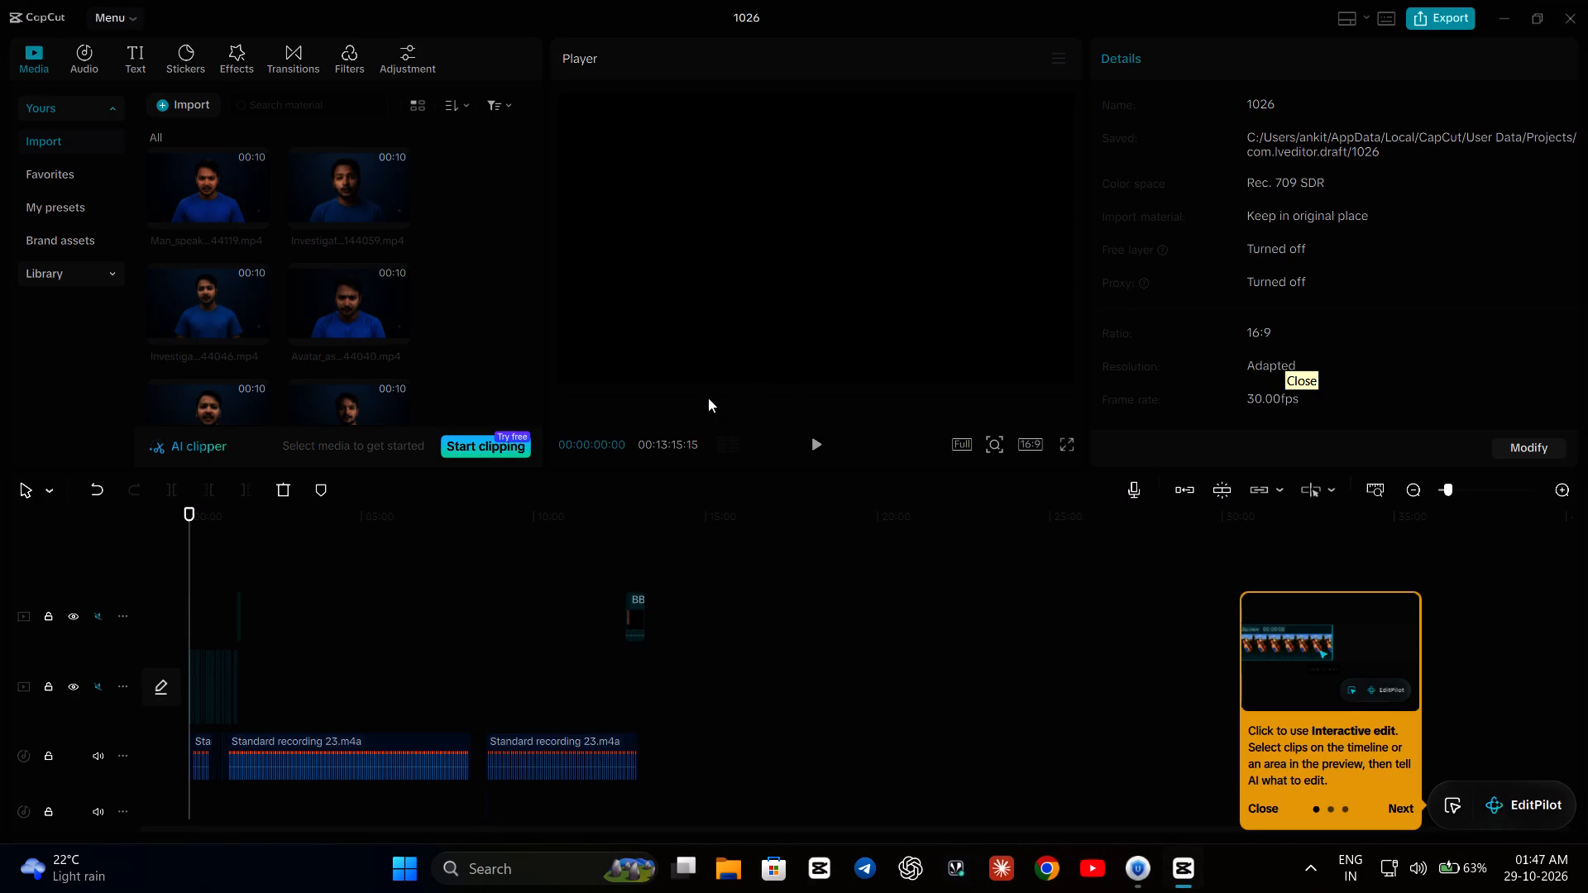
Play the 1026 timeline from the beginning and dismiss the Interactive edit tip.
{"action": "left_click", "coordinate": [817, 442]}
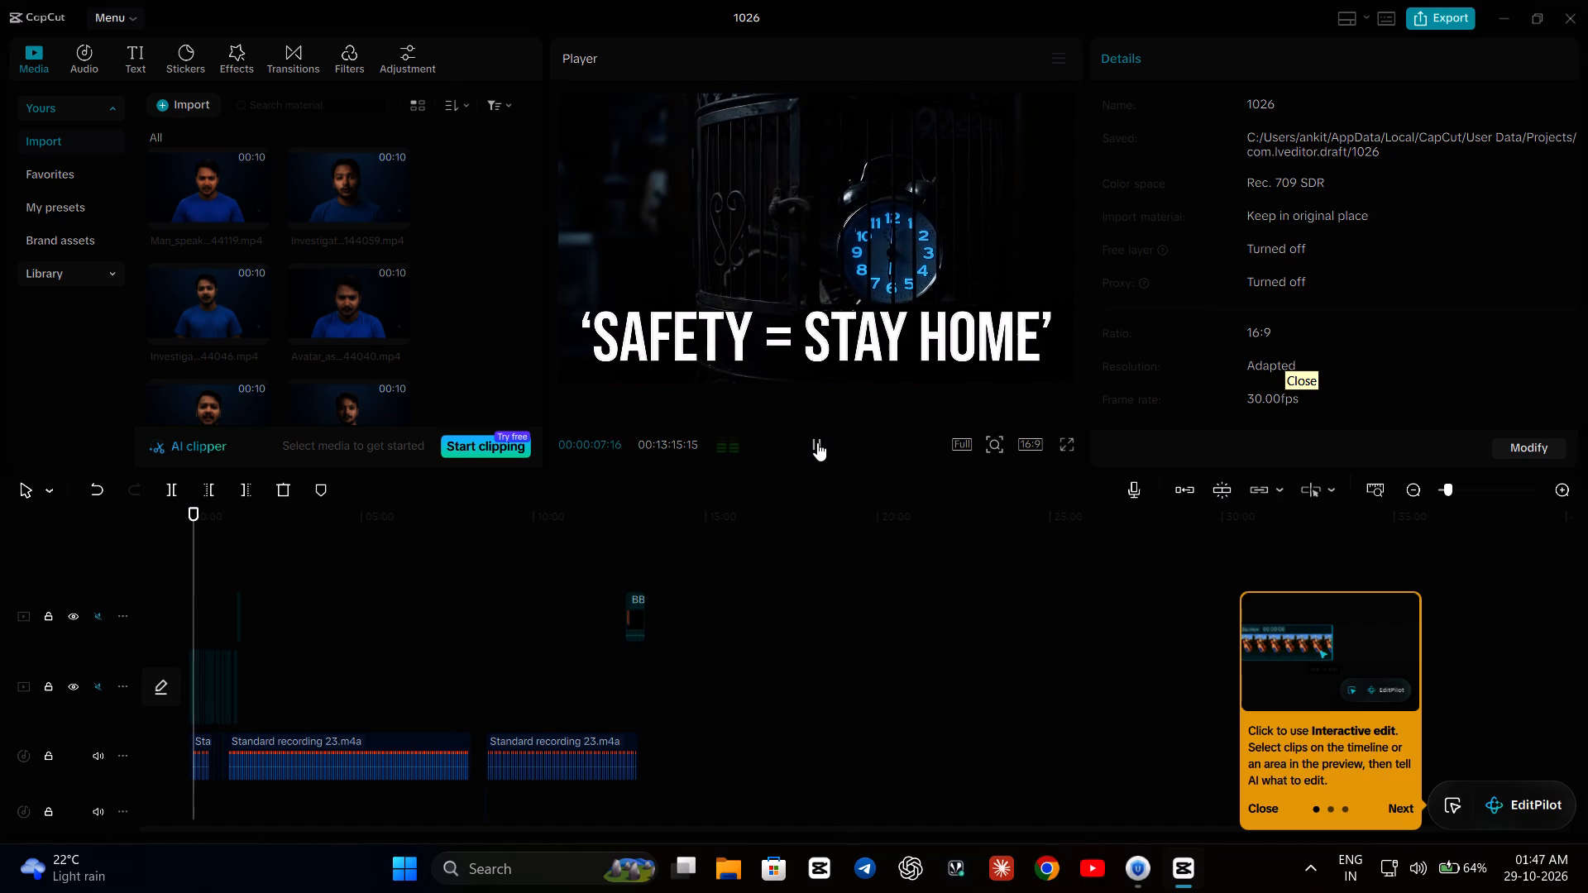
{"action": "left_click", "coordinate": [1252, 806]}
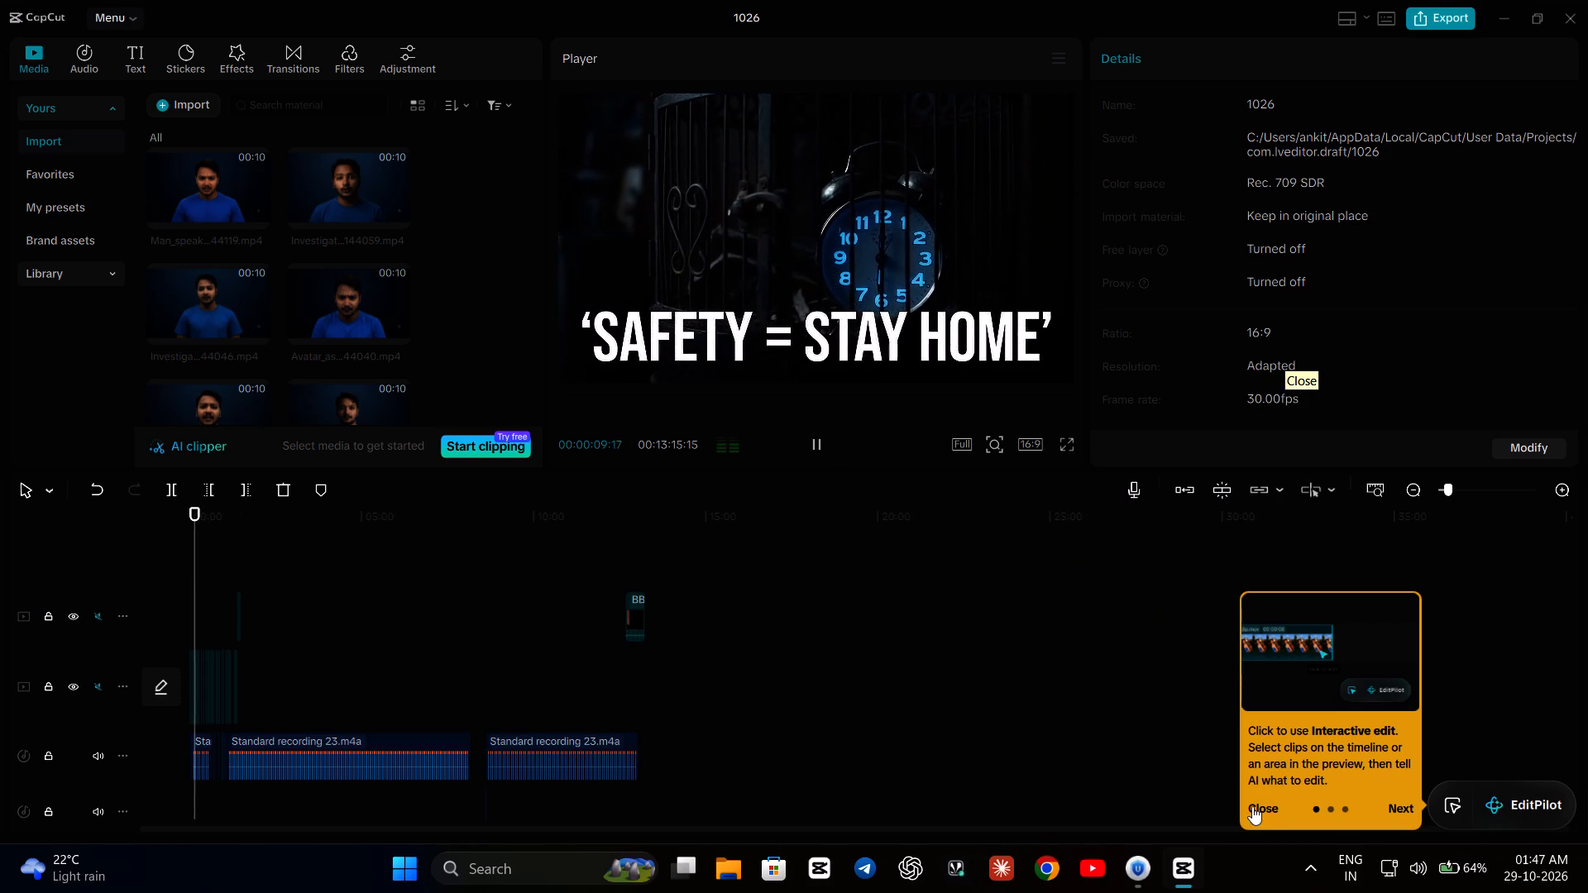
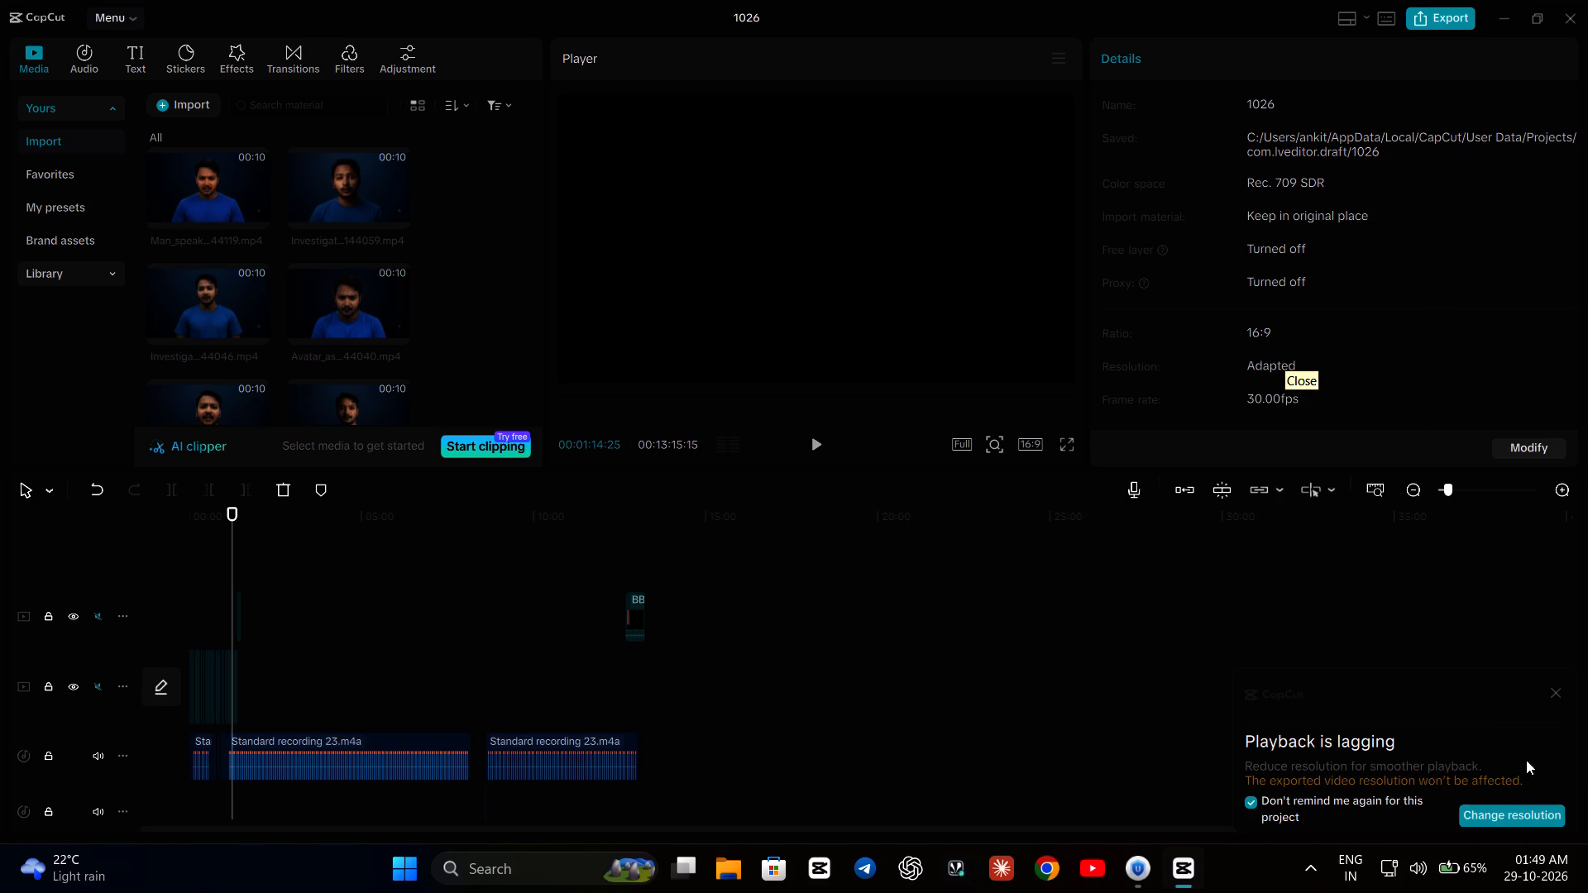
Lower the preview playback resolution of project 1026 to High quality.
{"action": "left_click", "coordinate": [1517, 807]}
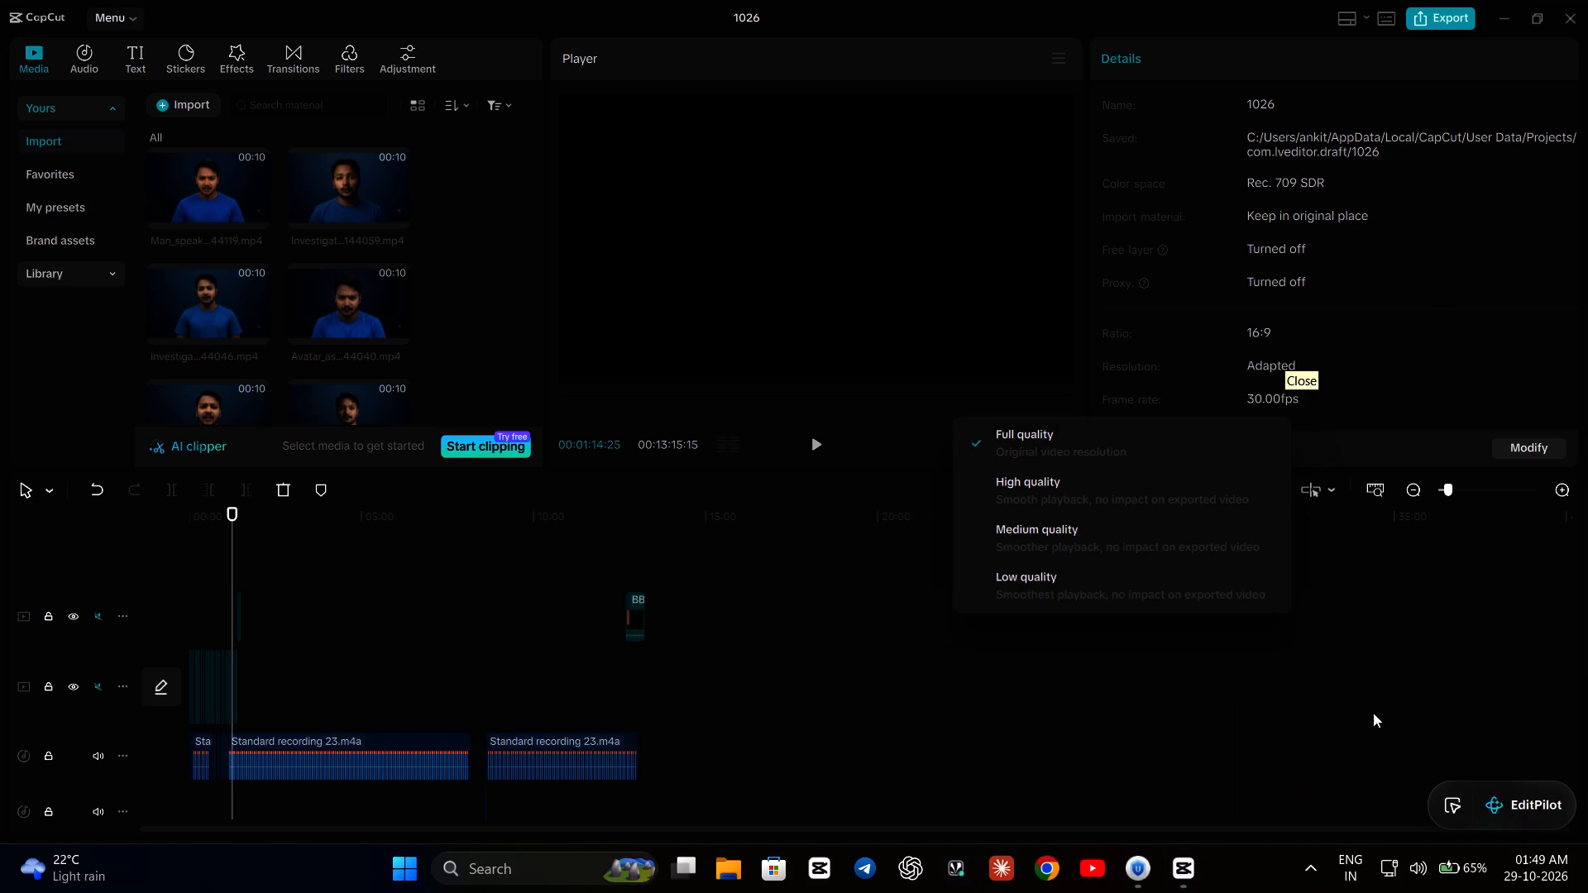
{"action": "left_click", "coordinate": [1148, 510]}
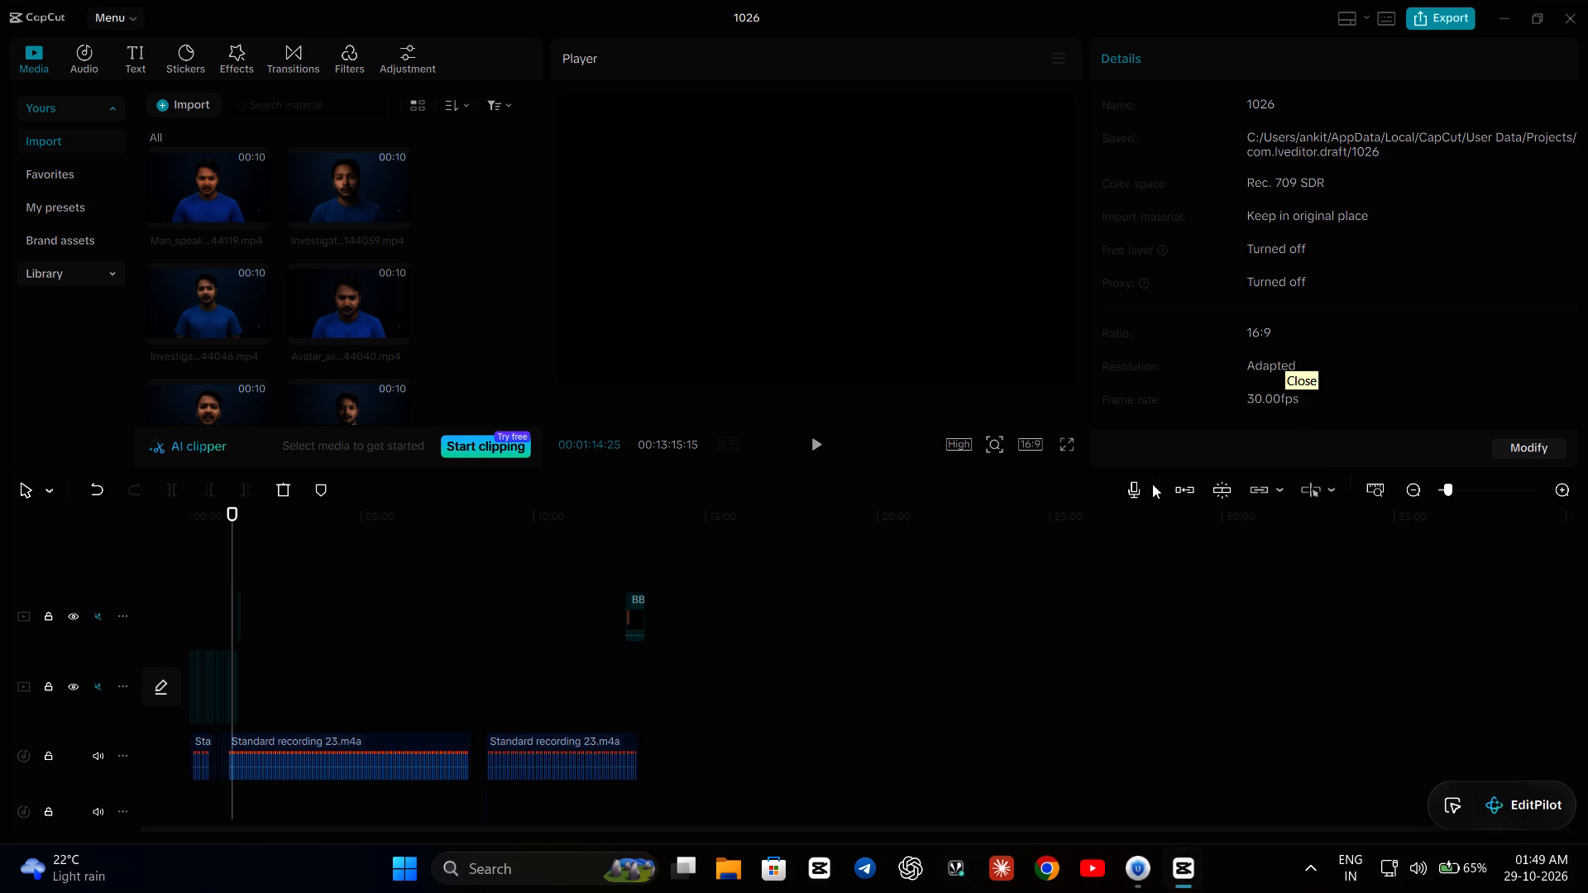
Export project 1026 as an mp4 video at 1080P, 30fps, with H.264 codec and recommended bit rate.
{"action": "left_click", "coordinate": [1427, 19]}
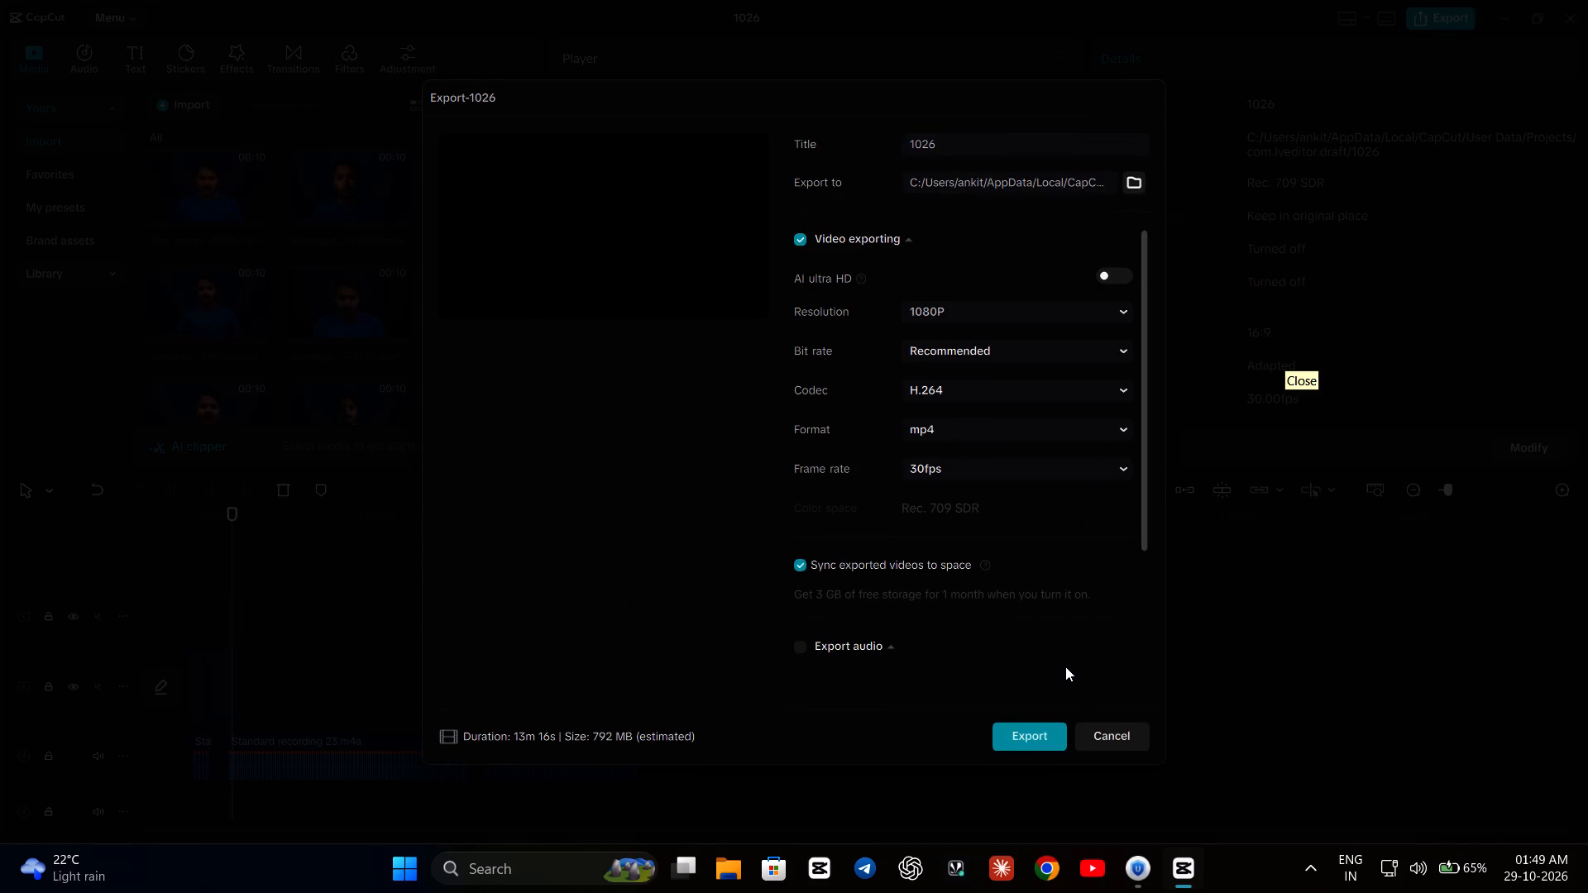
{"action": "left_click", "coordinate": [1036, 733]}
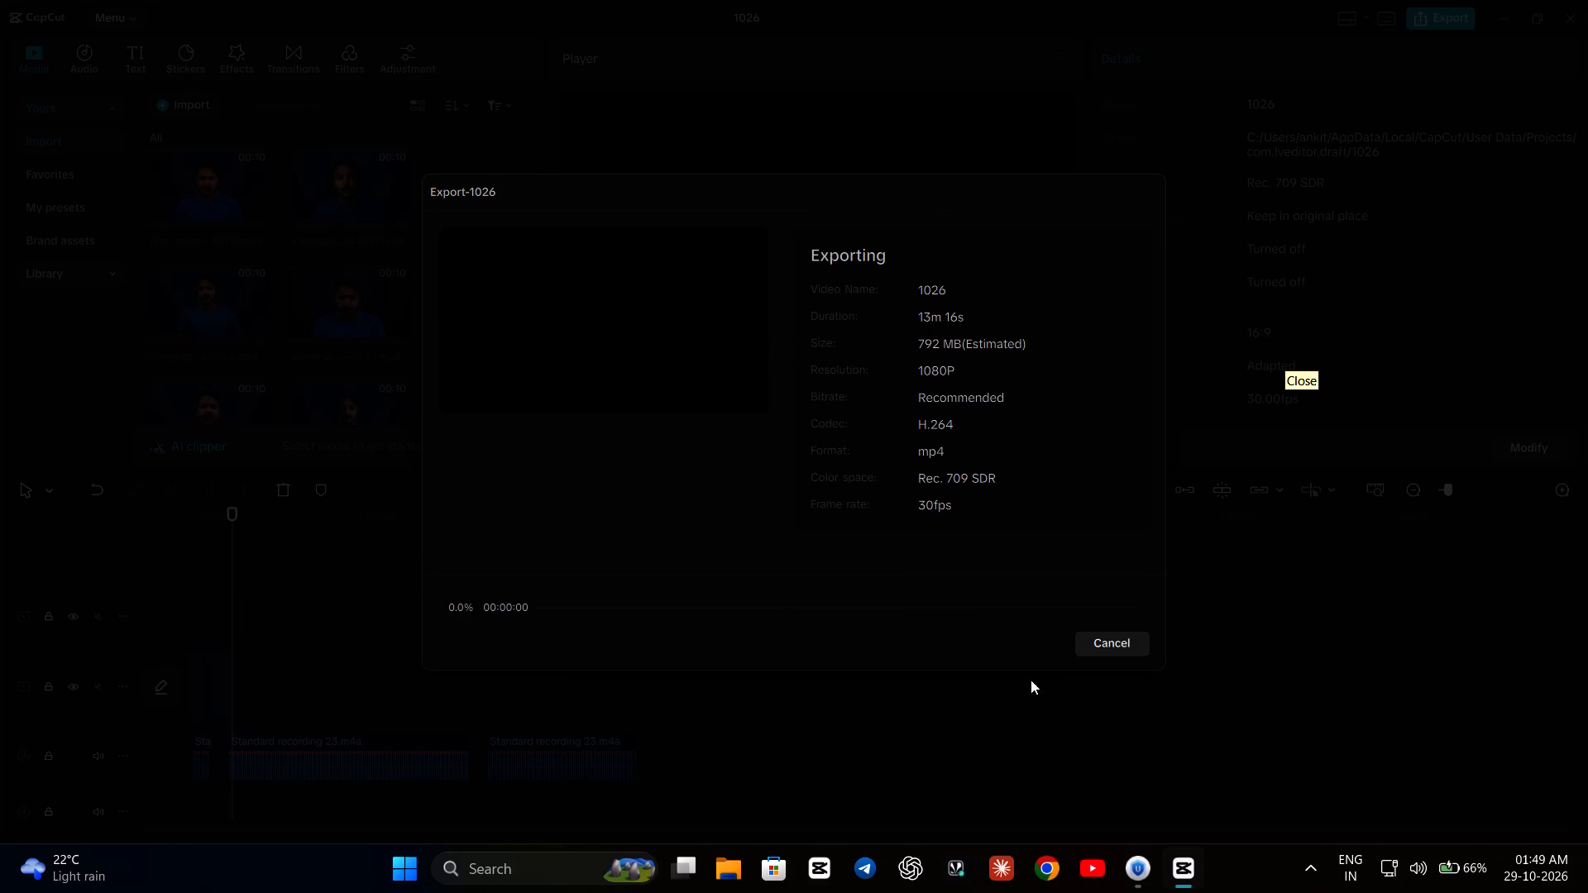
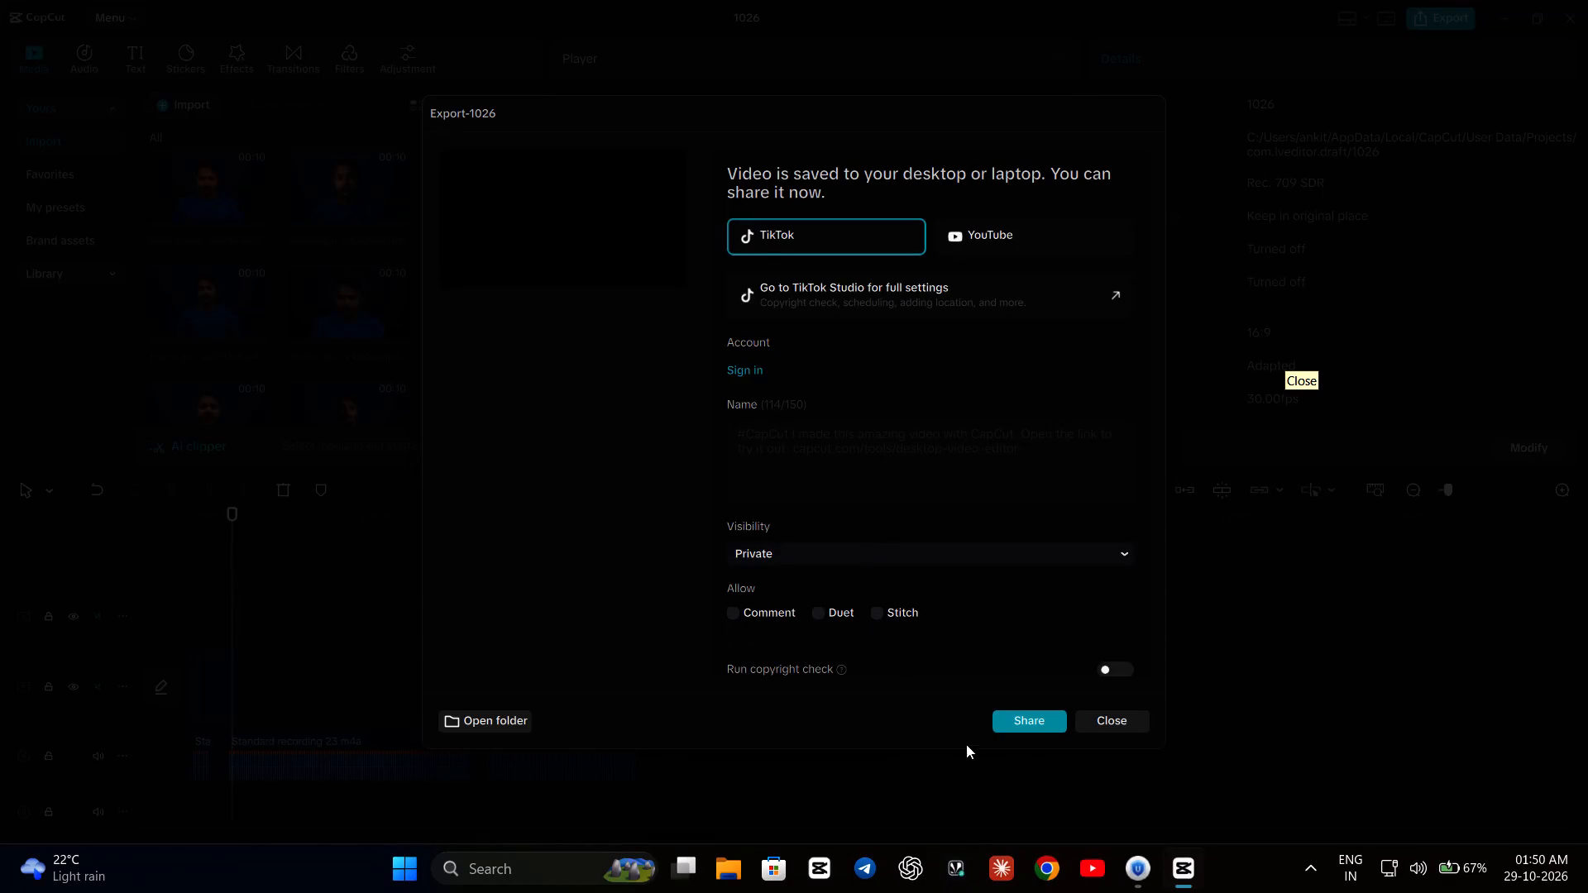
Dismiss the finished export dialog without sharing, and close project 1026 and CapCut.
{"action": "scroll", "coordinate": [1008, 644], "scroll_direction": "down", "scroll_amount": 3}
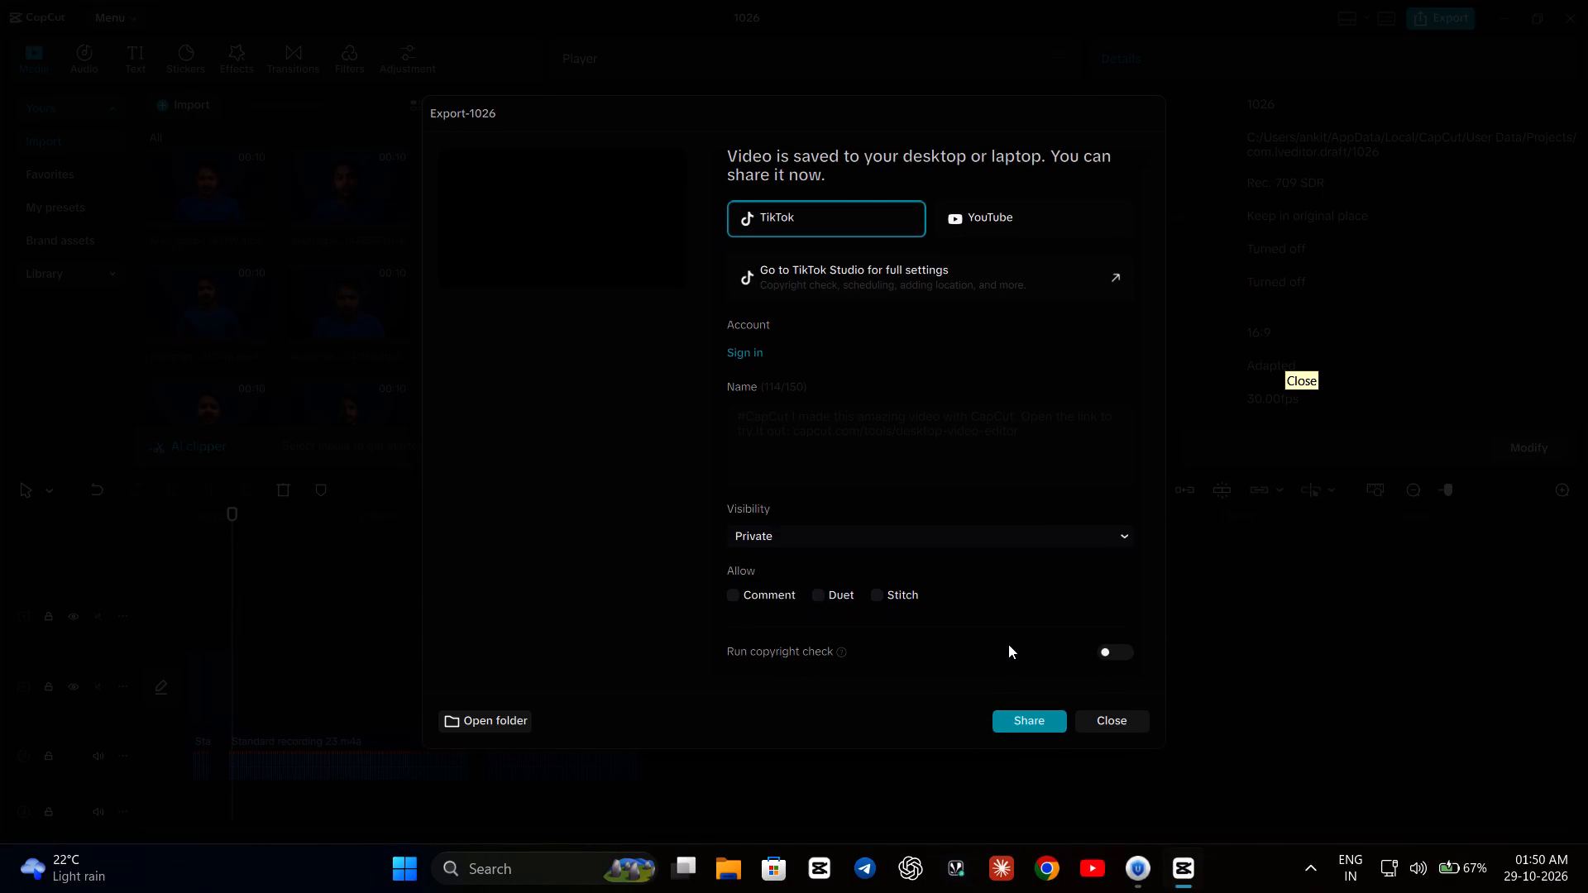
{"action": "left_click", "coordinate": [1097, 719]}
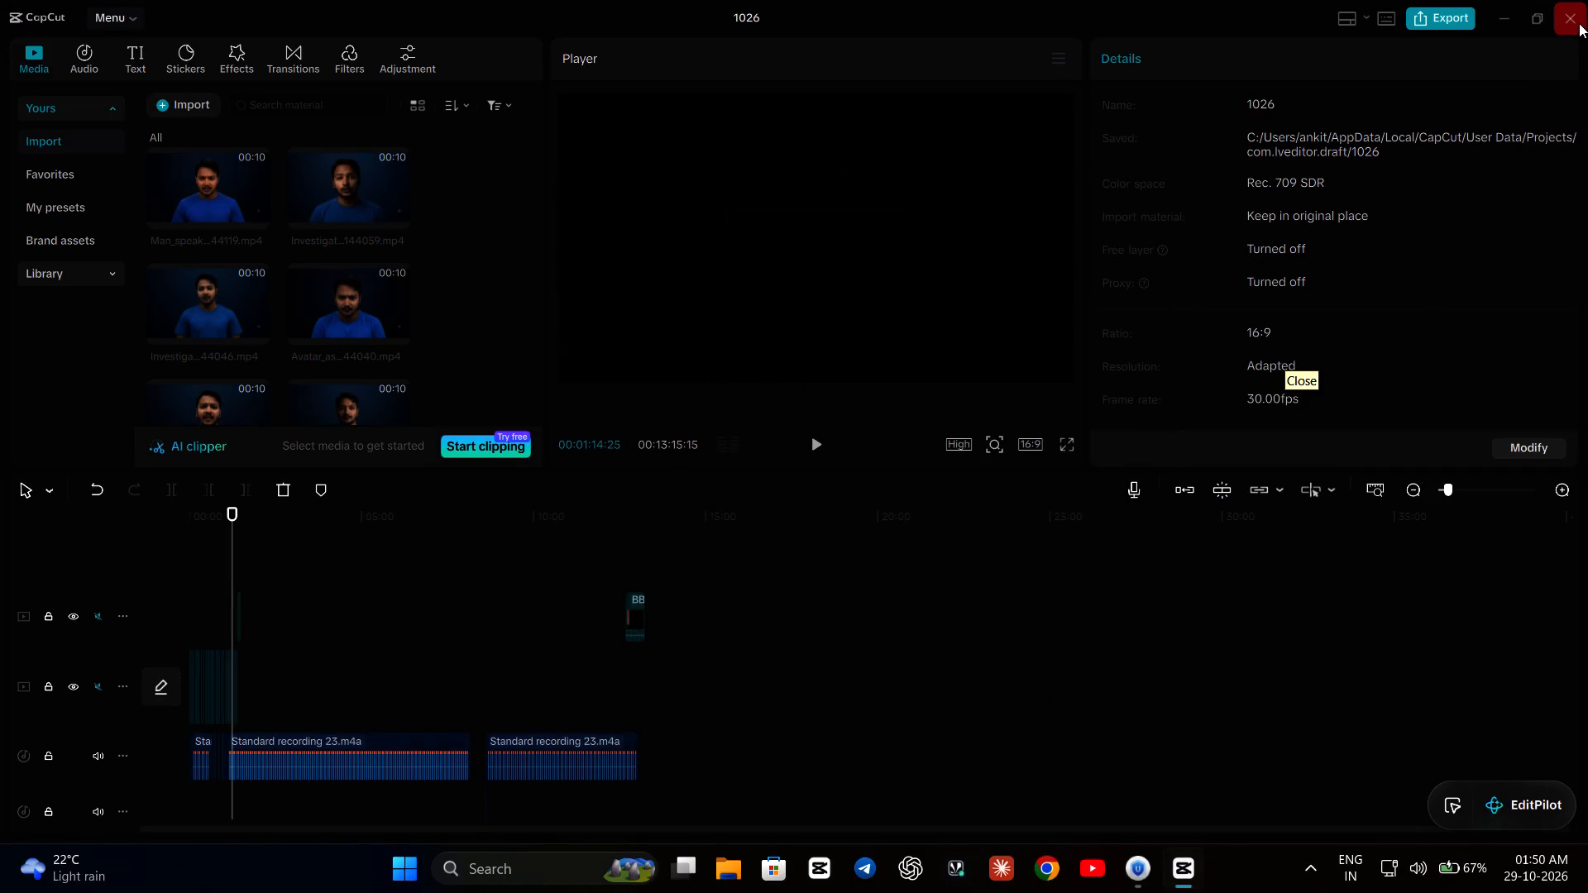
{"action": "left_click", "coordinate": [1579, 23]}
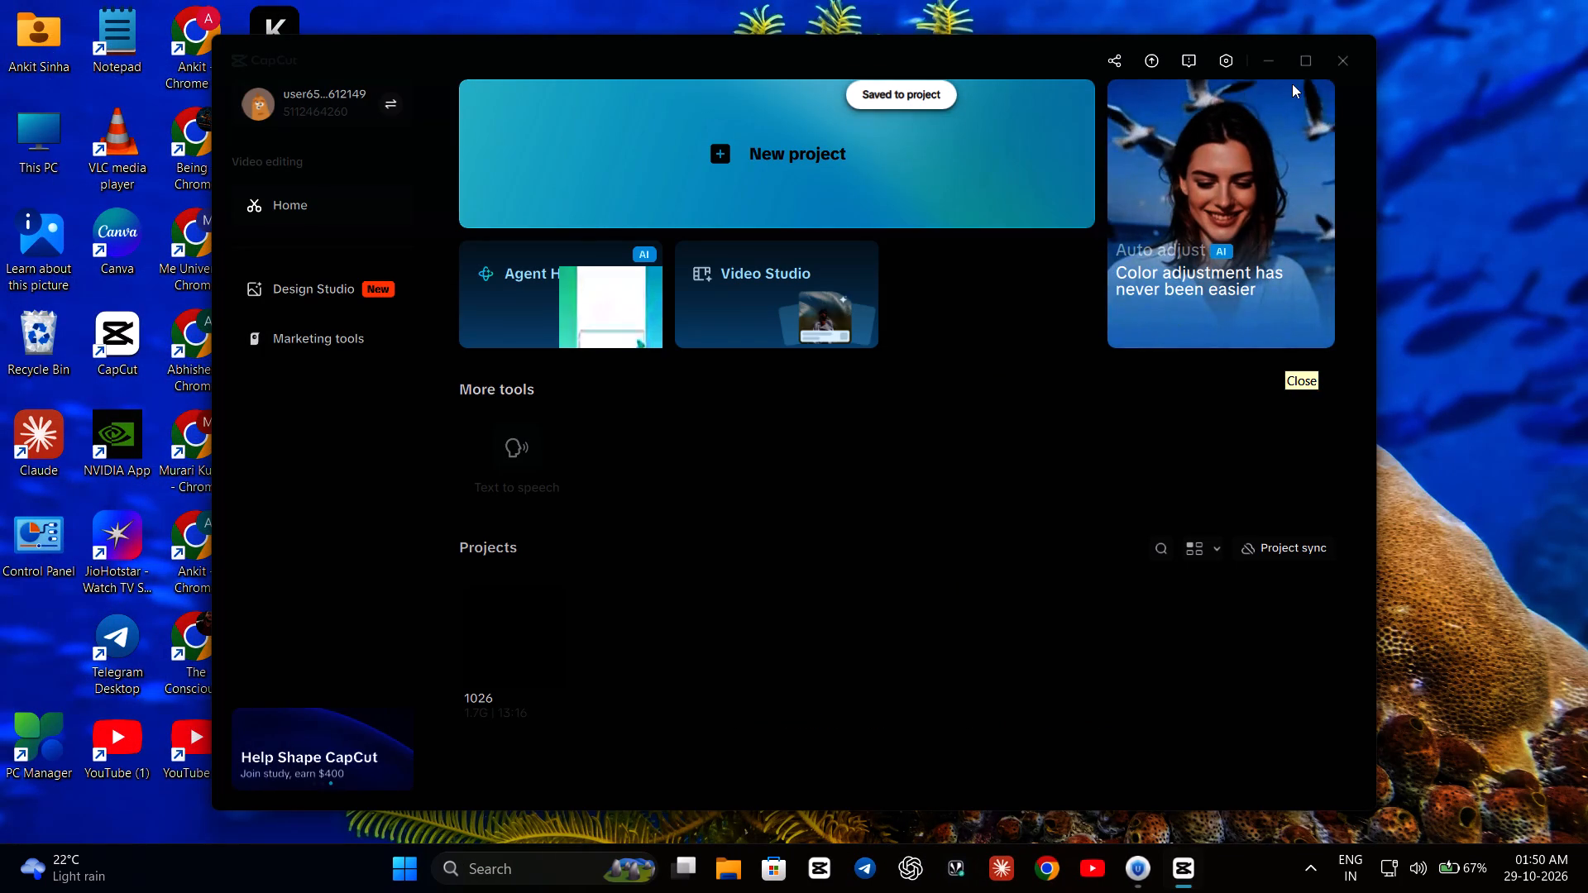
{"action": "left_click", "coordinate": [1335, 62]}
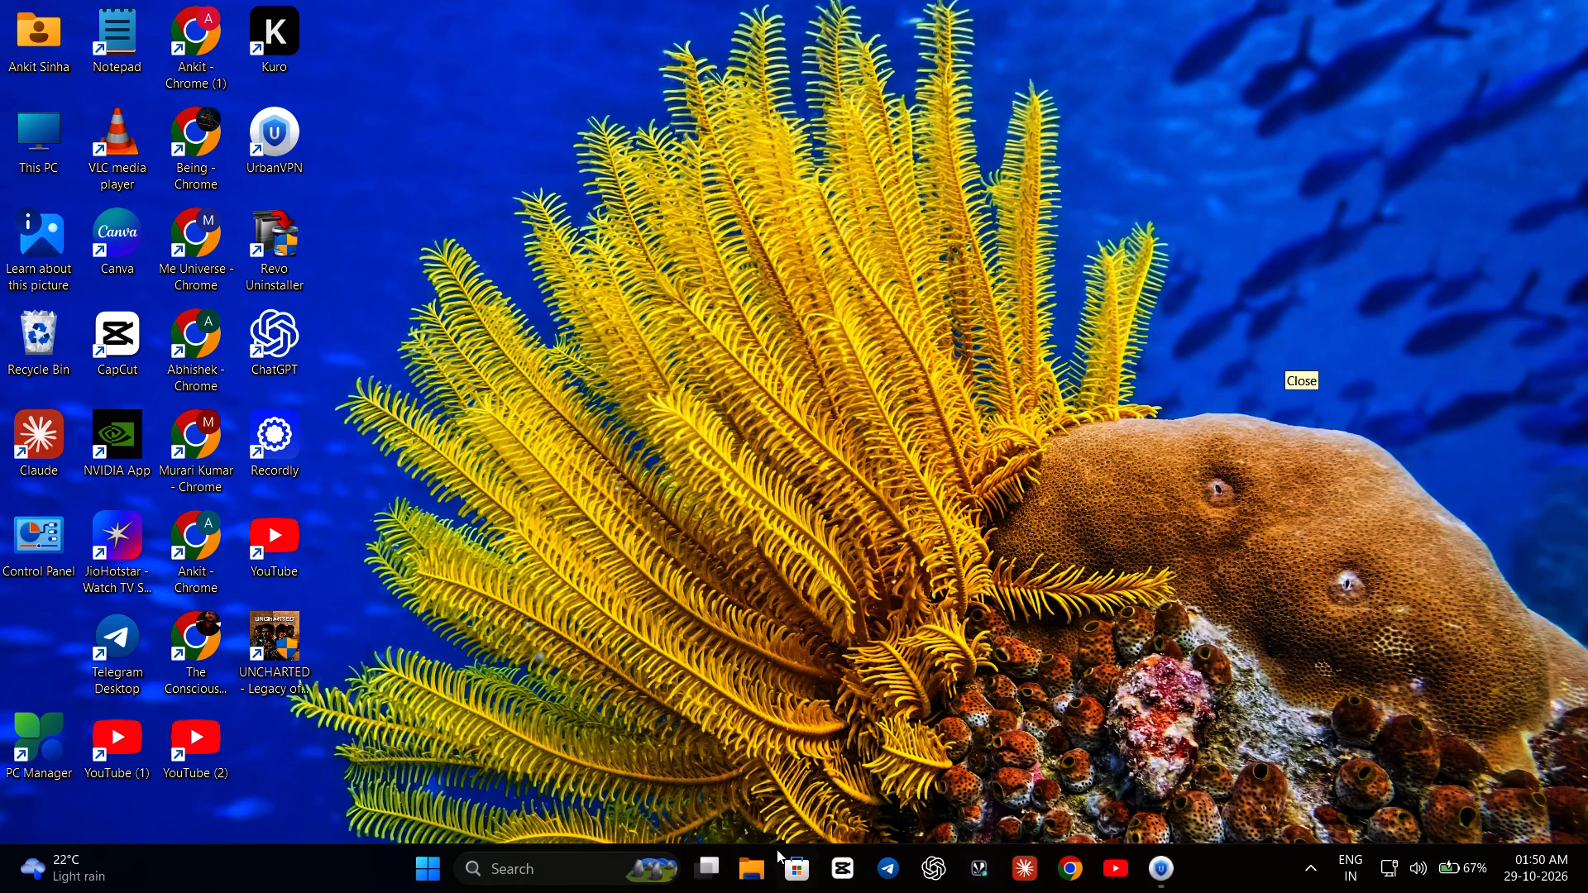
Switch to File Explorer and check drives D: and C:, This PC, Videos and Downloads for the exported 1026 video.
{"action": "left_click", "coordinate": [764, 872]}
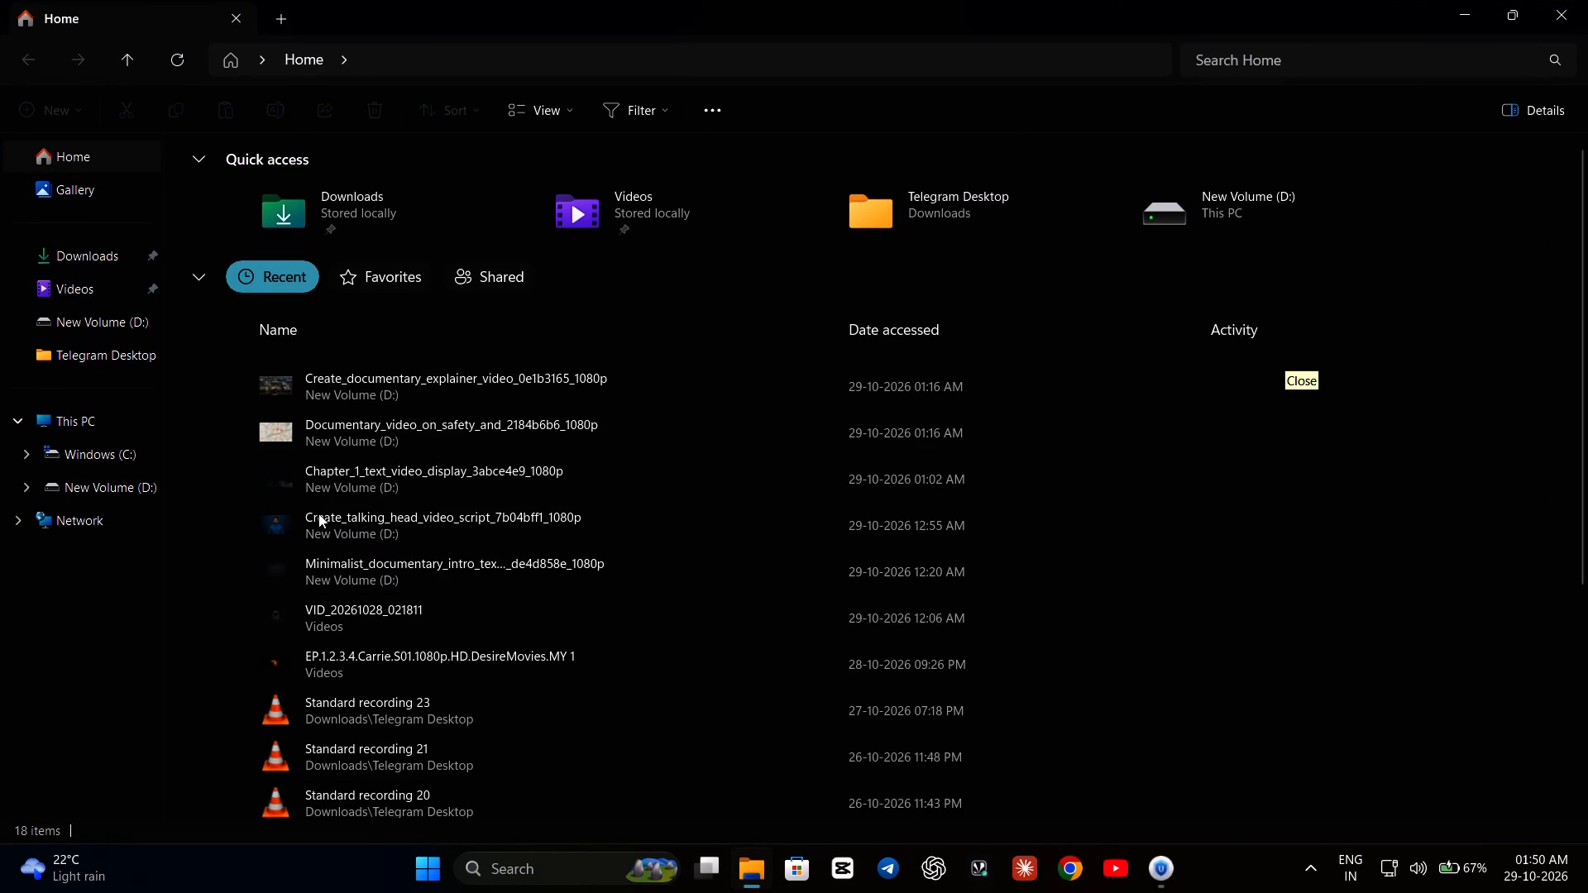
{"action": "left_click", "coordinate": [81, 475]}
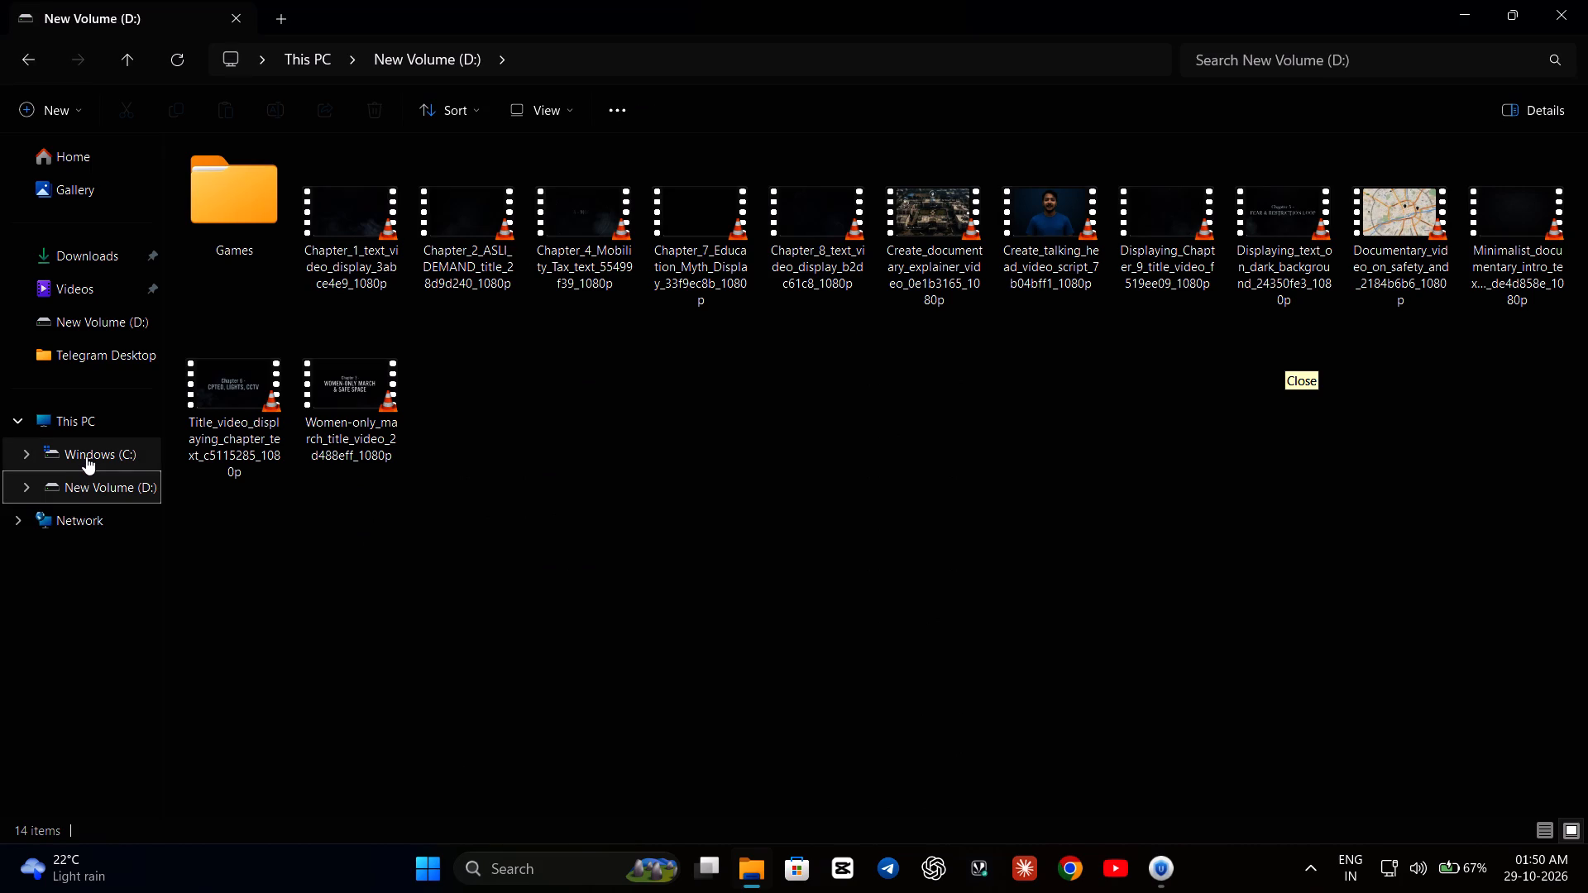
{"action": "left_click", "coordinate": [86, 456]}
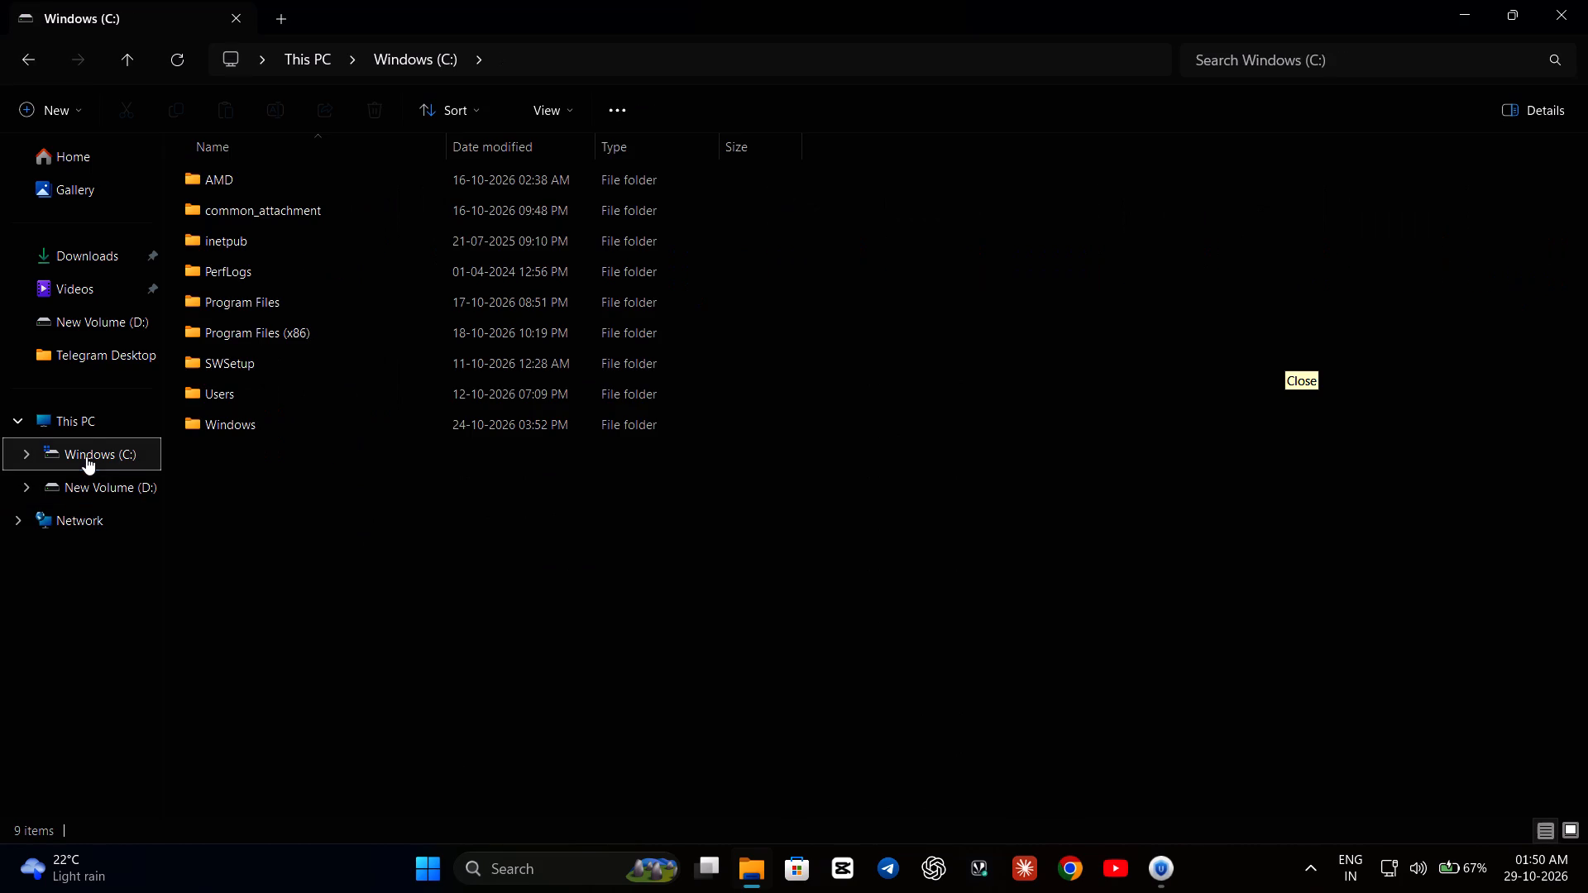
{"action": "left_click", "coordinate": [89, 425]}
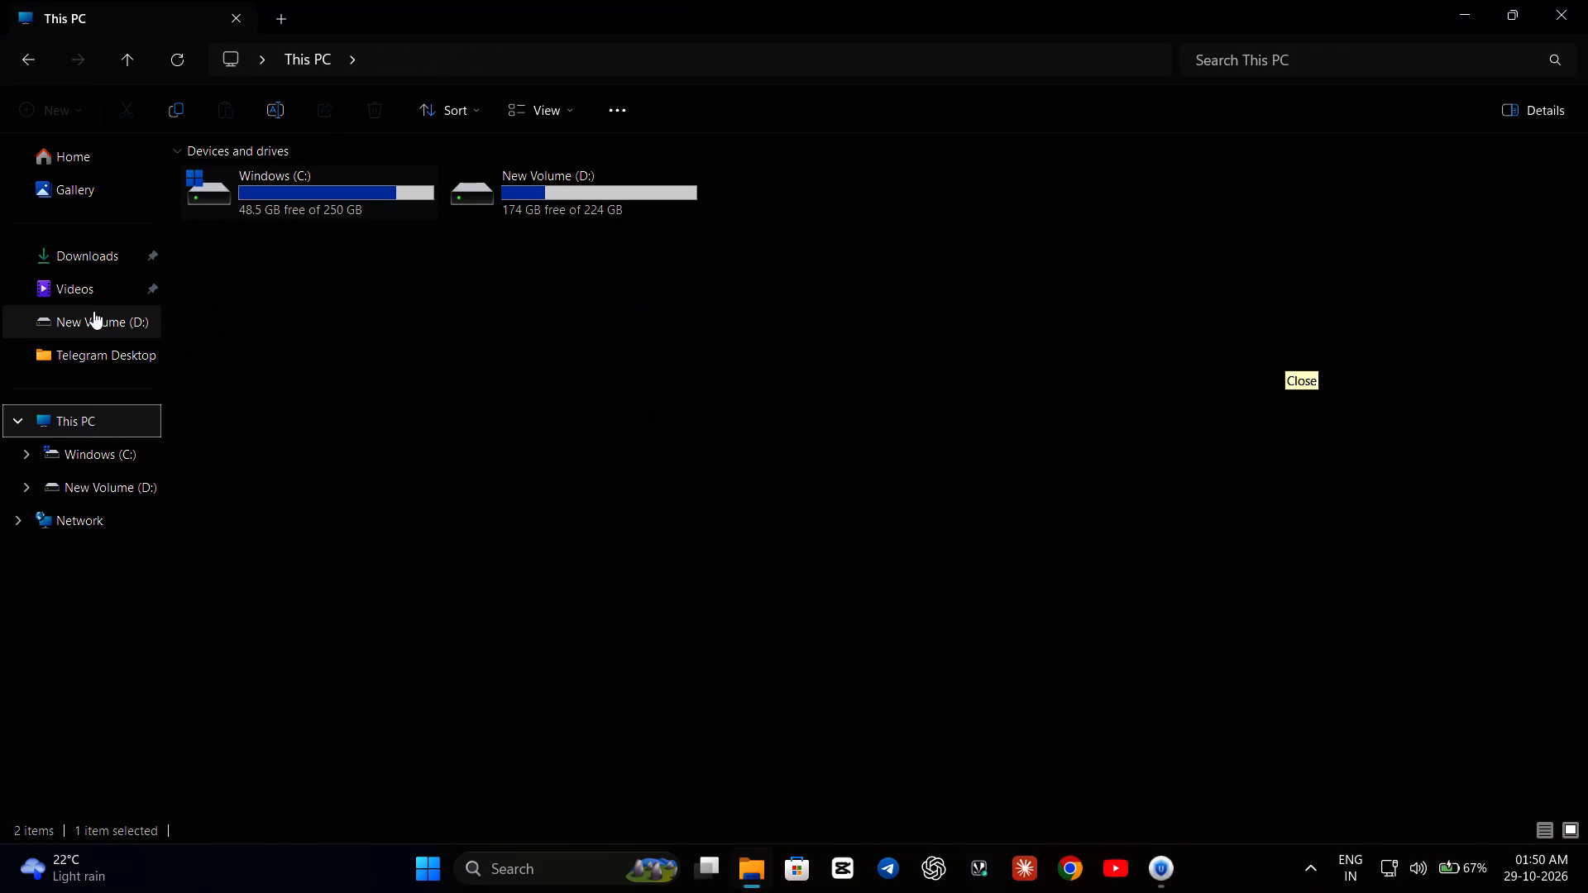
{"action": "left_click", "coordinate": [91, 294]}
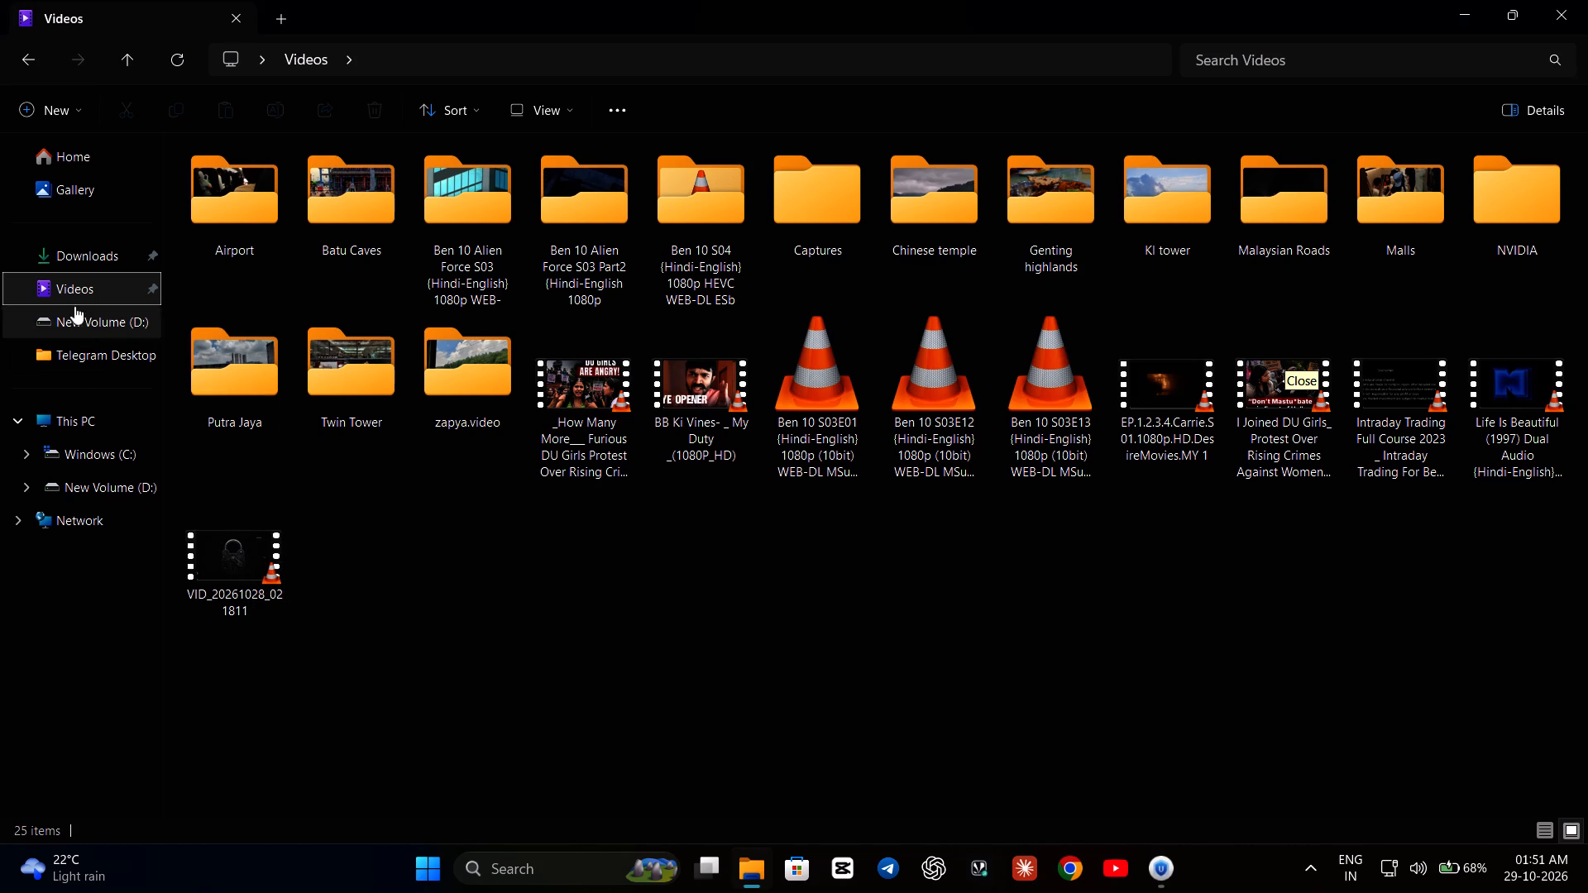
{"action": "left_click", "coordinate": [98, 260]}
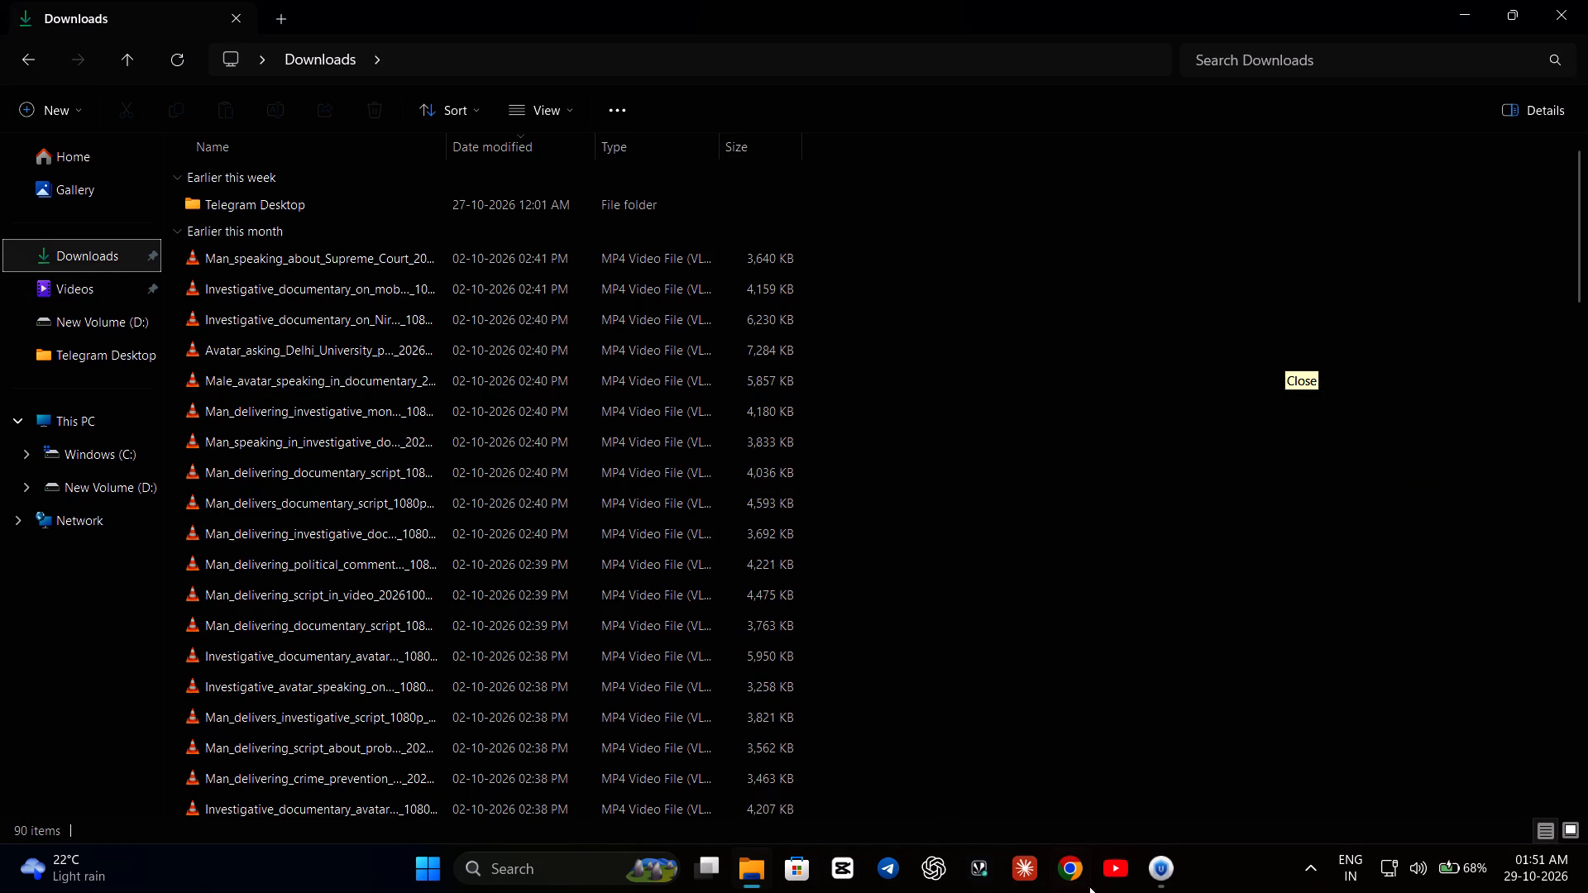
Look through the file list of the Downloads folder for the exported 1026 video.
{"action": "left_click", "coordinate": [1155, 863]}
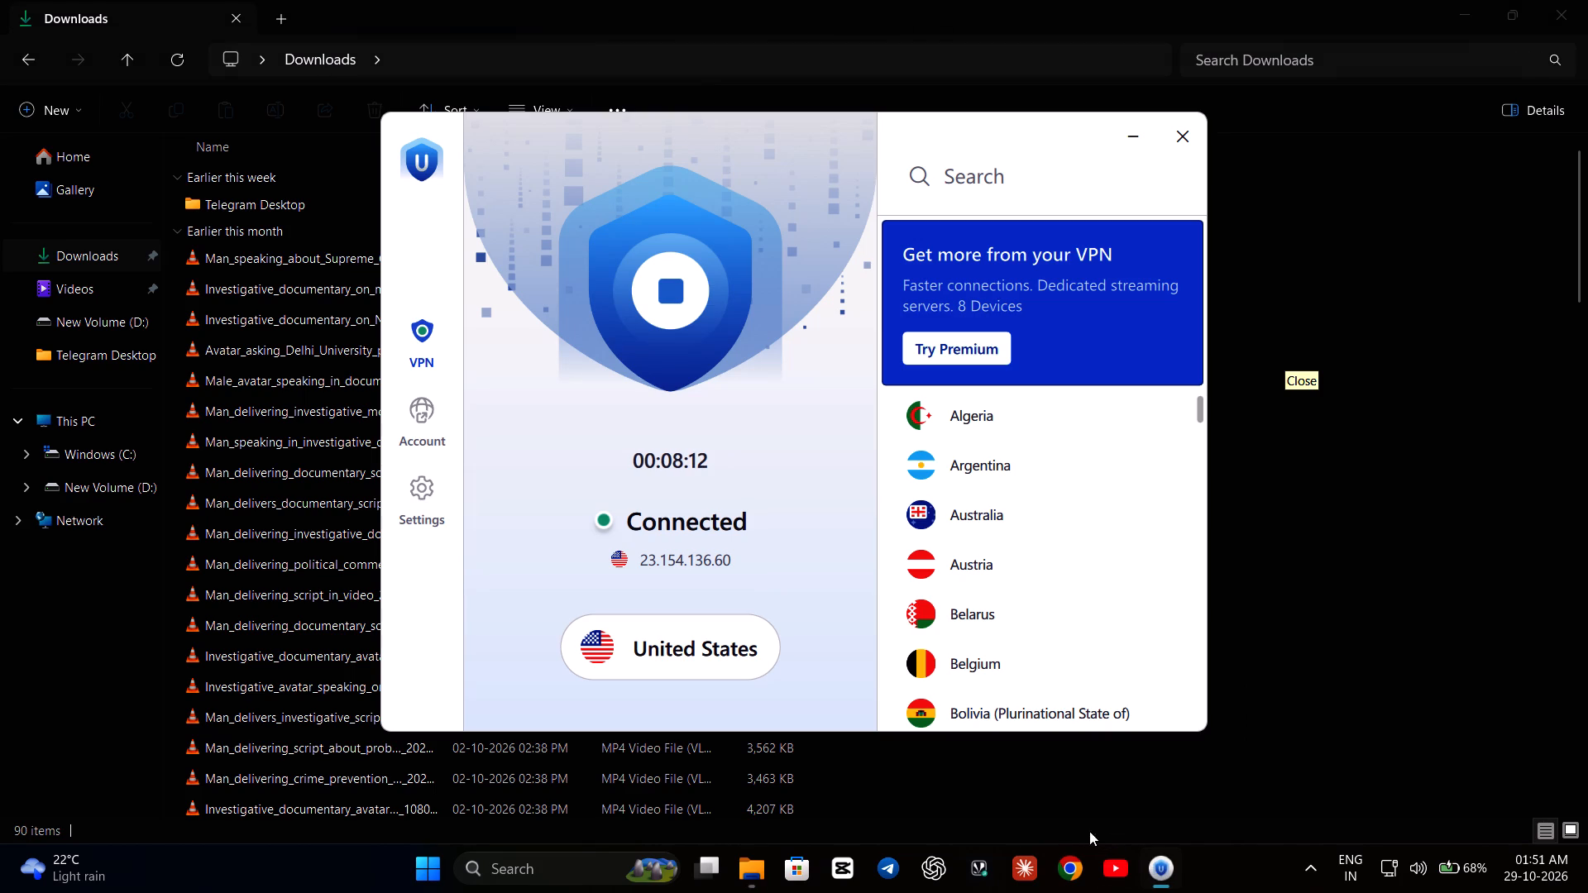
{"action": "left_click", "coordinate": [744, 857]}
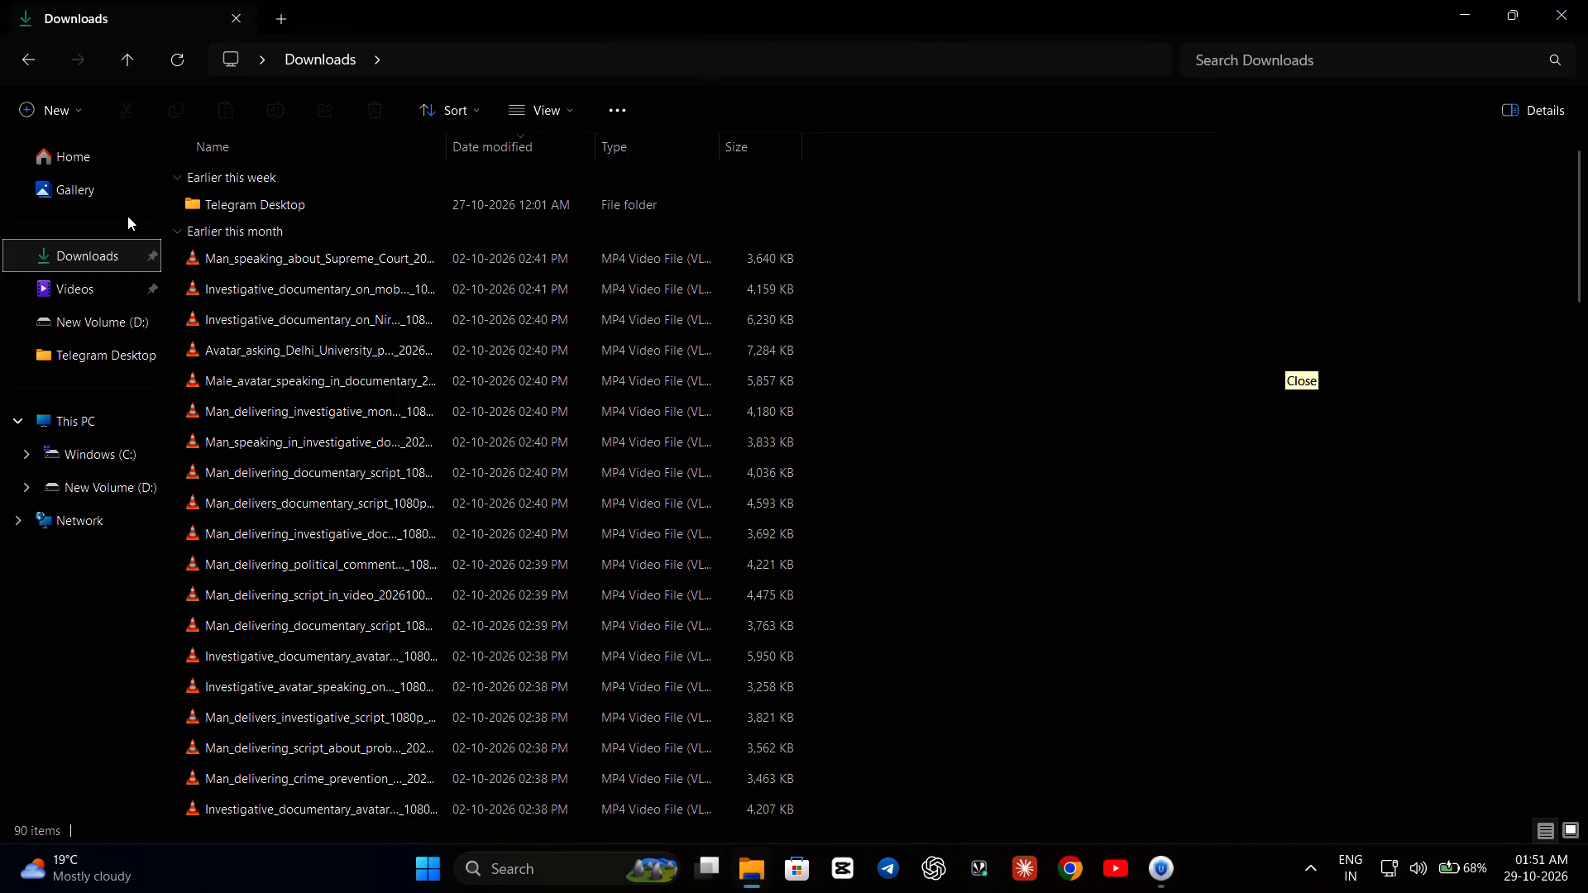
{"action": "scroll", "coordinate": [462, 474], "scroll_direction": "down", "scroll_amount": 4}
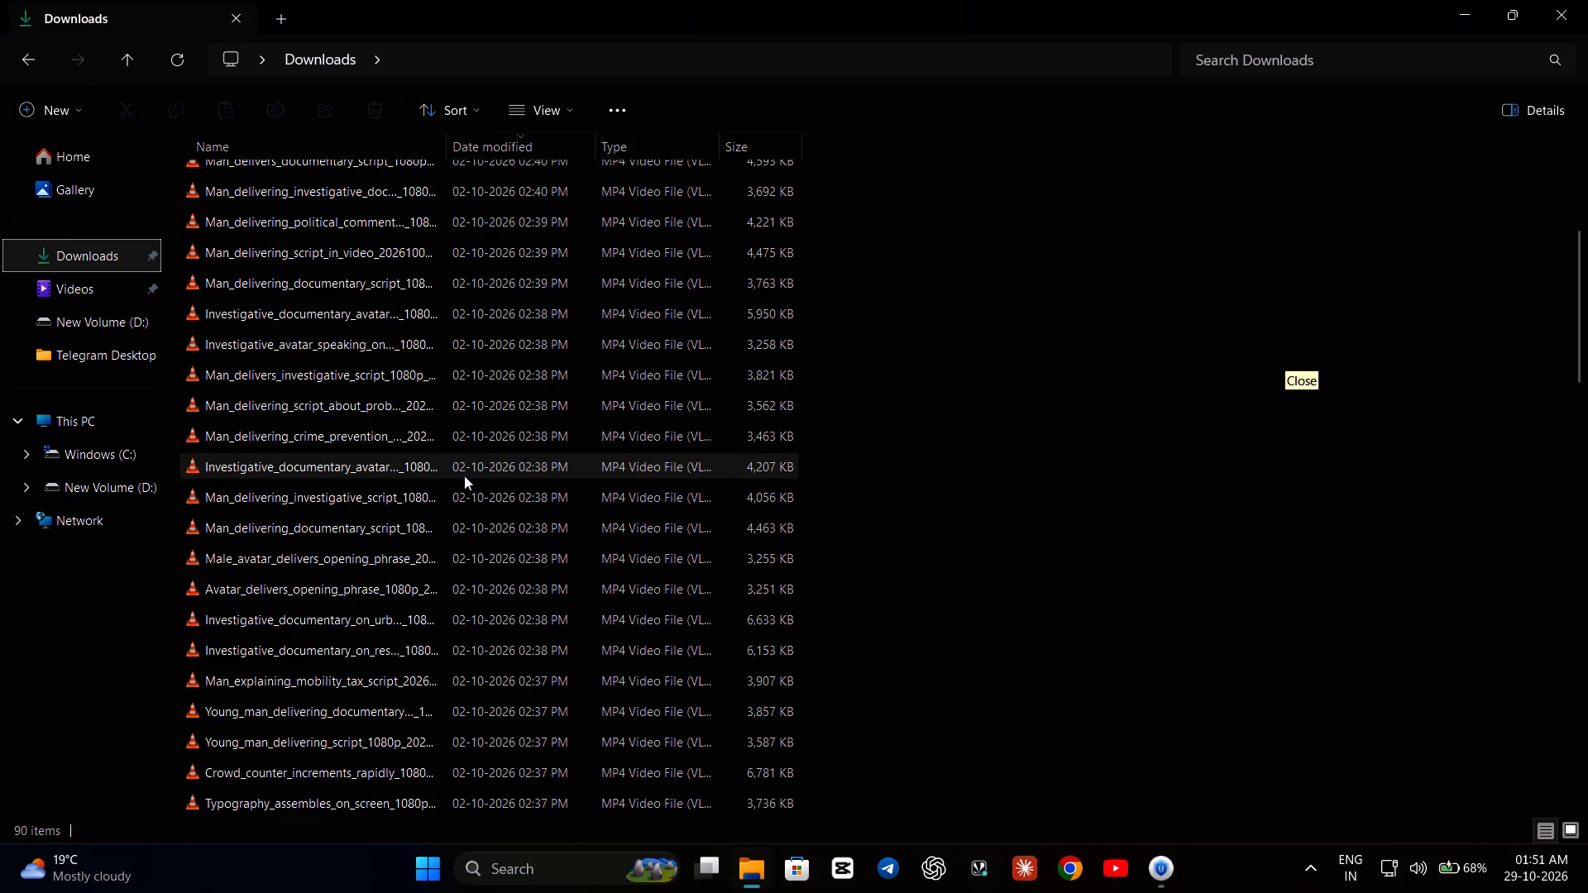
{"action": "scroll", "coordinate": [464, 475], "scroll_direction": "down", "scroll_amount": 2}
{"action": "scroll", "coordinate": [464, 475], "scroll_direction": "up", "scroll_amount": 12}
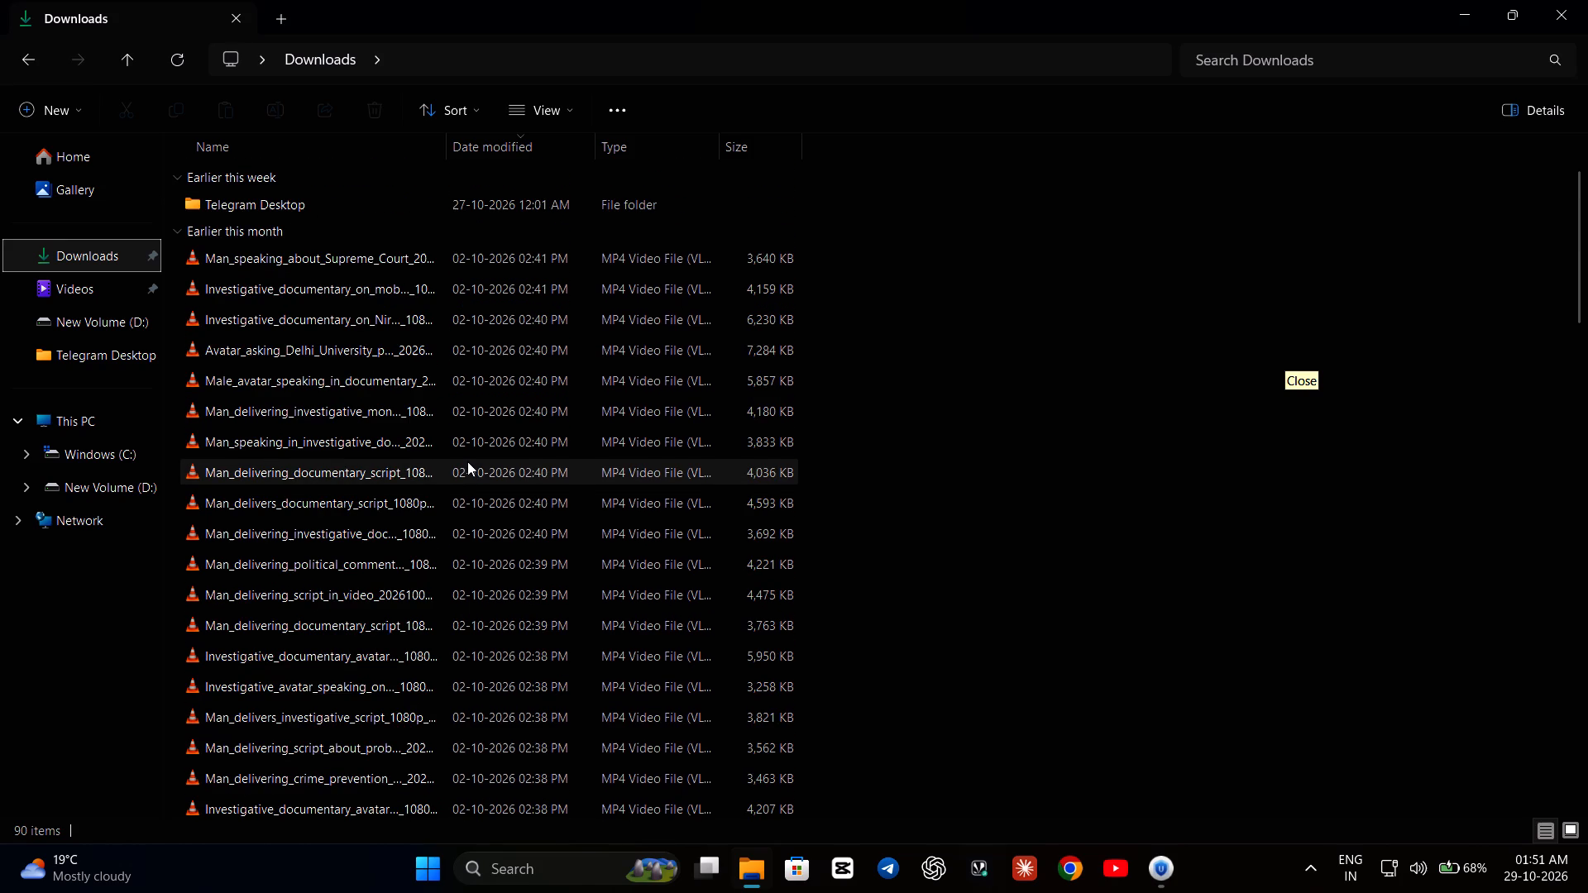
{"action": "scroll", "coordinate": [467, 461], "scroll_direction": "down", "scroll_amount": 14}
{"action": "scroll", "coordinate": [467, 461], "scroll_direction": "up", "scroll_amount": 4}
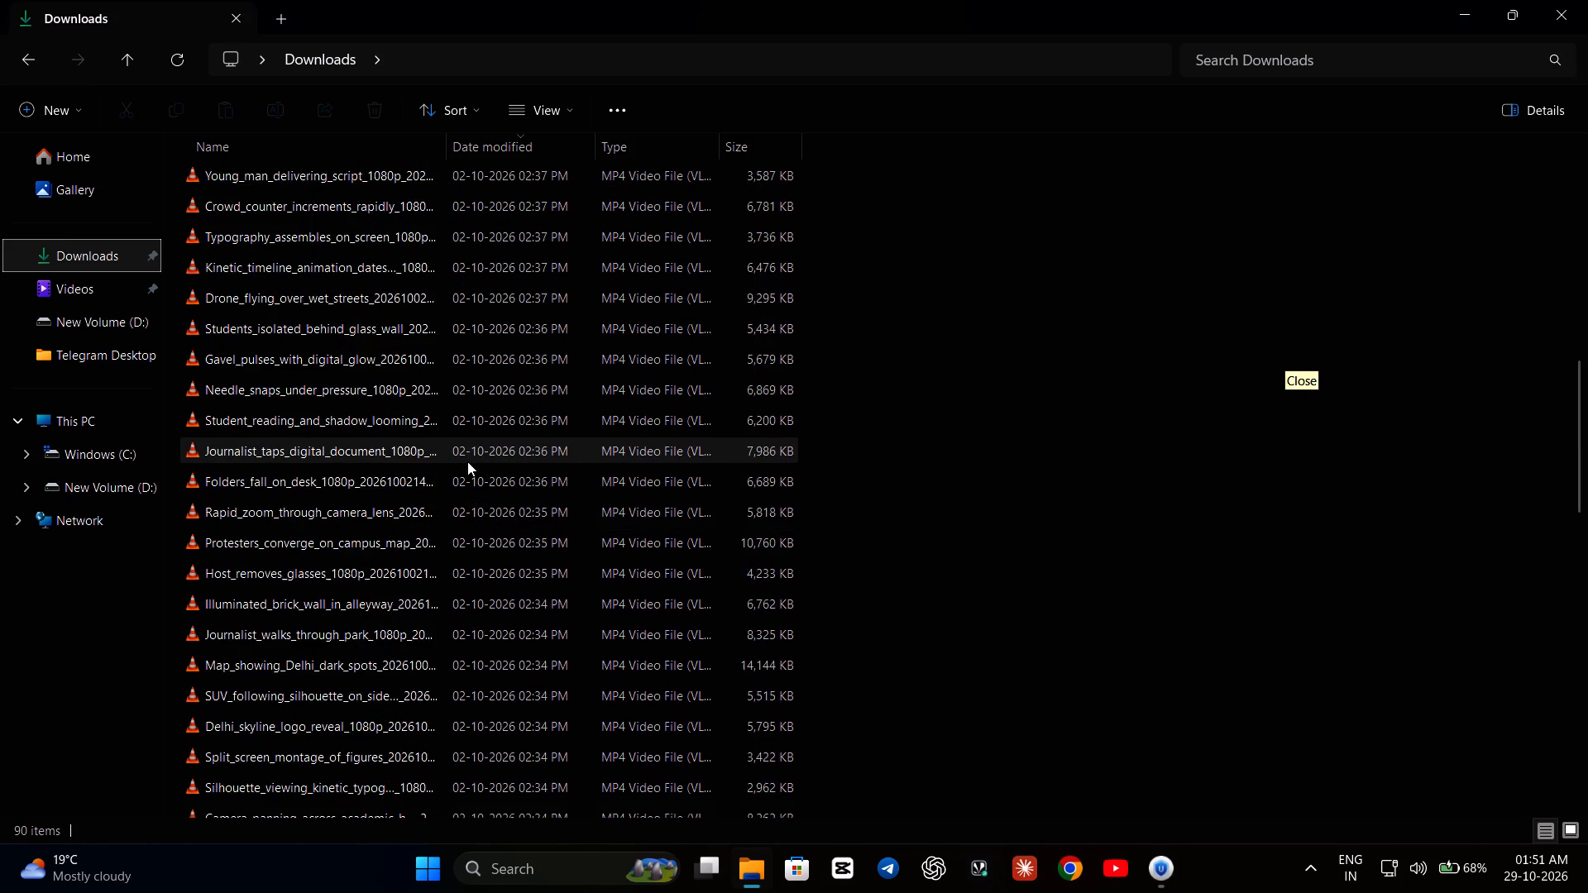
{"action": "scroll", "coordinate": [467, 461], "scroll_direction": "up", "scroll_amount": 15}
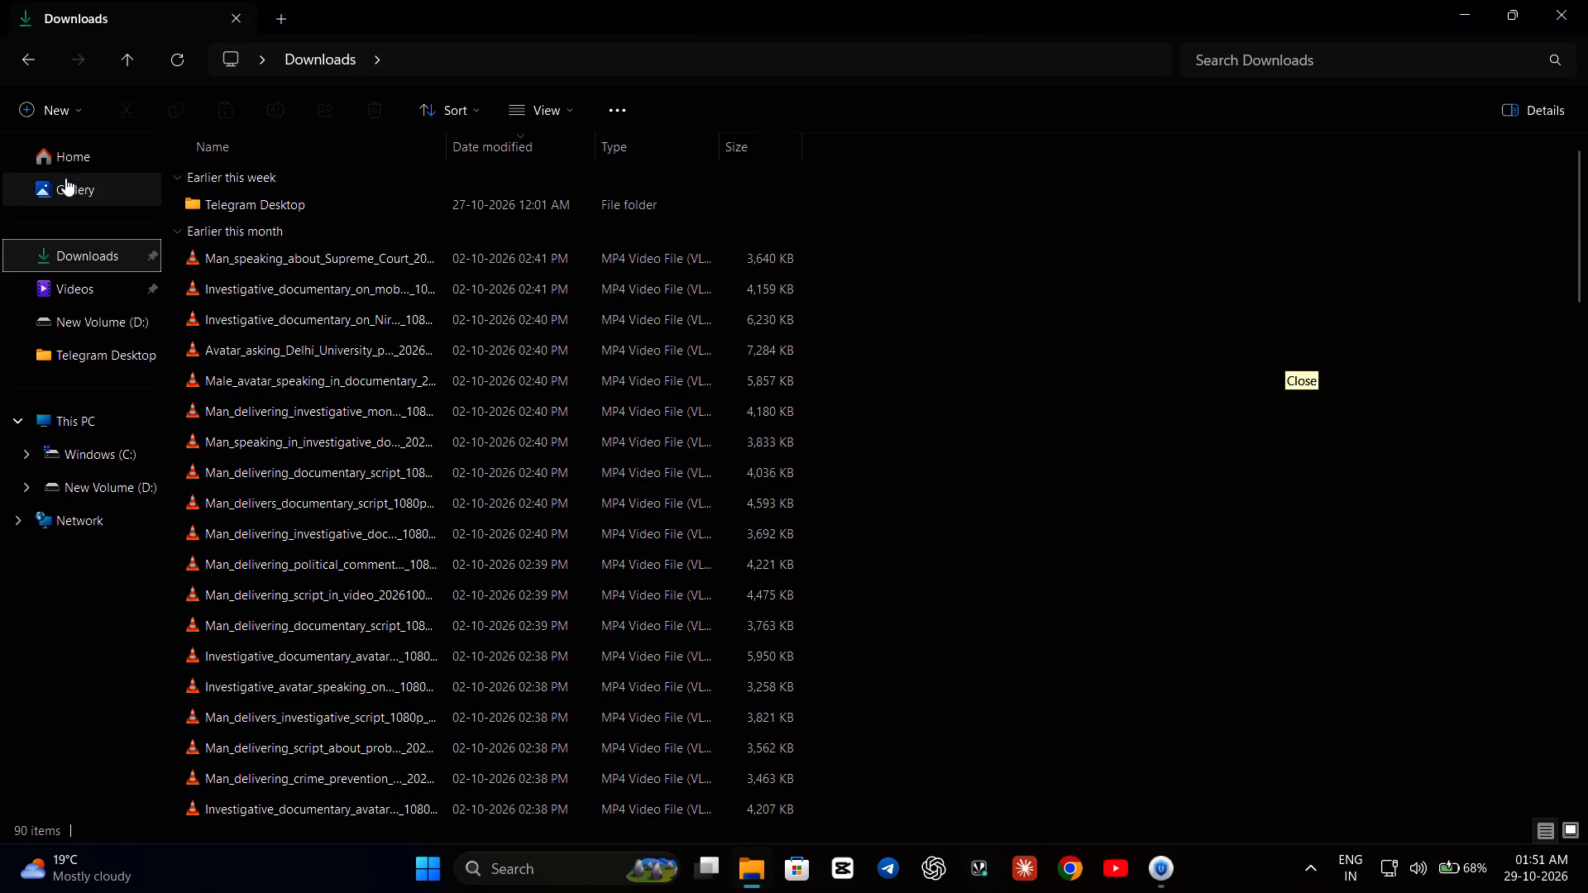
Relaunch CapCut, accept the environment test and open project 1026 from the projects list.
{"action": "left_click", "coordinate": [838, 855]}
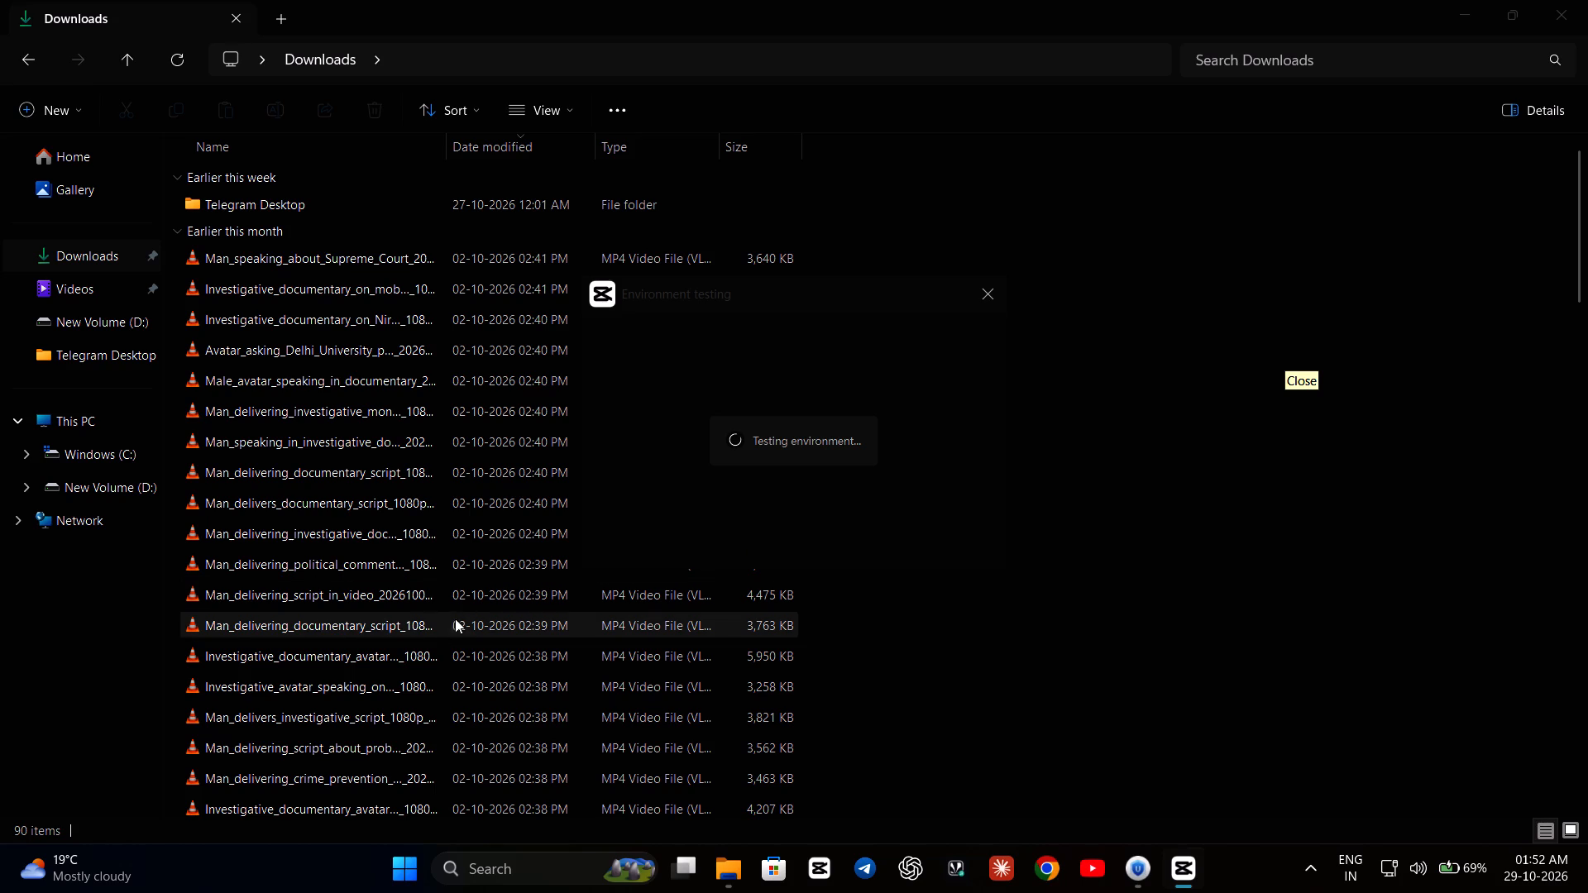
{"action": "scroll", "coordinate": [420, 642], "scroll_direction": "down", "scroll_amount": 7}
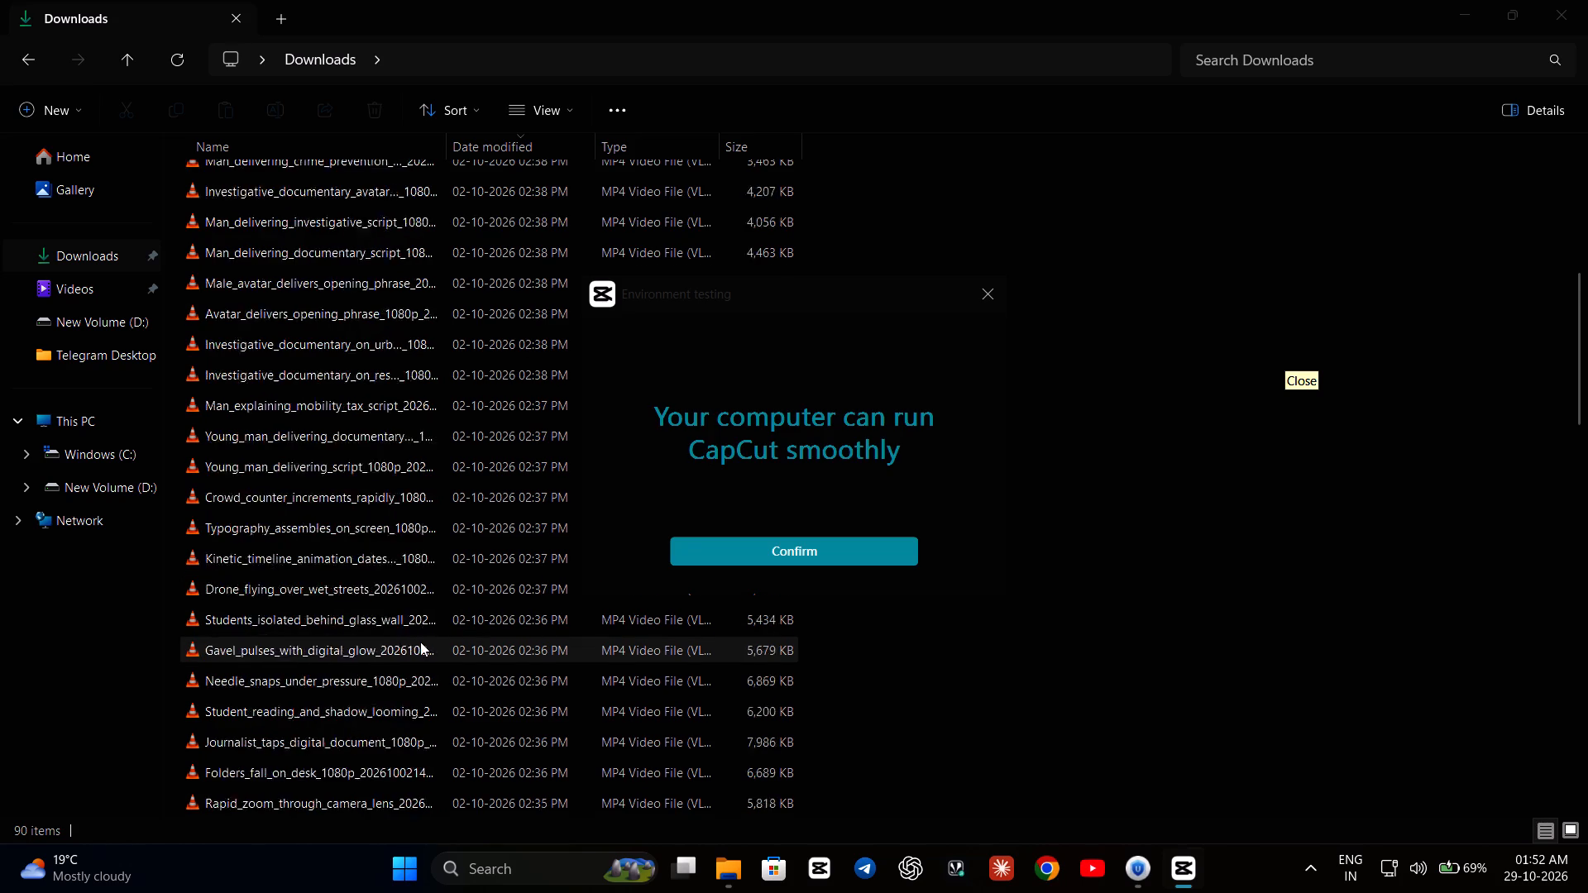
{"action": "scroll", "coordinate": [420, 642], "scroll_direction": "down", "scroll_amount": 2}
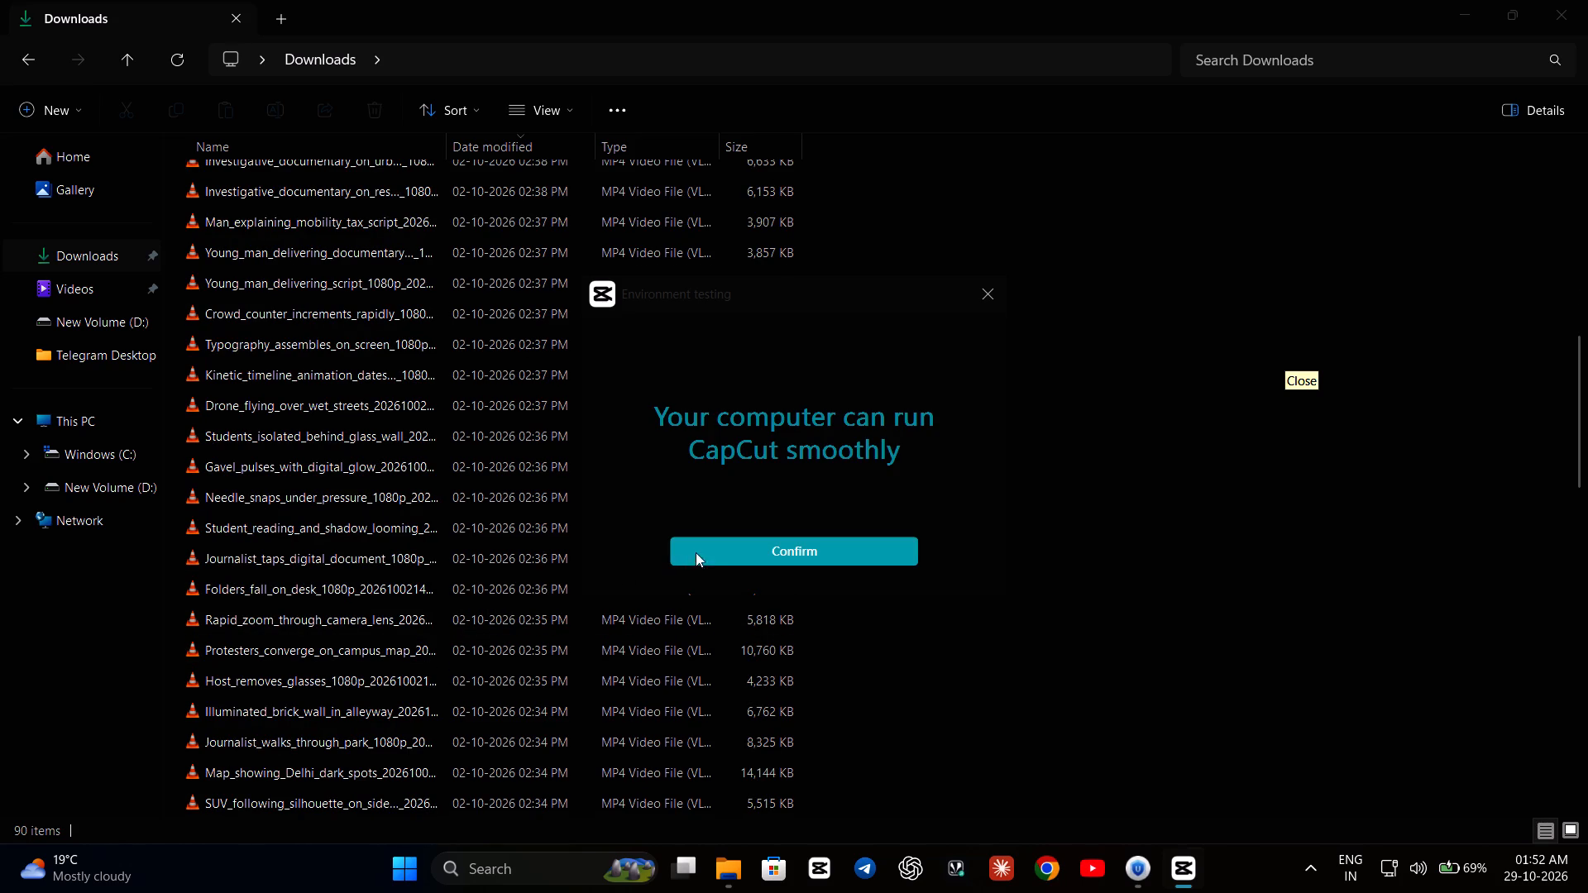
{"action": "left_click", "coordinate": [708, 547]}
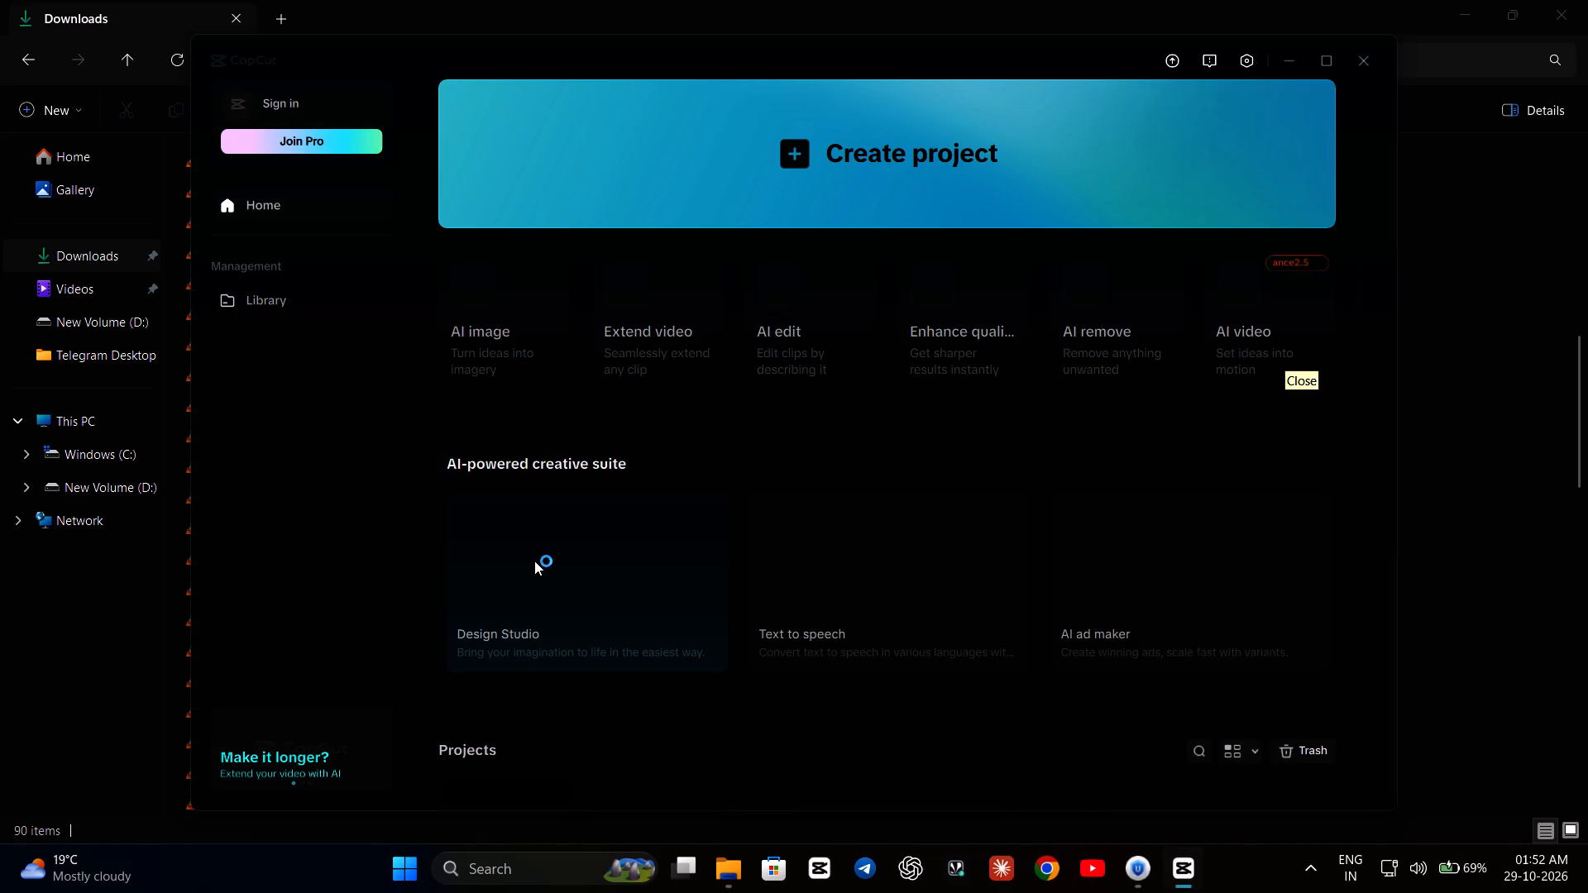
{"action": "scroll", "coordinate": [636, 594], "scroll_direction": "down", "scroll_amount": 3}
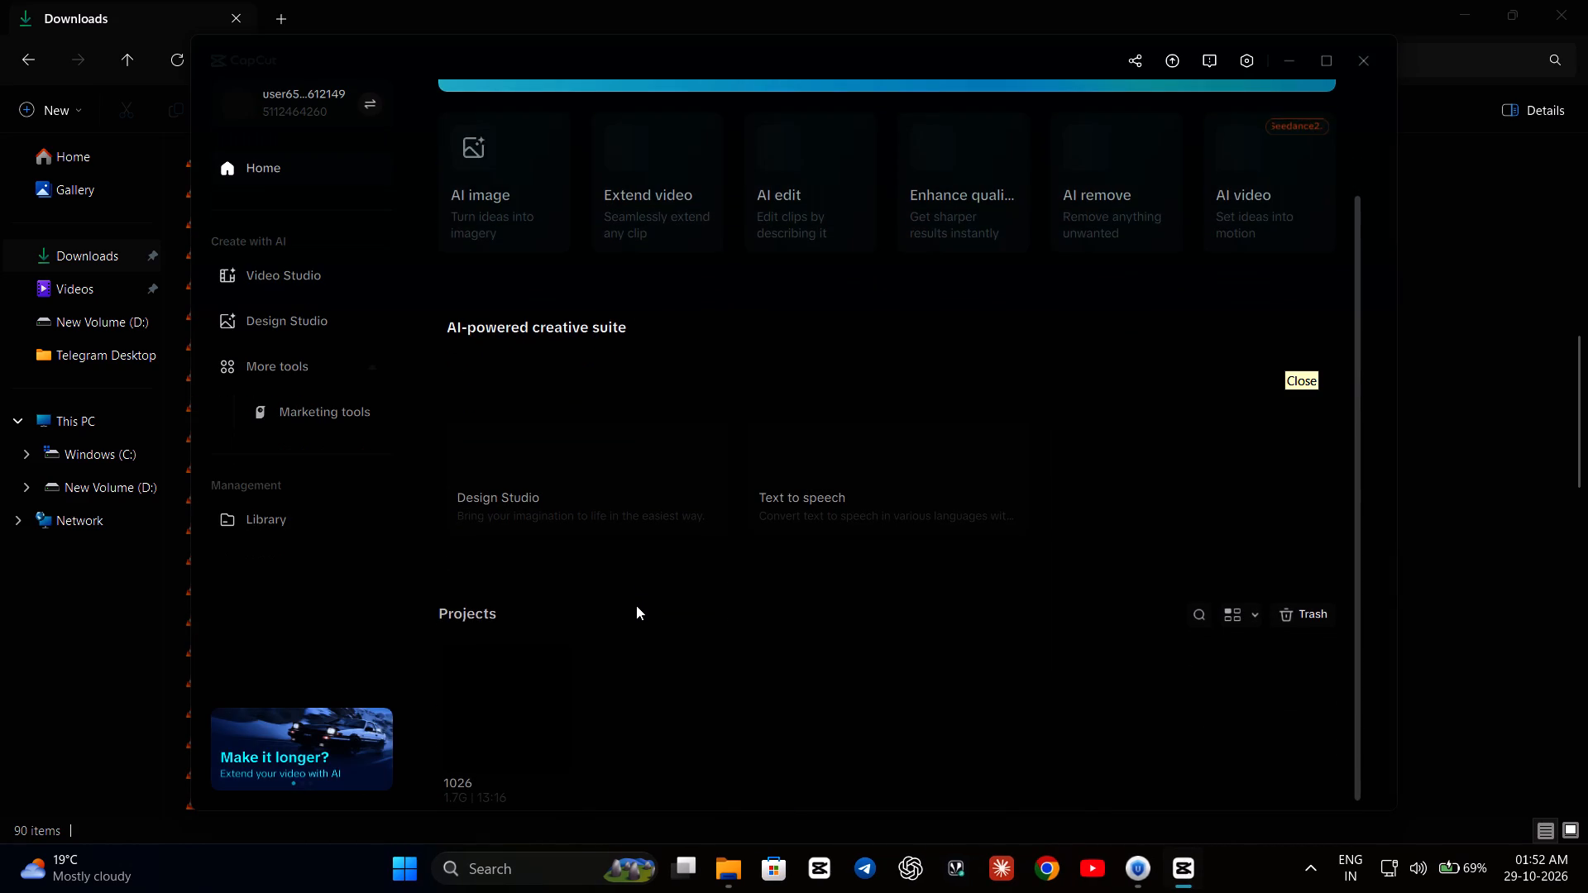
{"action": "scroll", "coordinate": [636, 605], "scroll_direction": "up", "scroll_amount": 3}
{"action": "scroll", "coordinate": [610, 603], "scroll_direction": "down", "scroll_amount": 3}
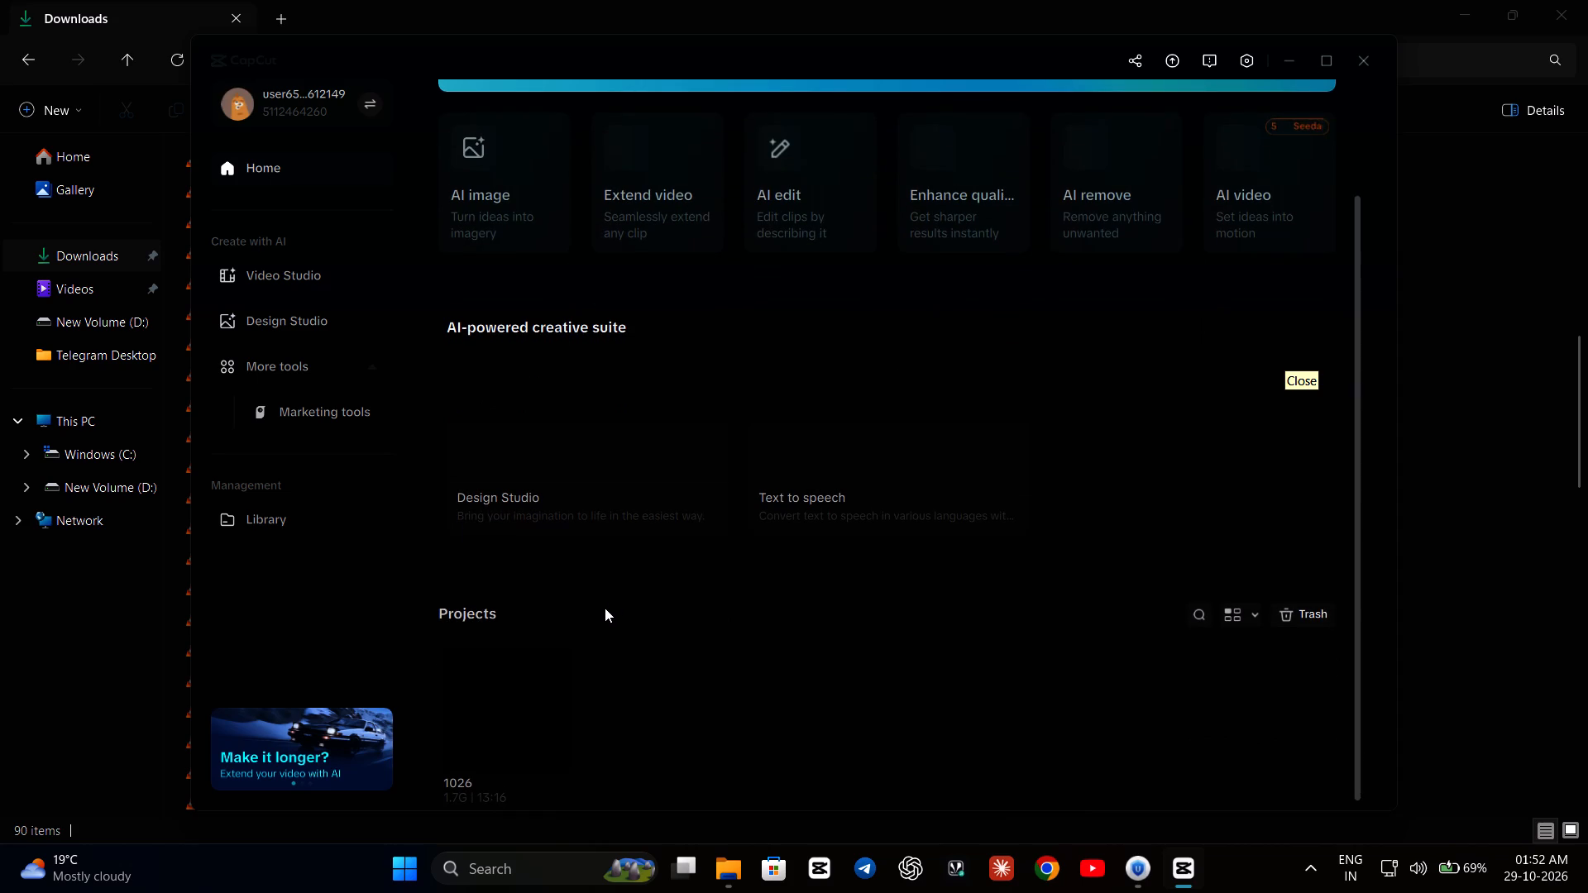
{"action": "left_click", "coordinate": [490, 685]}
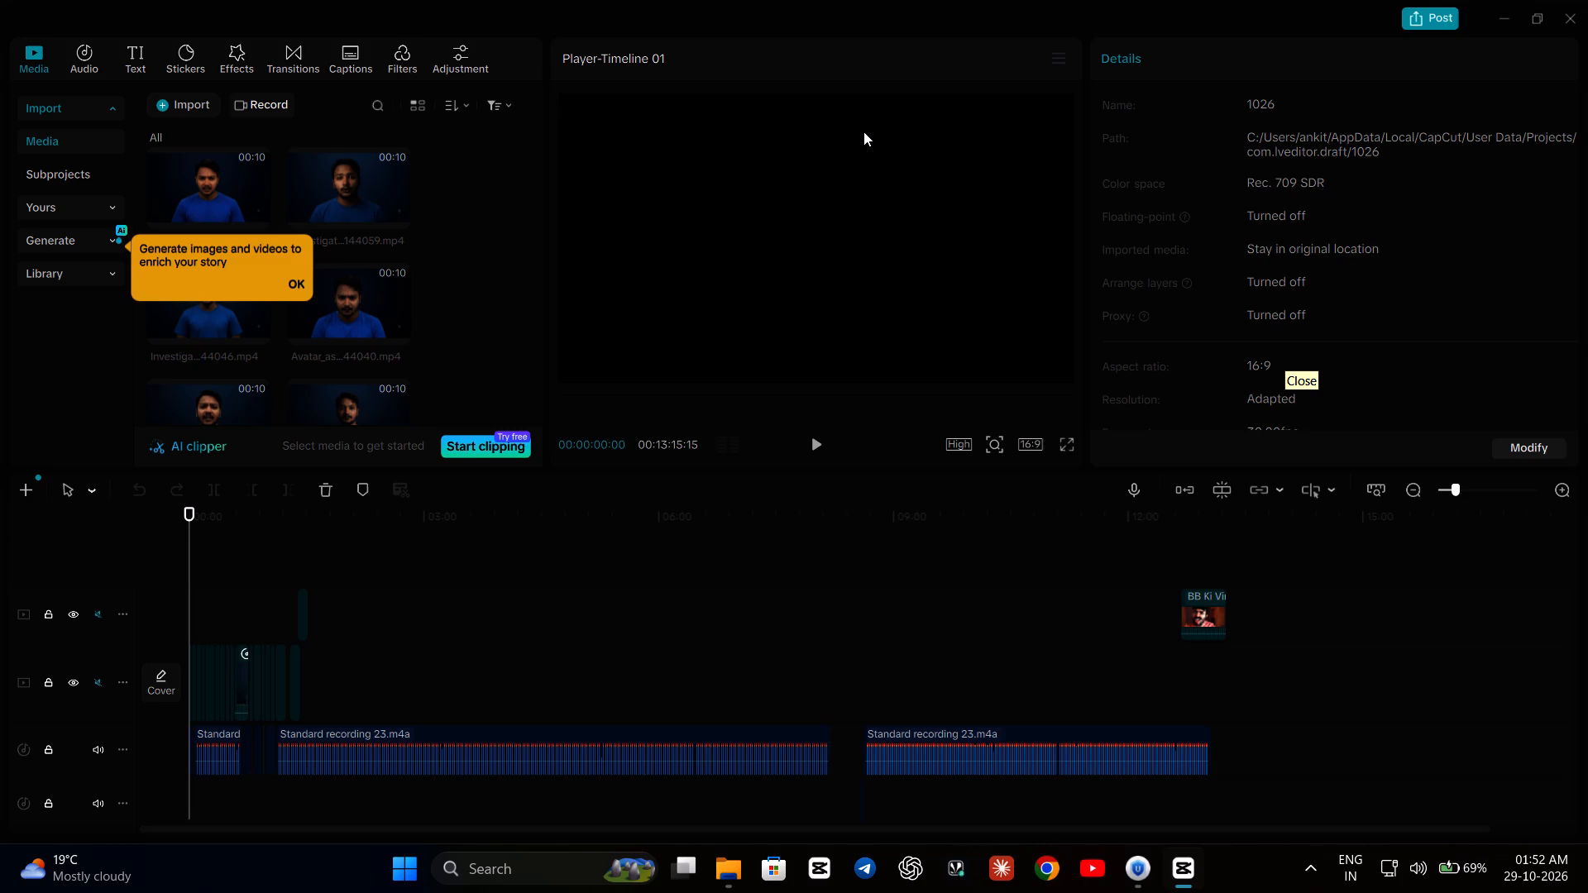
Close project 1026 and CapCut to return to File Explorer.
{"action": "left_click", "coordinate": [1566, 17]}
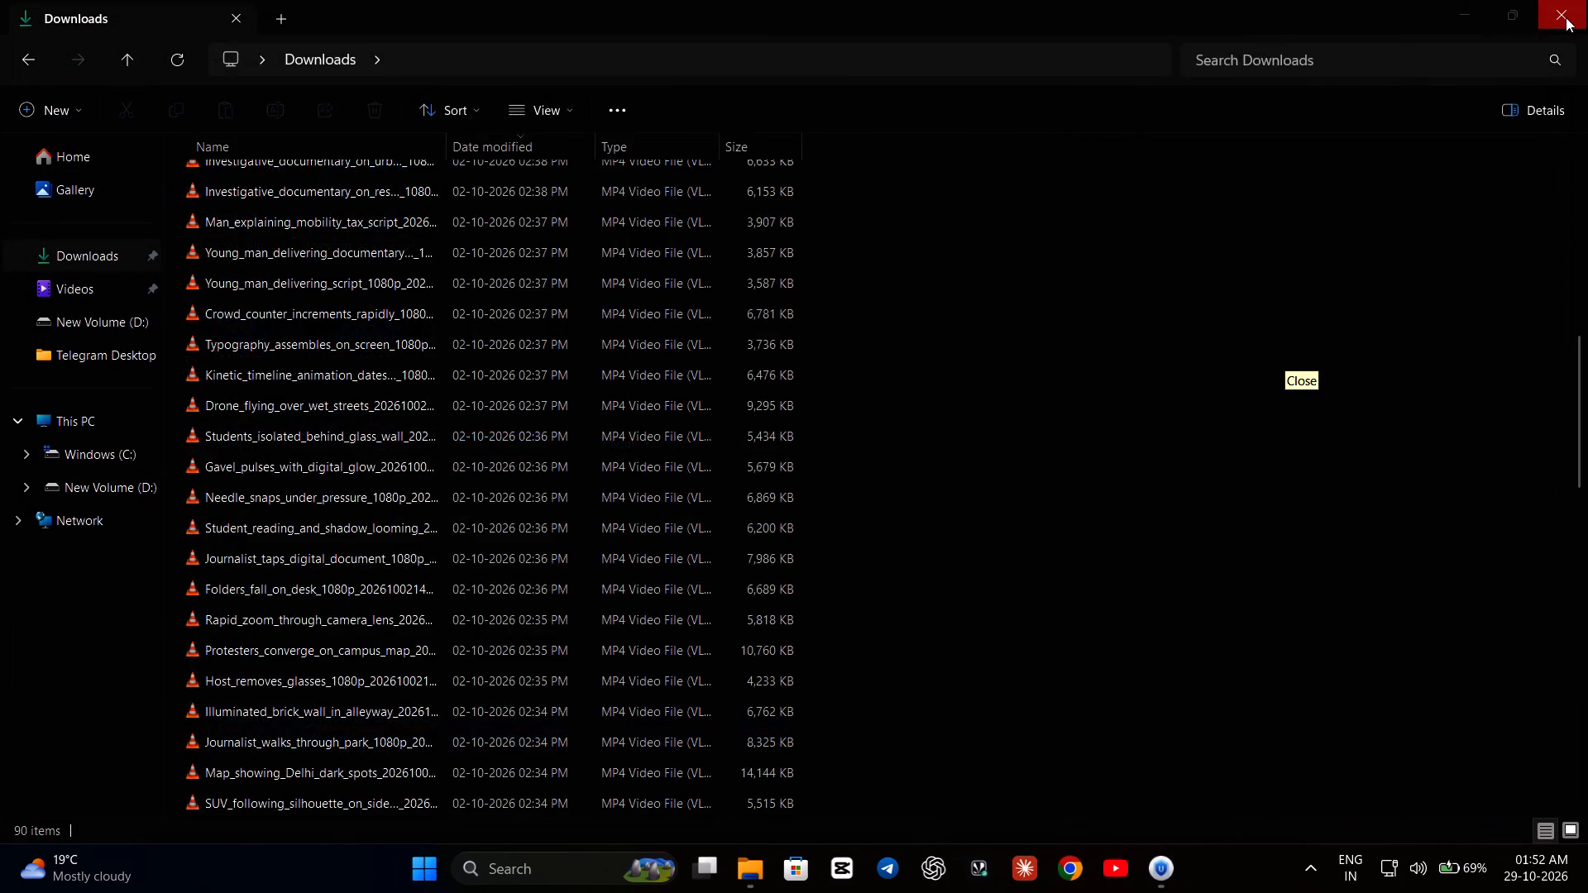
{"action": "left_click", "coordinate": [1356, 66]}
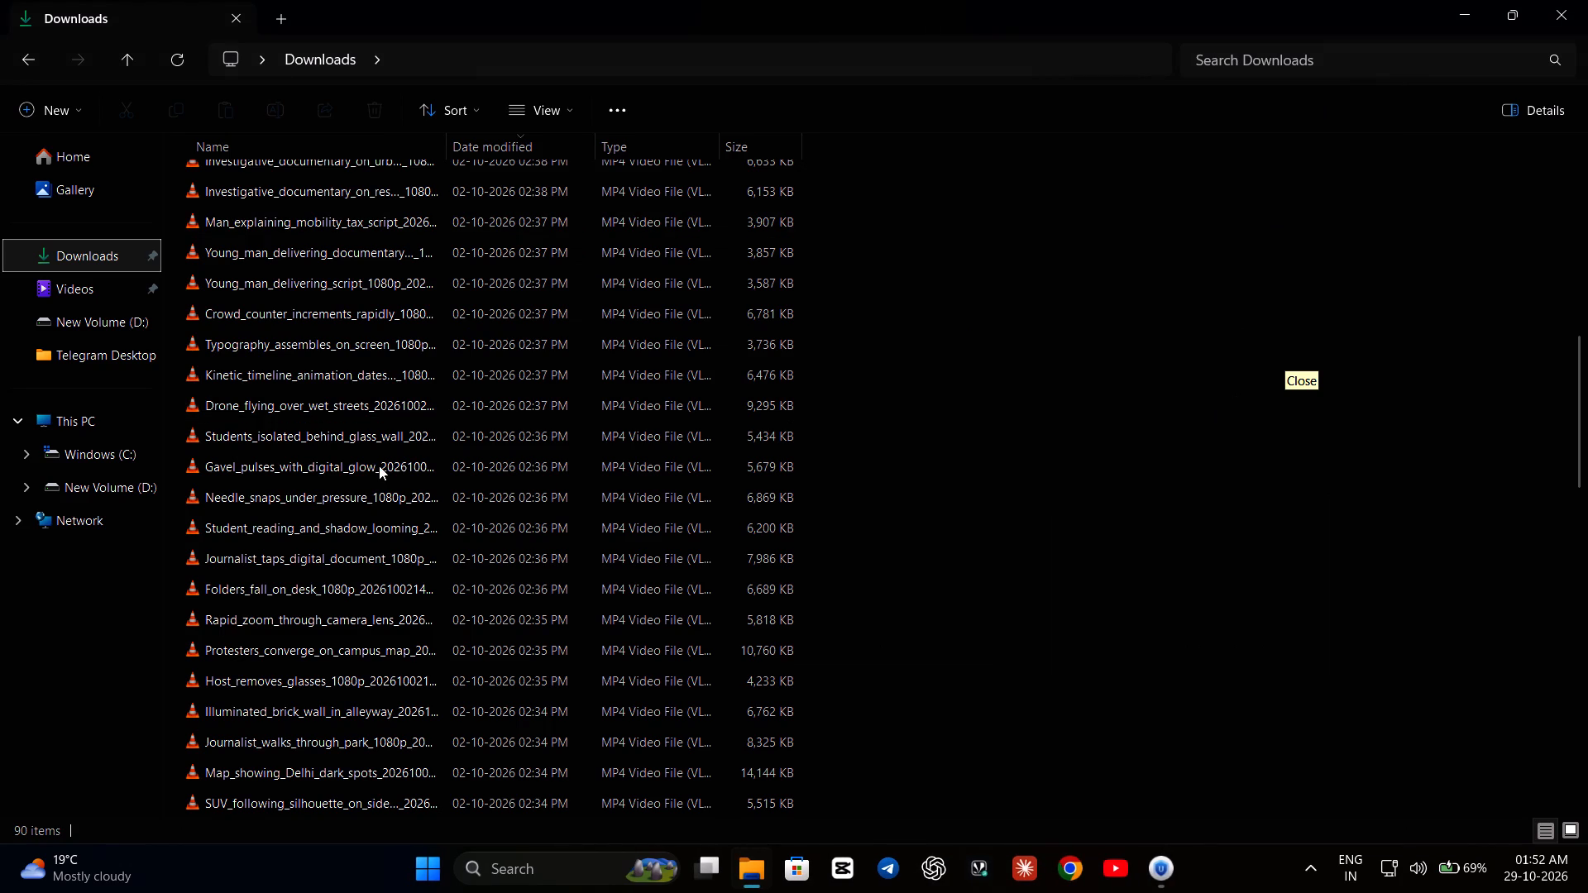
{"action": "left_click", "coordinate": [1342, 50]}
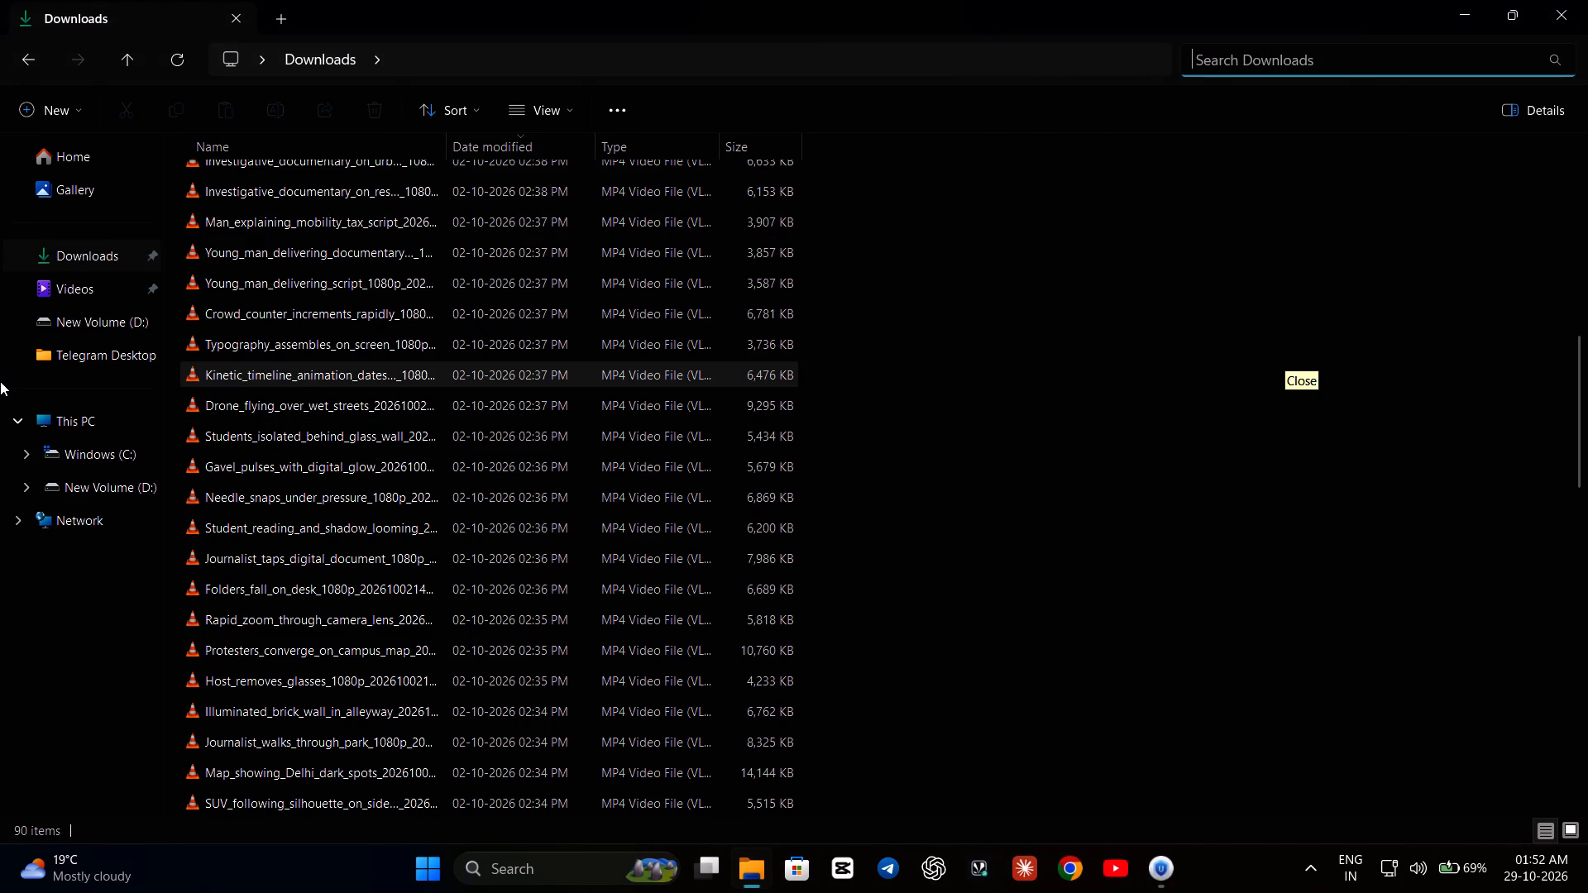
Check Home, Gallery, Downloads and Videos in File Explorer for the exported 1026 video.
{"action": "left_click", "coordinate": [93, 169]}
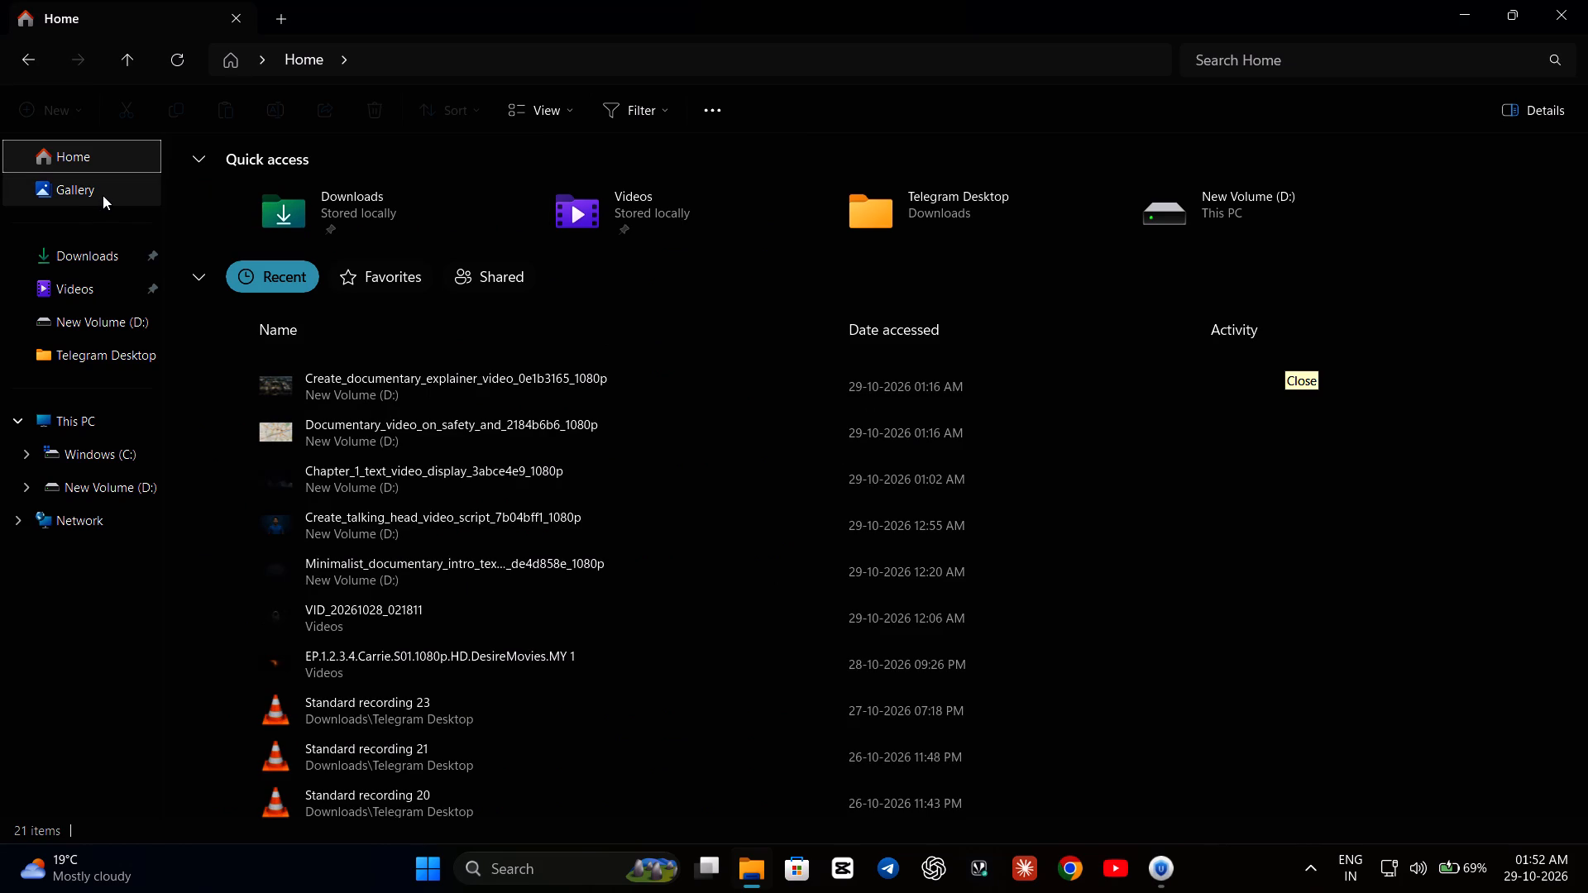
{"action": "left_click", "coordinate": [104, 193]}
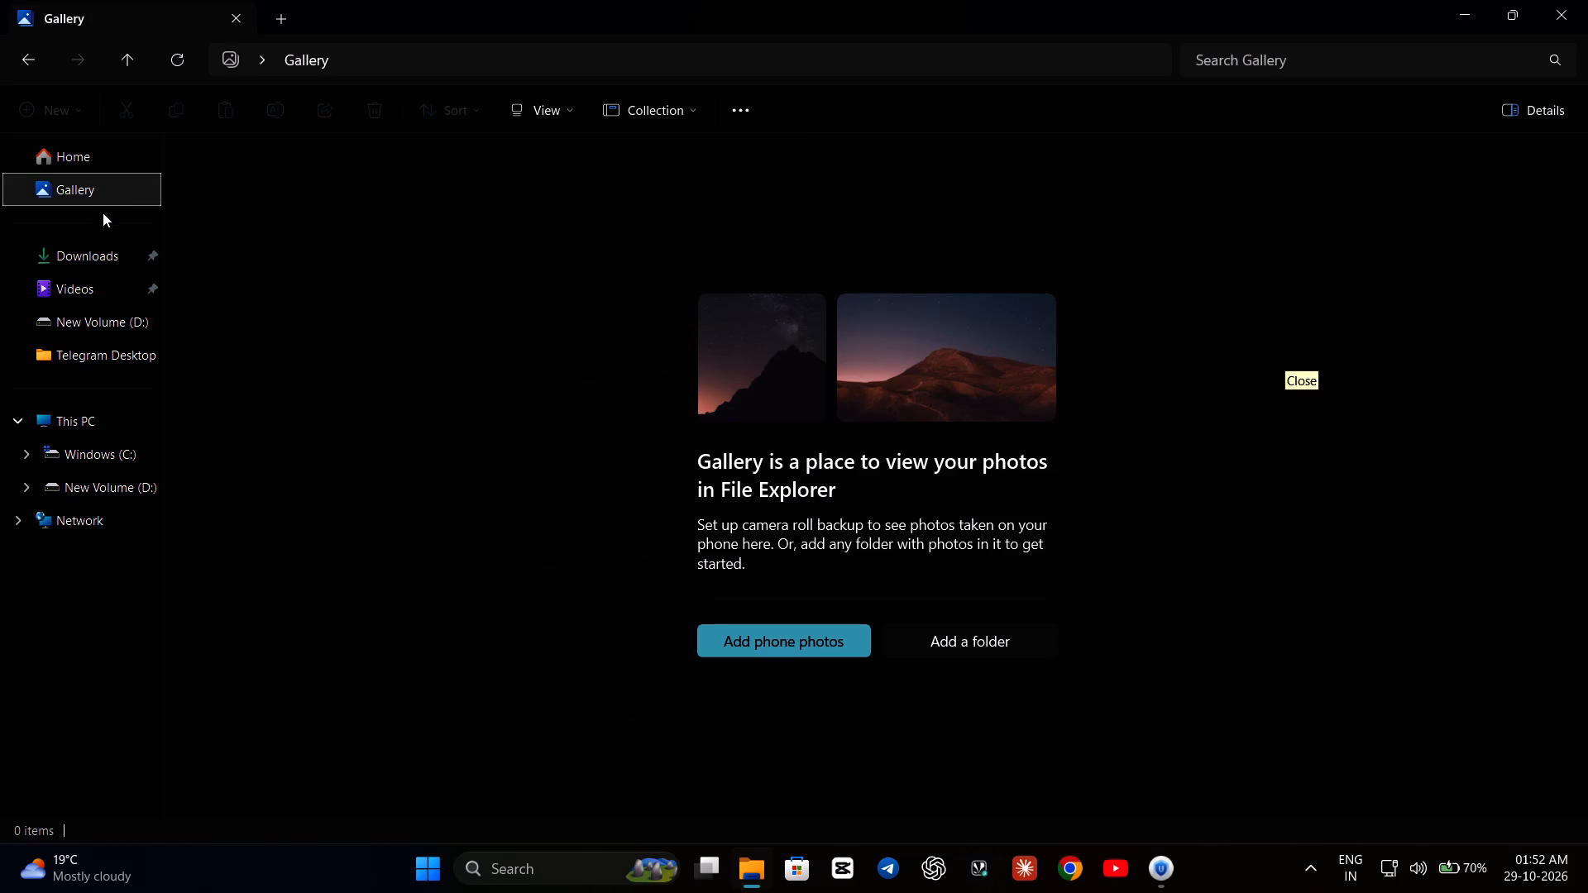
{"action": "left_click", "coordinate": [111, 246]}
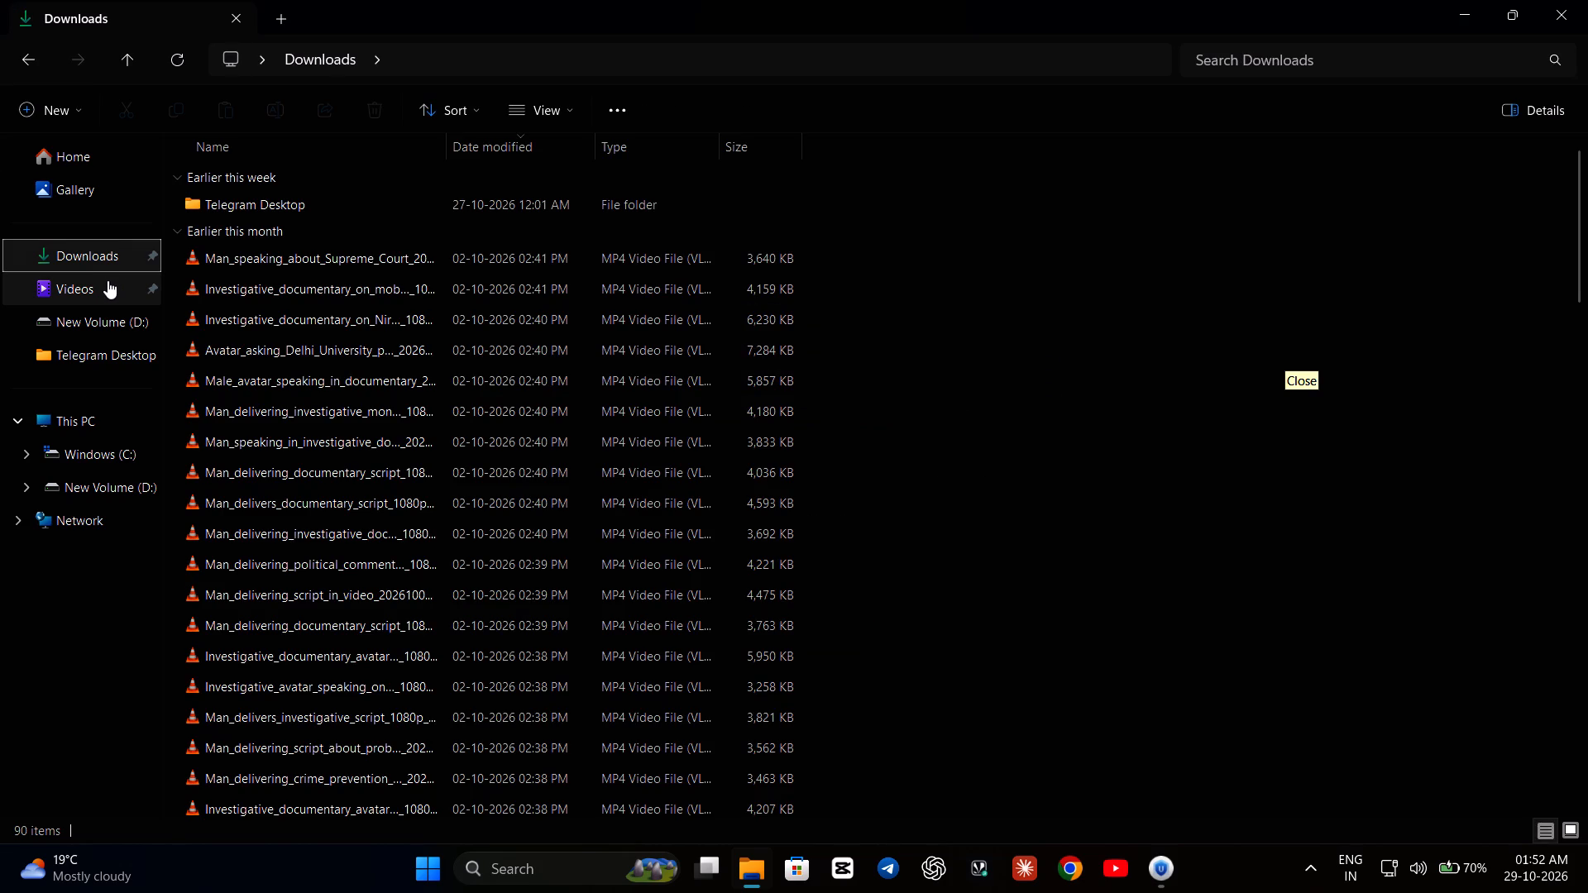
{"action": "left_click", "coordinate": [108, 280]}
Look through the Windows folder on the C: drive for the exported 1026 video.
{"action": "left_click", "coordinate": [96, 438]}
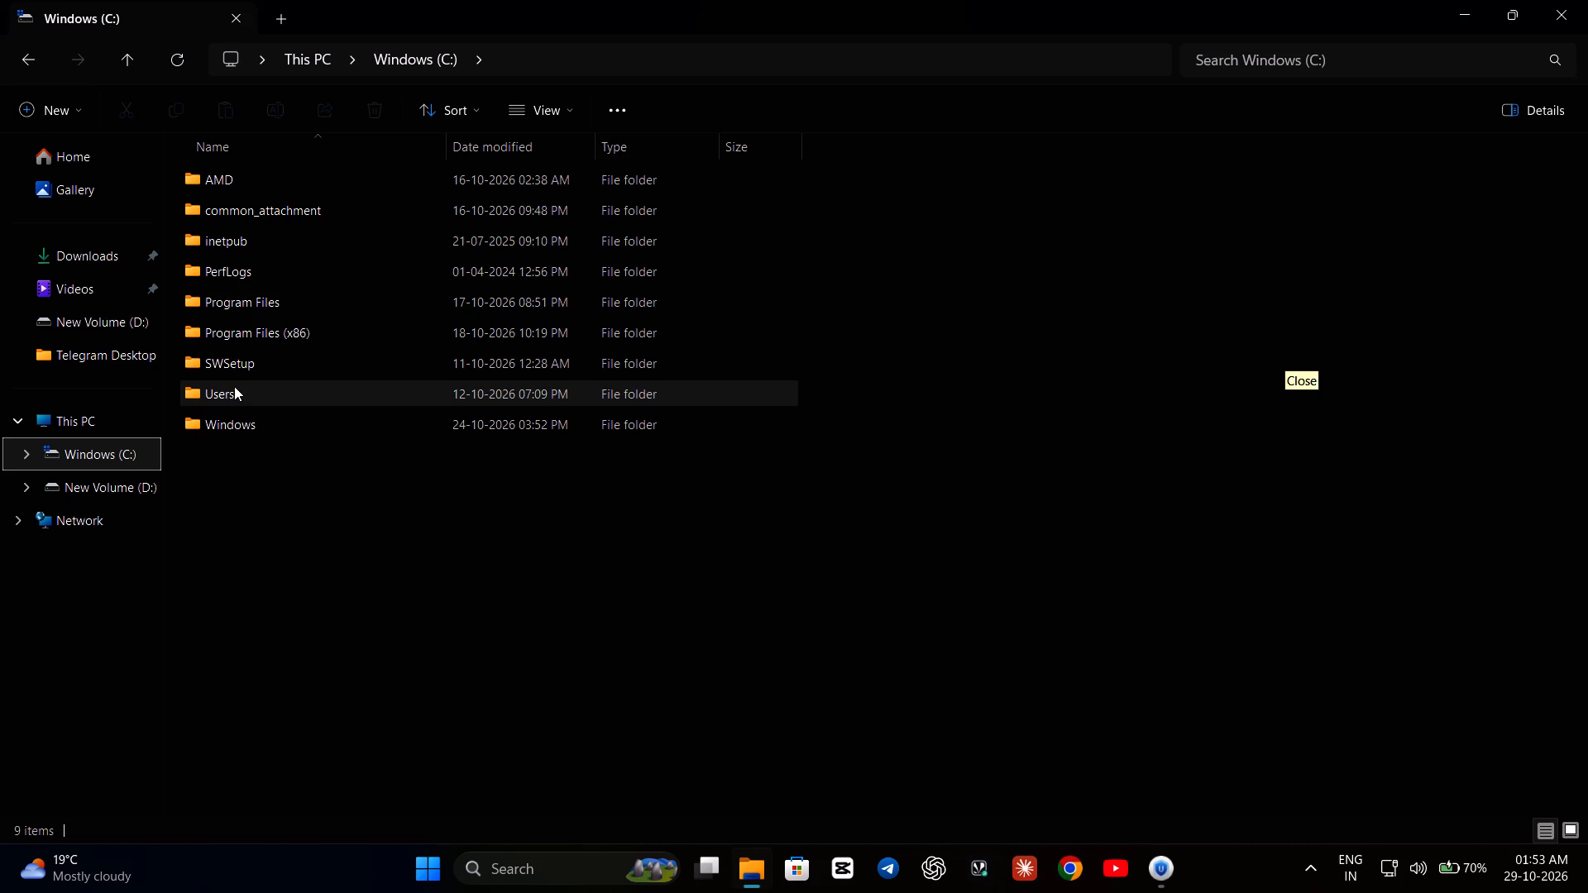
{"action": "left_click", "coordinate": [227, 418]}
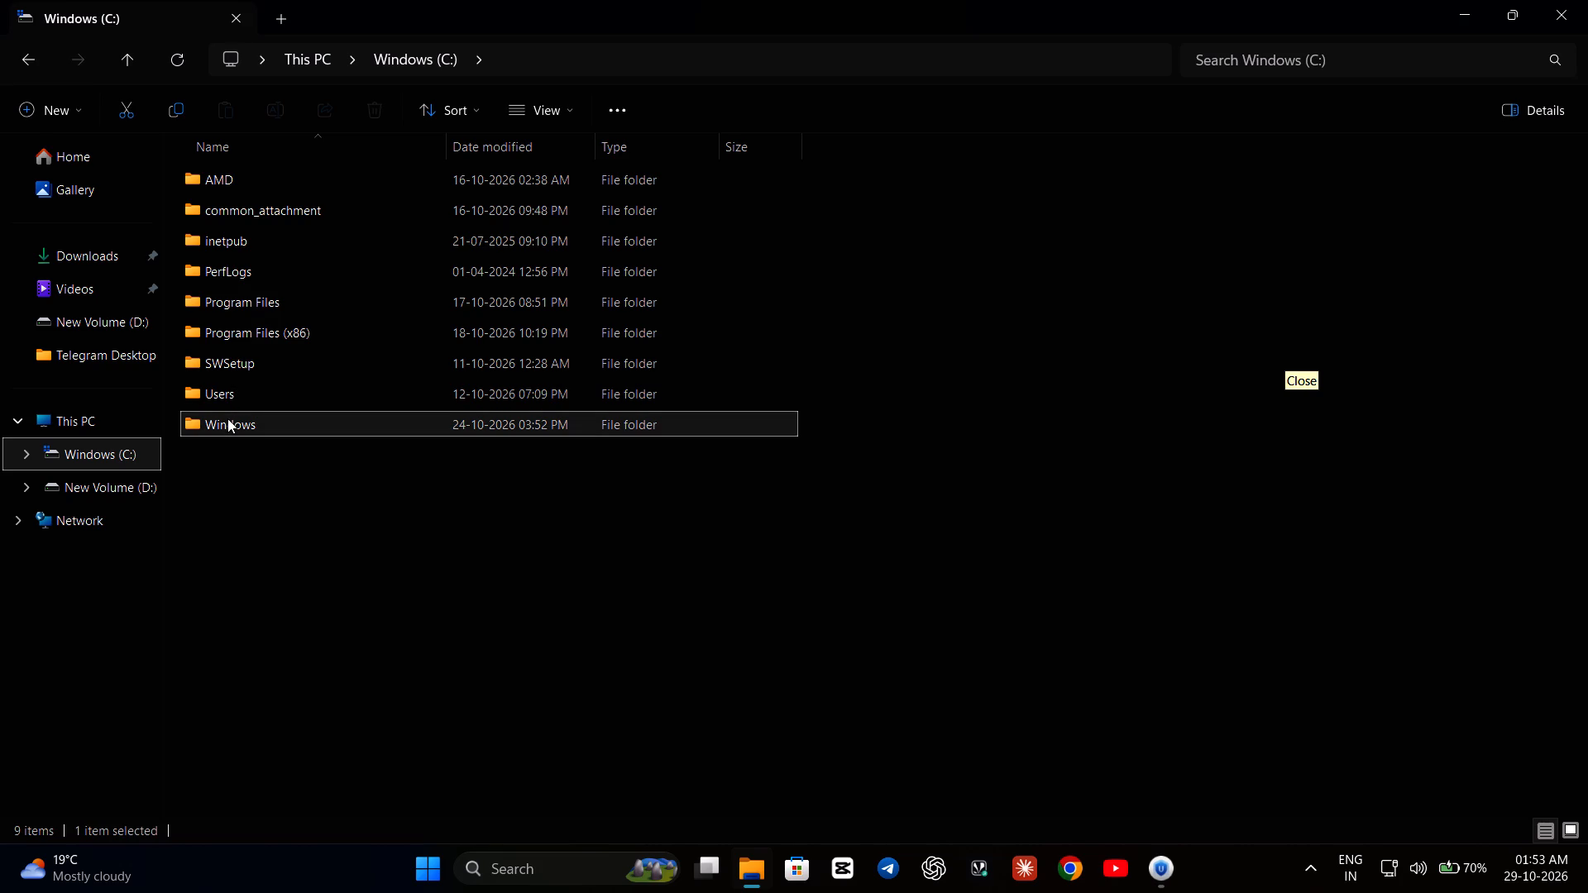
{"action": "left_click", "coordinate": [227, 418]}
{"action": "double_click", "coordinate": [227, 418]}
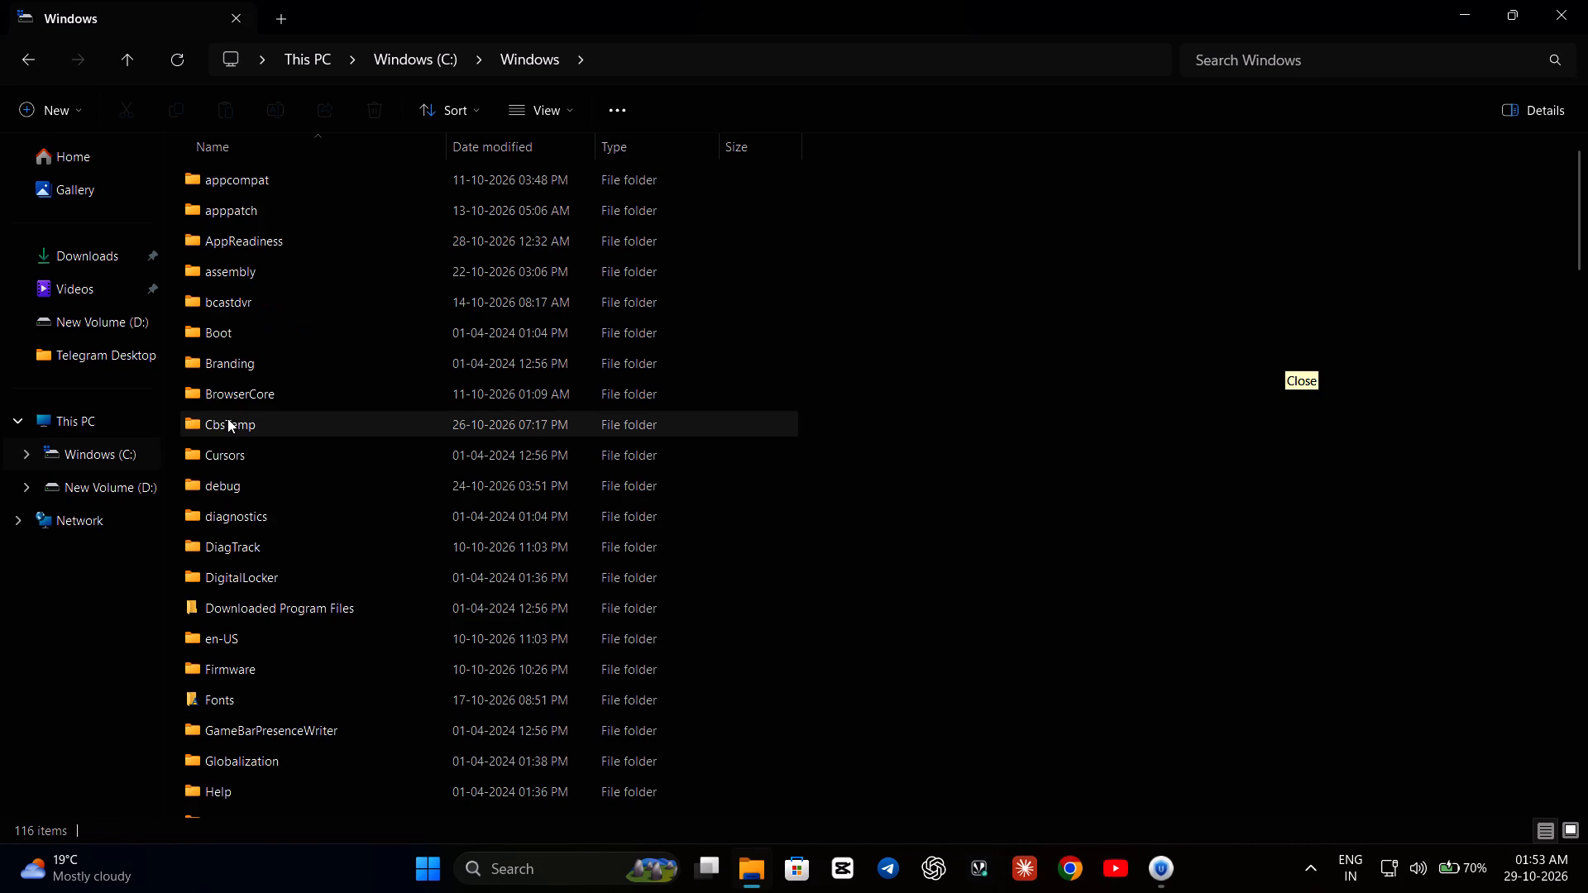
{"action": "scroll", "coordinate": [285, 449], "scroll_direction": "down", "scroll_amount": 5}
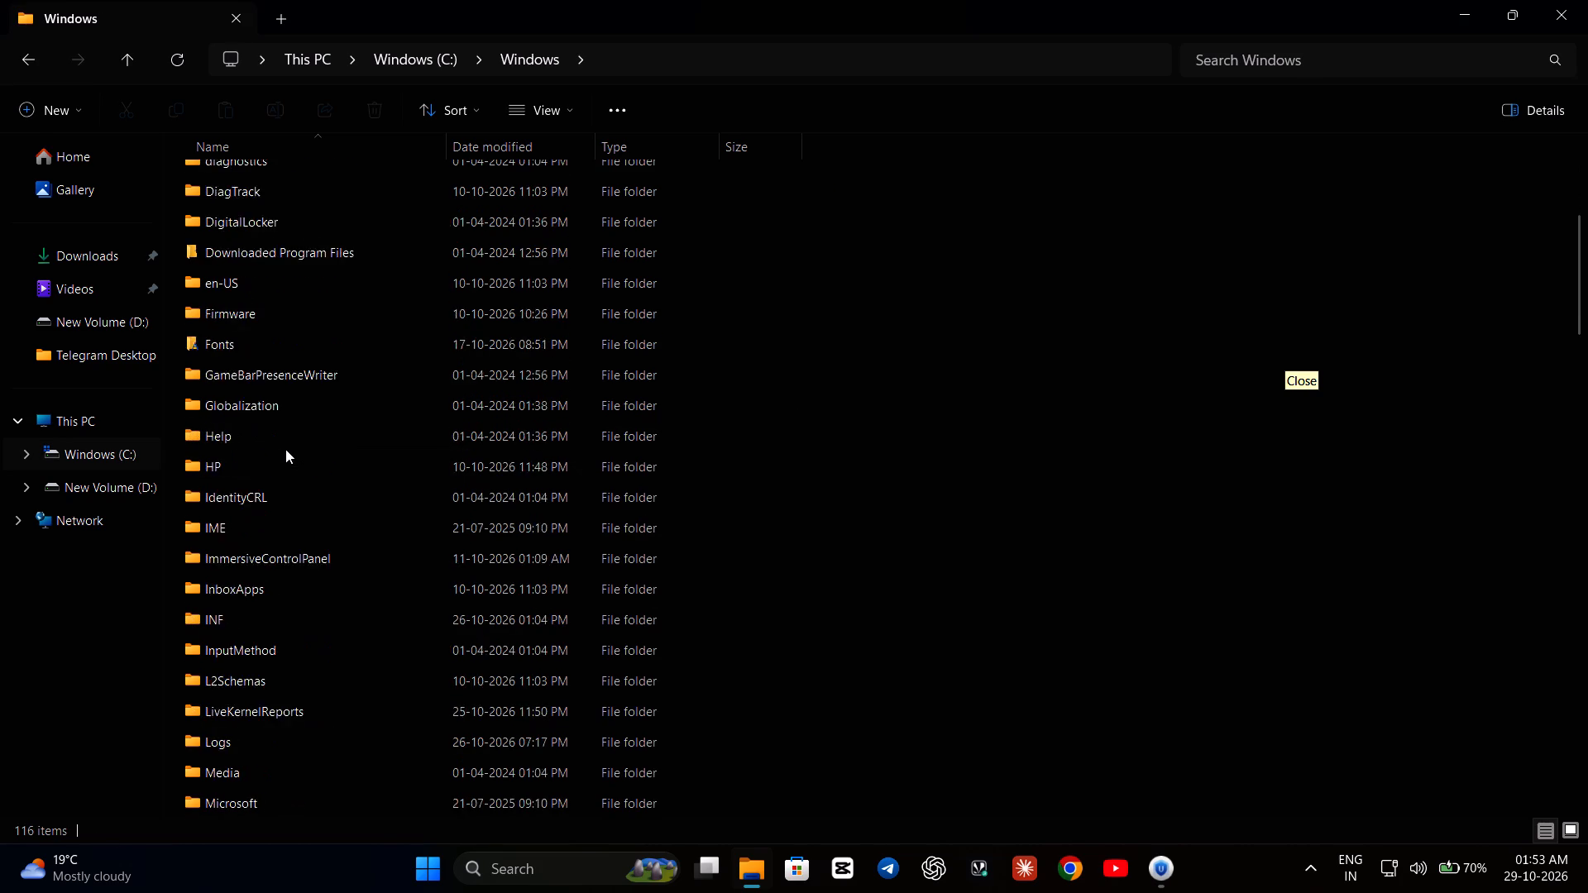
{"action": "scroll", "coordinate": [285, 449], "scroll_direction": "down", "scroll_amount": 18}
{"action": "scroll", "coordinate": [285, 449], "scroll_direction": "down", "scroll_amount": 3}
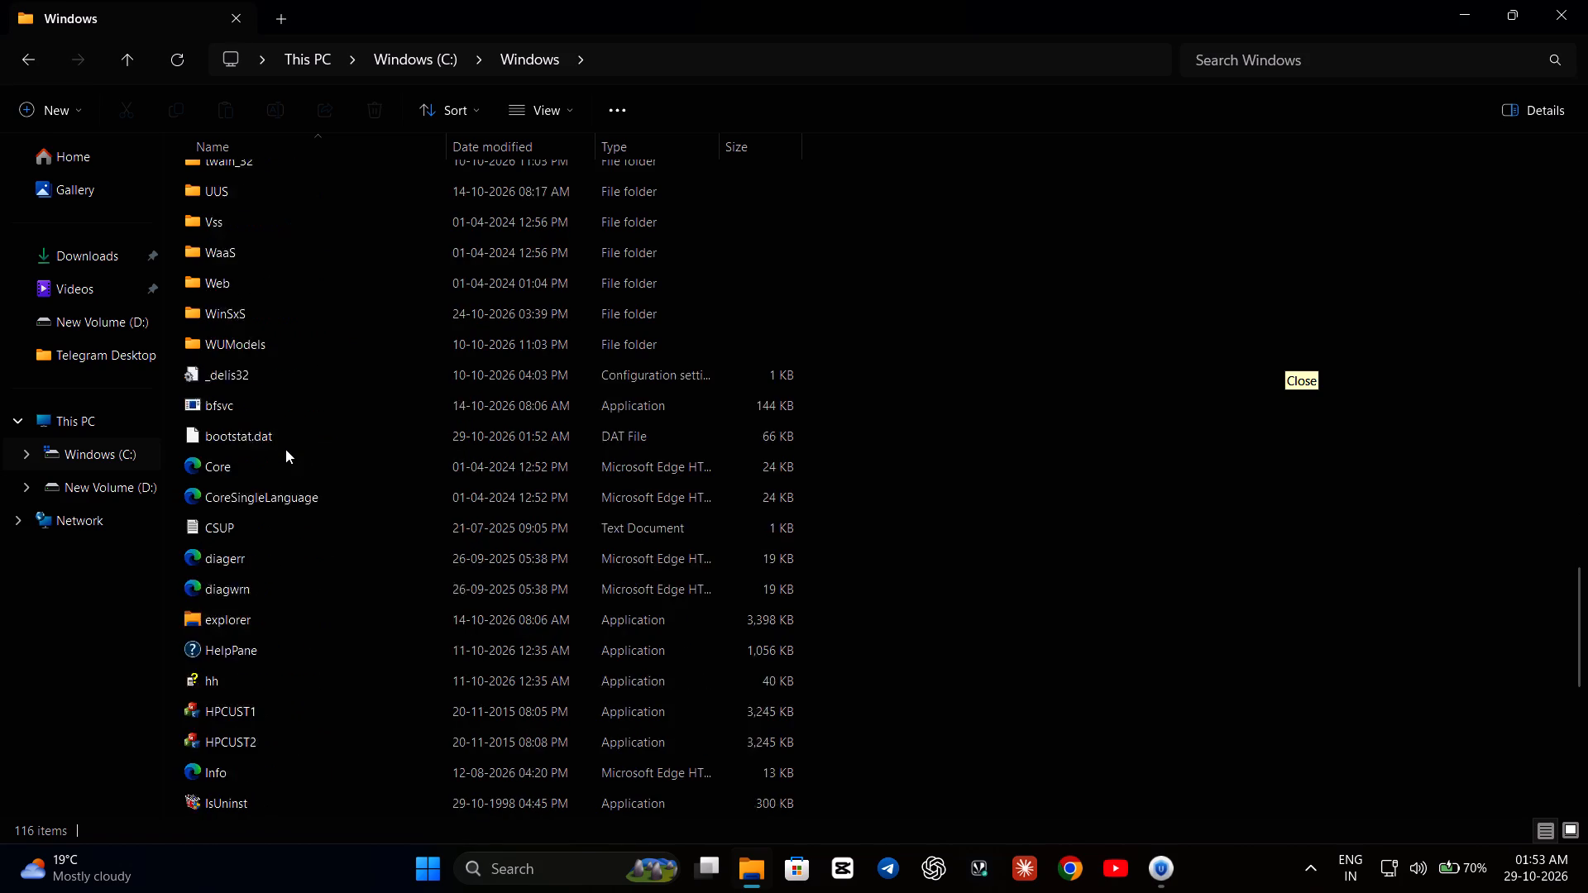
{"action": "scroll", "coordinate": [285, 449], "scroll_direction": "down", "scroll_amount": 1}
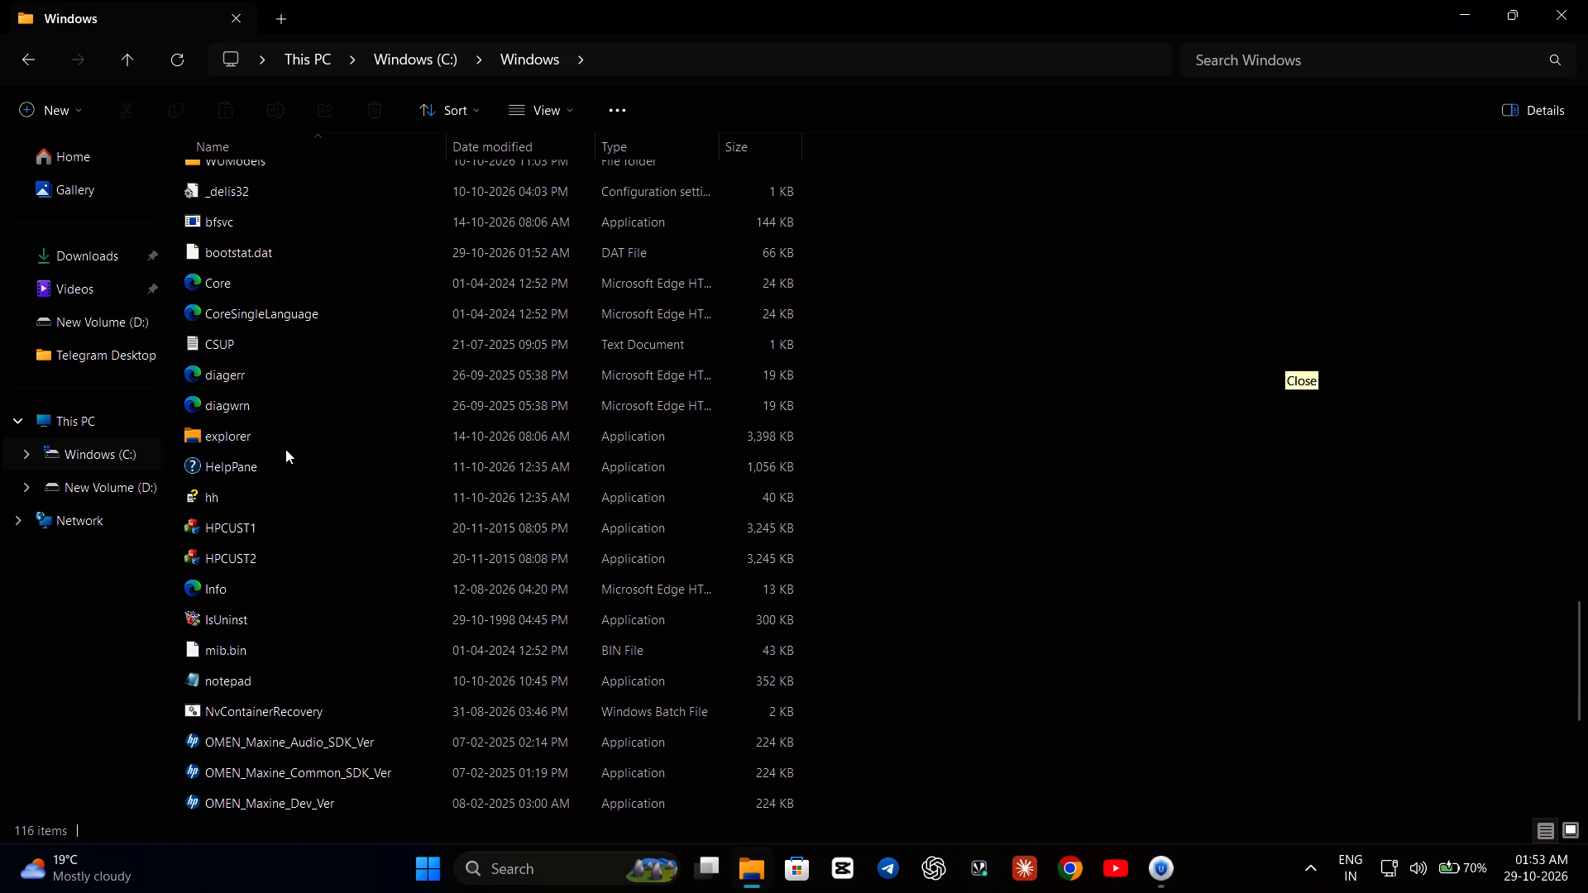
{"action": "scroll", "coordinate": [285, 449], "scroll_direction": "down", "scroll_amount": 1}
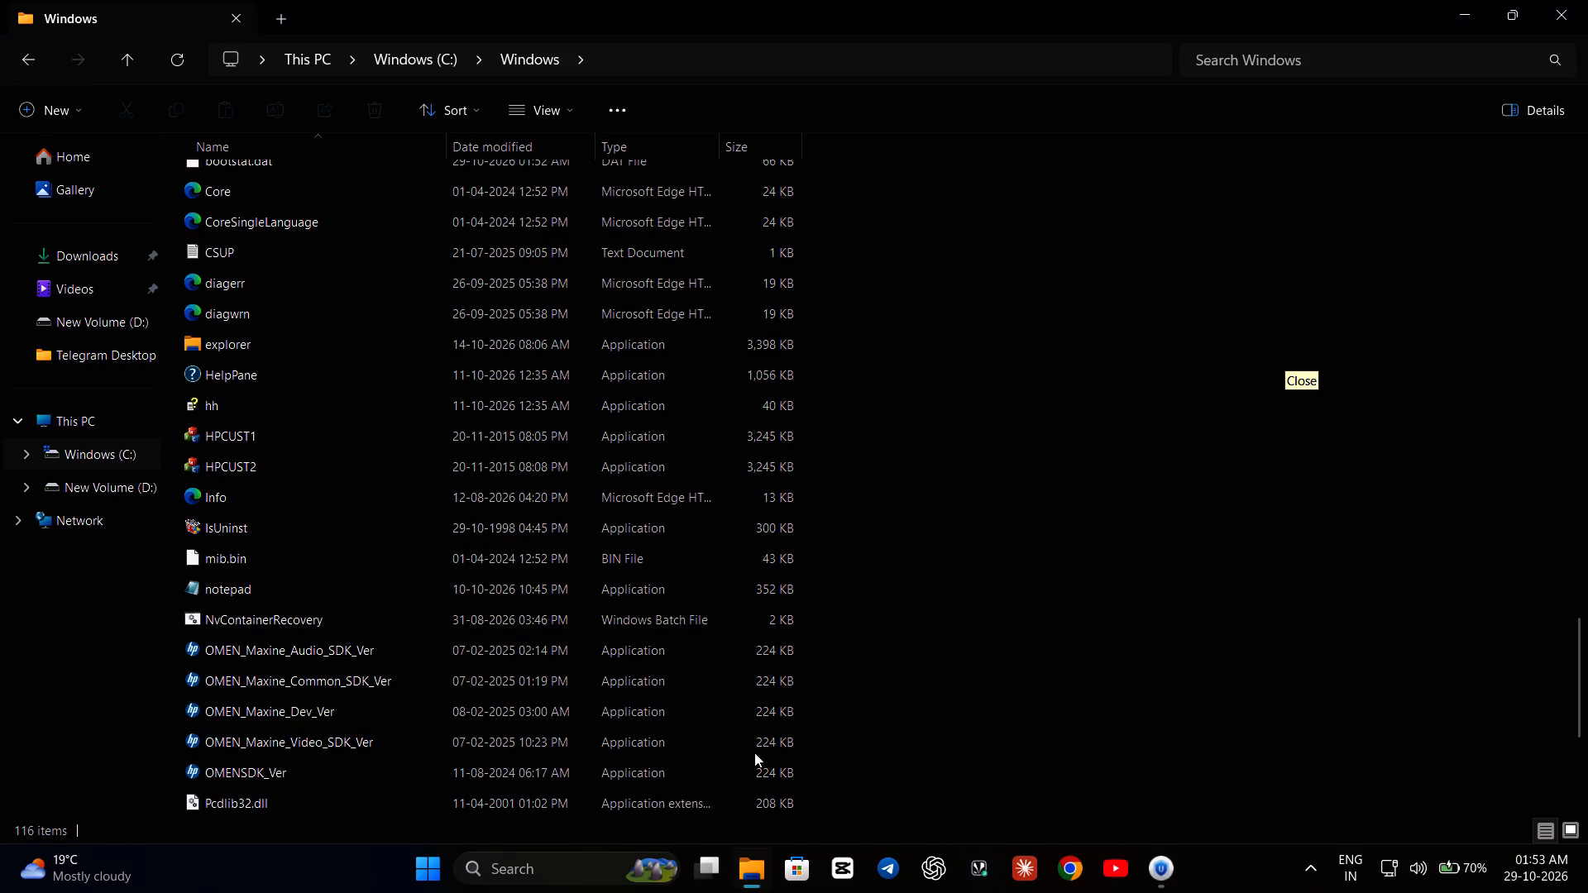
Relaunch CapCut, decline notifications and open the Draft settings.
{"action": "left_click", "coordinate": [839, 866]}
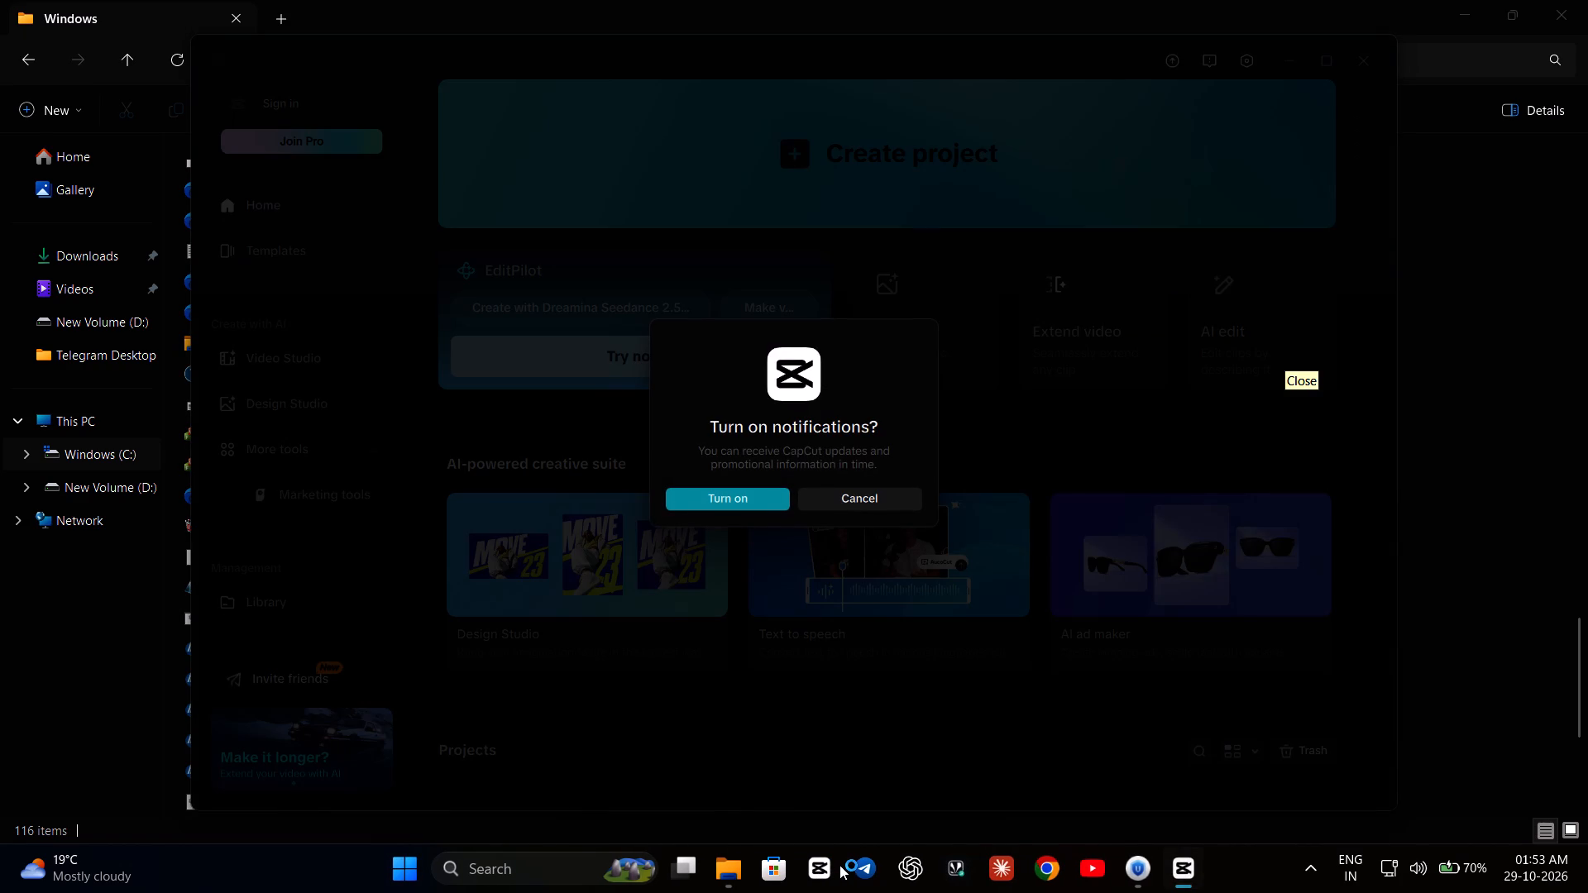
{"action": "left_click", "coordinate": [825, 500]}
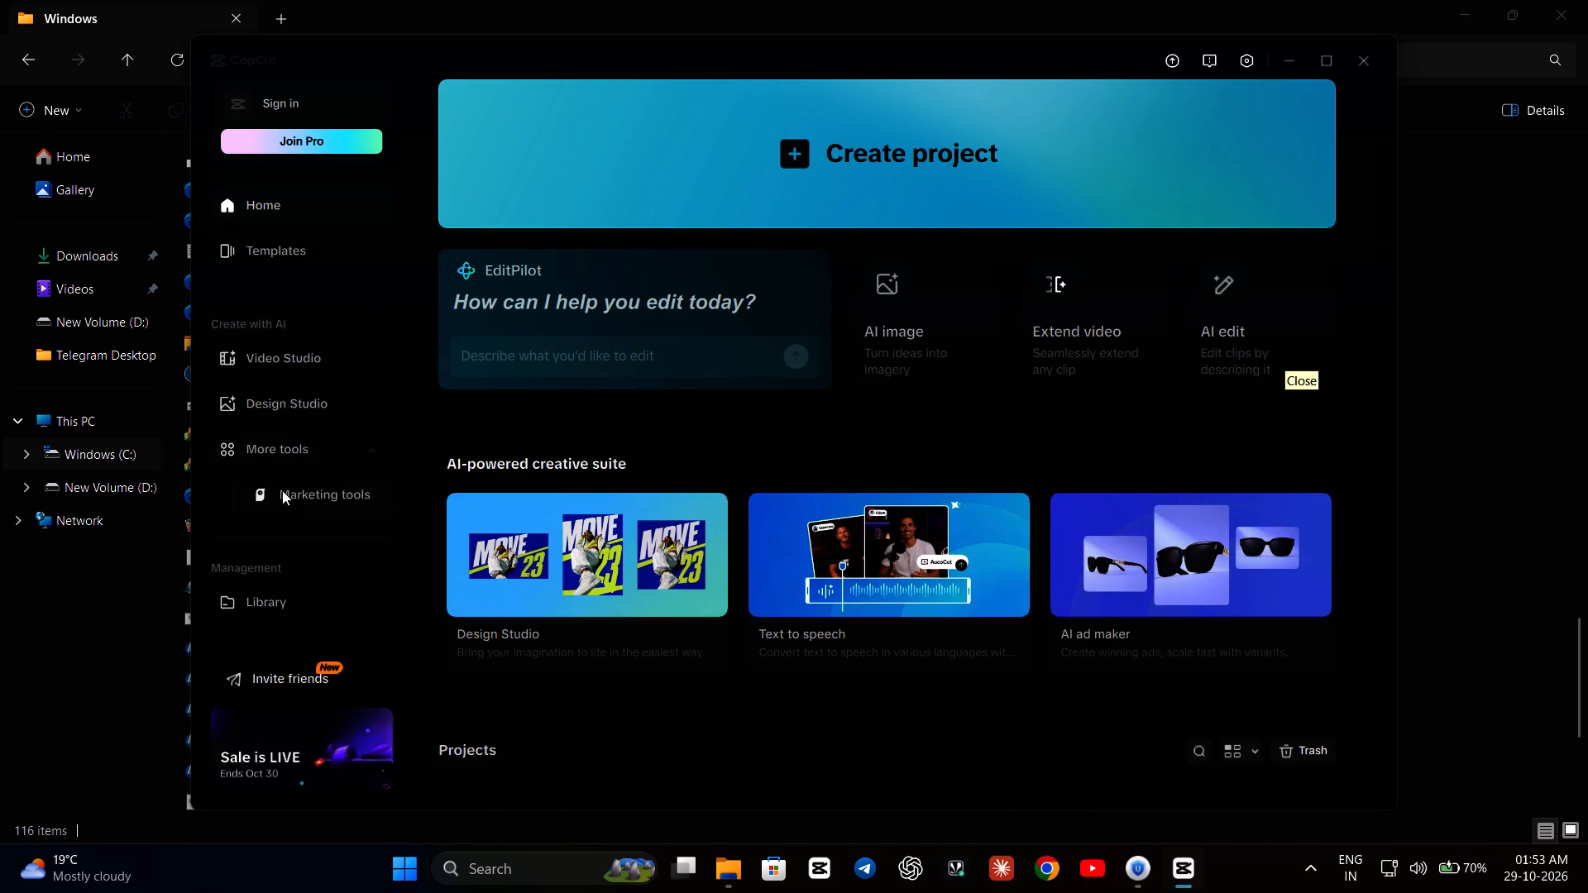
{"action": "scroll", "coordinate": [288, 556], "scroll_direction": "down", "scroll_amount": 3}
{"action": "scroll", "coordinate": [288, 561], "scroll_direction": "up", "scroll_amount": 3}
{"action": "left_click", "coordinate": [1250, 55]}
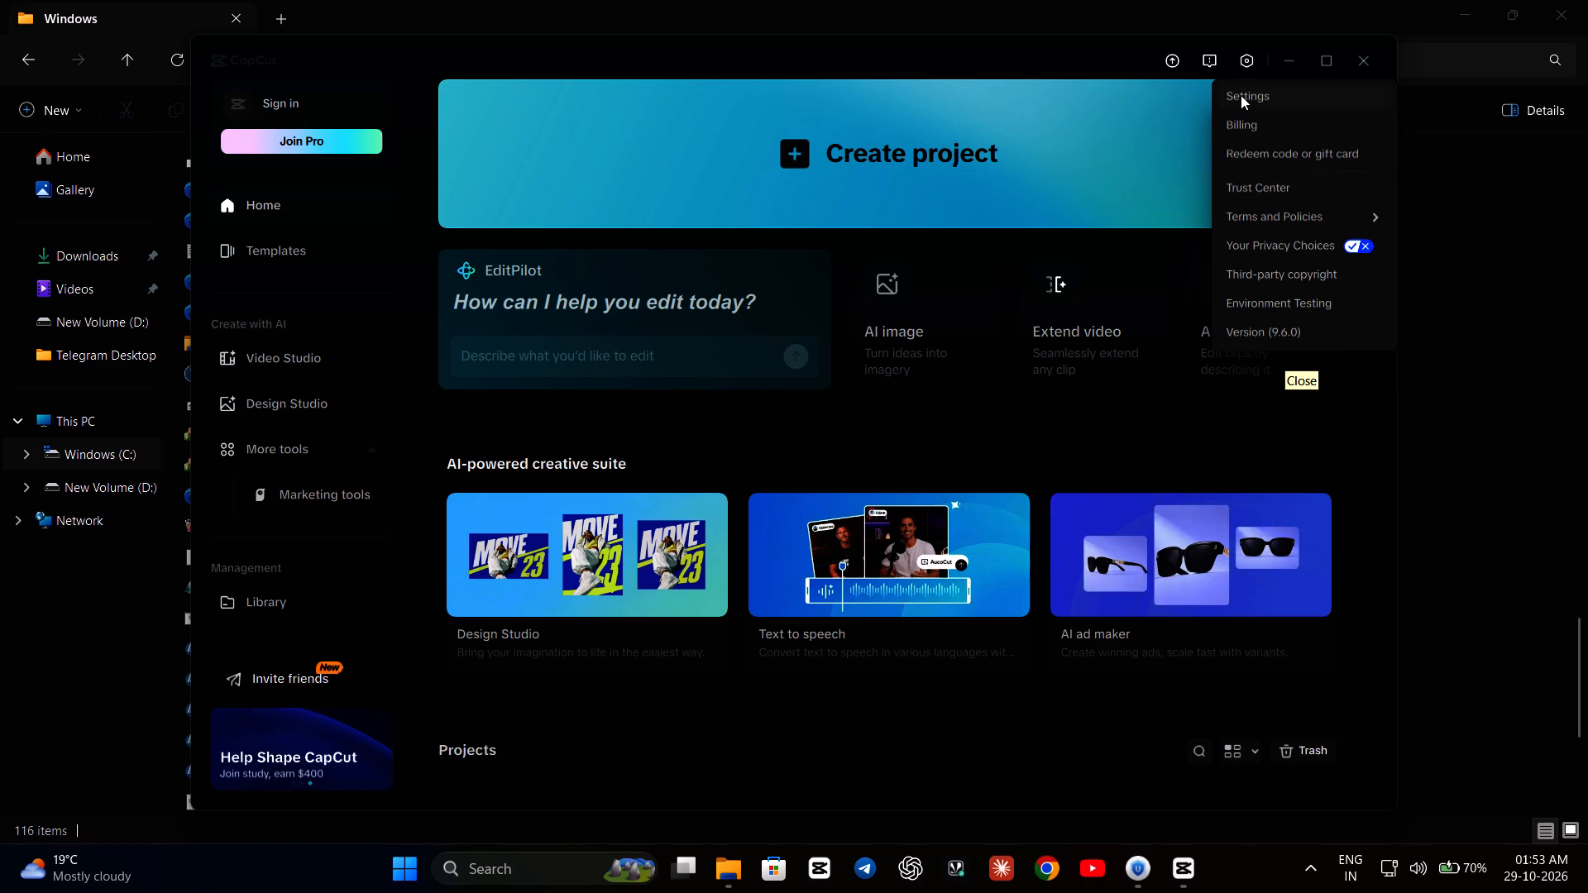
{"action": "left_click", "coordinate": [1241, 95]}
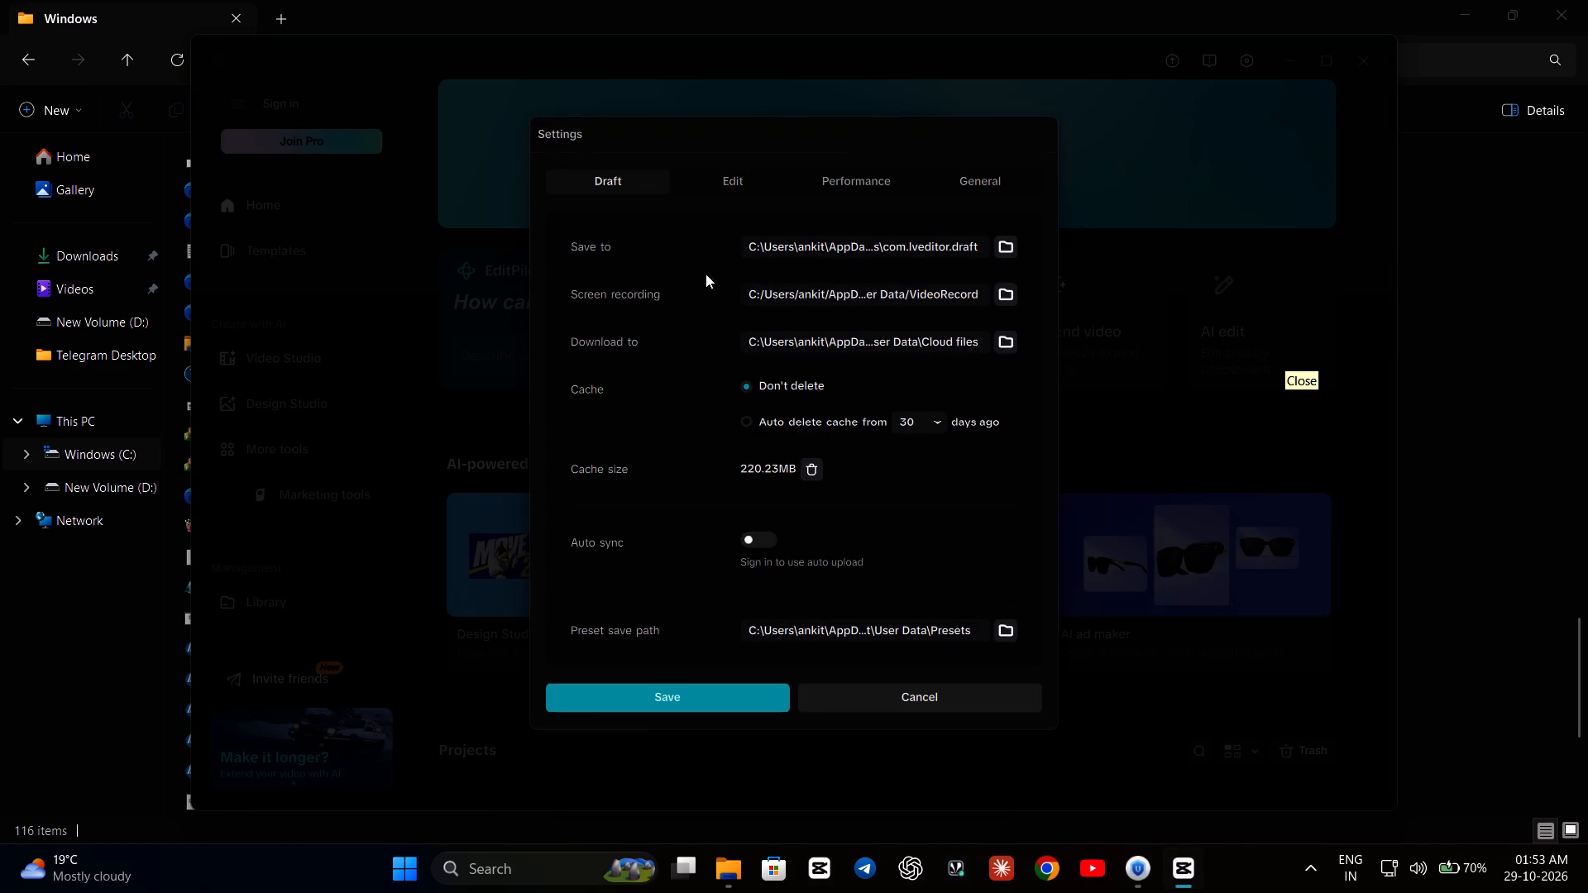
{"action": "scroll", "coordinate": [690, 427], "scroll_direction": "down", "scroll_amount": 1}
Create a folder named capcut on New Volume (D:) and select it as the preset save path.
{"action": "left_click", "coordinate": [1004, 645]}
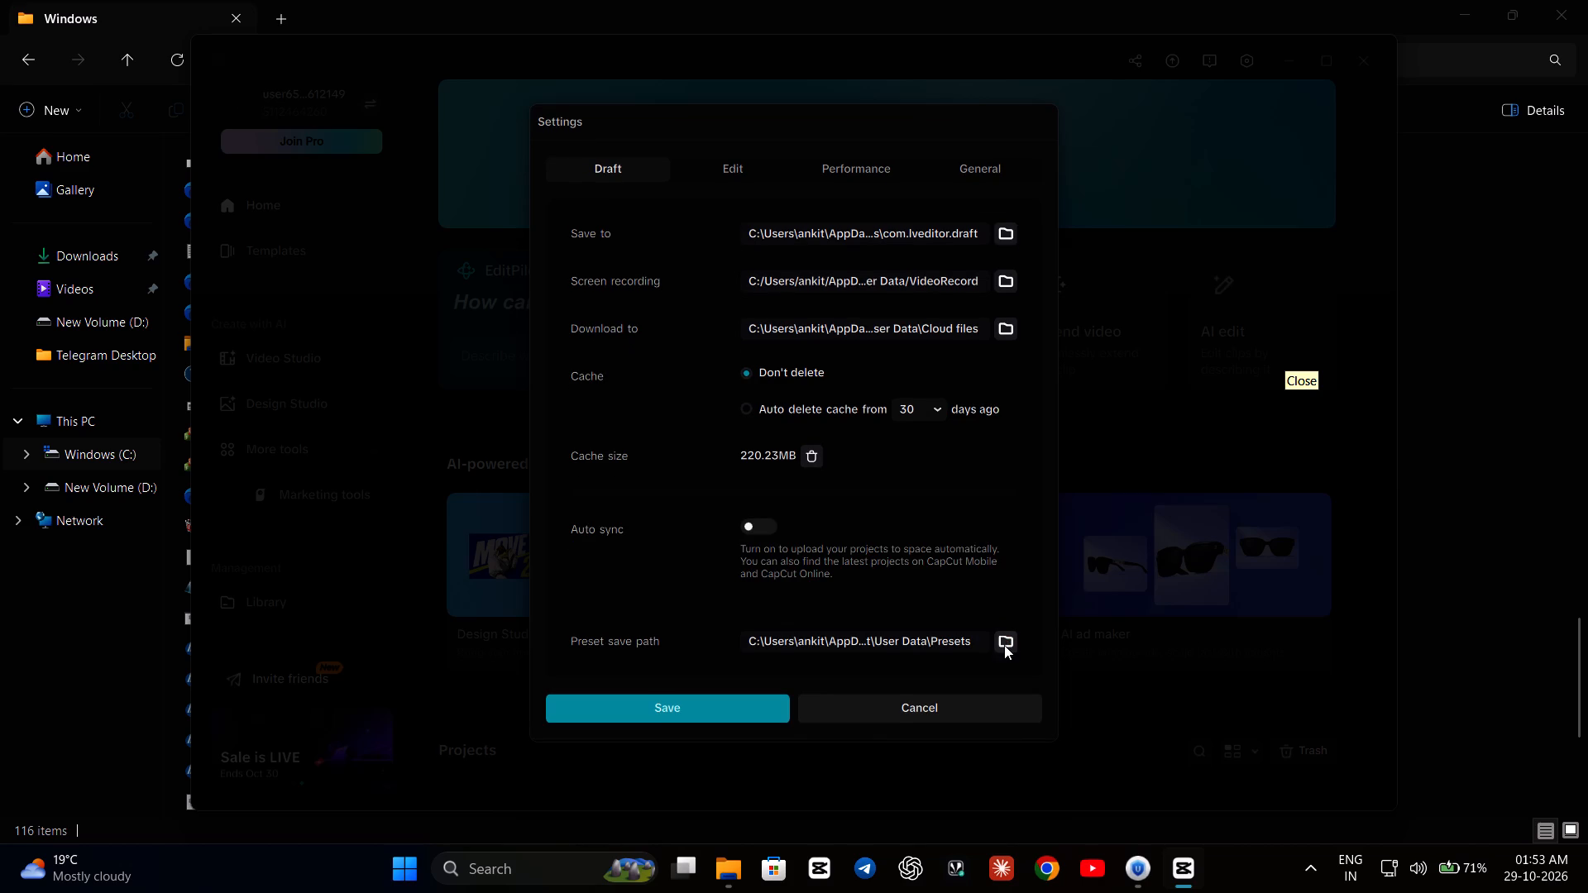
{"action": "scroll", "coordinate": [640, 424], "scroll_direction": "down", "scroll_amount": 2}
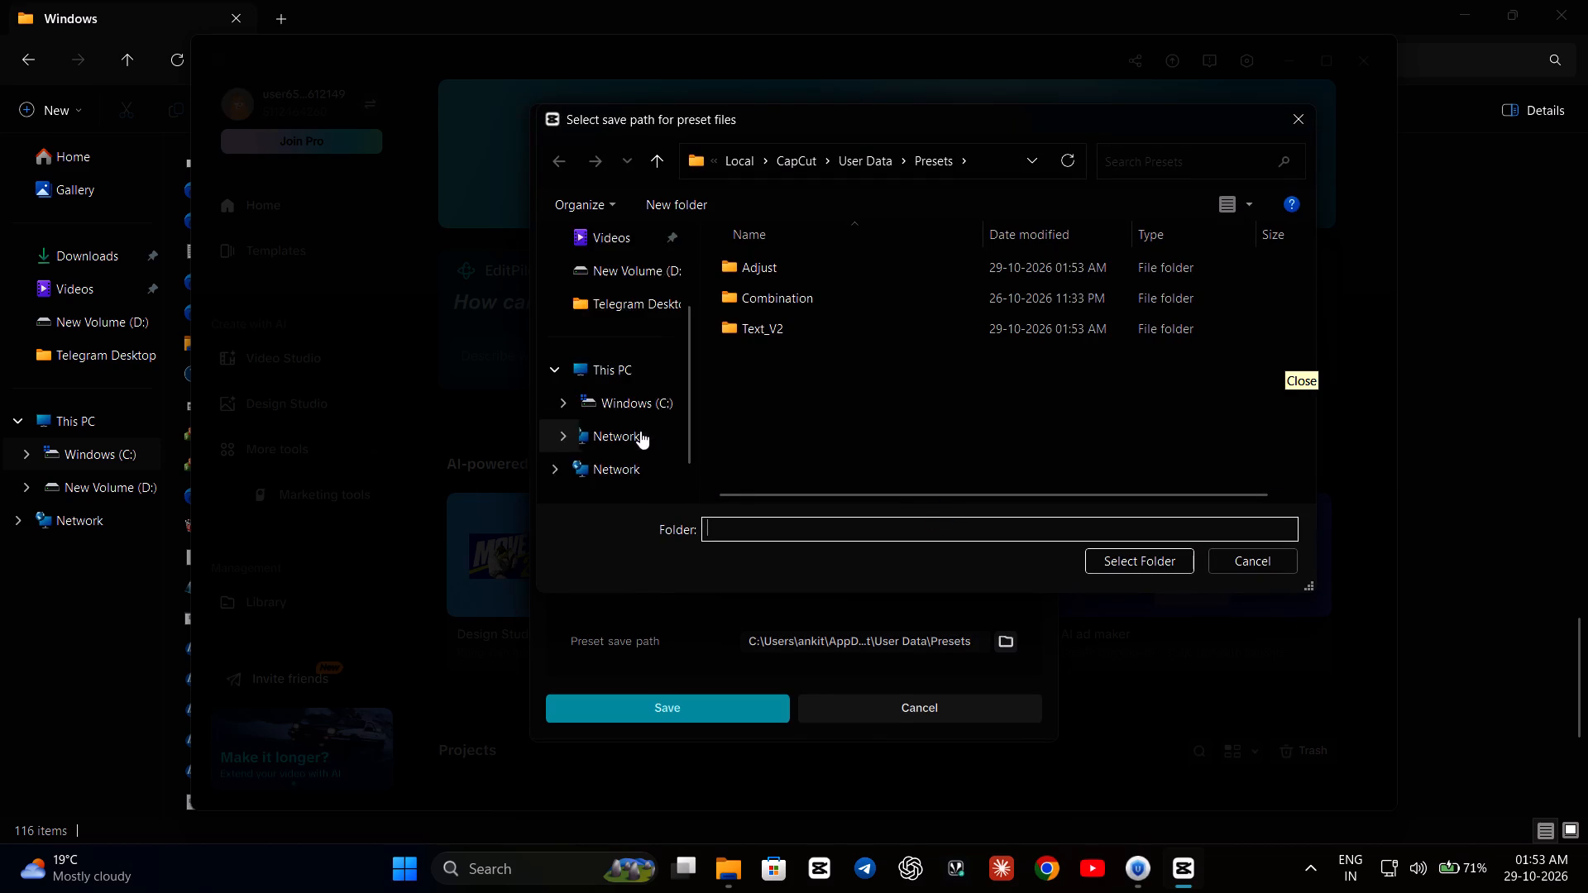
{"action": "left_click", "coordinate": [631, 394]}
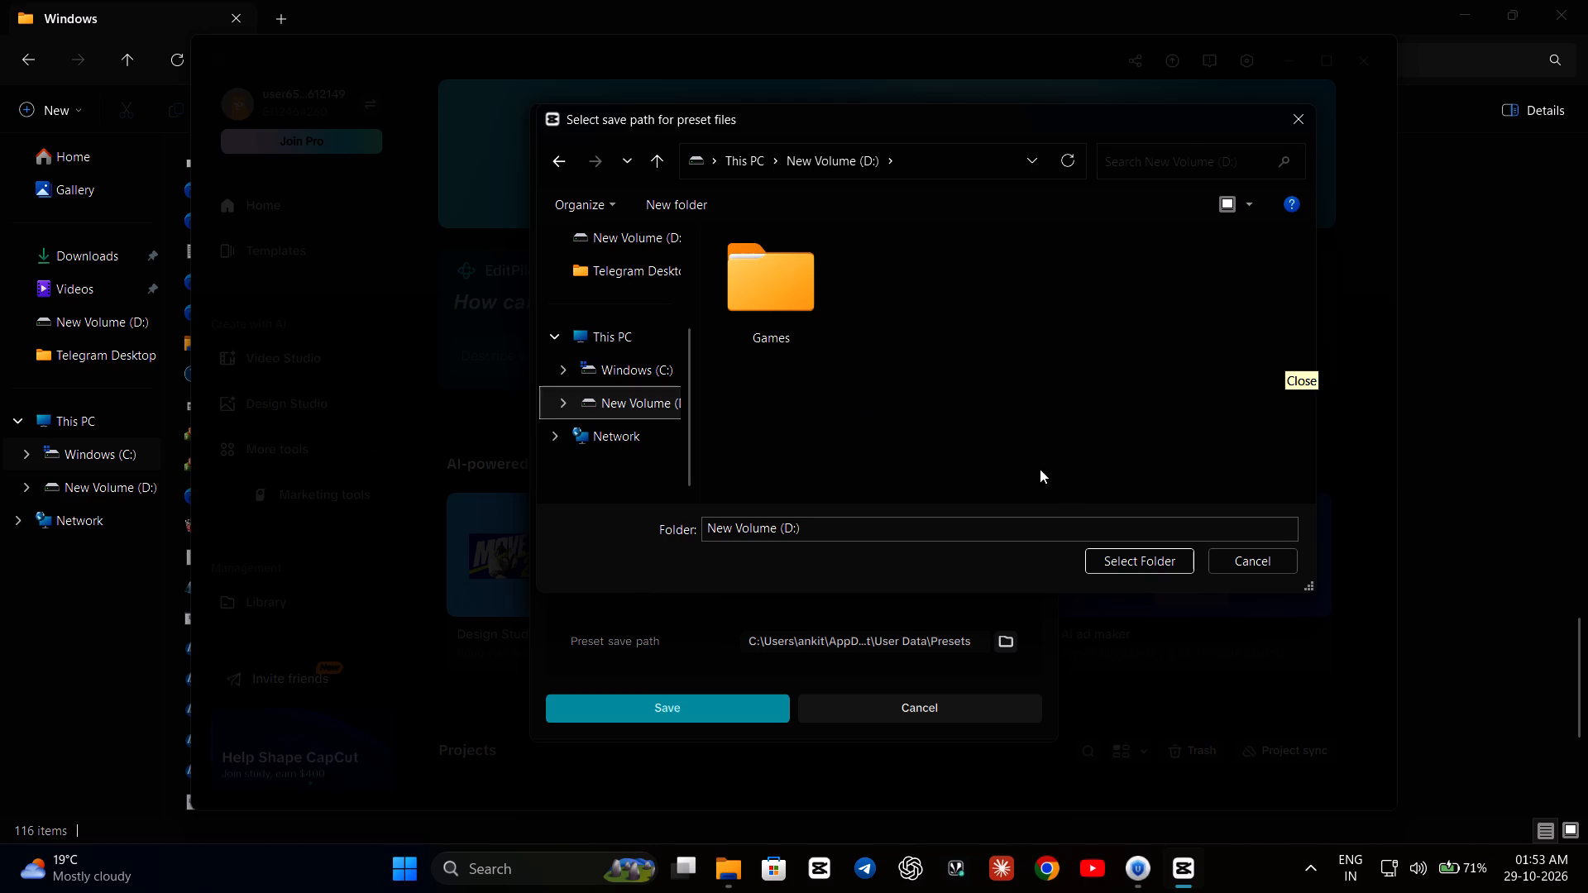
{"action": "right_click", "coordinate": [973, 409]}
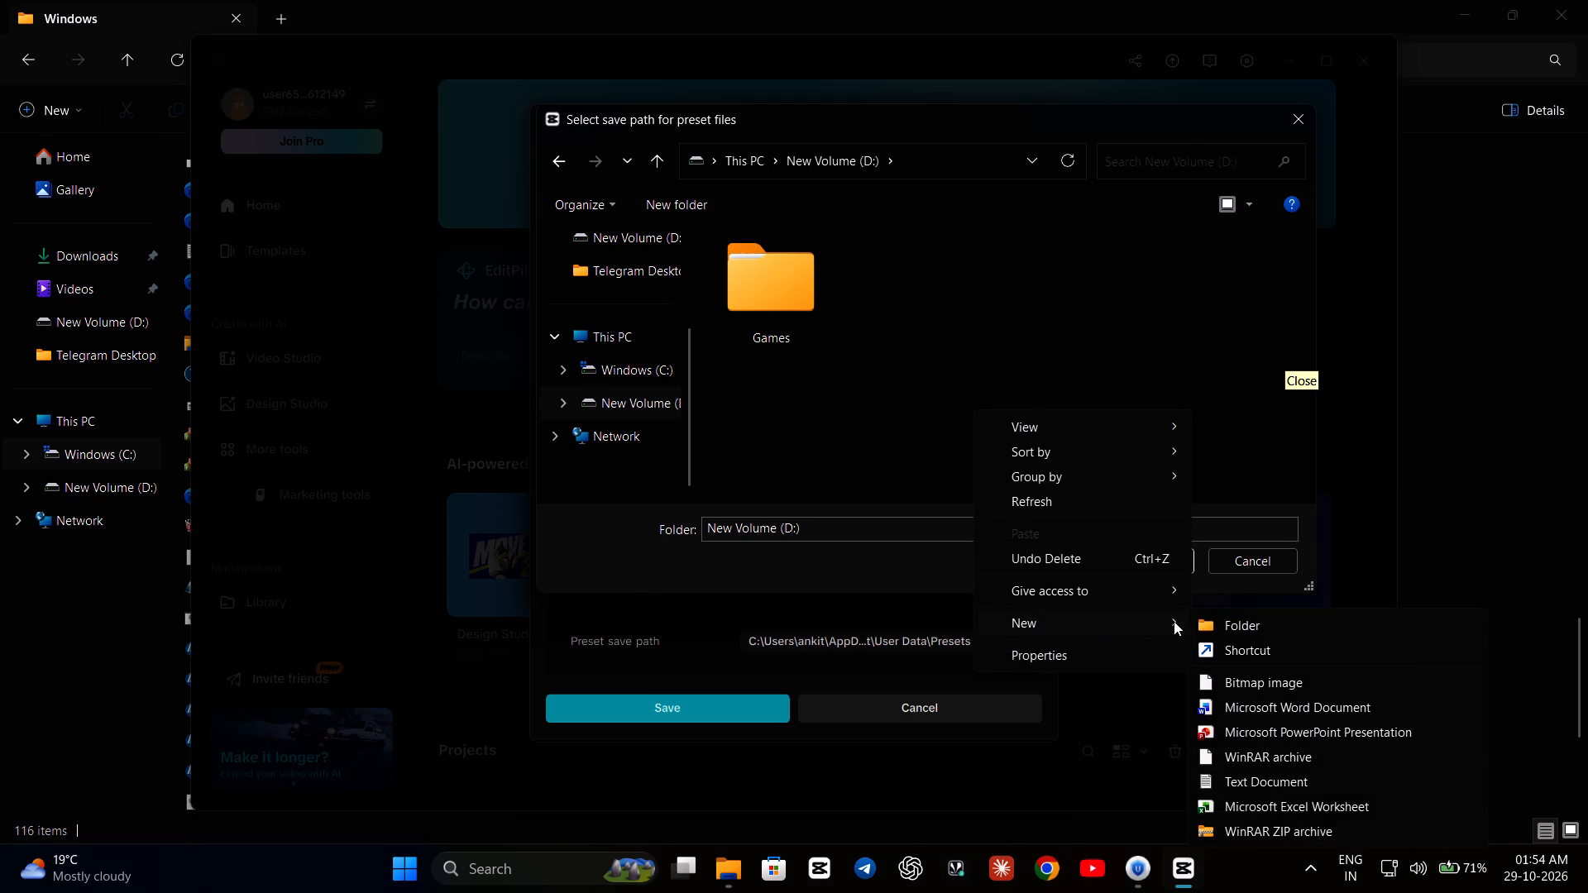
{"action": "left_click", "coordinate": [1209, 622]}
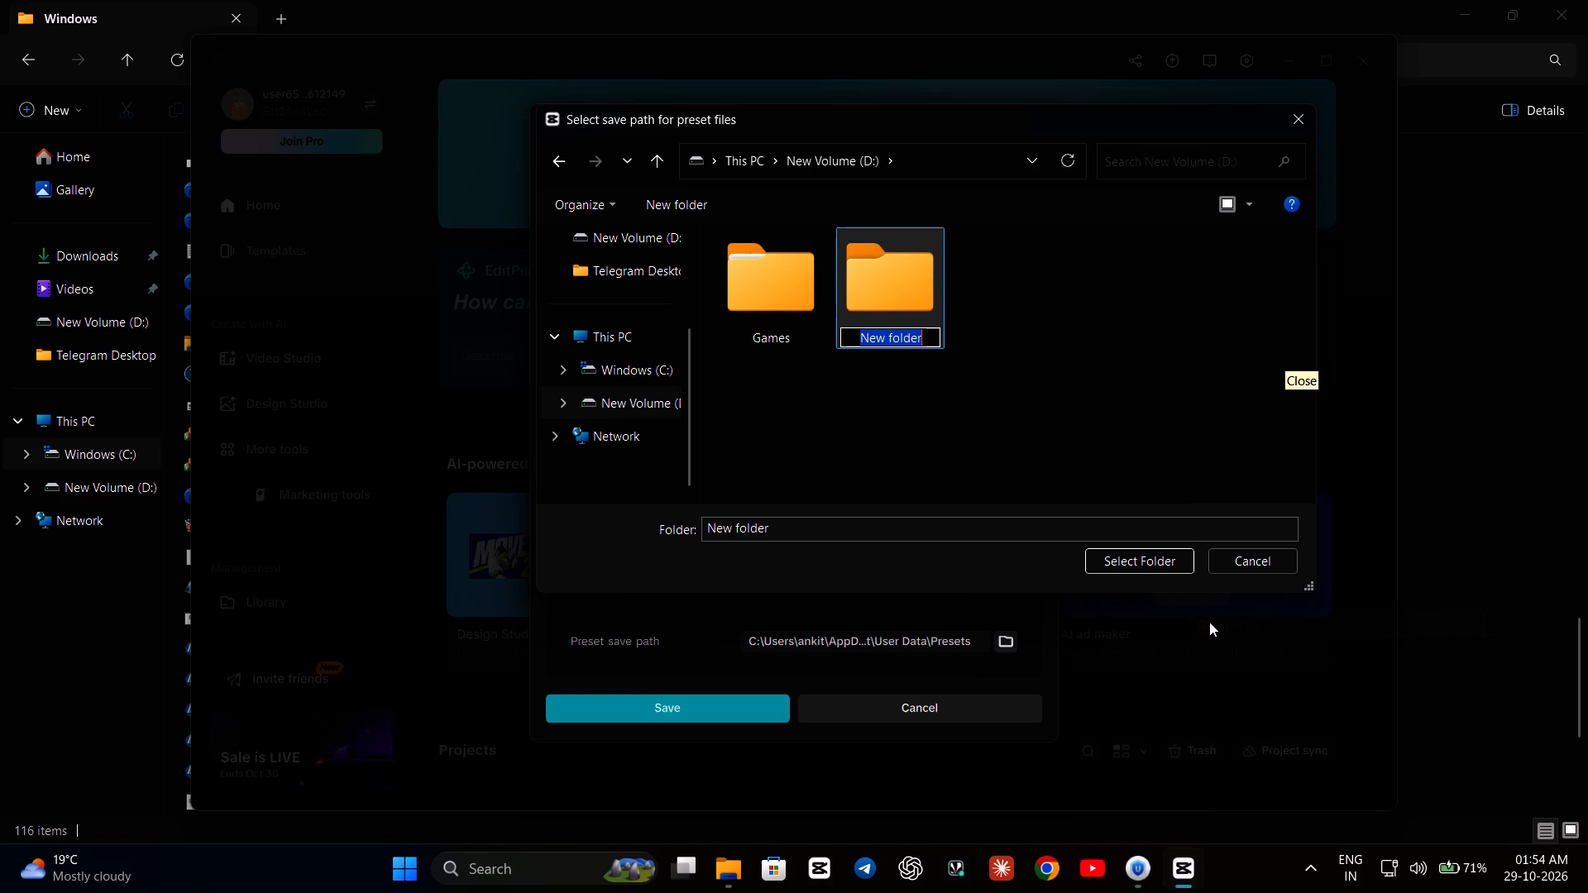
{"action": "type", "text": "ca"}
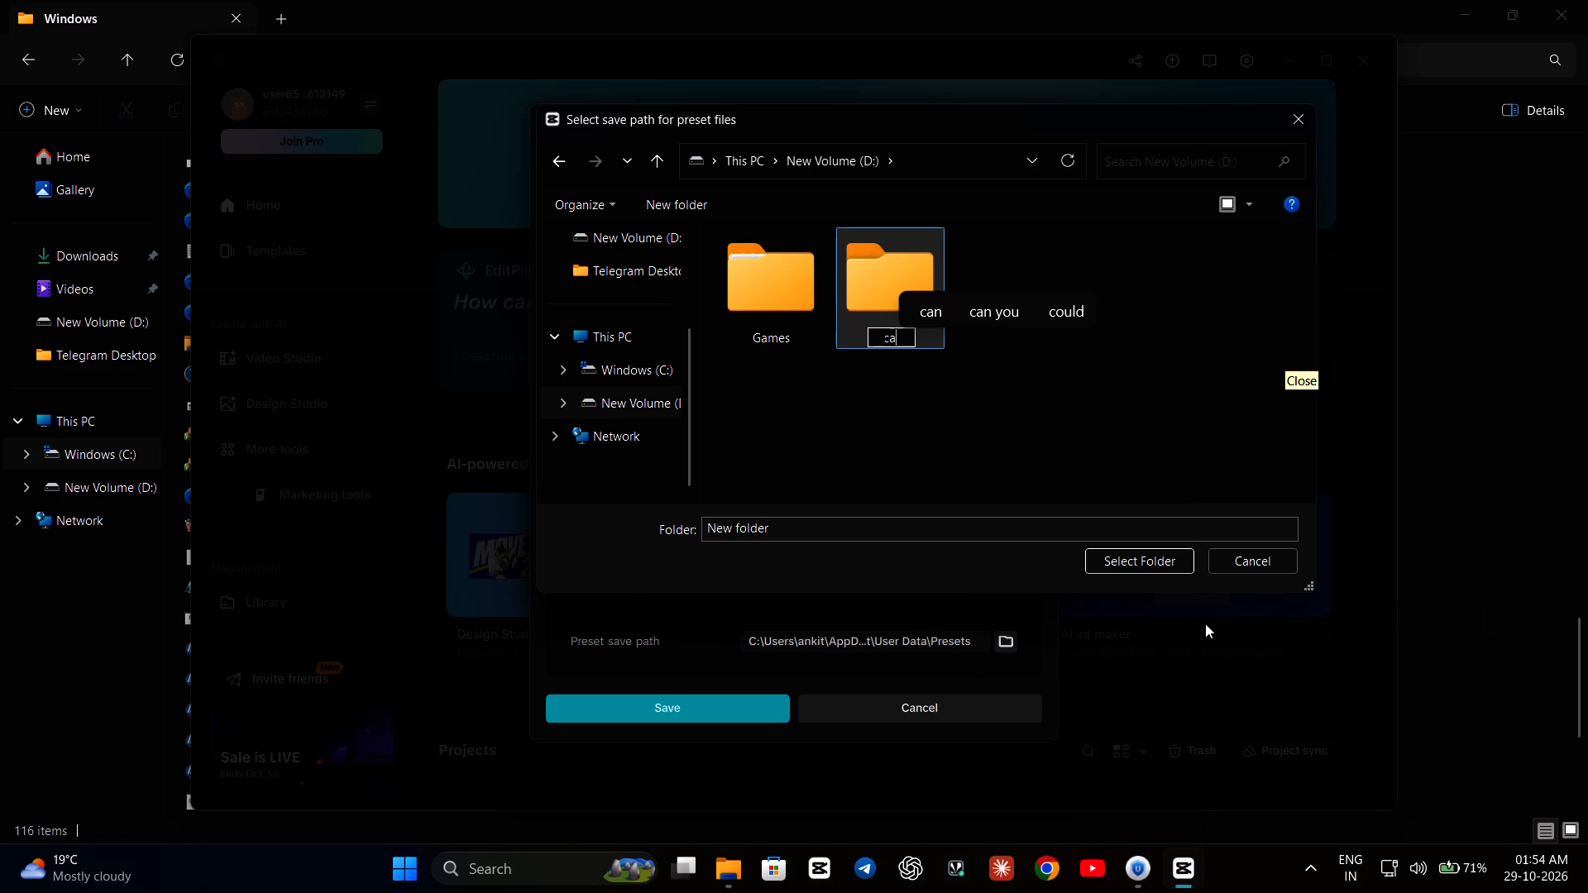
{"action": "type", "text": "pcut"}
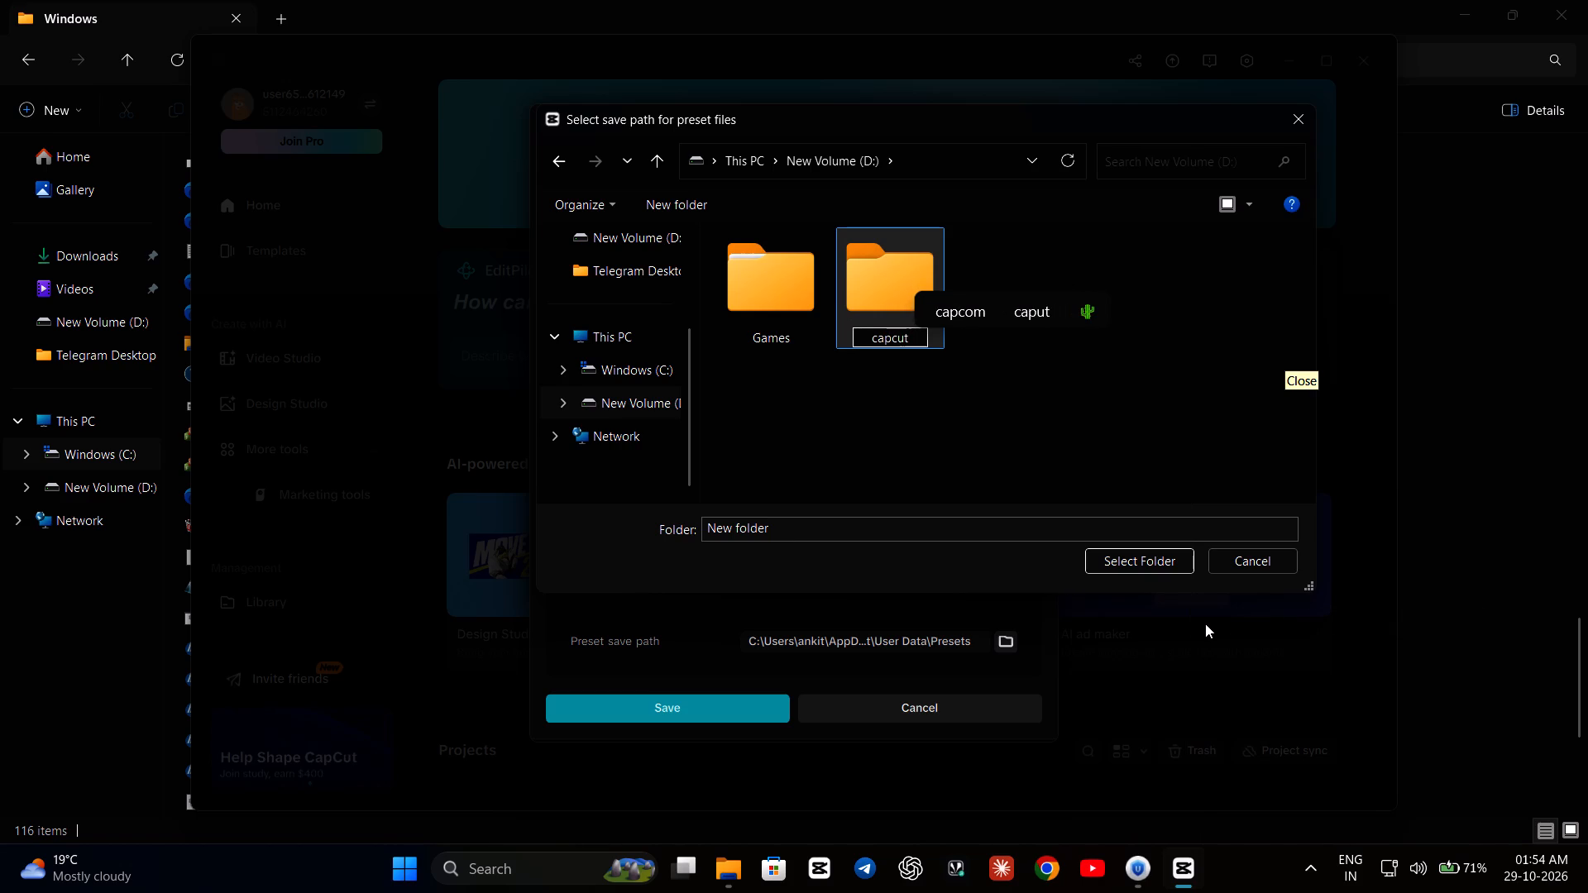
{"action": "left_click", "coordinate": [1114, 558]}
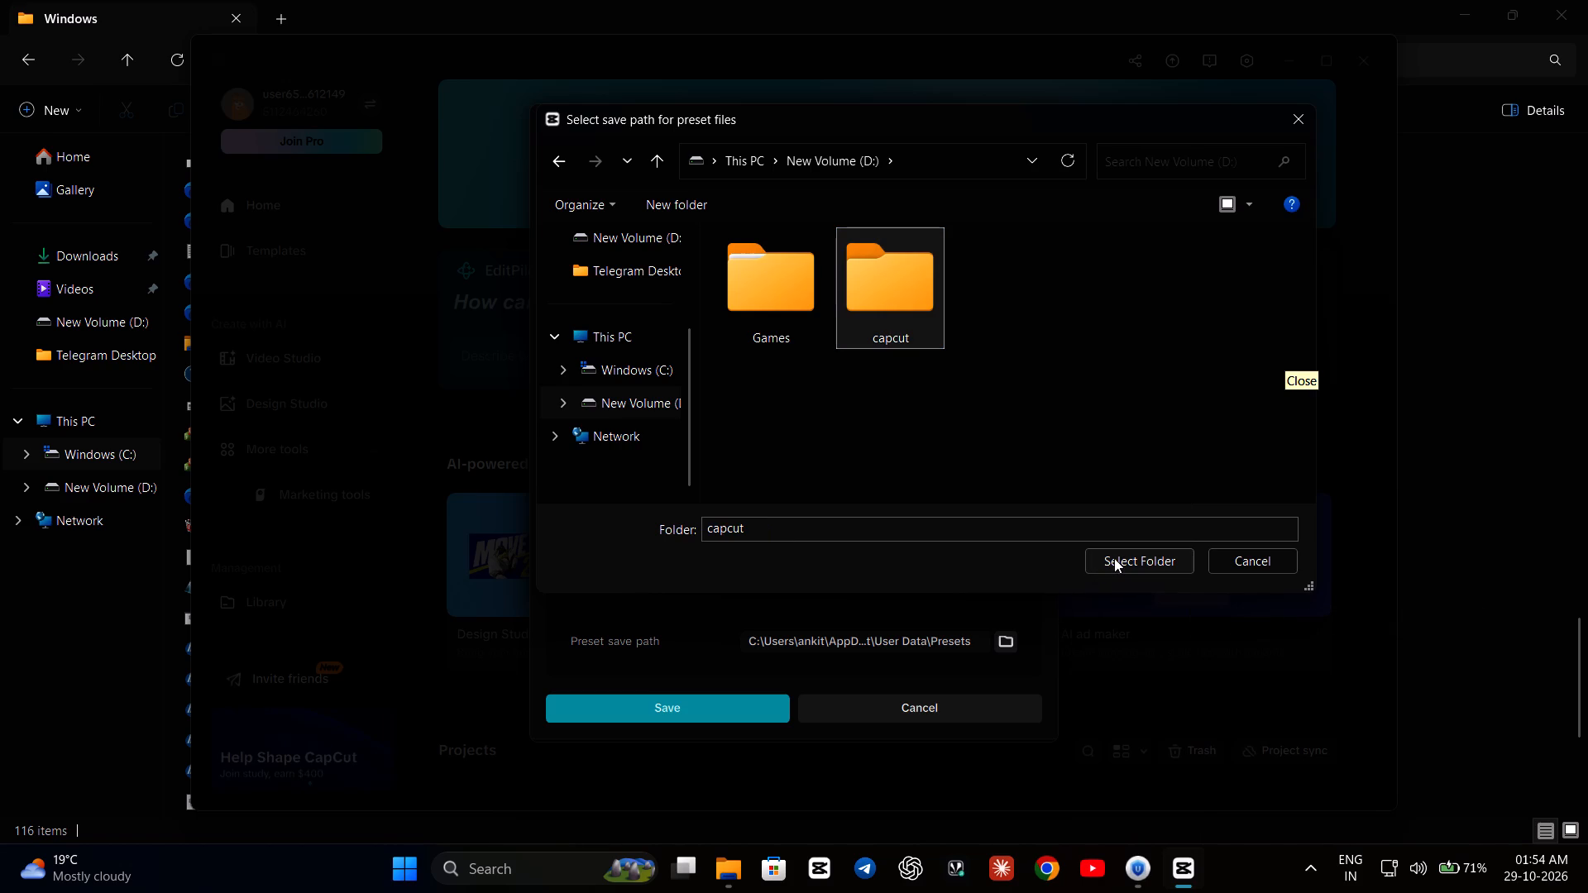
{"action": "left_click", "coordinate": [1114, 558]}
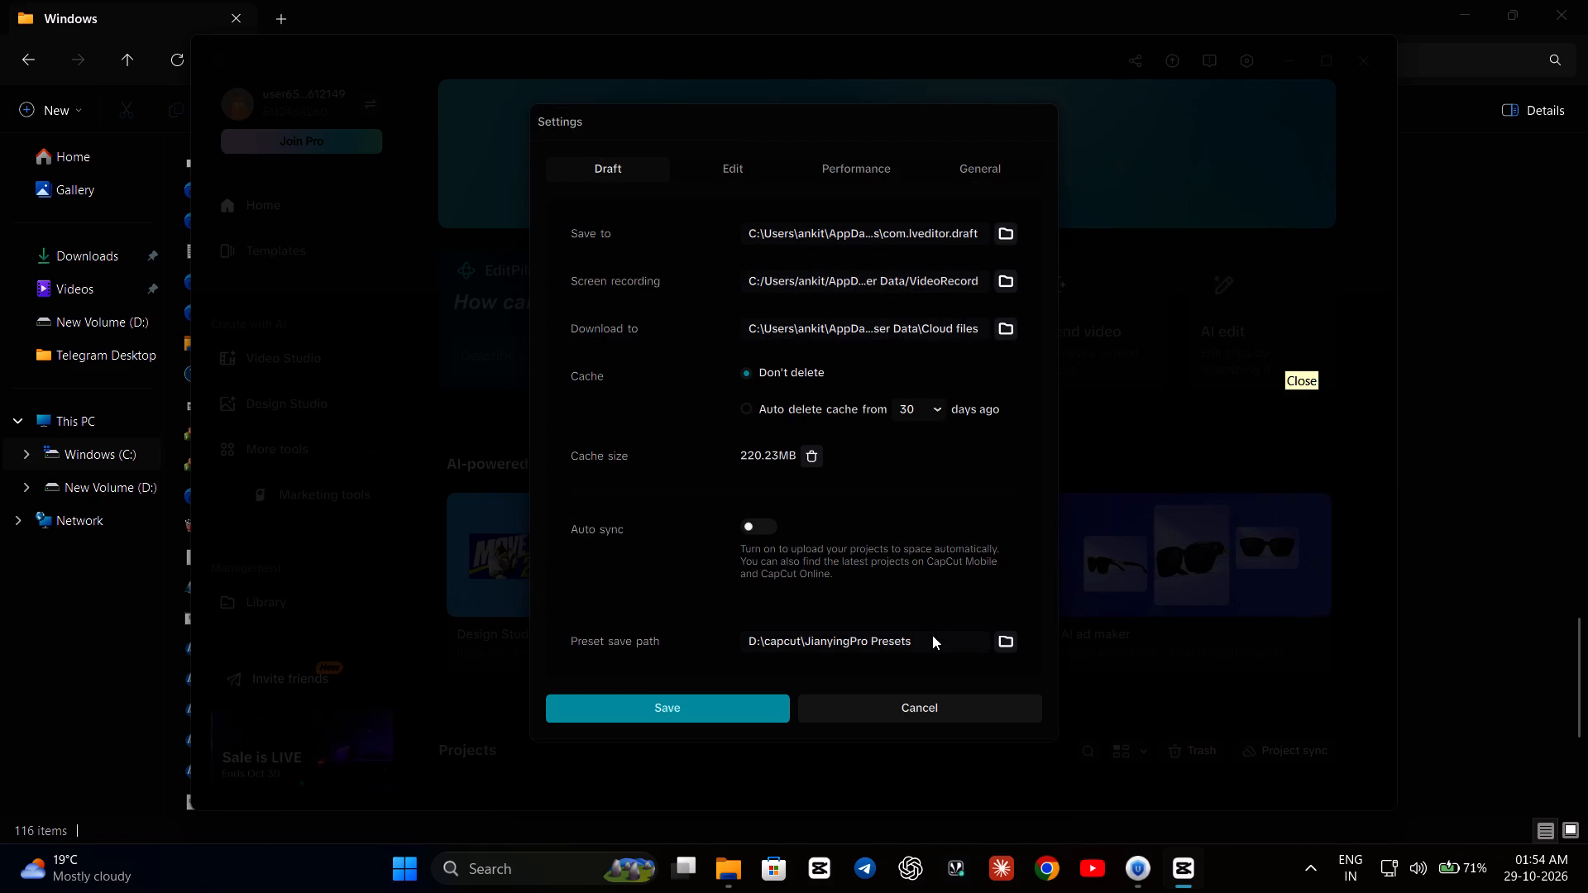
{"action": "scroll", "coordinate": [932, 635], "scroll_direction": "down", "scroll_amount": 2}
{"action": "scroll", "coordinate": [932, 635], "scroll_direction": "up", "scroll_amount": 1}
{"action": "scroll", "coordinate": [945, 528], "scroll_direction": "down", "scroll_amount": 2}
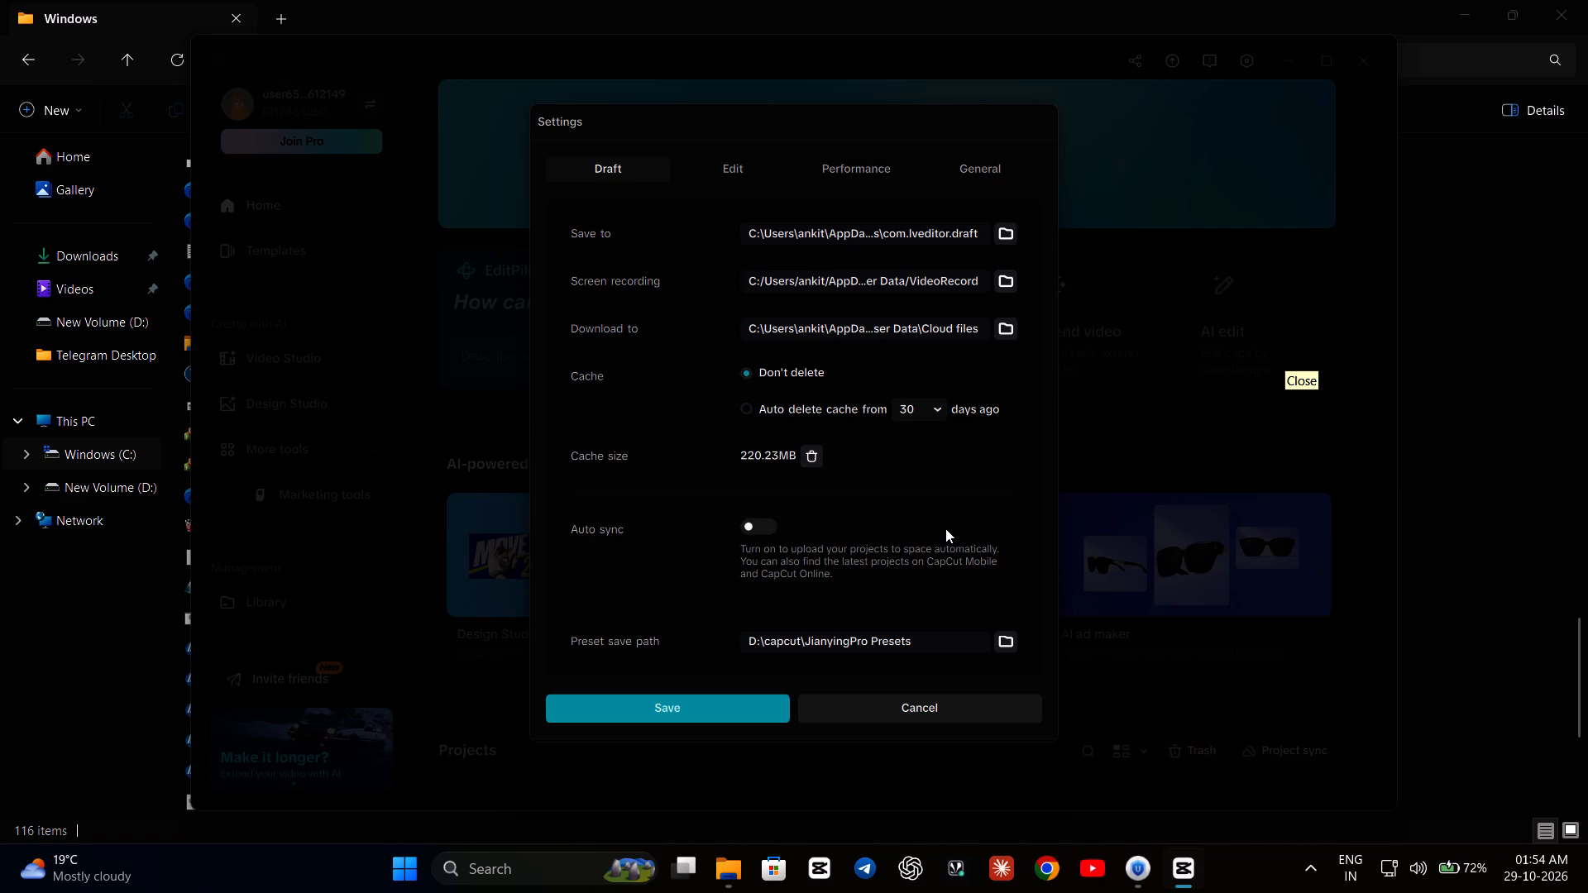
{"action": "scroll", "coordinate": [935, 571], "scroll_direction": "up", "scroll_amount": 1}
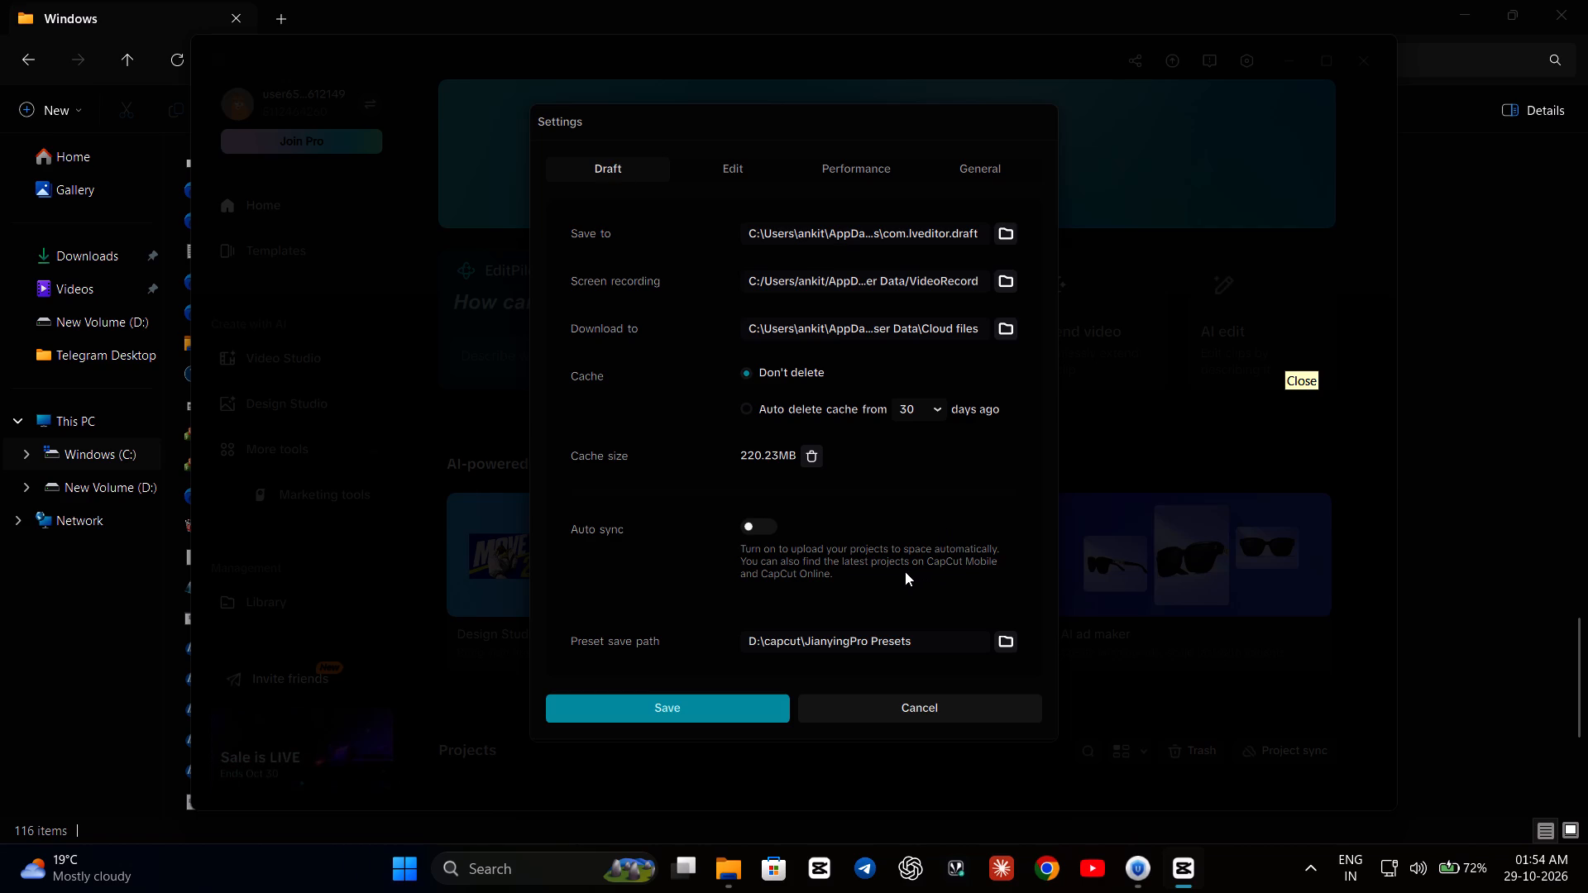
Check the JianyingPro Presets folder inside D:\capcut in File Explorer, and close the window.
{"action": "left_click", "coordinate": [749, 883]}
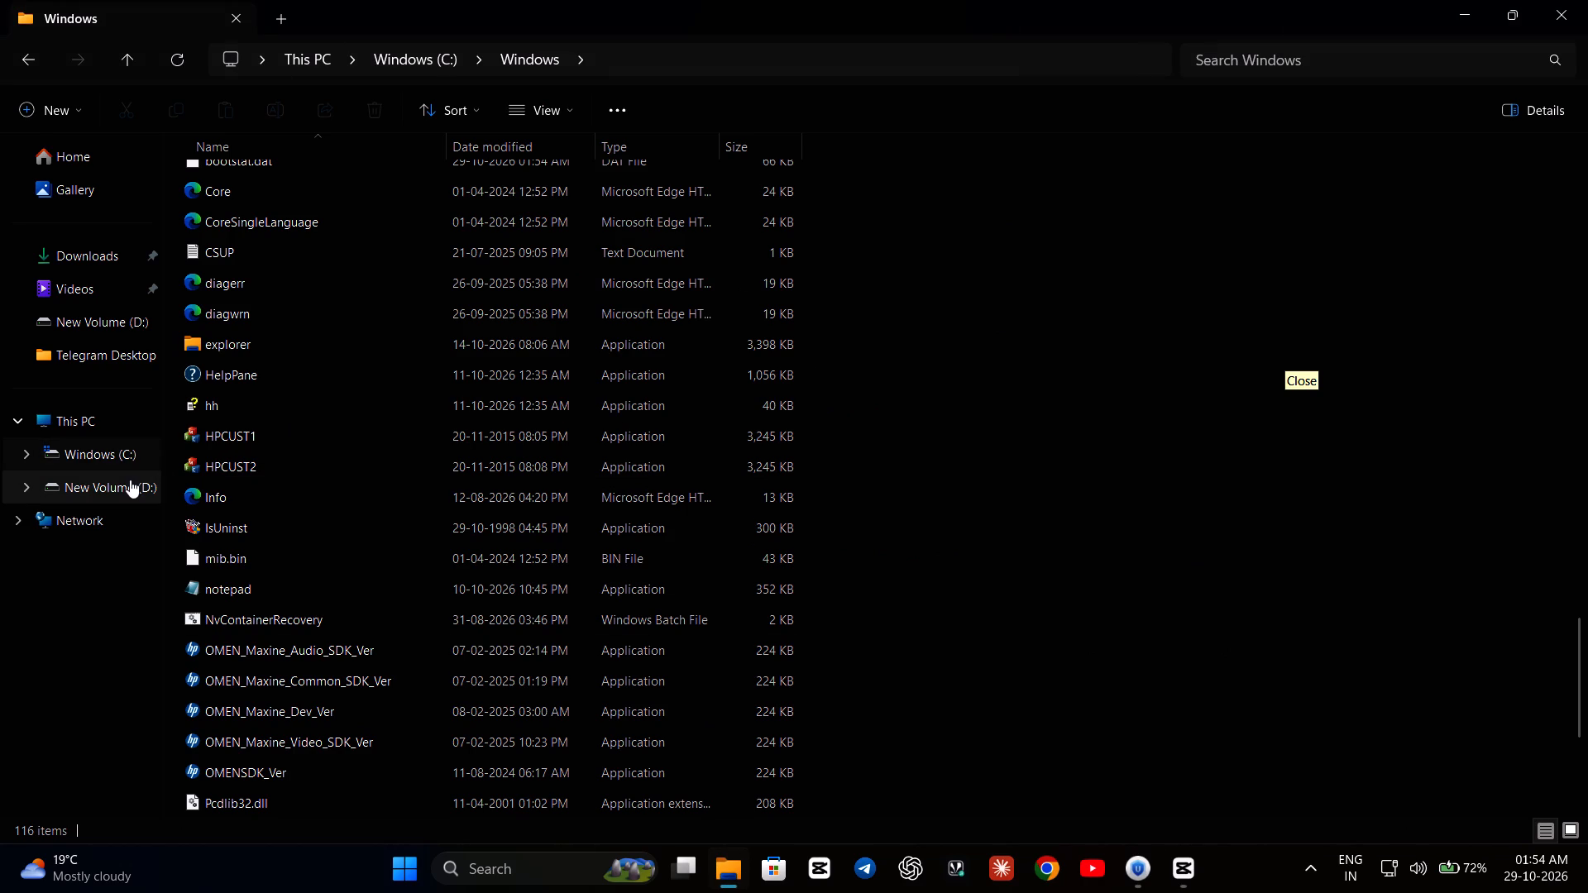
{"action": "left_click", "coordinate": [130, 480]}
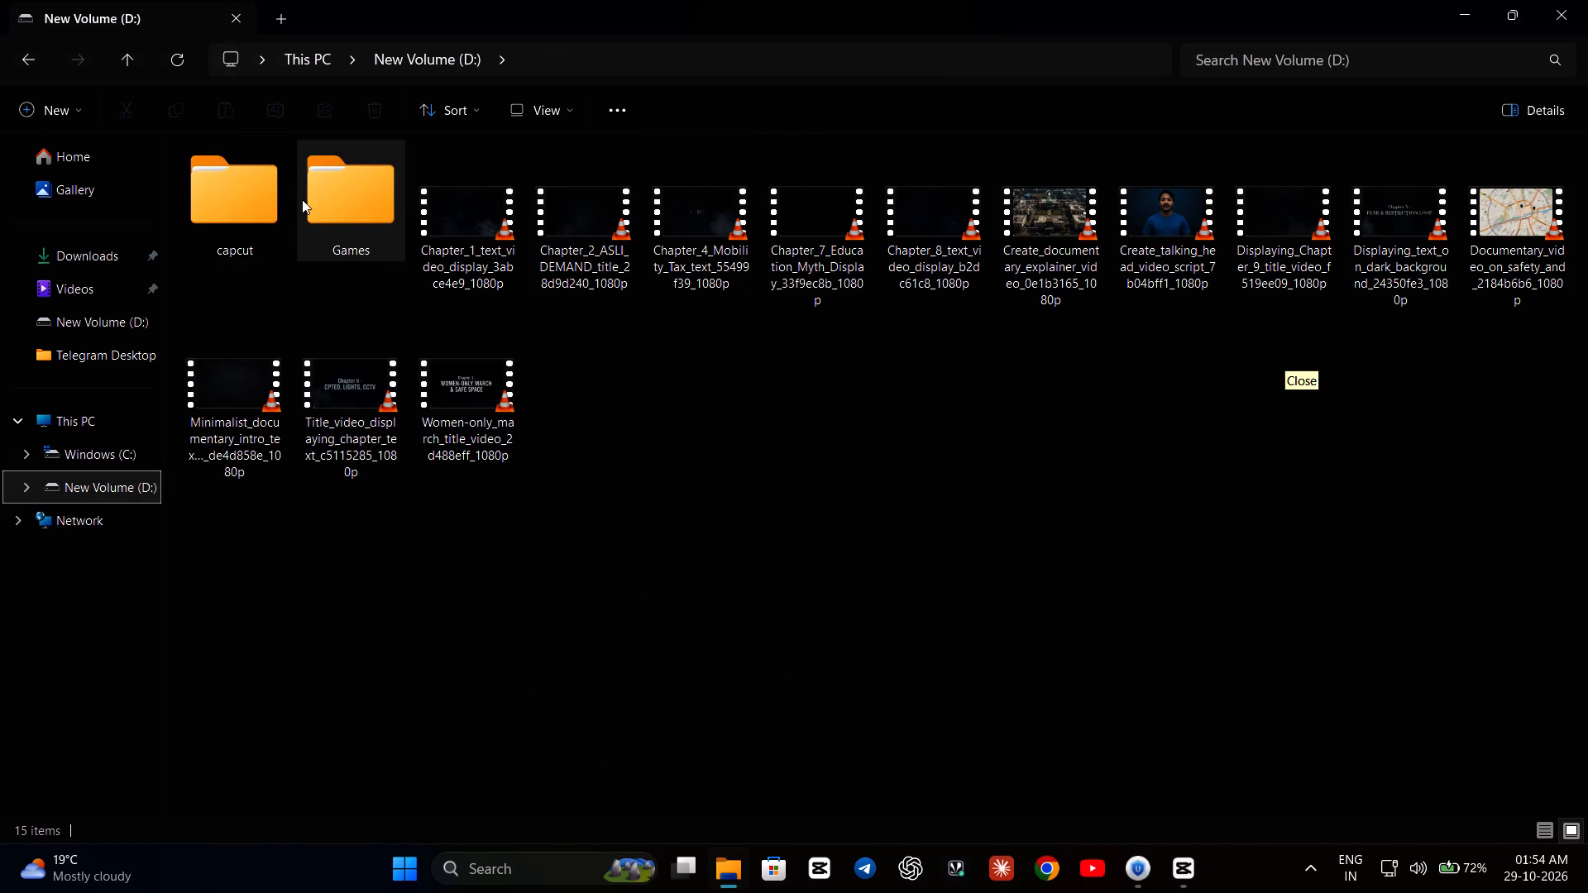
{"action": "left_click", "coordinate": [258, 201]}
{"action": "left_click", "coordinate": [258, 201]}
{"action": "double_click", "coordinate": [258, 201]}
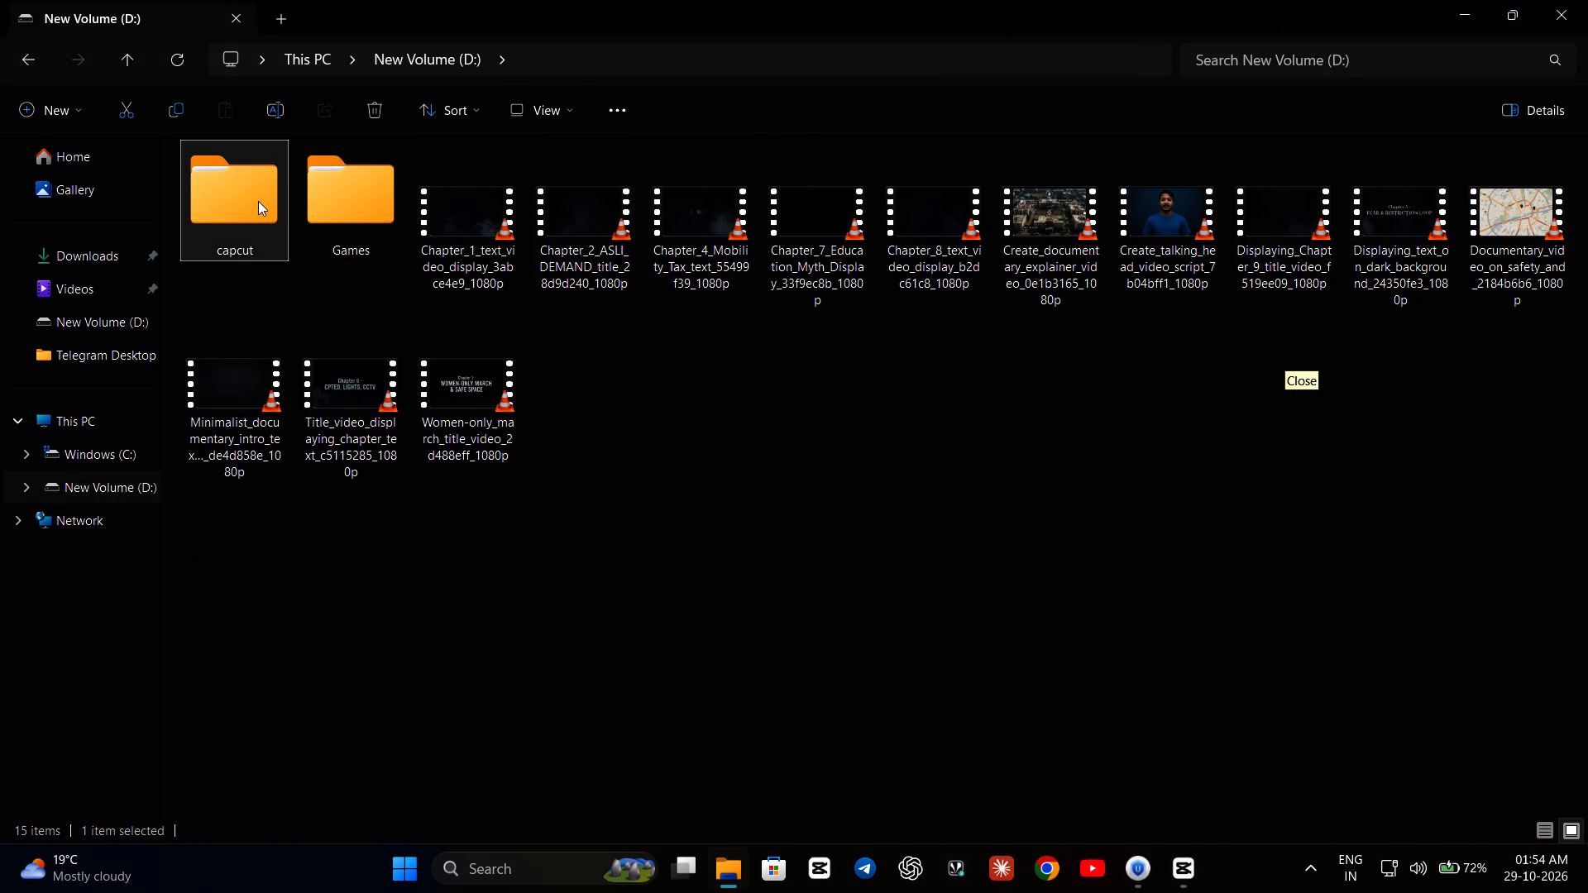
{"action": "double_click", "coordinate": [382, 173]}
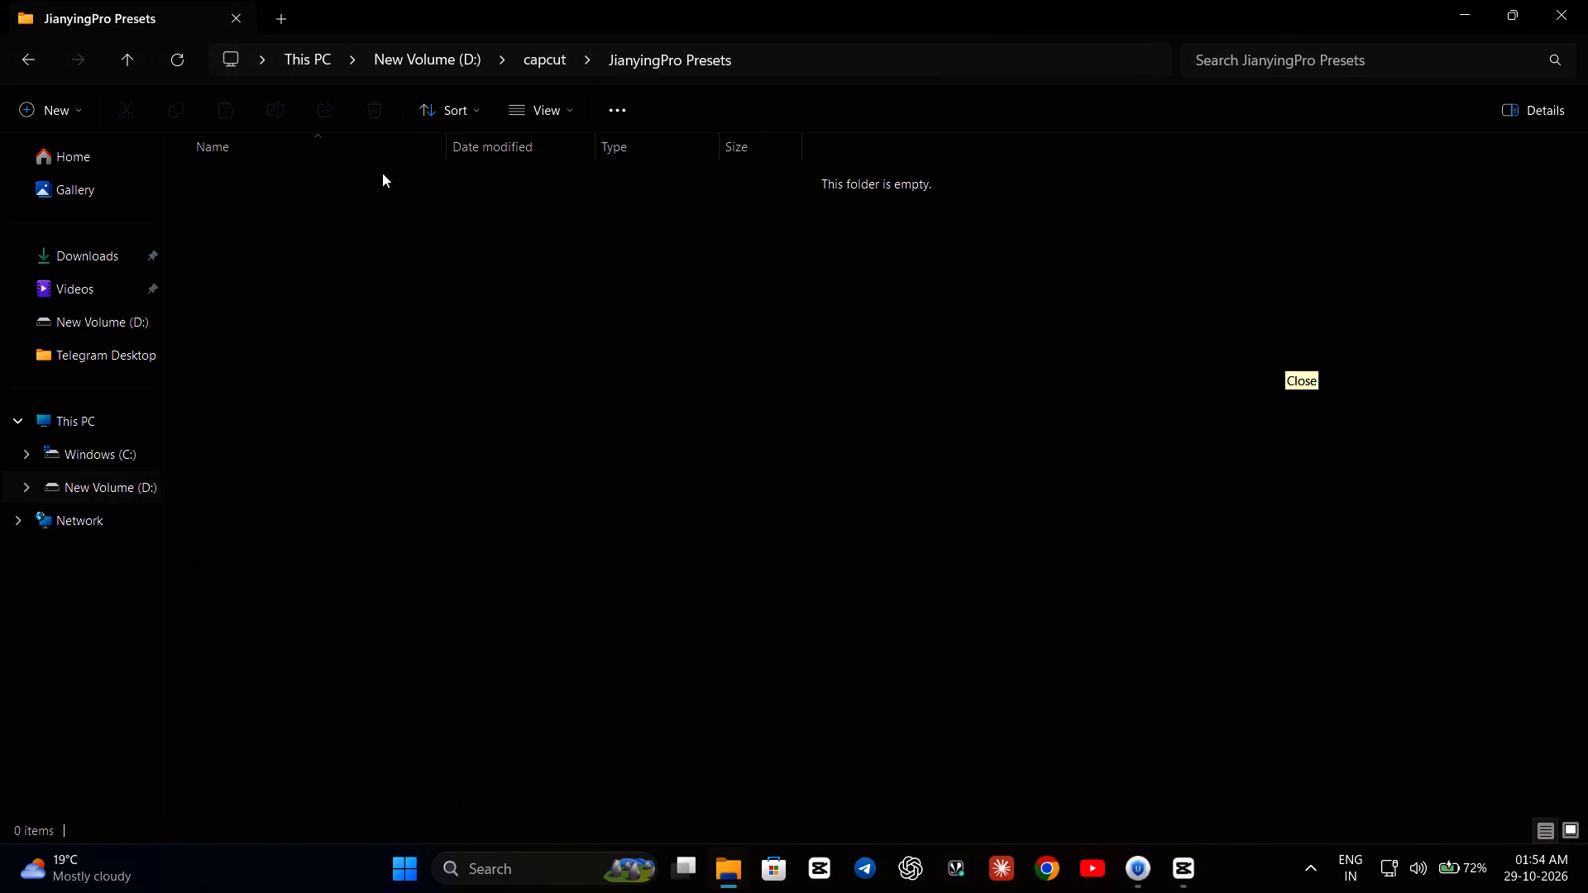
{"action": "left_click", "coordinate": [1587, 0]}
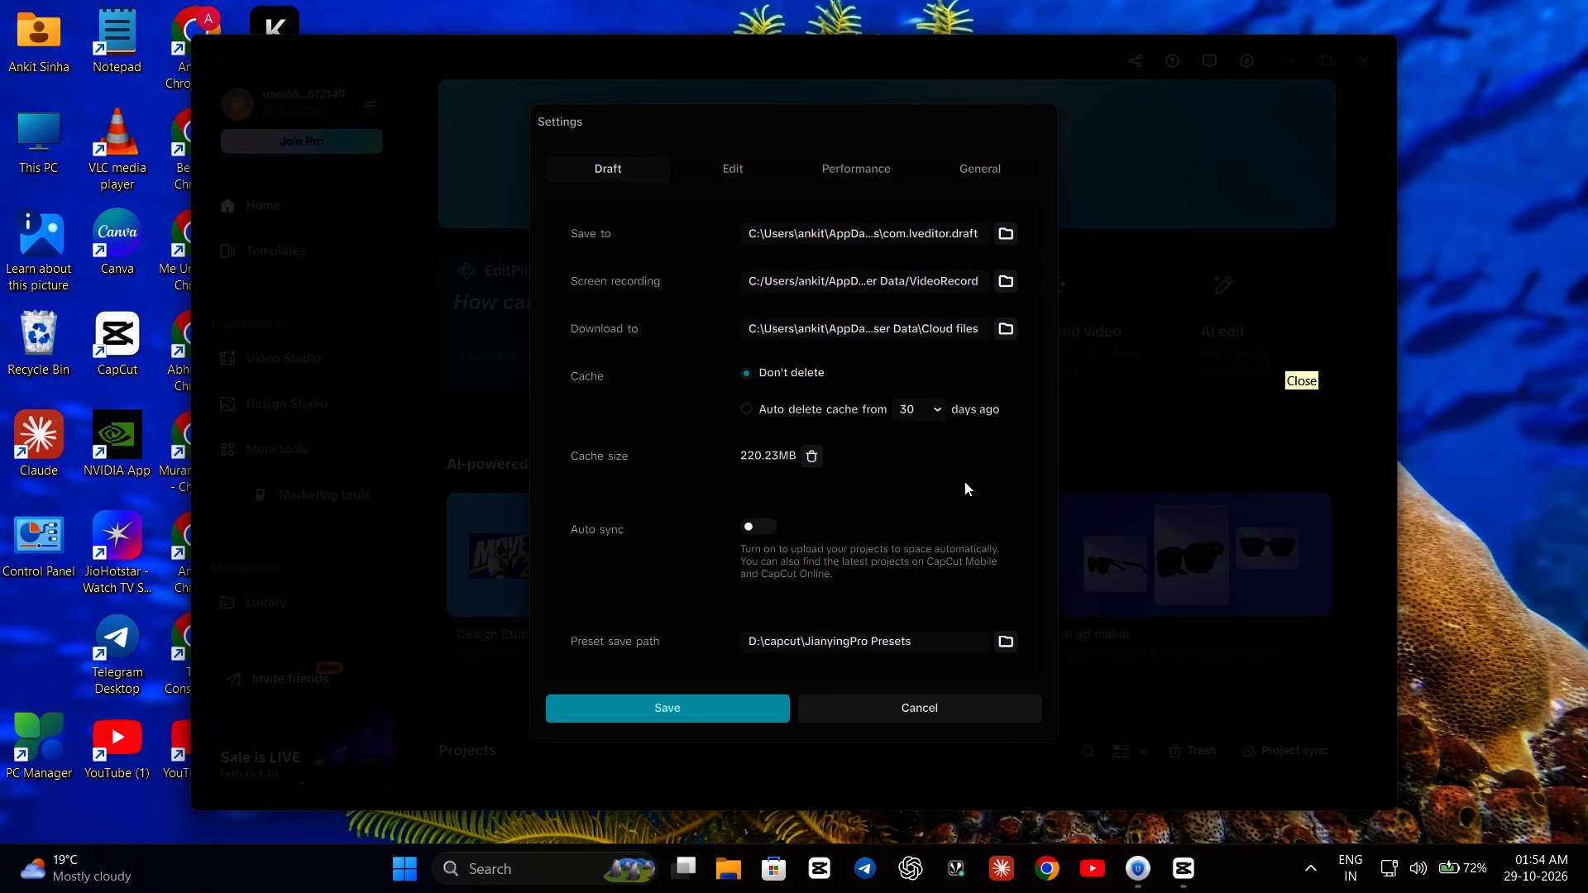
Check CapCut's Draft and Edit settings for an export location, ending on the Draft settings.
{"action": "scroll", "coordinate": [964, 481], "scroll_direction": "up", "scroll_amount": 2}
{"action": "scroll", "coordinate": [964, 481], "scroll_direction": "down", "scroll_amount": 3}
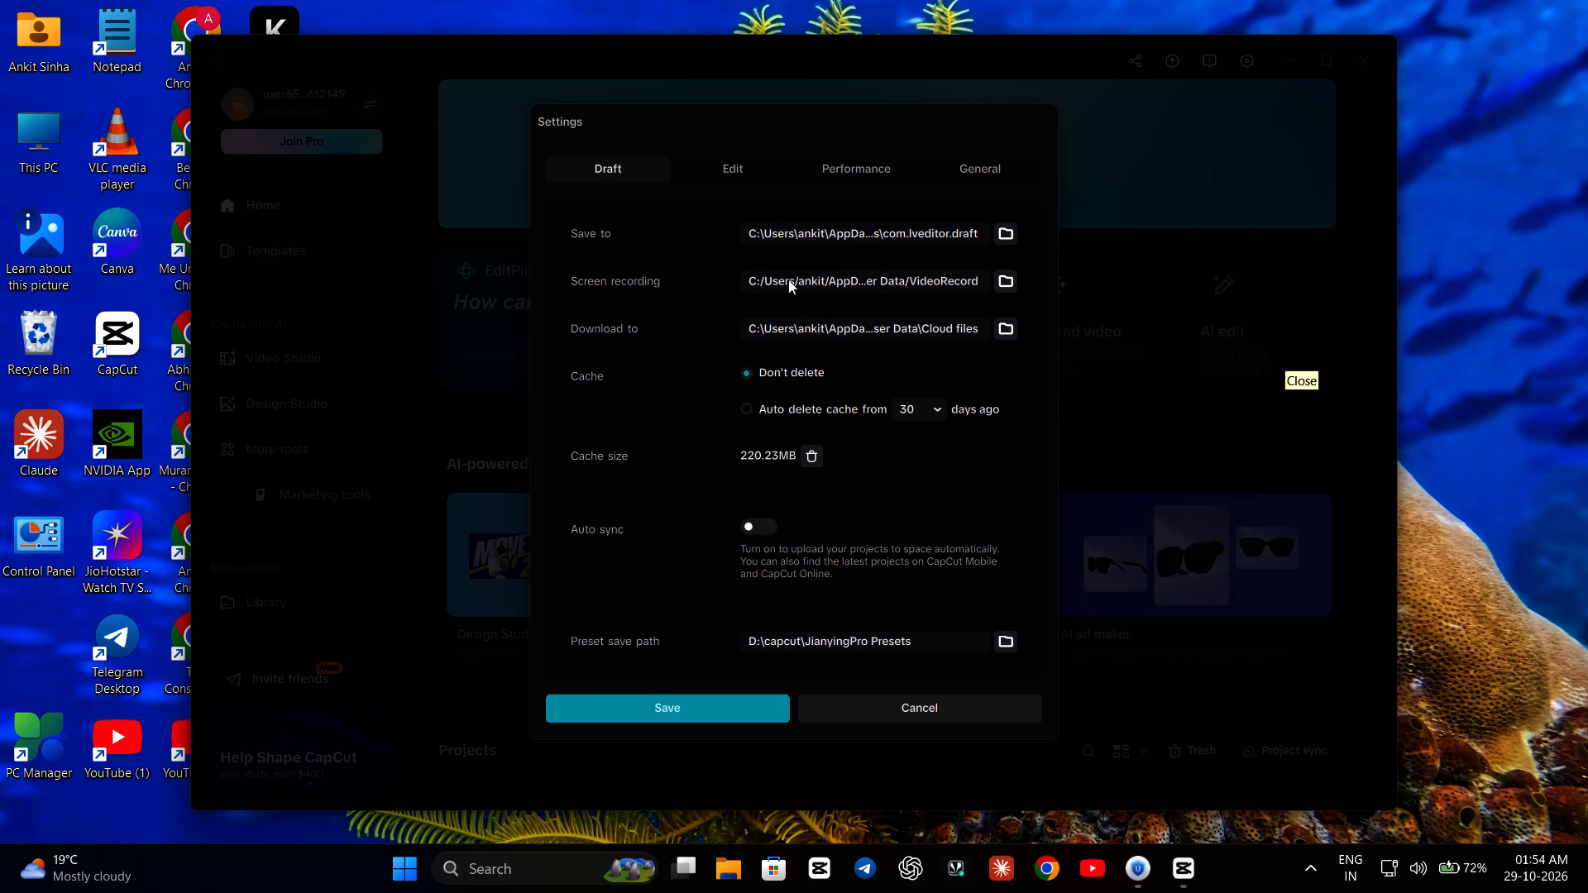
{"action": "left_click", "coordinate": [729, 168]}
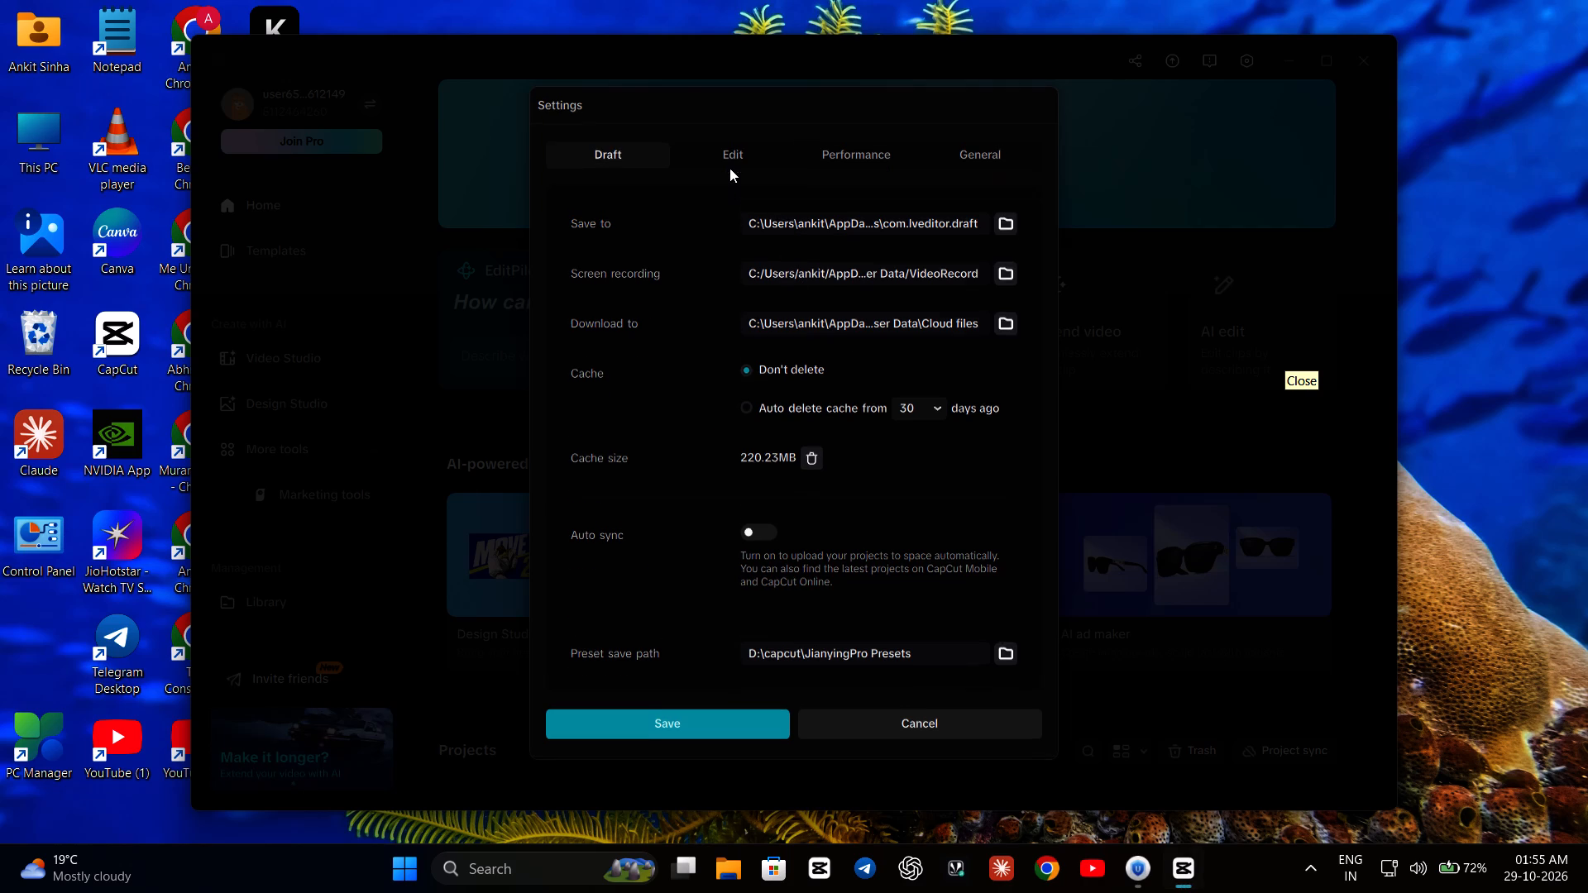
{"action": "left_click", "coordinate": [630, 149]}
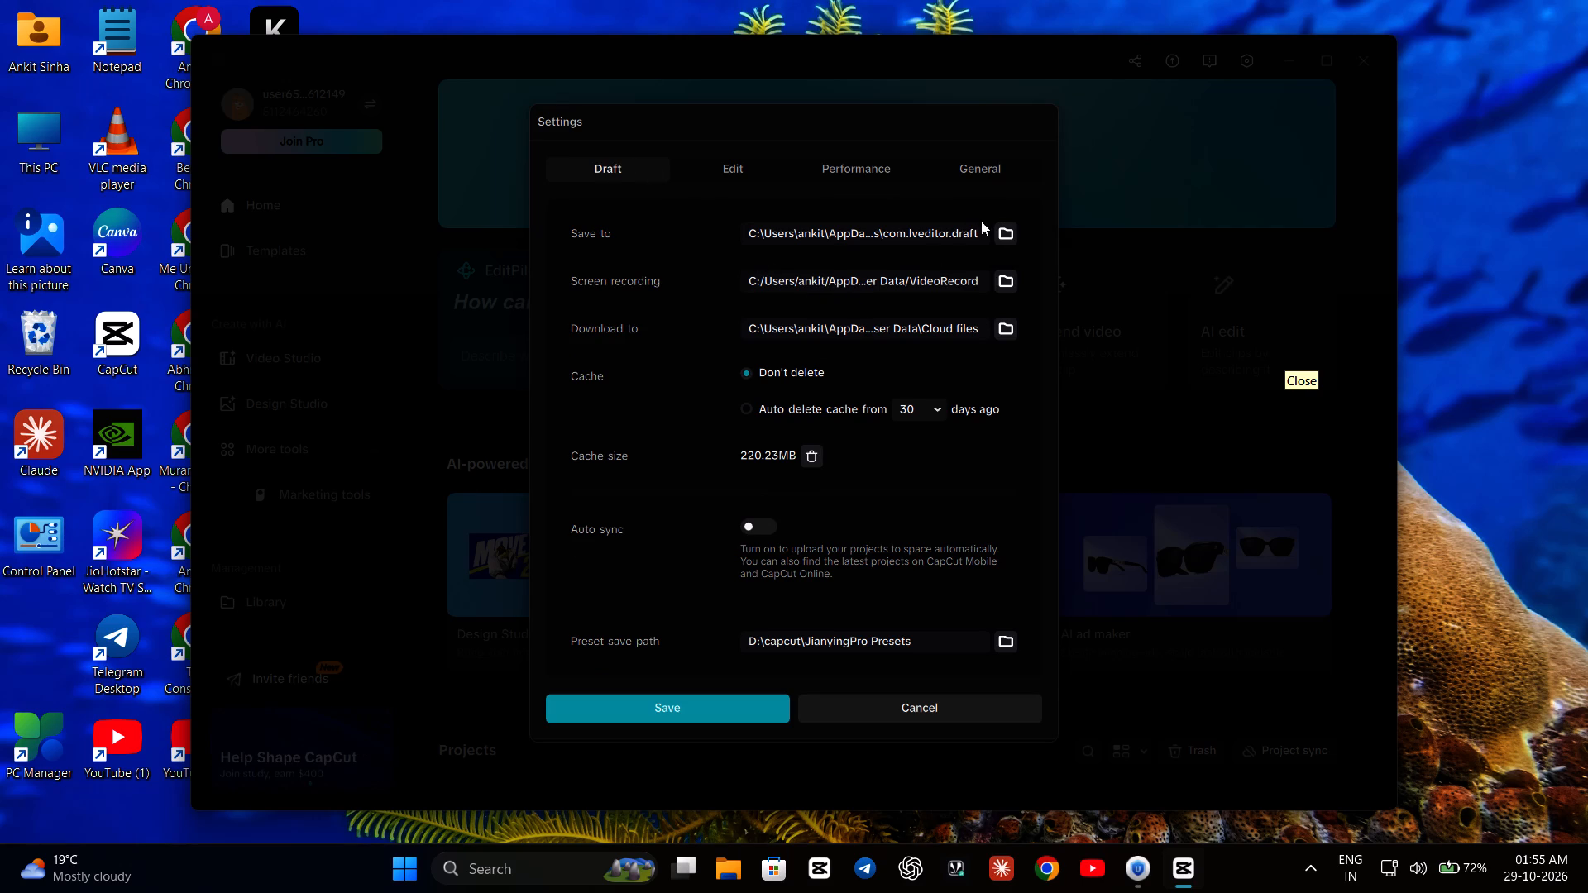
Browse project 1026's draft folder, including Resources > videoAlg, through the project save path picker to look for the exported video.
{"action": "left_click", "coordinate": [1010, 233]}
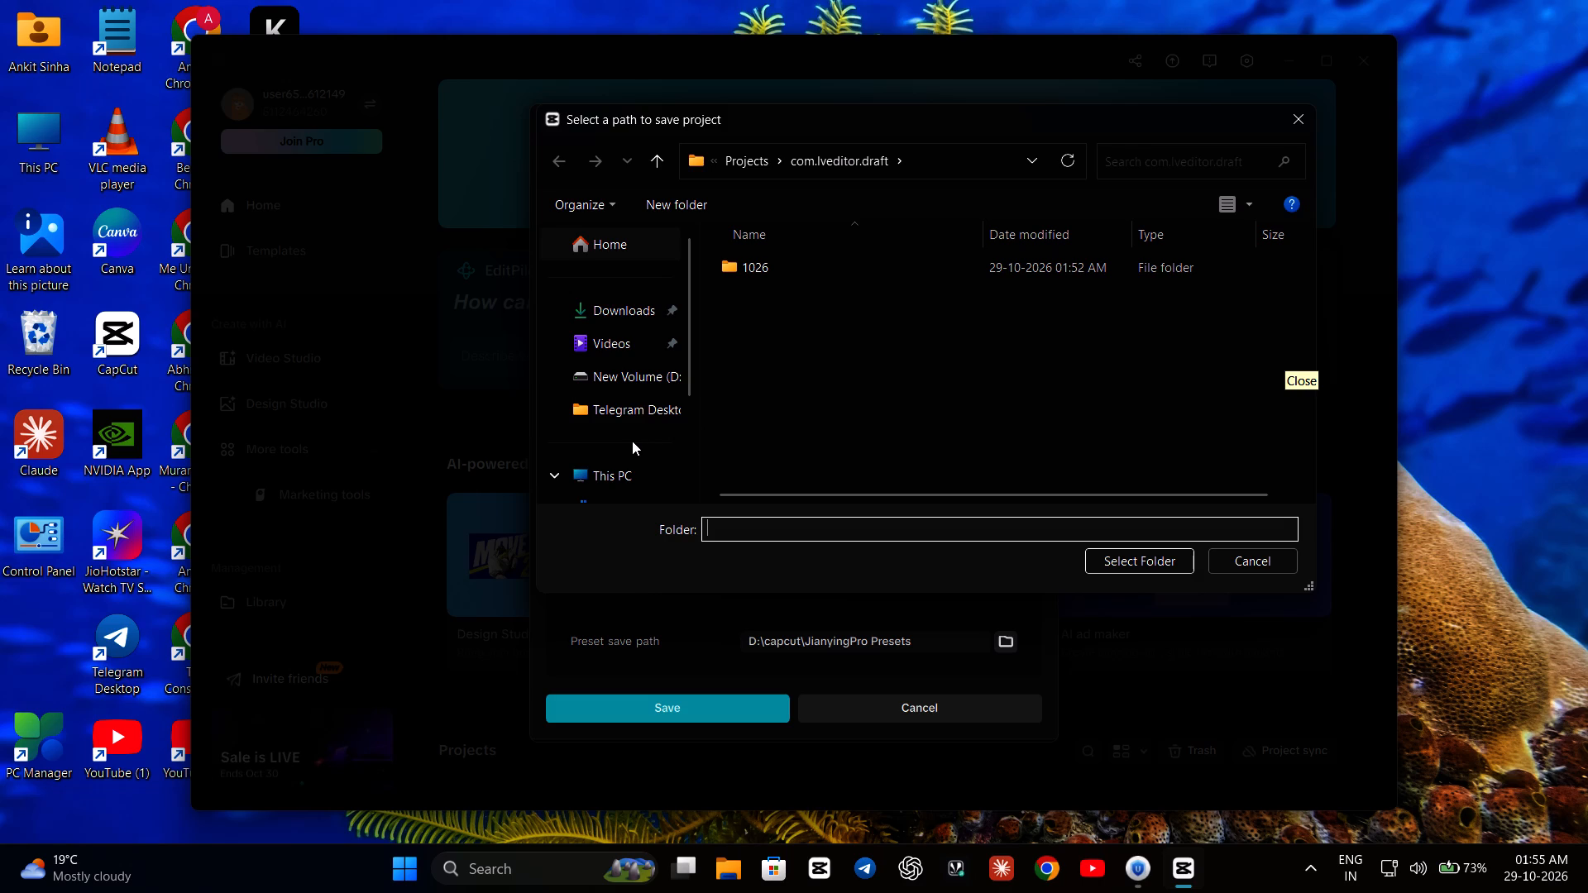
{"action": "double_click", "coordinate": [804, 262]}
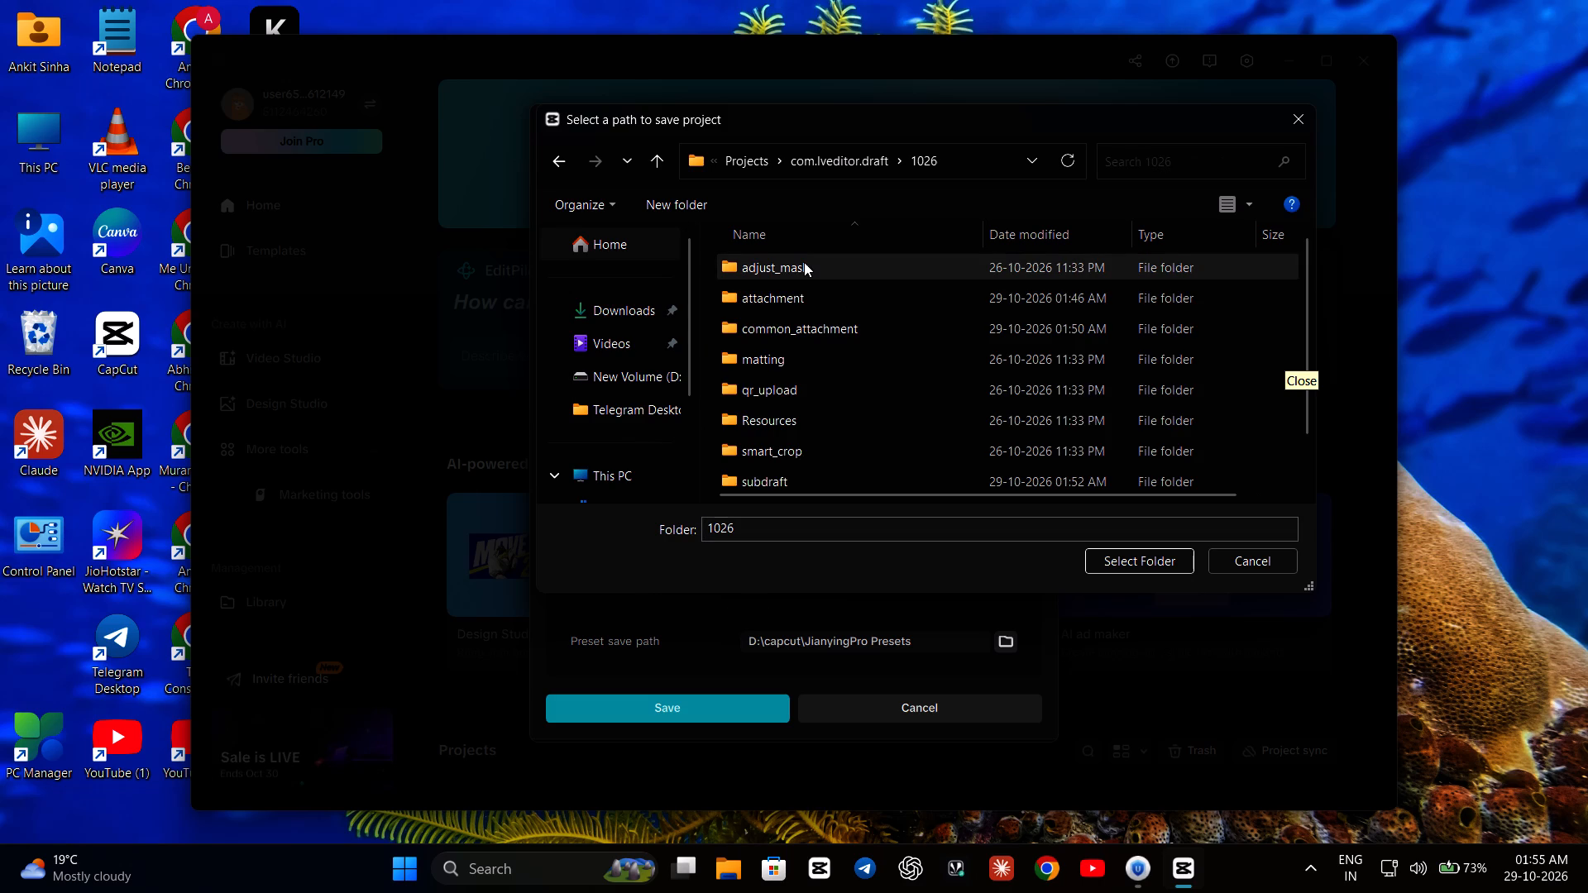
{"action": "scroll", "coordinate": [837, 307], "scroll_direction": "down", "scroll_amount": 3}
{"action": "scroll", "coordinate": [838, 316], "scroll_direction": "up", "scroll_amount": 2}
{"action": "scroll", "coordinate": [838, 316], "scroll_direction": "down", "scroll_amount": 1}
{"action": "scroll", "coordinate": [838, 316], "scroll_direction": "up", "scroll_amount": 1}
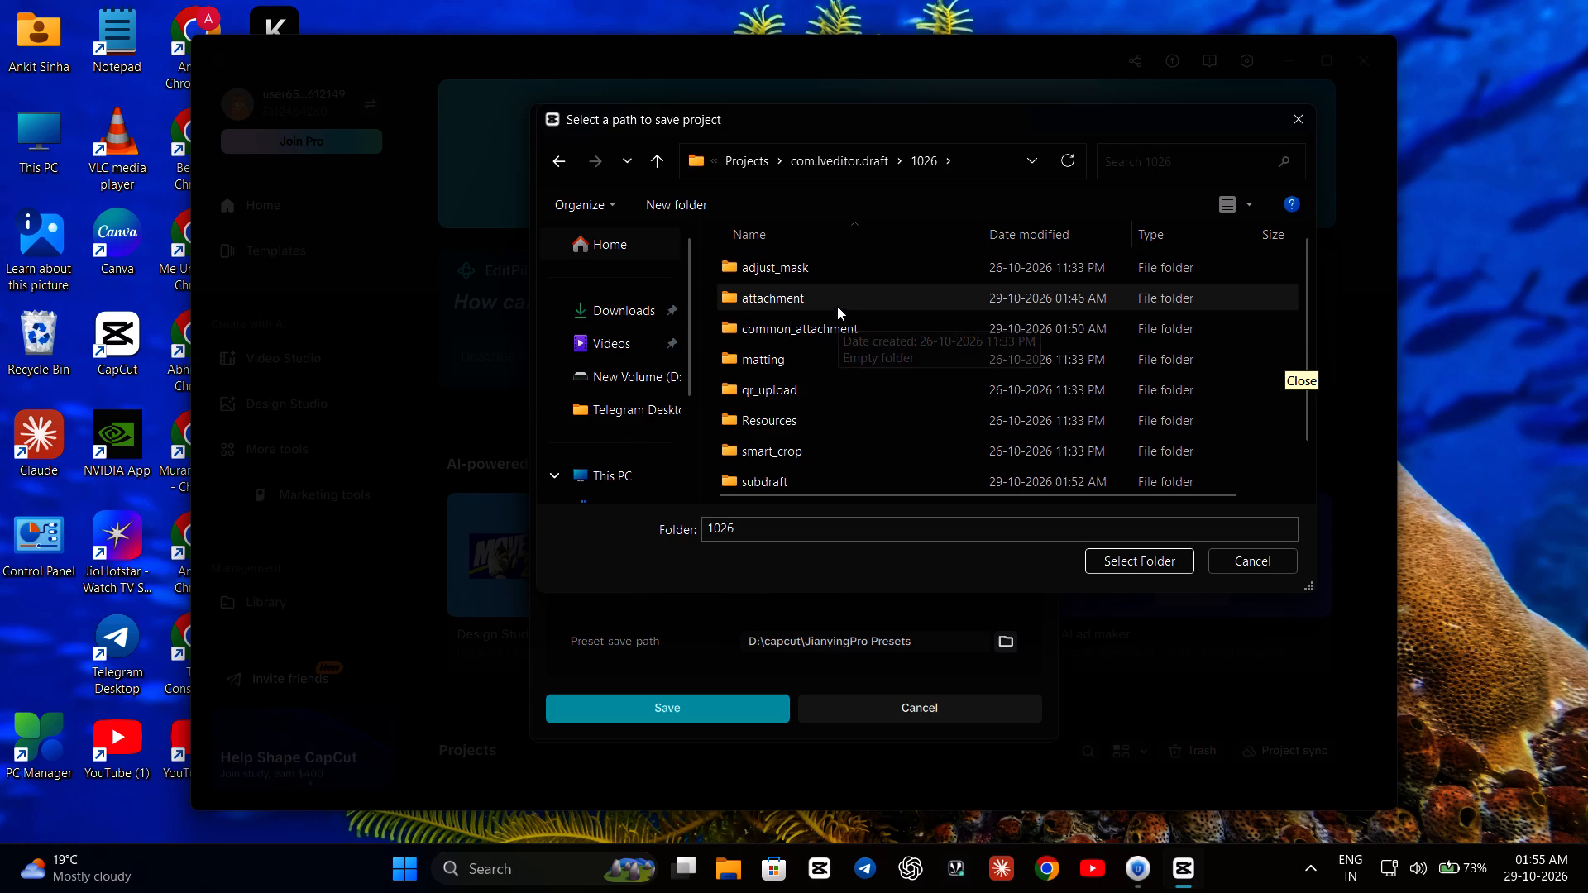
{"action": "scroll", "coordinate": [834, 295], "scroll_direction": "down", "scroll_amount": 2}
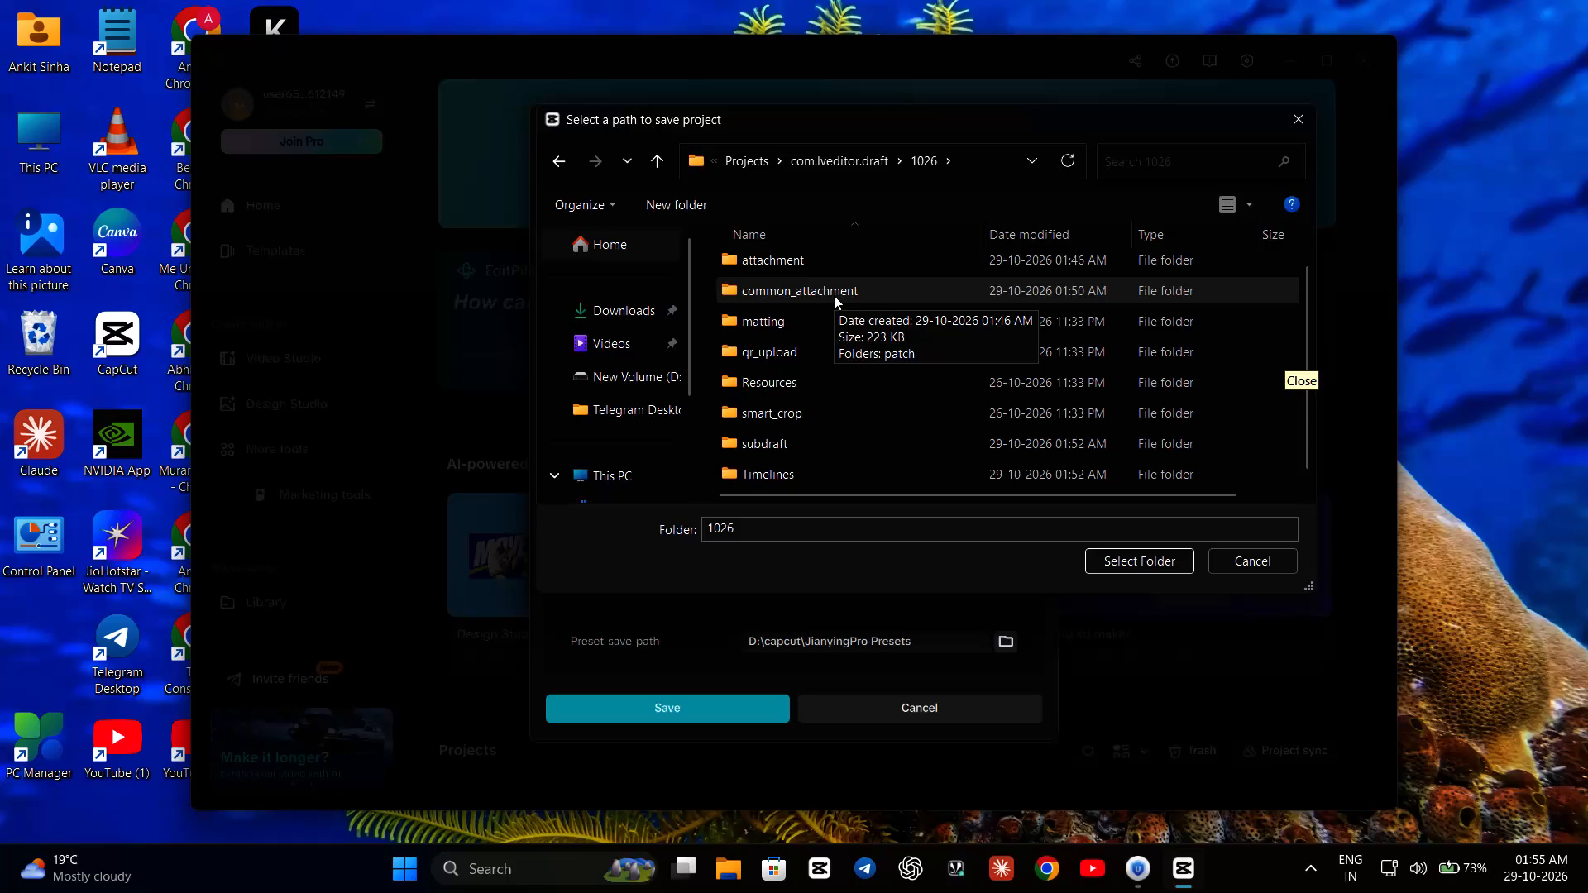
{"action": "scroll", "coordinate": [816, 342], "scroll_direction": "down", "scroll_amount": 1}
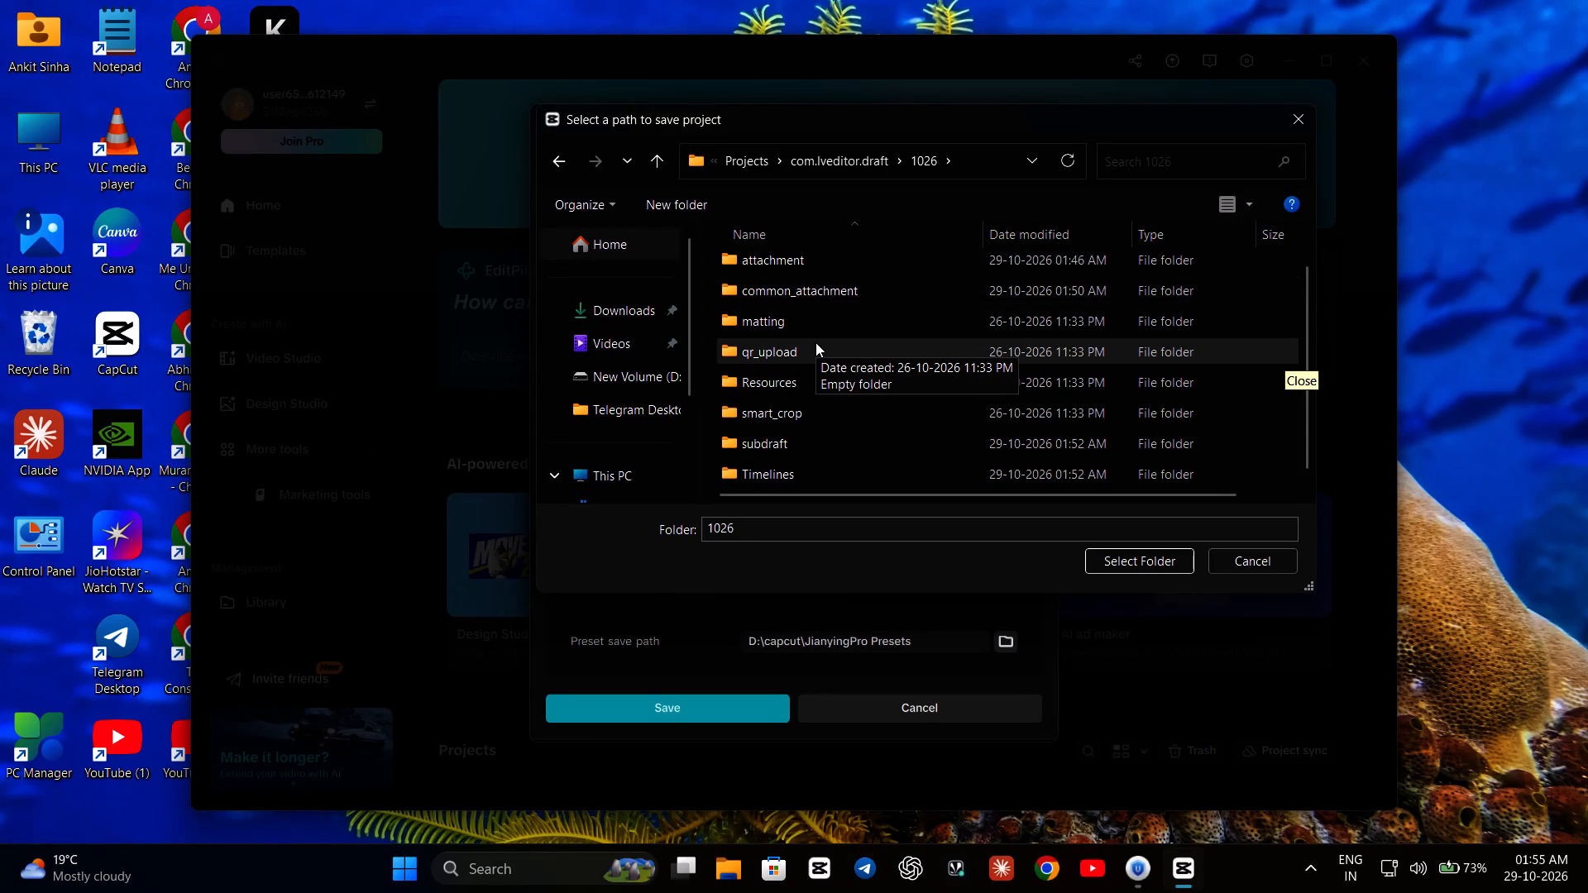
{"action": "double_click", "coordinate": [825, 381]}
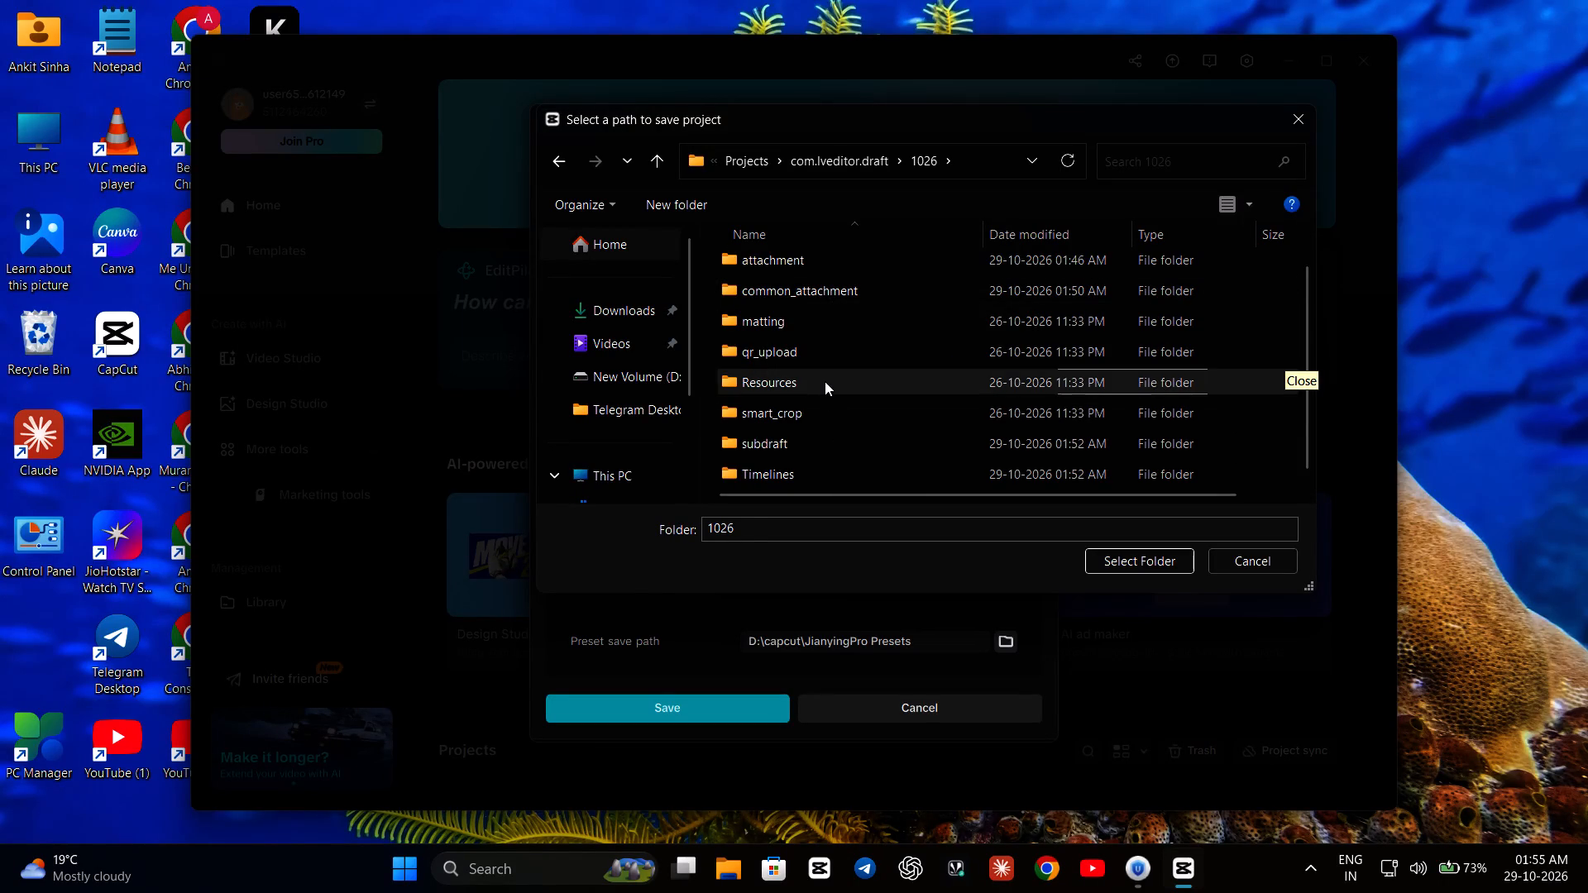
{"action": "double_click", "coordinate": [805, 327]}
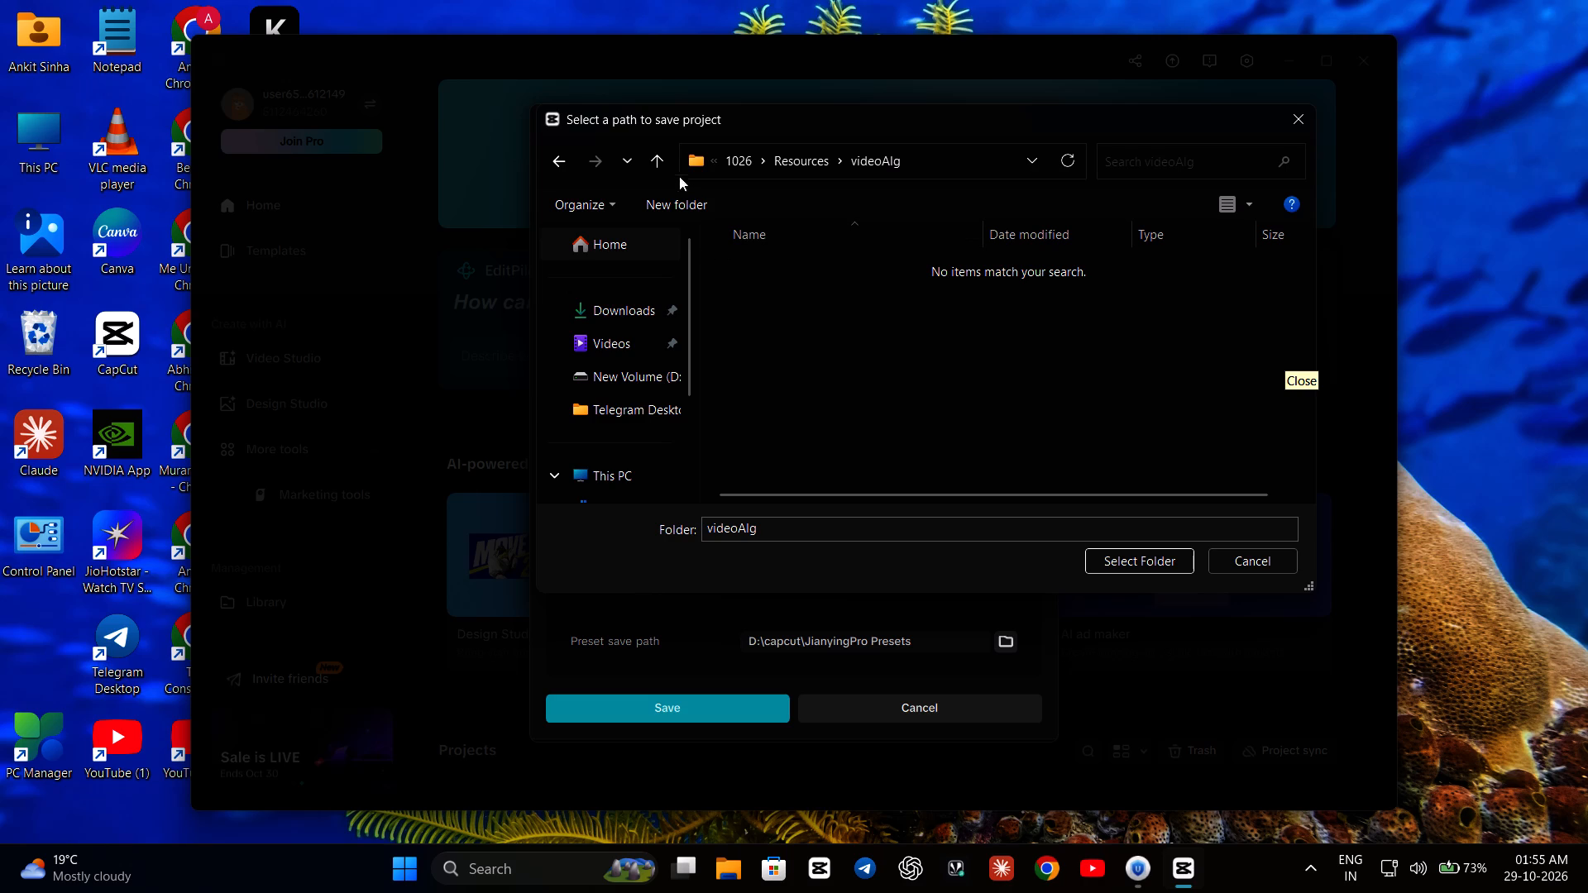
{"action": "double_click", "coordinate": [556, 160]}
{"action": "left_click", "coordinate": [556, 160]}
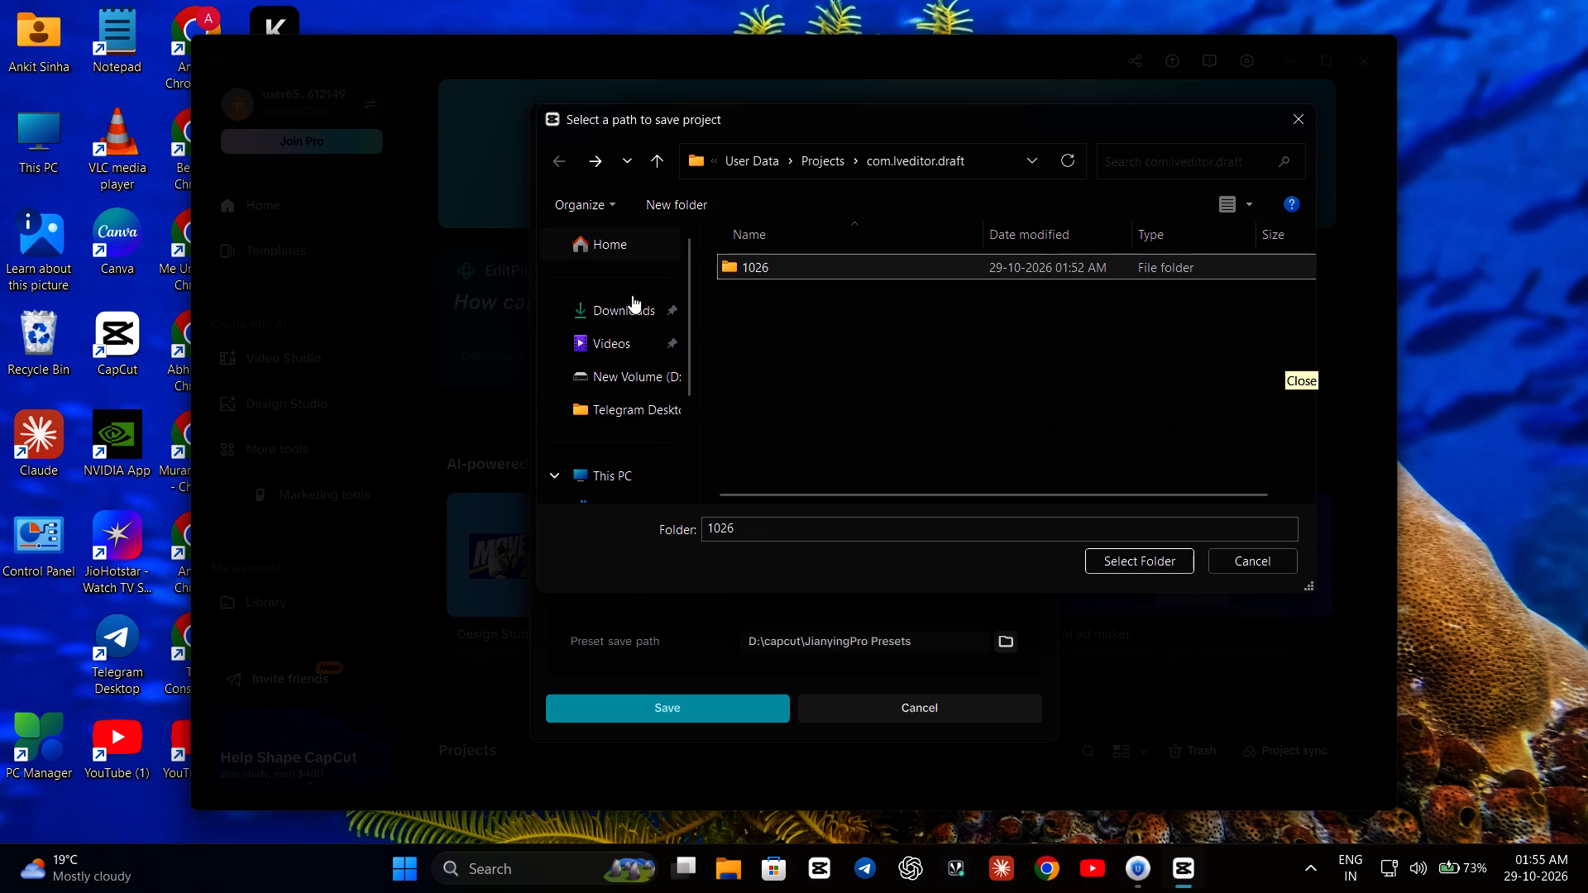
Set the project save location to the capcut folder on New Volume (D:) and save the settings.
{"action": "scroll", "coordinate": [646, 418], "scroll_direction": "down", "scroll_amount": 2}
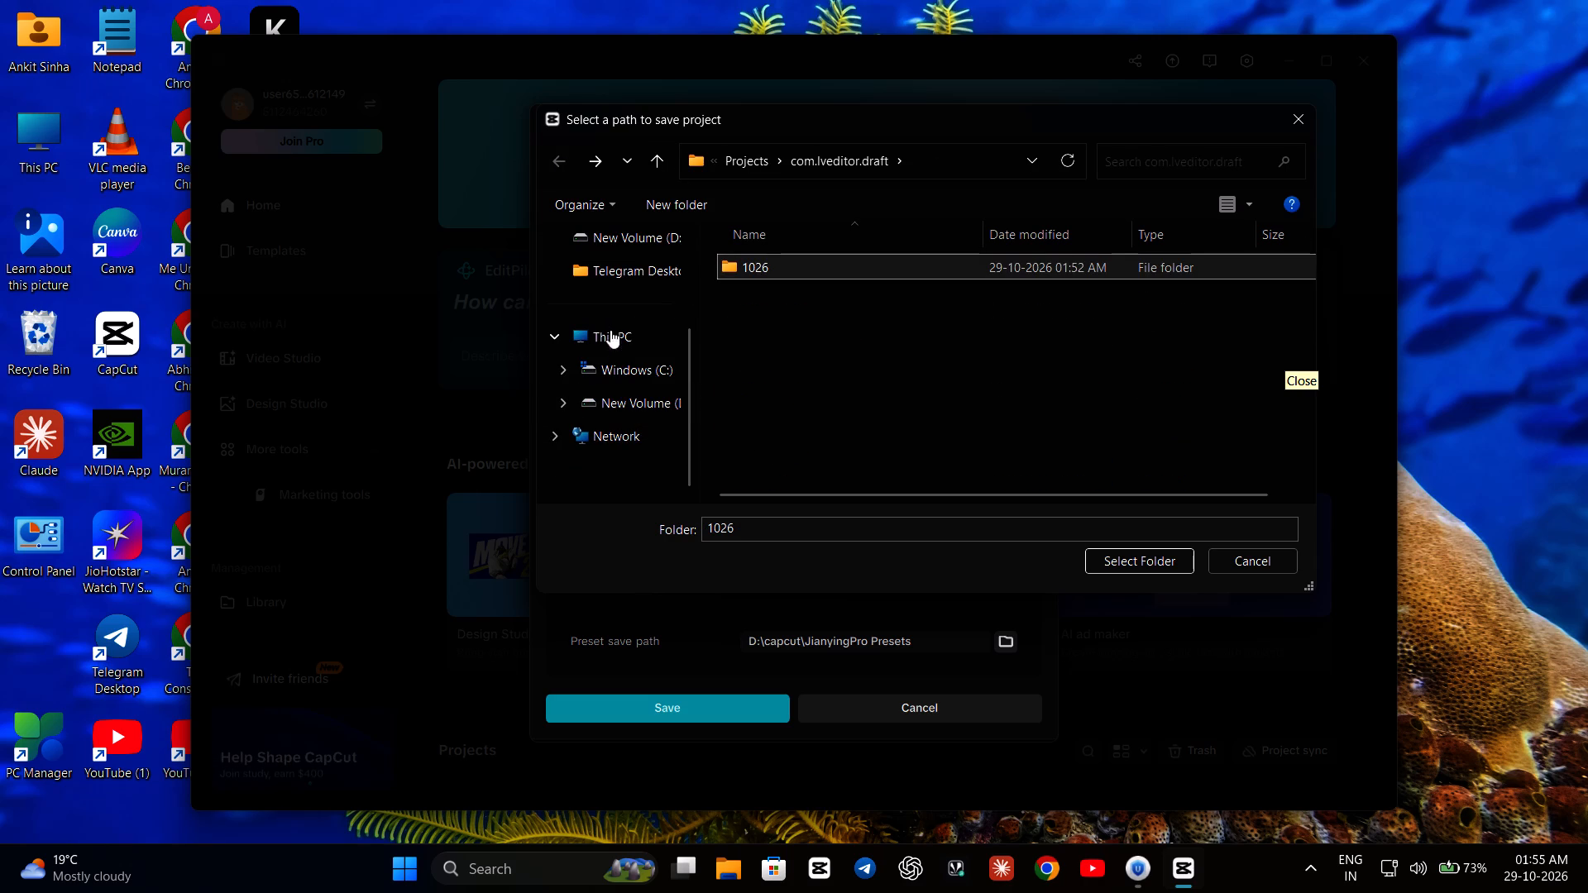
{"action": "left_click", "coordinate": [620, 394]}
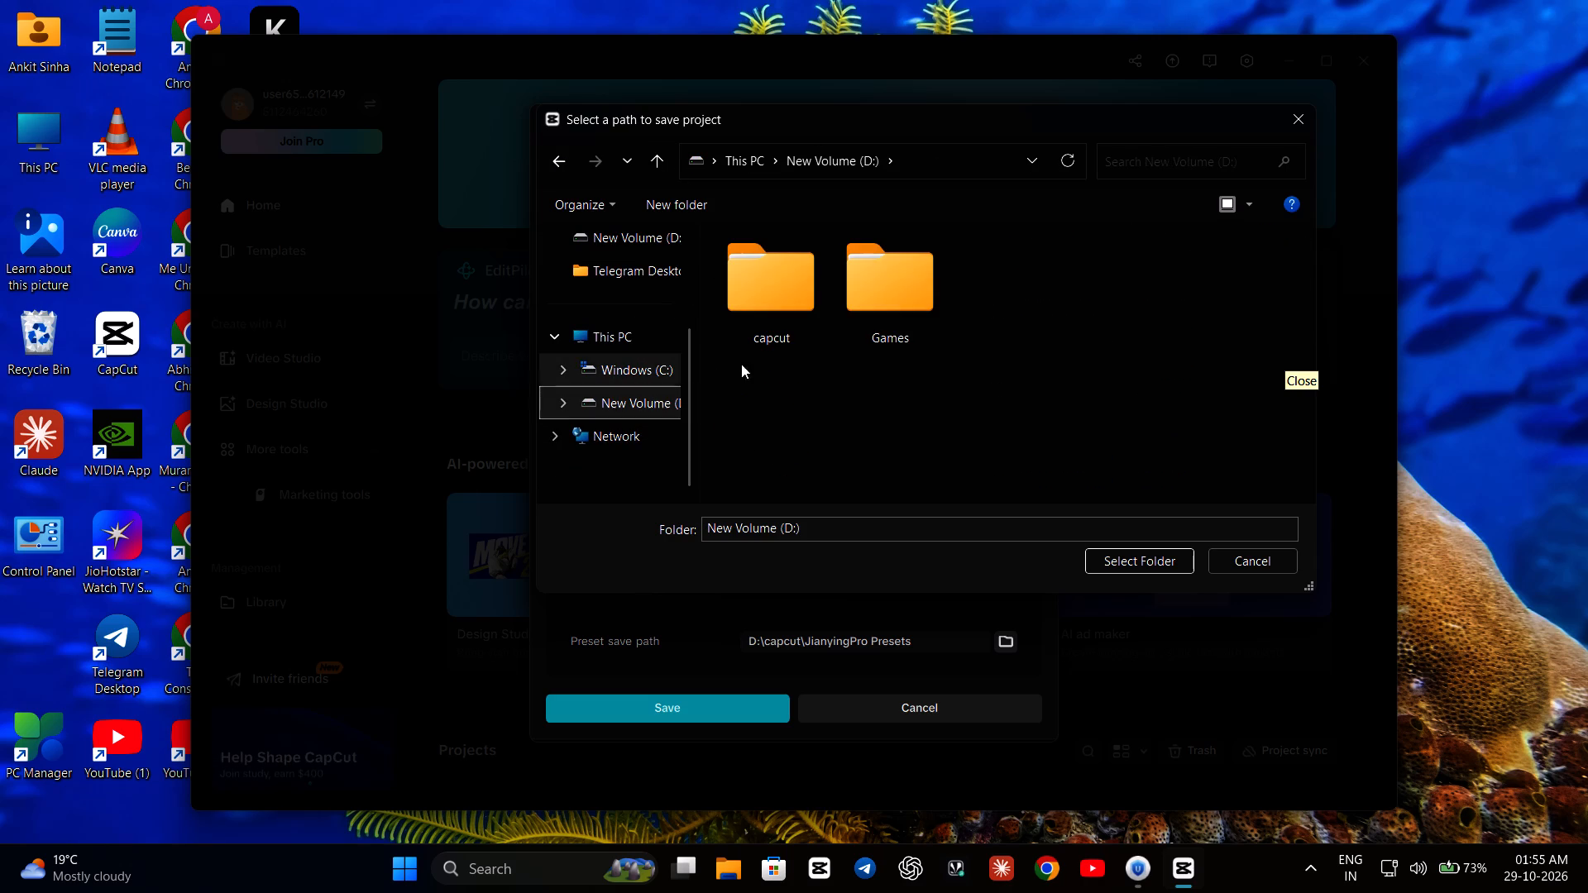
{"action": "double_click", "coordinate": [782, 259]}
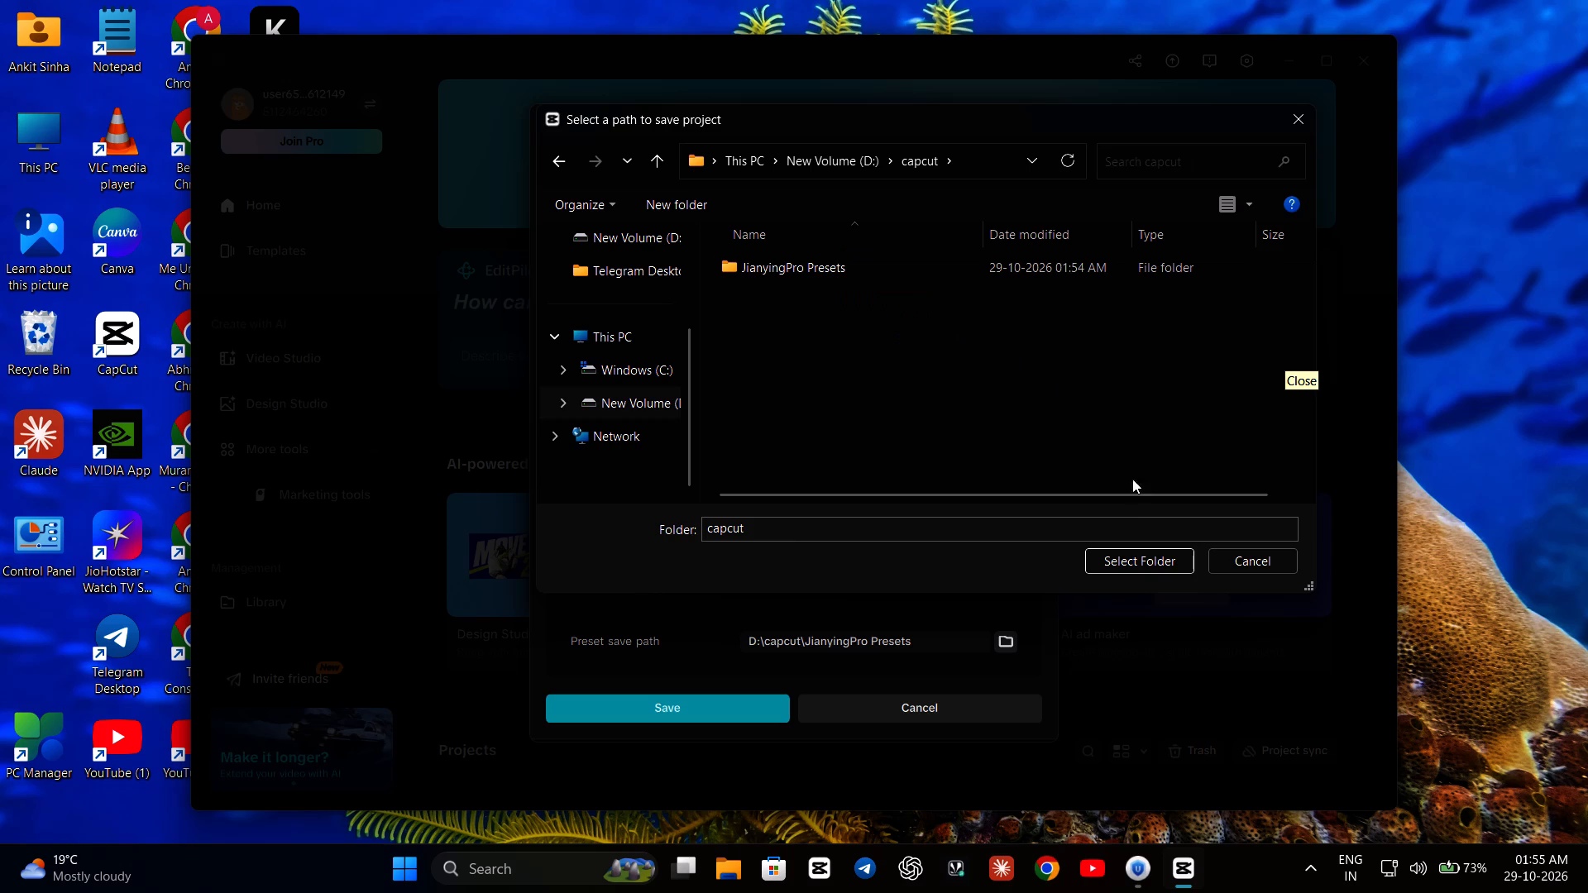
{"action": "left_click", "coordinate": [1128, 563]}
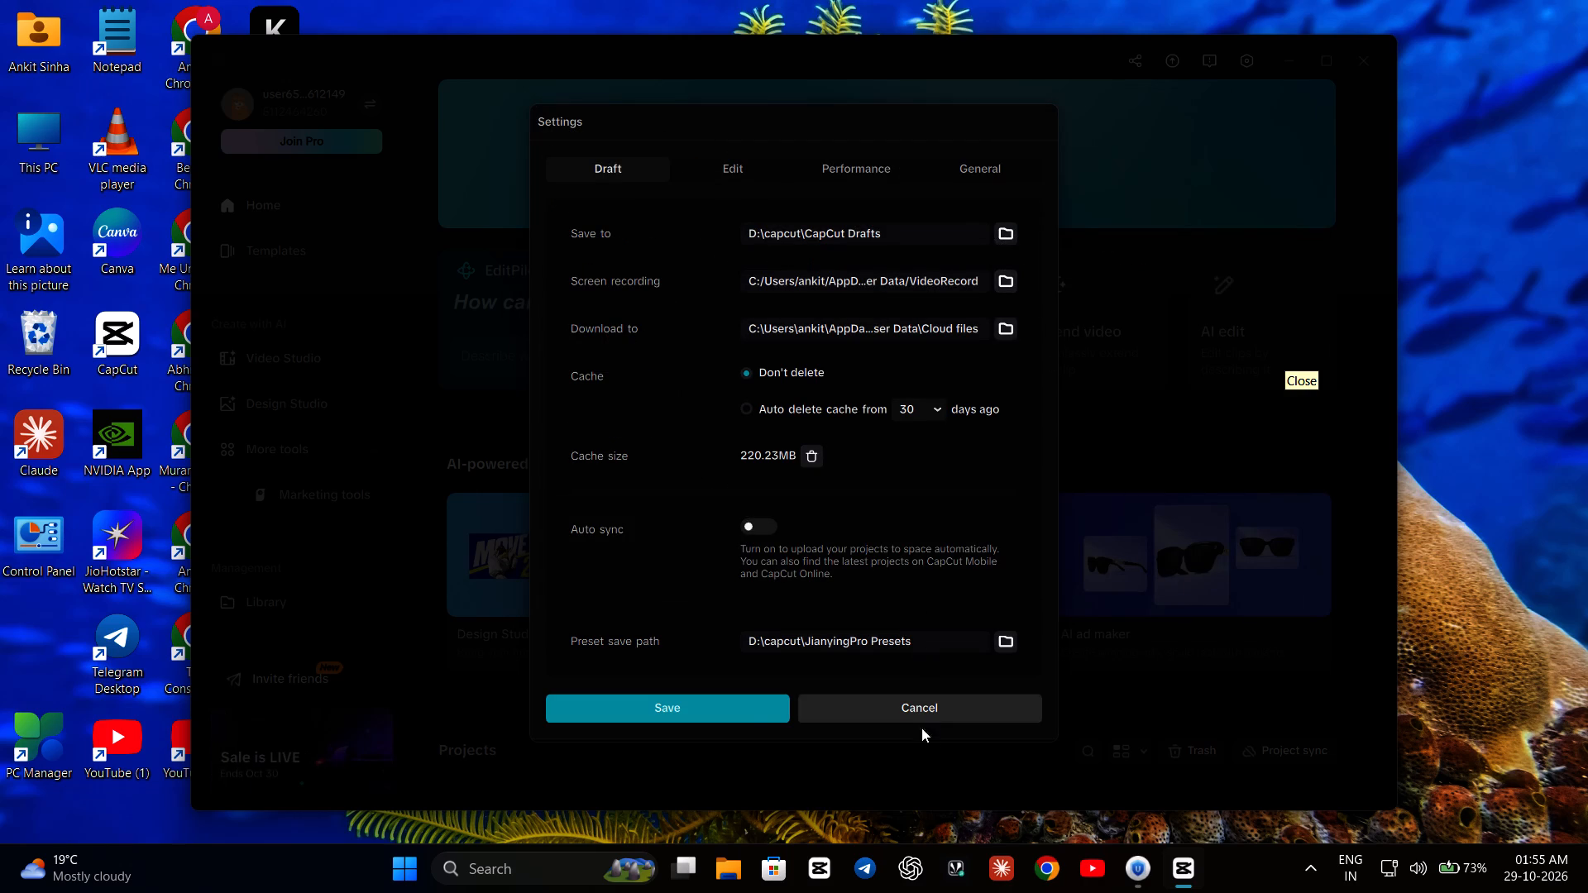
{"action": "left_click", "coordinate": [765, 712]}
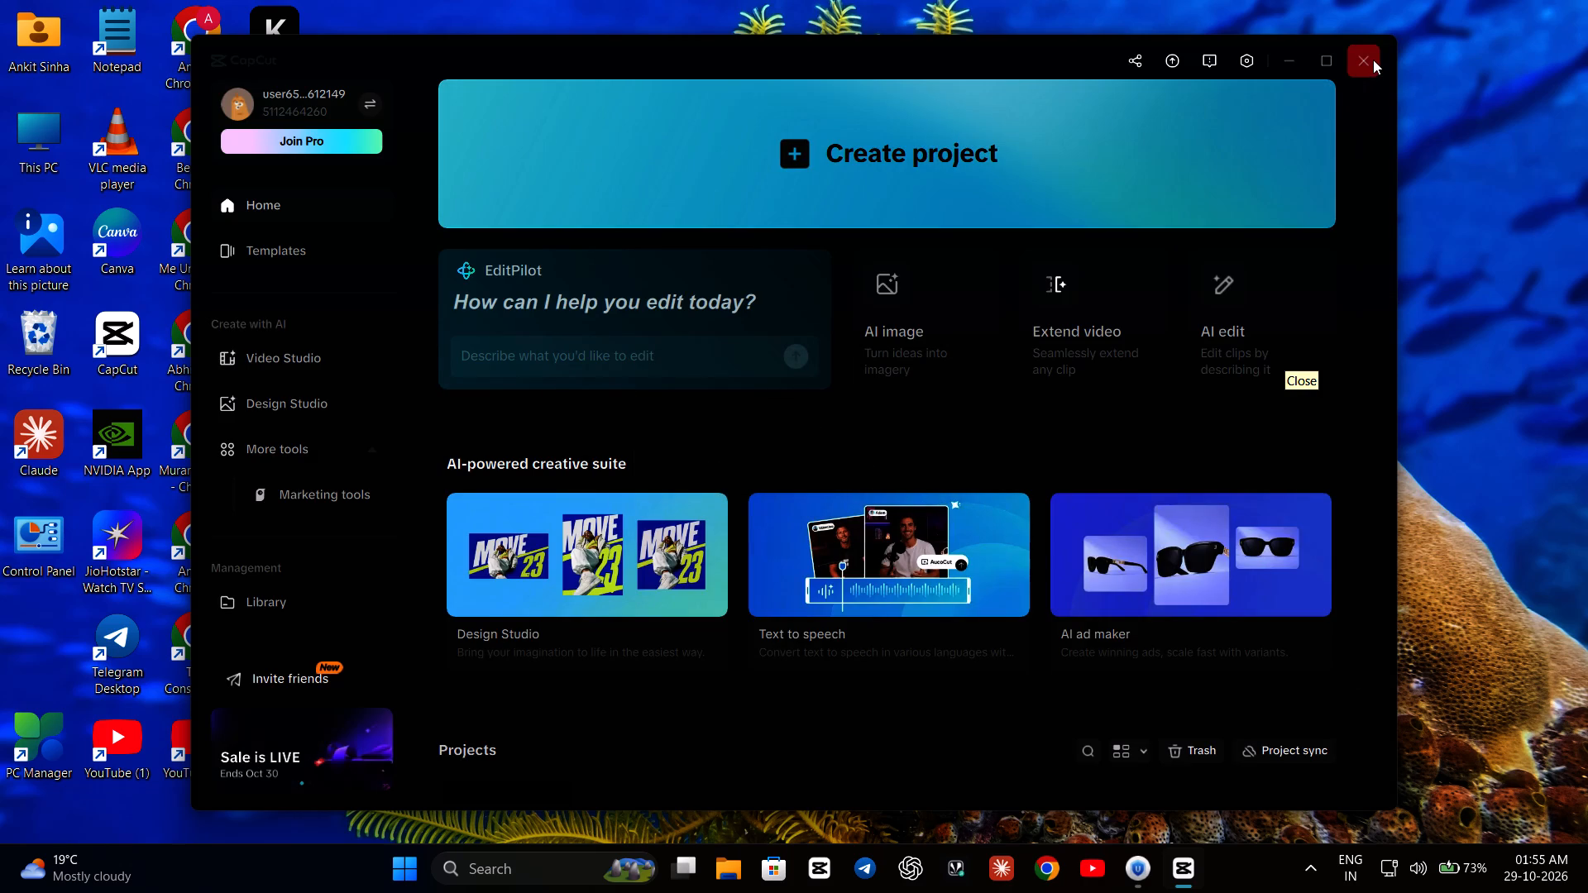
Open project 1026 to check its details, then close the project and CapCut.
{"action": "scroll", "coordinate": [523, 565], "scroll_direction": "down", "scroll_amount": 4}
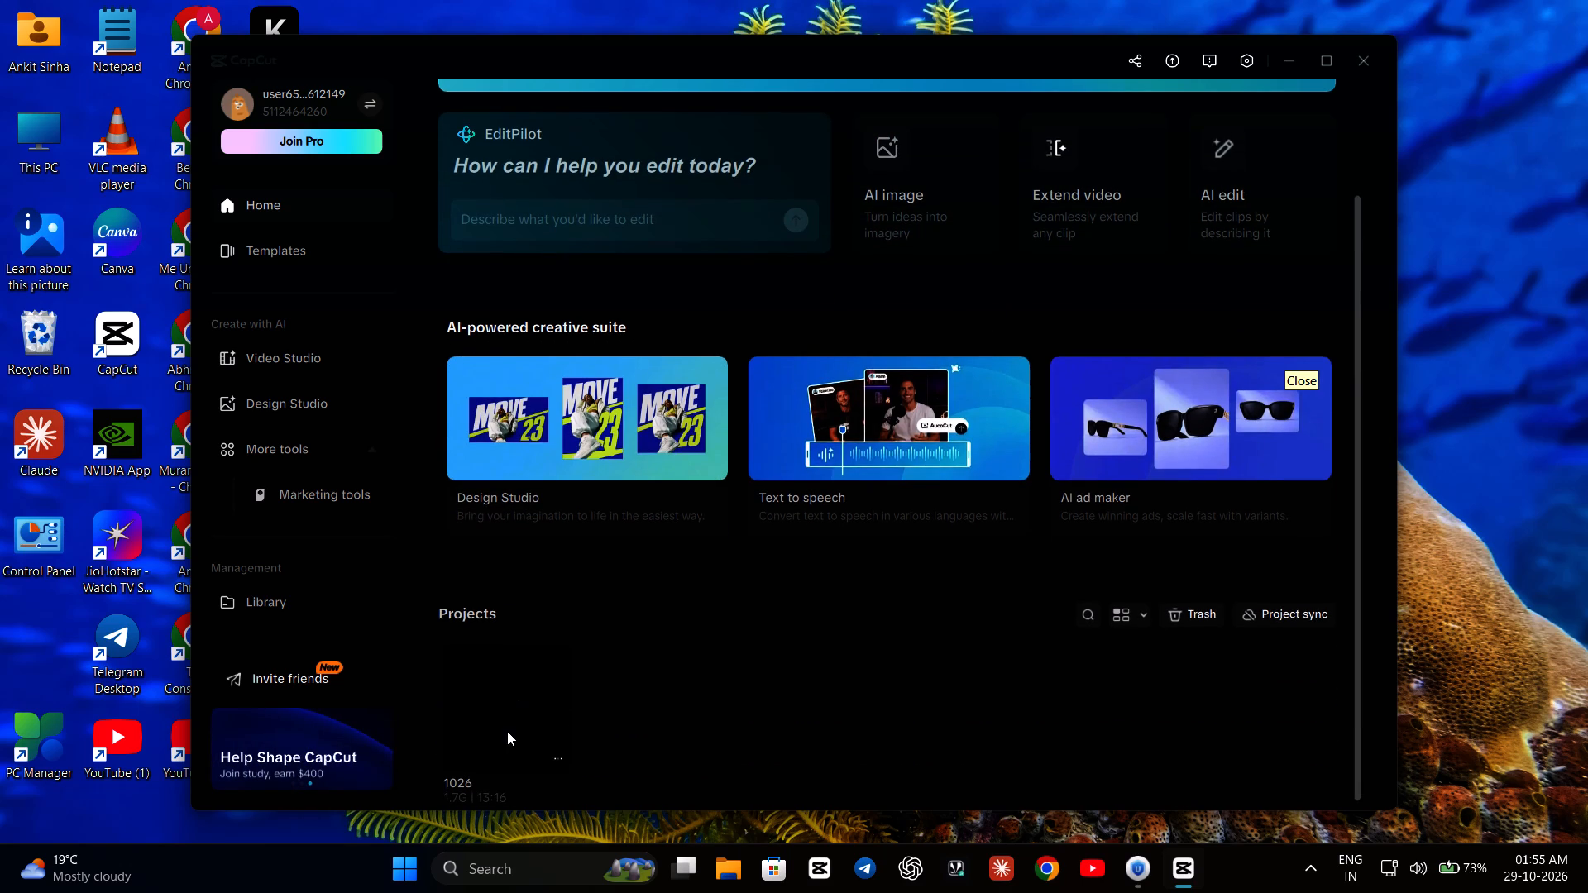
{"action": "left_click", "coordinate": [507, 731]}
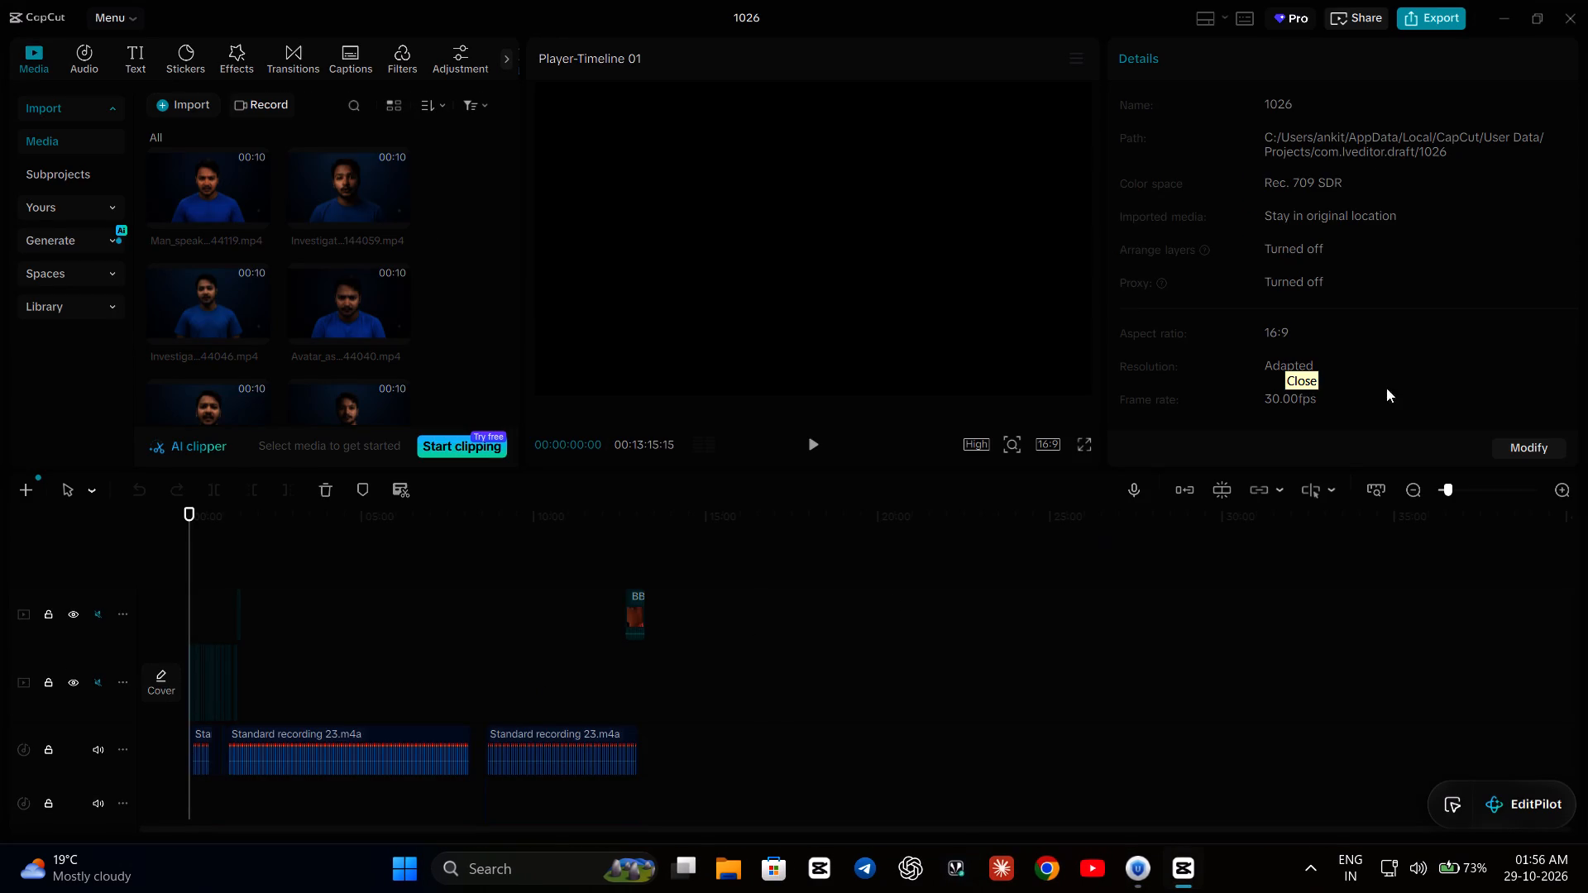
{"action": "left_click", "coordinate": [1564, 17]}
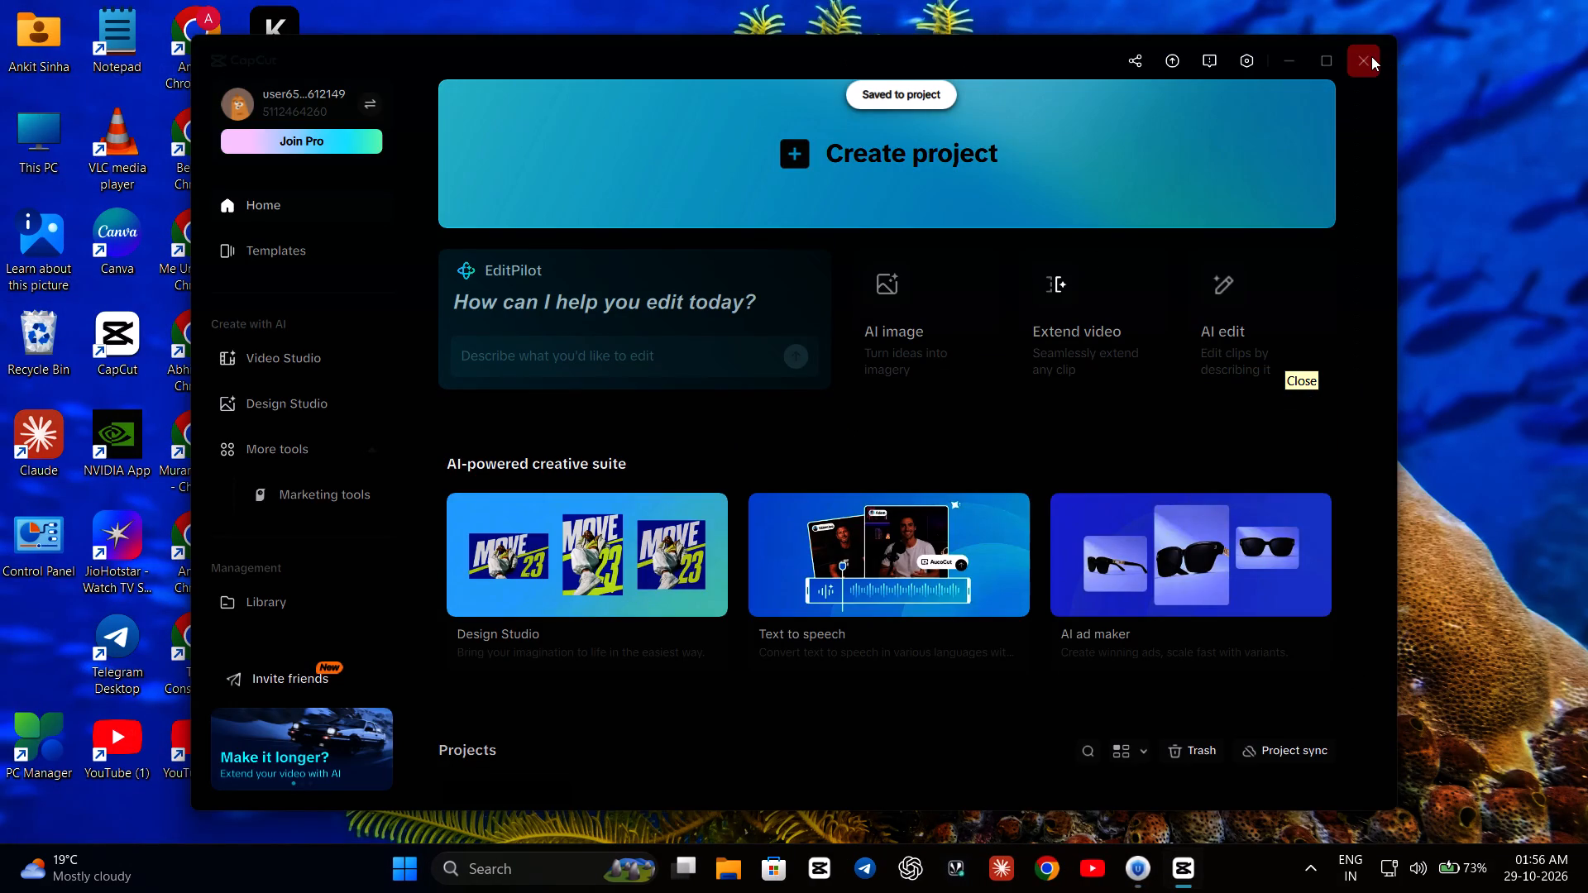
{"action": "left_click", "coordinate": [1371, 56]}
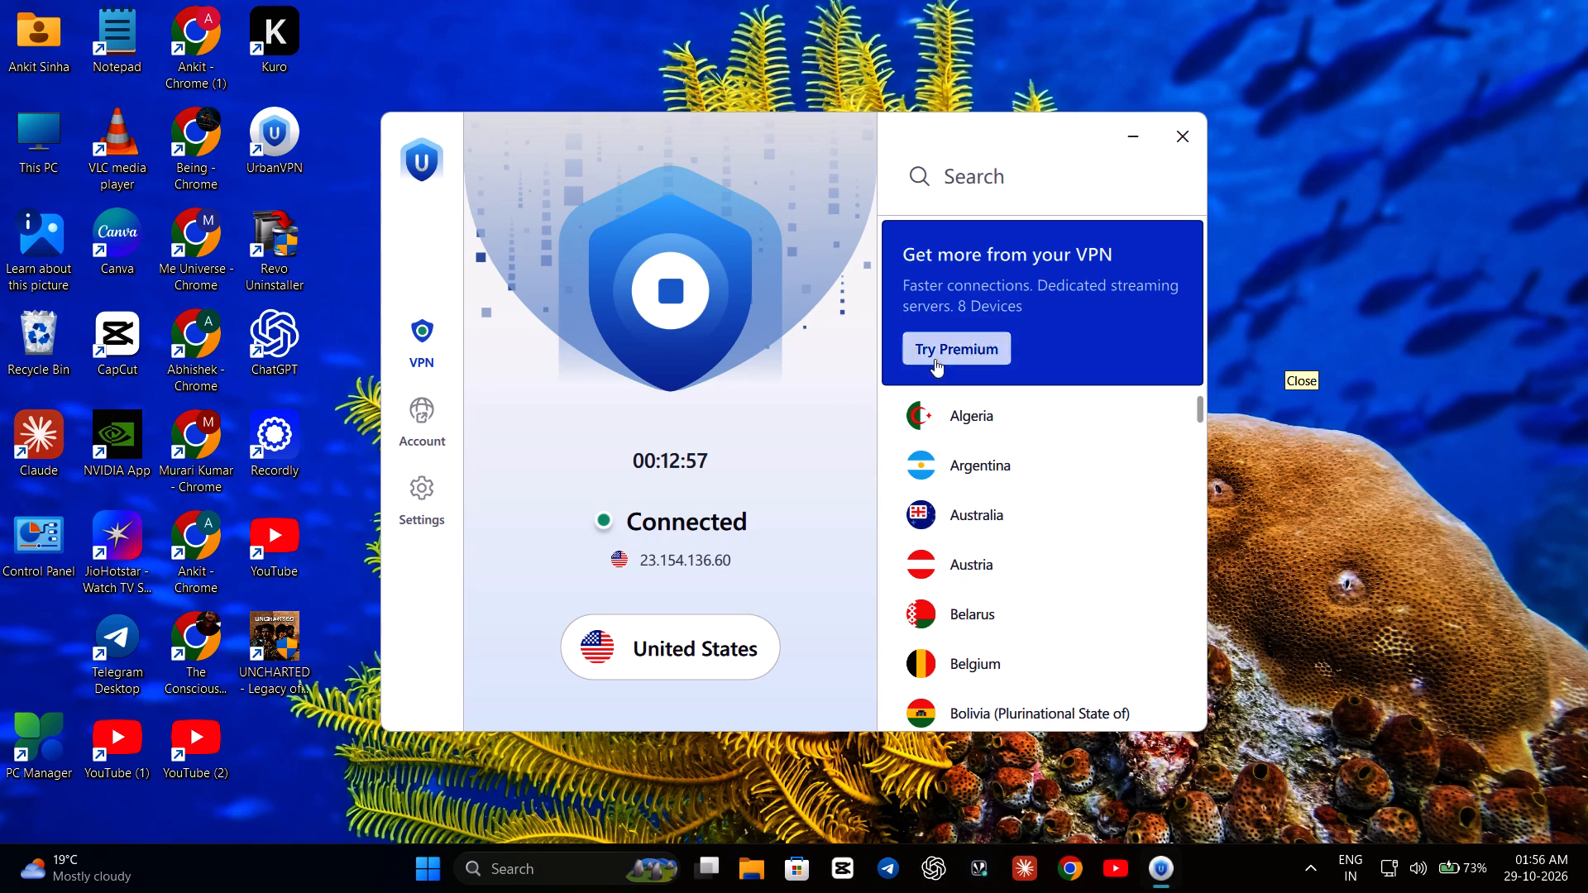
Disconnect the UrbanVPN connection and close its window.
{"action": "left_click", "coordinate": [660, 282]}
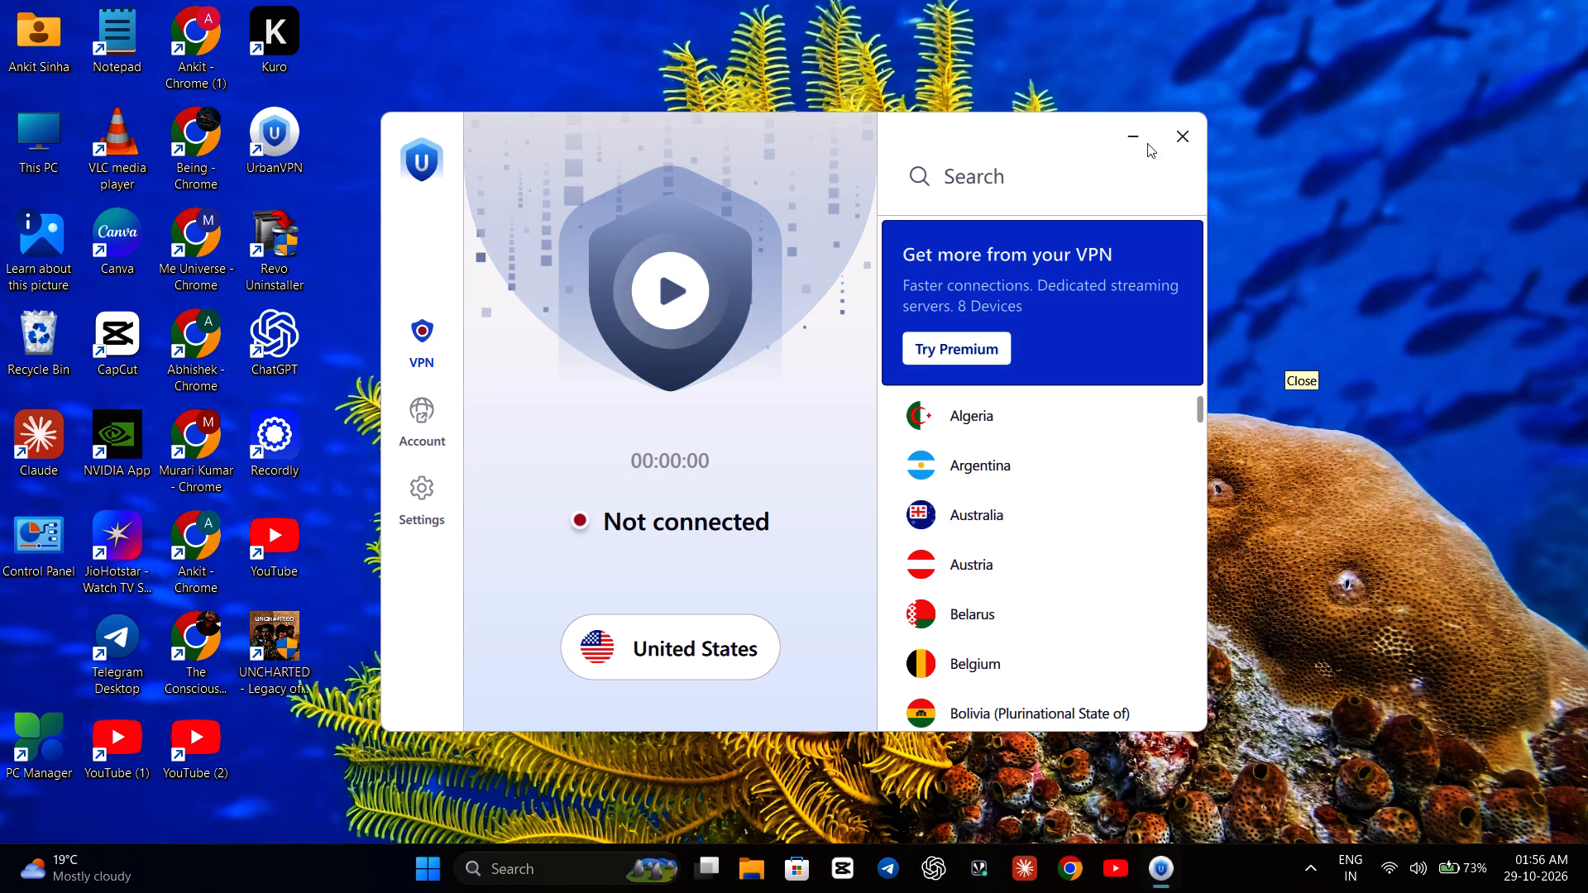
{"action": "left_click", "coordinate": [1188, 138]}
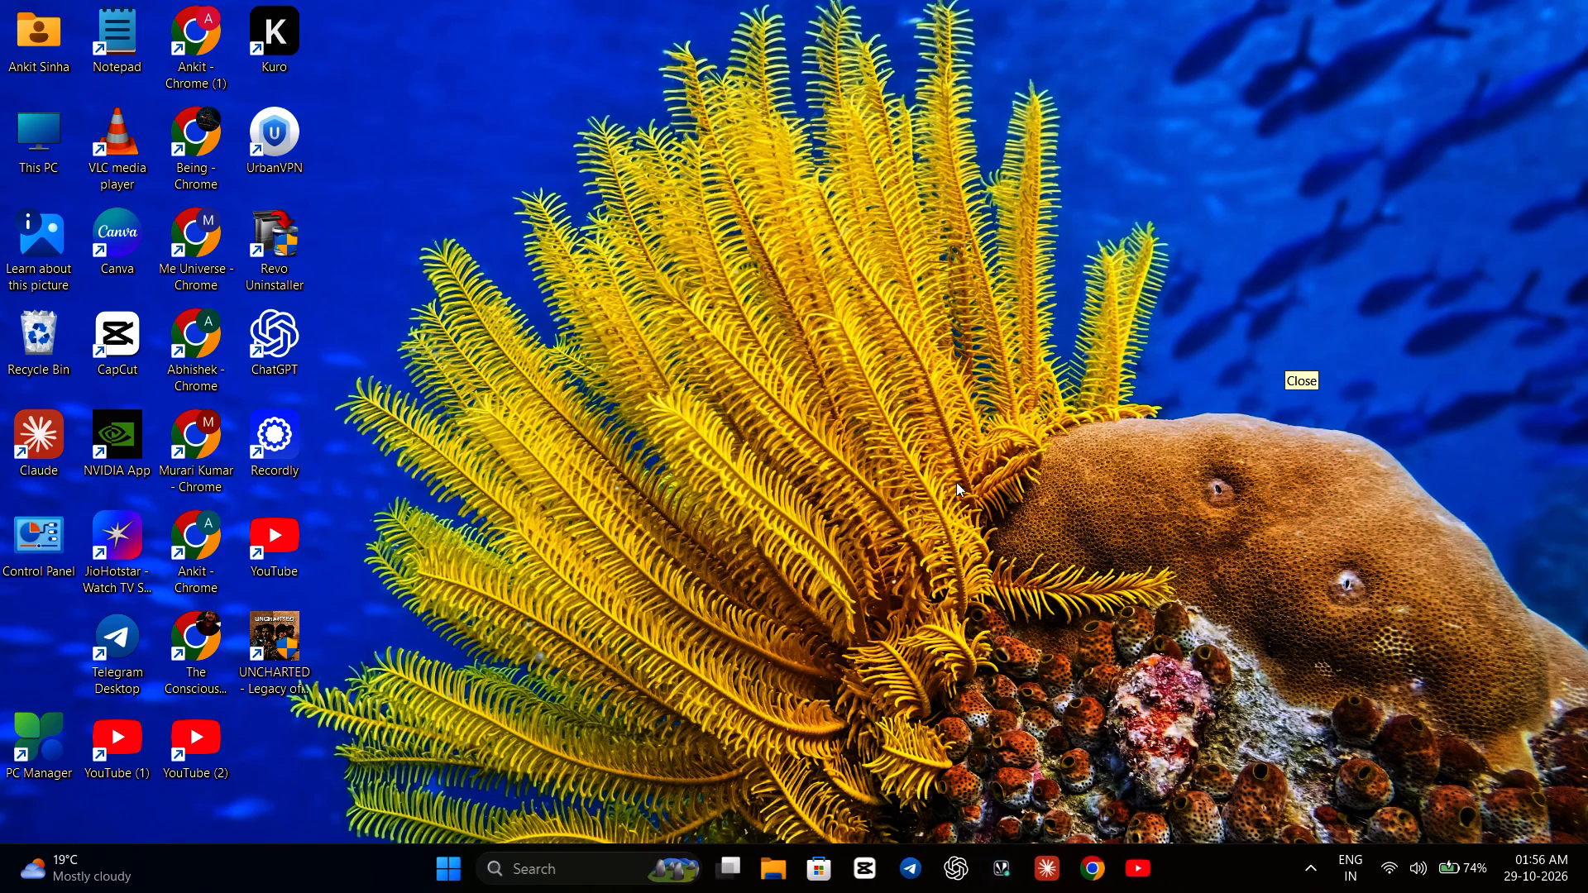
Search File Explorer's Home for "mp", then for "project", to find the exported video.
{"action": "left_click", "coordinate": [777, 858]}
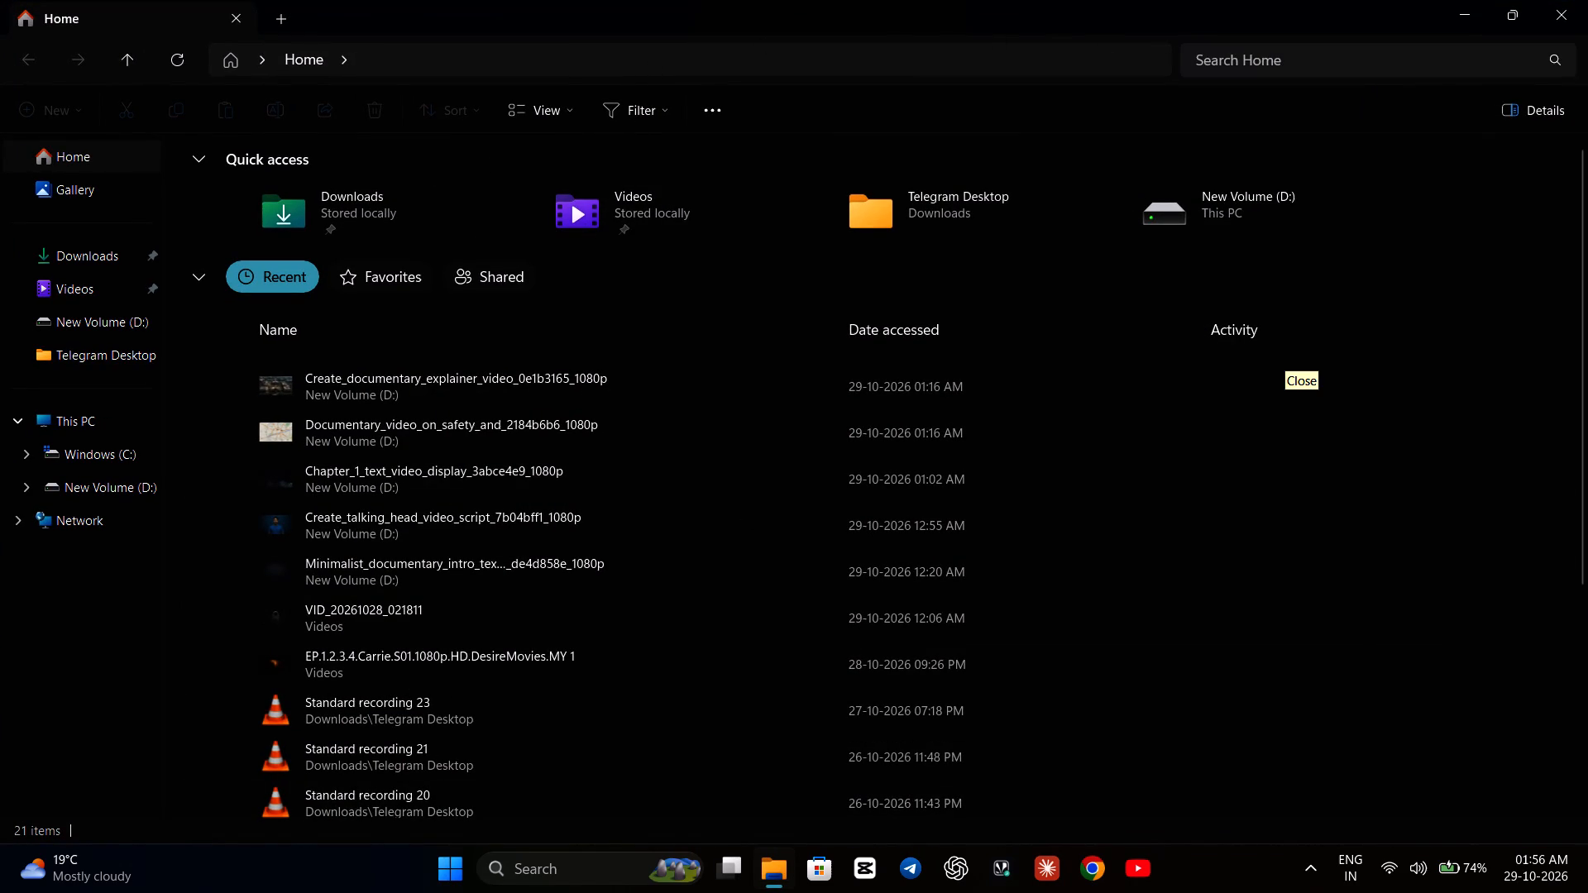
{"action": "left_click", "coordinate": [1288, 58]}
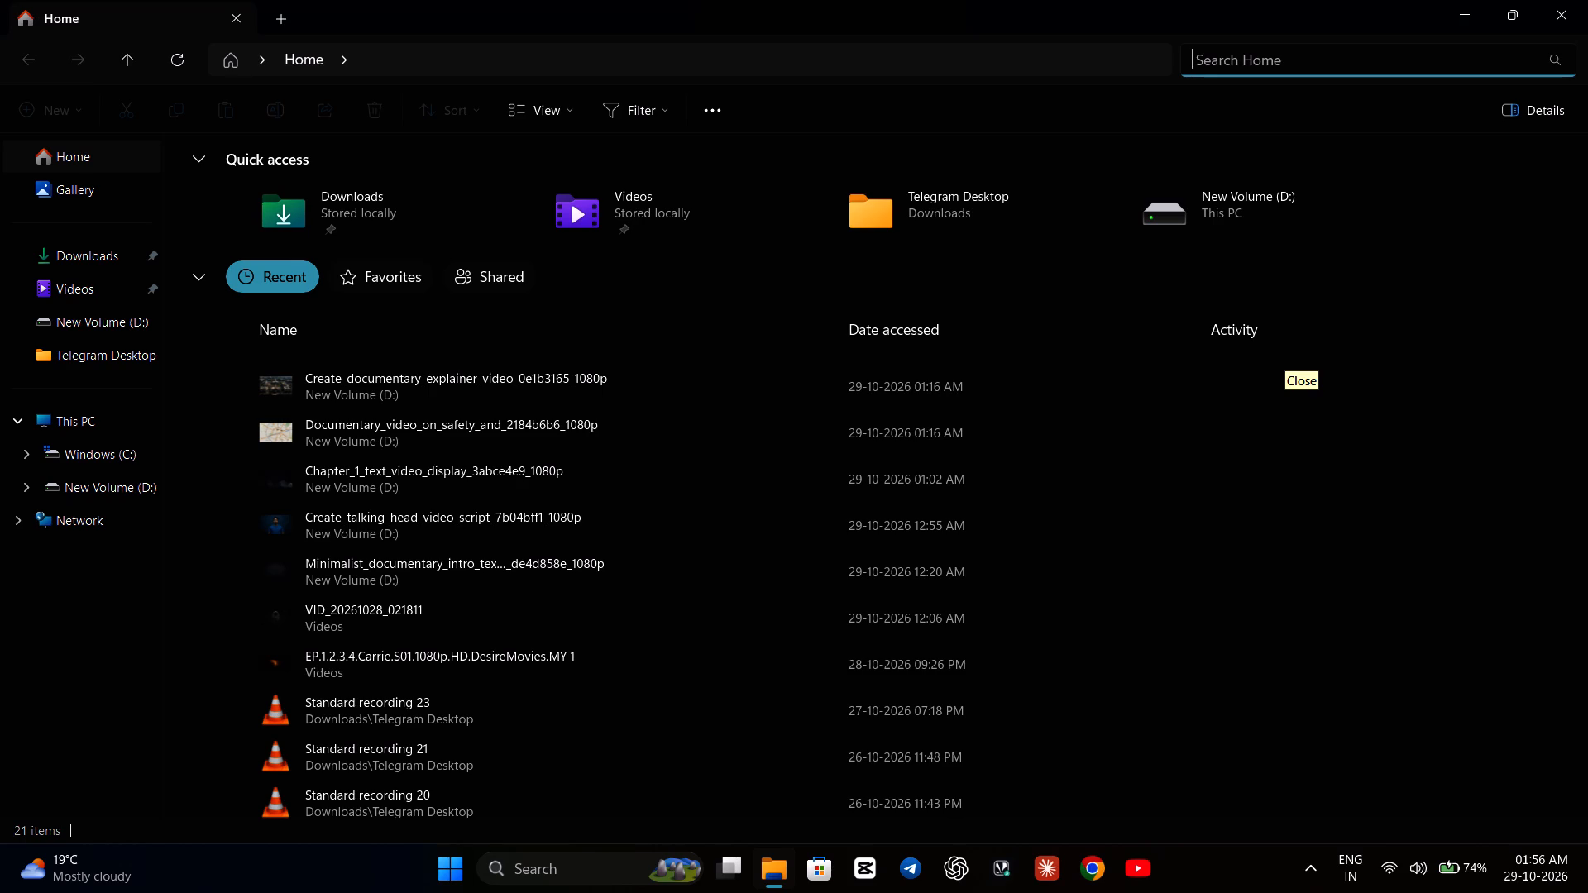
{"action": "type", "text": "mp"}
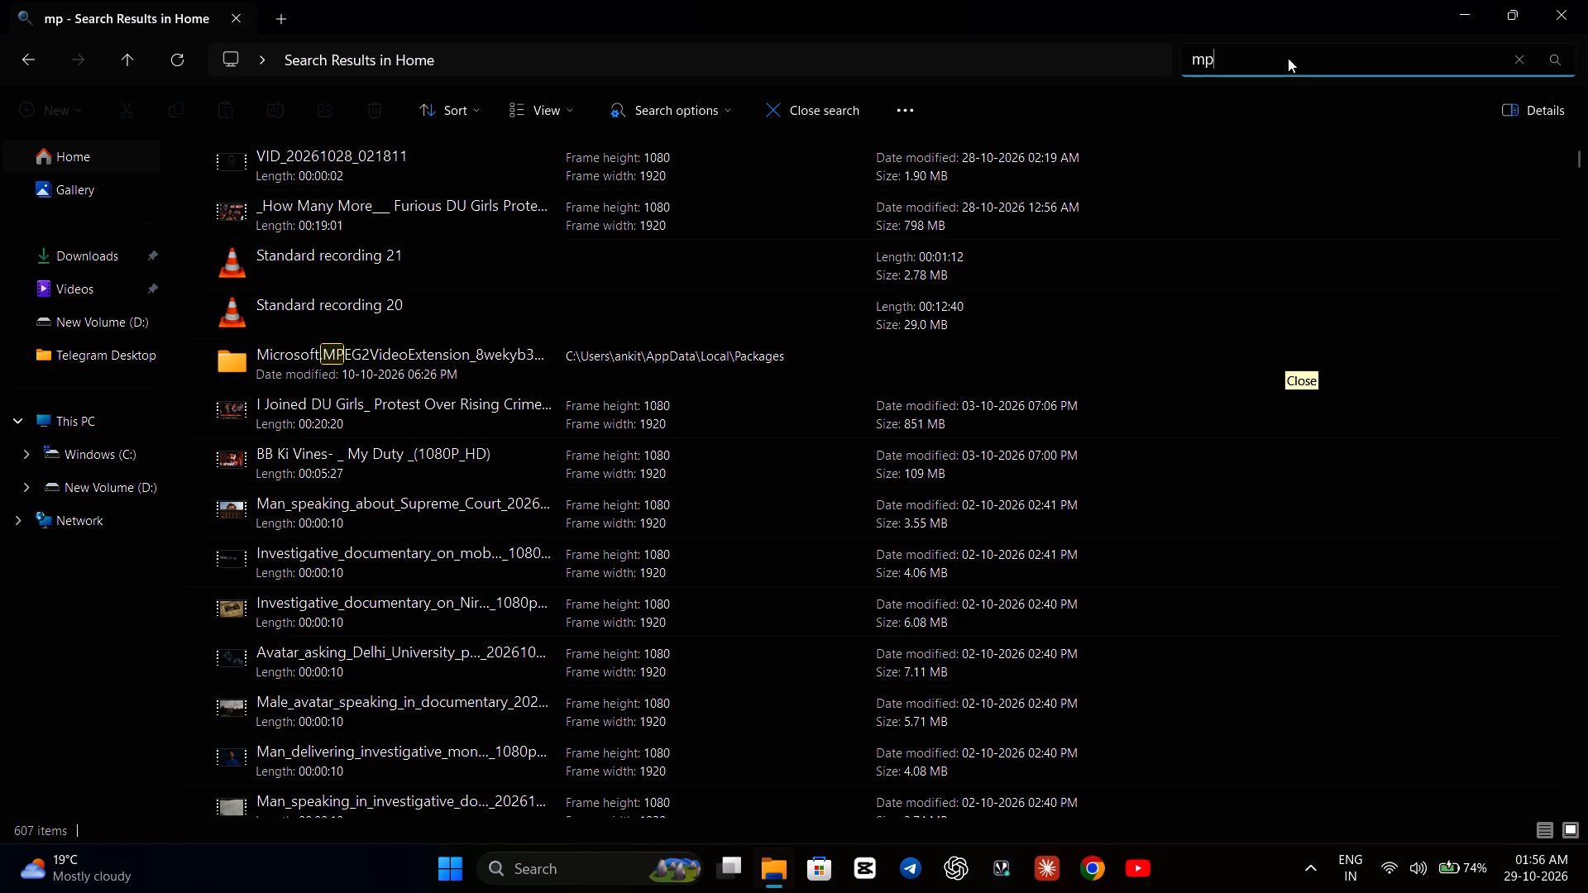
{"action": "key", "text": "BackSpace"}
{"action": "key", "text": "BackSpace"}
{"action": "key", "text": "BackSpace"}
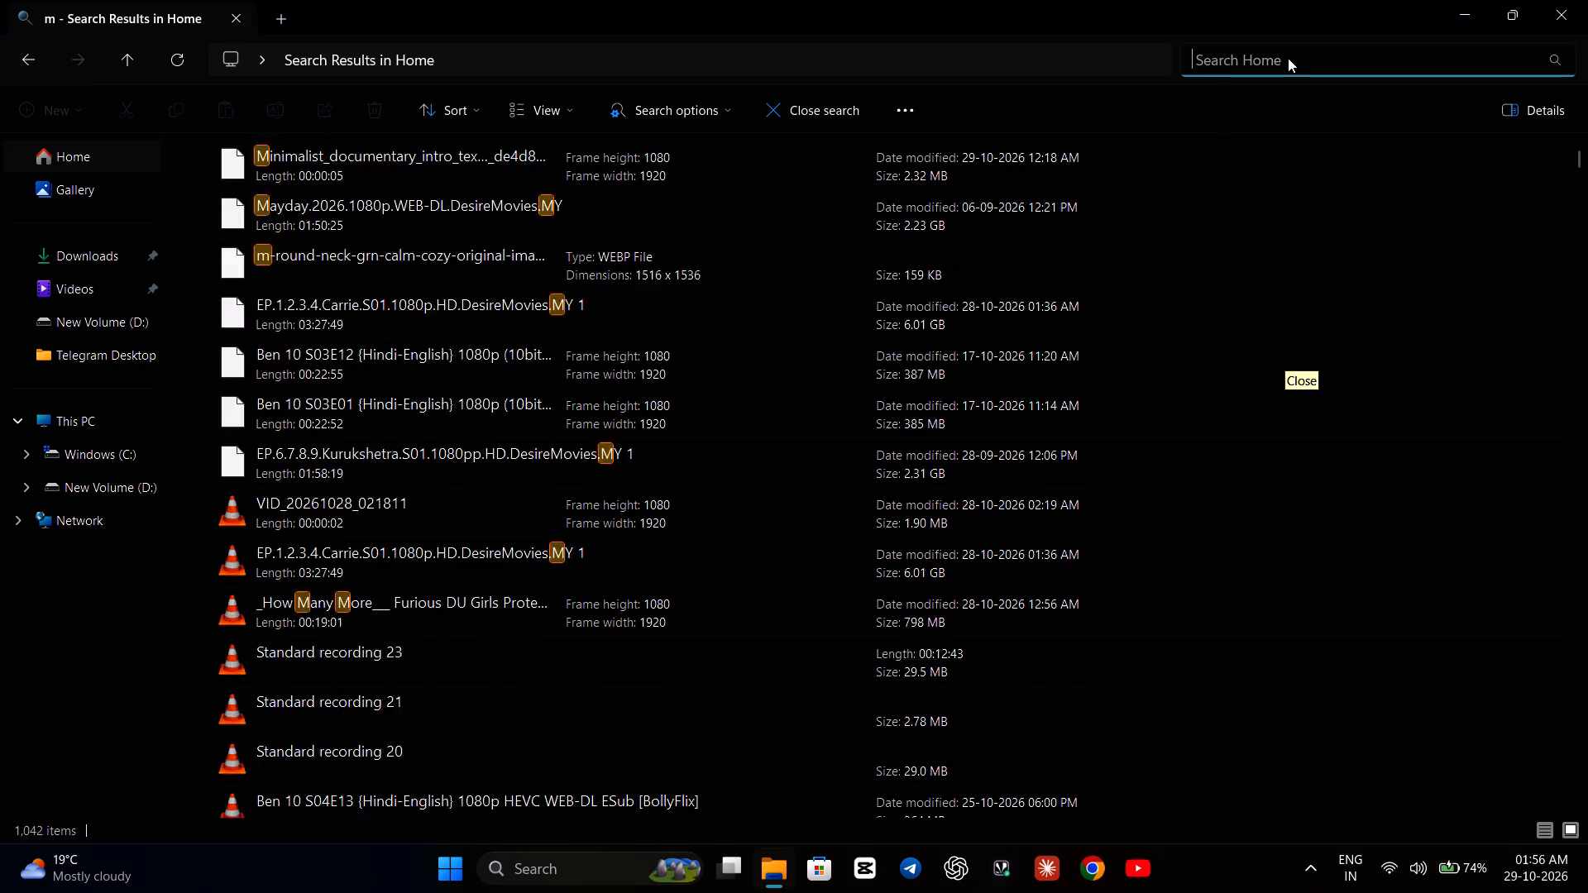
{"action": "key", "text": "p"}
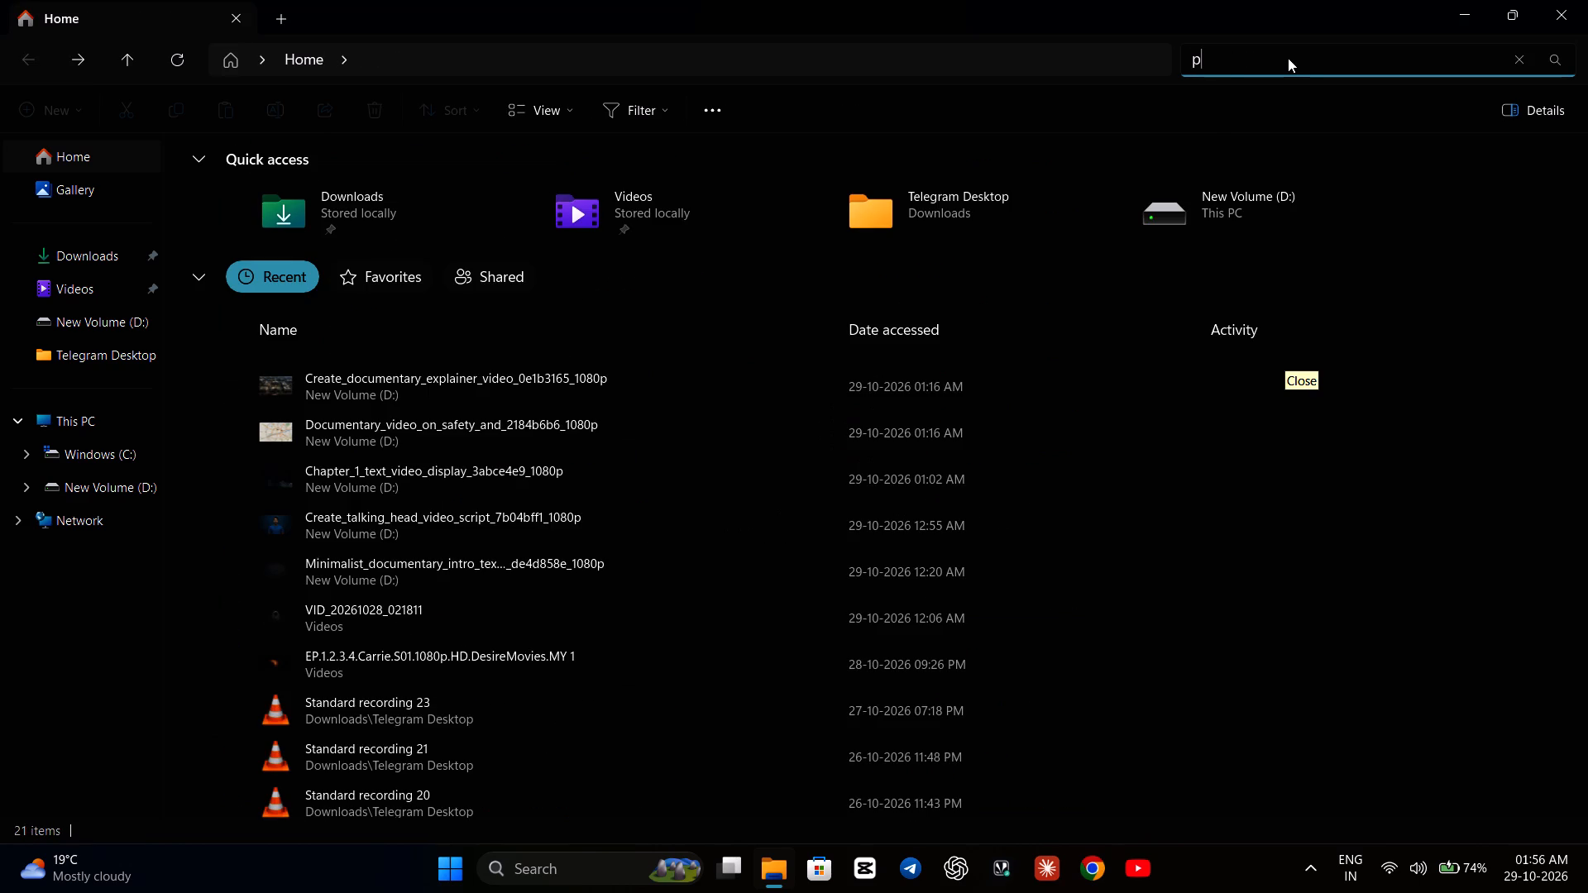
{"action": "key", "text": "r"}
{"action": "type", "text": "oj"}
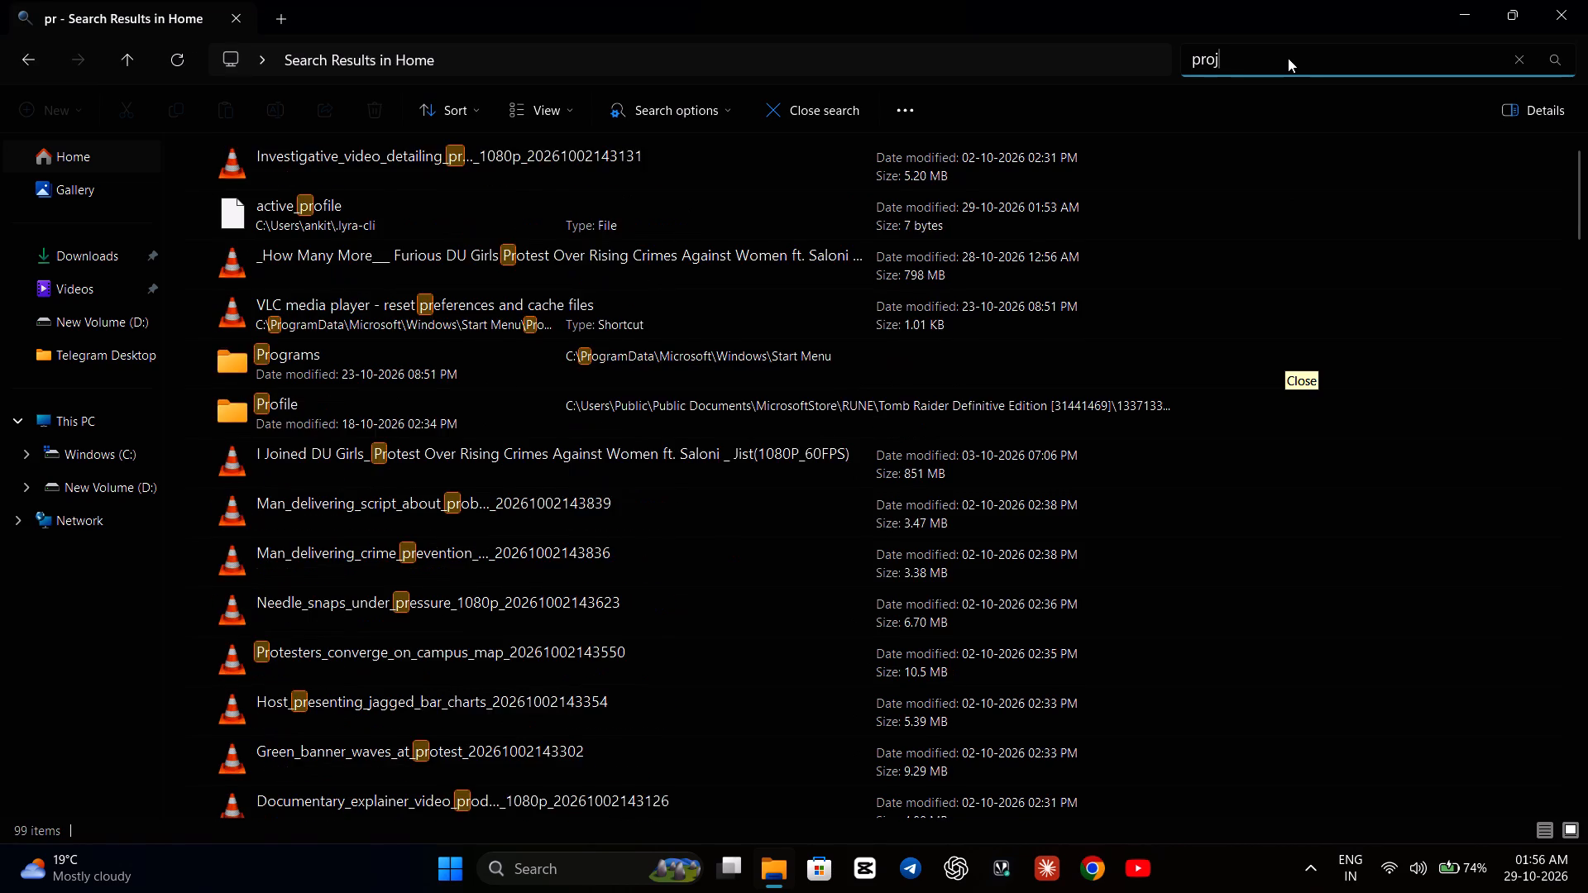
{"action": "key", "text": "e"}
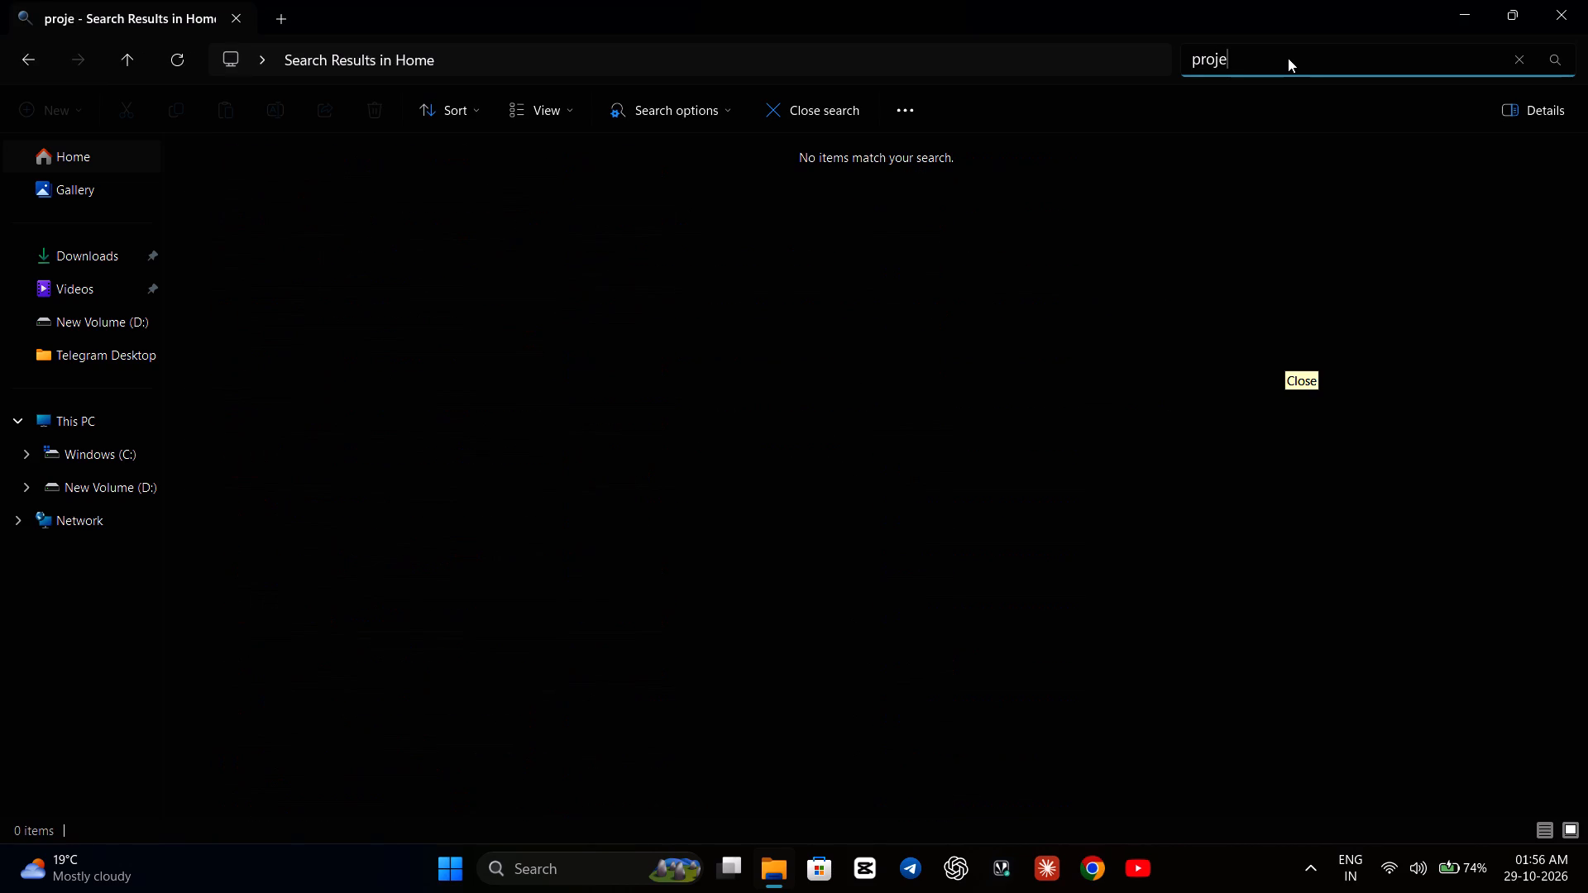
{"action": "type", "text": "ct"}
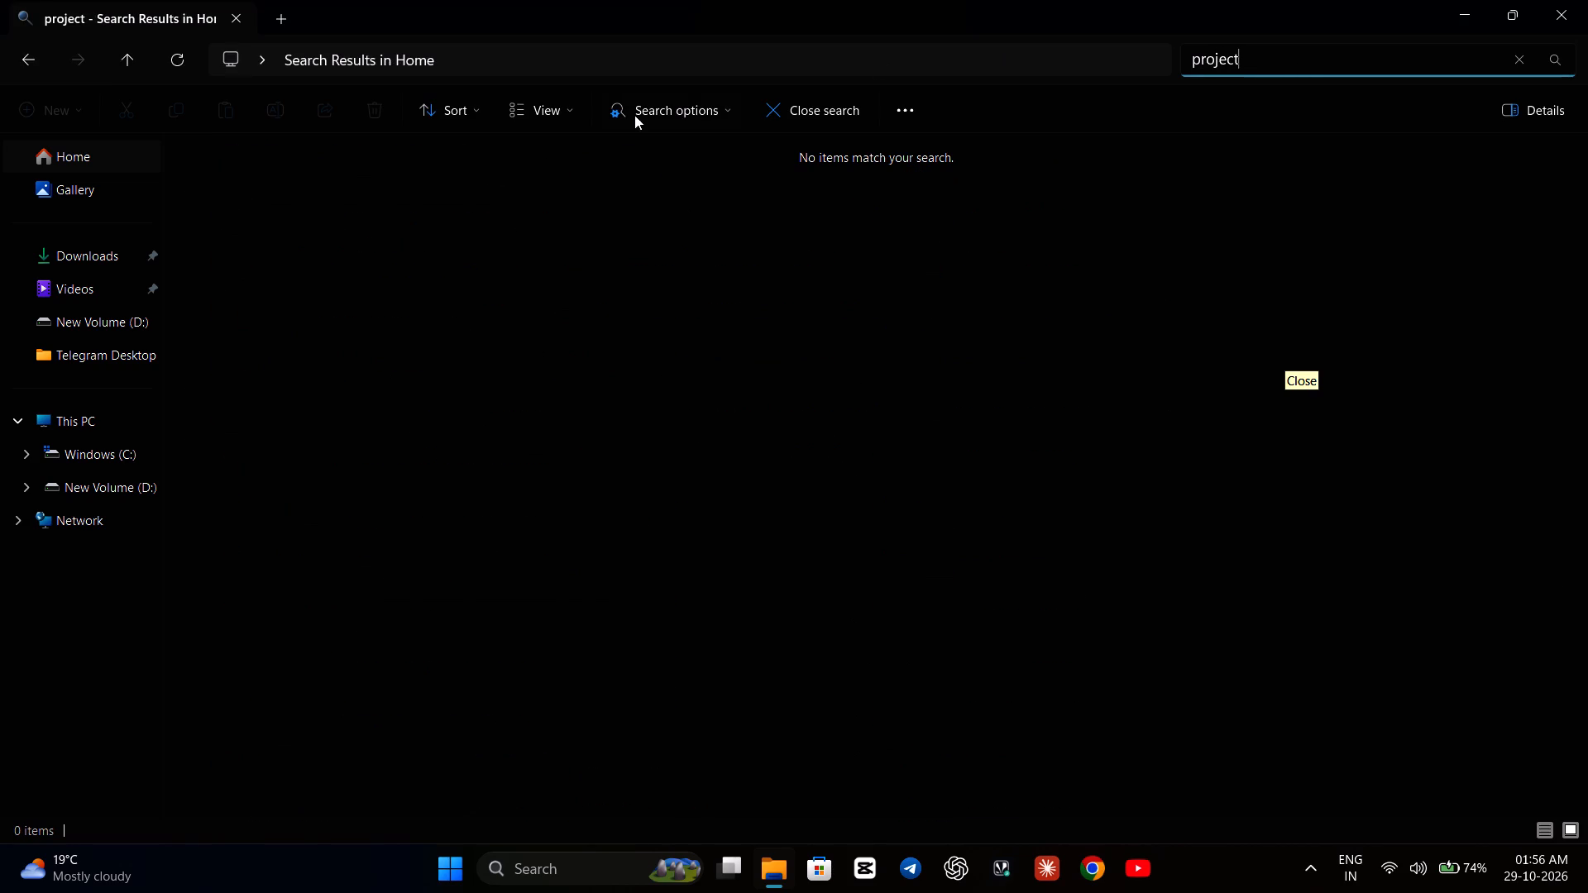
Check the Downloads and Videos folders in the user's folder on Windows (C:) for the exported video.
{"action": "left_click", "coordinate": [119, 427]}
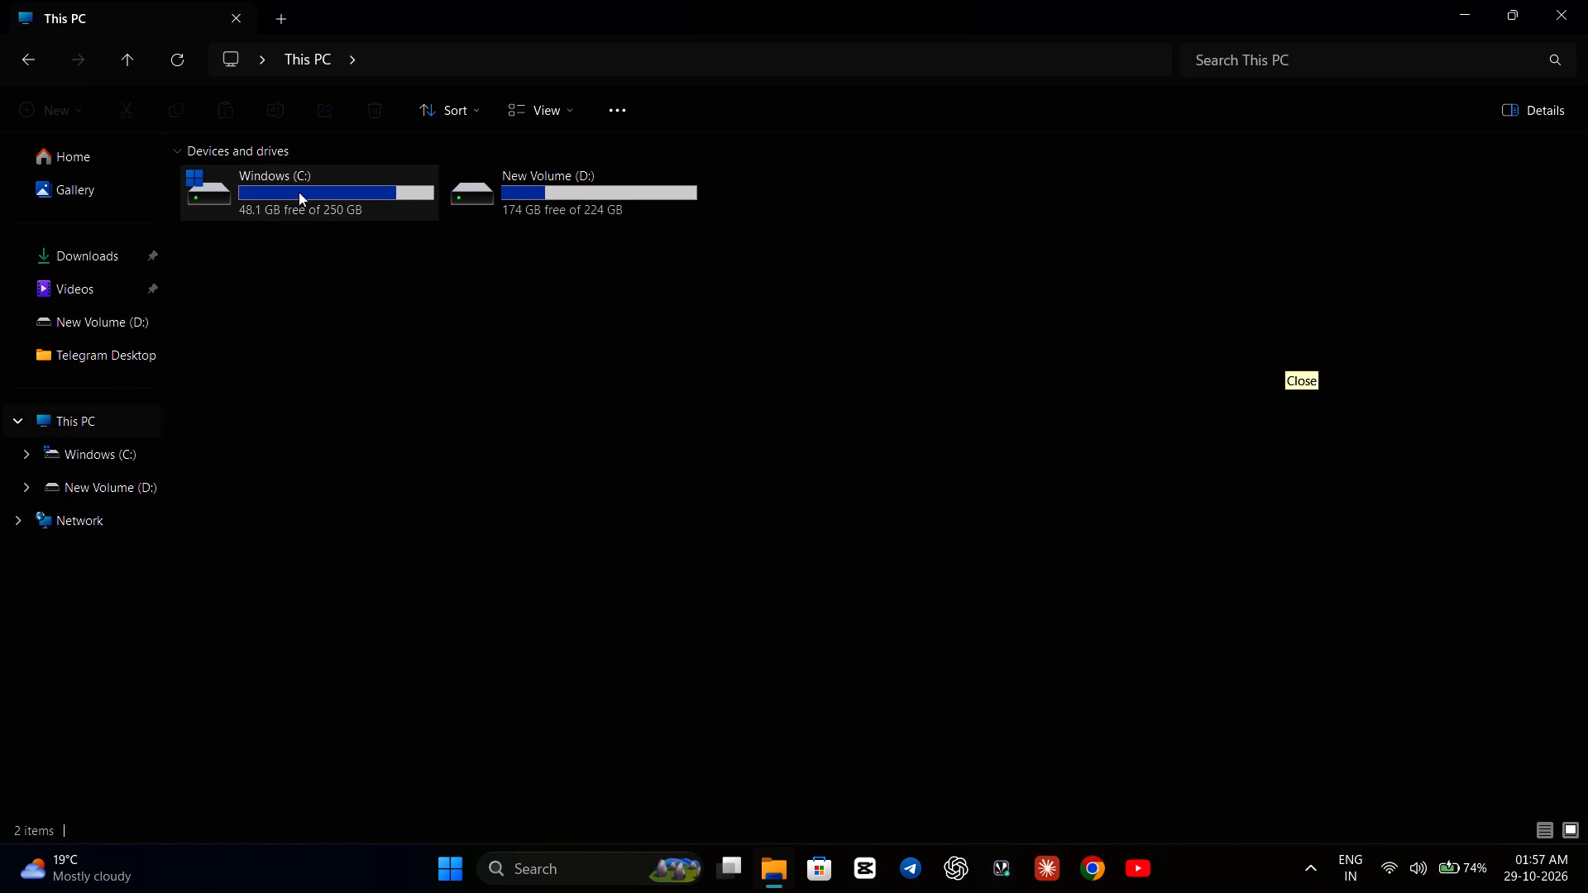
{"action": "double_click", "coordinate": [299, 192]}
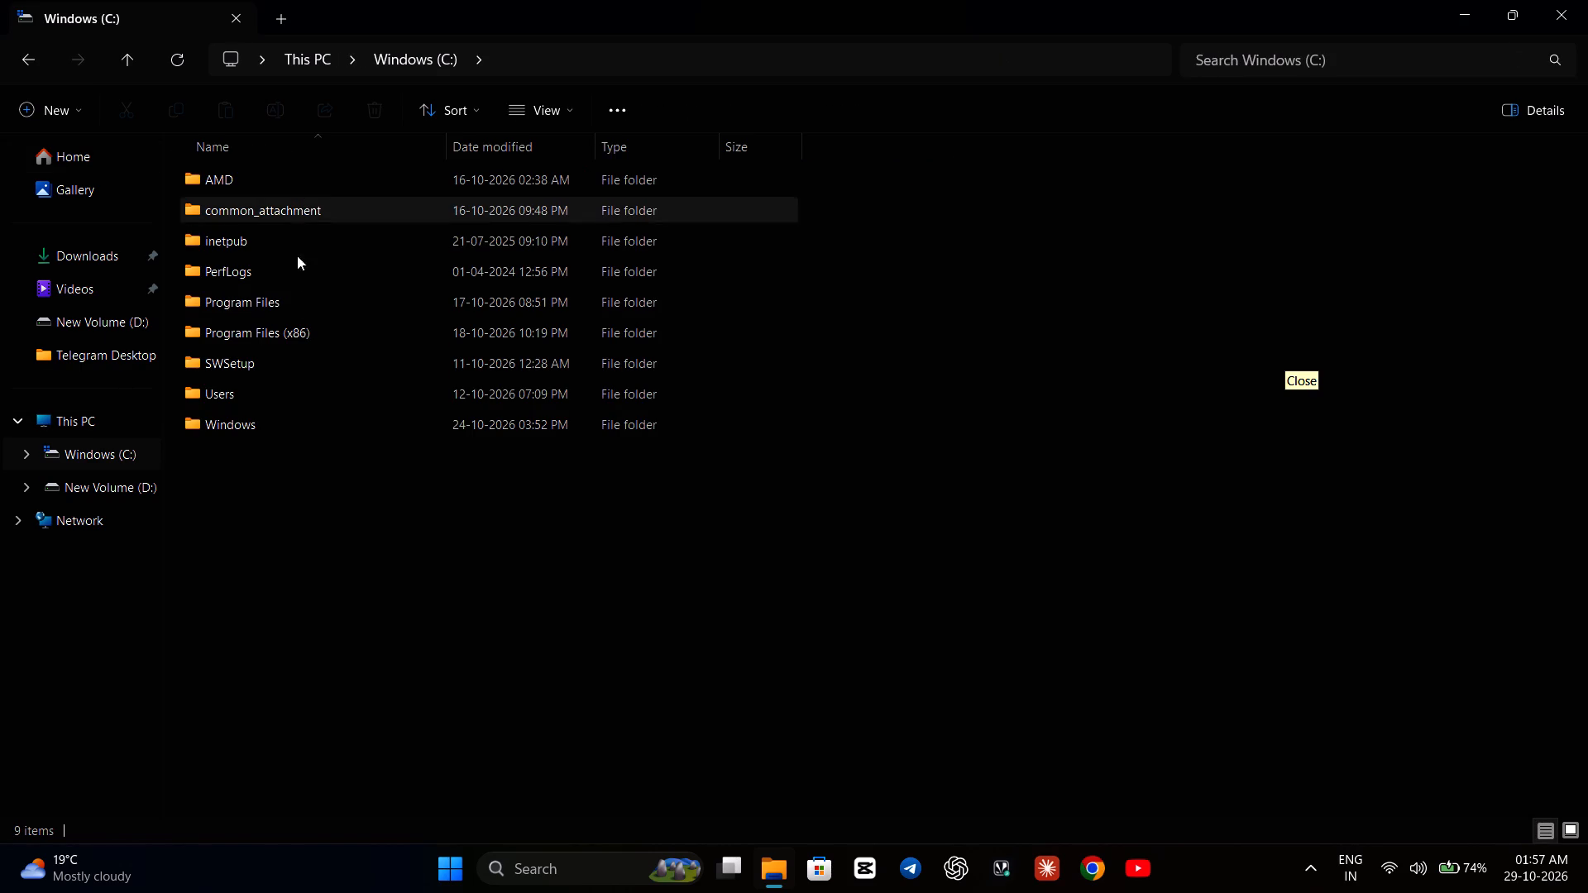
{"action": "double_click", "coordinate": [268, 396]}
{"action": "double_click", "coordinate": [298, 179]}
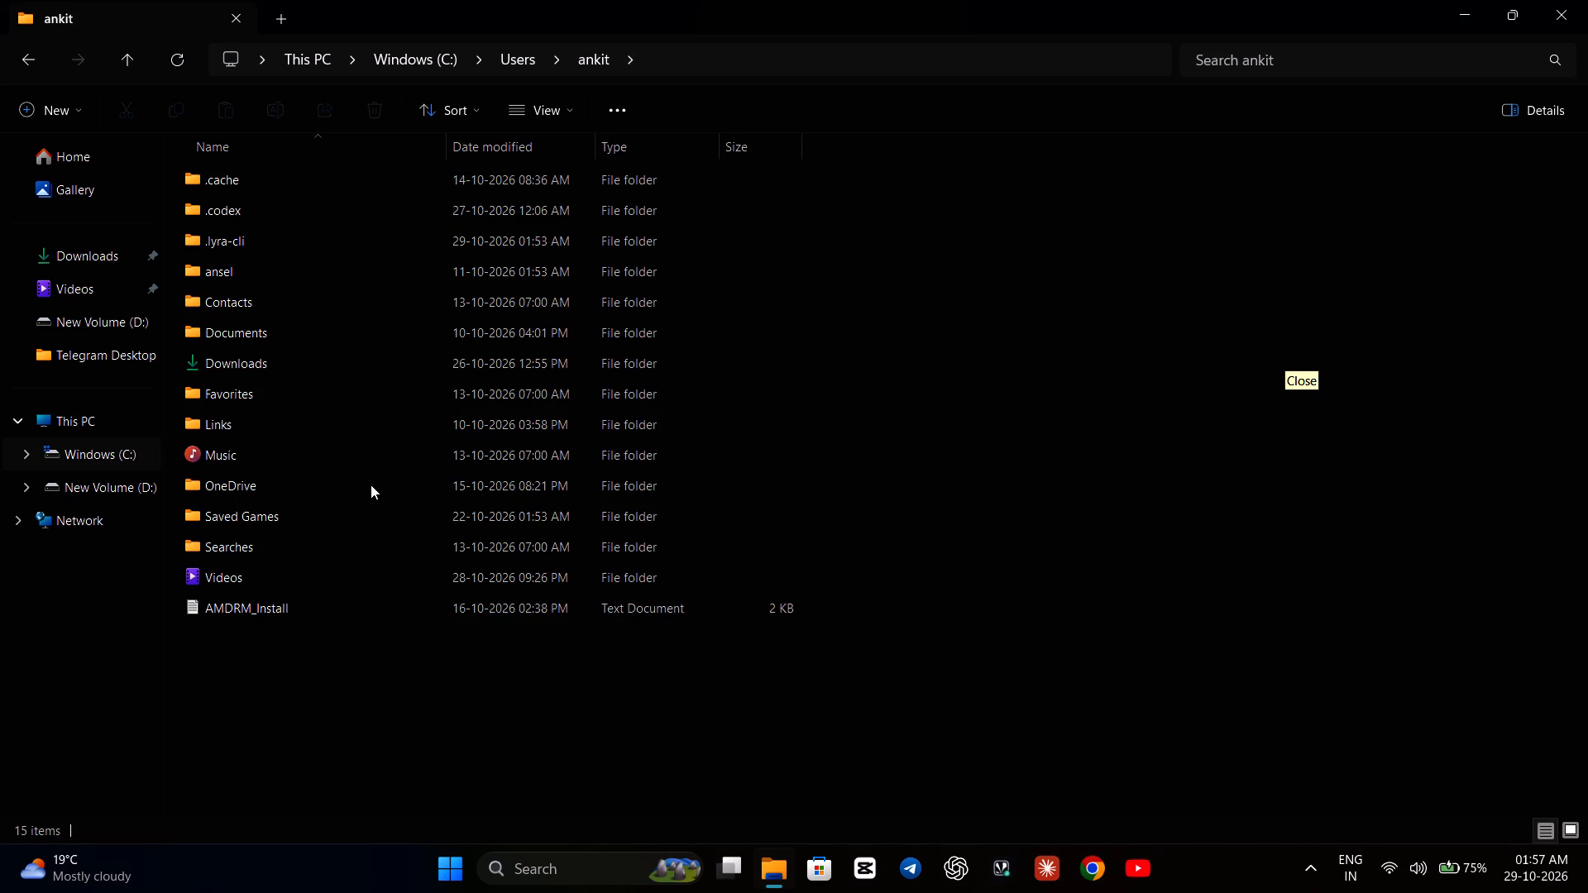
{"action": "double_click", "coordinate": [352, 361]}
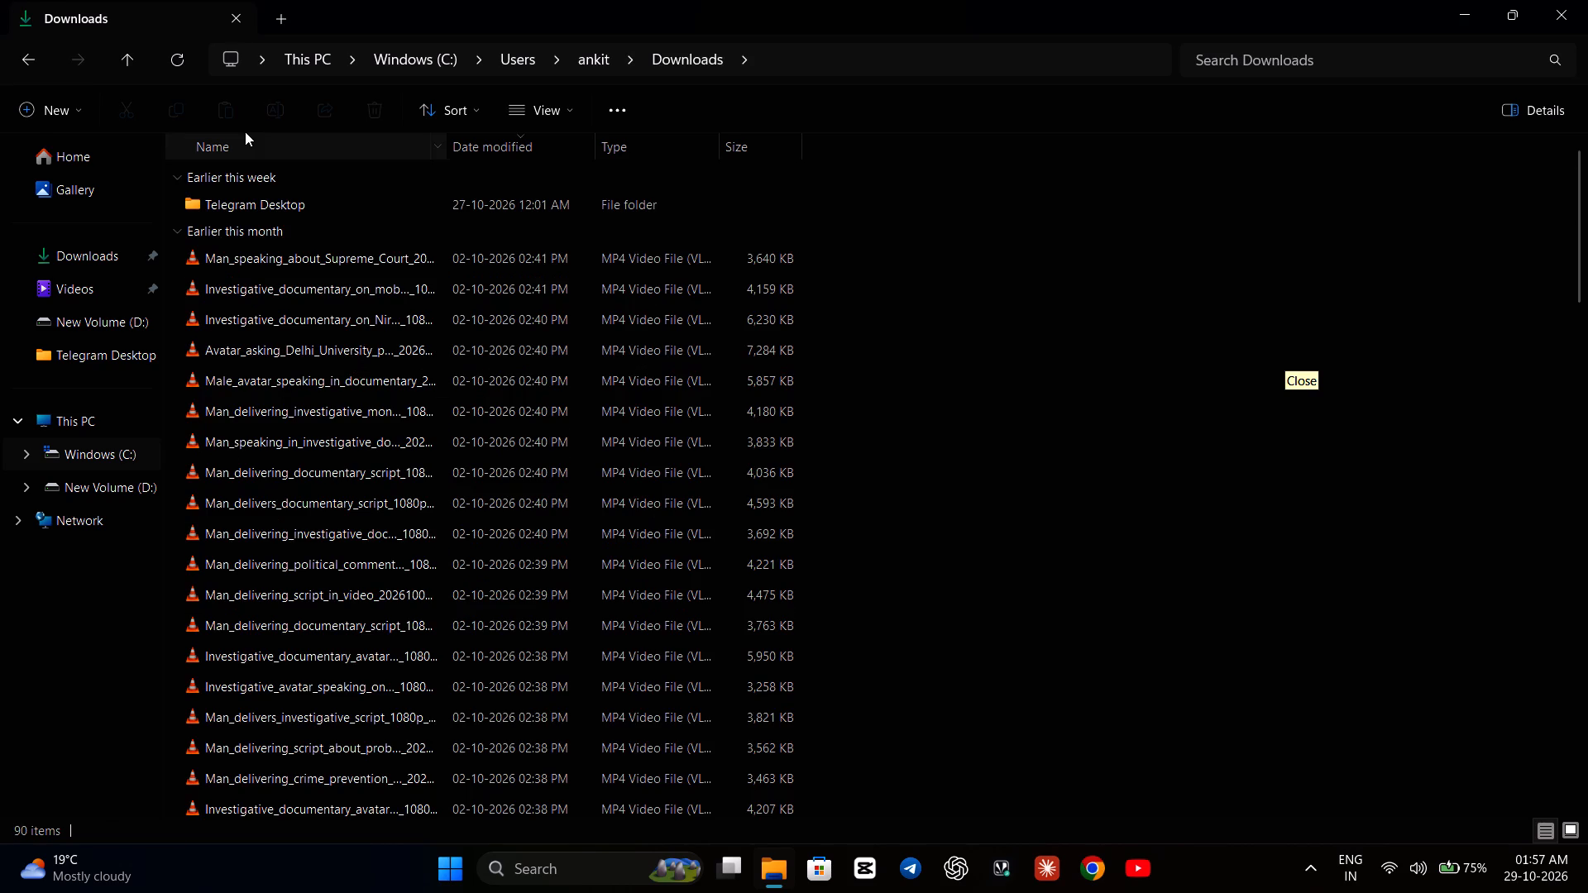
{"action": "left_click", "coordinate": [26, 60]}
{"action": "double_click", "coordinate": [303, 569]}
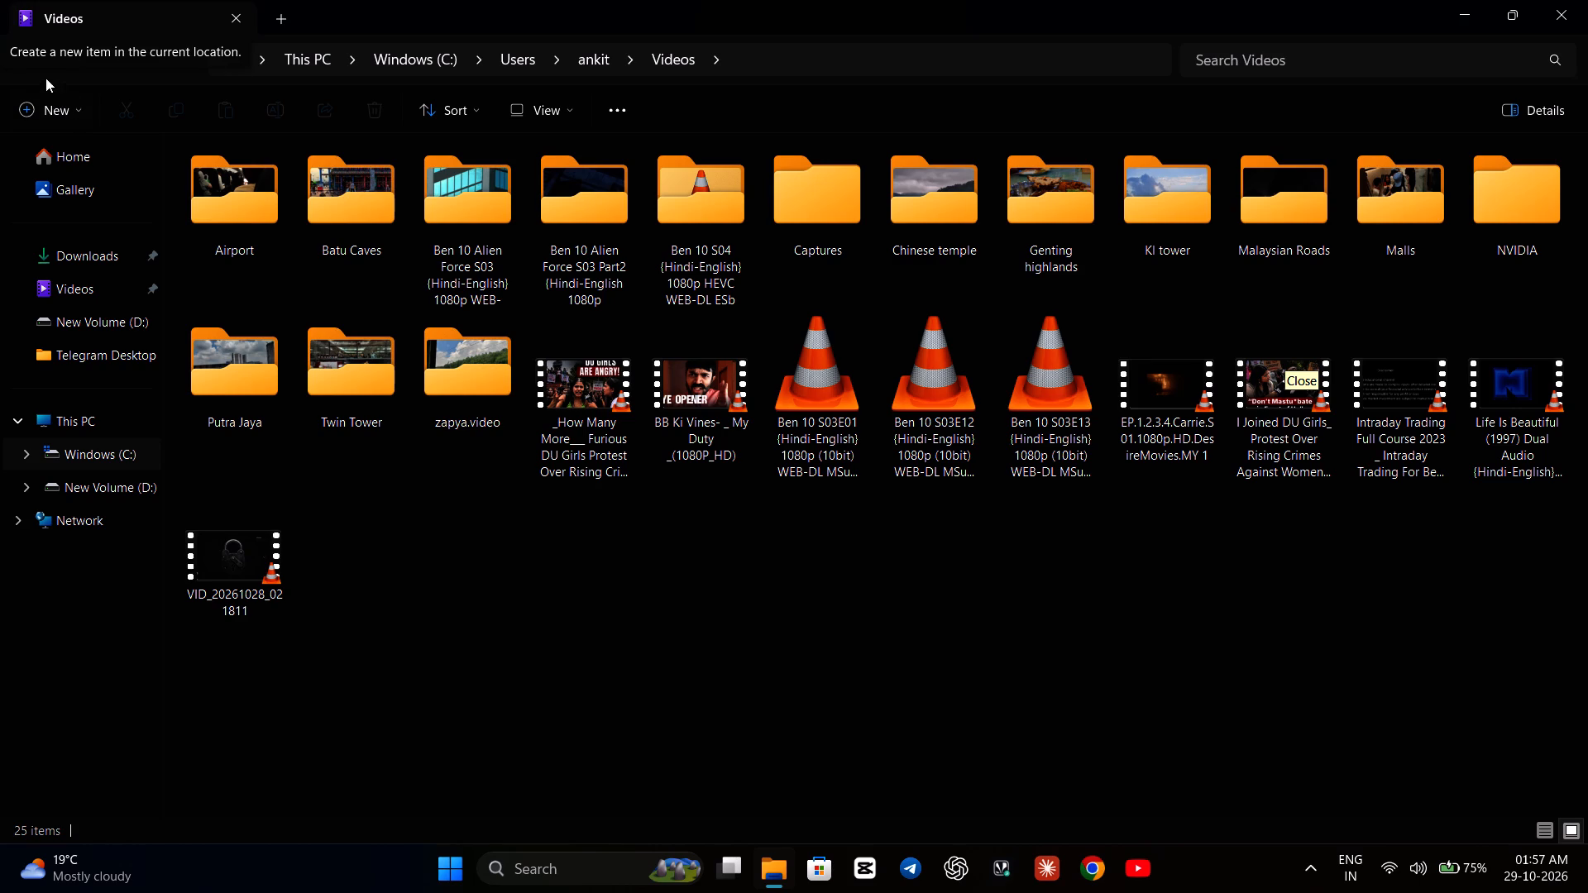
{"action": "left_click", "coordinate": [17, 53]}
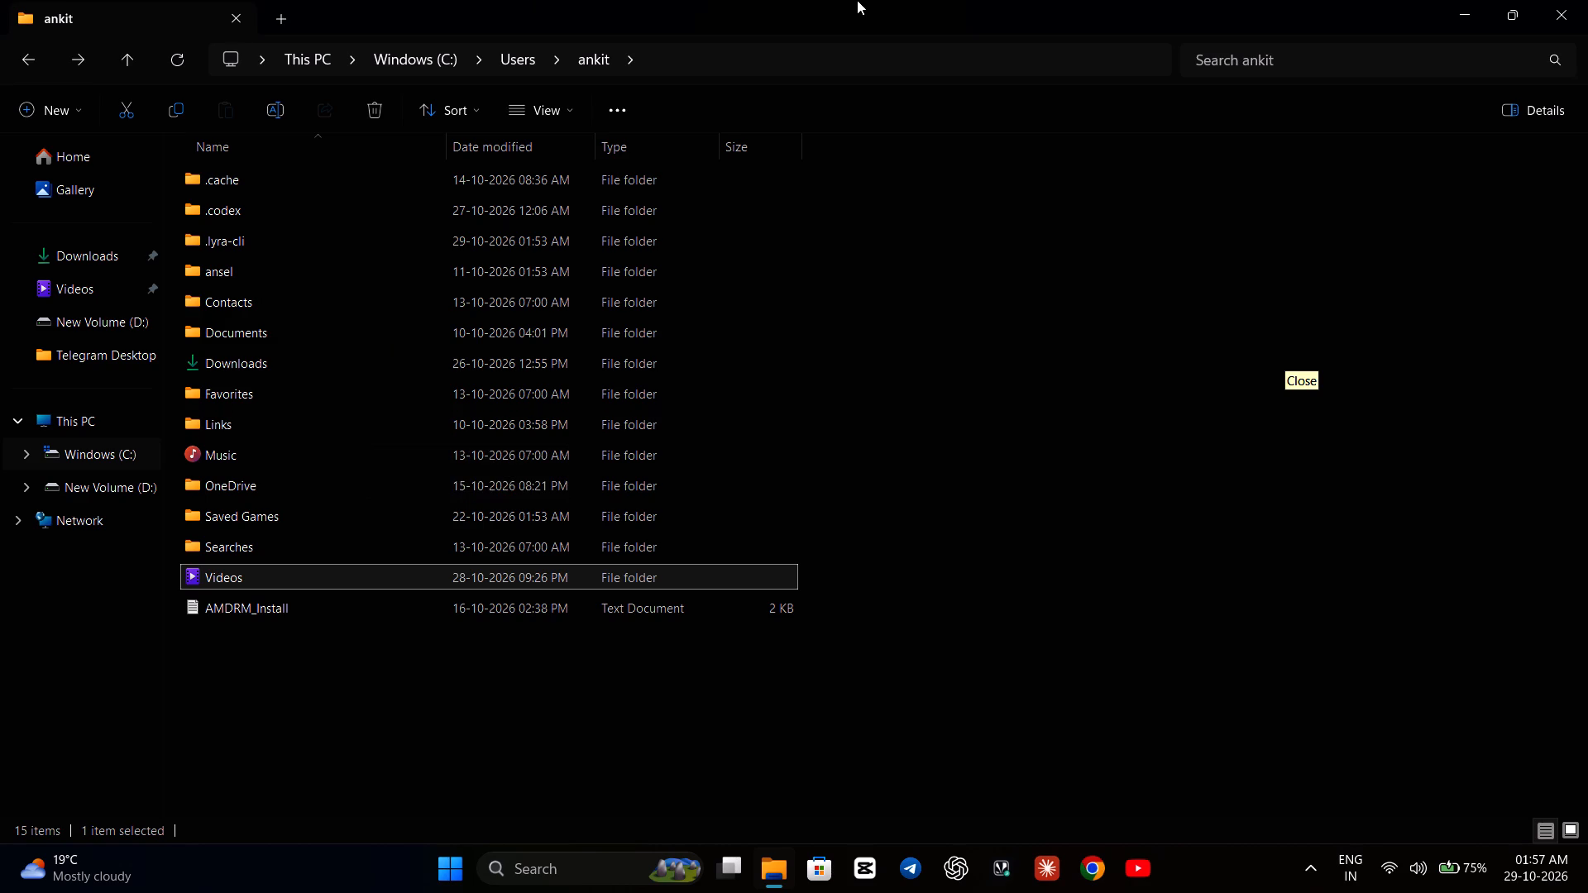
Start a search across This PC for the exported video.
{"action": "left_click", "coordinate": [1242, 56]}
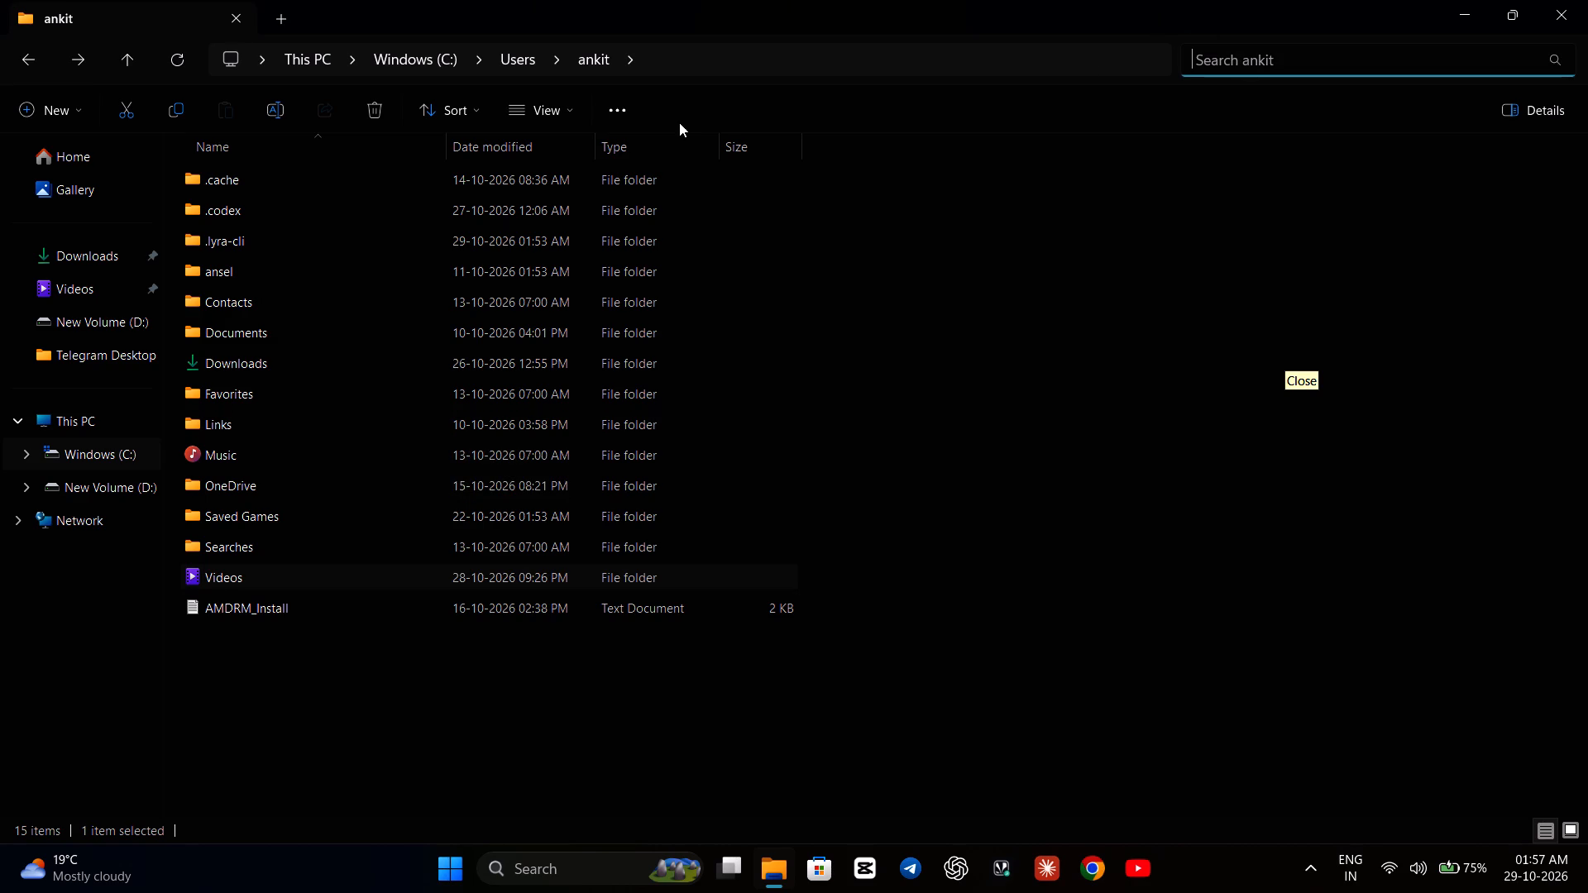
{"action": "left_click", "coordinate": [132, 422]}
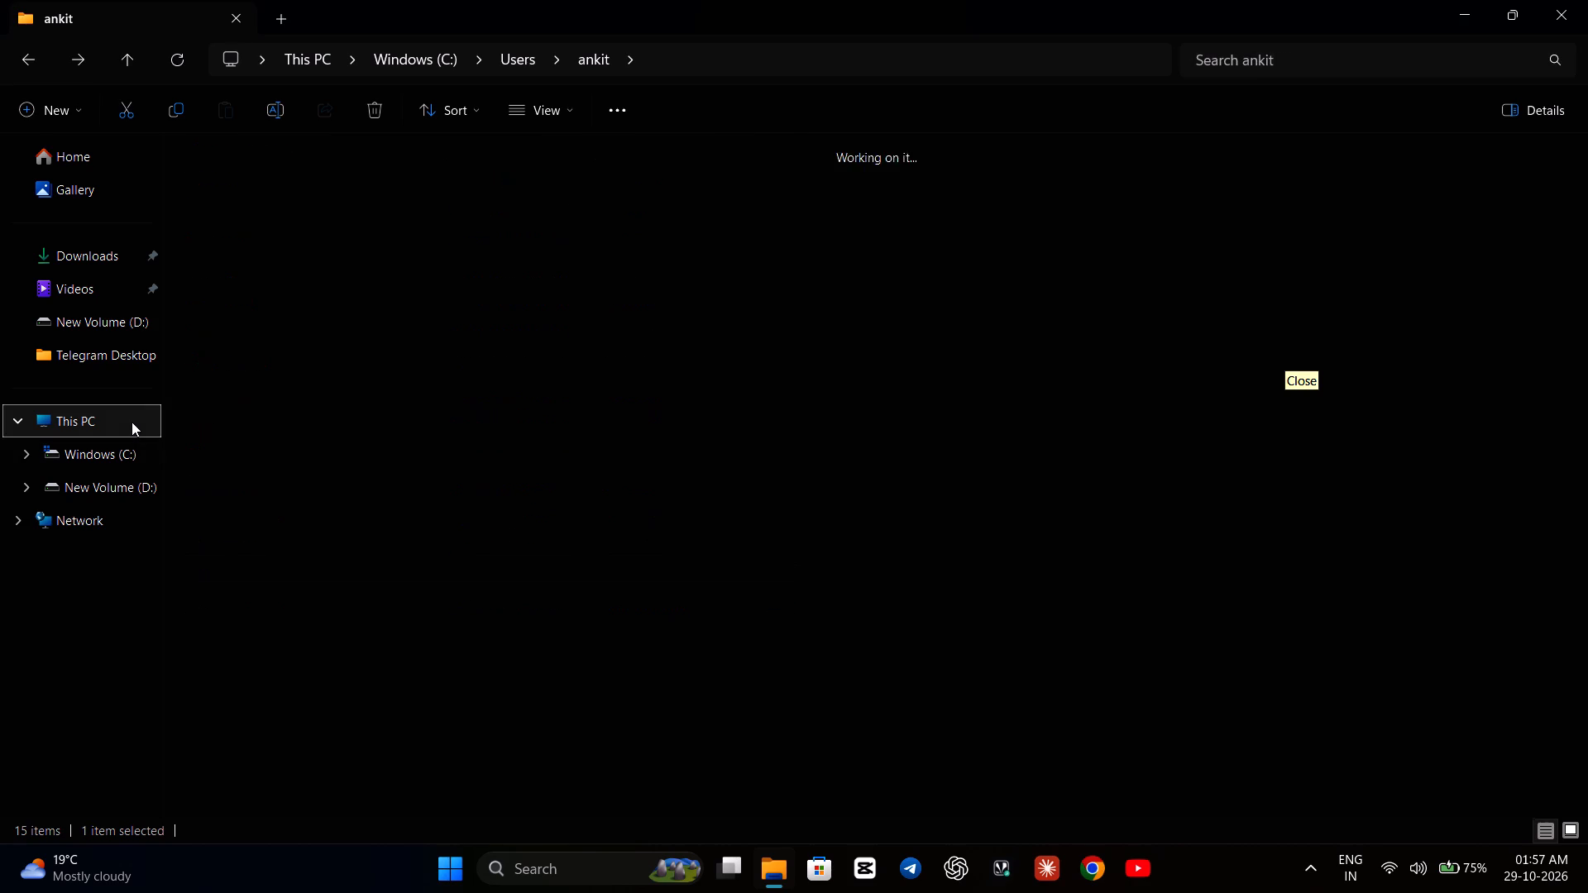
{"action": "left_click", "coordinate": [1330, 72]}
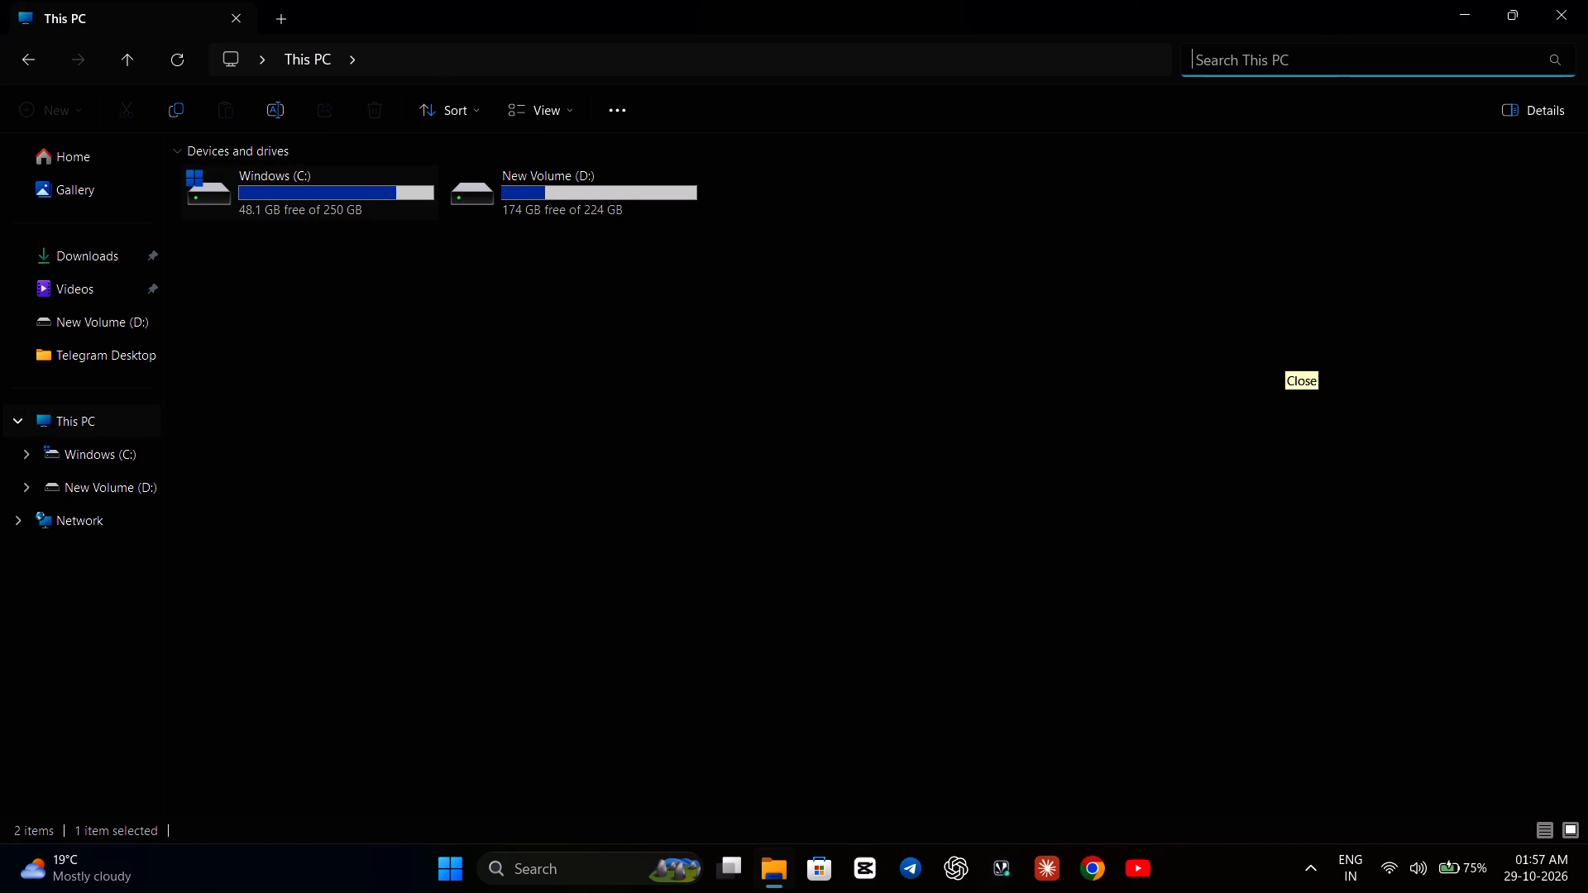
Search This PC for "1026" to find the exported video.
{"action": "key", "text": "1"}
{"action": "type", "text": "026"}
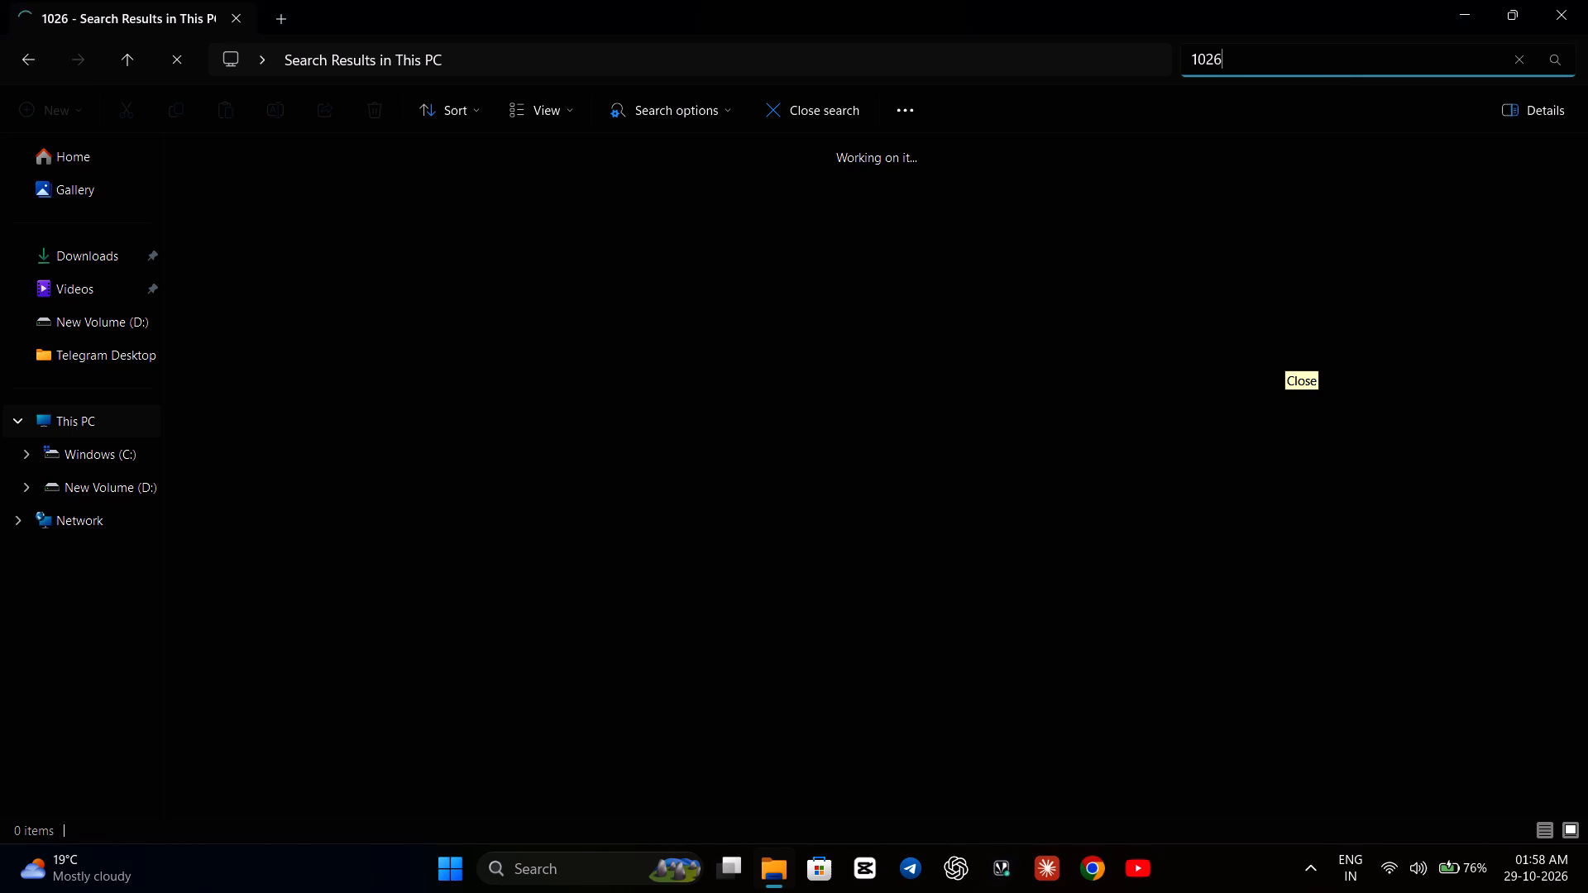
Turn off Bluetooth and Wi-Fi in the Windows quick settings, and close the quick settings.
{"action": "left_click", "coordinate": [1439, 863]}
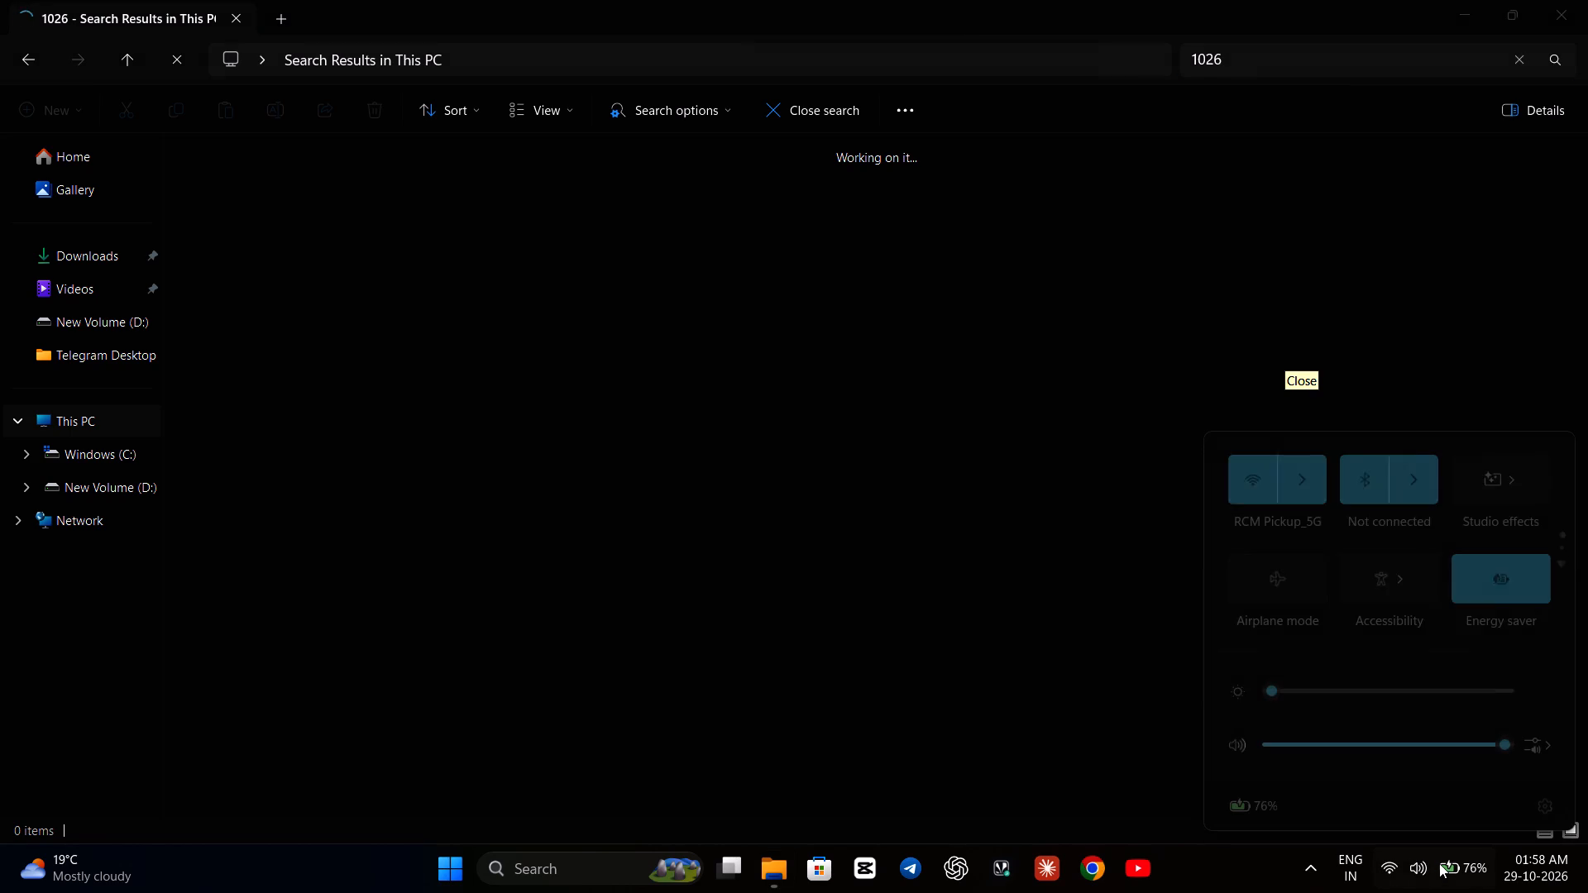
{"action": "left_click", "coordinate": [1362, 471]}
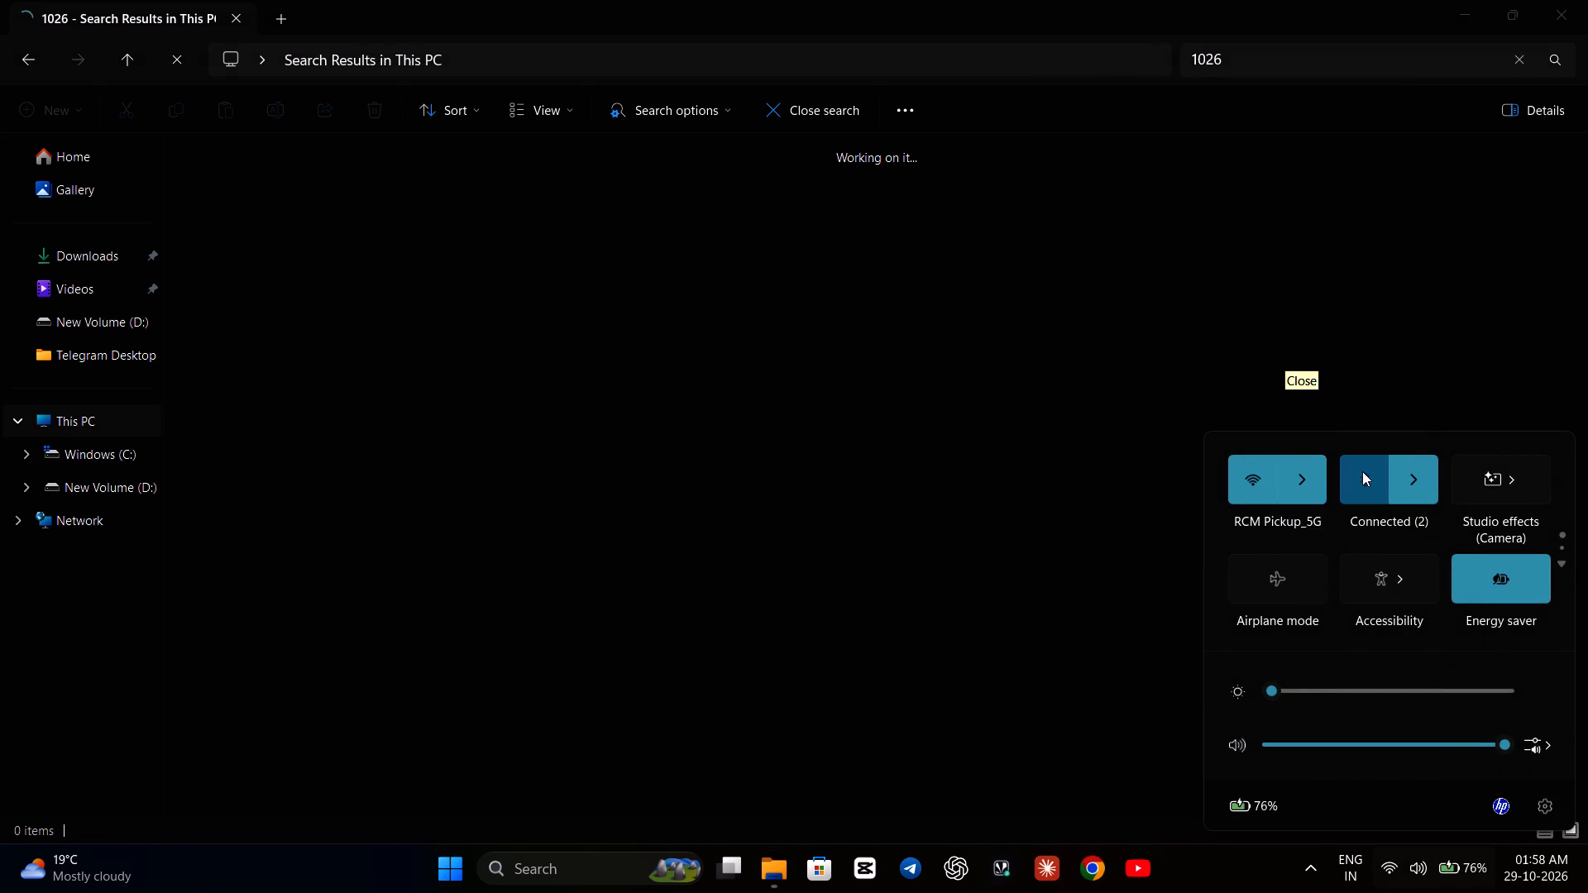
{"action": "left_click", "coordinate": [1262, 482]}
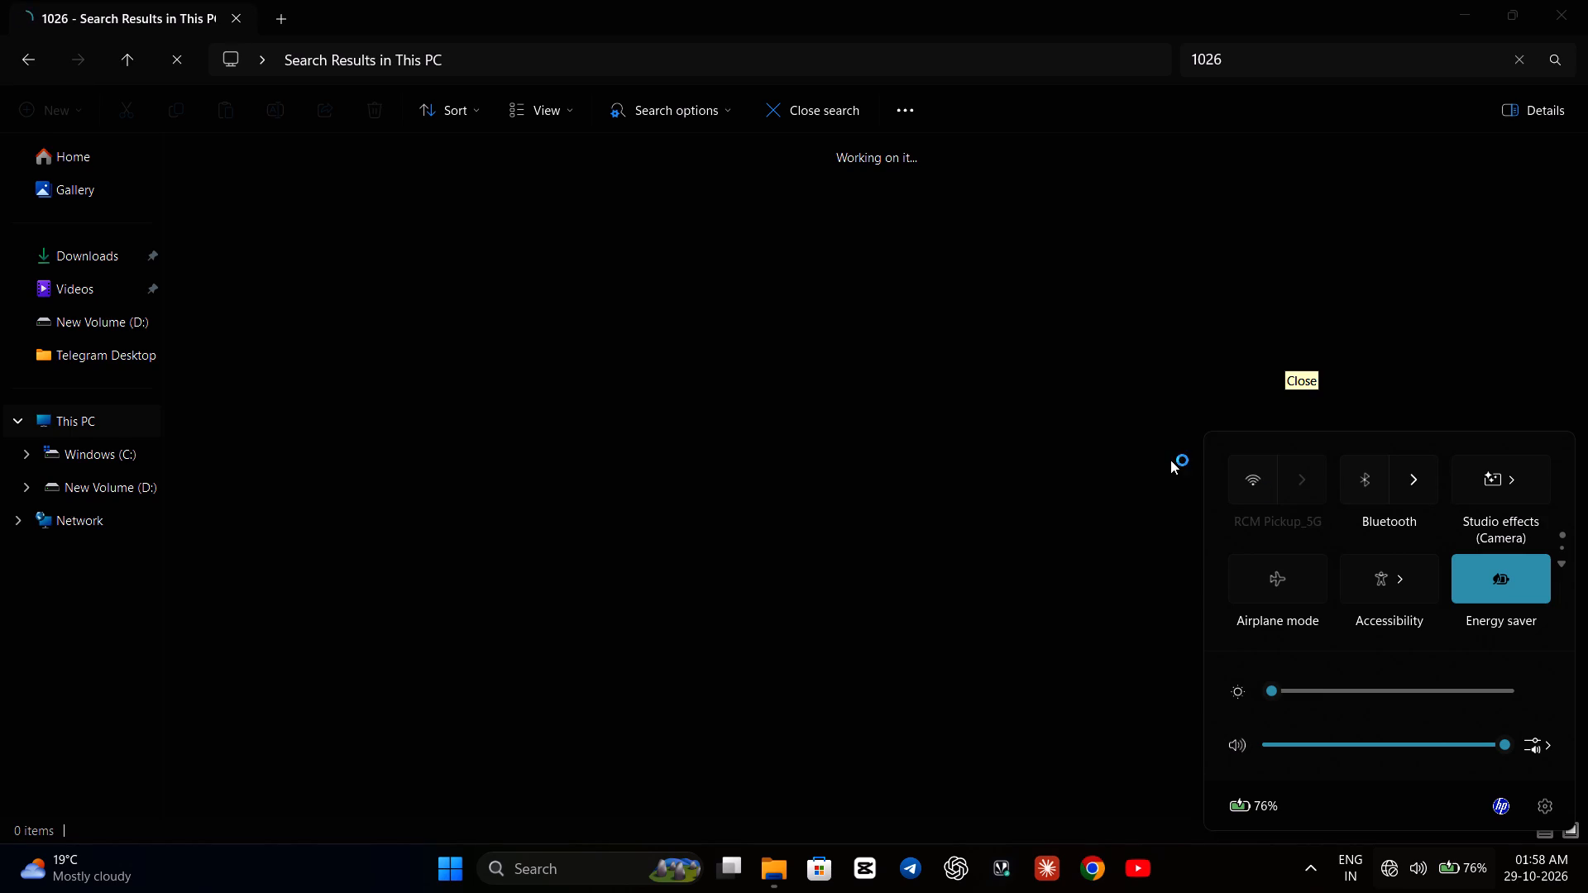
{"action": "left_click", "coordinate": [1145, 447]}
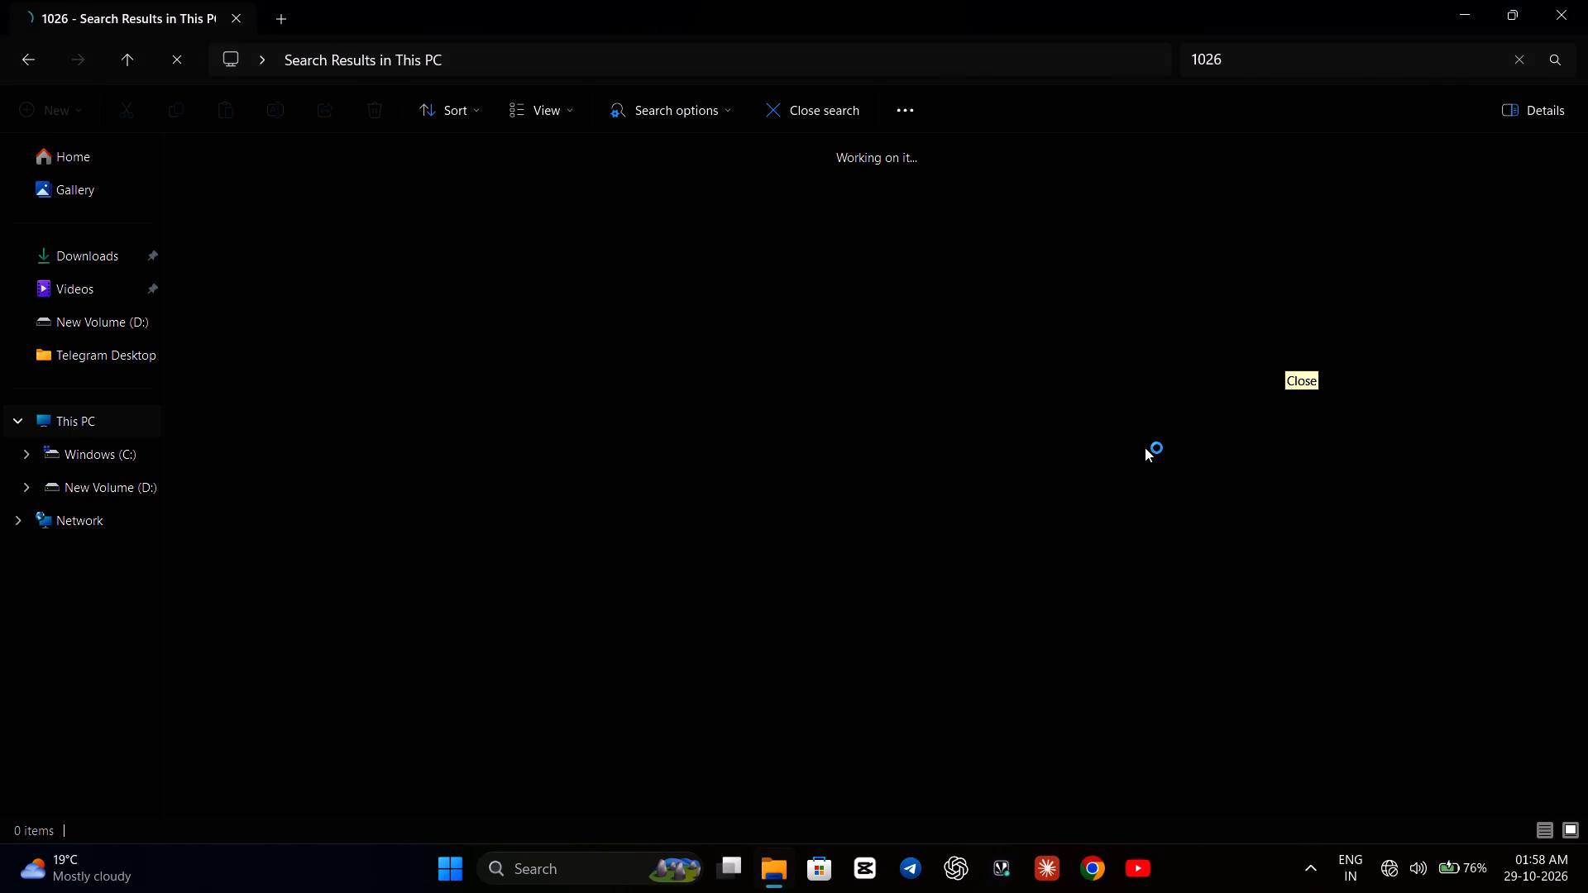
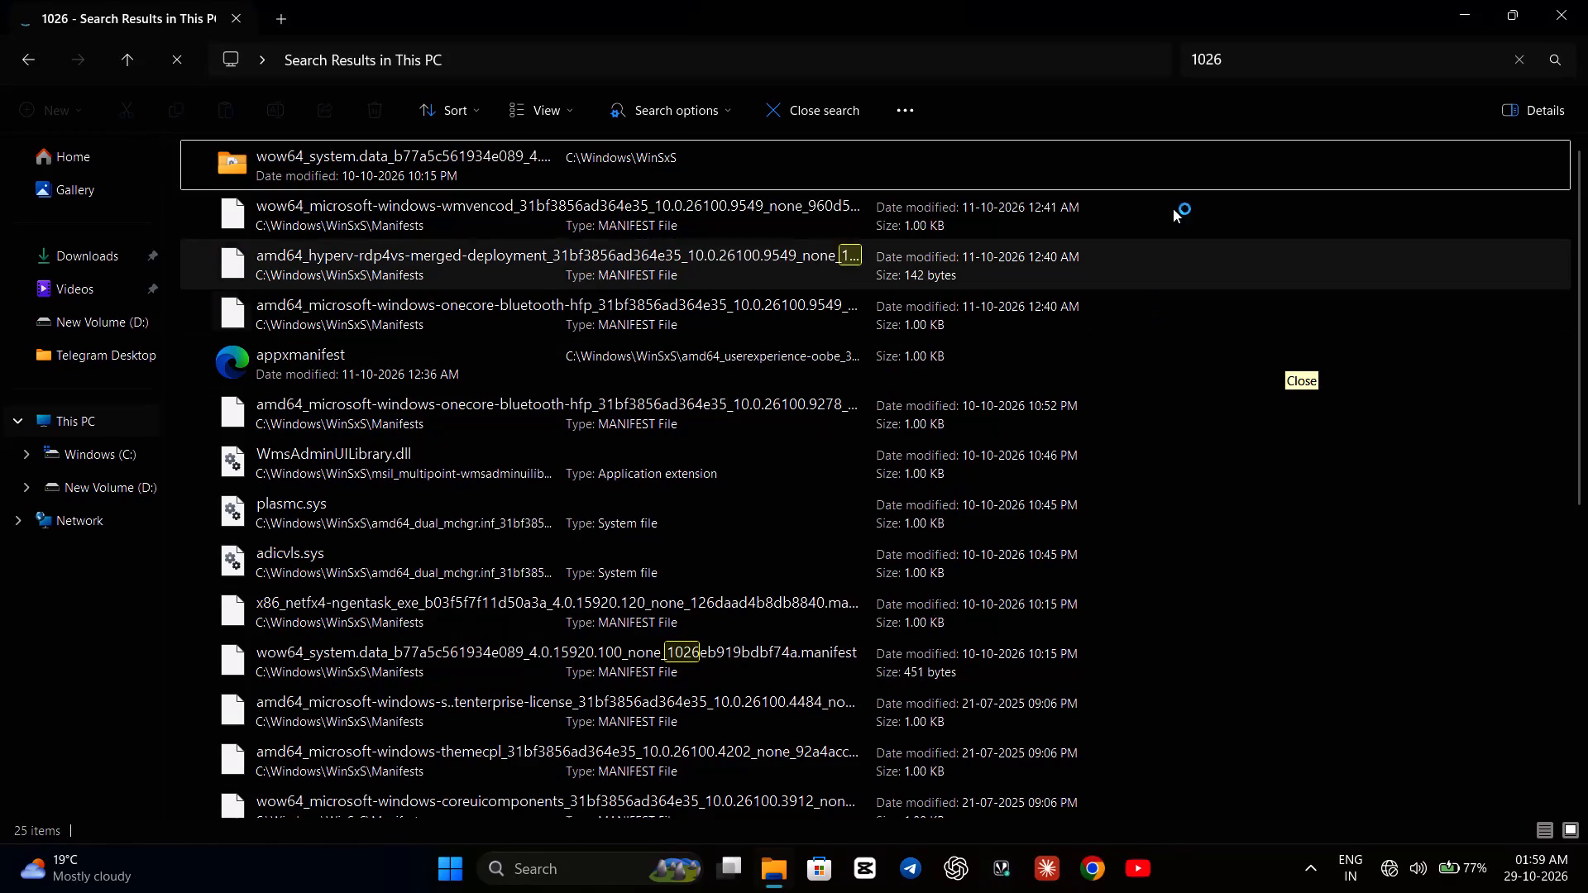
Replace the 1026 search across This PC with a search for "capcut".
{"action": "left_click", "coordinate": [1232, 59]}
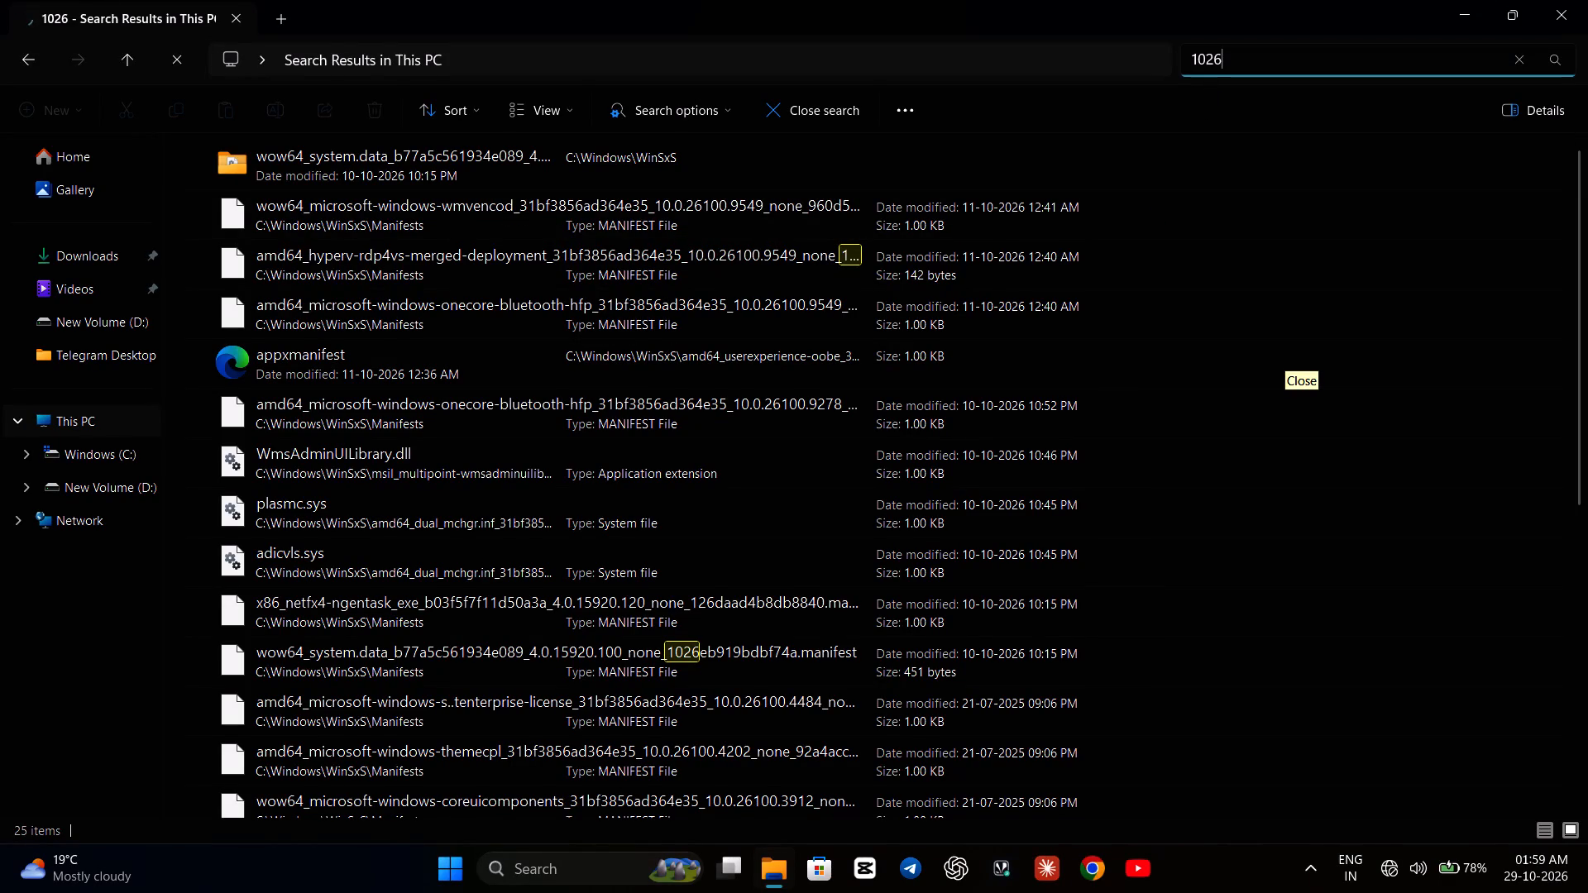
{"action": "key", "text": "BackSpace"}
{"action": "key", "text": "BackSpace"}
{"action": "key", "text": "BackSpace"}
{"action": "key", "text": "BackSpace"}
{"action": "key", "text": "BackSpace"}
{"action": "key", "text": "BackSpace"}
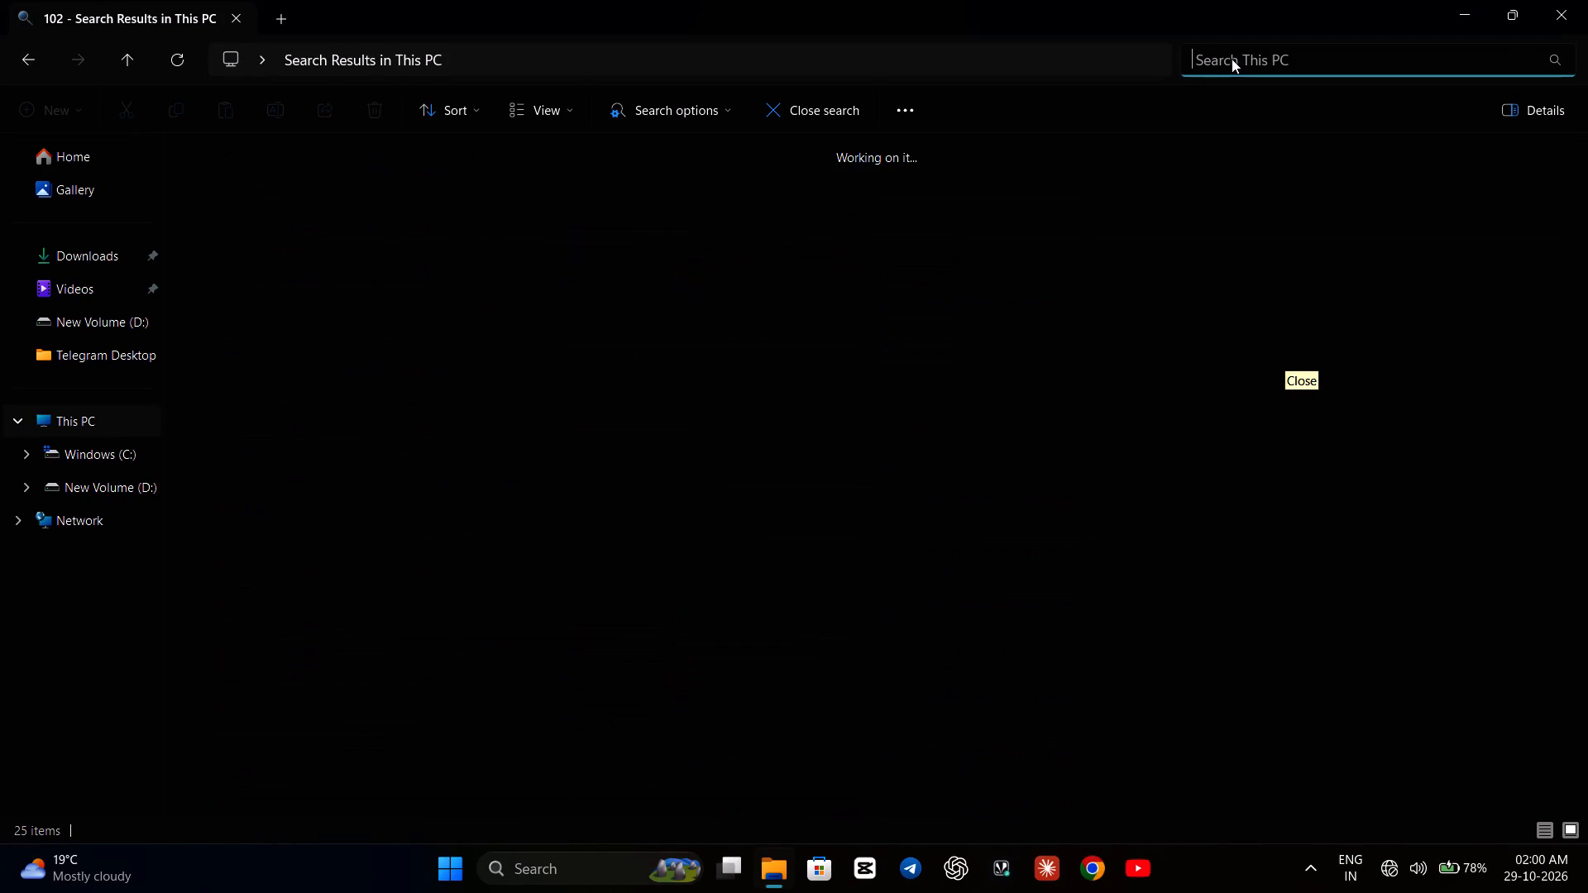
{"action": "type", "text": "ca"}
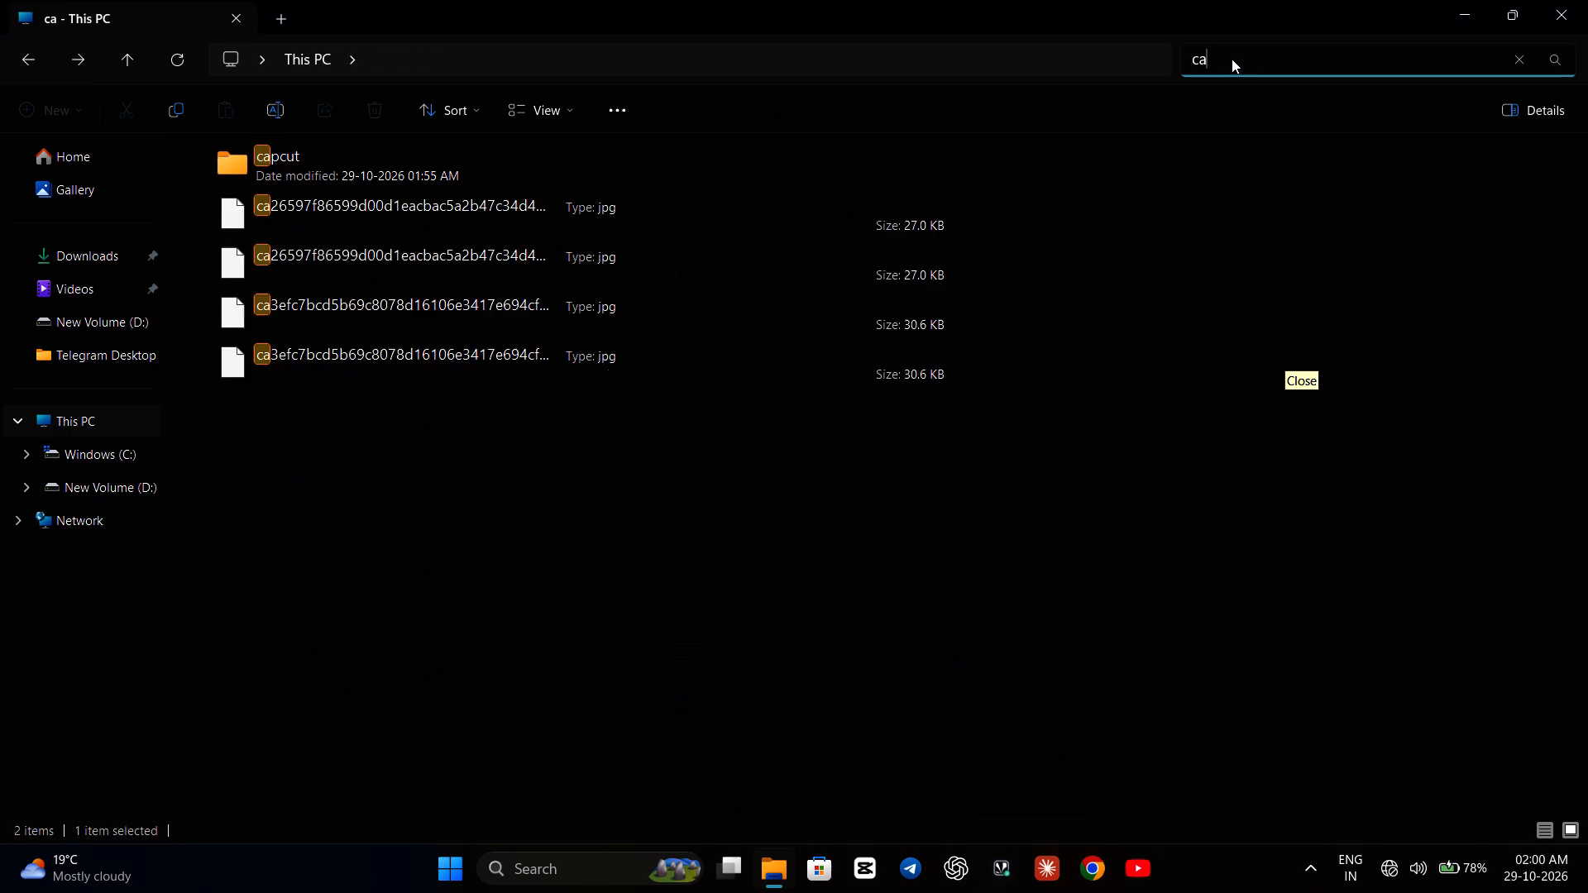
{"action": "key", "text": "p"}
{"action": "key", "text": "c"}
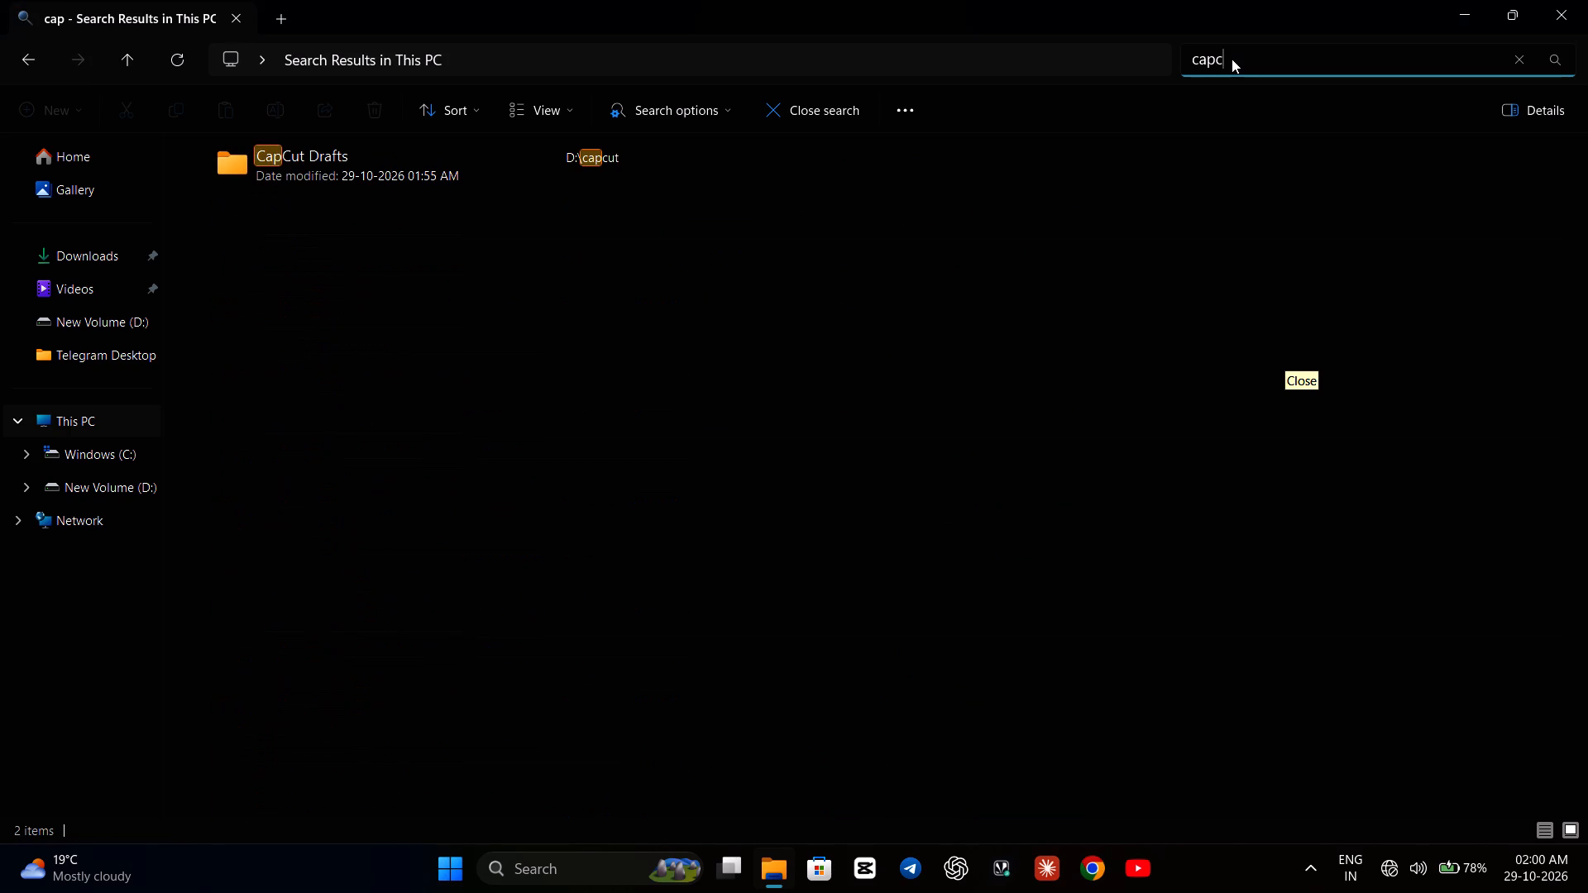
{"action": "type", "text": "ut"}
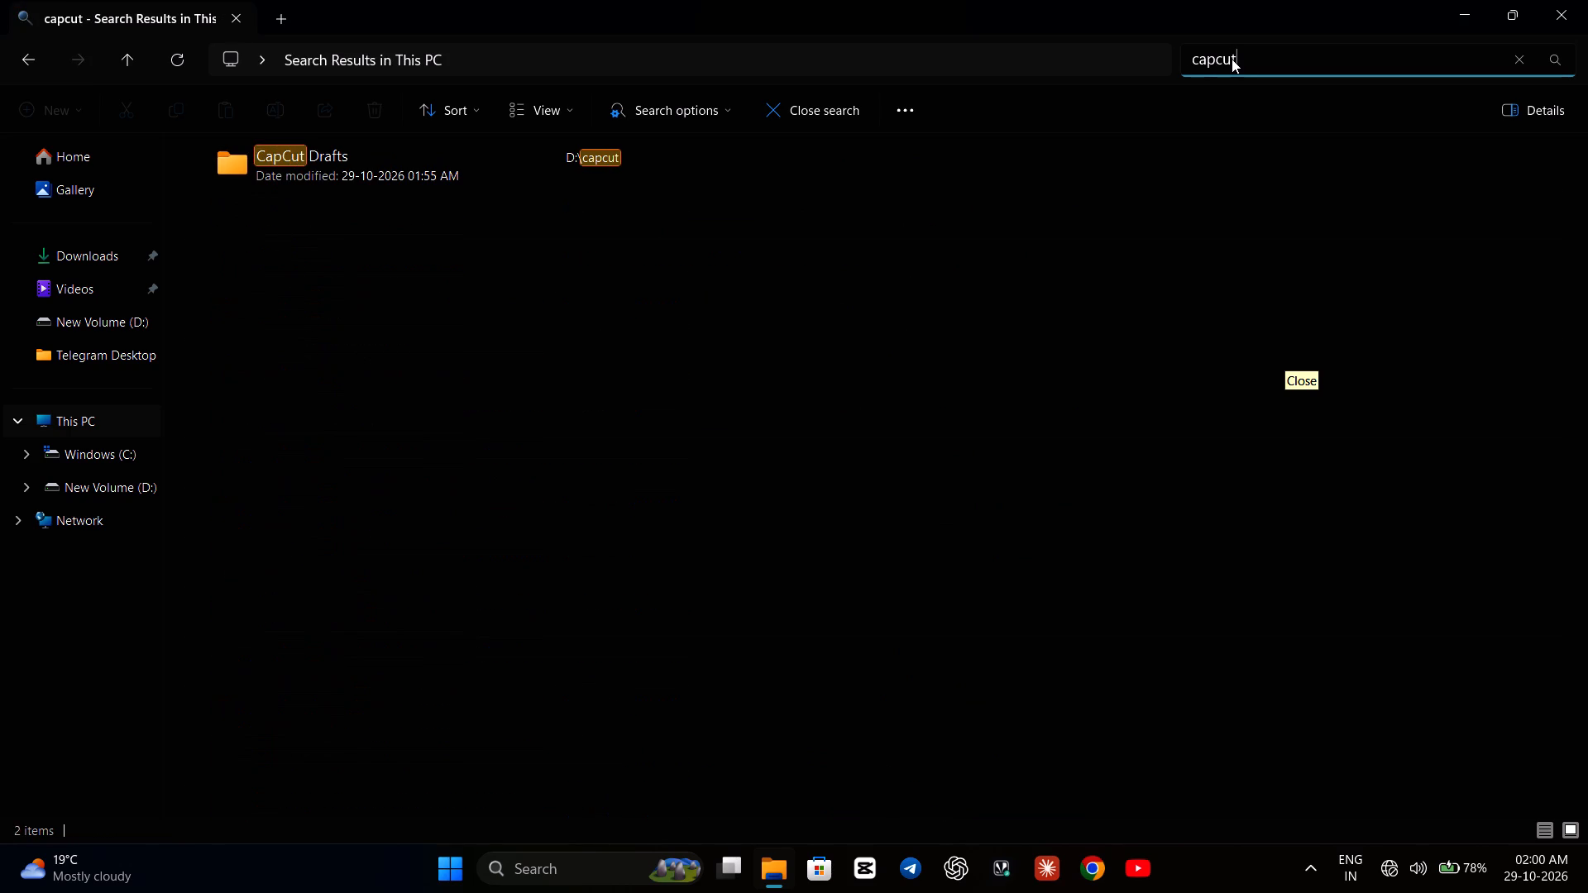
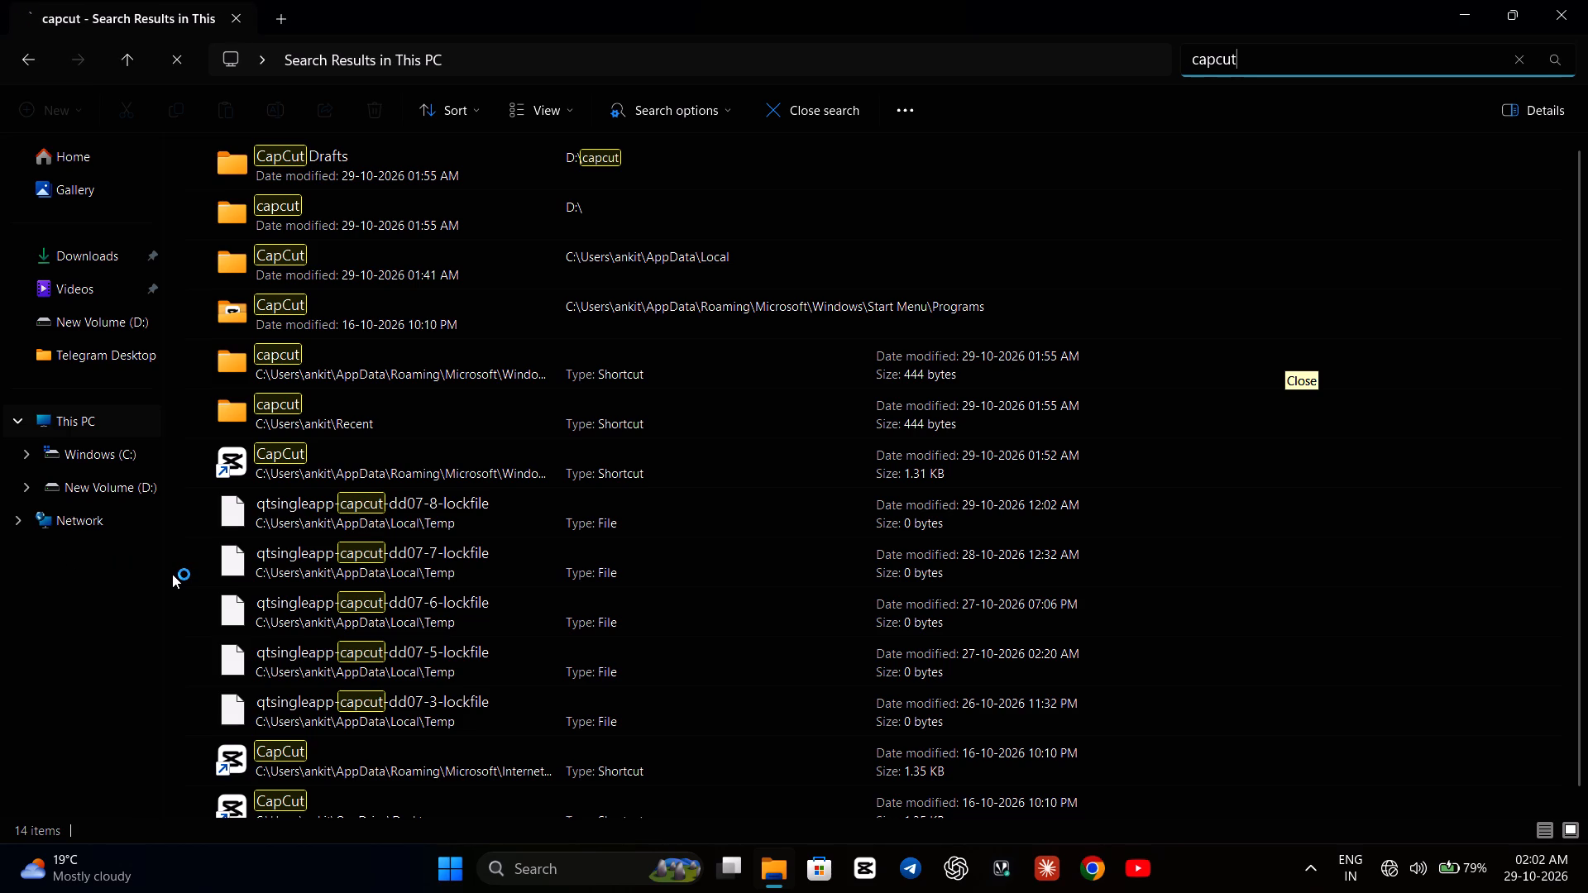
From the search results, open the CapCut folder located in AppData\Local and go into its Videos subfolder.
{"action": "scroll", "coordinate": [172, 574], "scroll_direction": "down", "scroll_amount": 4}
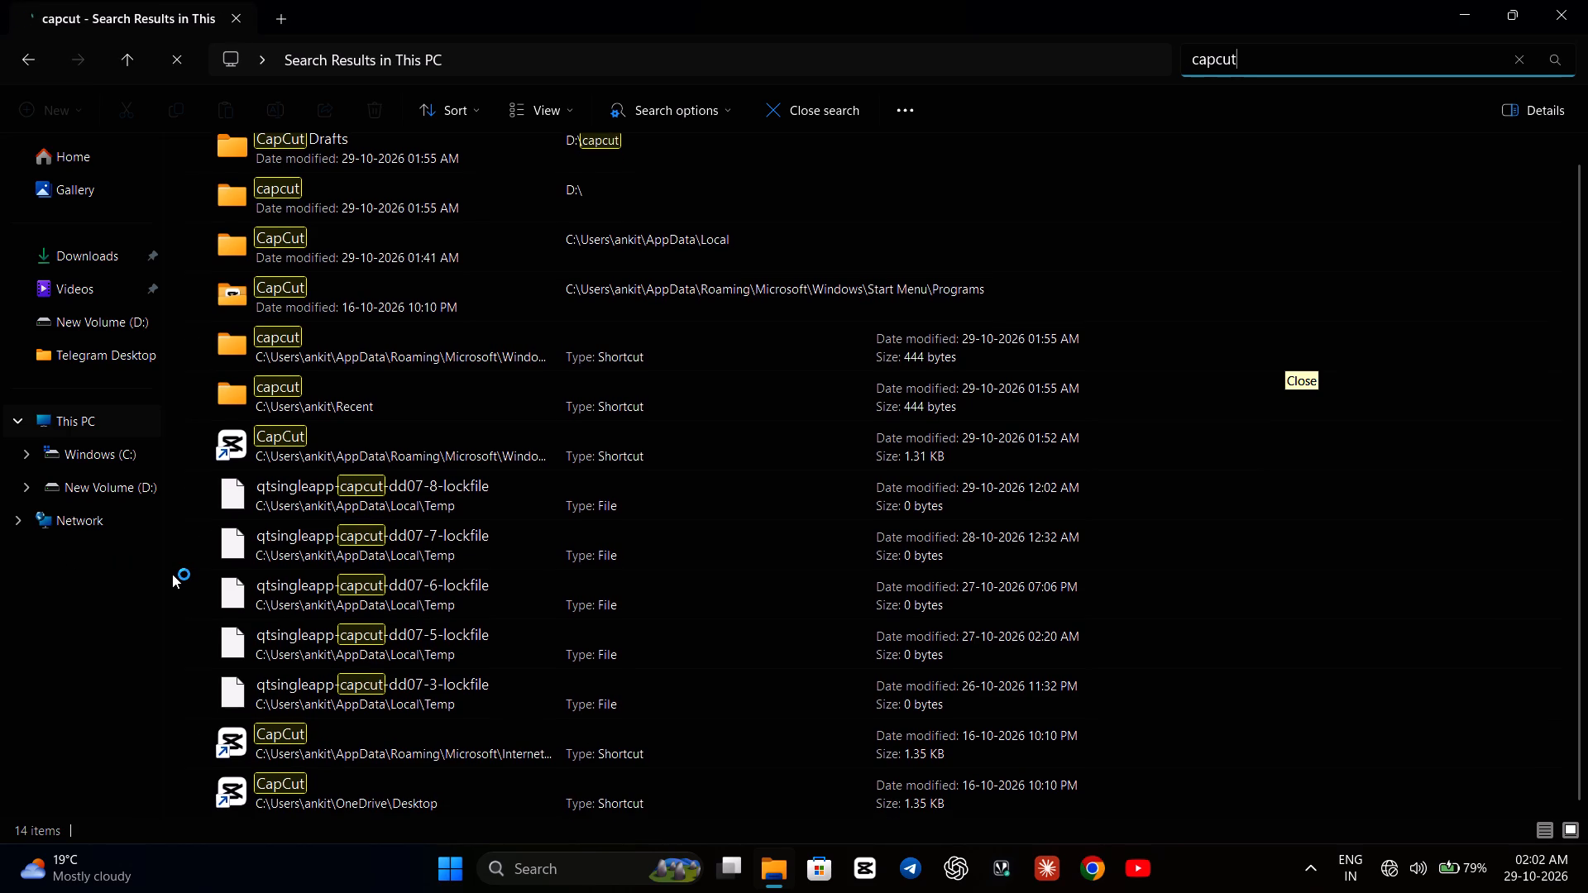
{"action": "scroll", "coordinate": [172, 574], "scroll_direction": "down", "scroll_amount": 1}
{"action": "scroll", "coordinate": [172, 574], "scroll_direction": "up", "scroll_amount": 2}
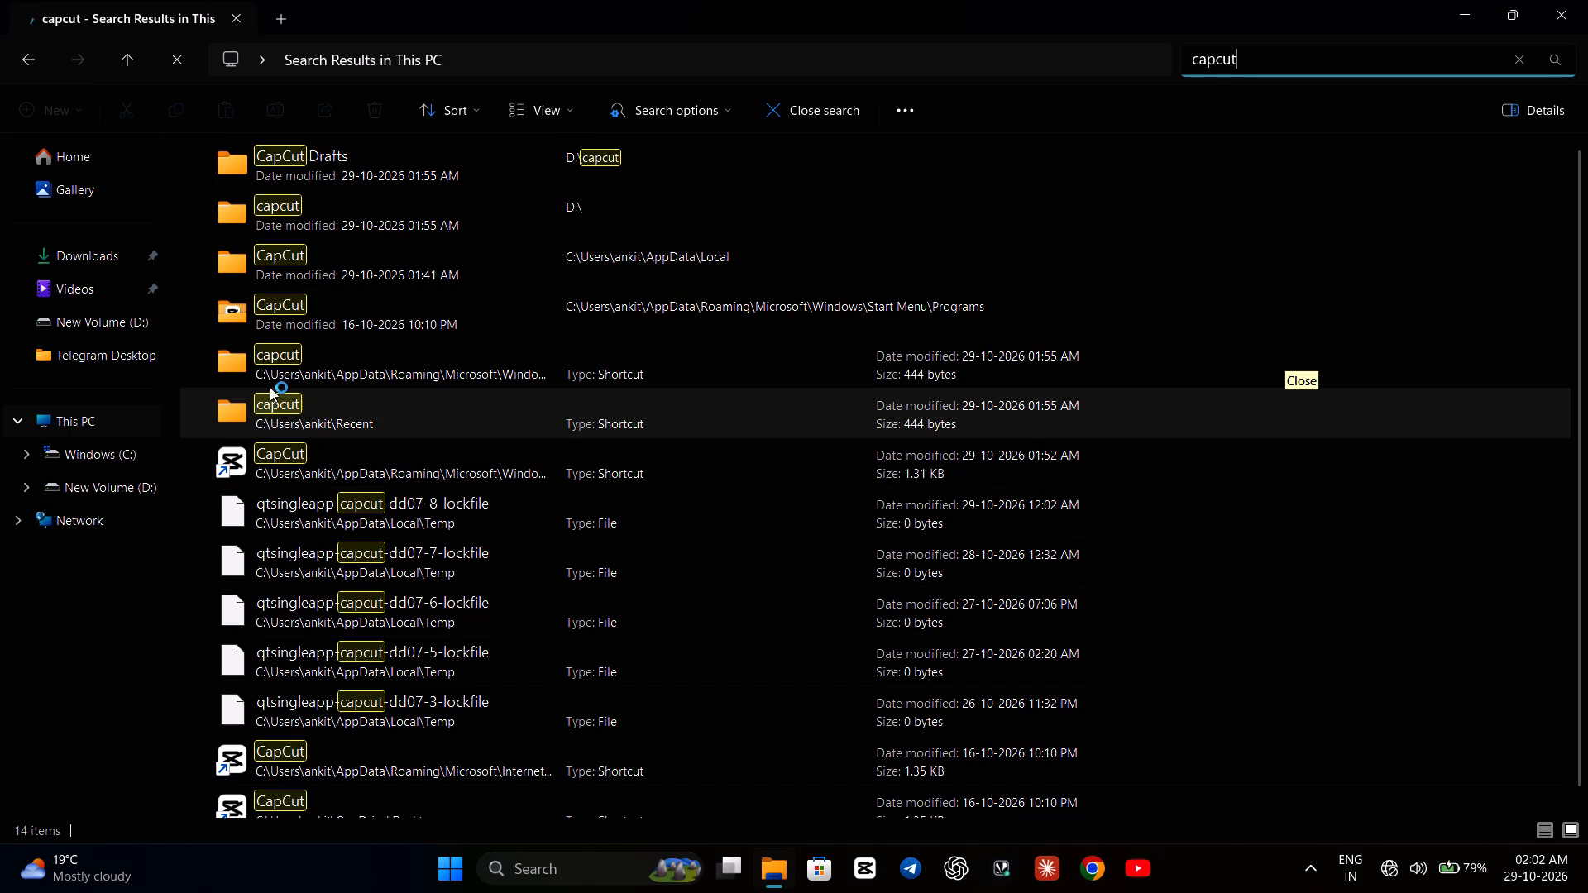
{"action": "double_click", "coordinate": [357, 249]}
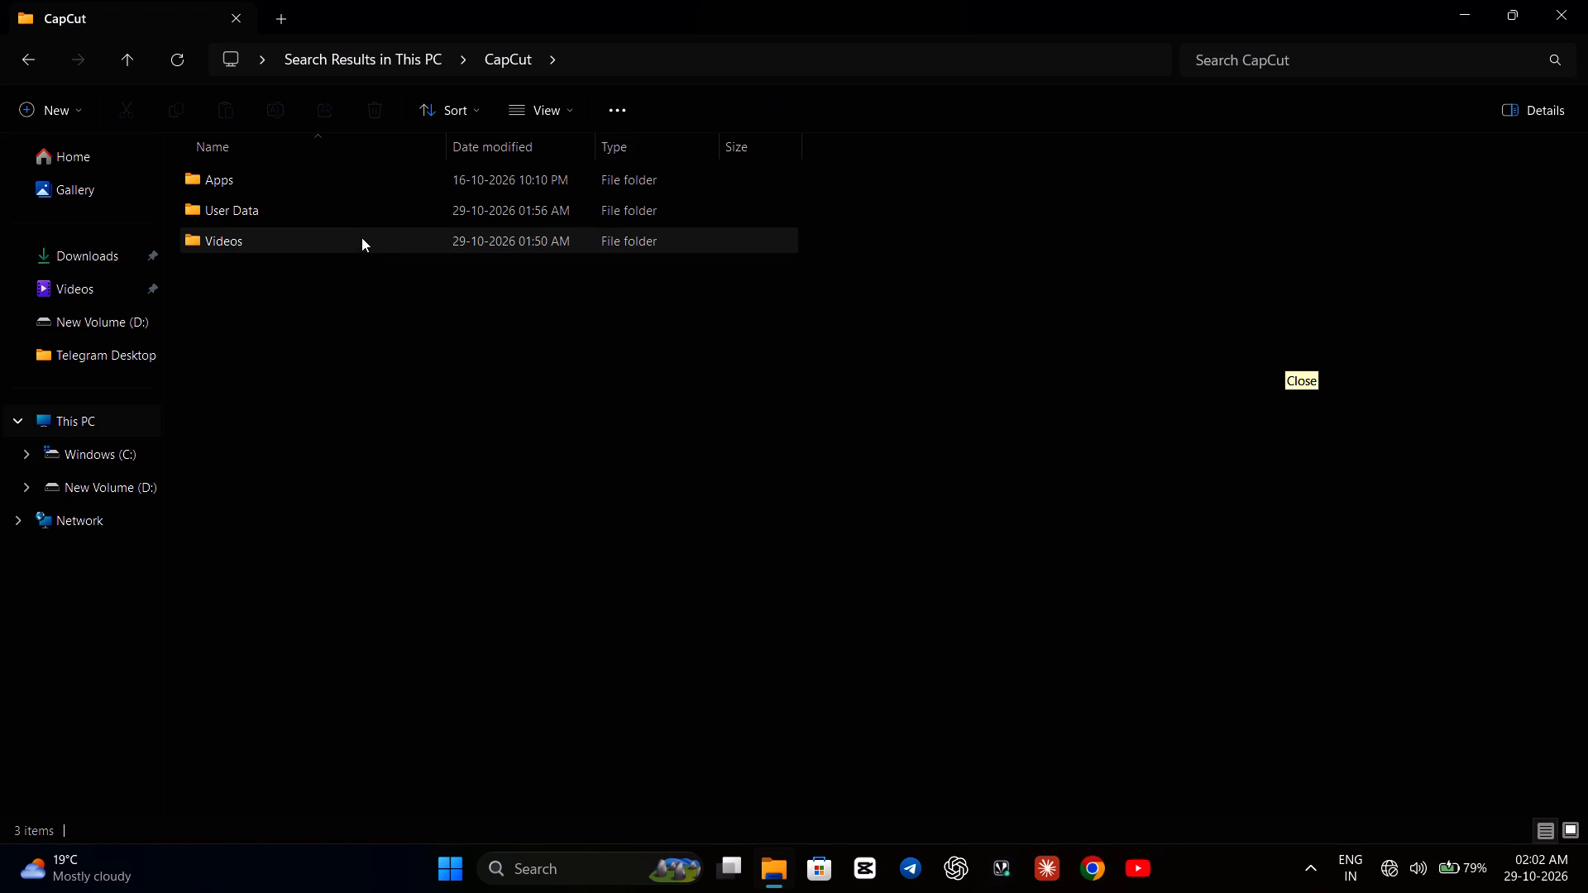
{"action": "double_click", "coordinate": [361, 237]}
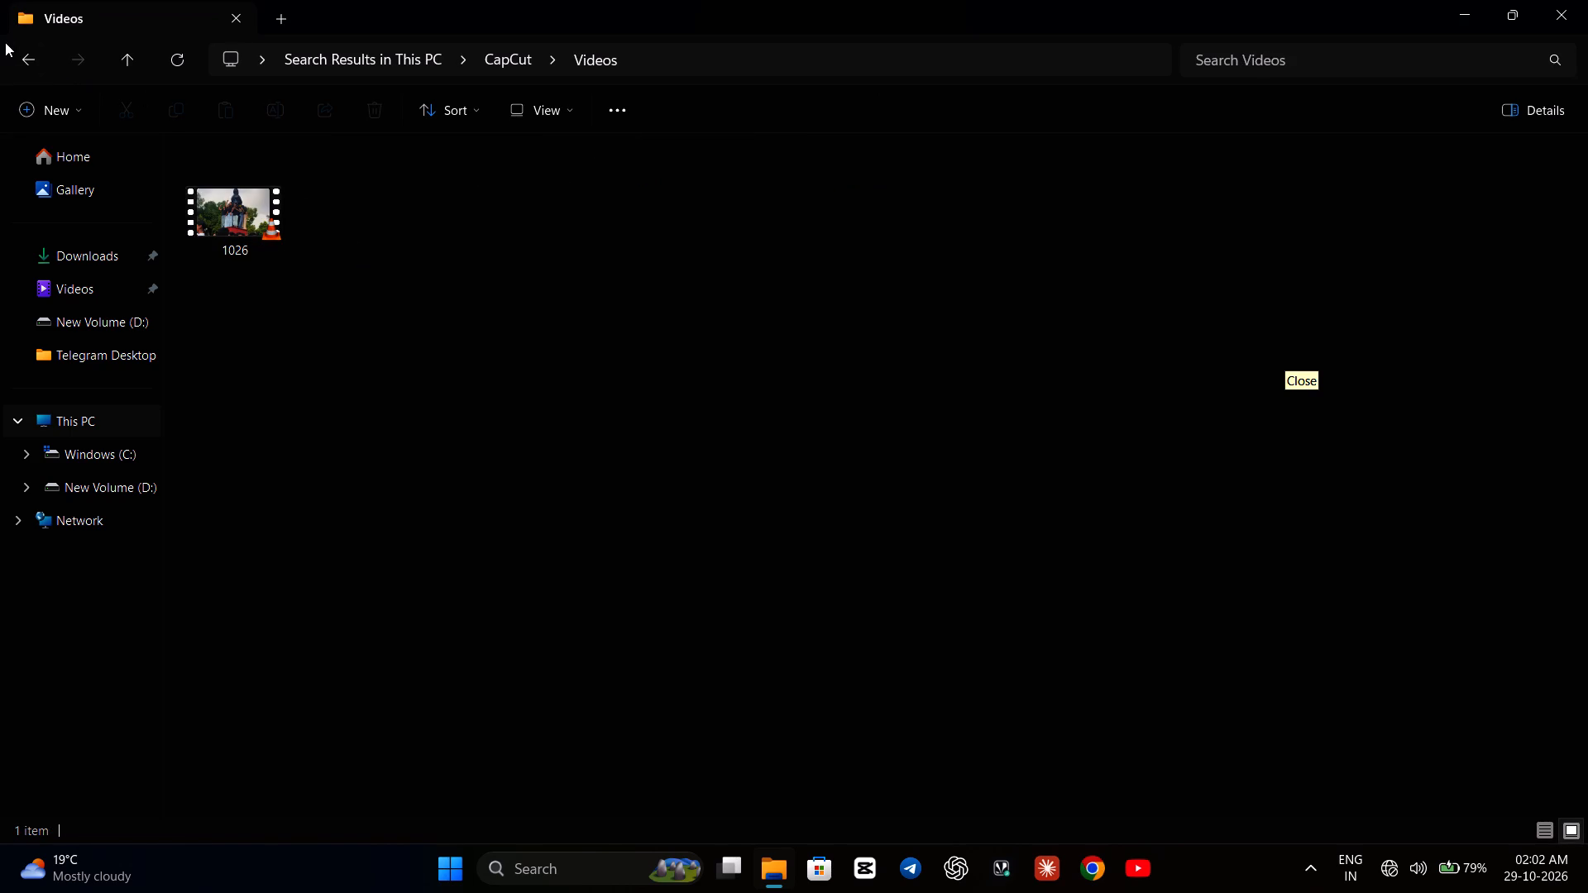
{"action": "left_click", "coordinate": [31, 66]}
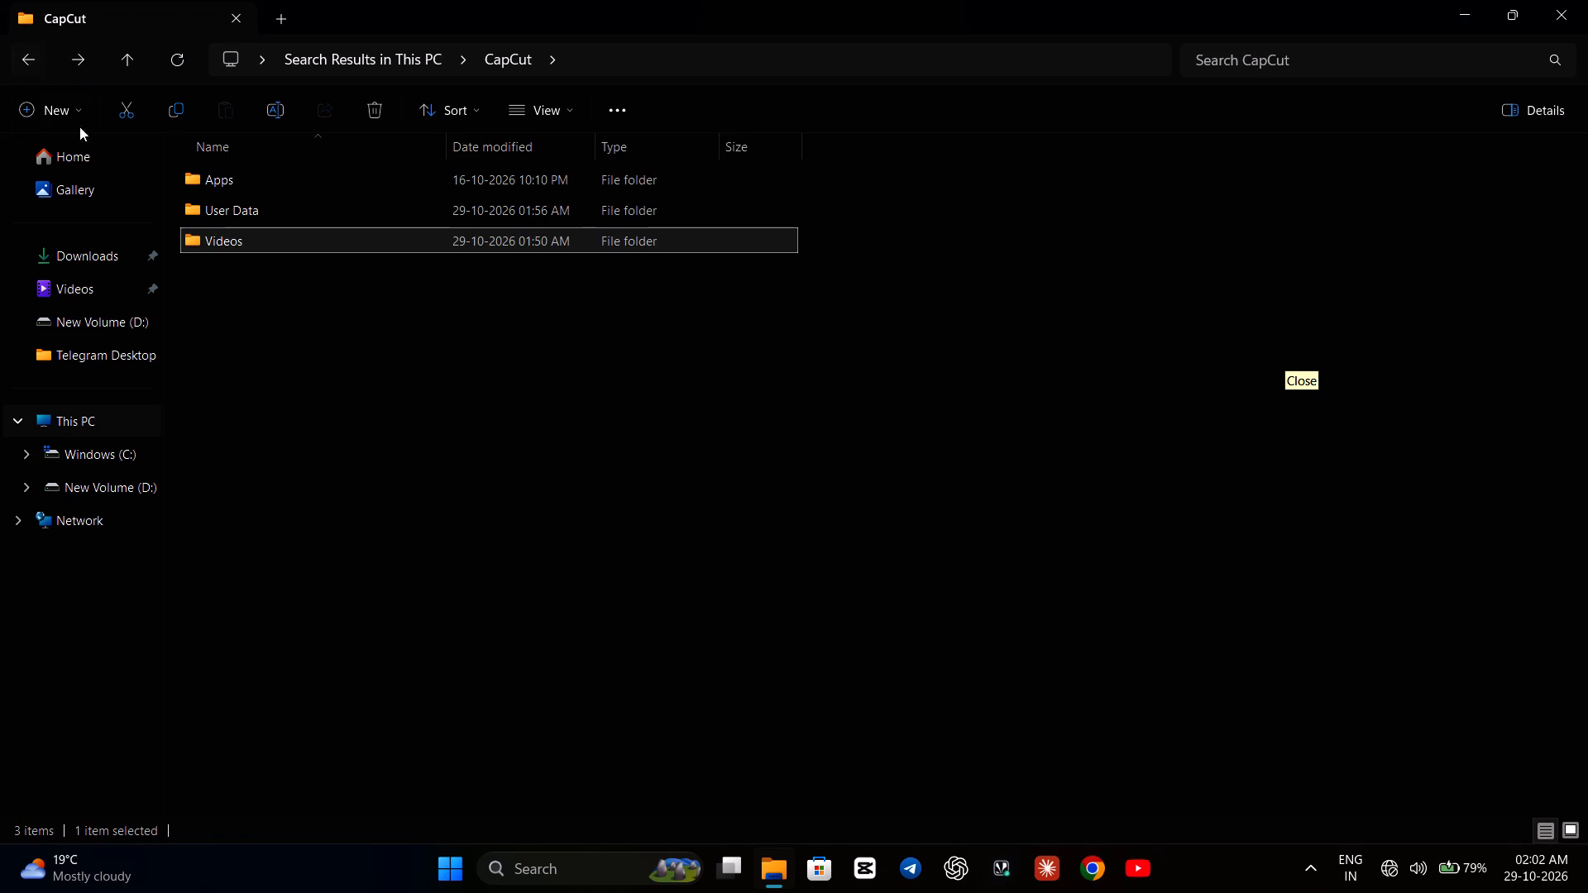
{"action": "double_click", "coordinate": [254, 241]}
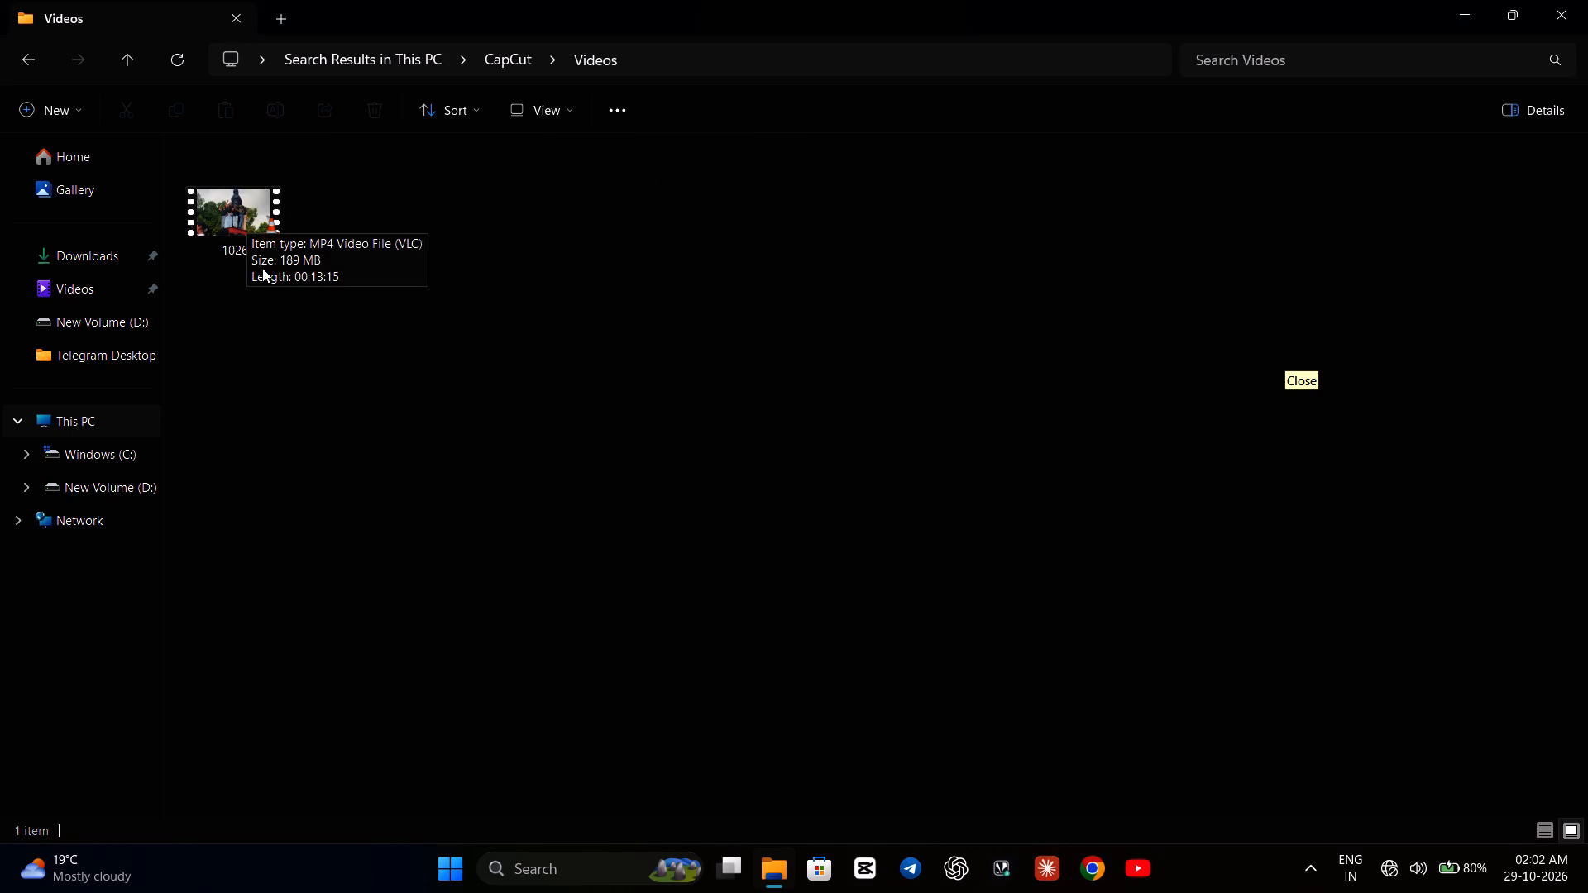
Play the exported 1026 video from the Videos folder in VLC media player in full screen.
{"action": "double_click", "coordinate": [232, 202]}
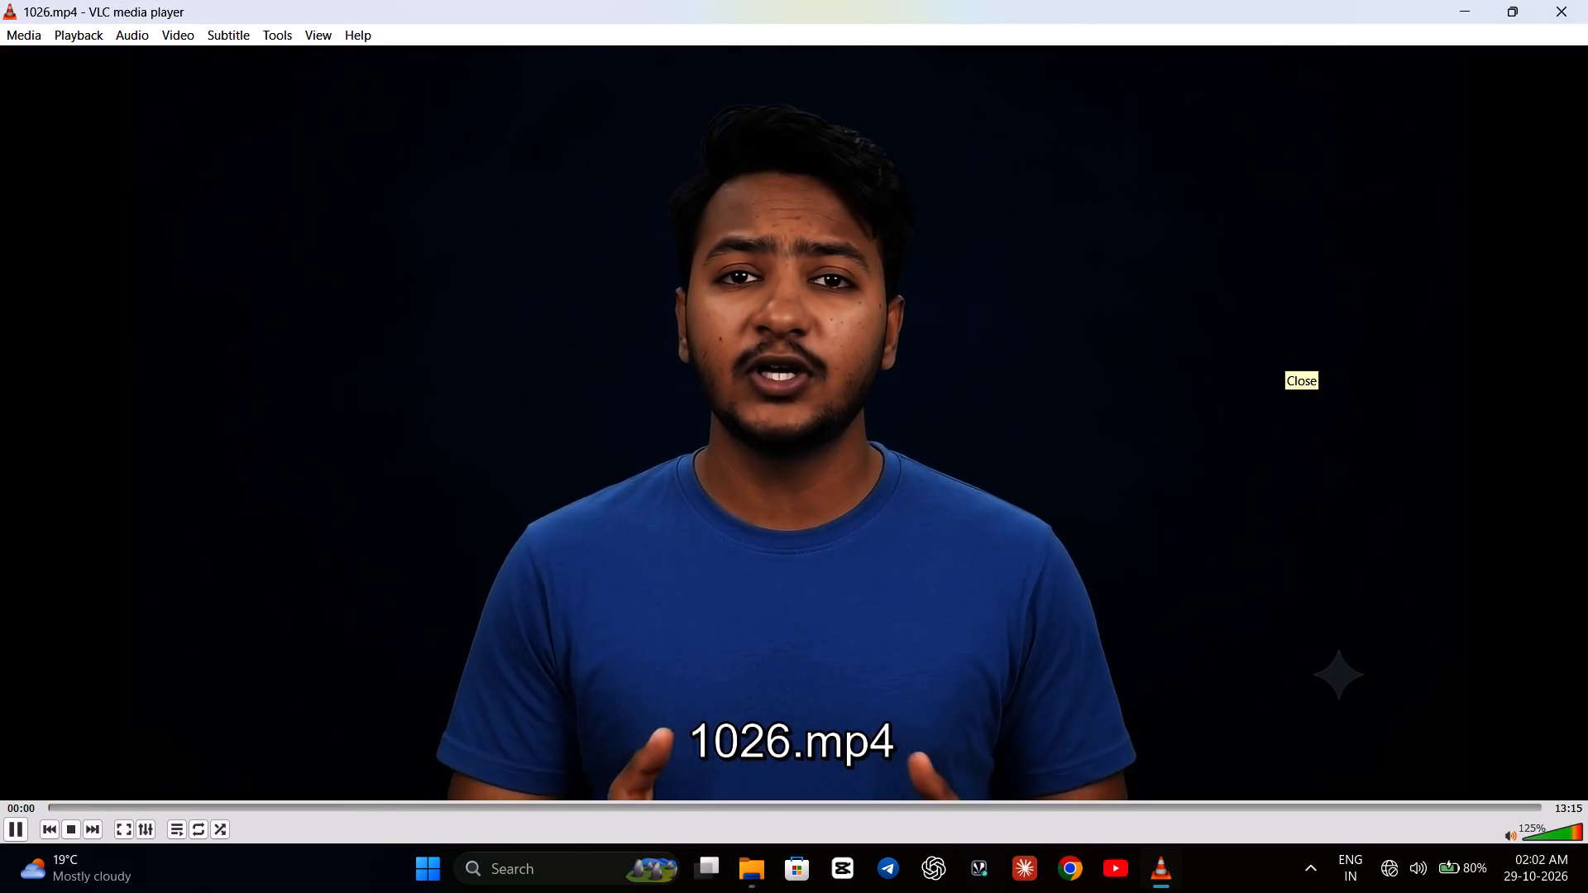
{"action": "key", "text": "f"}
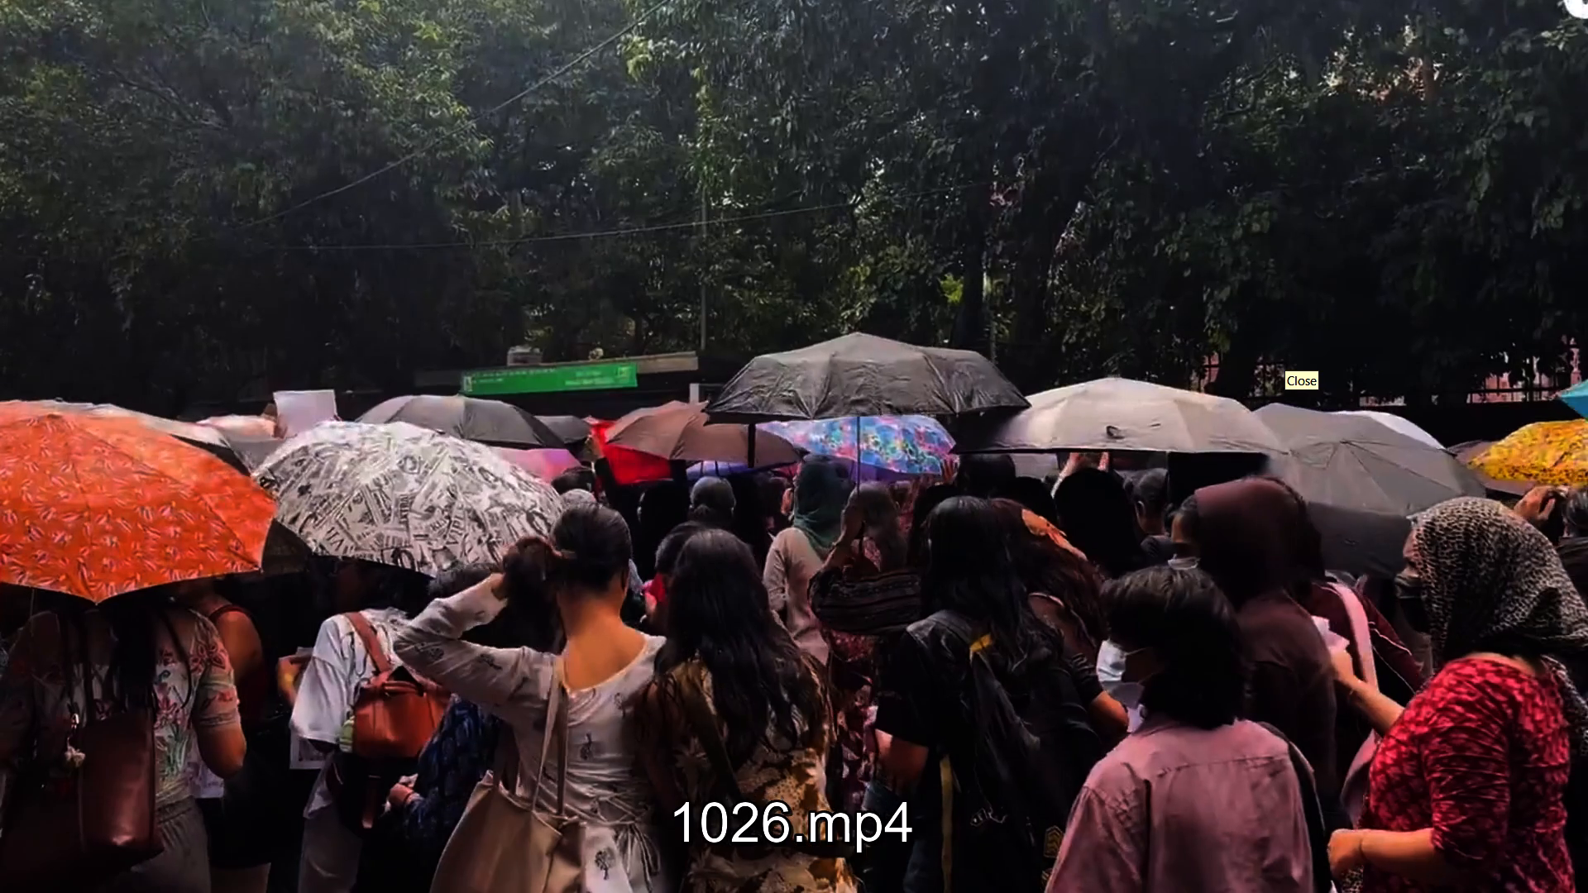
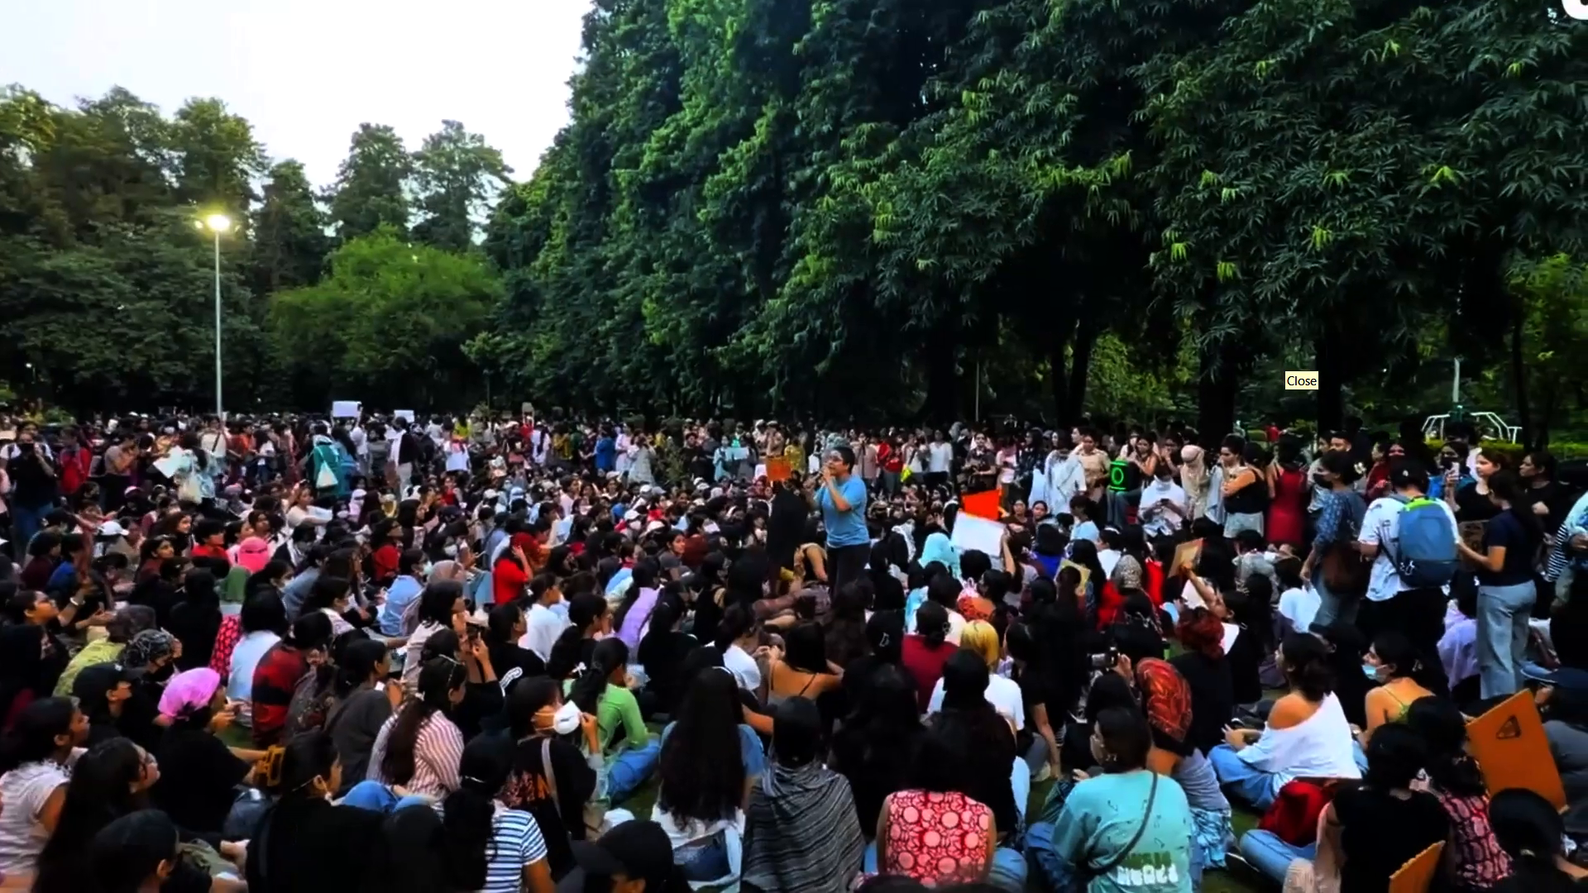
Skip back through the 1026 video to review earlier footage, and close the player after leaving full screen.
{"action": "key", "text": "Left"}
{"action": "key", "text": "Left"}
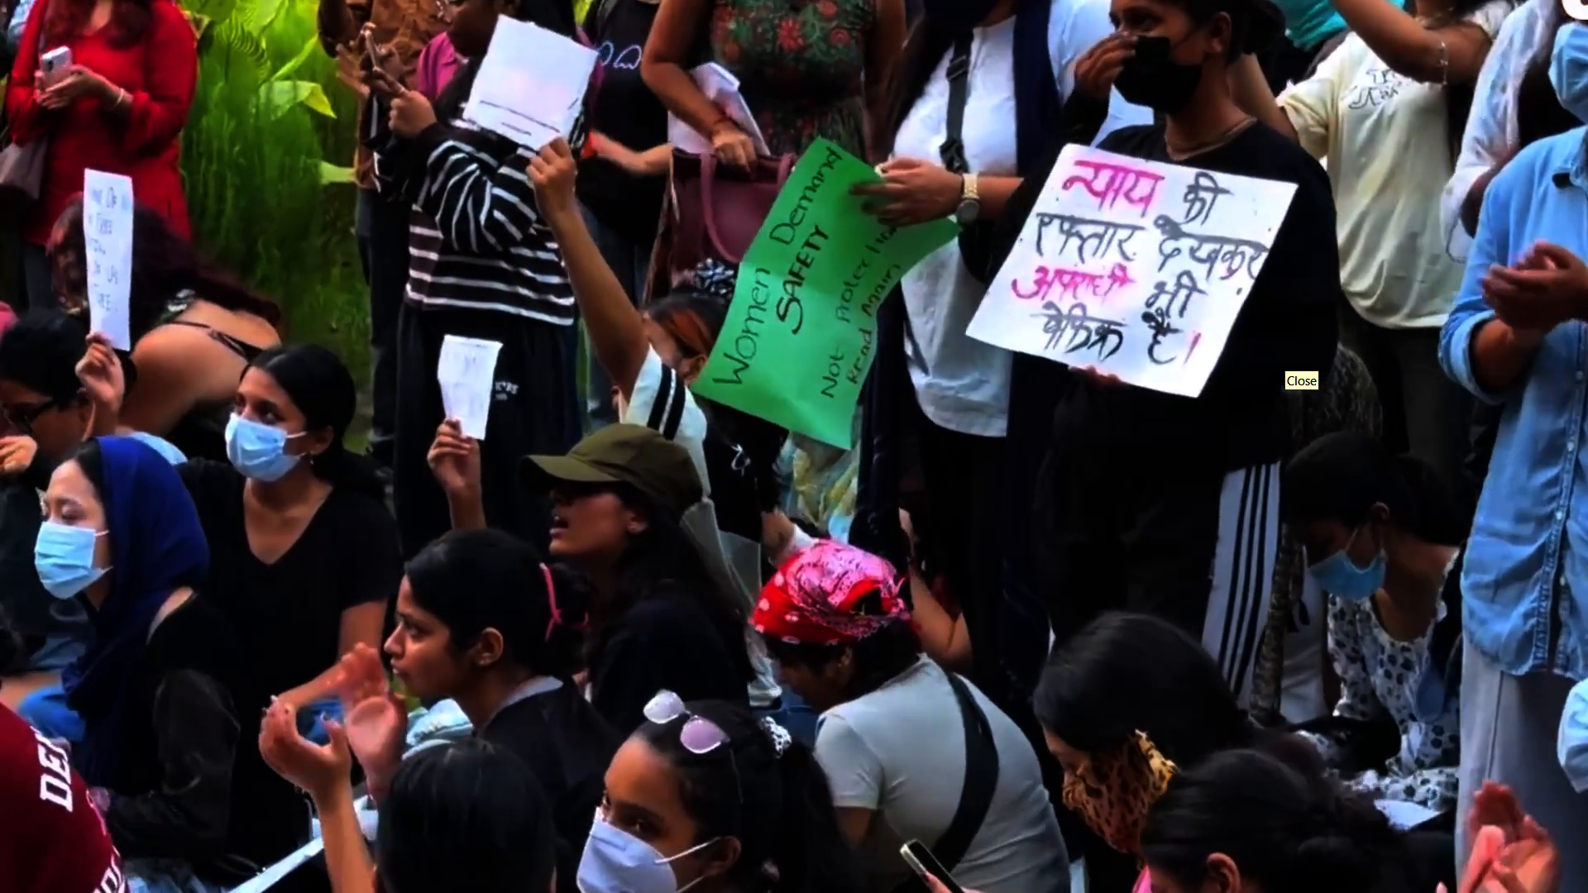
{"action": "key", "text": "Left"}
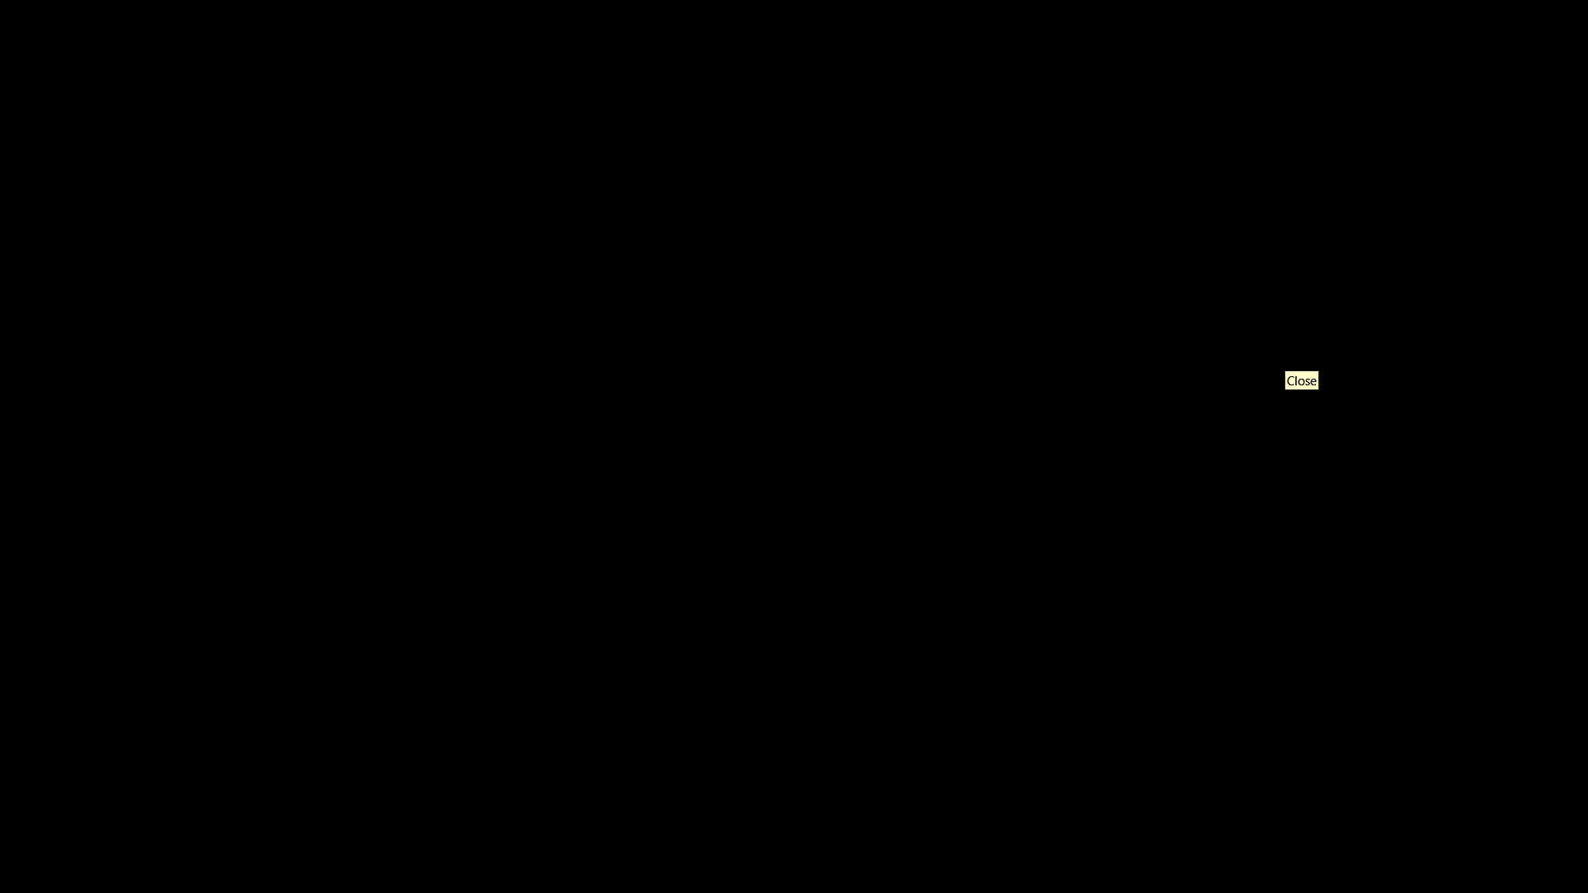
{"action": "key", "text": "f"}
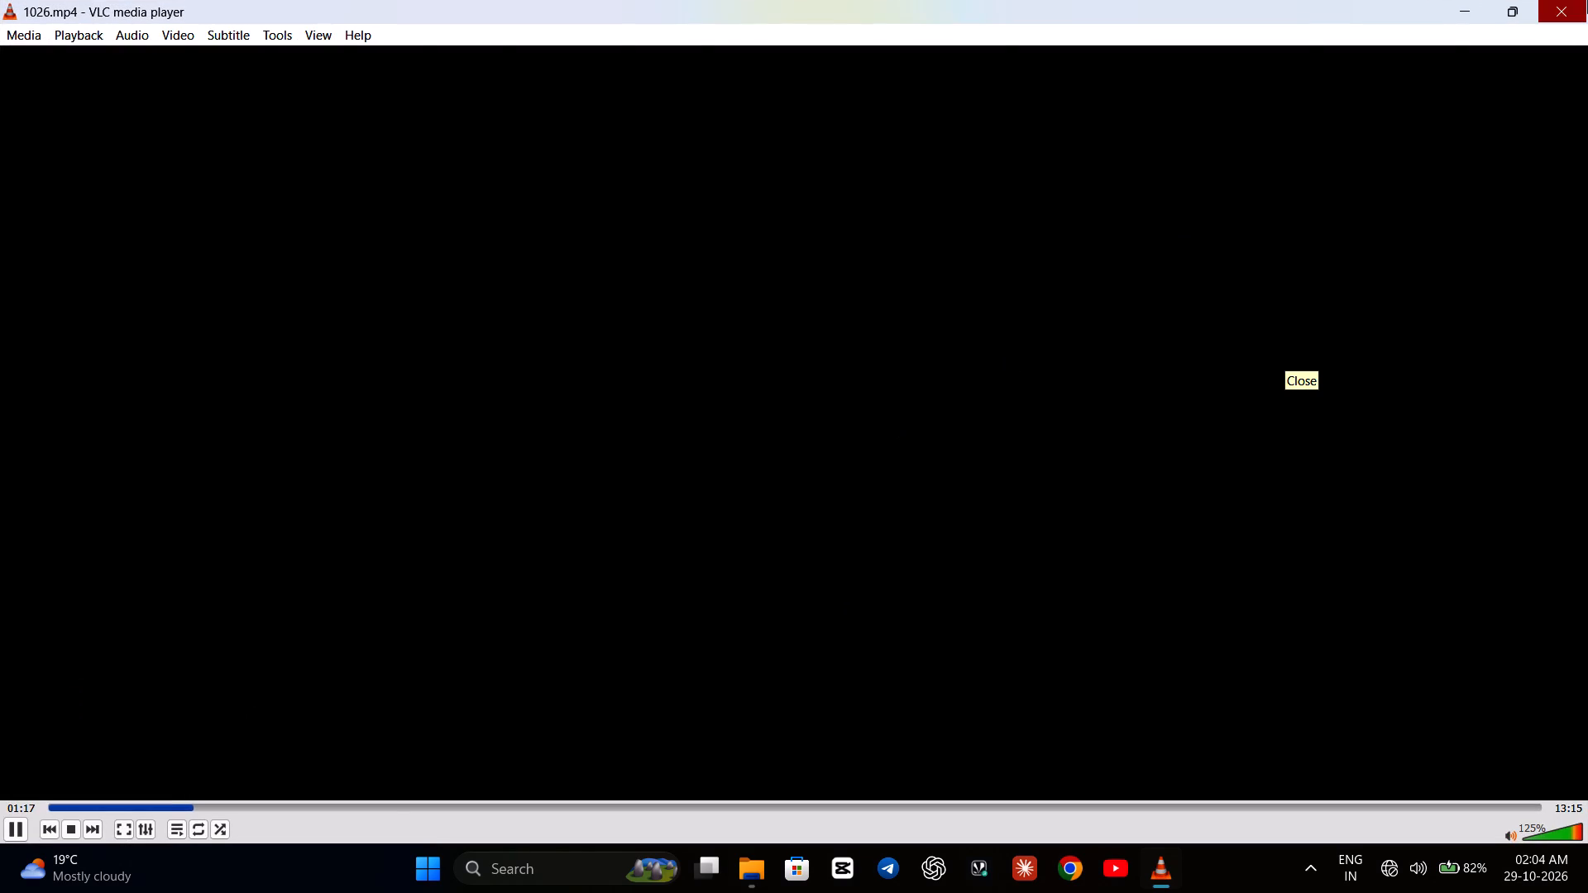
{"action": "left_click", "coordinate": [1587, 0]}
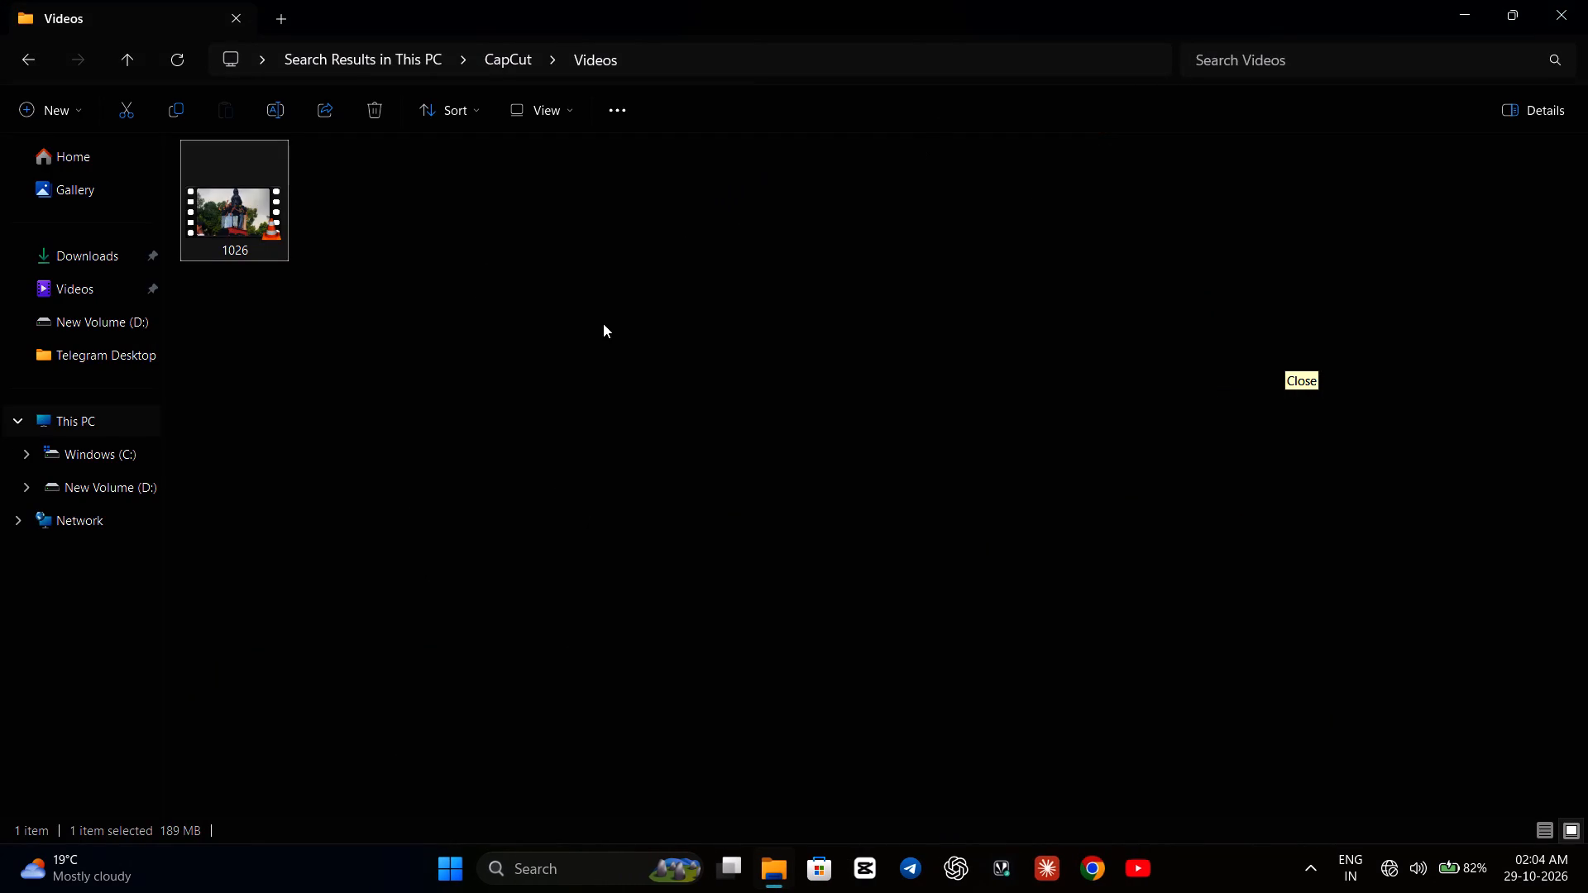
Delete the 1026 video from CapCut's Videos folder and close the folder window.
{"action": "left_click", "coordinate": [375, 120]}
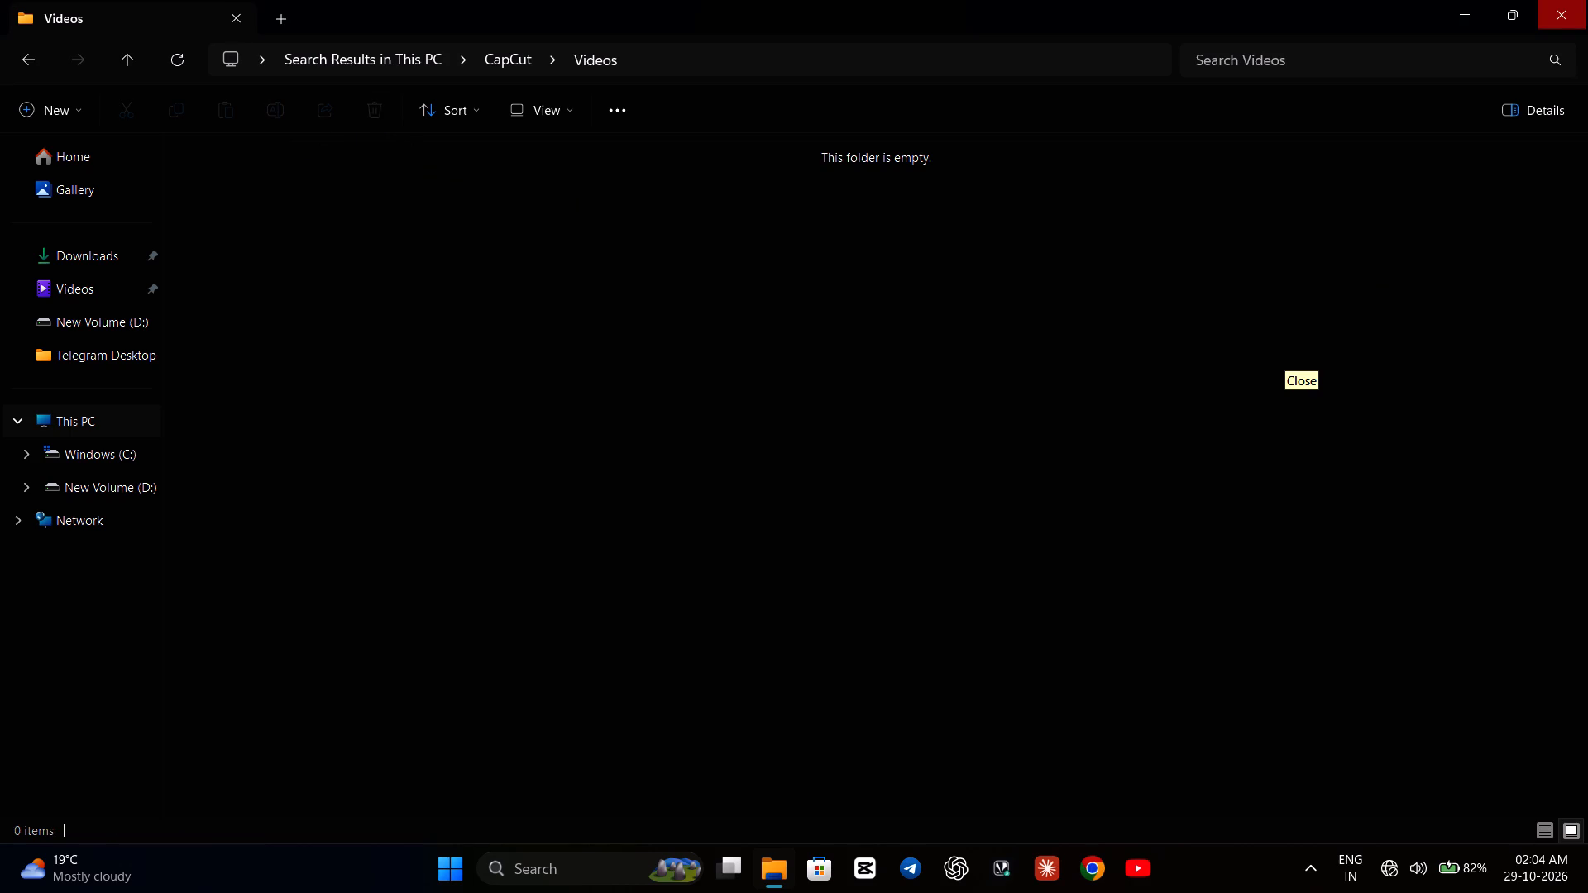
{"action": "left_click", "coordinate": [1587, 0]}
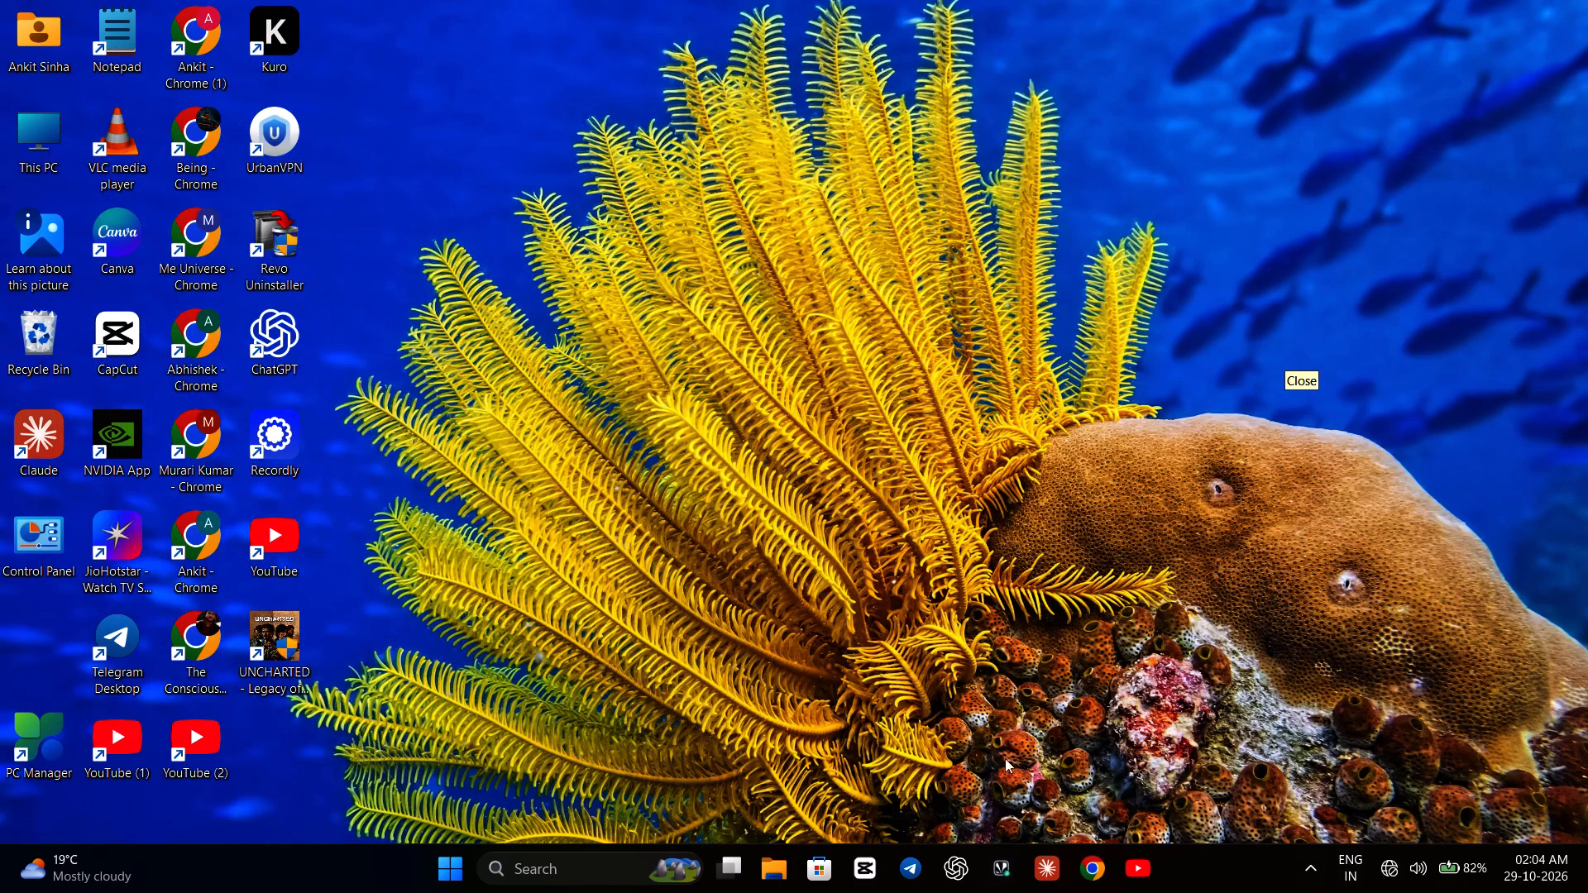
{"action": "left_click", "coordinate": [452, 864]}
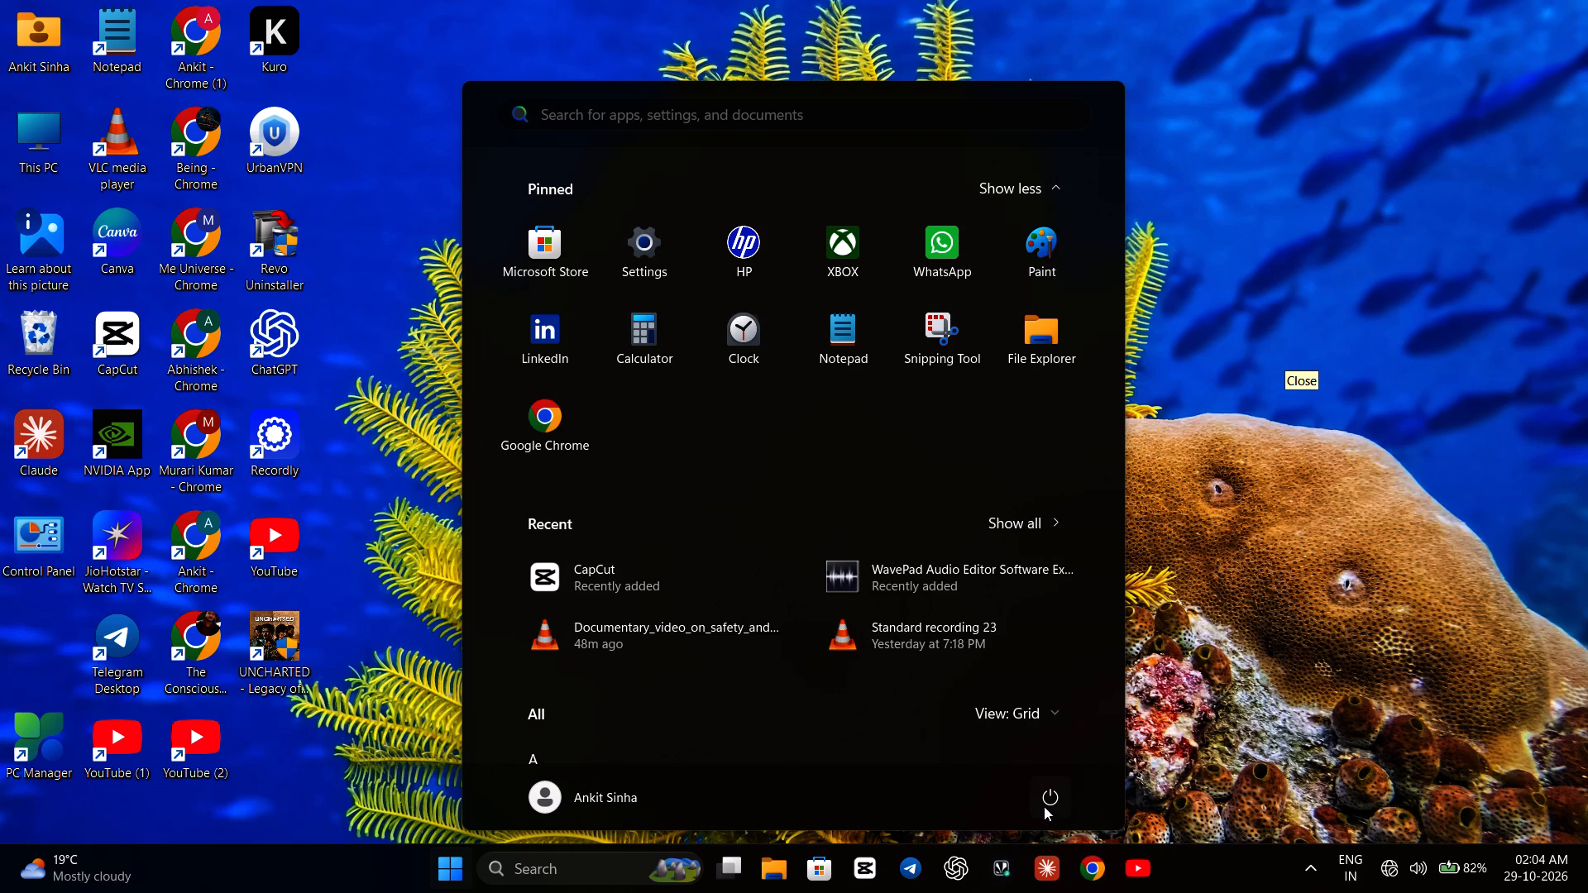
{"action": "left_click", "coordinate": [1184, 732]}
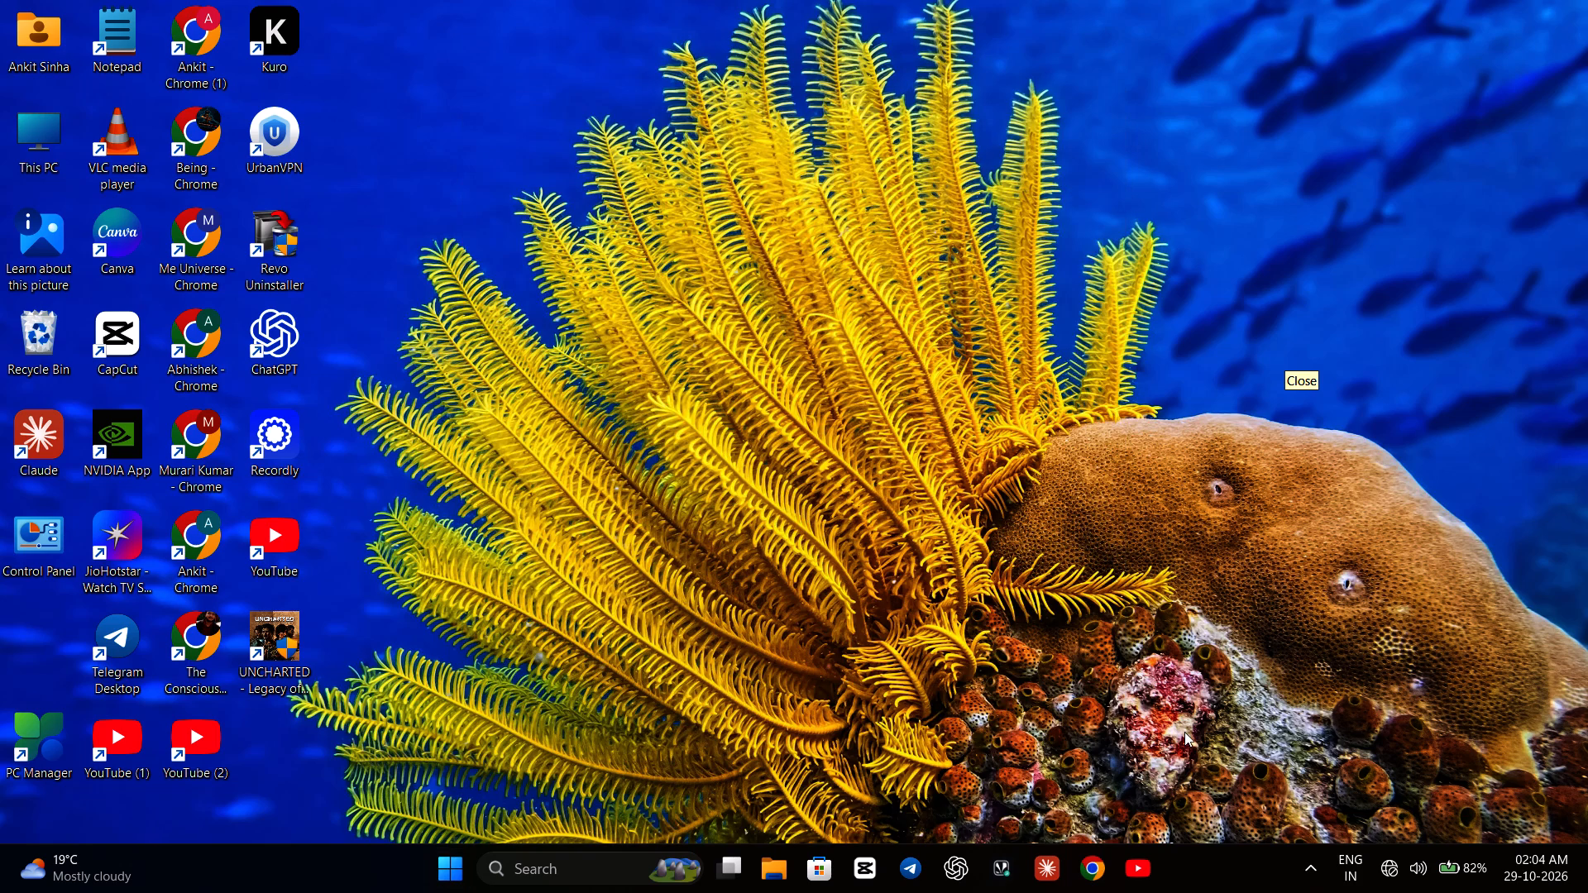